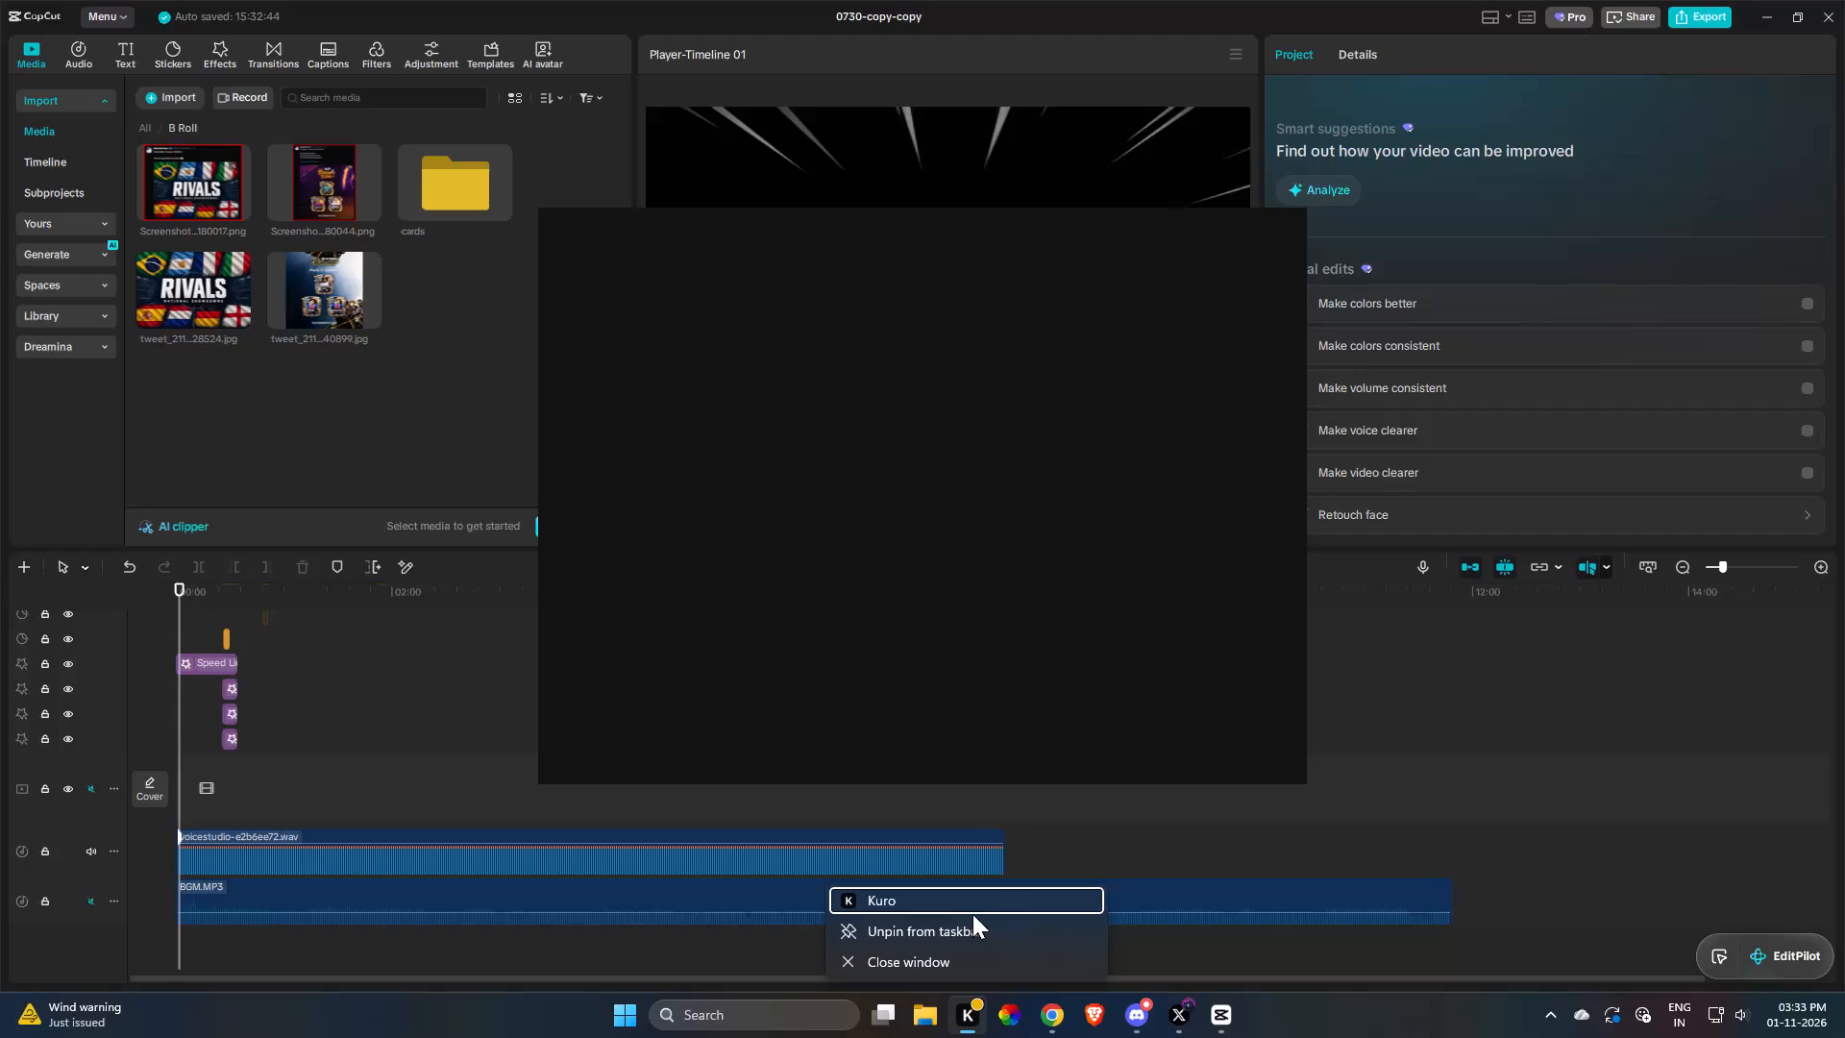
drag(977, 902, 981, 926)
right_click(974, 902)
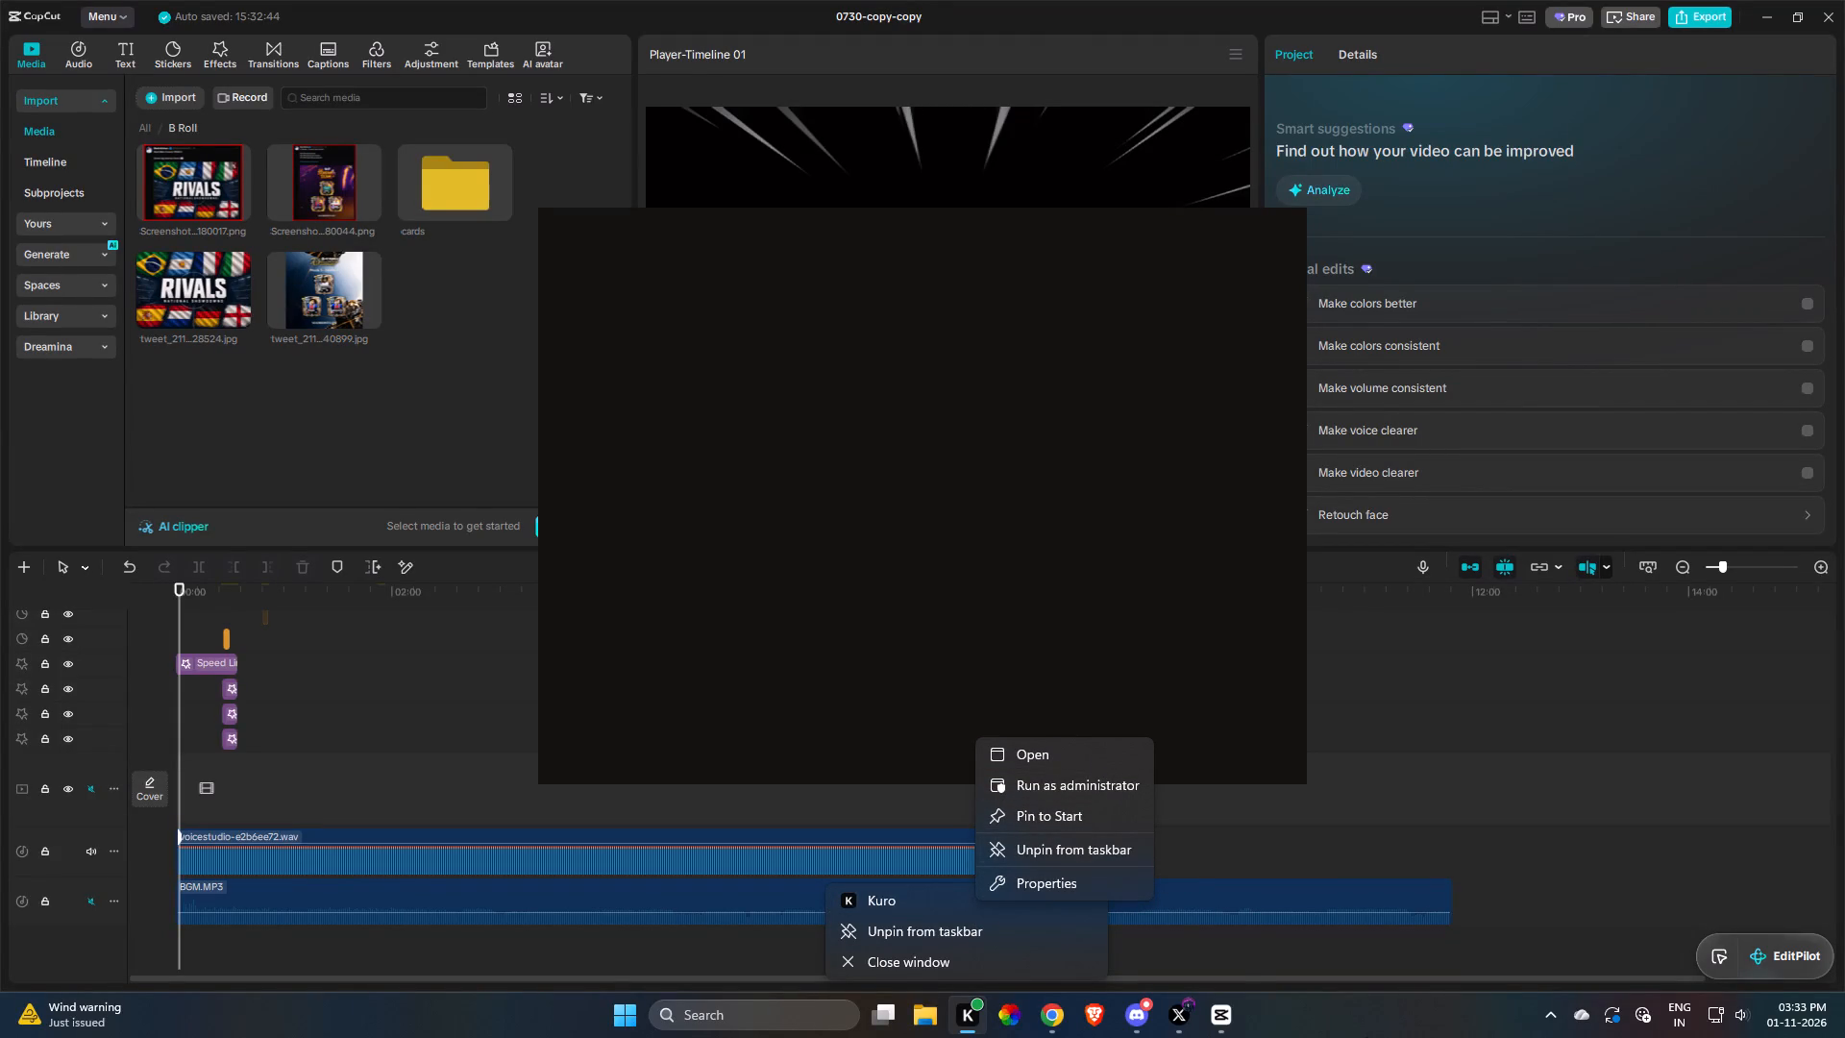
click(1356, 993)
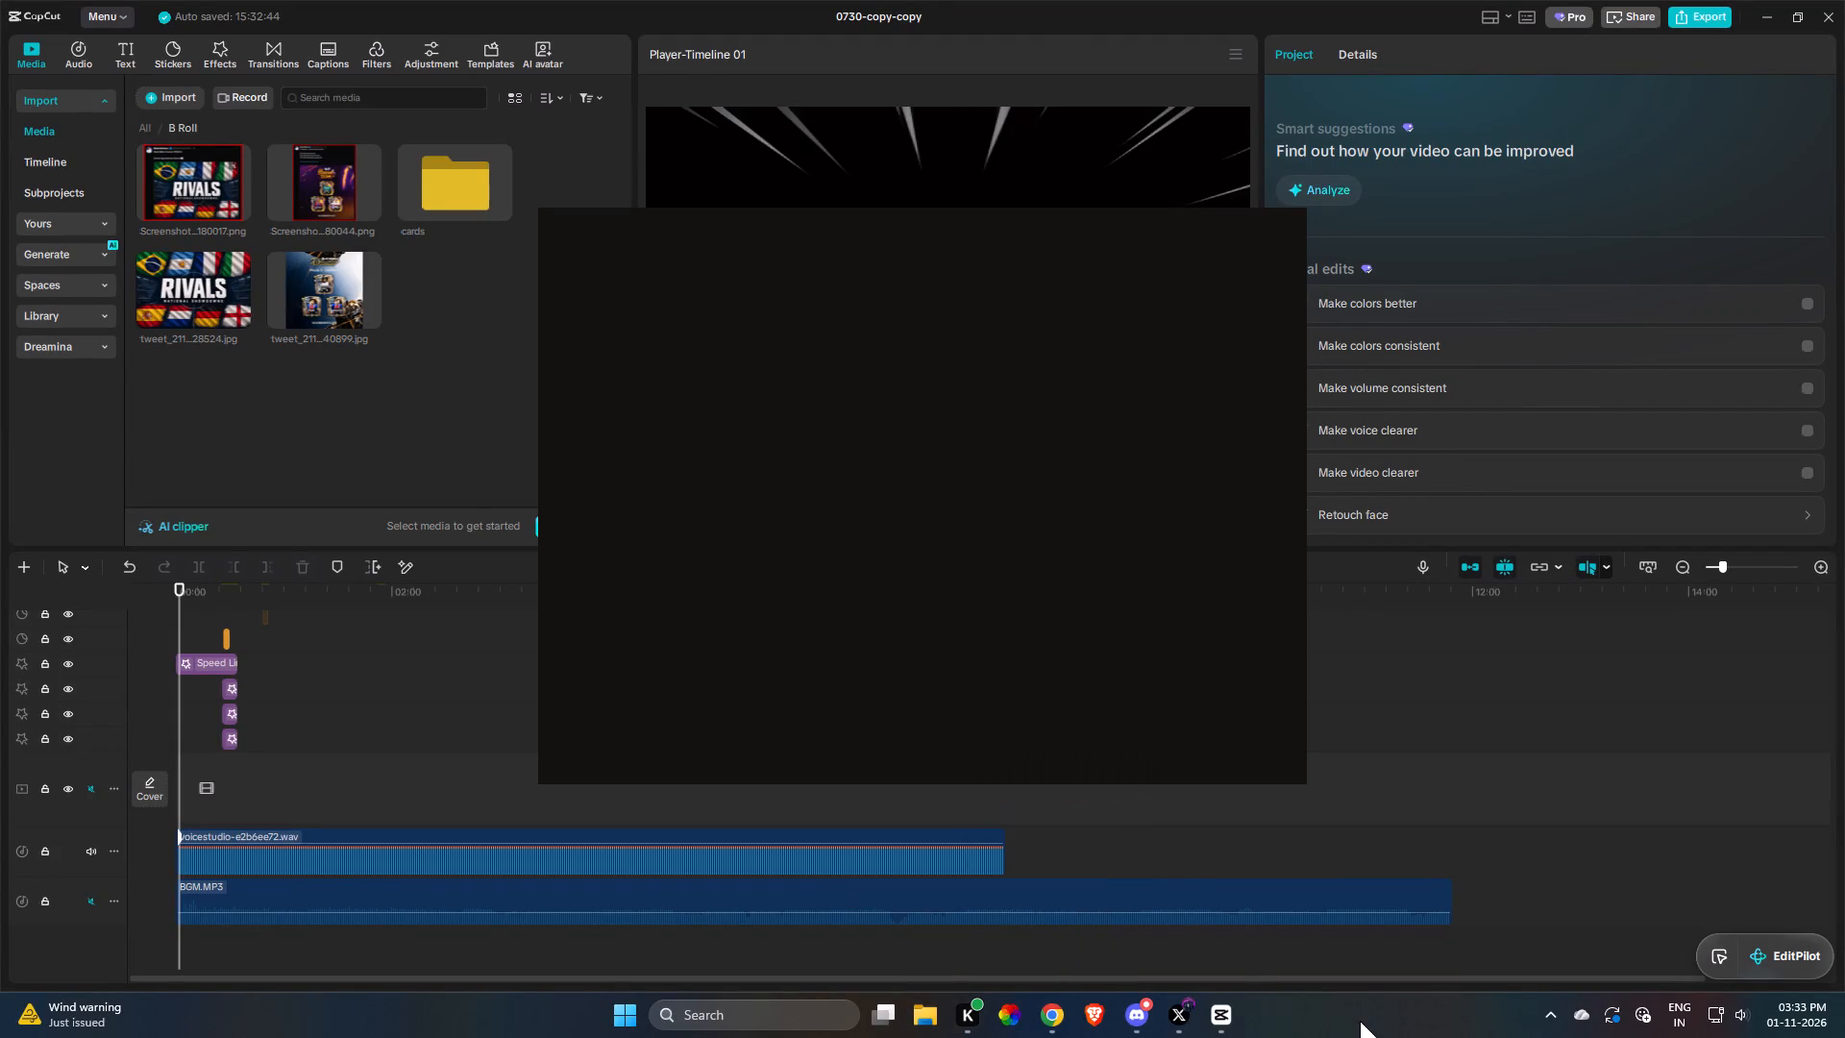
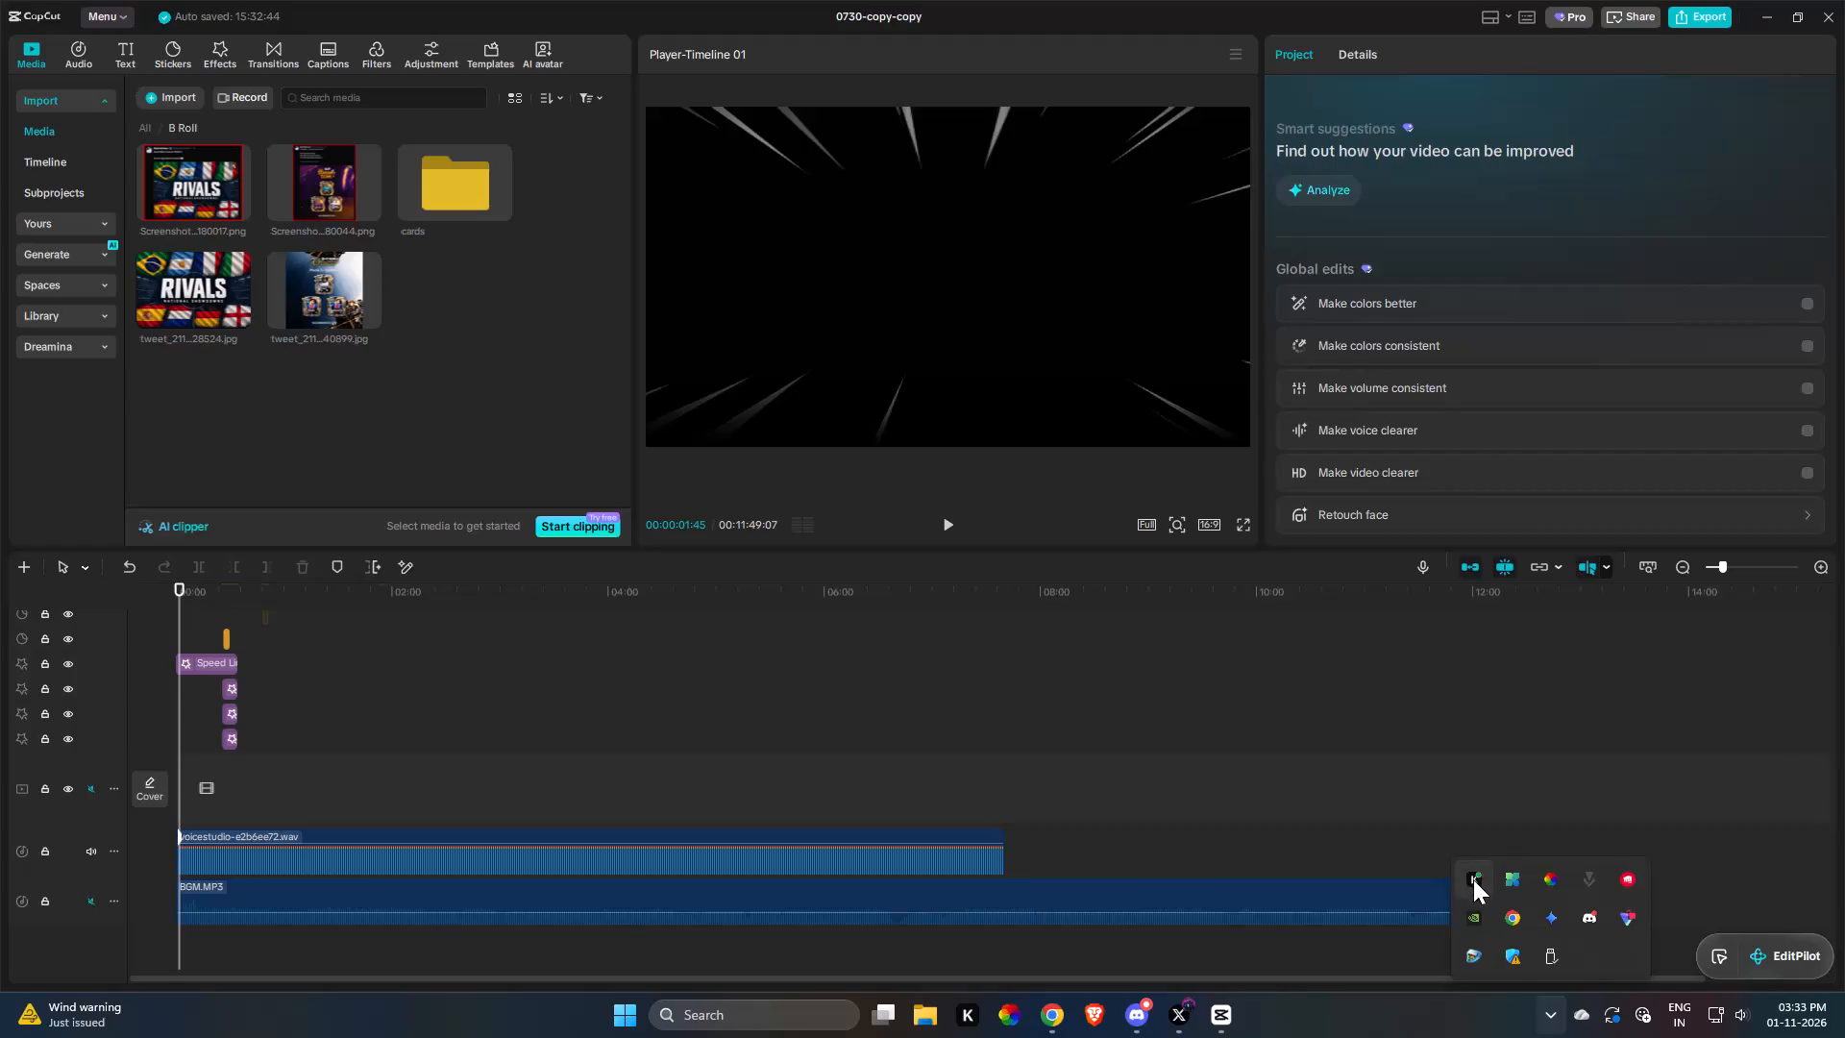
Play back the opening seconds of the timeline.
drag(1473, 879, 1266, 1027)
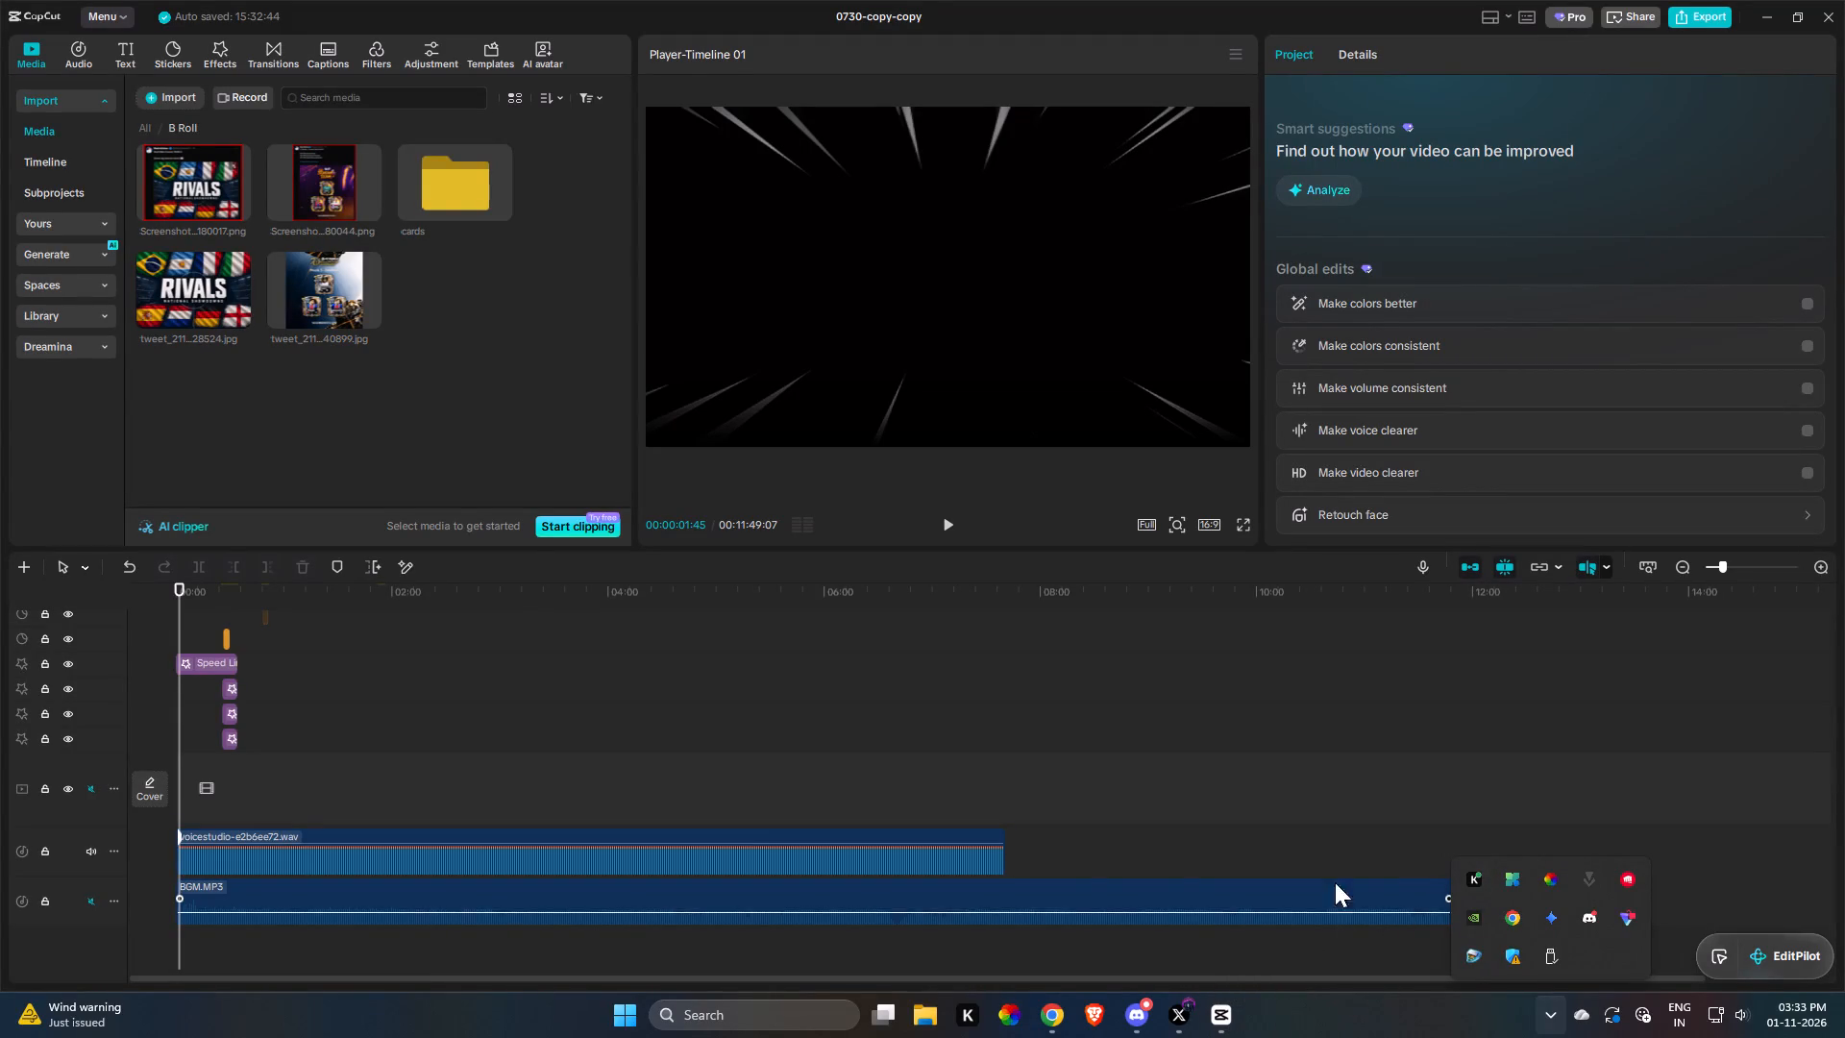
click(1153, 728)
key(space)
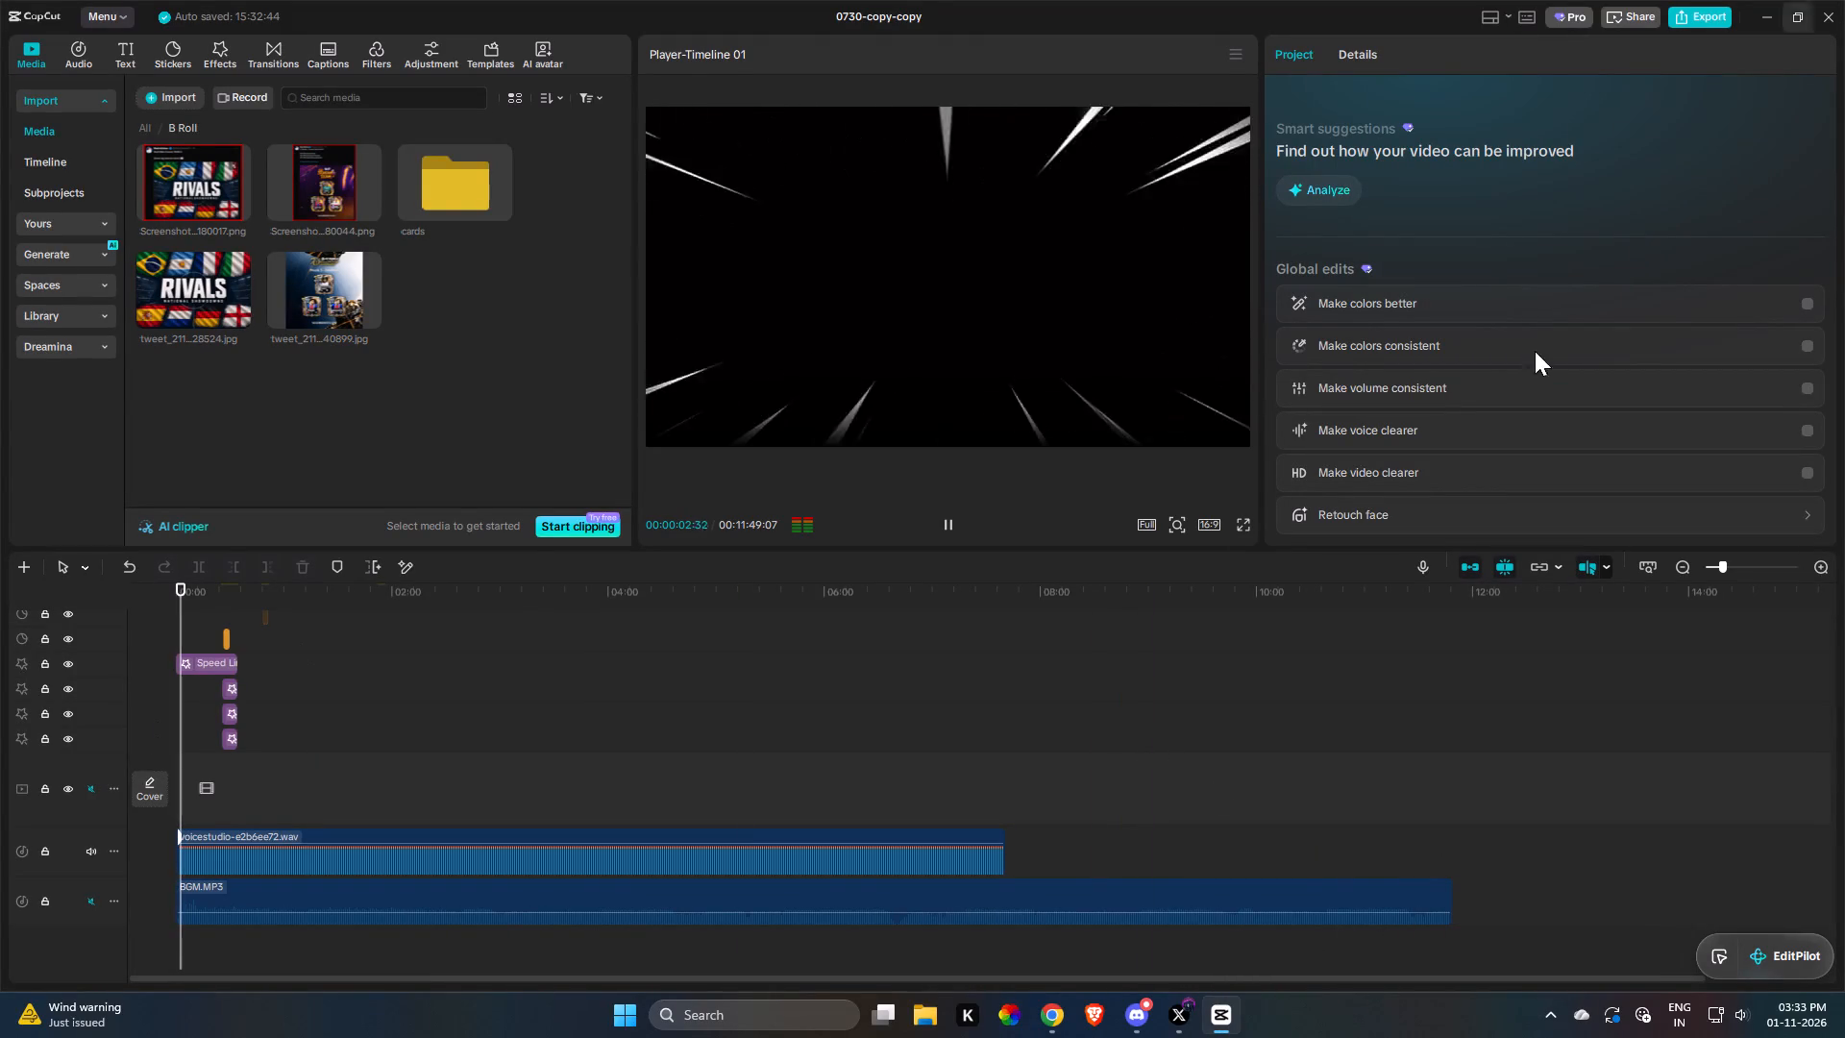
key(space)
ctrl+scroll(254, 786, up, 20)
ctrl+scroll(254, 786, up, 8)
drag(260, 786, 331, 784)
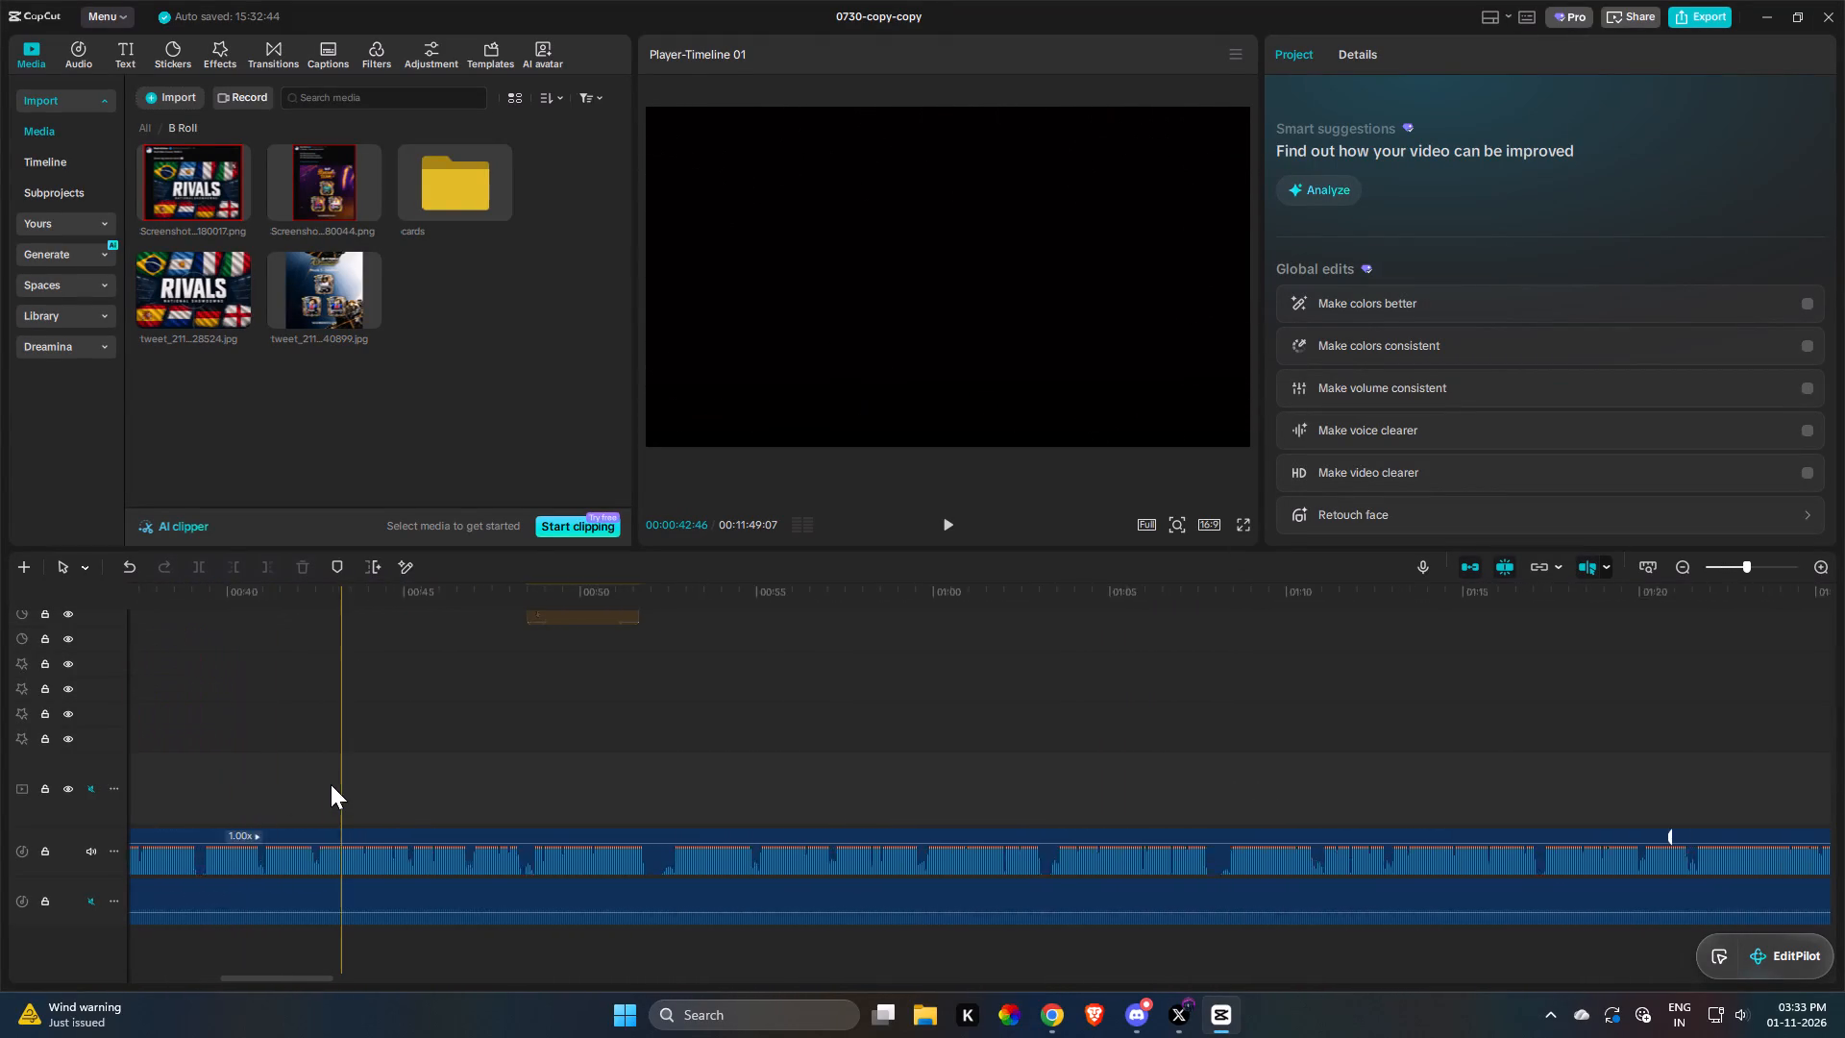
drag(331, 784, 336, 783)
key(space)
Return the media library from the B Roll folder to its top-level folders and stop playback.
click(147, 120)
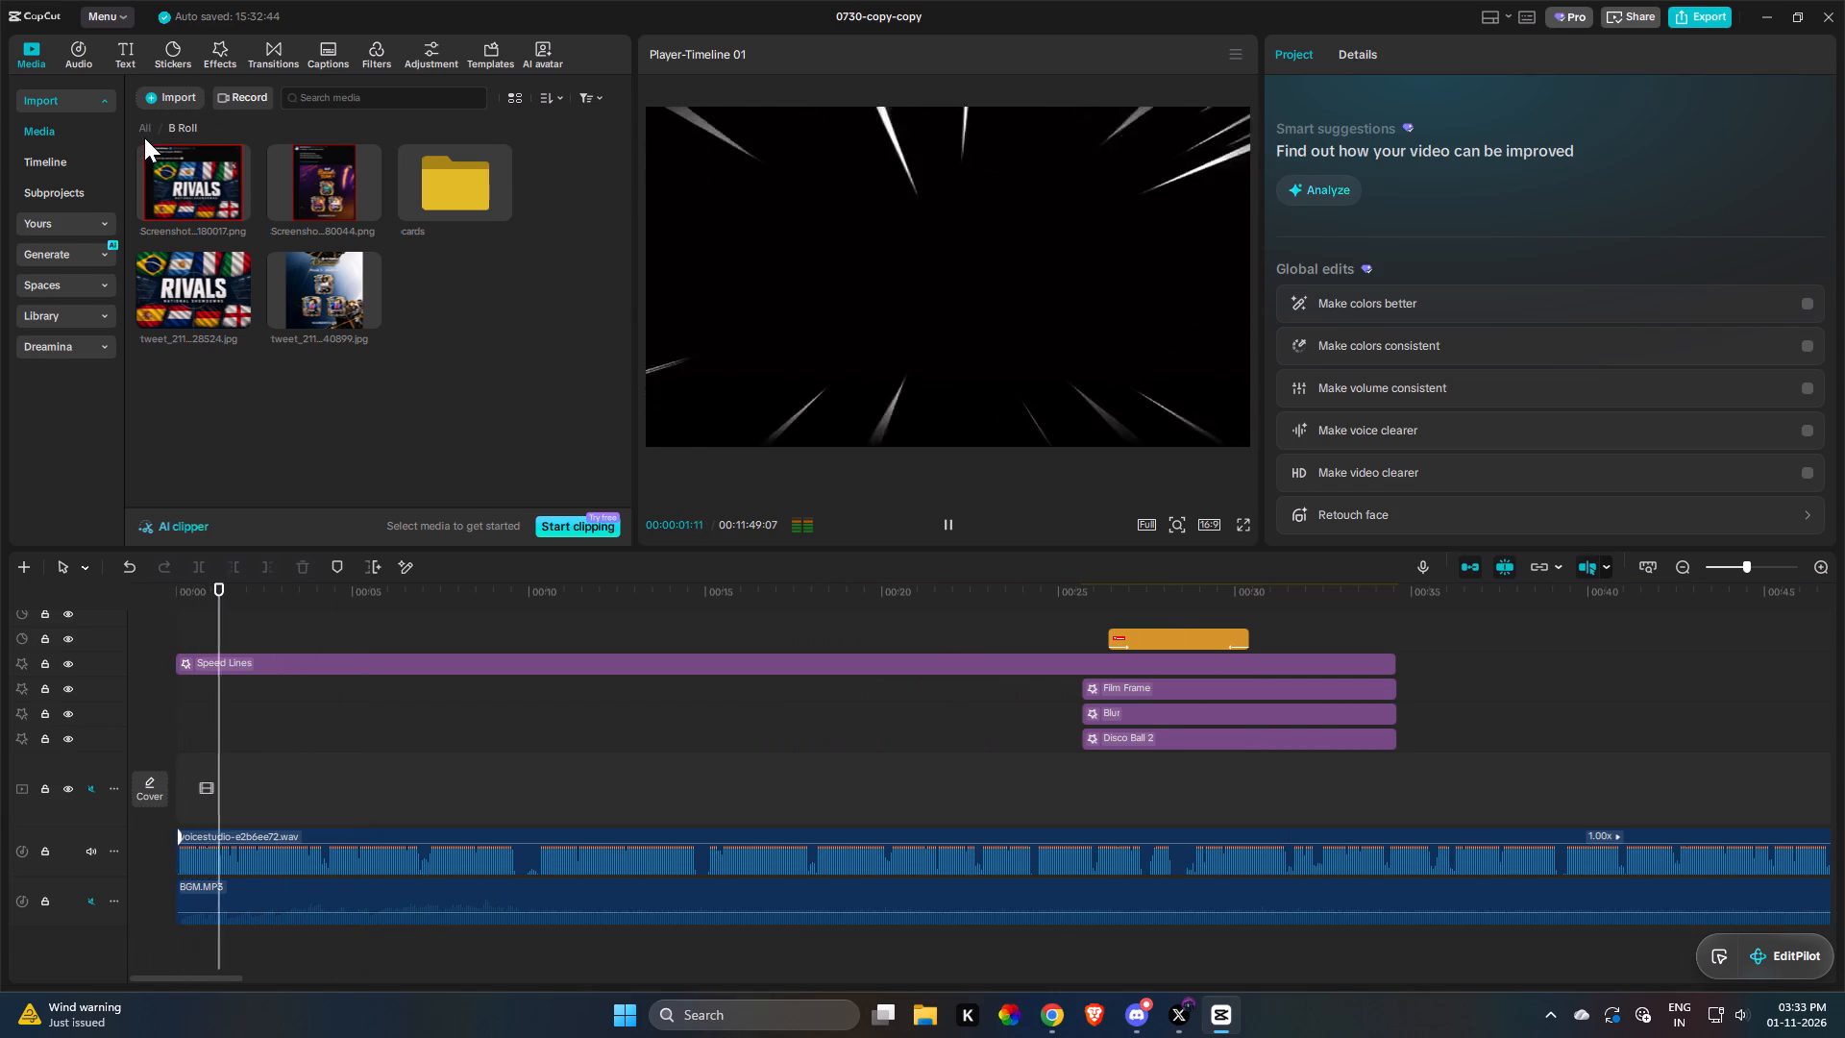
click(143, 127)
key(space)
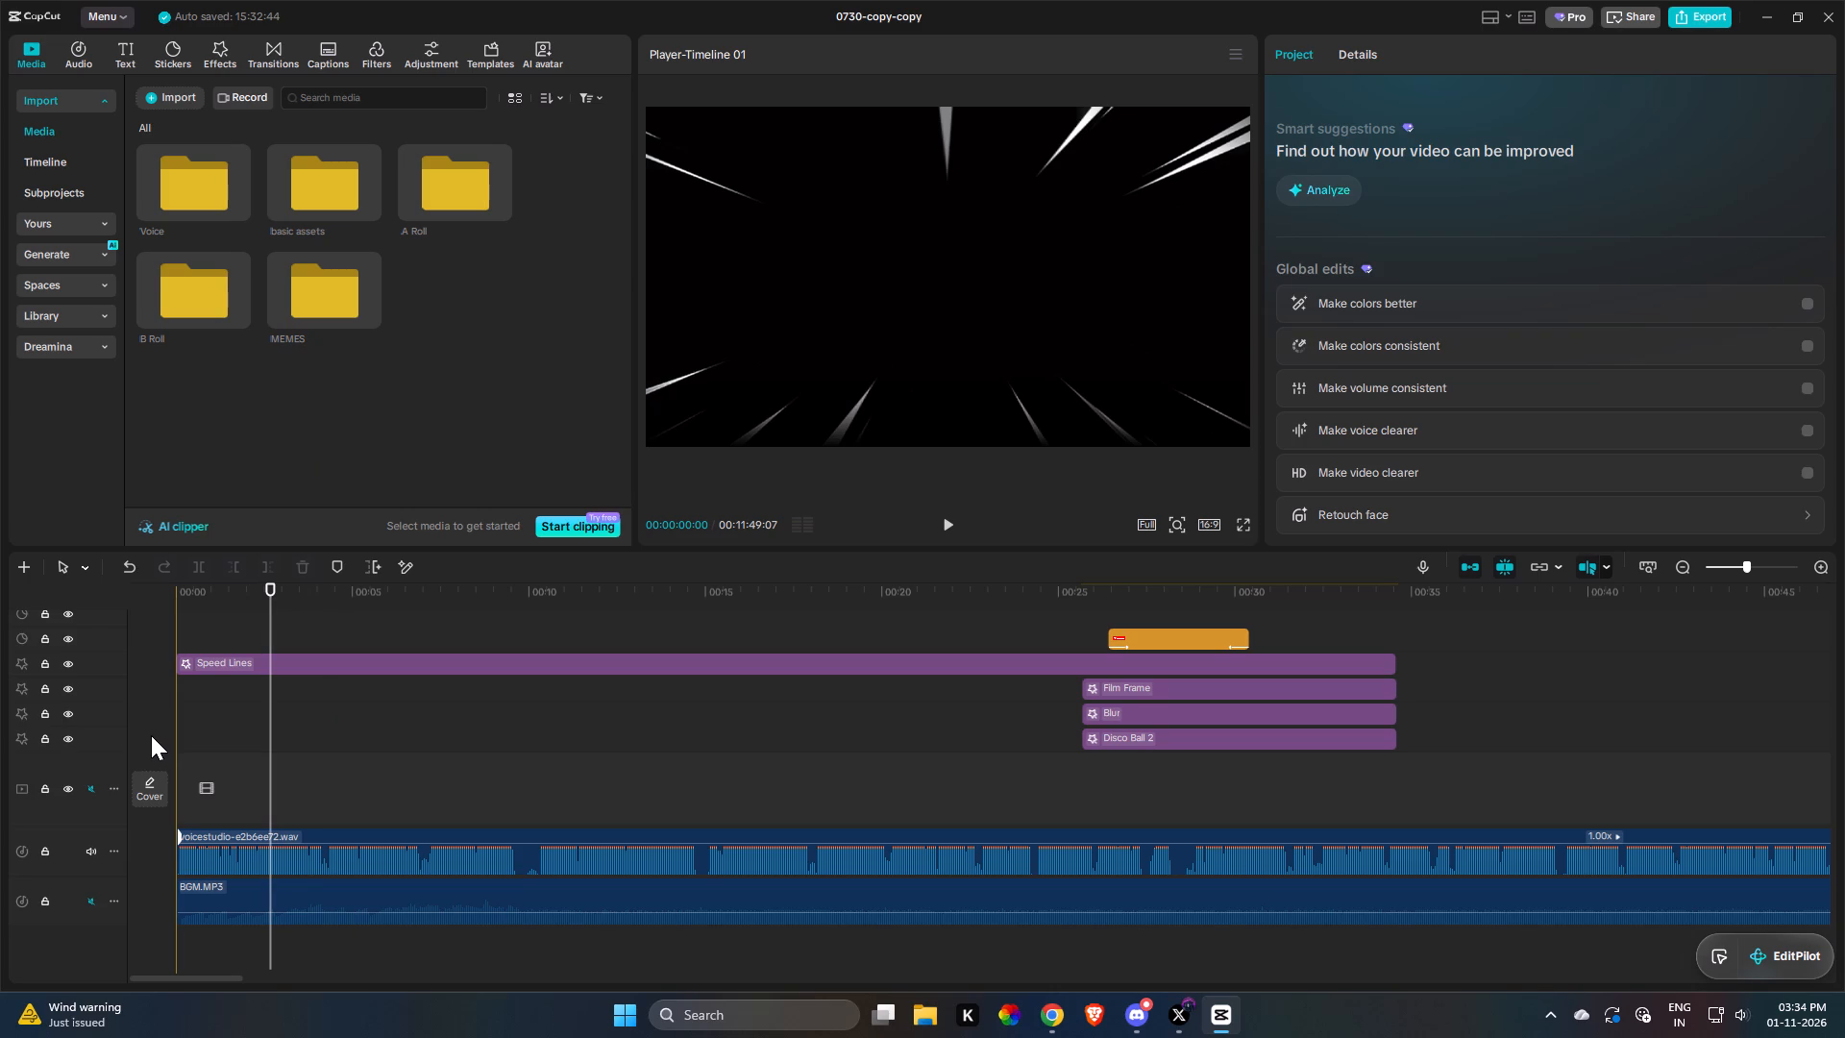
Disable the Shadow_BG_Text.png overlay clip in the timeline.
scroll(151, 735, up, 1)
click(683, 717)
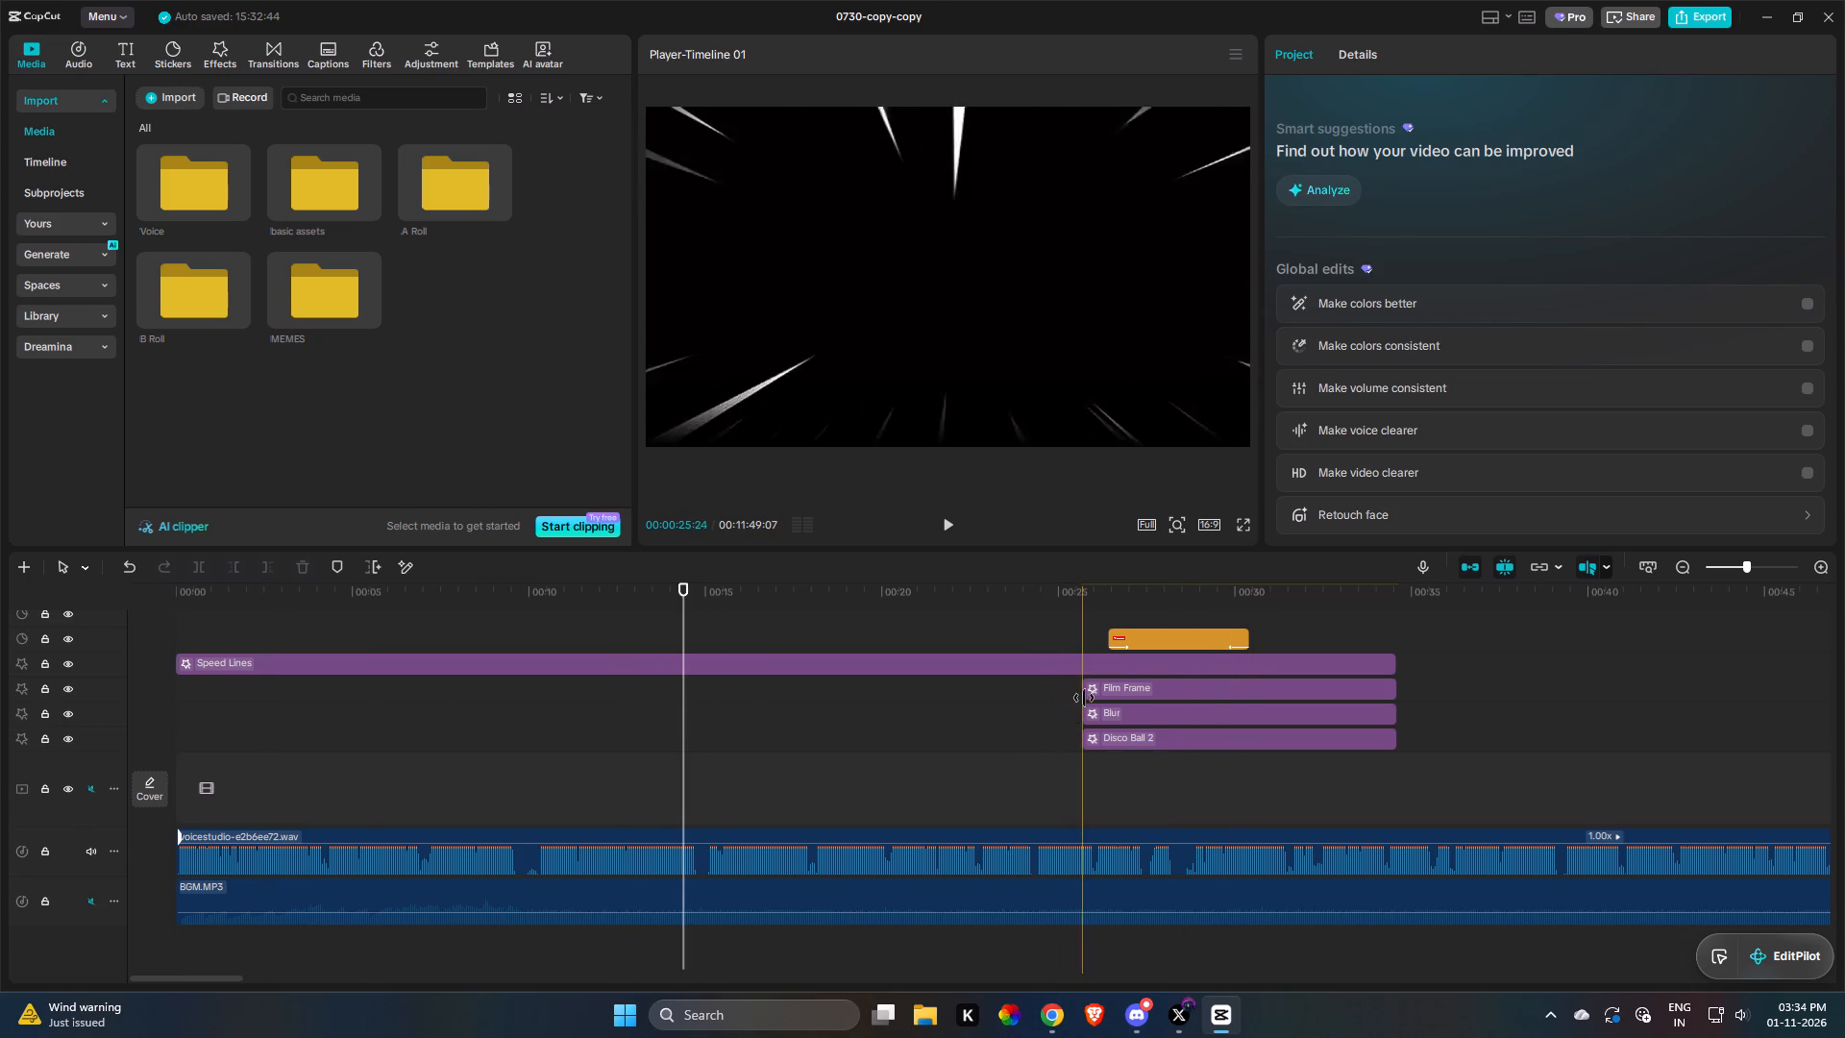
scroll(1084, 698, up, 8)
click(839, 756)
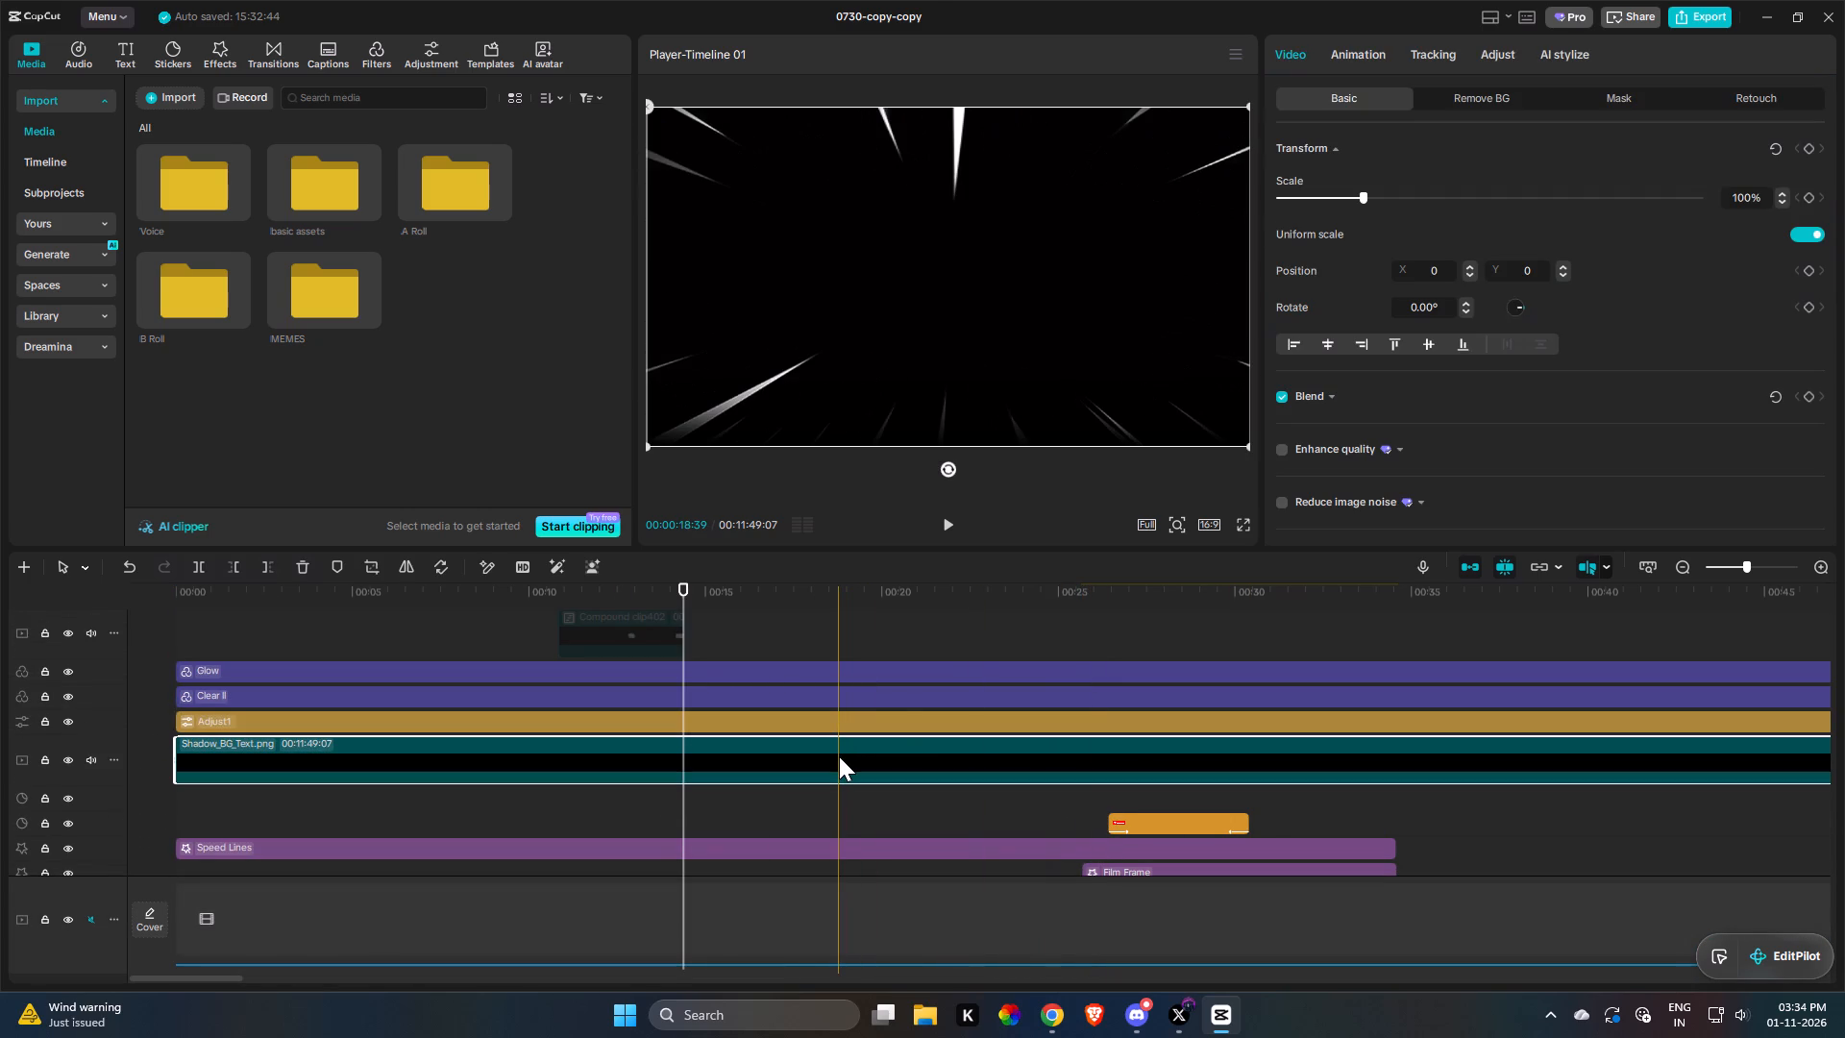
key(v)
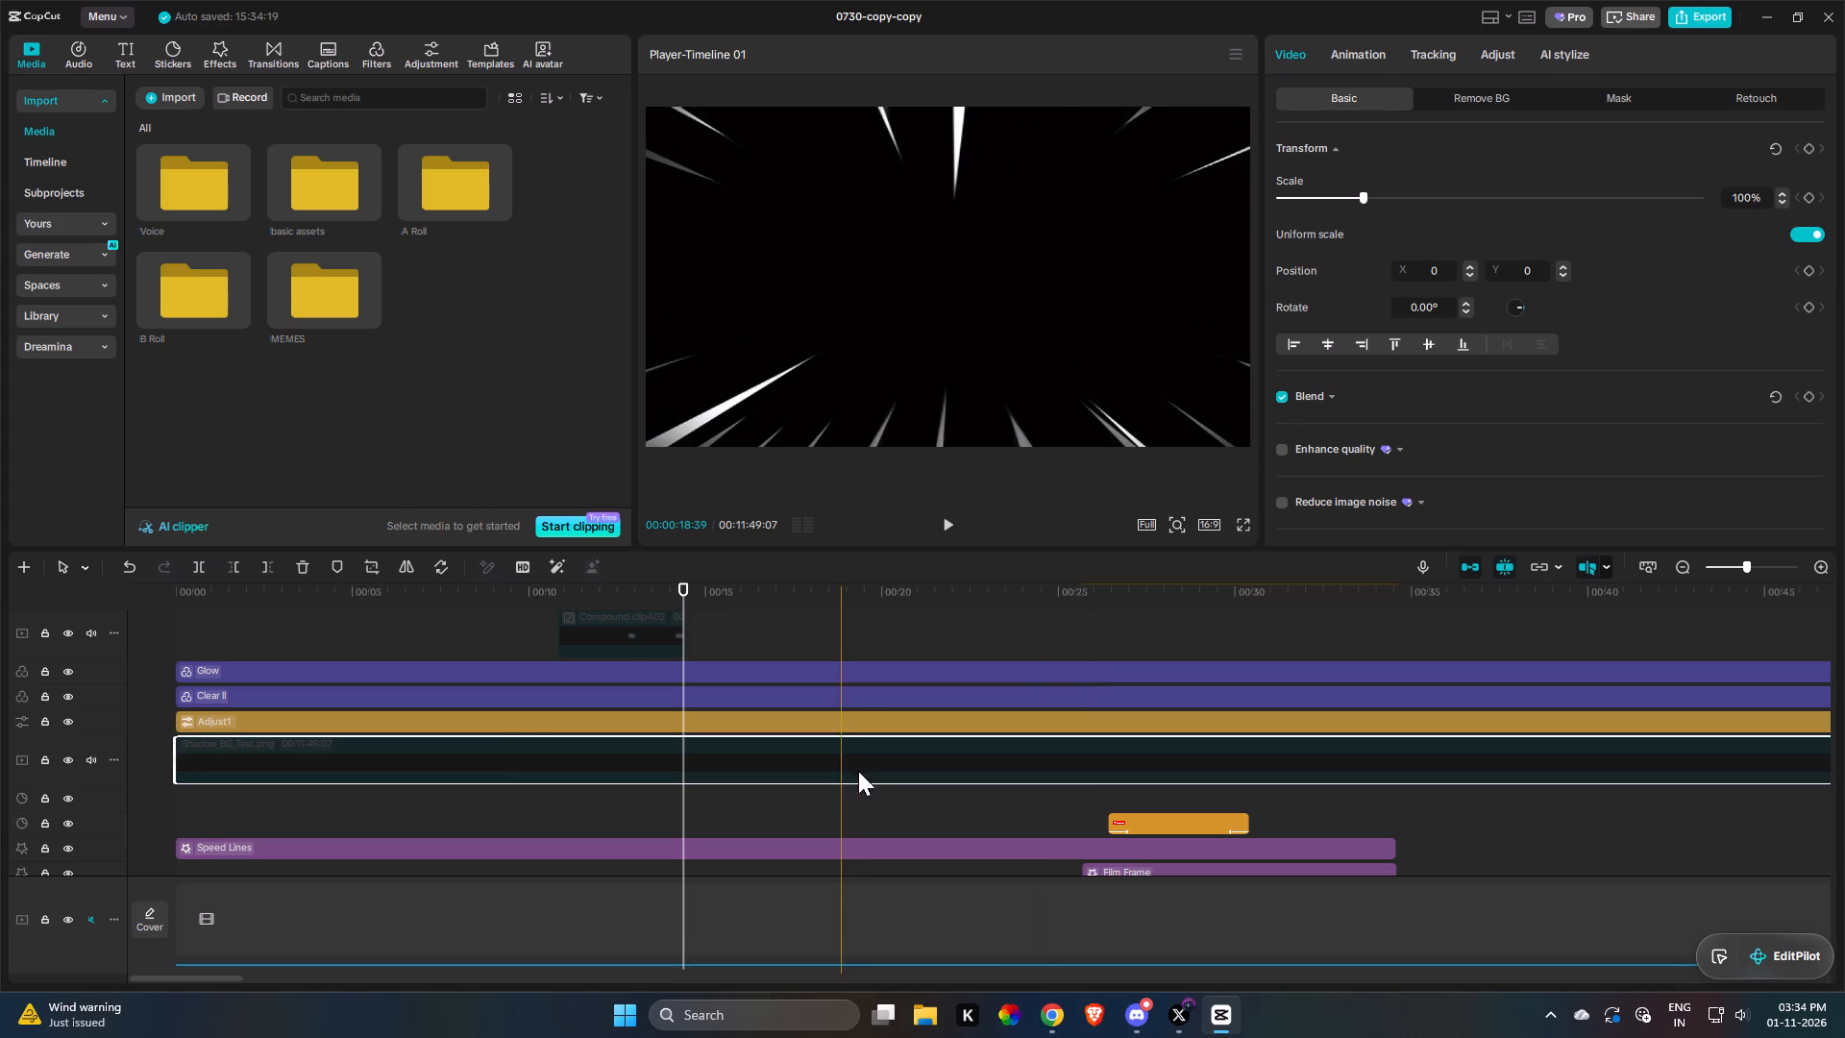
click(658, 780)
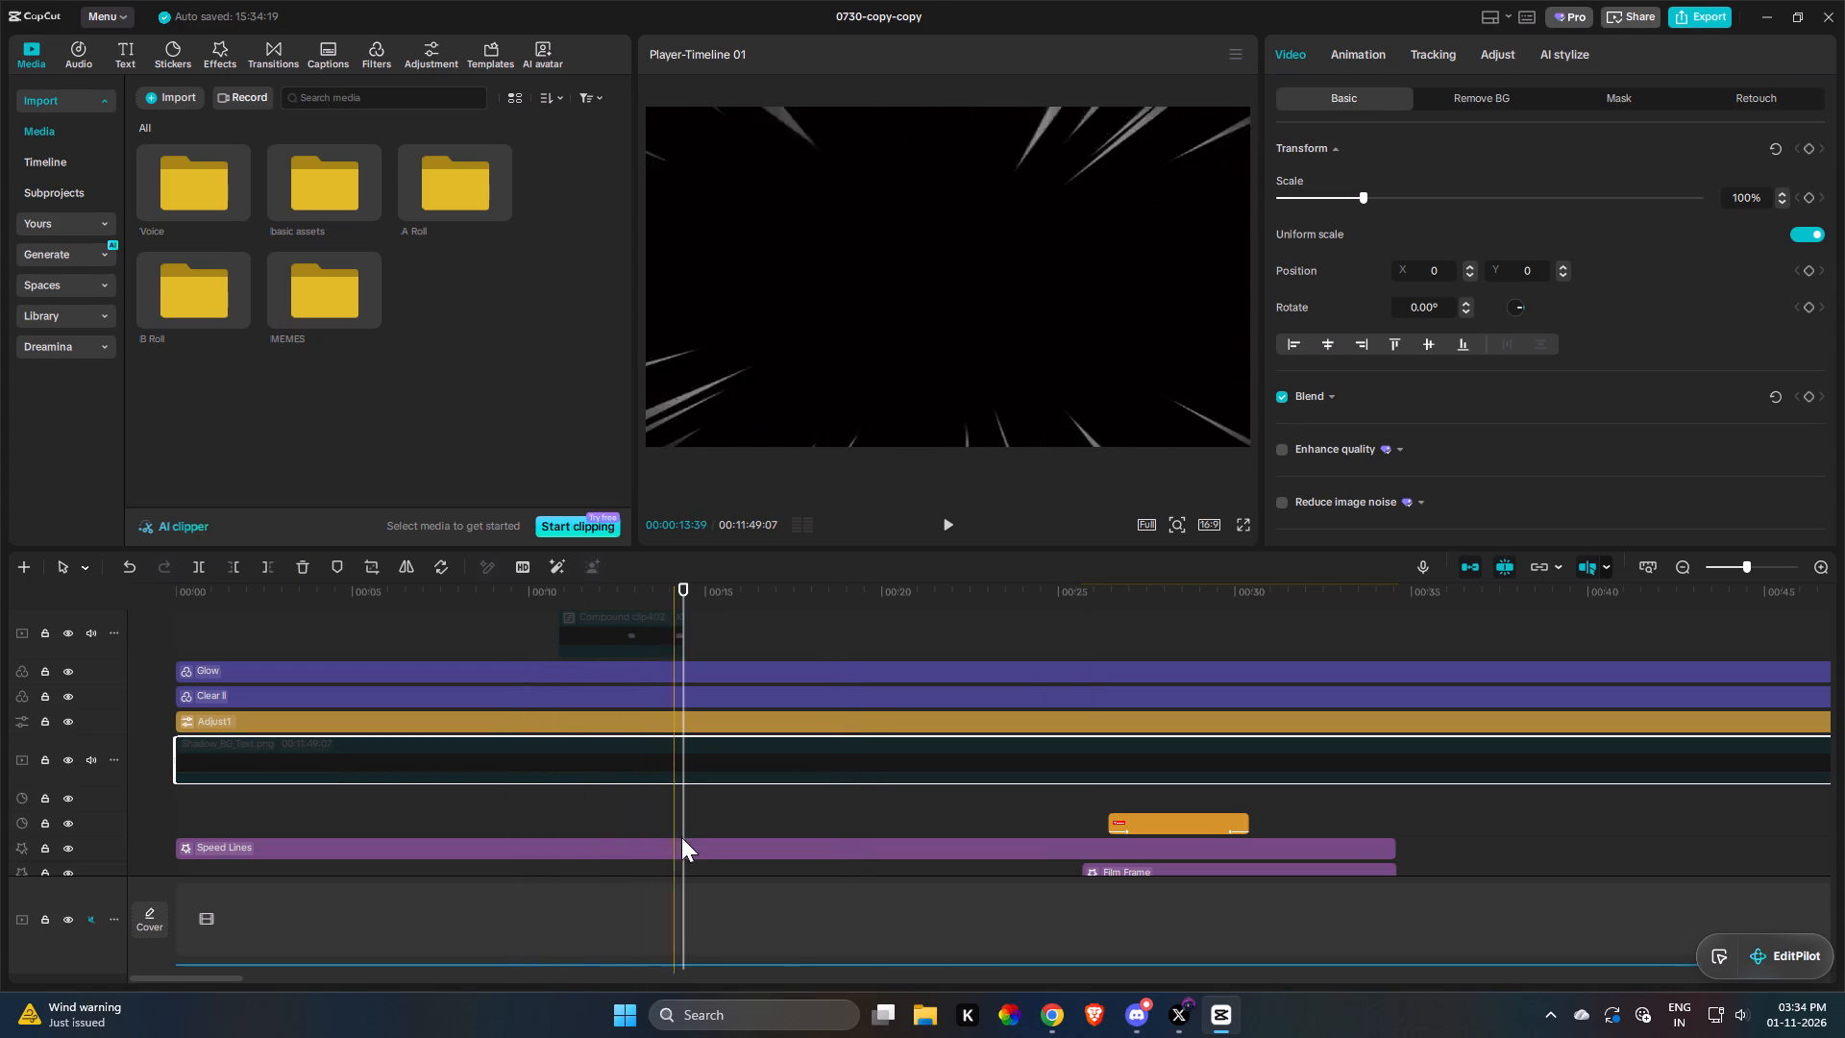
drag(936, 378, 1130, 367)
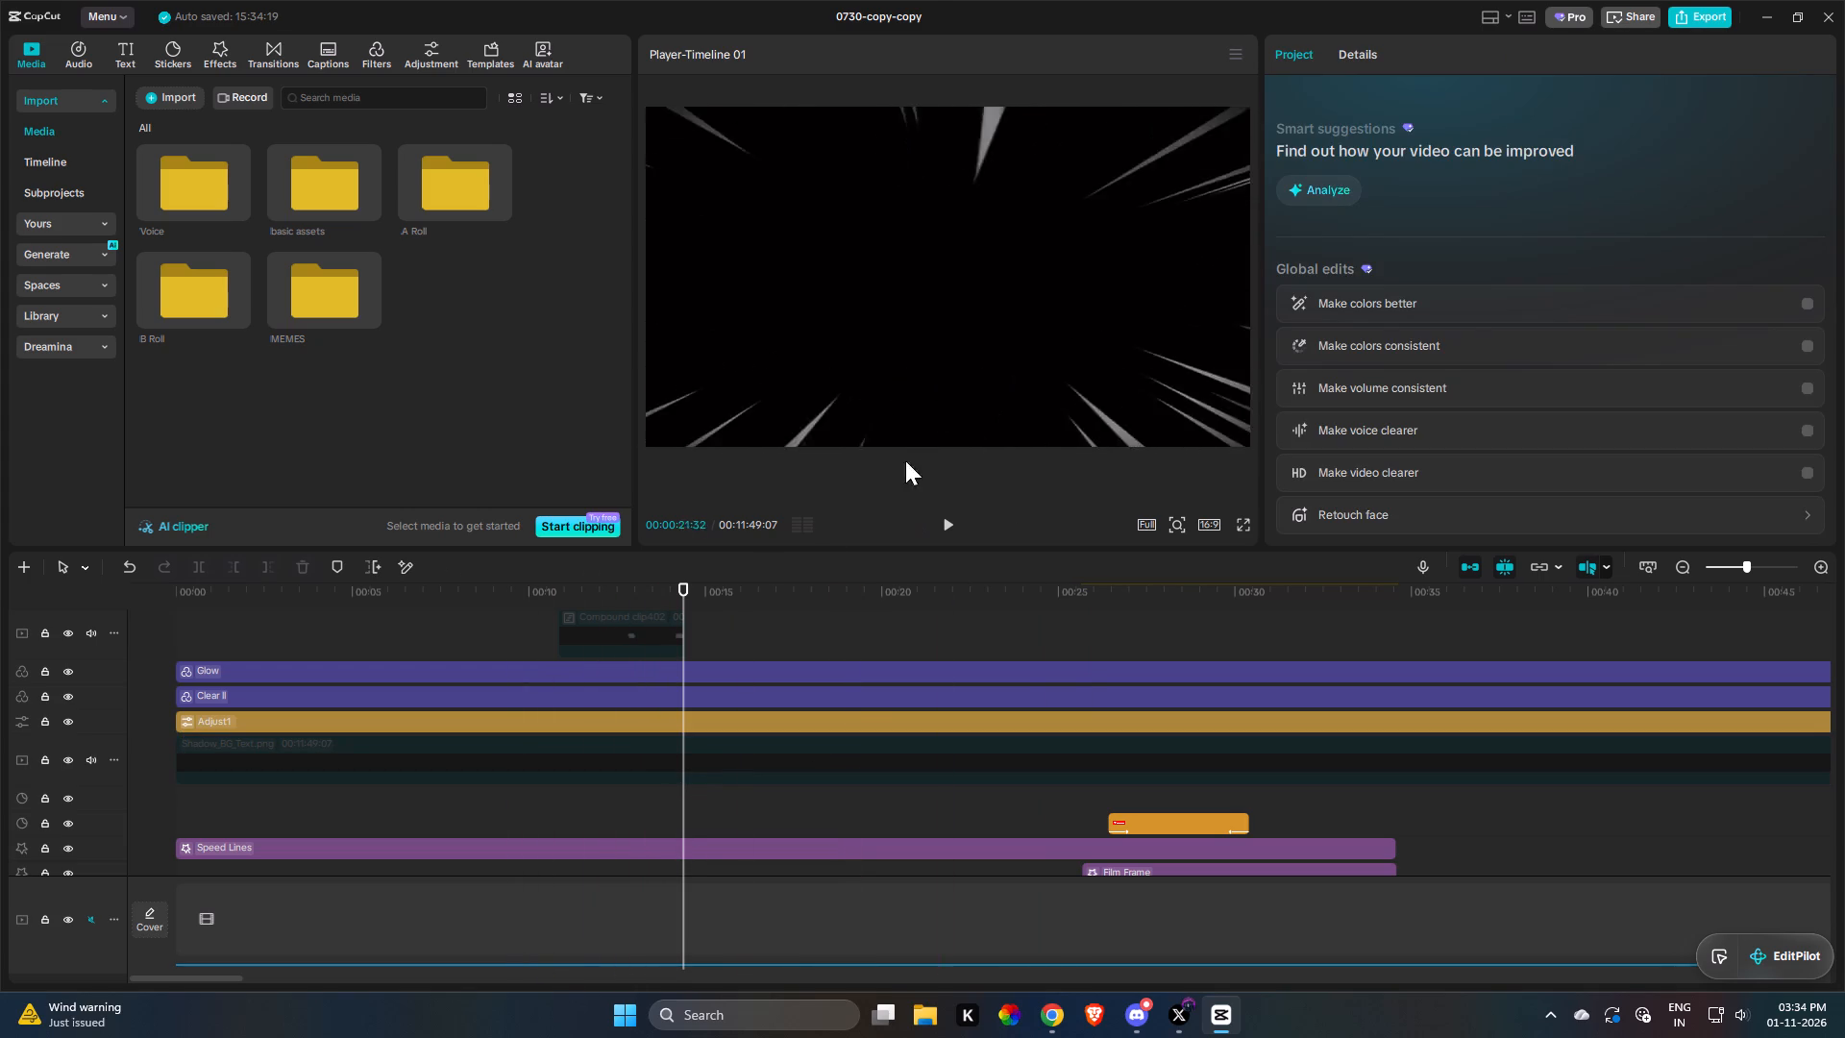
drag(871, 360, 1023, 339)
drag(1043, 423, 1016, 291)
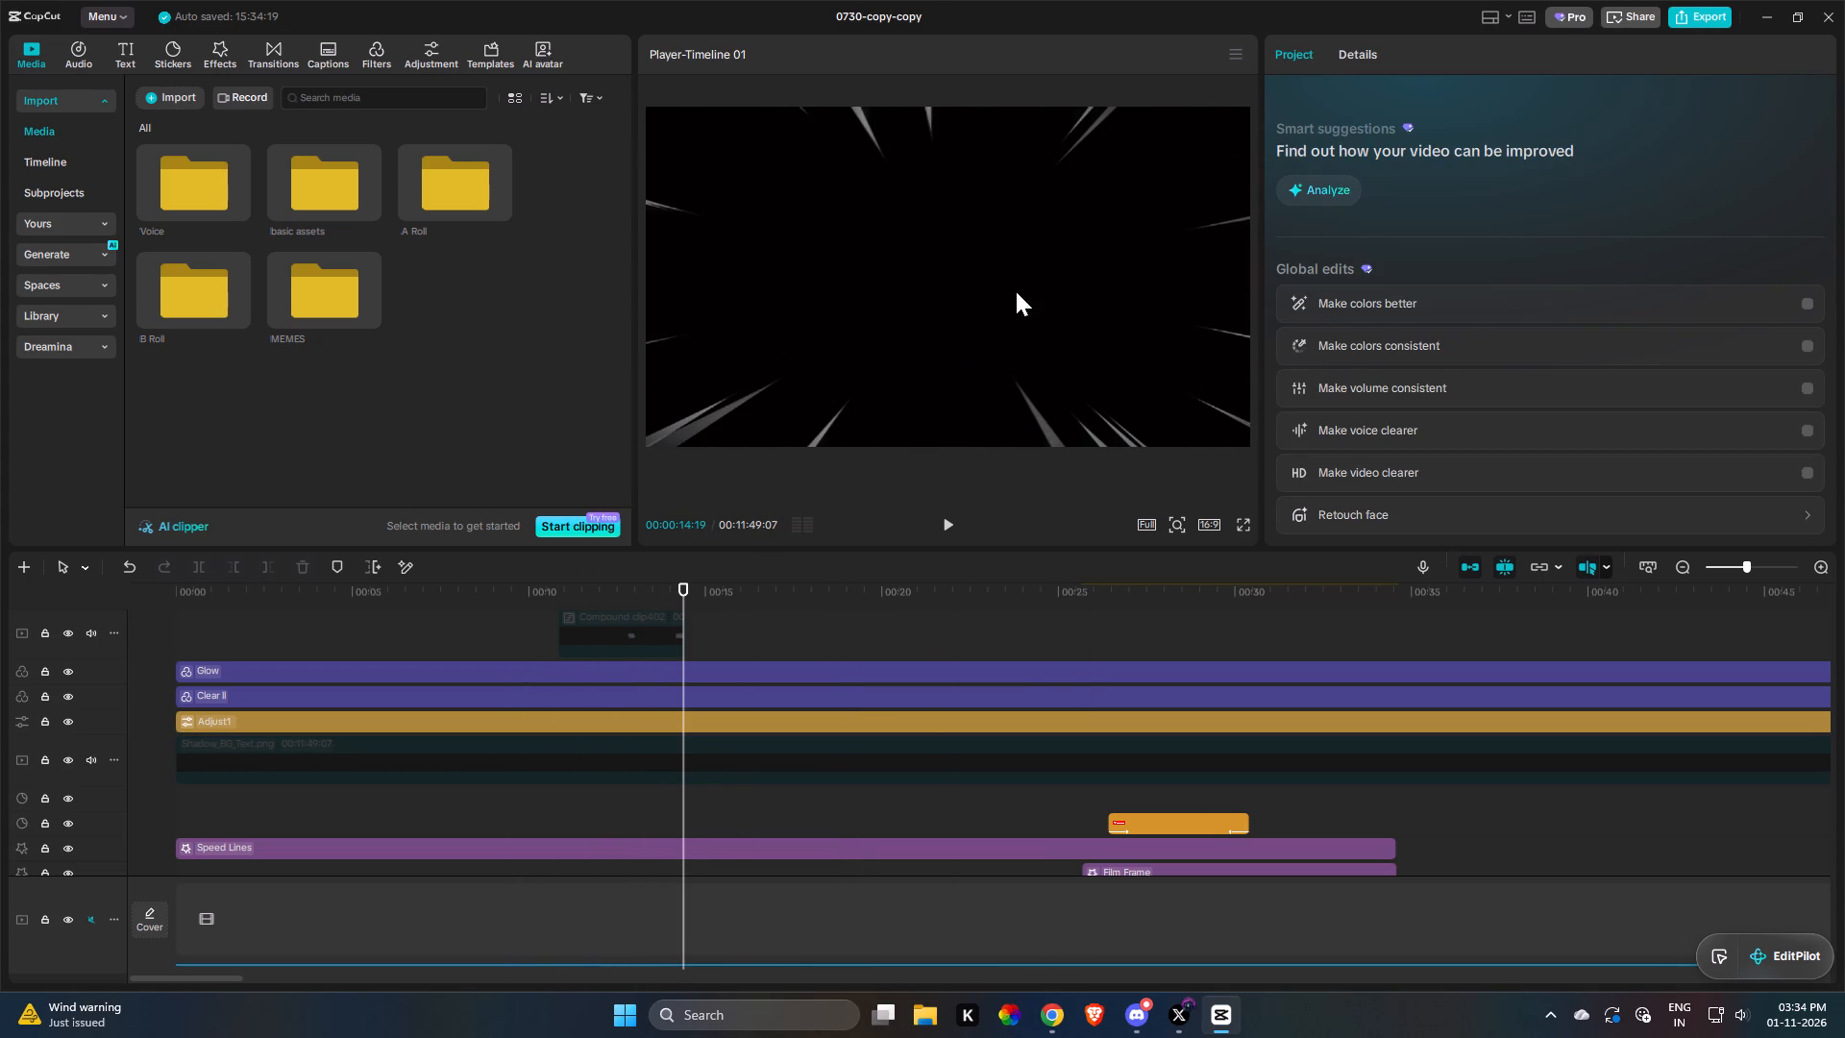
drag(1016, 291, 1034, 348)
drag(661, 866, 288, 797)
Check the compound clip above the Glow track, and replay the opening seconds of the timeline.
scroll(562, 672, up, 4)
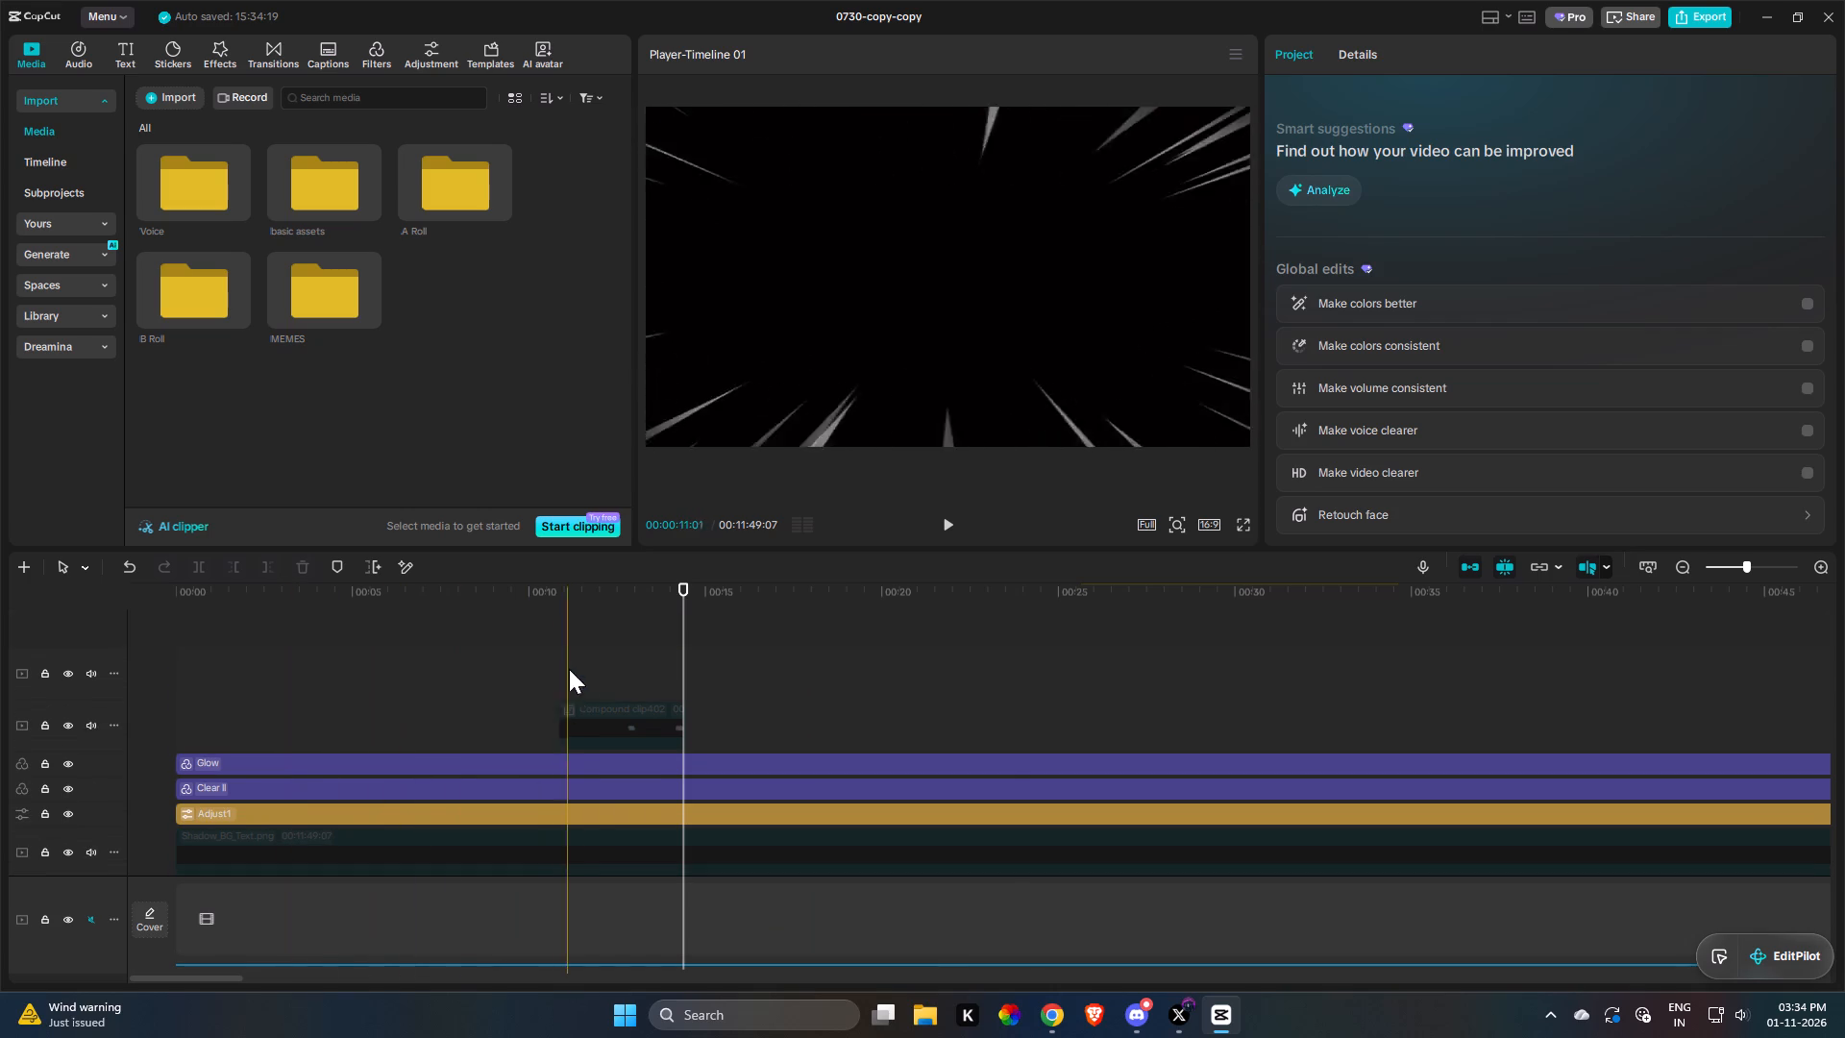
click(598, 690)
click(610, 723)
scroll(621, 721, down, 5)
scroll(626, 716, up, 5)
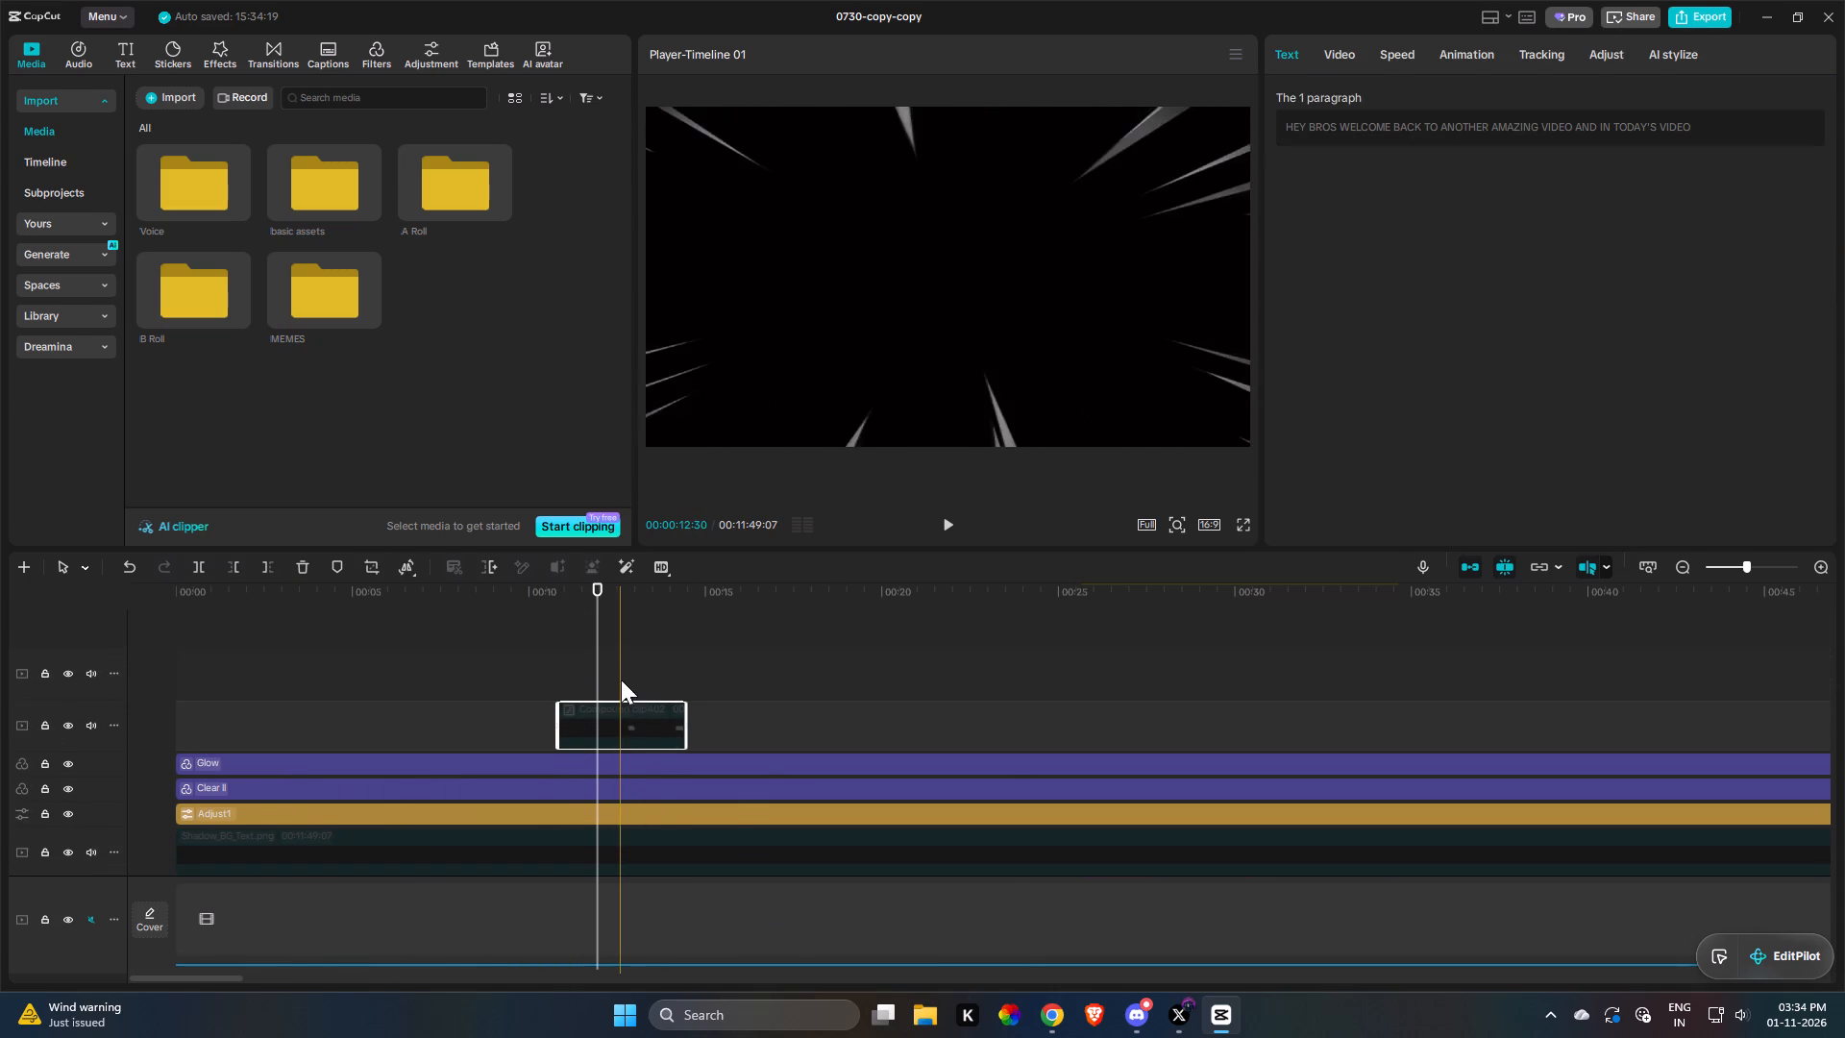
click(625, 651)
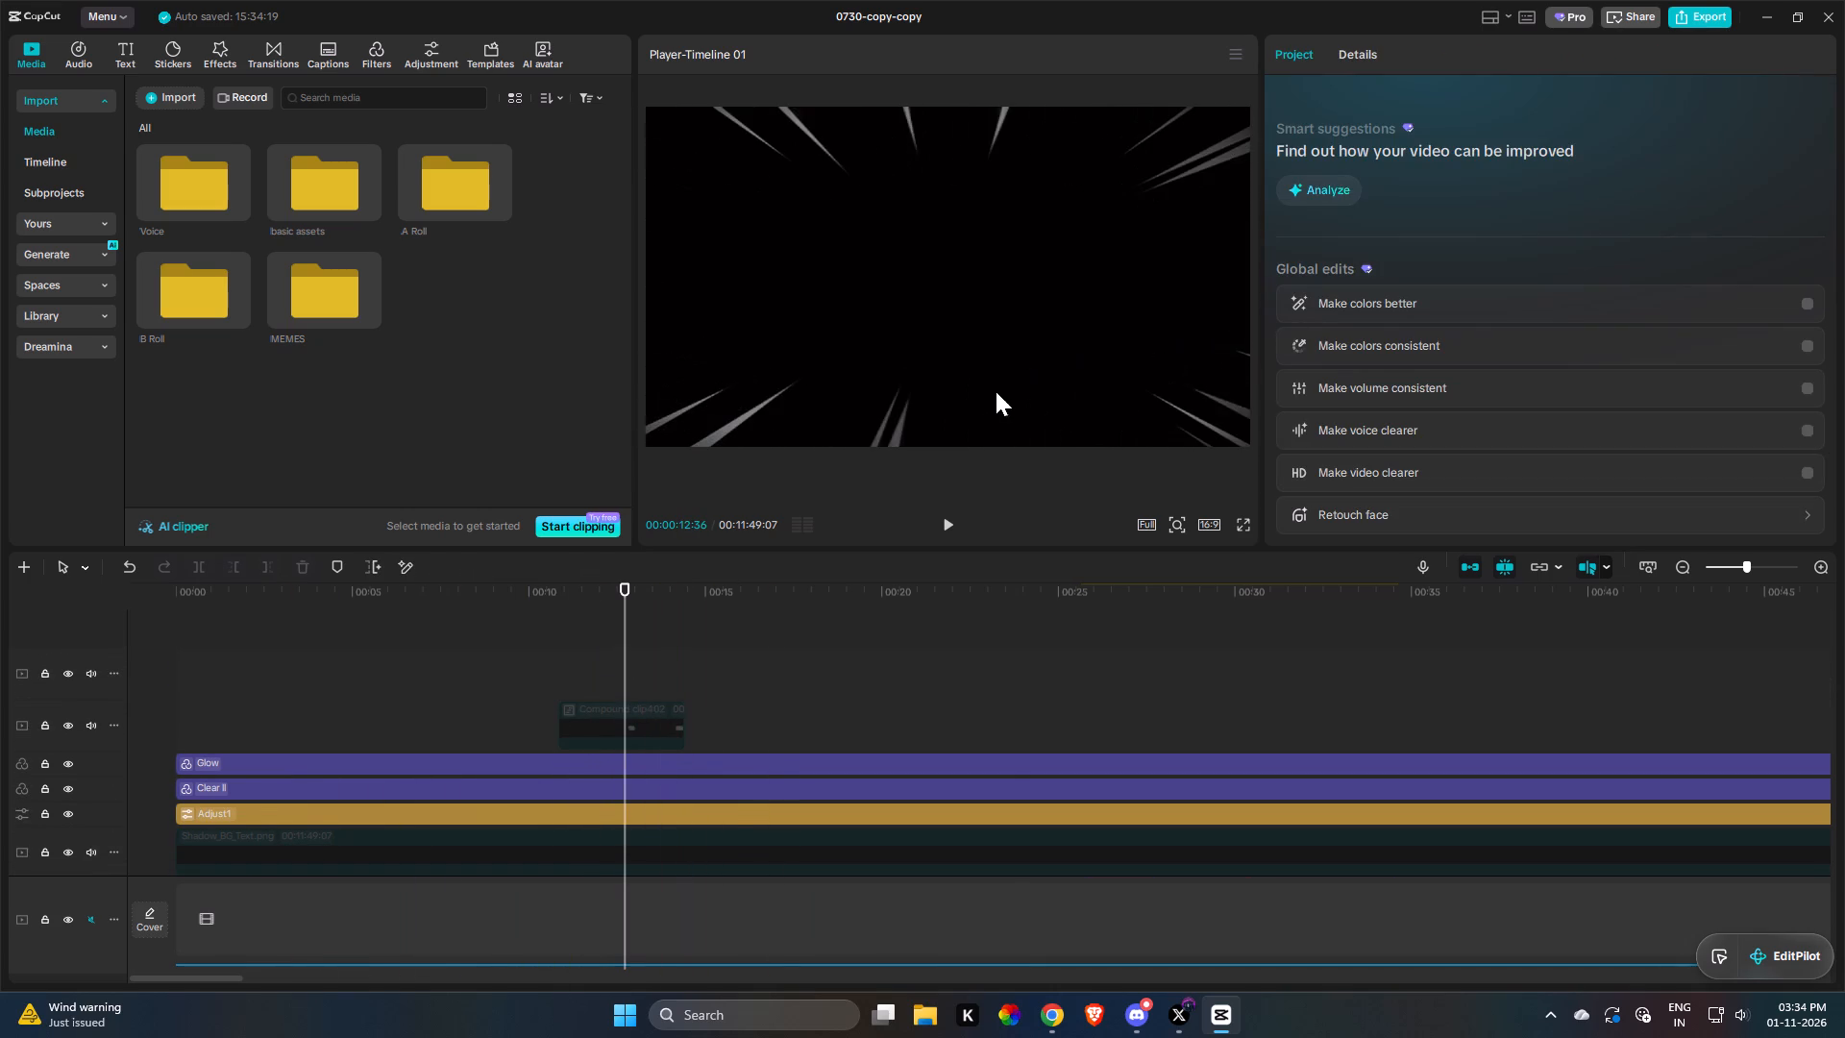
click(996, 391)
drag(996, 393, 988, 403)
scroll(730, 757, down, 20)
scroll(730, 757, down, 1)
key(space)
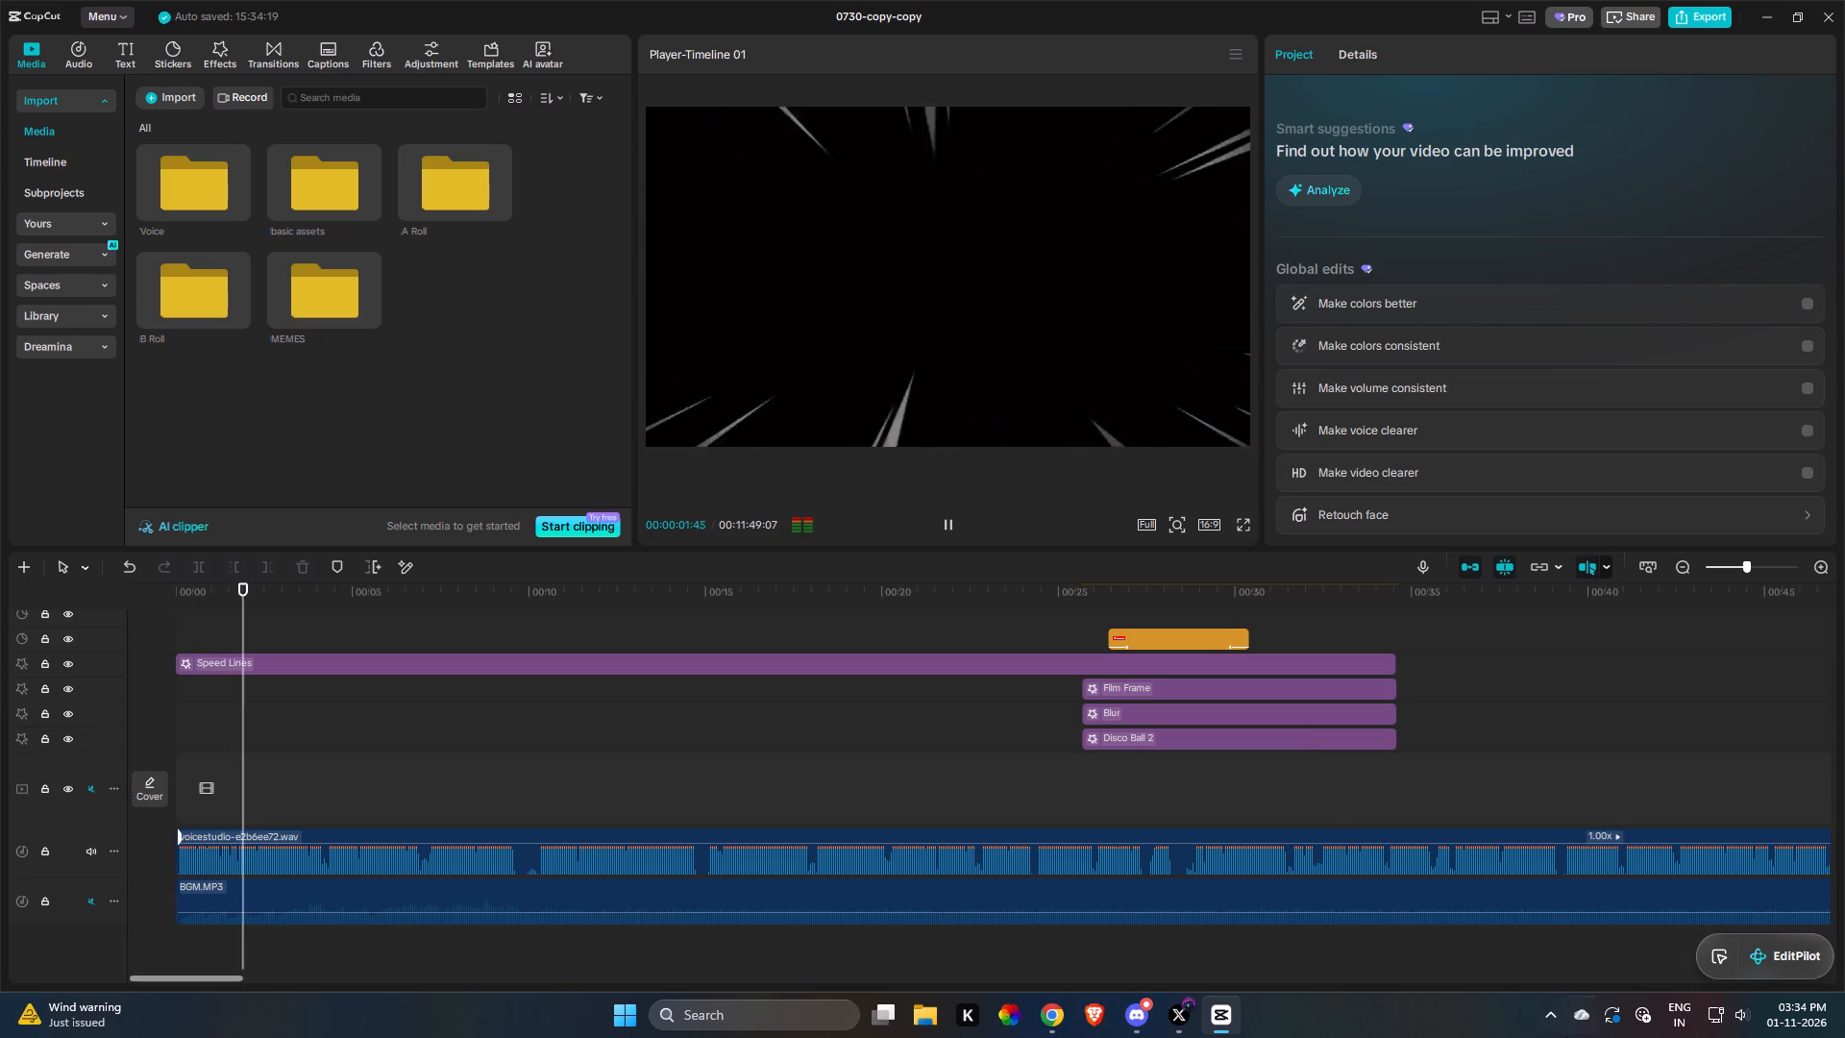
key(space)
Switch to X and open the EA SPORTS FC MOBILE profile from the posts in the notifications.
click(1544, 1024)
click(1544, 1024)
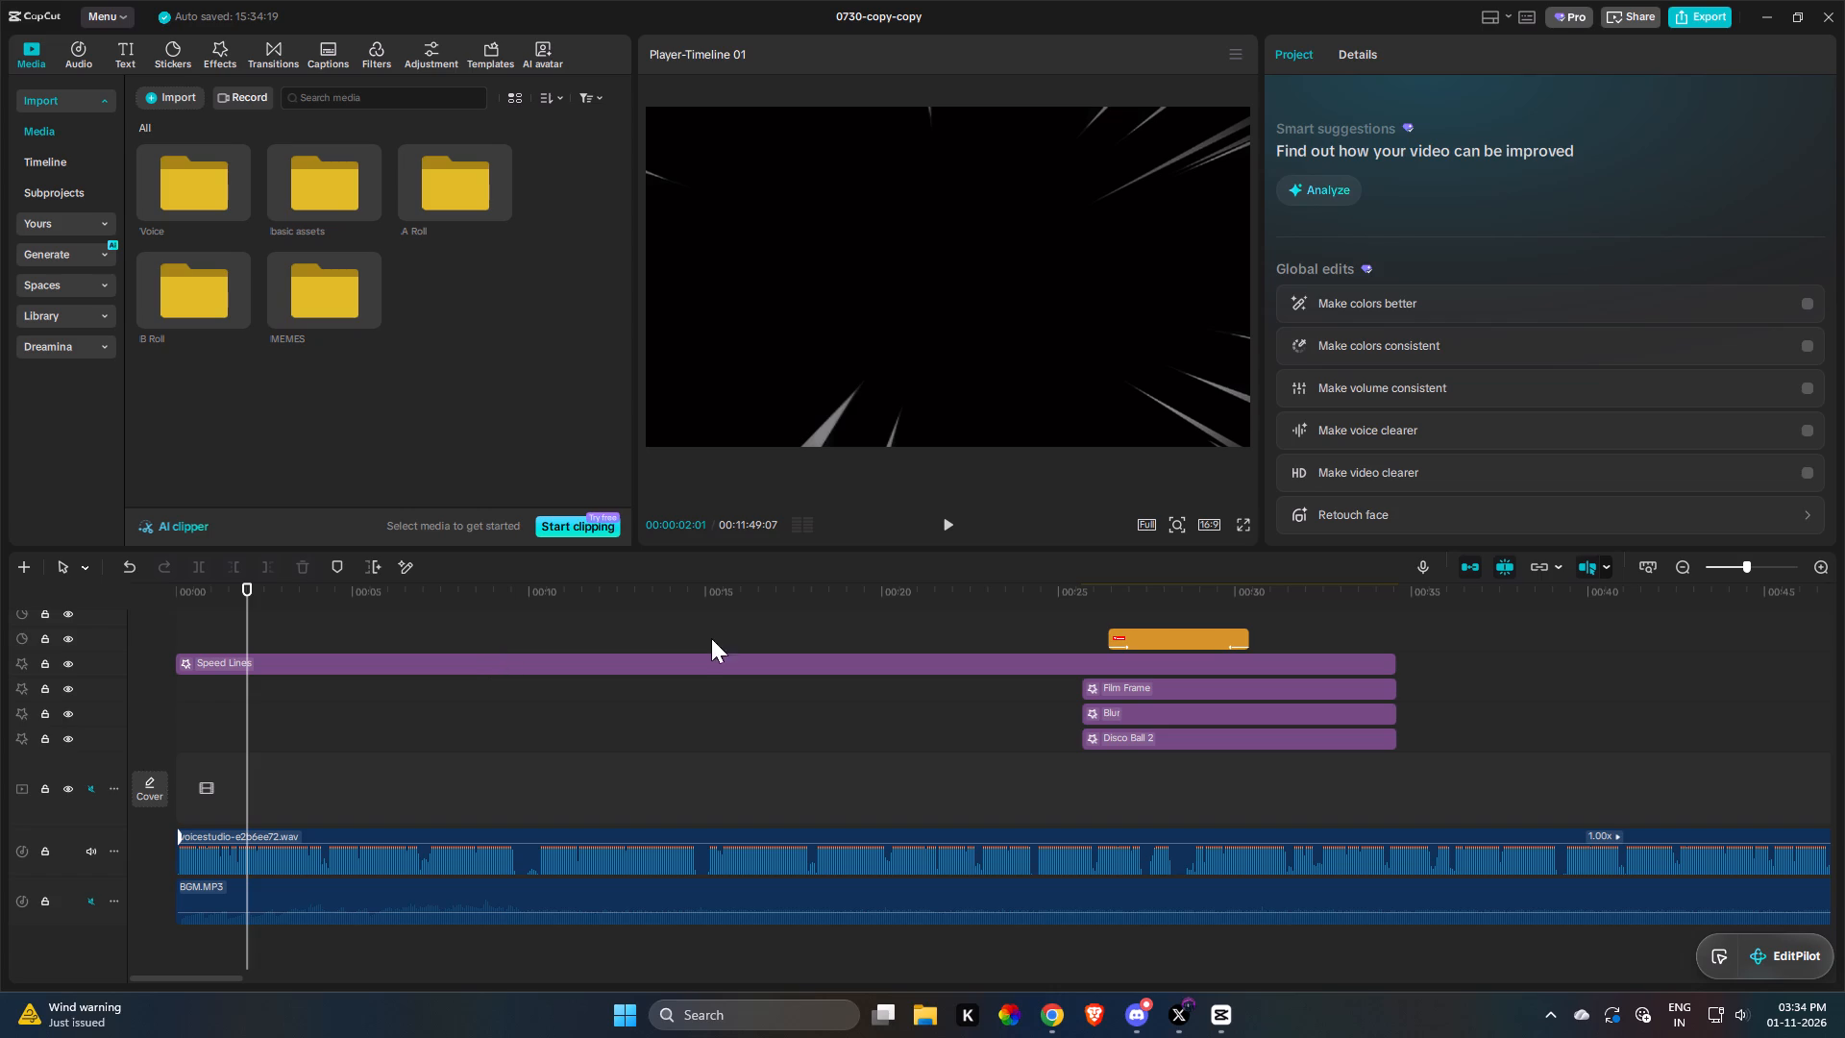
click(1186, 1031)
click(381, 216)
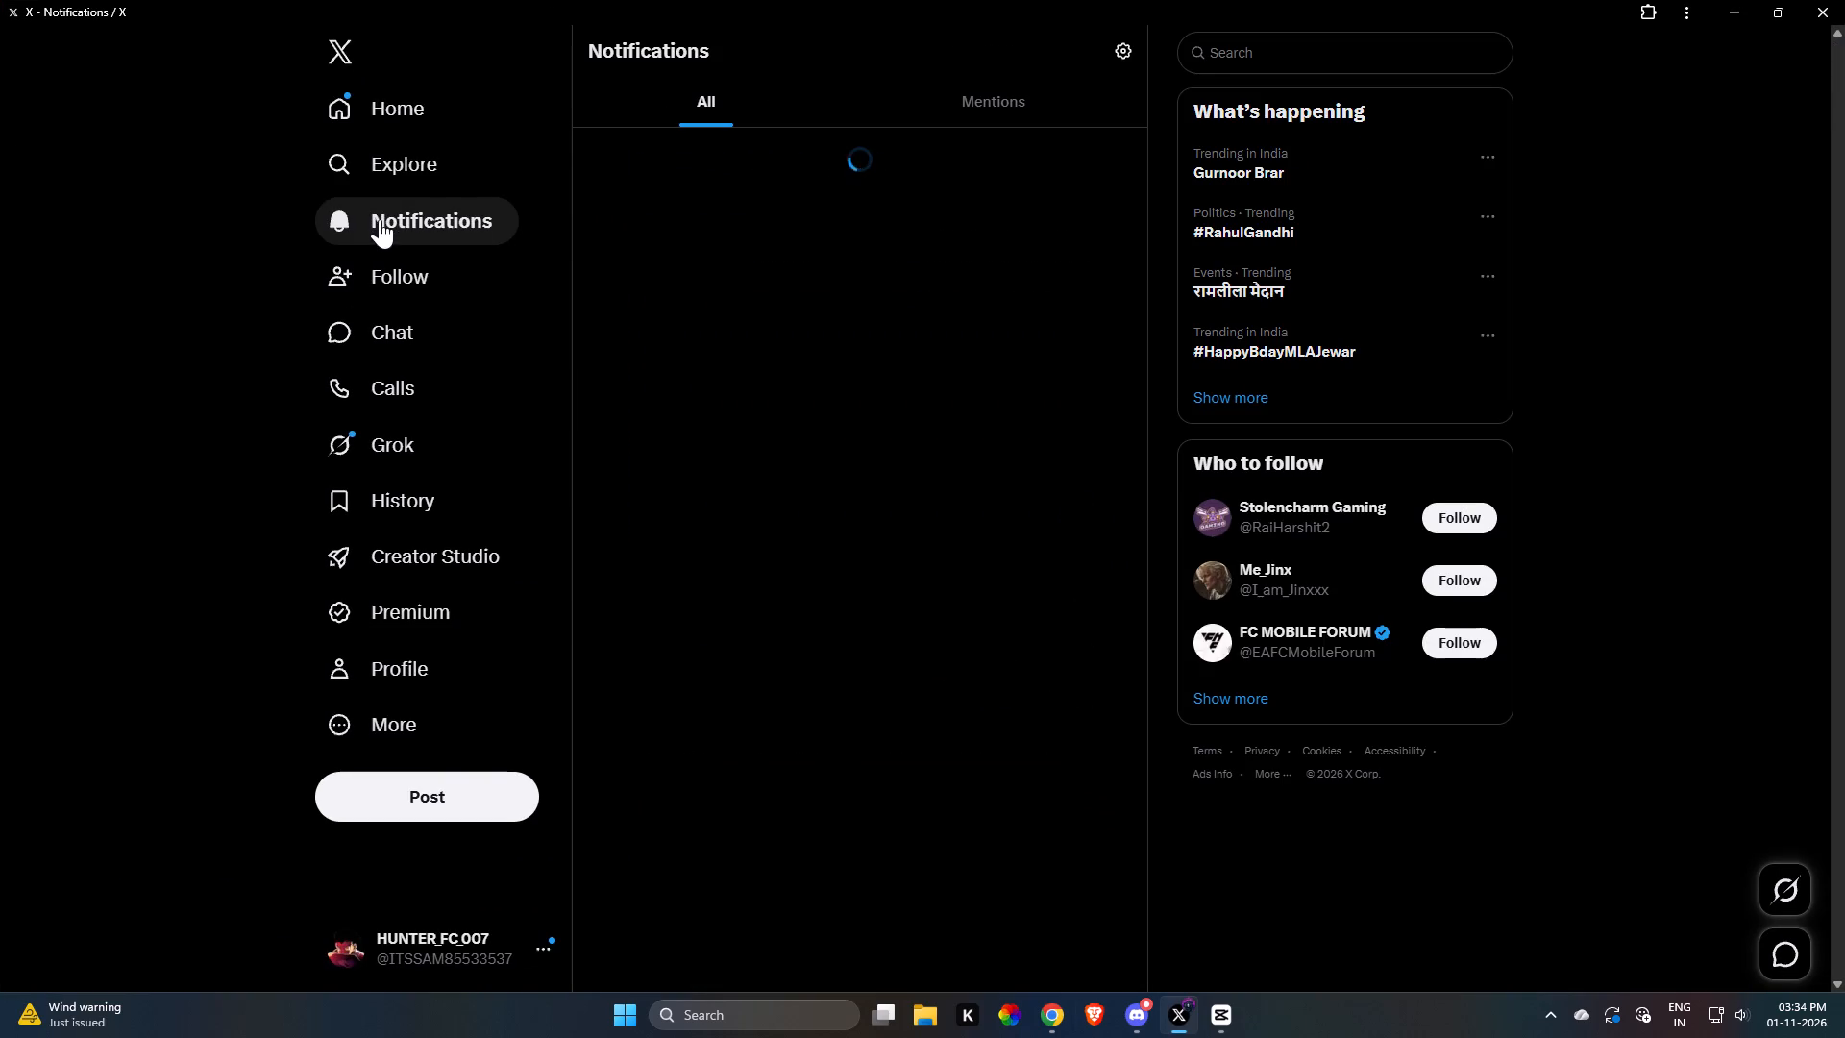
click(961, 151)
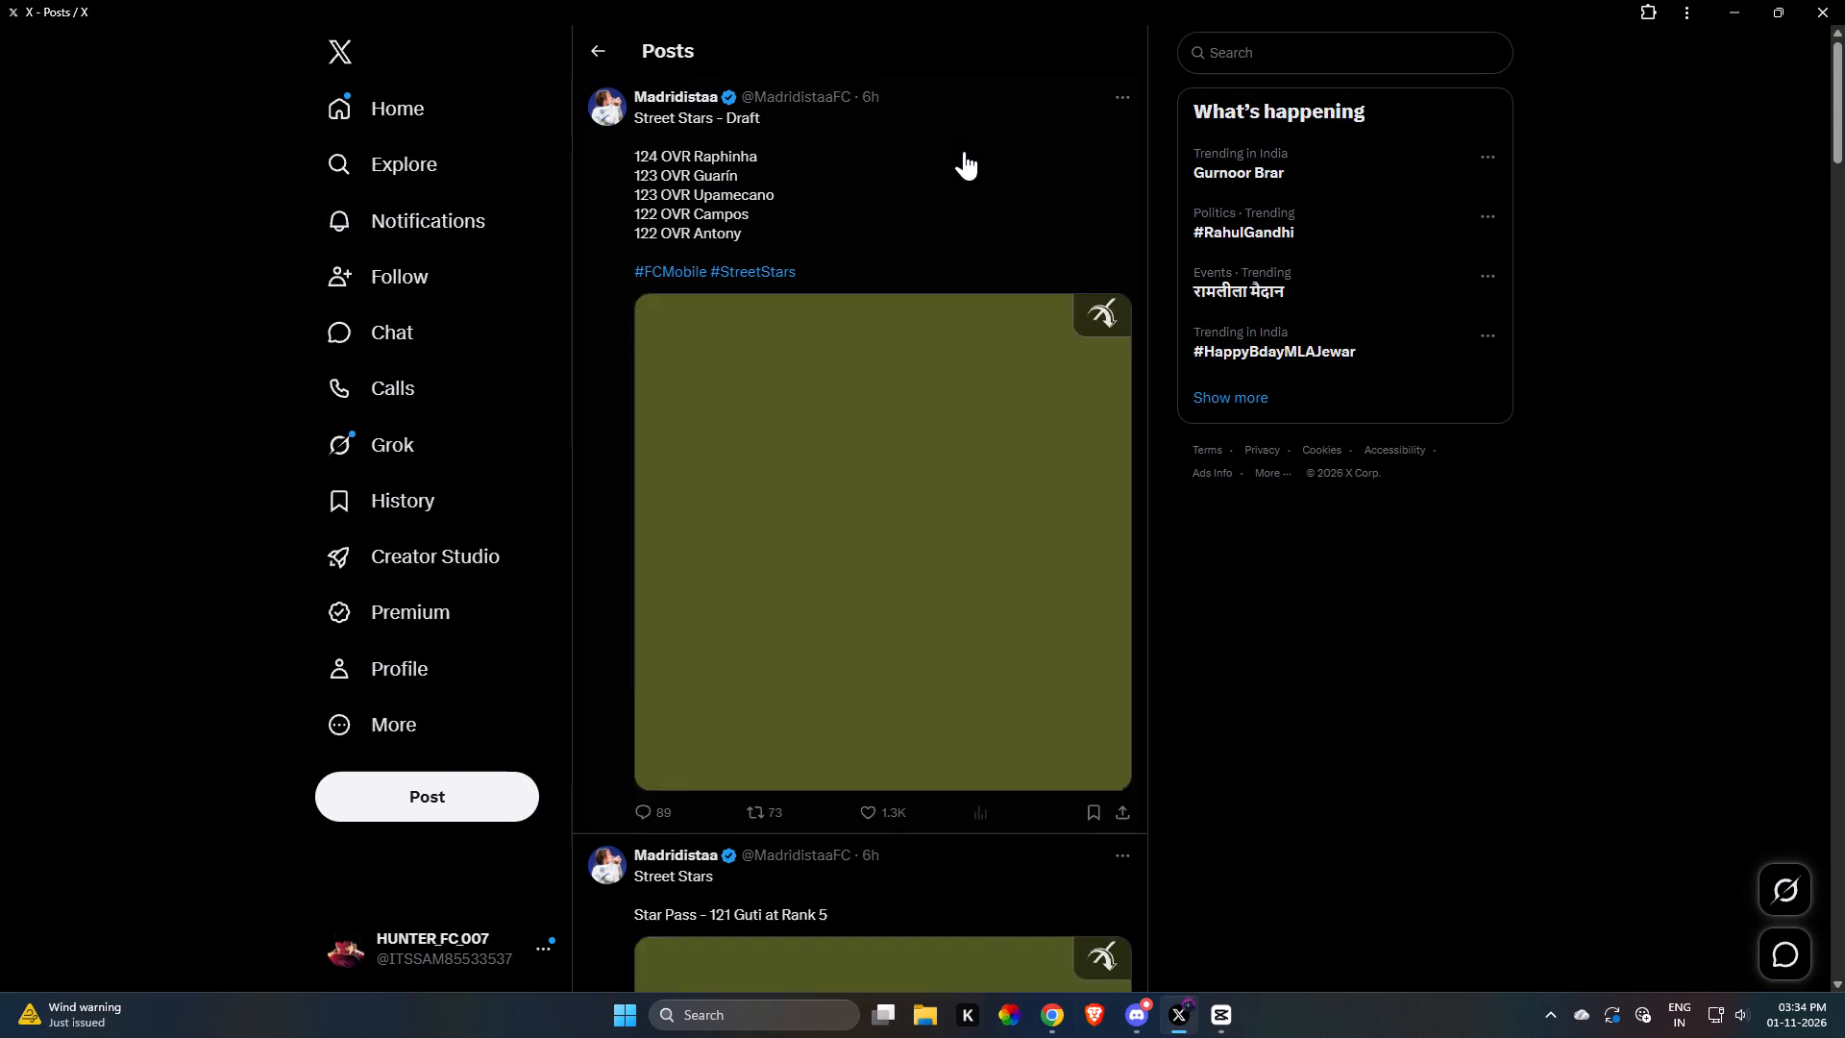
scroll(733, 407, down, 6)
scroll(707, 552, down, 4)
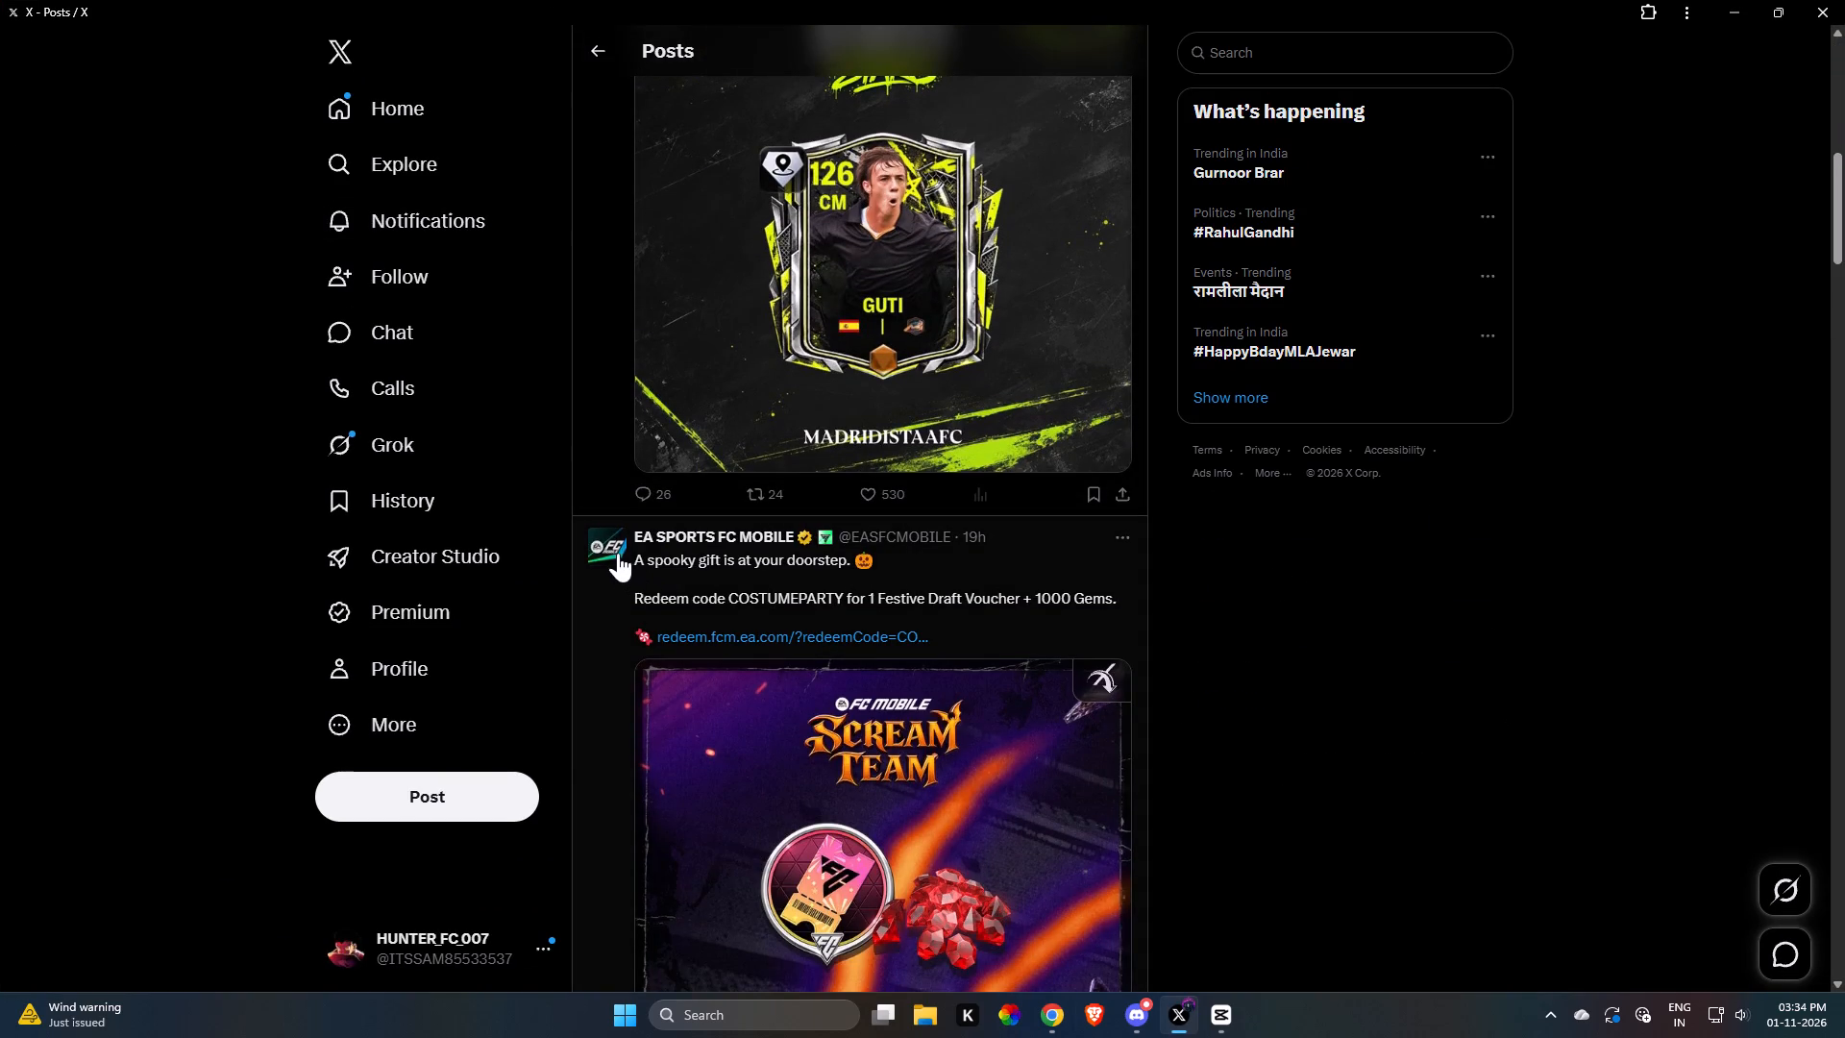
click(617, 553)
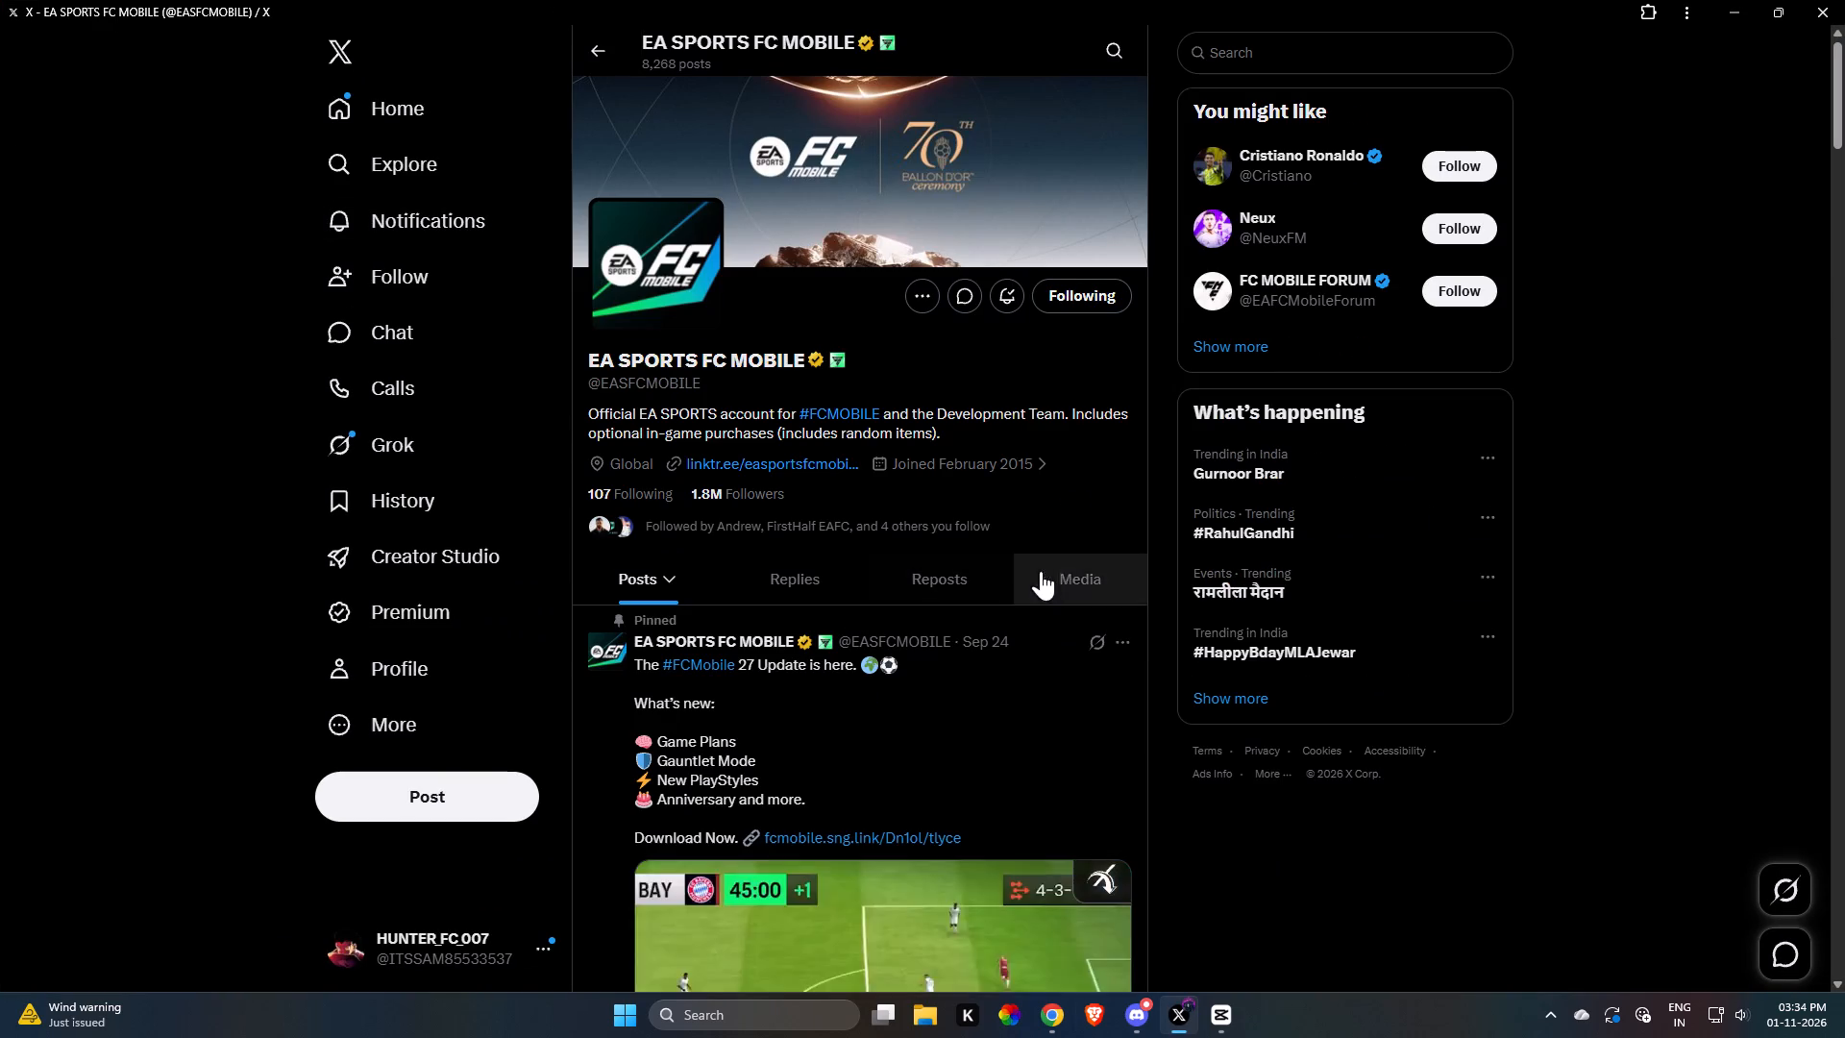
Skim through the pinned #FCMobile 27 Update video on the EA SPORTS FC MOBILE profile.
click(1071, 571)
click(639, 578)
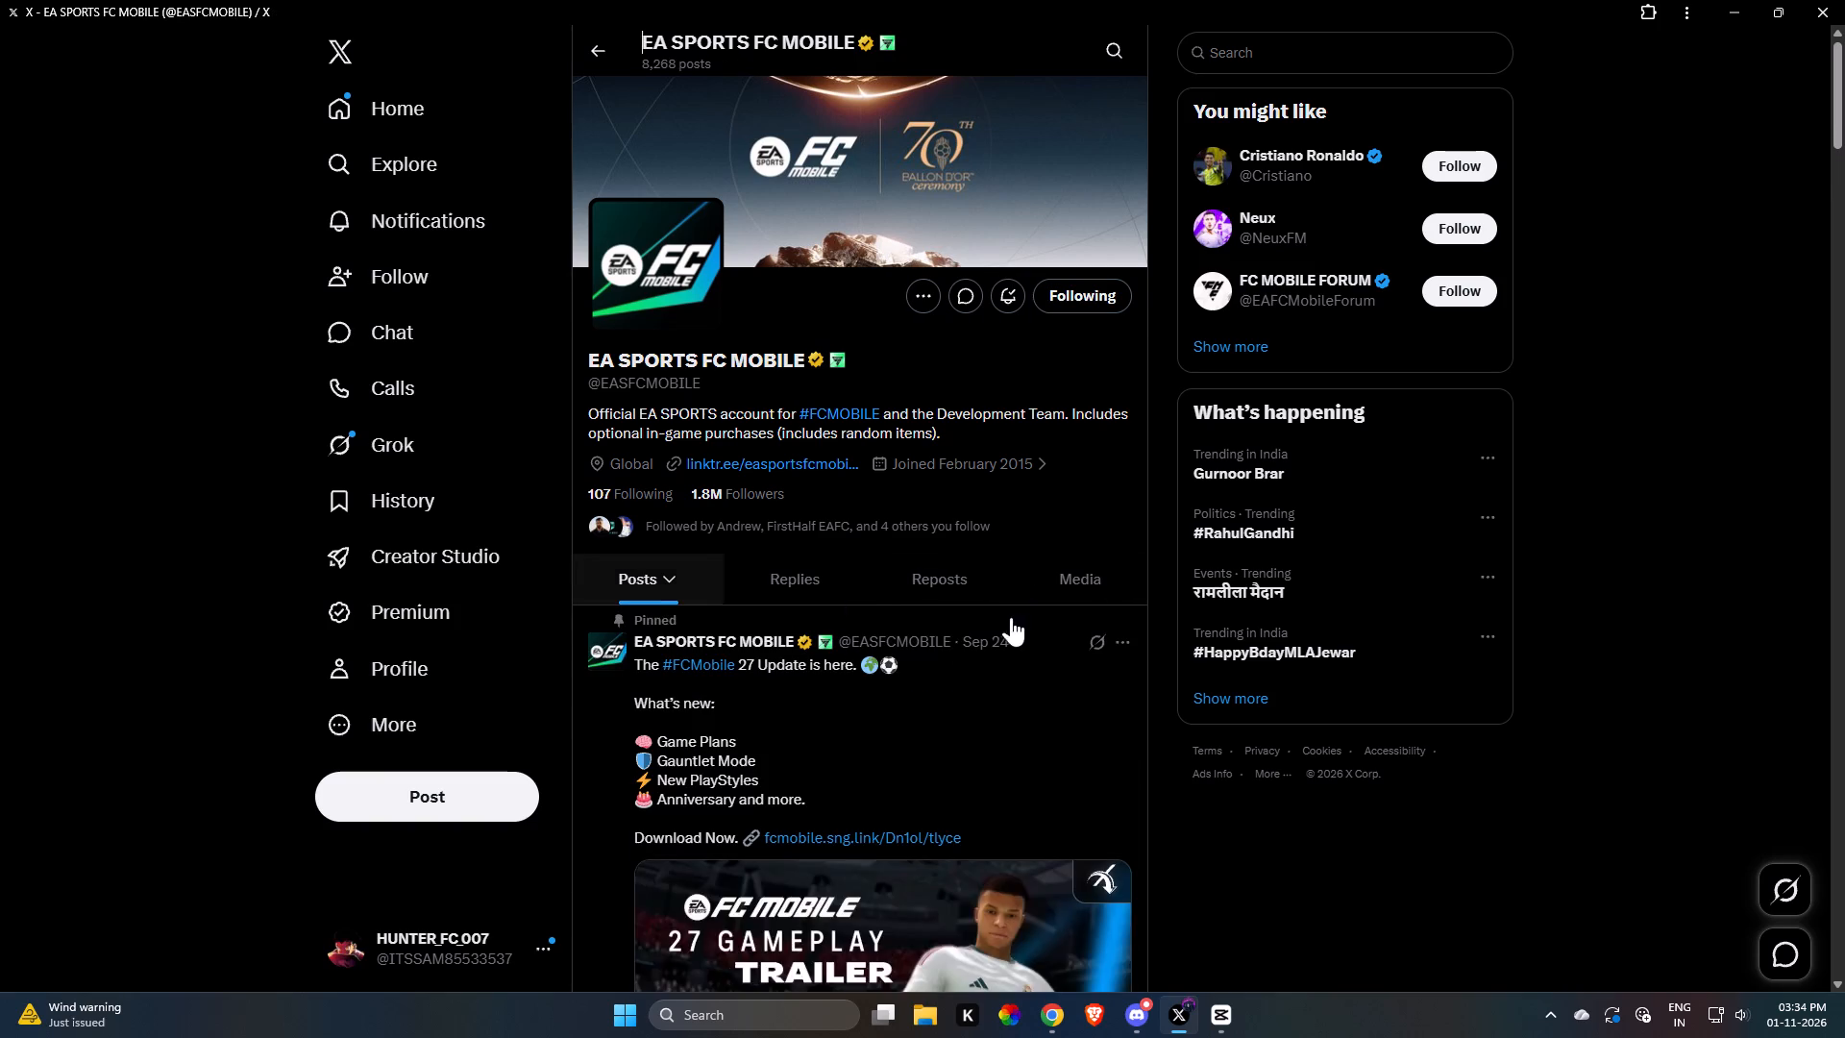
scroll(1088, 567, down, 4)
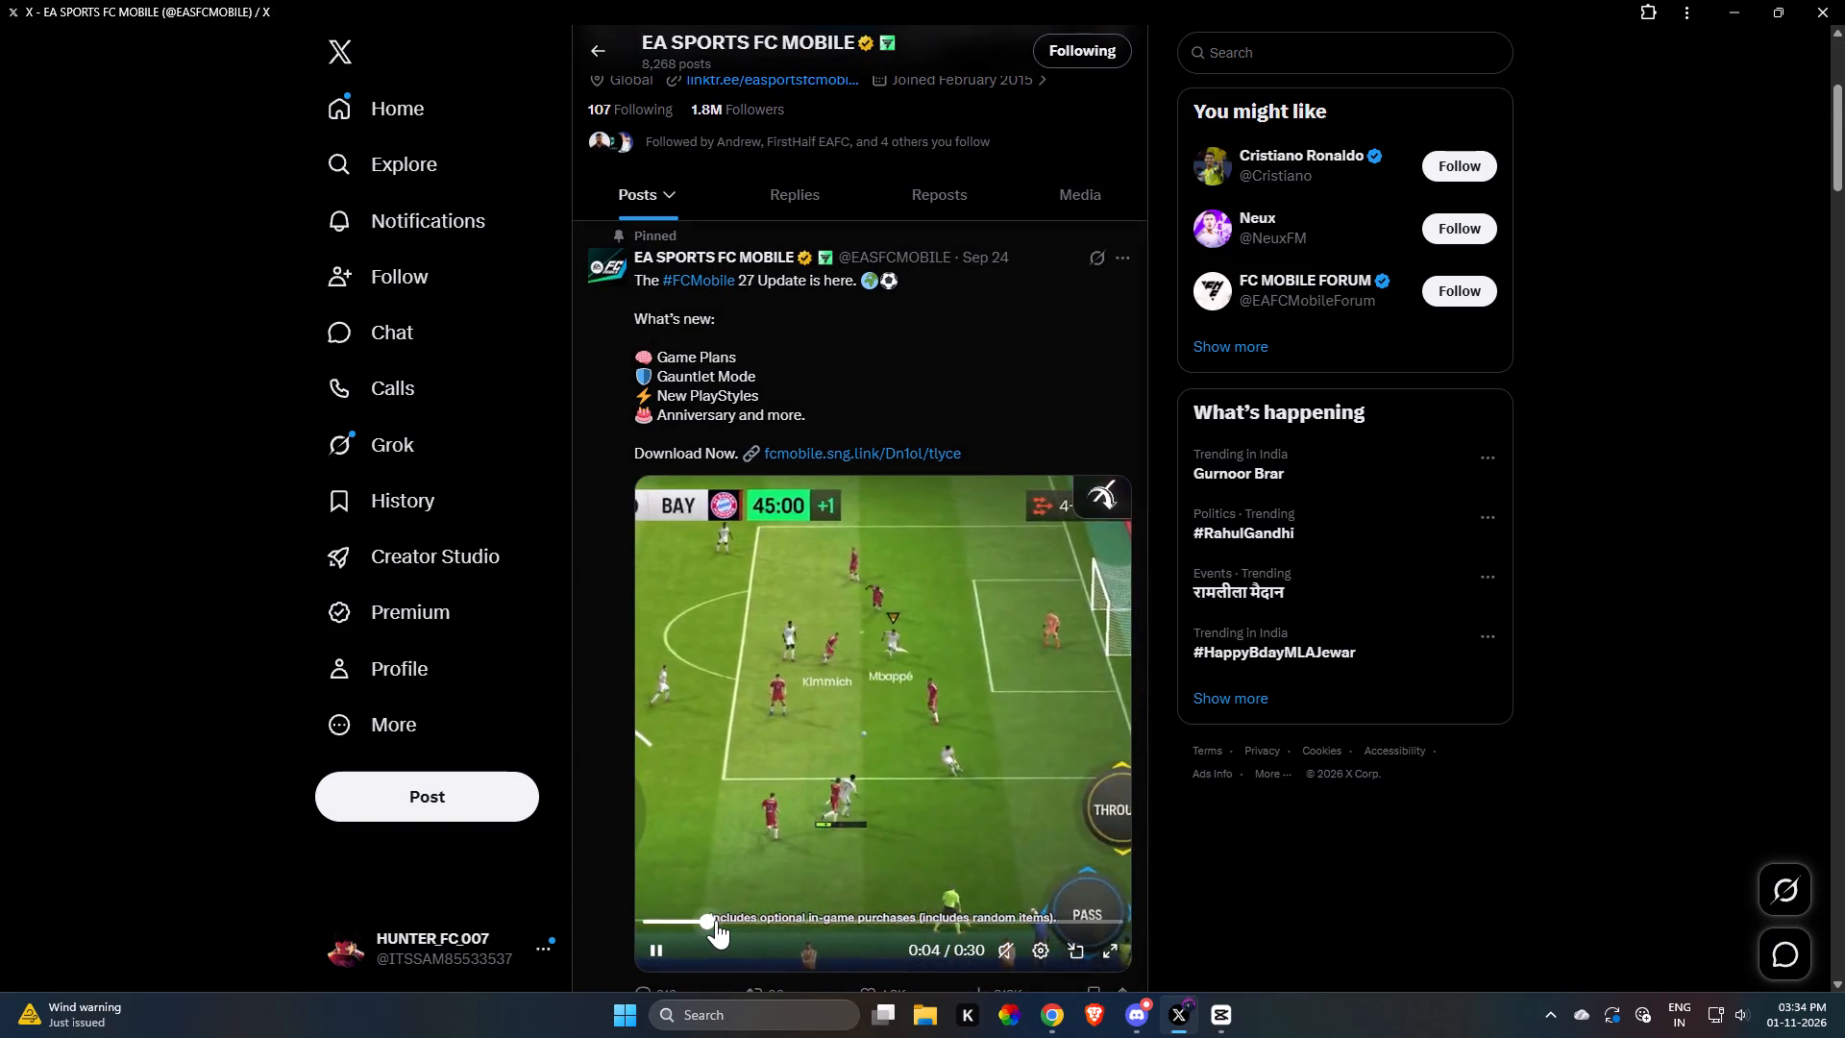
drag(716, 920, 812, 920)
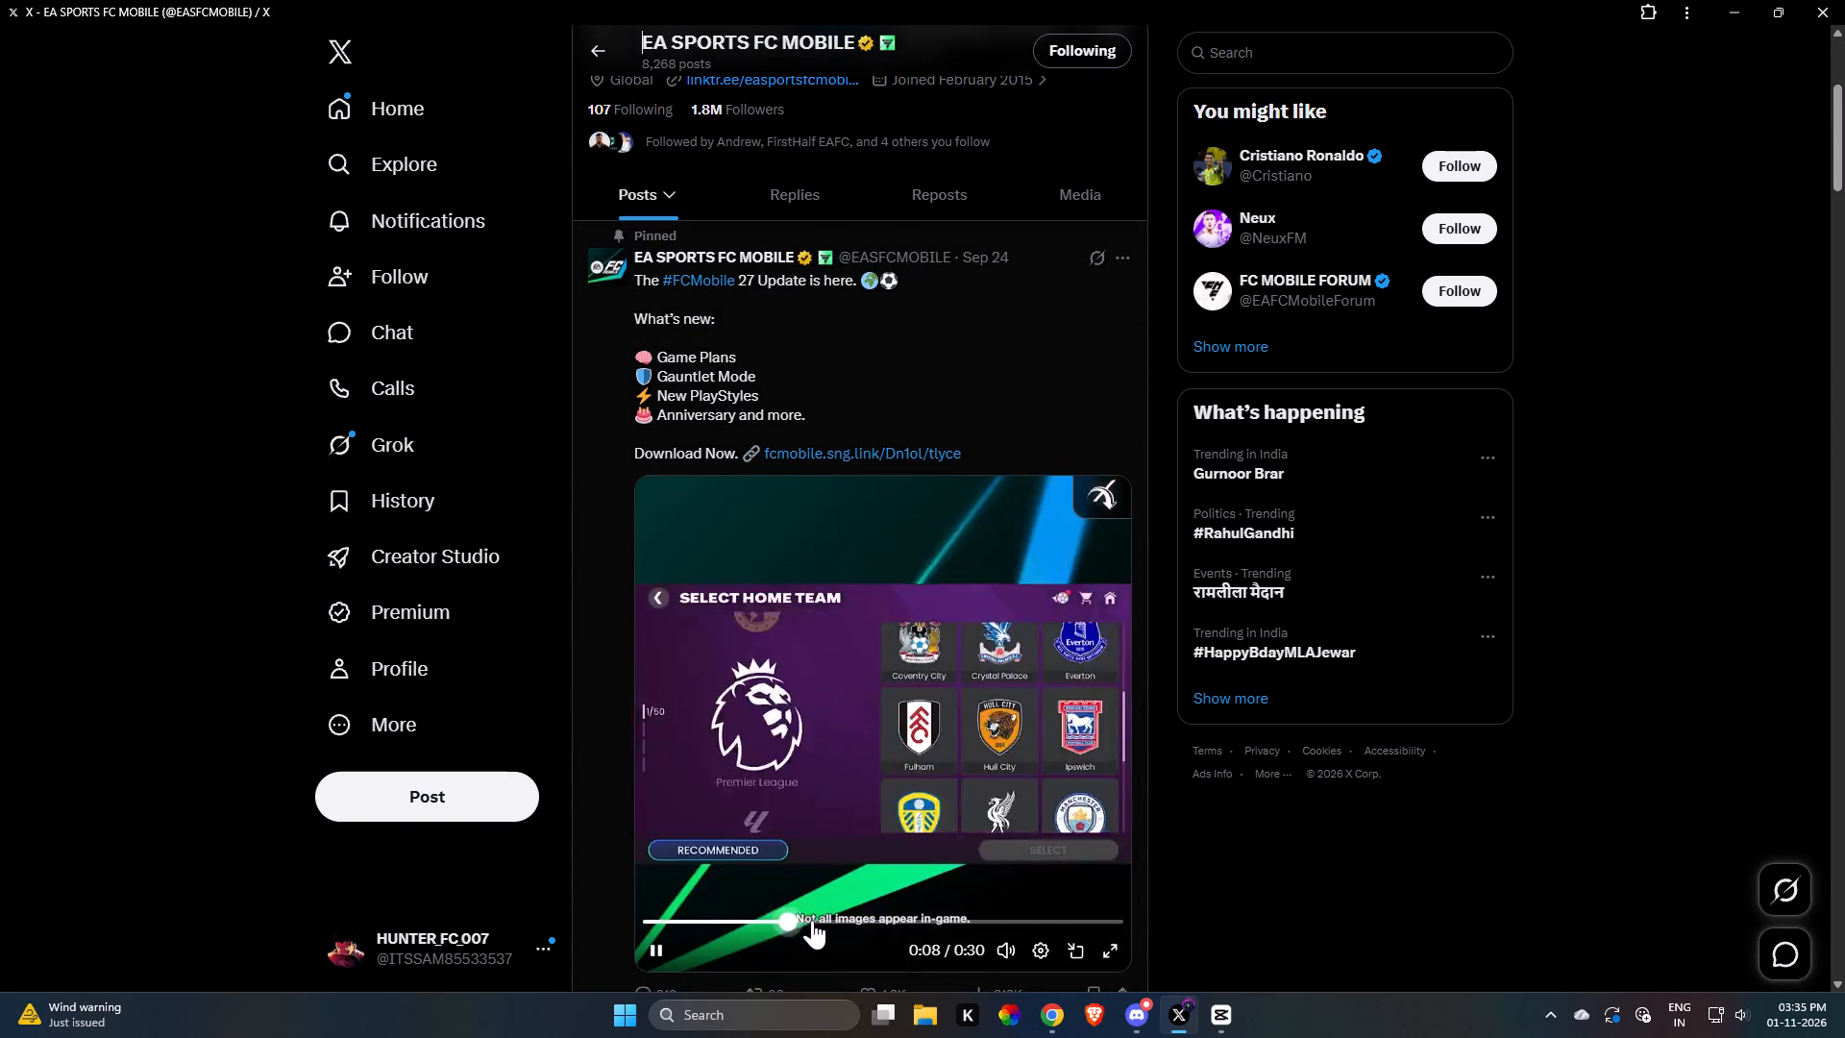
drag(812, 920, 845, 922)
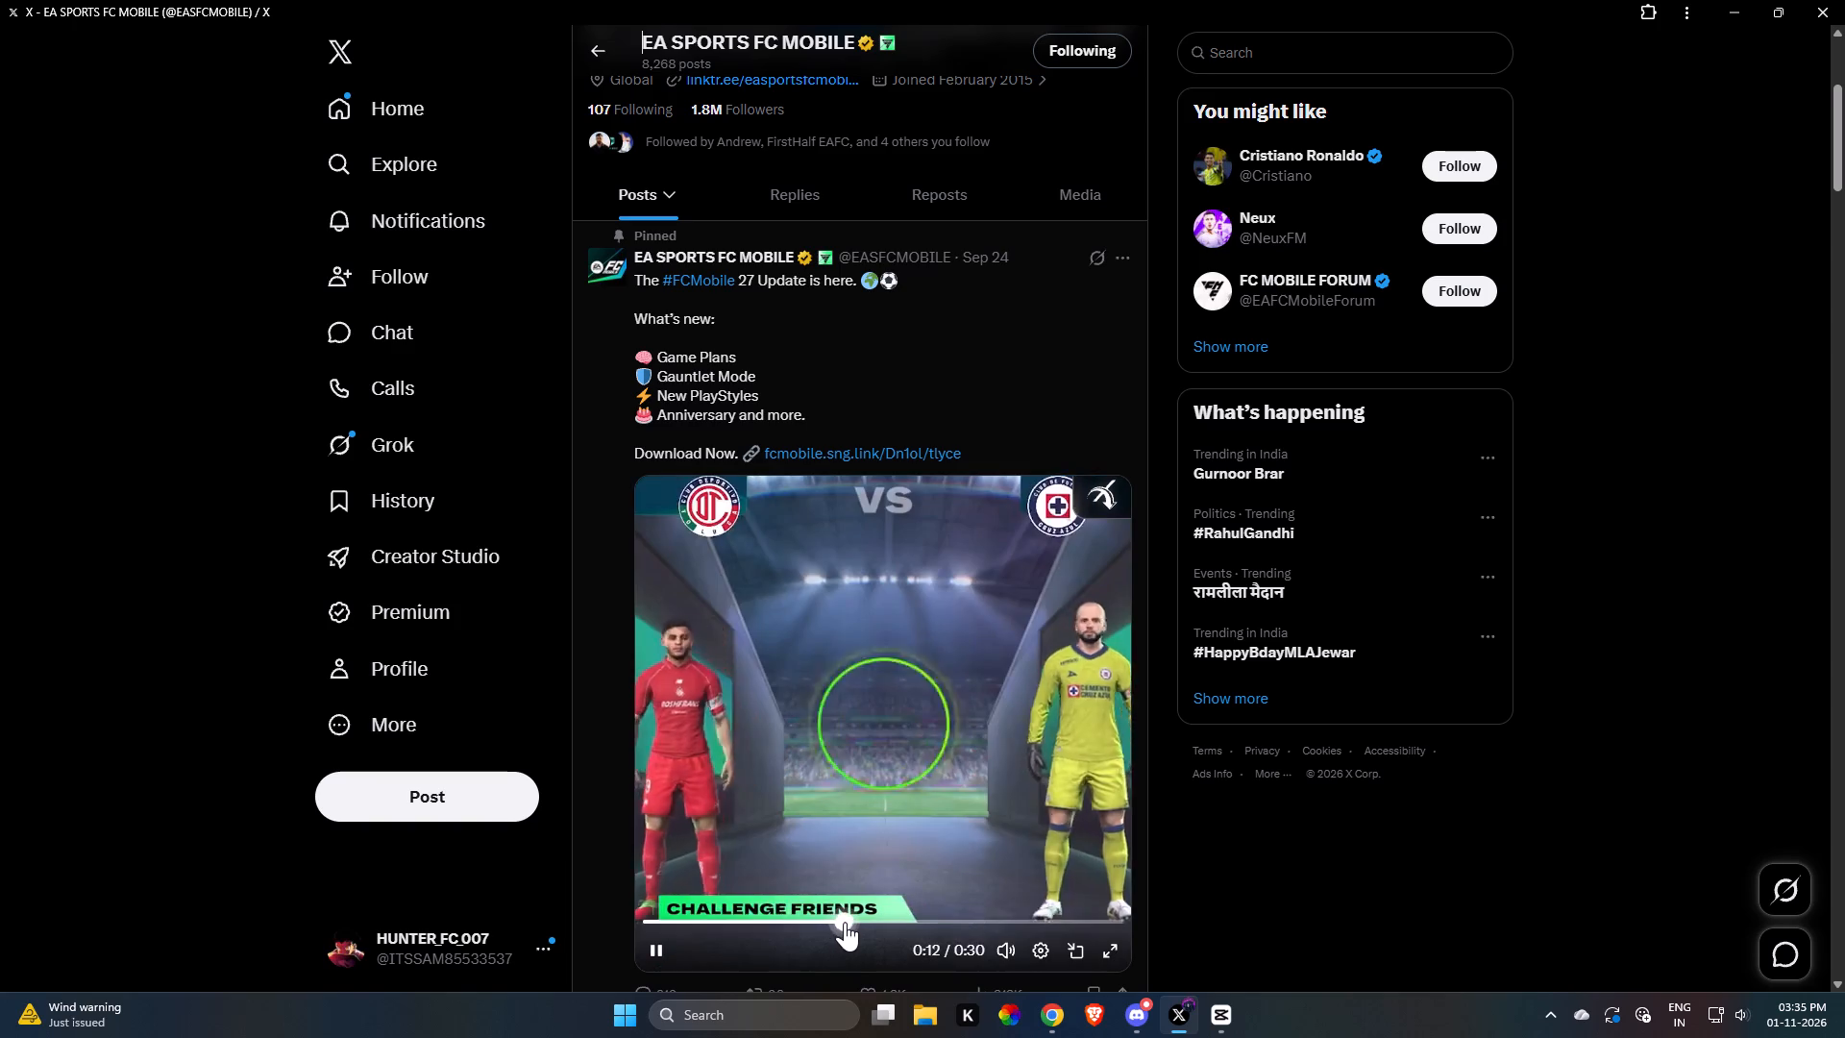
drag(845, 922, 911, 917)
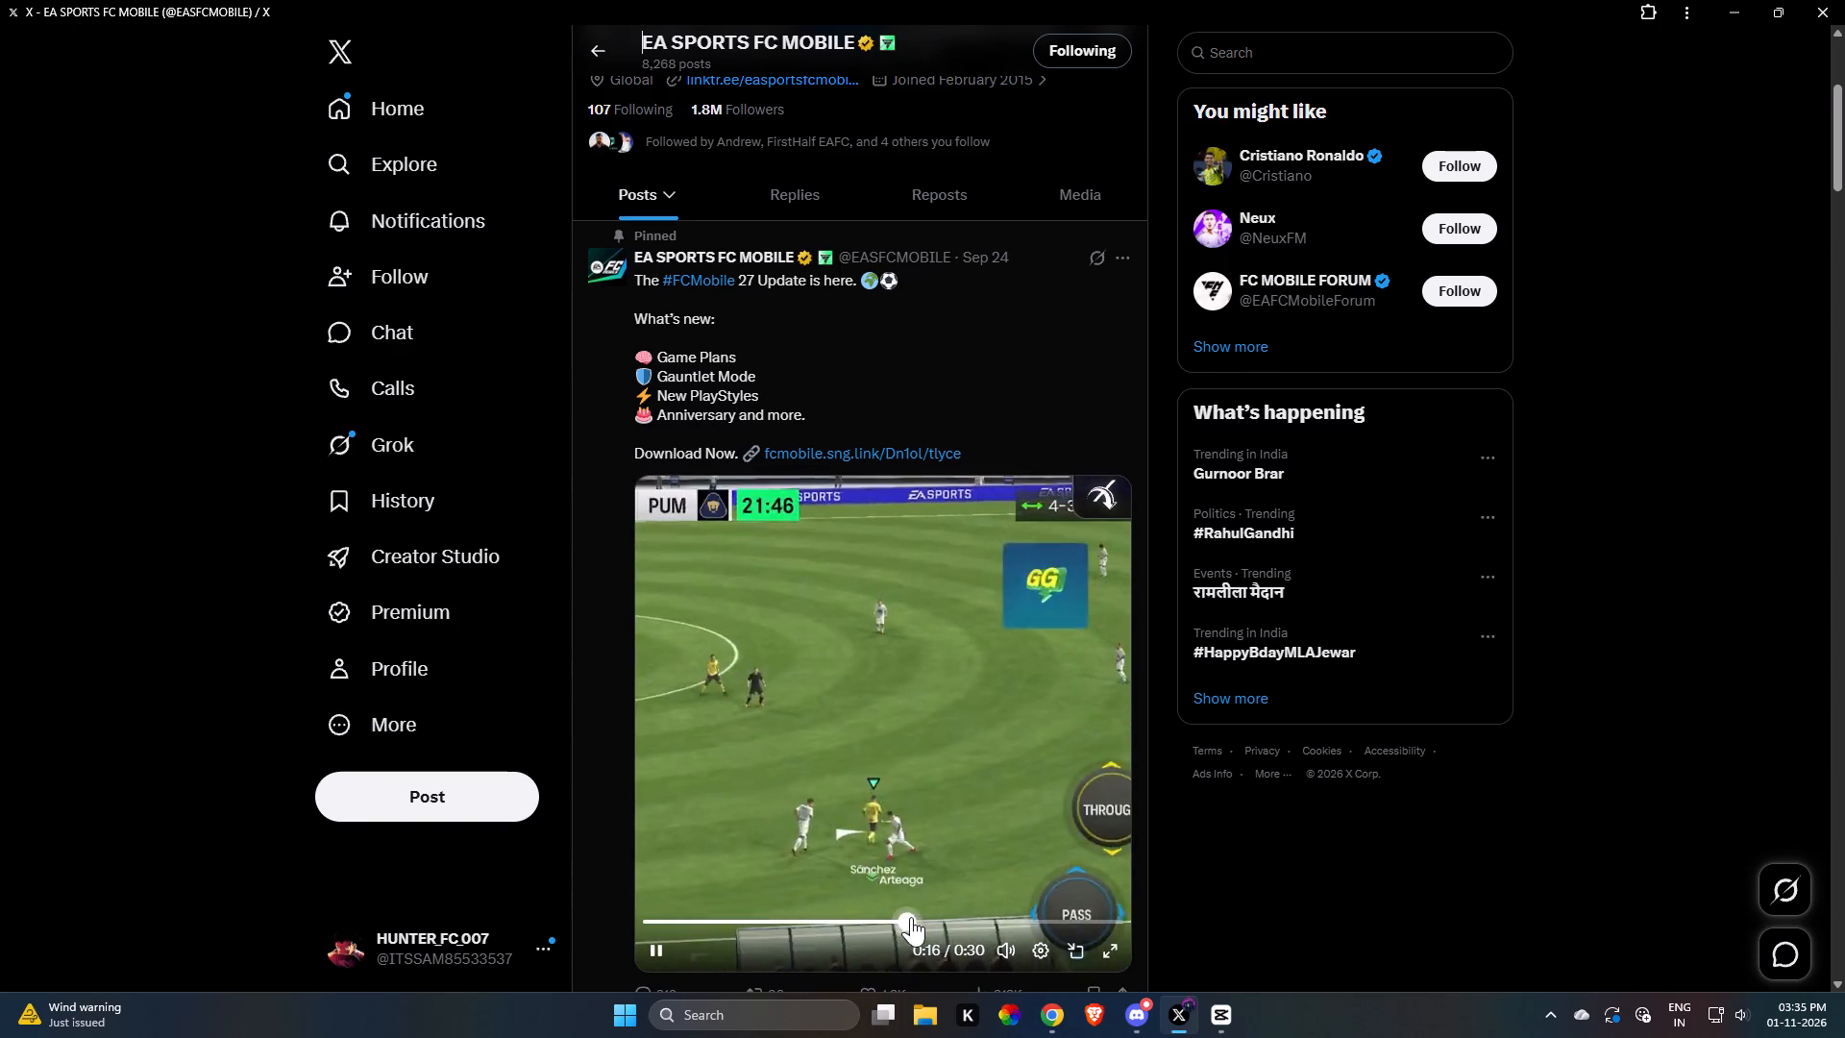
drag(911, 917, 985, 904)
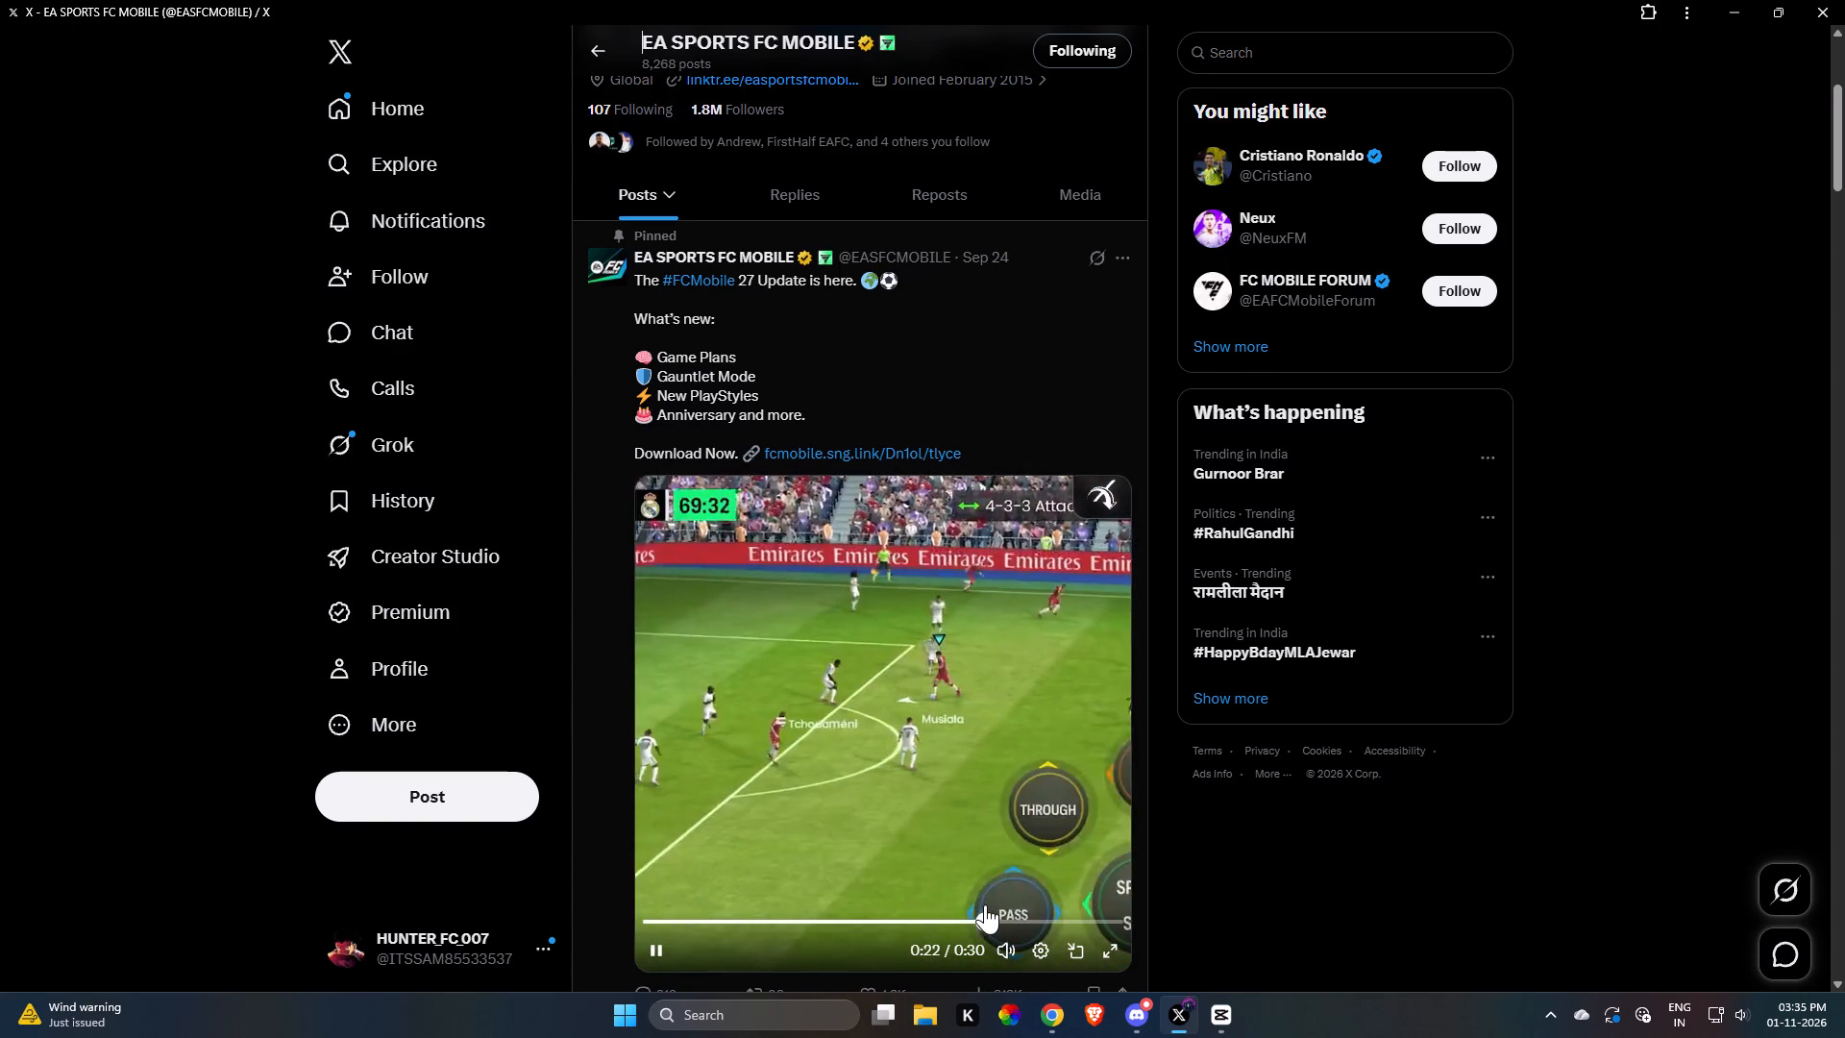
drag(985, 904, 1085, 901)
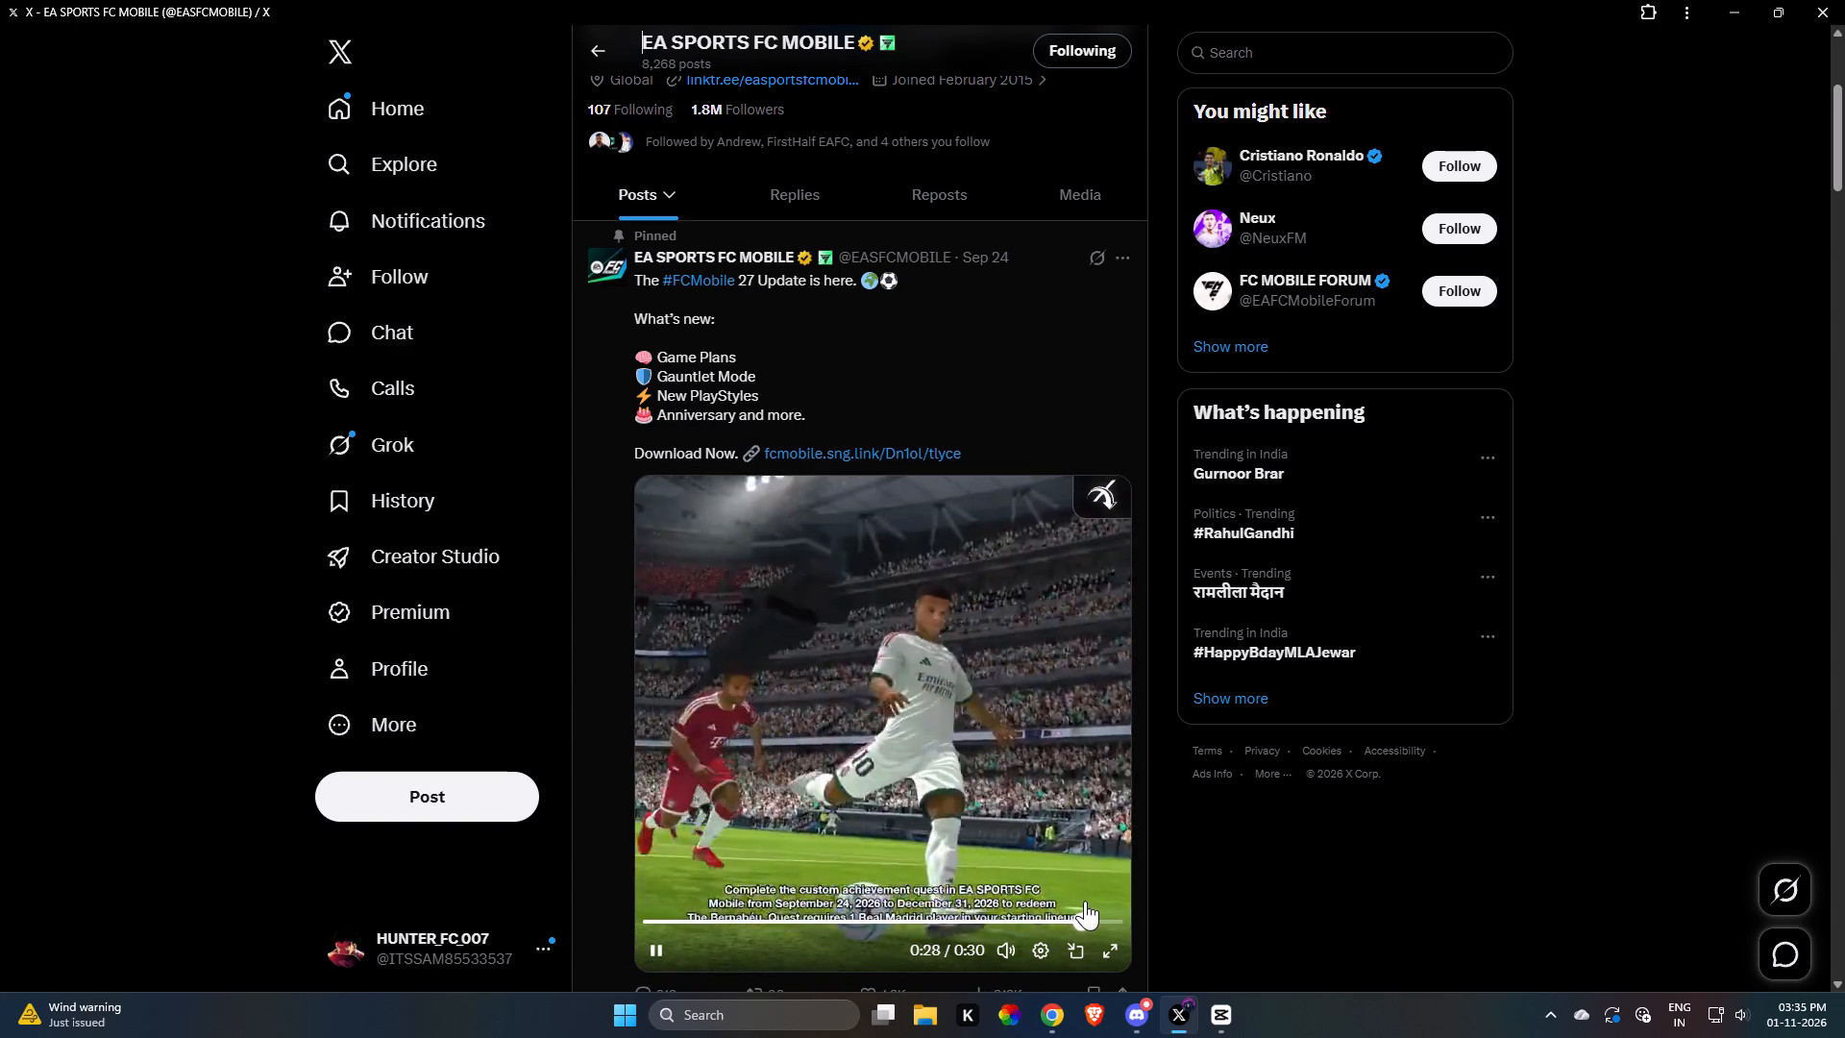
drag(1085, 901, 1177, 904)
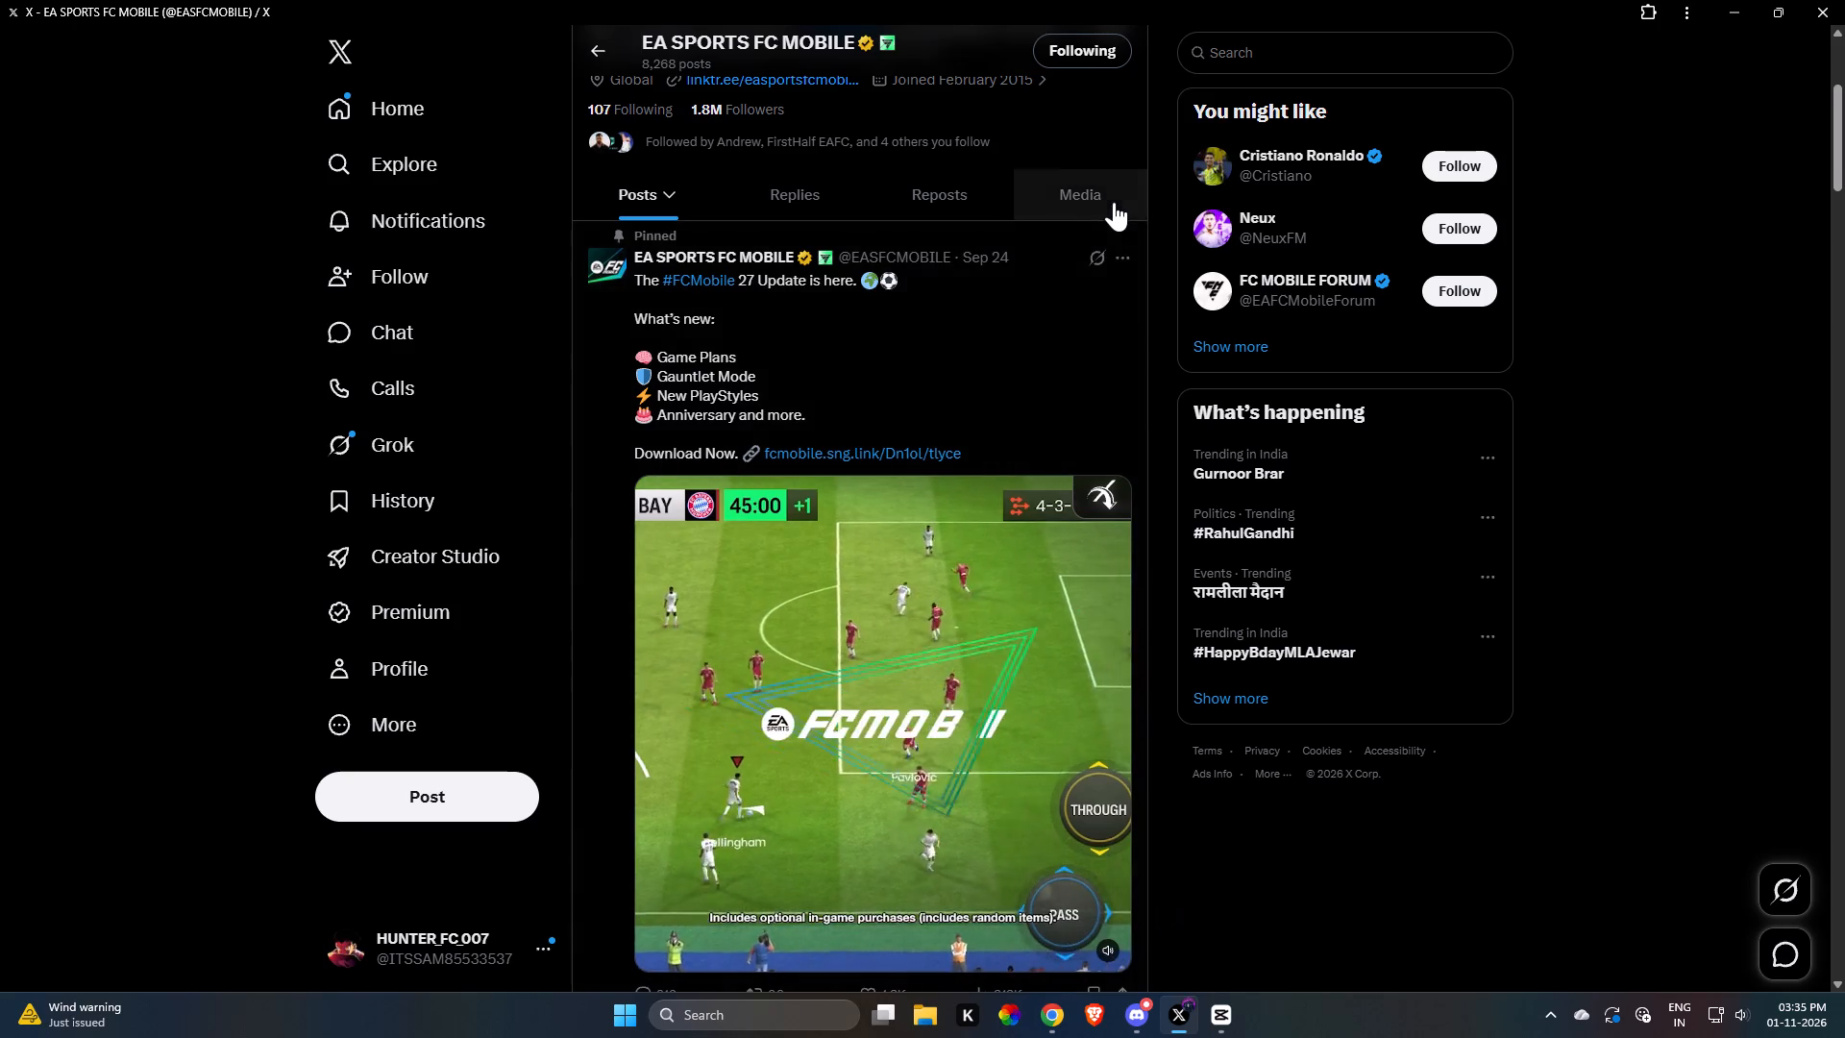
Browse the videos in the EA SPORTS FC MOBILE profile's media, from the October Ballon d'Or posts back to early October.
click(1114, 202)
scroll(1096, 498, down, 5)
scroll(1082, 493, down, 18)
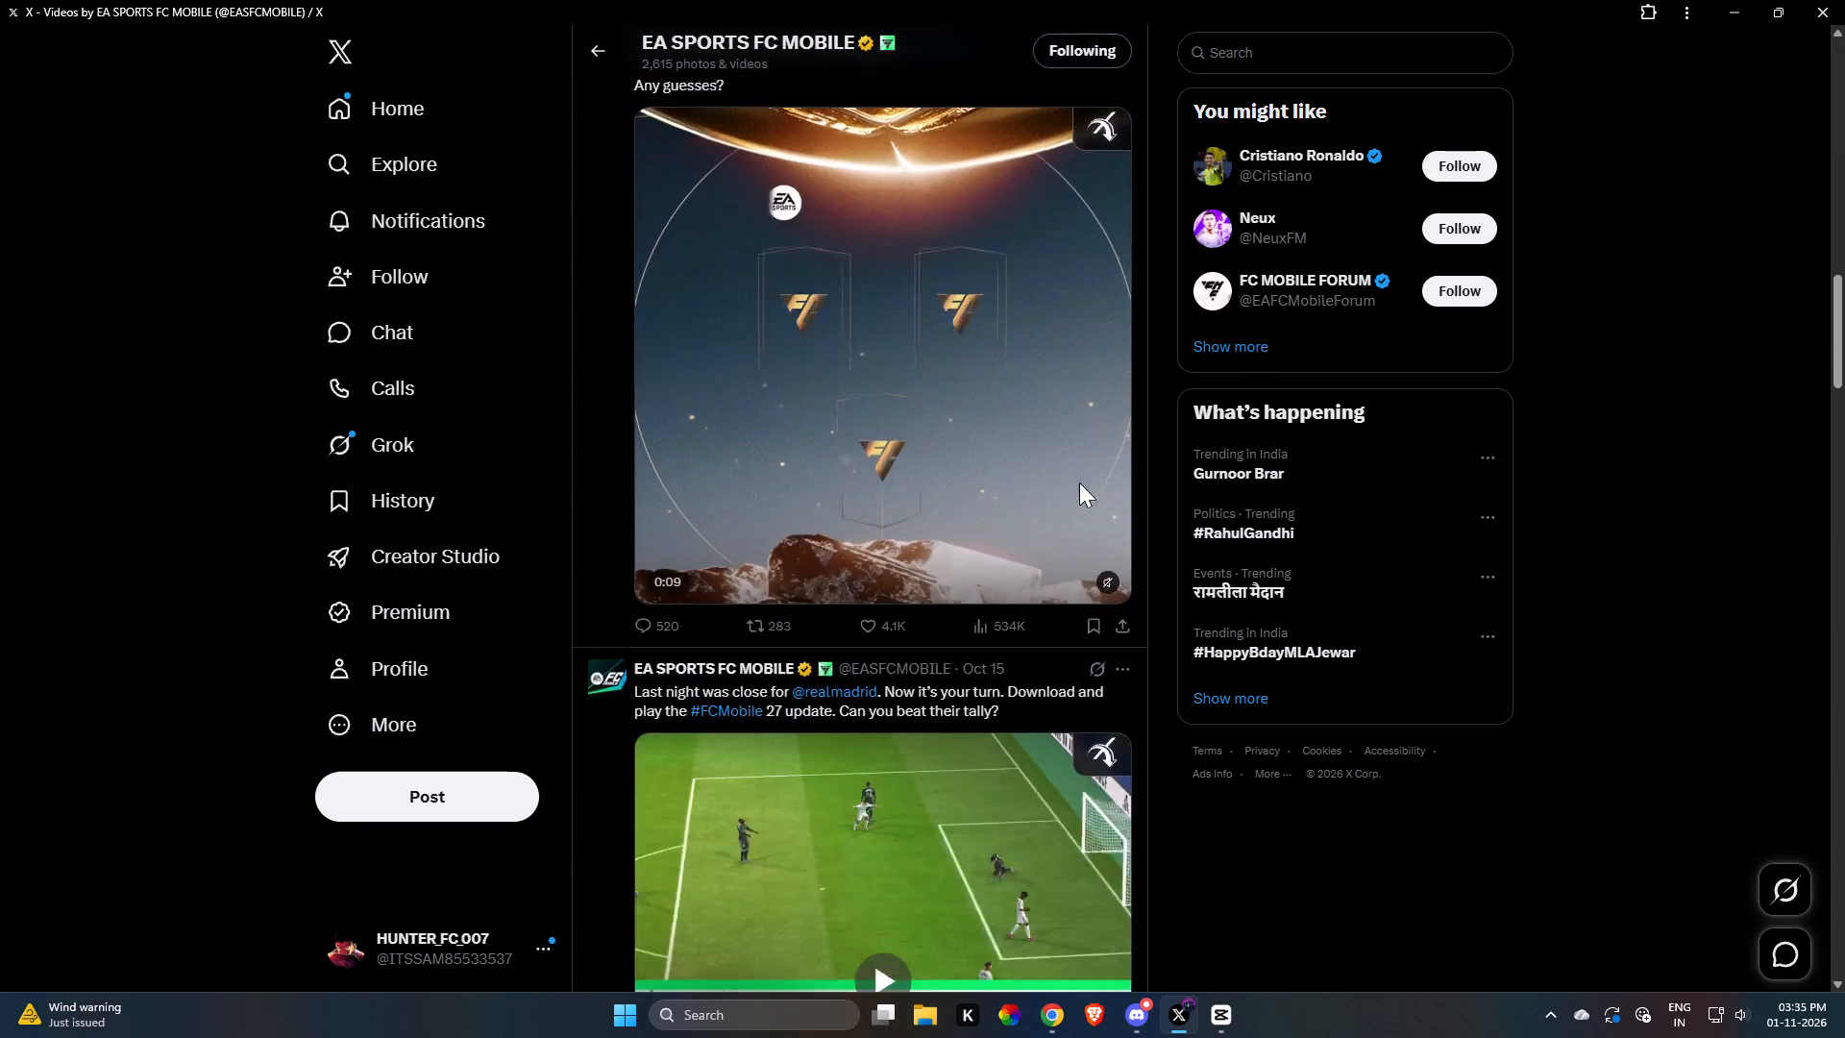
scroll(1079, 482, up, 10)
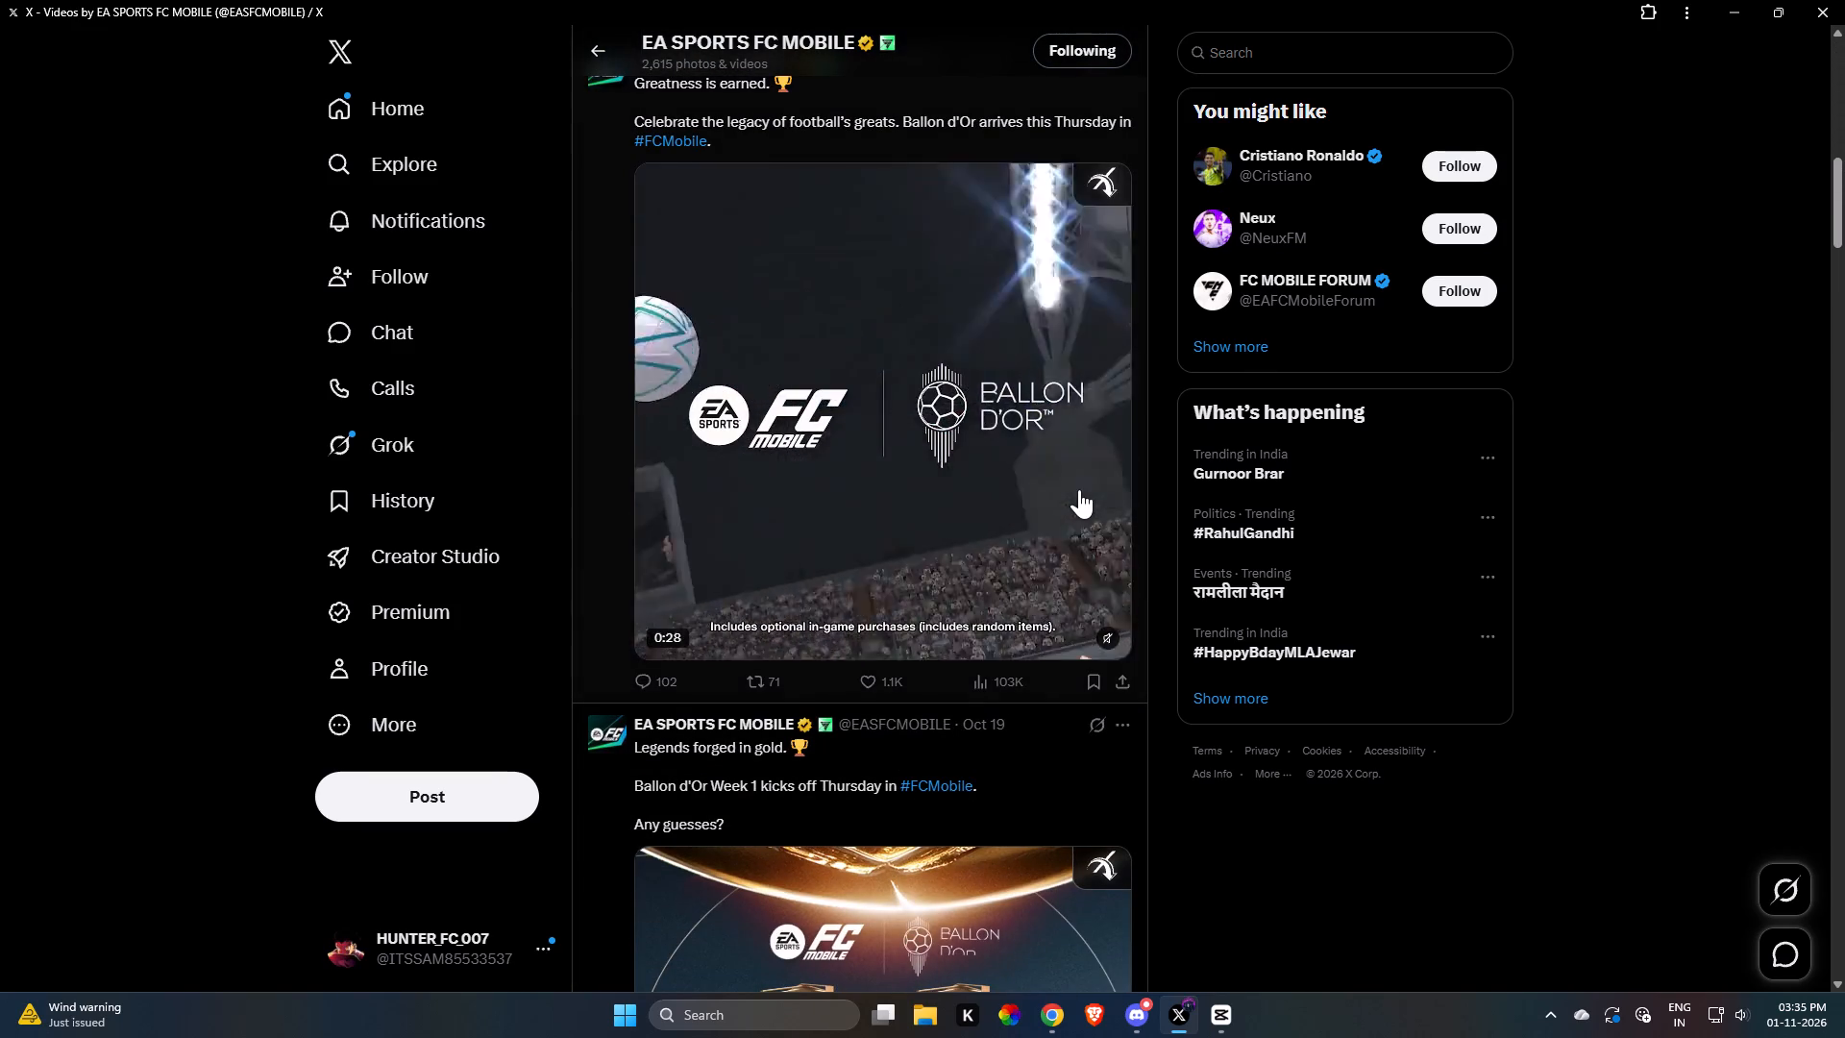
scroll(1039, 490, down, 16)
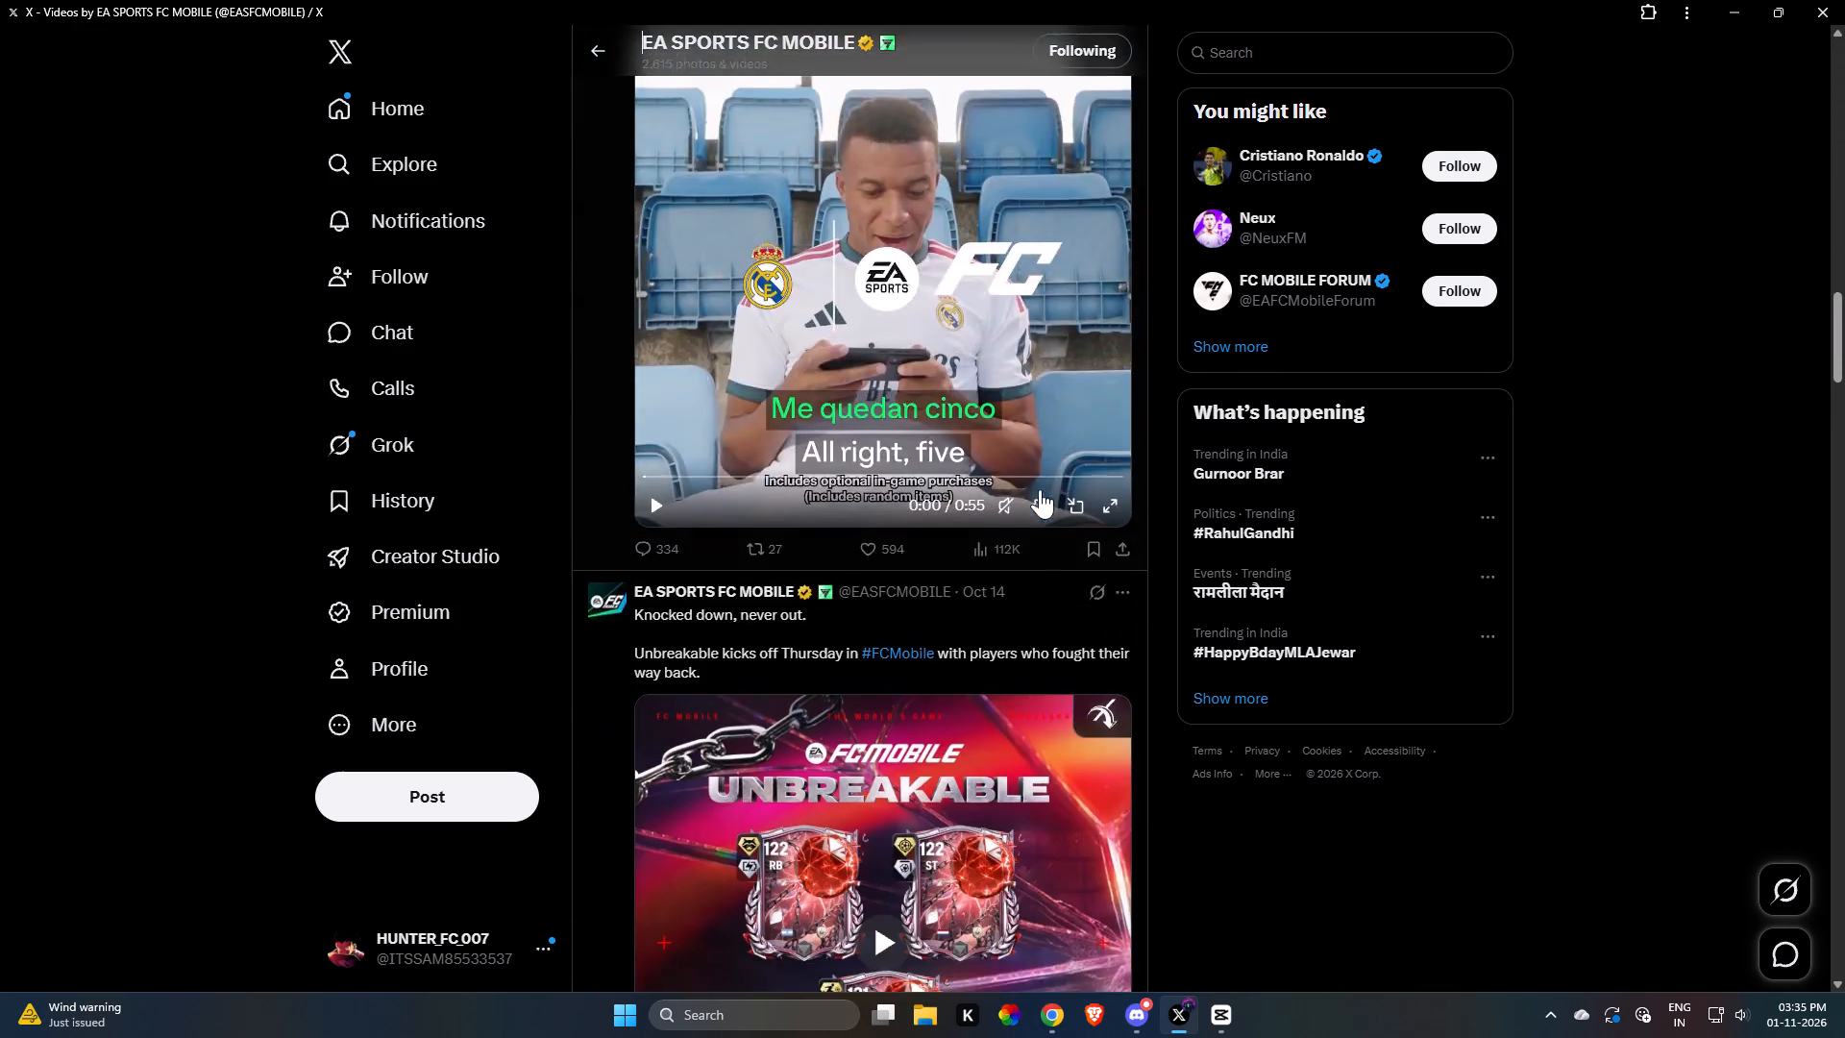
scroll(1040, 489, down, 19)
scroll(1043, 481, down, 11)
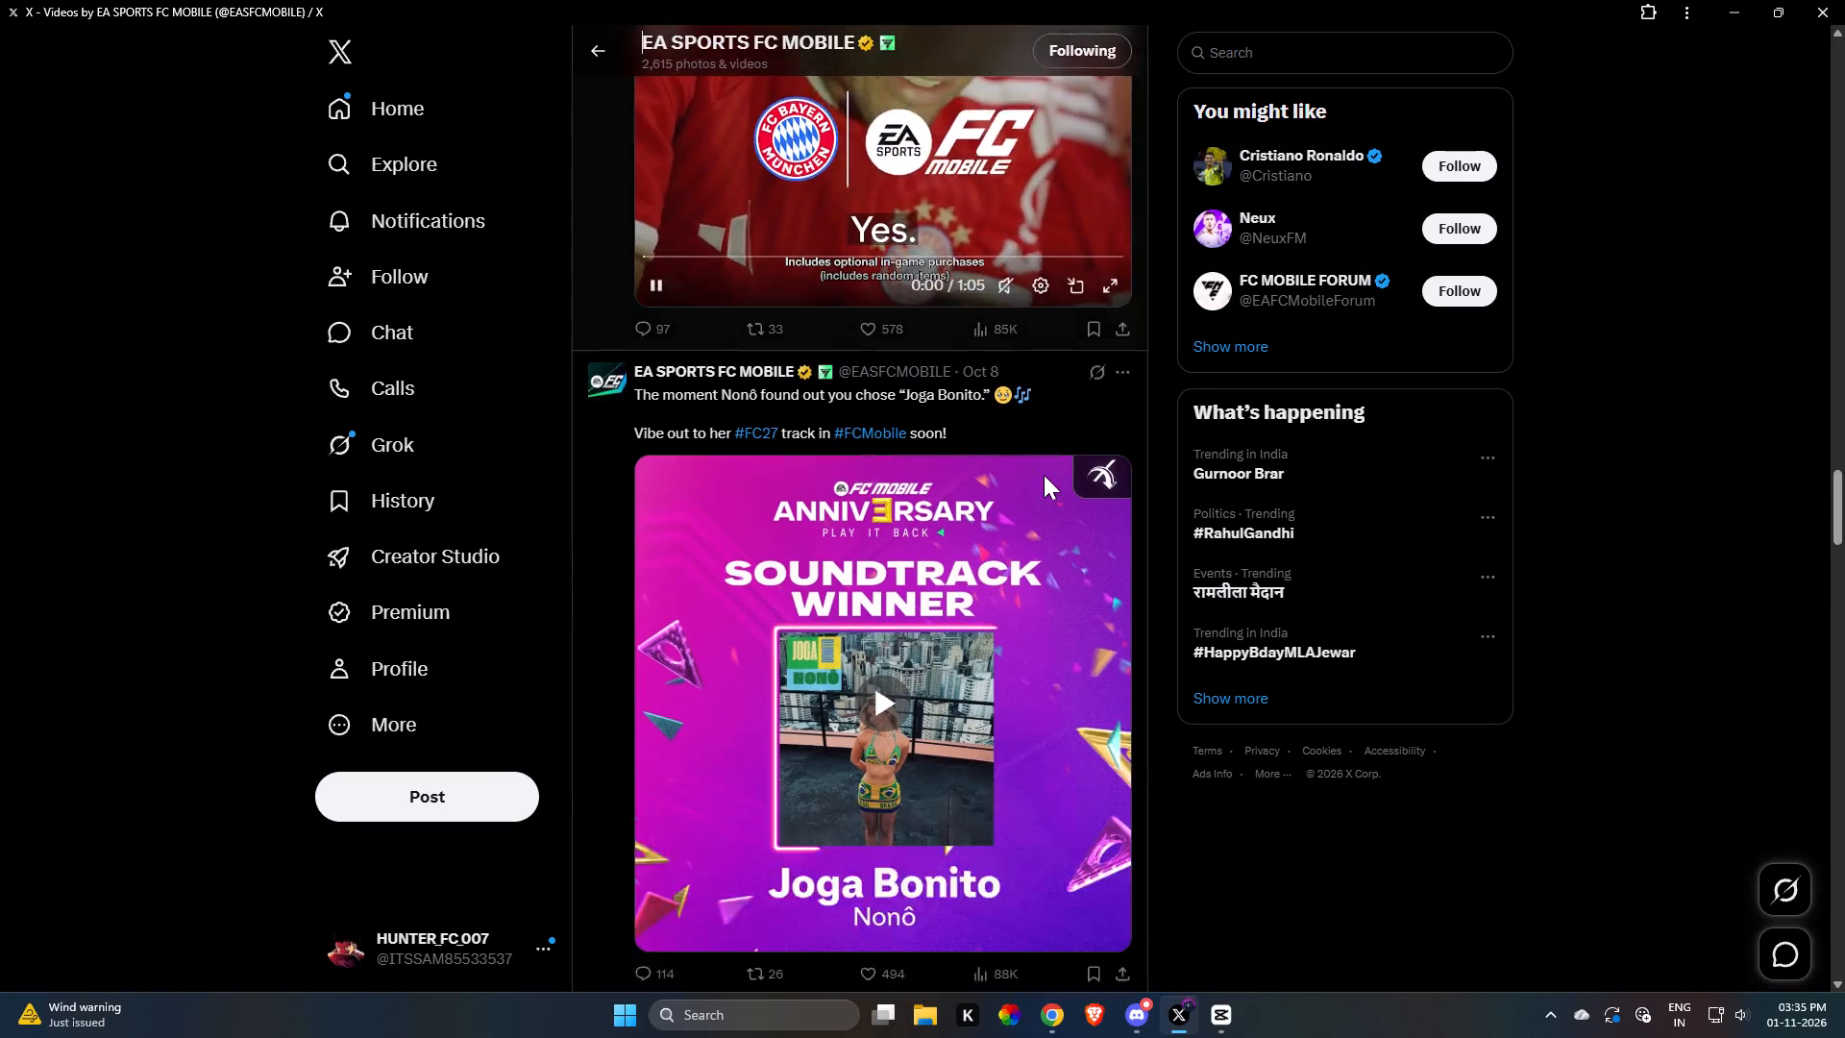
scroll(1044, 475, down, 8)
scroll(1044, 475, down, 15)
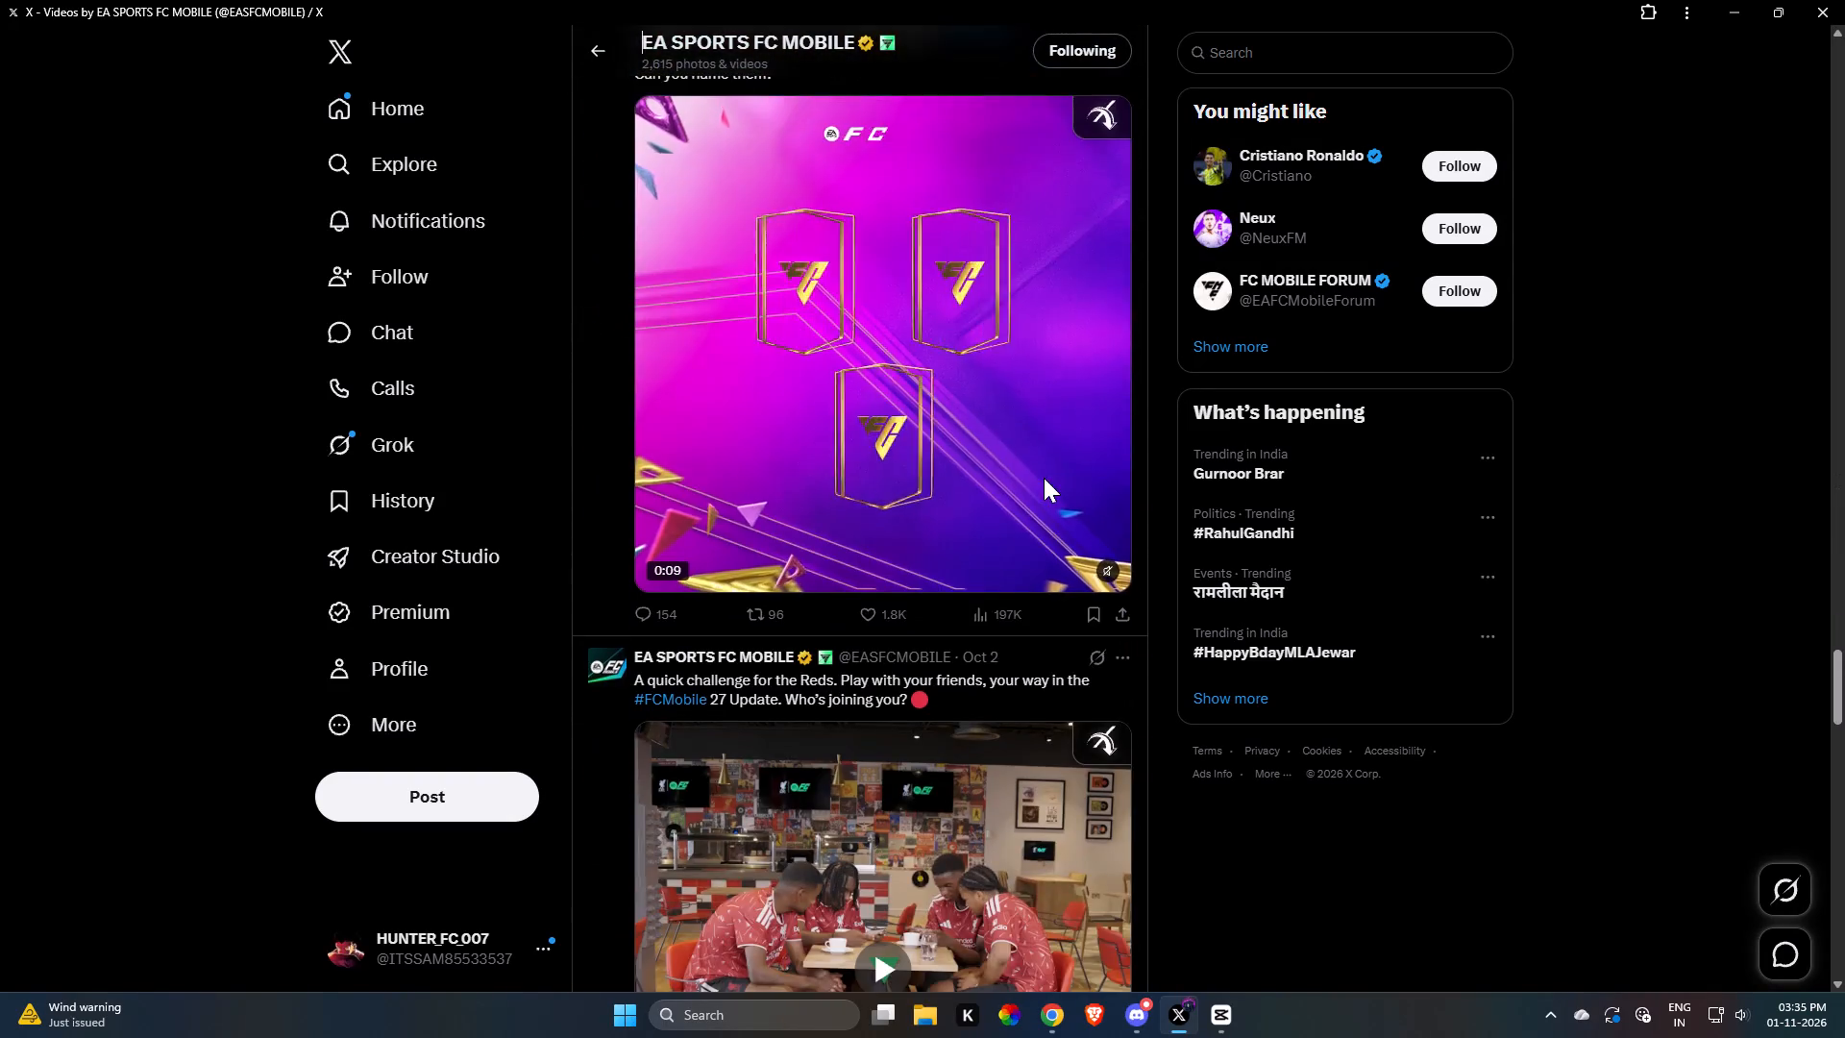
scroll(1044, 478, down, 13)
Skim through the Oct 1 "Jude vs. Jude" Game Plans video.
scroll(1044, 478, up, 2)
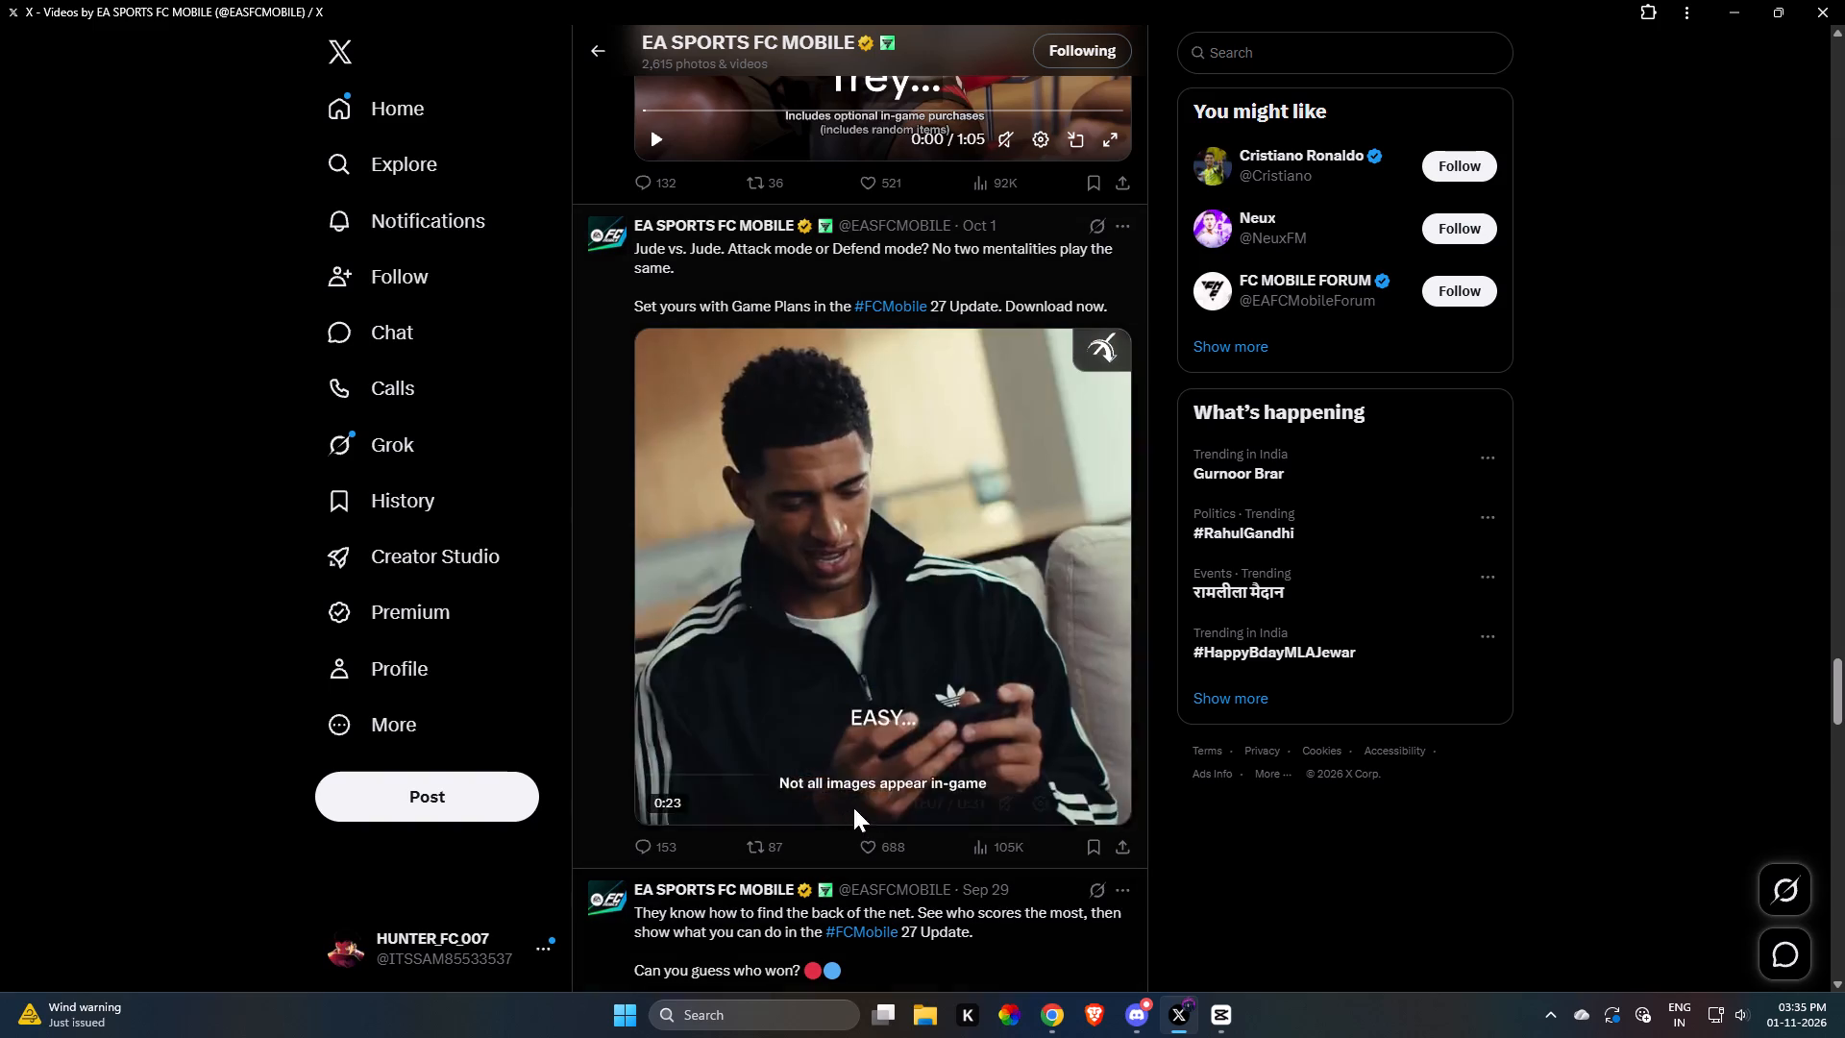
click(893, 777)
click(941, 770)
Browse the late-September videos, including the PSG and Juventus matches, the 27 gameplay trailer and the Gauntlet Mode deep dive.
scroll(1000, 572, down, 6)
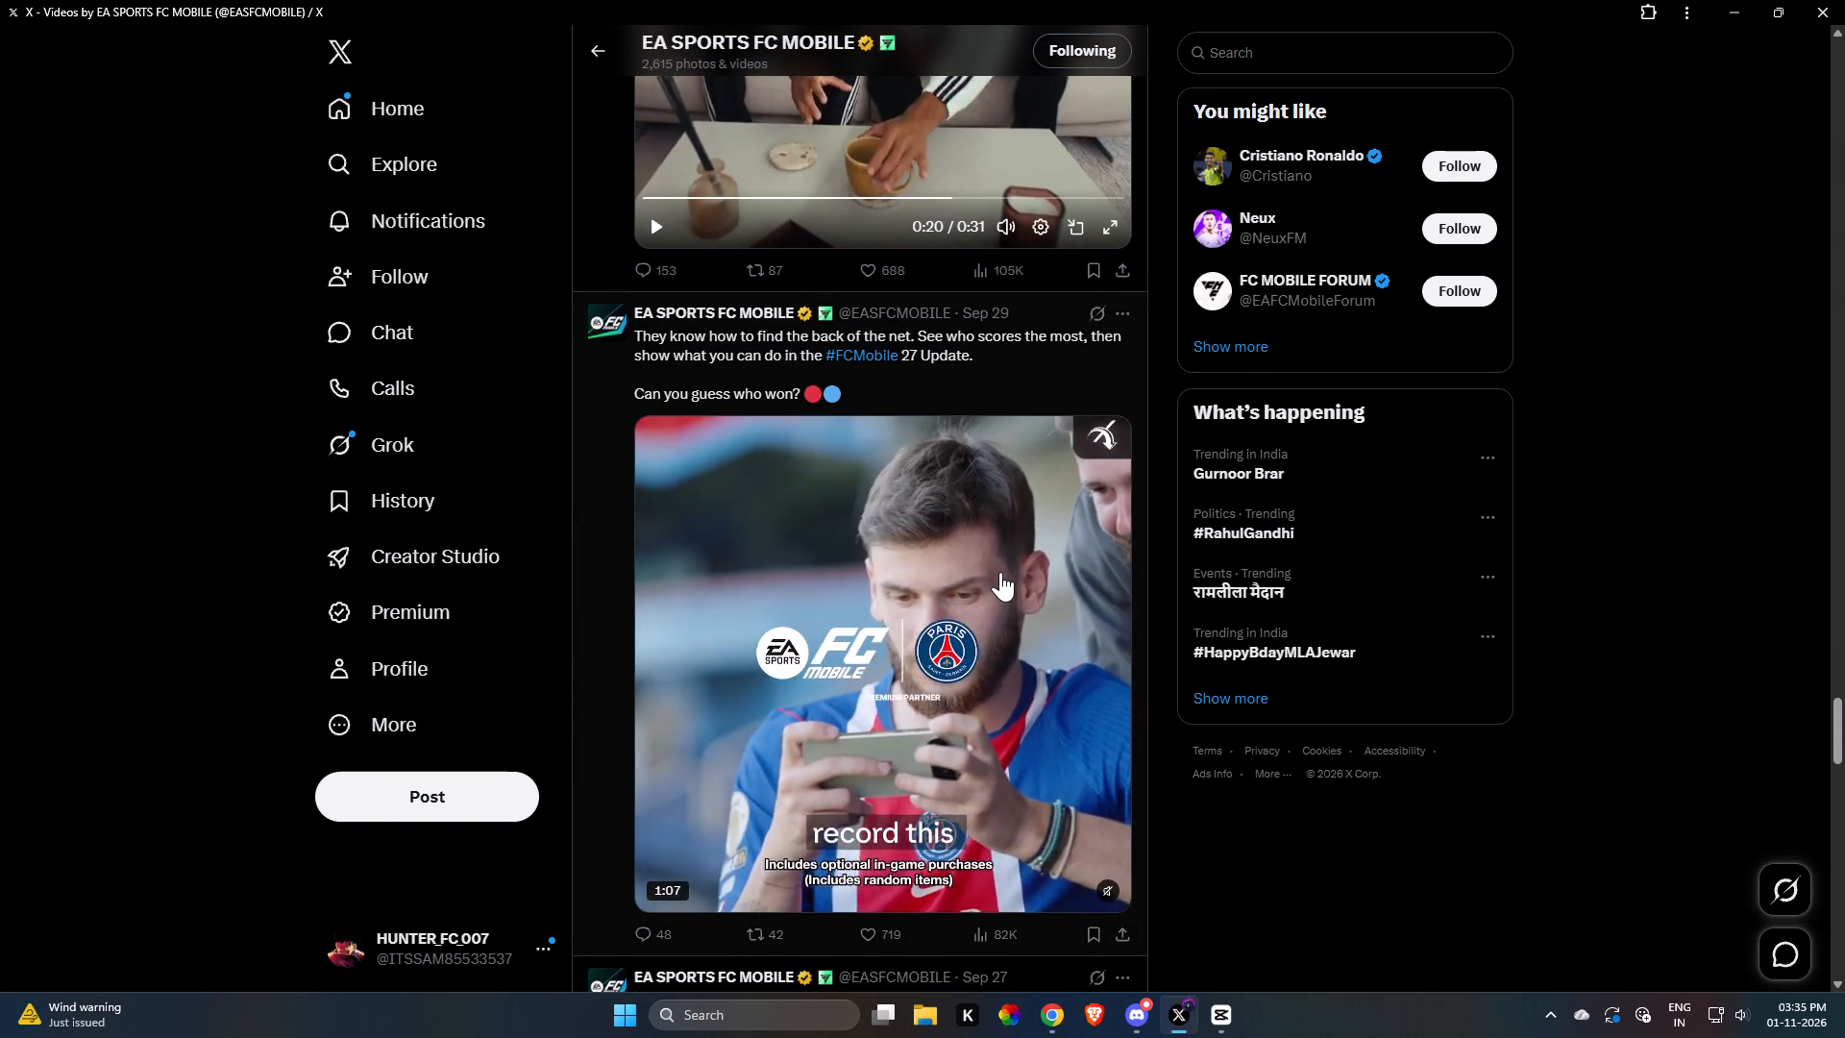
scroll(1003, 576, down, 11)
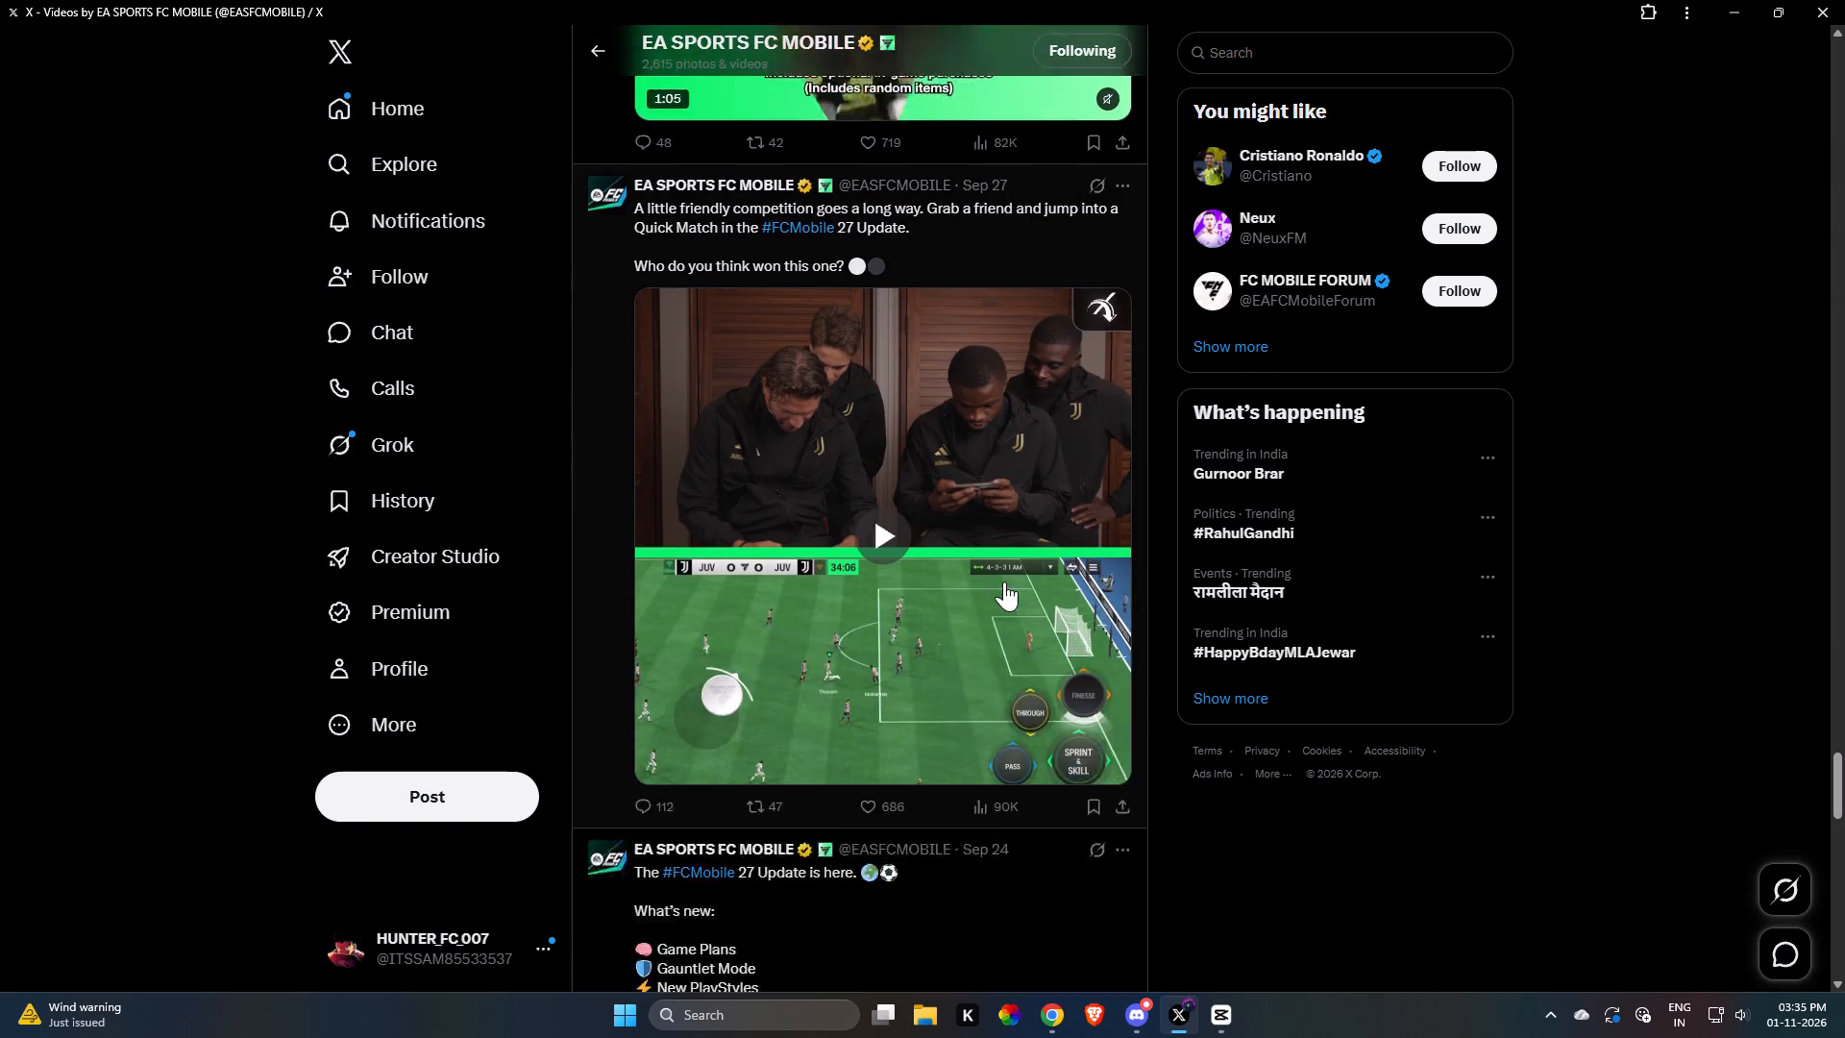
scroll(1004, 581, up, 3)
scroll(1004, 581, down, 5)
scroll(1004, 581, up, 1)
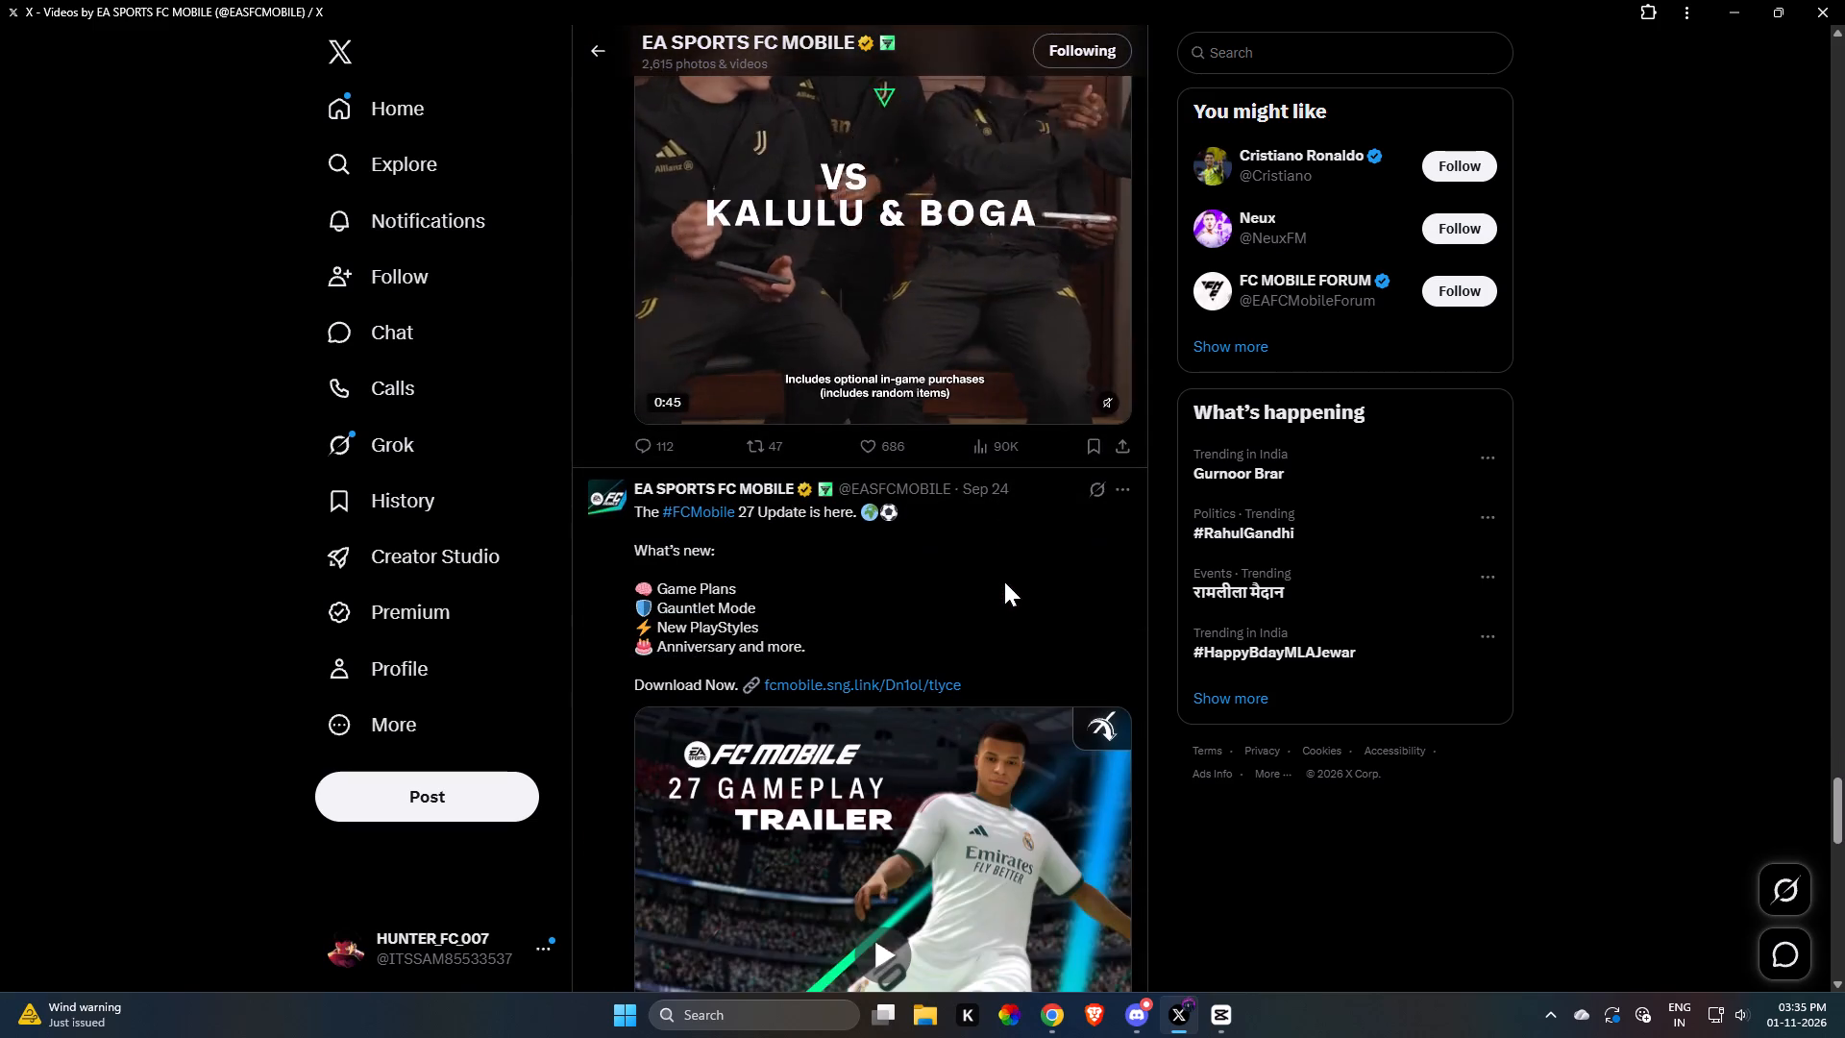
scroll(1004, 581, down, 5)
scroll(1004, 581, up, 1)
scroll(1004, 581, down, 9)
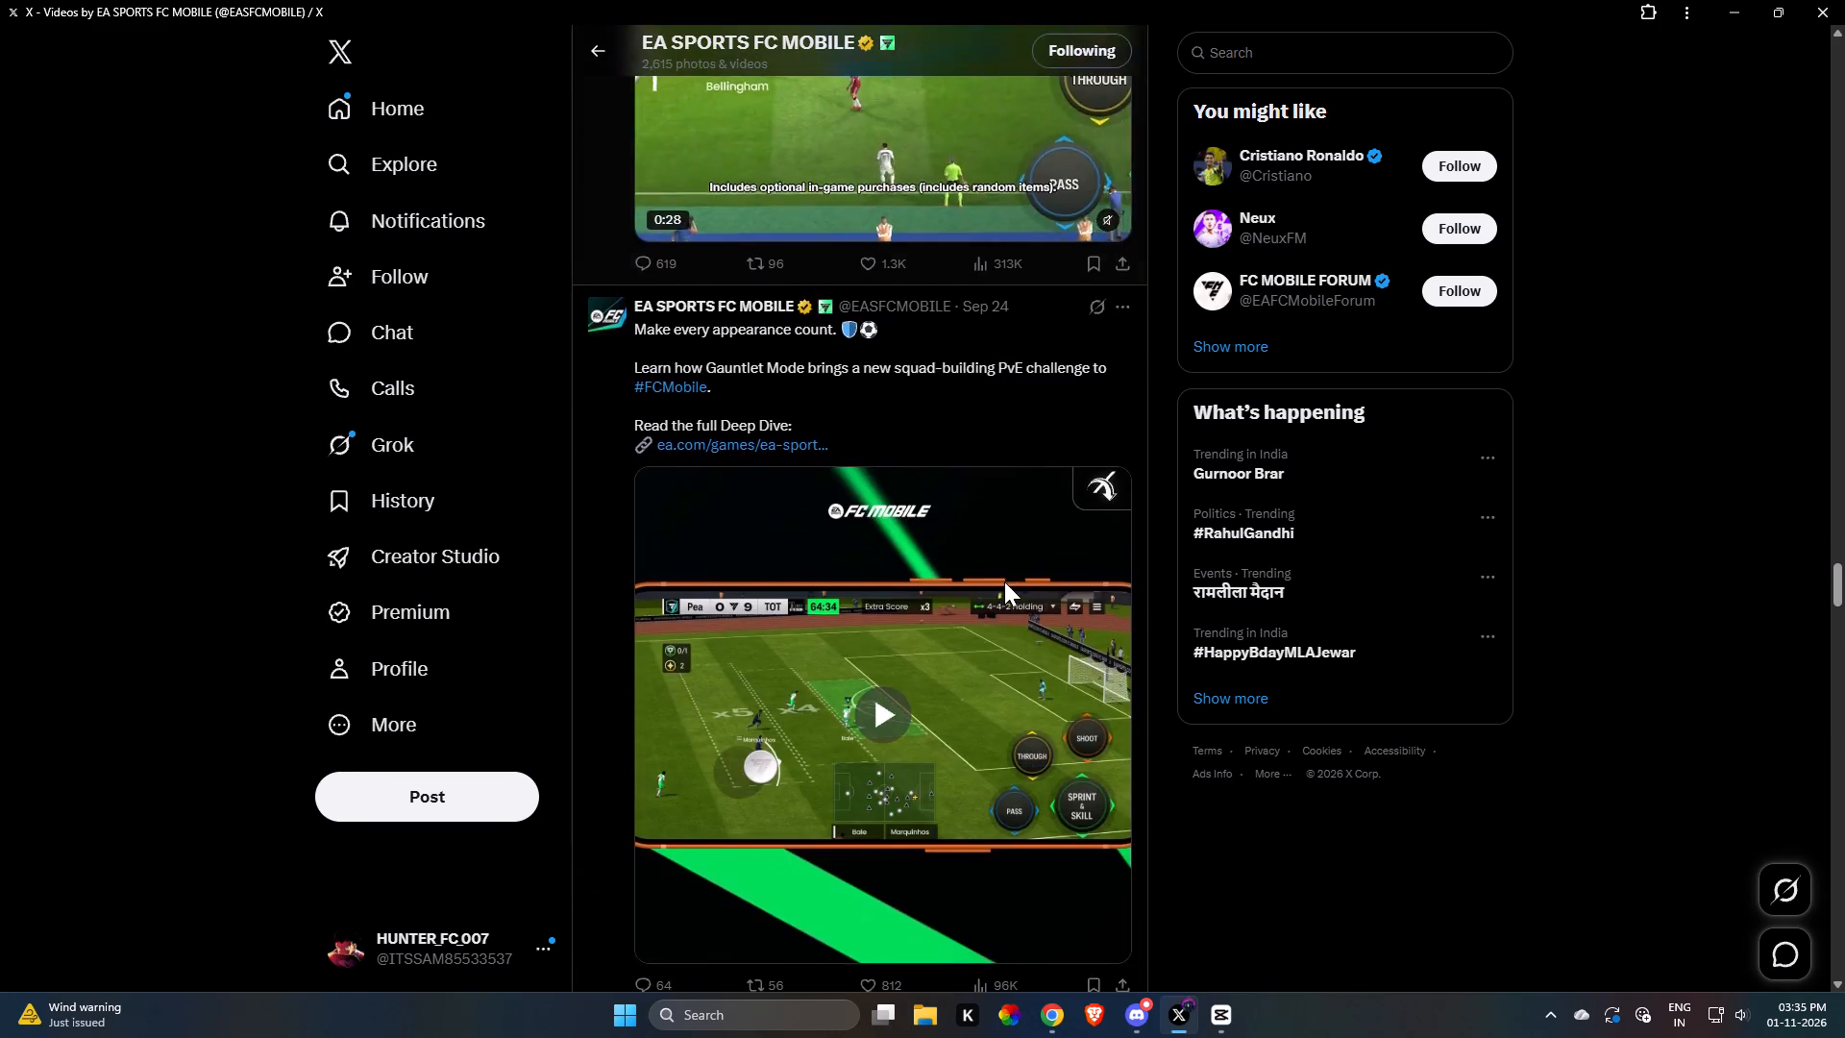
scroll(1004, 581, down, 3)
scroll(1004, 581, up, 4)
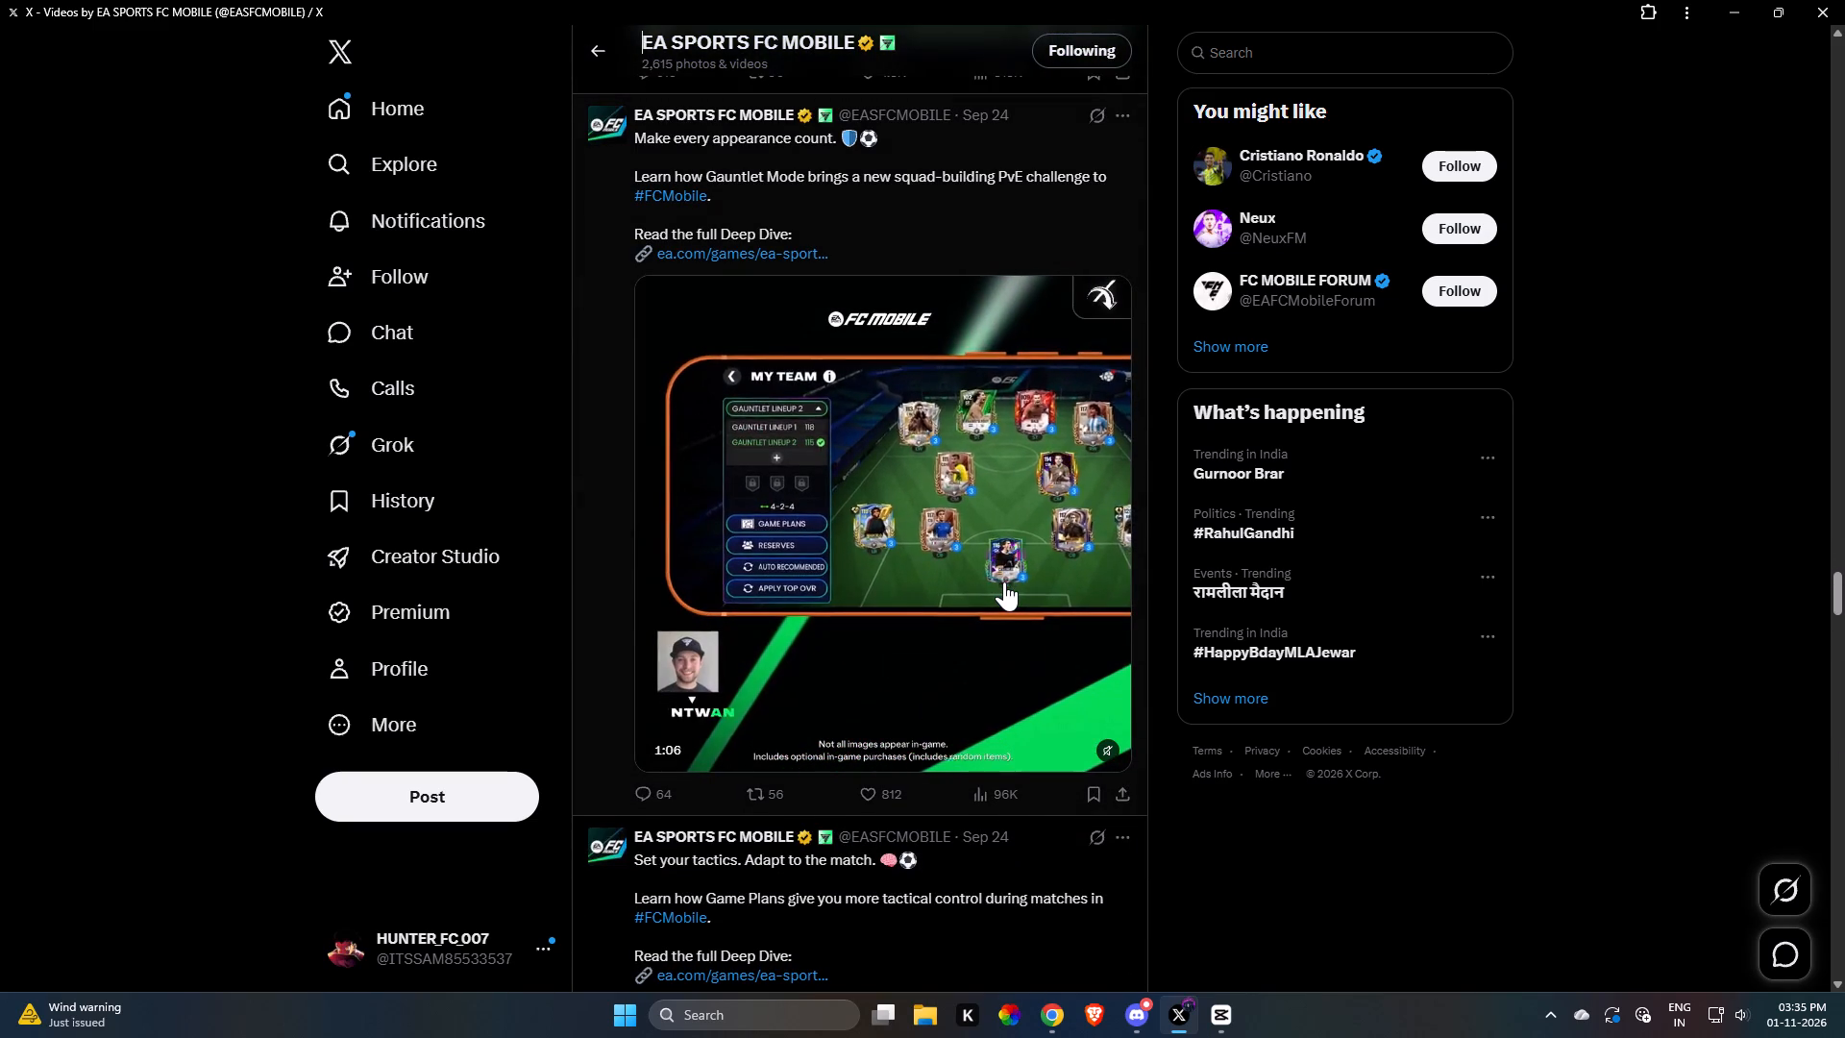
Skim through the Sep 24 "Set your tactics. Adapt to the match." Game Plans video up to 1:21.
scroll(1004, 581, down, 6)
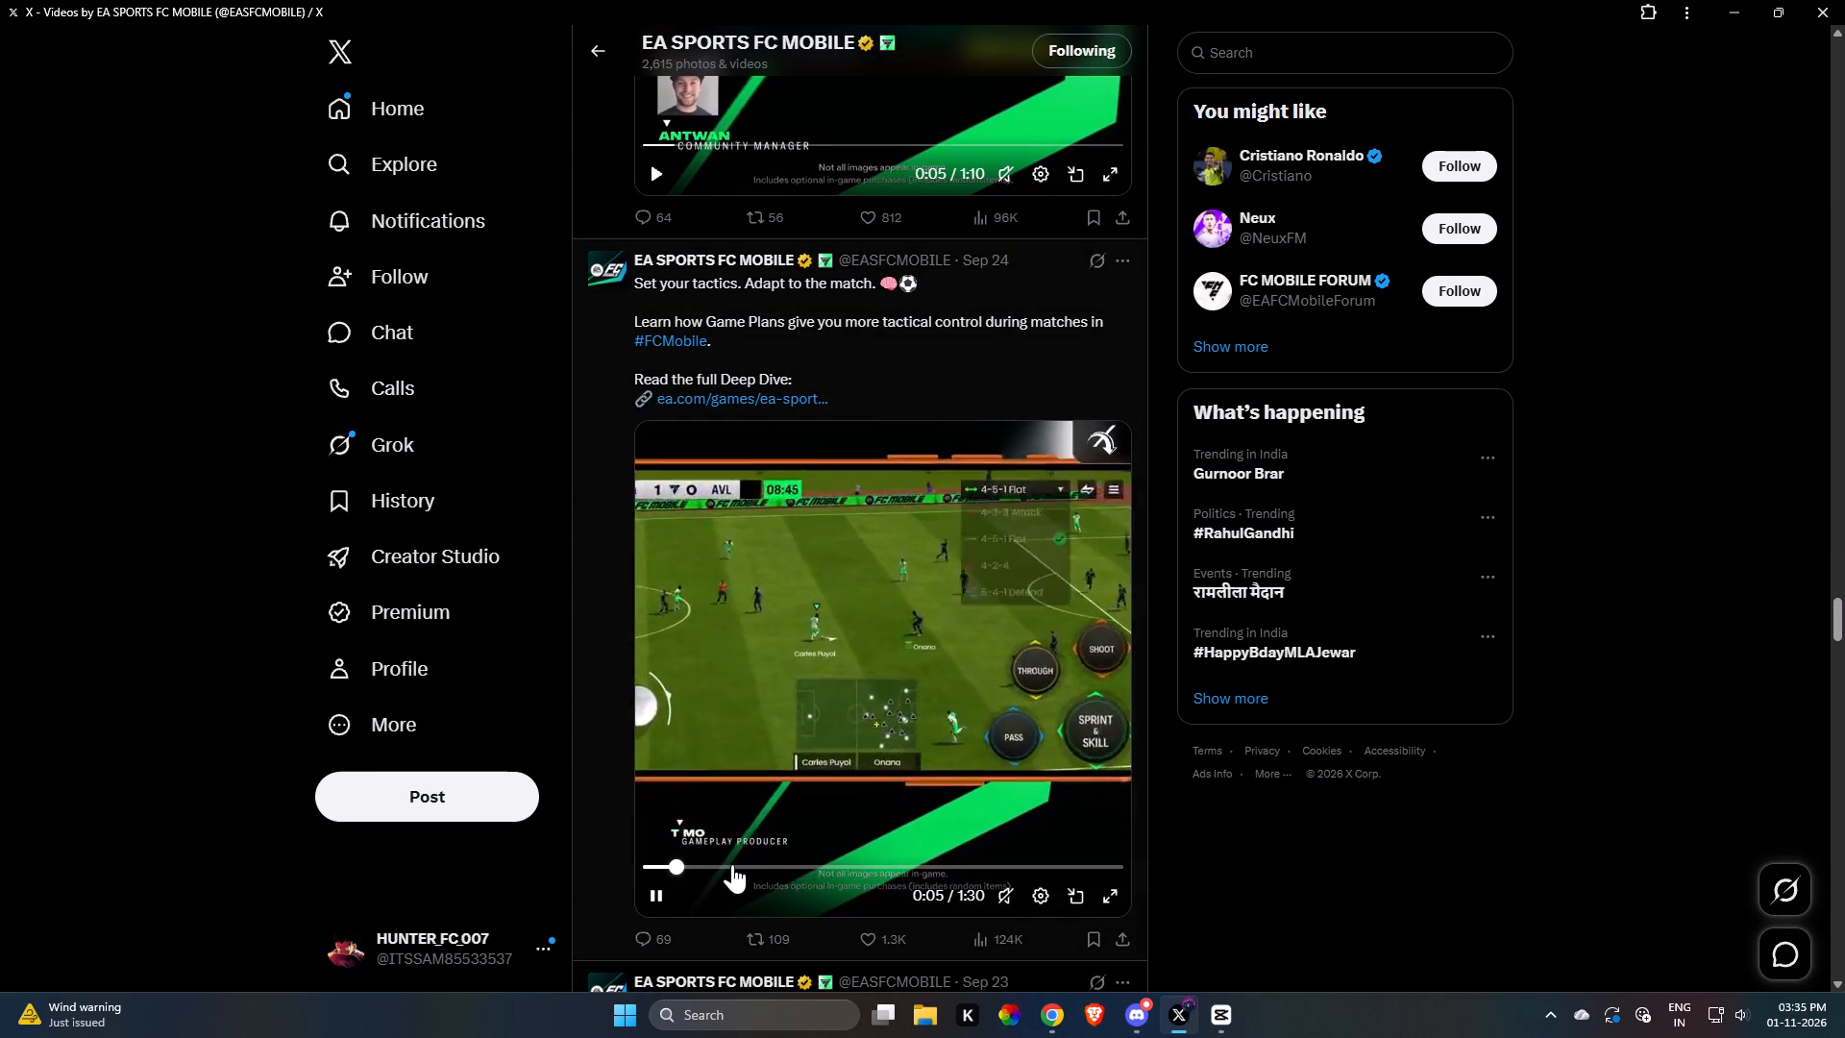
click(831, 864)
click(879, 868)
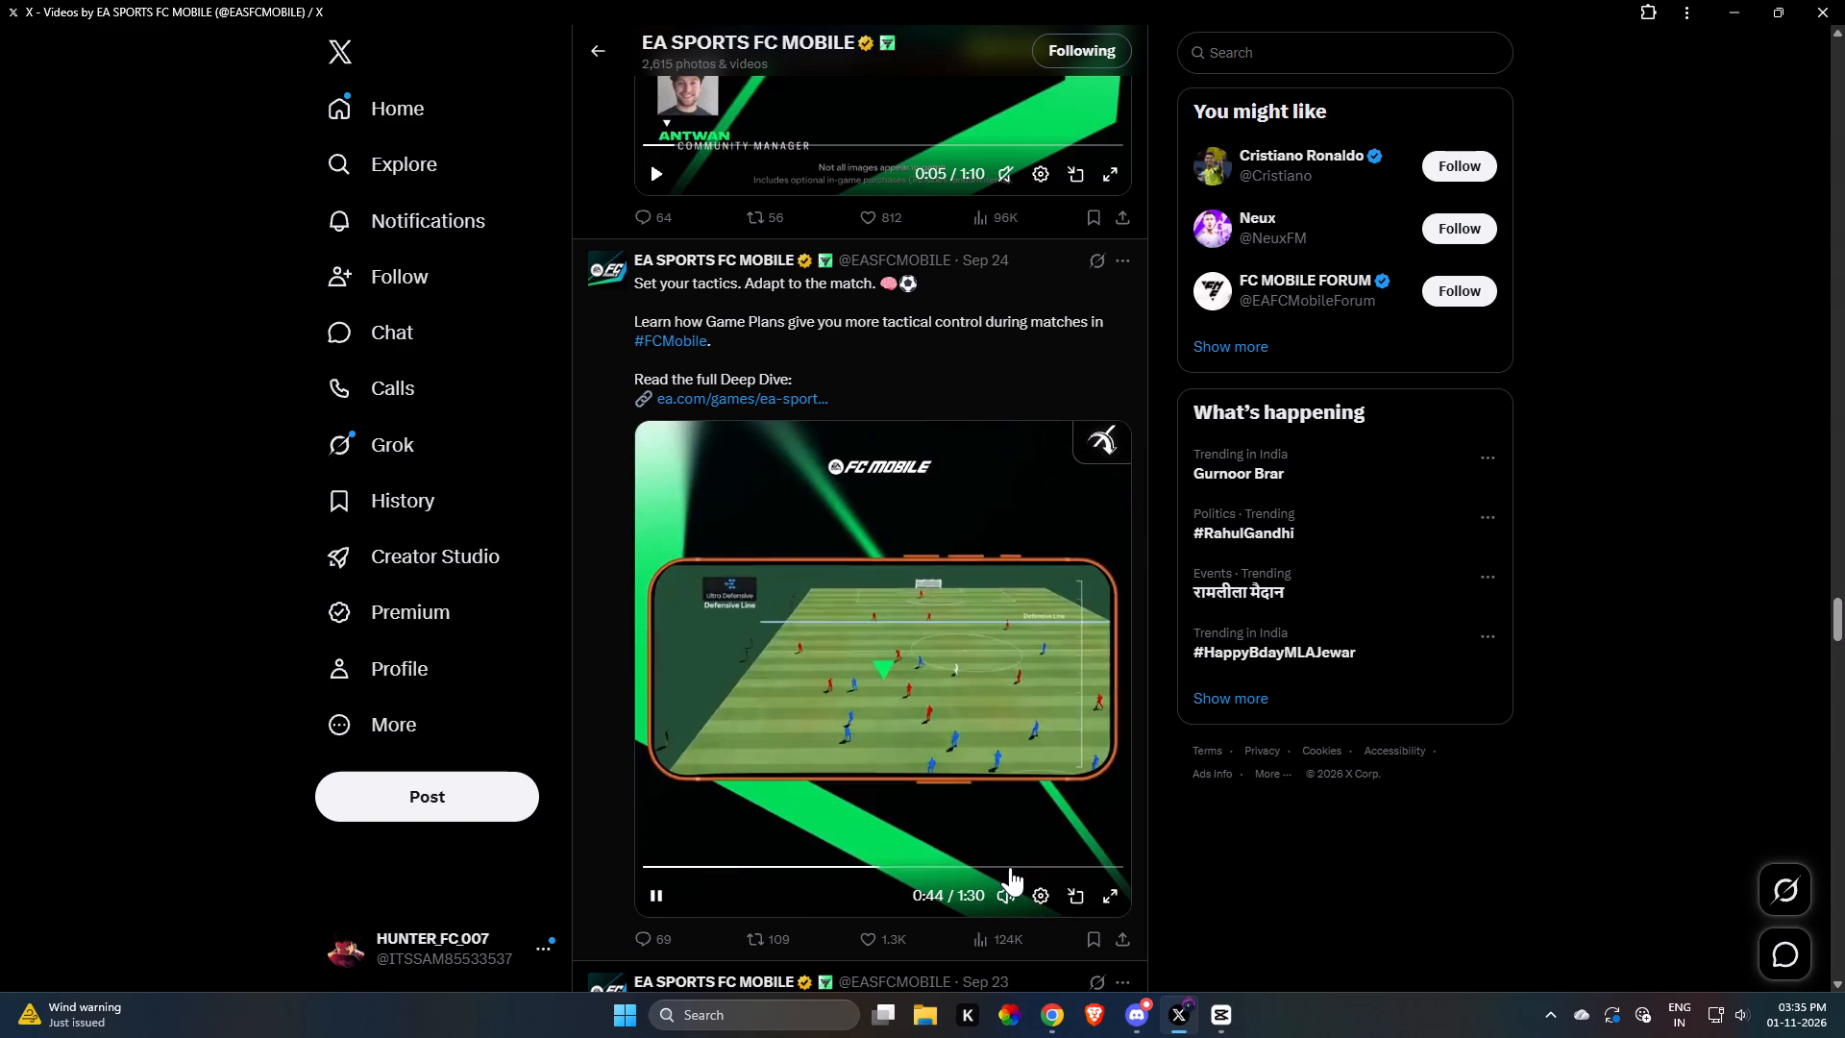
click(1018, 873)
click(1073, 868)
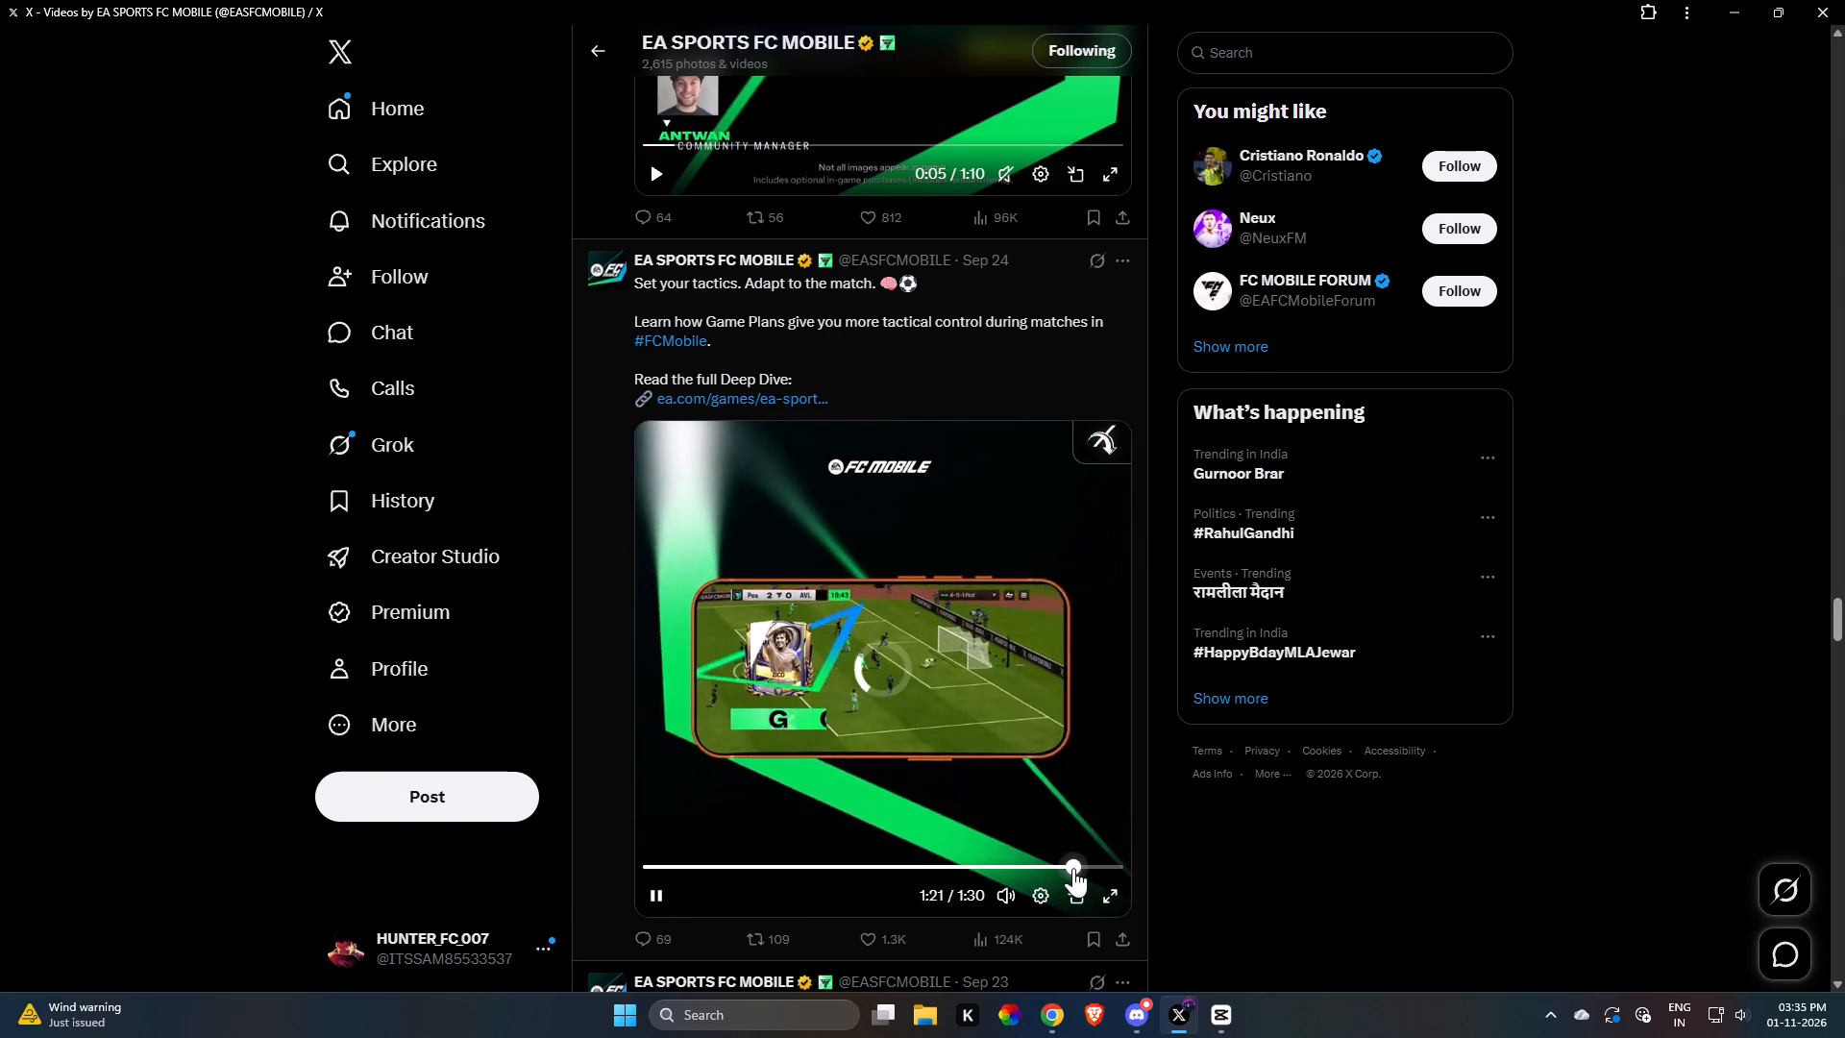
Look through the older profile videos from Sep 23 back to the Aug 22 "Change the game as it happens" Game Plans post.
scroll(1032, 606, down, 12)
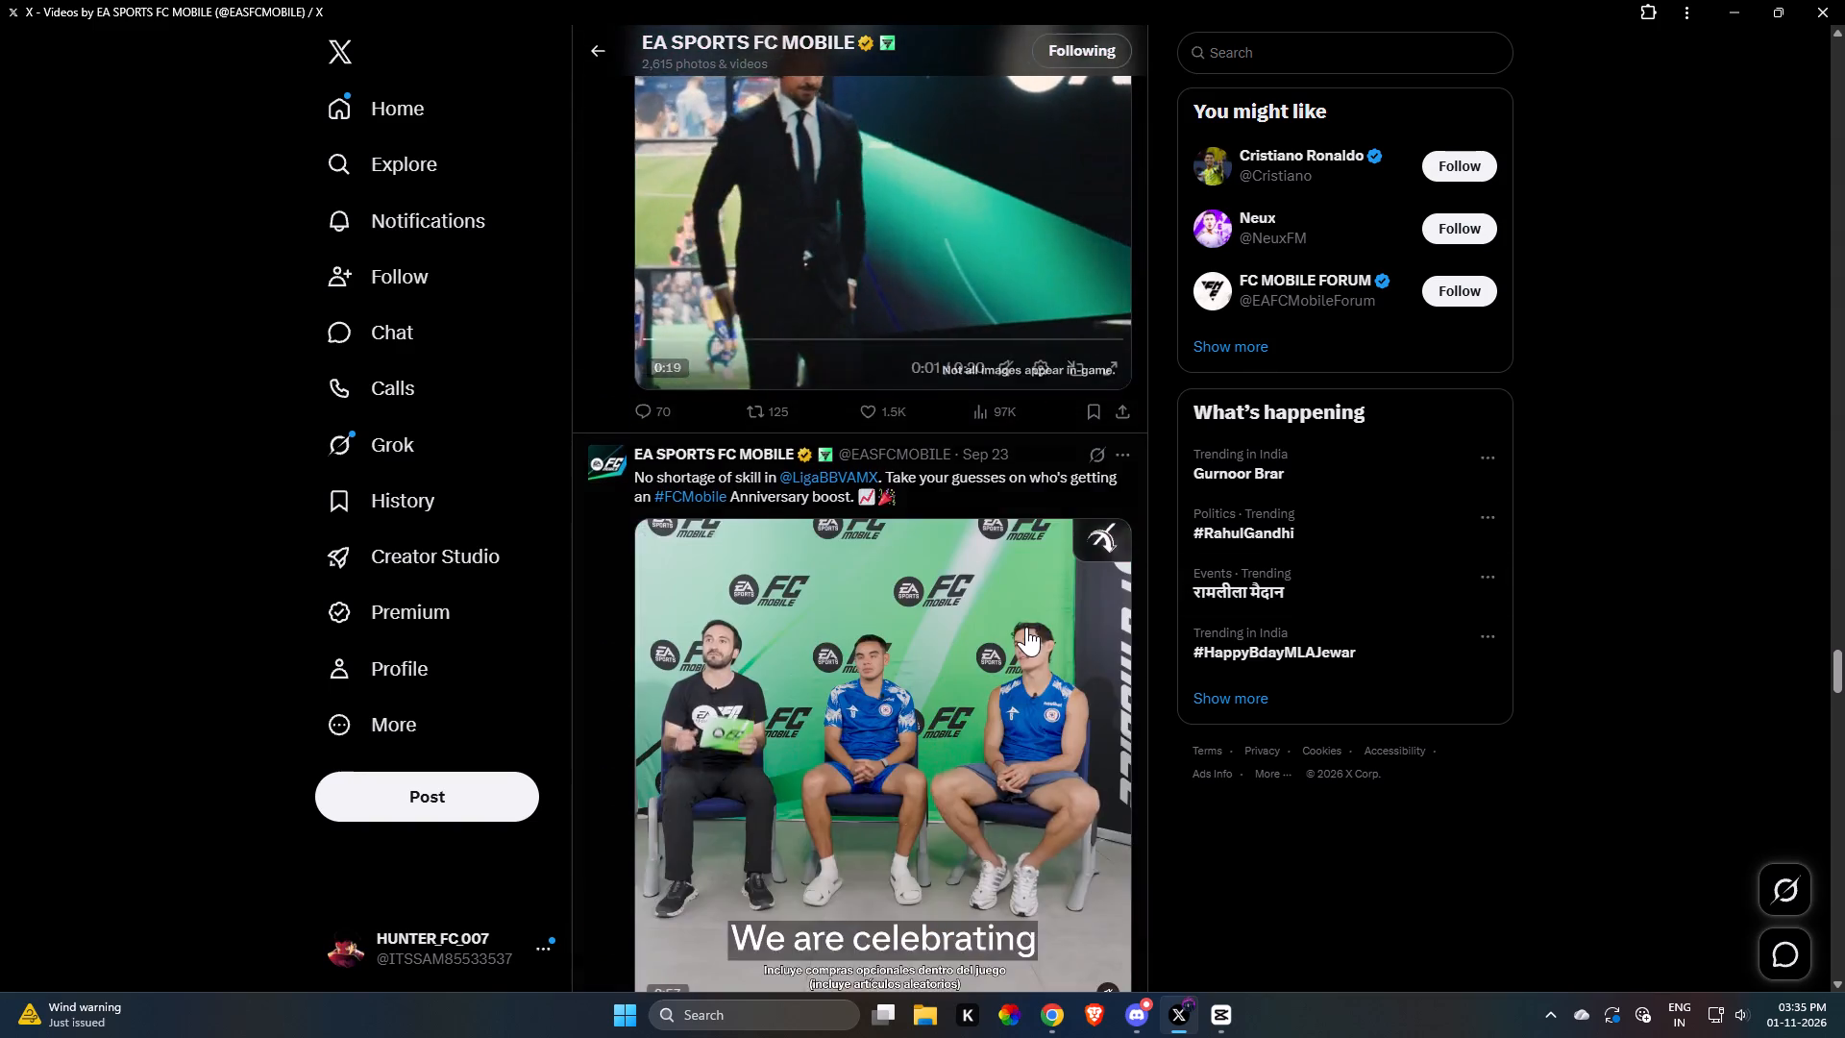
scroll(1026, 627, down, 10)
scroll(1038, 649, up, 6)
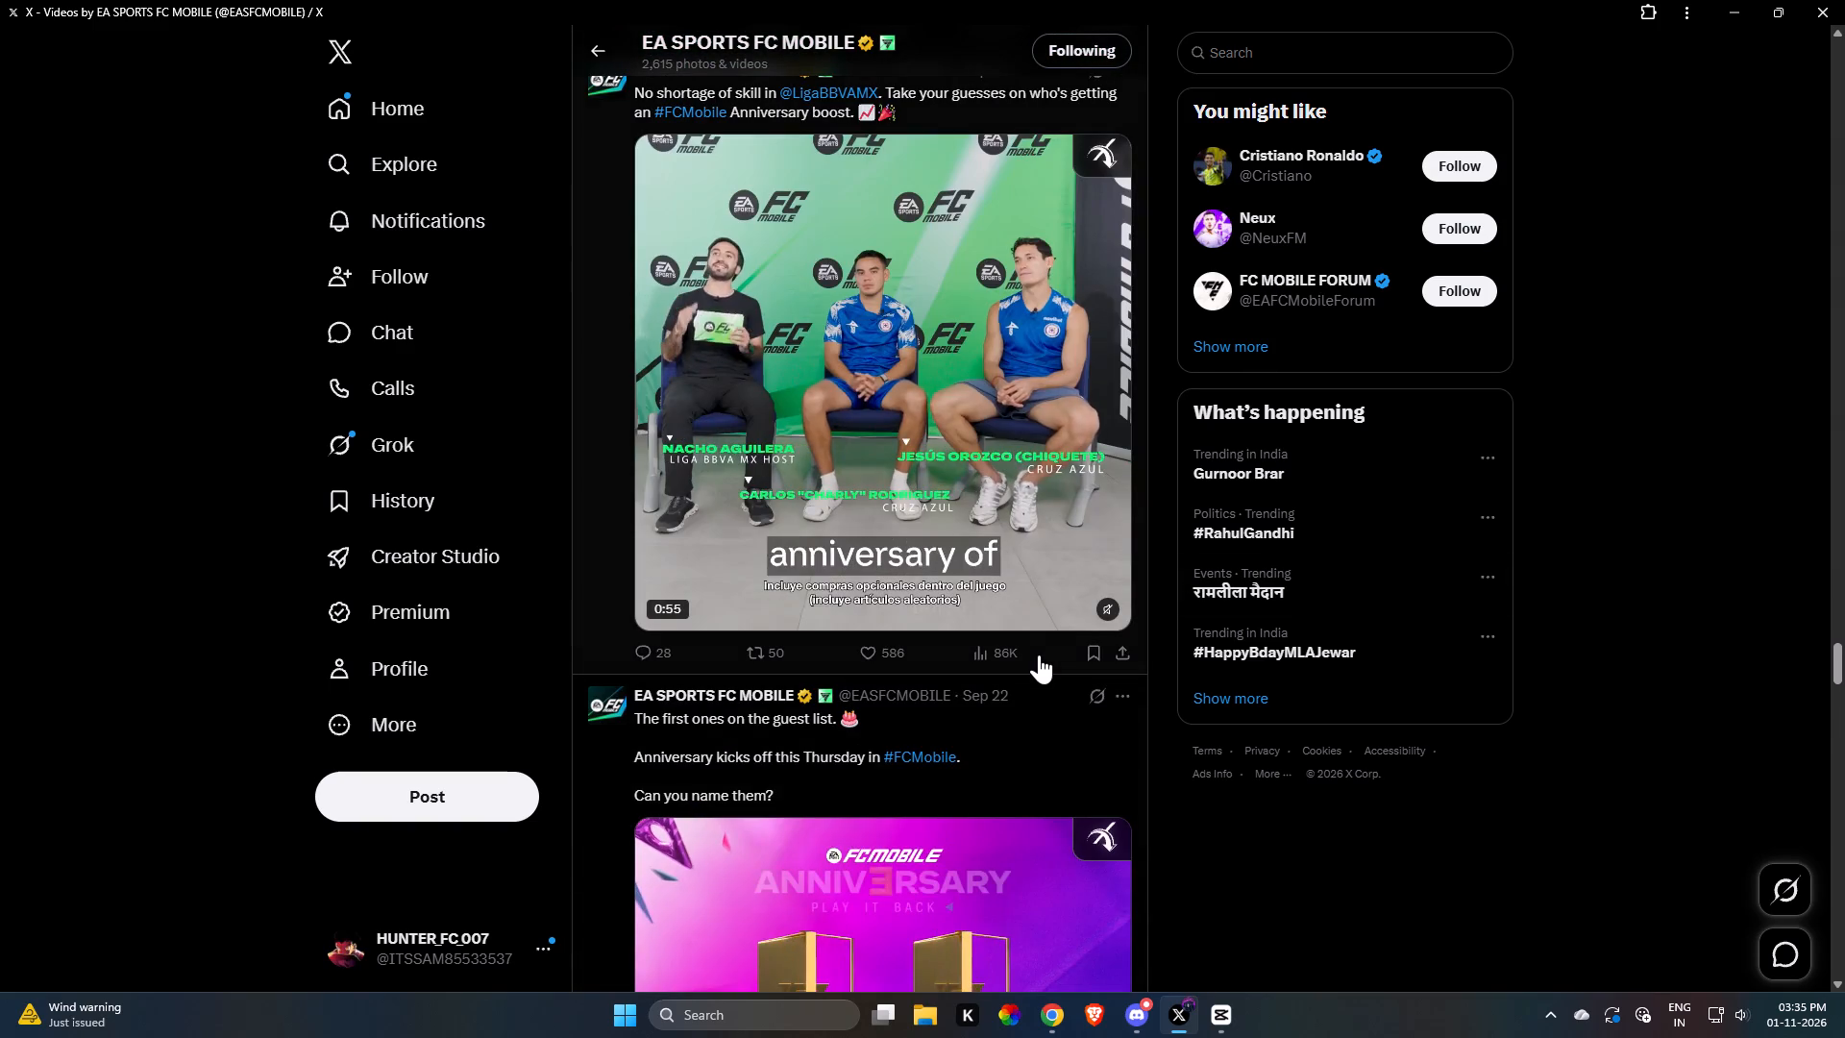
scroll(1033, 665, down, 18)
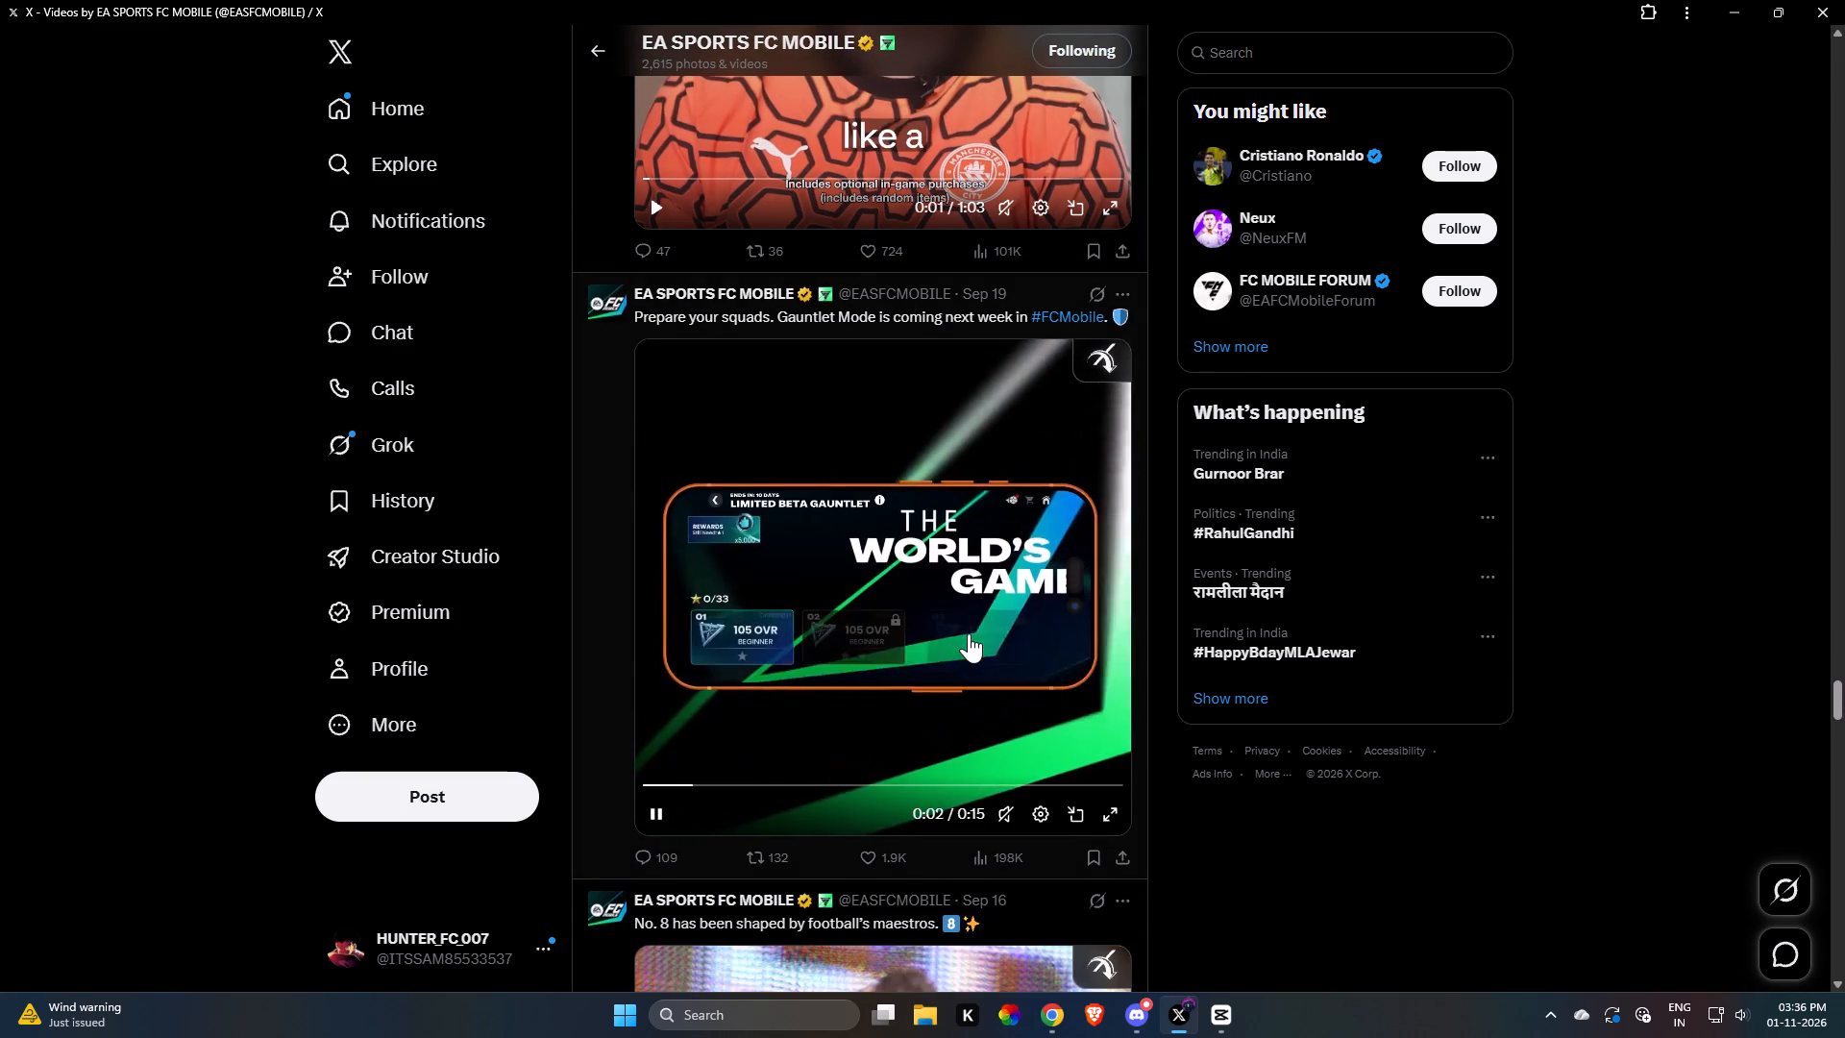
scroll(969, 633, down, 15)
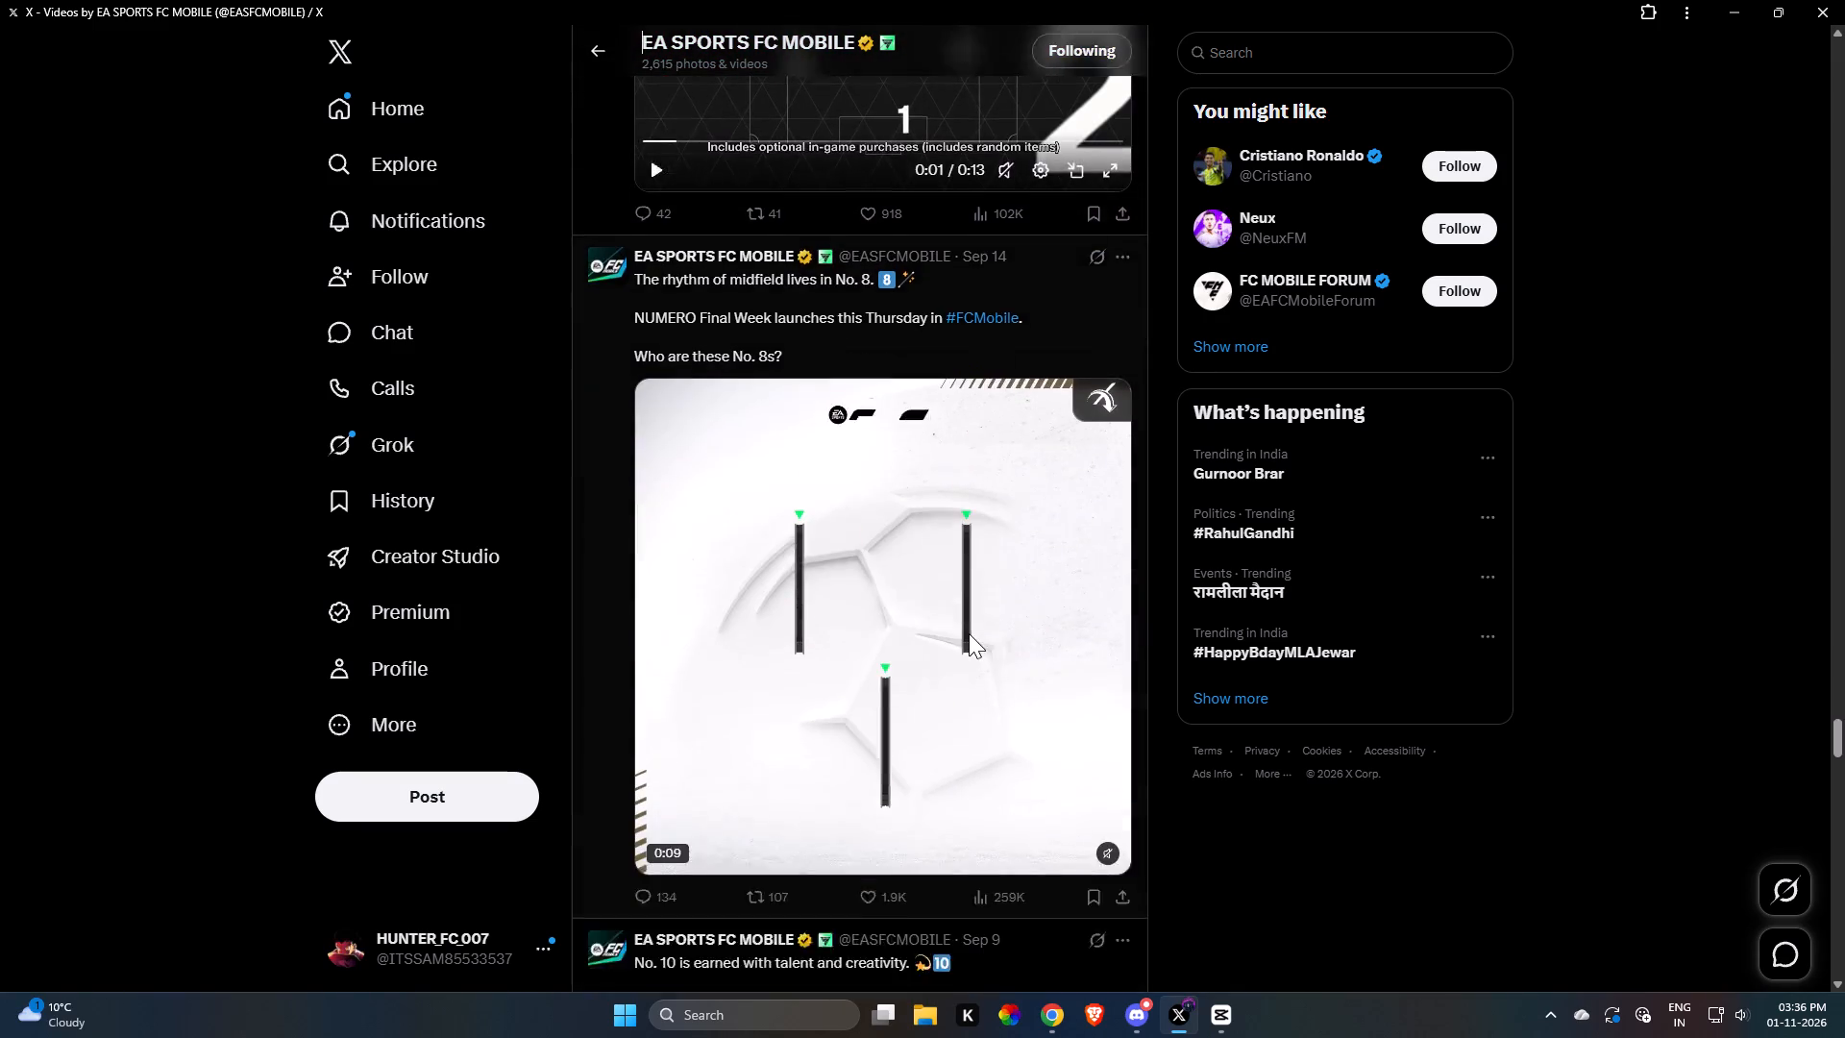
scroll(969, 633, down, 19)
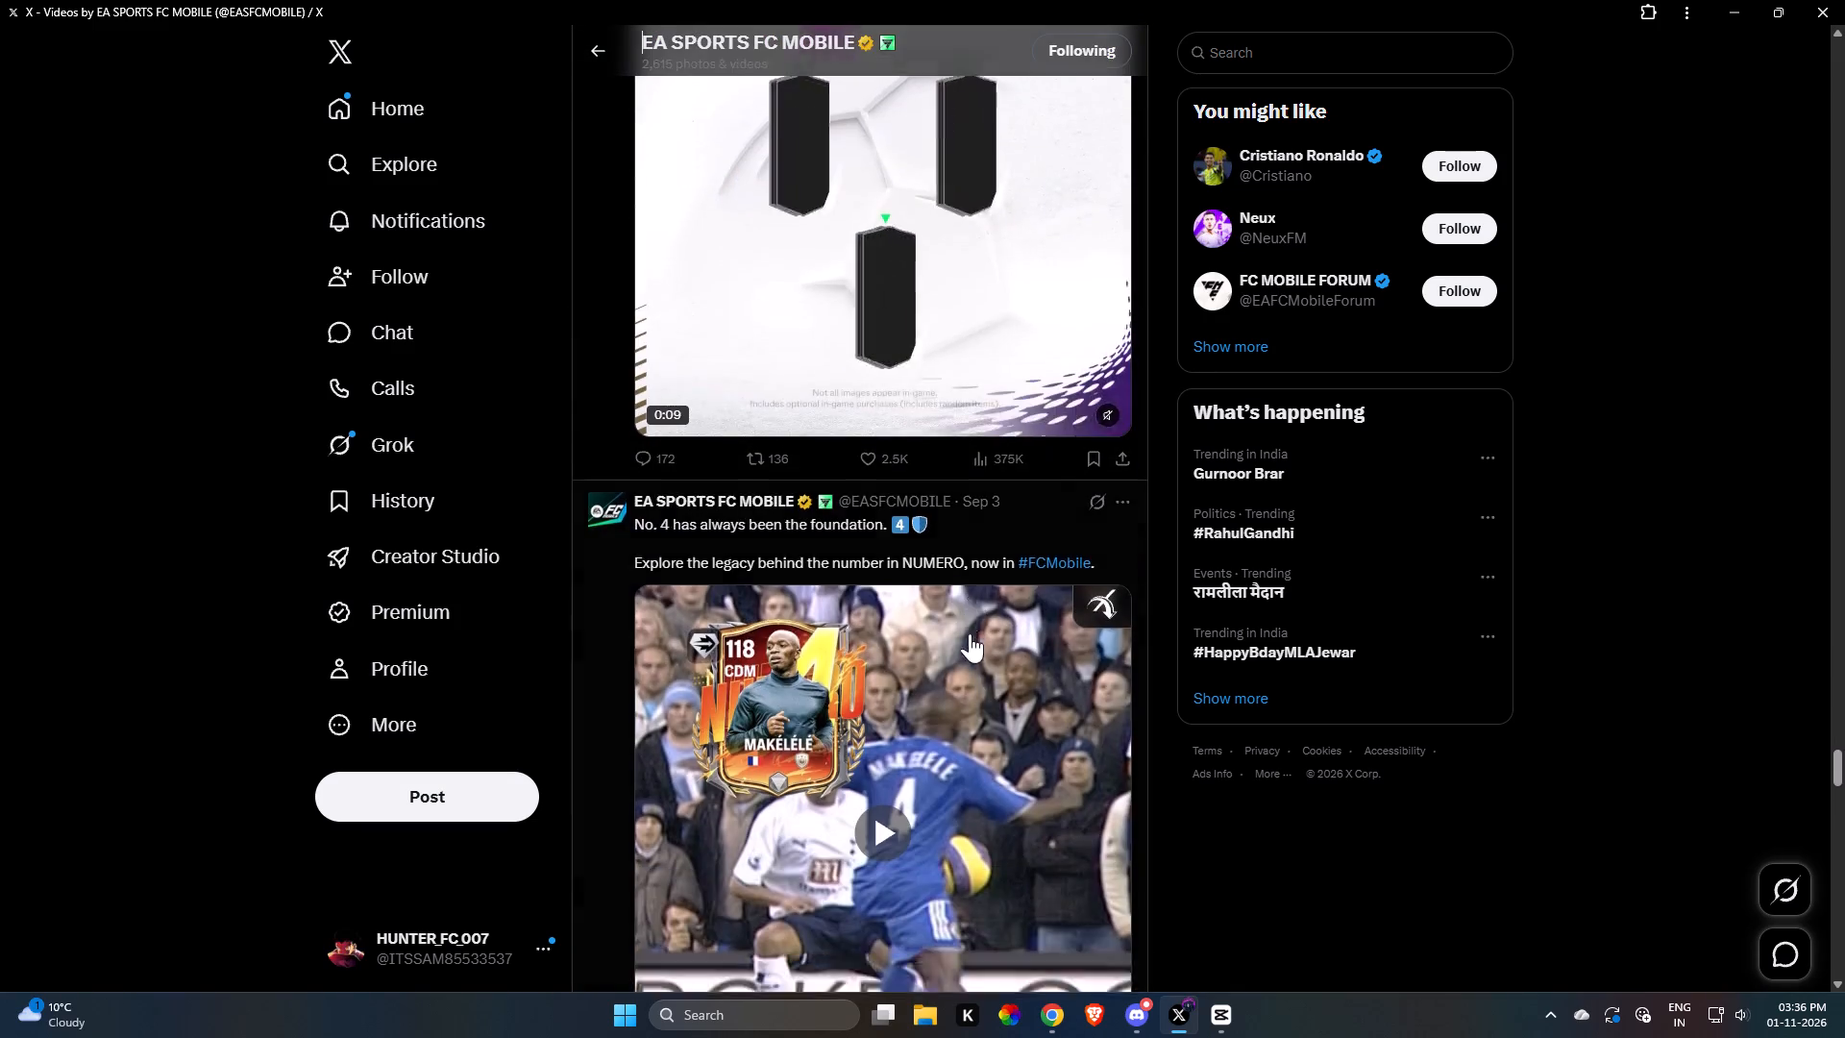
scroll(970, 633, down, 20)
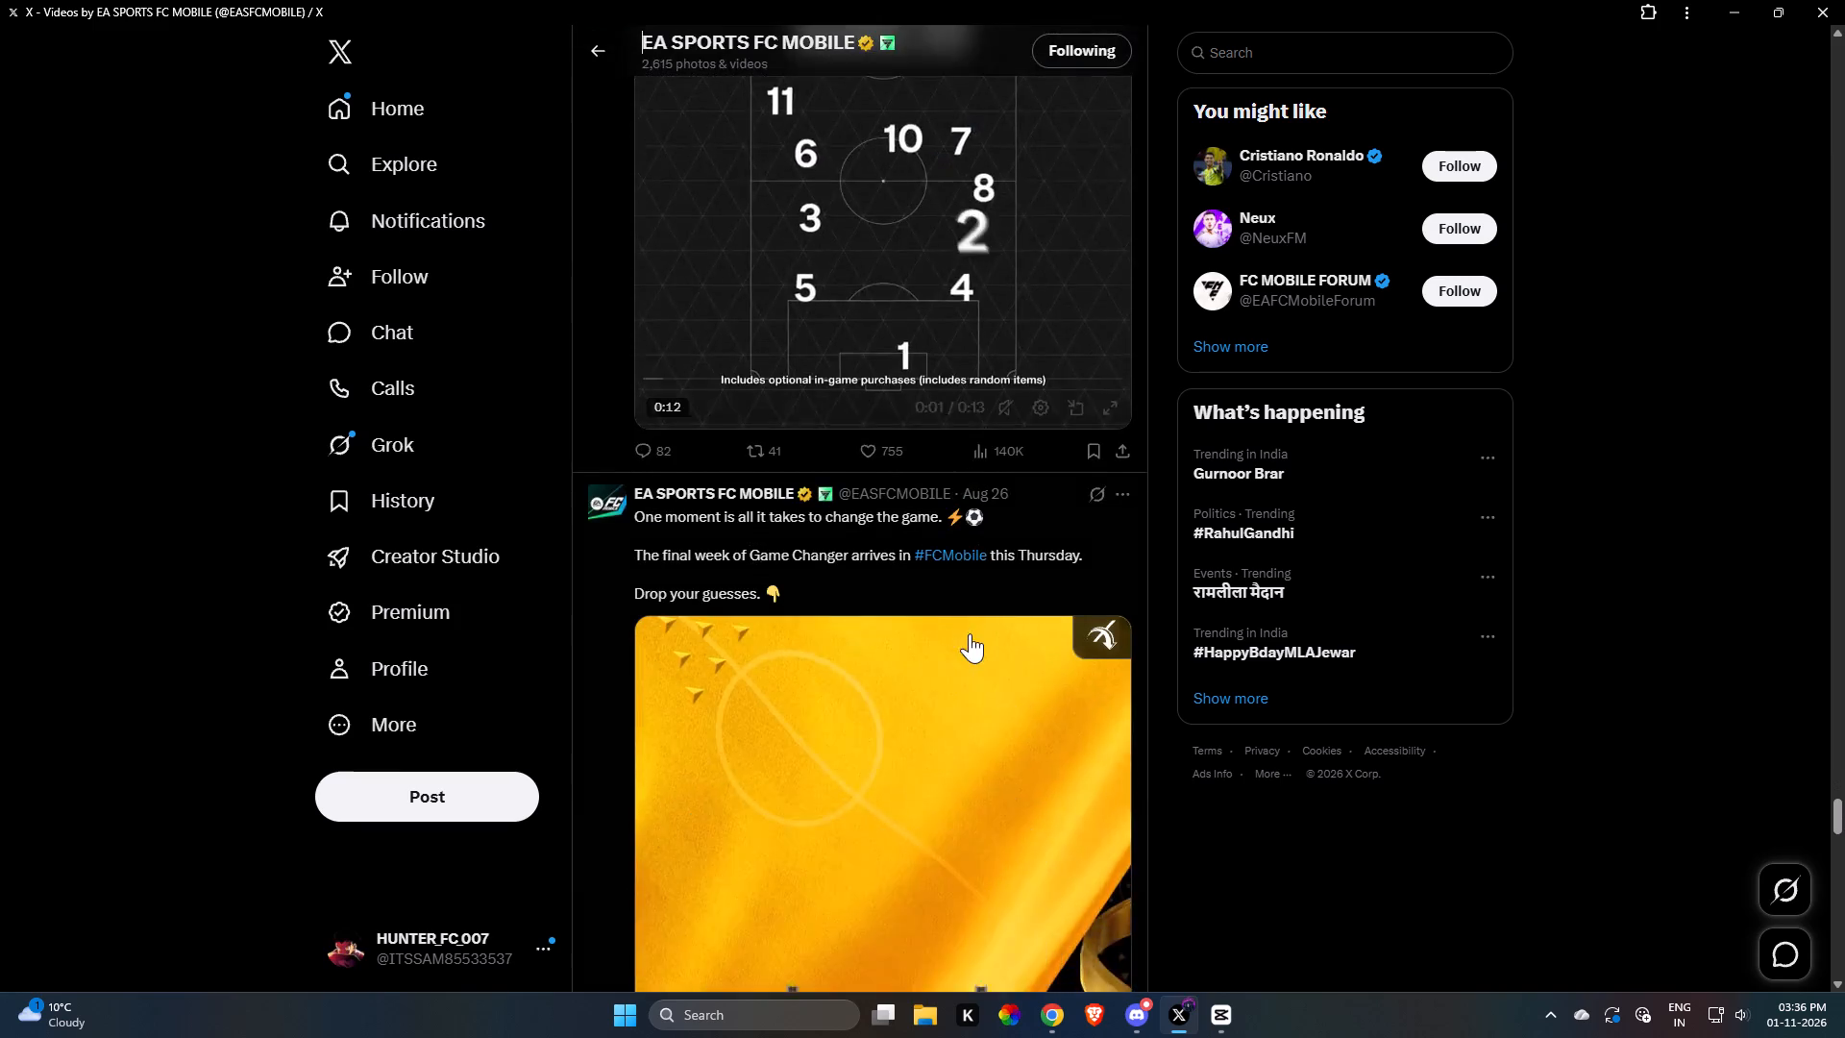
scroll(970, 633, down, 15)
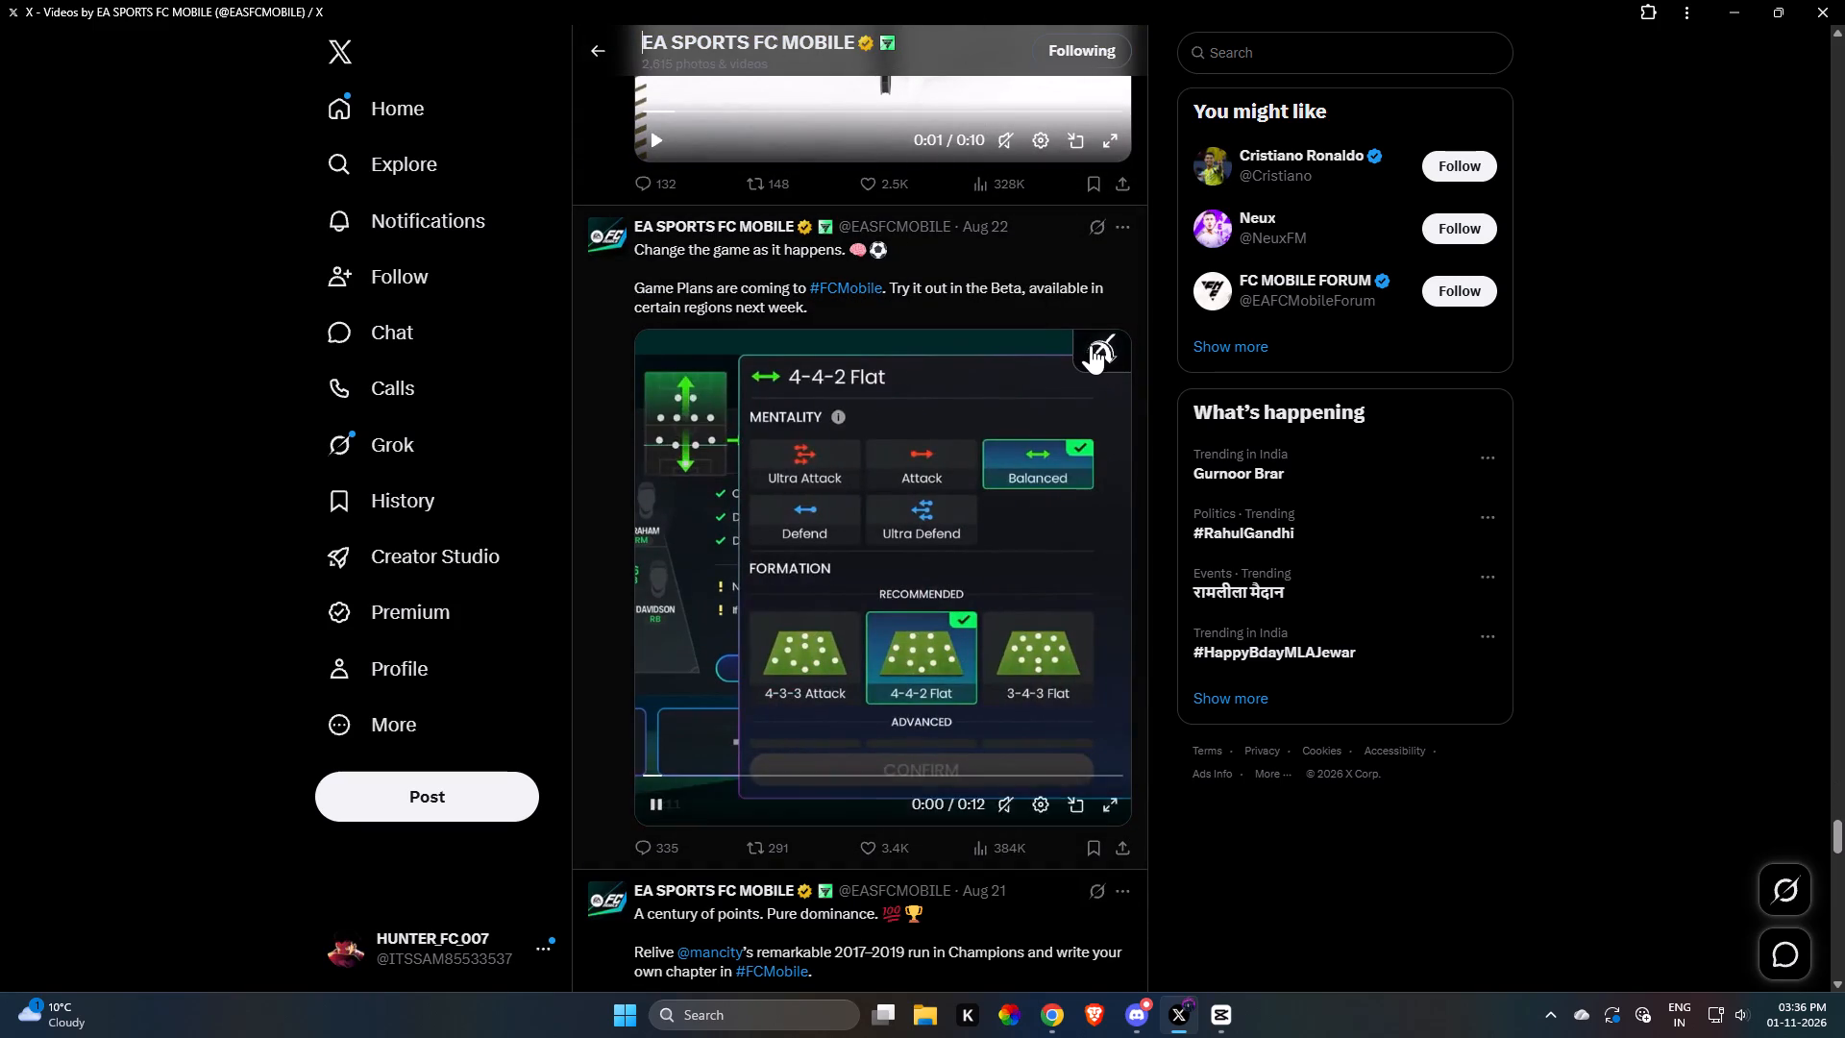
Save the Aug 22 "Change the game as it happens" Game Plans video as an MP4 in the Downloads folder.
click(1090, 345)
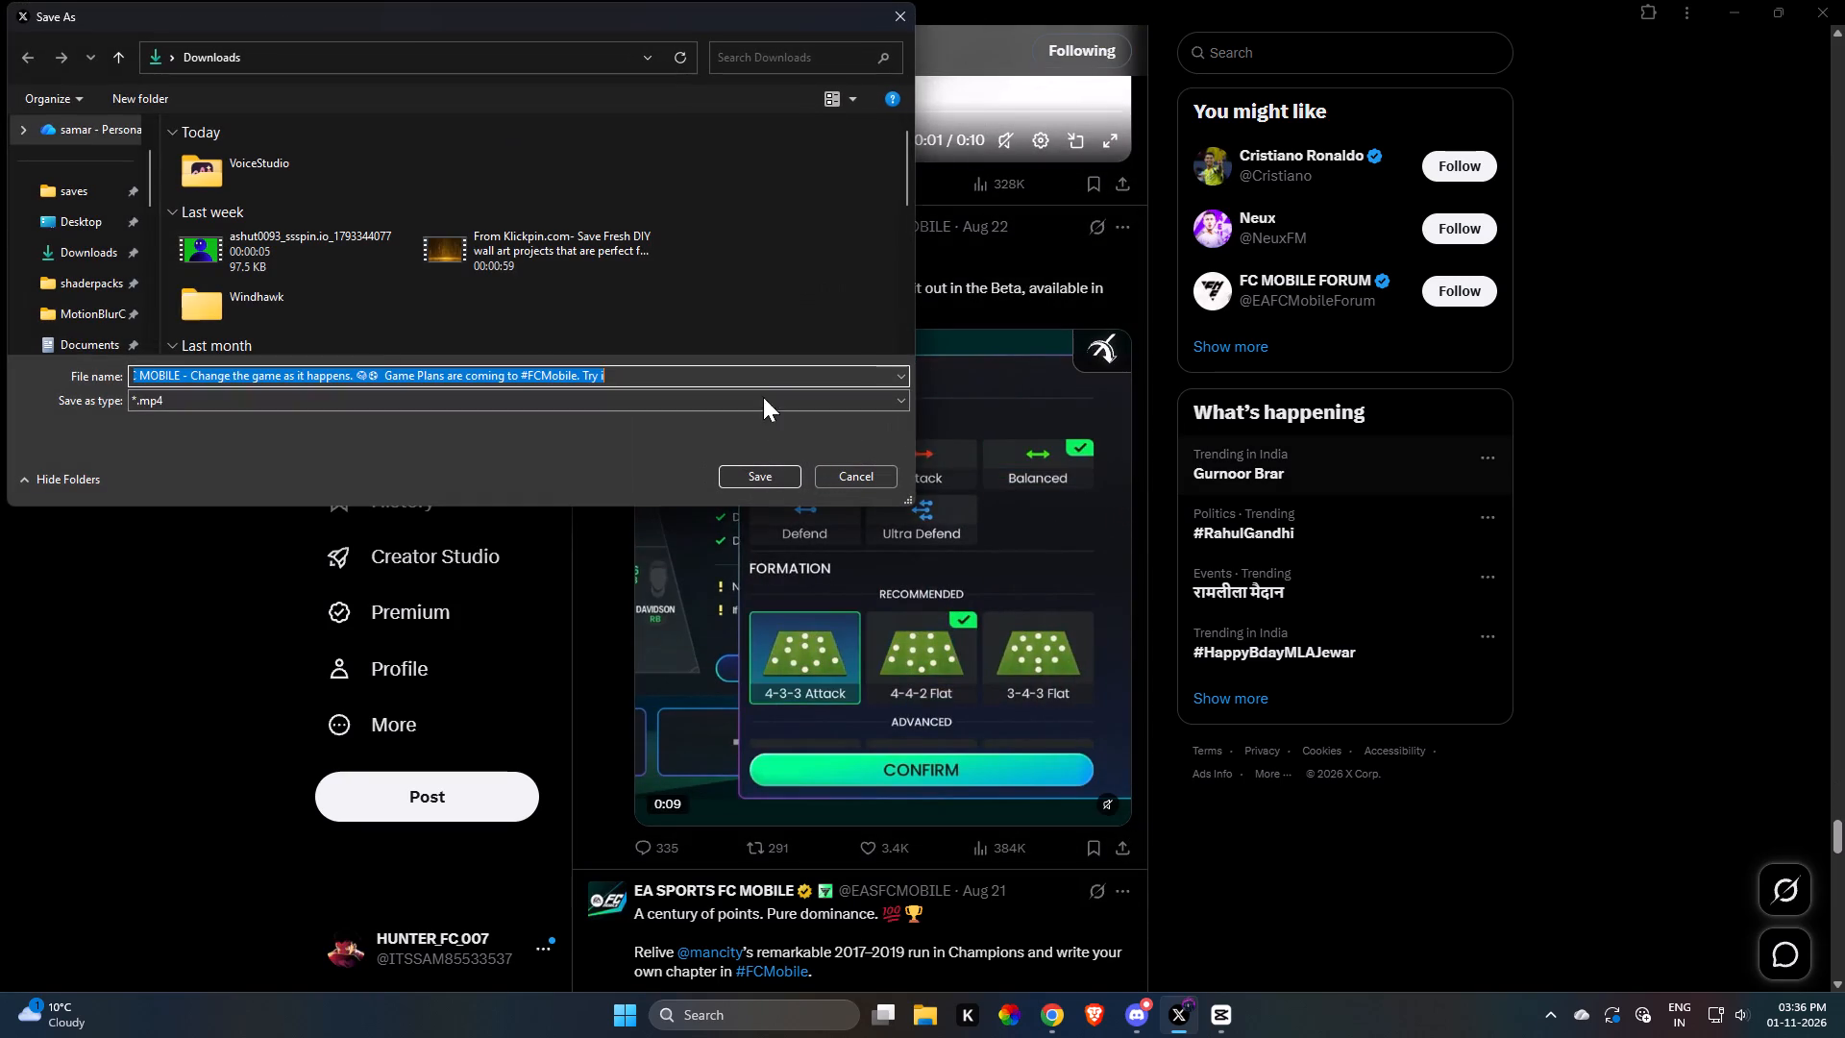
click(76, 256)
click(766, 486)
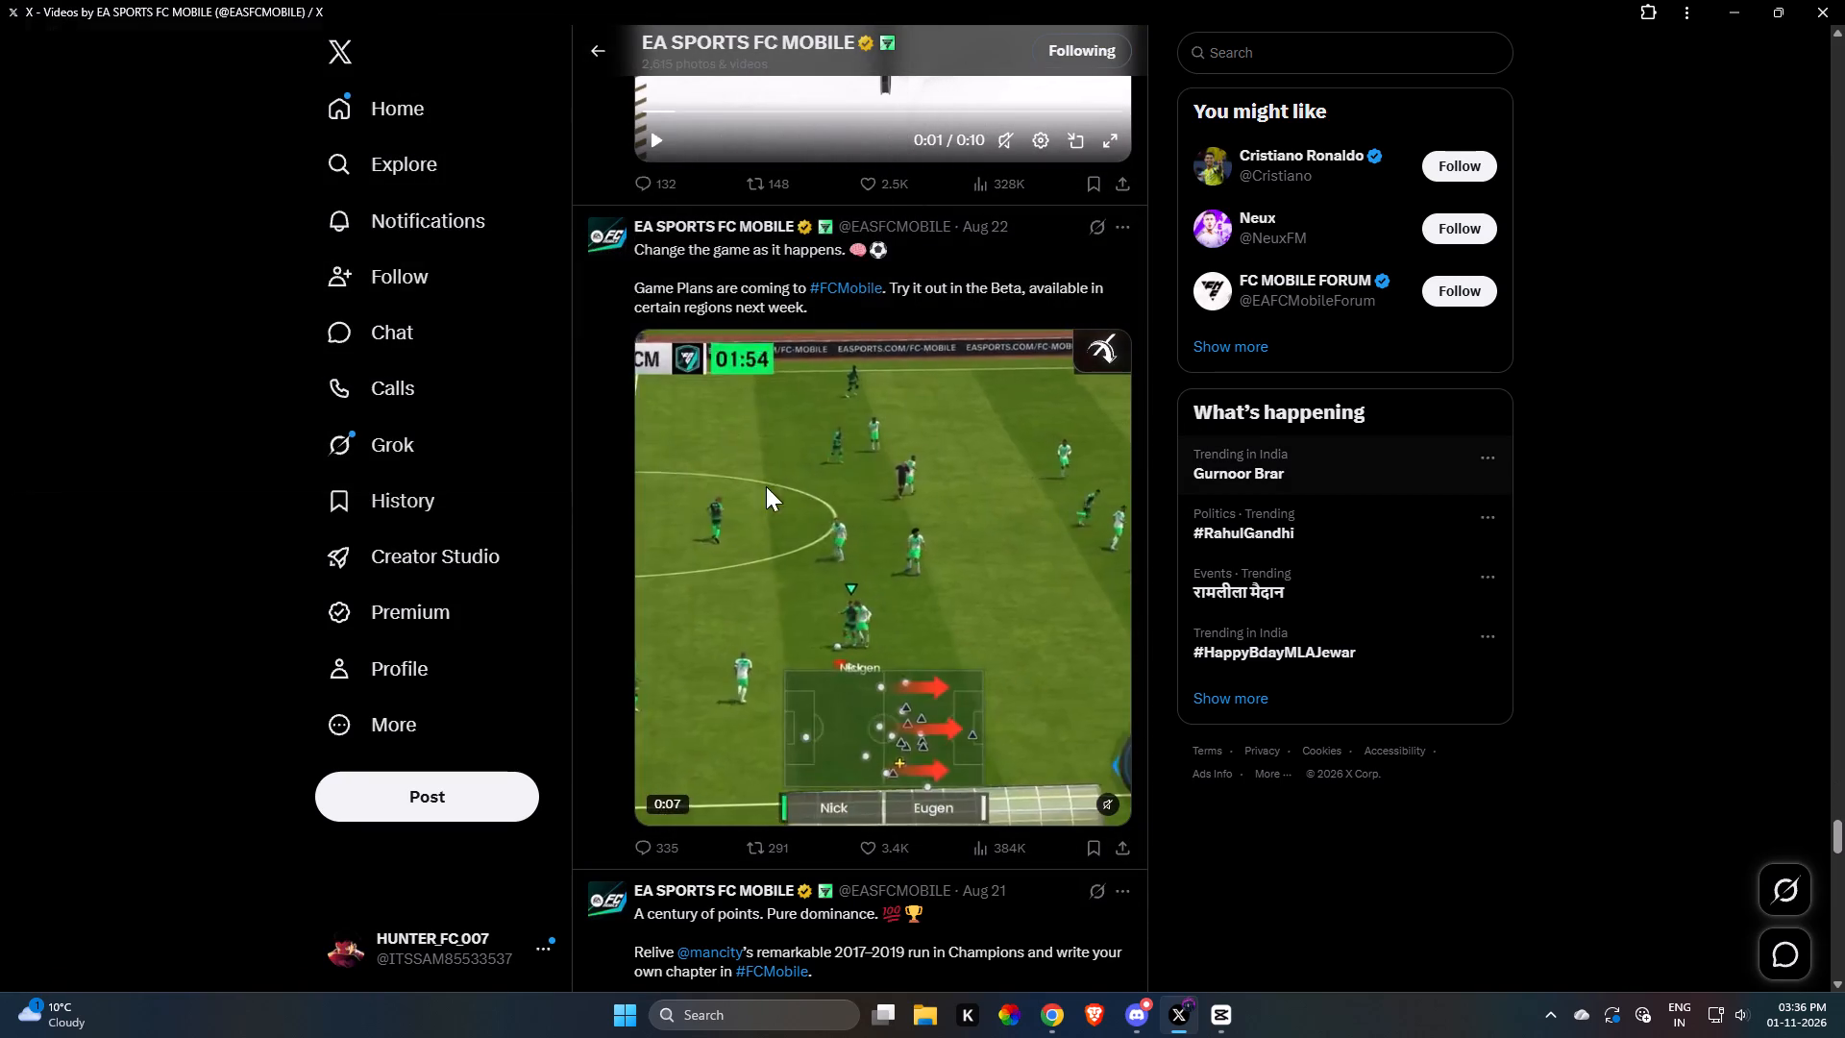
Check the hidden background apps, and launch the application with the K logo.
click(1551, 1010)
click(1551, 1010)
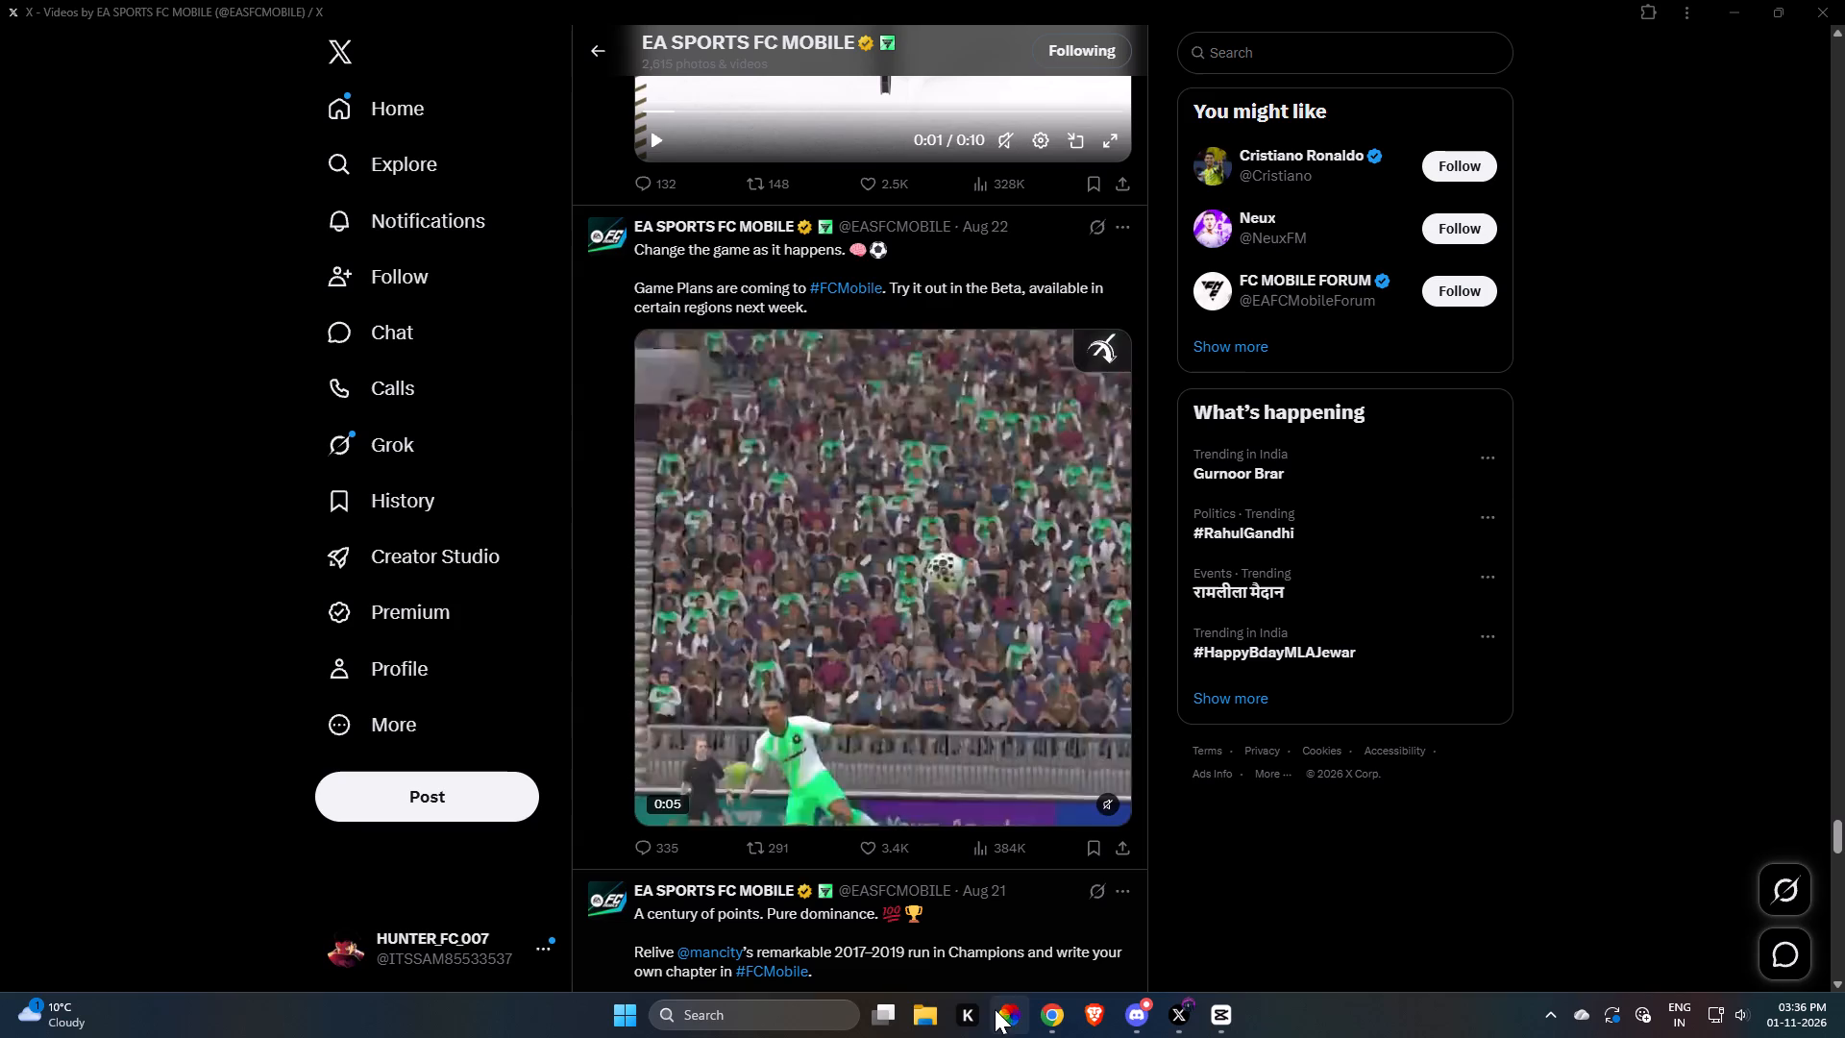
click(970, 1020)
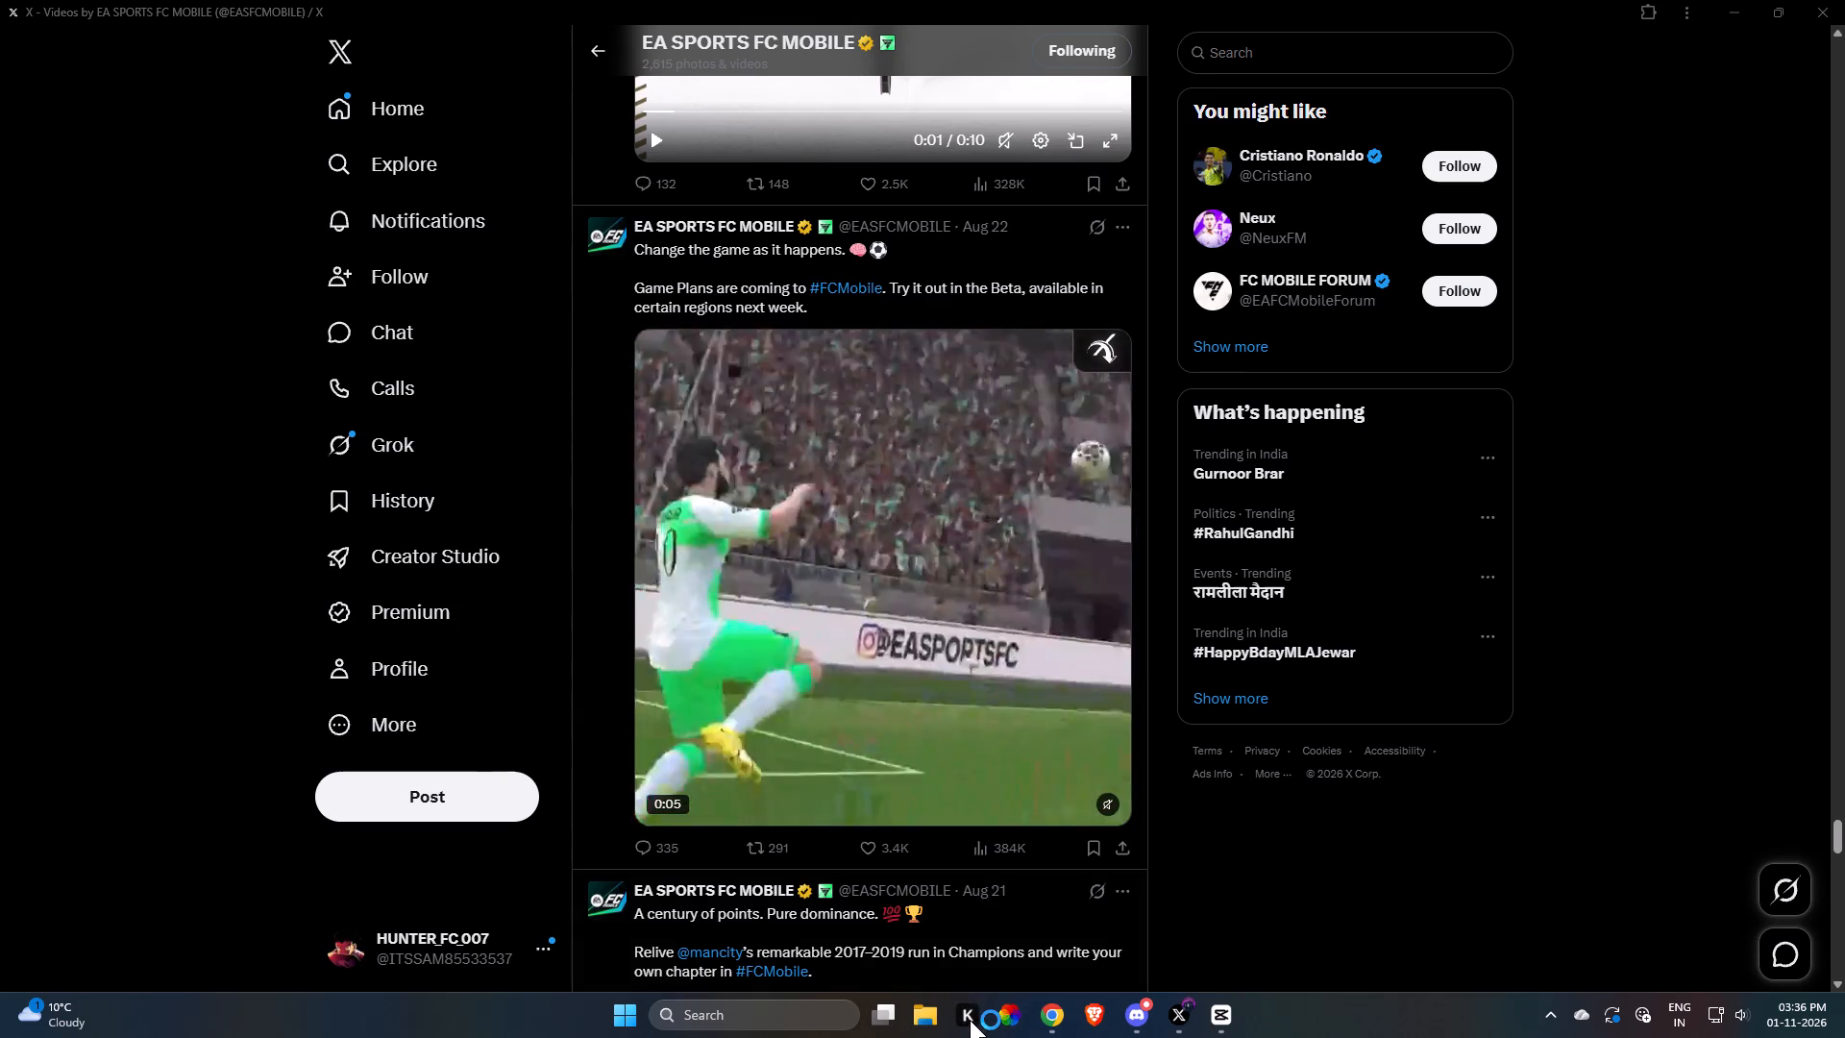
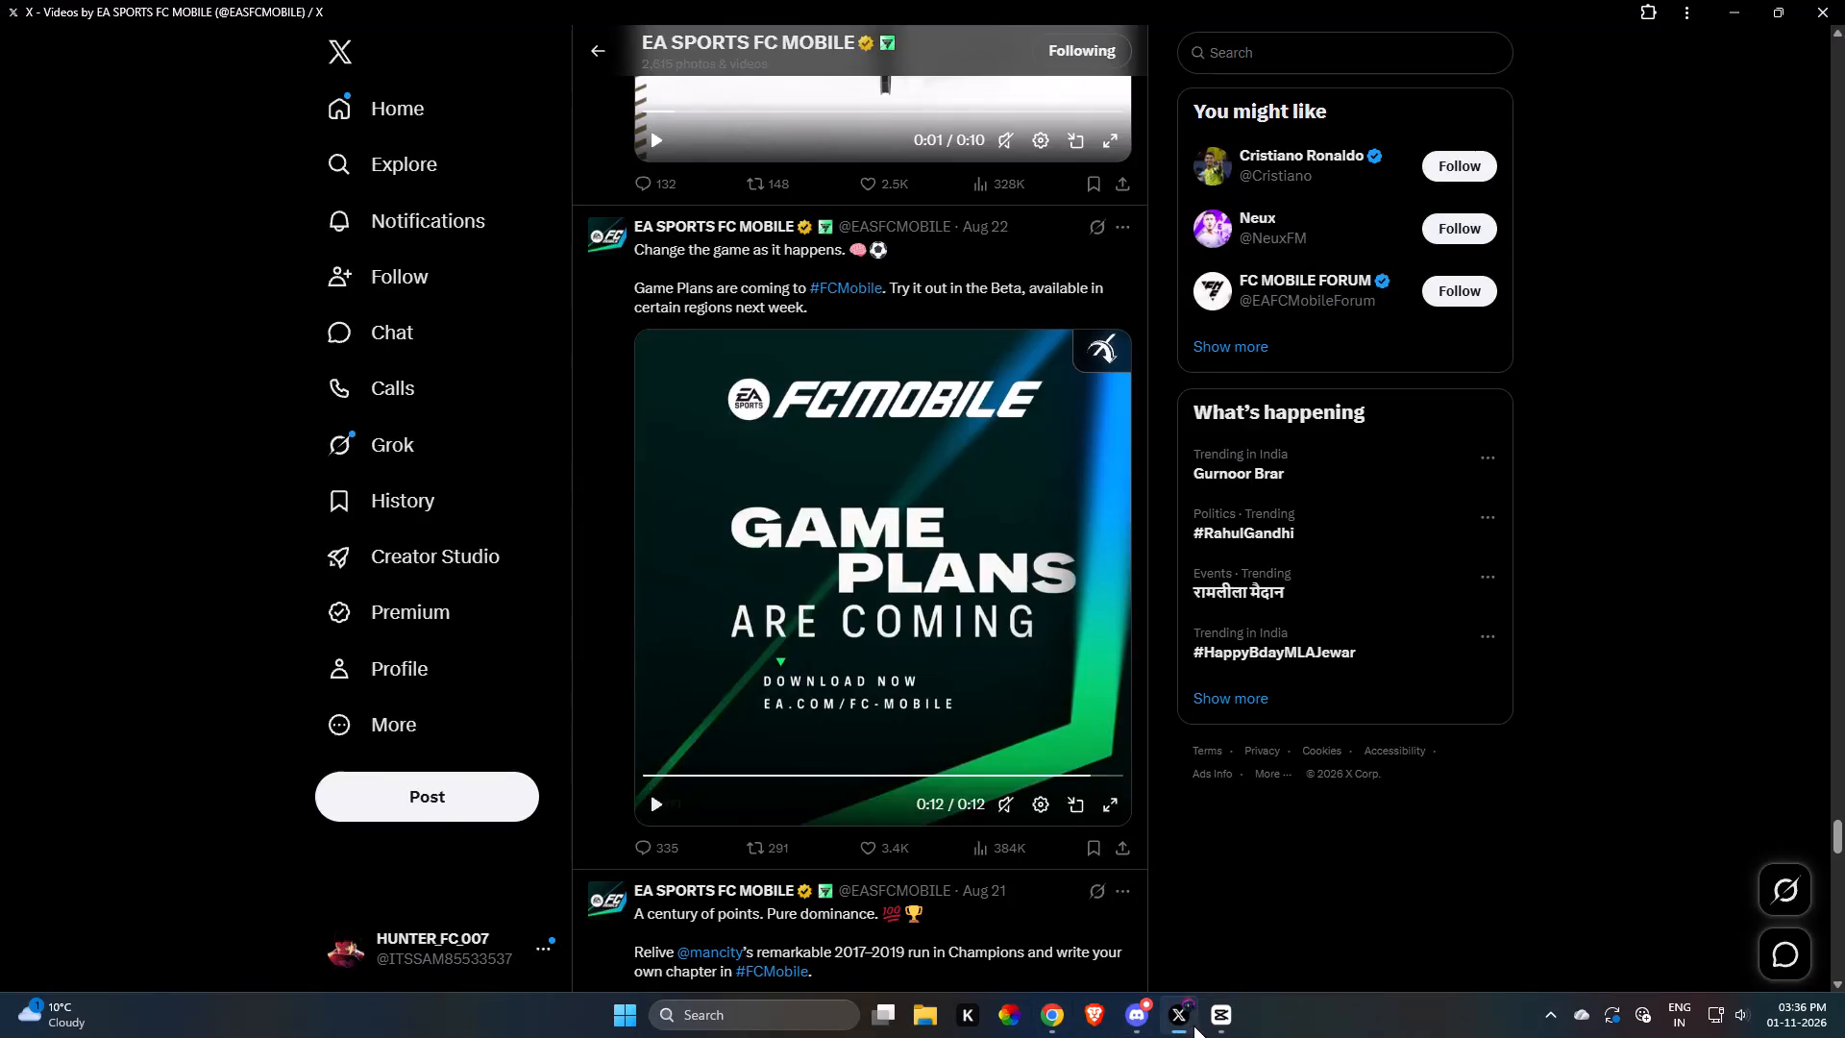
Switch to CapCut, import the downloaded EA SPORTS FC MOBILE Game Plans MP4 from the device, and file it in the B Roll folder.
click(1208, 1023)
click(181, 100)
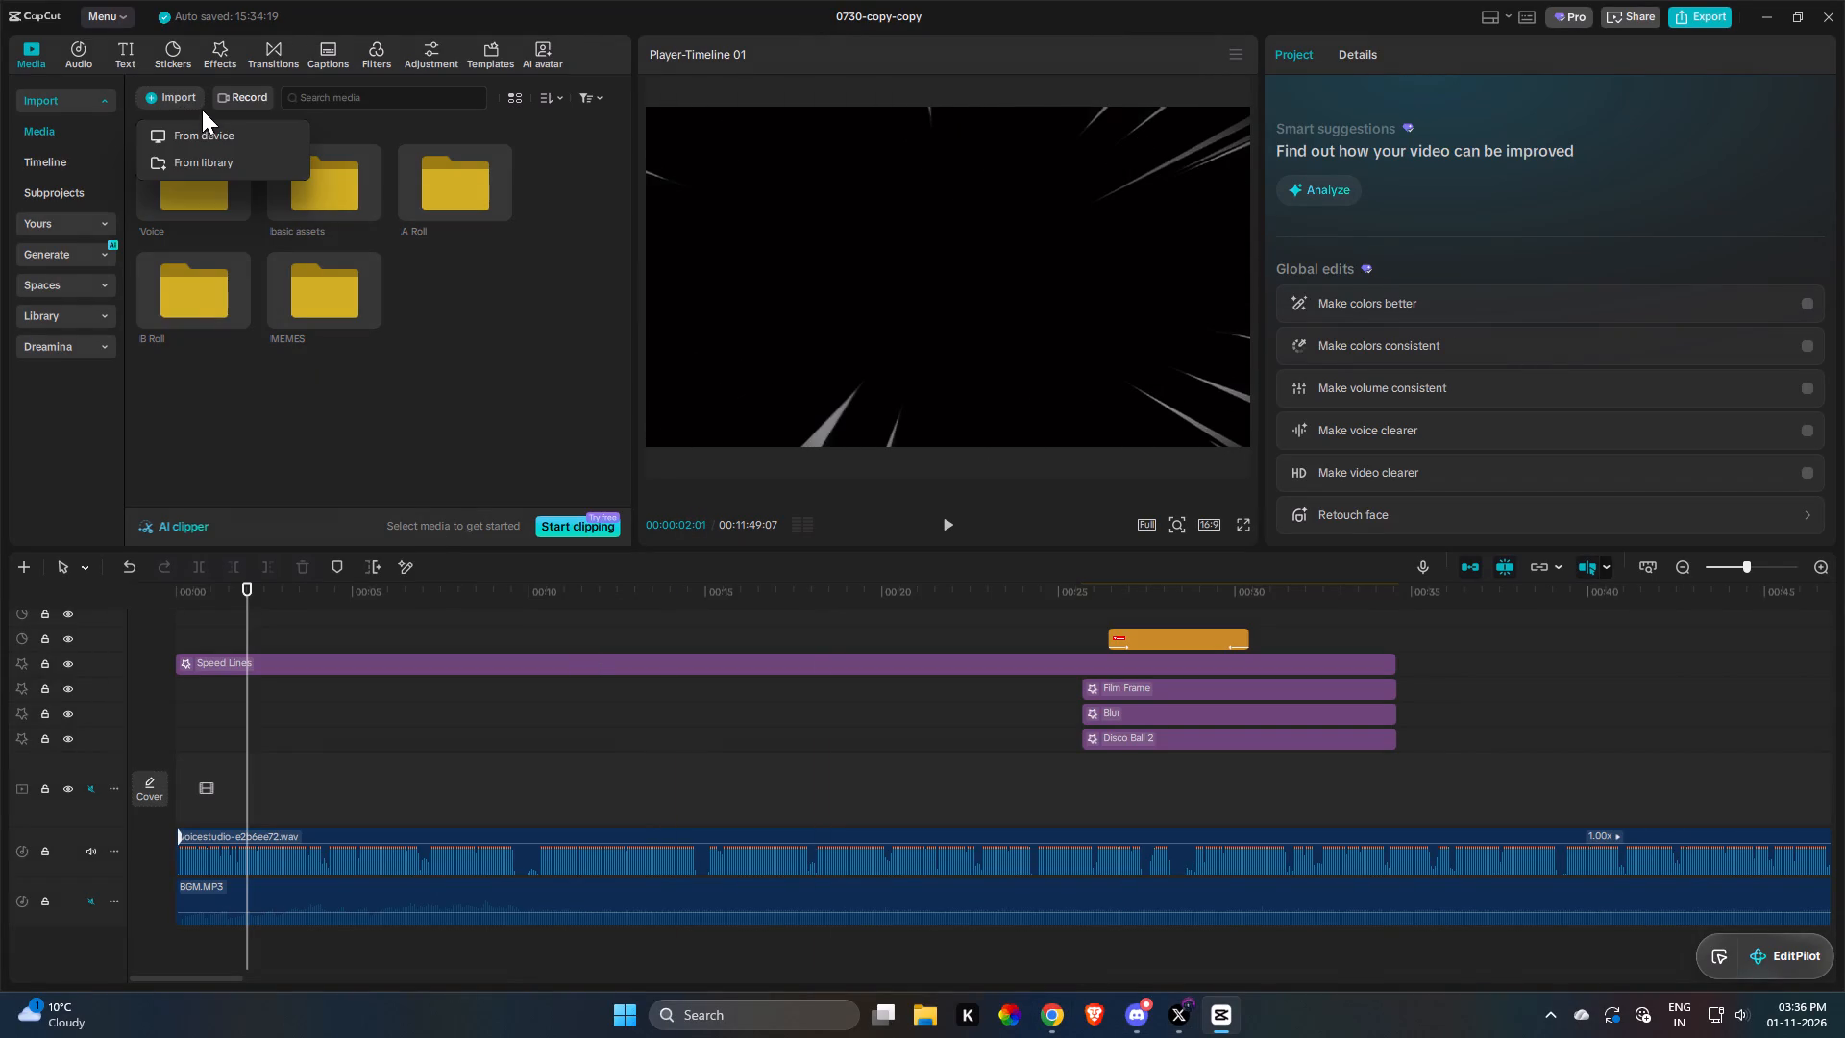
click(204, 133)
double_click(234, 158)
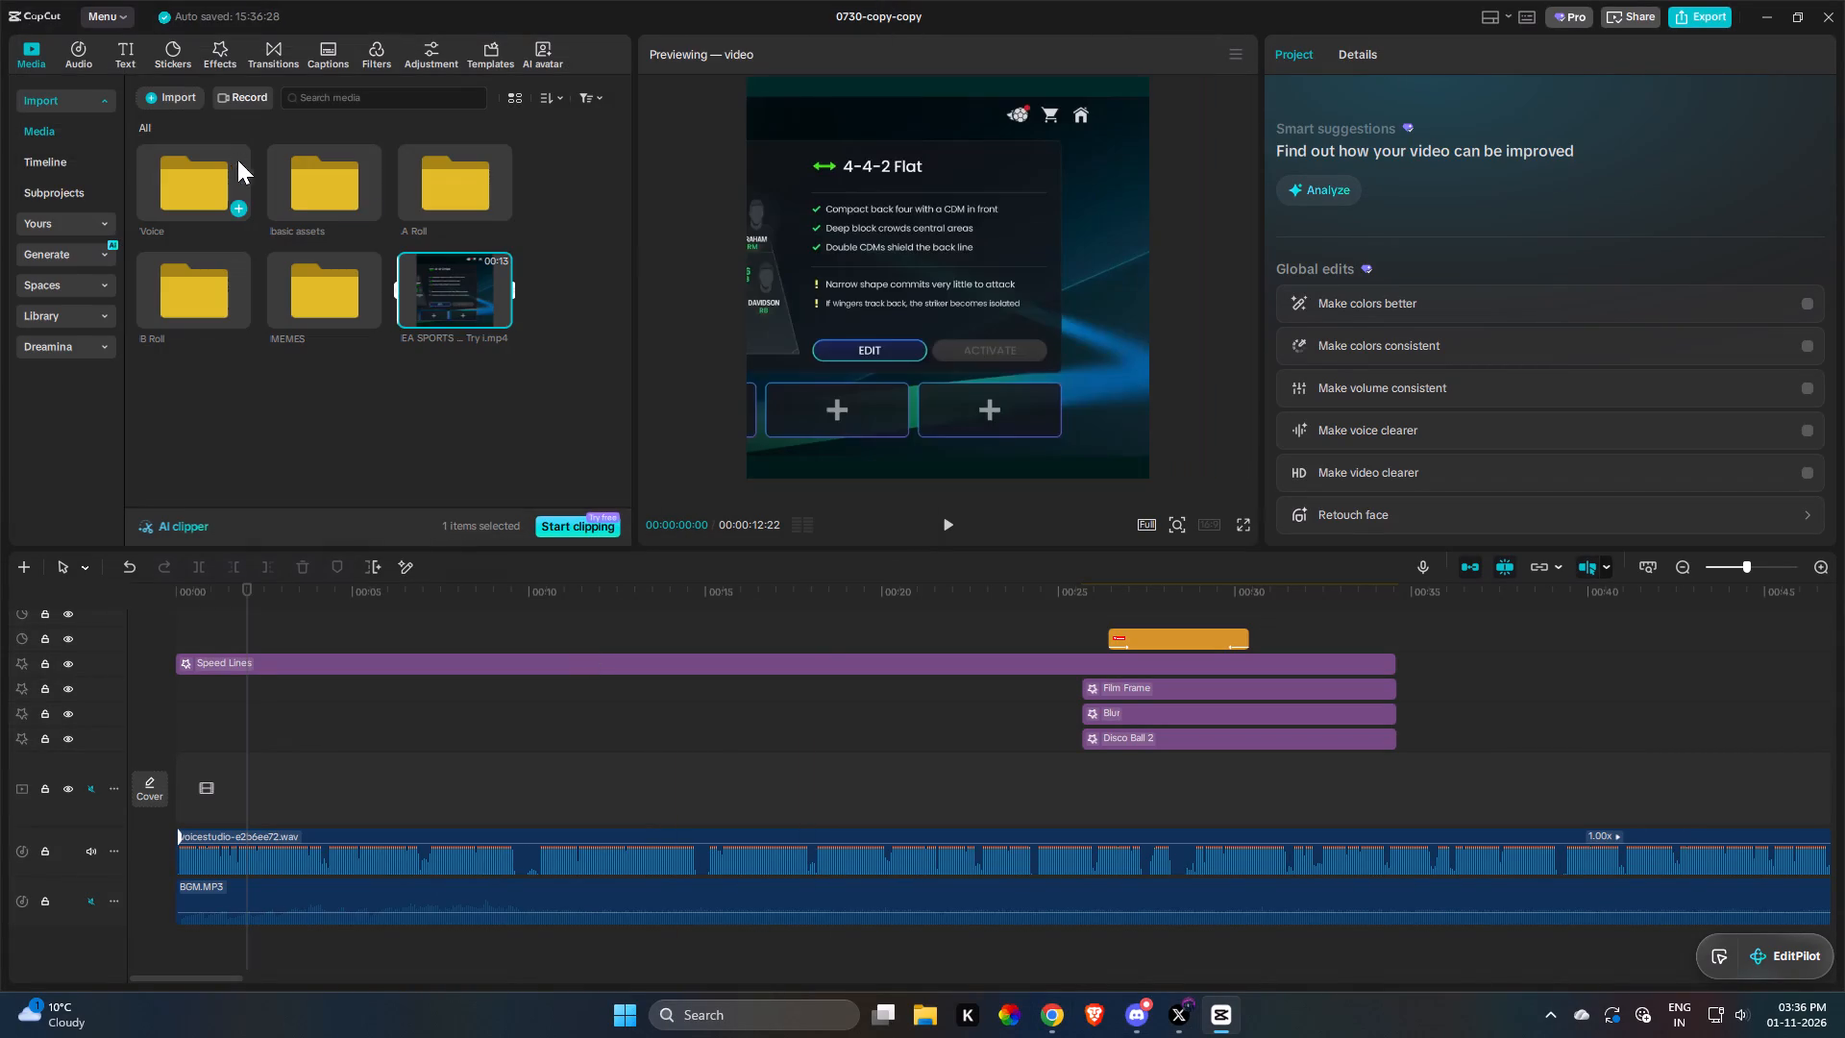
drag(433, 286, 199, 298)
double_click(199, 298)
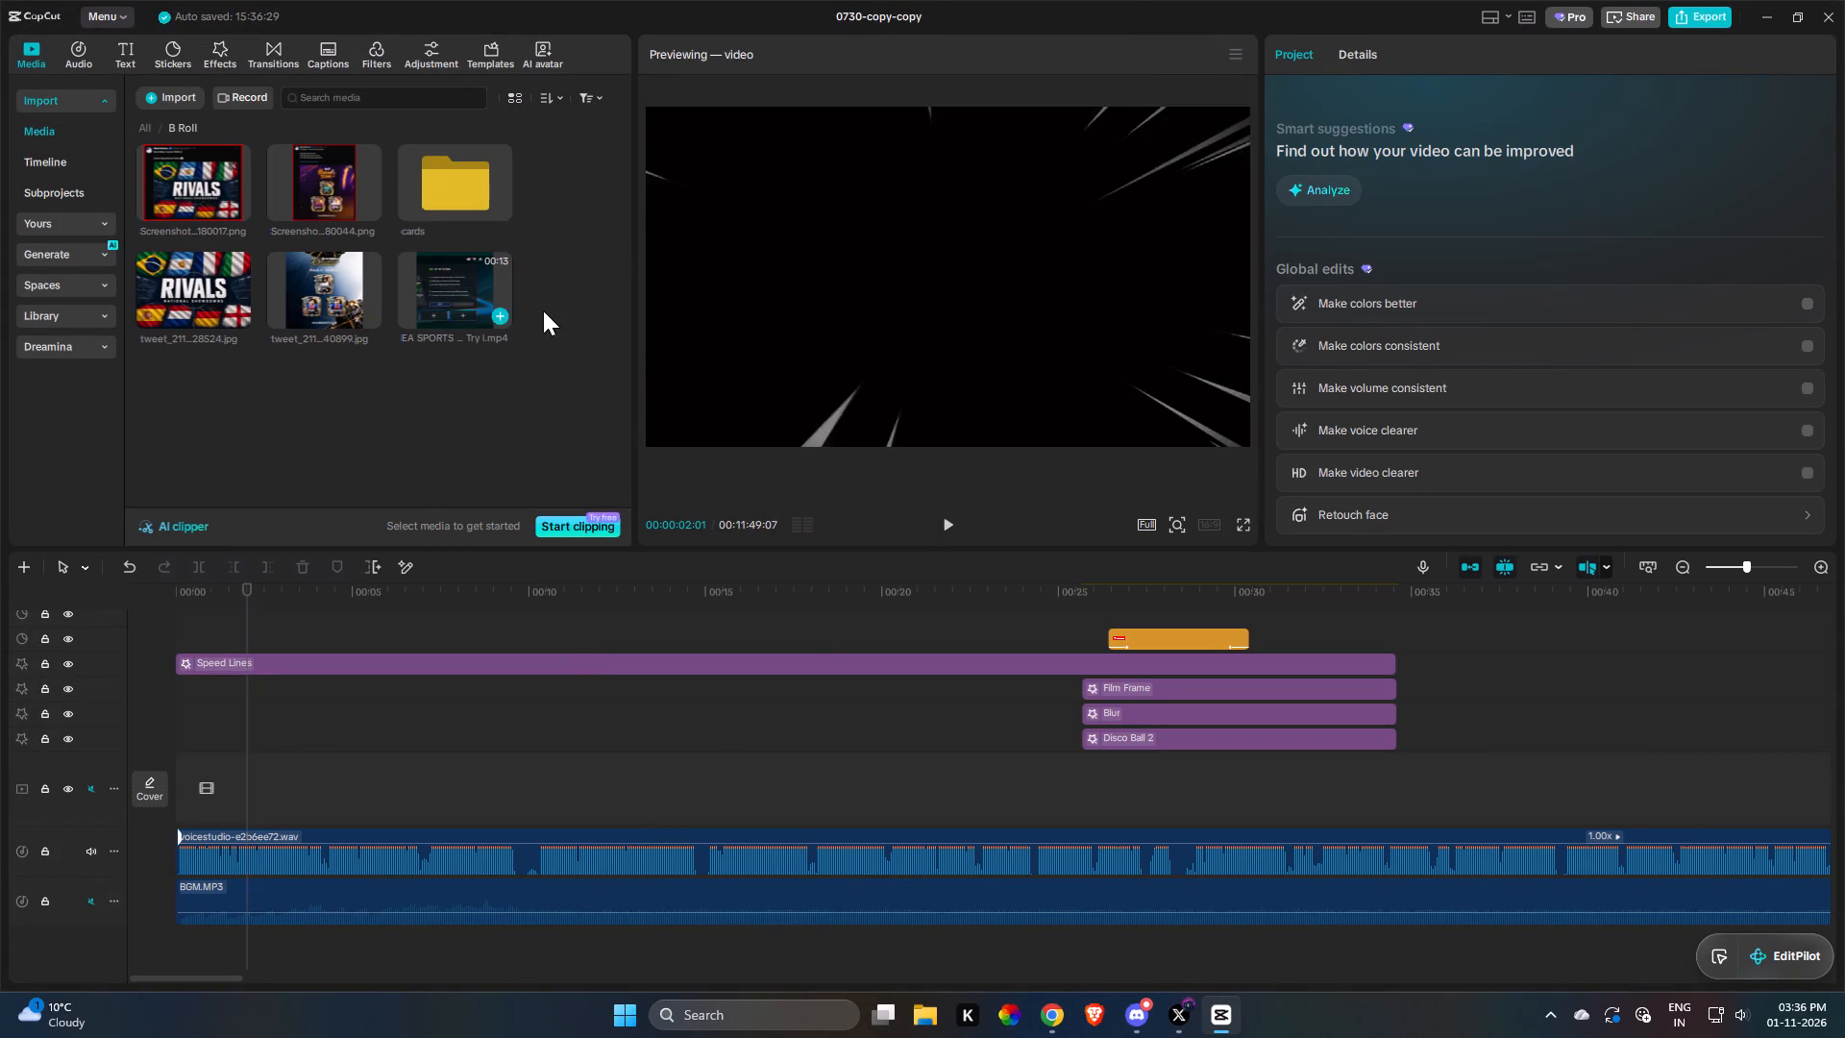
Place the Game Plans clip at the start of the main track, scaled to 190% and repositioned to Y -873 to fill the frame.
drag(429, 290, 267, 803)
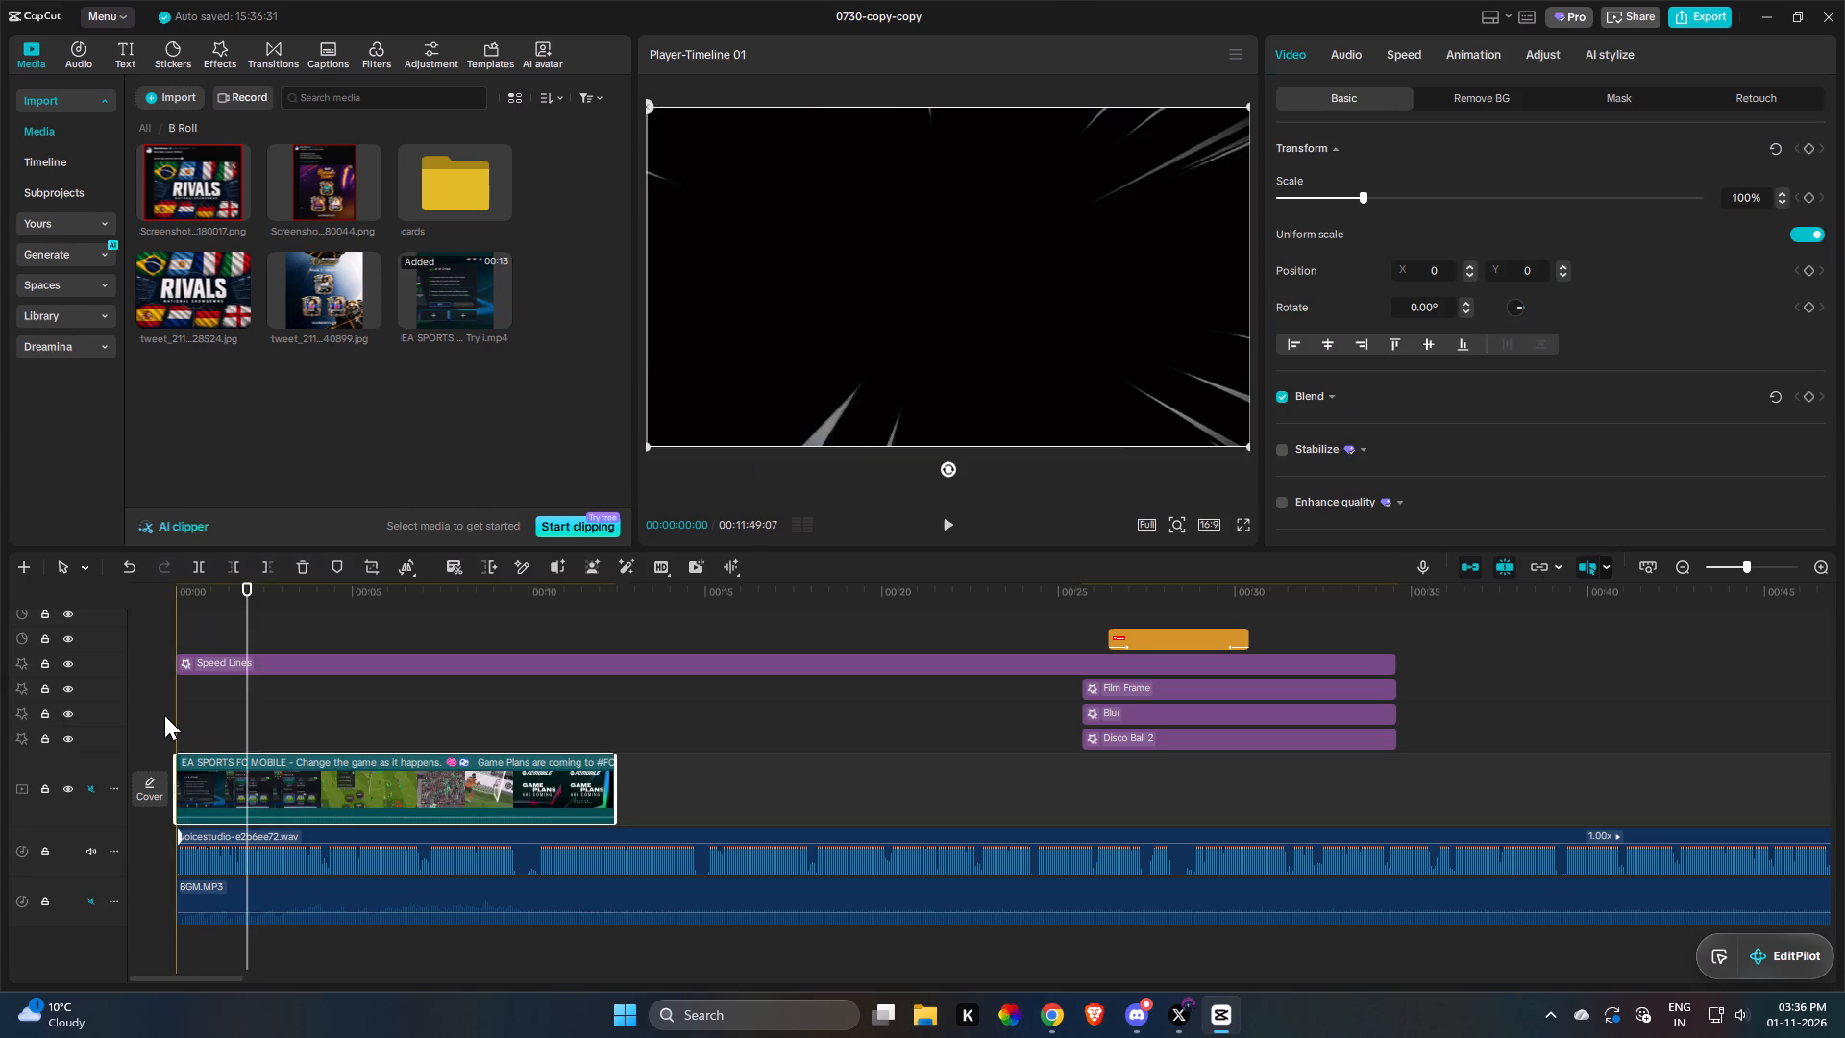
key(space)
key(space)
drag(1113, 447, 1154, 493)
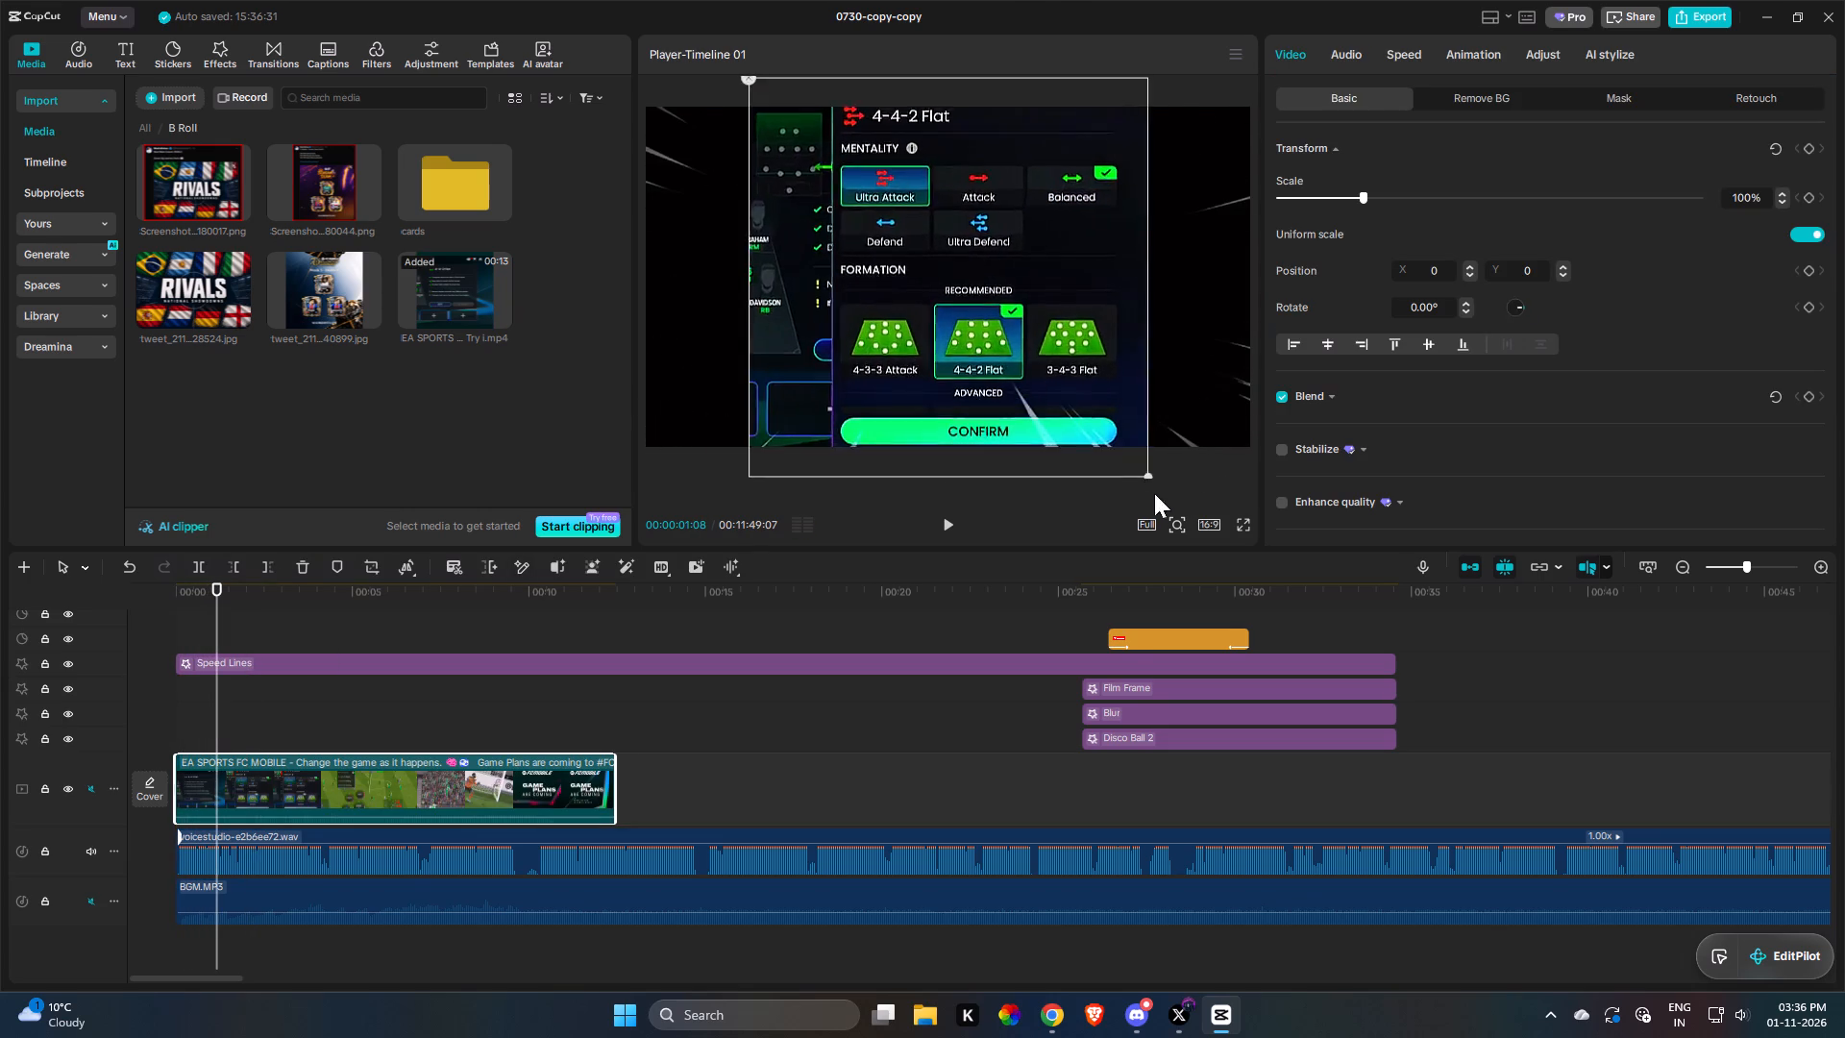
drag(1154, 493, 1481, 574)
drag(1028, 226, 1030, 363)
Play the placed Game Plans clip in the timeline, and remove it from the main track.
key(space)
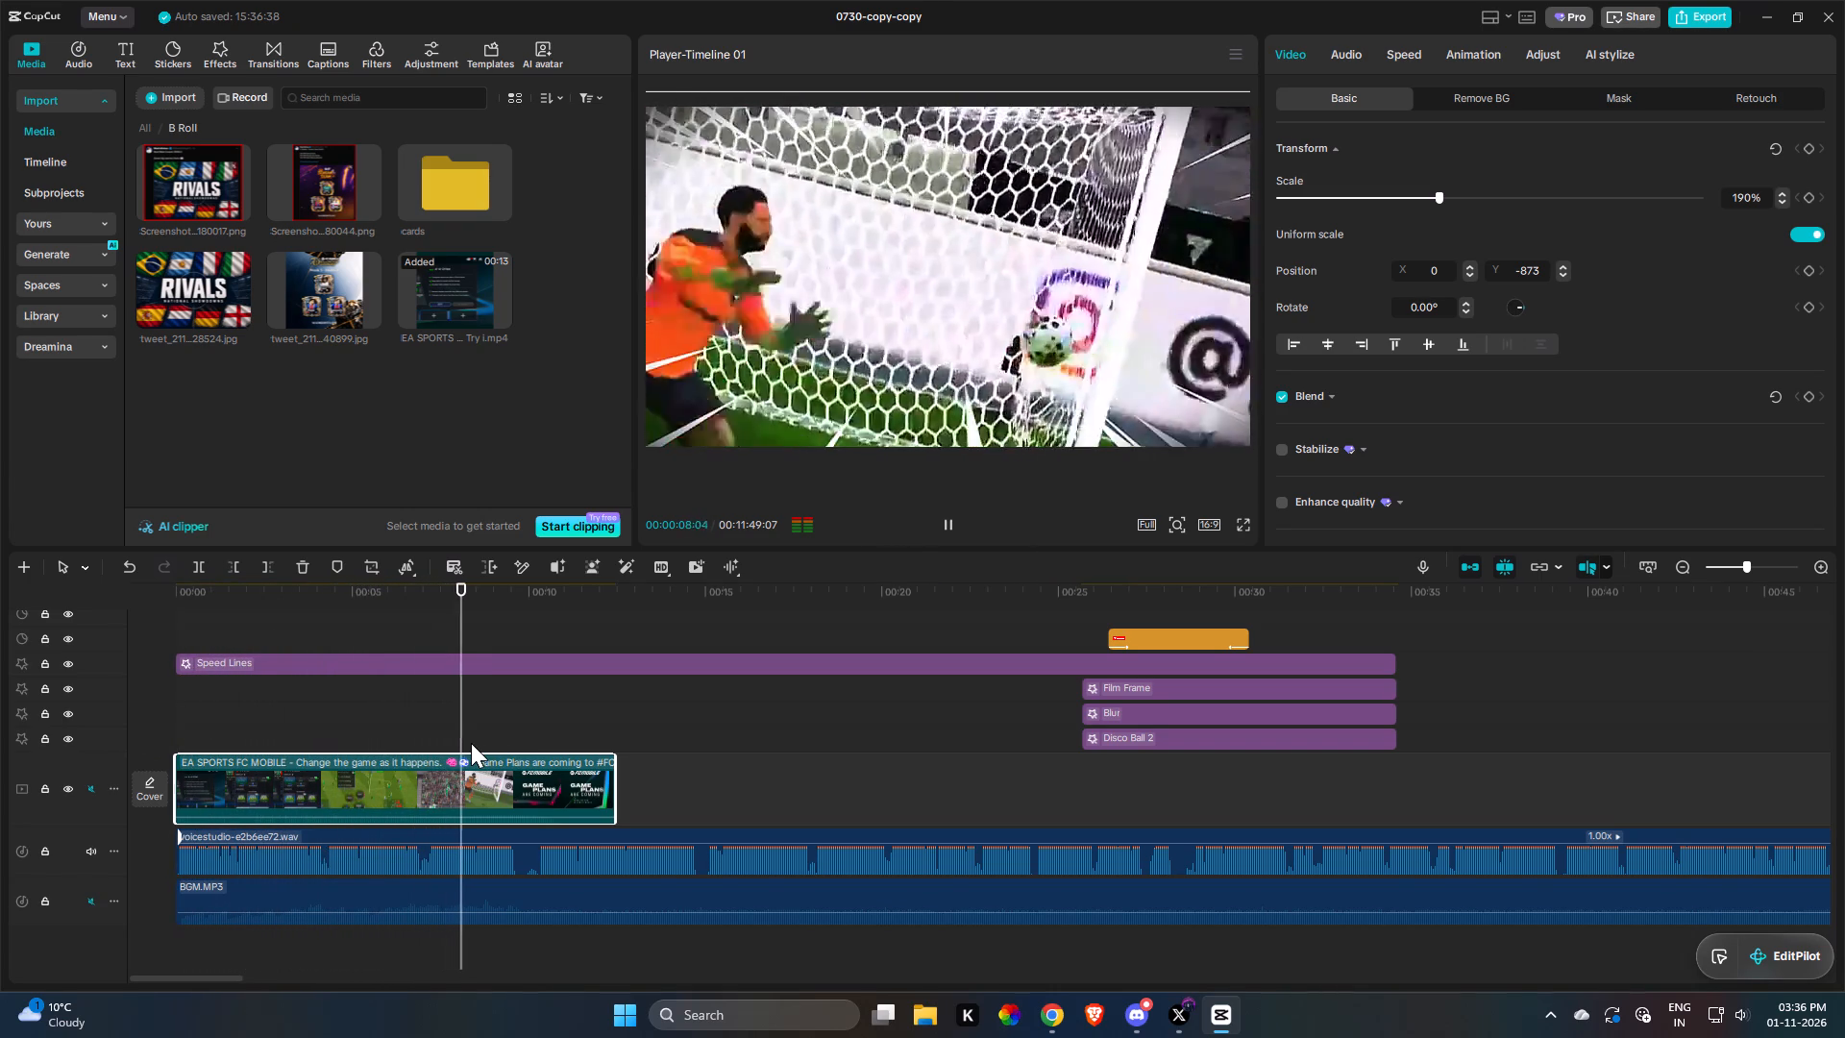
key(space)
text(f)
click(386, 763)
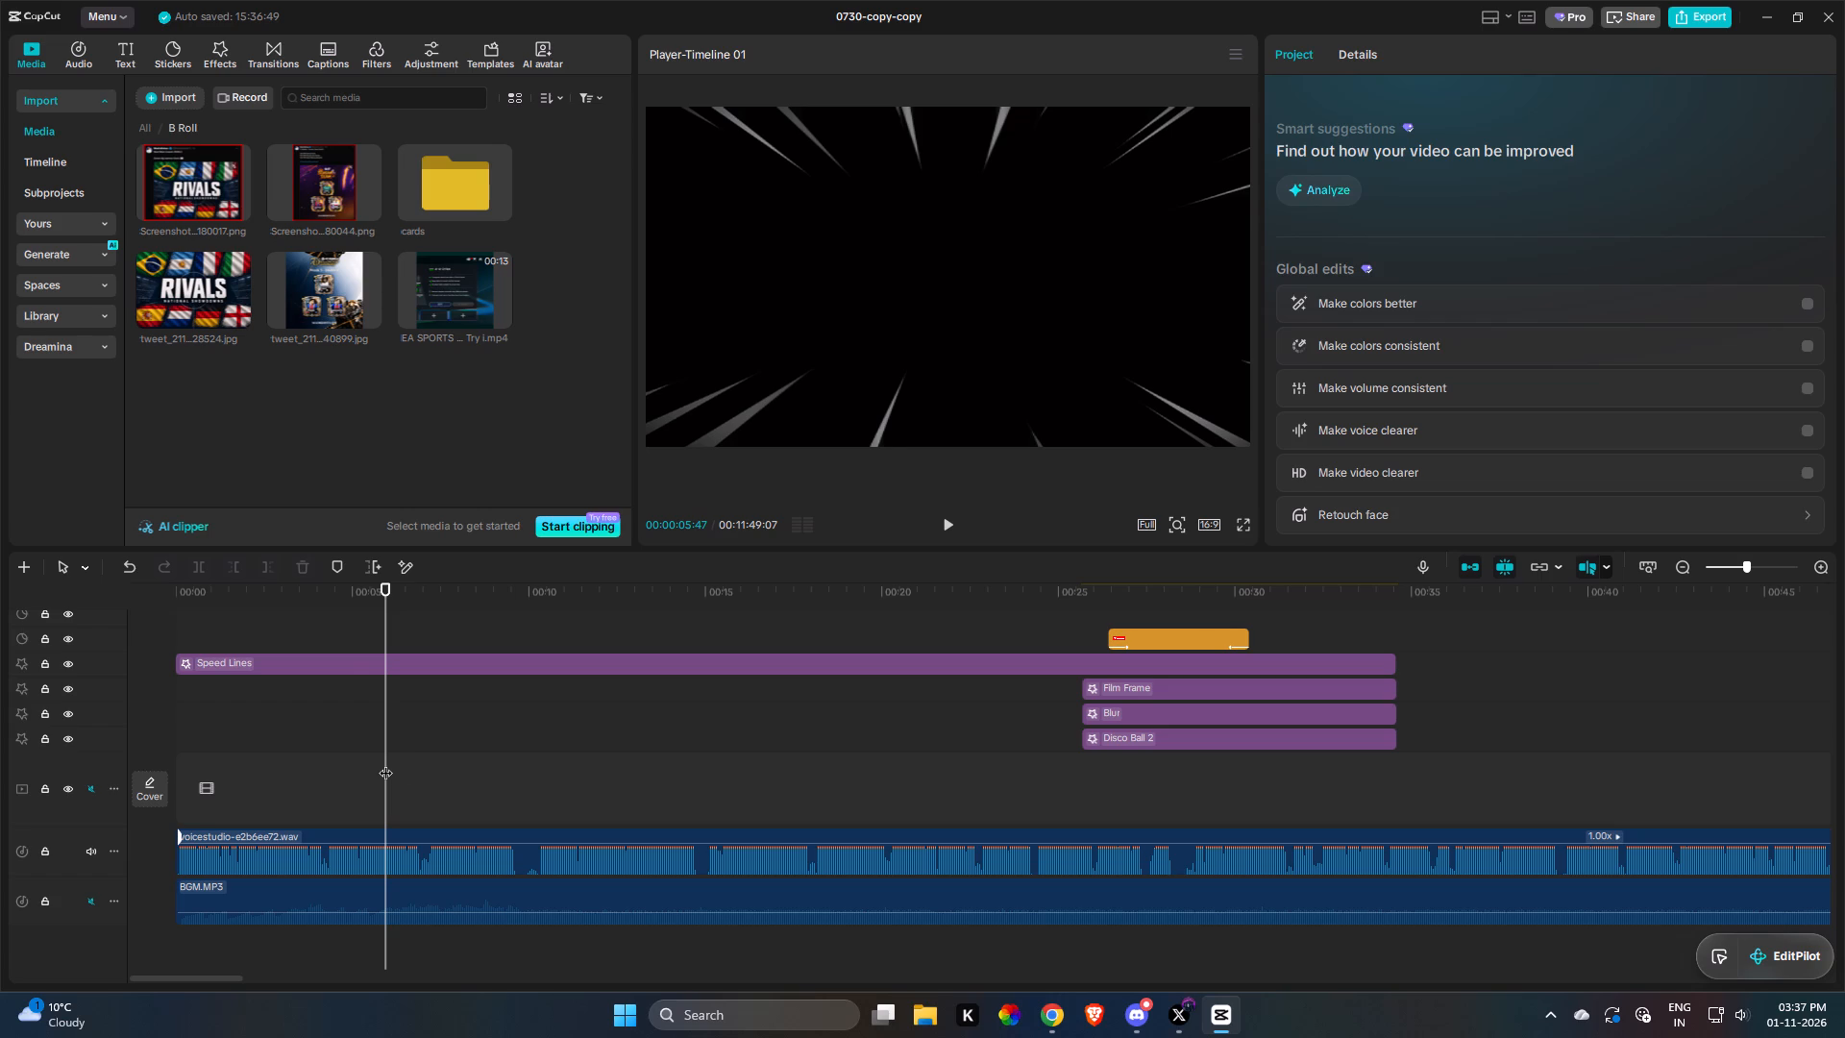
Play the timeline from about 8 seconds past the subscribe overlay to review the voiceover and existing effects, pausing along the way.
click(456, 729)
key(space)
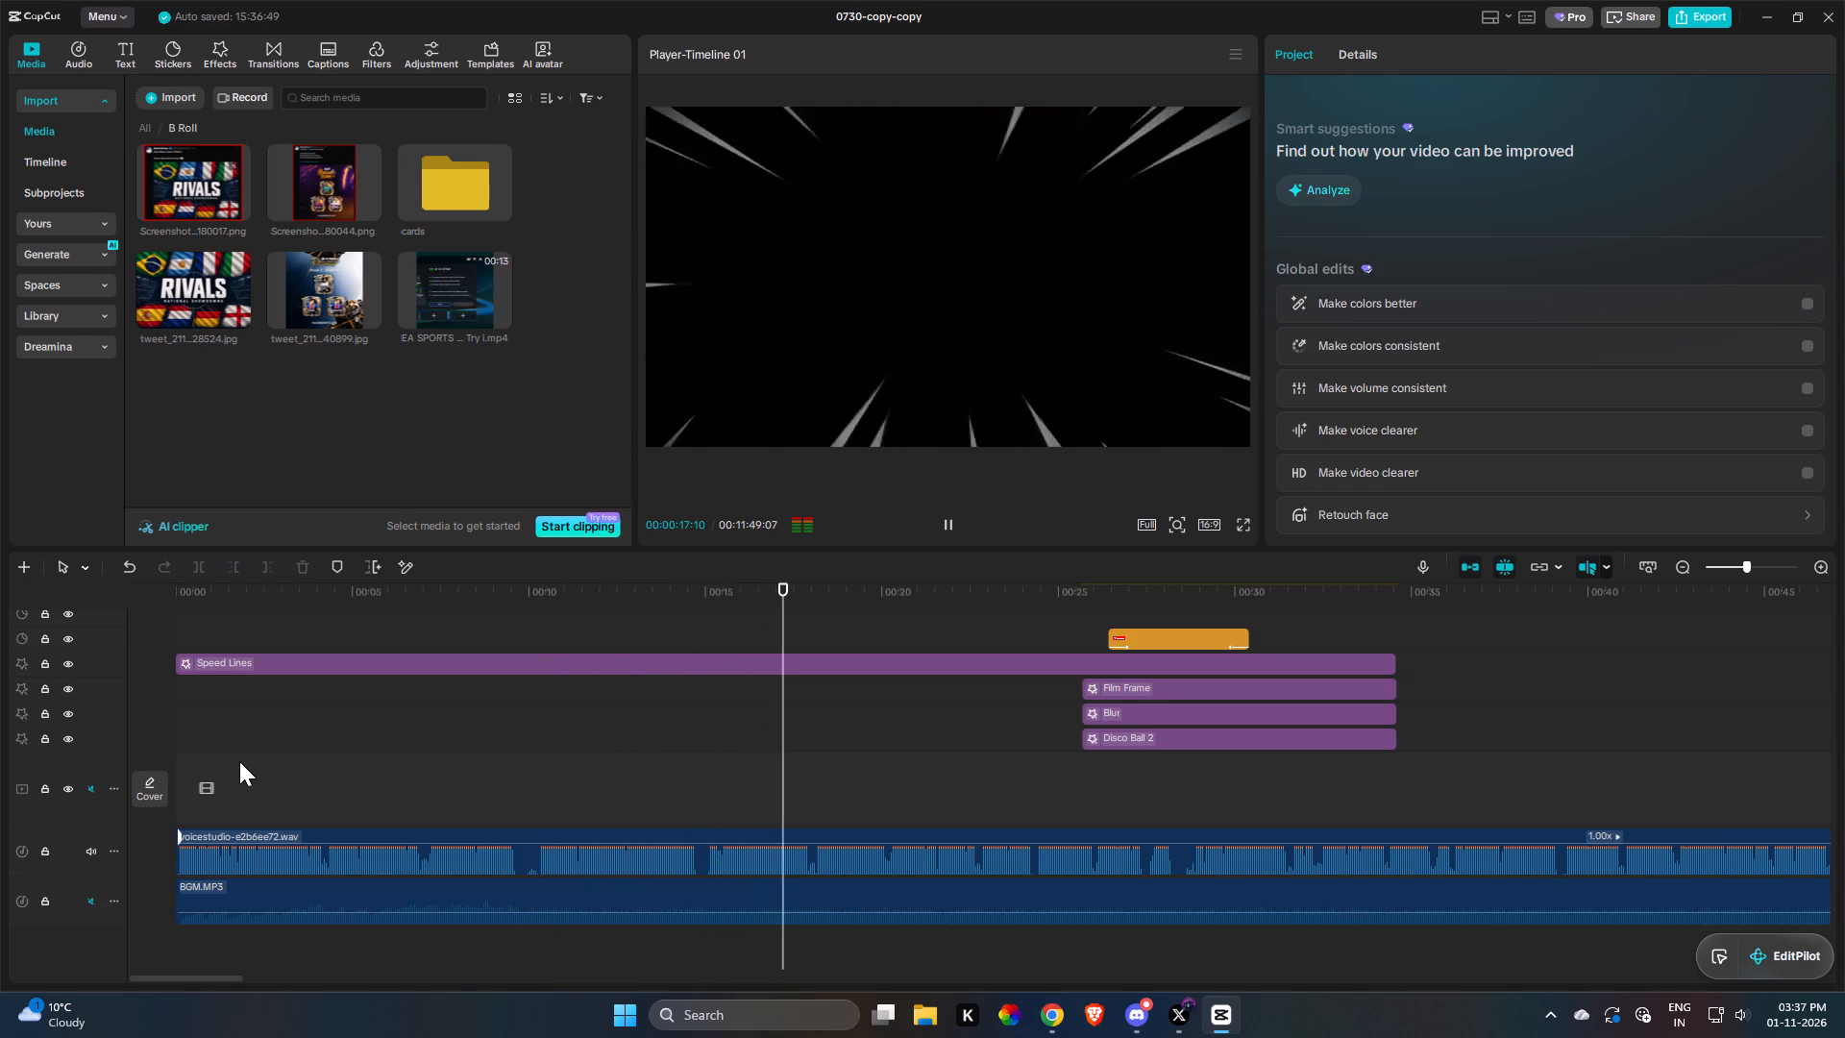
key(space)
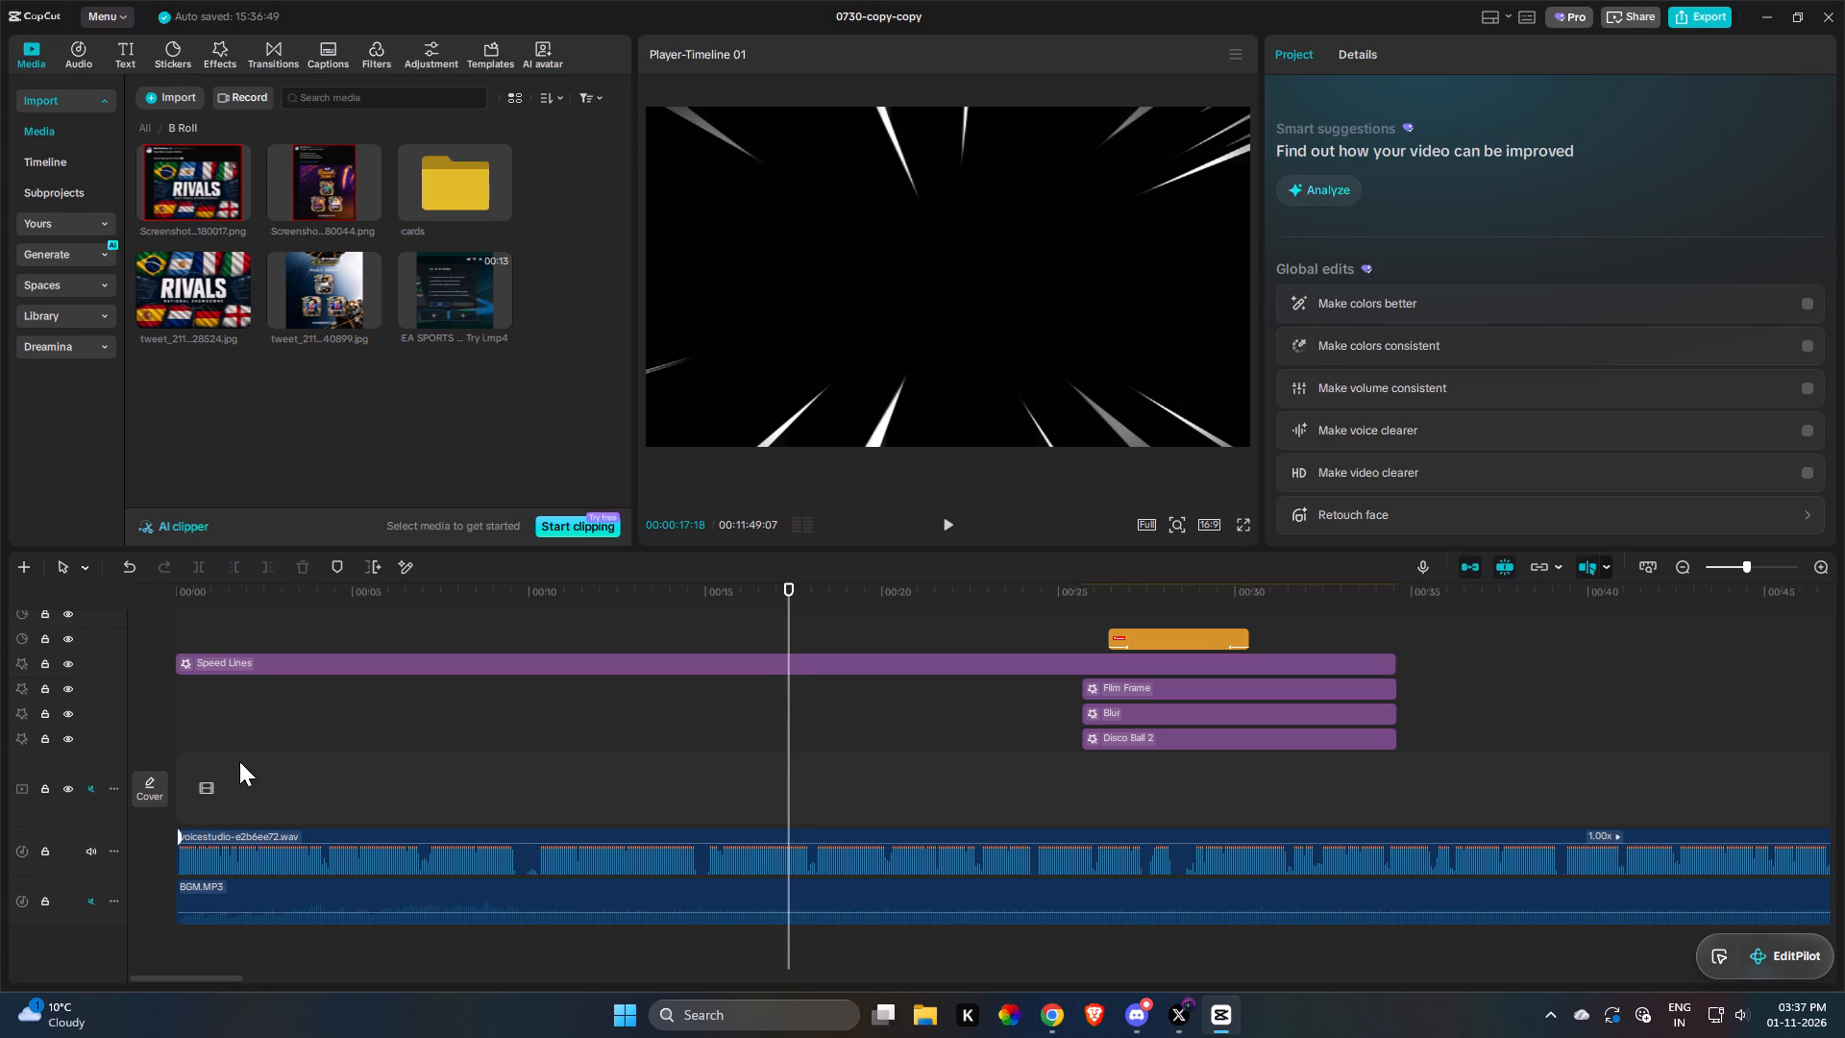
key(space)
key(space)
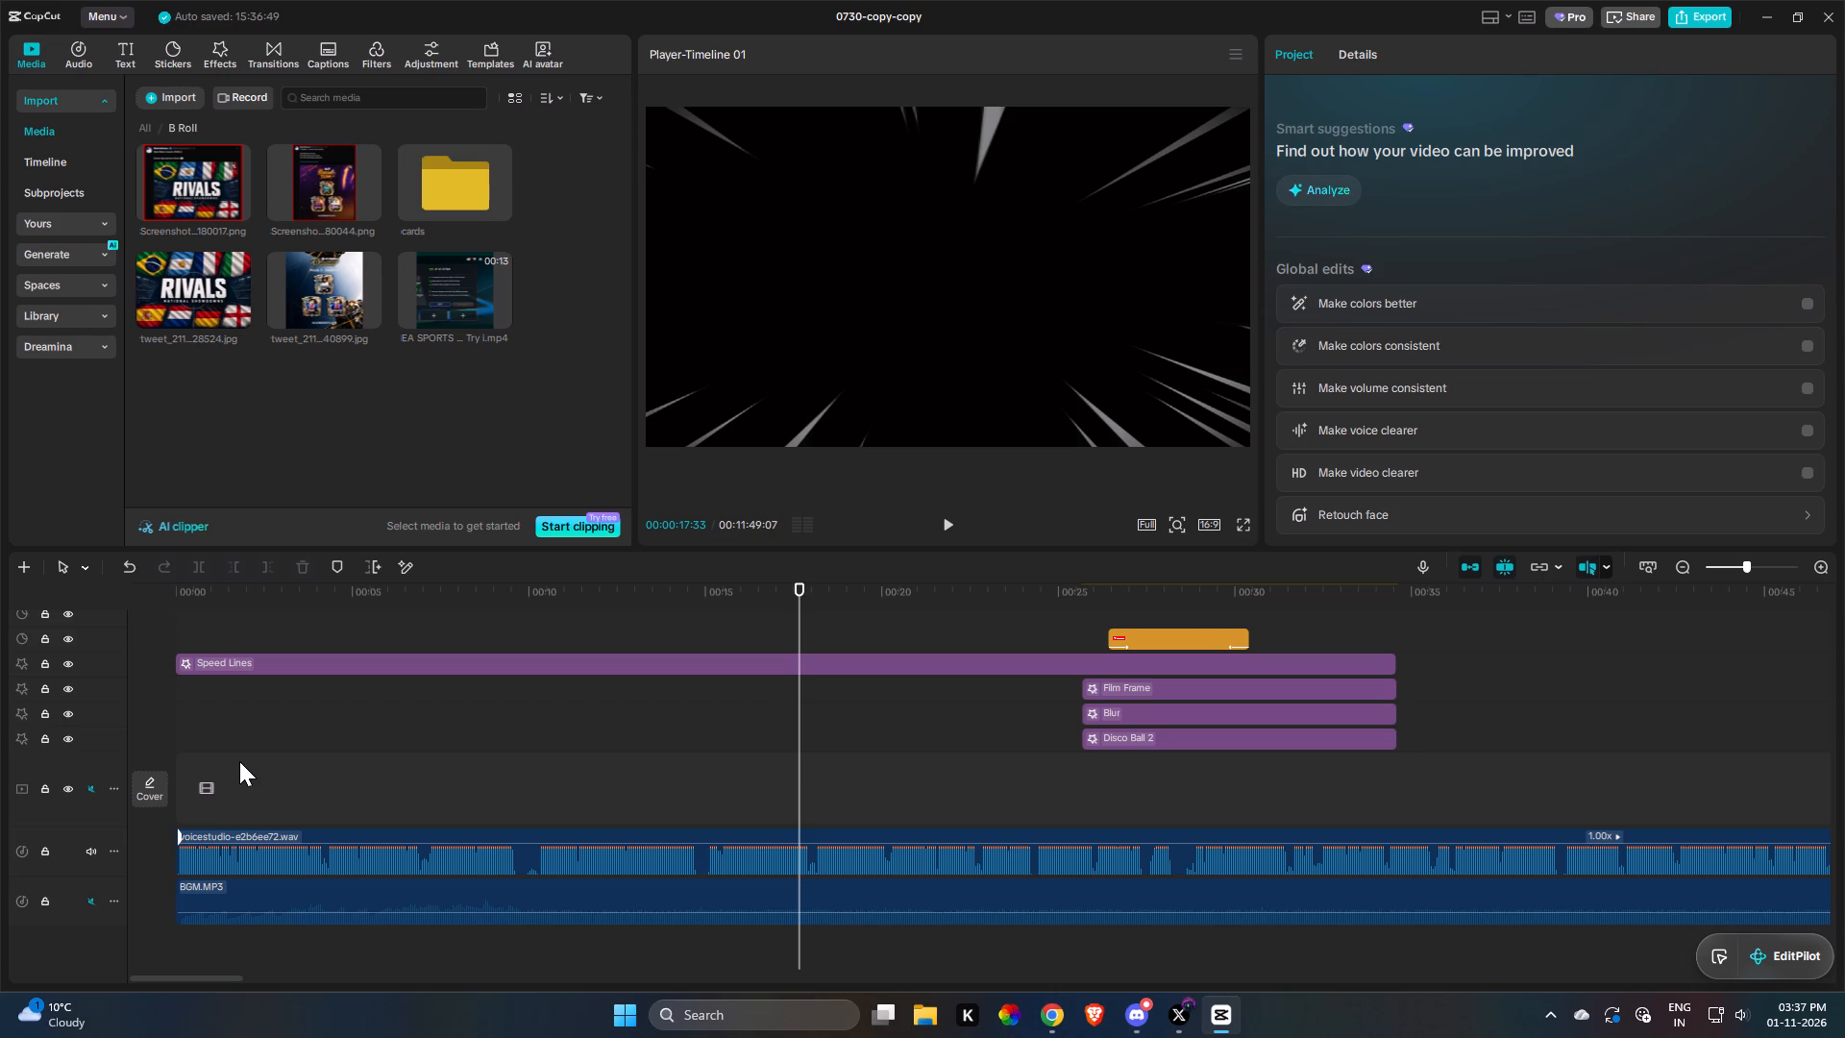
key(space)
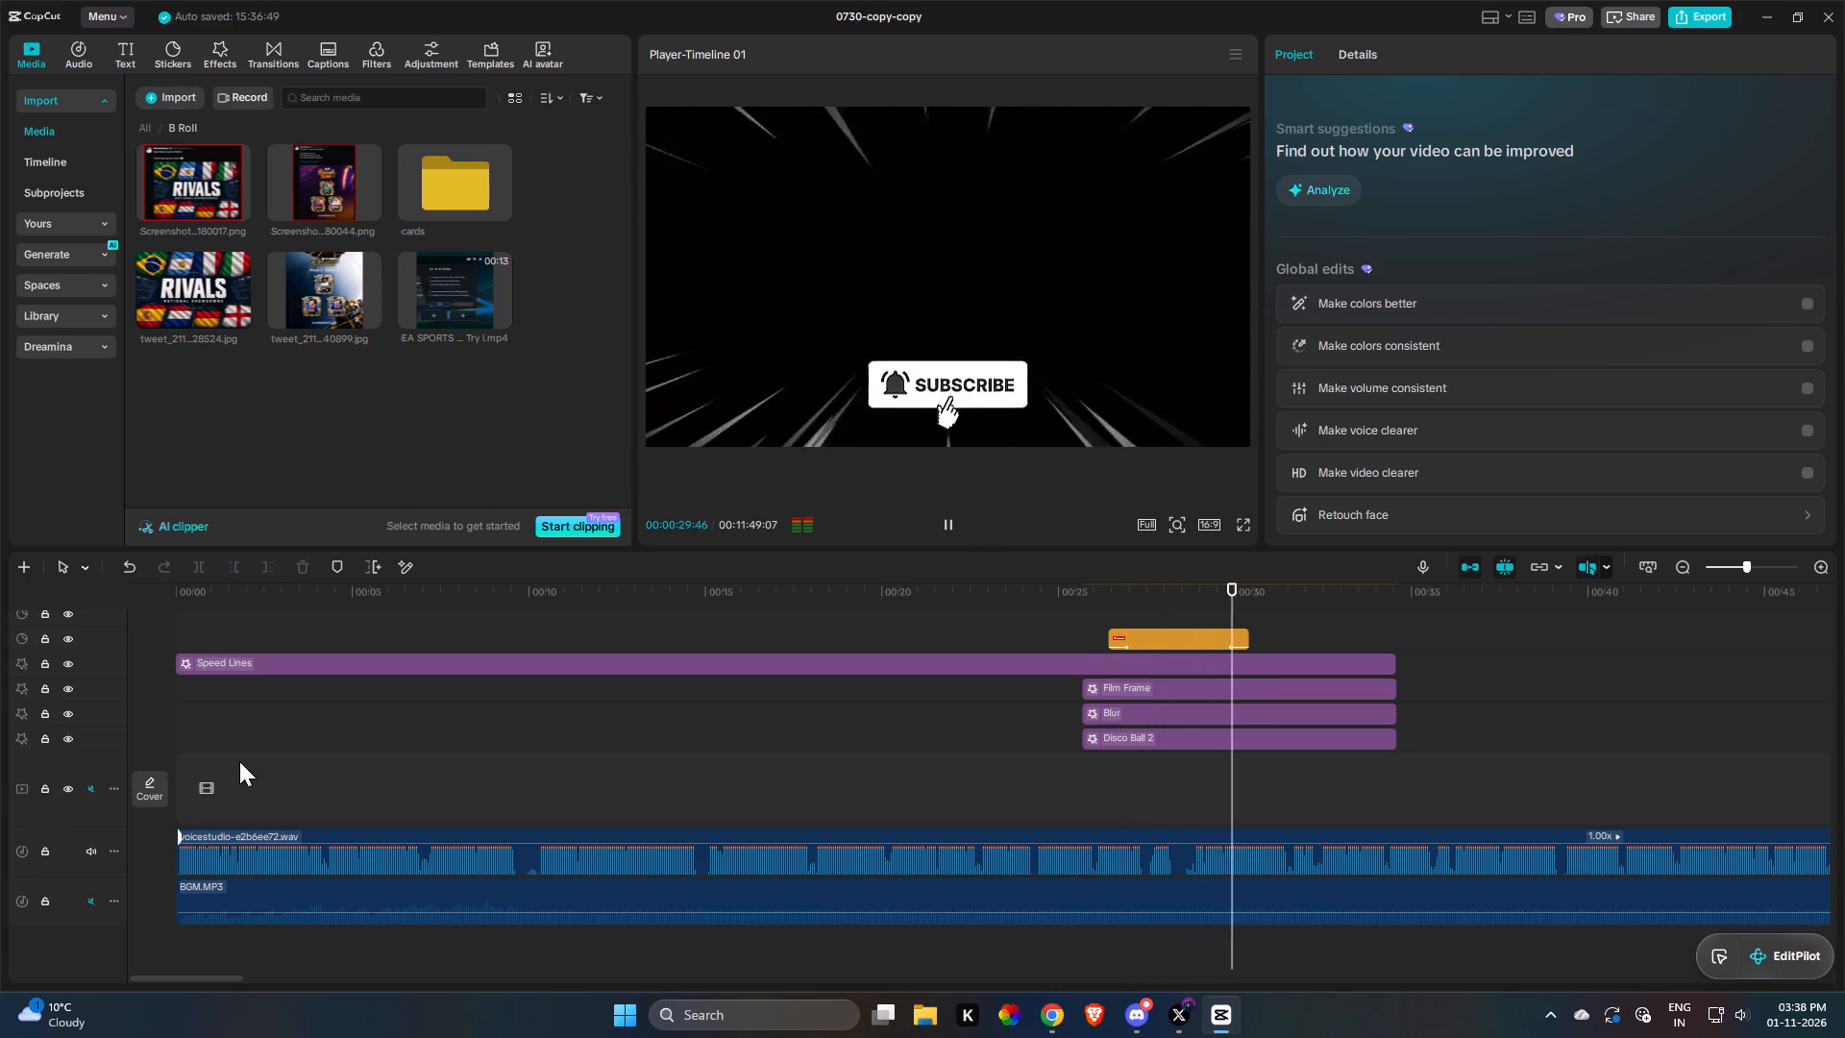
key(space)
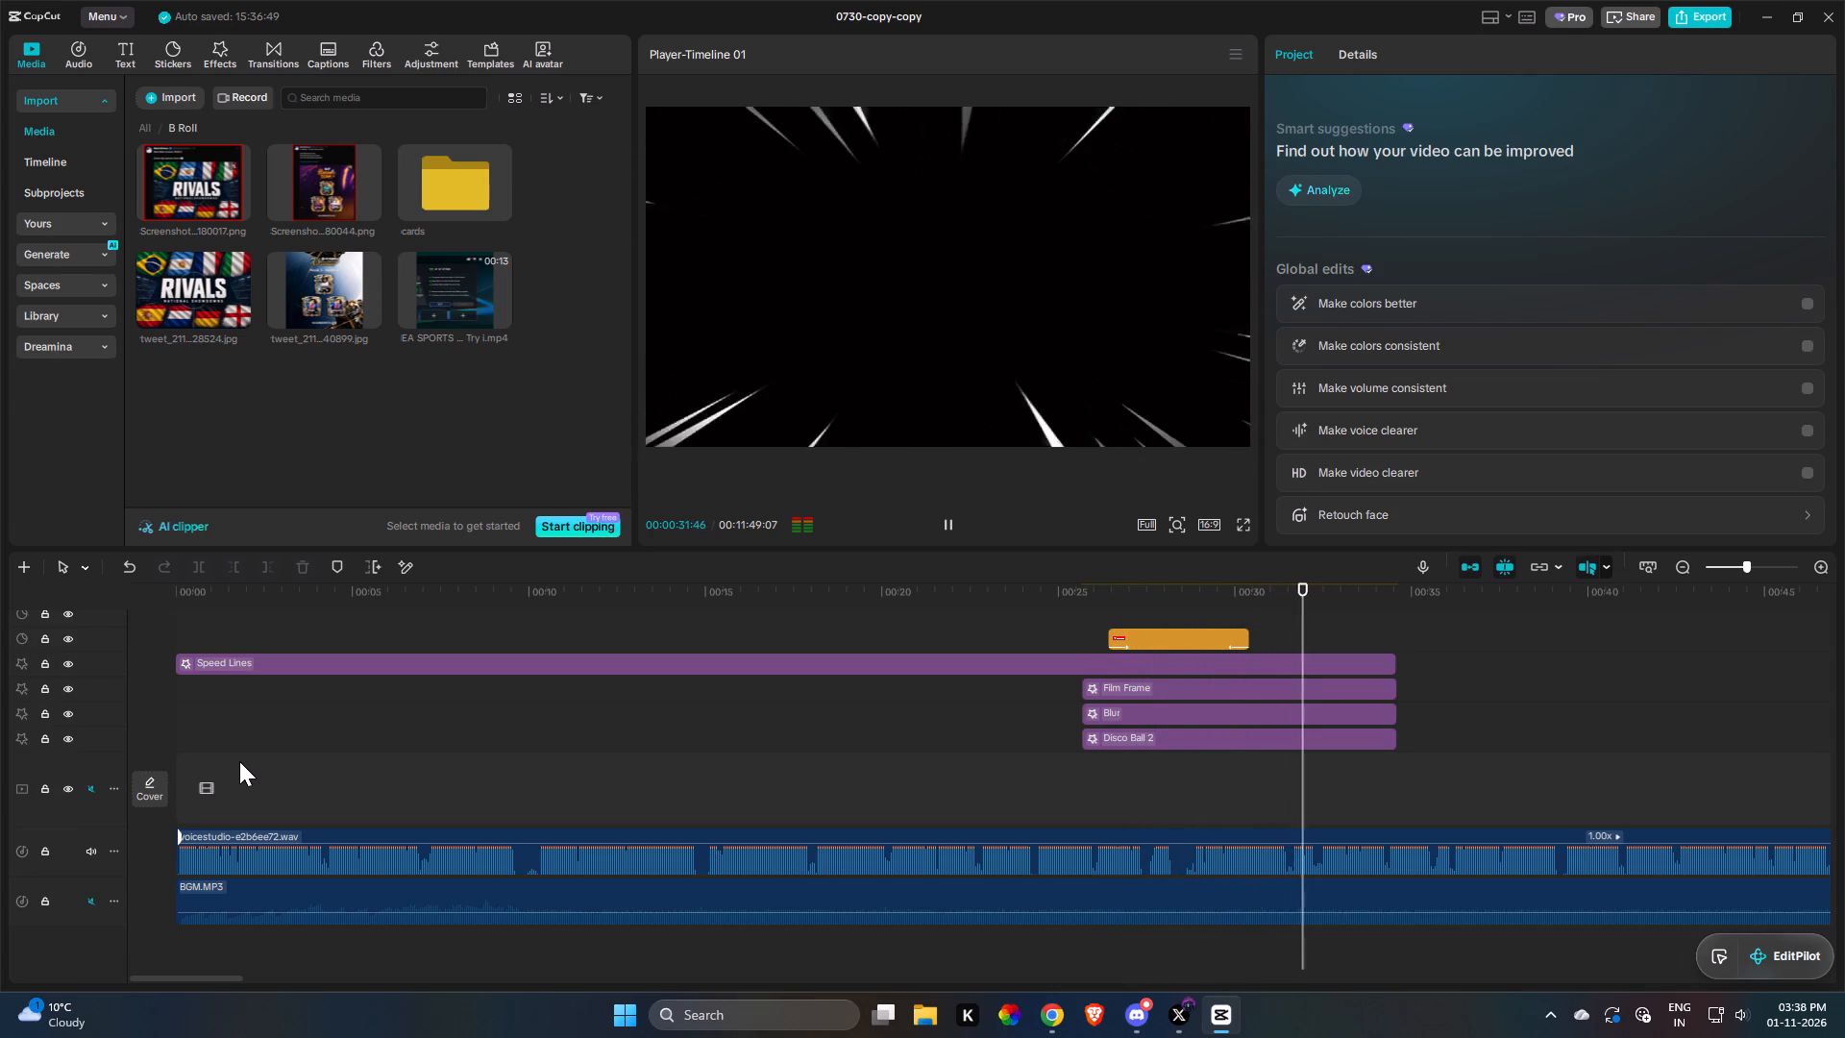
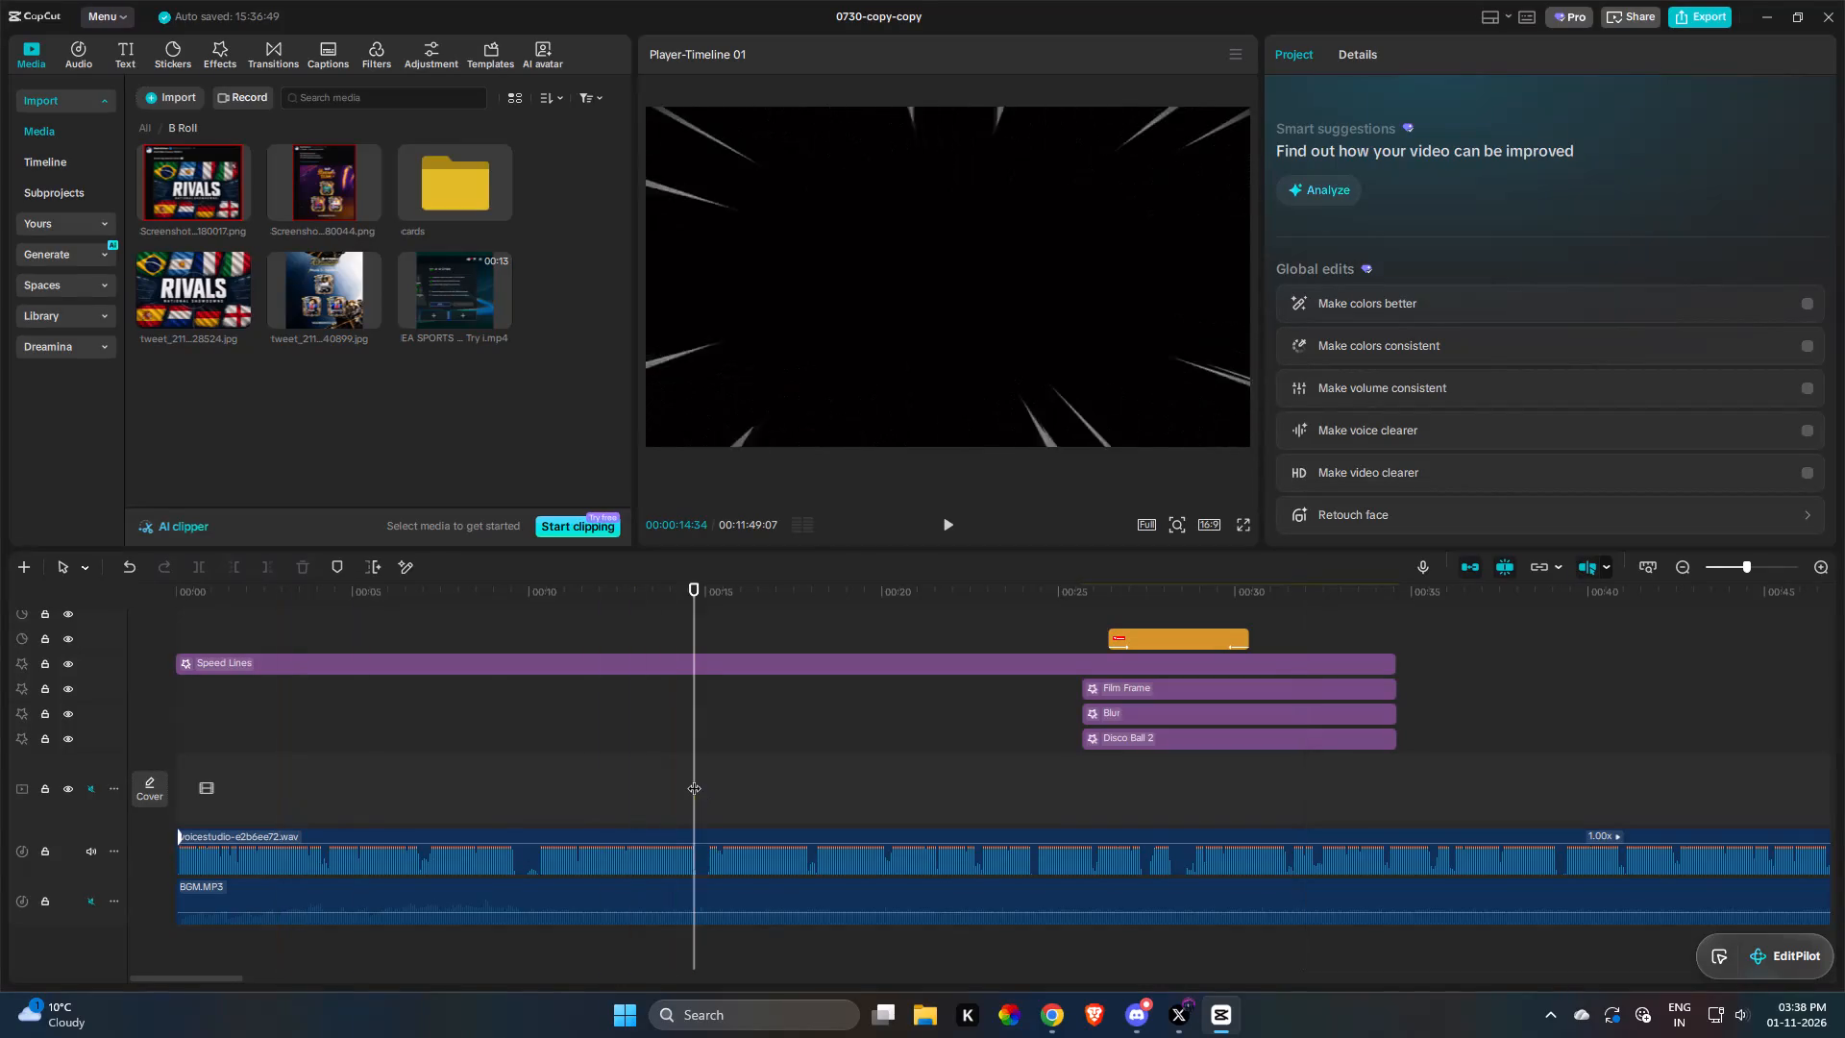
Play the voiceover from about 0:14 to about 0:51, pausing along the way to assess what footage each passage needs.
key(space)
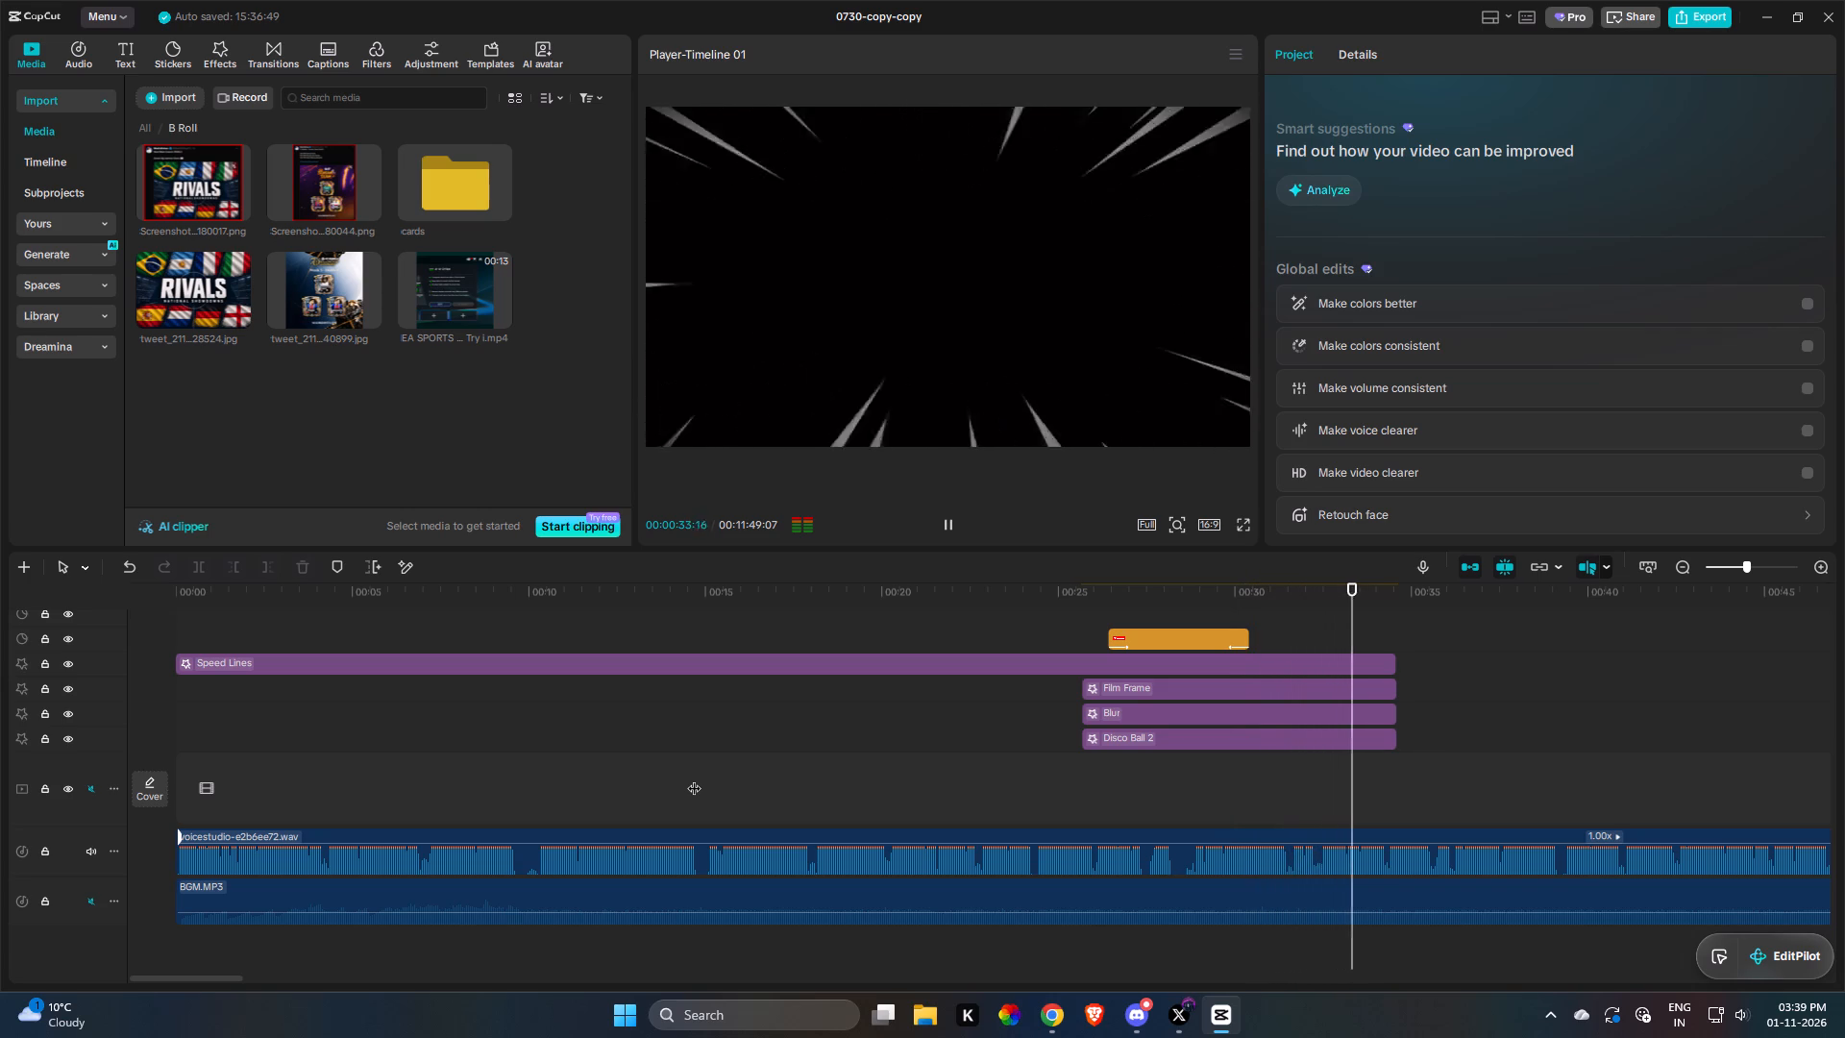
key(space)
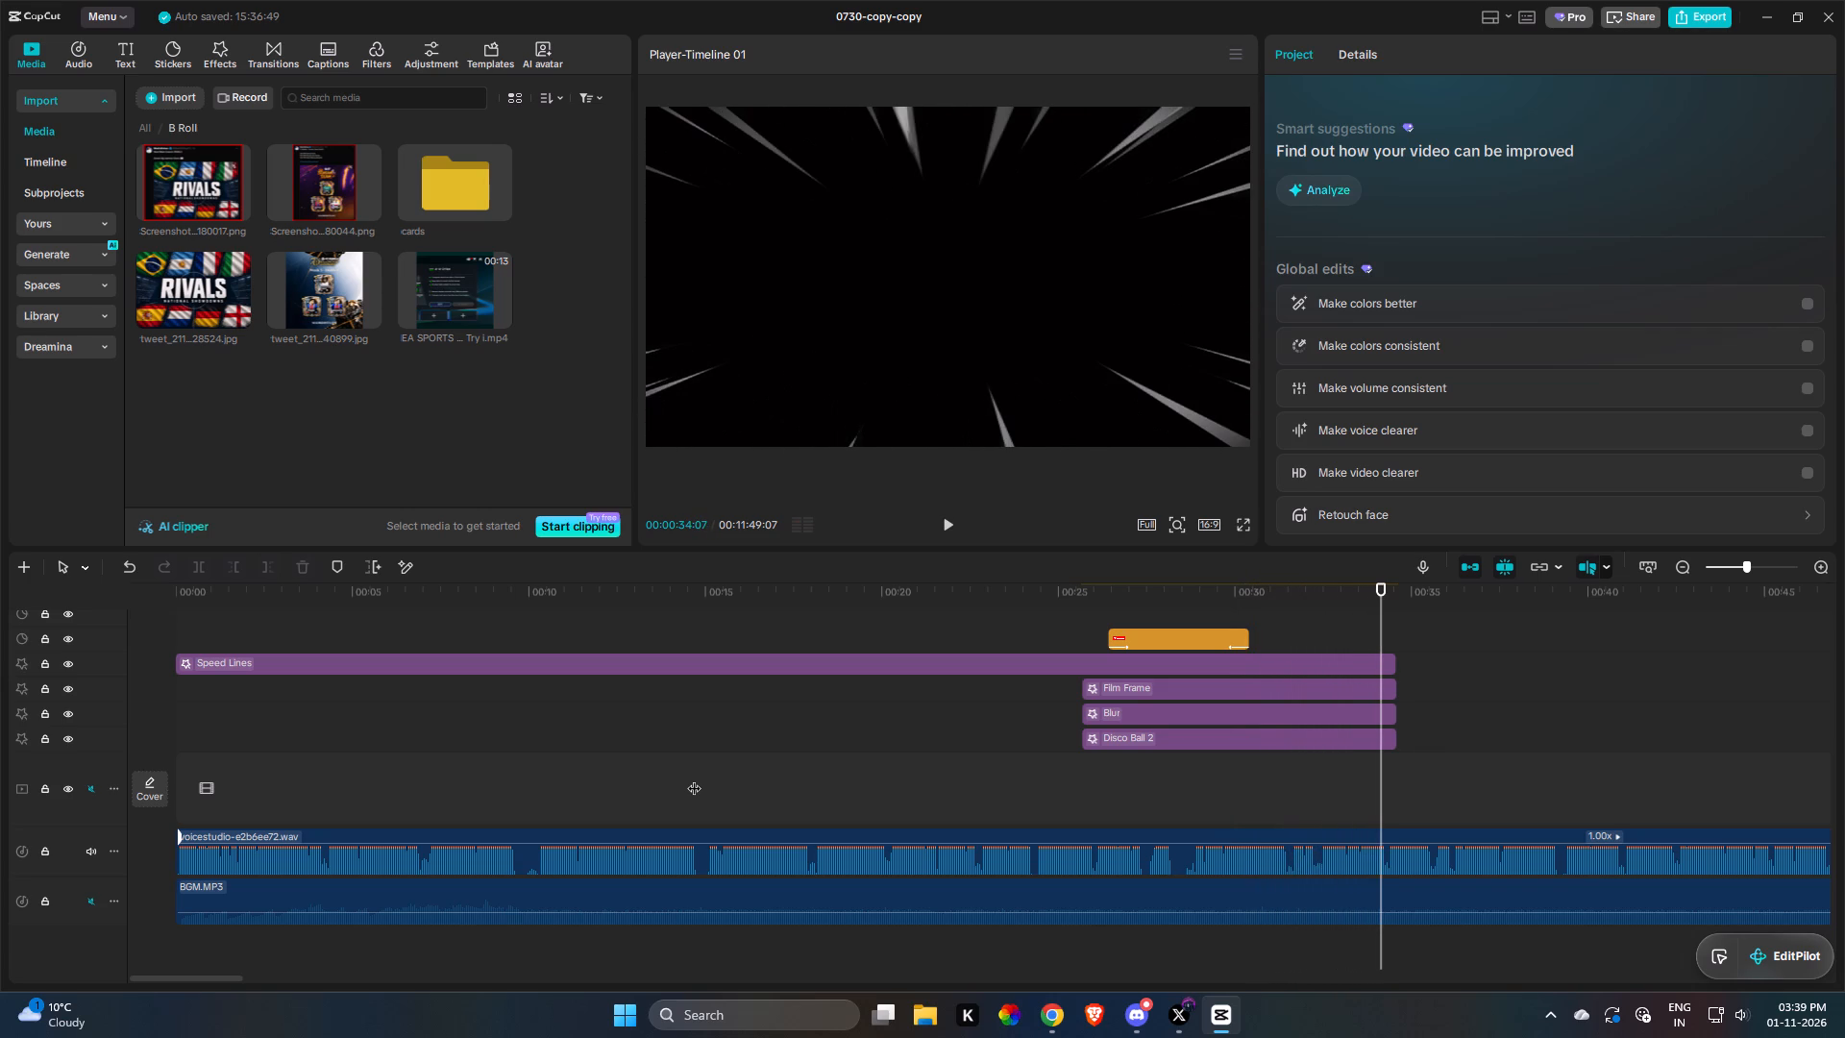
key(space)
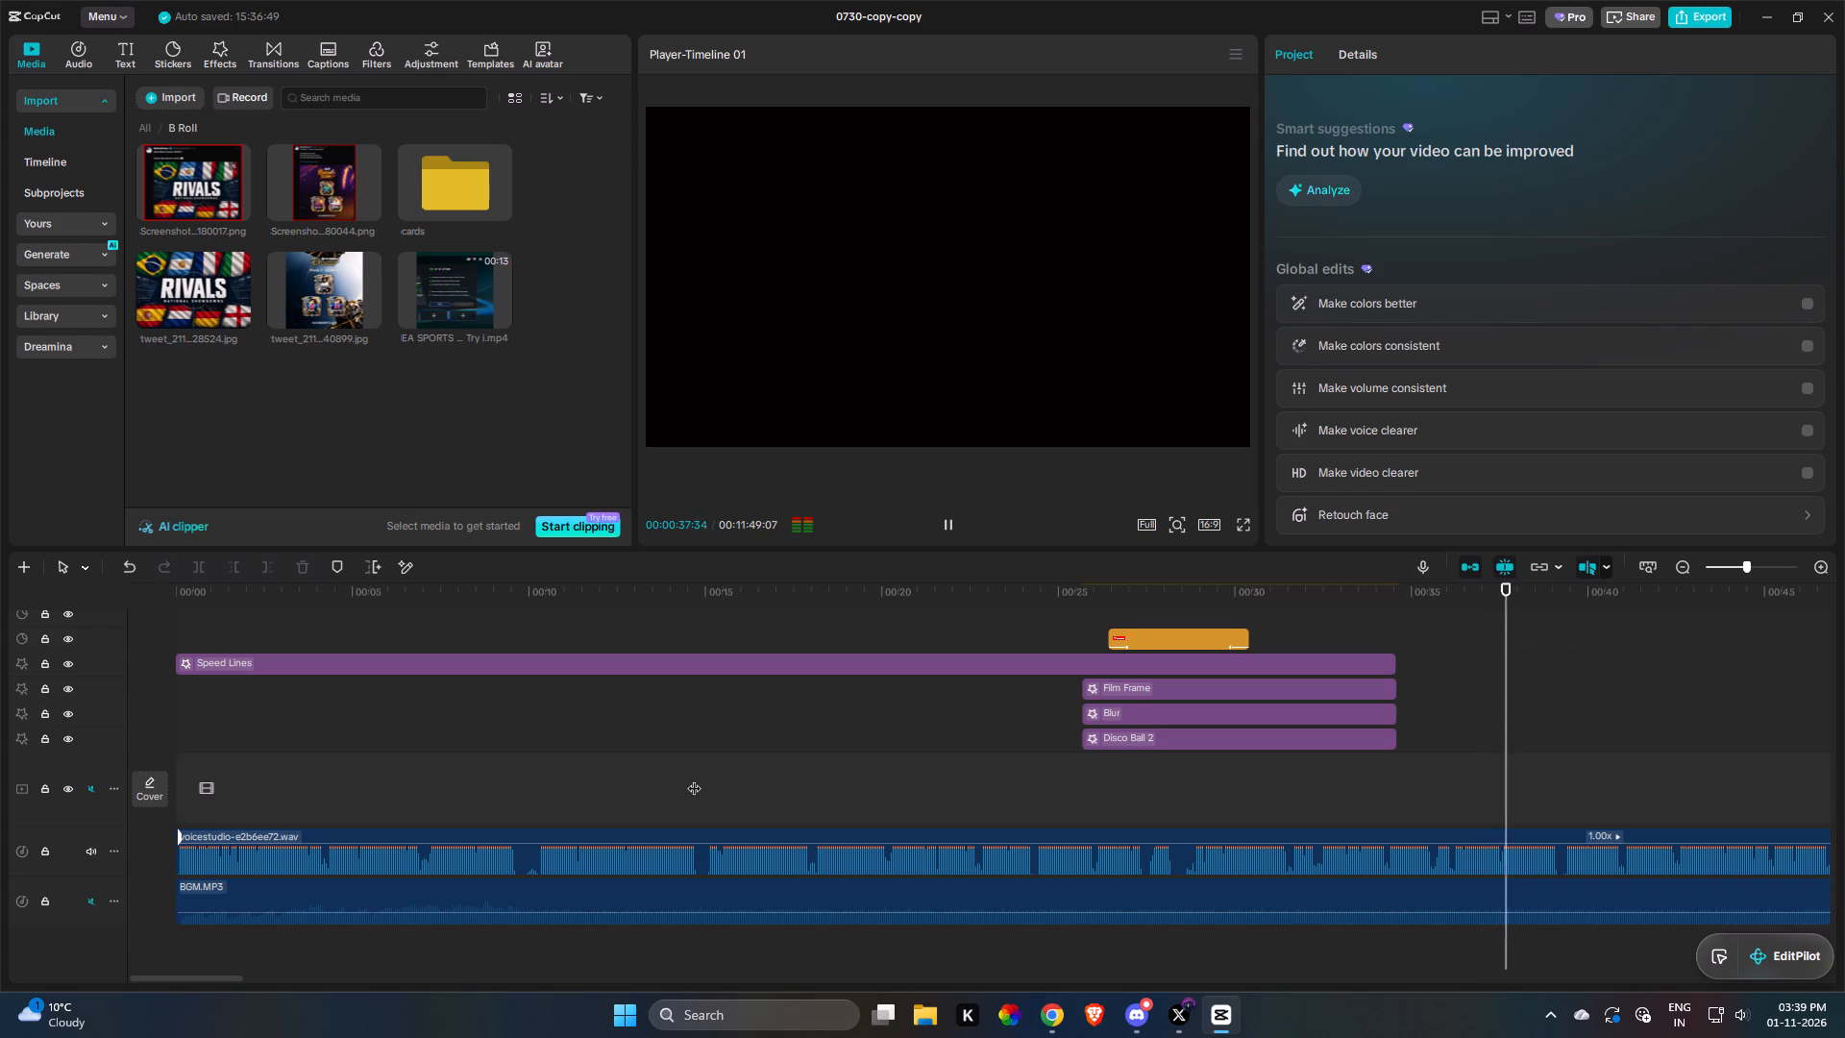
key(space)
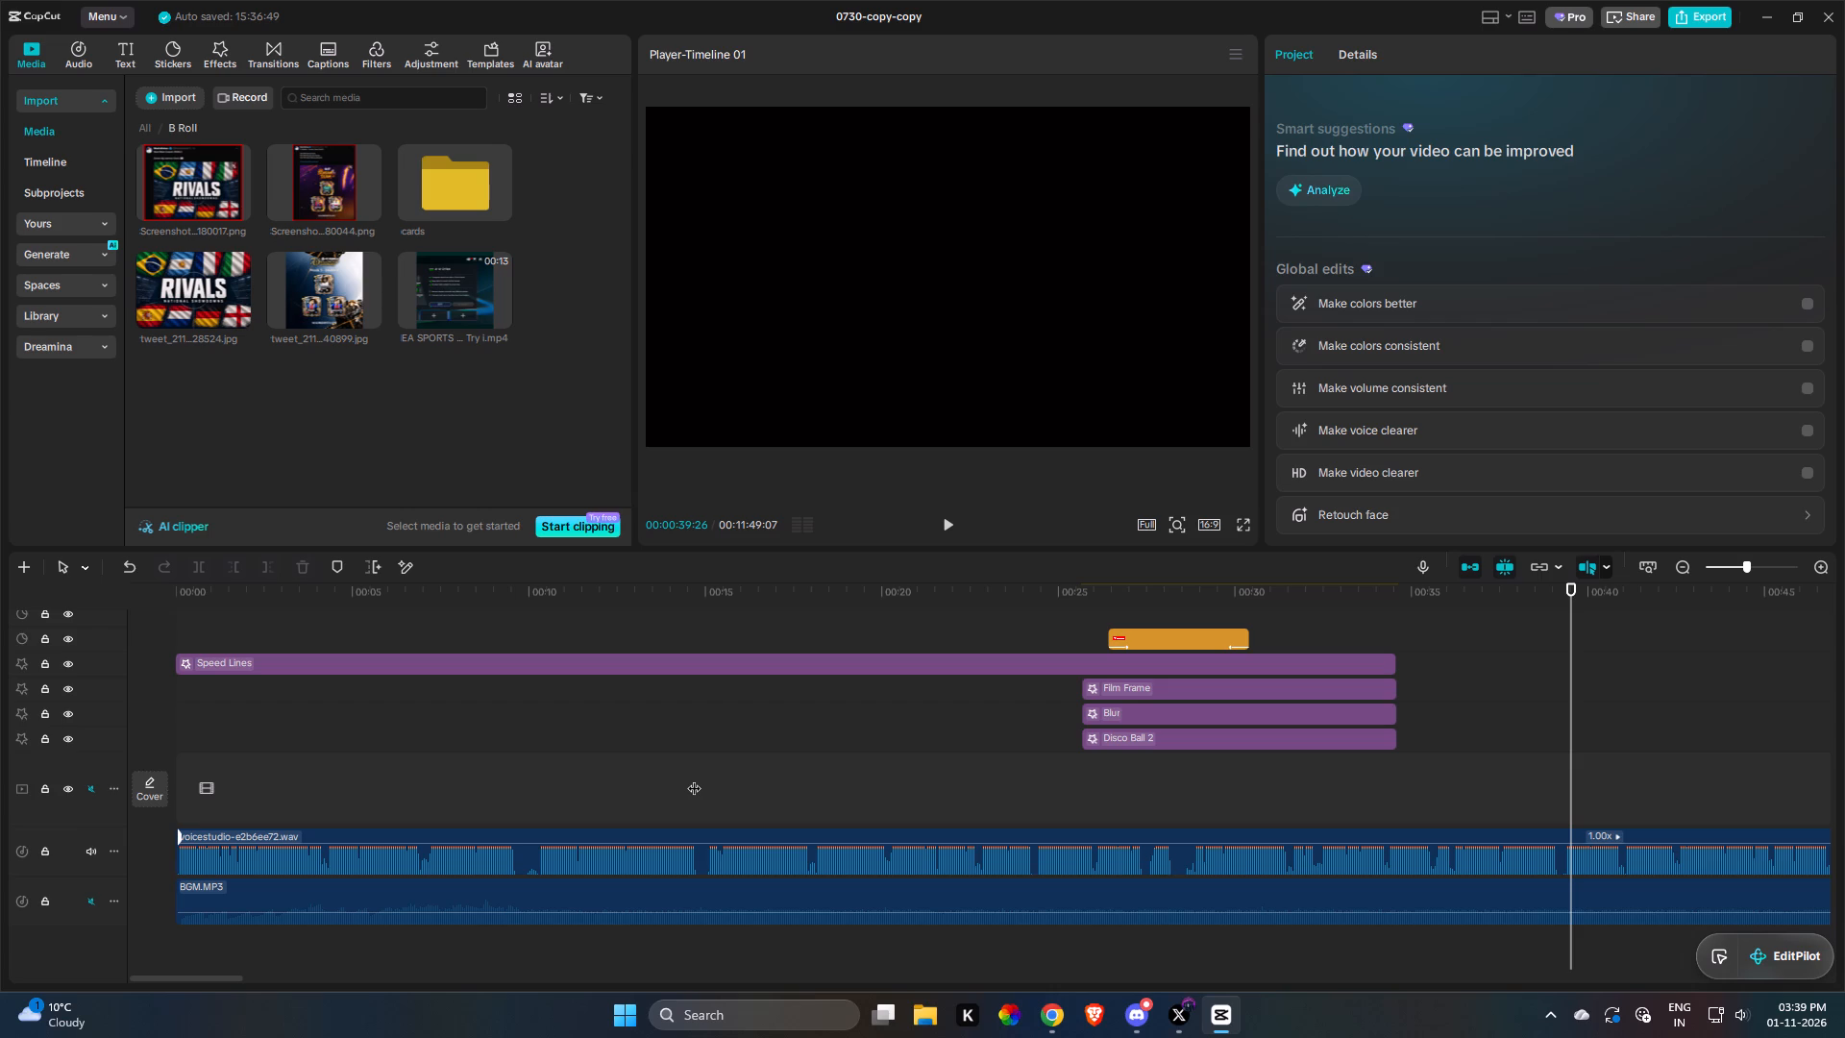
key(space)
key(space)
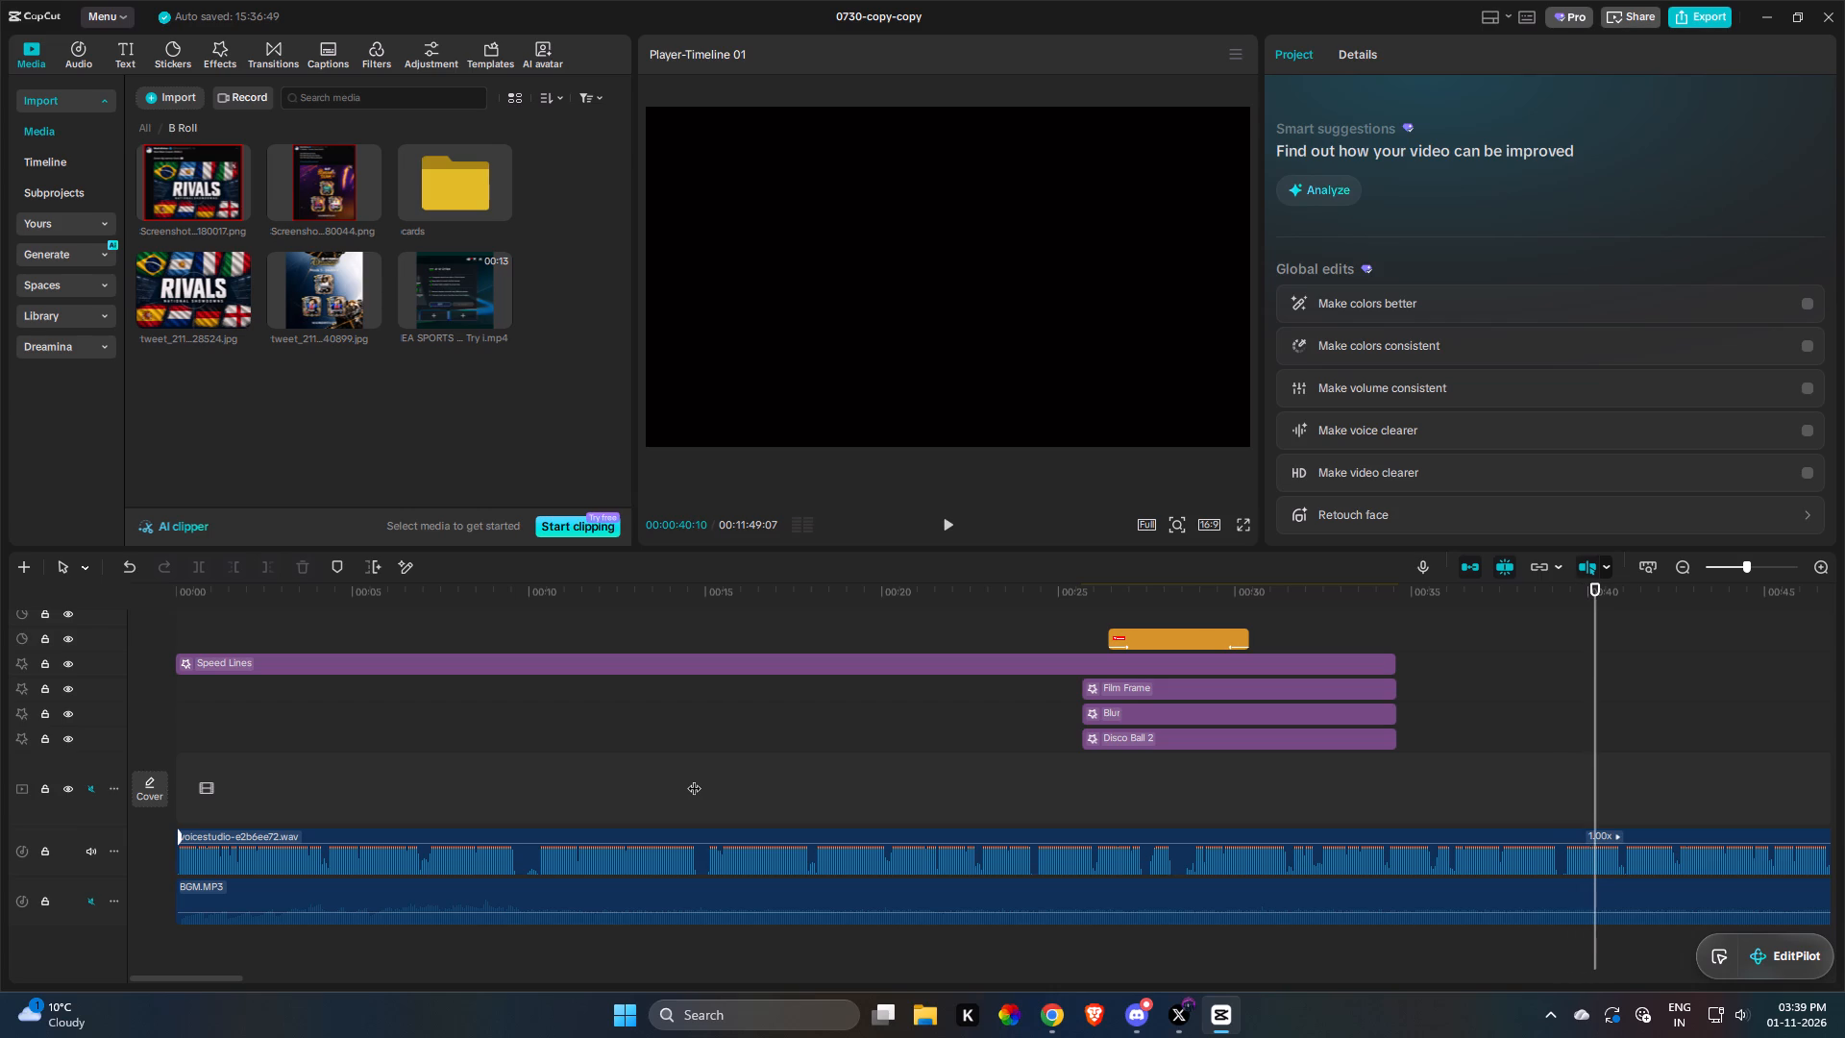
key(space)
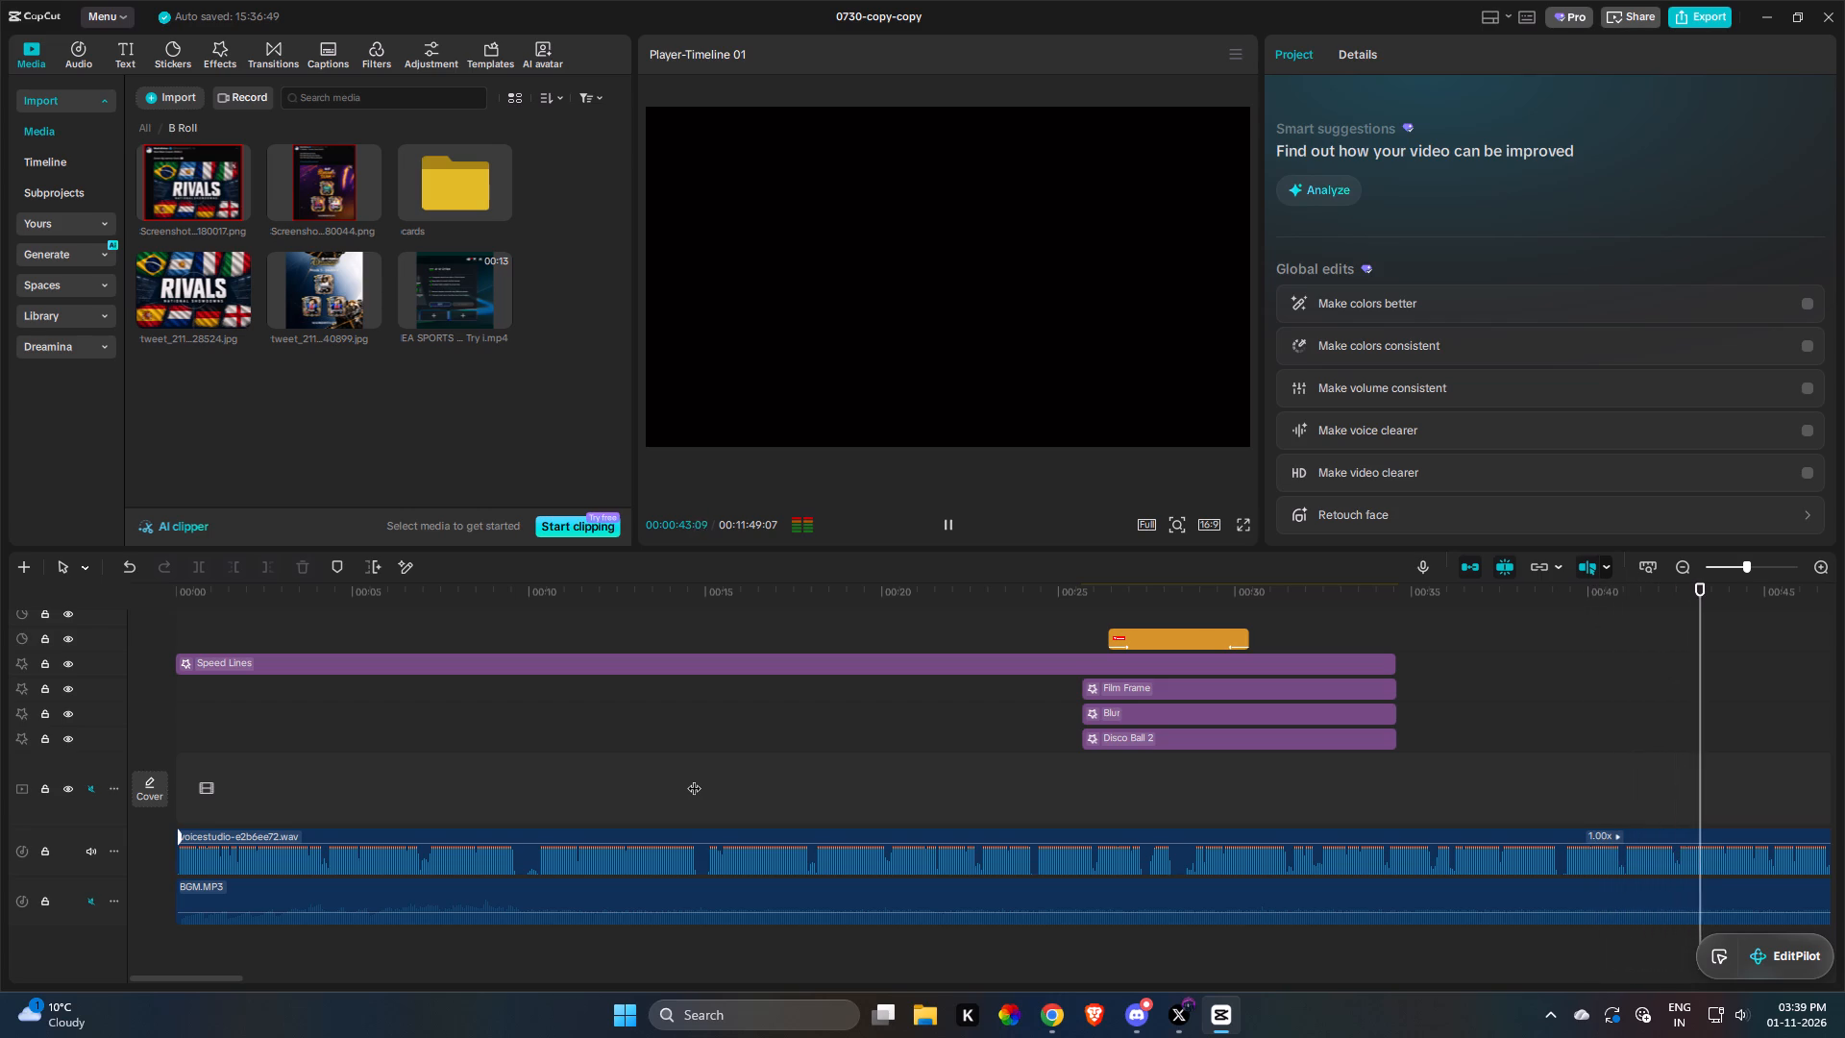
scroll(694, 778, up, 1)
drag(1606, 877, 1423, 821)
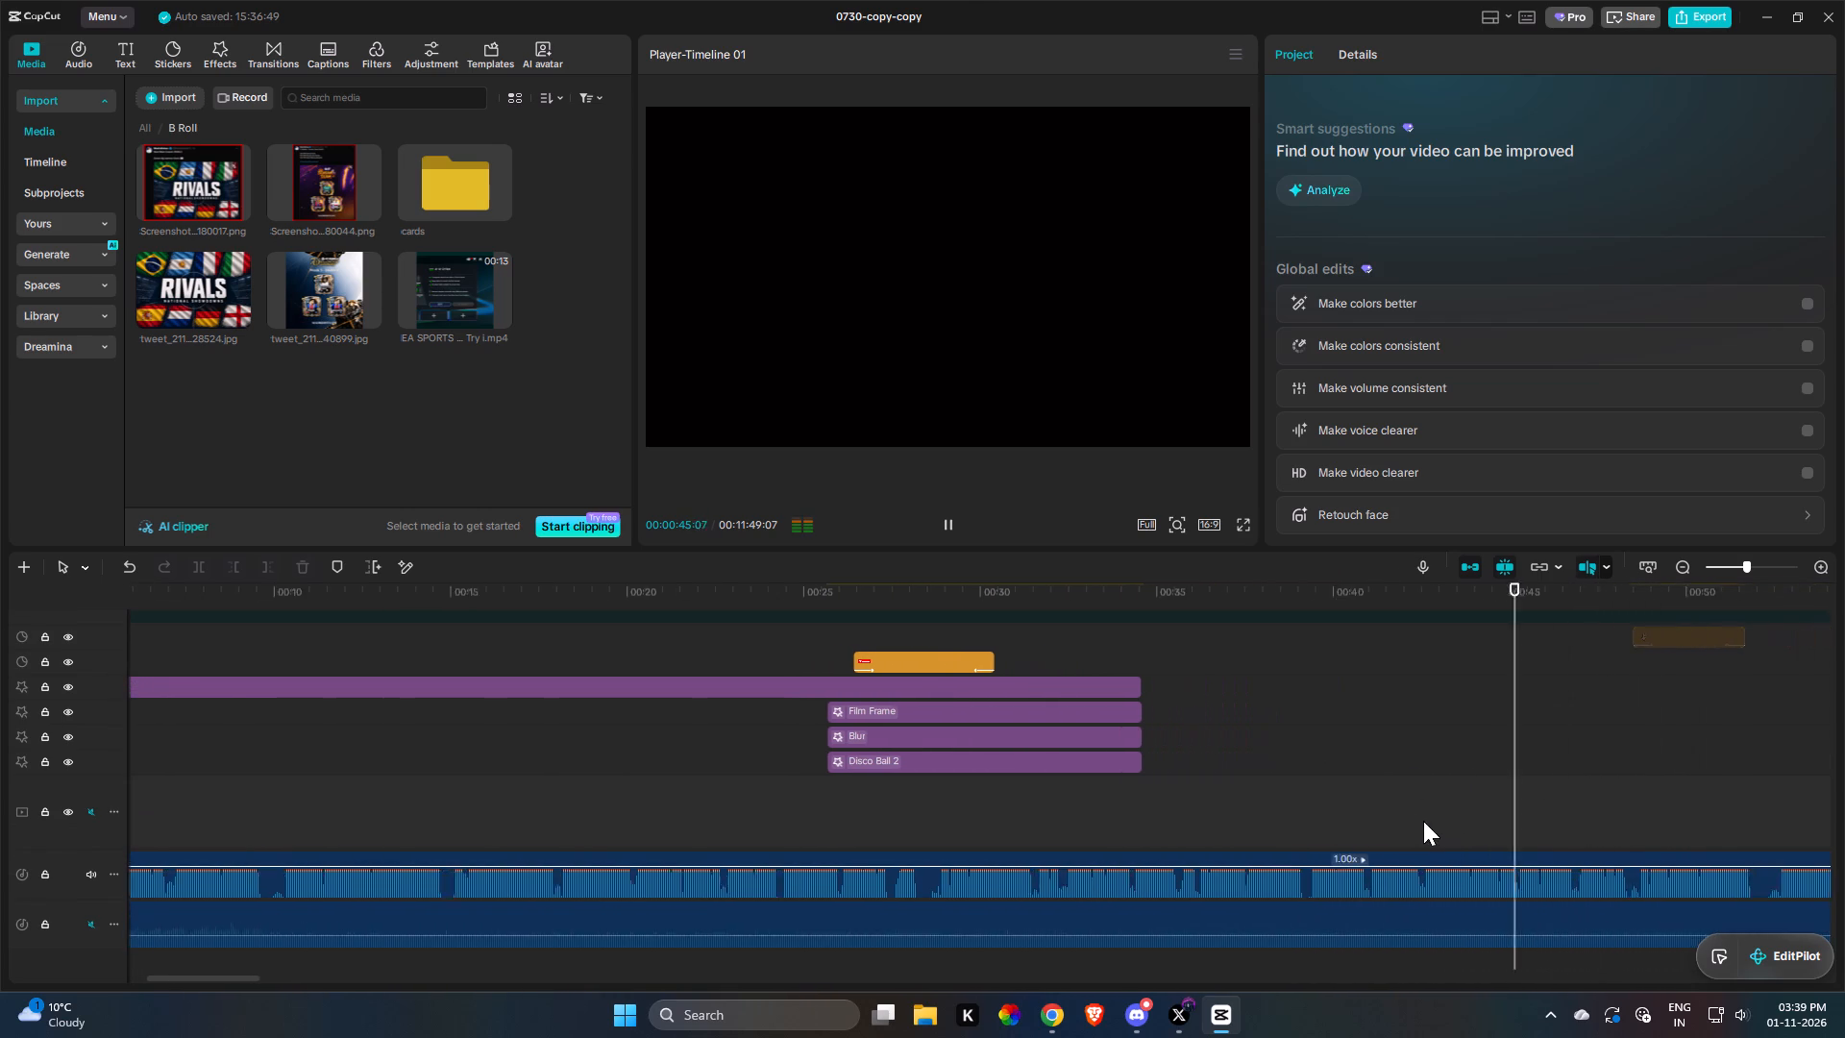
drag(1423, 821, 1073, 756)
scroll(1115, 747, down, 3)
drag(1170, 736, 1129, 826)
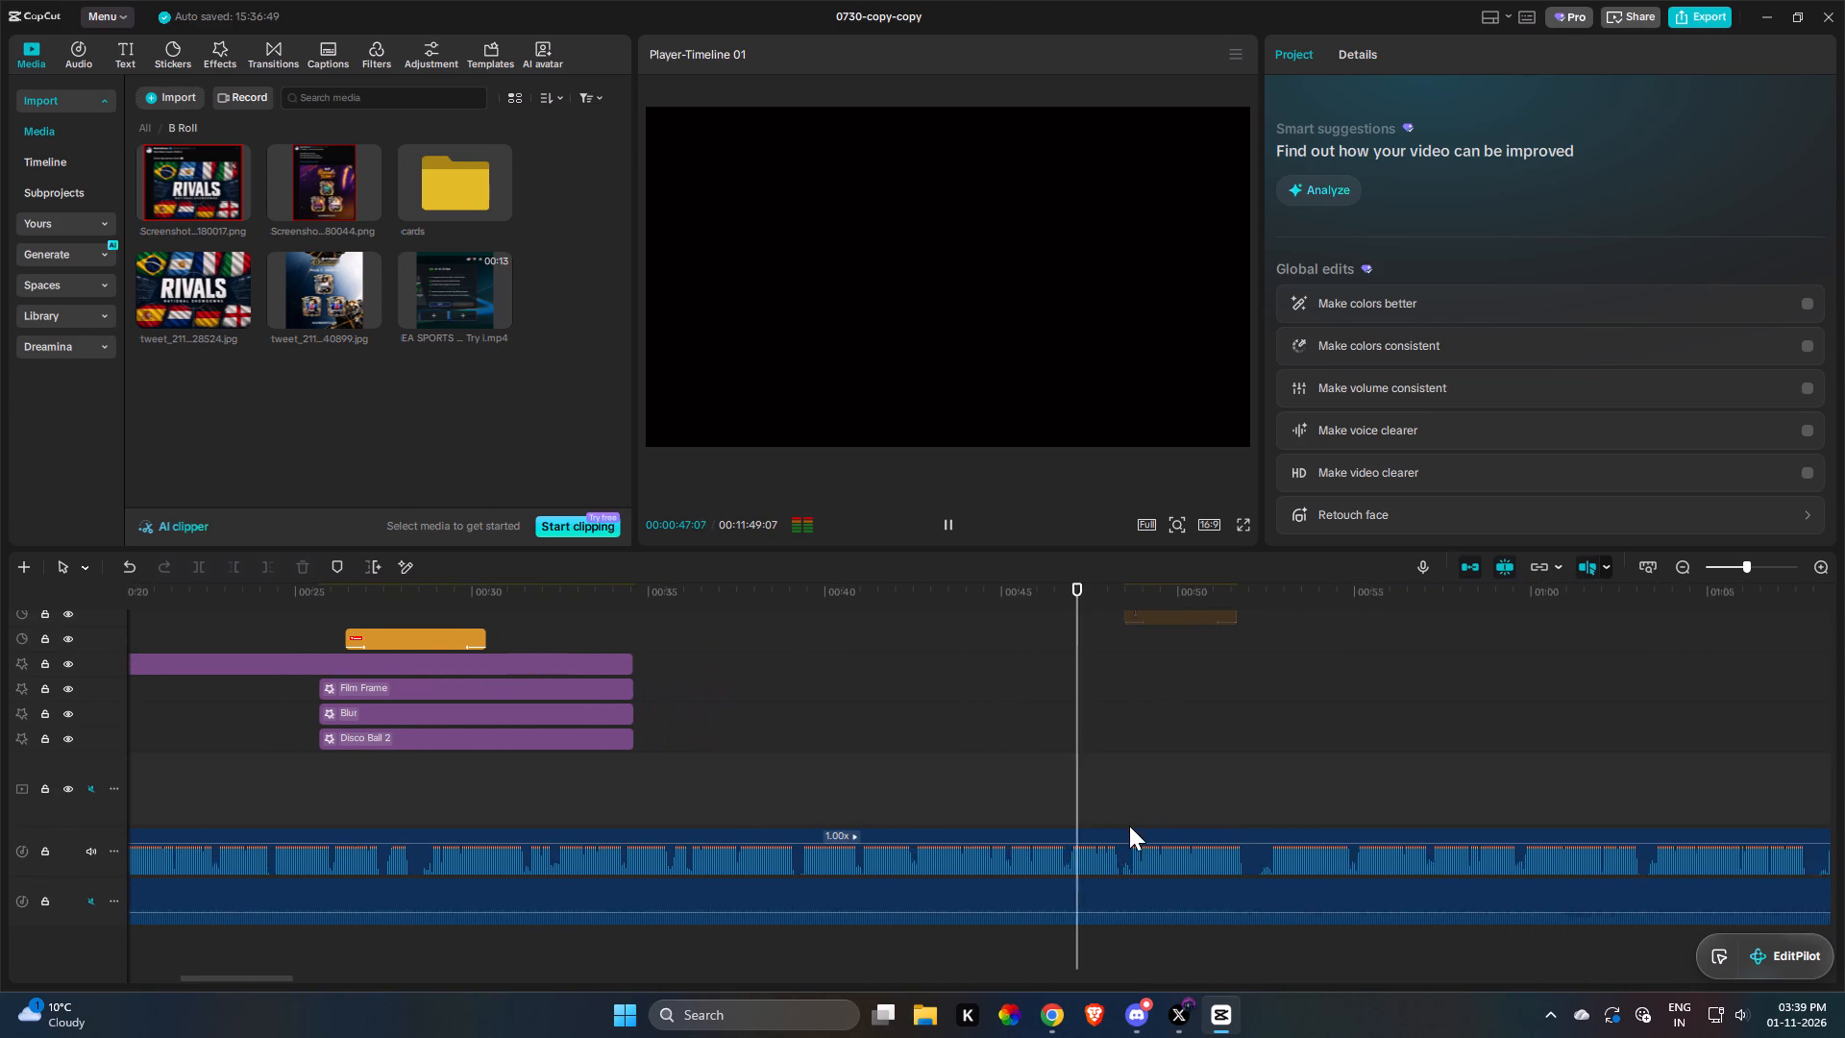
drag(1129, 826, 1125, 820)
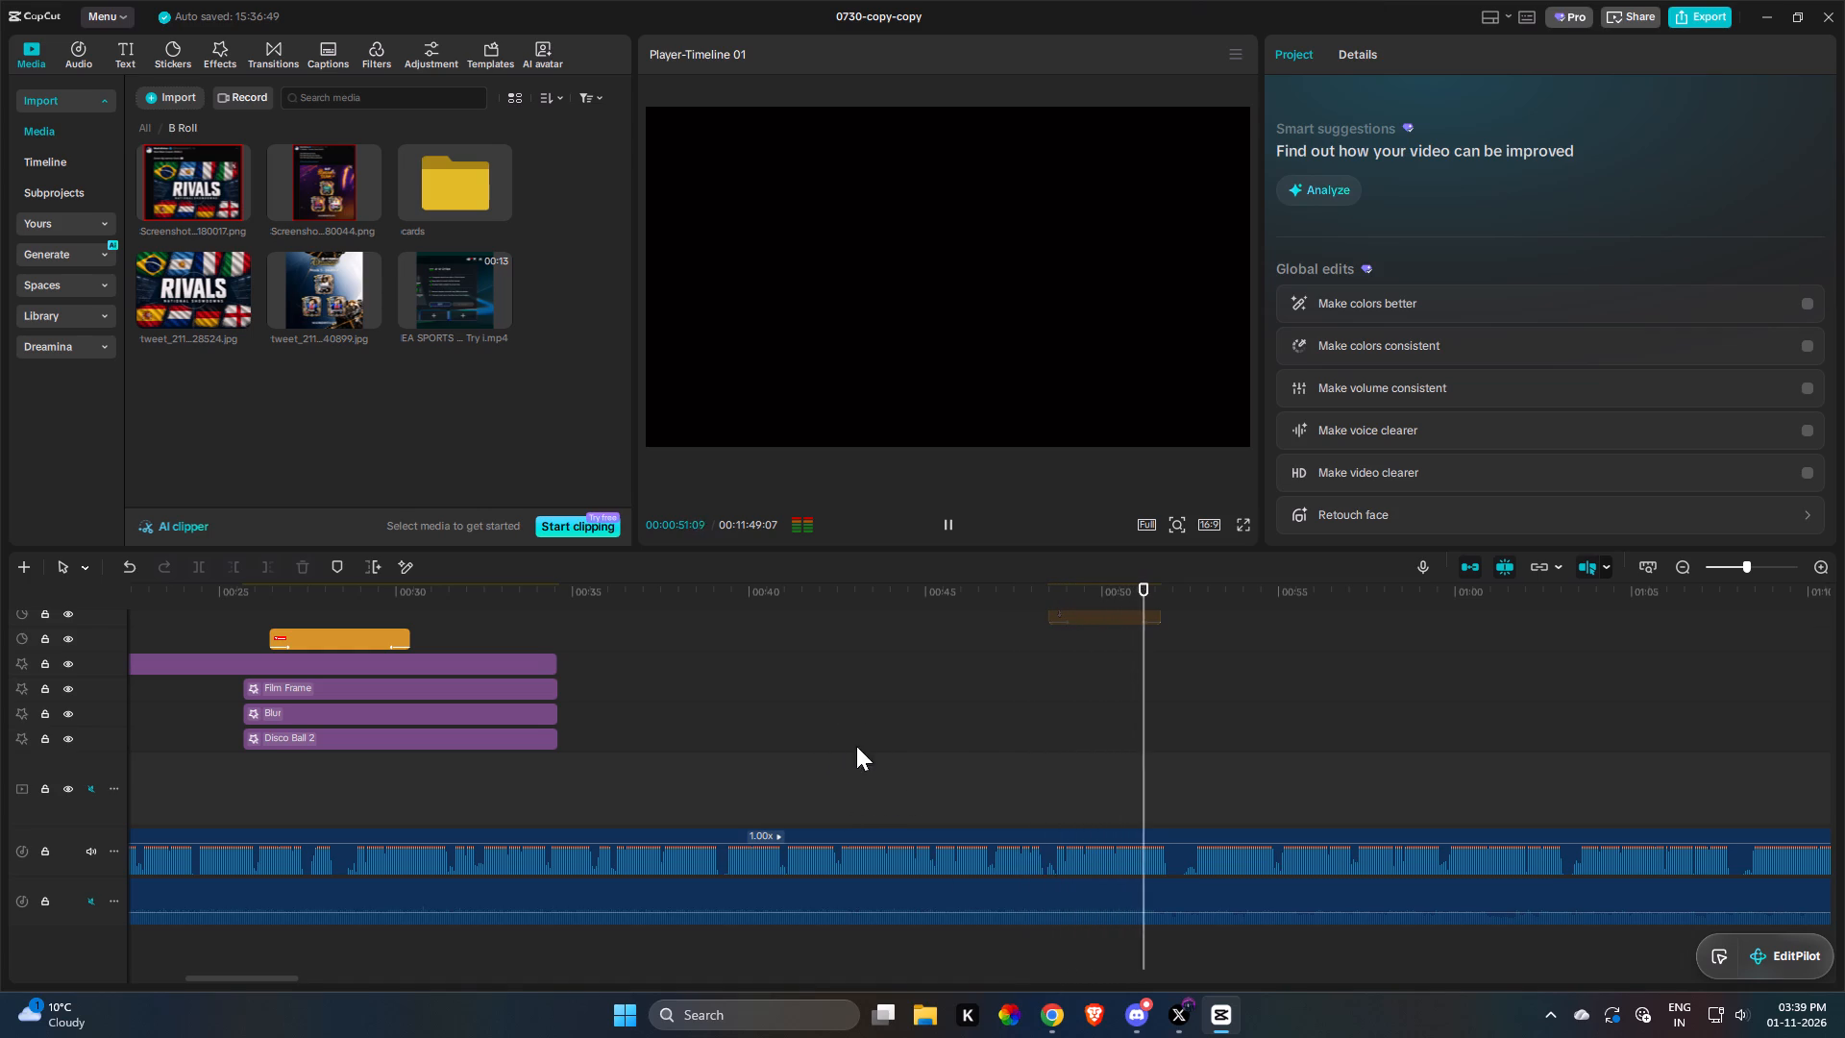
Replay the voiceover from about 0:44 through to about 1:43, pausing around 1:14 and 1:16 to consider the narration.
click(899, 727)
key(space)
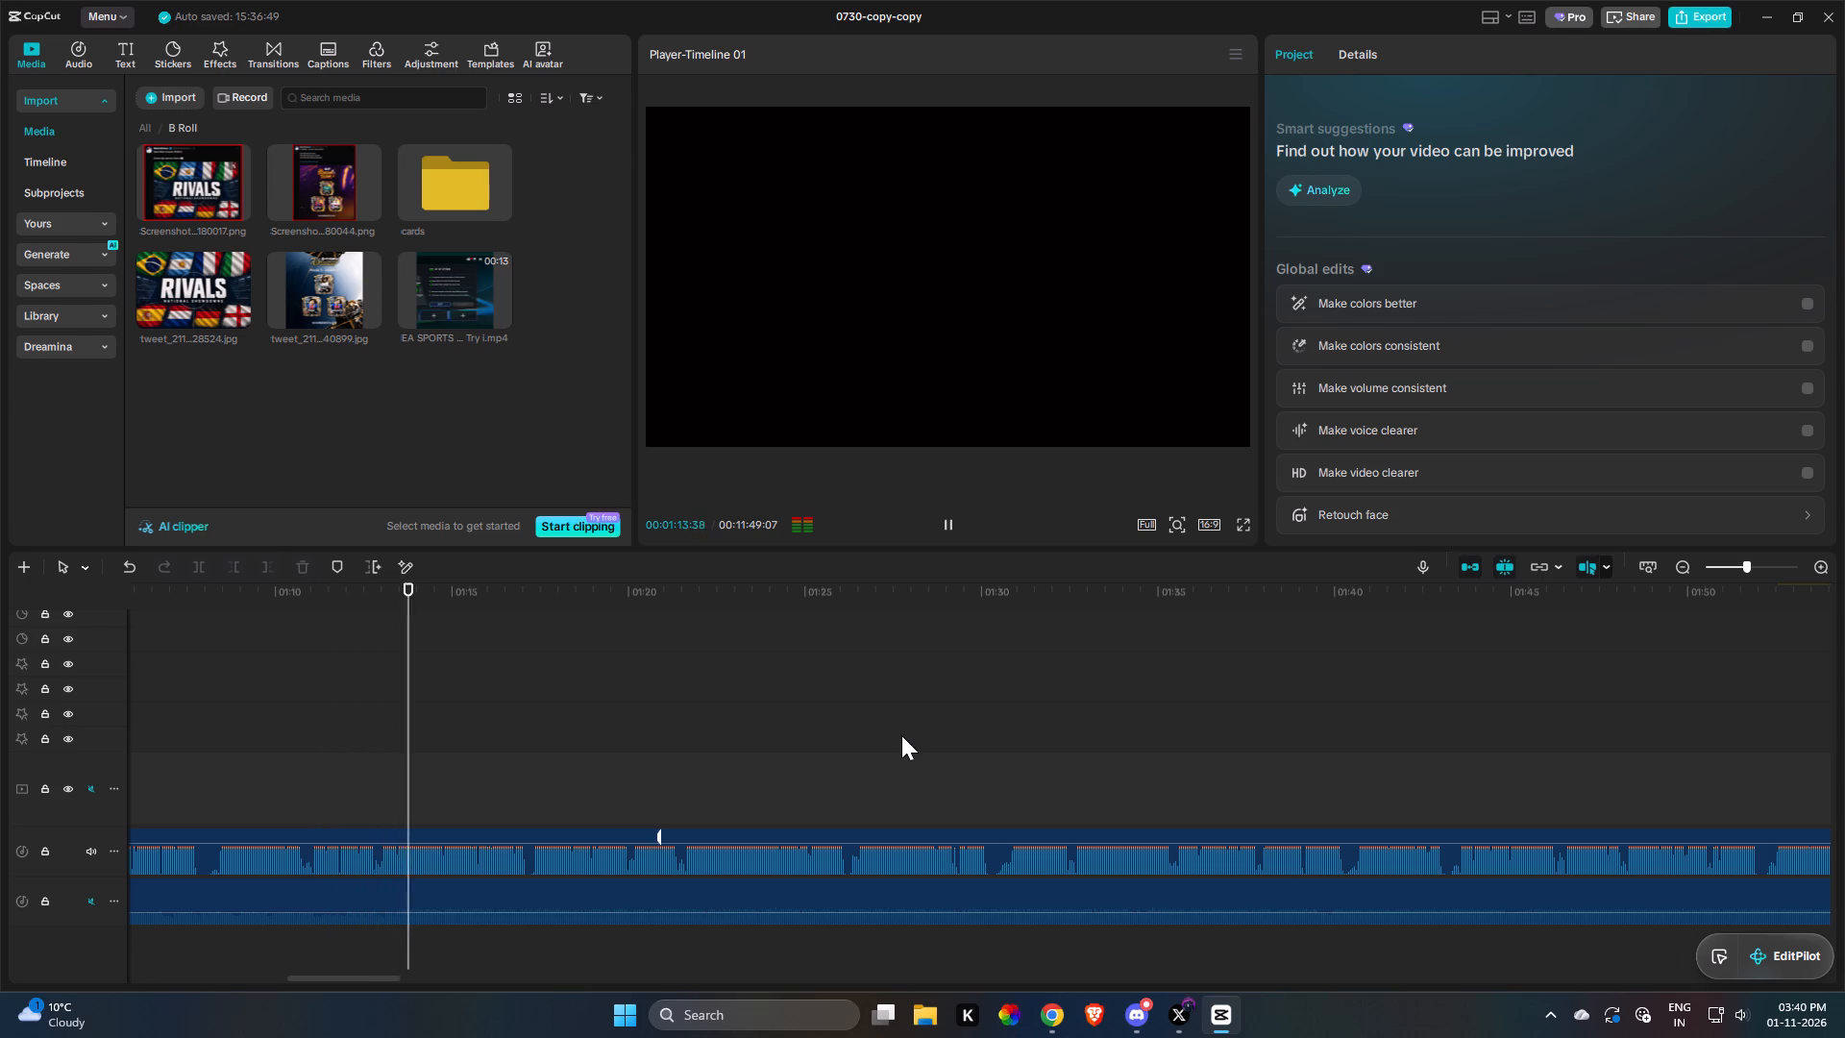
key(space)
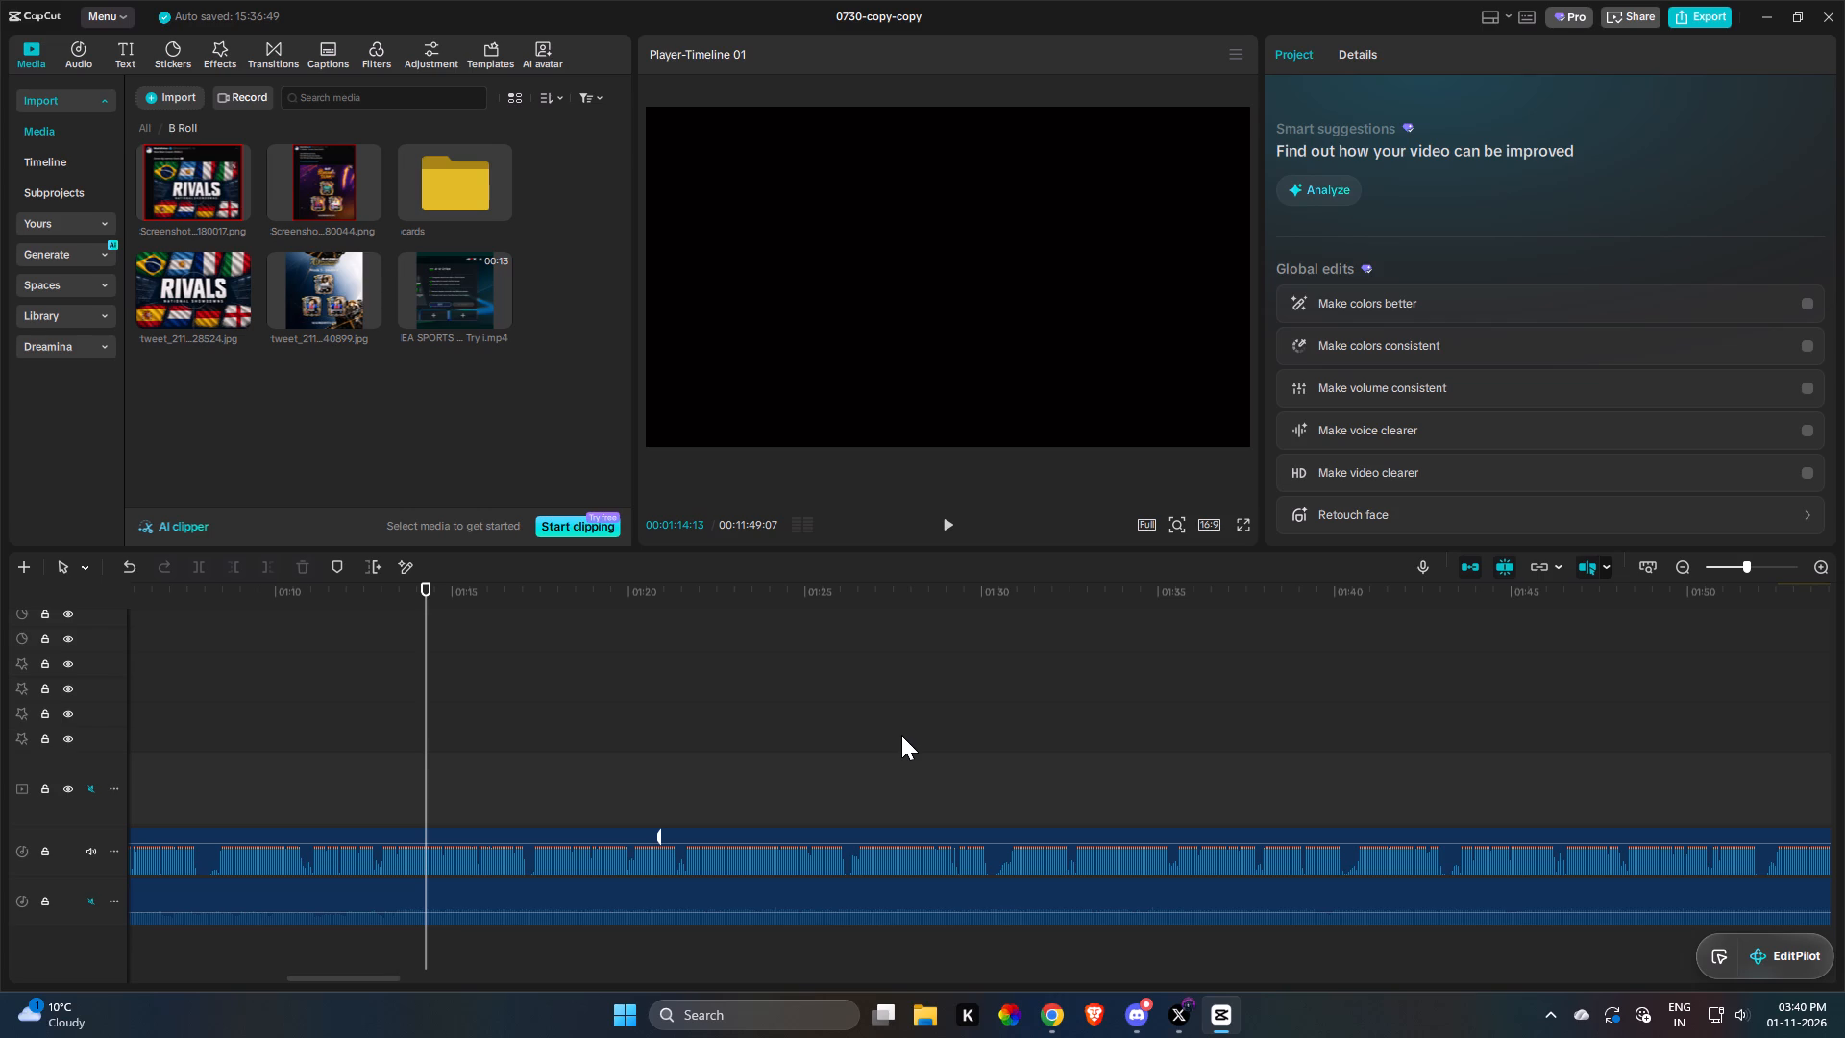
key(space)
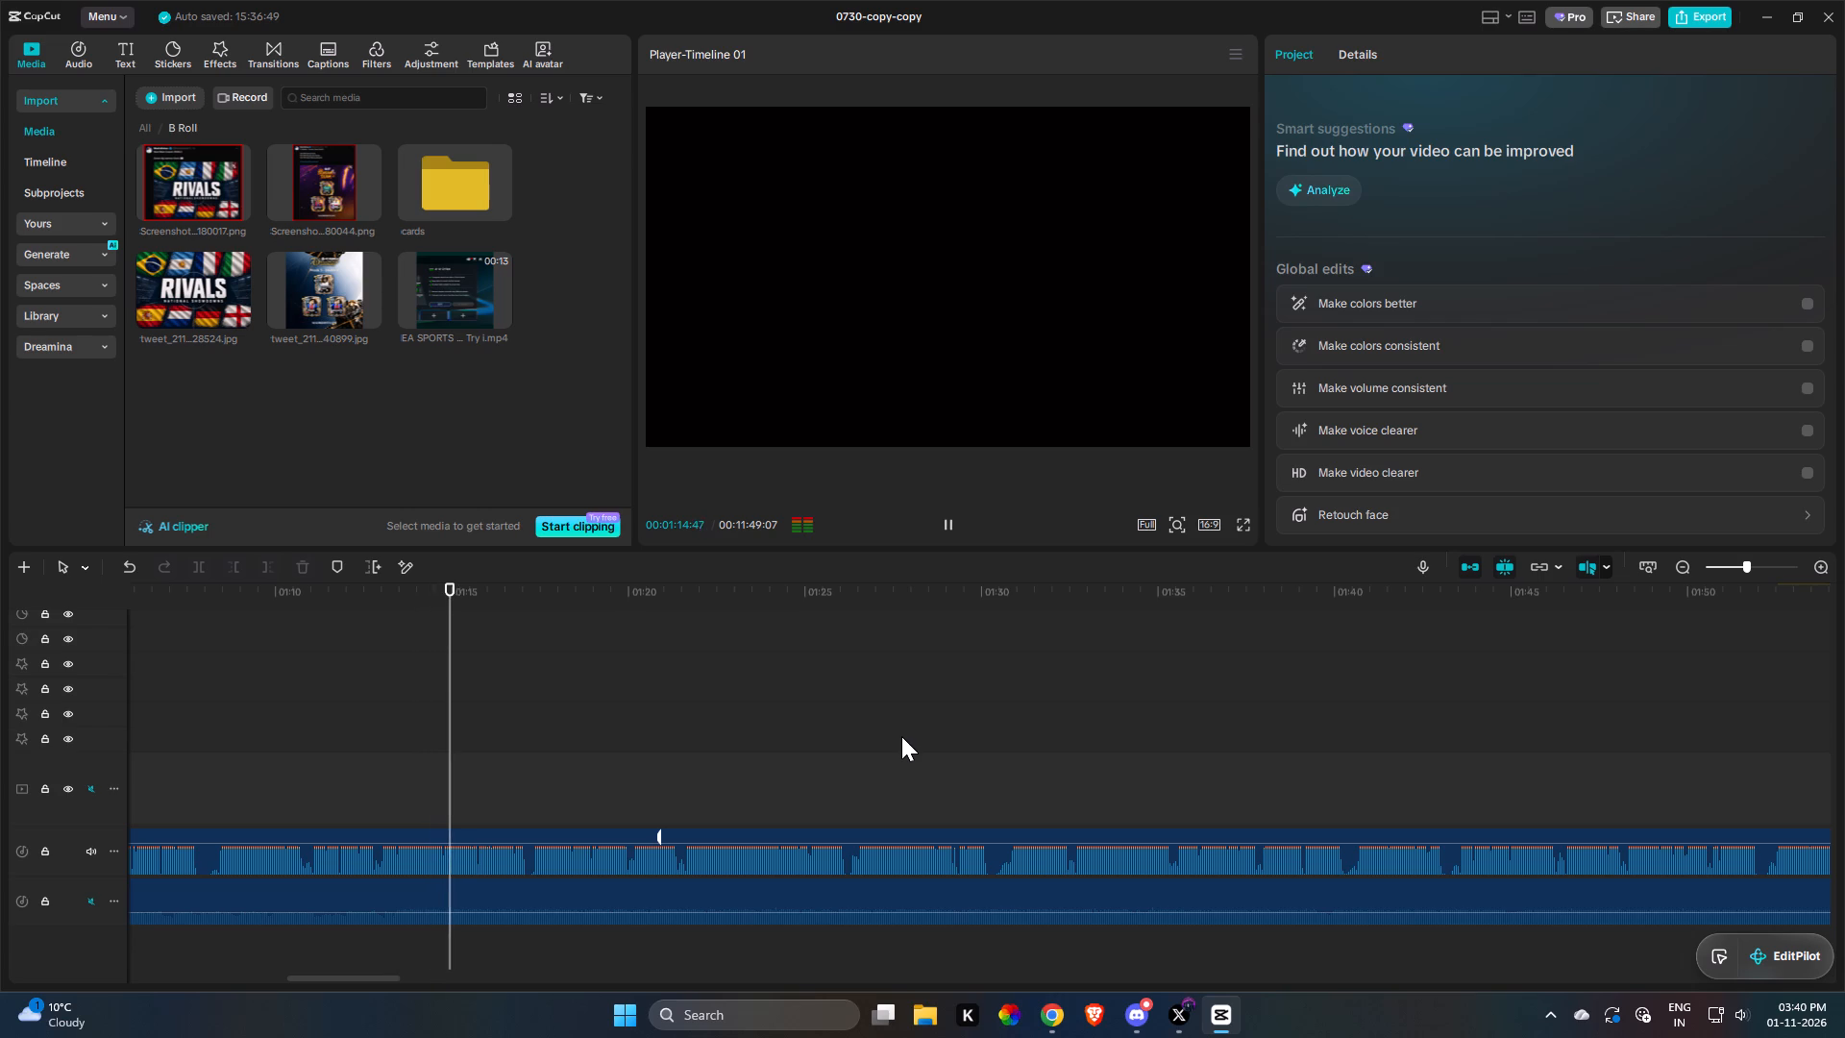
key(space)
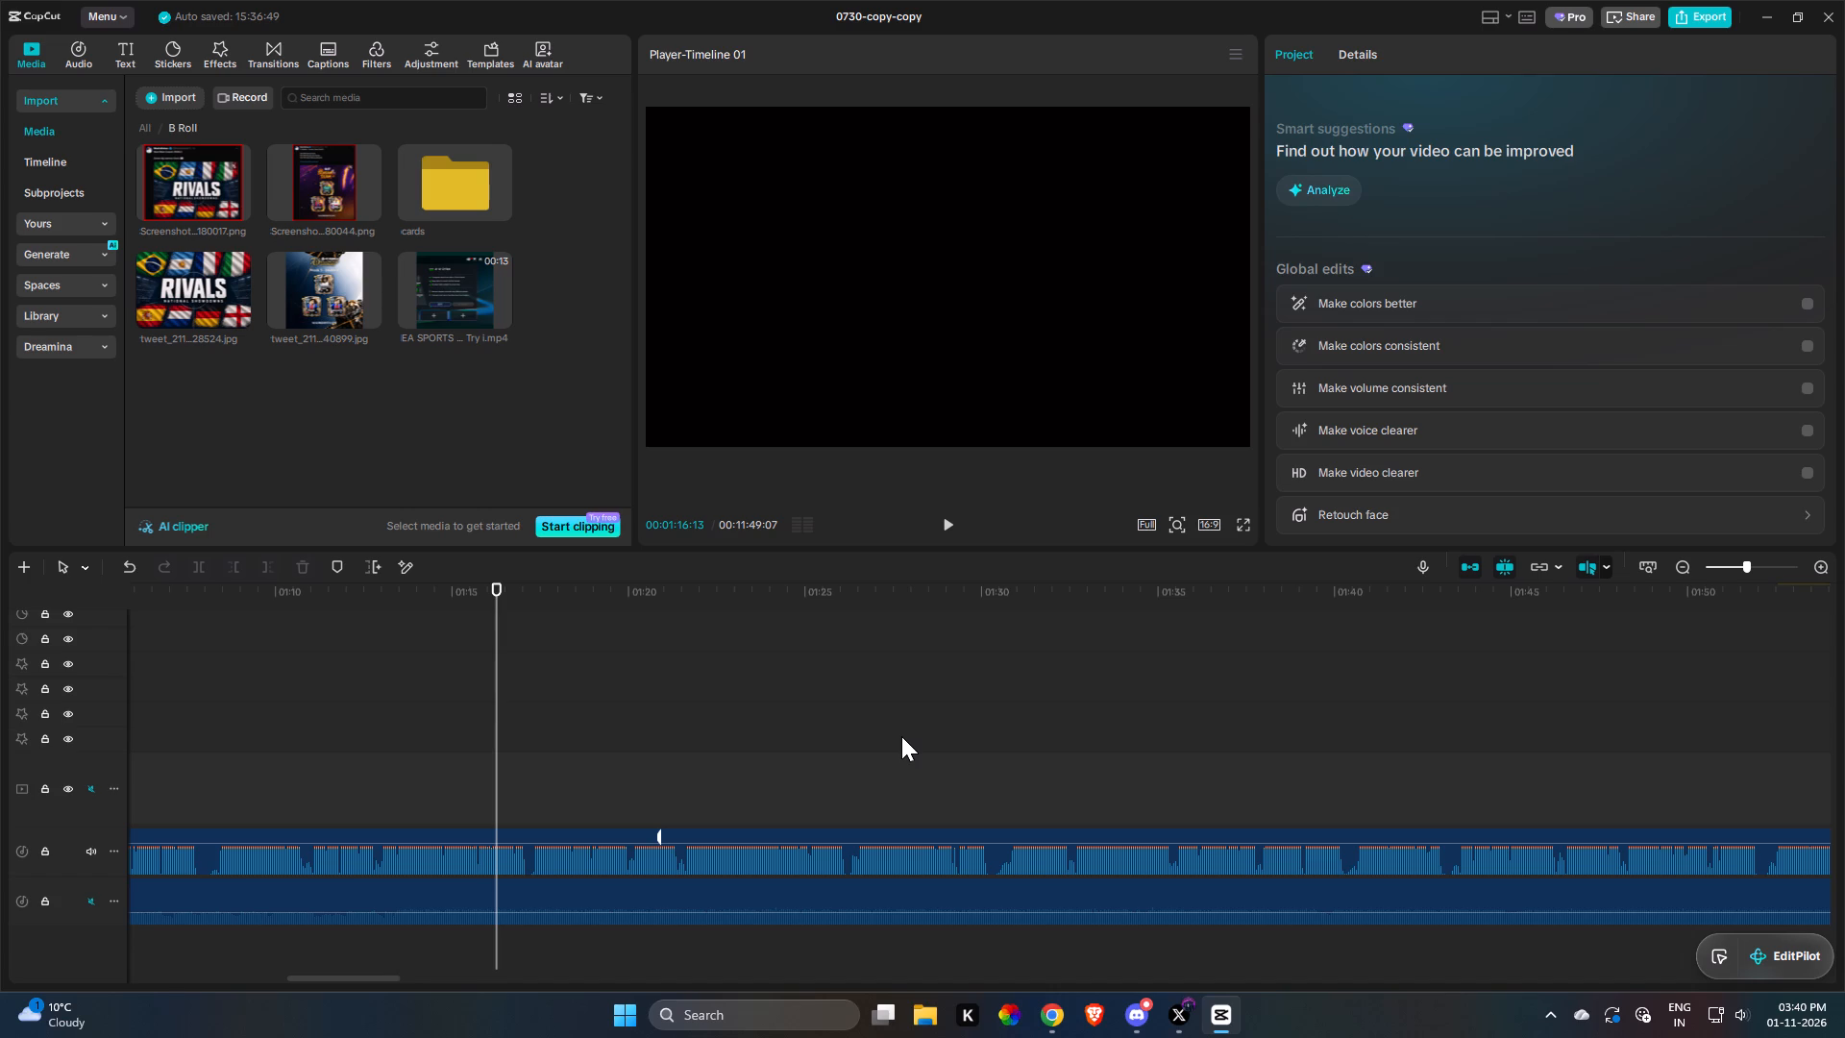
key(space)
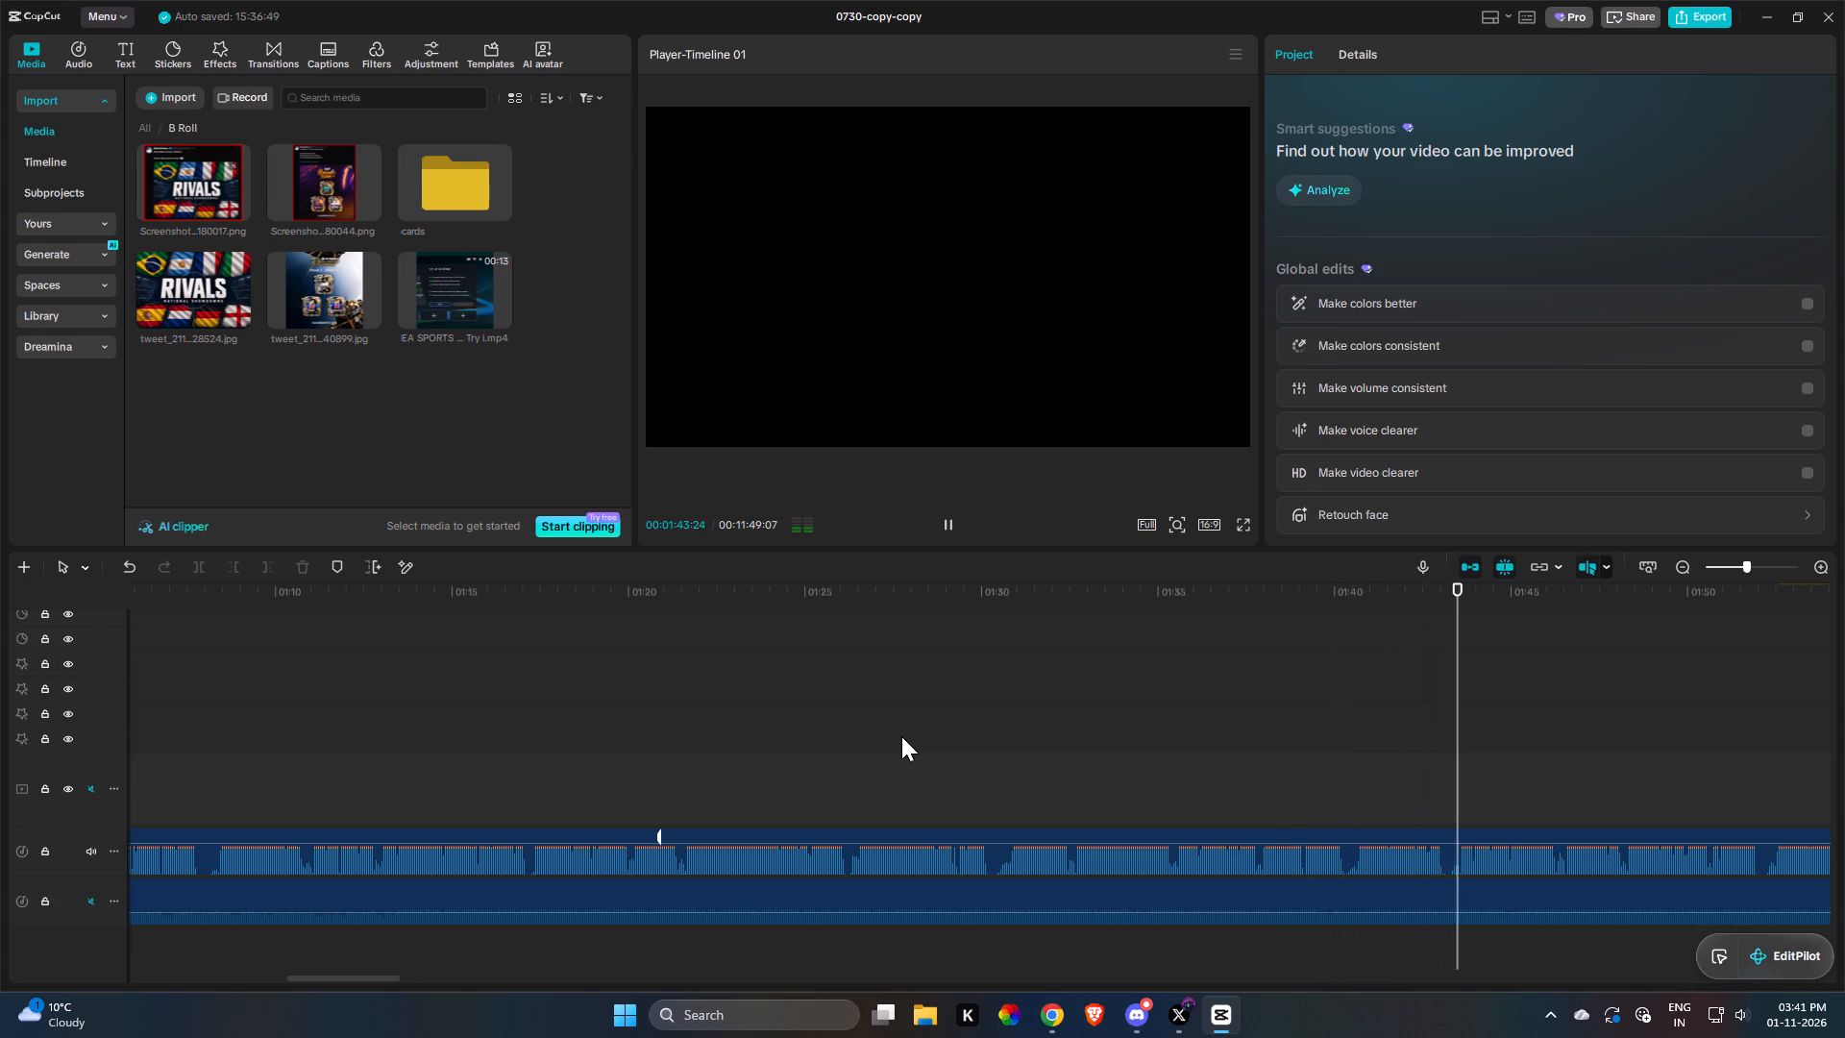
Add a timeline marker at about 1:45.
key(m)
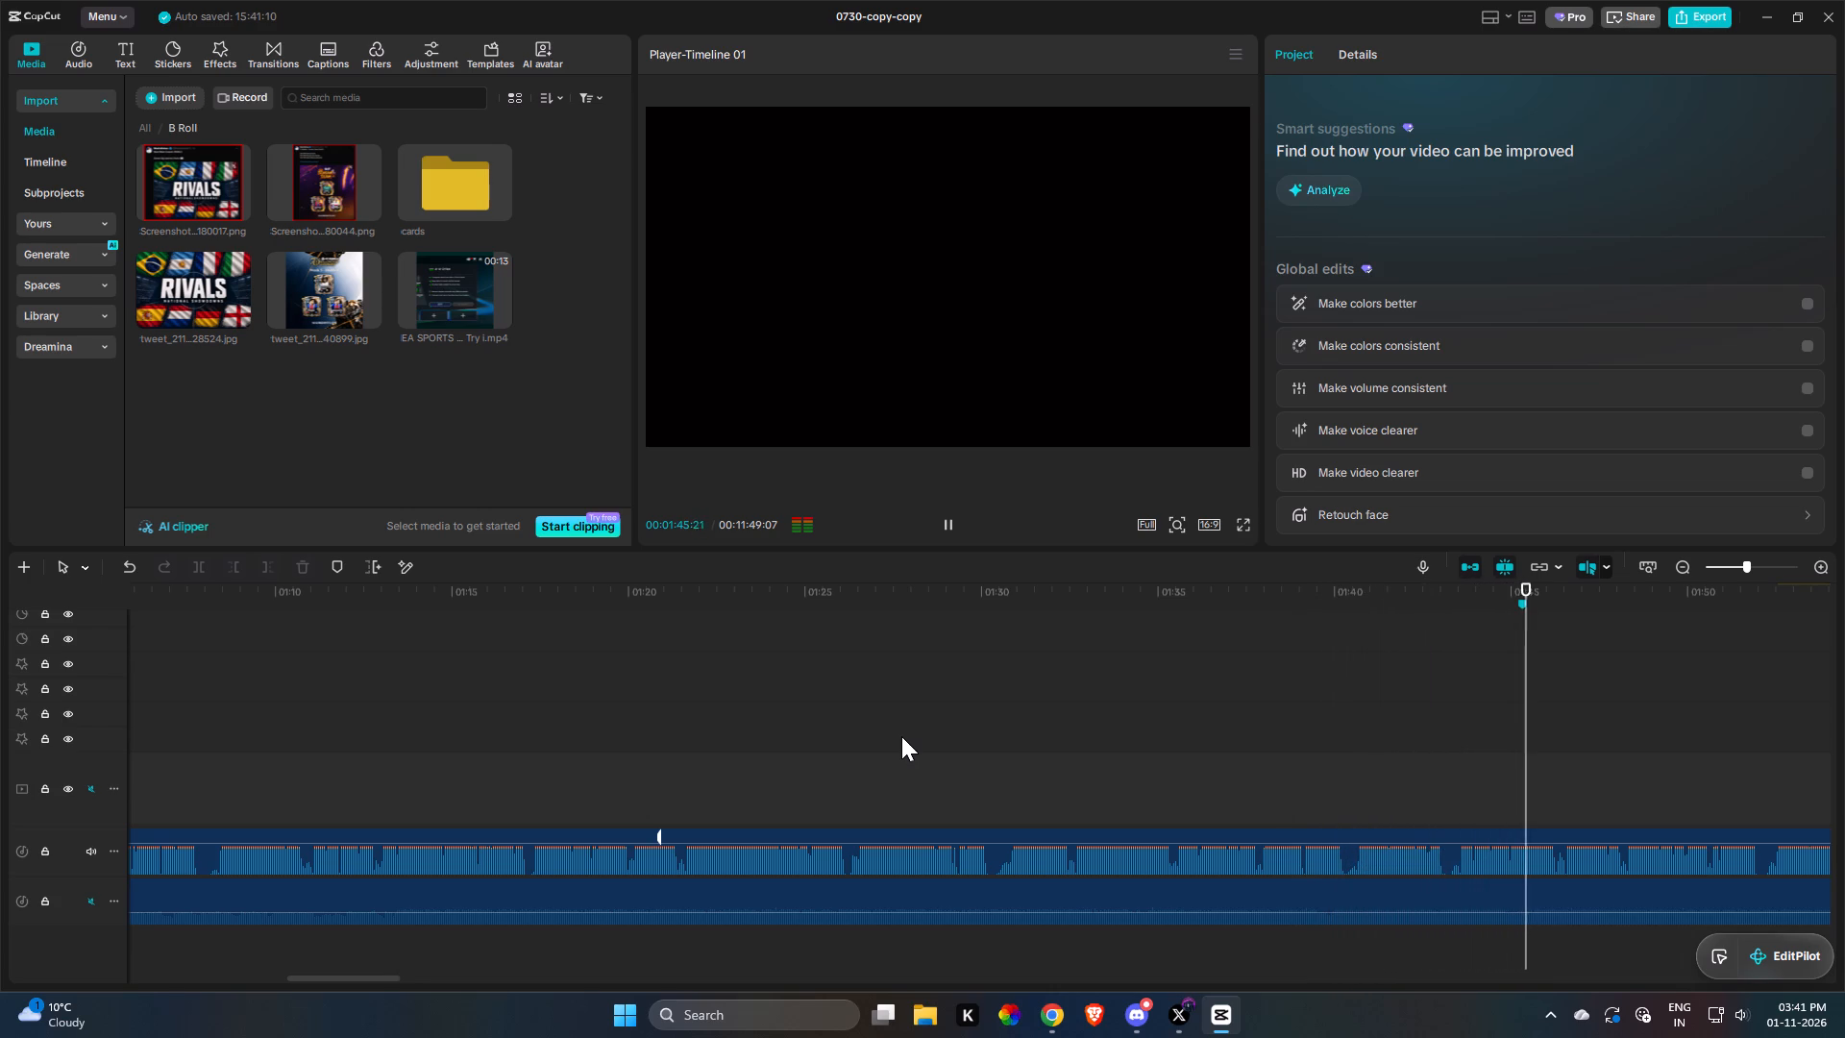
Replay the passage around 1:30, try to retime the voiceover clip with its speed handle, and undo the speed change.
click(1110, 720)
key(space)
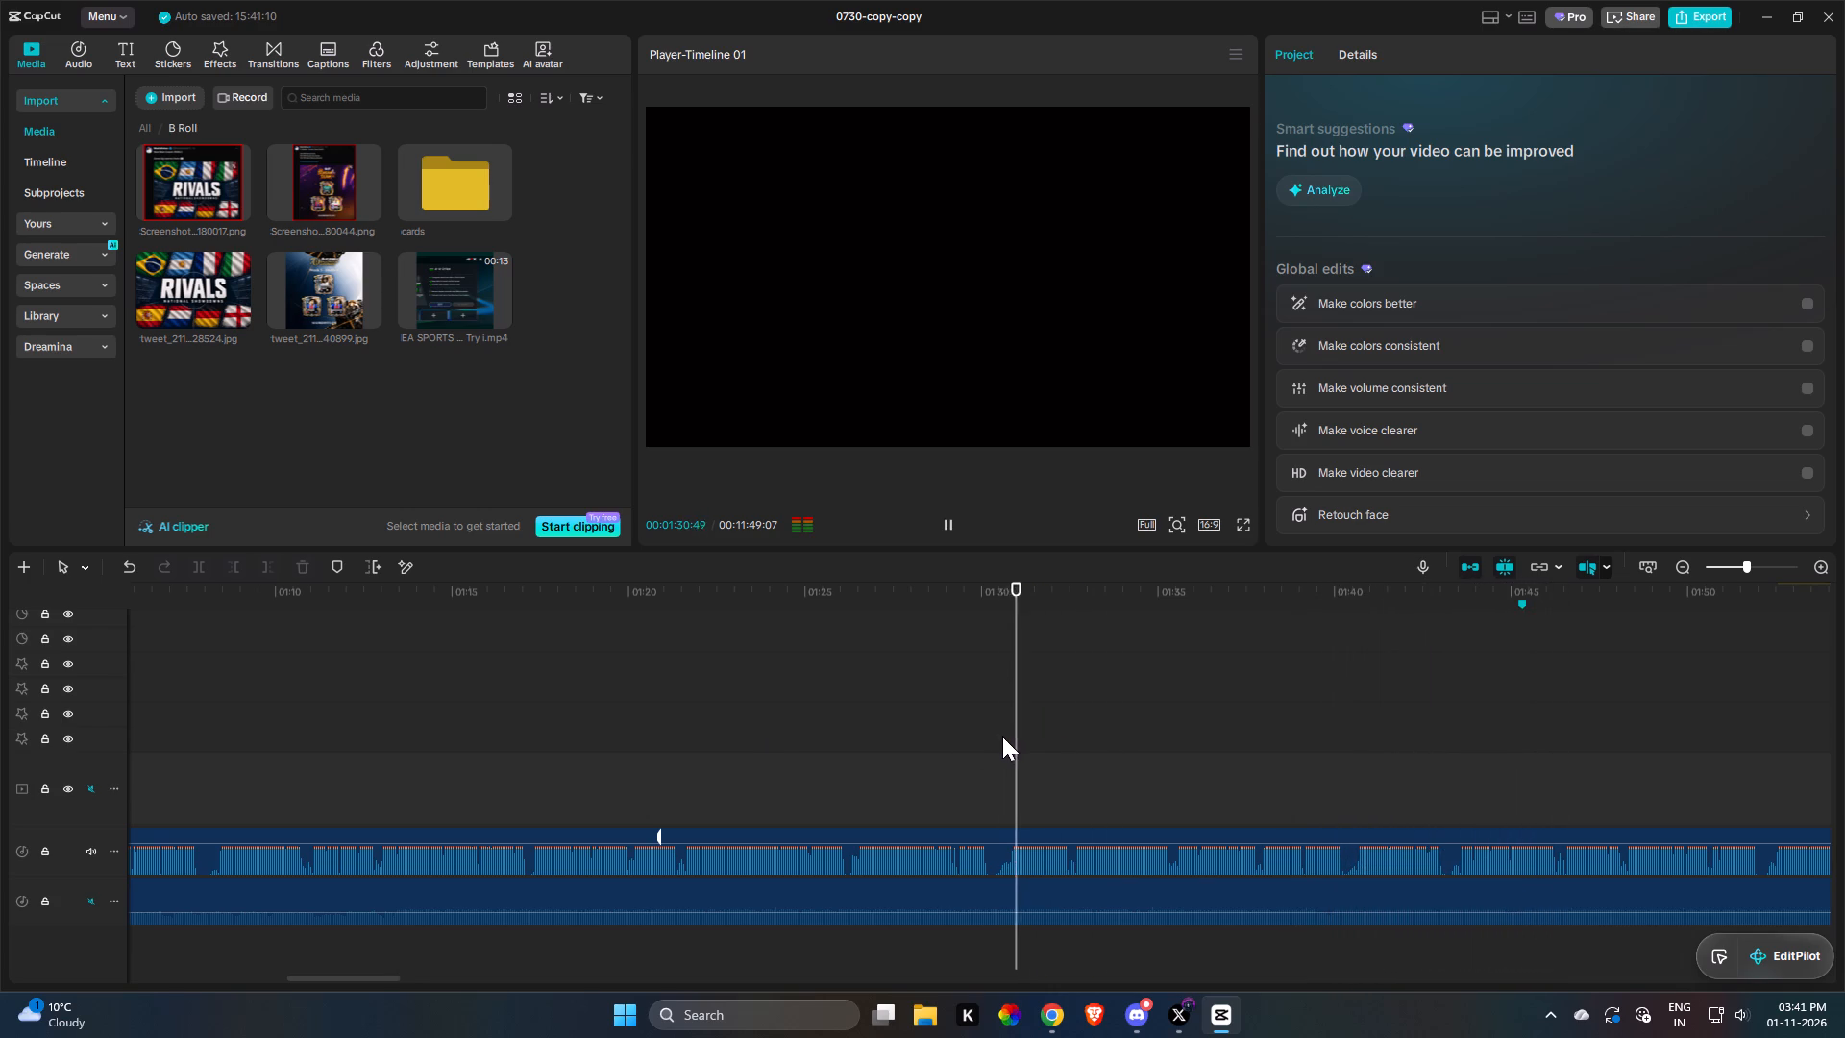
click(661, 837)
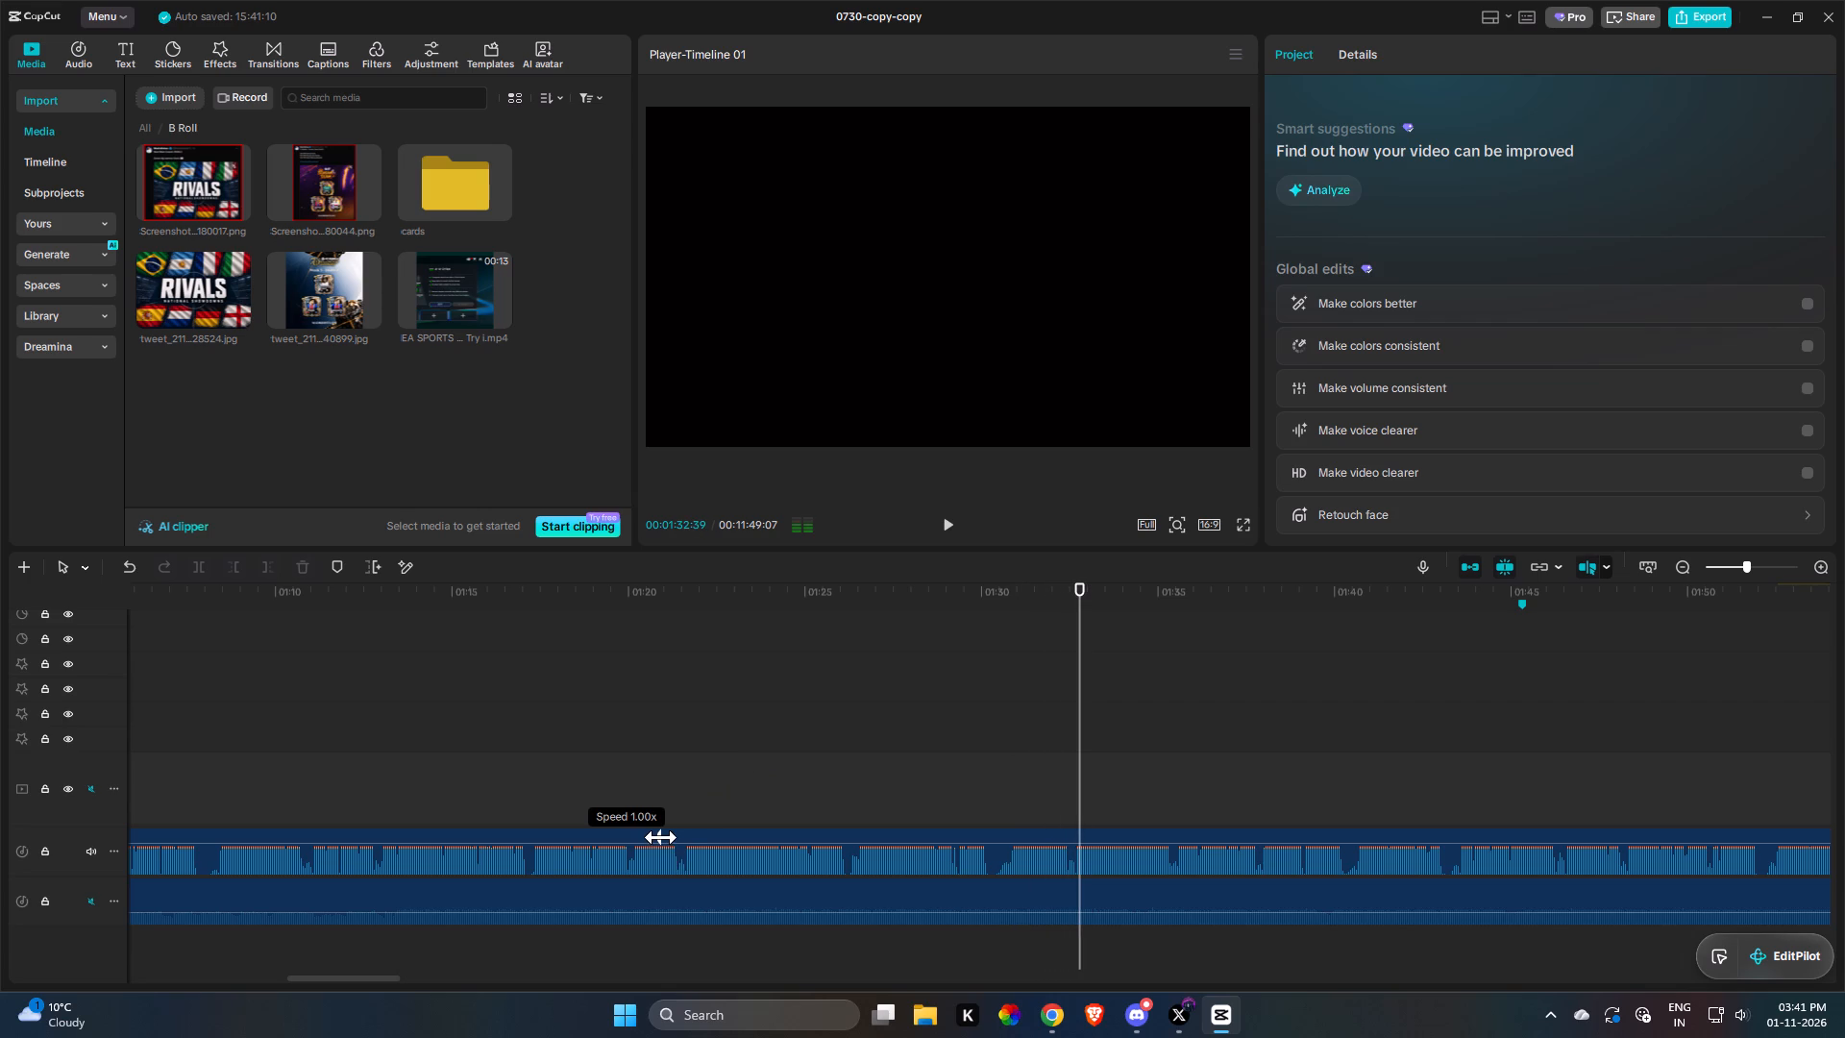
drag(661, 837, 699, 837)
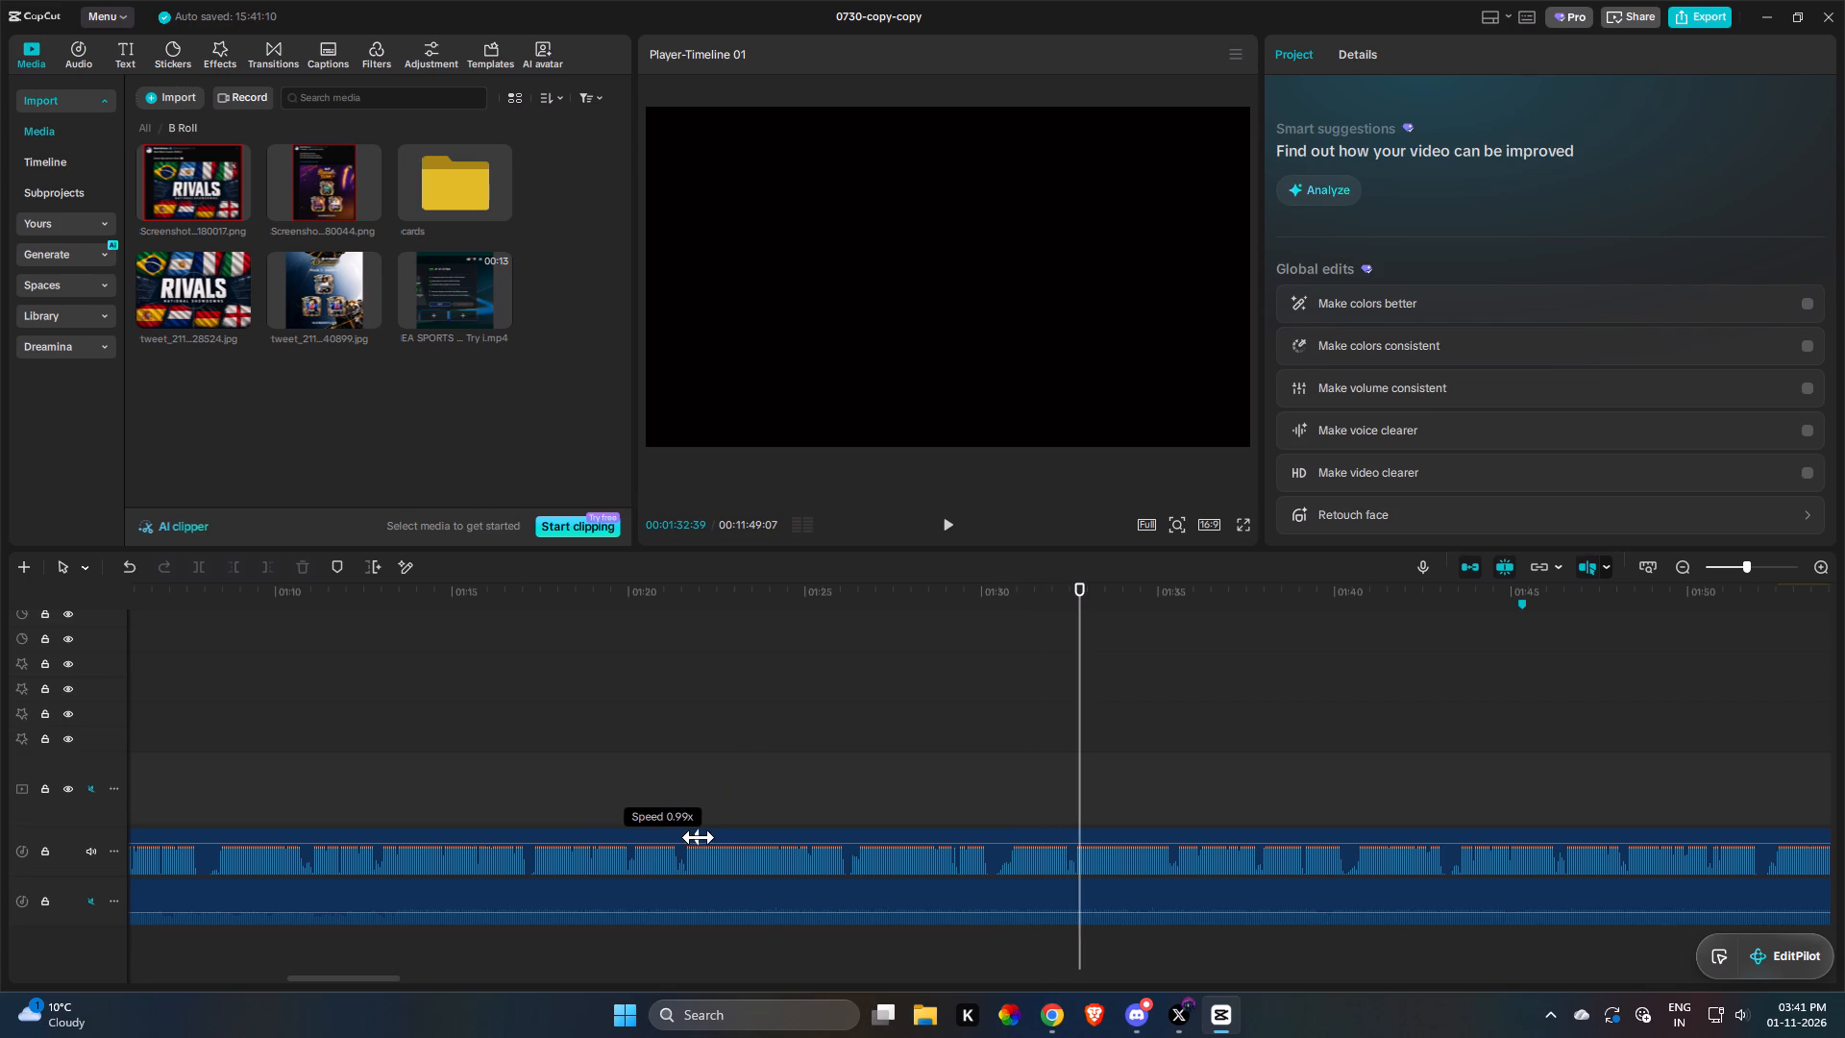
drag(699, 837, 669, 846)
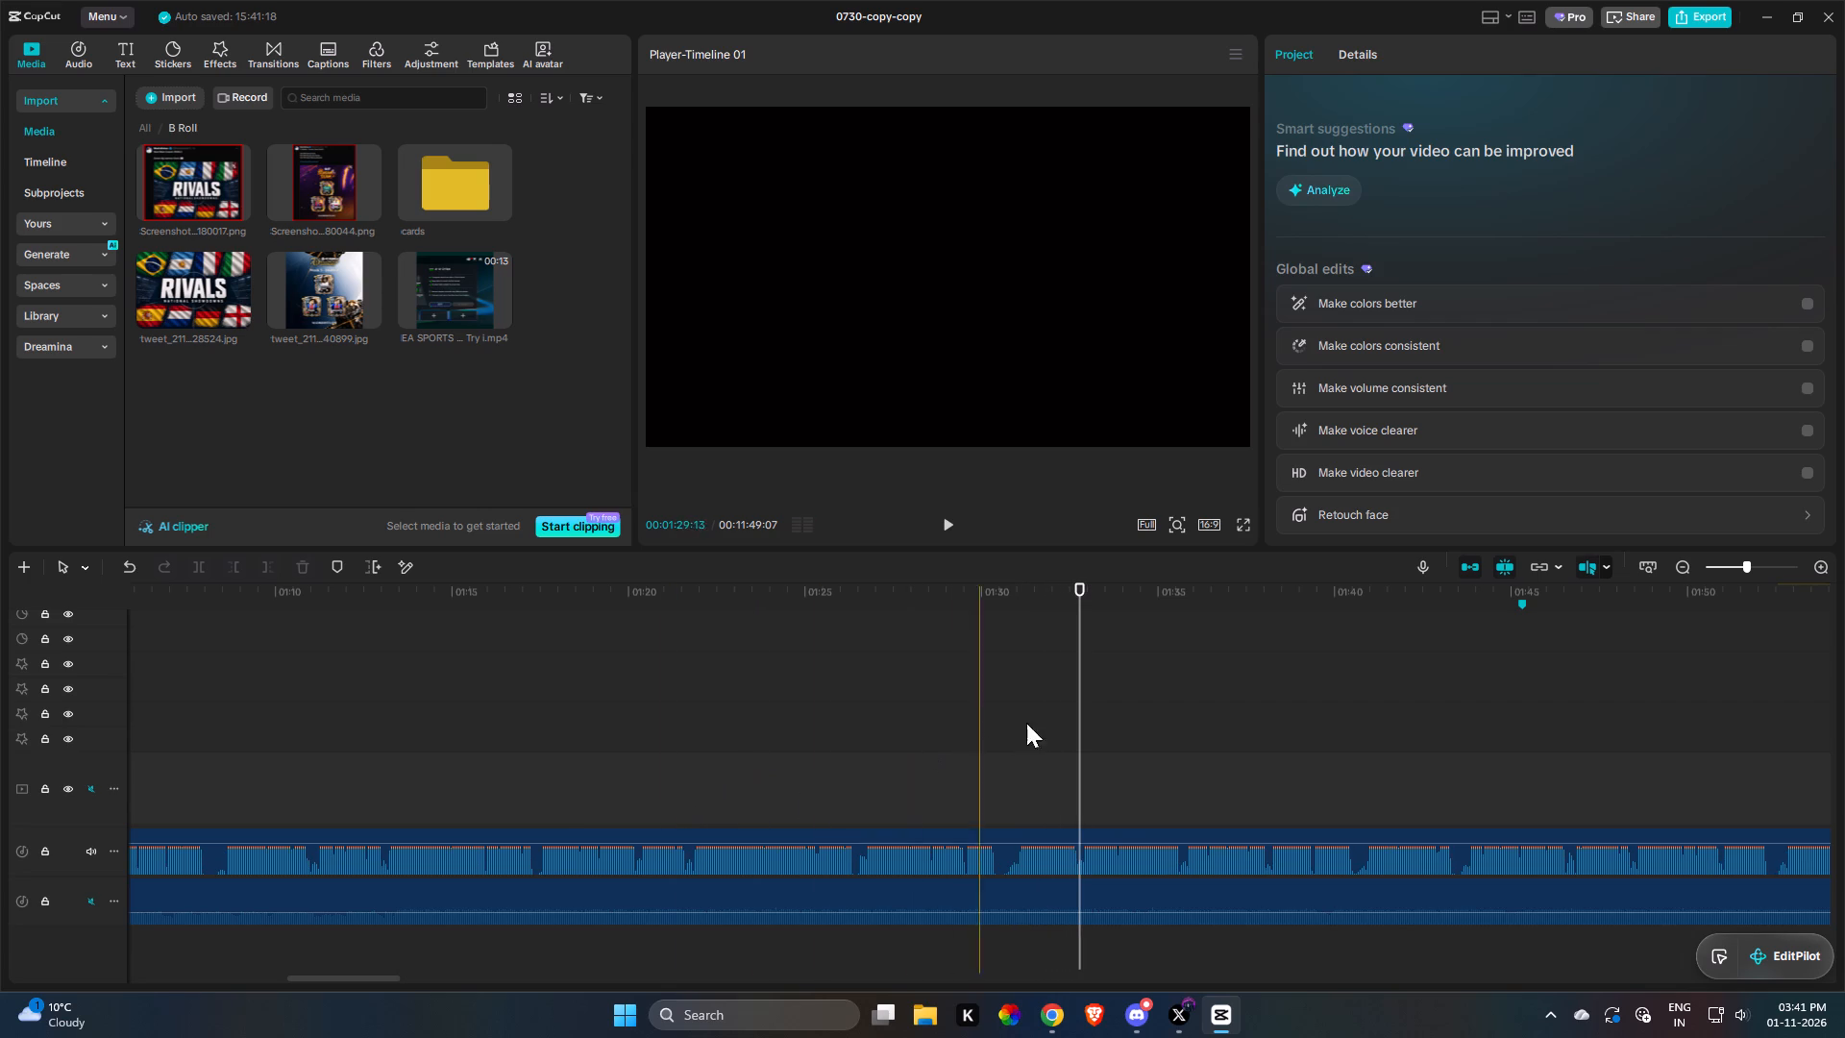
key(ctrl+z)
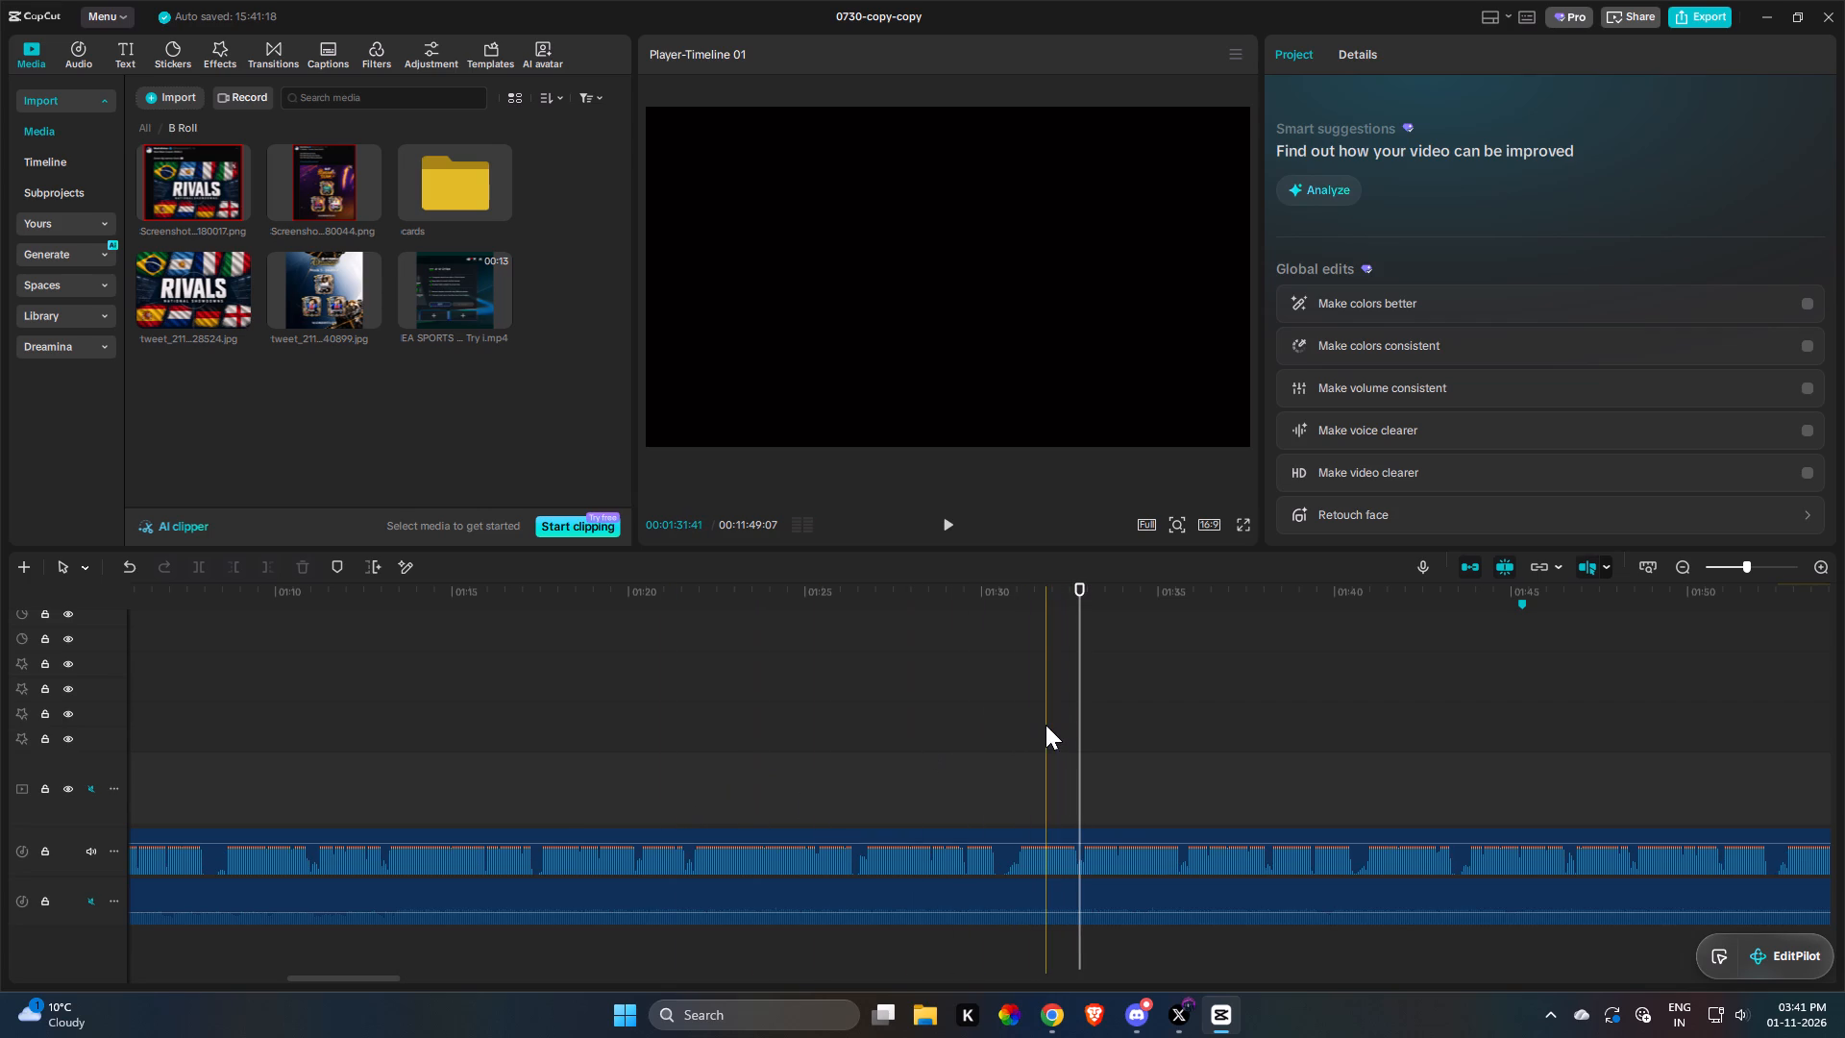
Play the voiceover from about 1:30 past the marker to about 2:17, pausing along the way to review the narration.
click(1002, 735)
key(space)
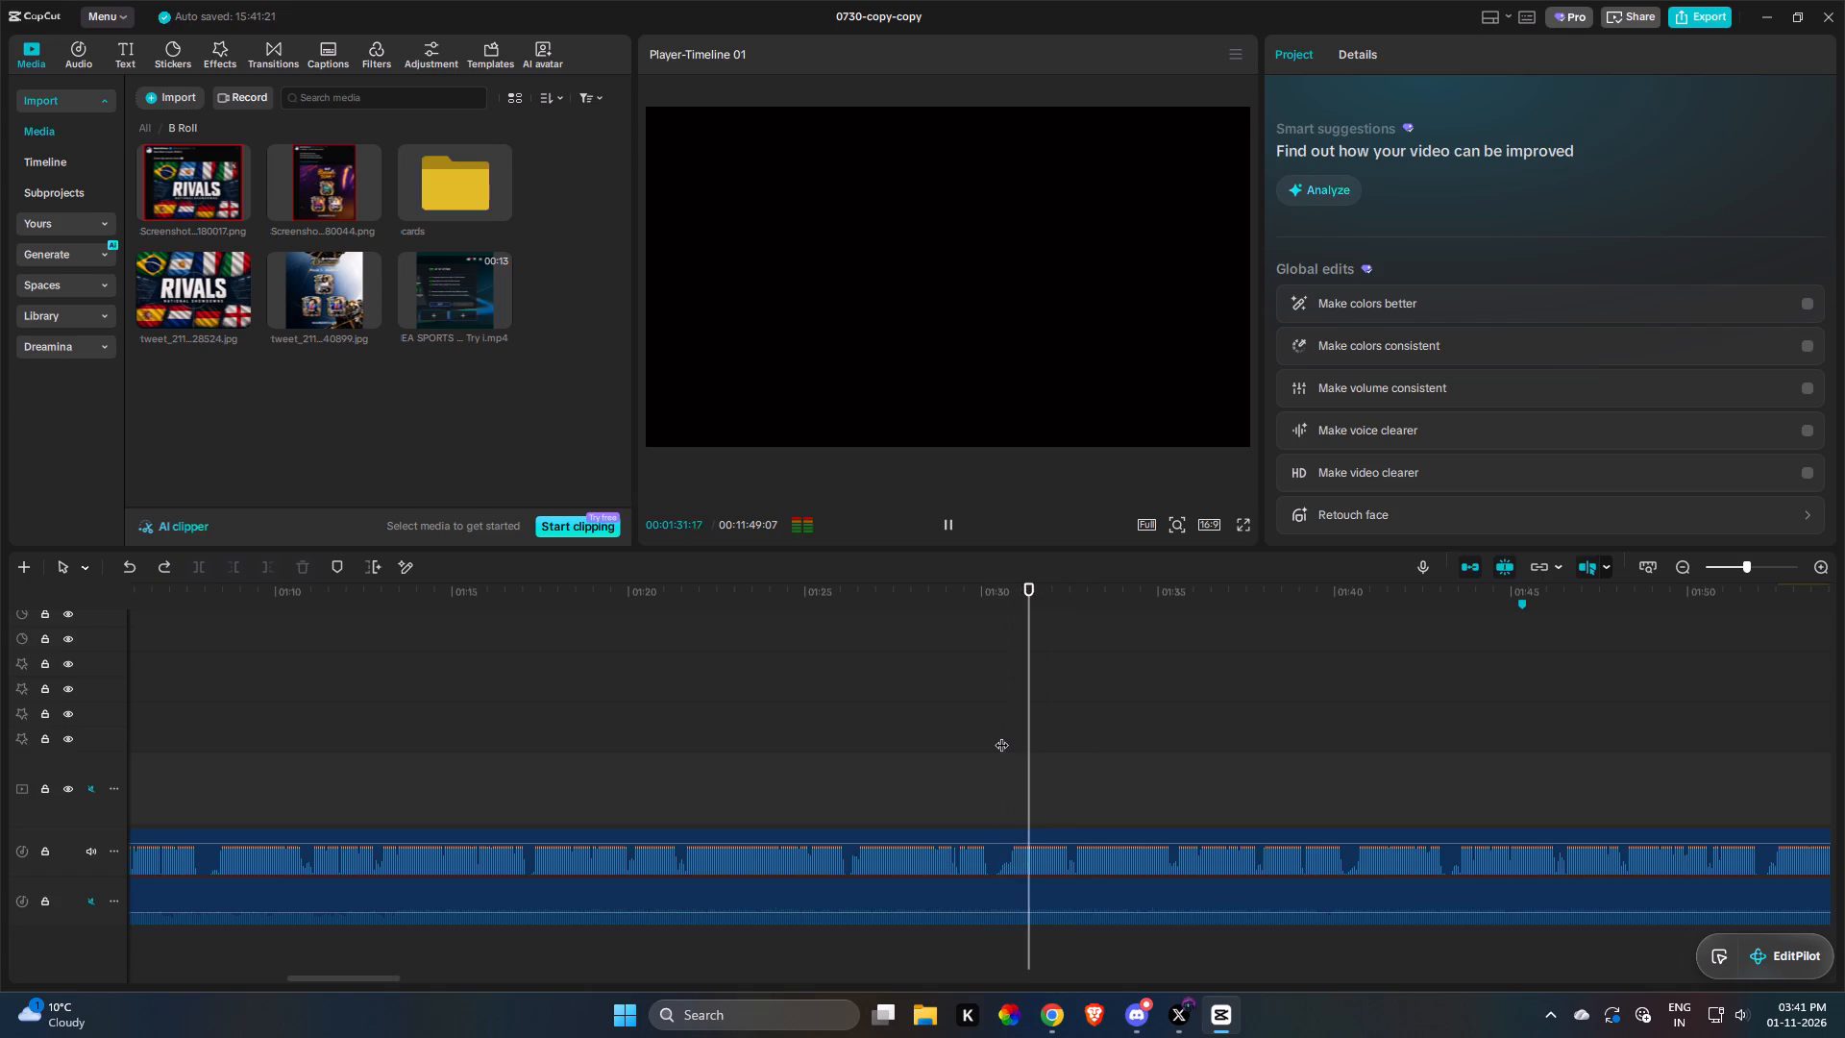
click(1676, 563)
drag(1071, 807, 1110, 832)
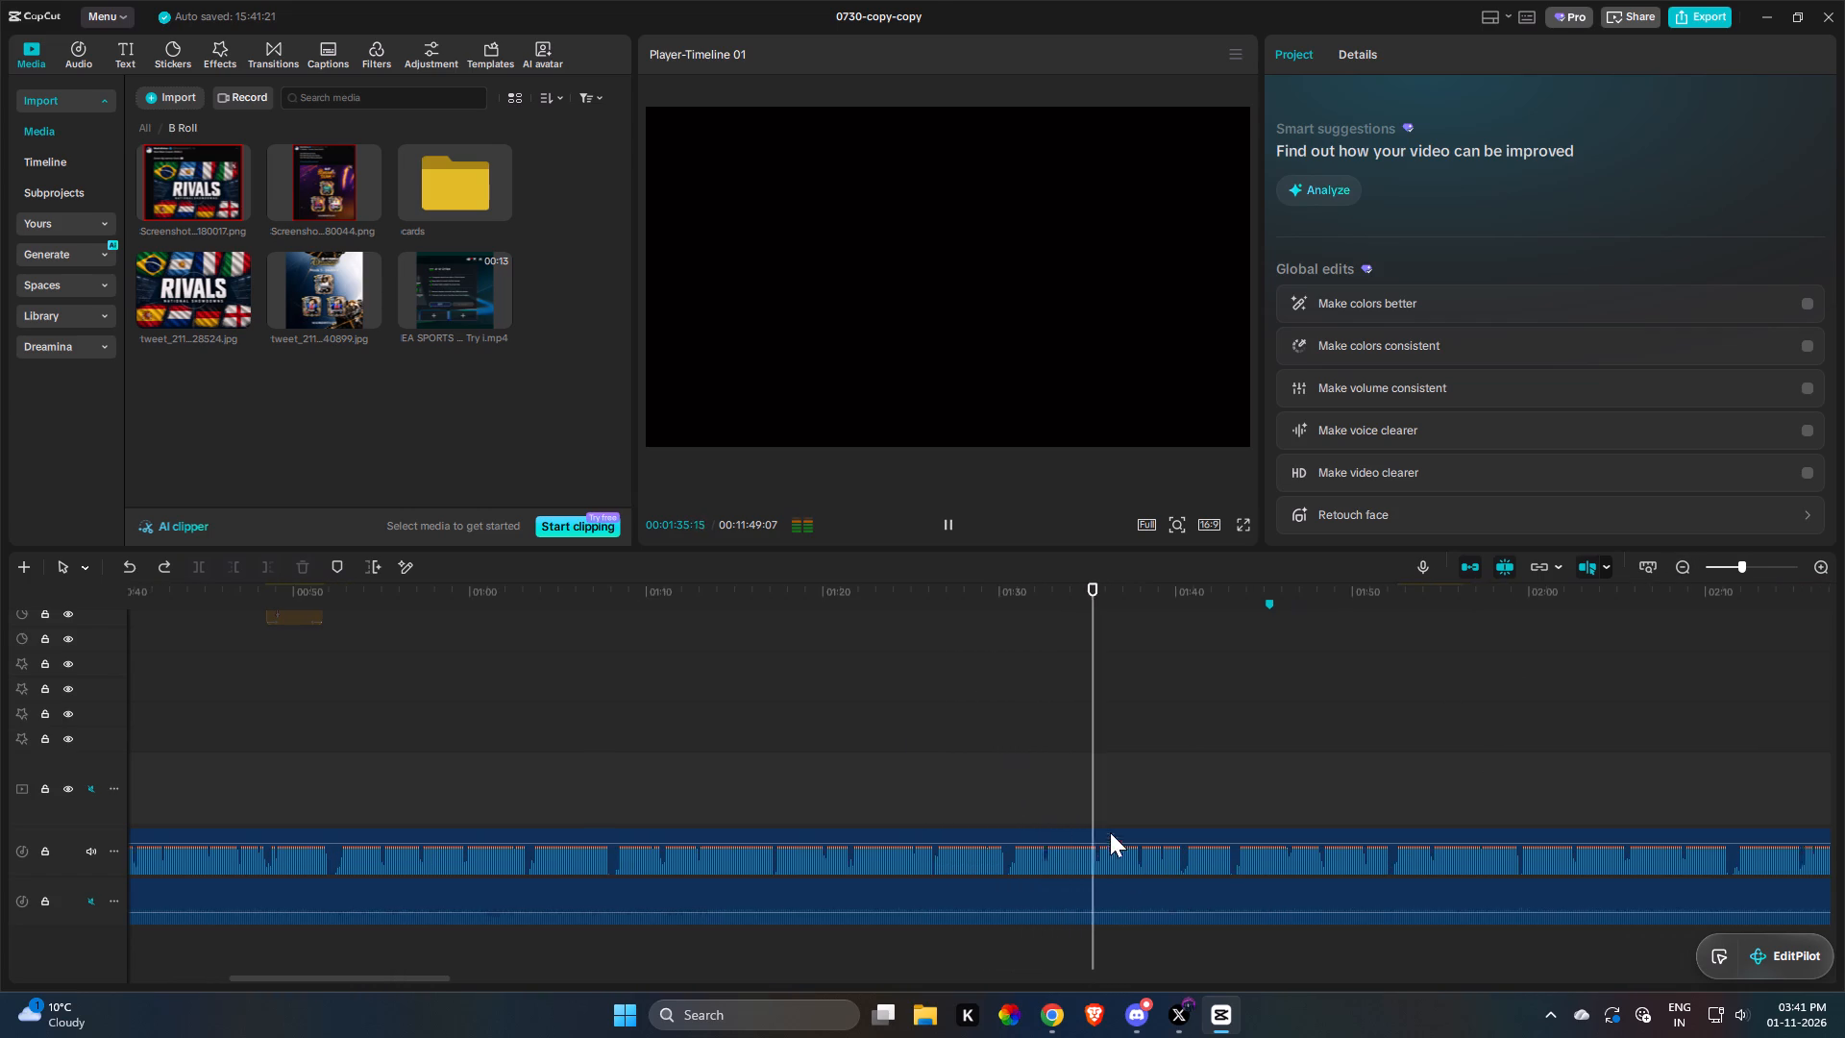
drag(1110, 832, 1055, 765)
drag(934, 705, 916, 709)
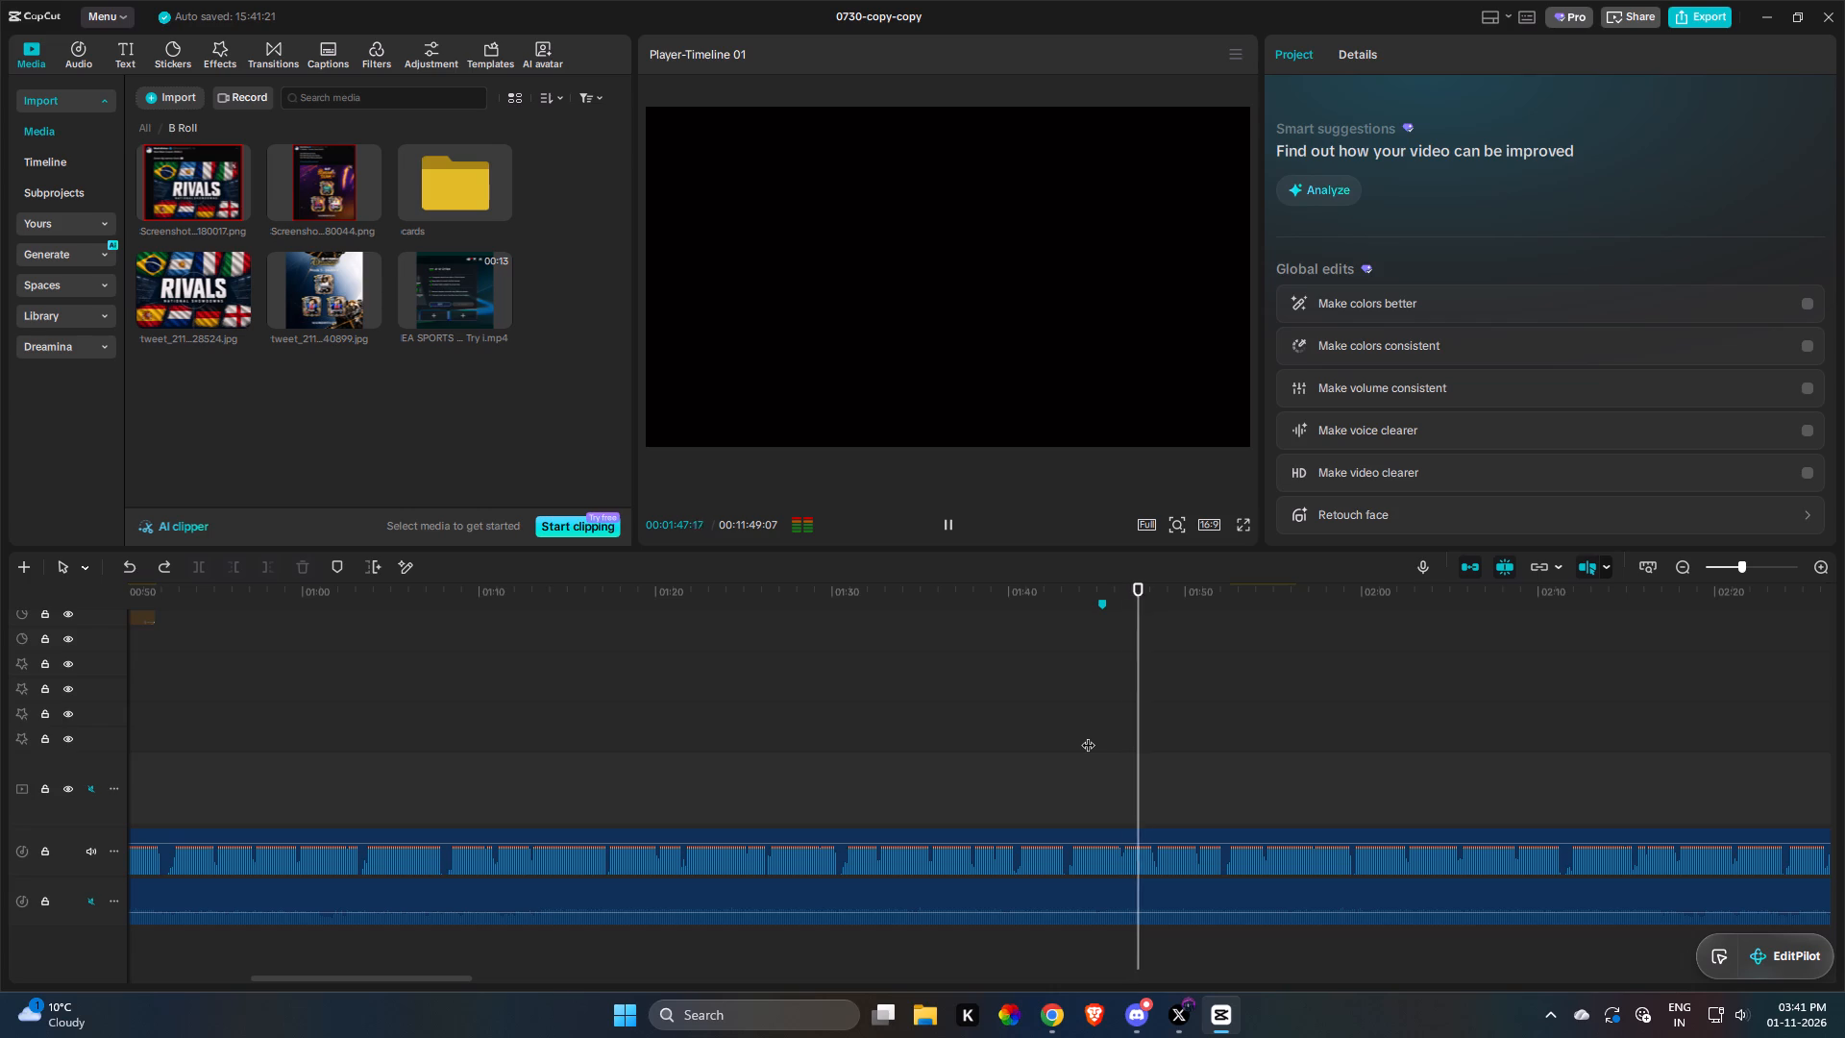
key(space)
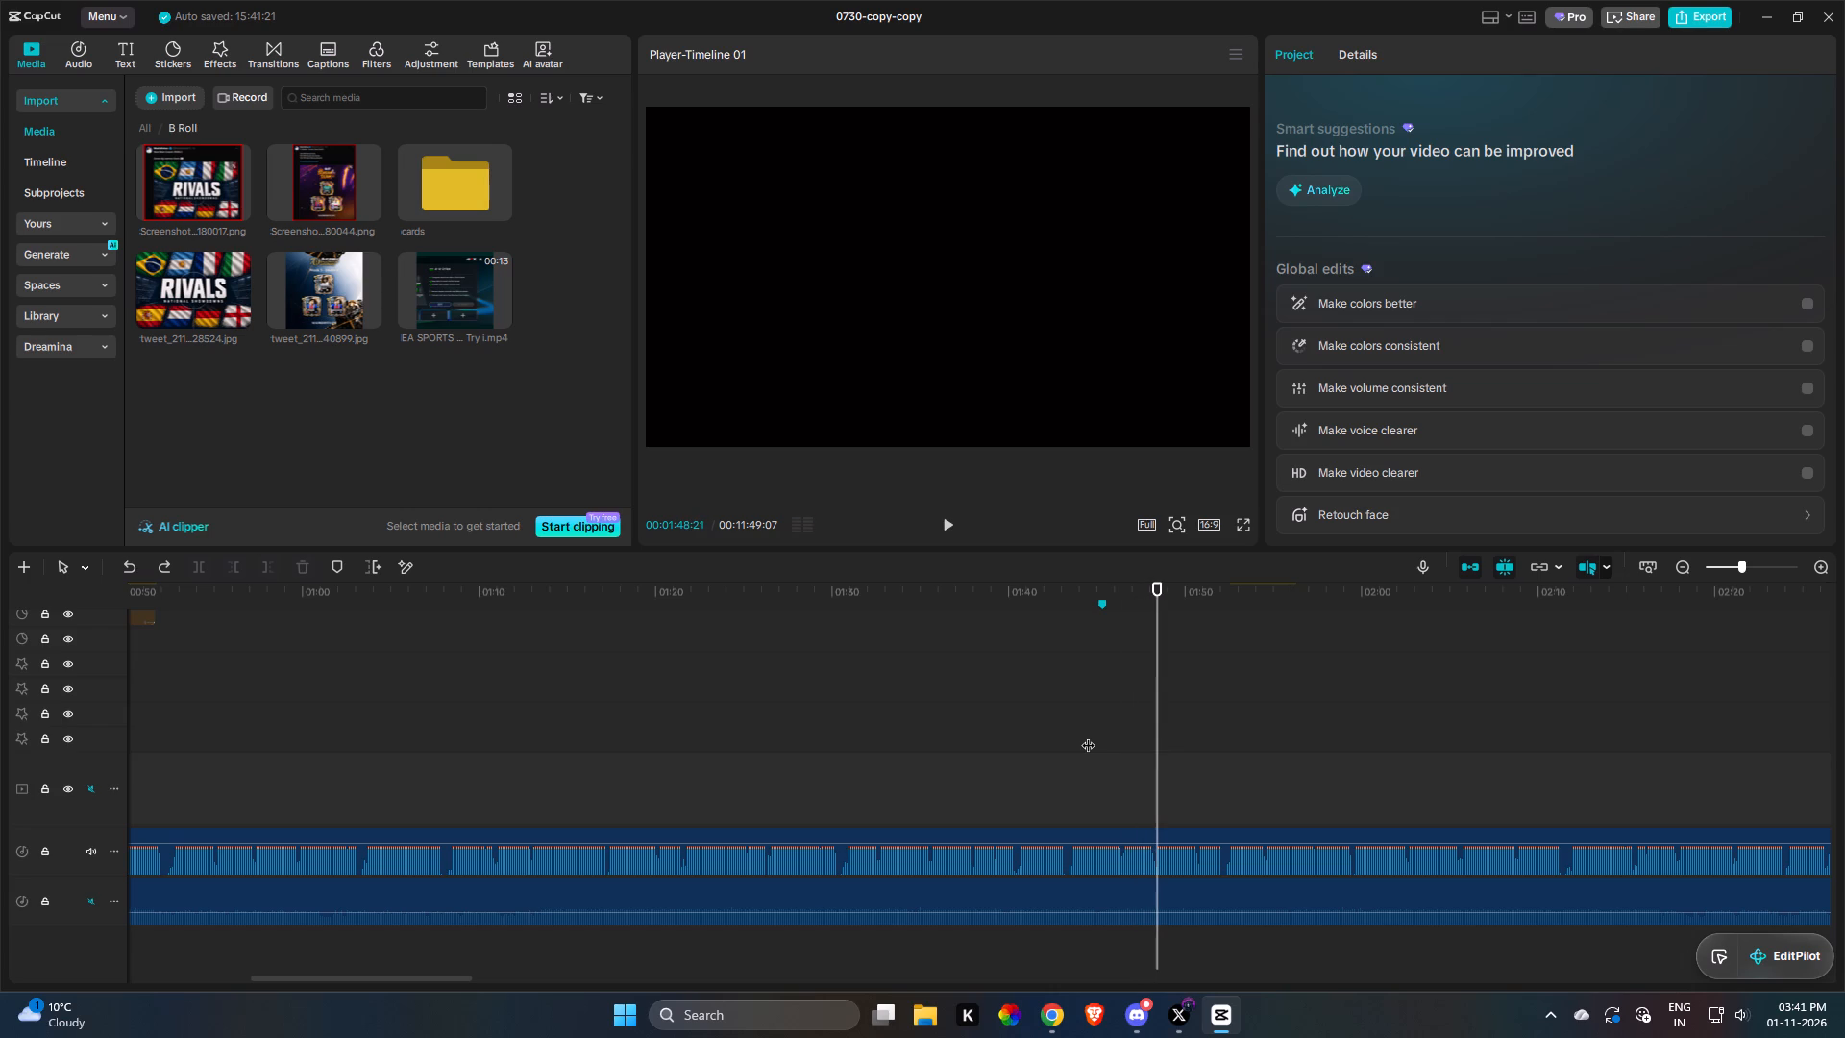
key(space)
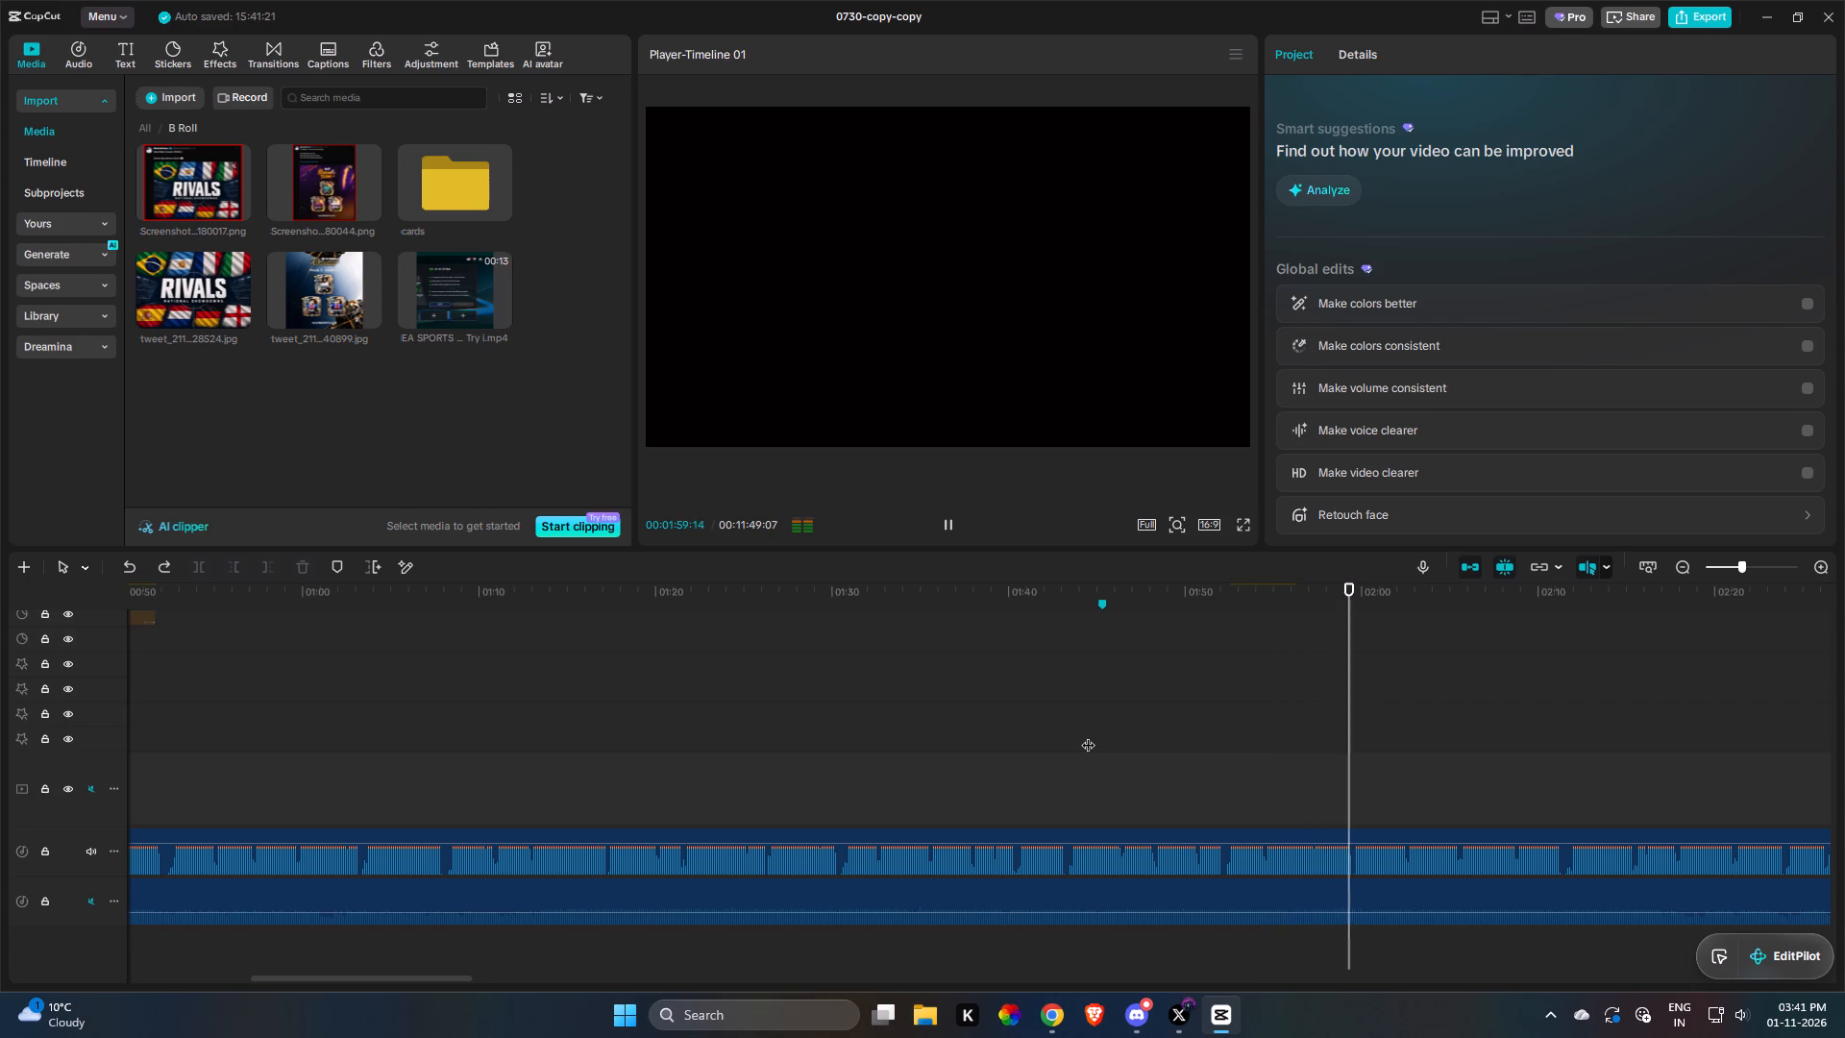
key(space)
key(space)
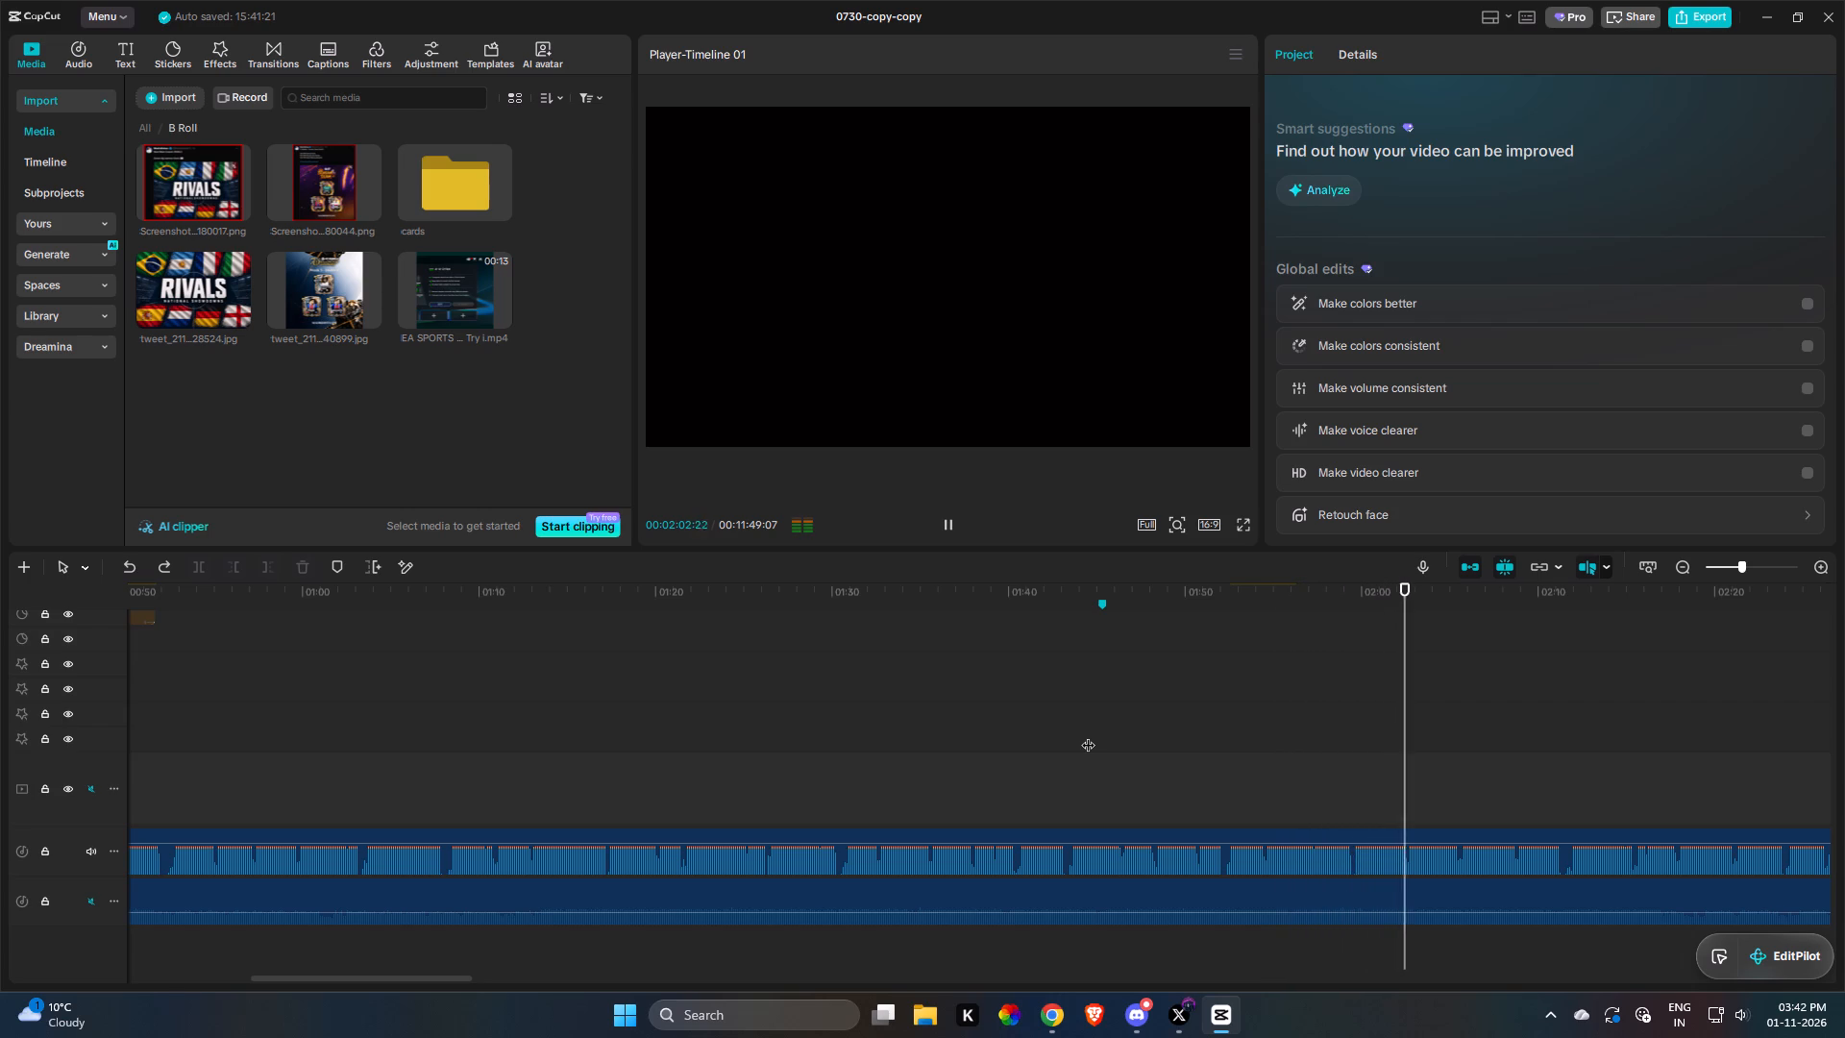
key(space)
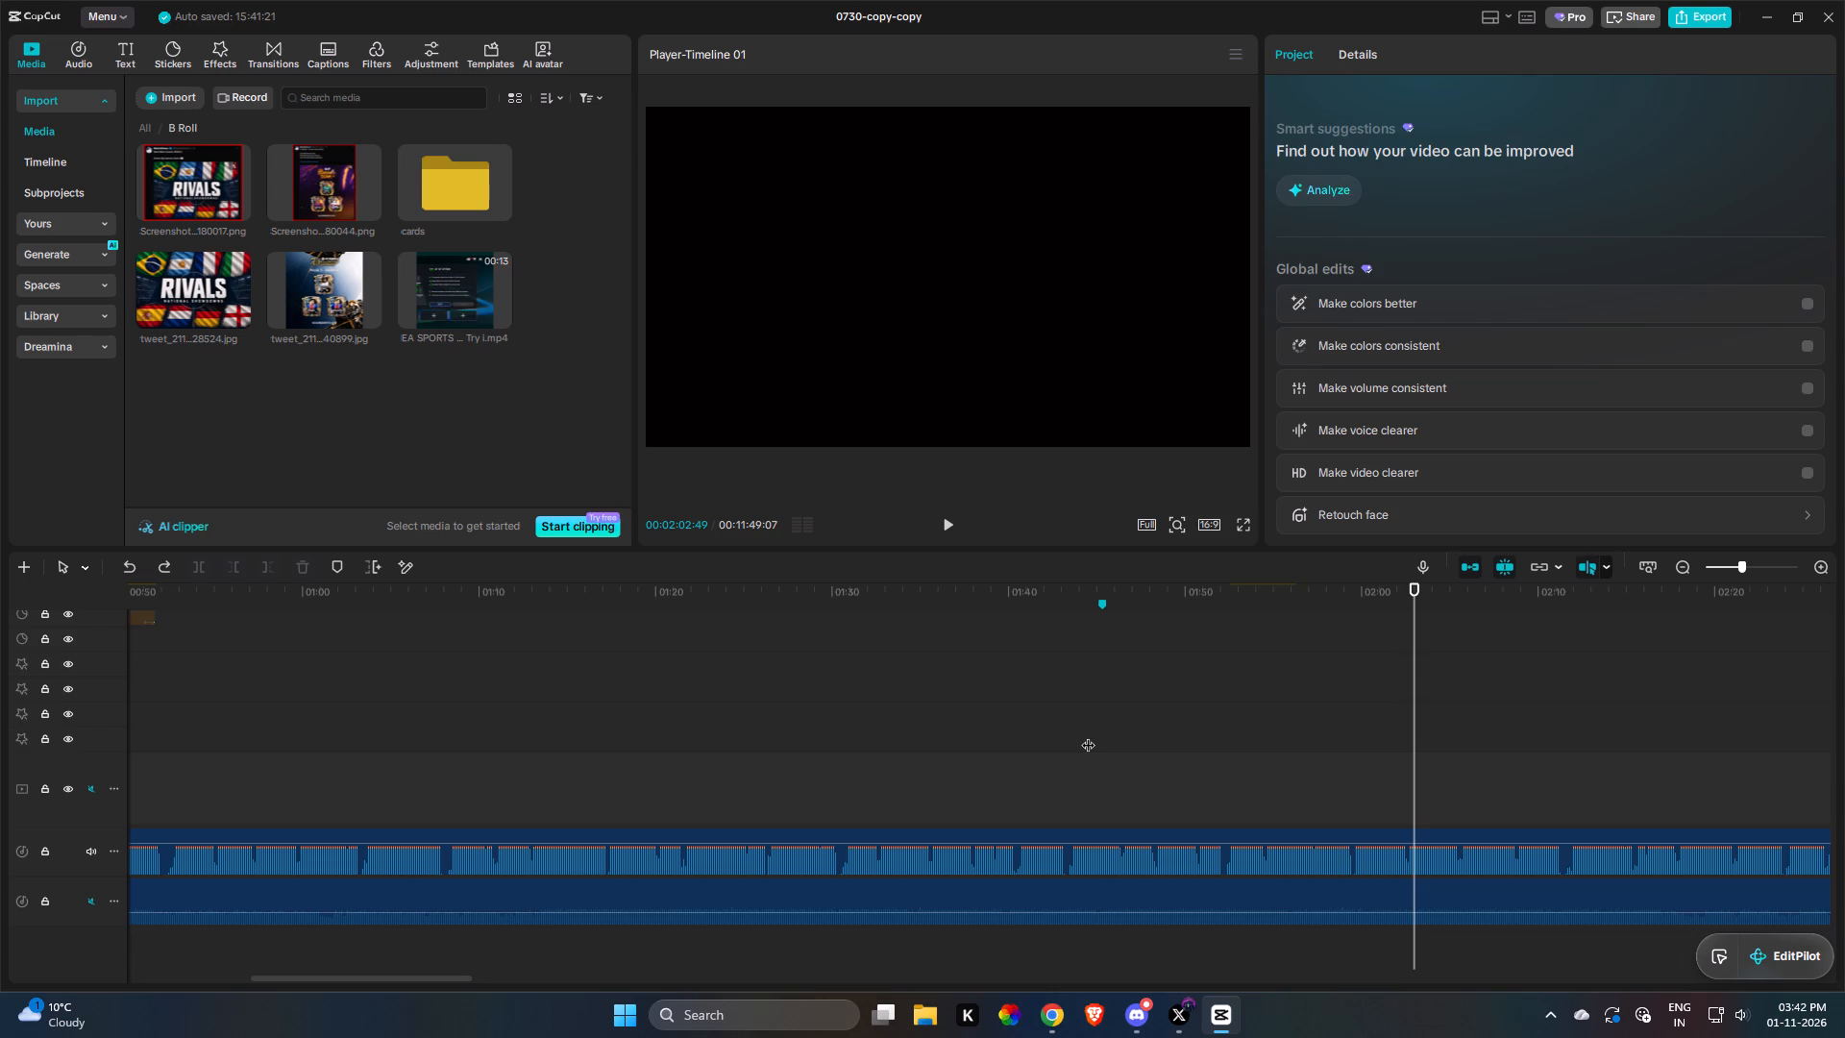
key(space)
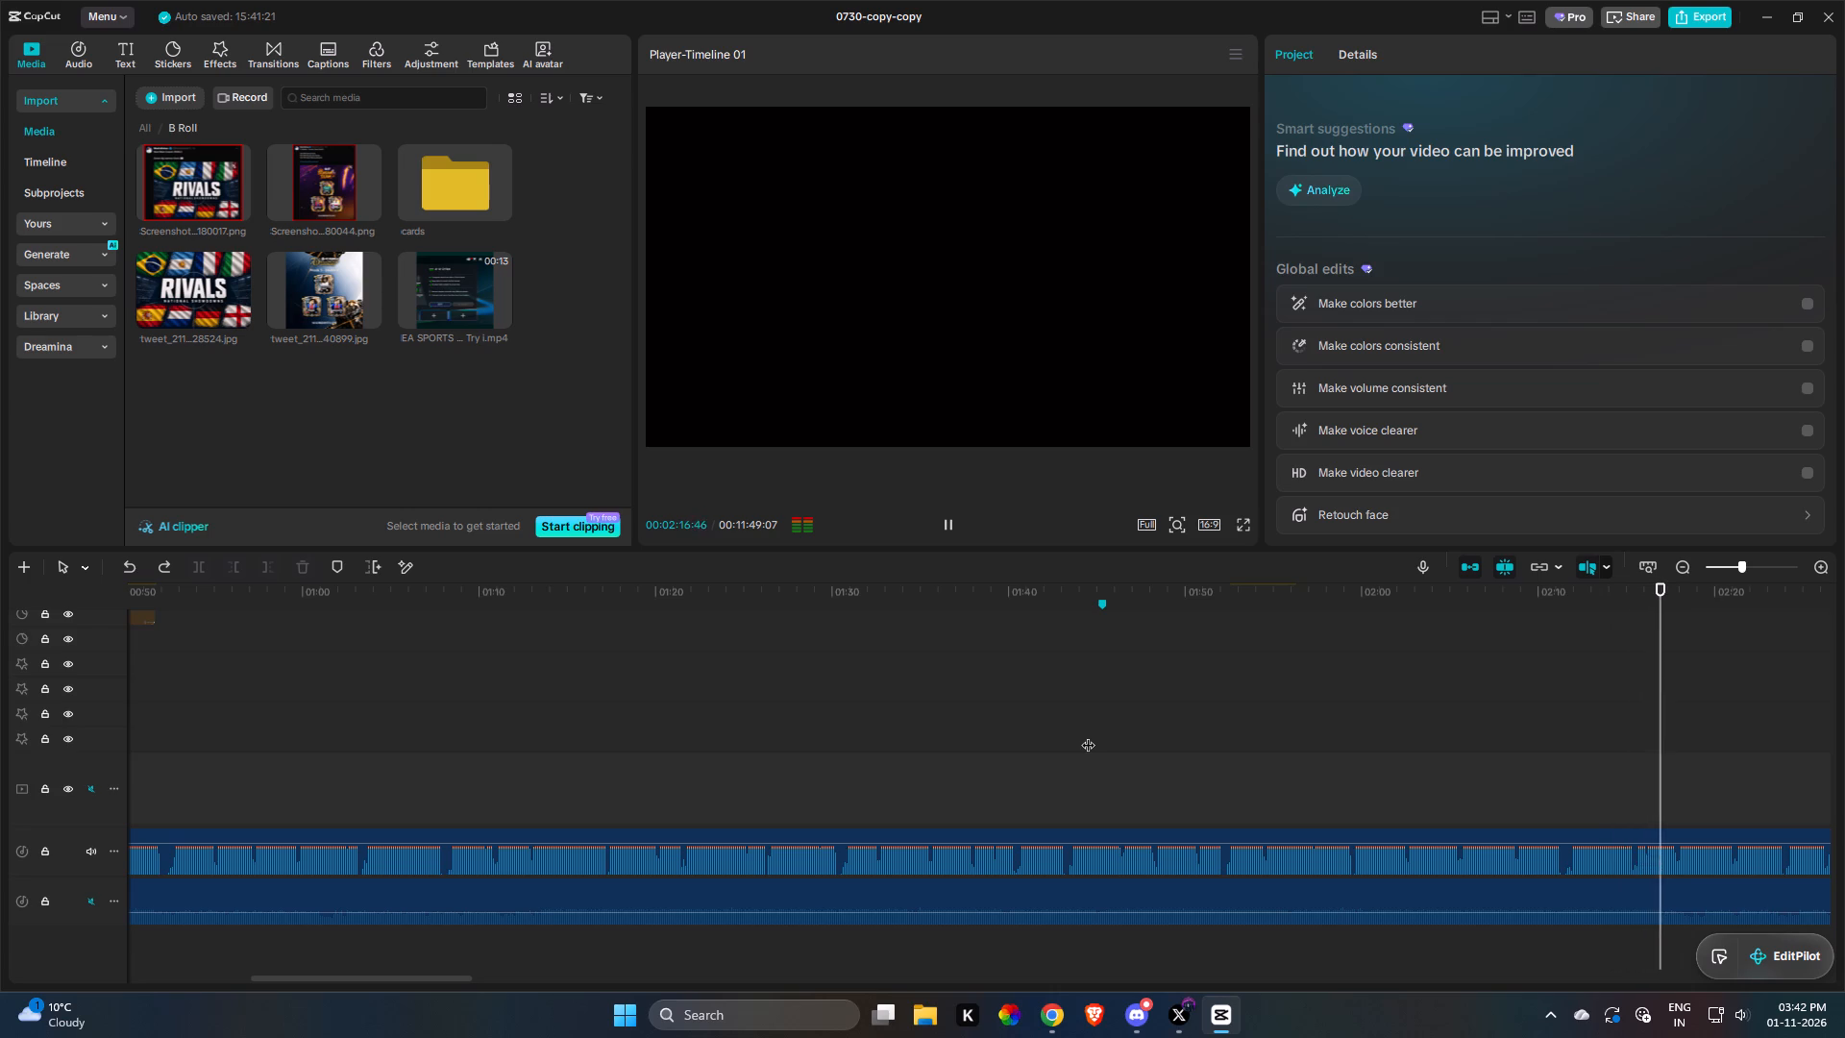
key(space)
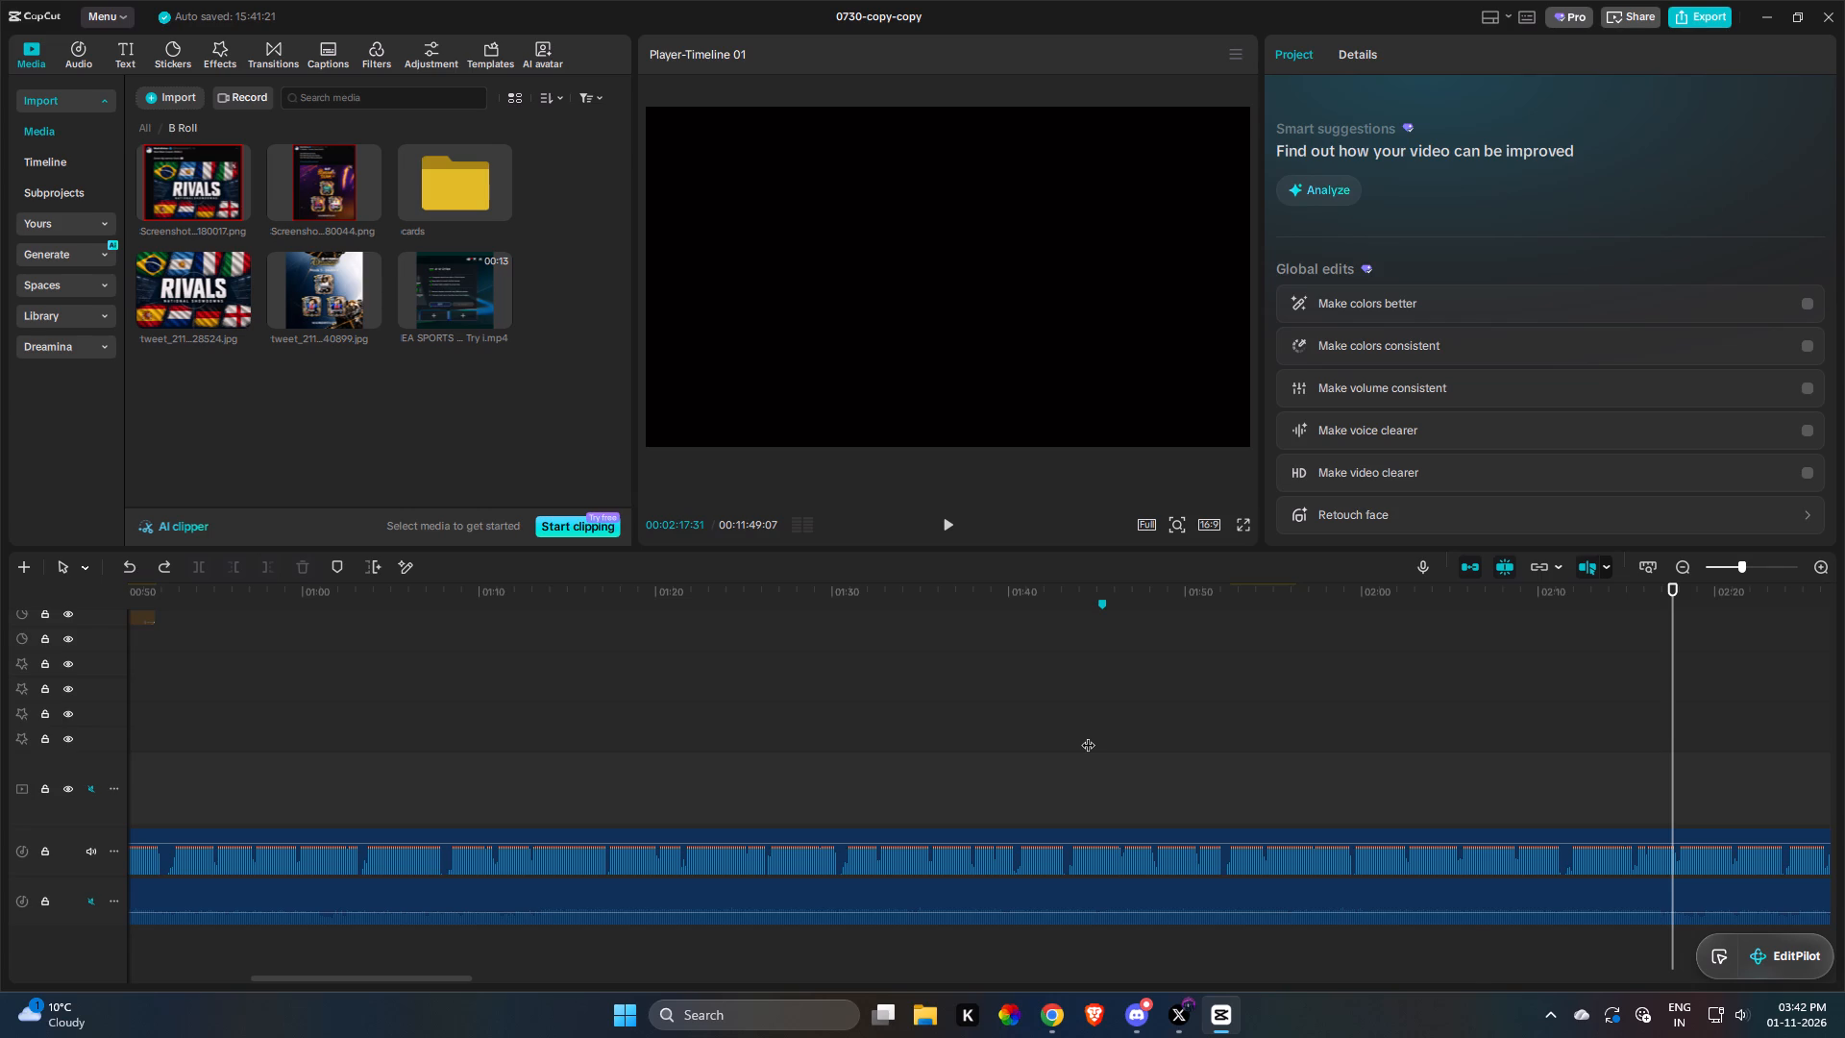
Replay the voiceover from about 2:05 to 2:39 with pauses, and recheck the passage around 2:33 to 2:35.
click(1475, 732)
key(space)
key(space)
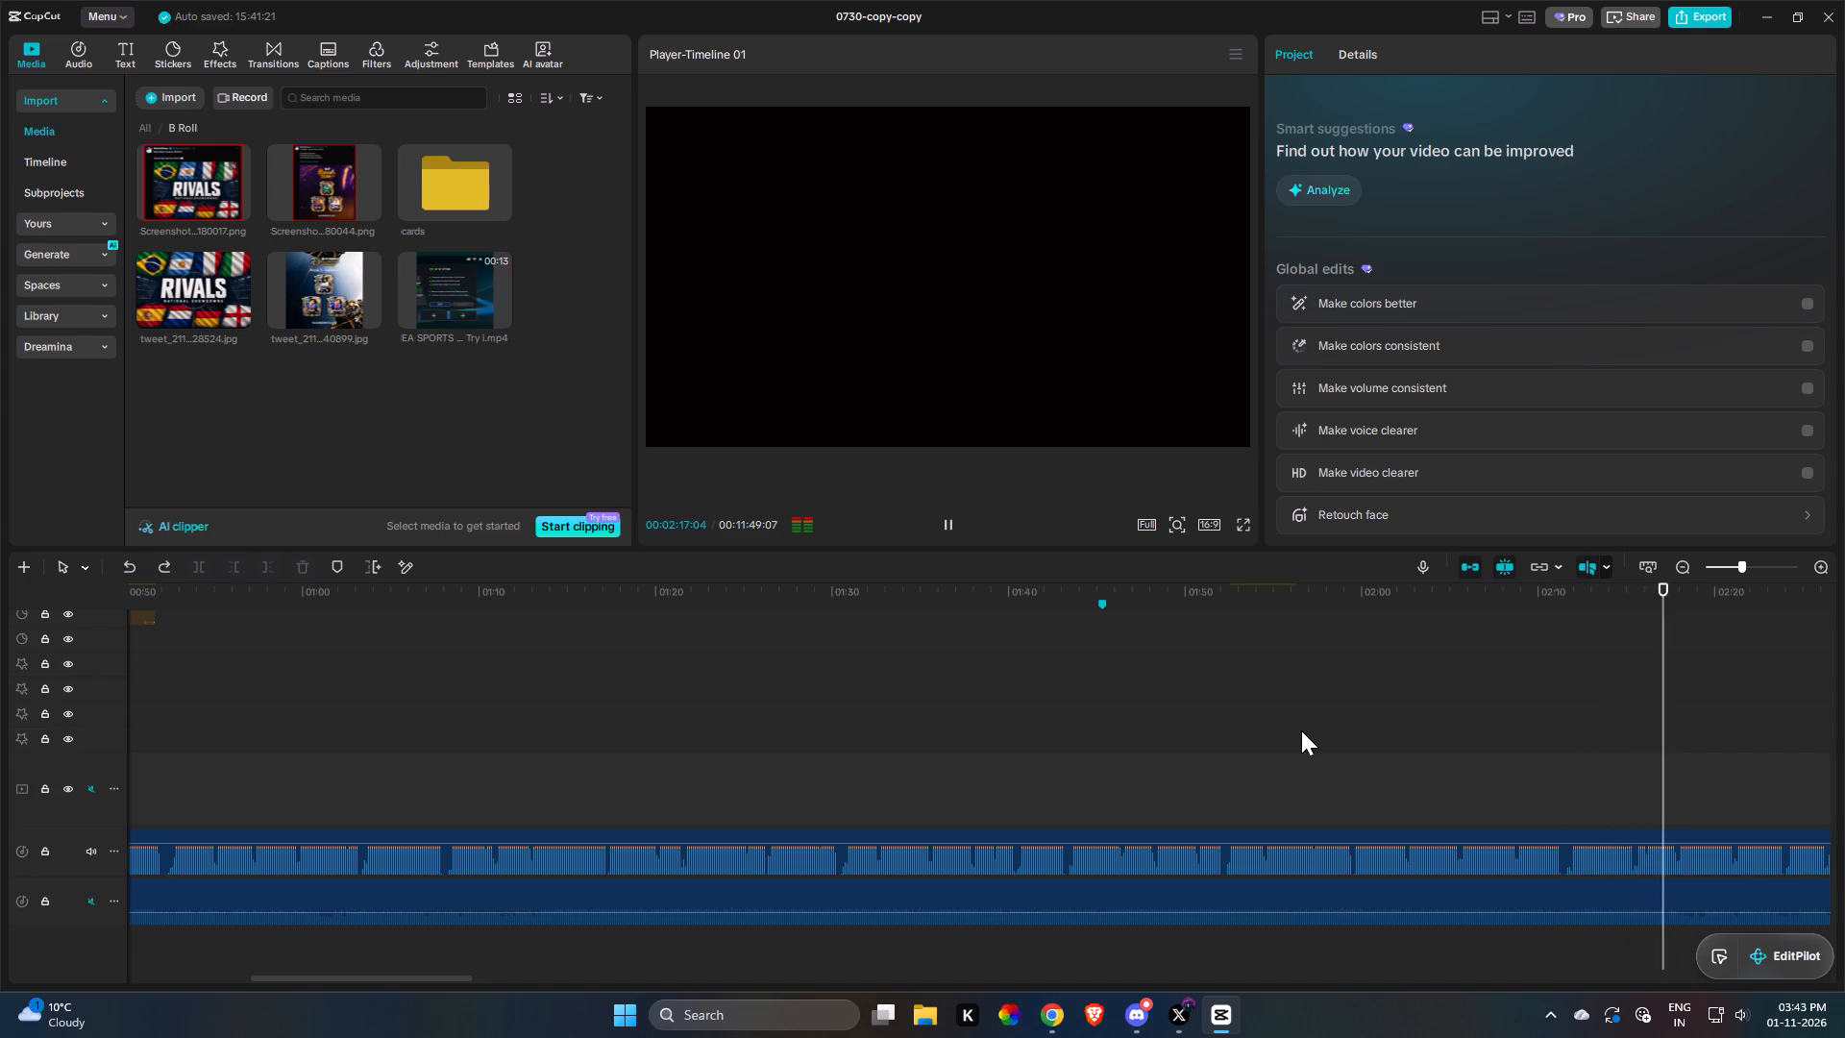
key(space)
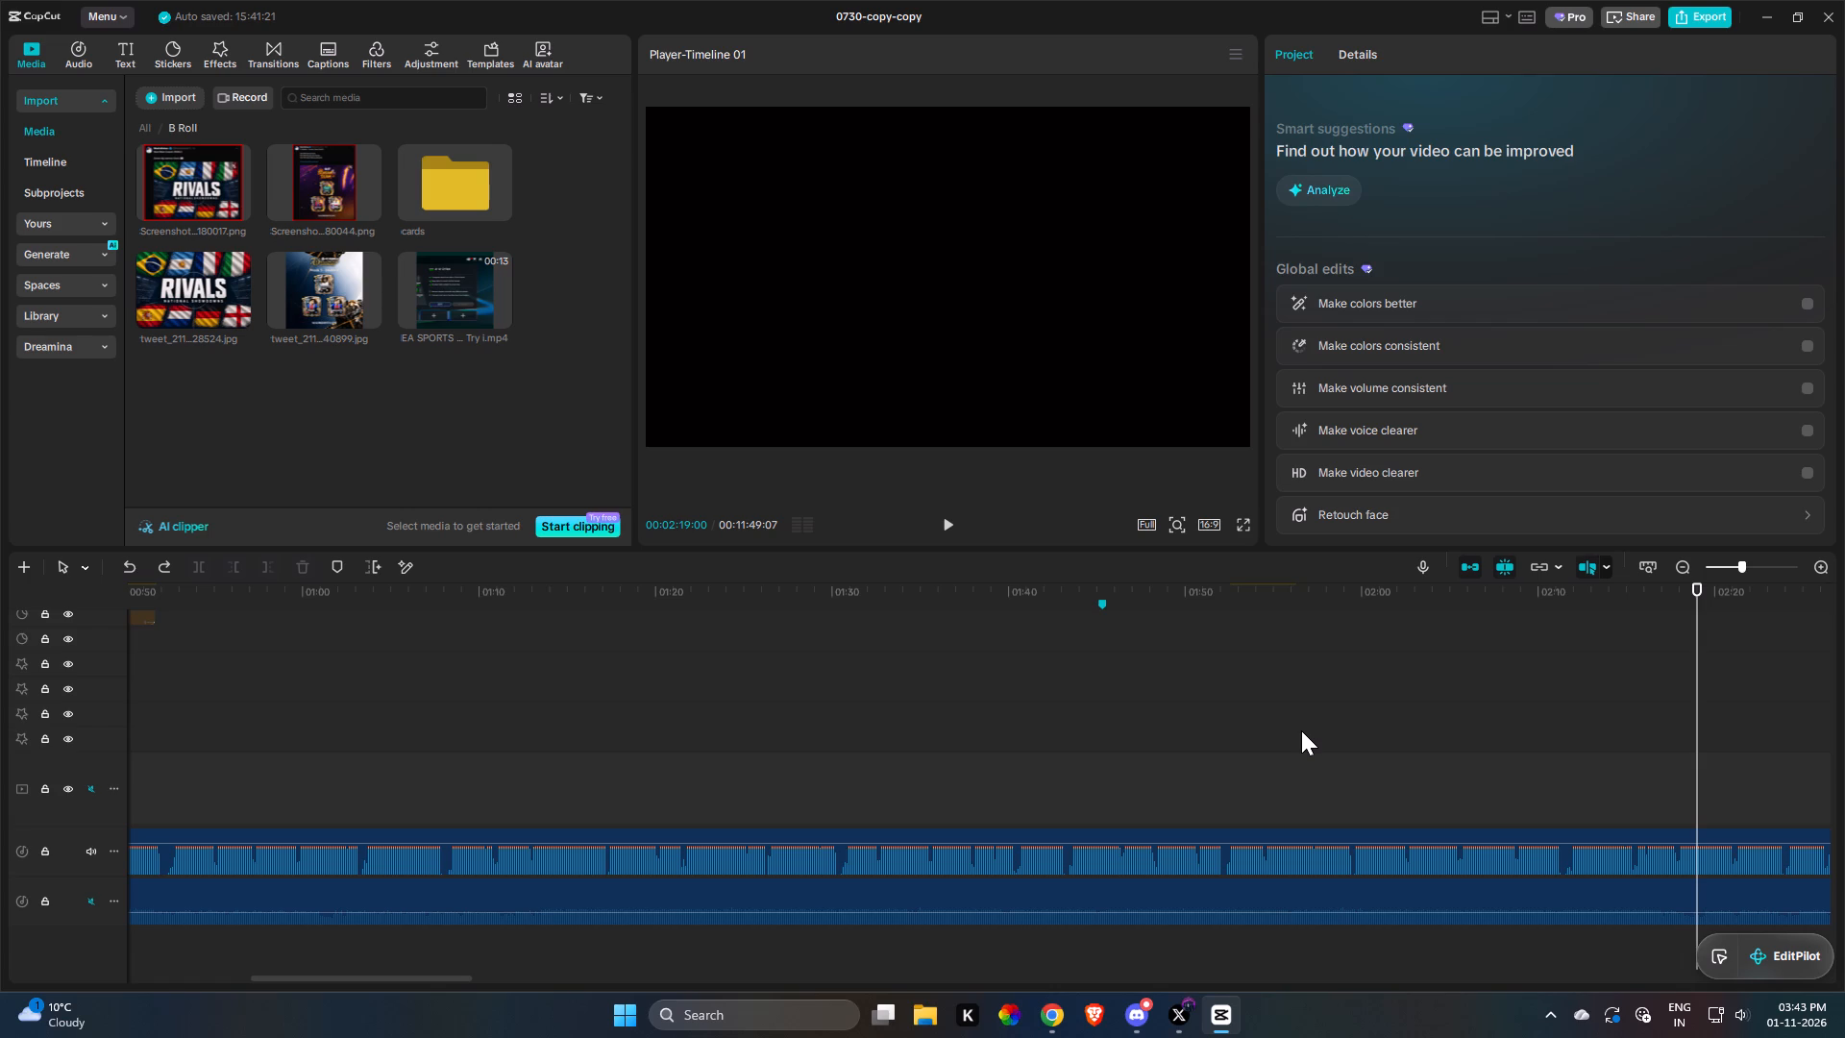
key(space)
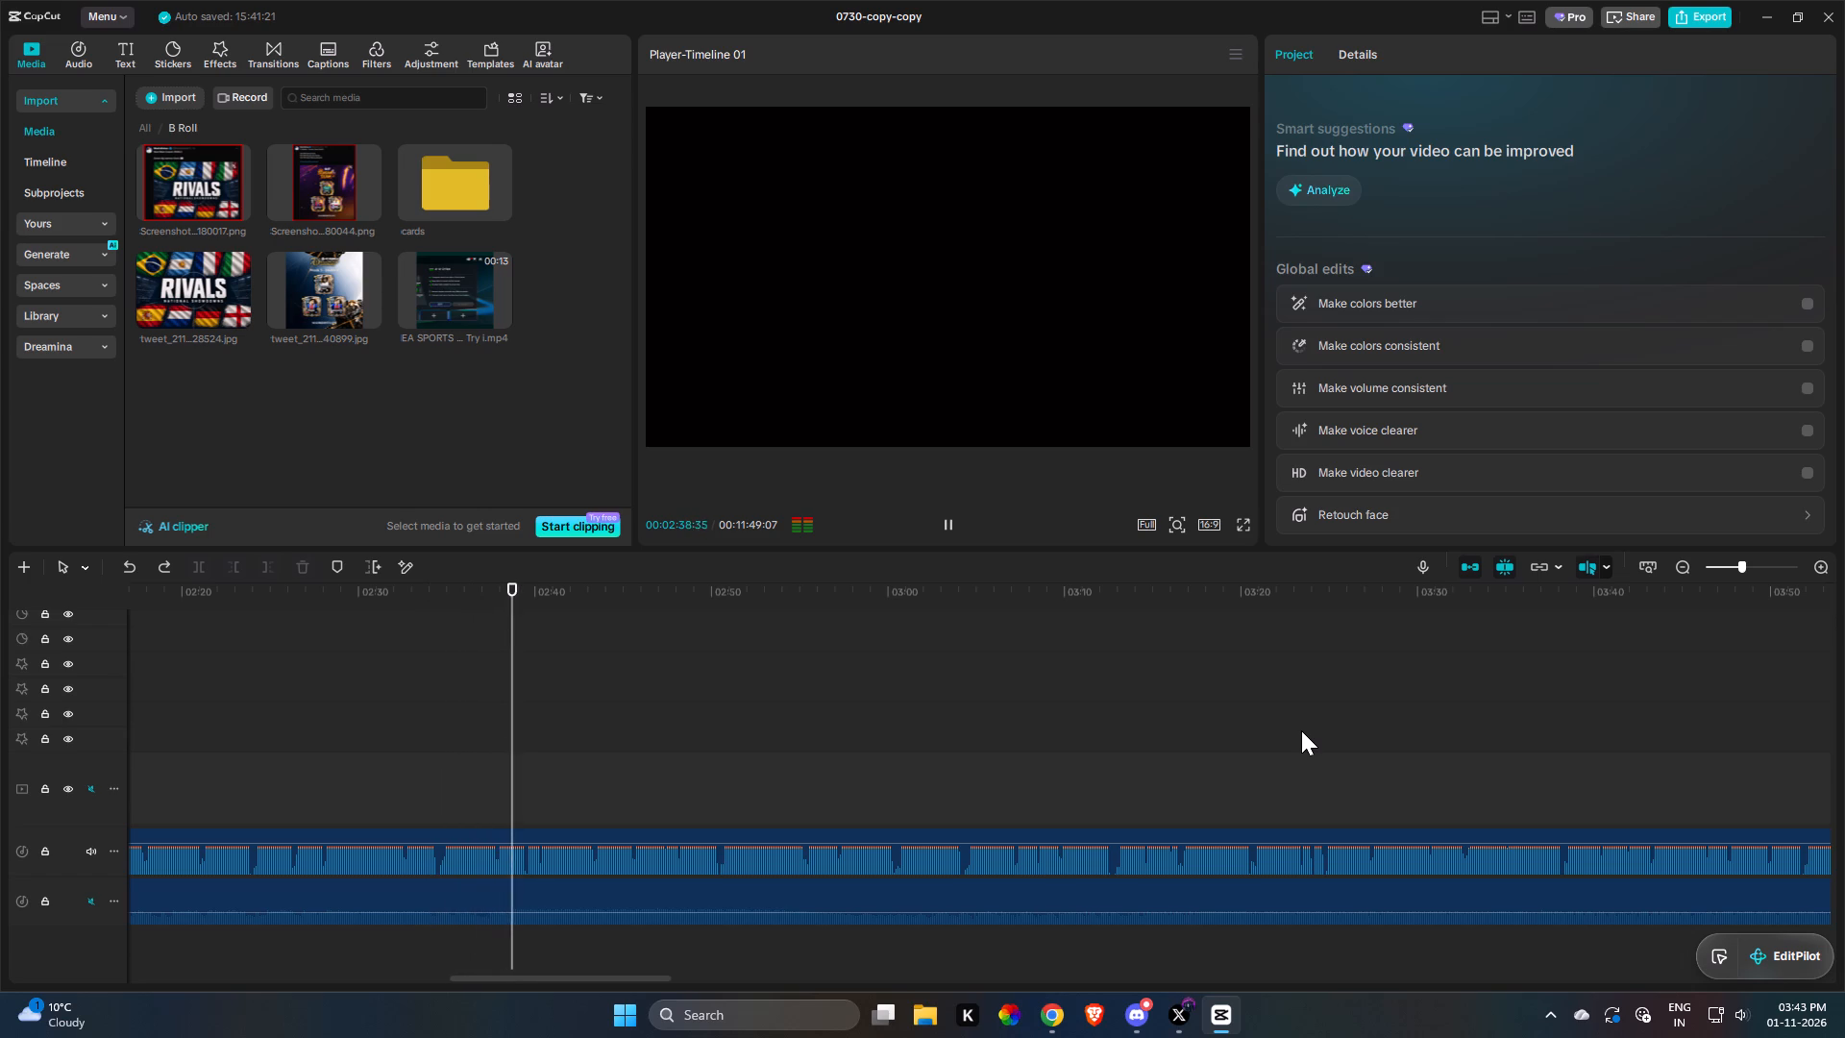
key(space)
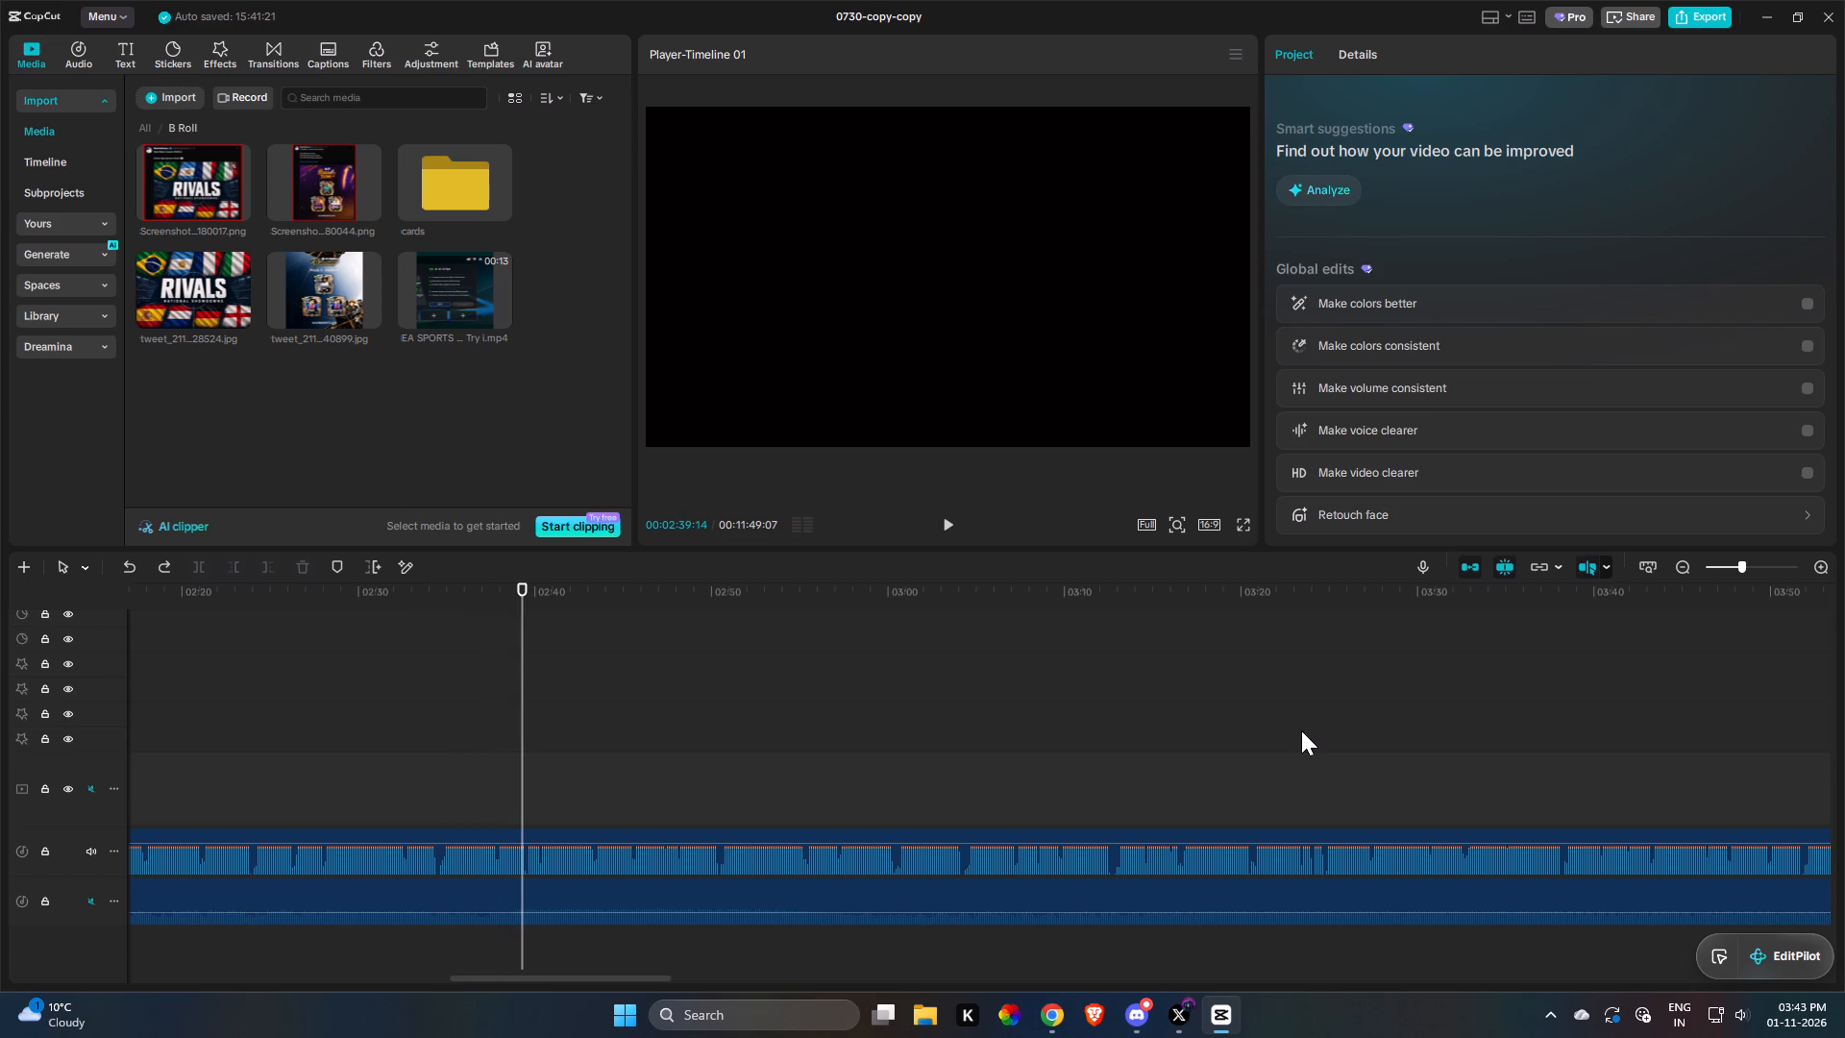
key(space)
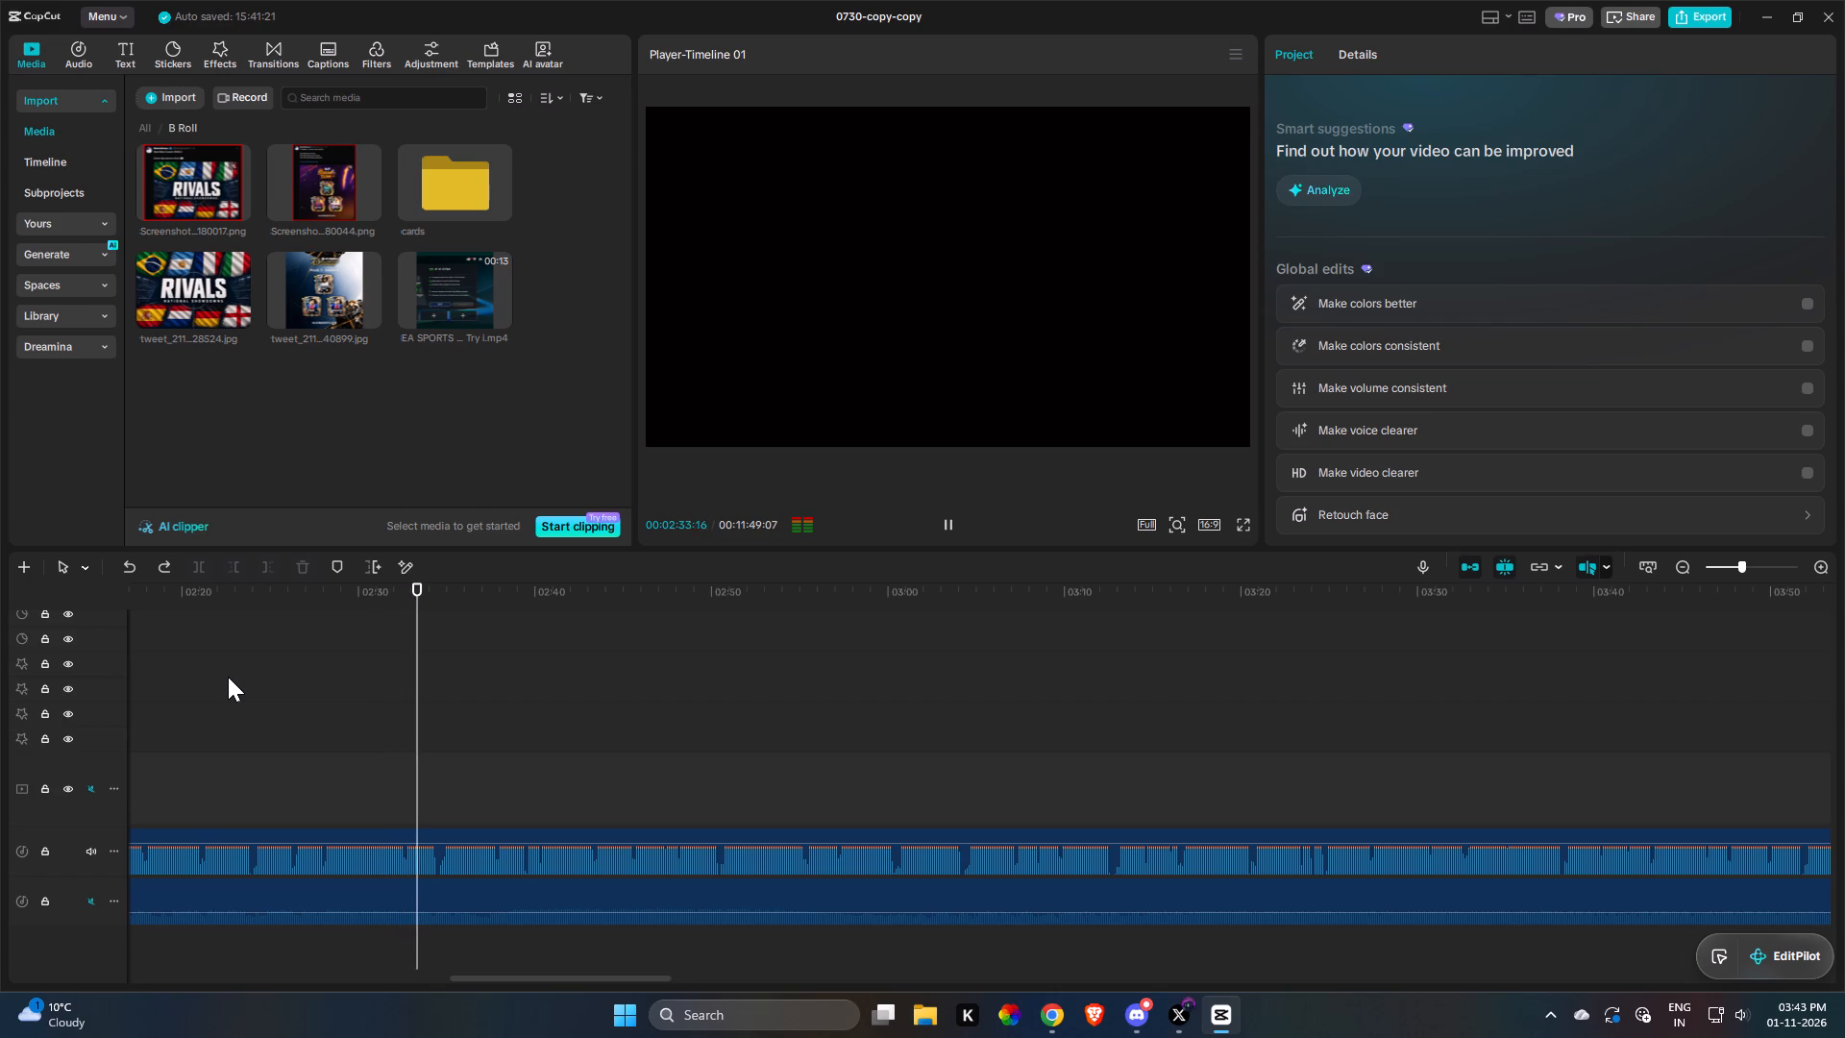
key(space)
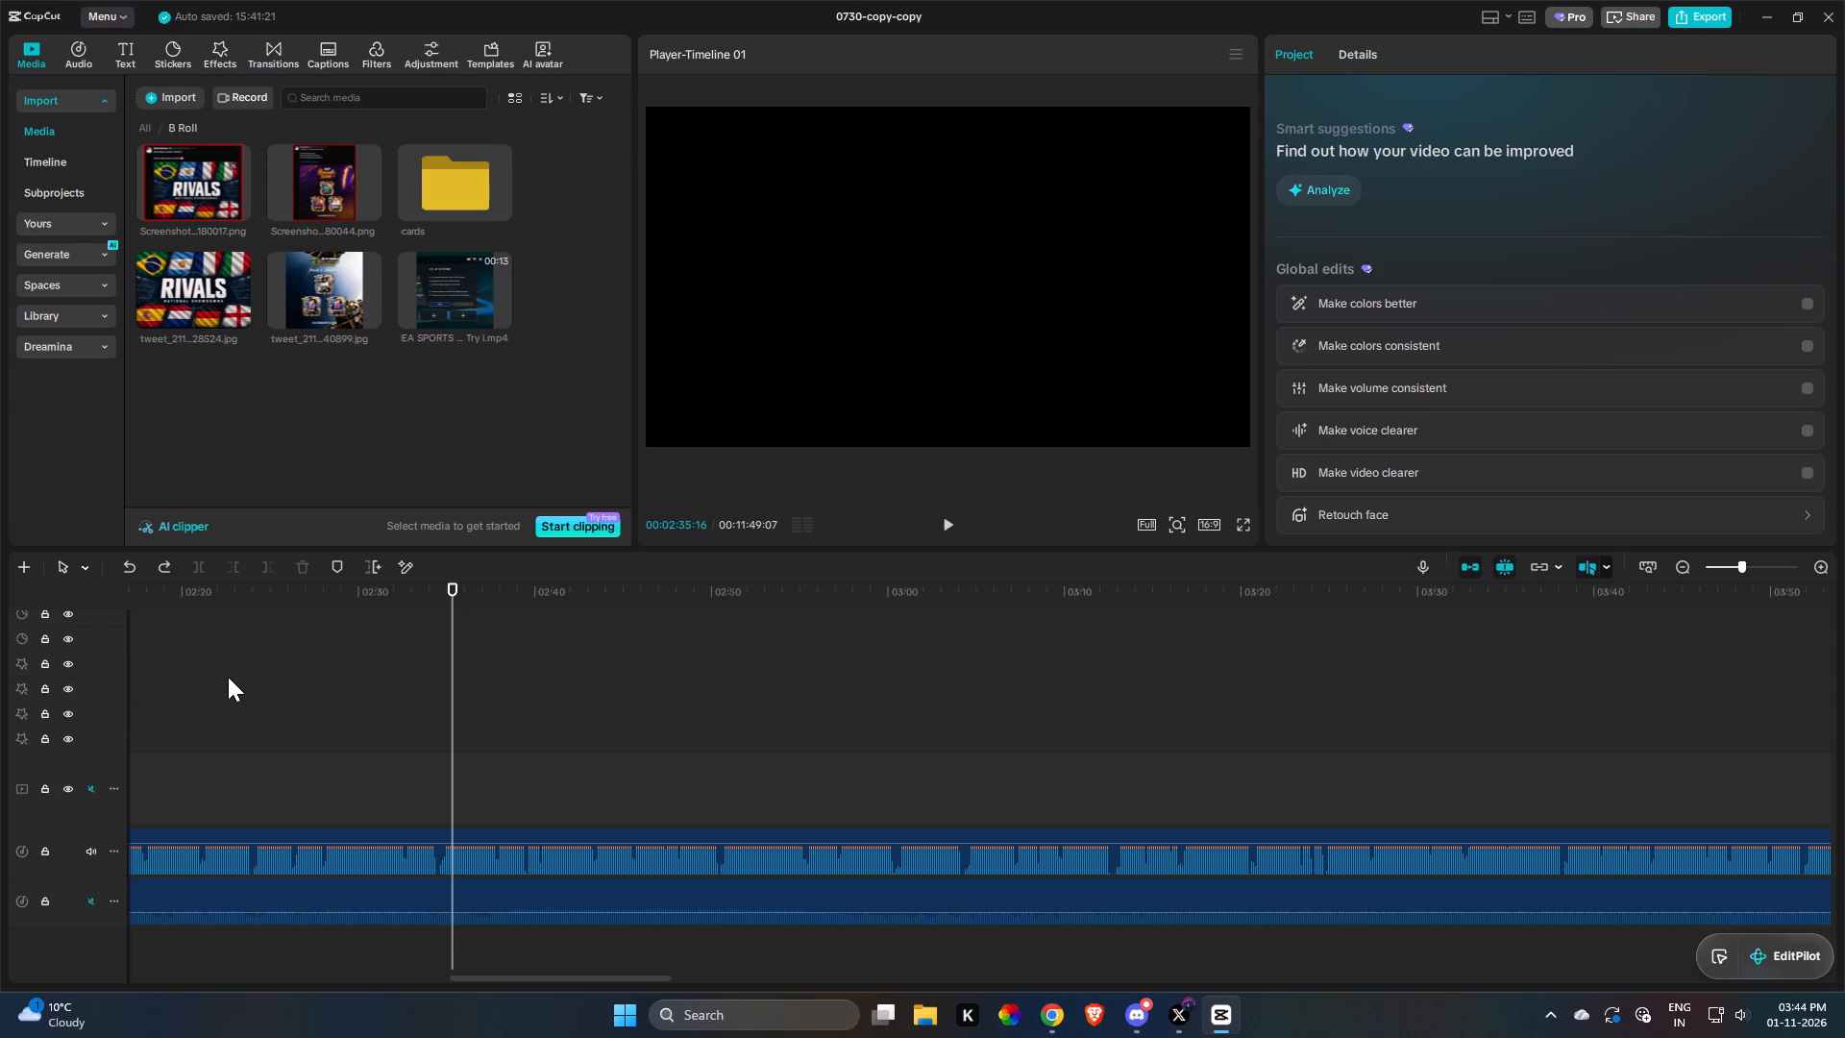
Play the voiceover from about 2:35 to about 3:25, pausing along the way to review the narration.
key(space)
key(space)
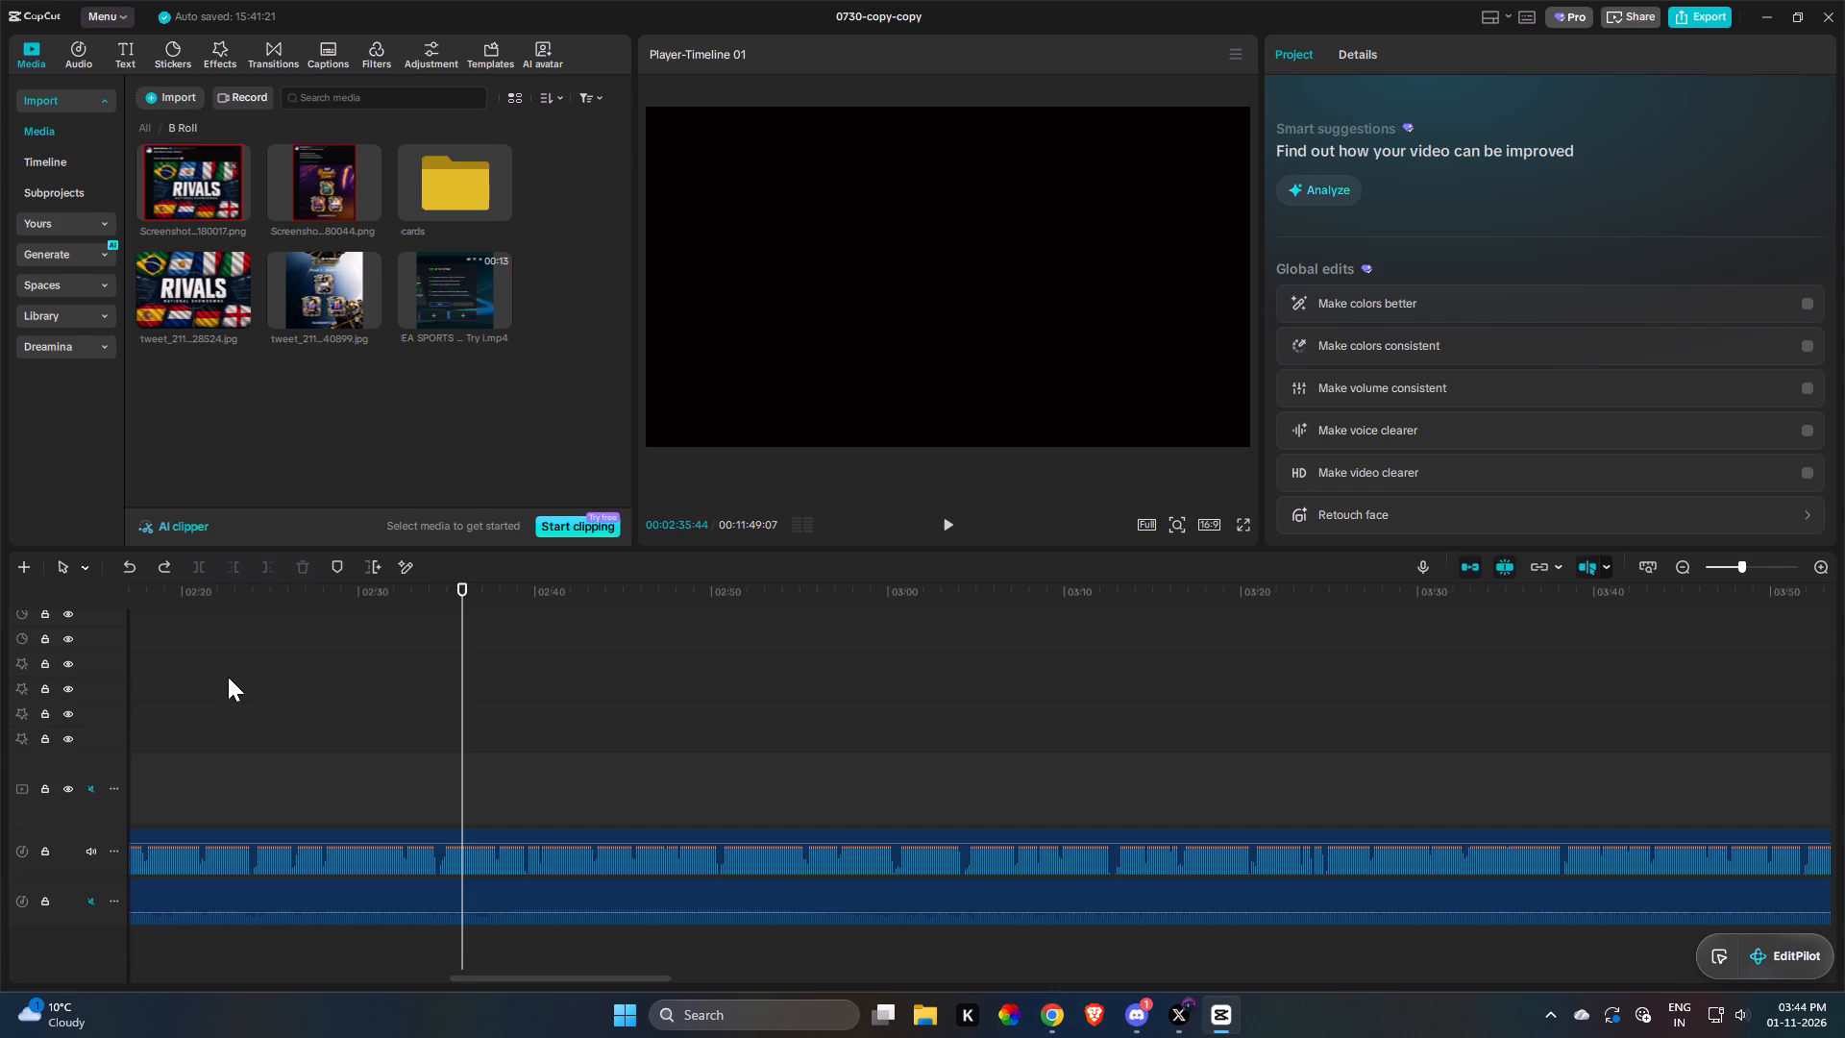
key(space)
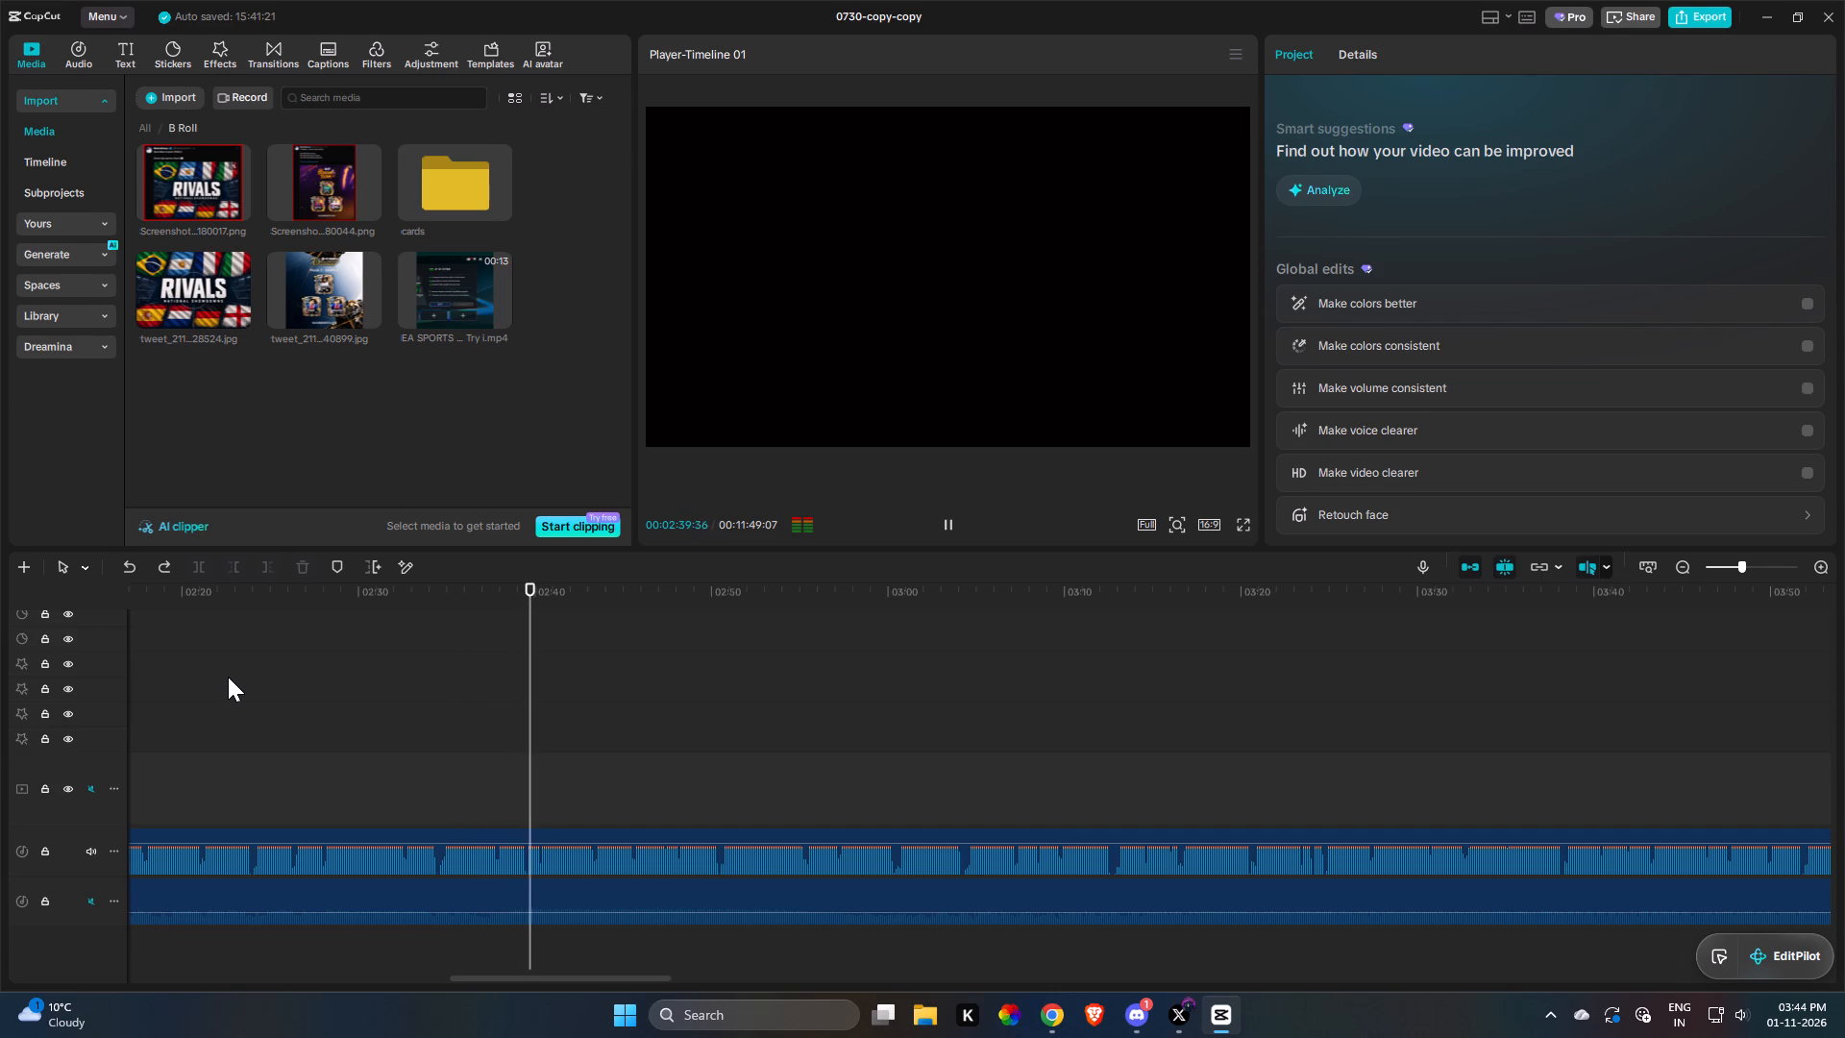
key(space)
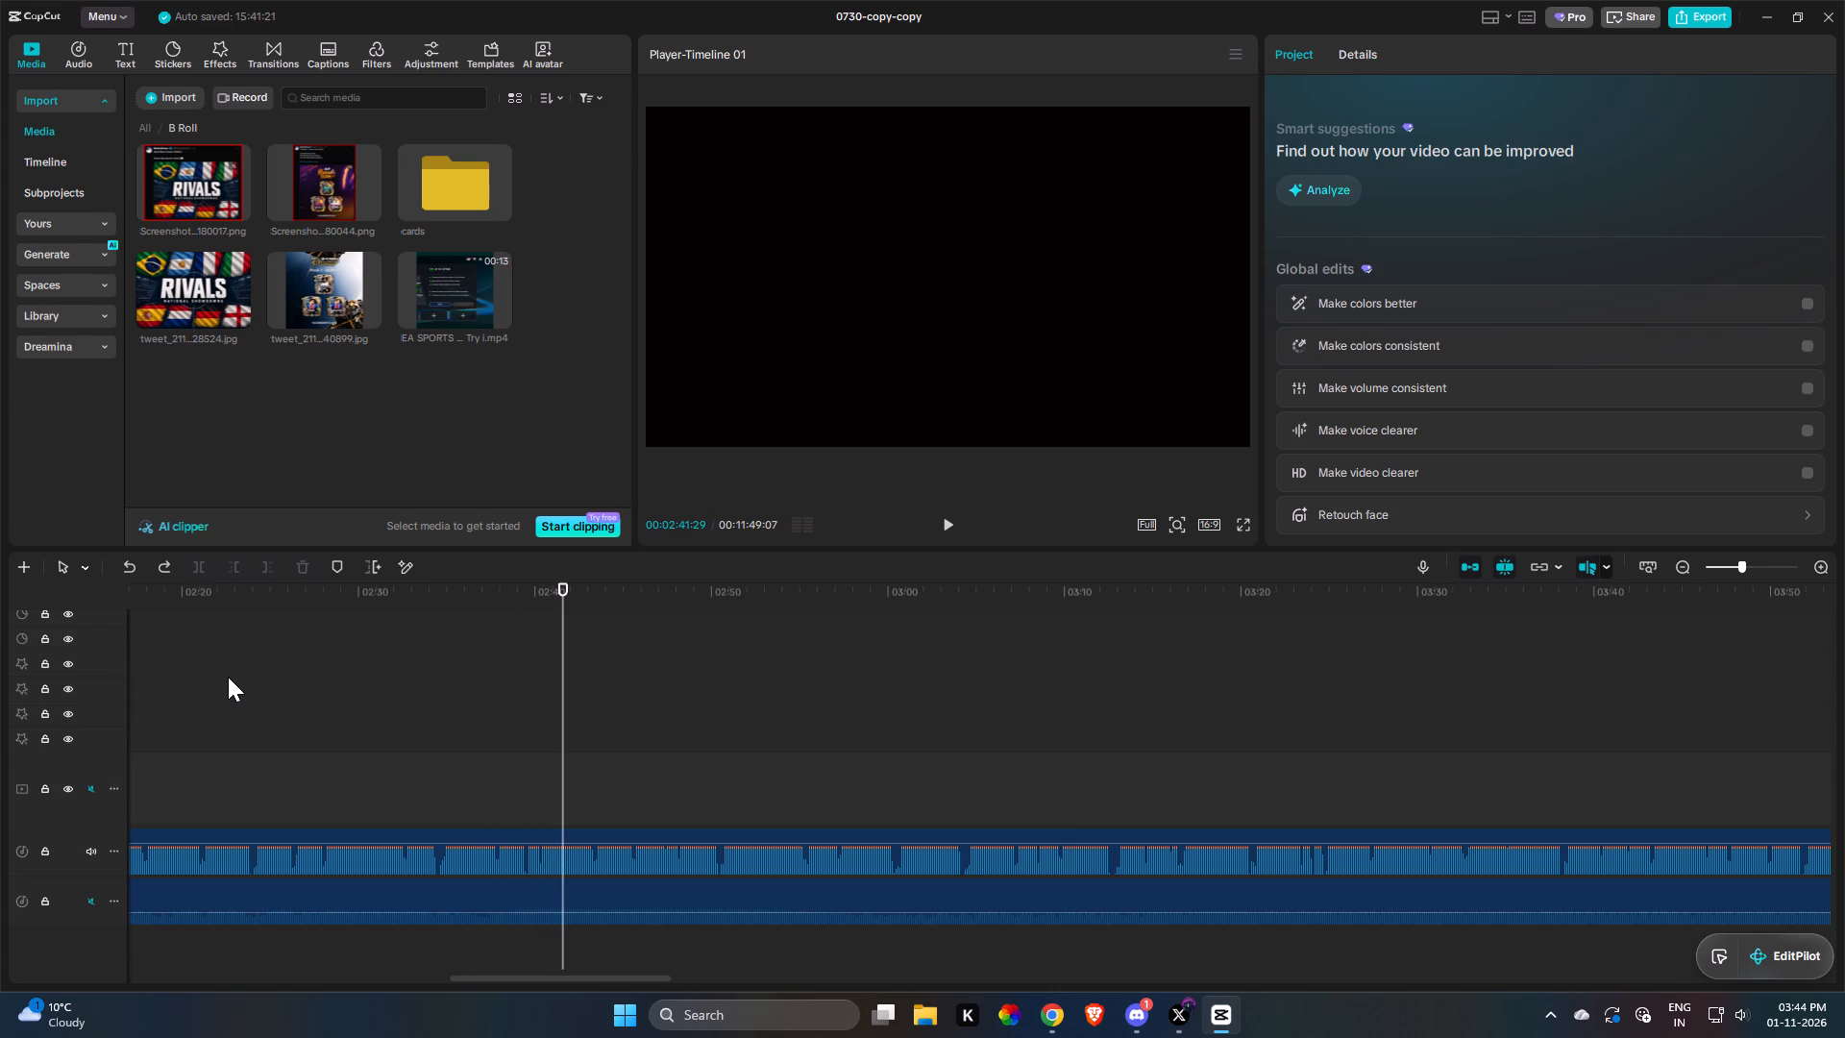
key(space)
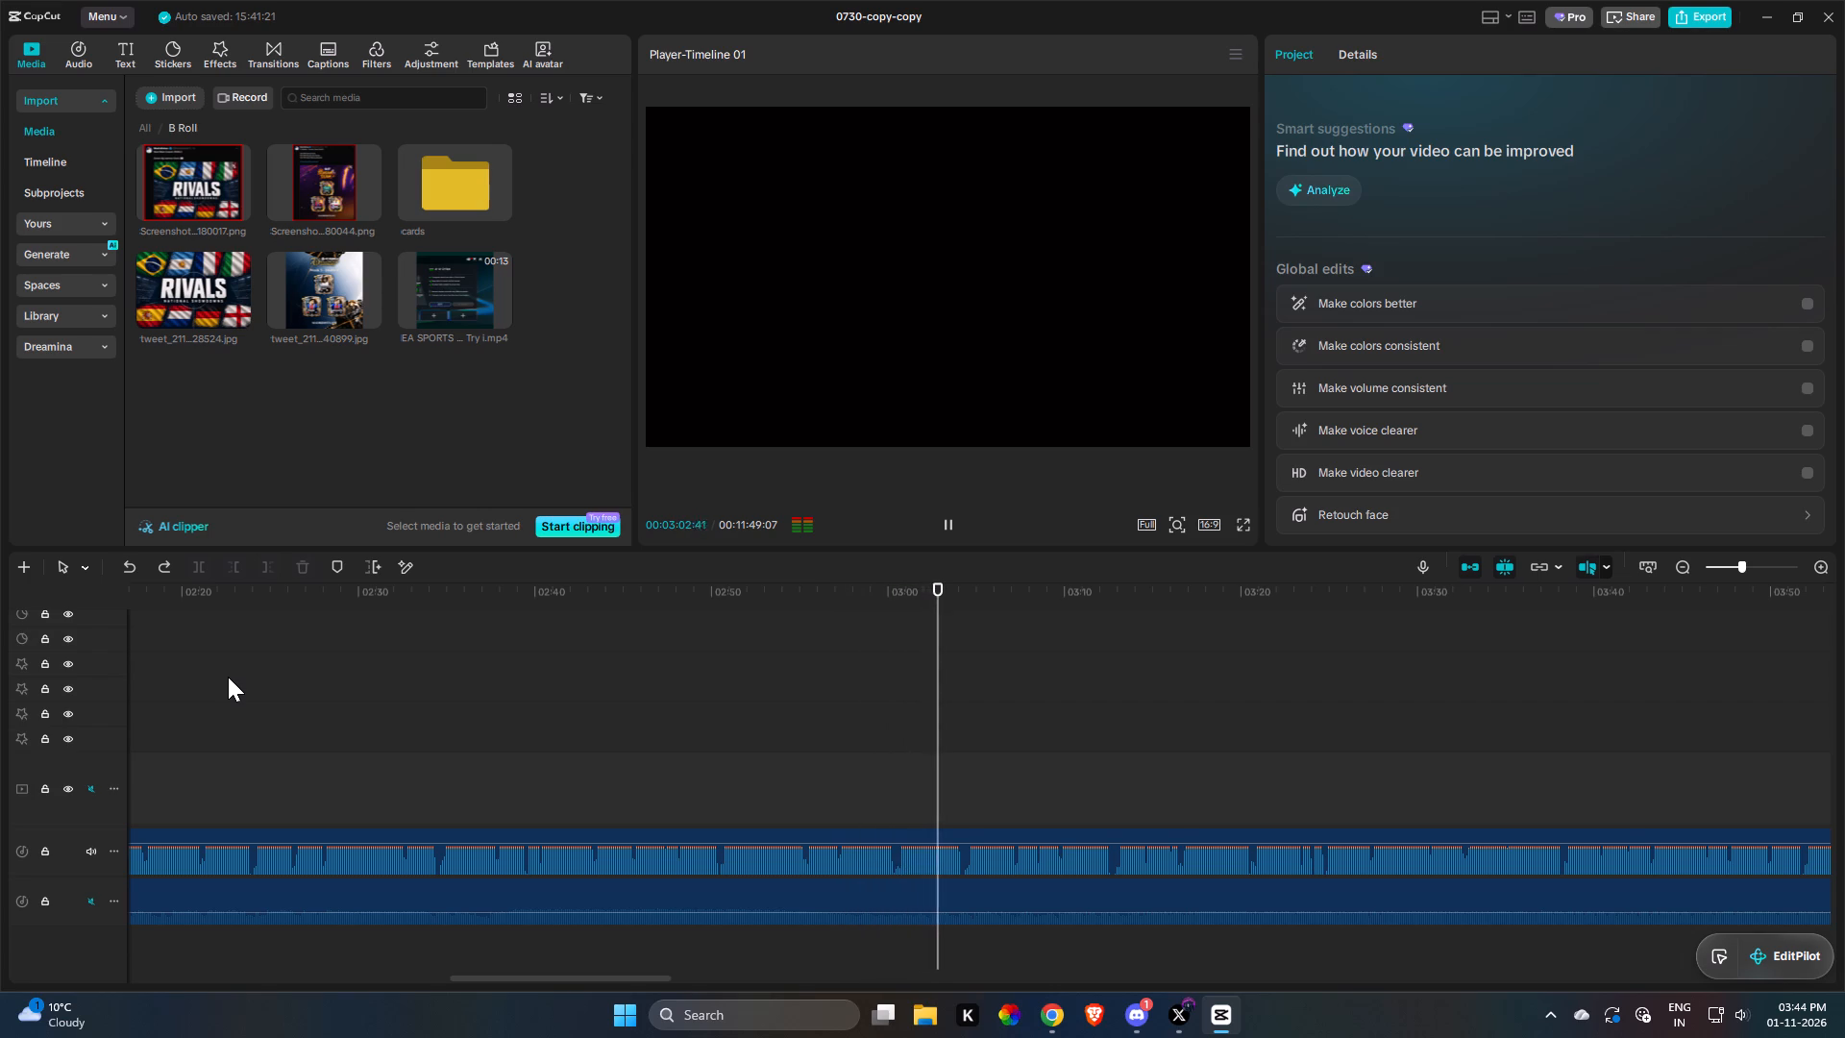
key(space)
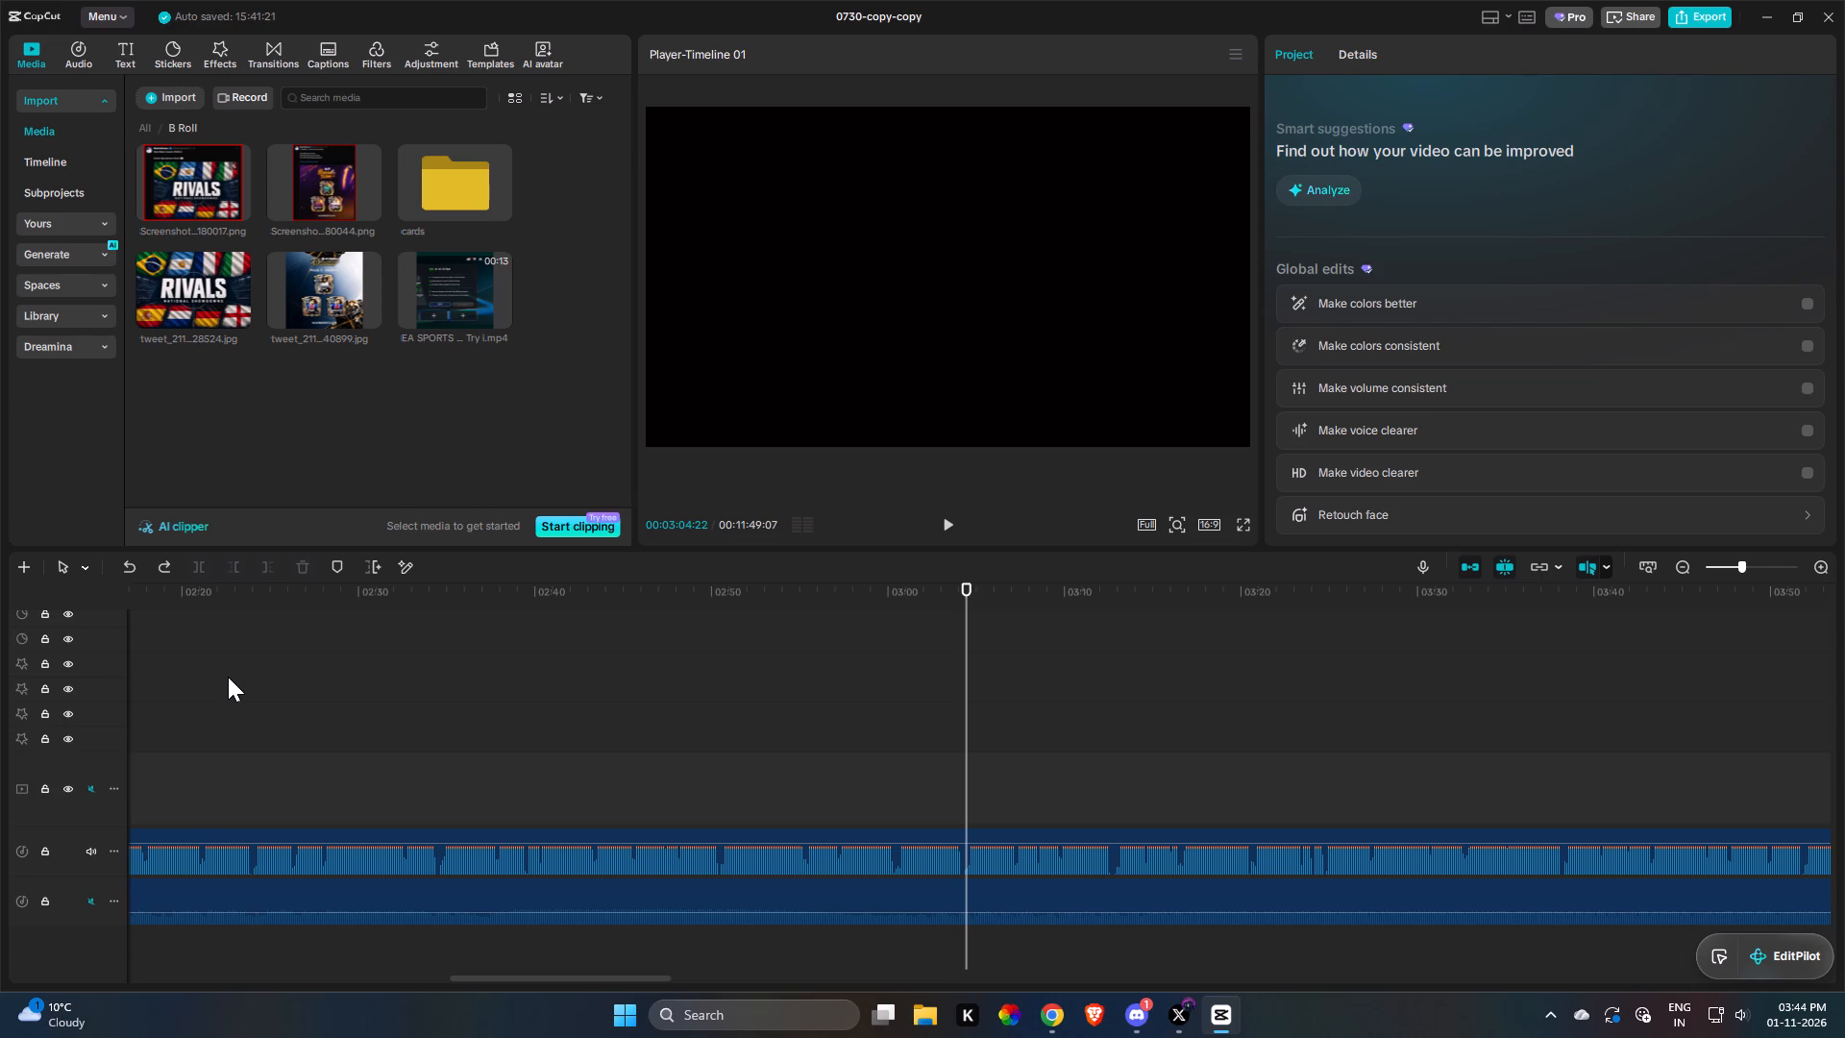
key(space)
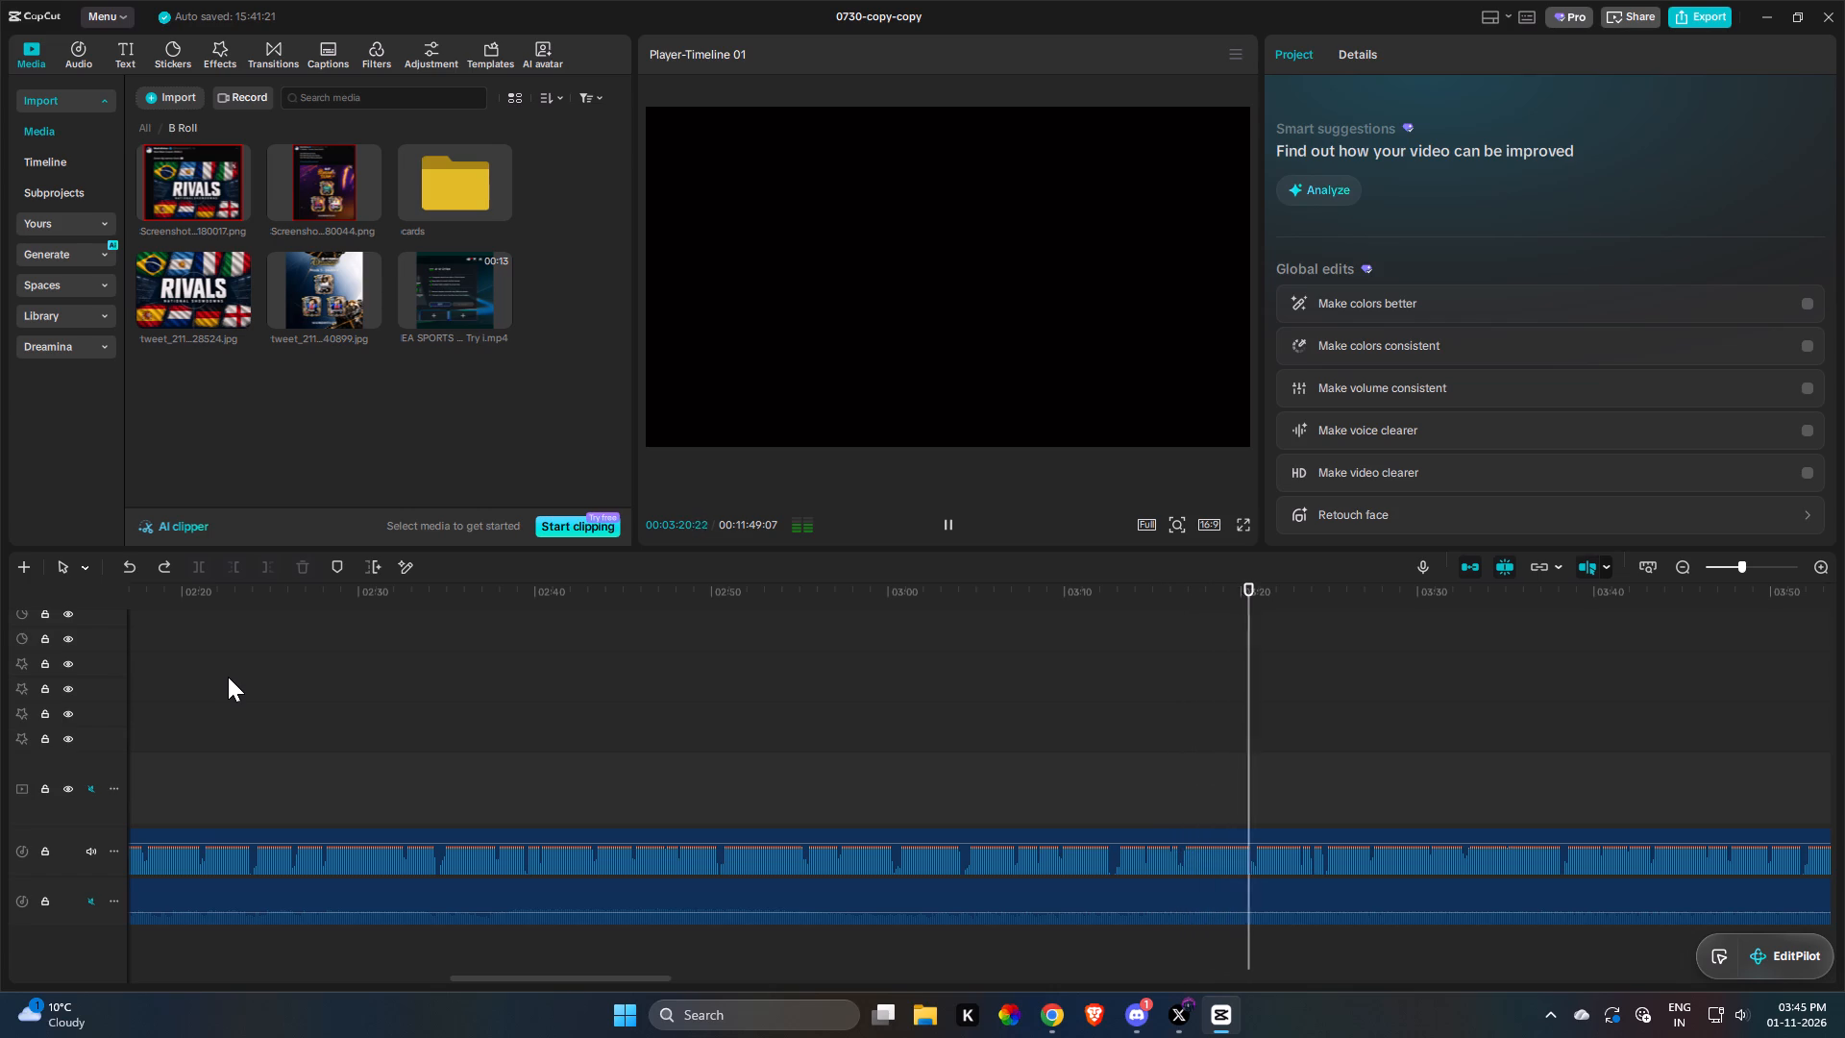
key(space)
key(space)
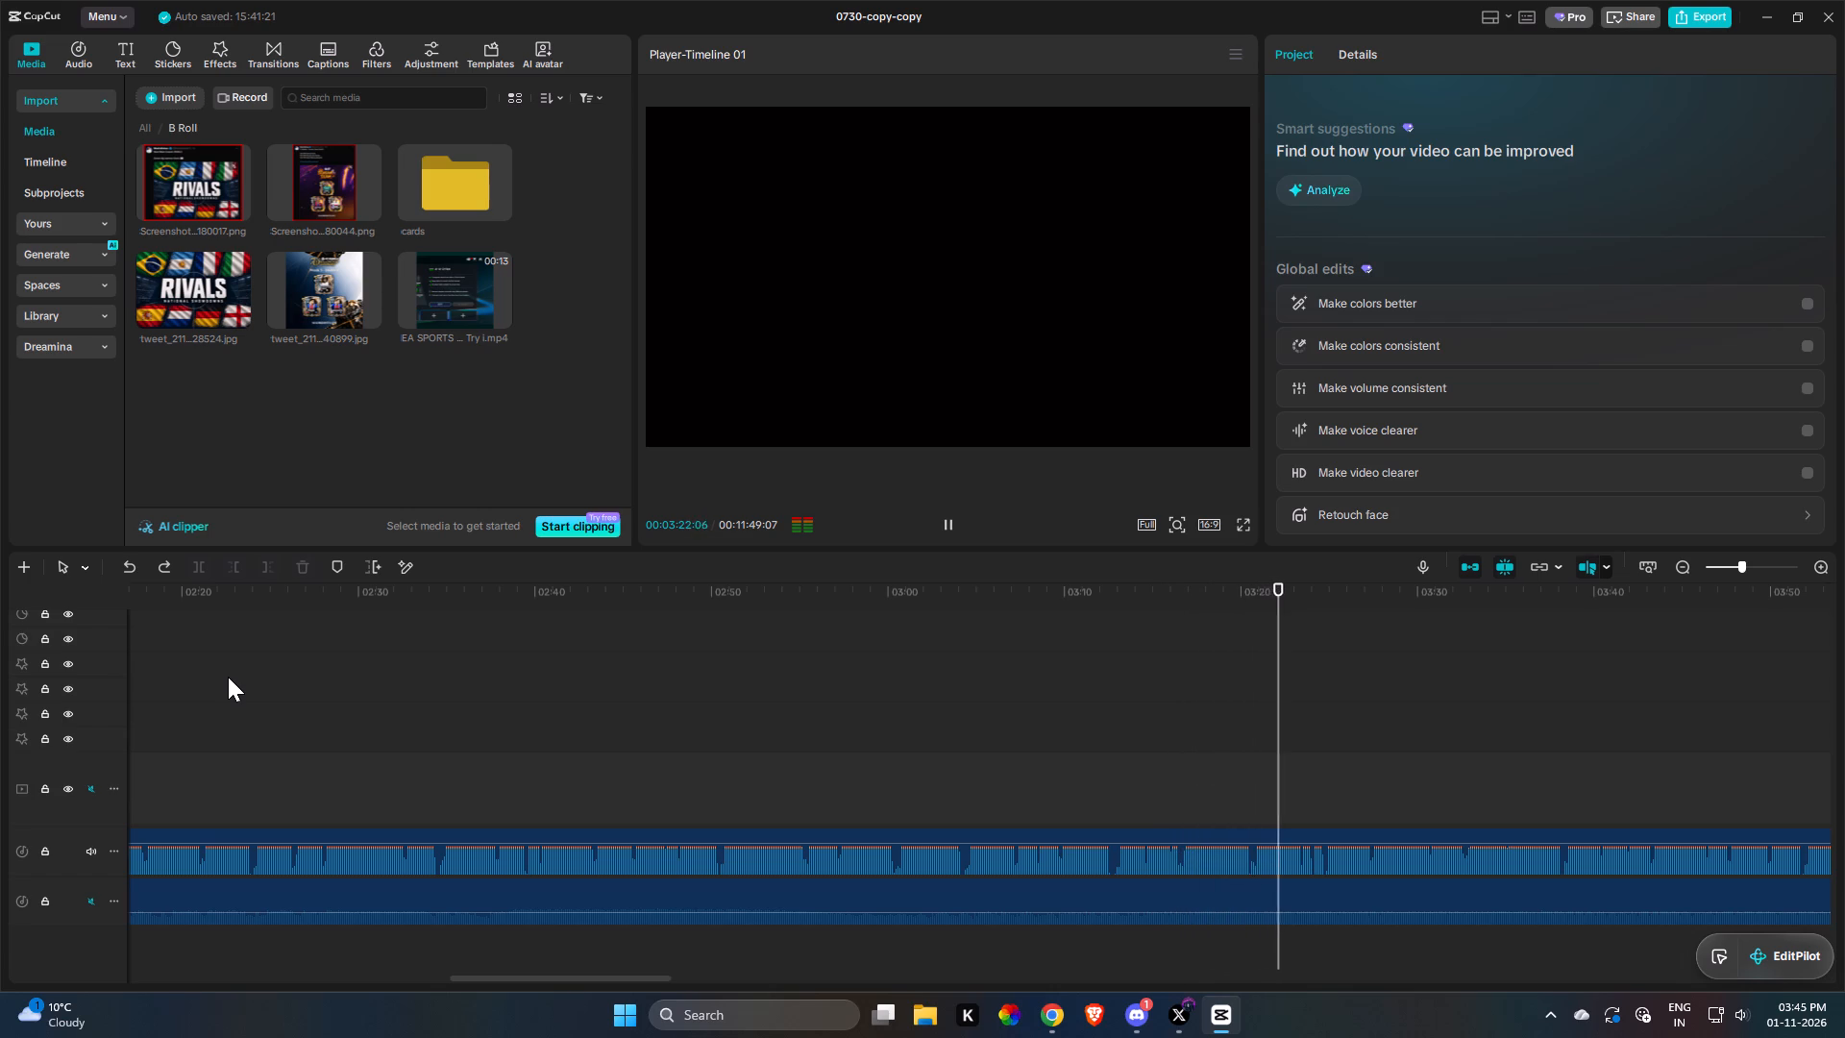
key(space)
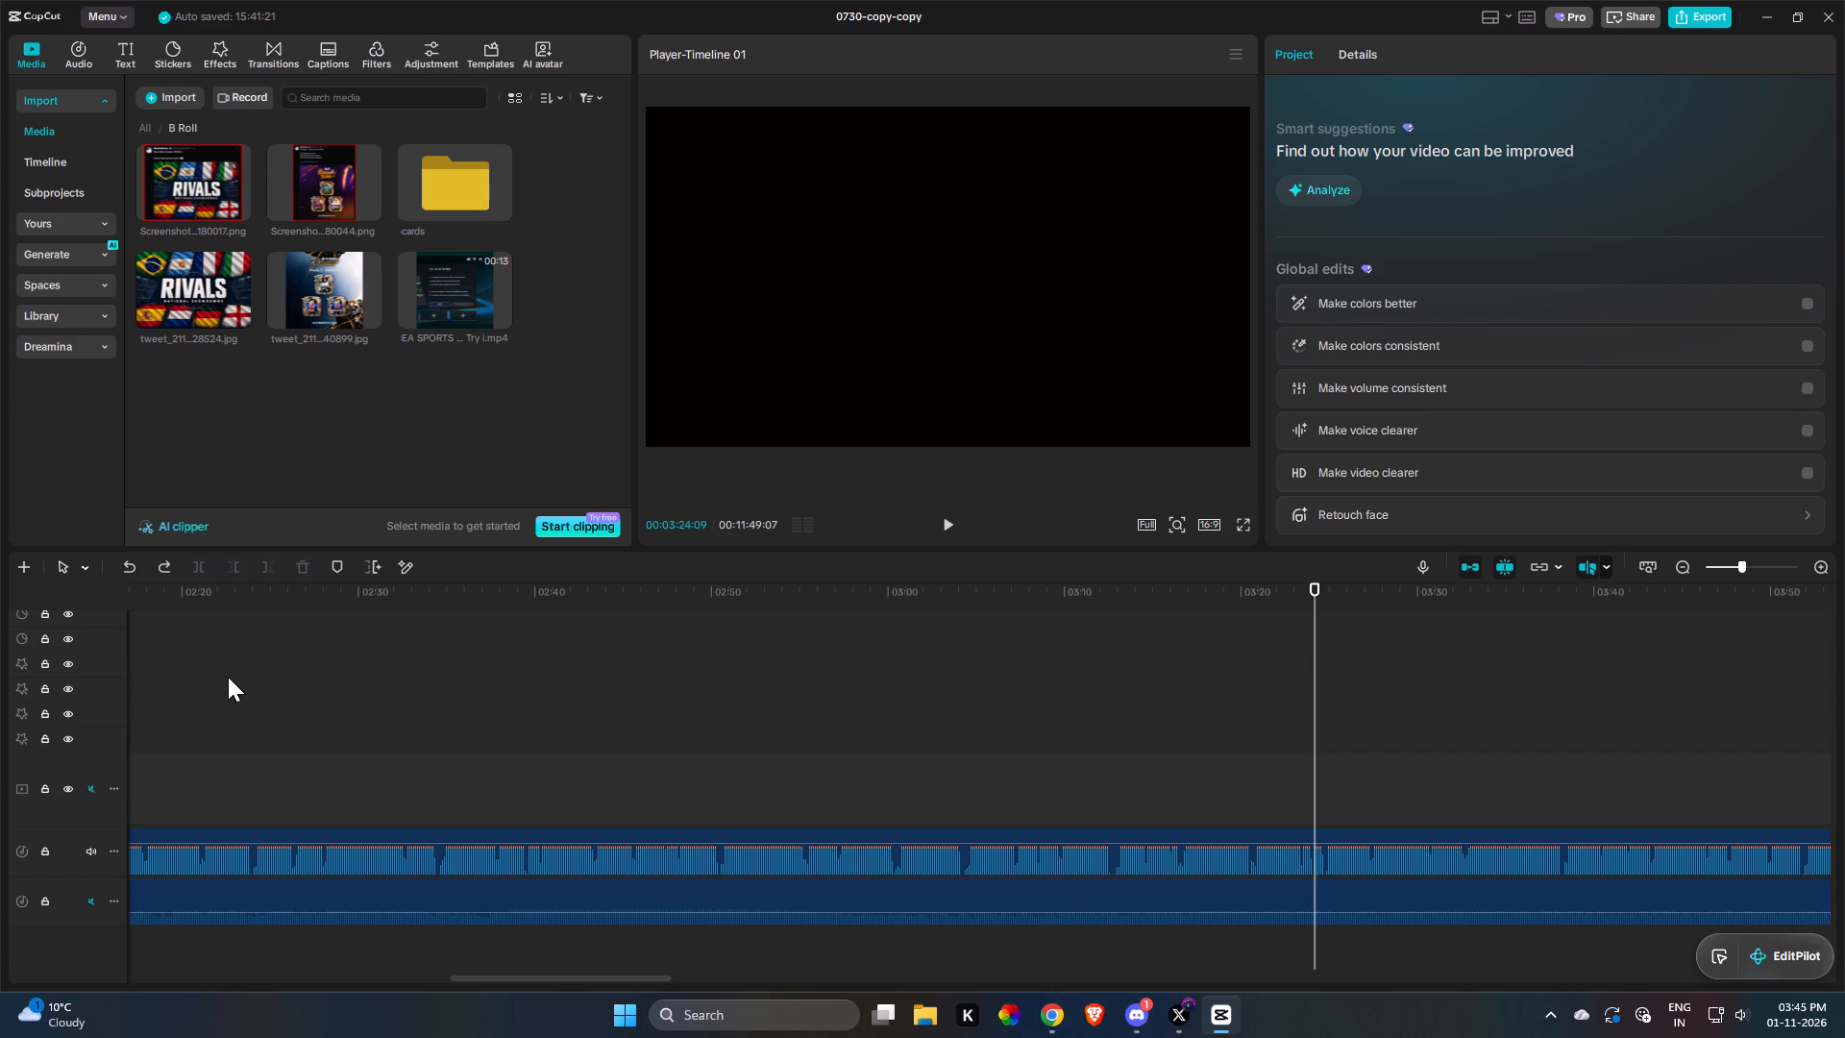
key(space)
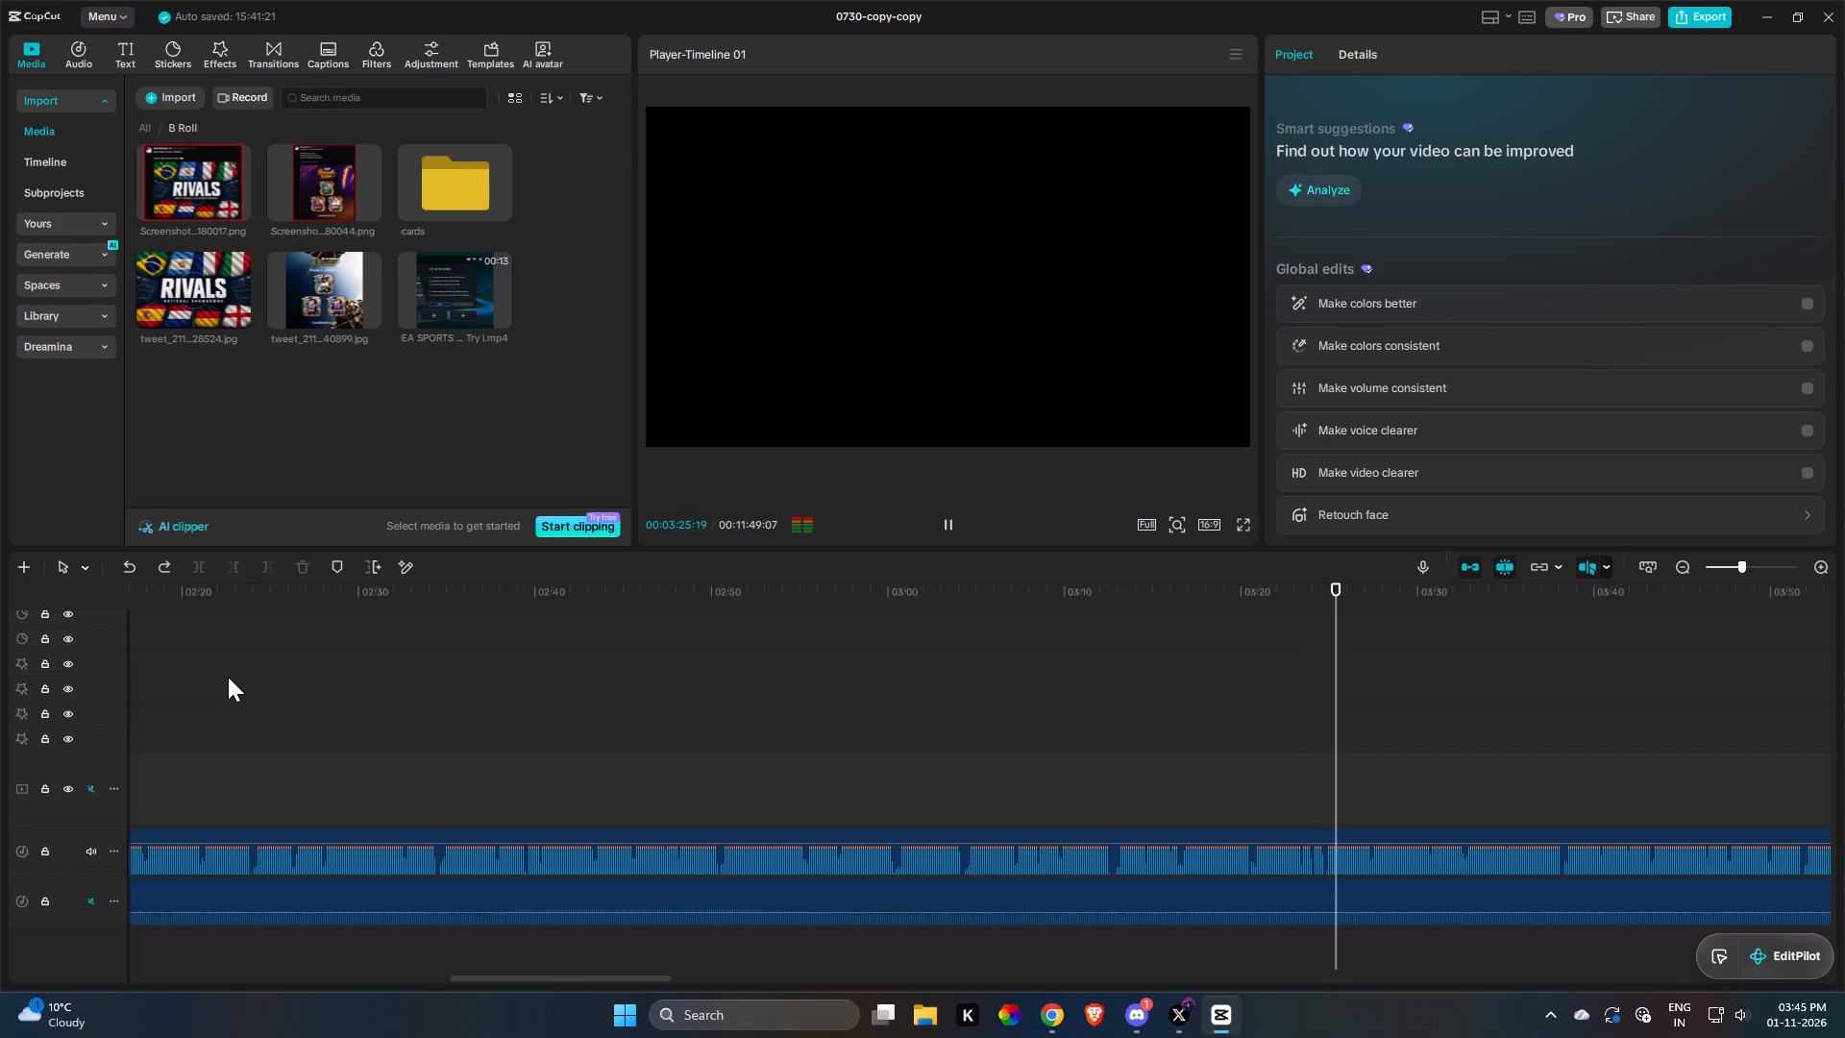
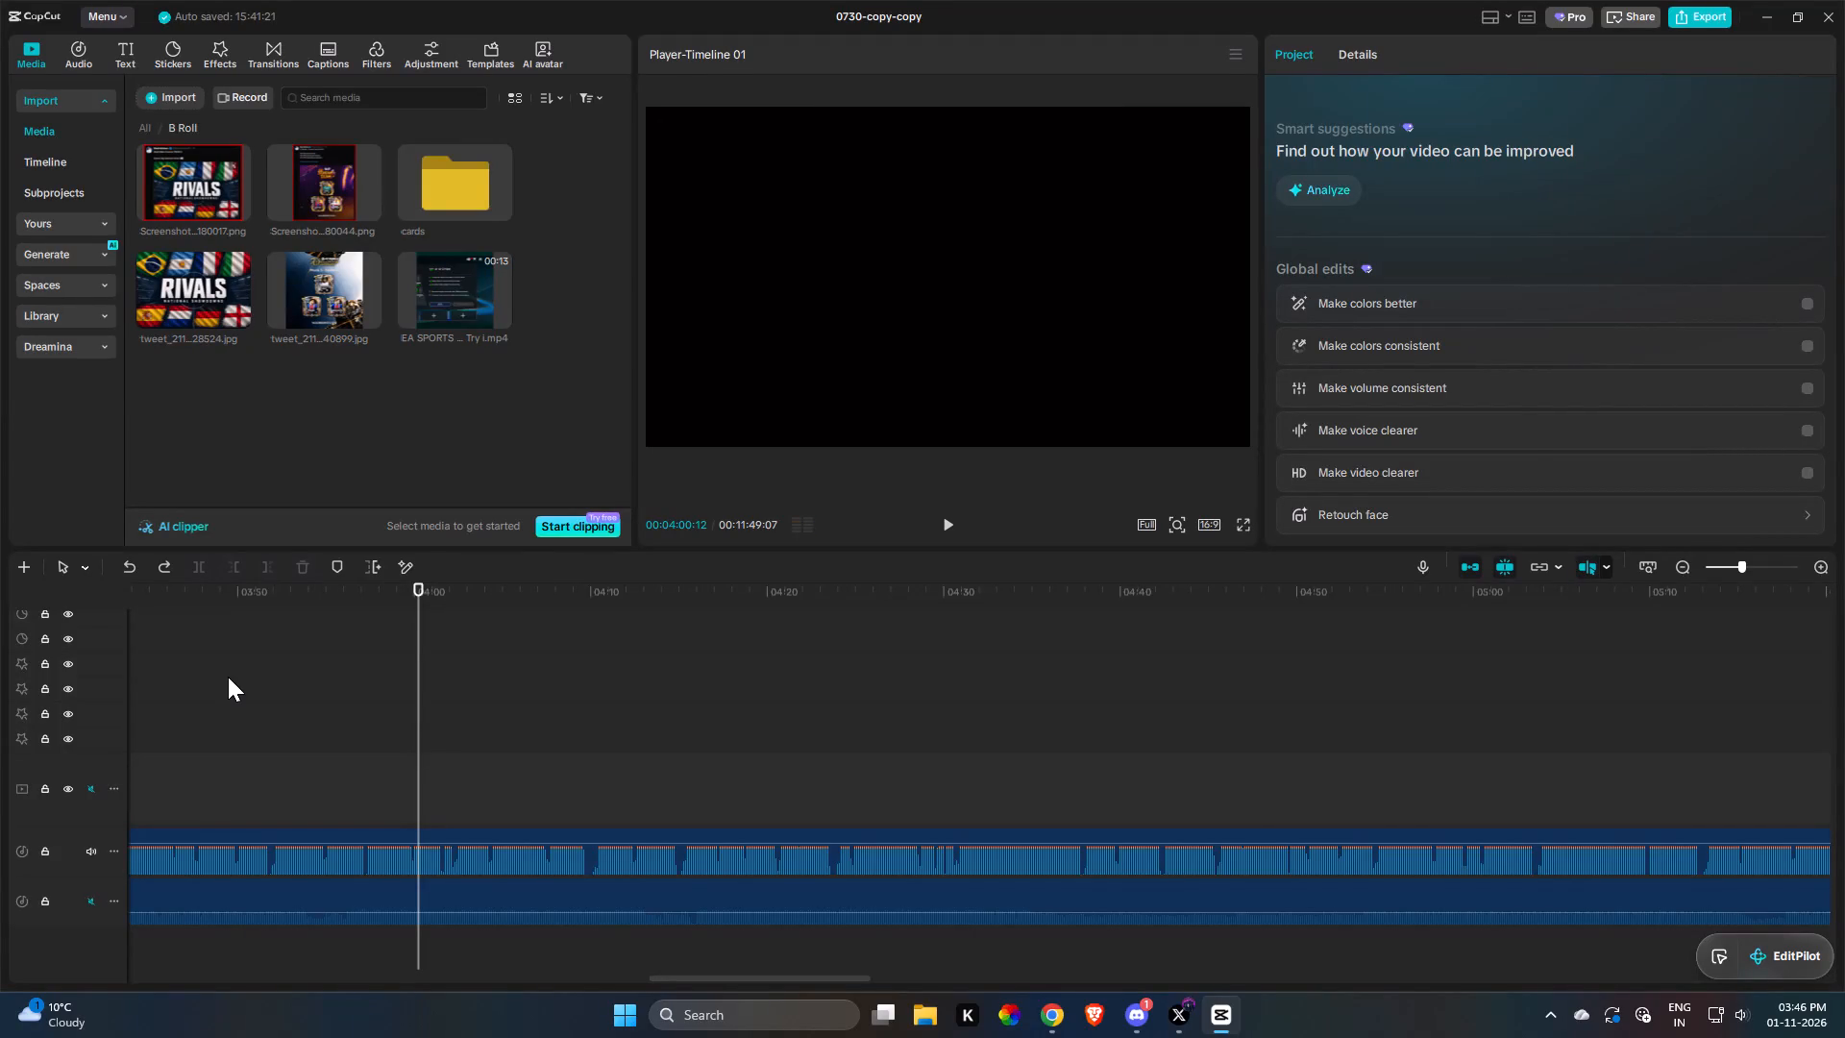
Play the voiceover from about 4:00 to about 4:45, pausing along the way to review the narration.
key(space)
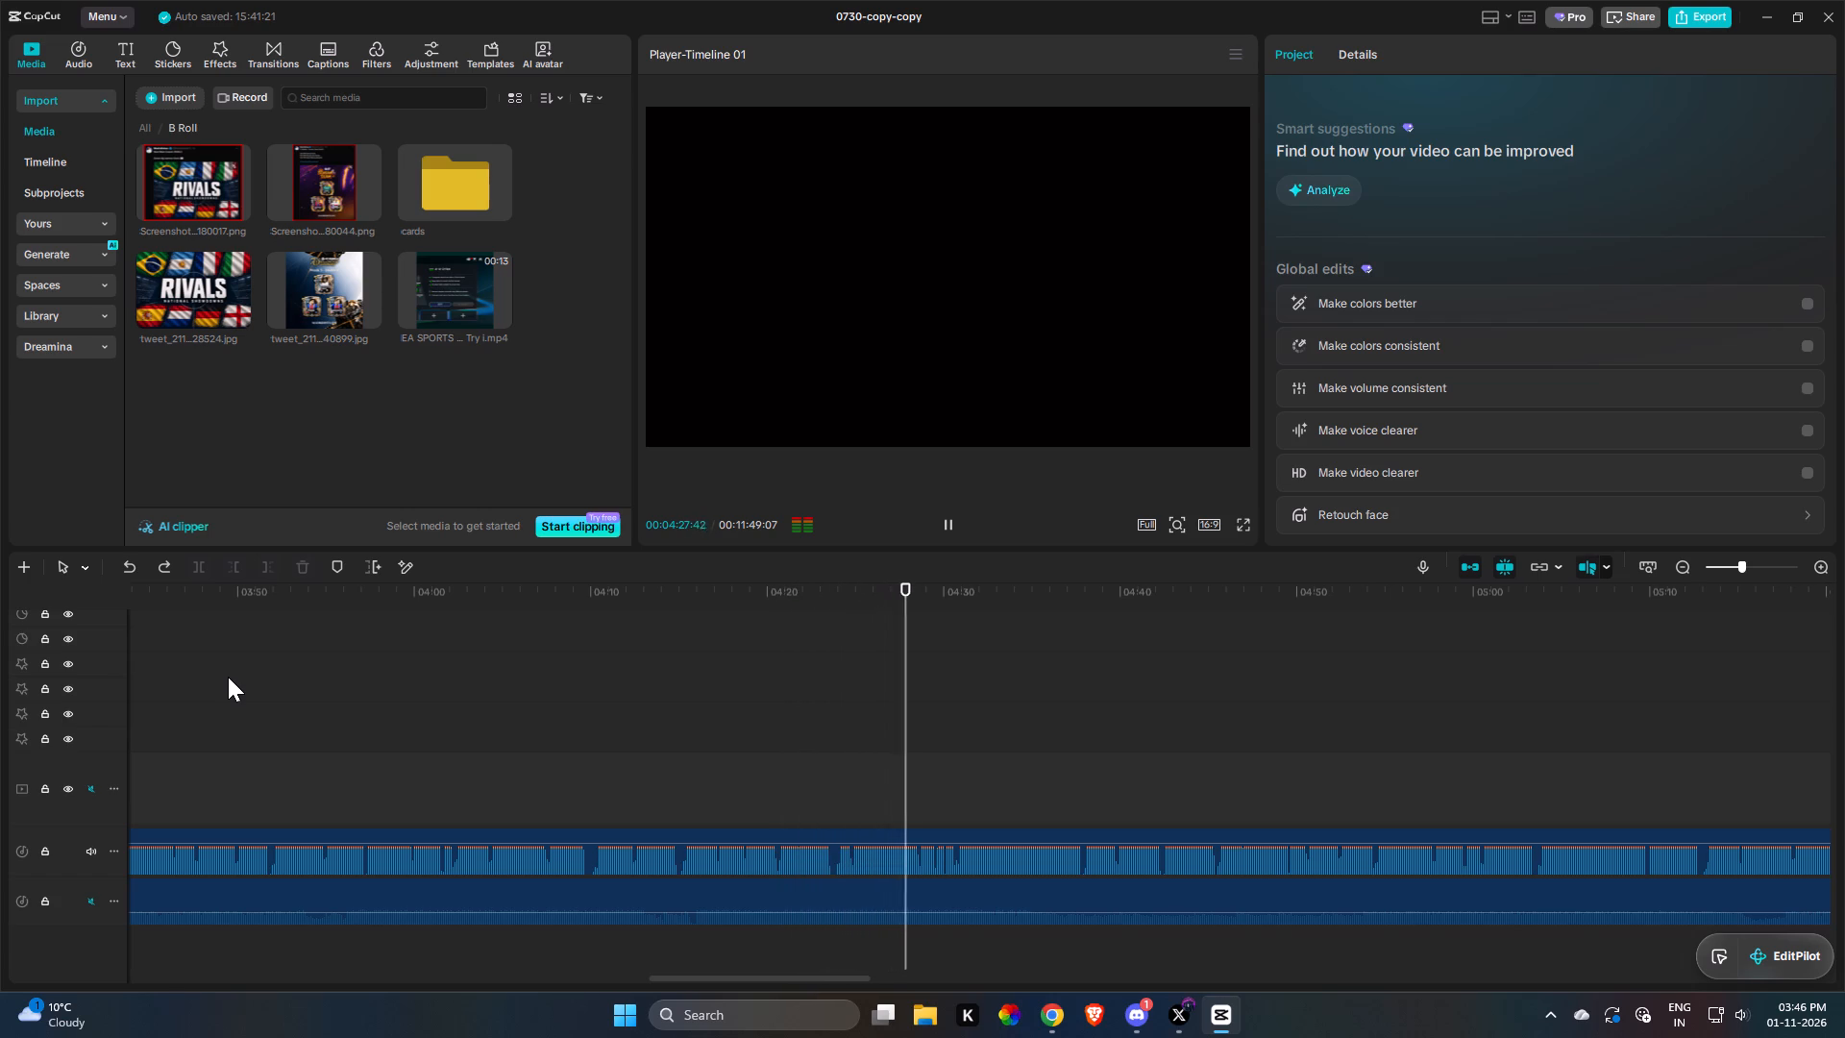
key(space)
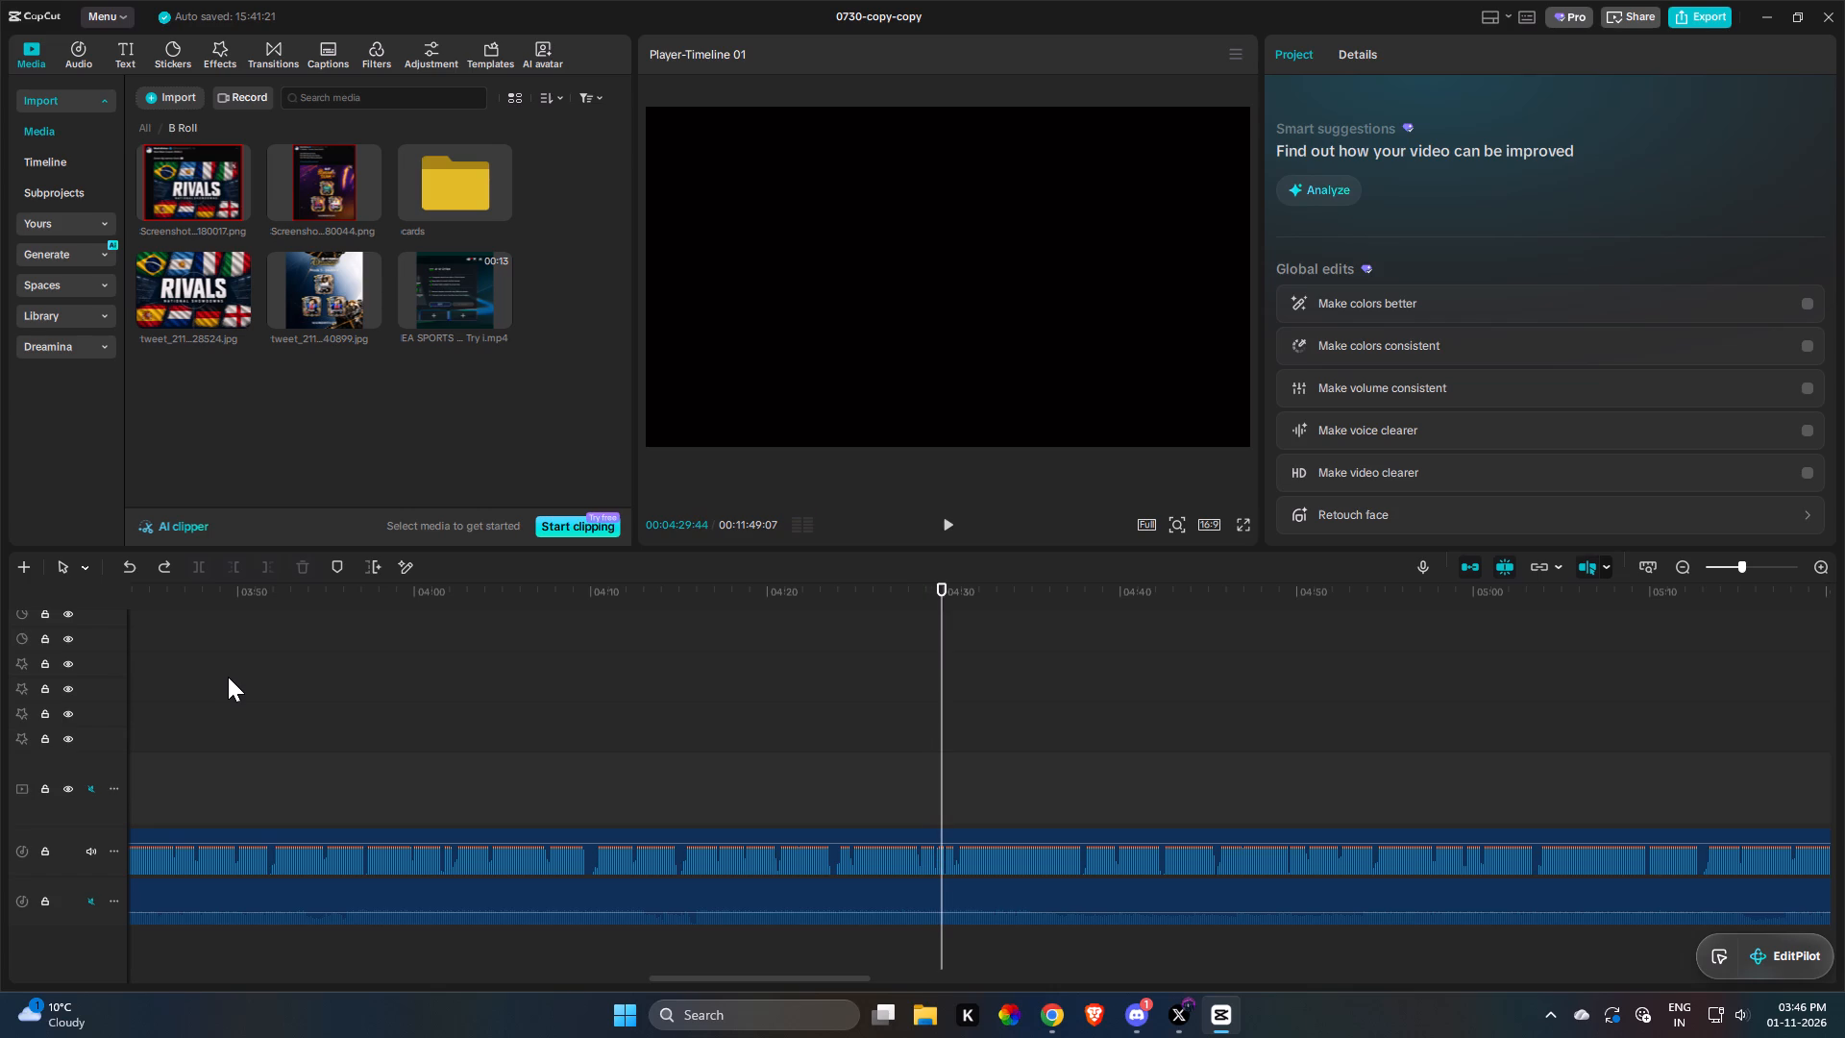
key(space)
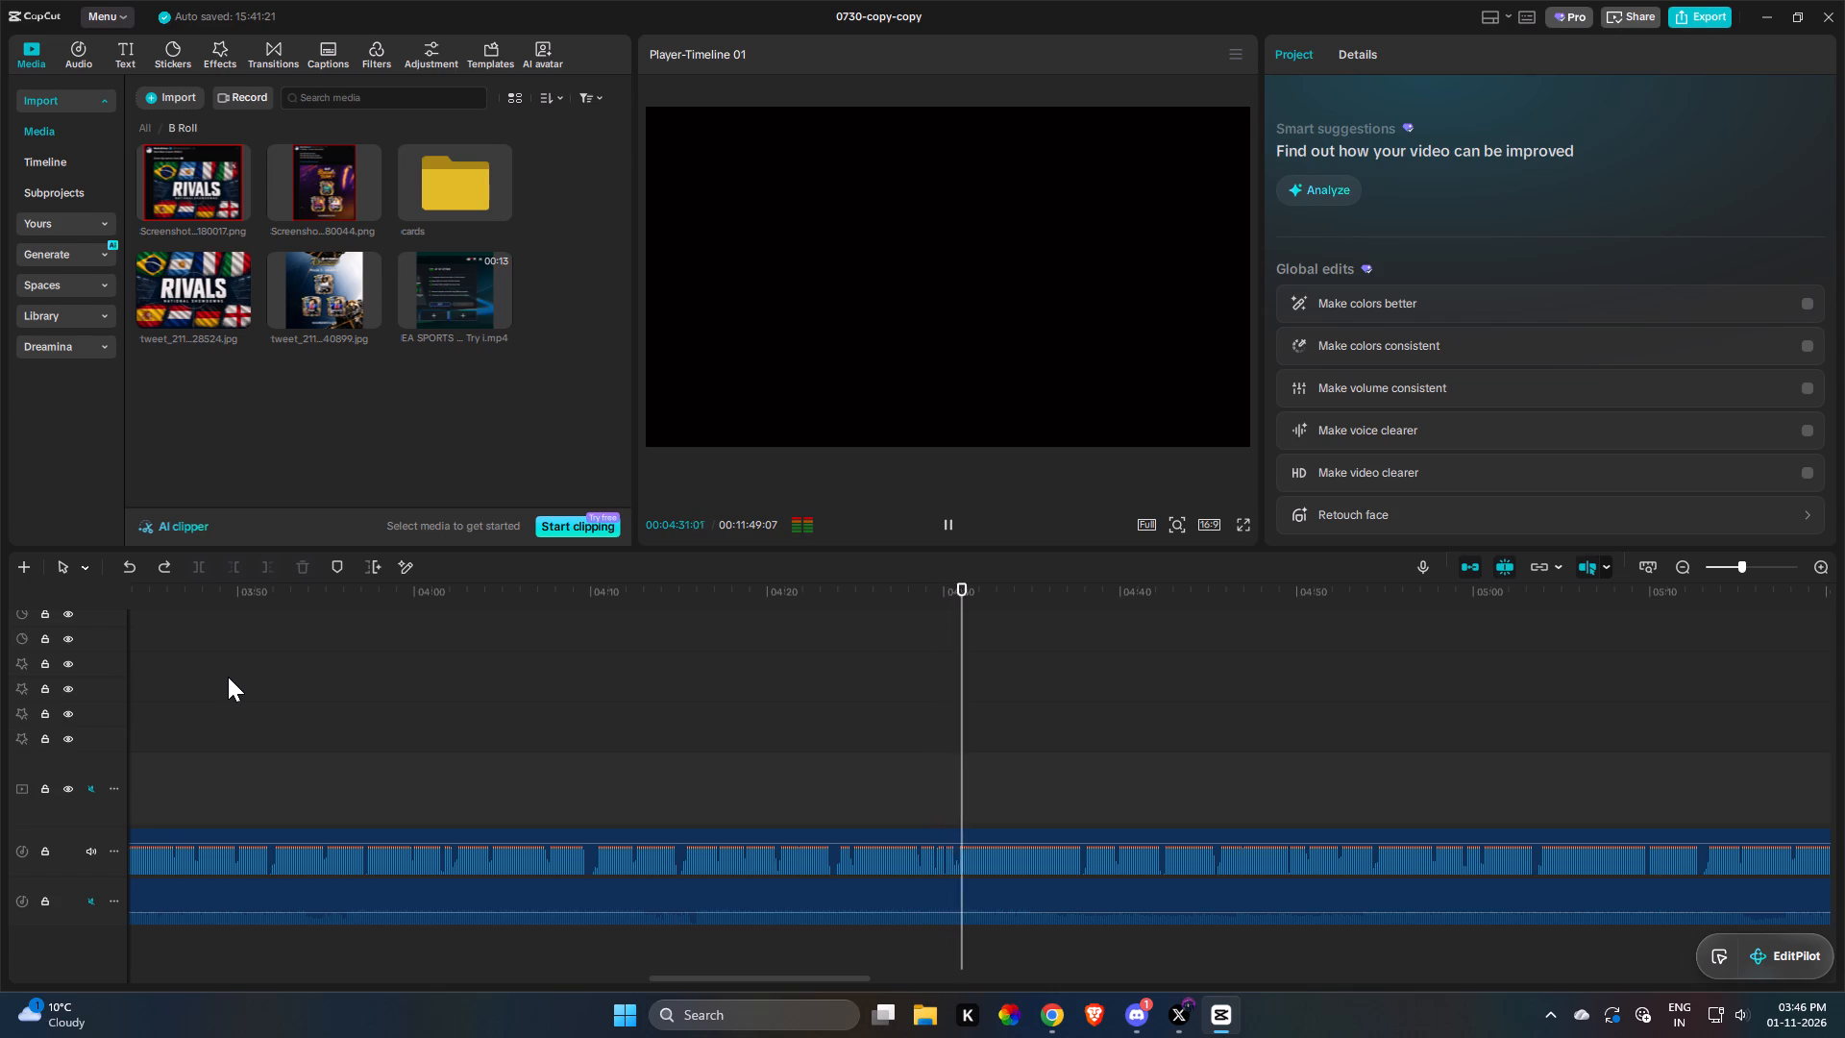
key(space)
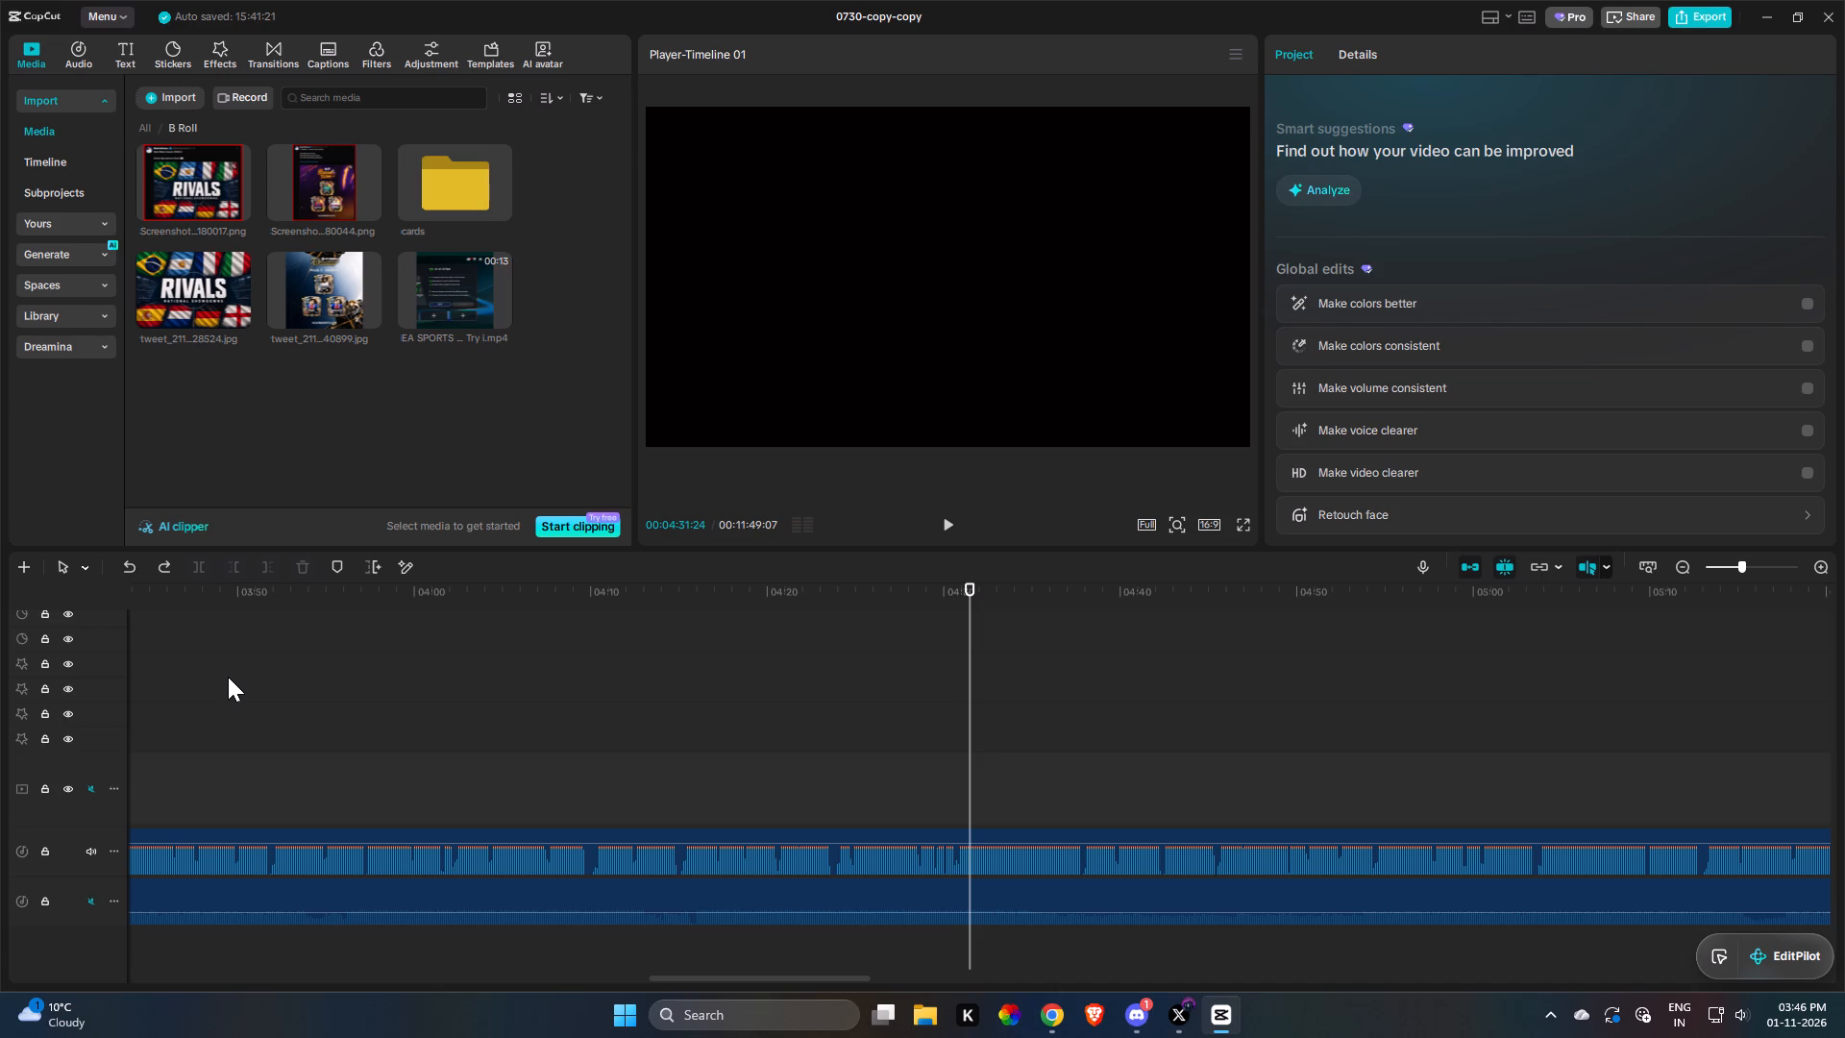
key(space)
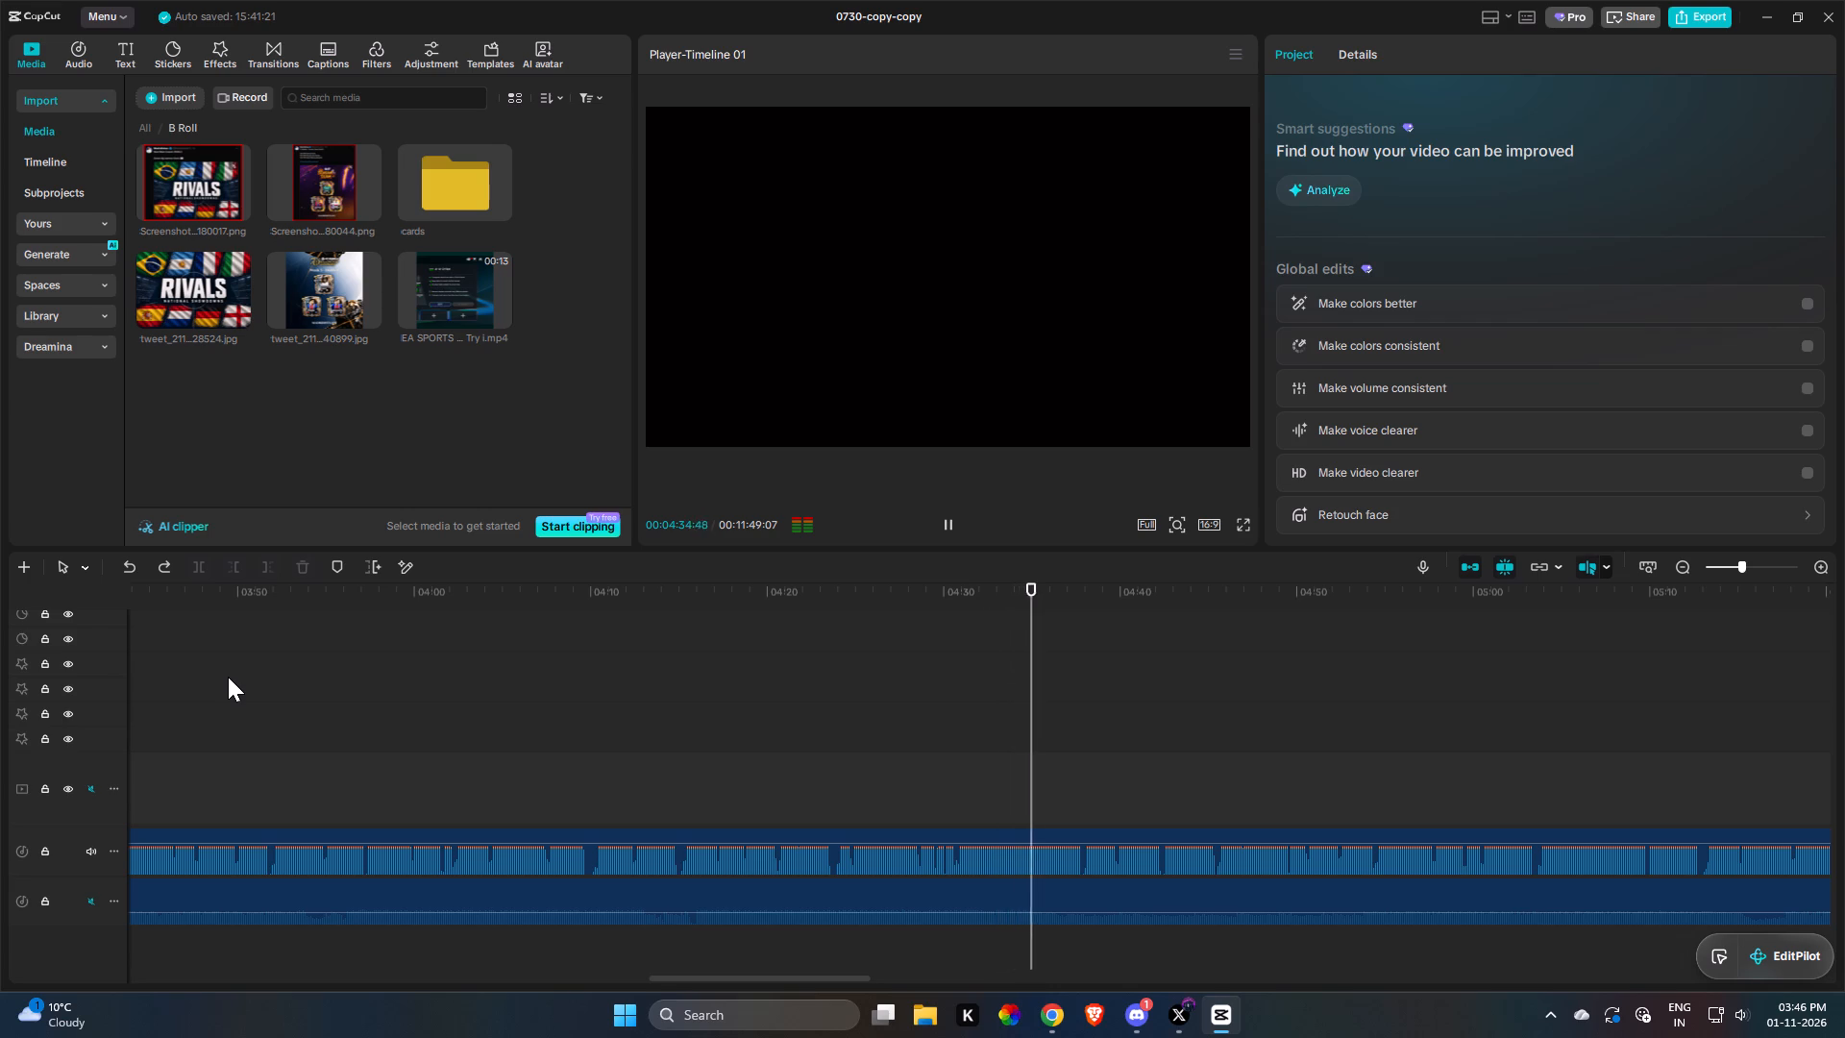
key(space)
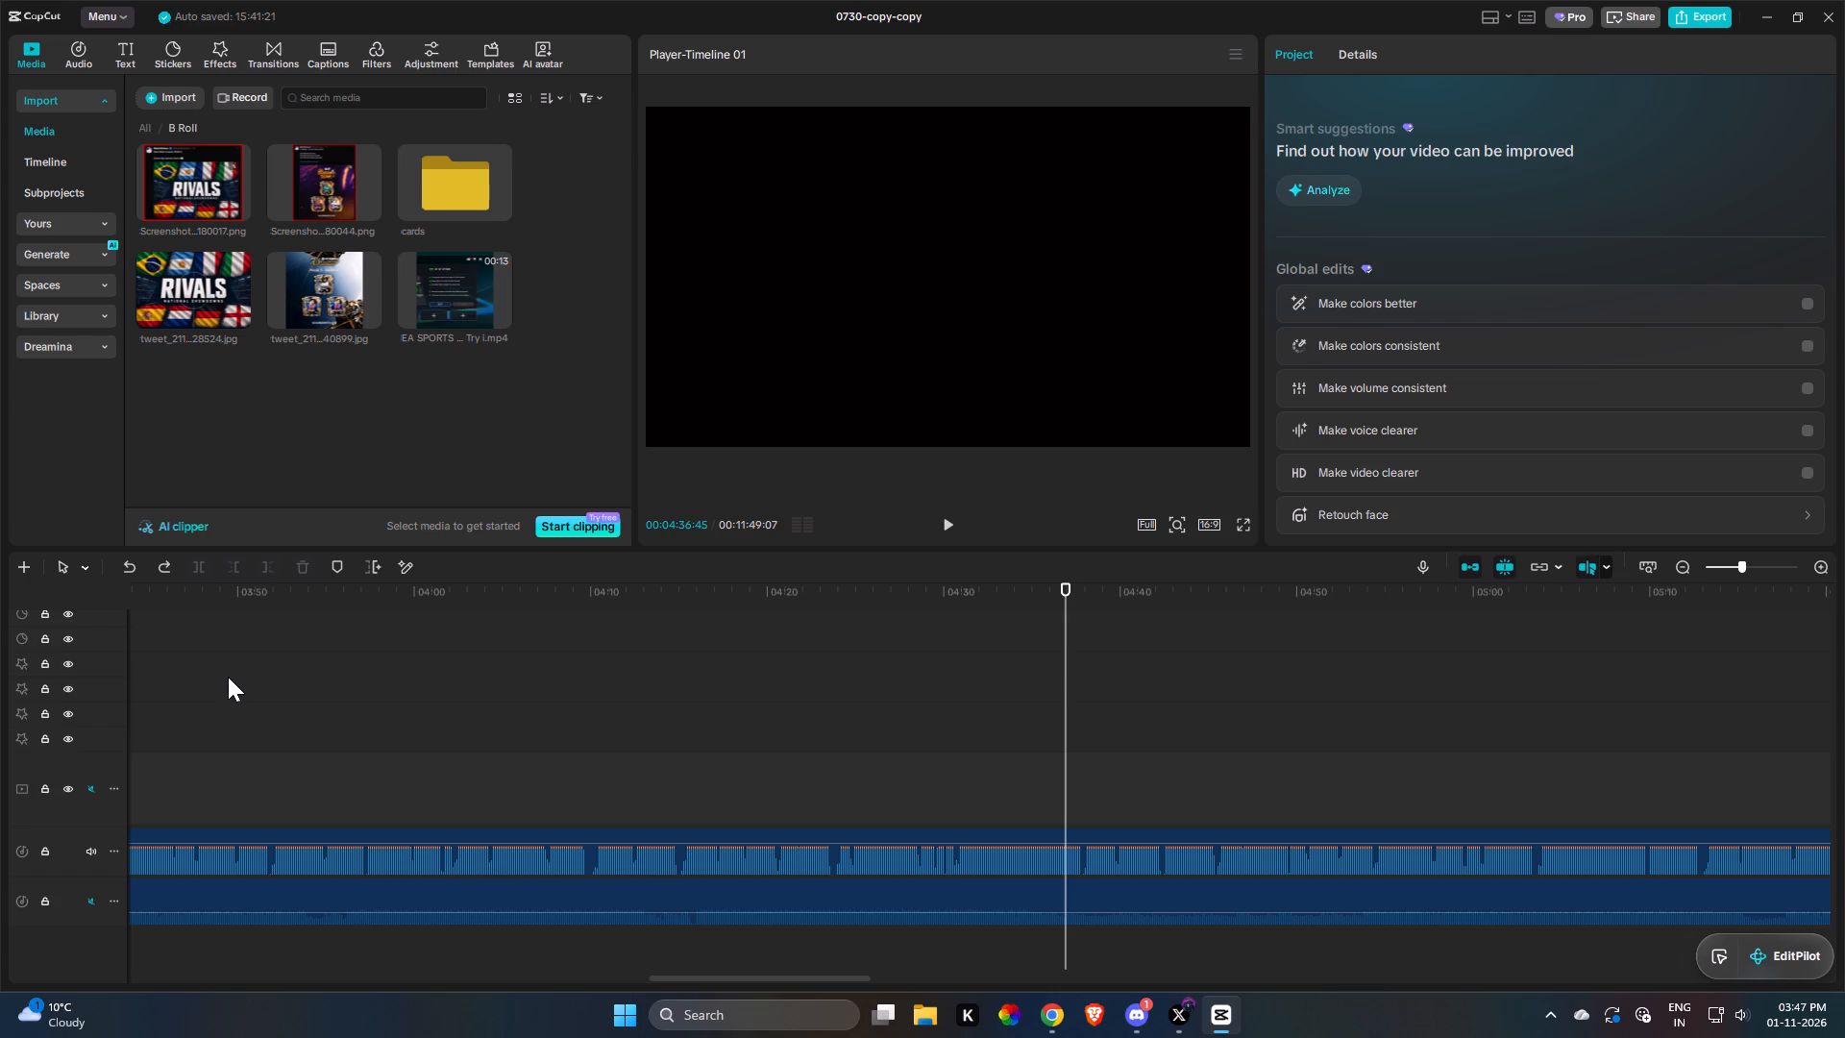
key(space)
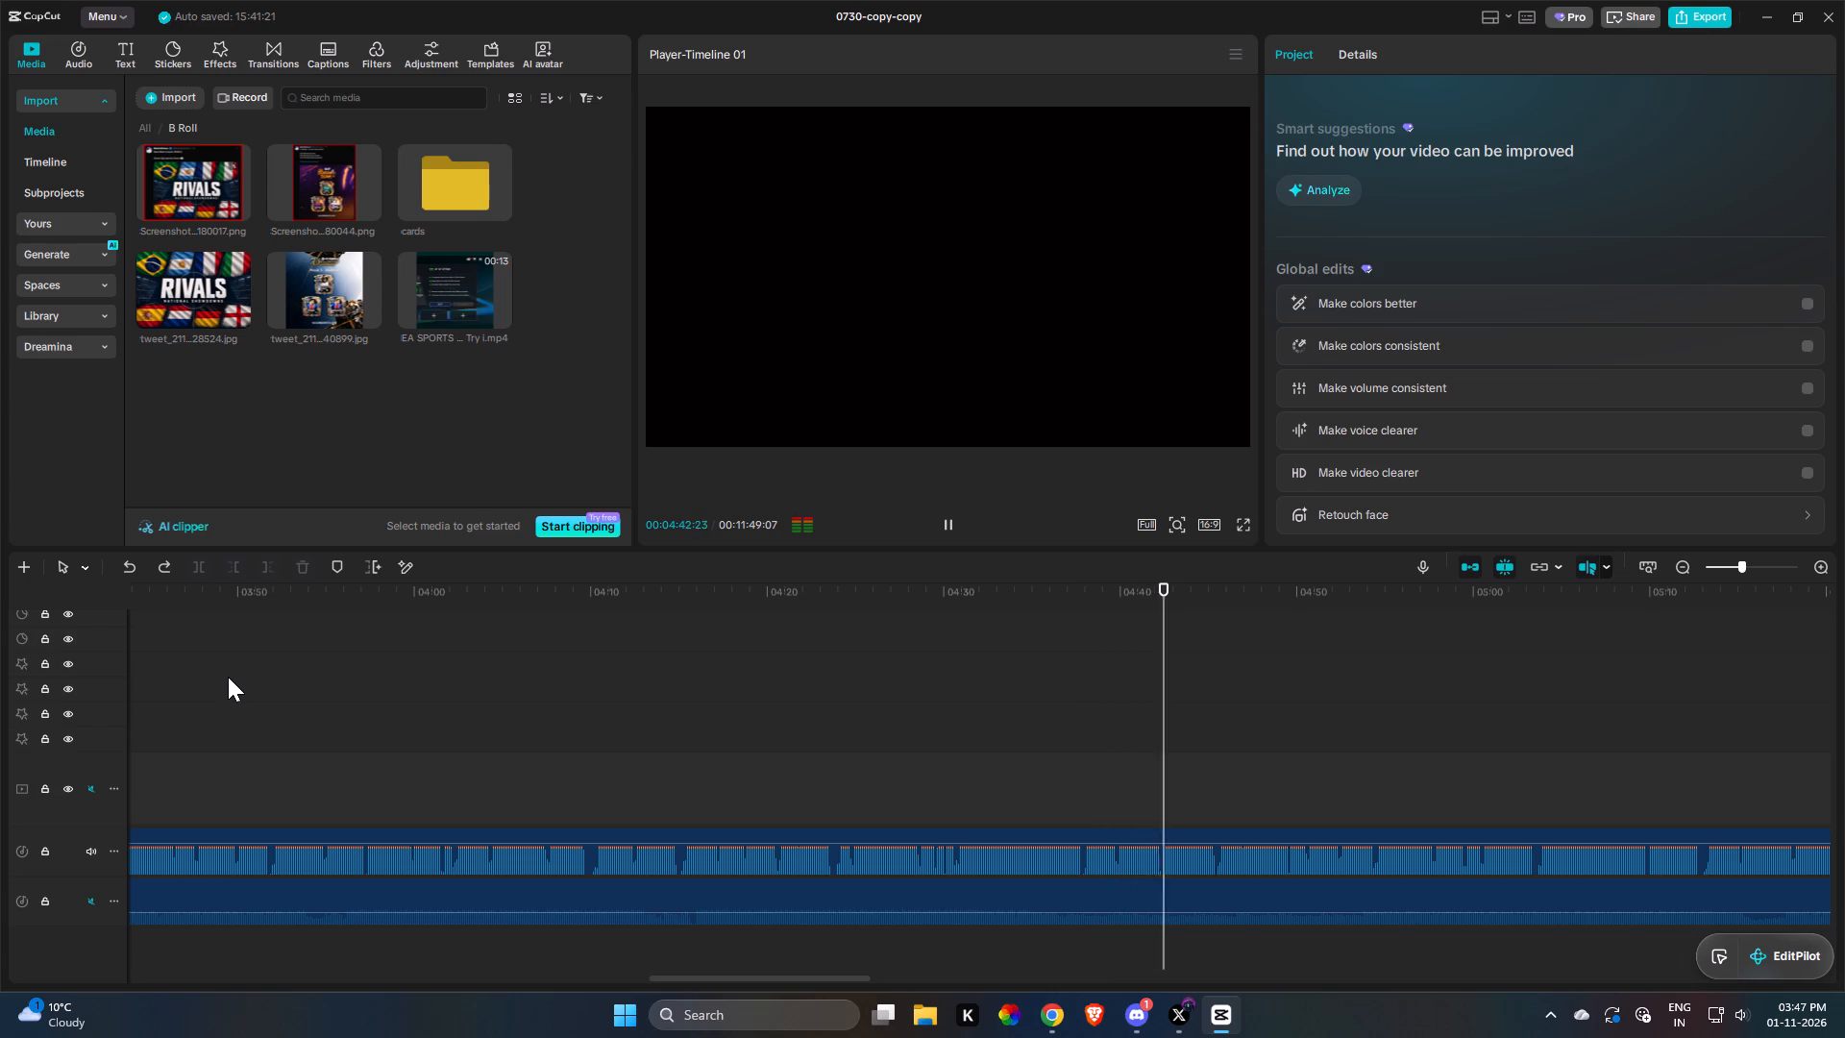
key(space)
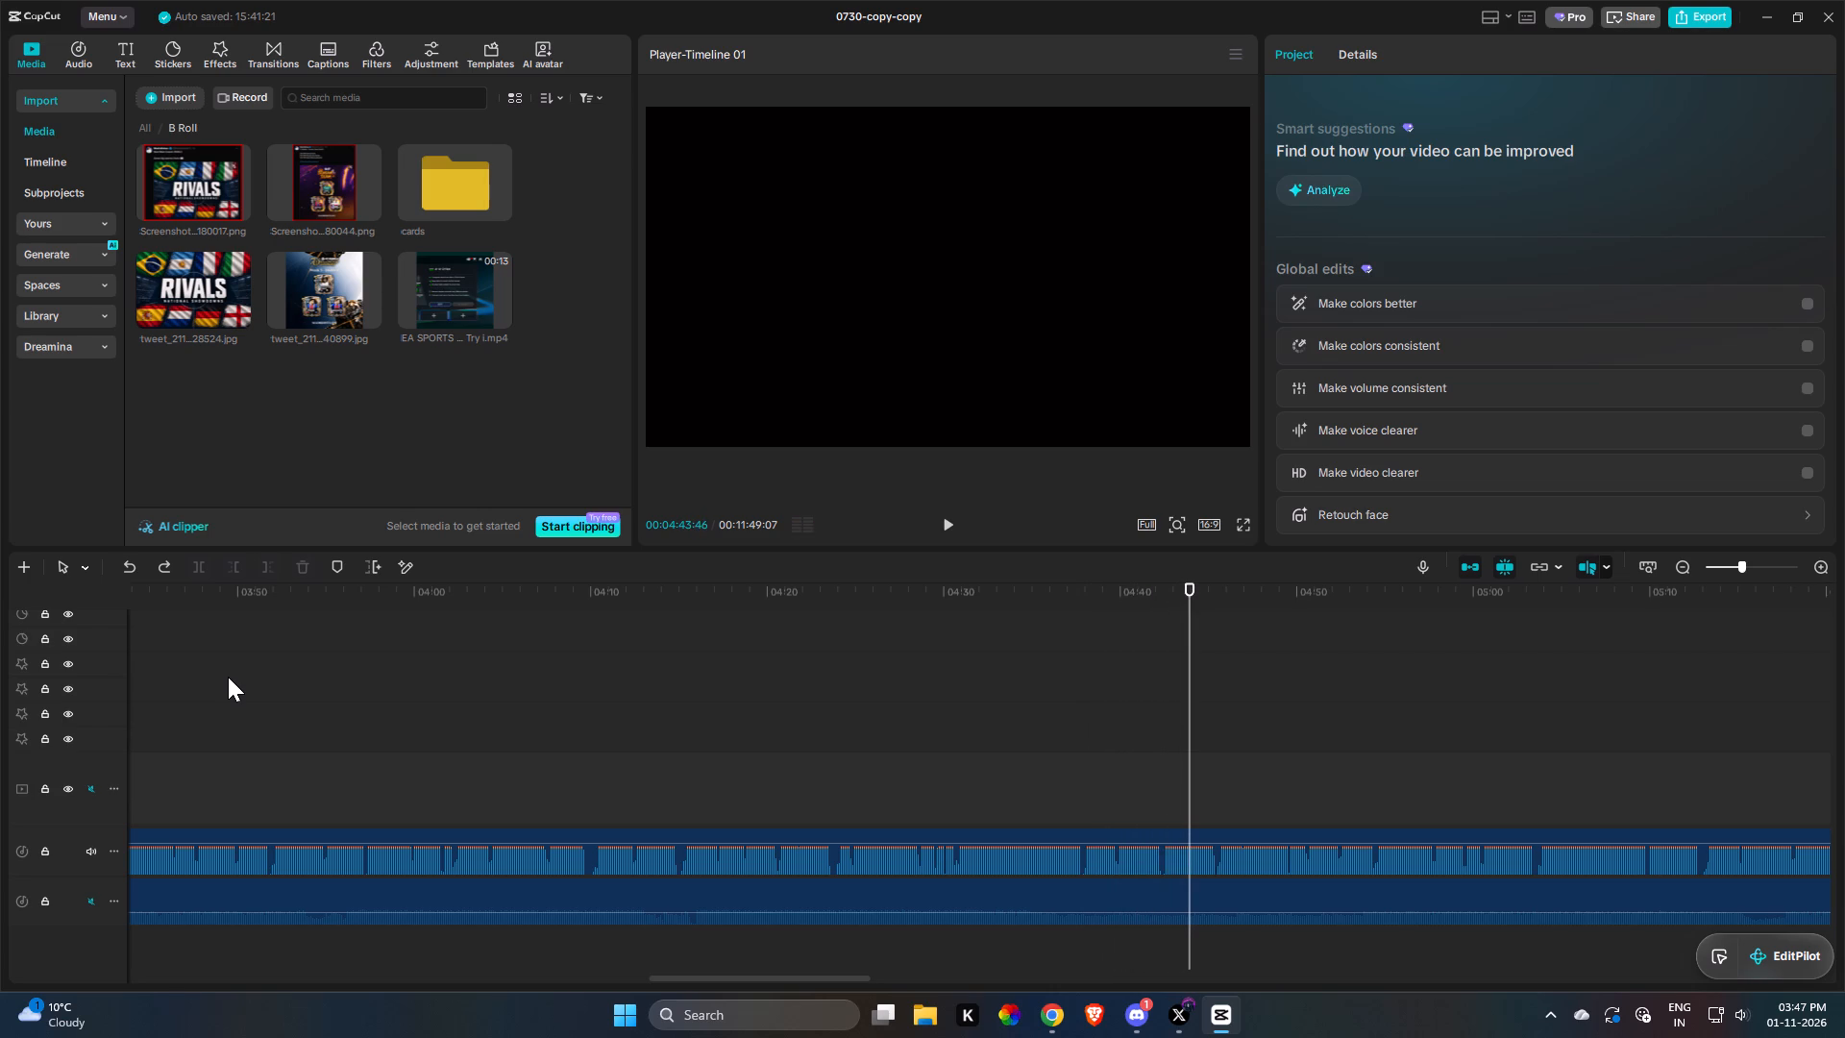
key(space)
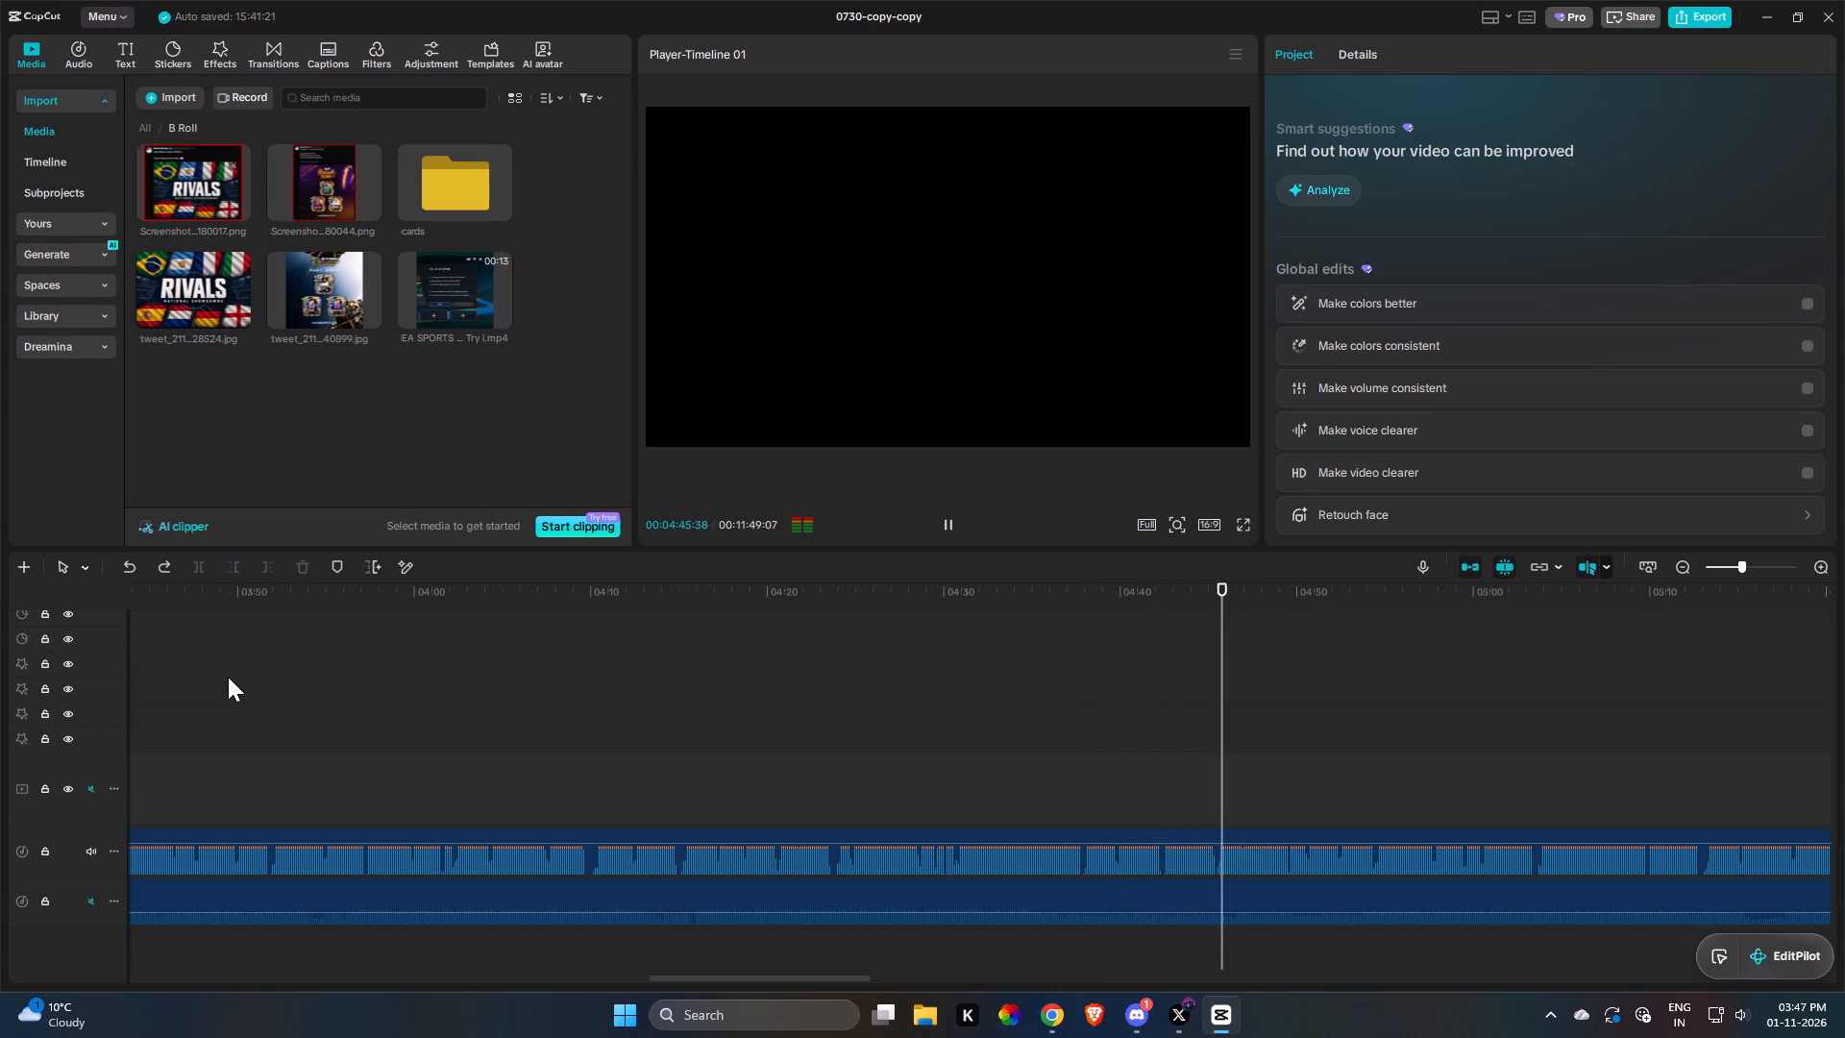
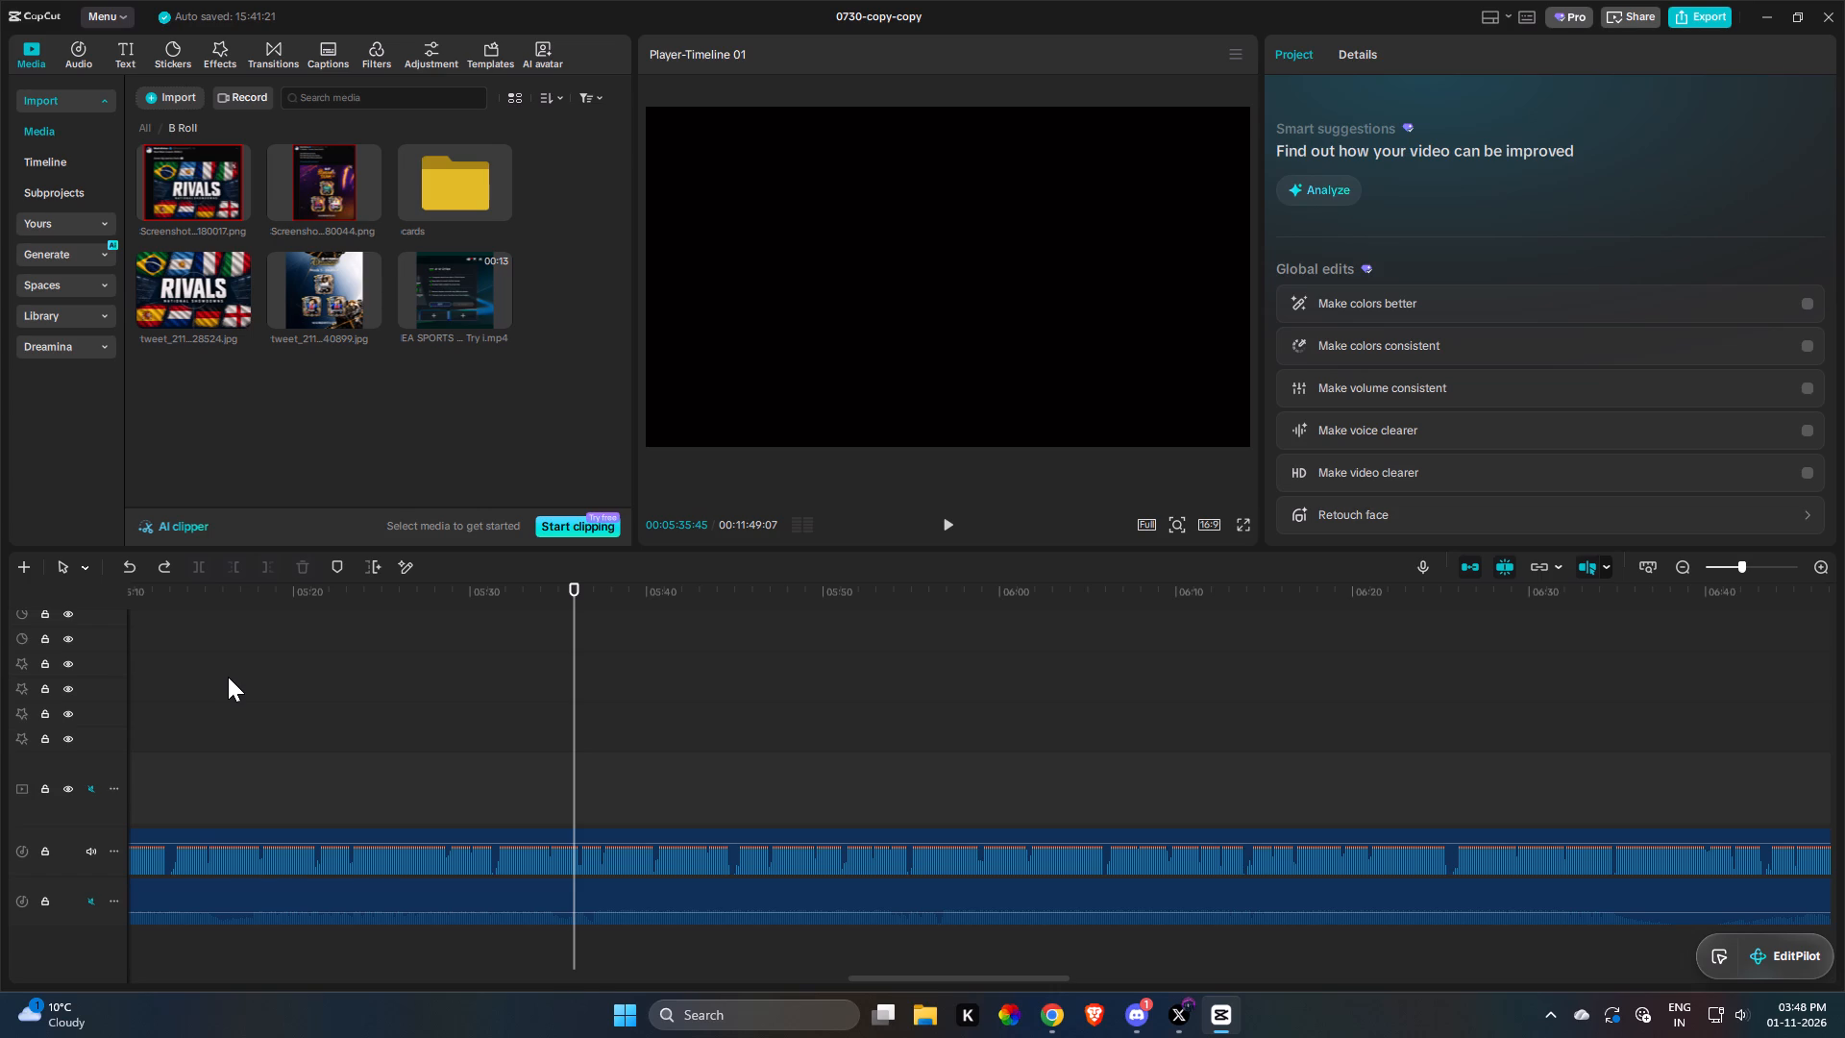
Play the voiceover from about 5:35 to about 5:56, pausing along the way to review the narration.
key(space)
key(space)
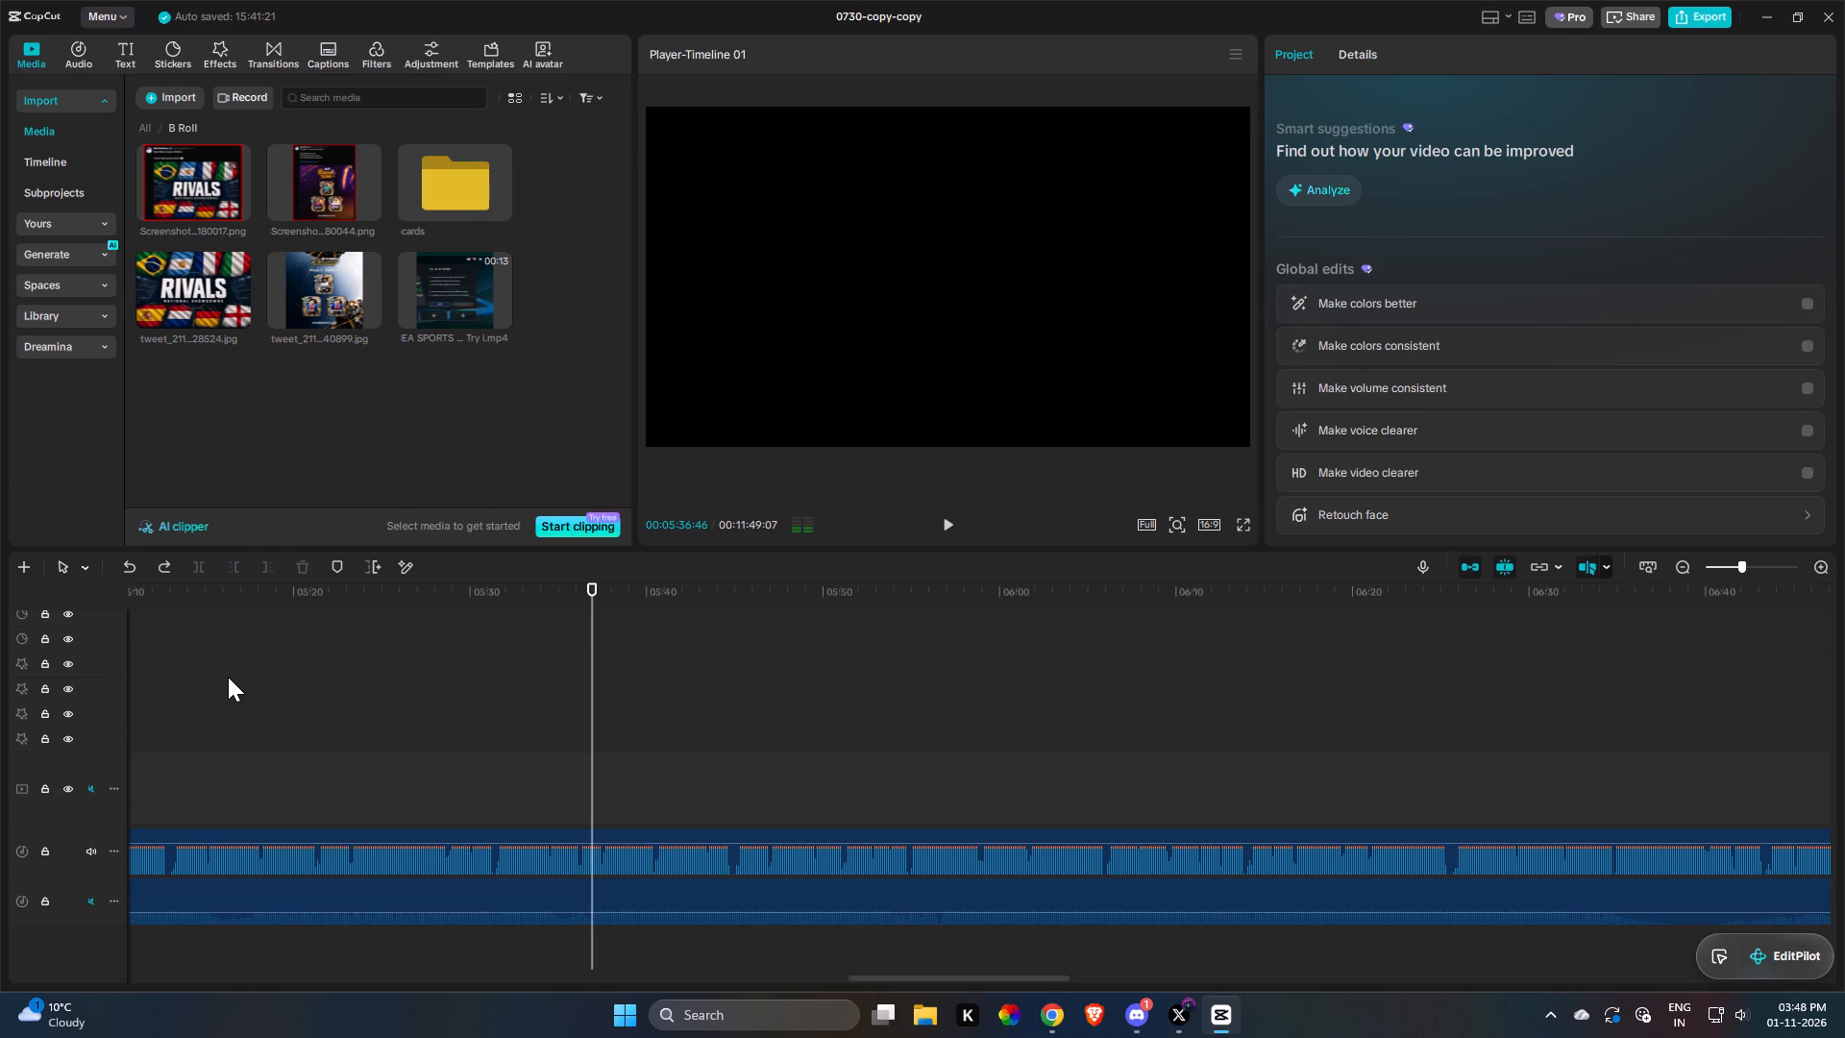
key(space)
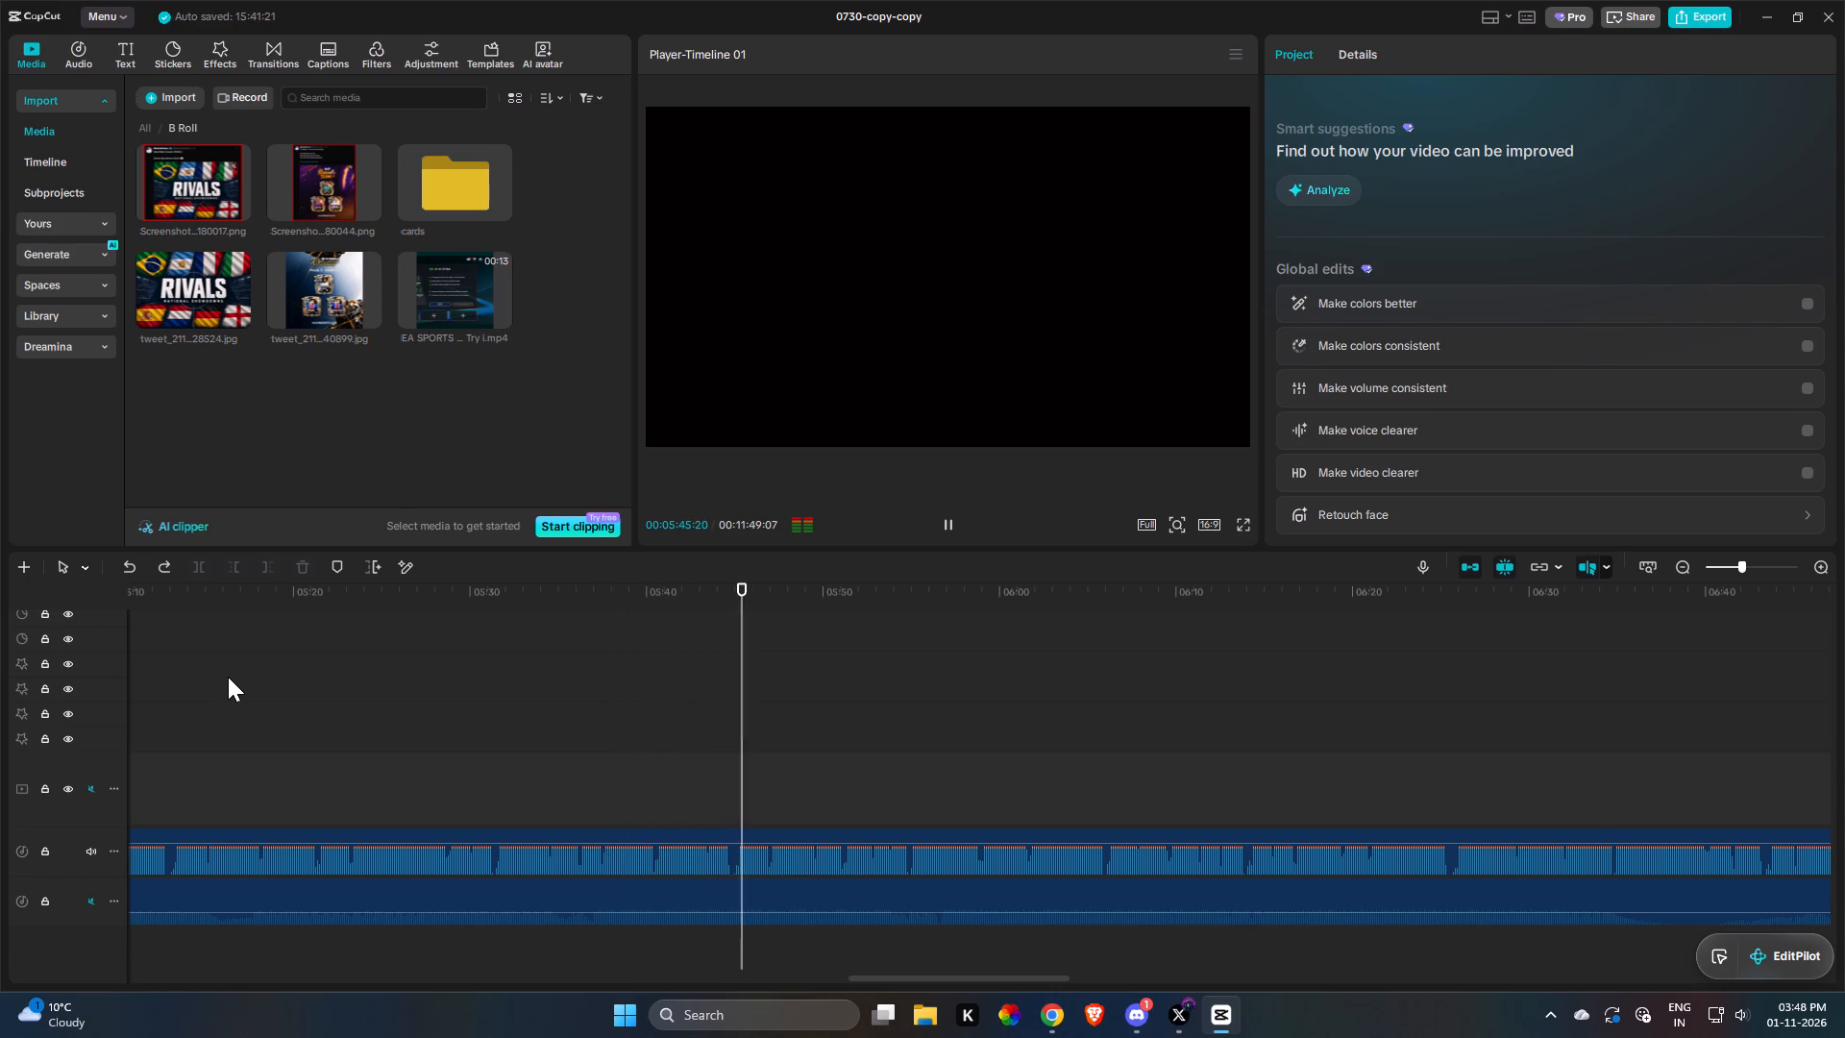
key(space)
key(space)
key(space)
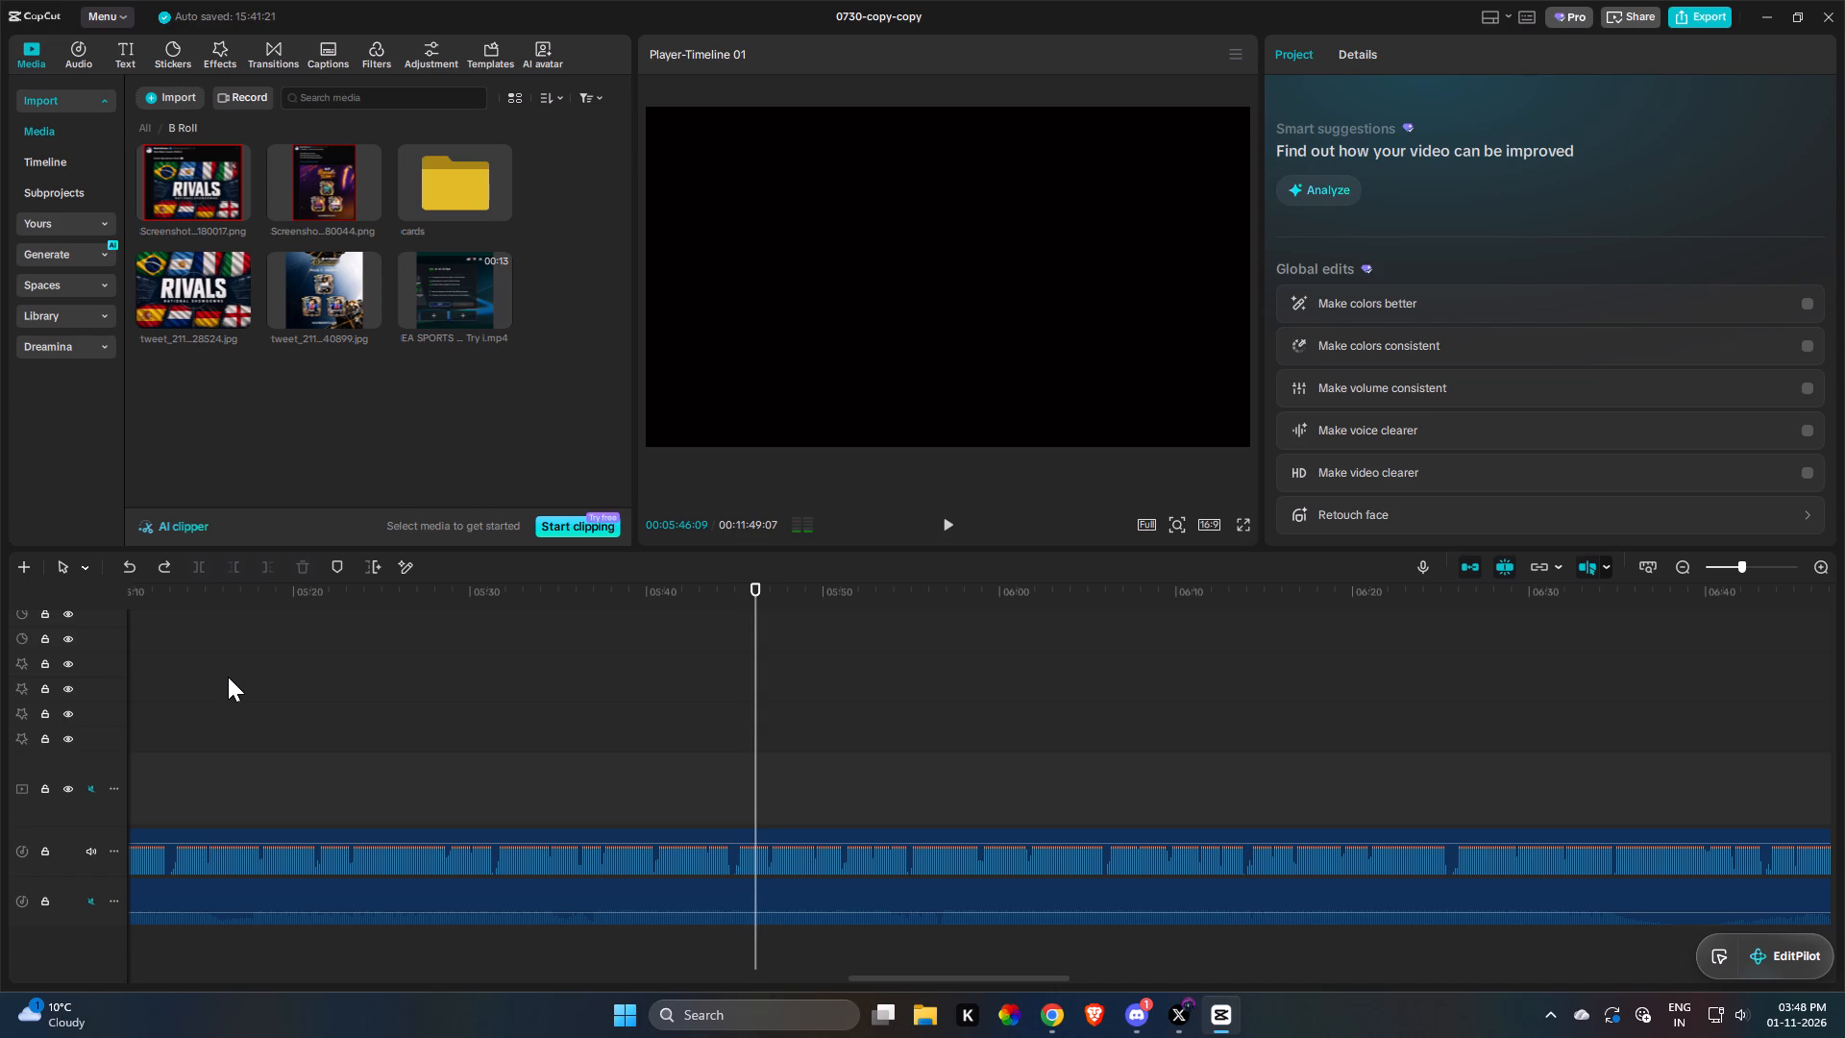
key(space)
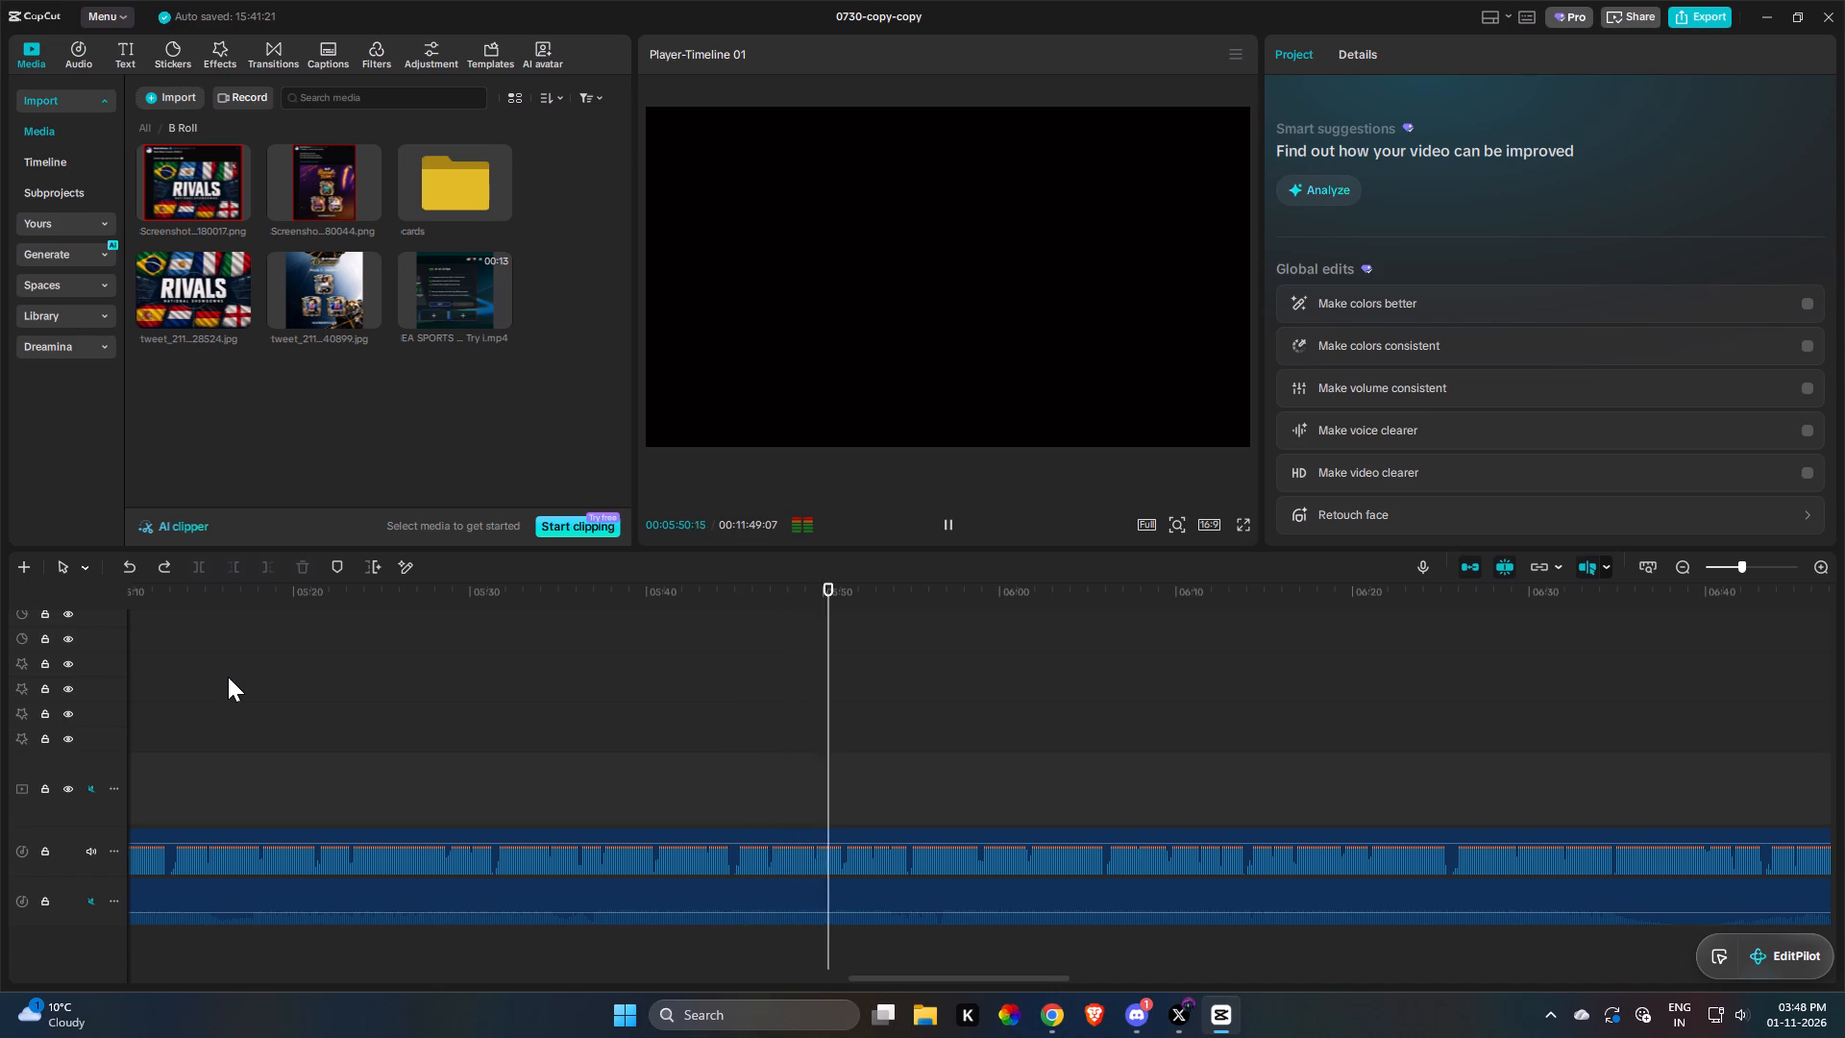
key(space)
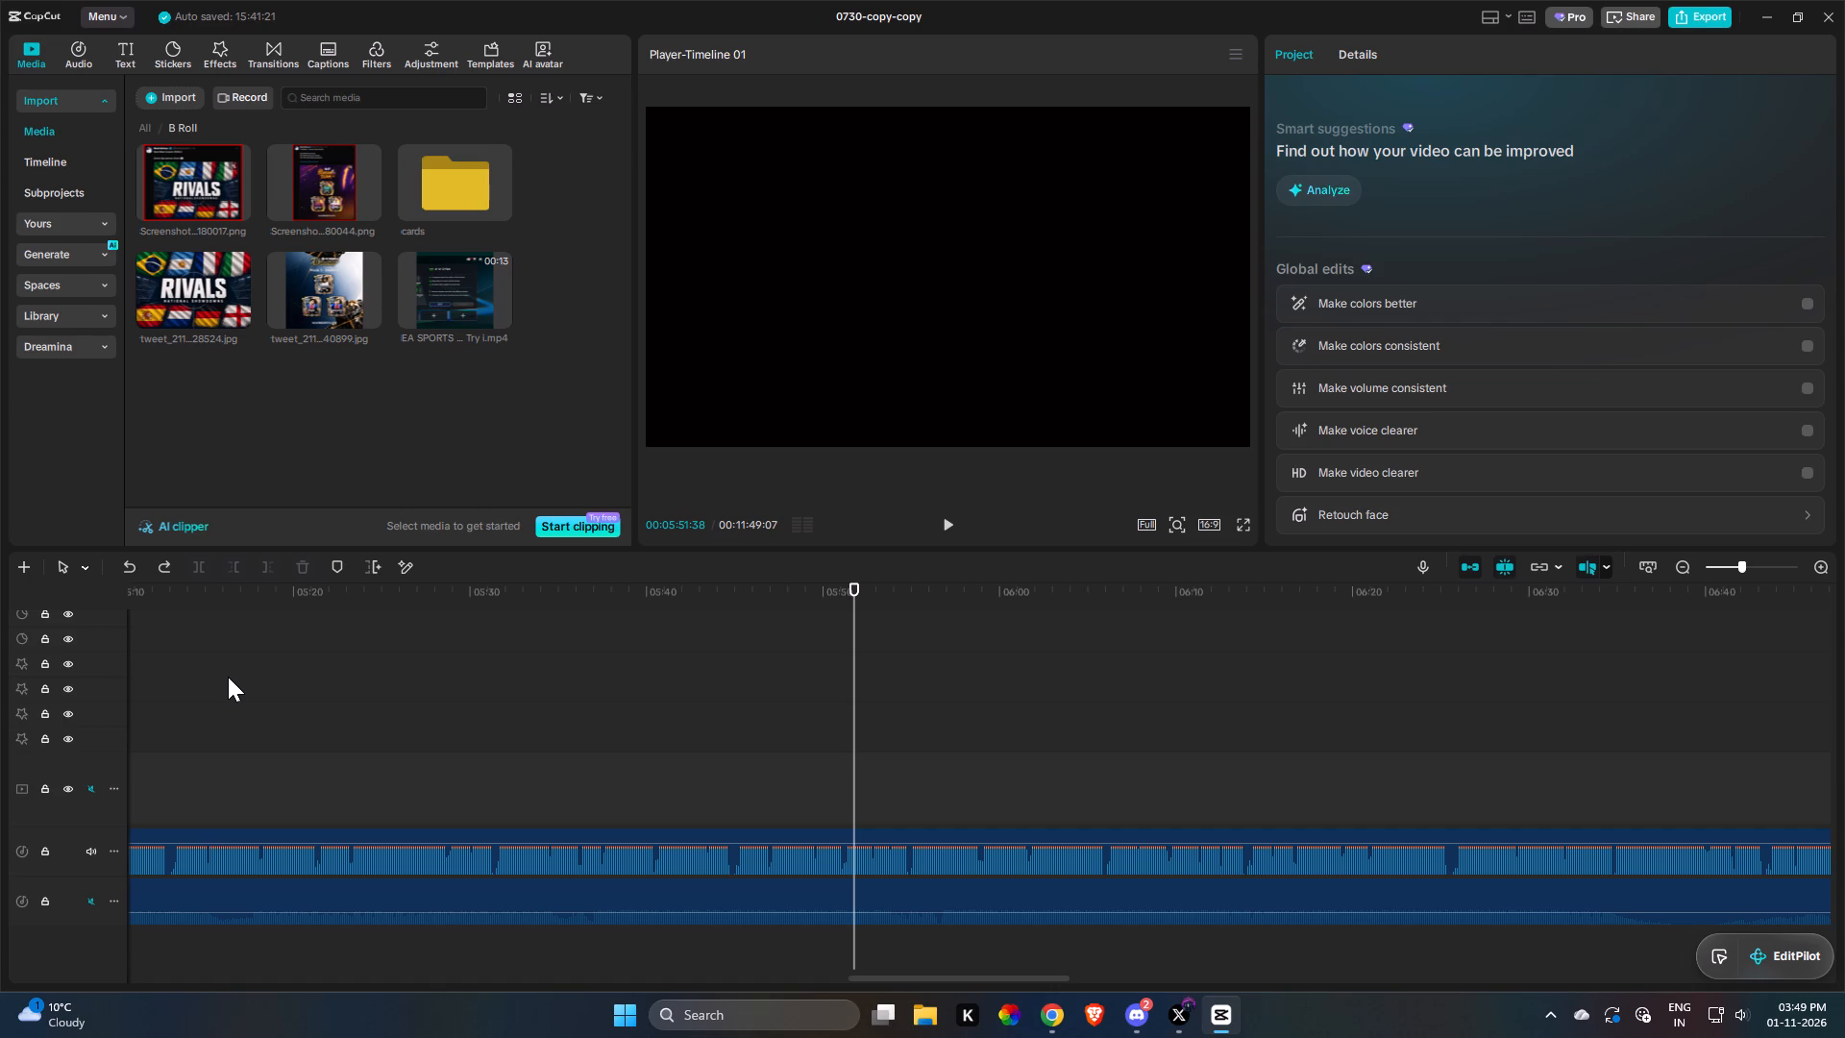
key(space)
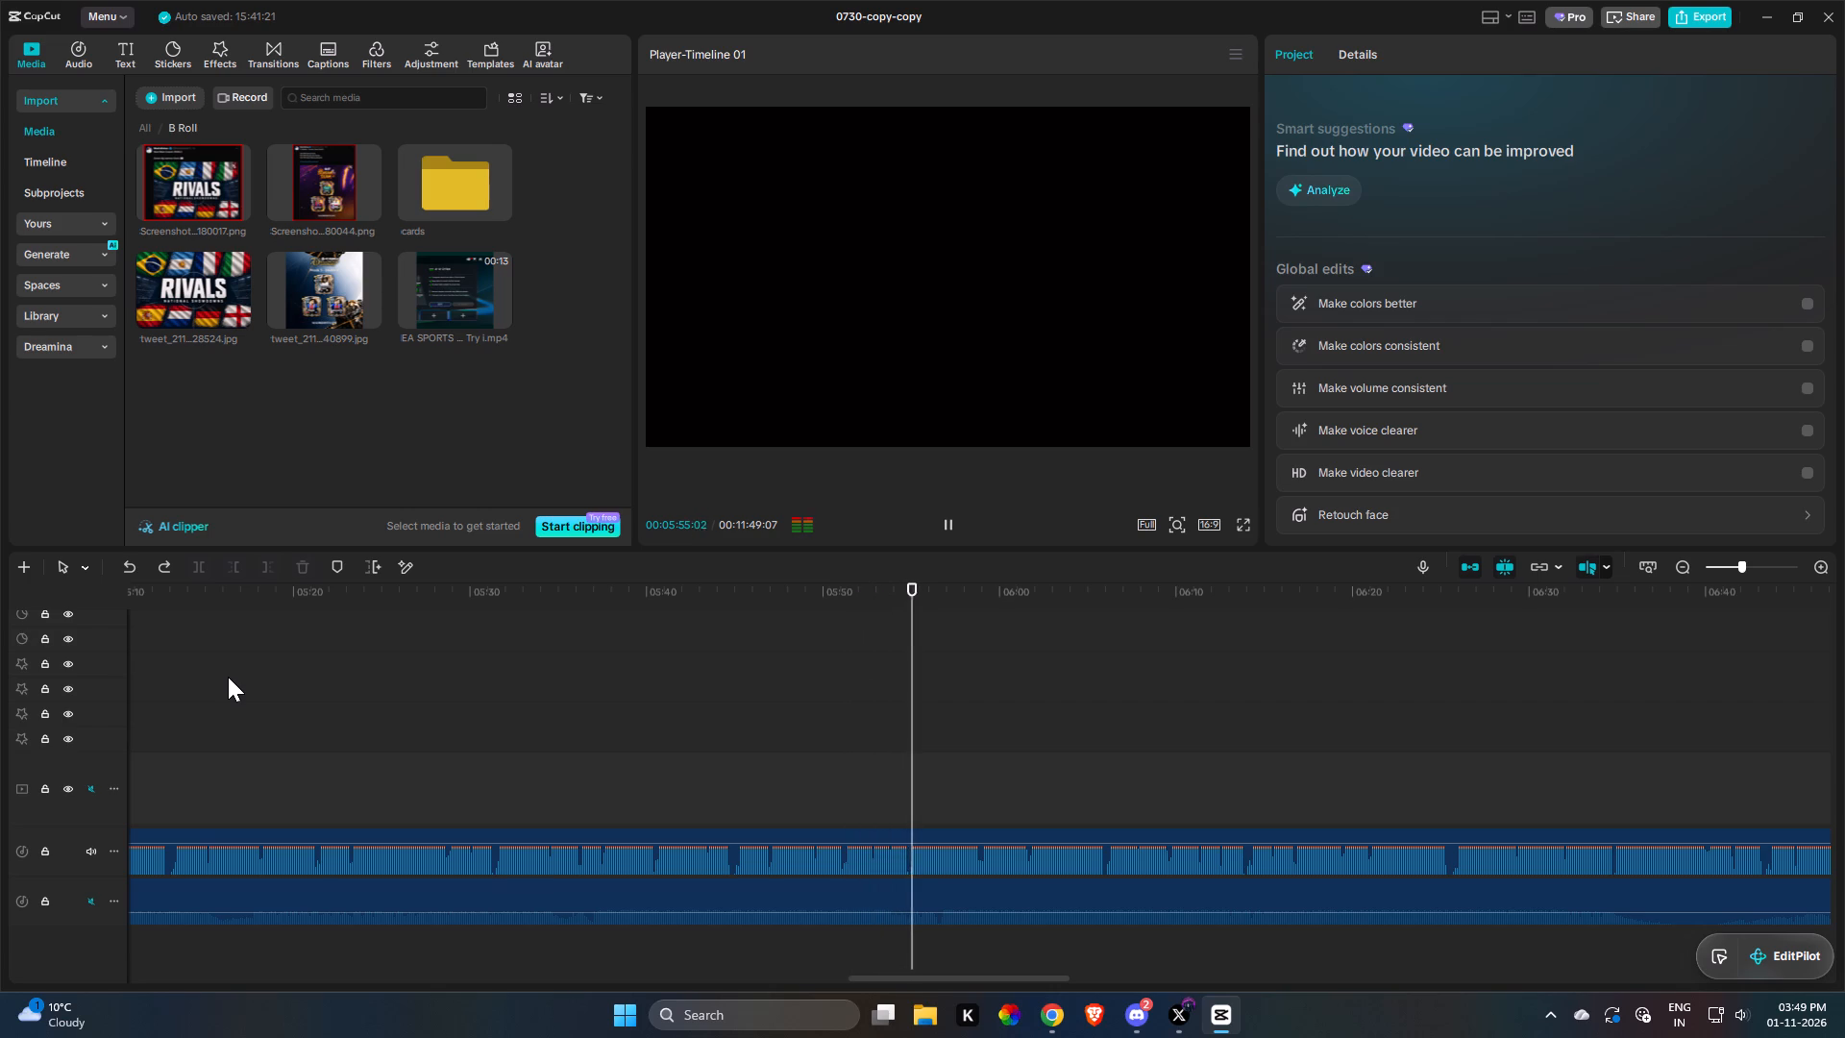
key(space)
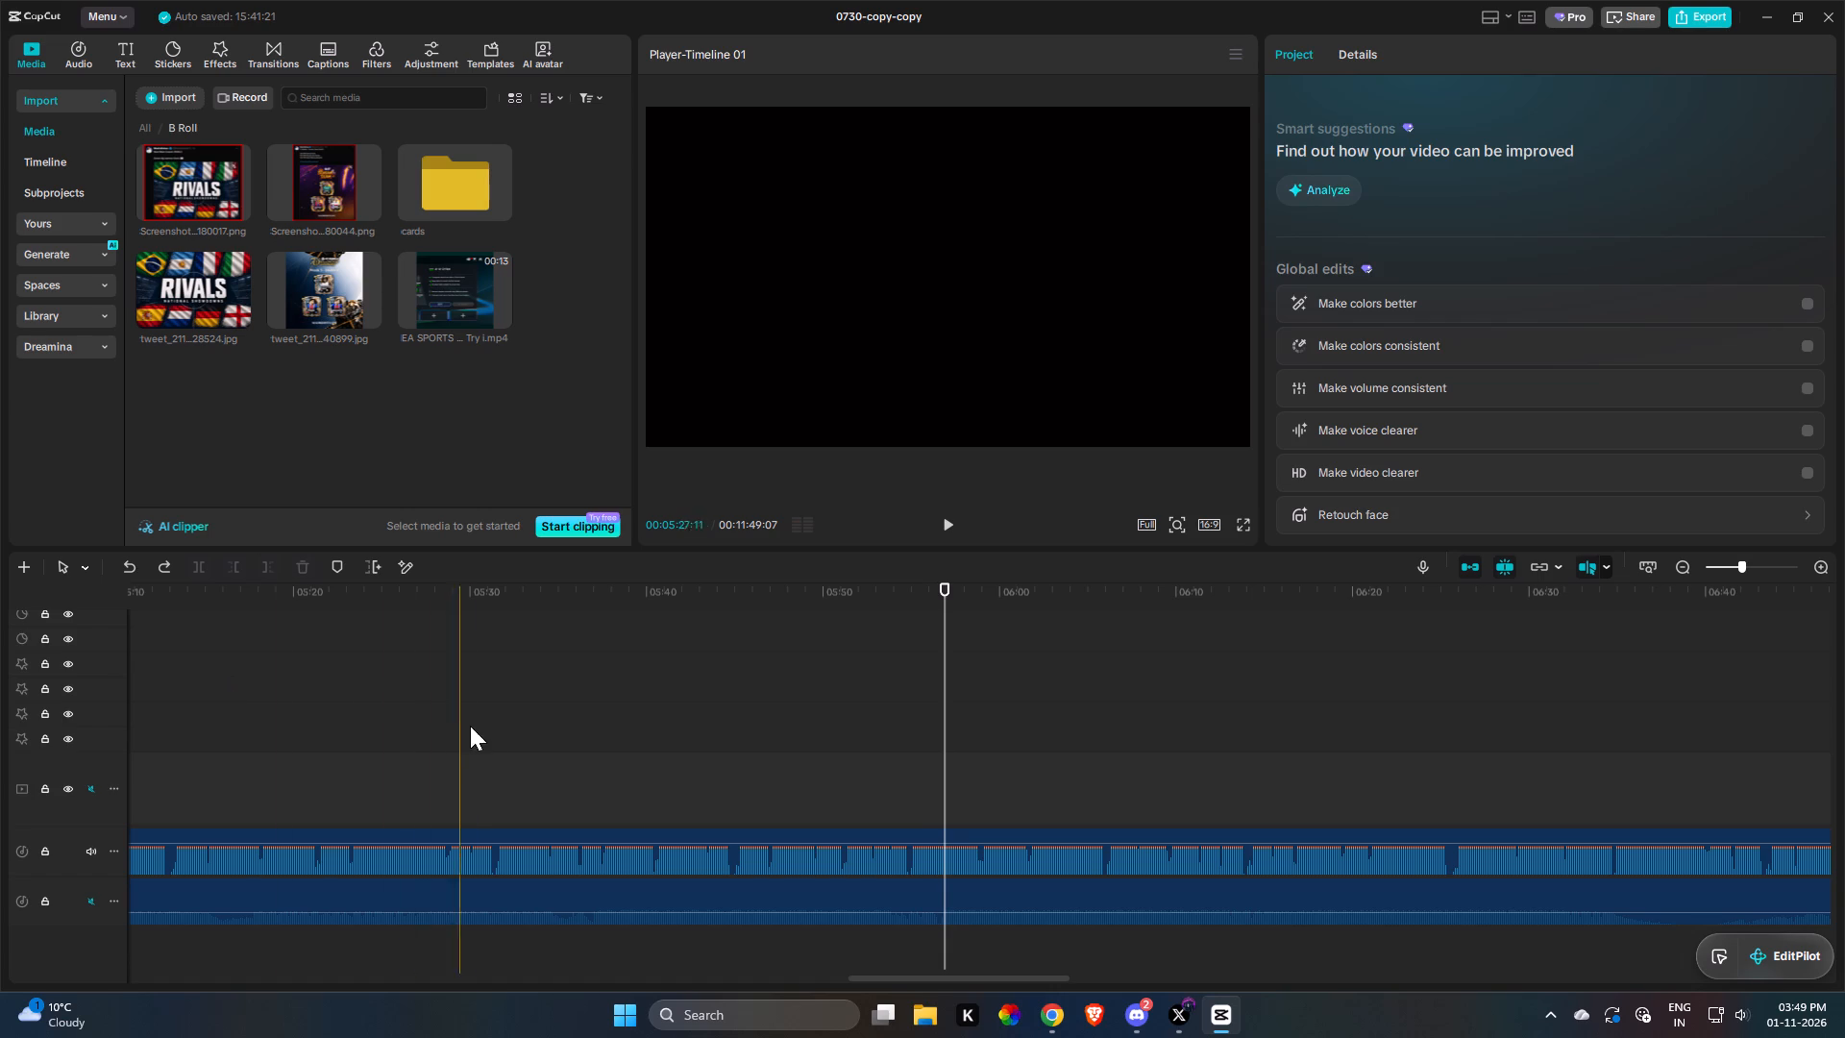
Go back to about 5:19 to replay the voiceover, skip to about 5:37, and review the narration with pauses up to about 6:56.
key(space)
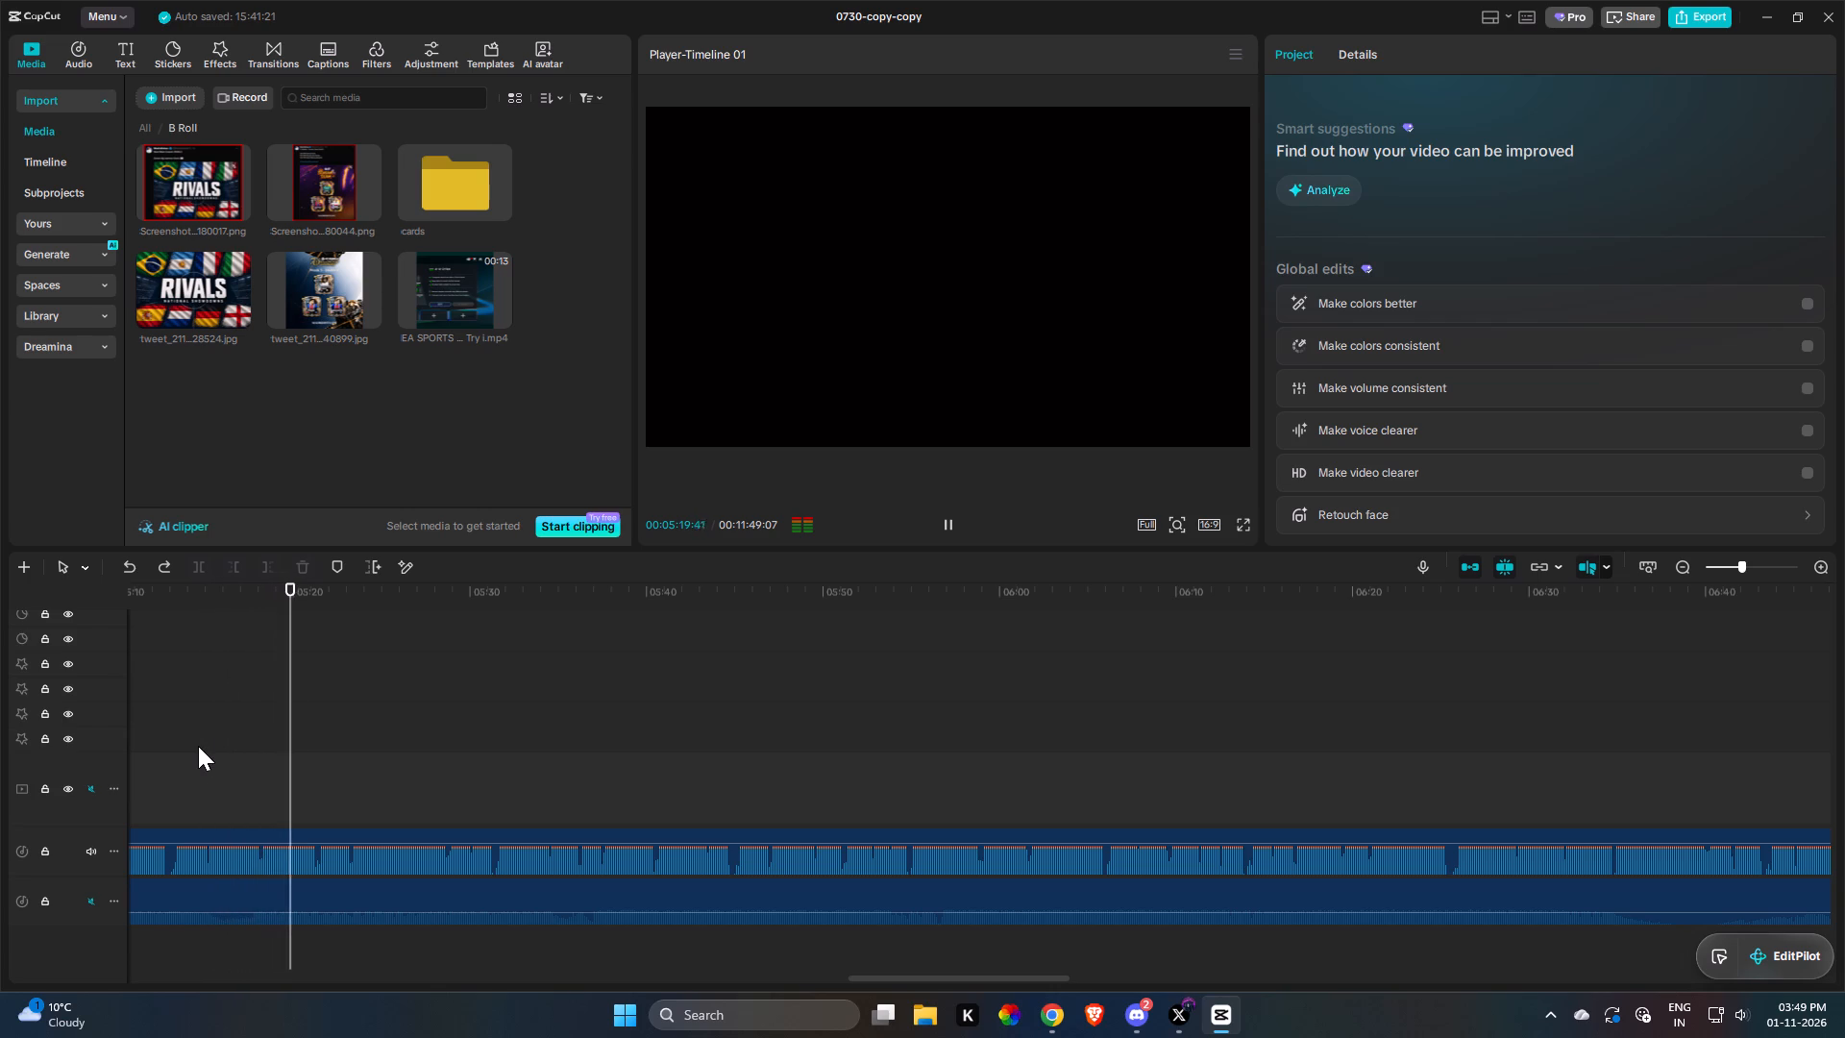
click(603, 717)
key(space)
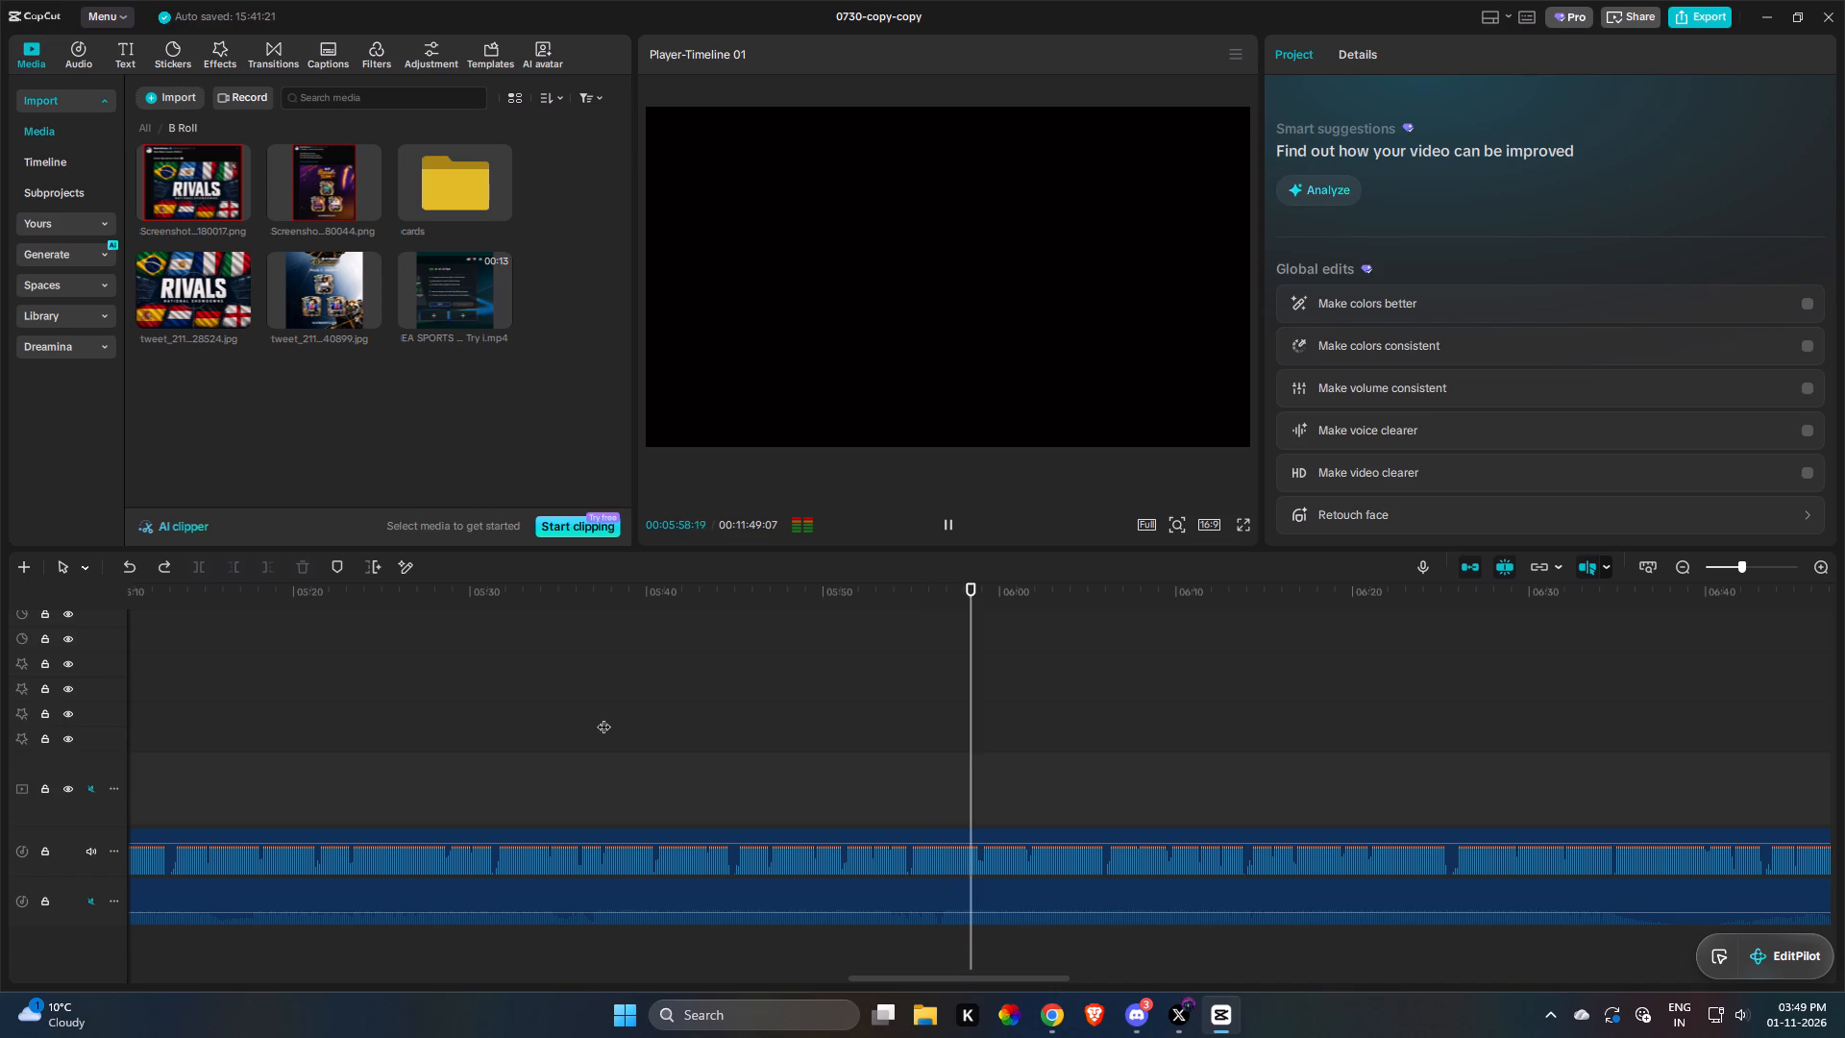
key(space)
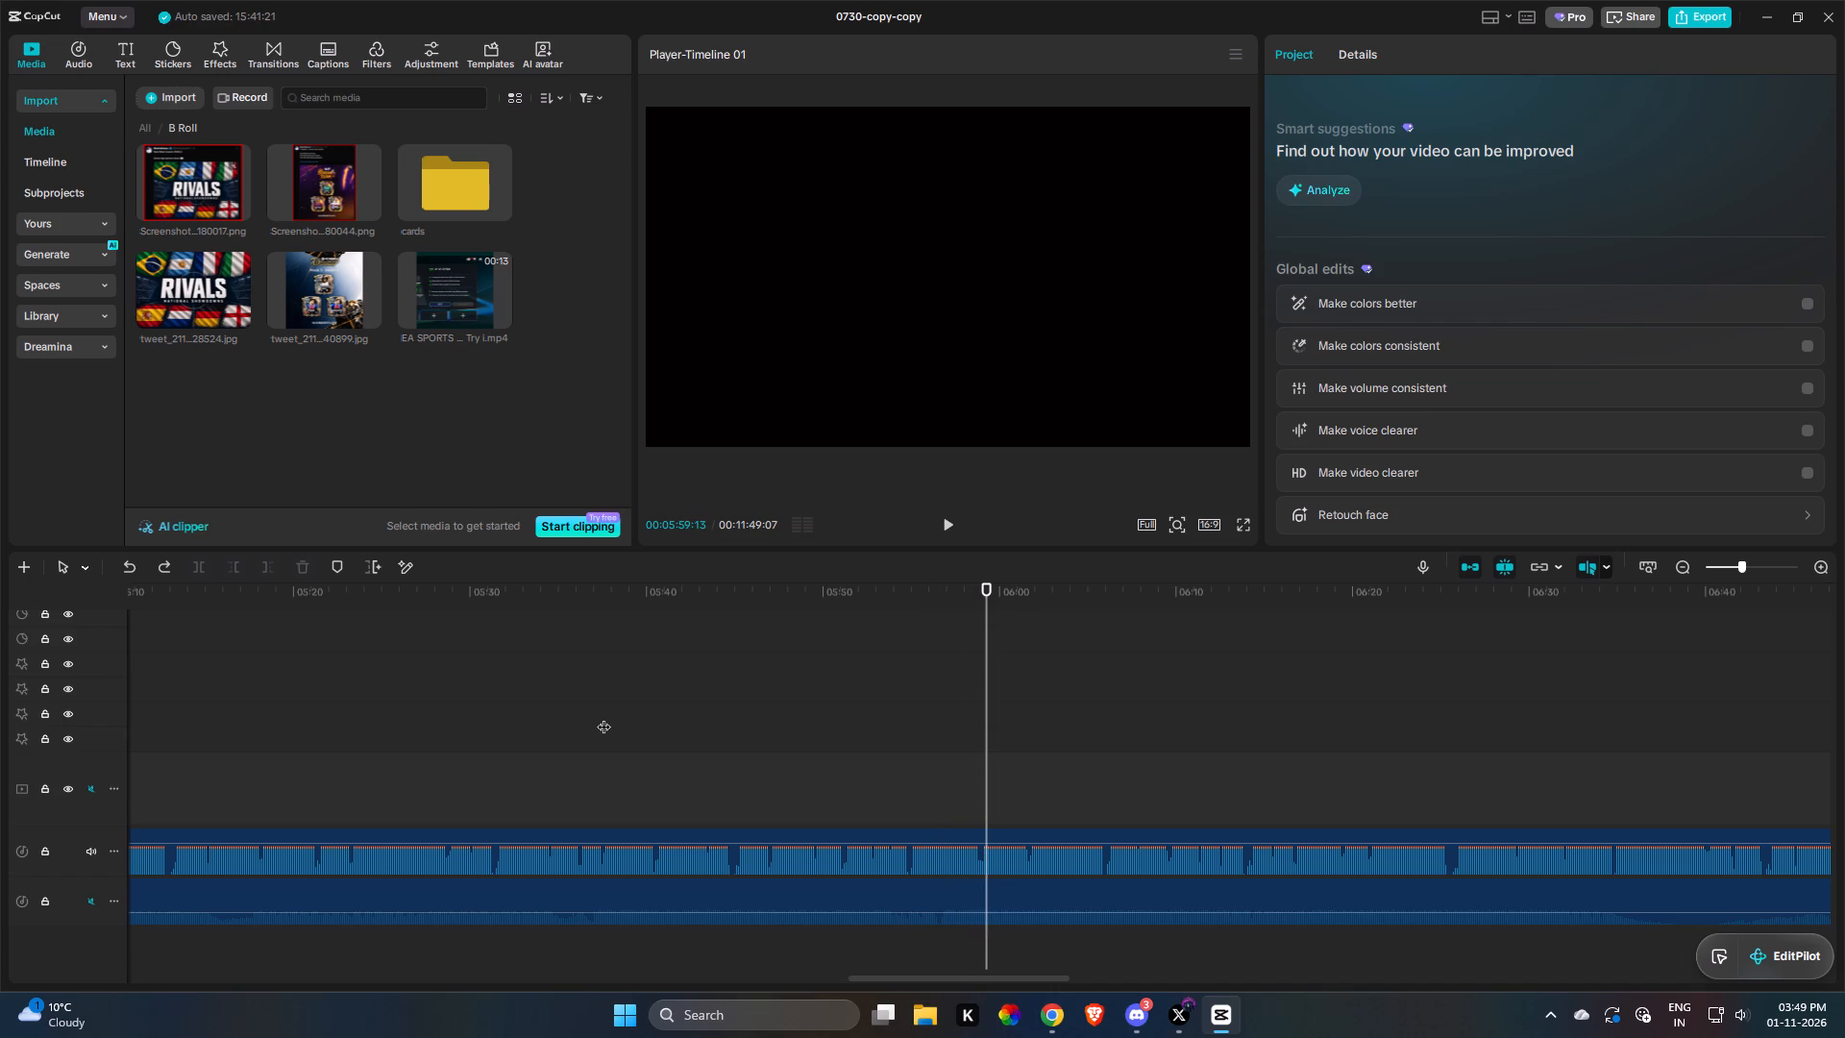
key(space)
key(space)
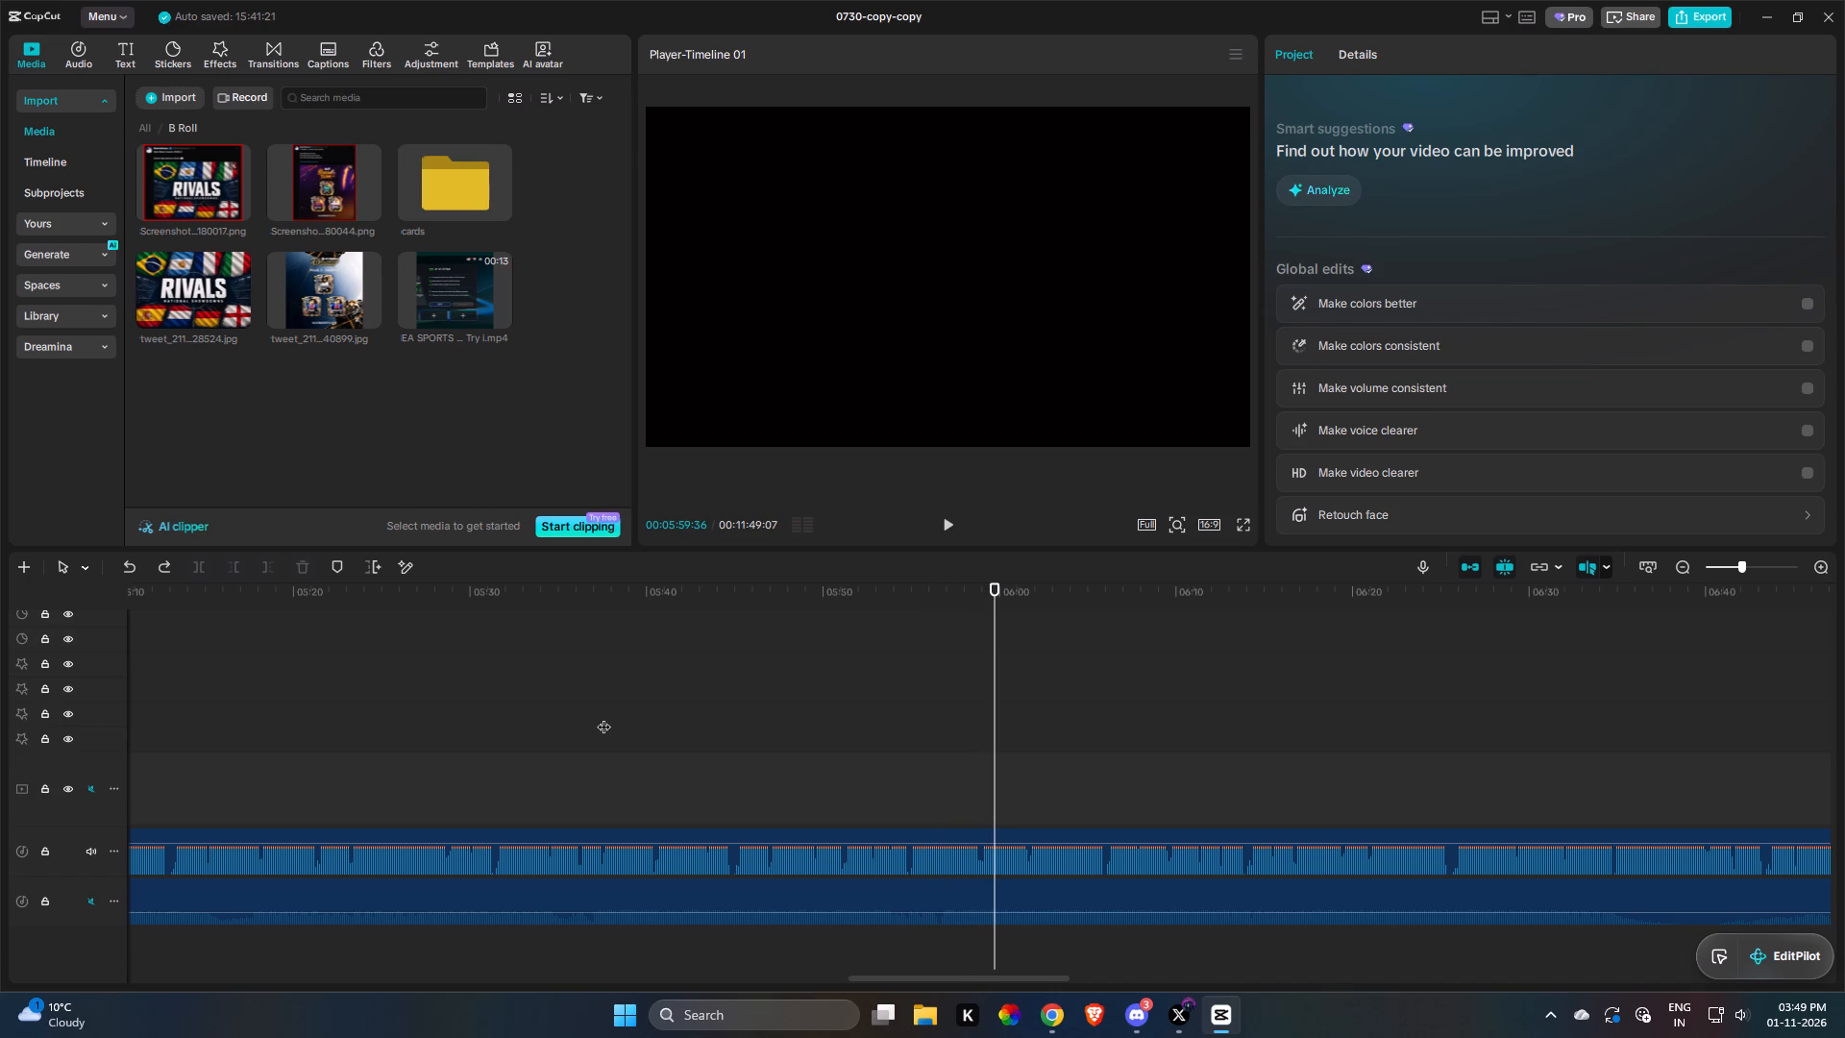
key(space)
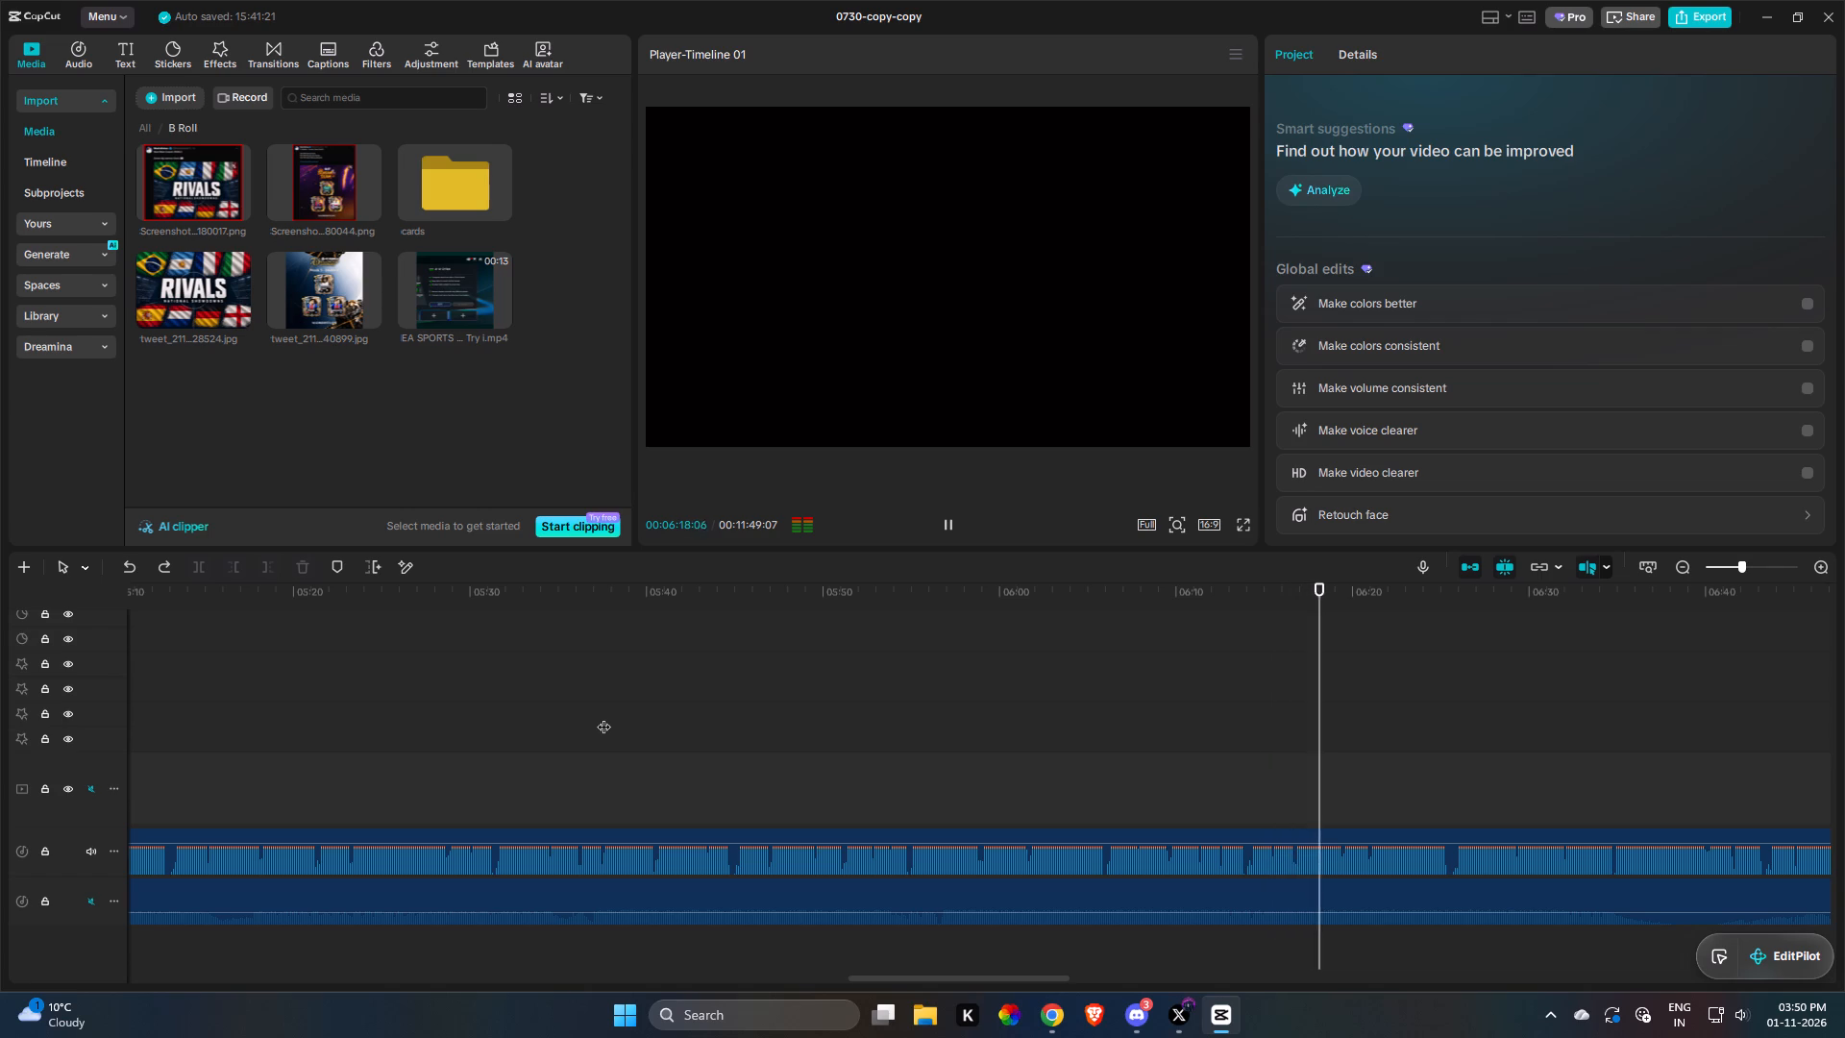
key(space)
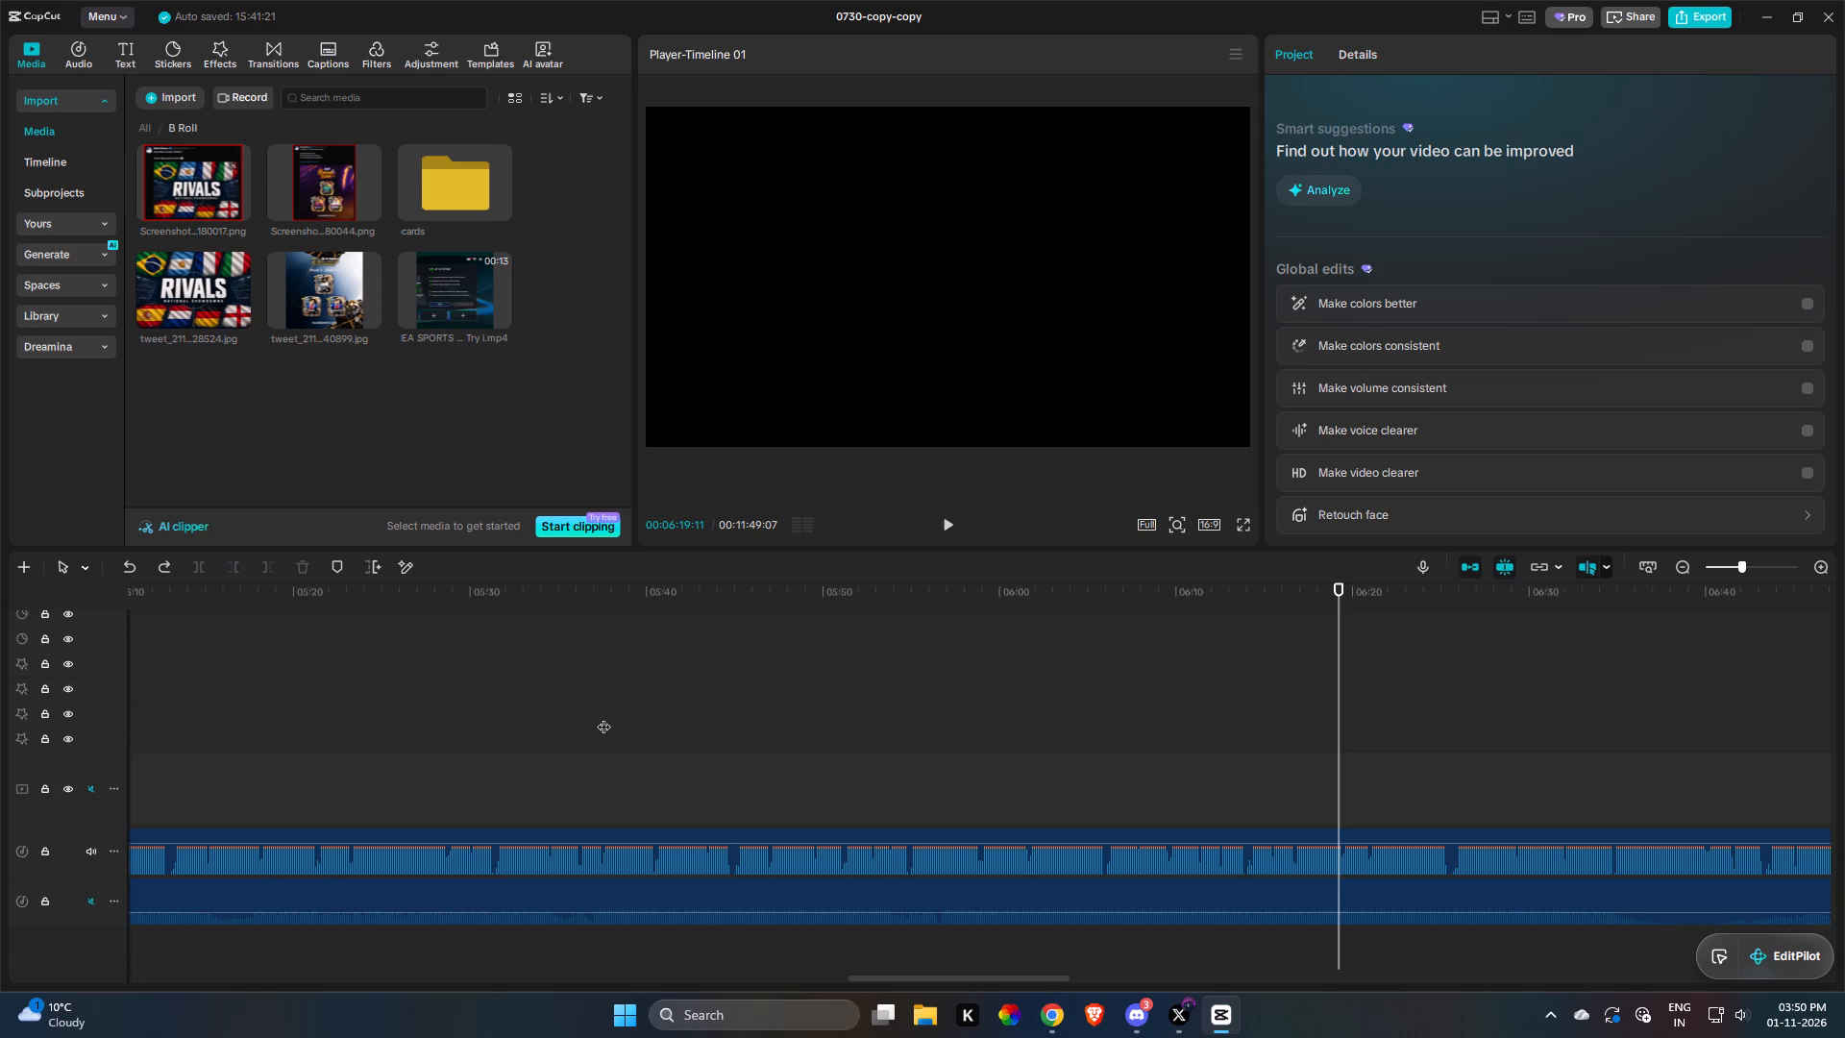
key(space)
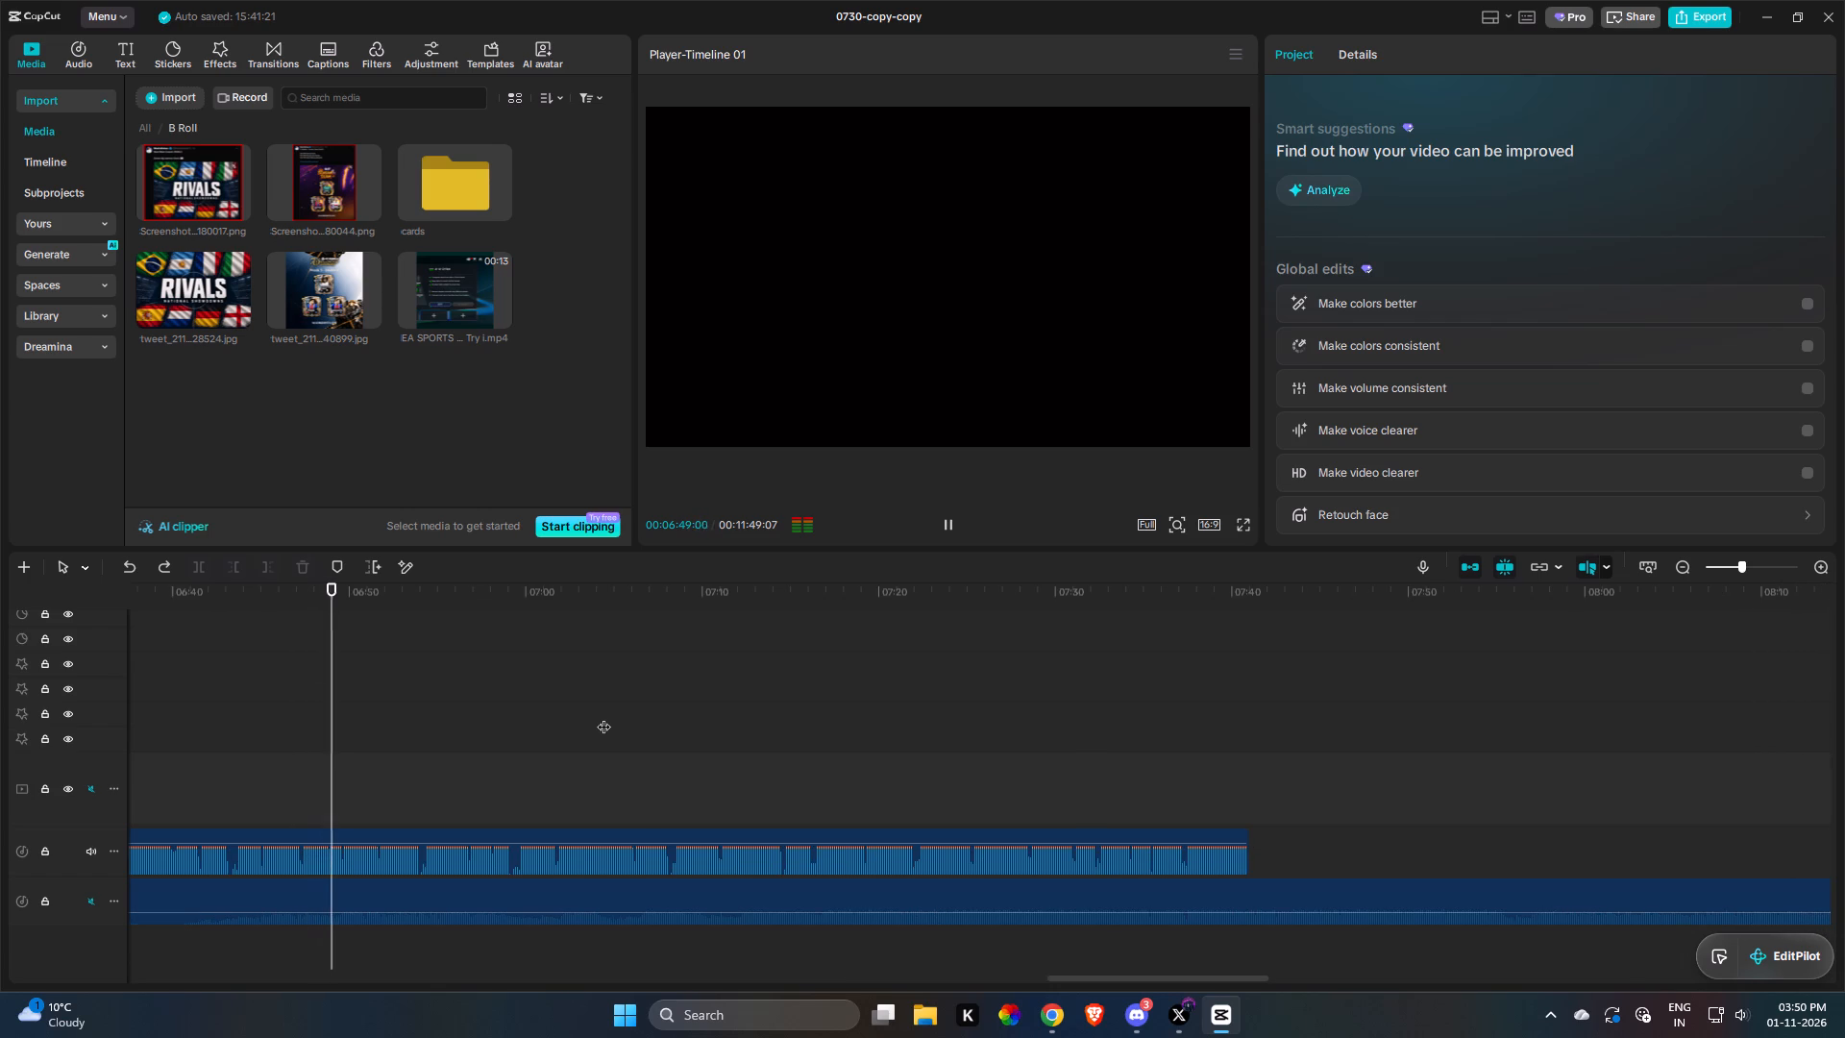
key(space)
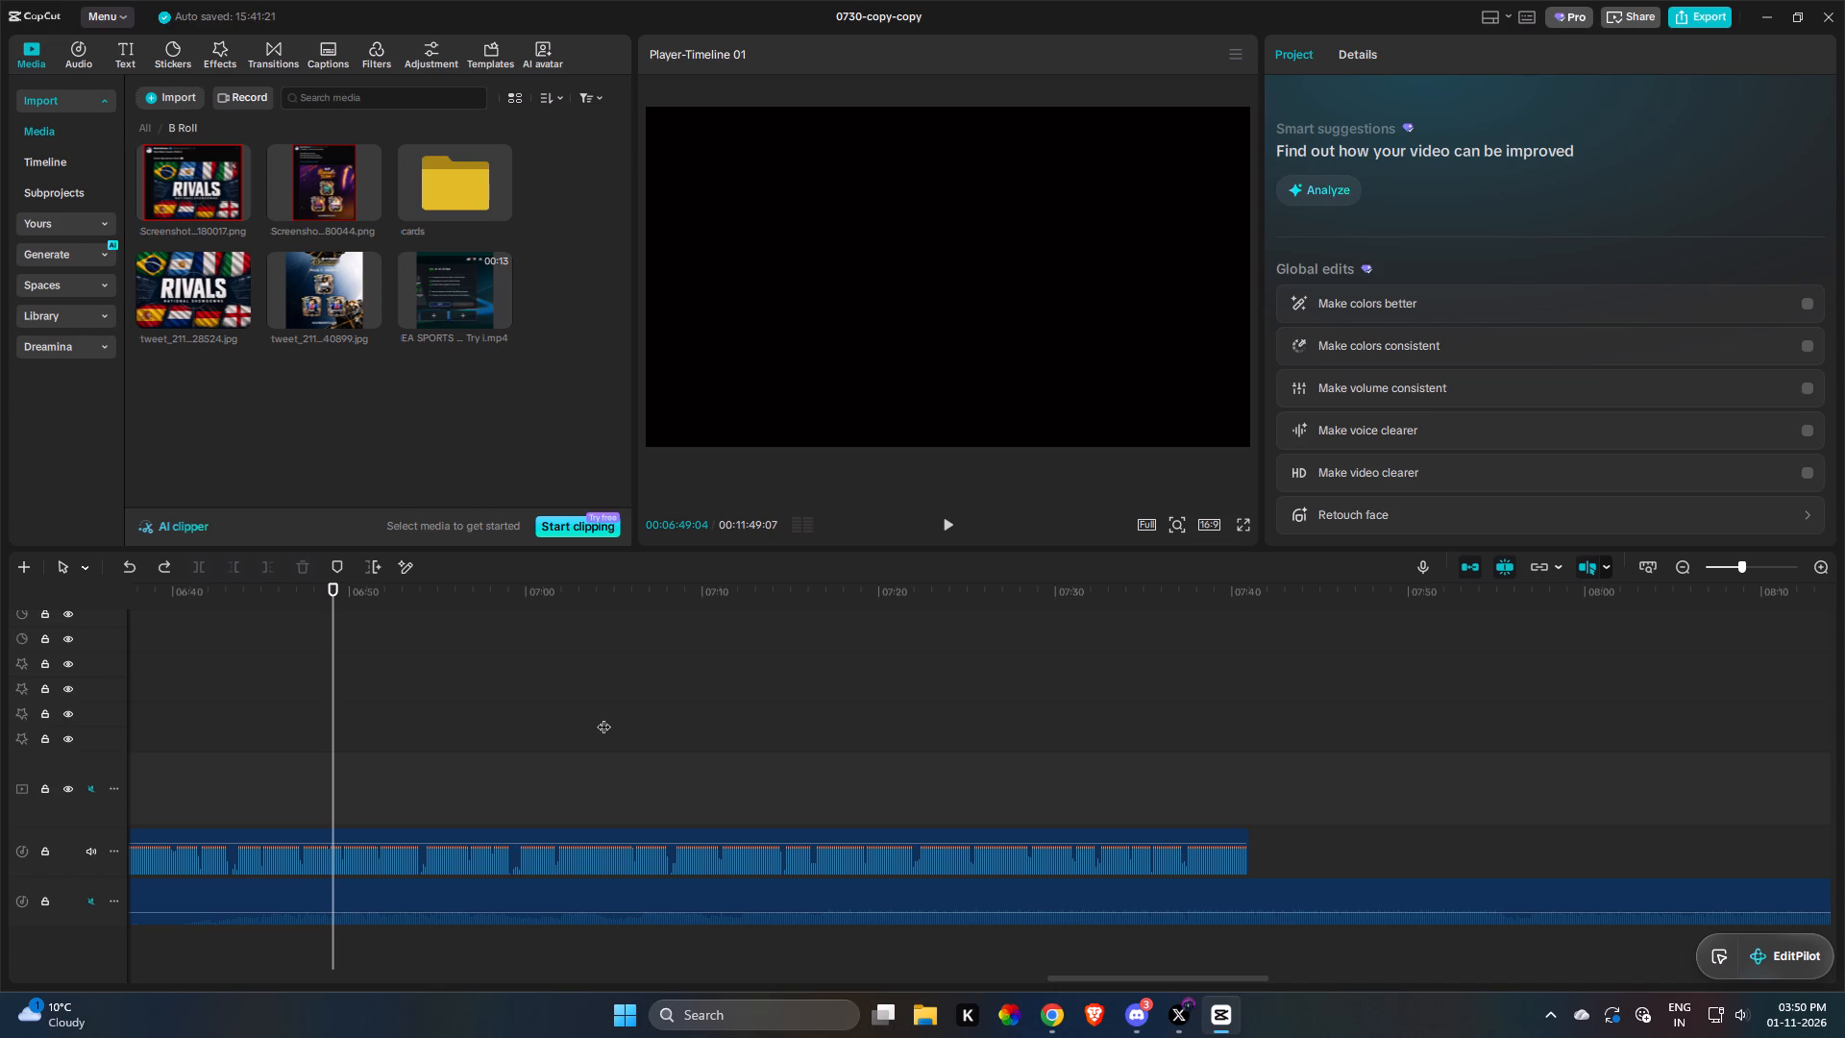
key(space)
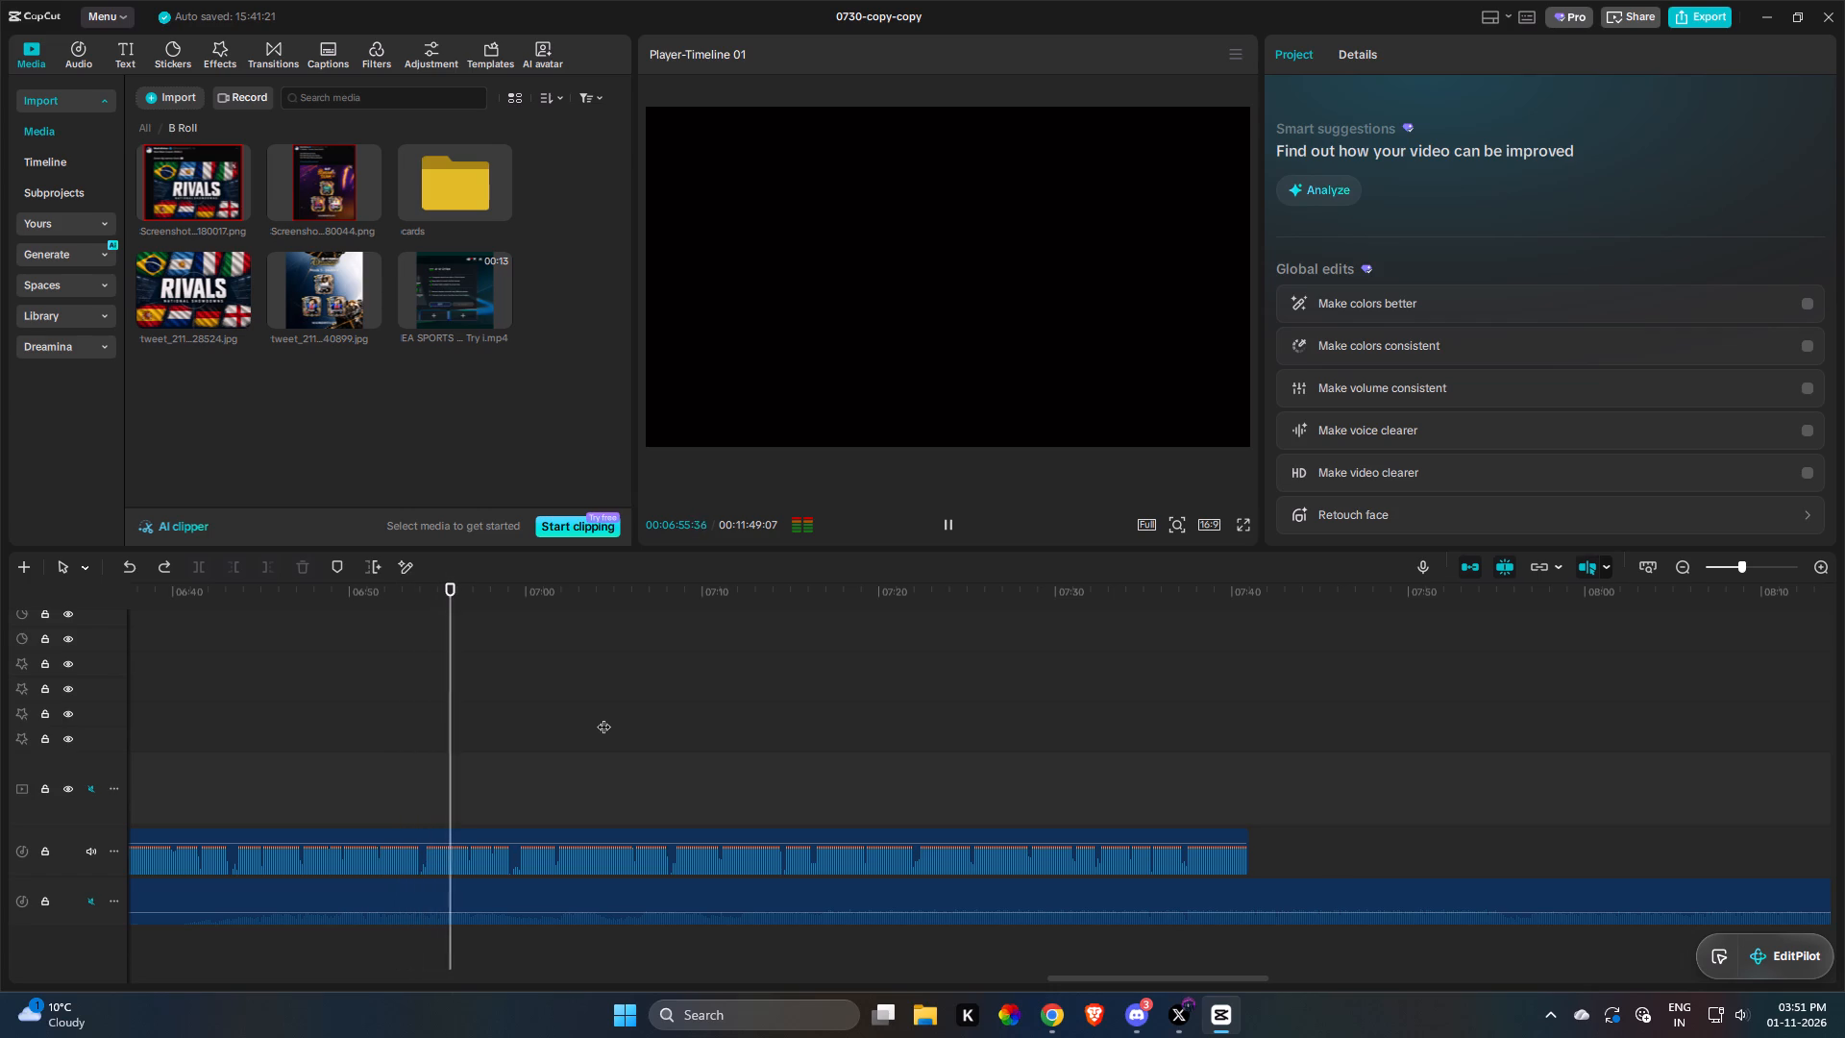
key(space)
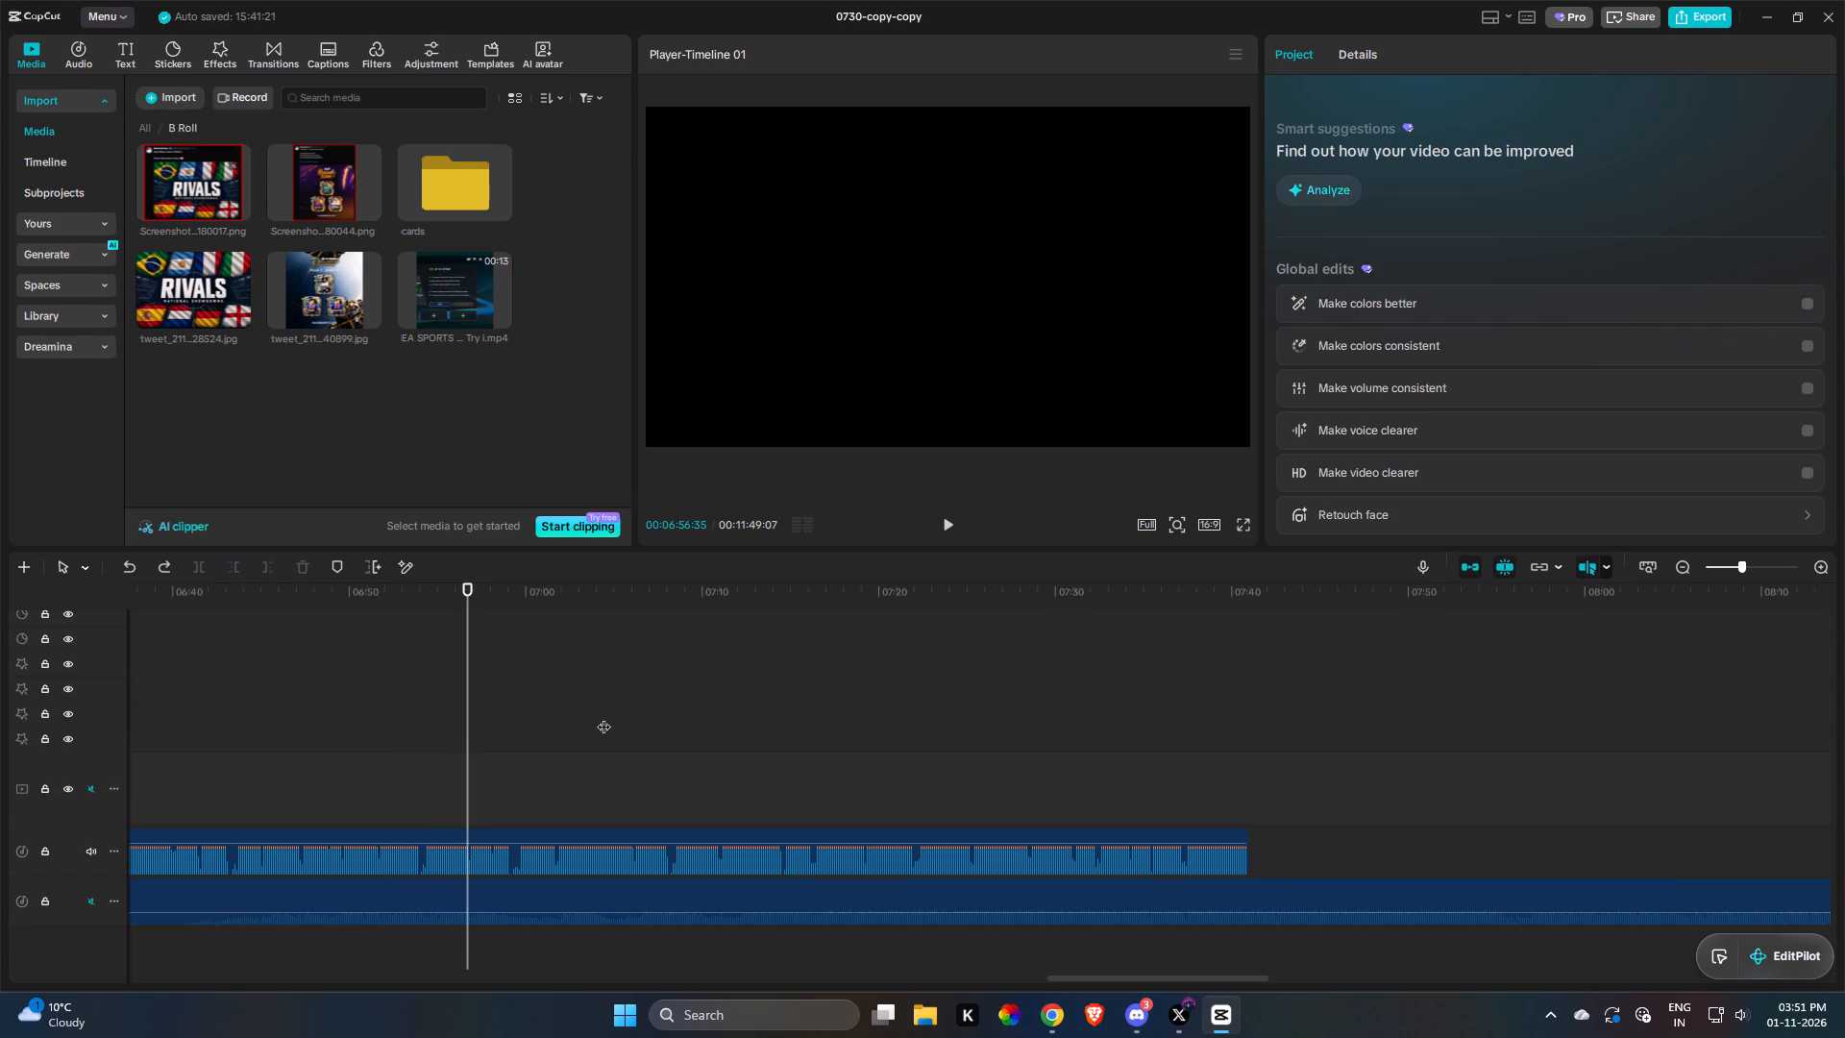
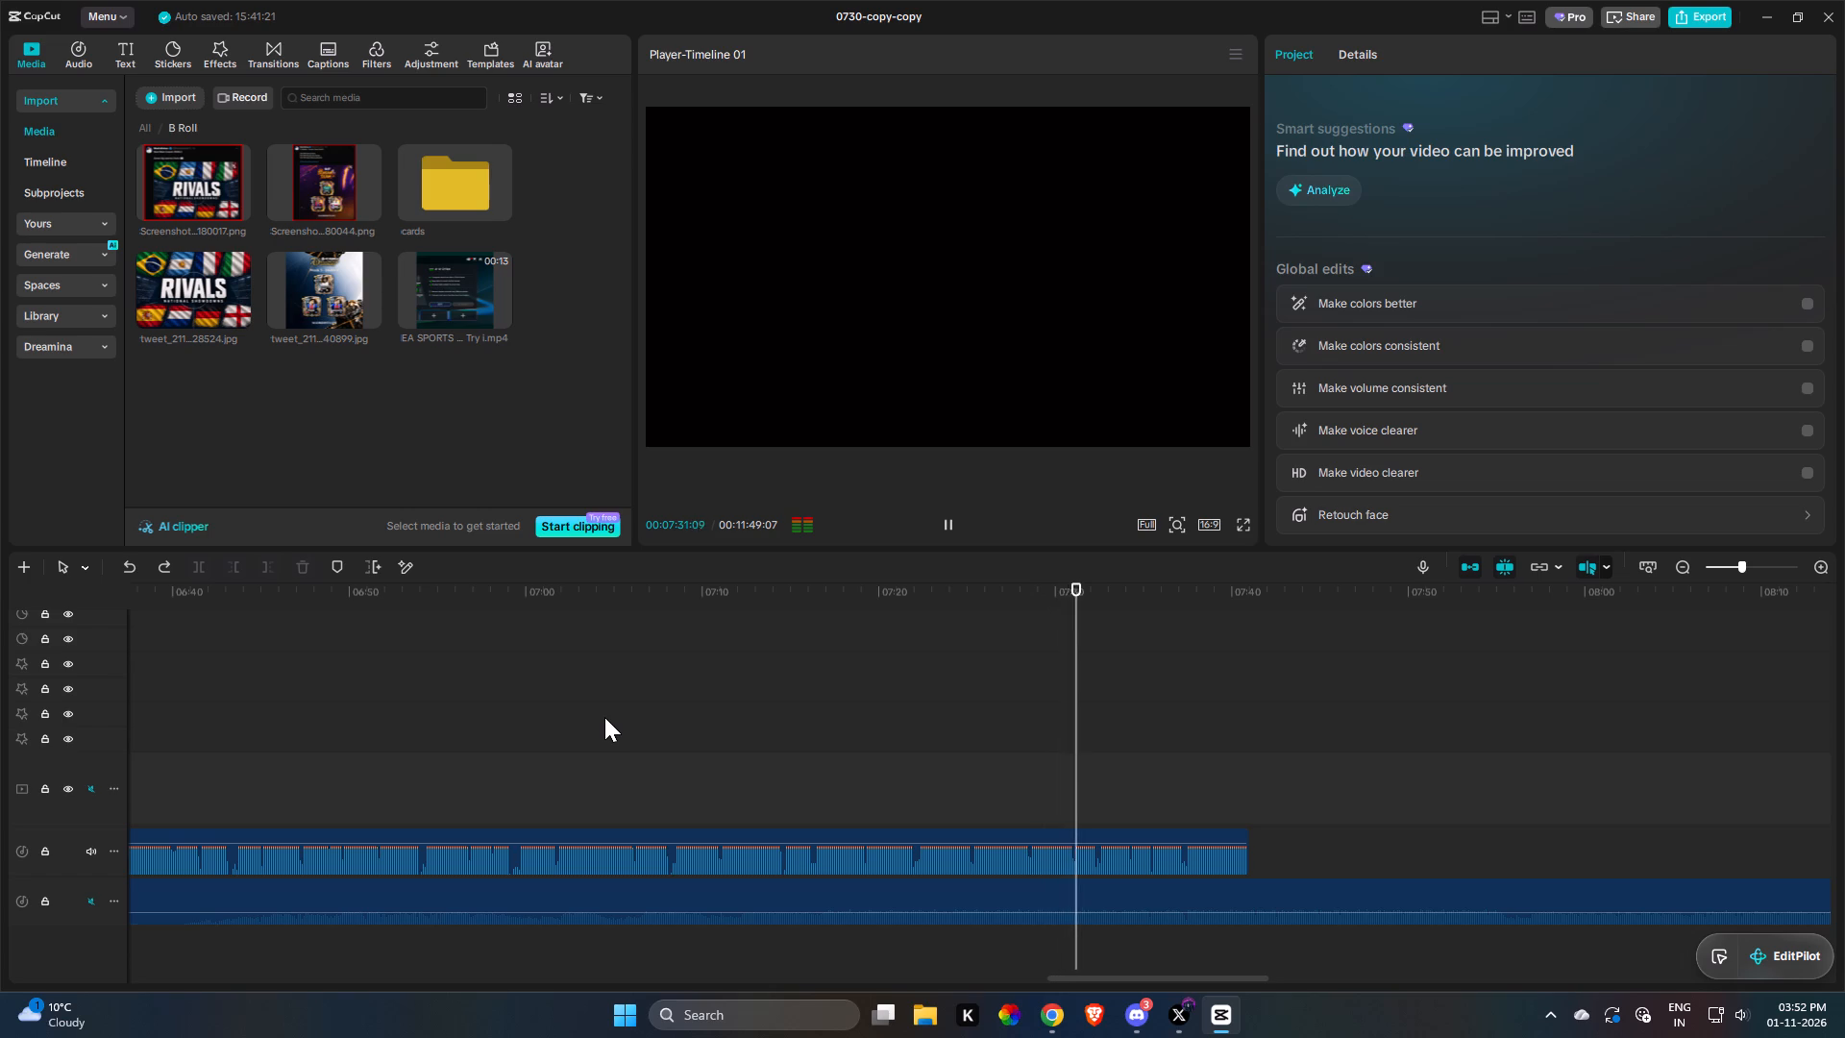
Pause the voiceover review at about 7:33, resume it through the end of the narration, and stop playback at about 8:02.
key(space)
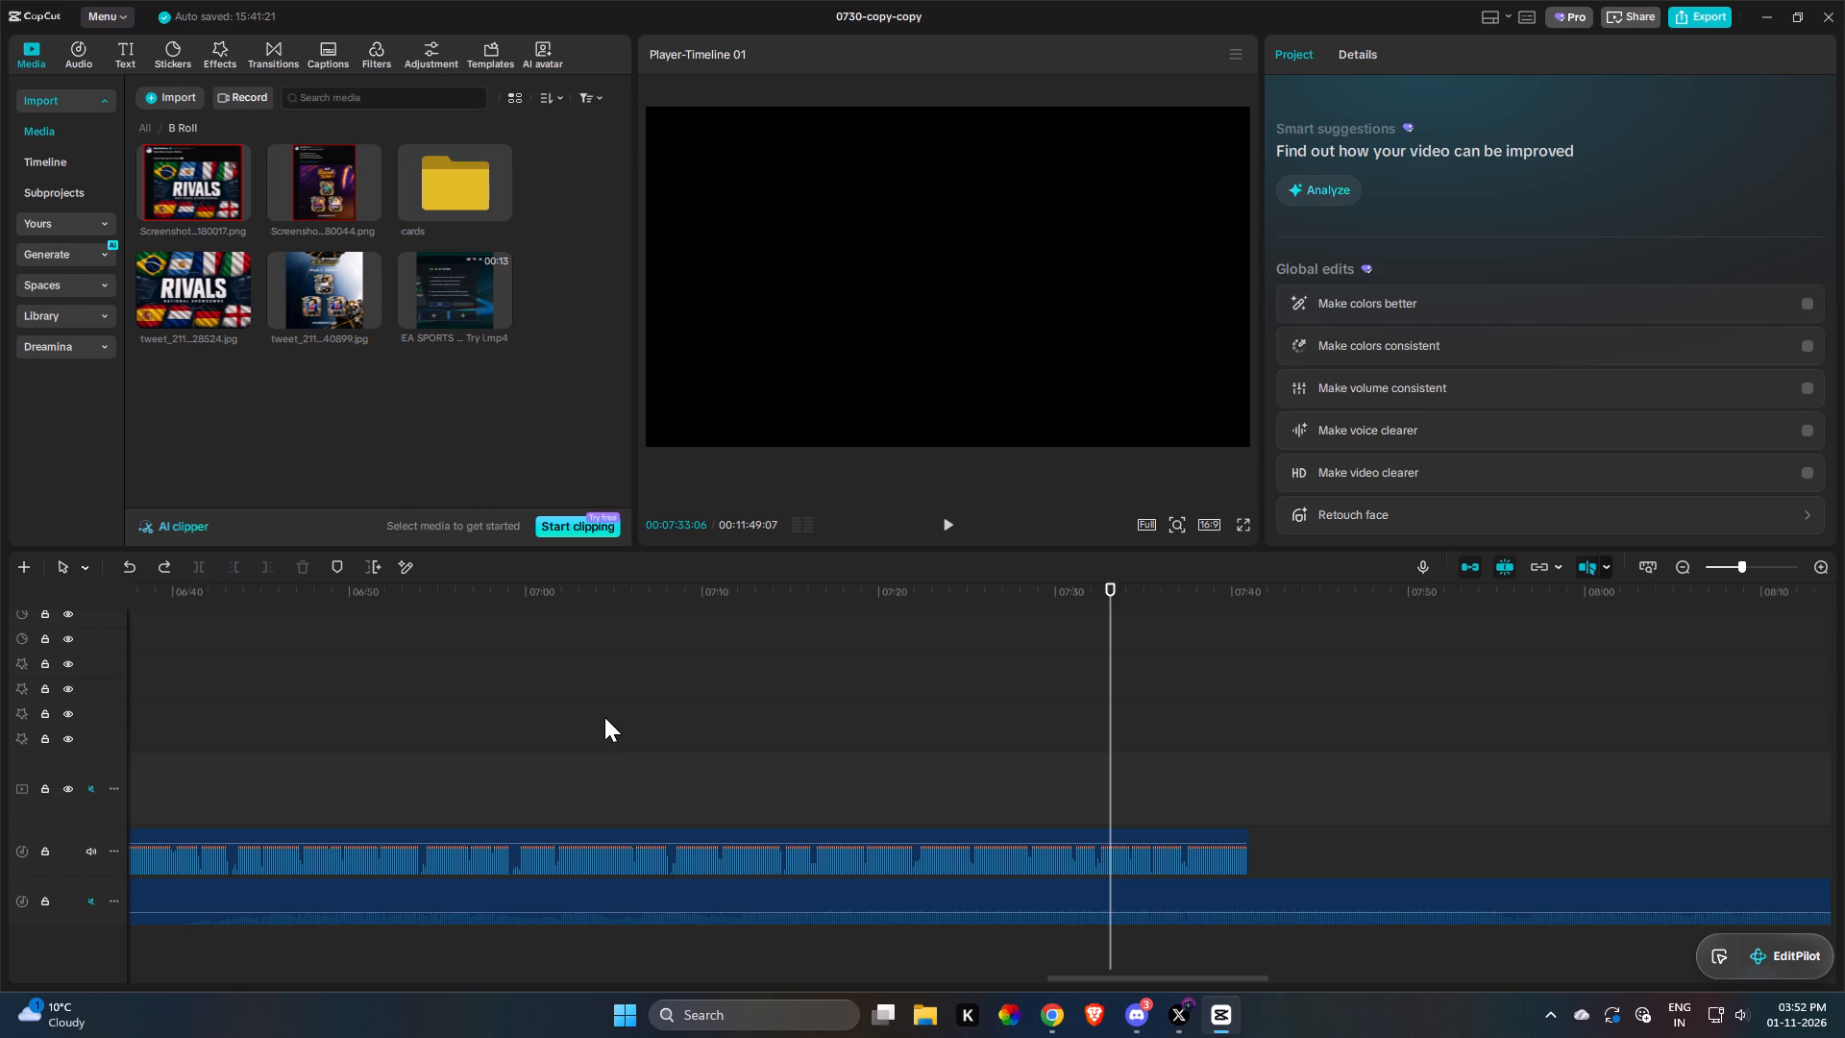
key(space)
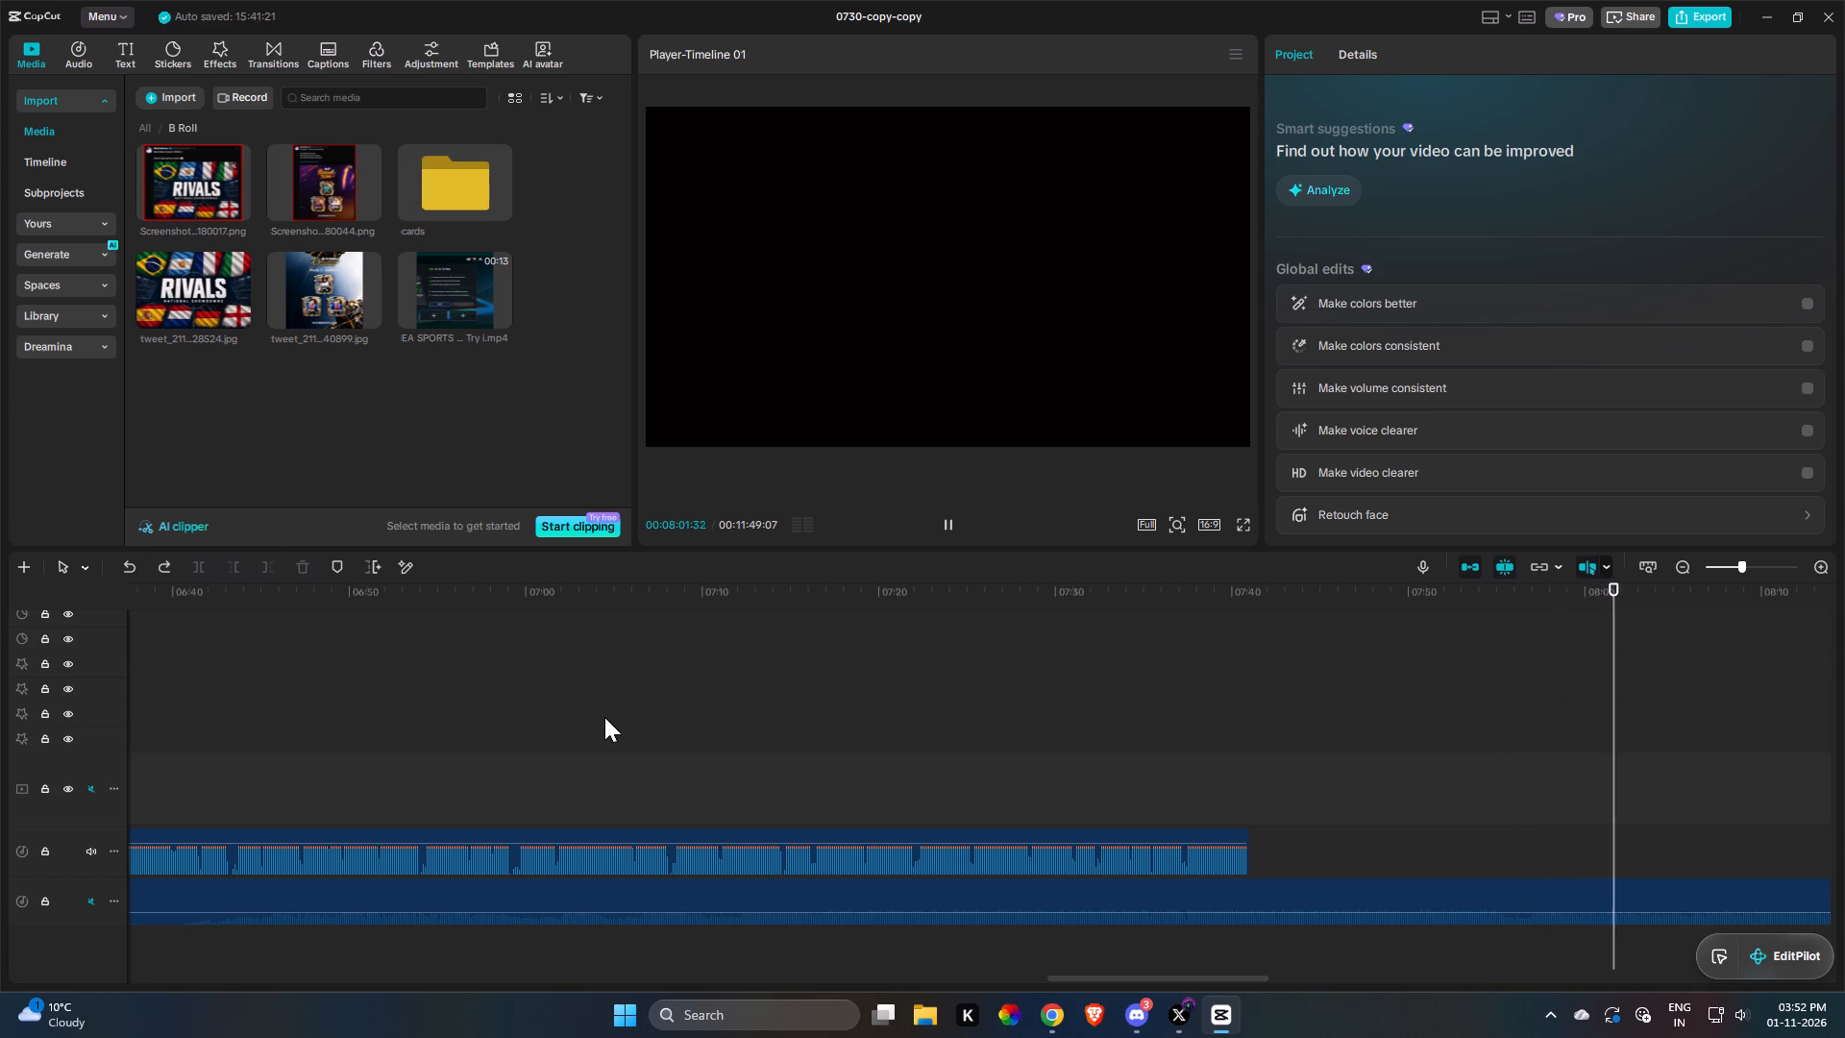
key(space)
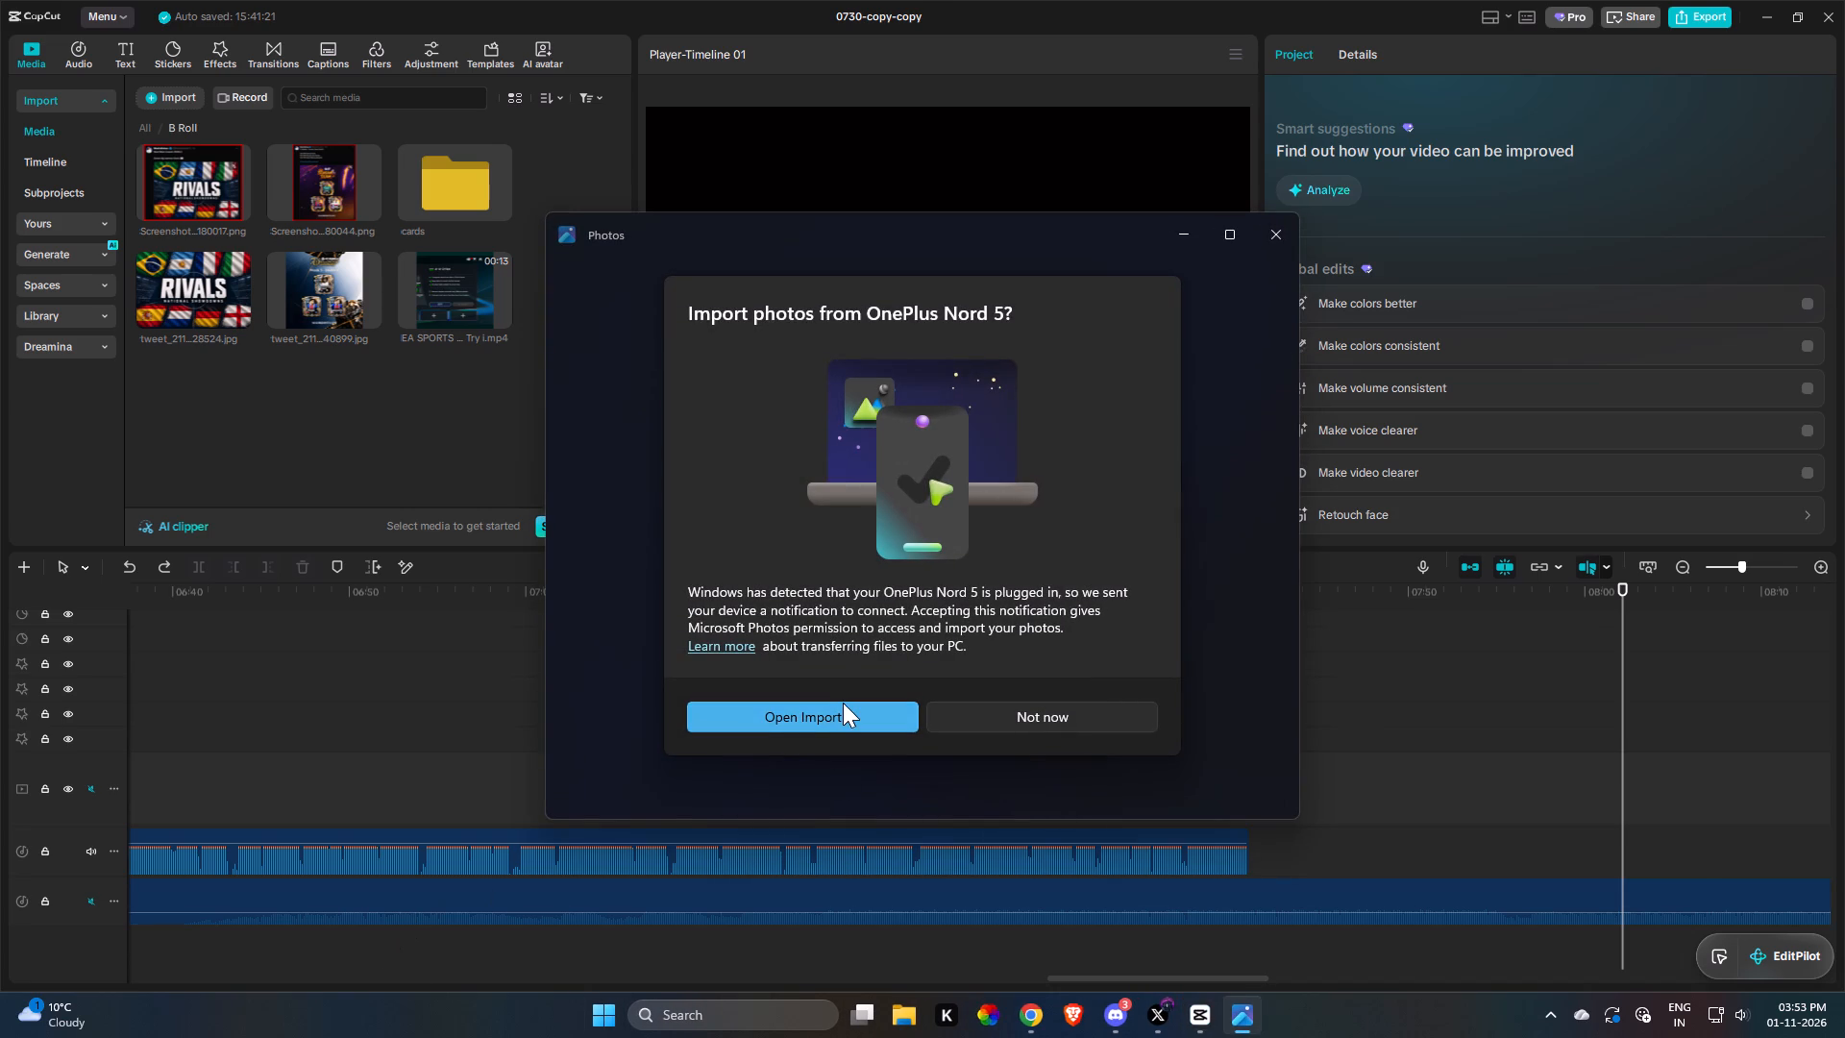
Open the photo import for the connected OnePlus Nord 5 in Photos, minimize it, and return to the CapCut project.
click(843, 703)
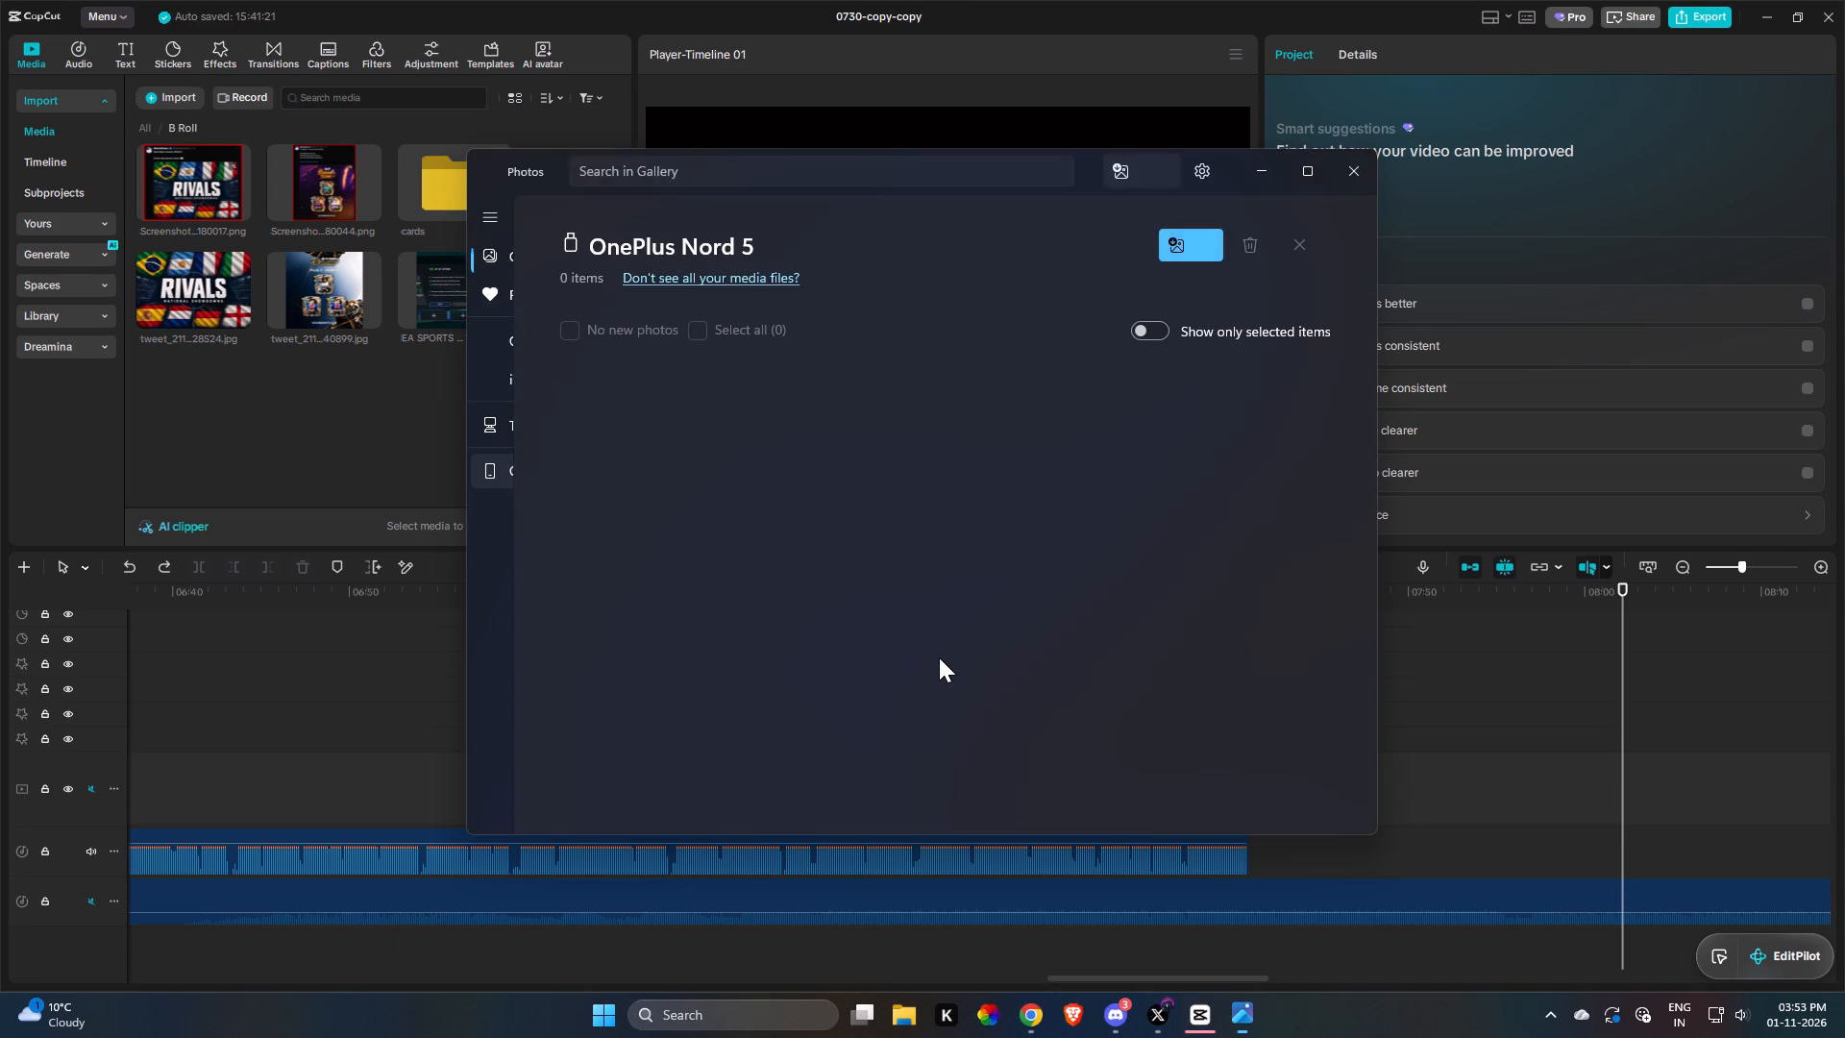
click(1267, 165)
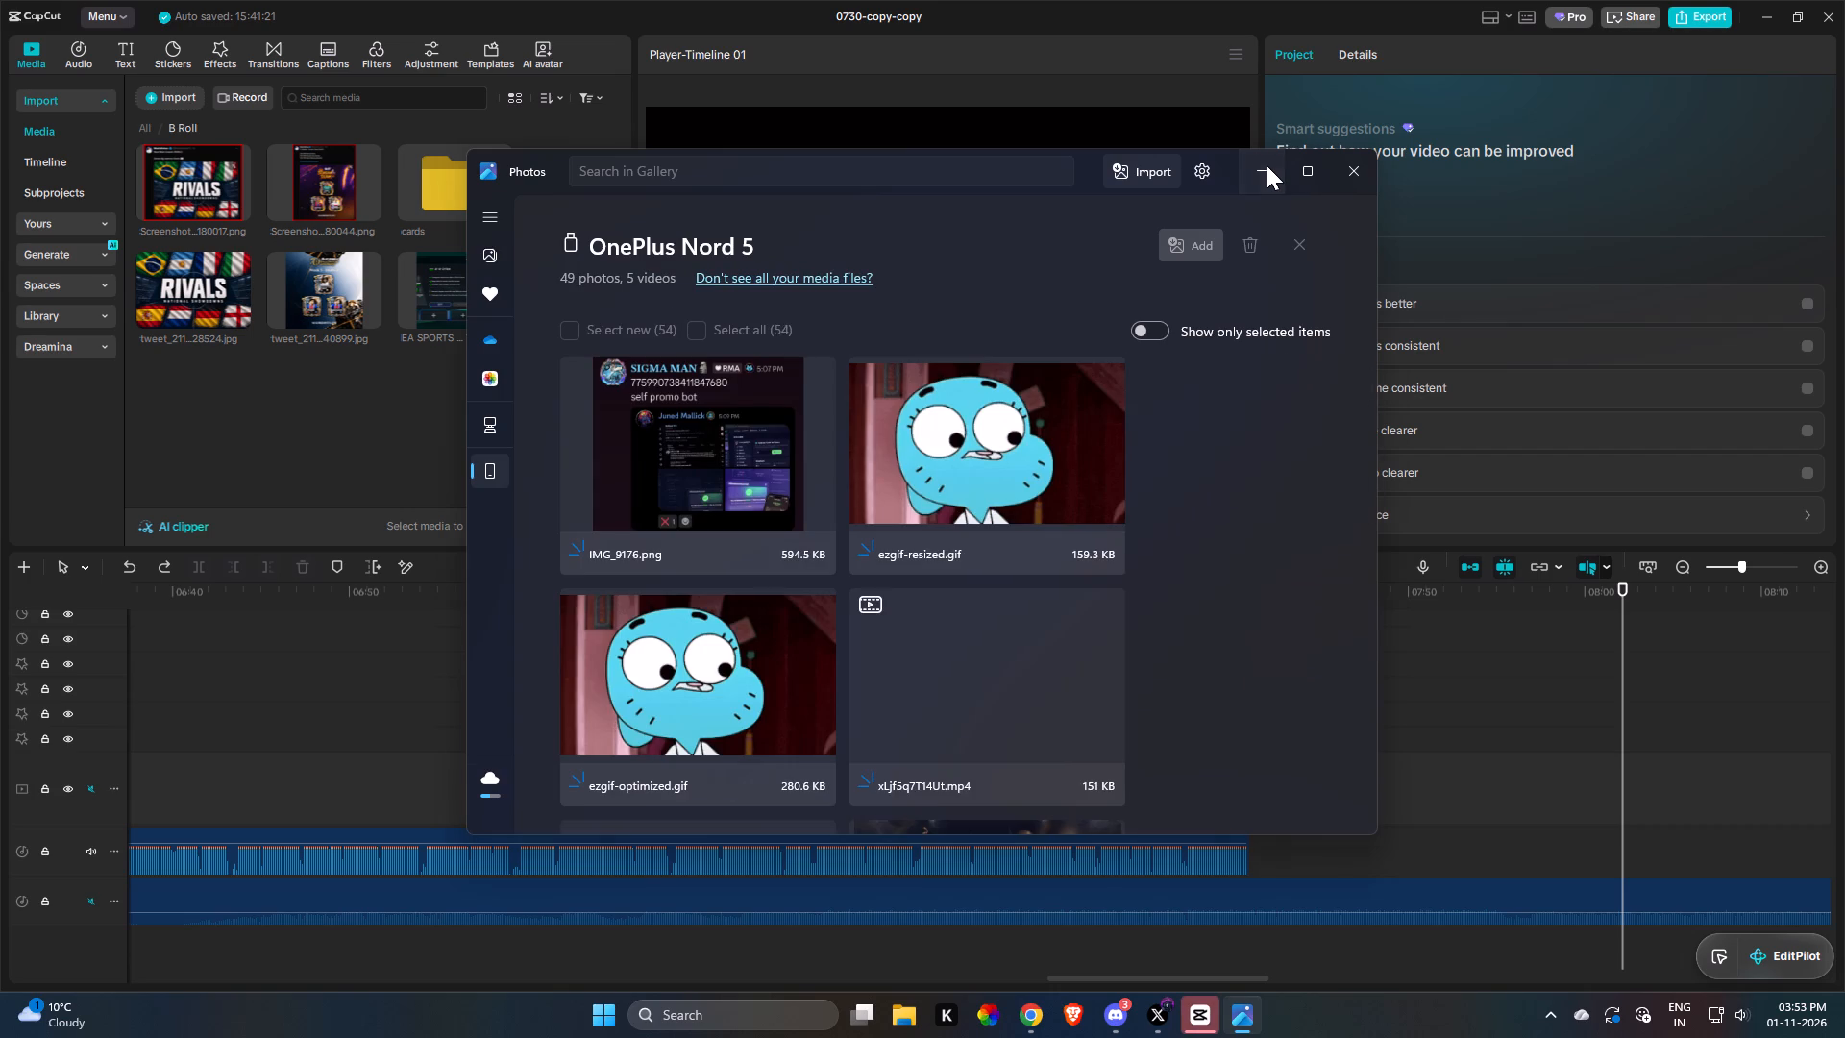
click(1205, 1014)
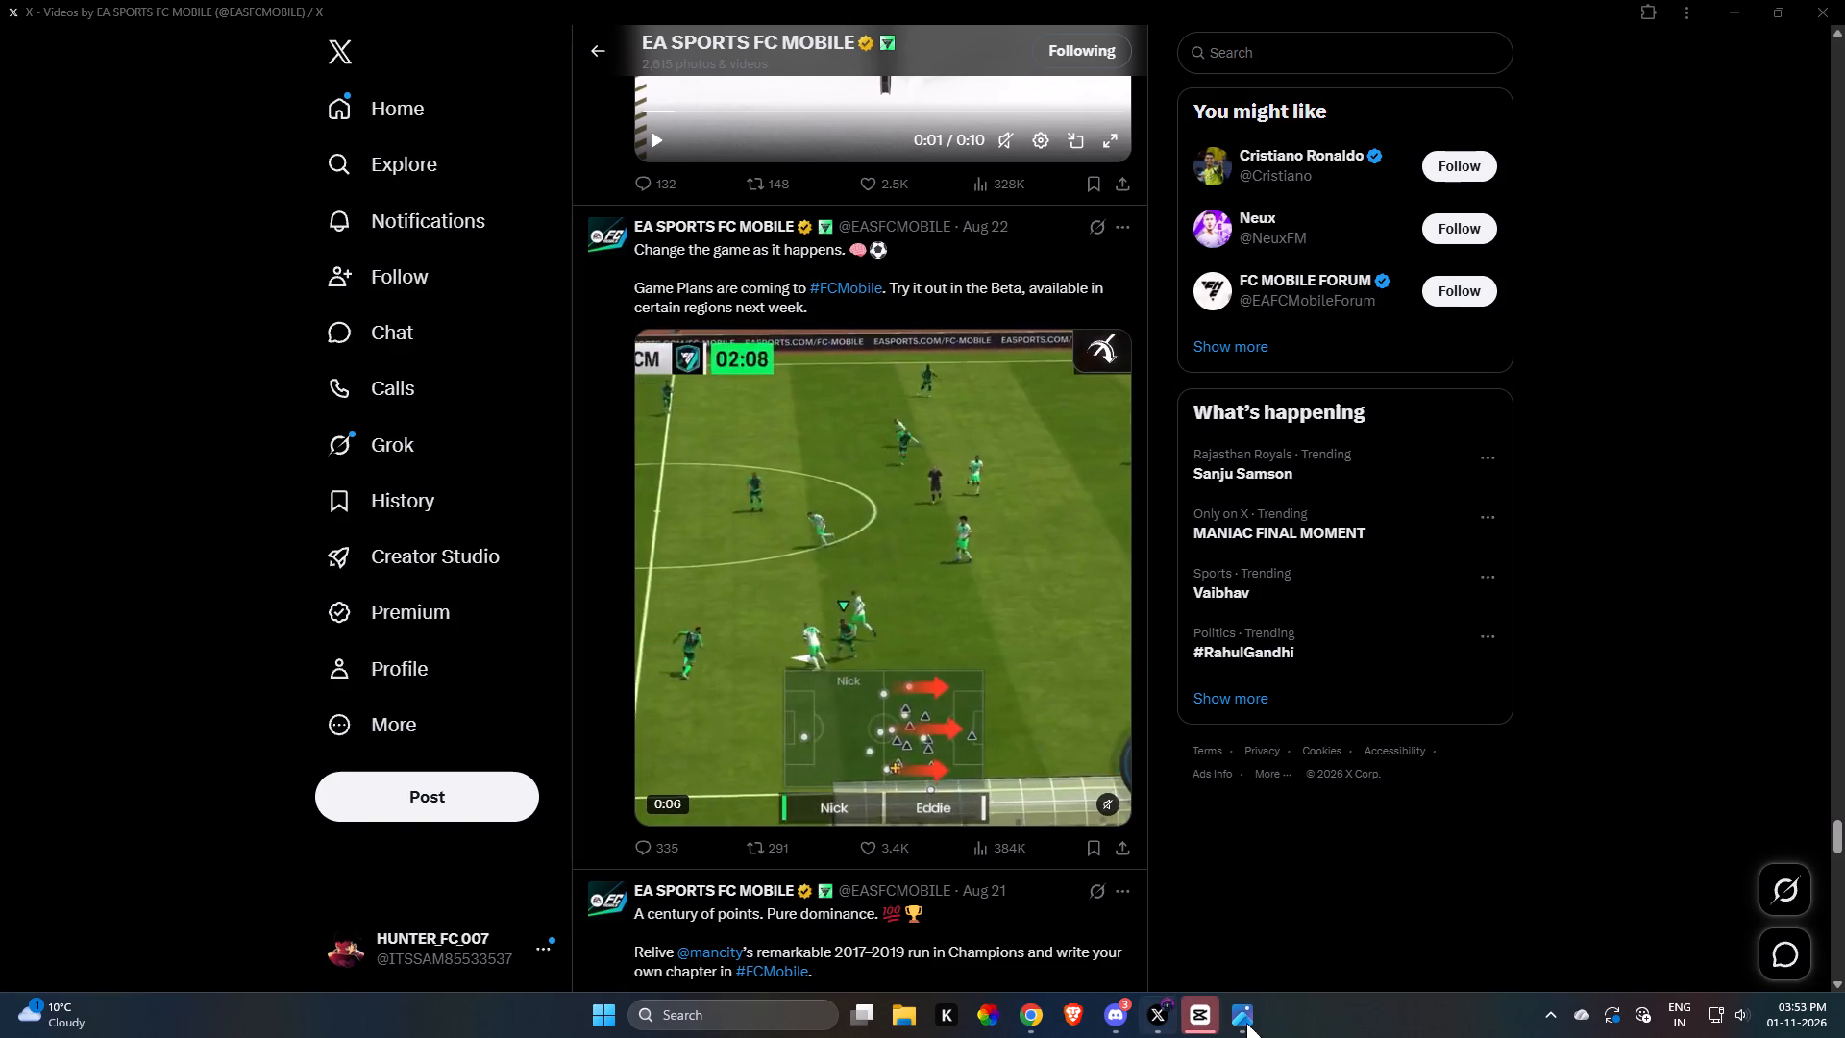
click(1204, 1015)
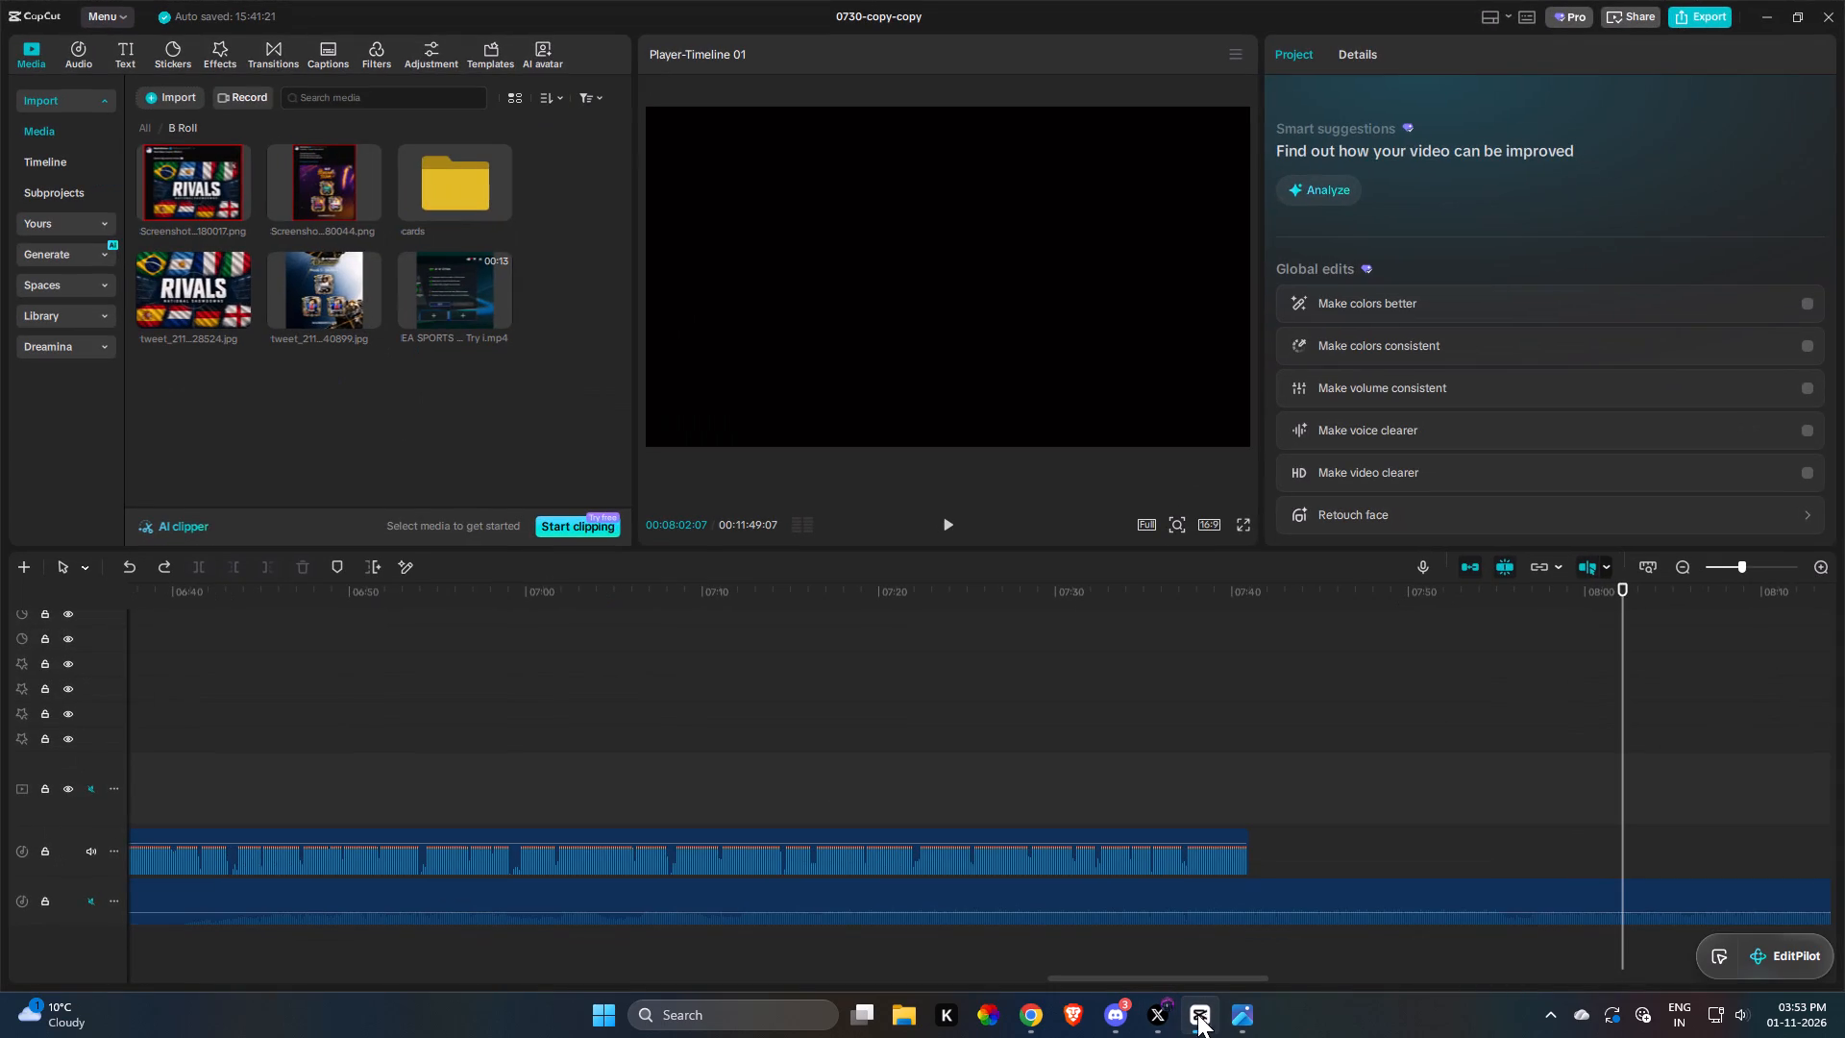
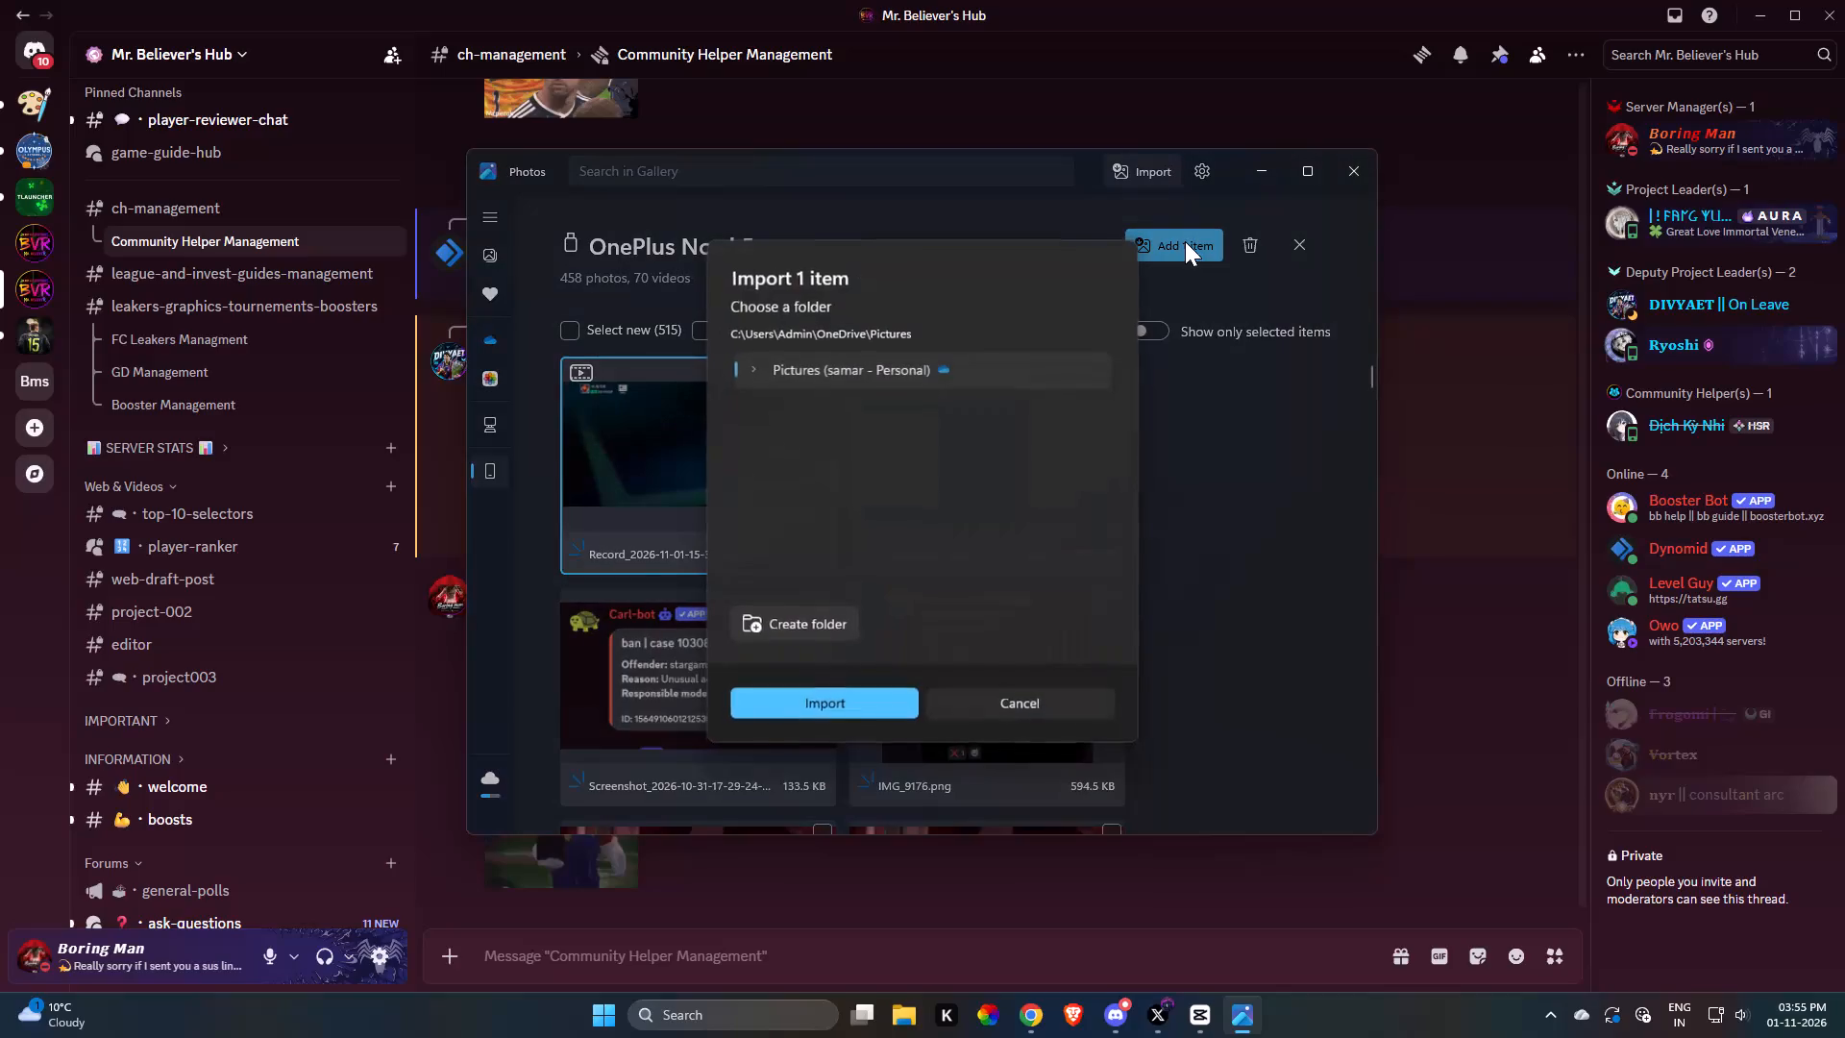
Import the selected screen recording from the OnePlus Nord 5 into the Pictures folder.
click(889, 699)
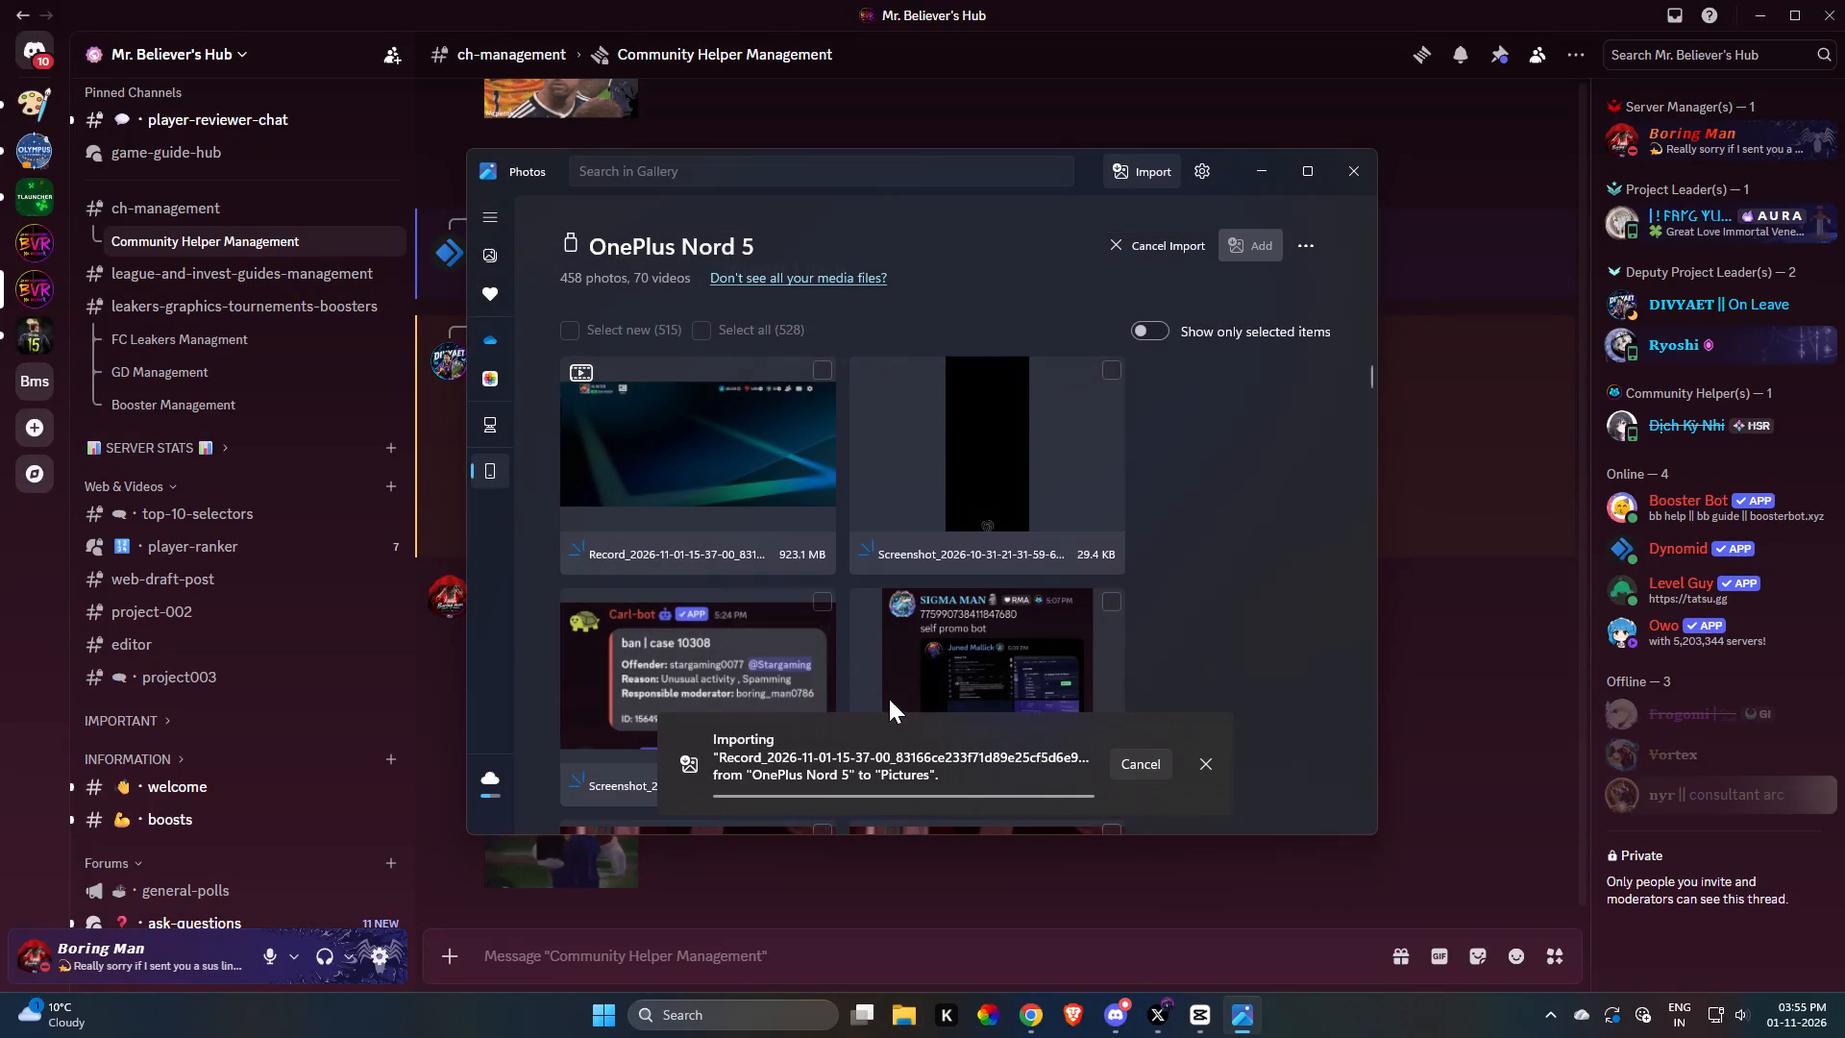
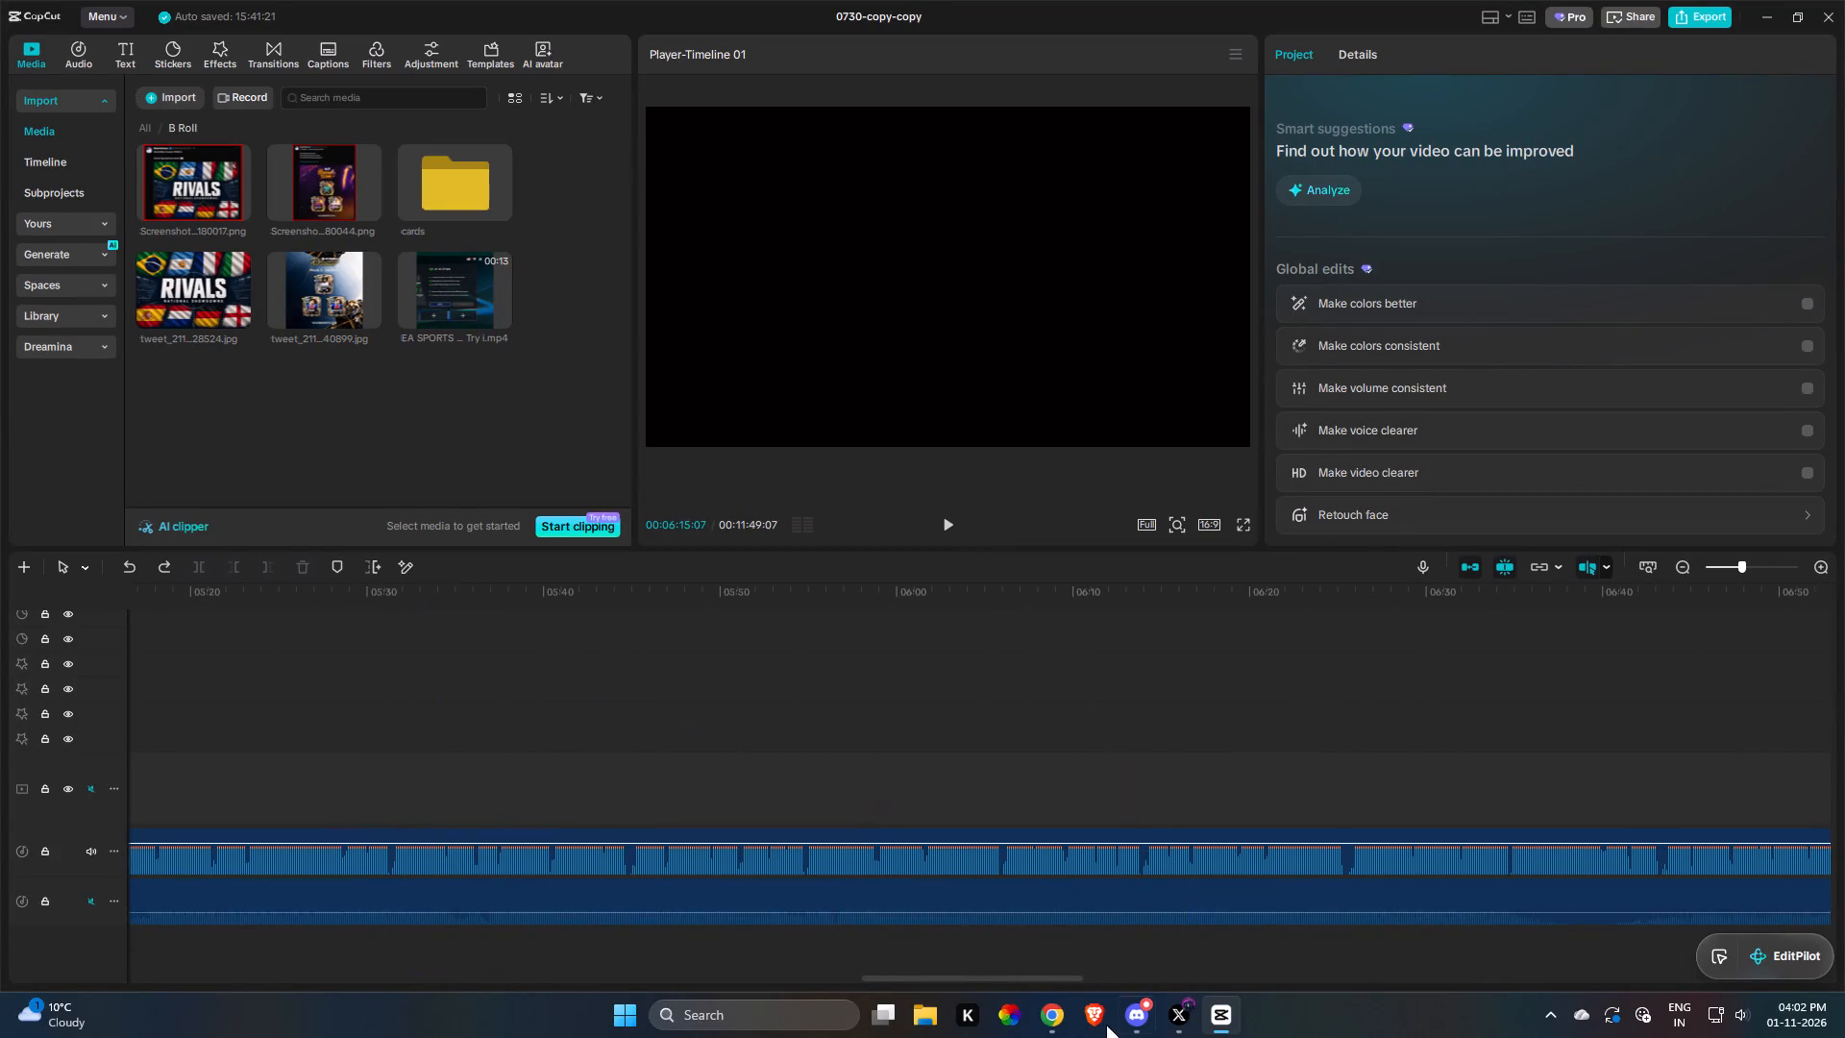
drag(1053, 983, 176, 954)
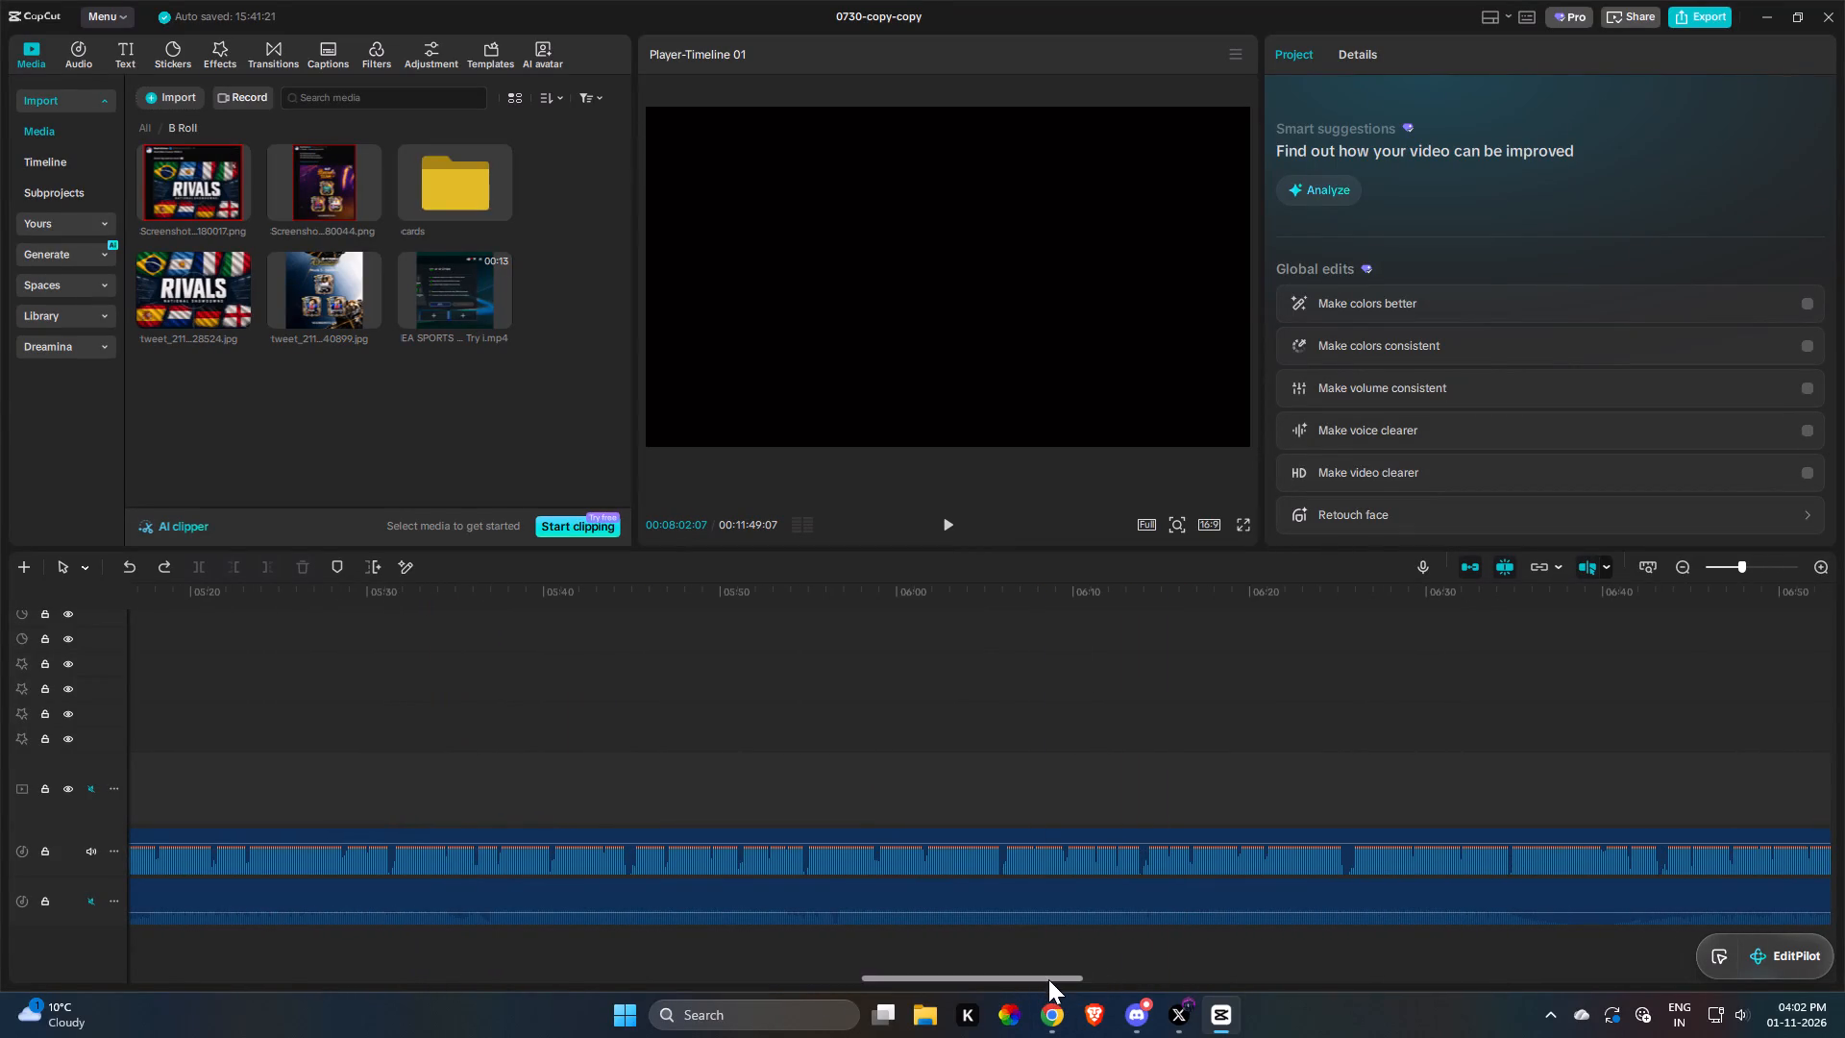
drag(1048, 979, 0, 1026)
click(1568, 1027)
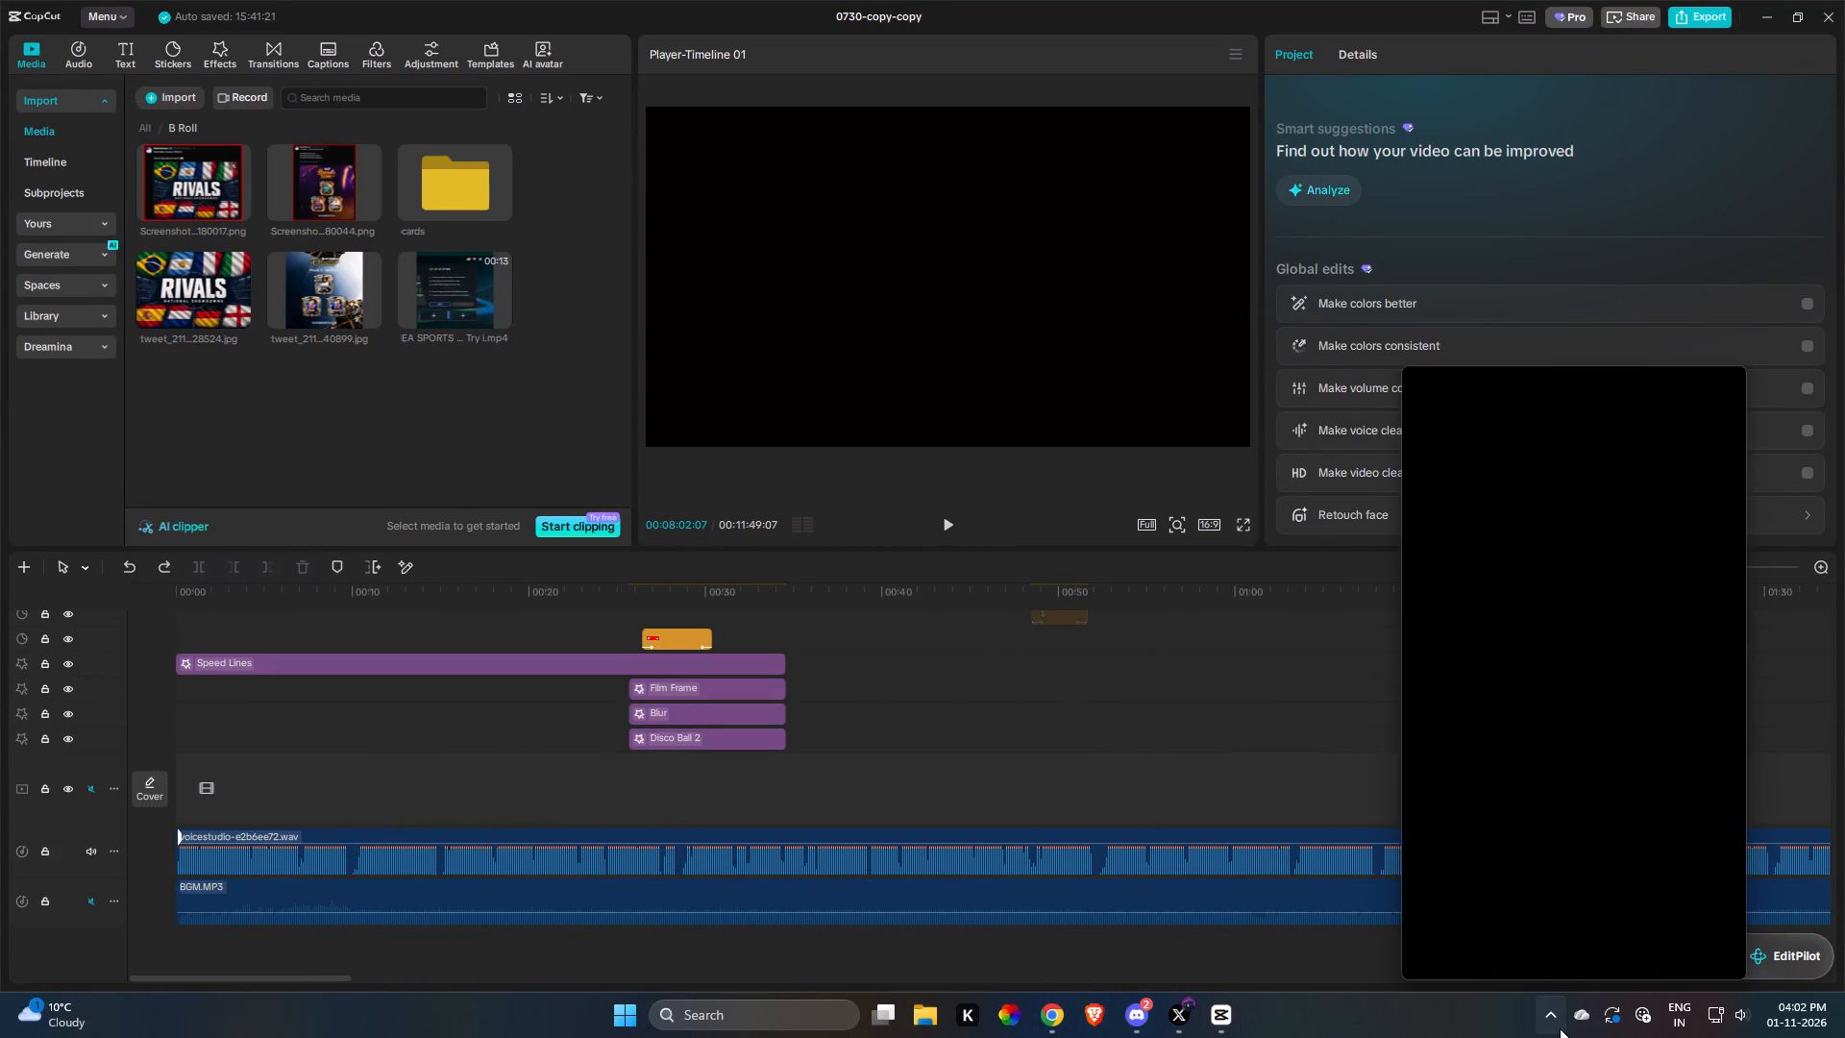
click(1555, 1026)
click(224, 708)
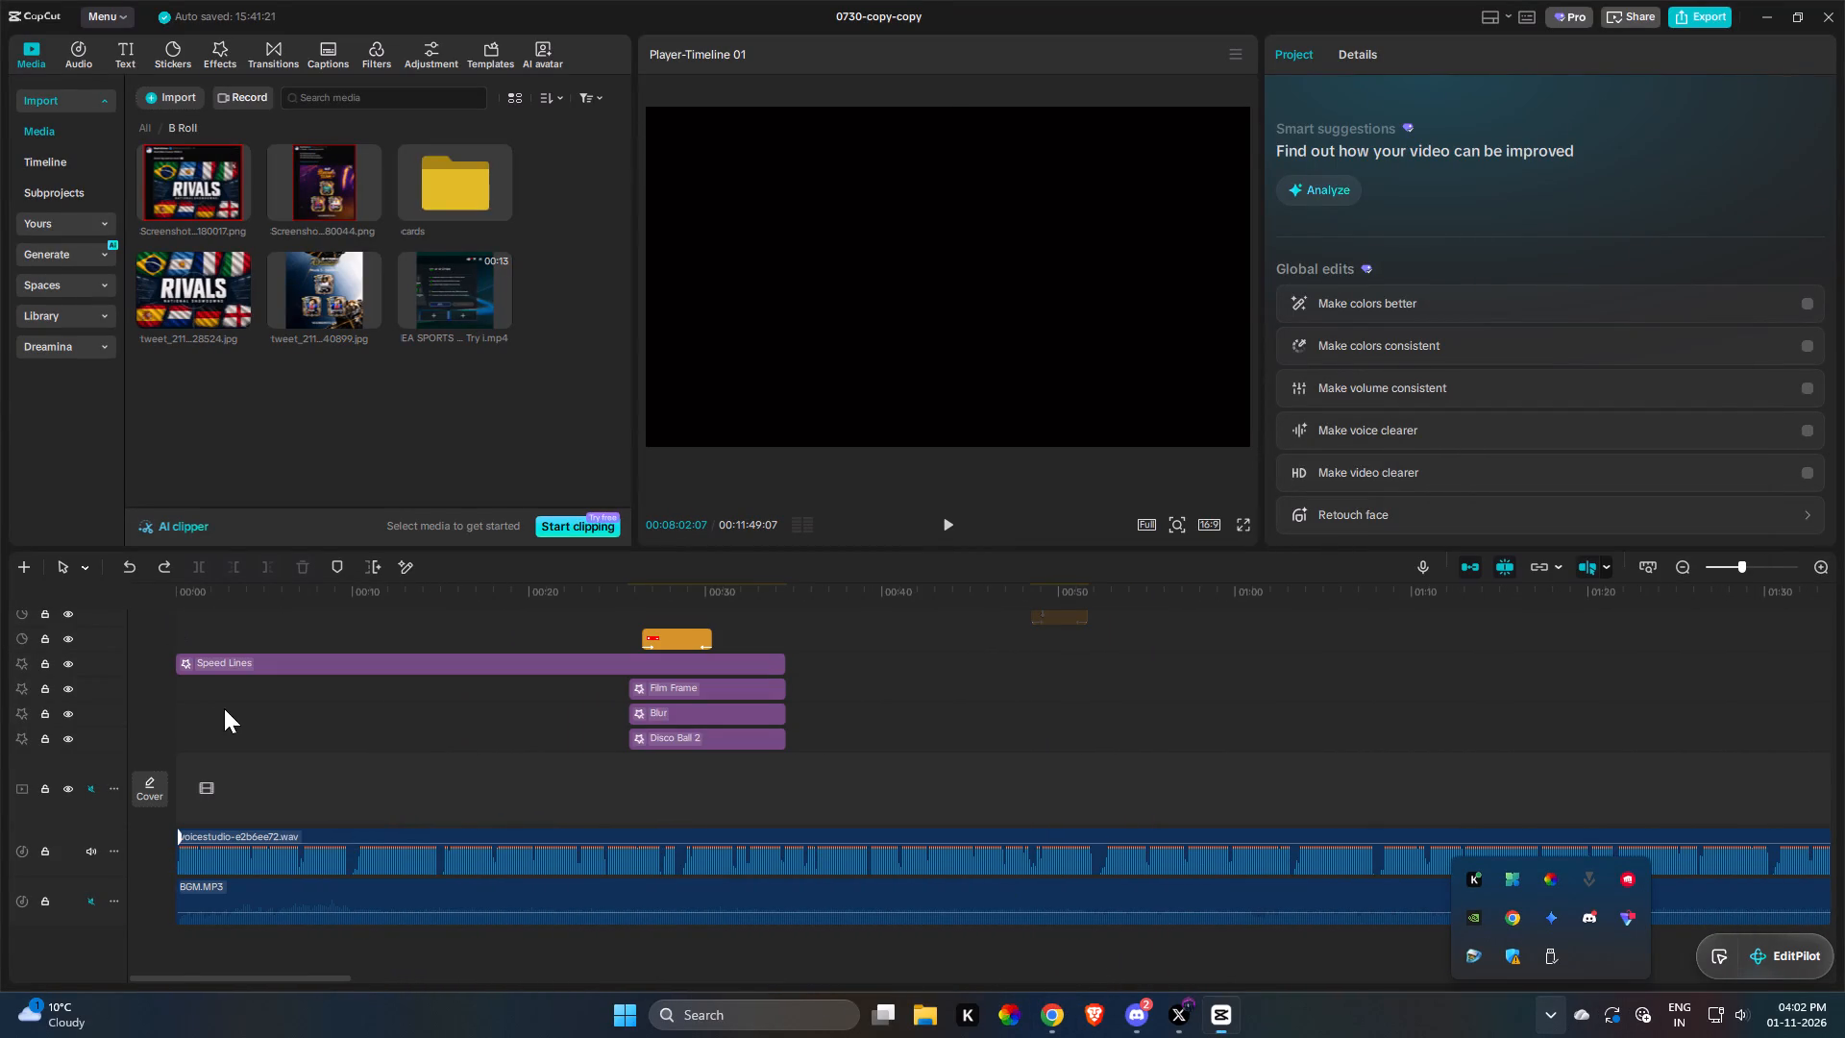
click(141, 133)
double_click(472, 172)
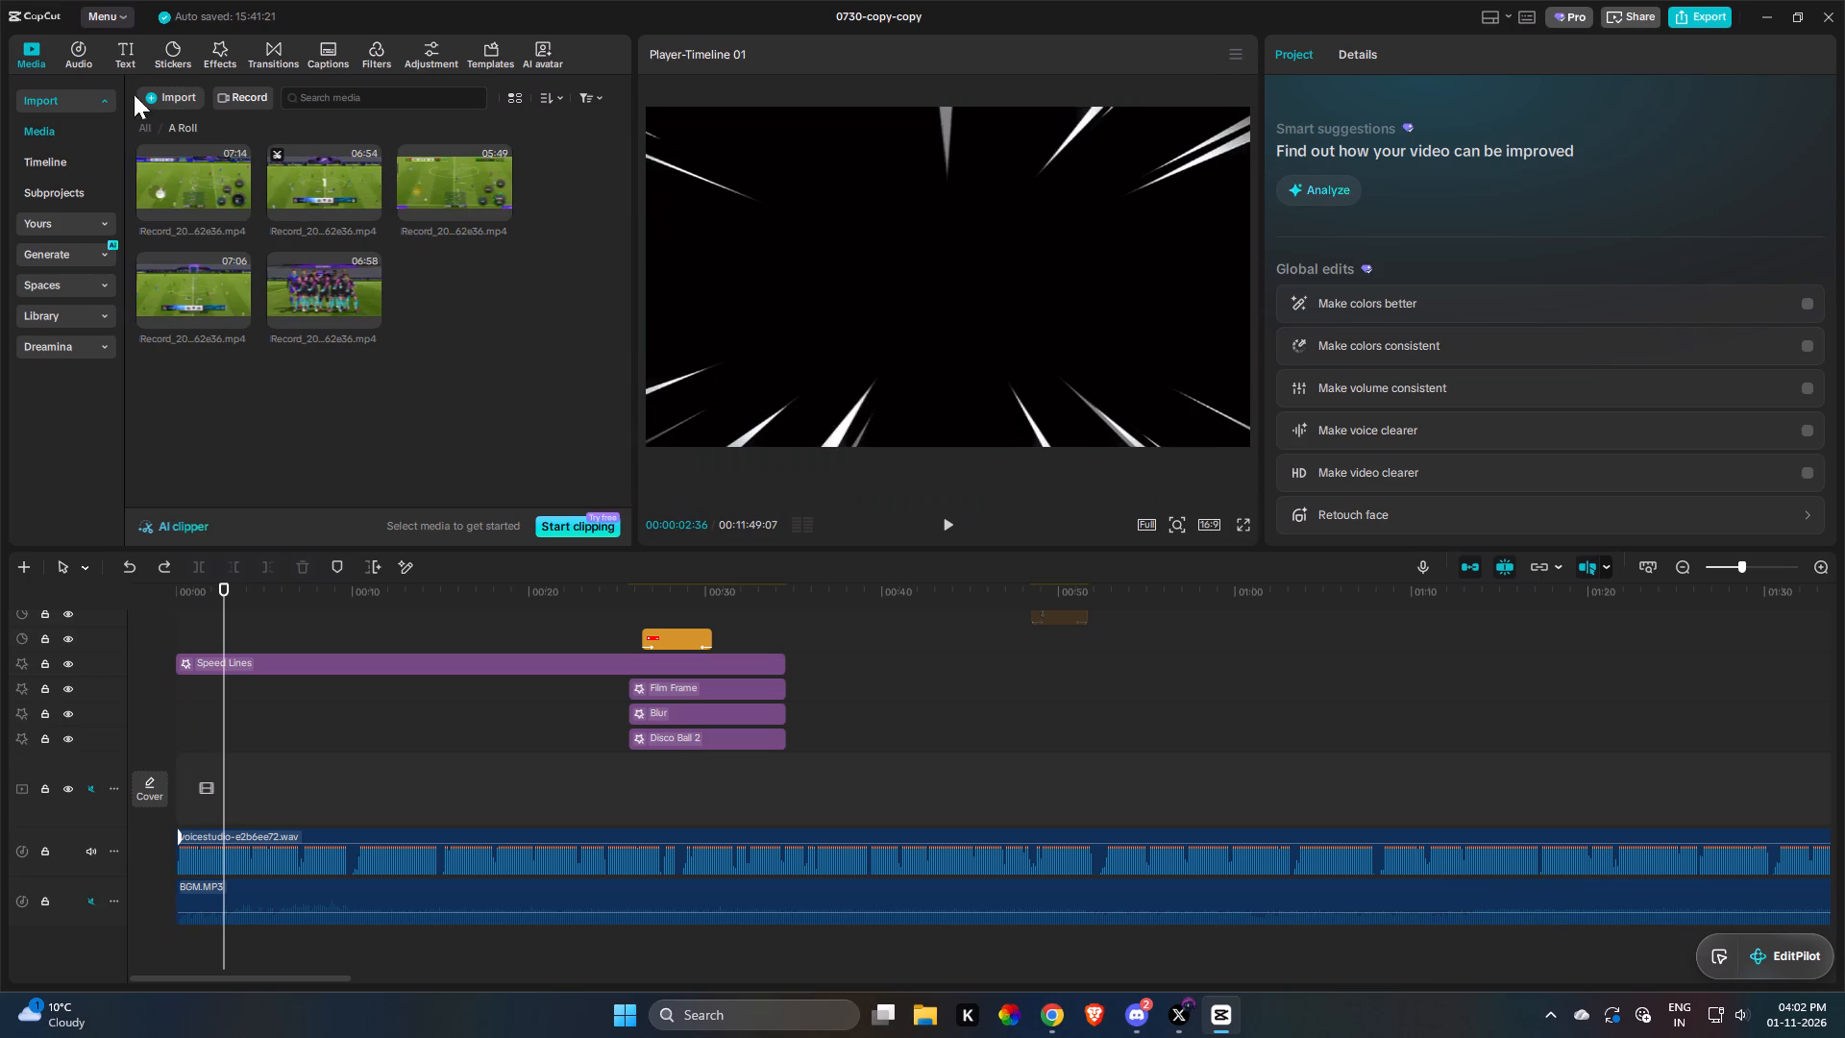
click(170, 100)
click(208, 126)
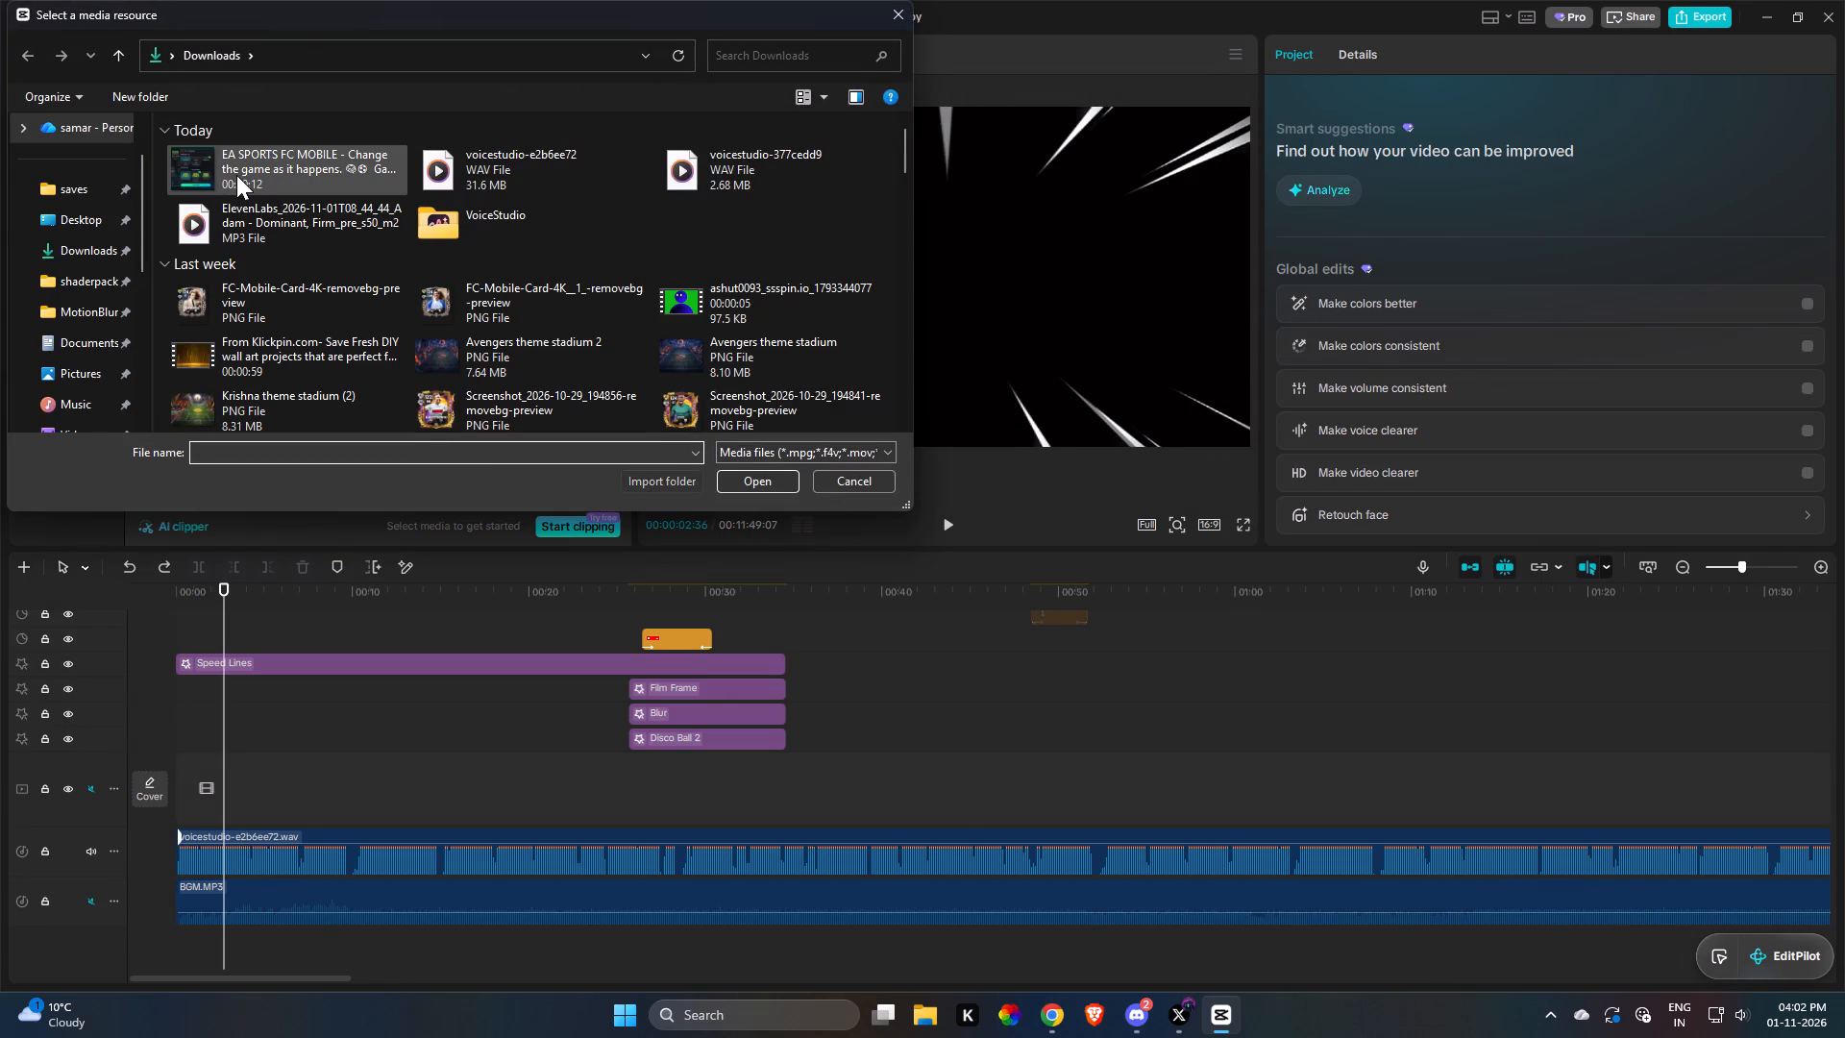
scroll(64, 215, up, 2)
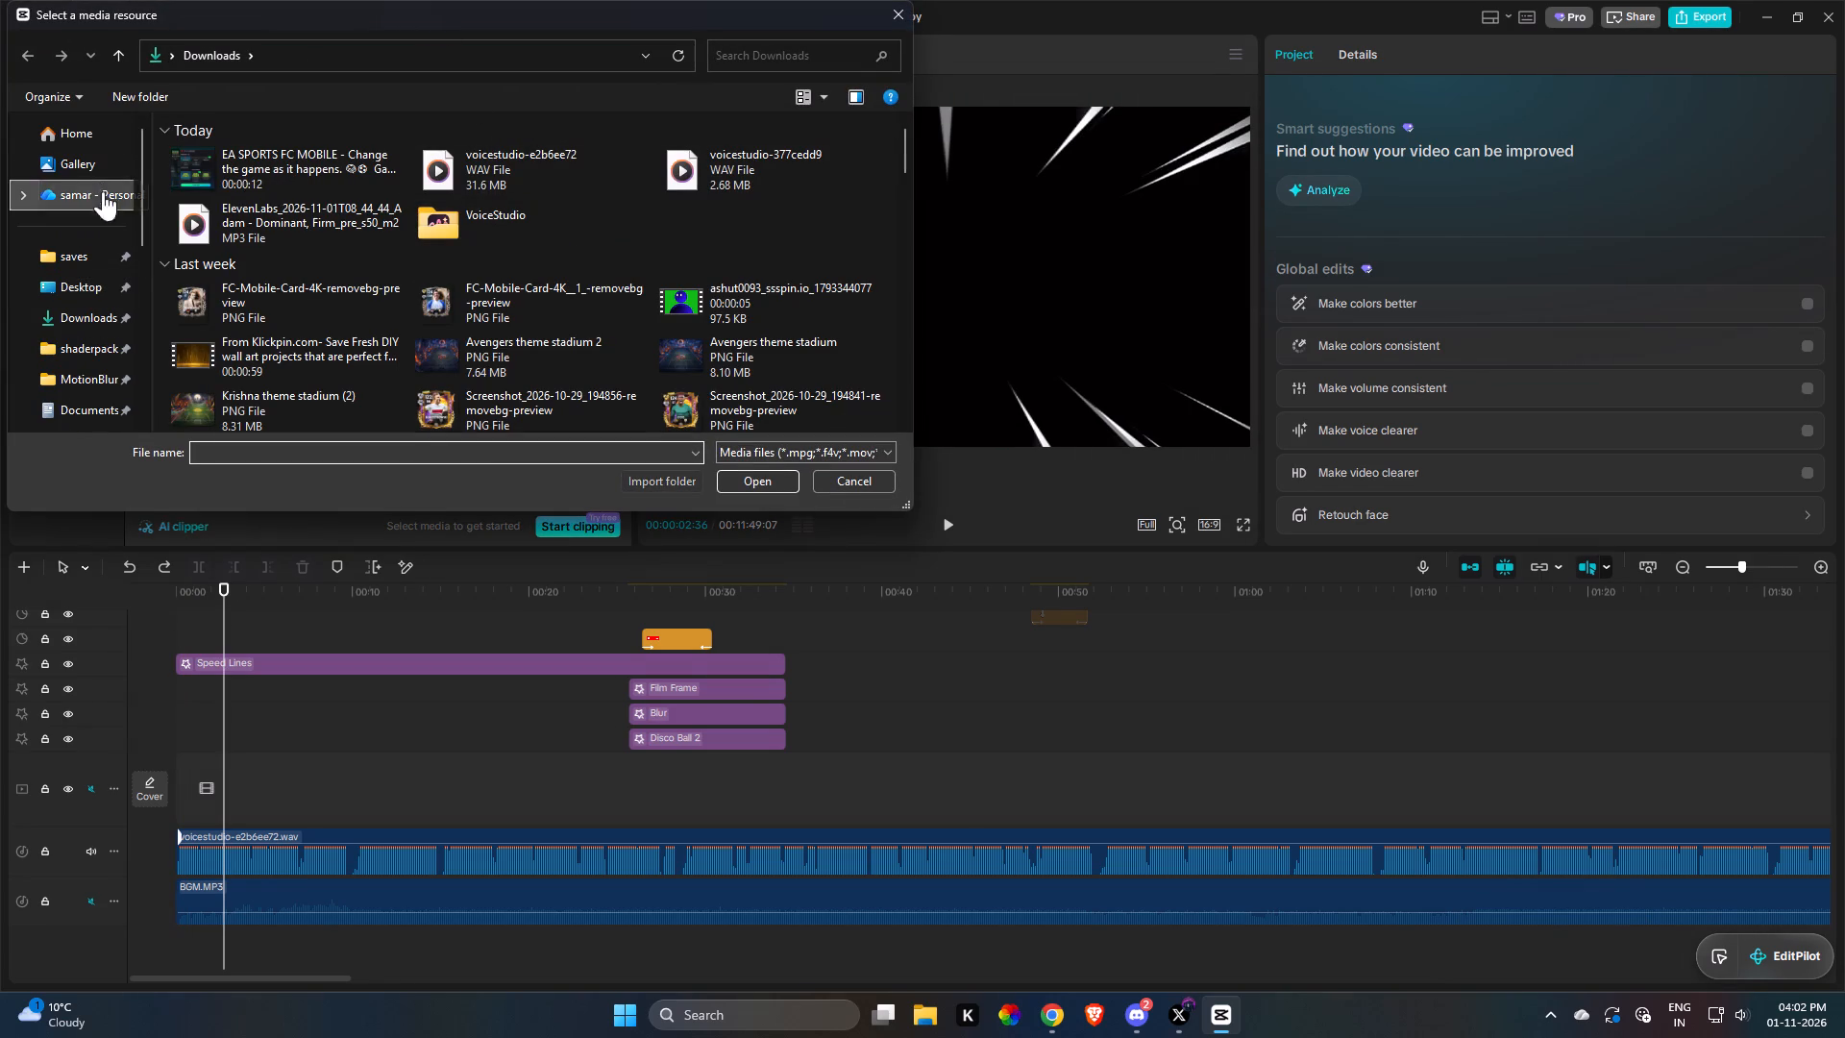
double_click(97, 170)
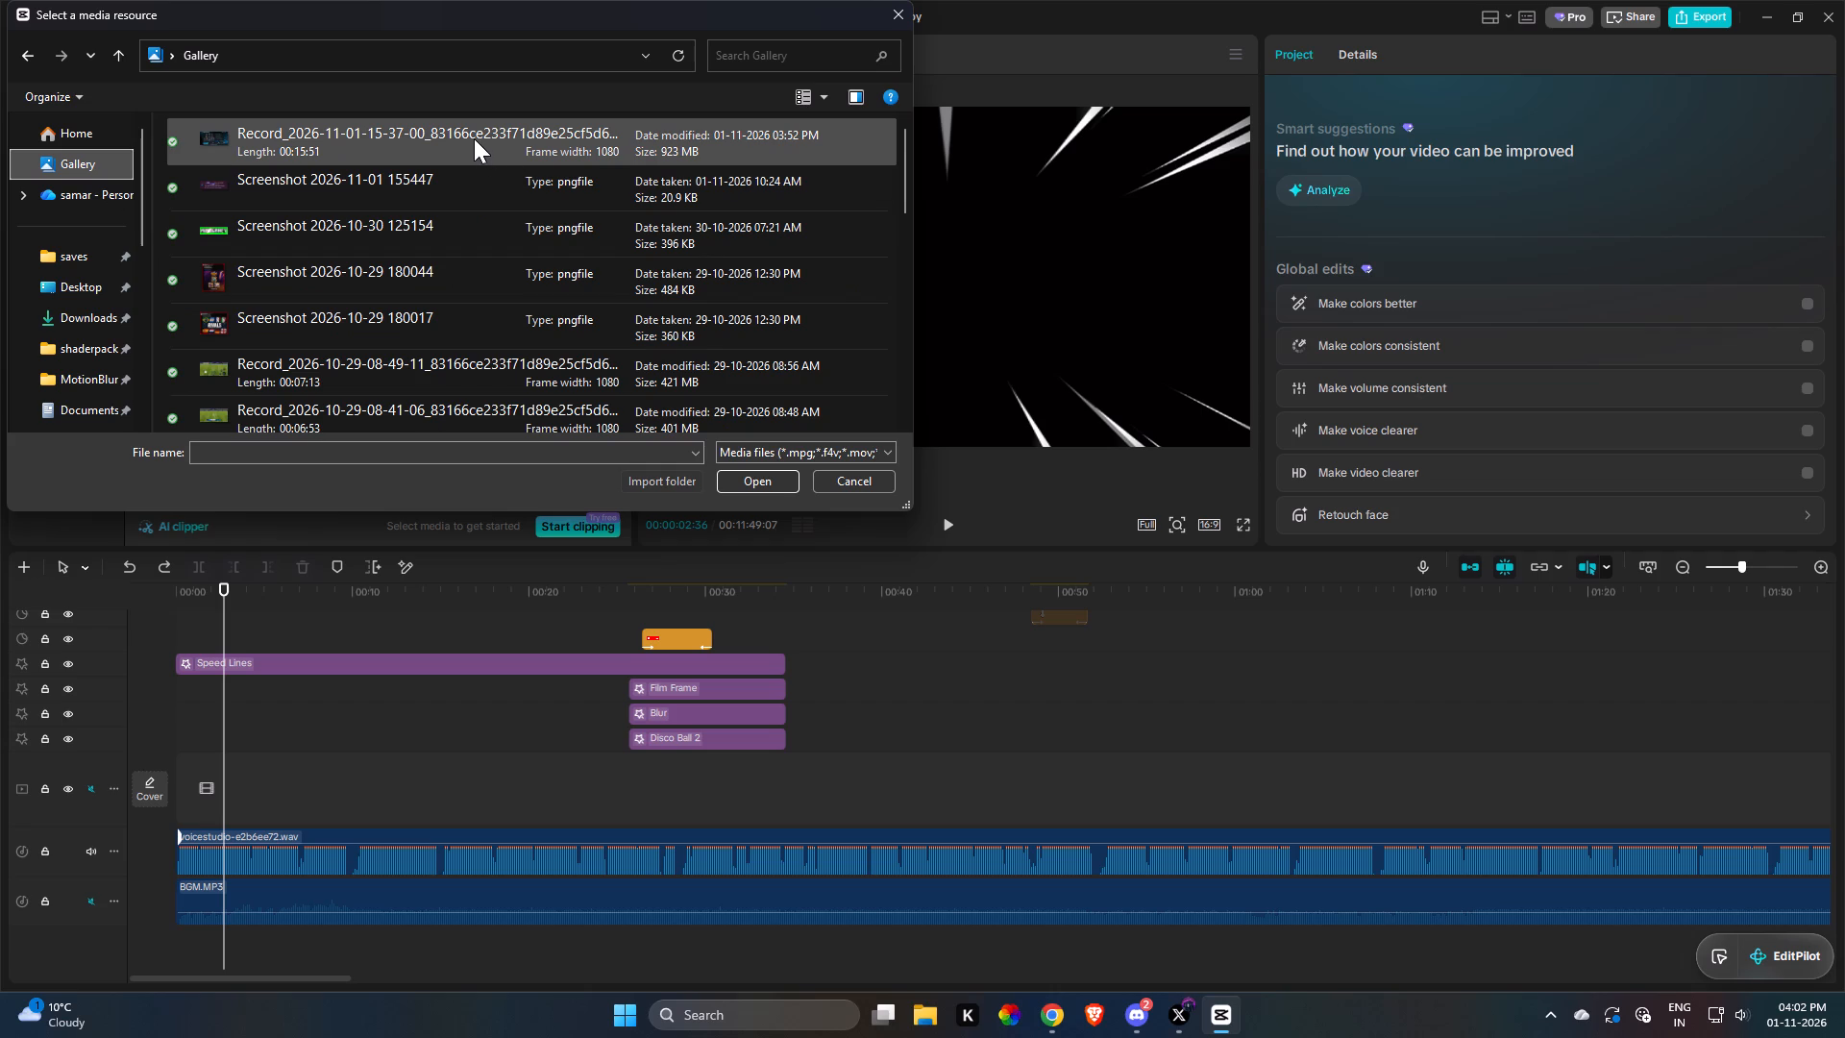
click(474, 138)
click(474, 138)
Place the newly imported recording on the main video track at the very start of the timeline.
drag(487, 263, 494, 270)
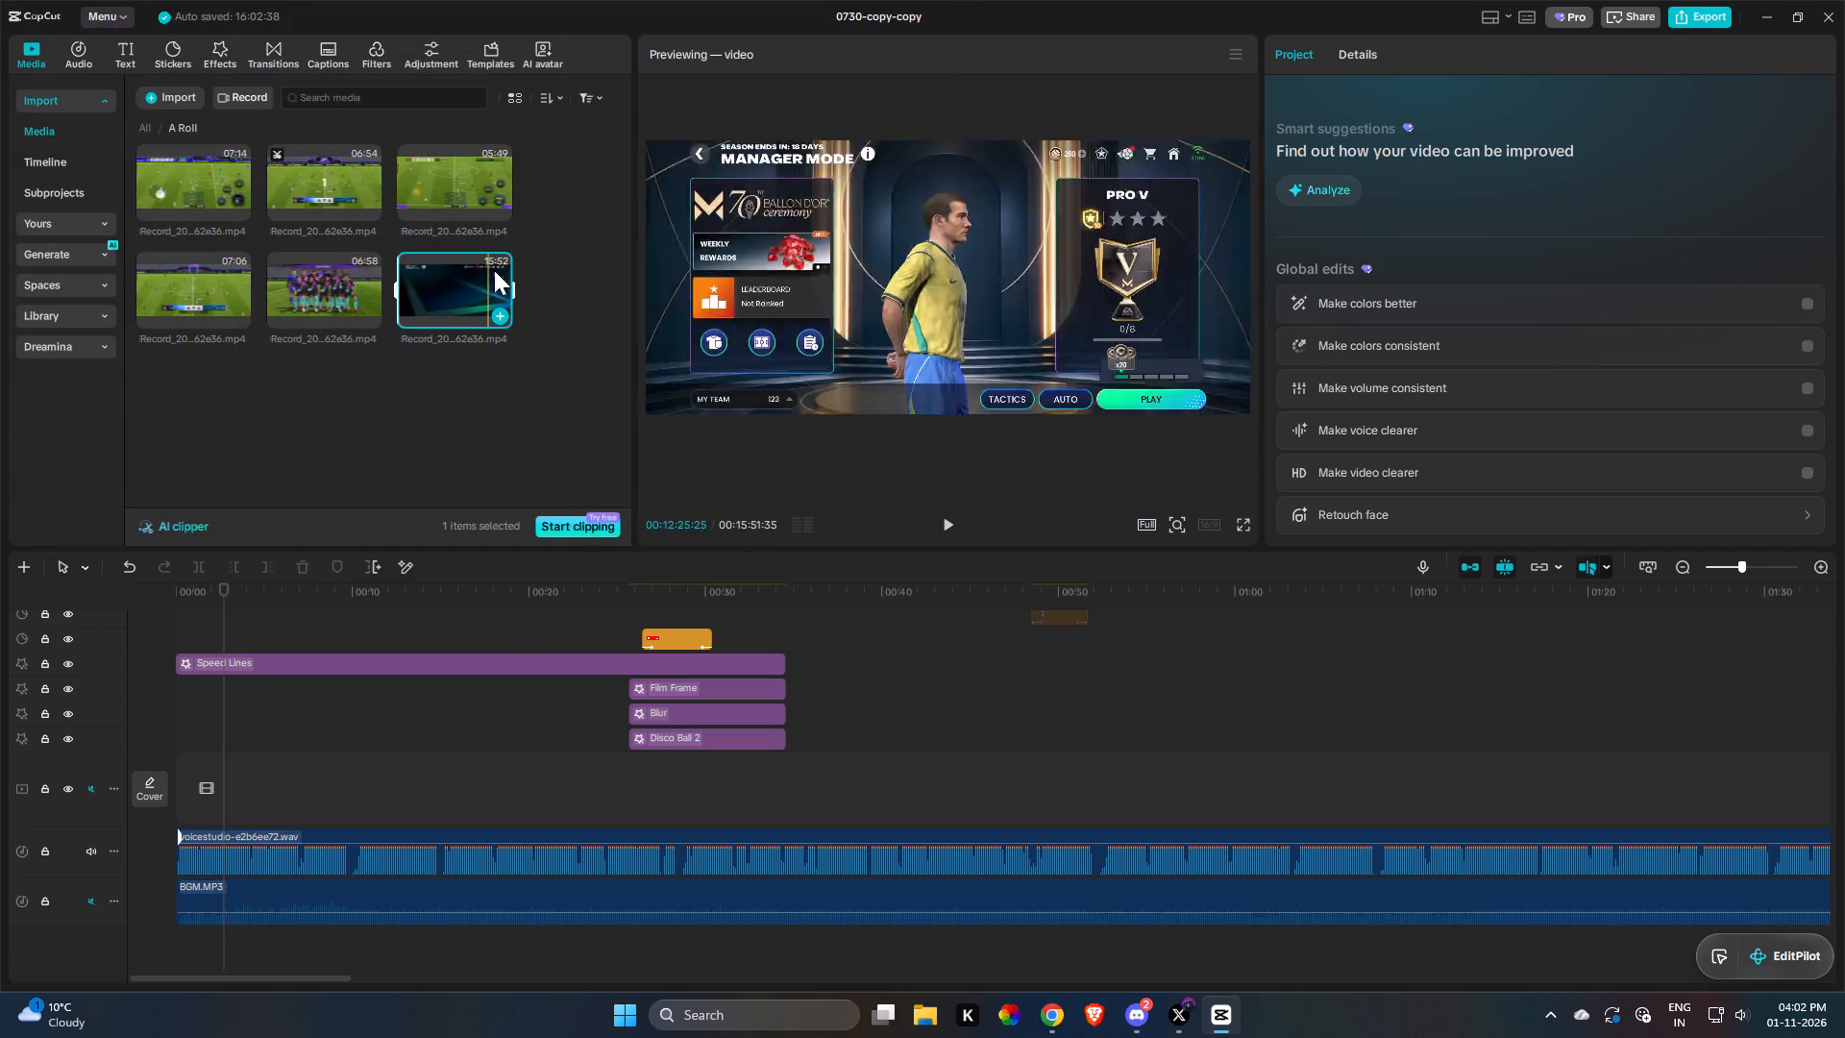
drag(494, 270, 231, 782)
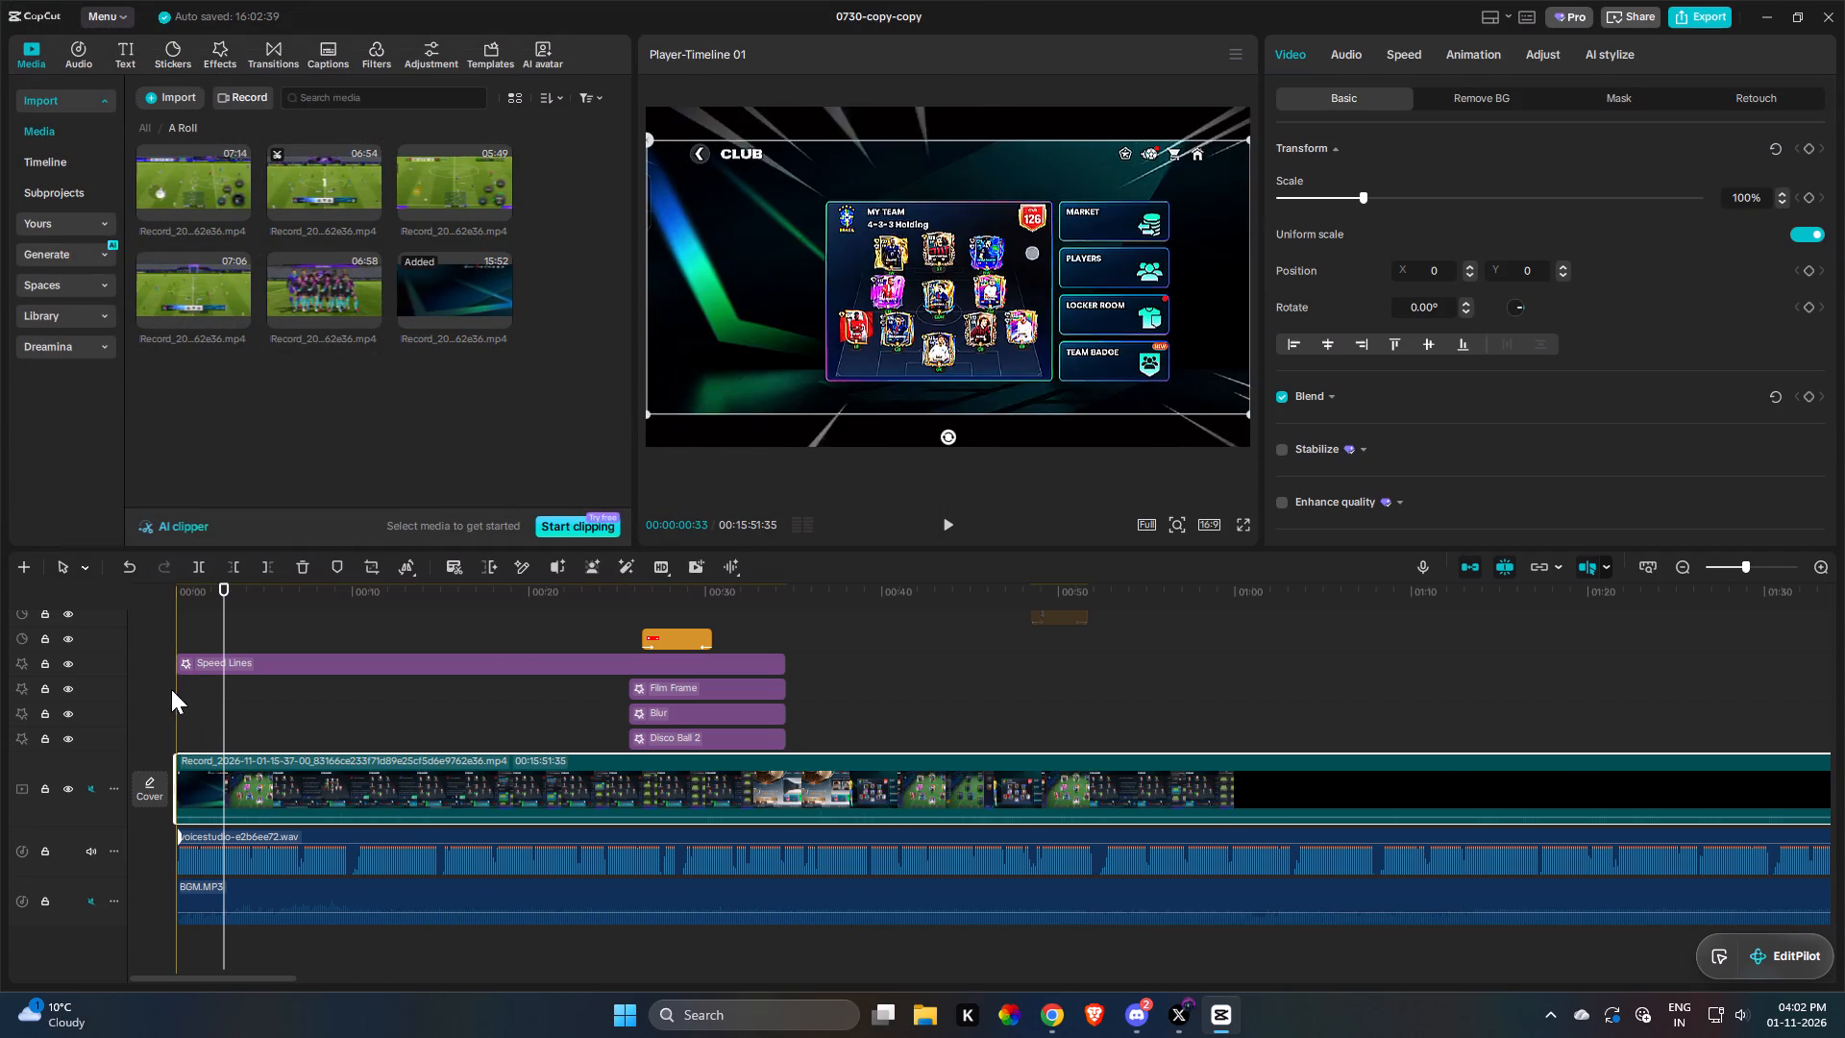
Trim the start of the recording at 00:00:04:48 so the clip begins on the Game Plans screen, and play it from the start.
key(space)
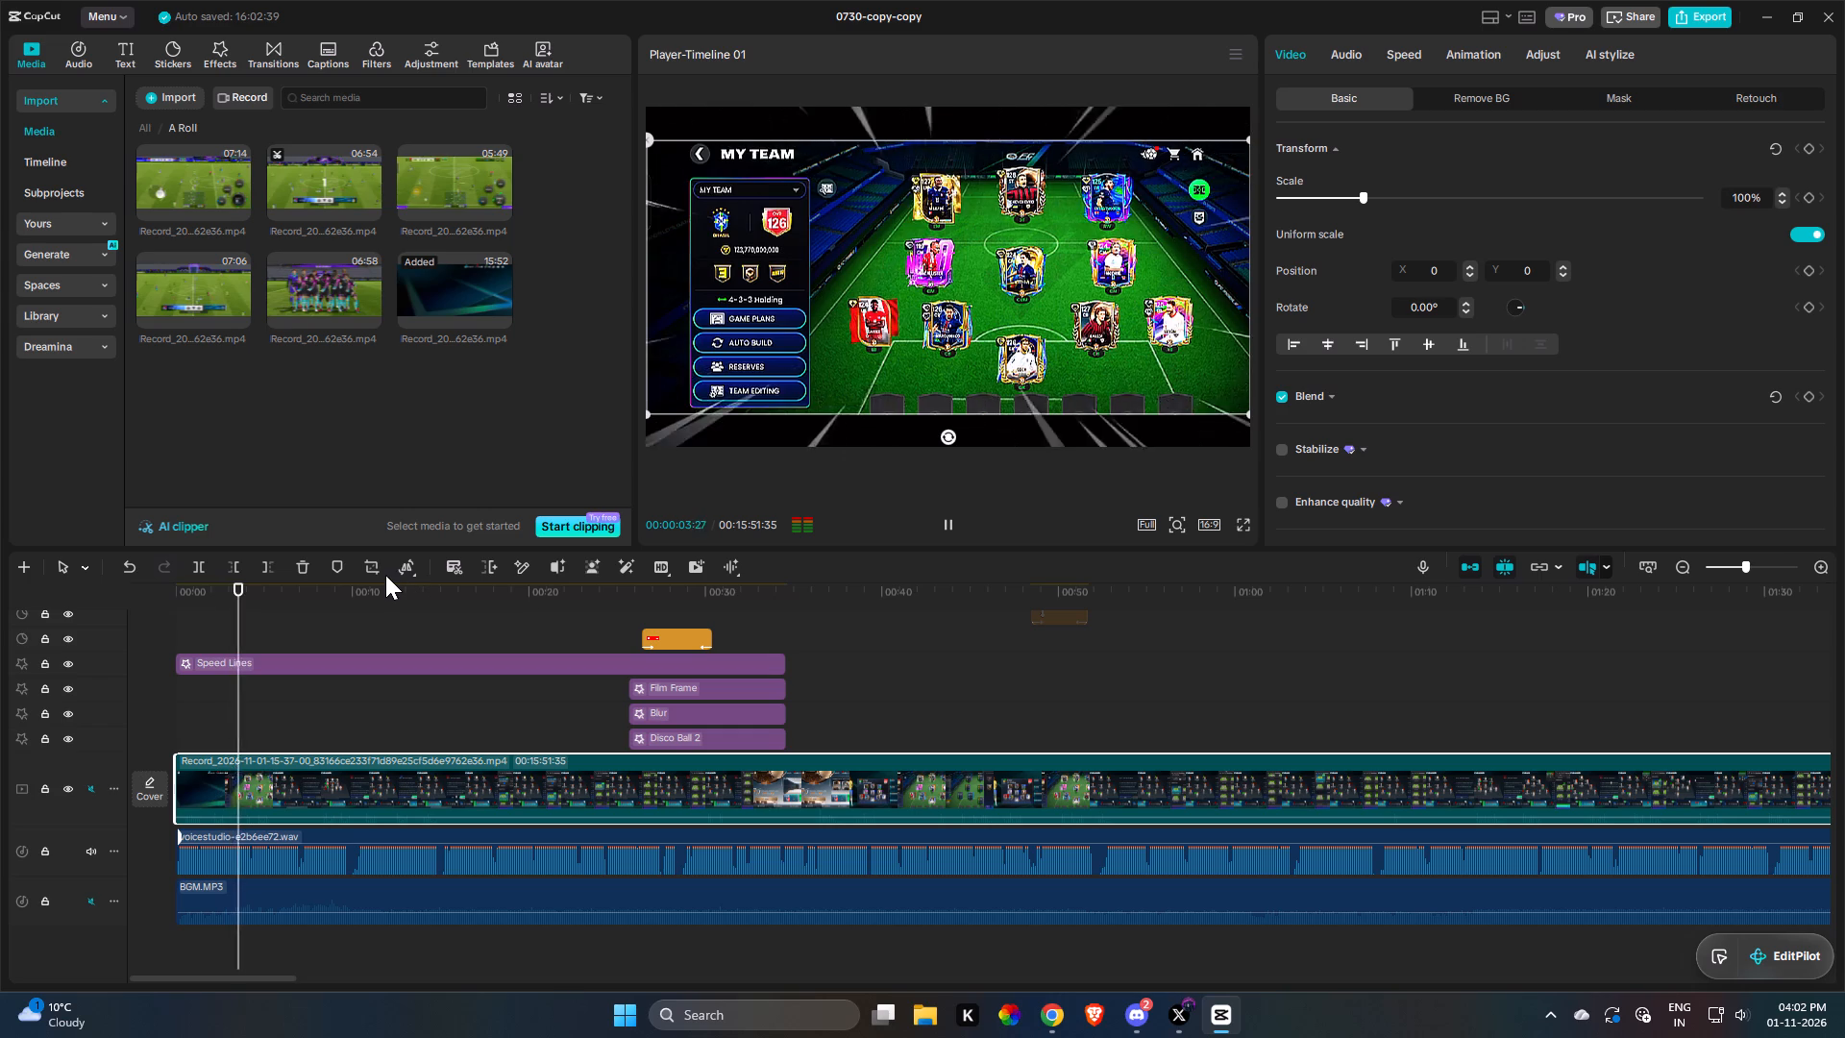
key(space)
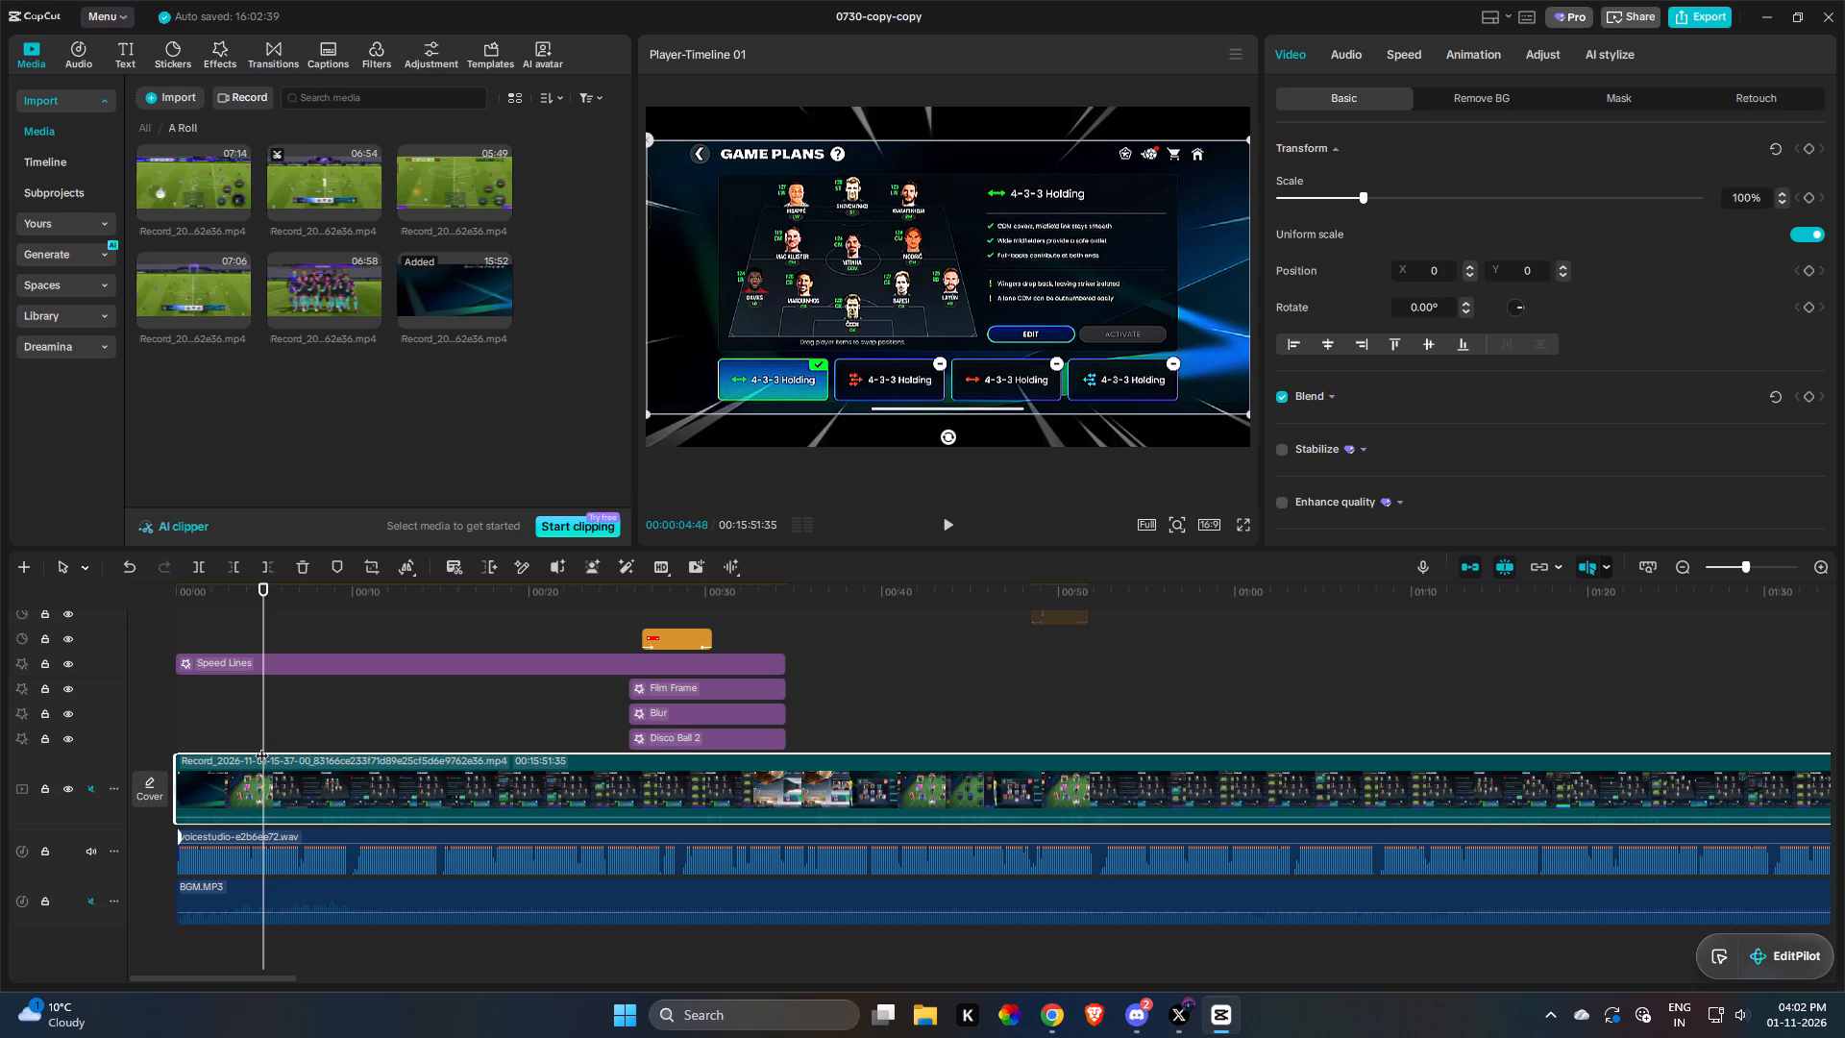
key(q)
click(162, 713)
key(space)
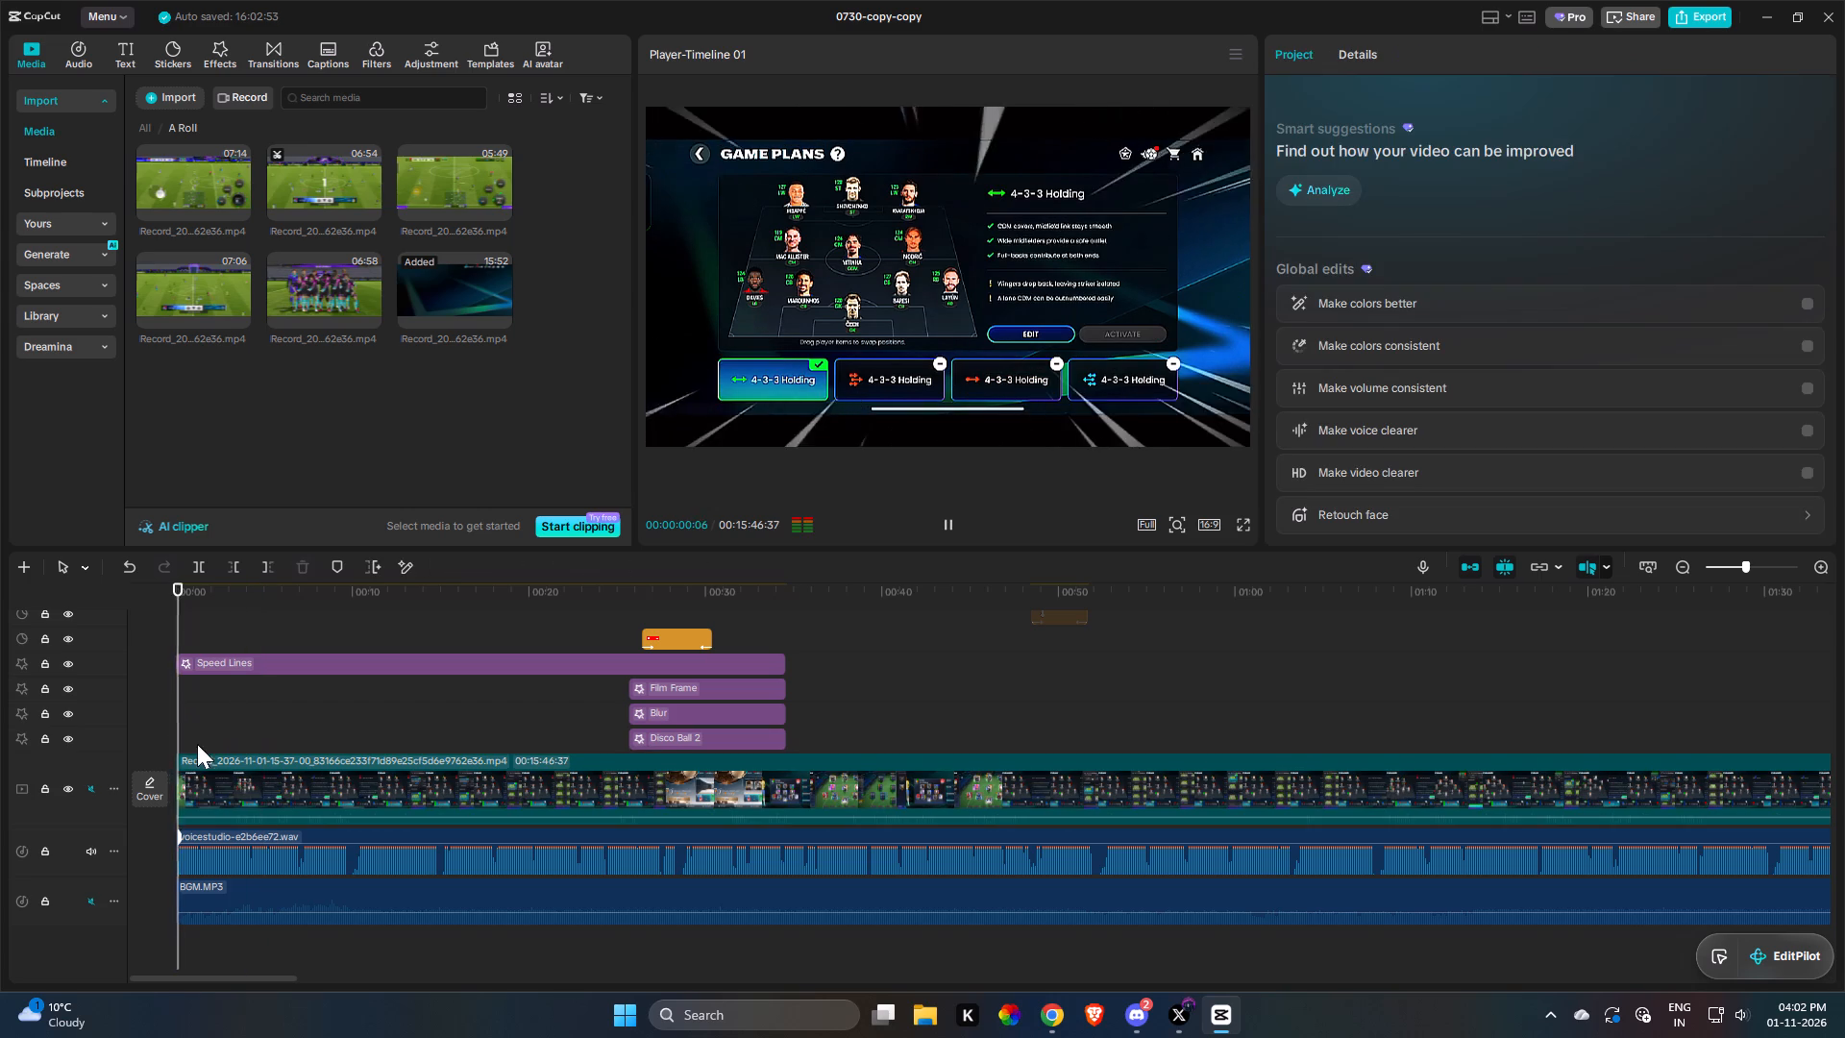
Examine the Game Plans frame of the recording magnified in the preview, and return the preview to its full-frame view.
click(227, 805)
key(space)
click(1177, 510)
double_click(1176, 517)
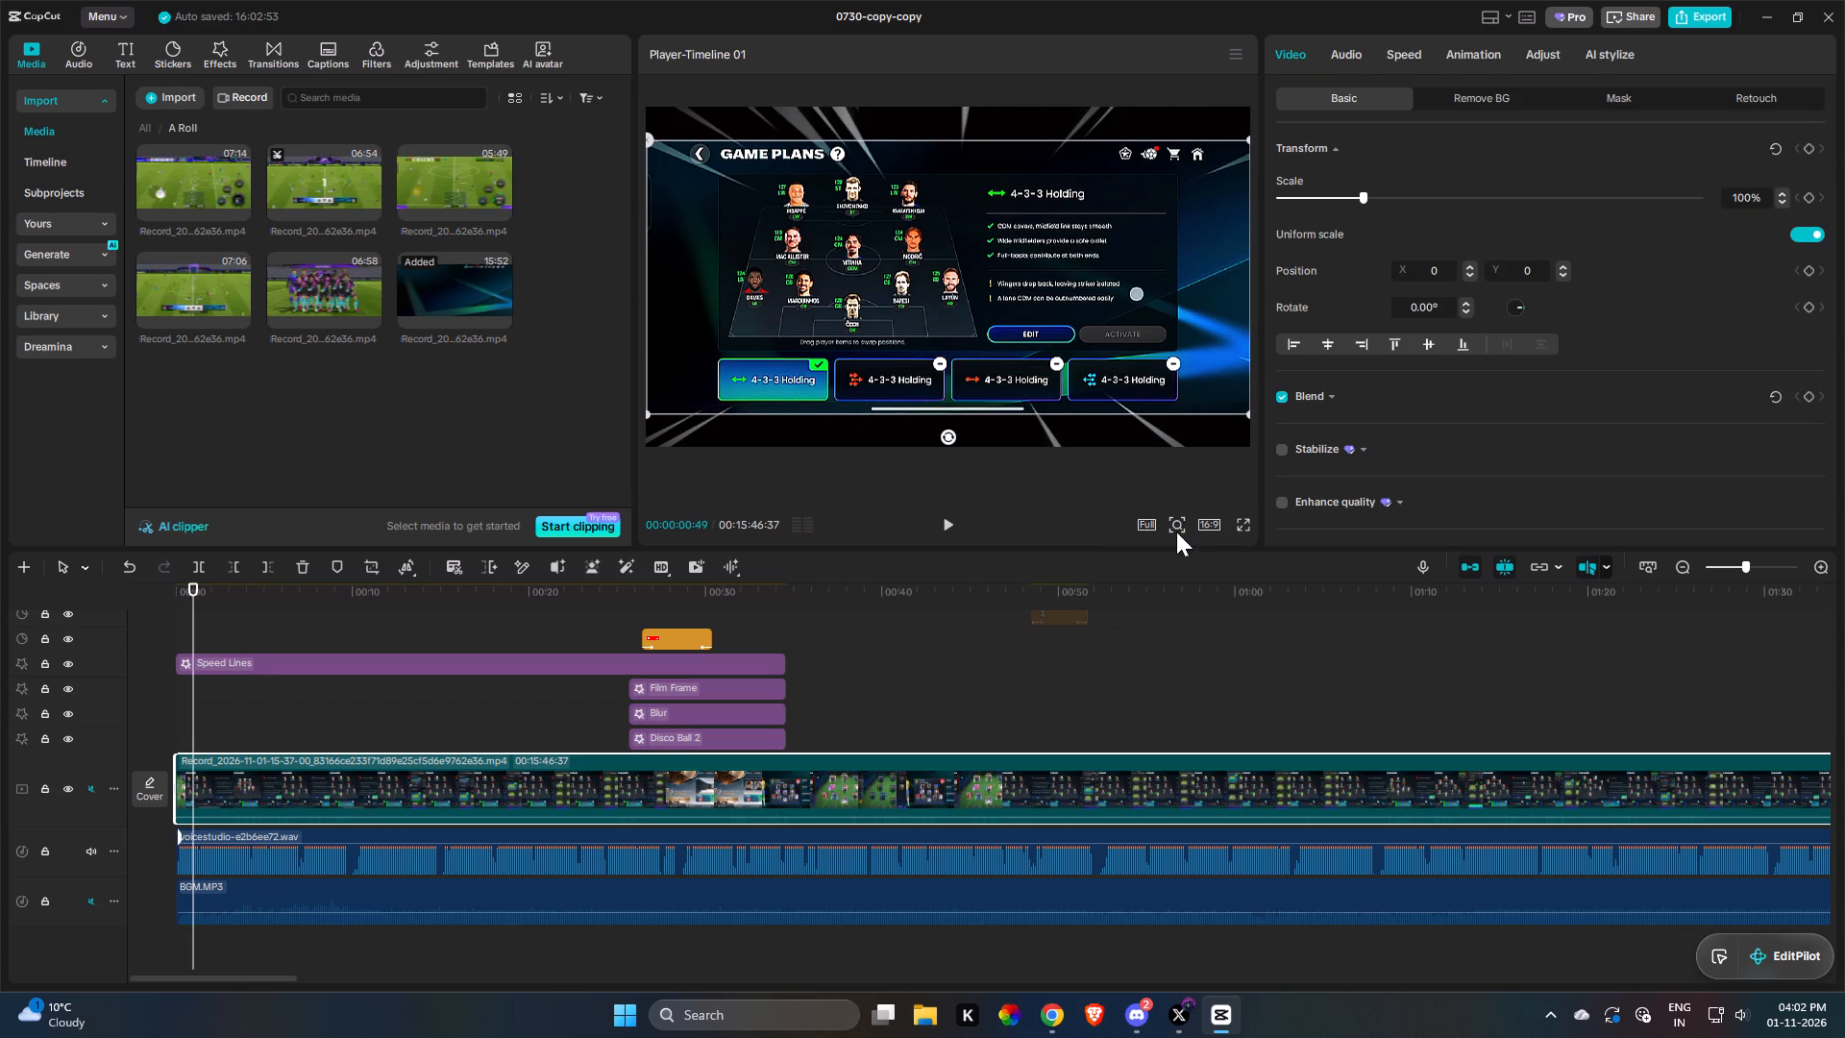
click(1175, 528)
drag(1170, 557, 1205, 569)
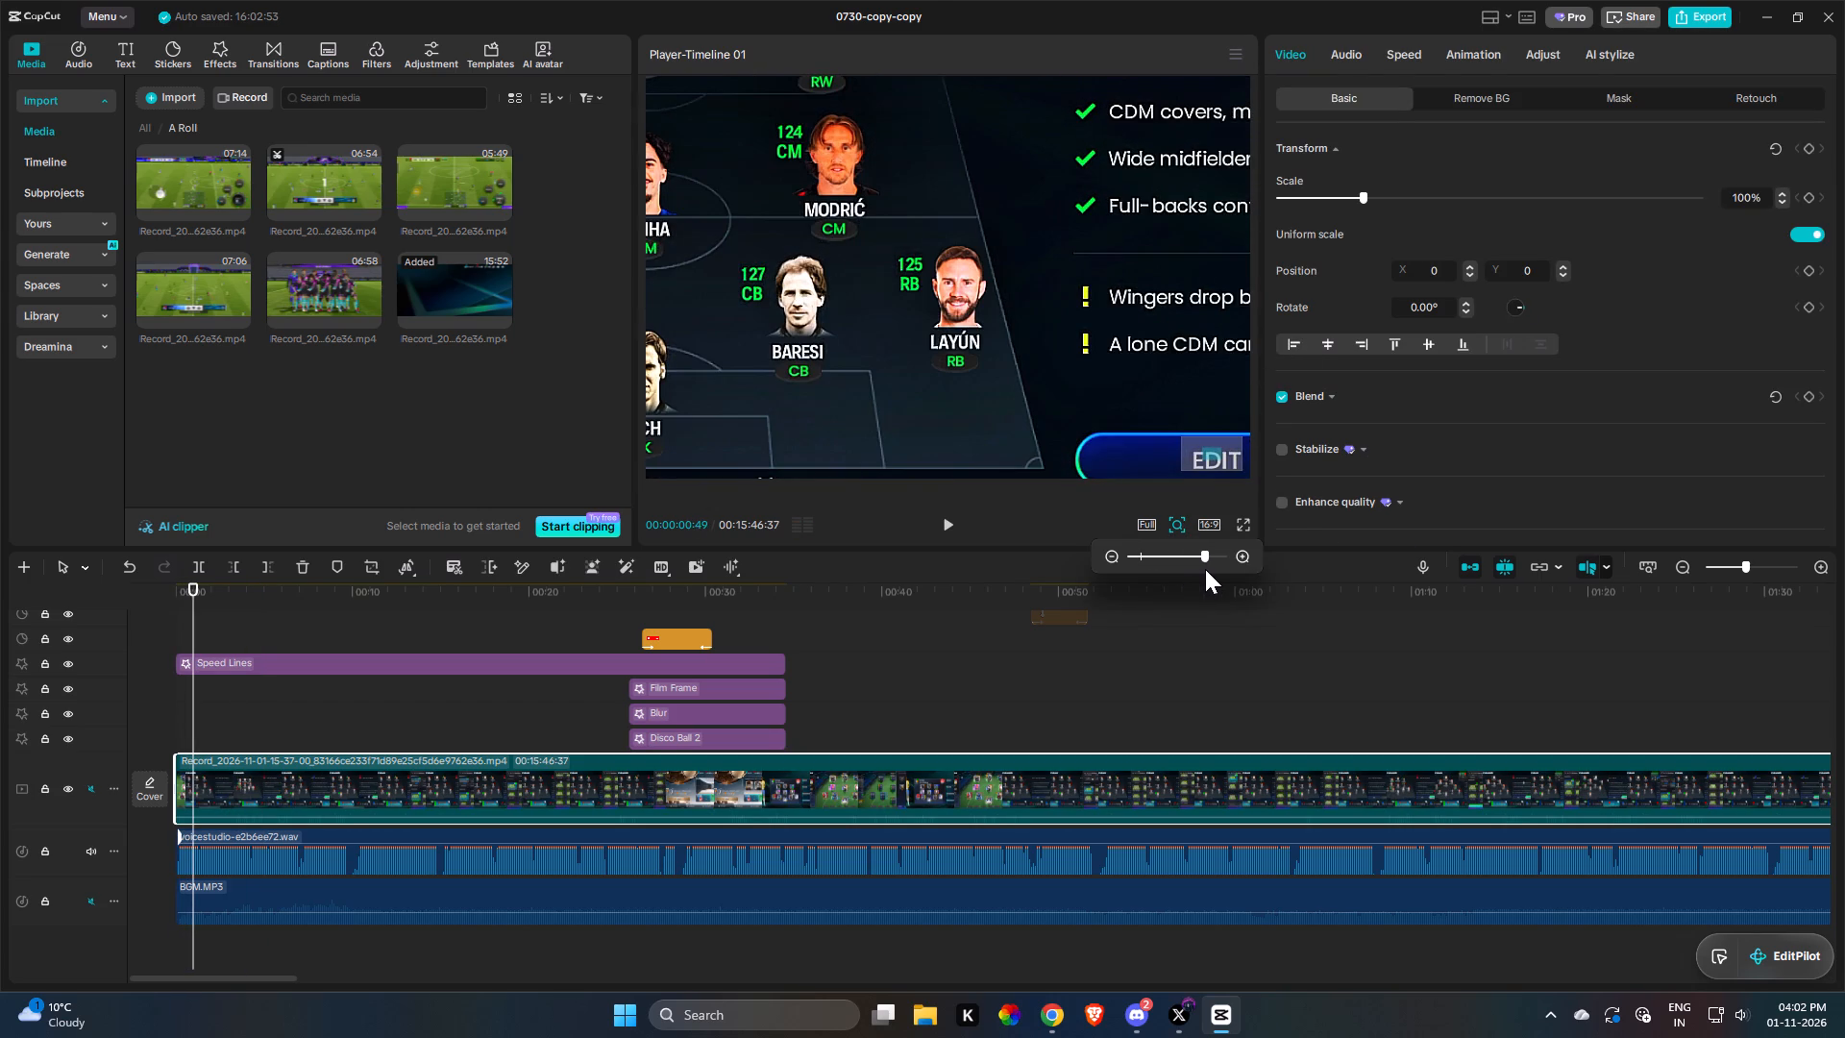
drag(1189, 556, 1144, 557)
drag(1145, 557, 1213, 563)
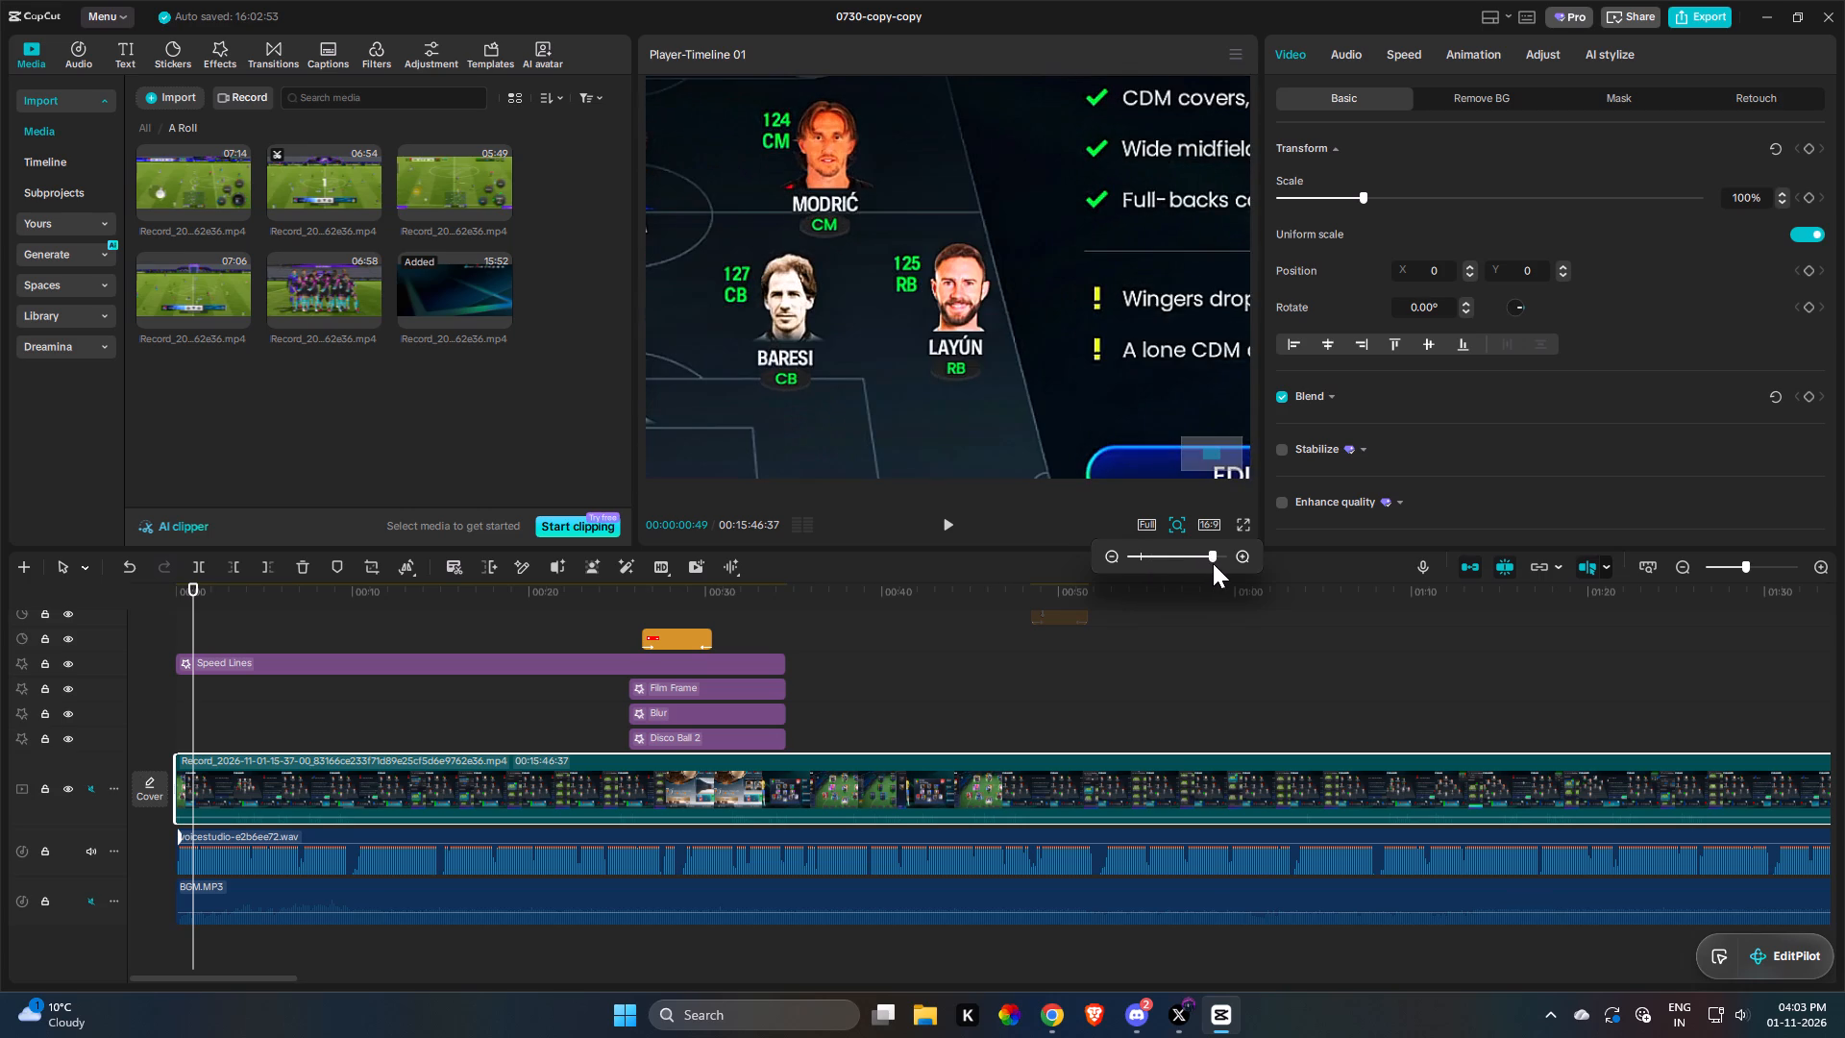
drag(1213, 563, 1140, 570)
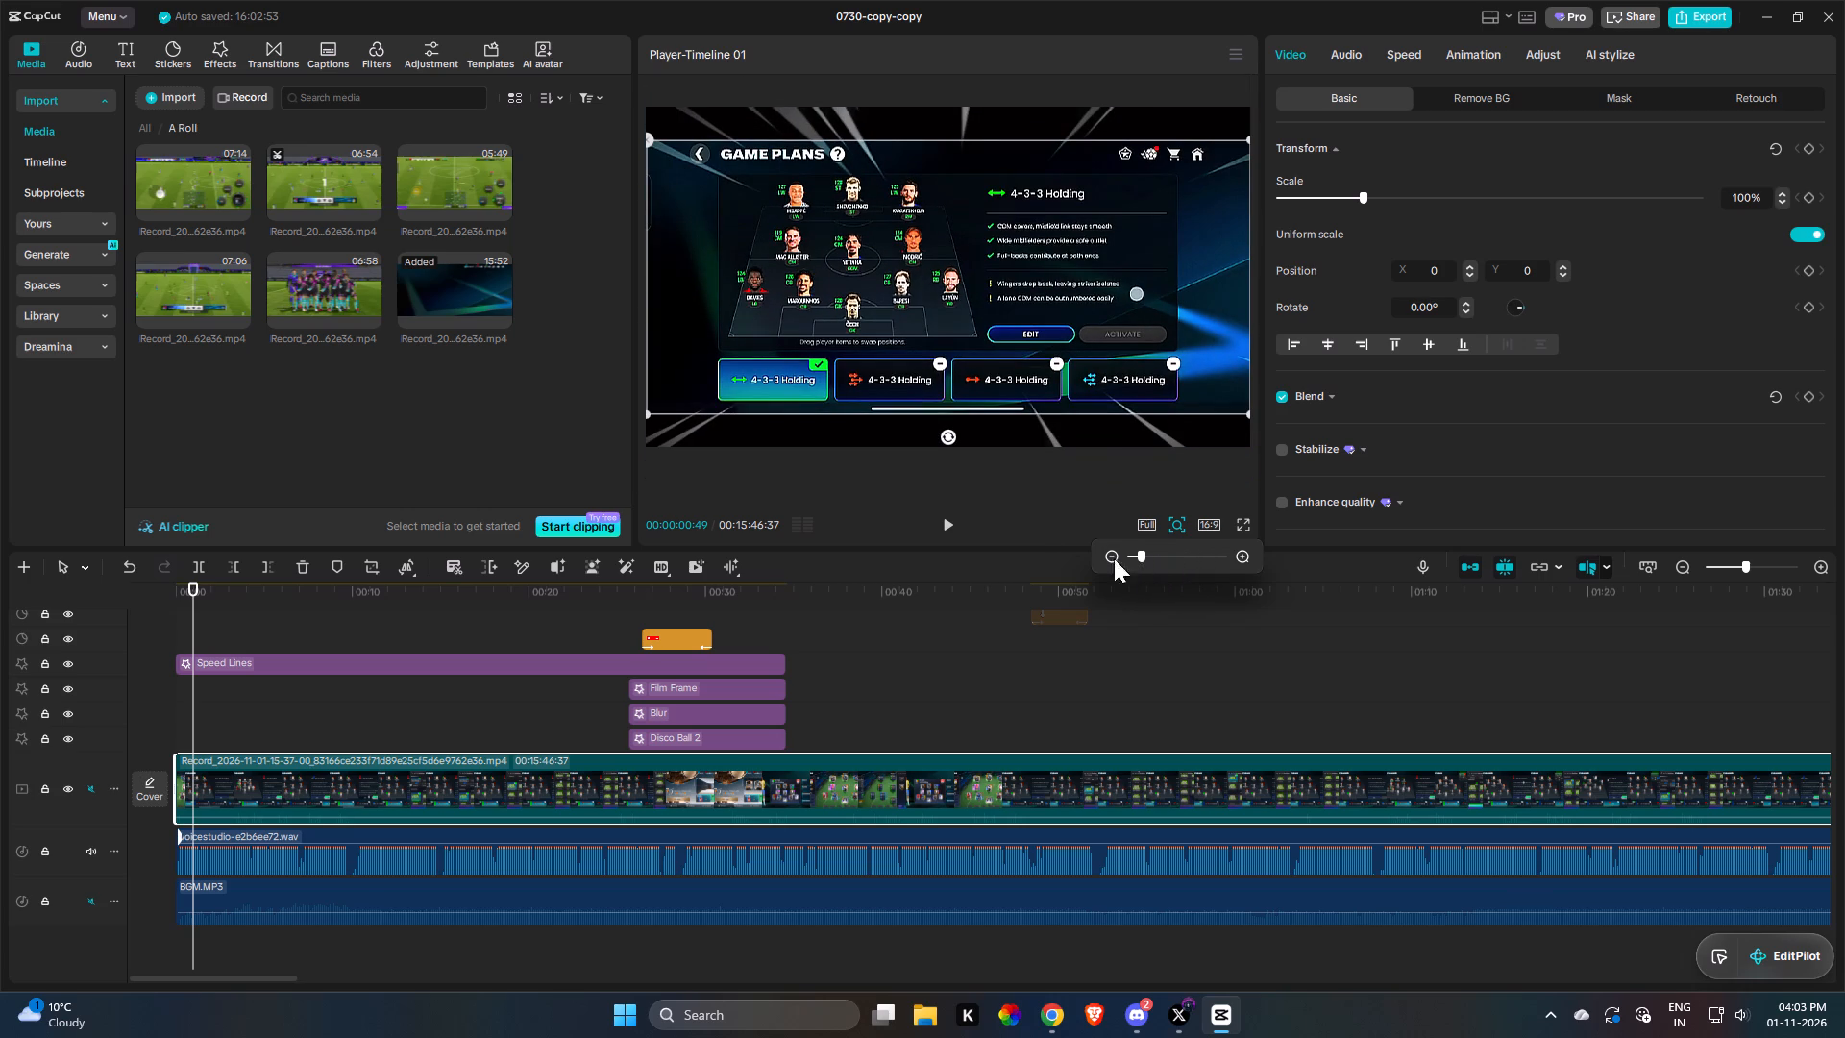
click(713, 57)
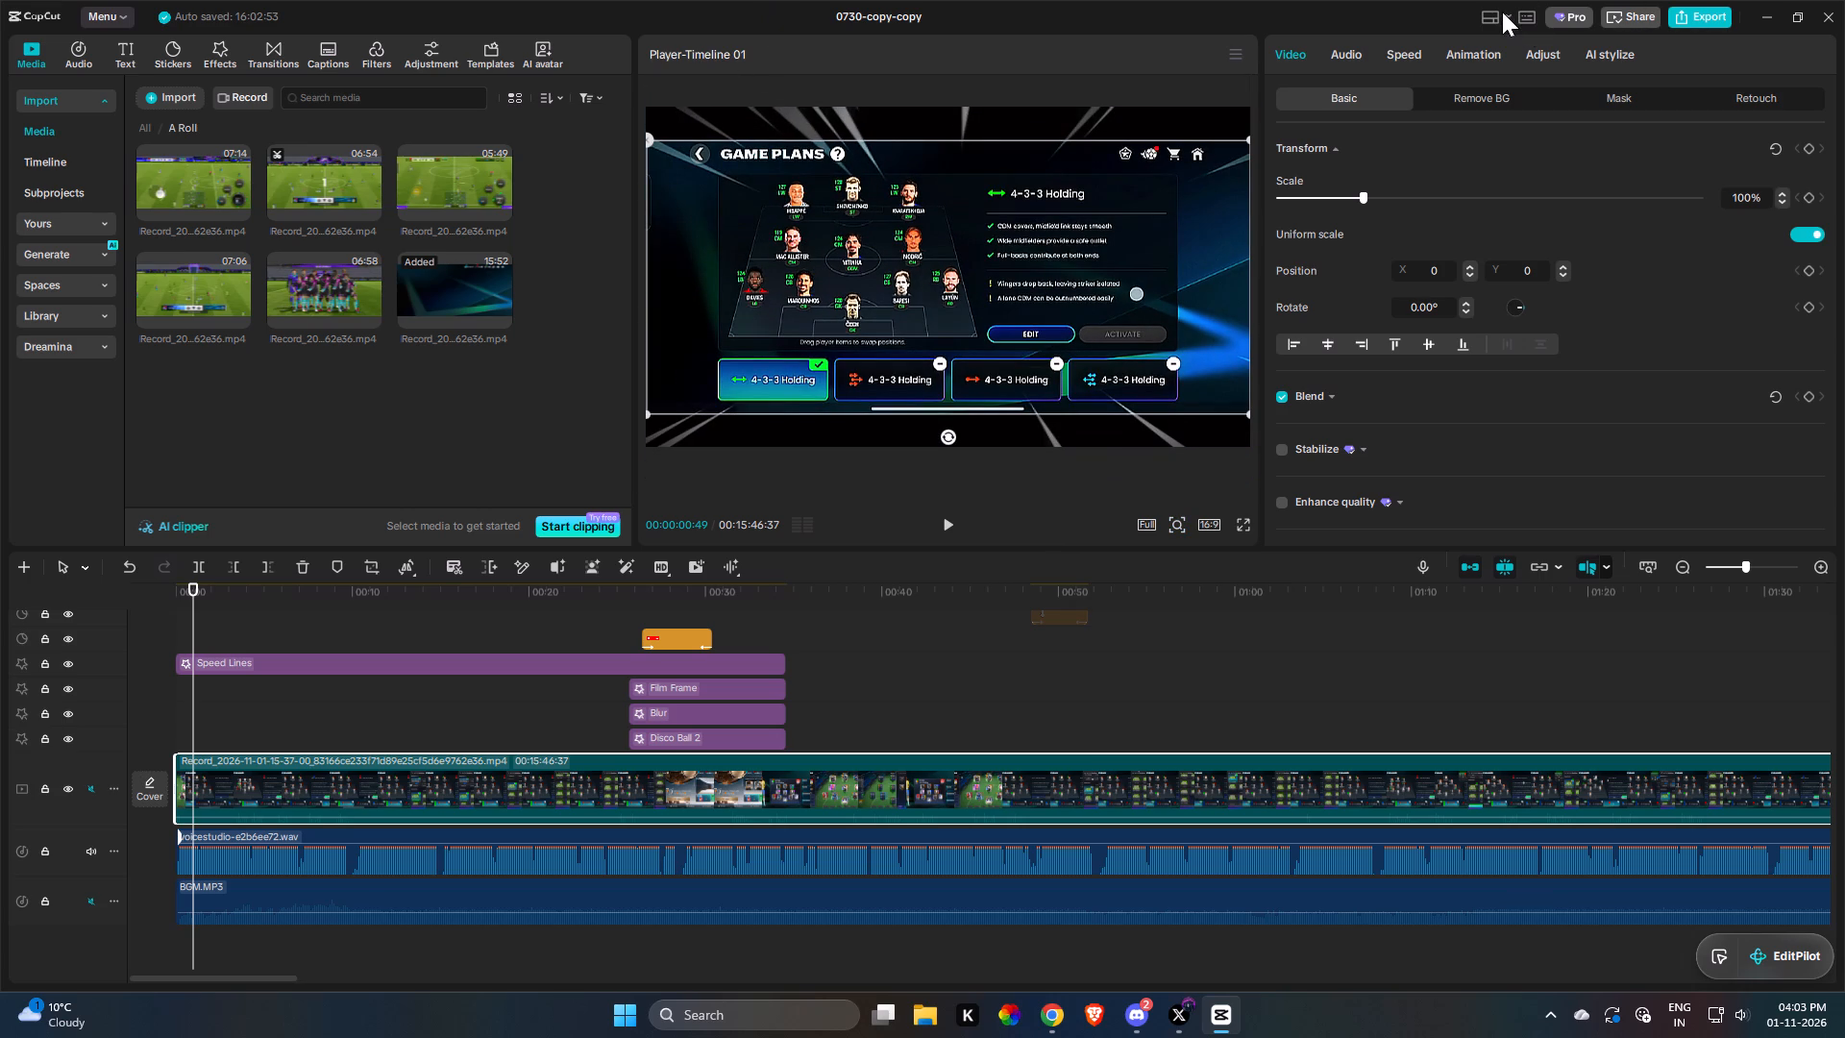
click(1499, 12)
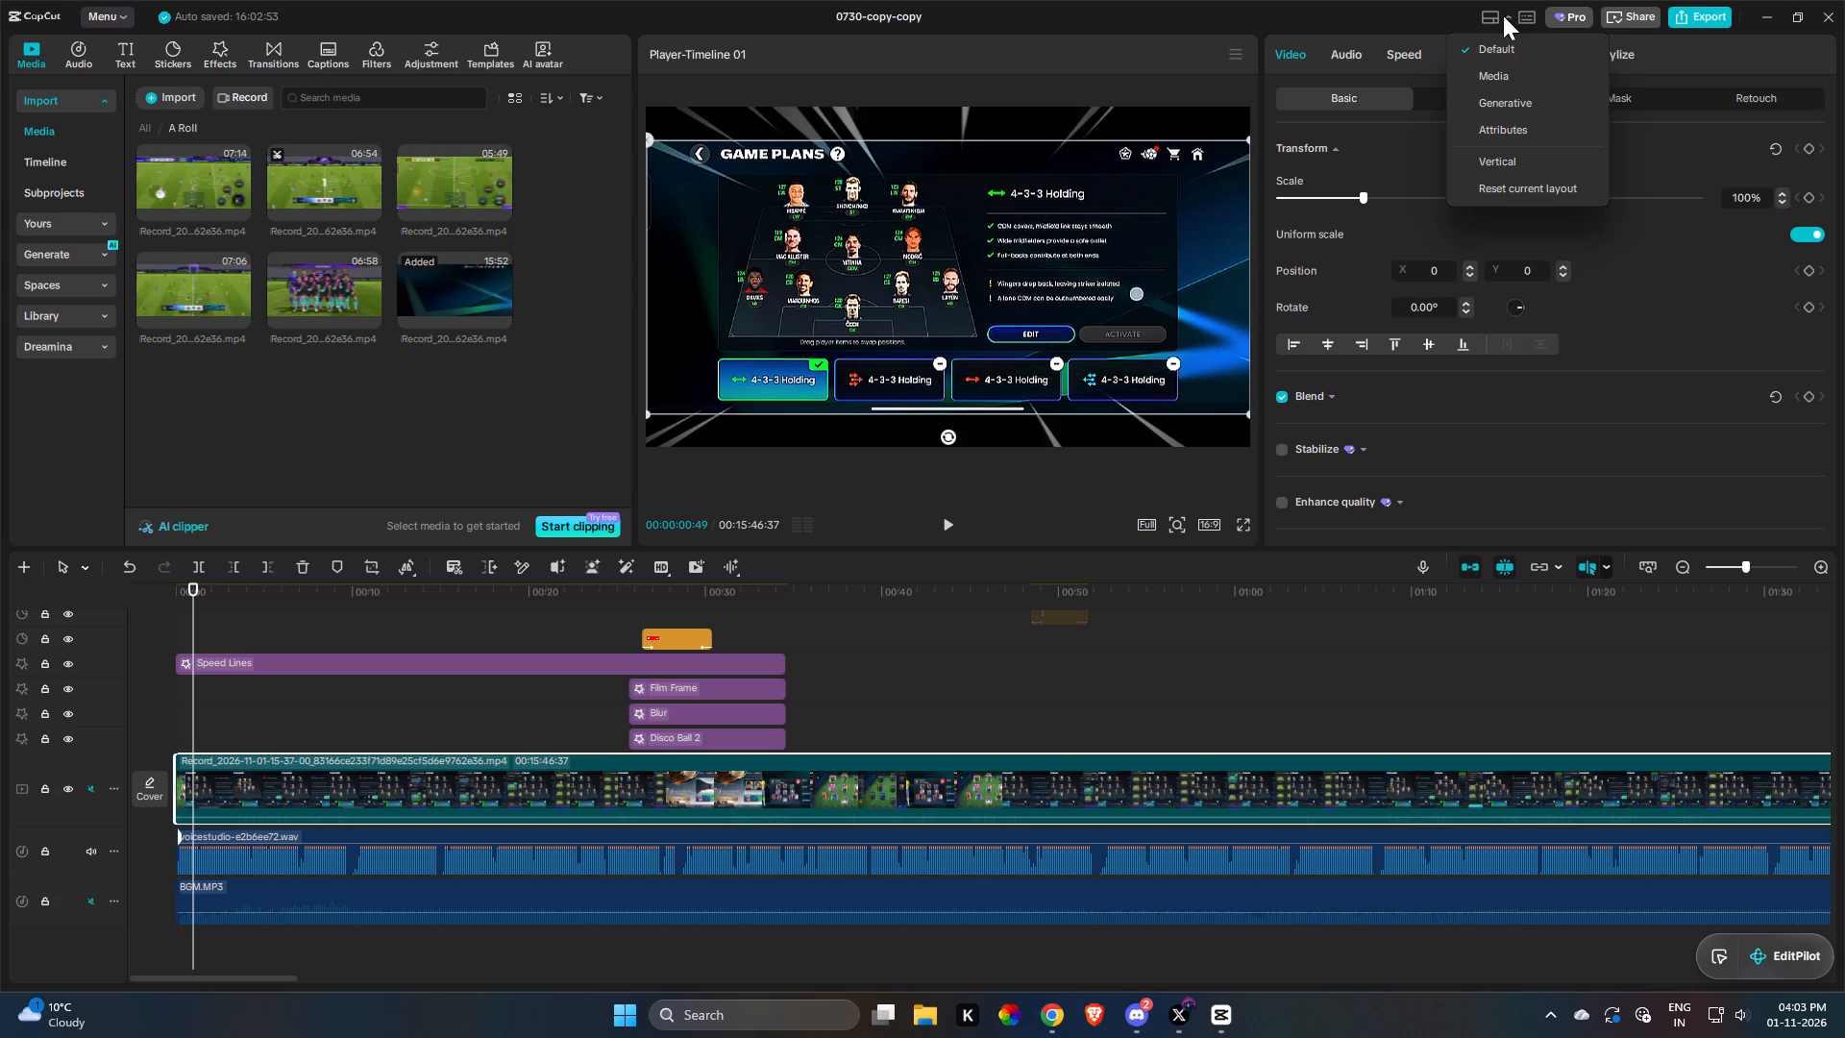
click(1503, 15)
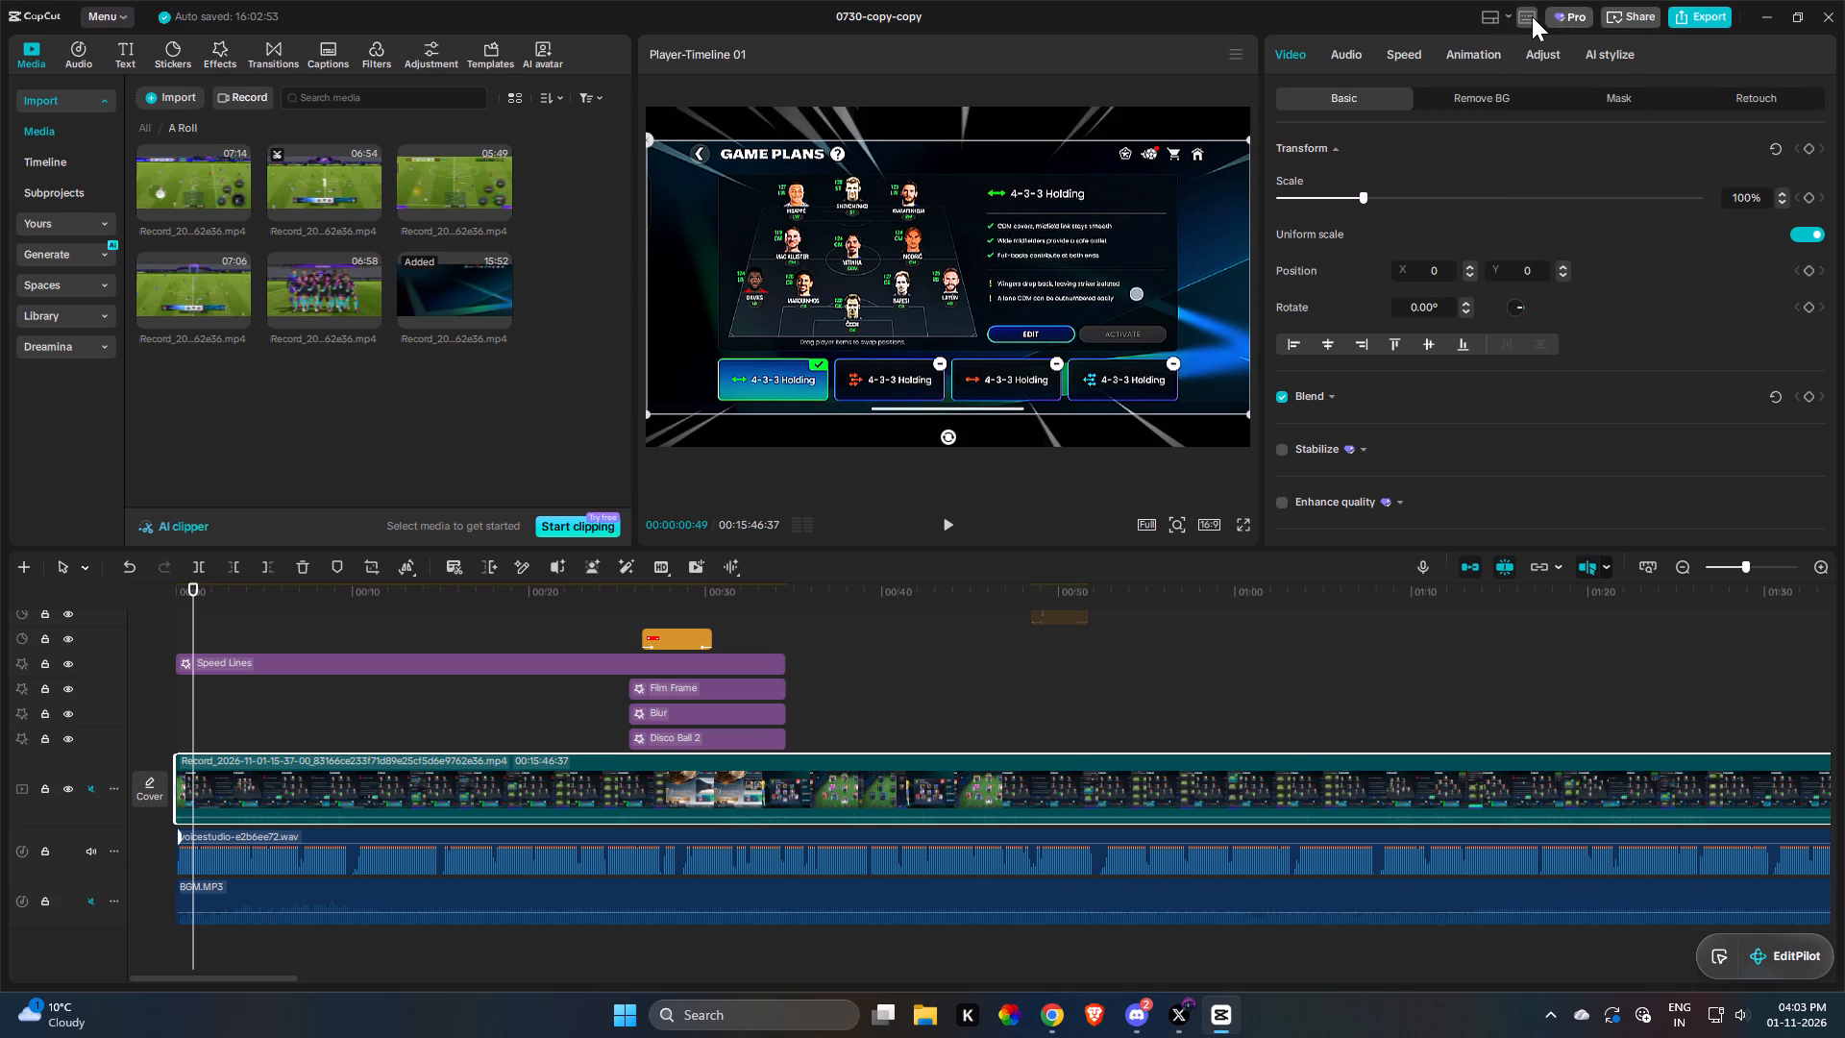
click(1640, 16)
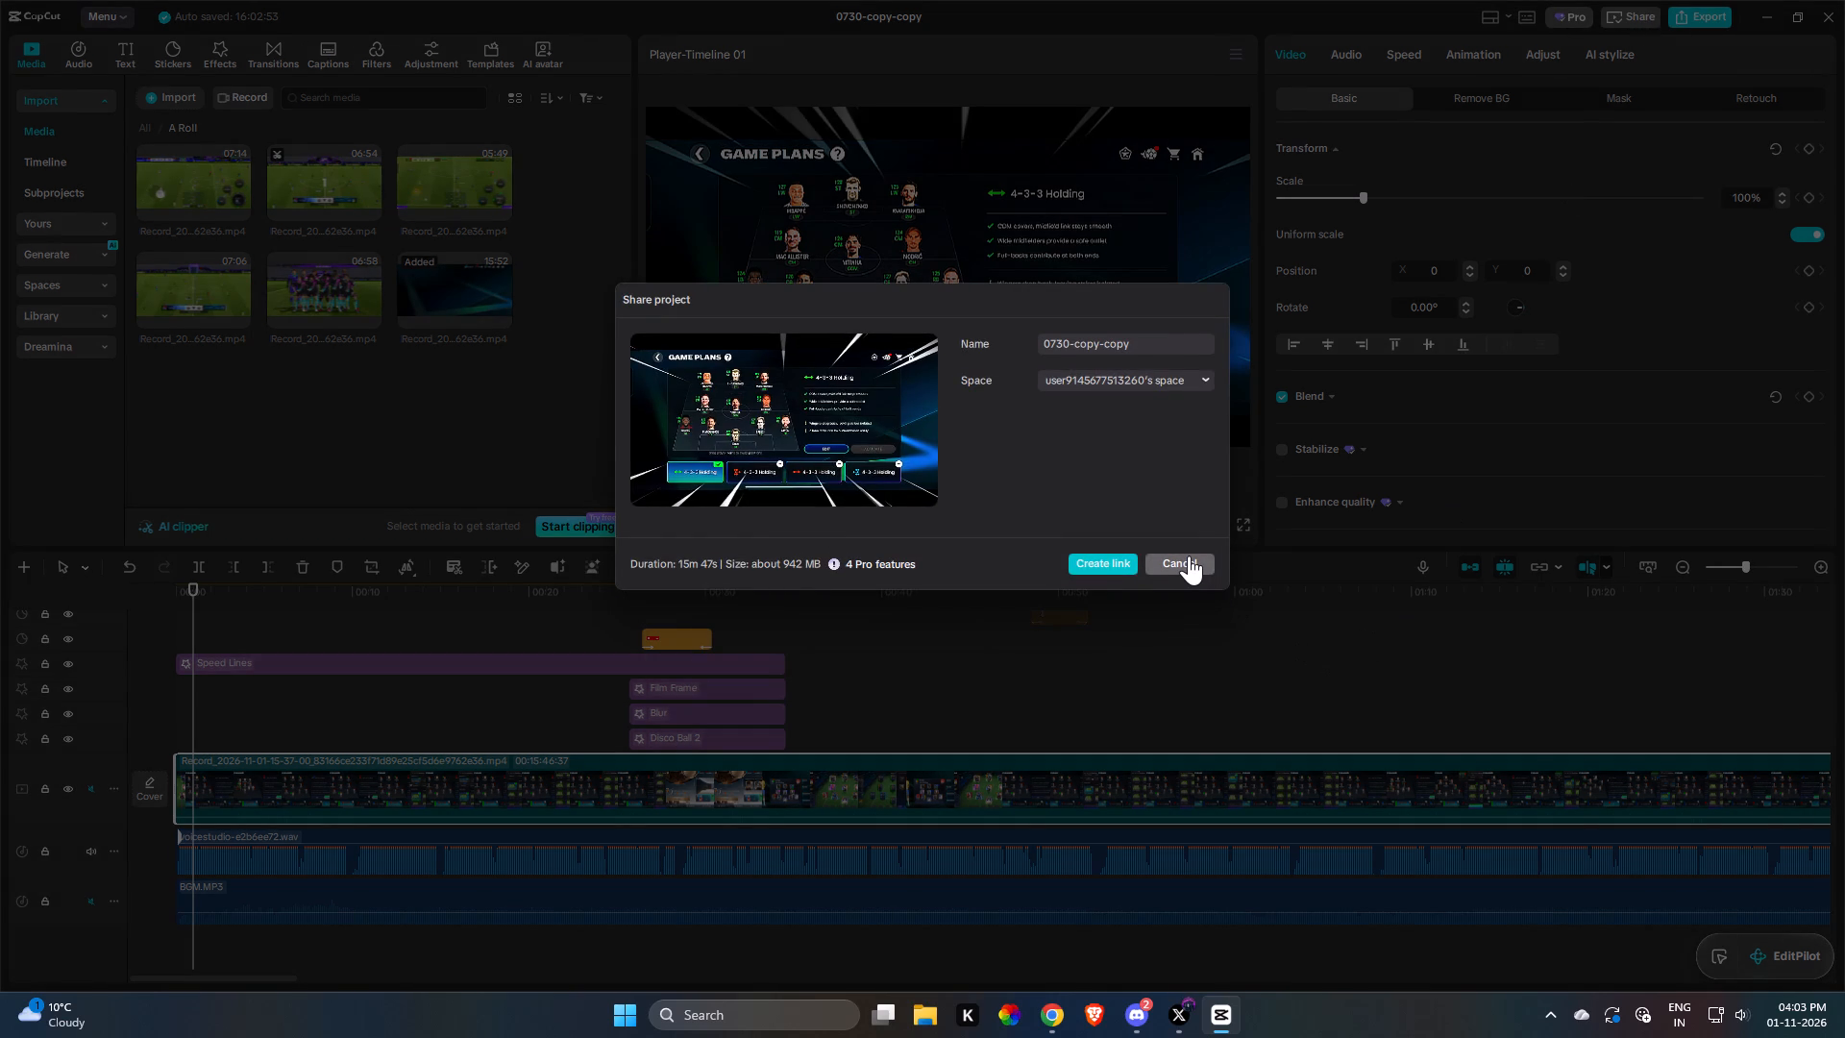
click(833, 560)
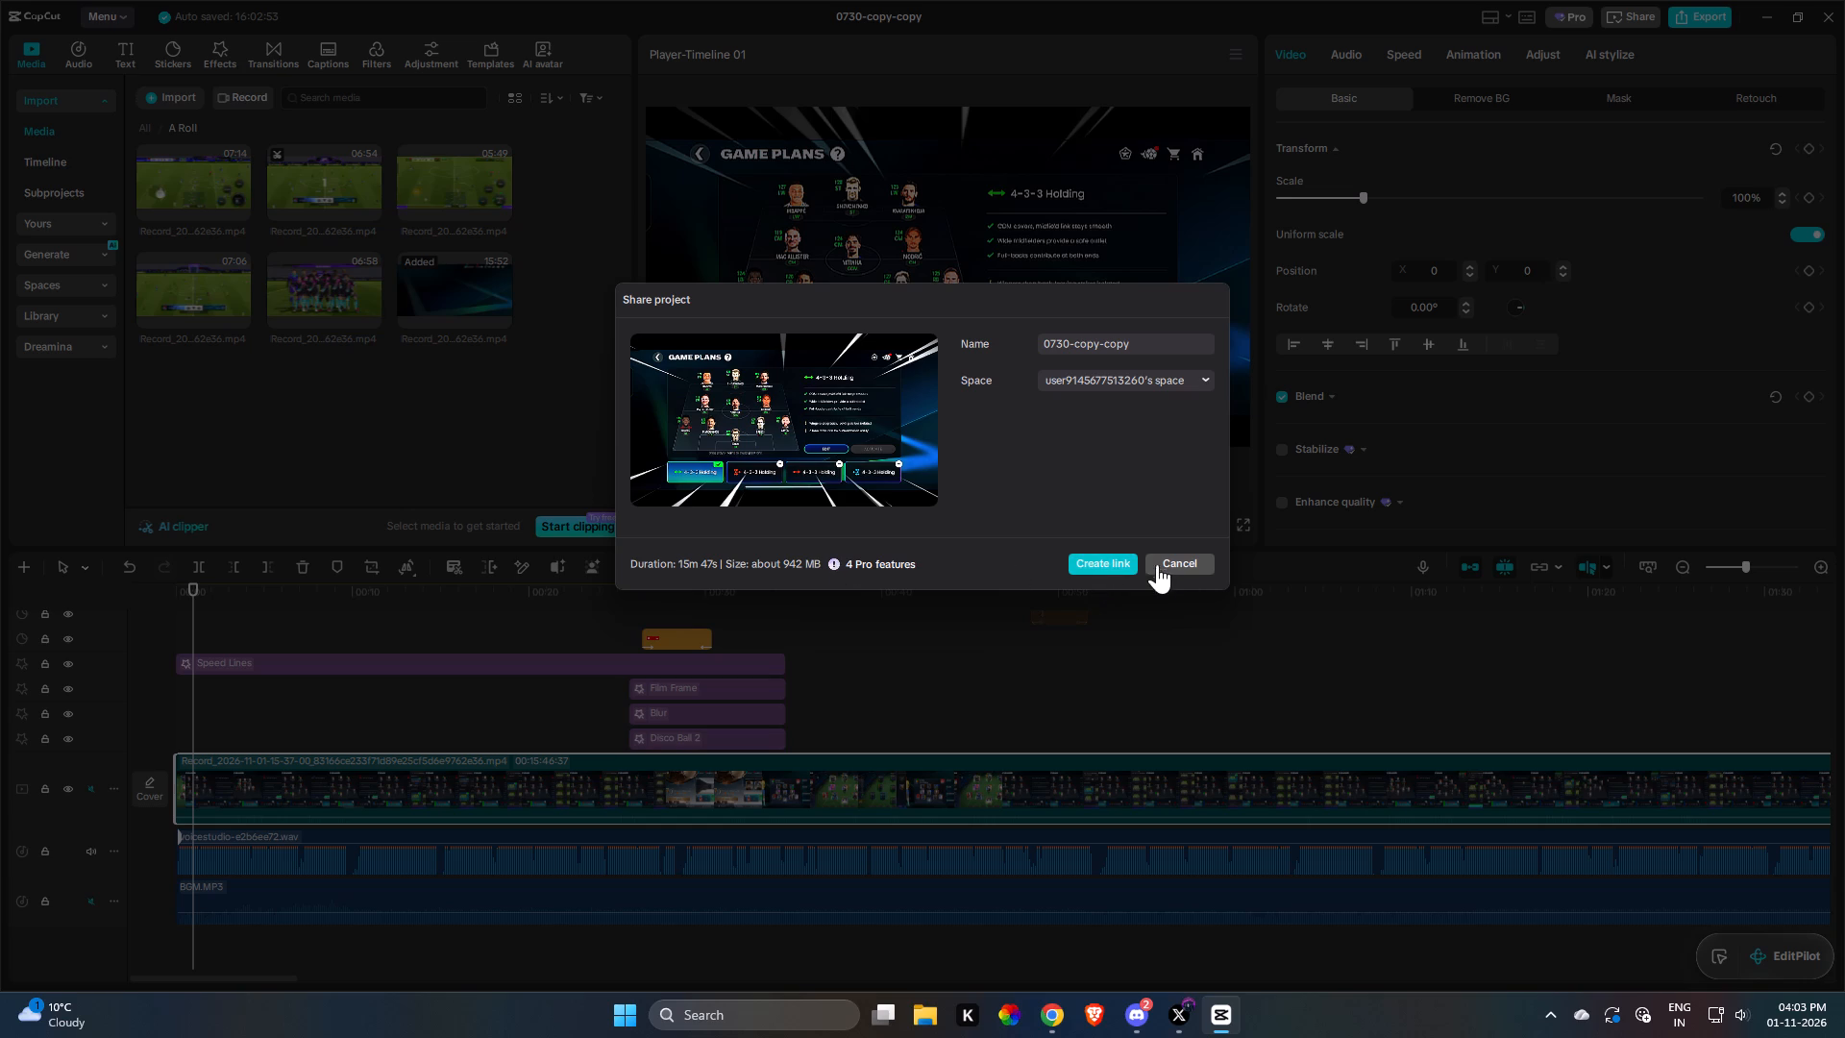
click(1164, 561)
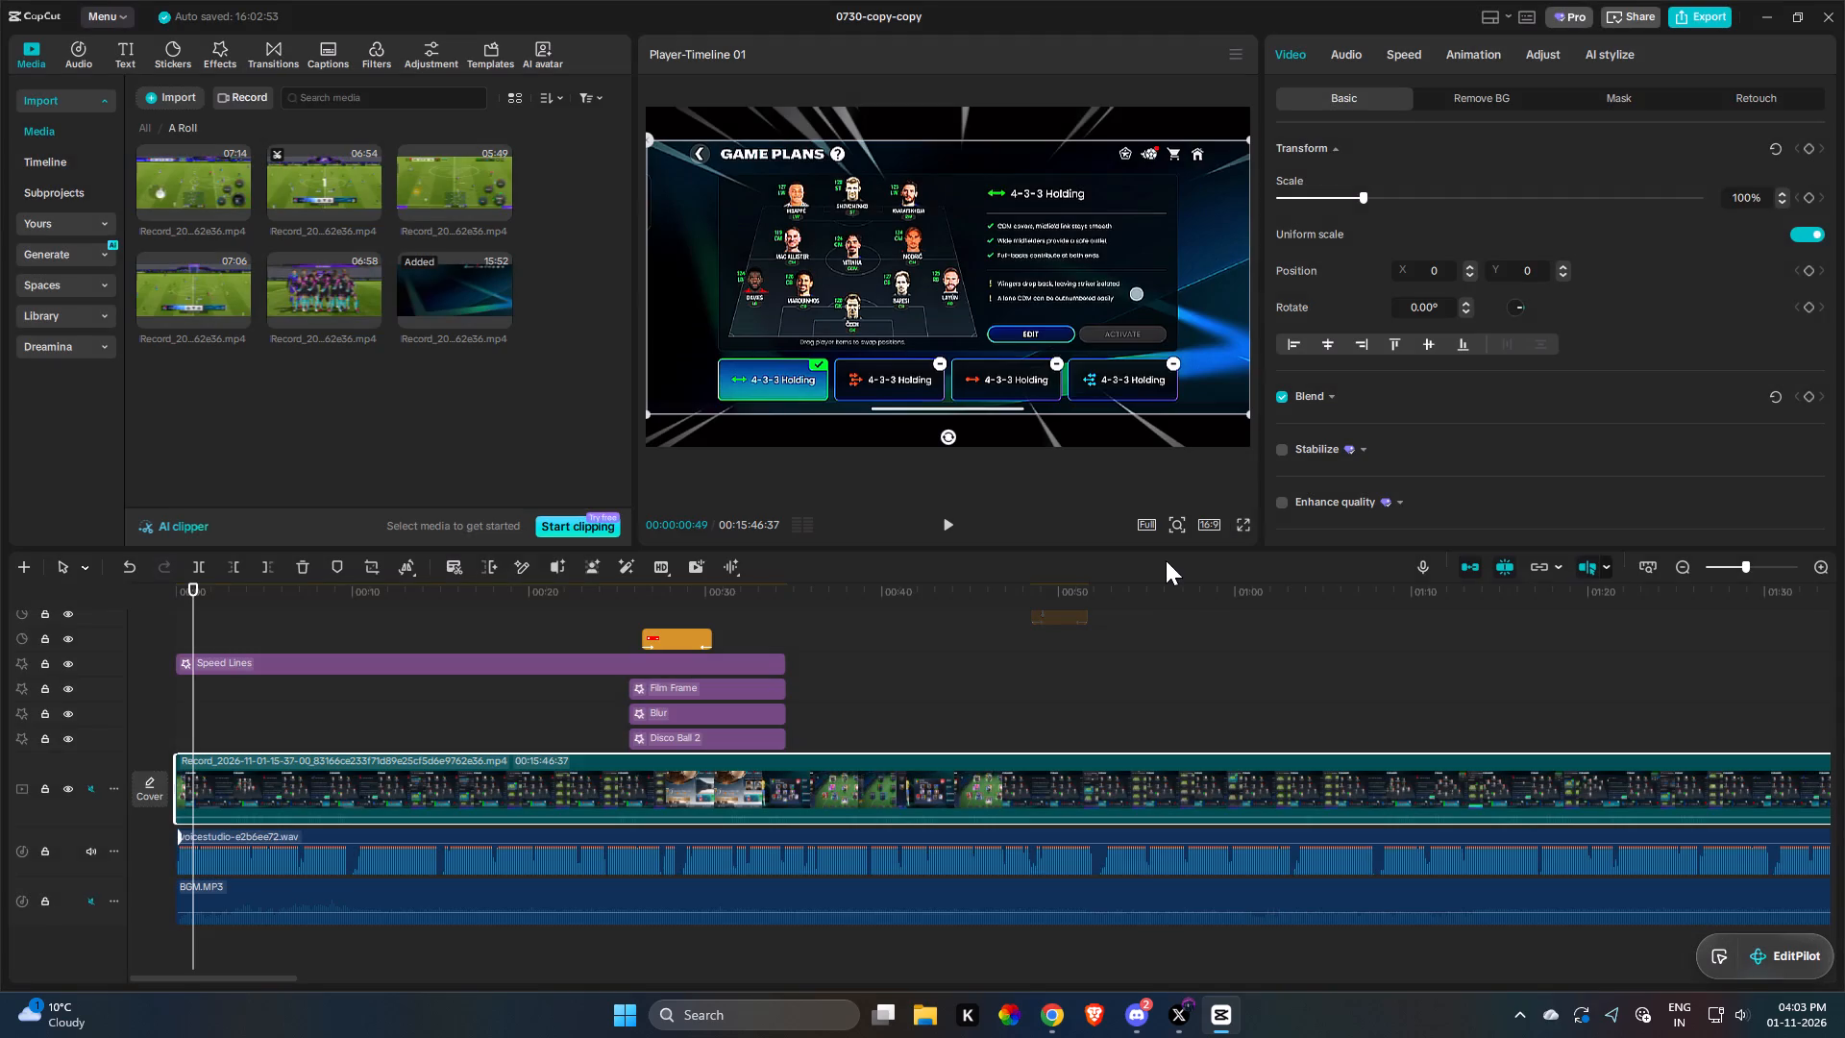
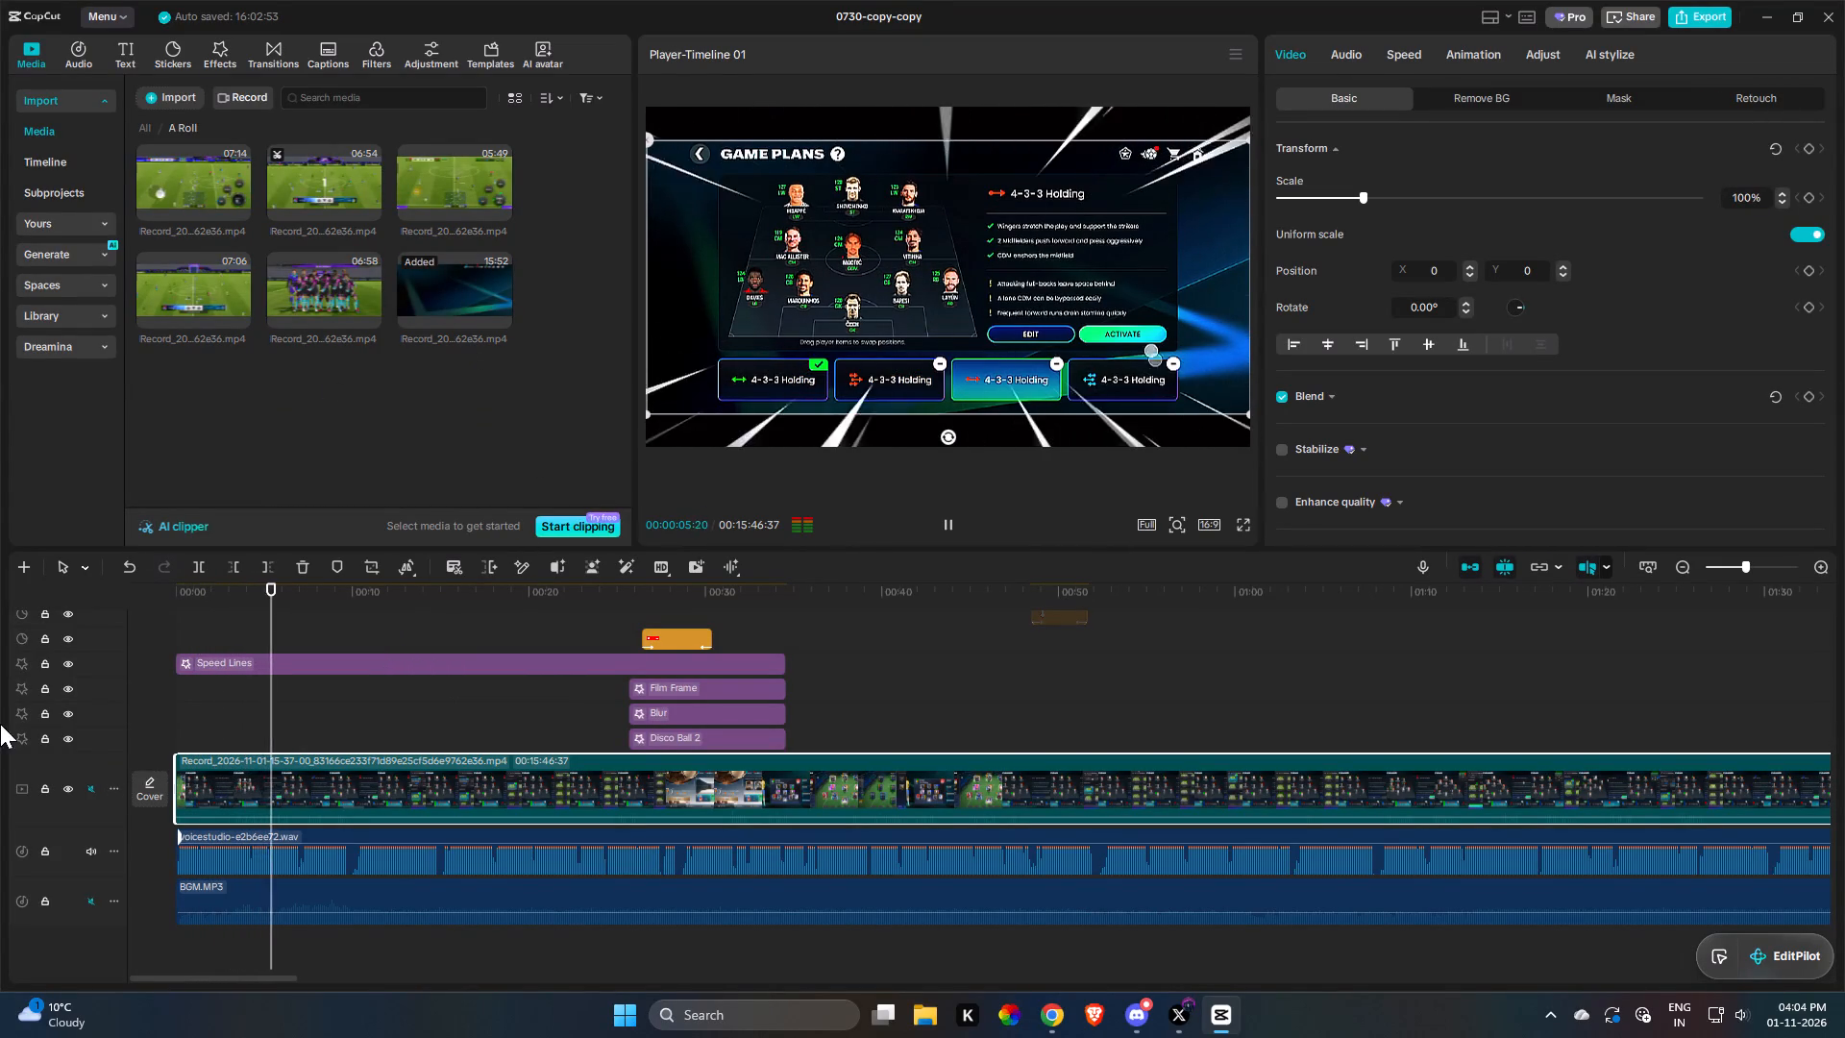
Replay the opening of the recording and trim its start at about 00:00:01:21, where the first game plan is still selected.
key(space)
key(space)
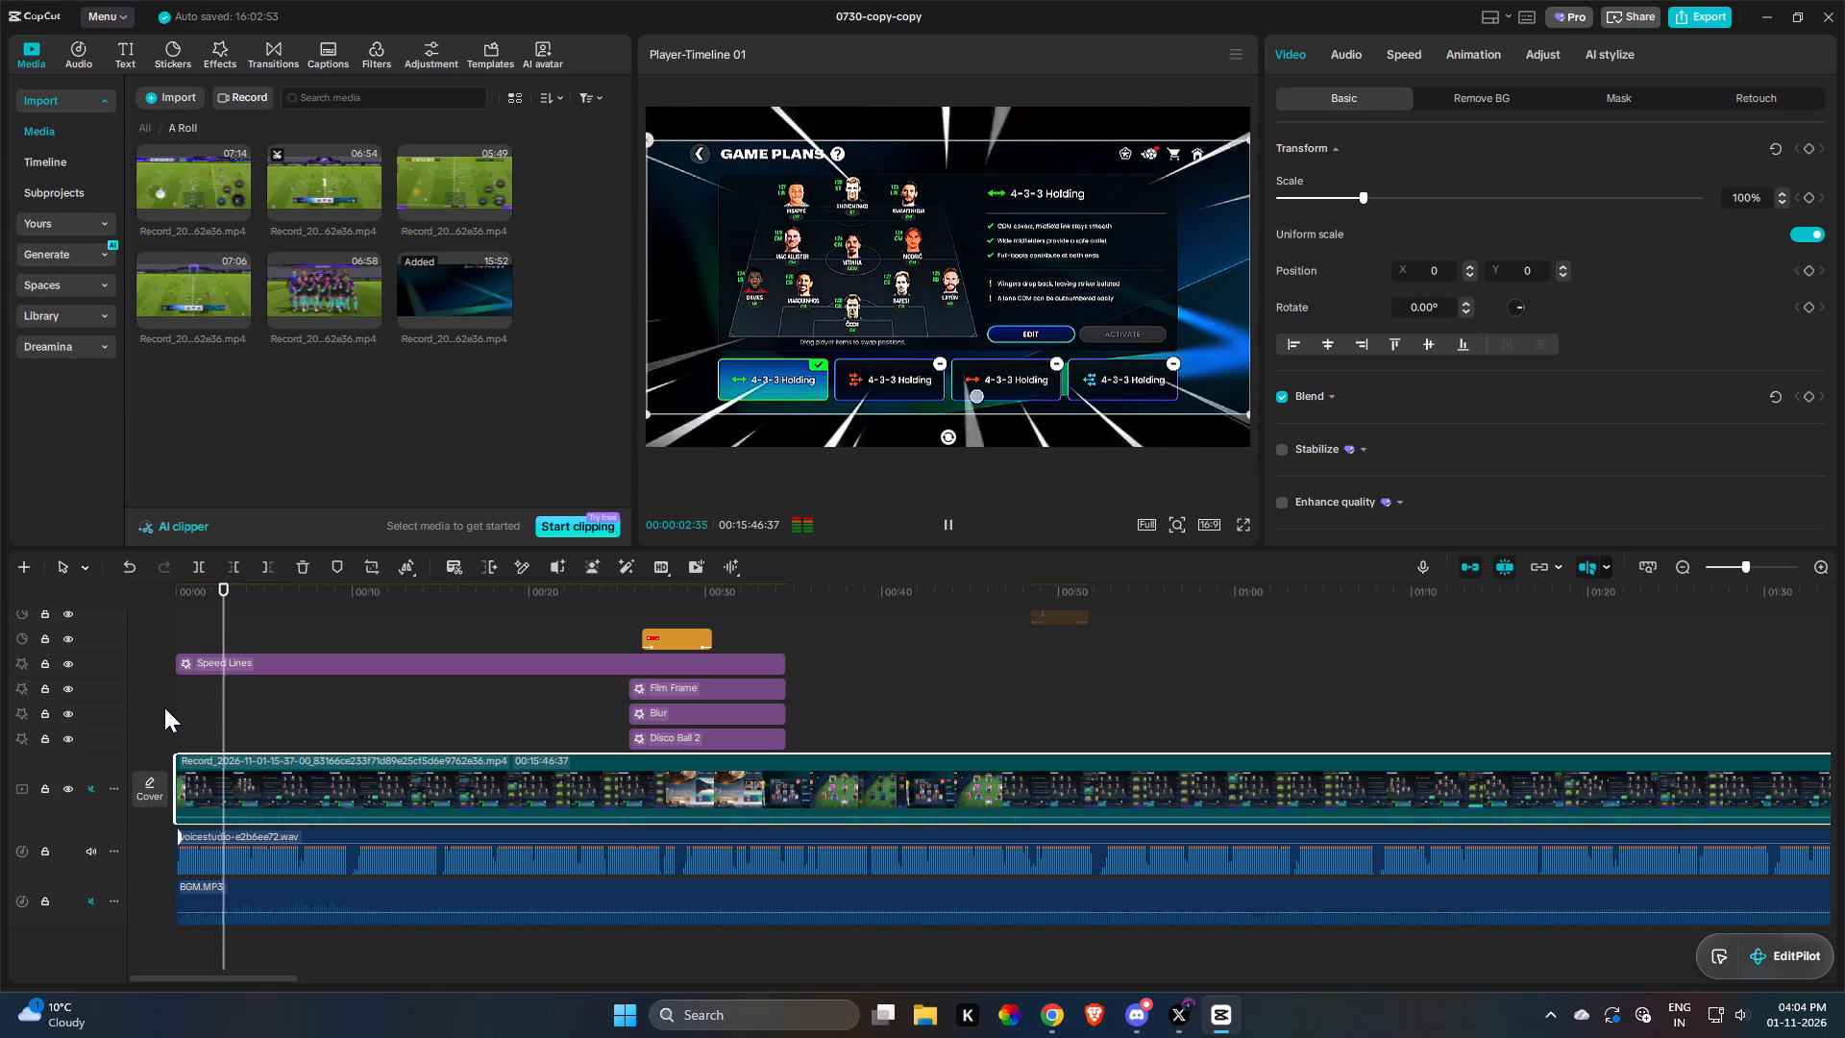
key(space)
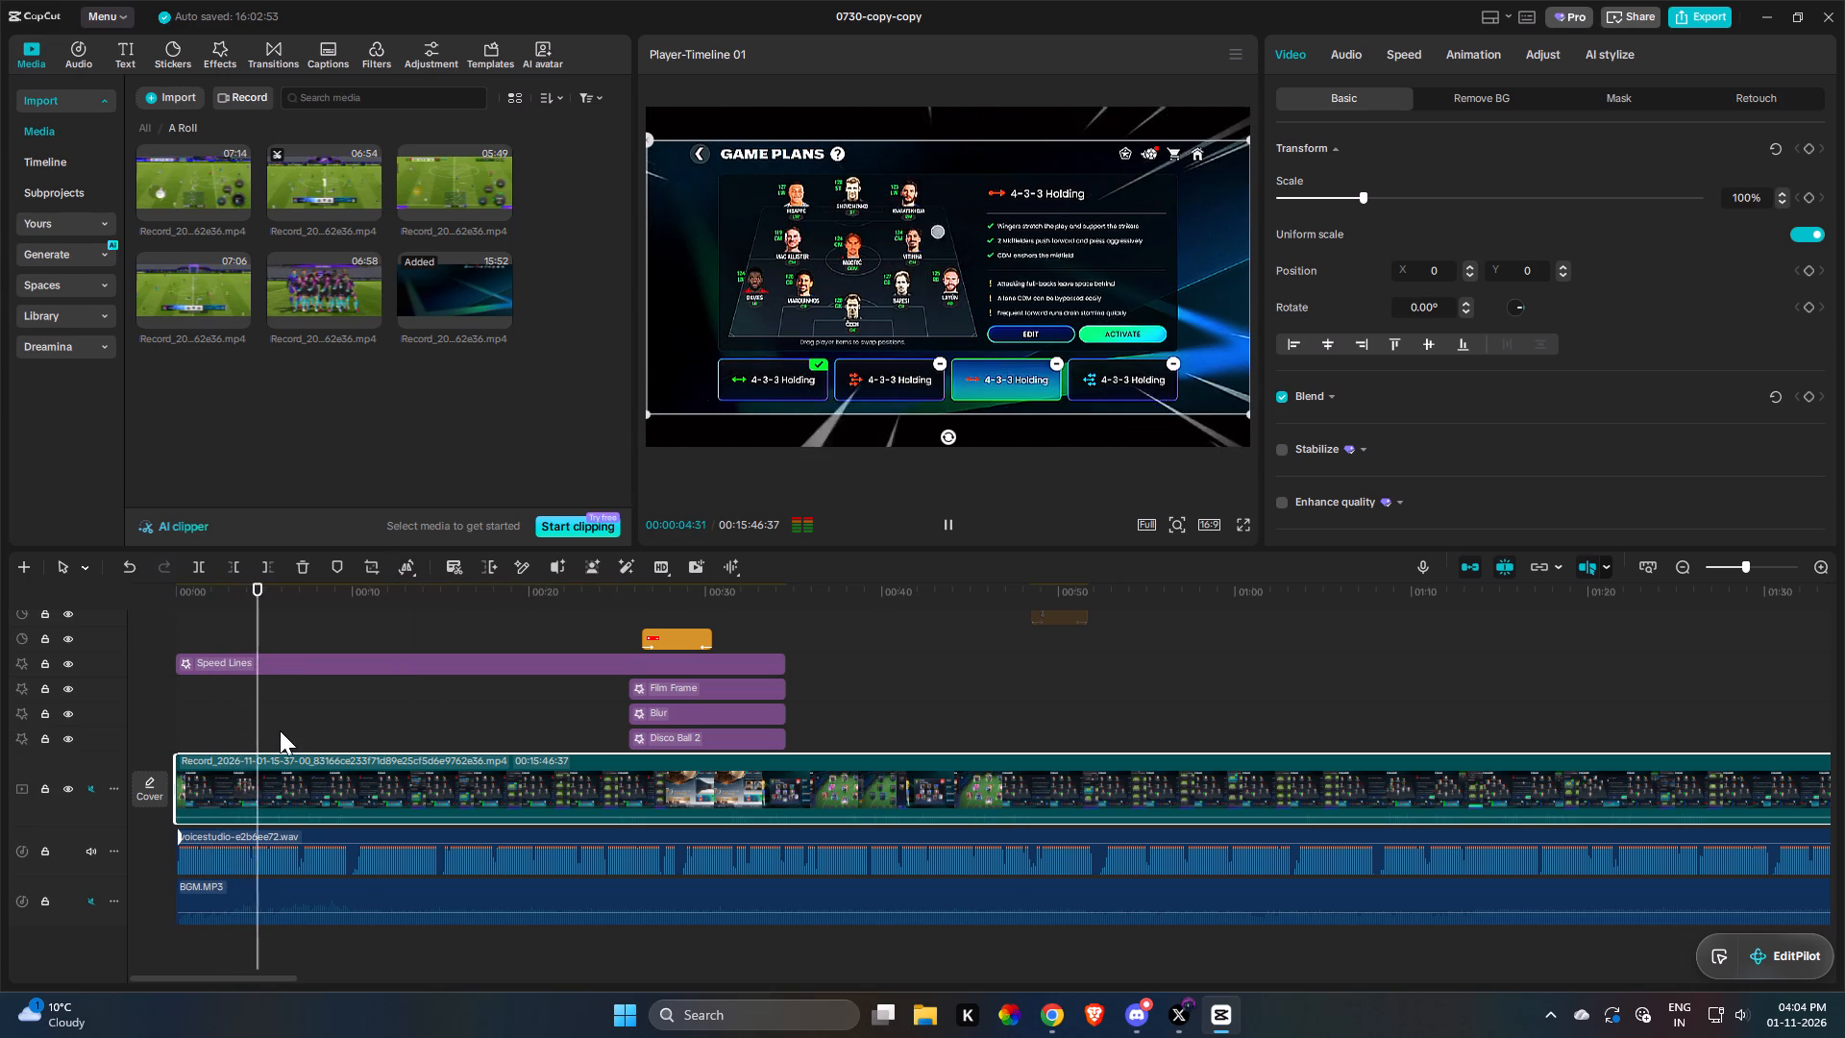
key(space)
key(space)
key(space)
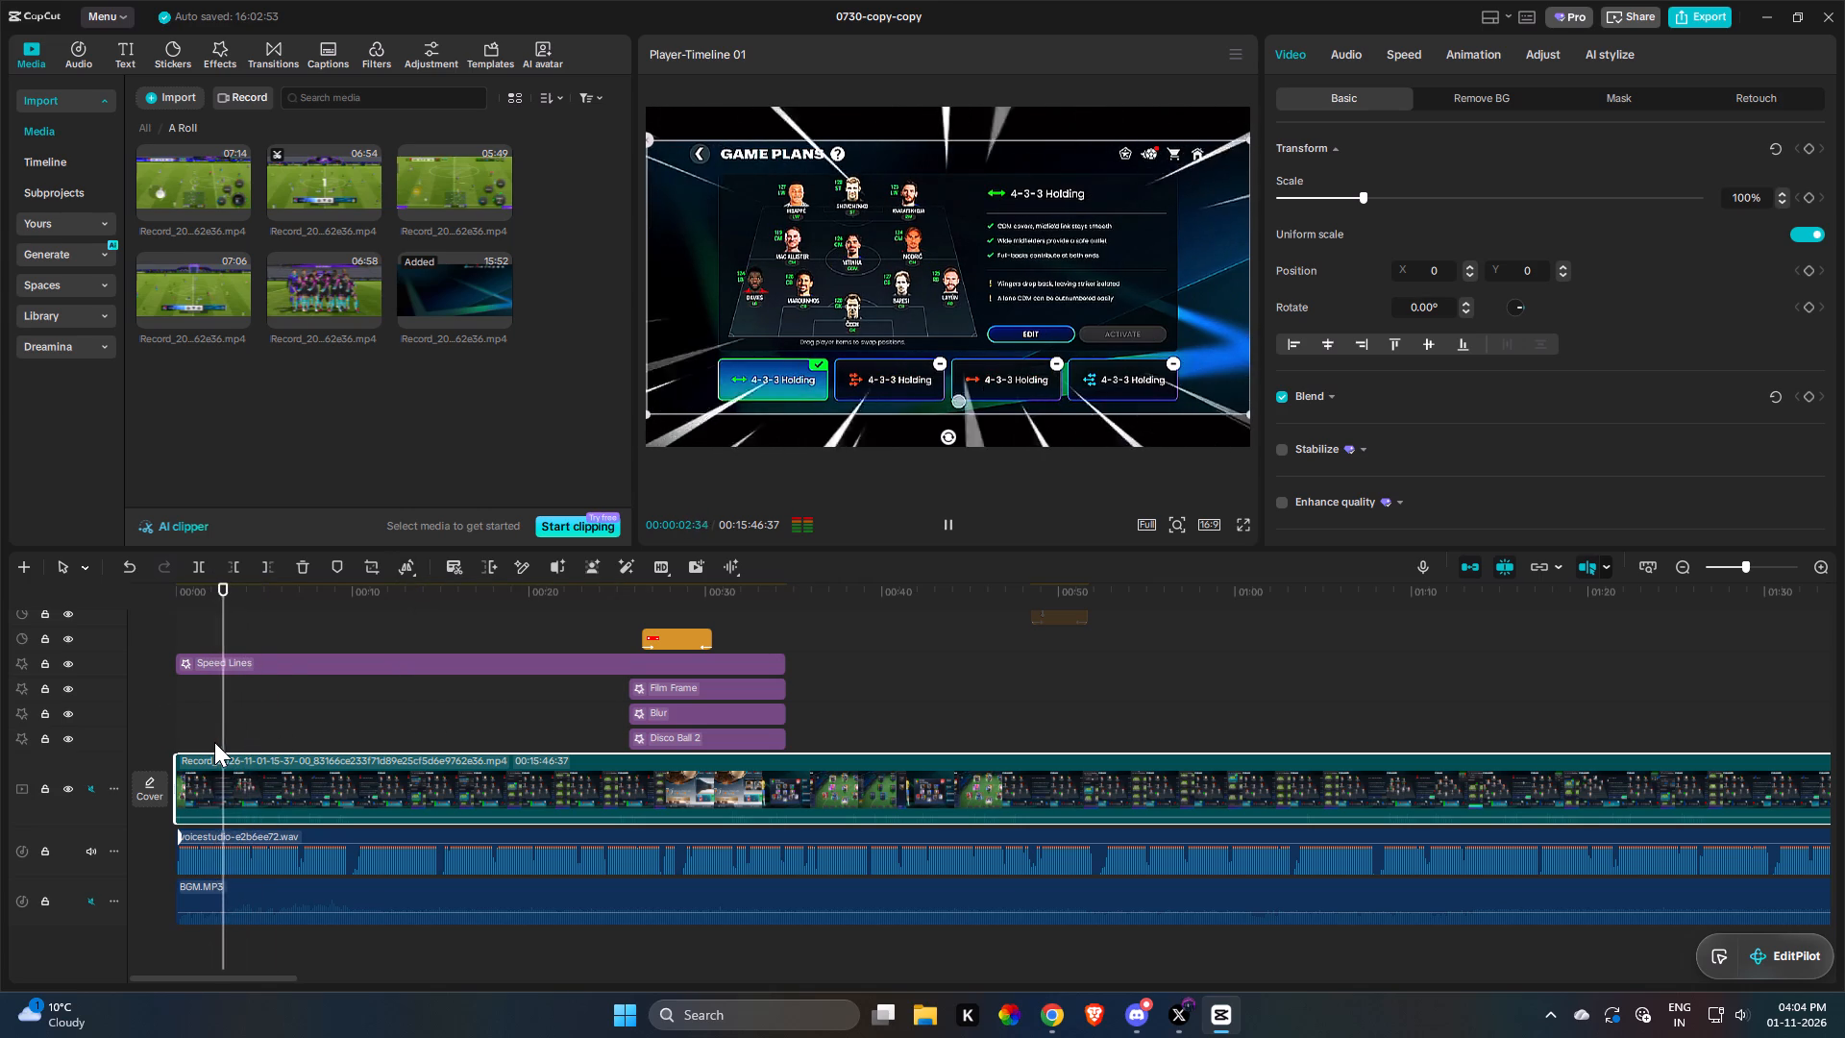
key(space)
key(space)
key(space)
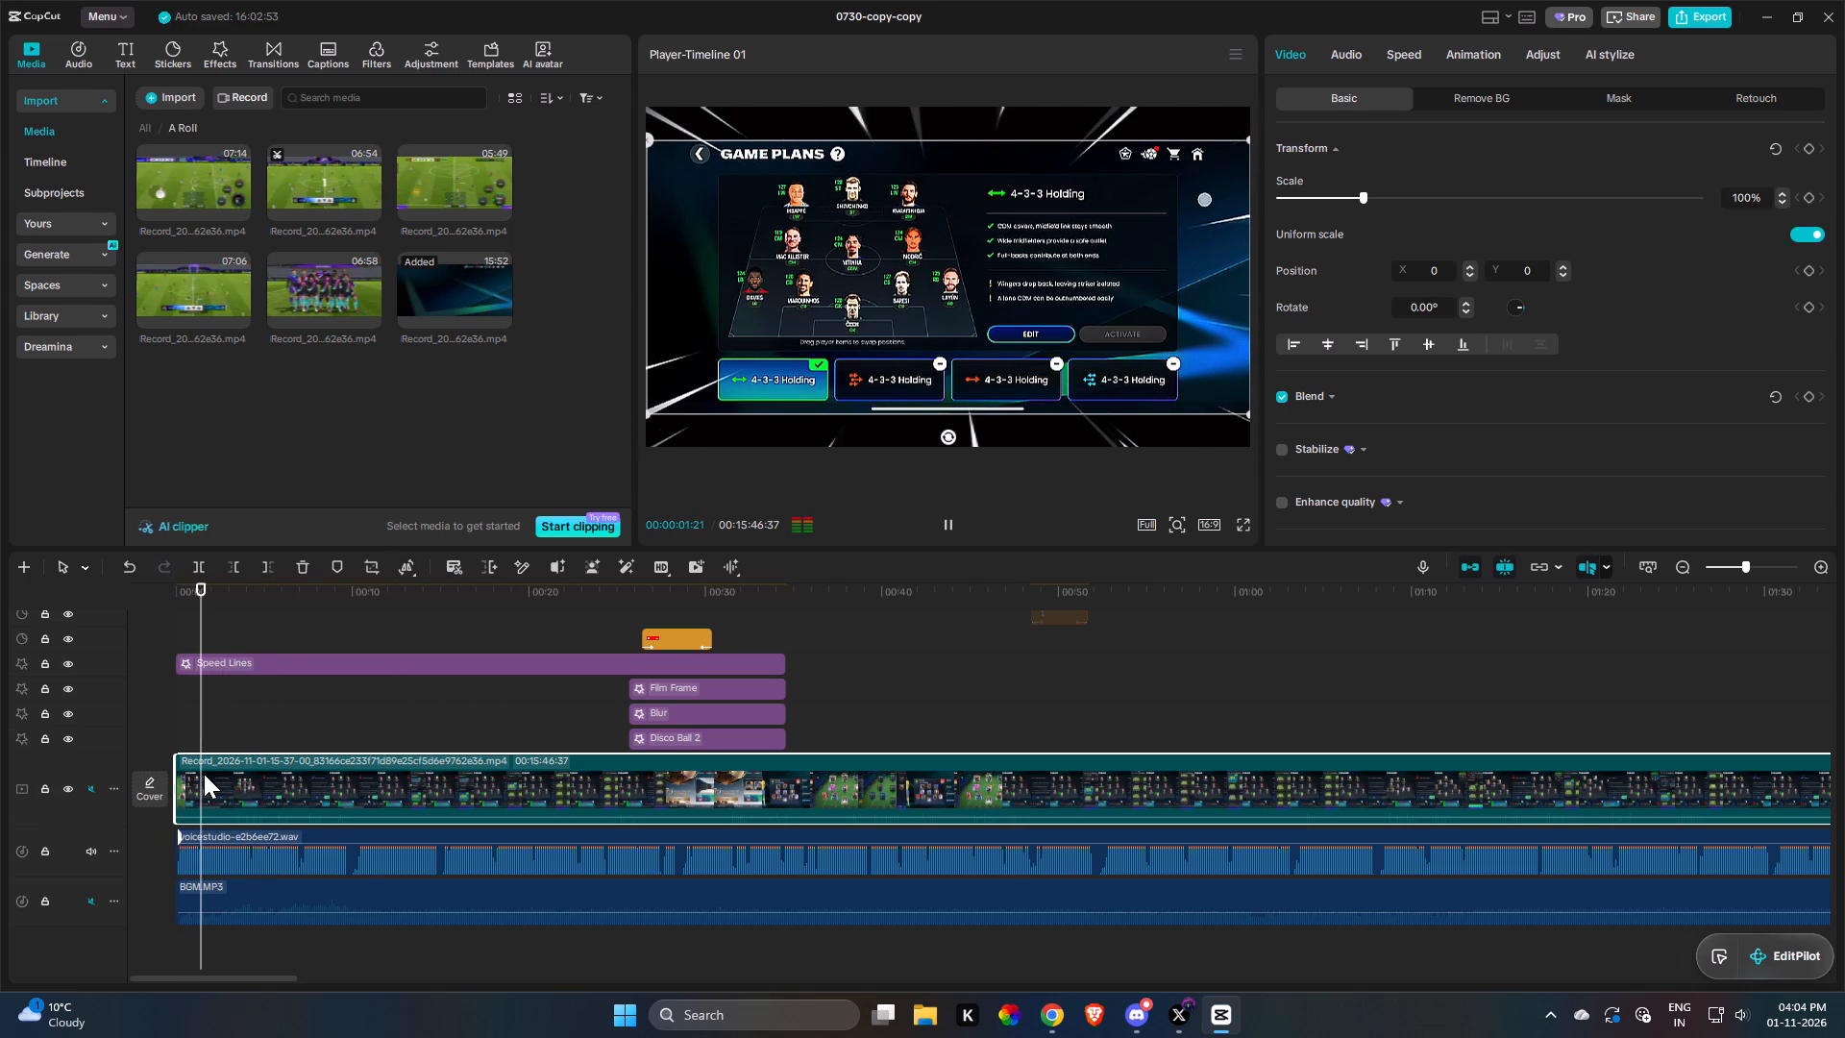
text(q)
Play the trimmed opening and split the recording at 00:00:02:07, where the second 4-3-3 Holding plan is selected.
key(space)
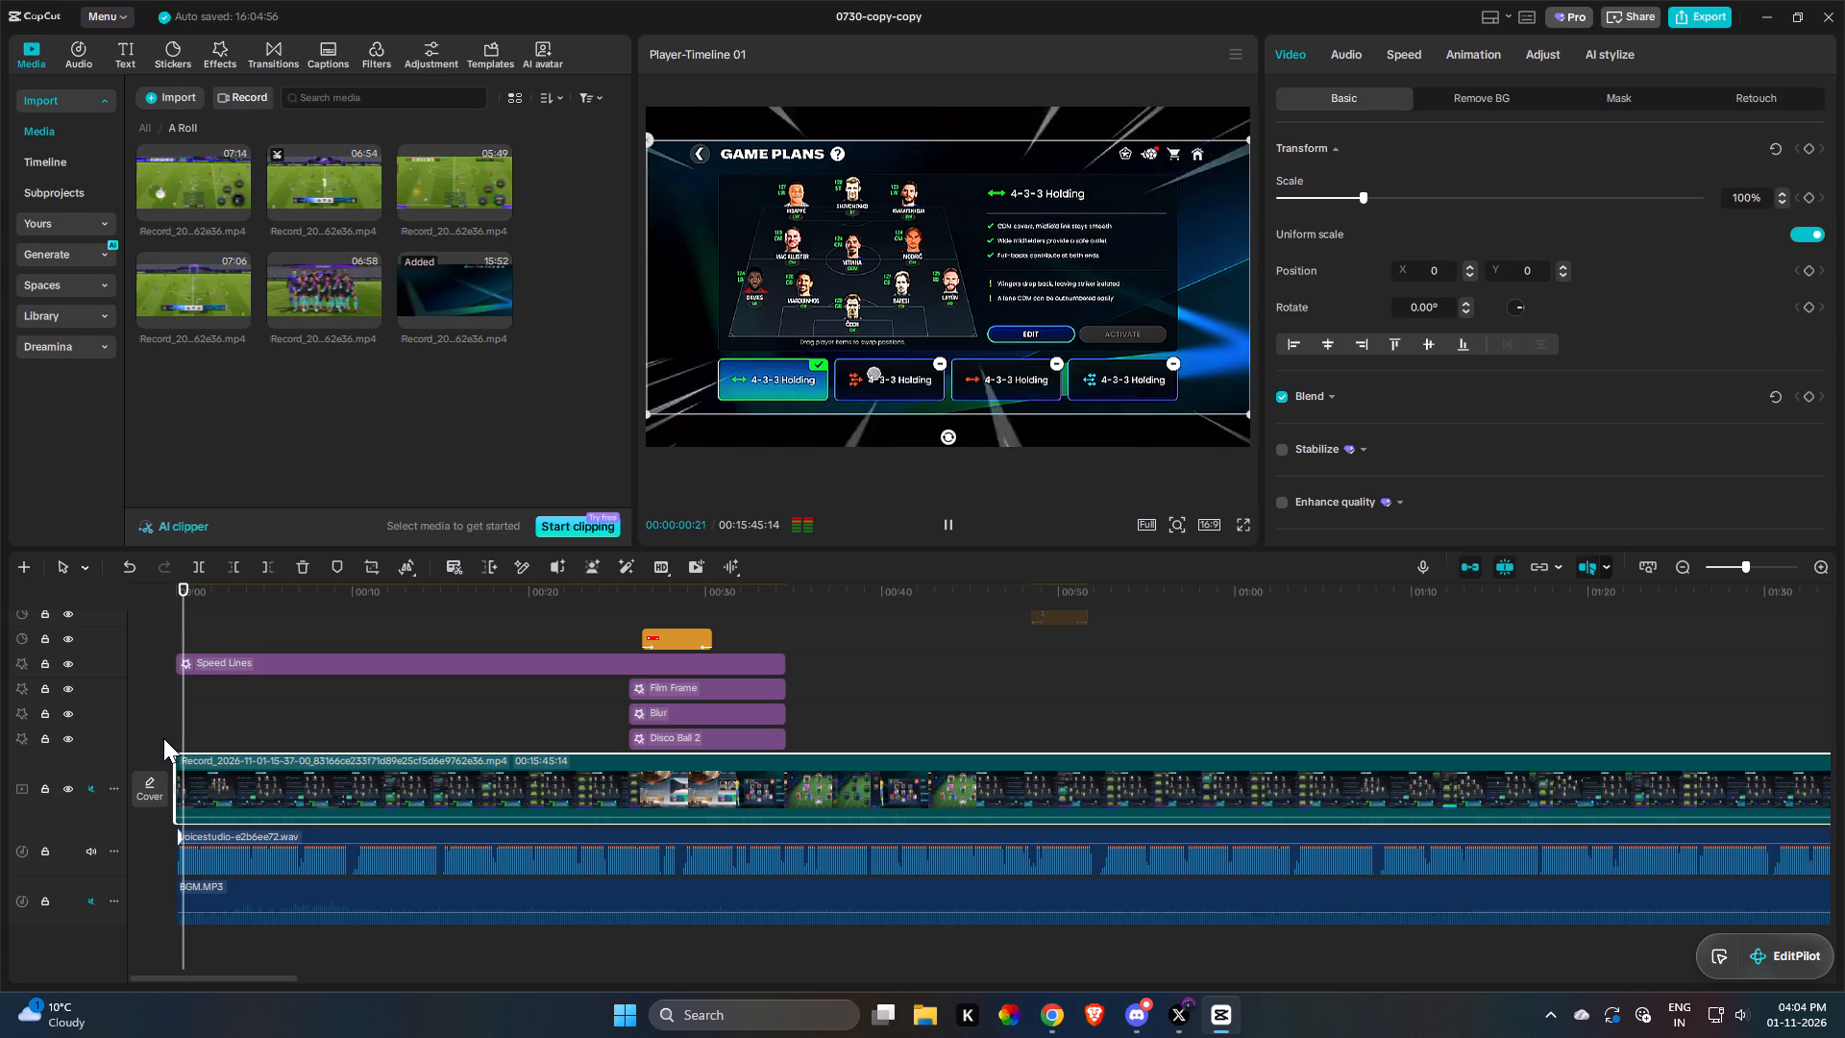
key(space)
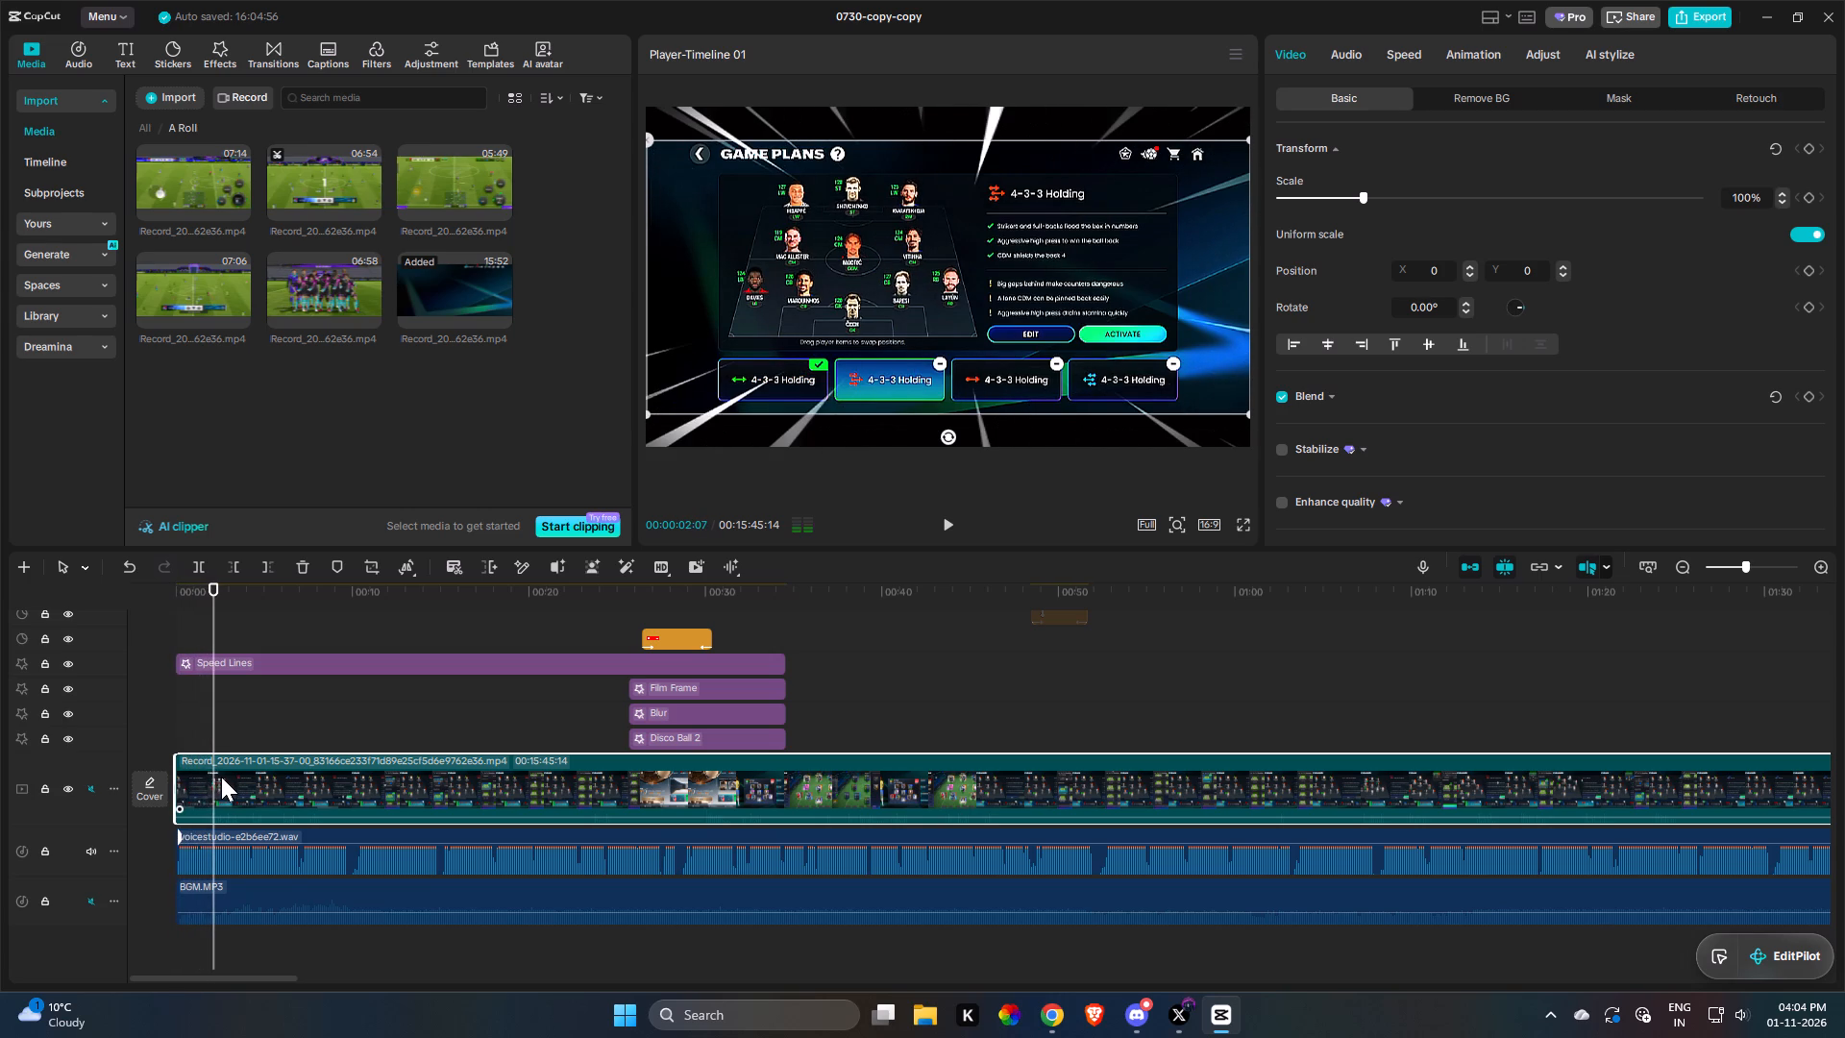
key(r)
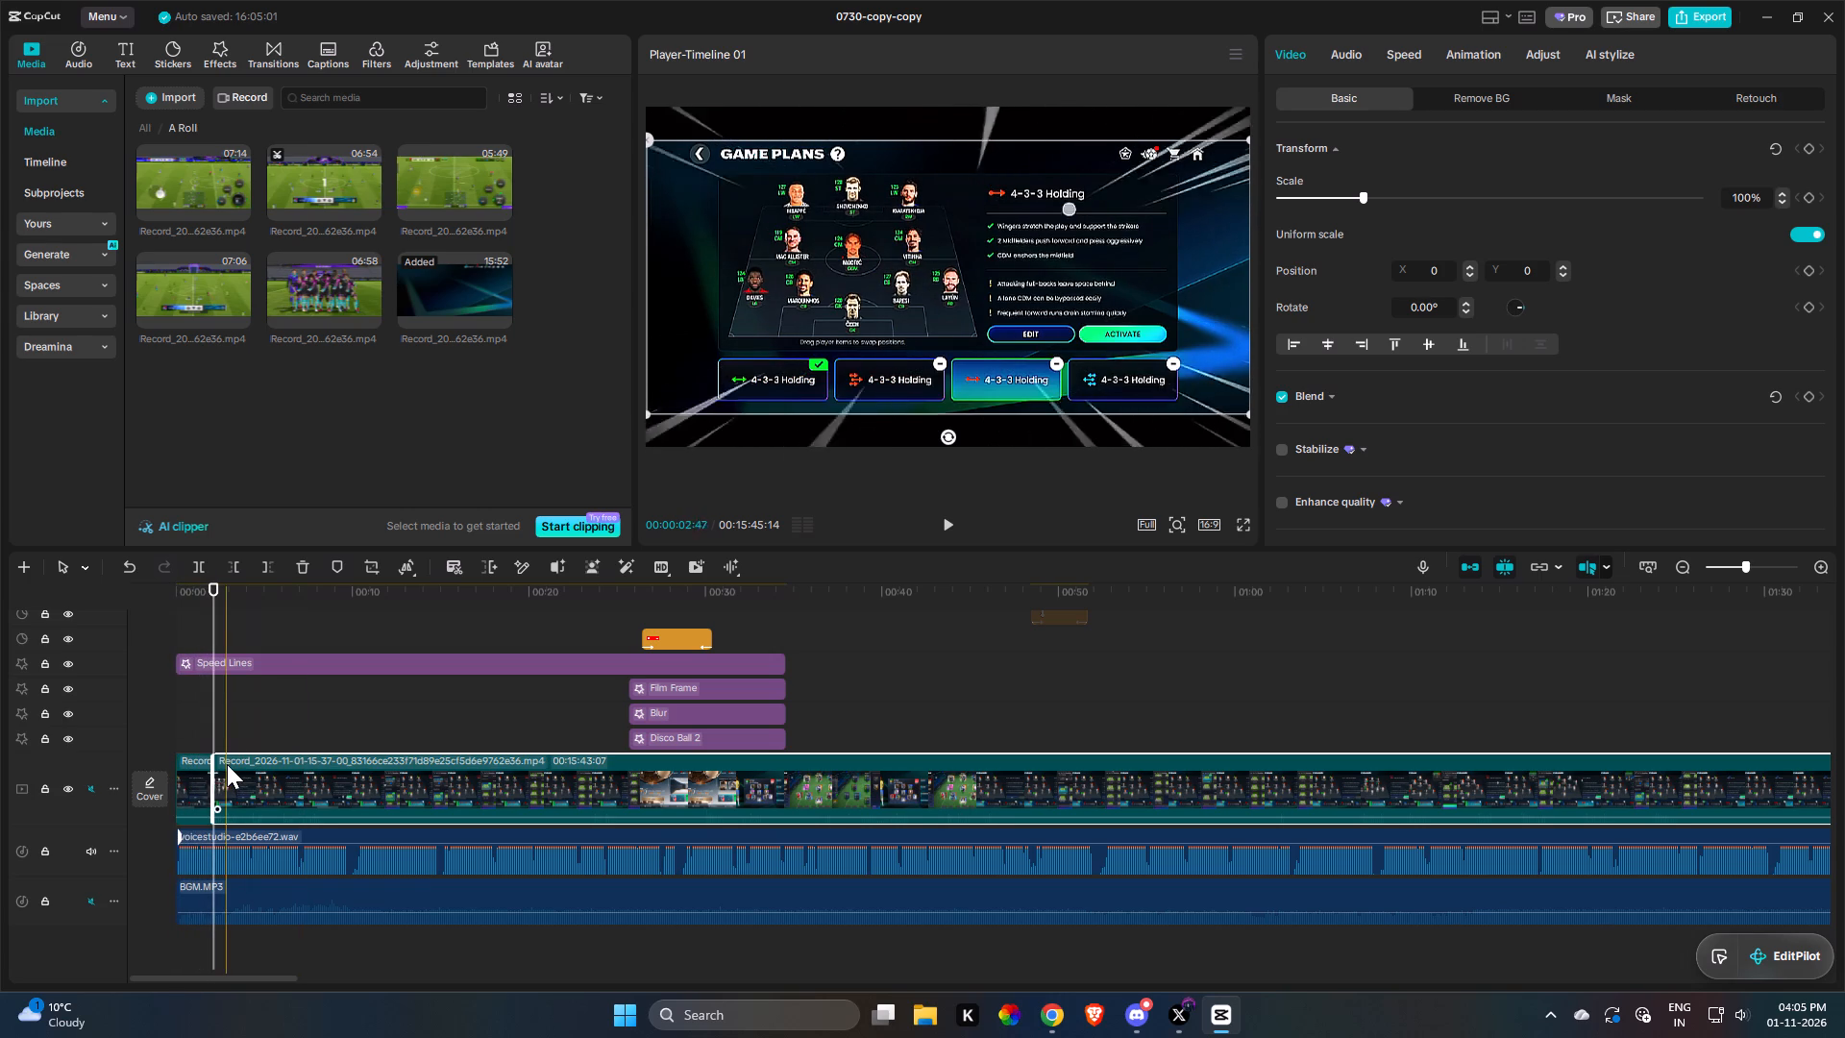
Switch to Chrome and search Google for "pinterest video download" in a new tab.
click(142, 134)
click(1056, 1014)
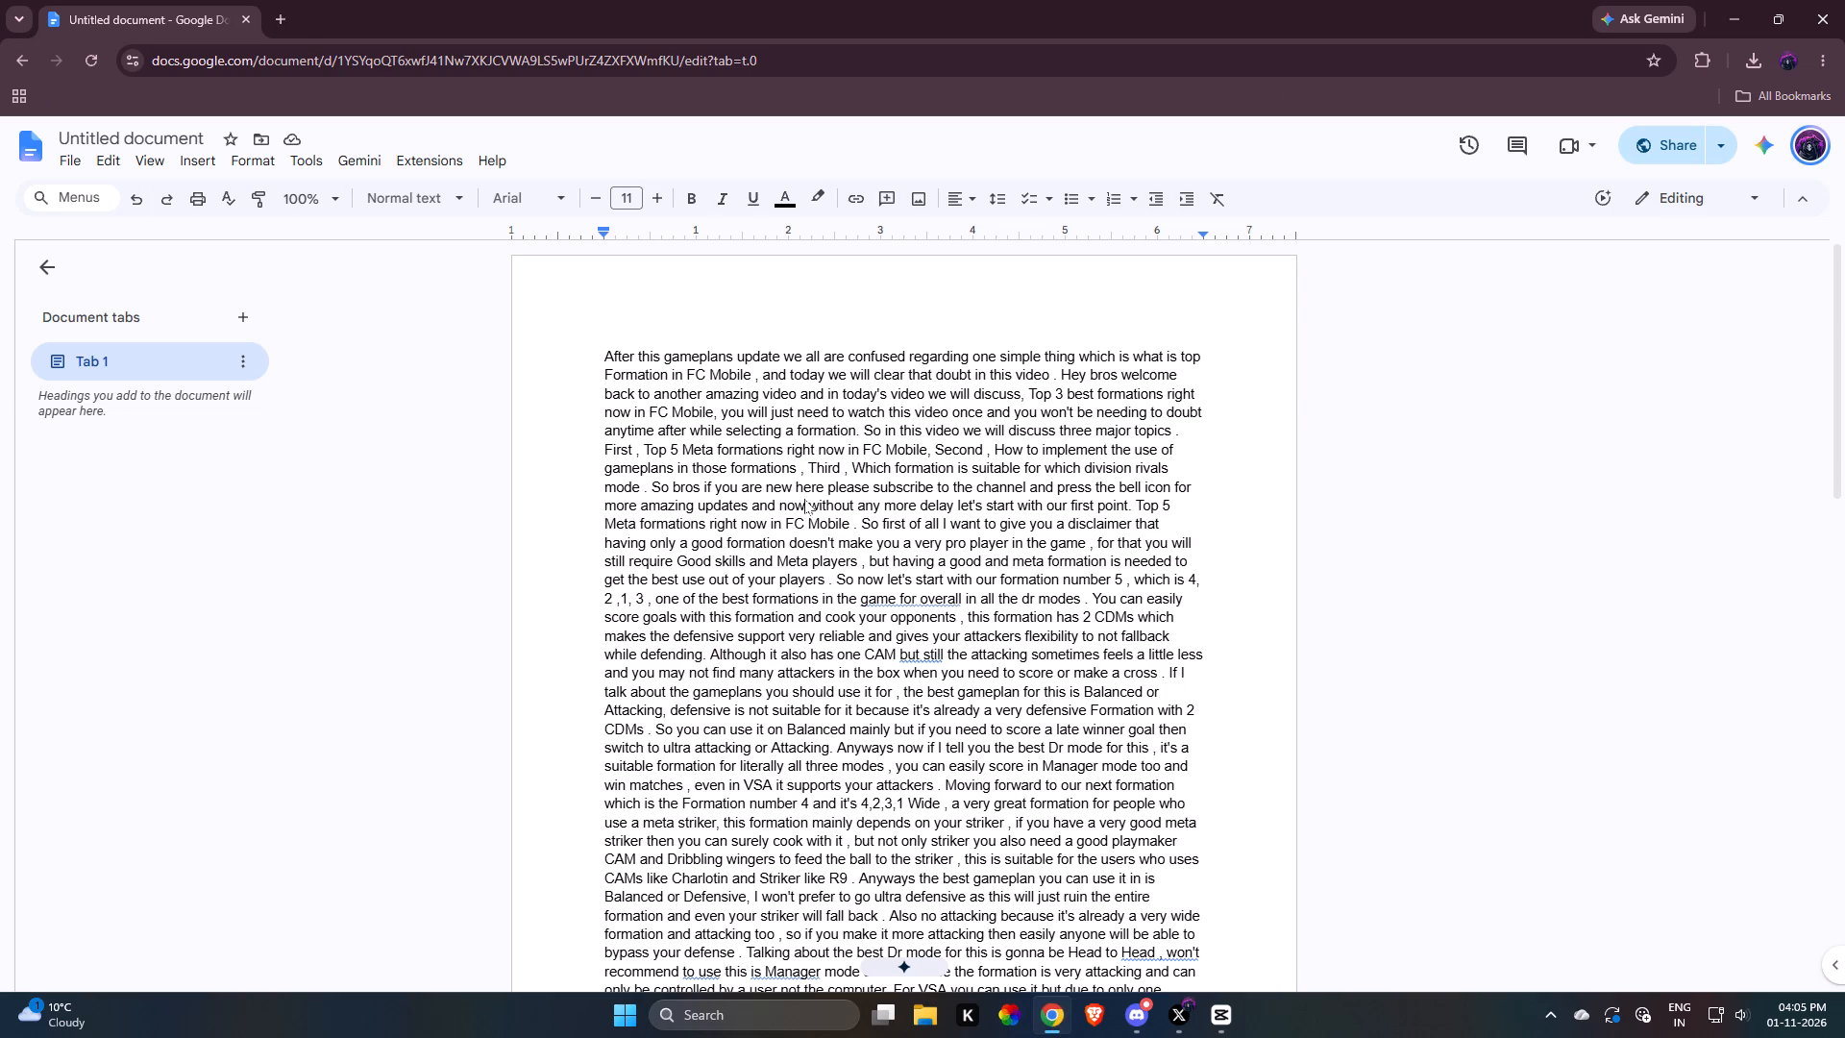
click(286, 12)
click(749, 381)
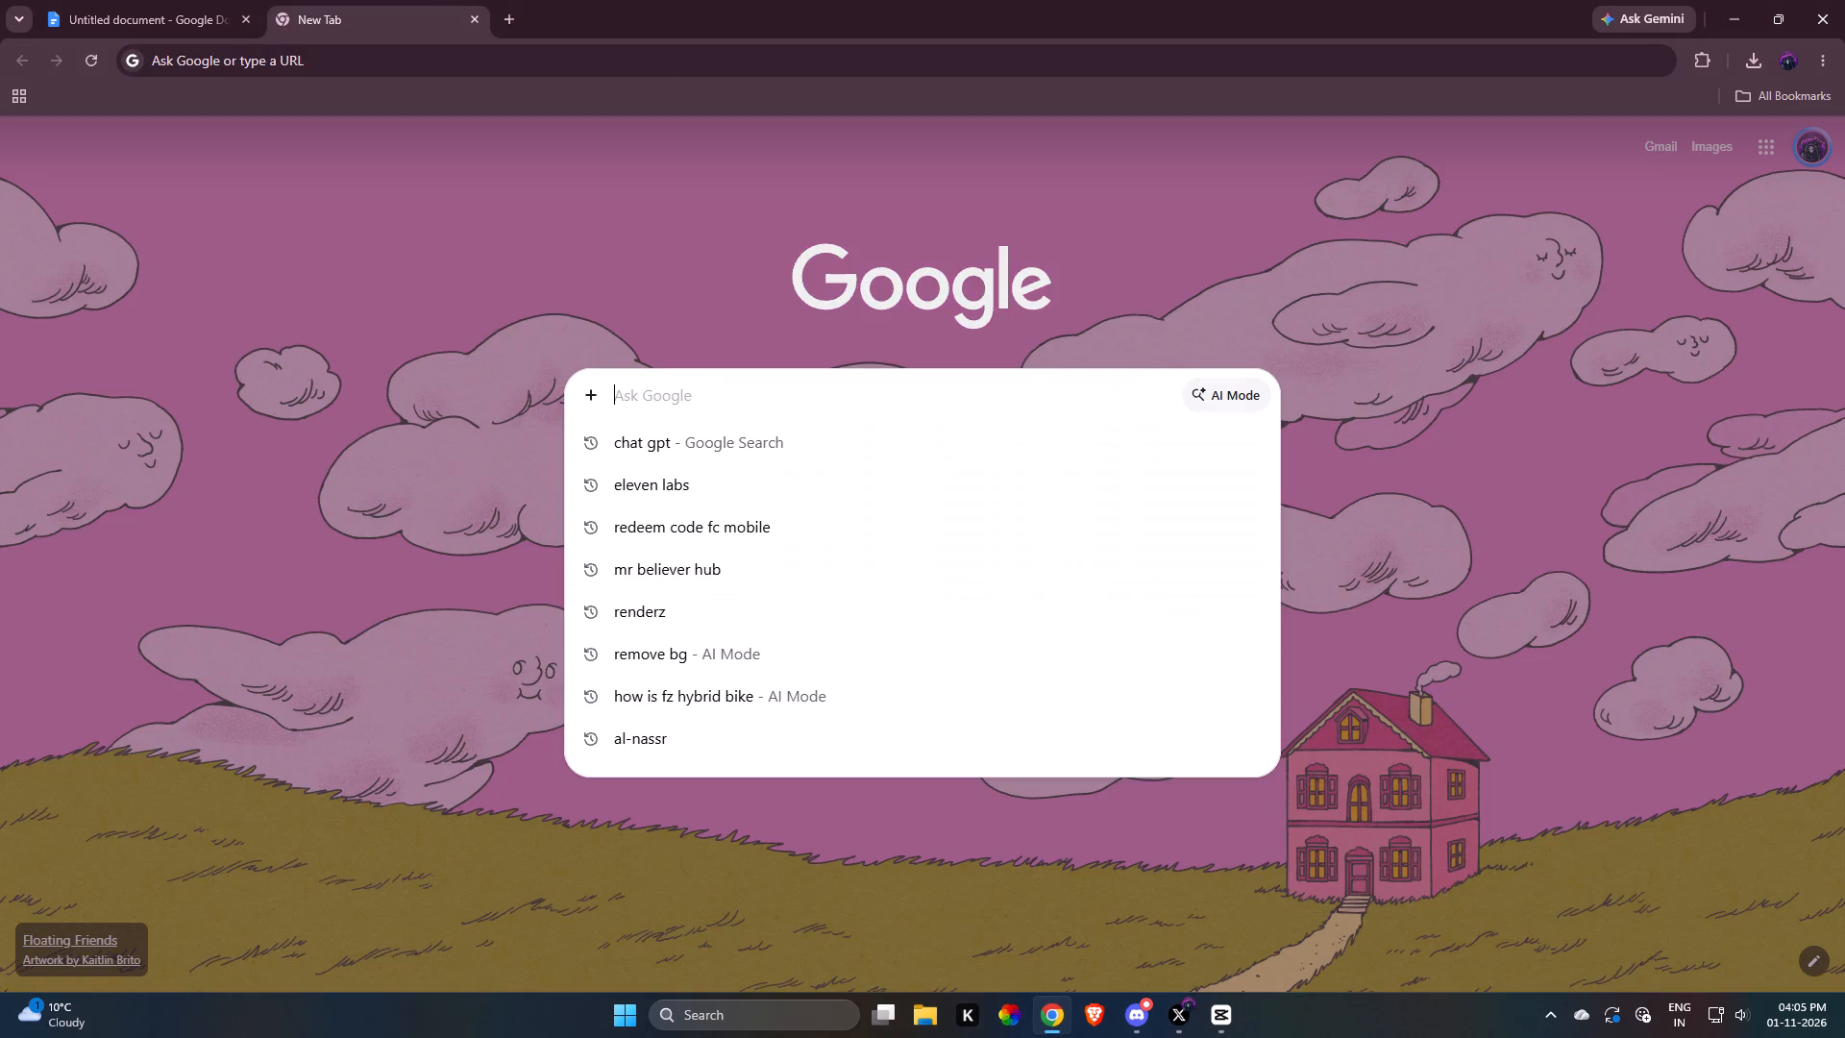
text(pin)
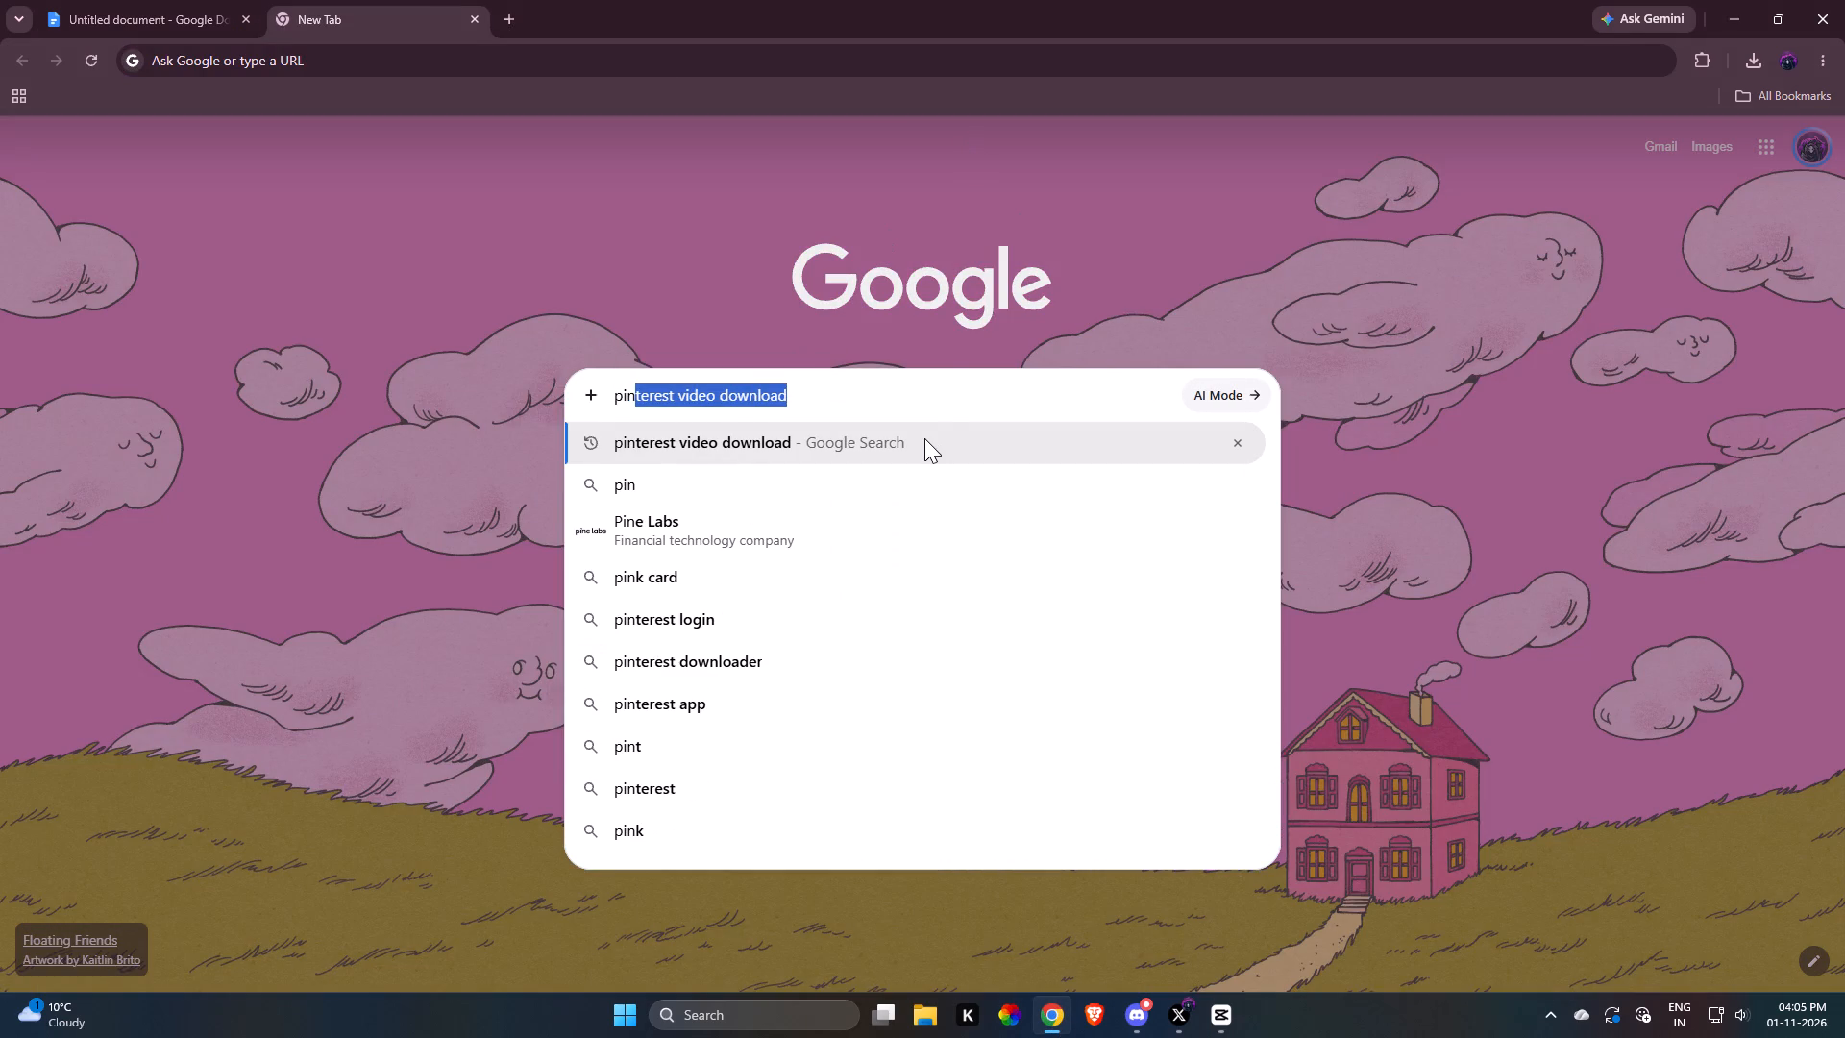
click(924, 438)
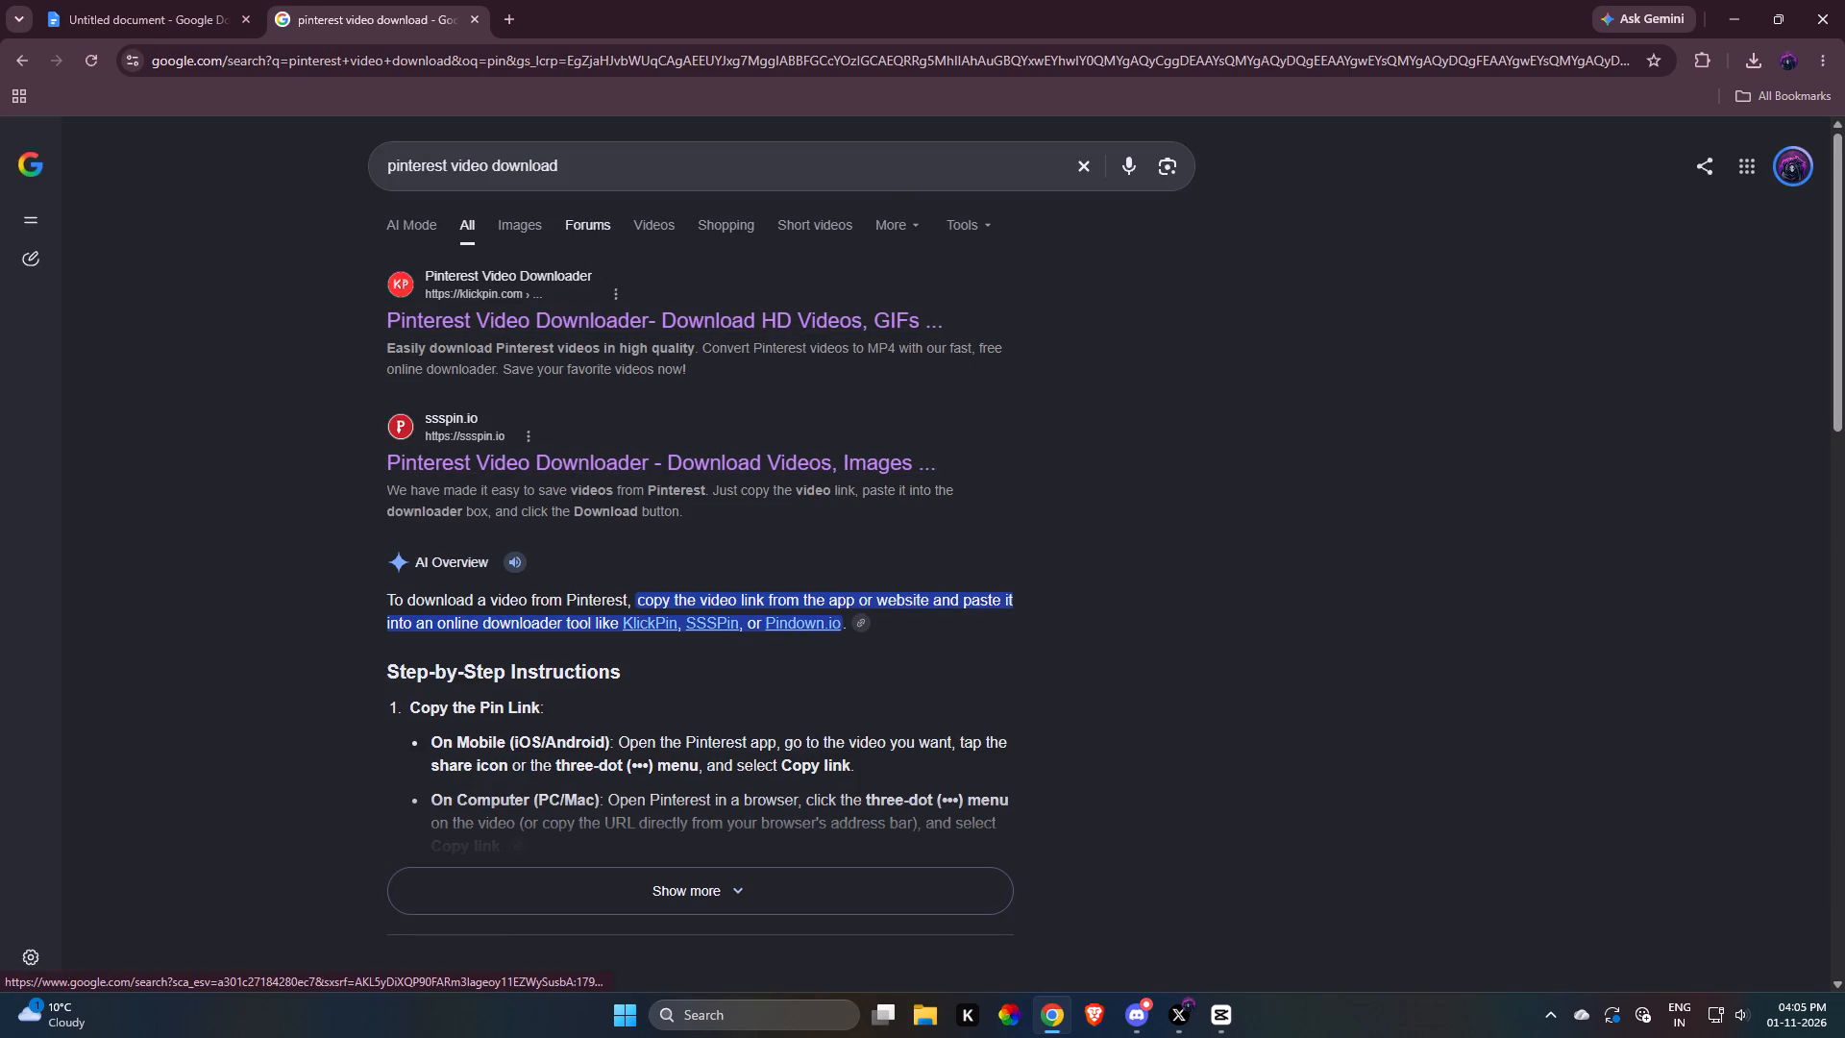
drag(590, 177, 450, 164)
key(Return)
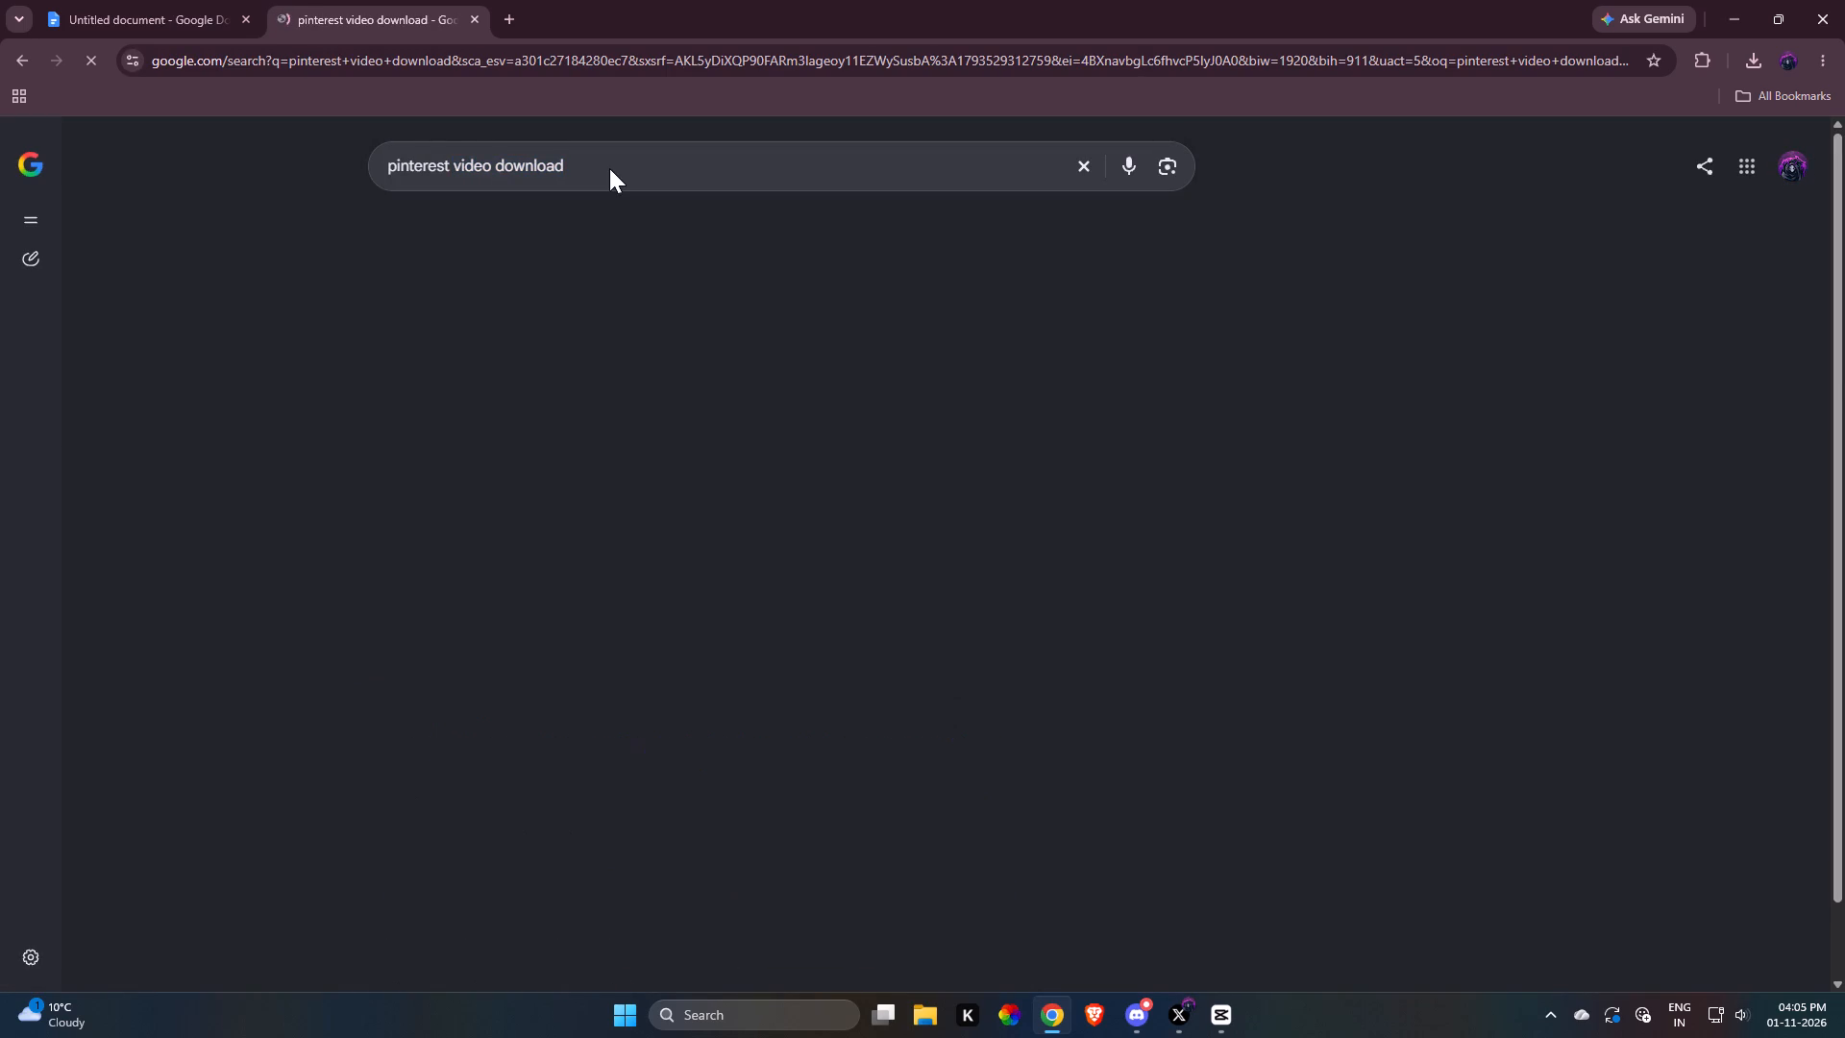
Search Google for "pintrst" in another new tab and open the Pinterest site.
click(515, 13)
click(791, 405)
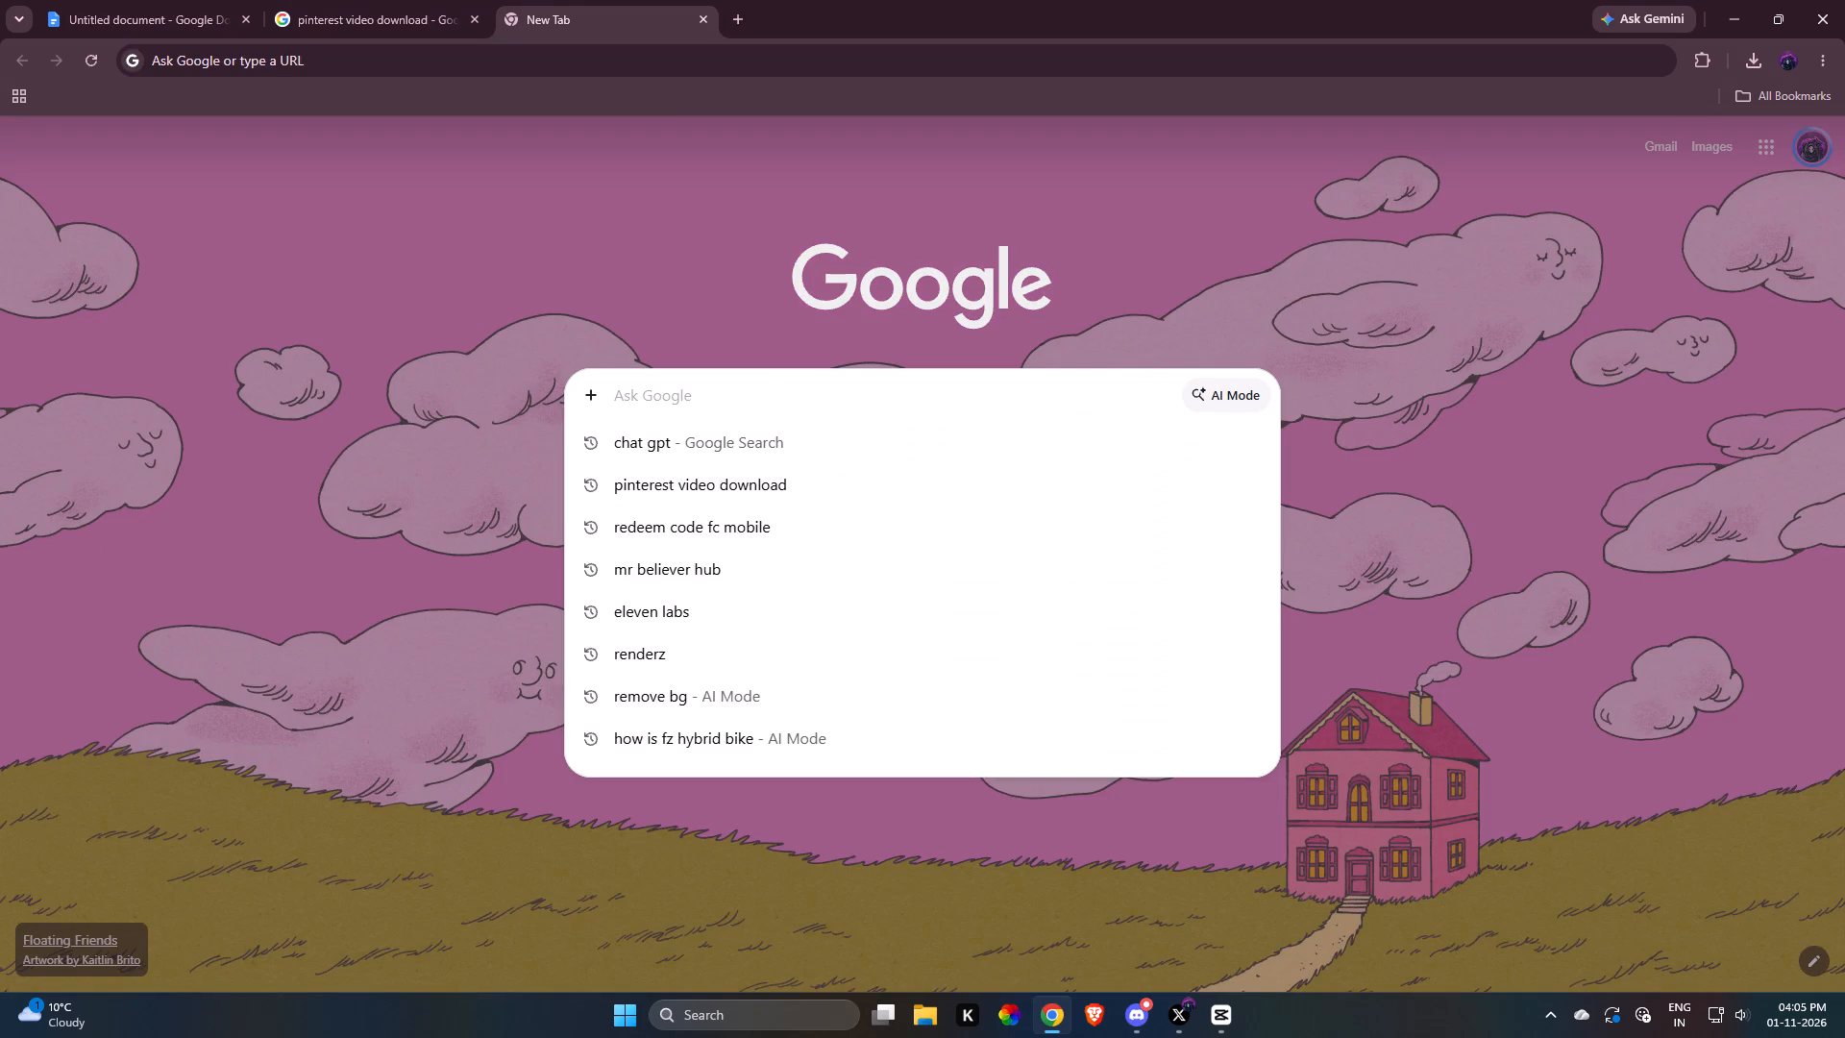
text(pintr)
text(st)
key(Return)
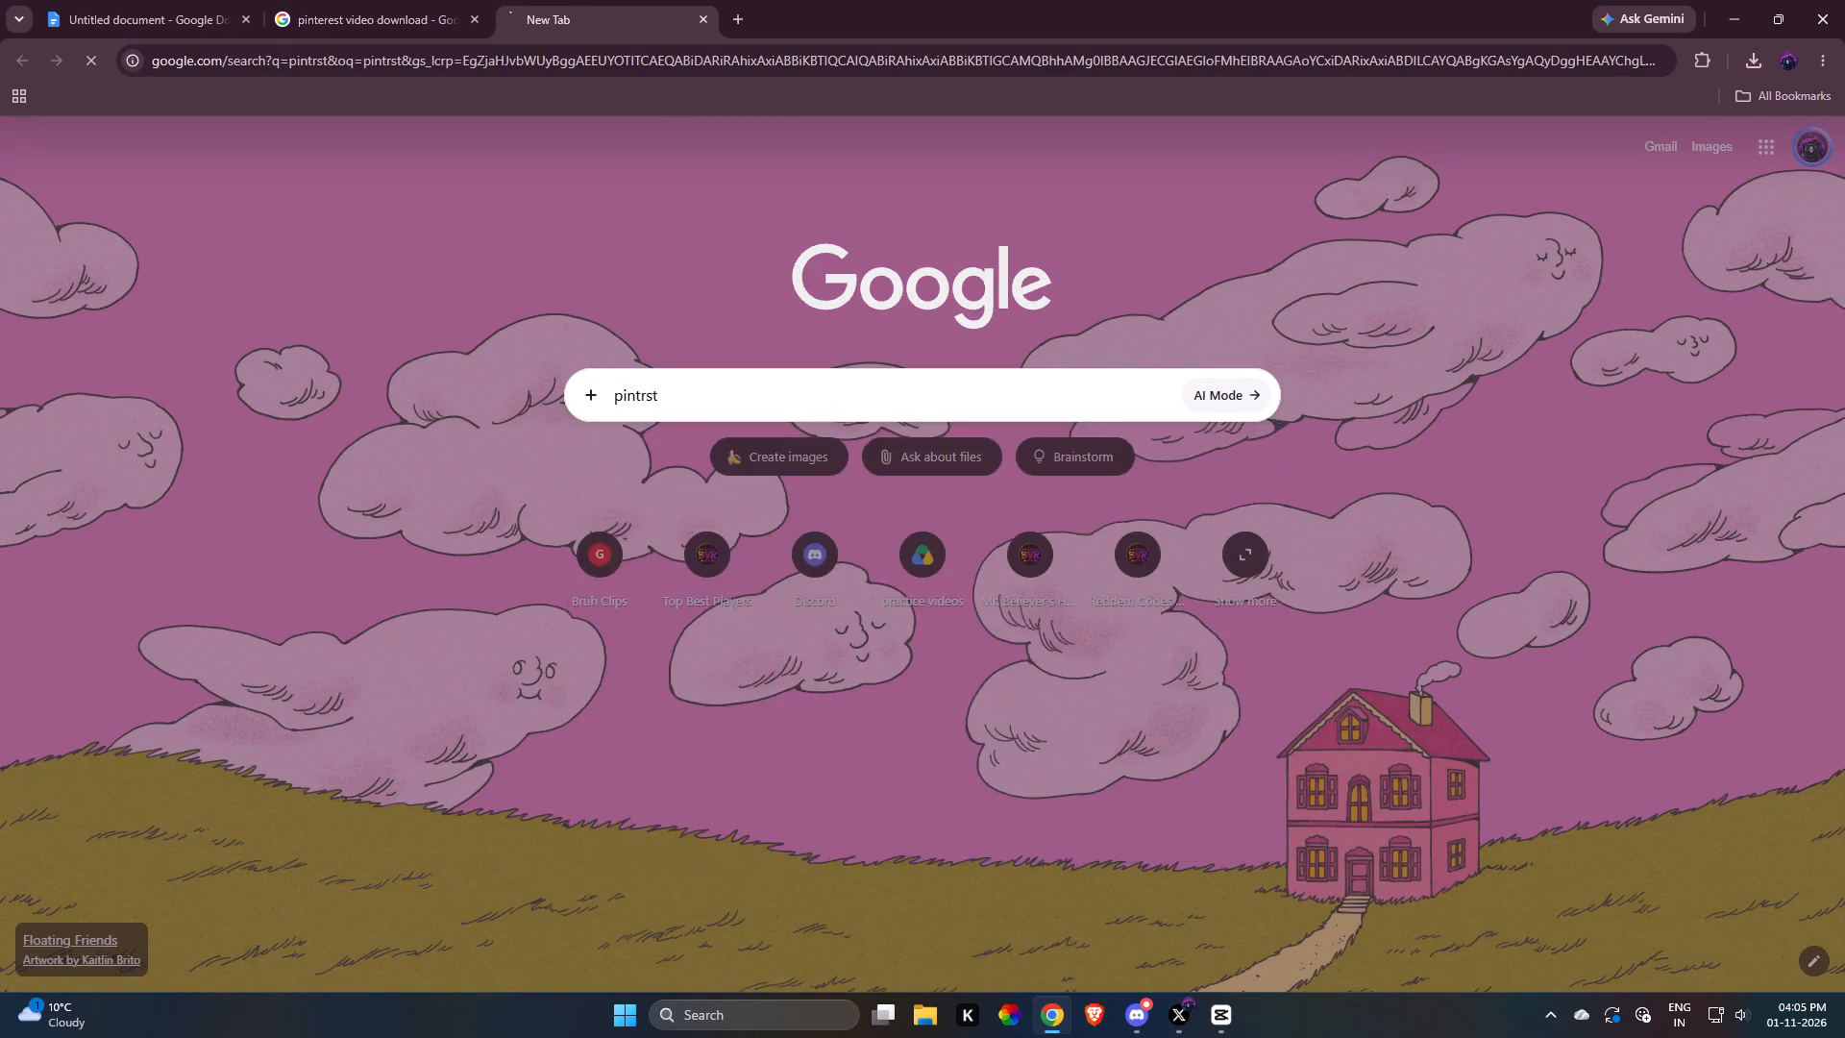
click(406, 373)
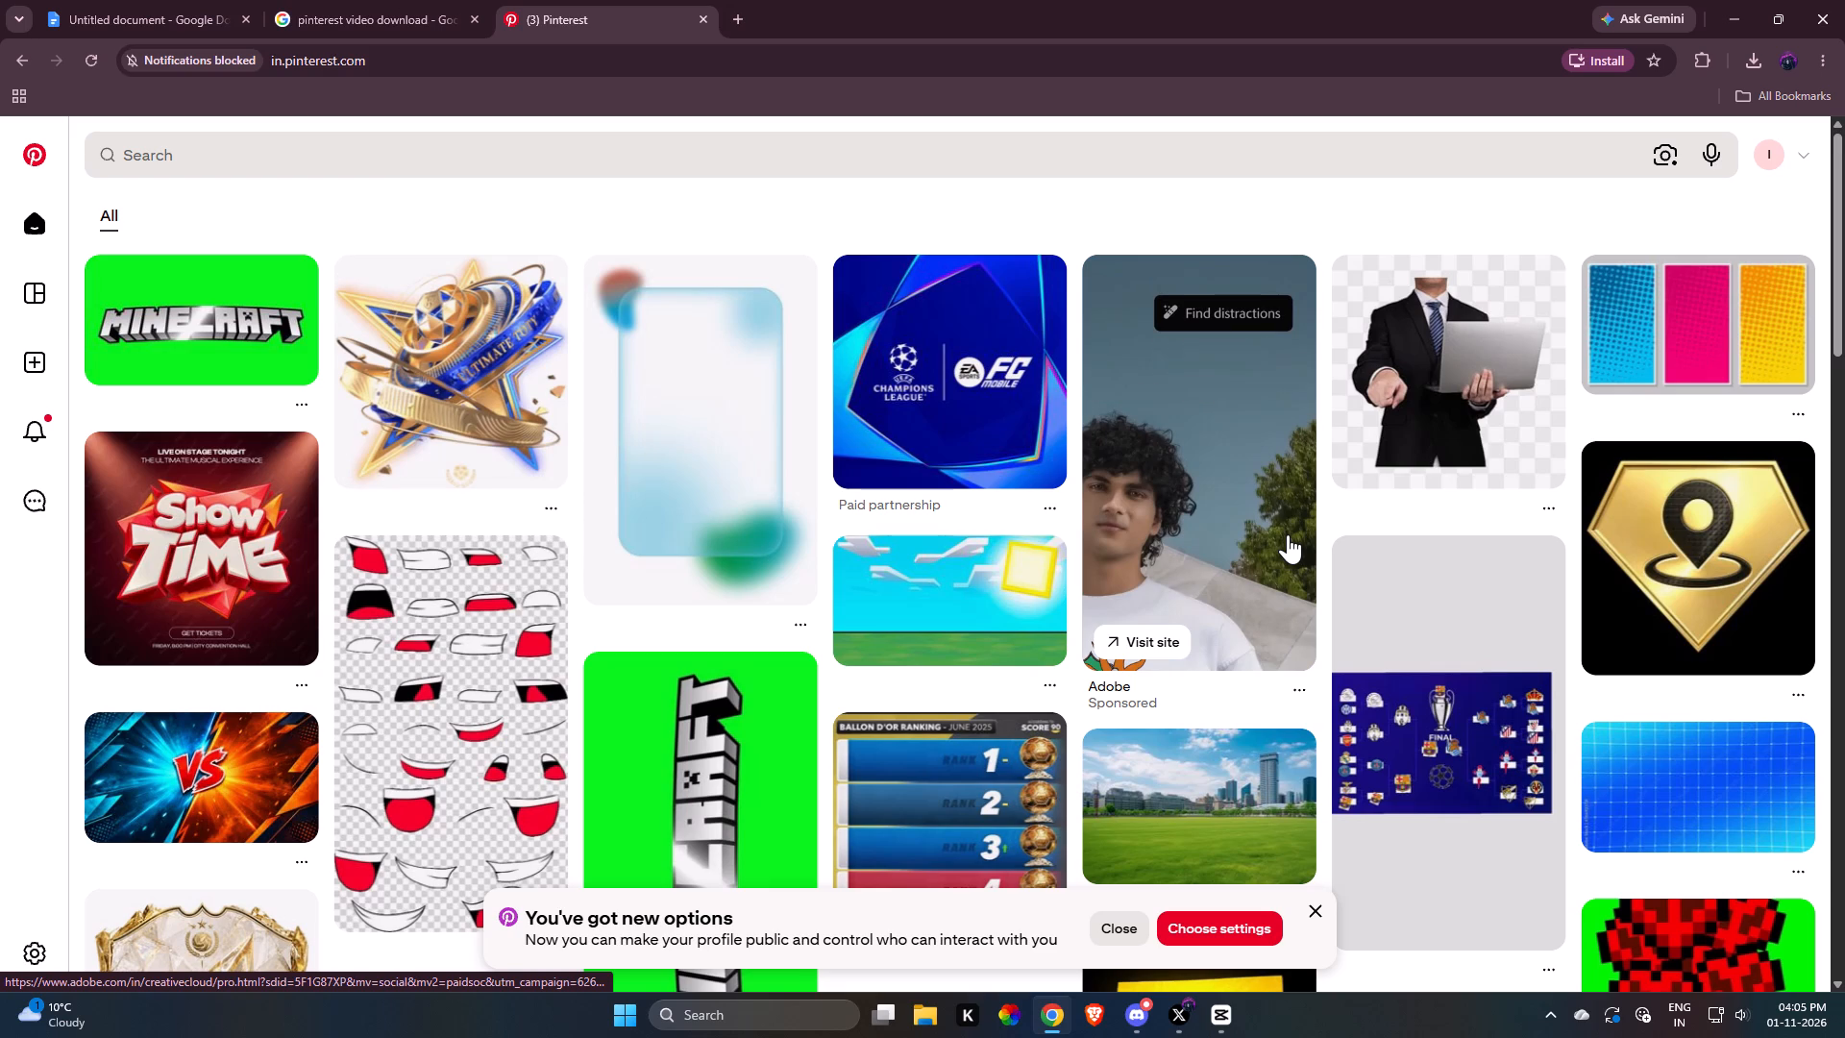
Examine the Pinterest home feed and the Minecraft grass block pin with its related ideas, and return to the feed.
scroll(484, 757, down, 3)
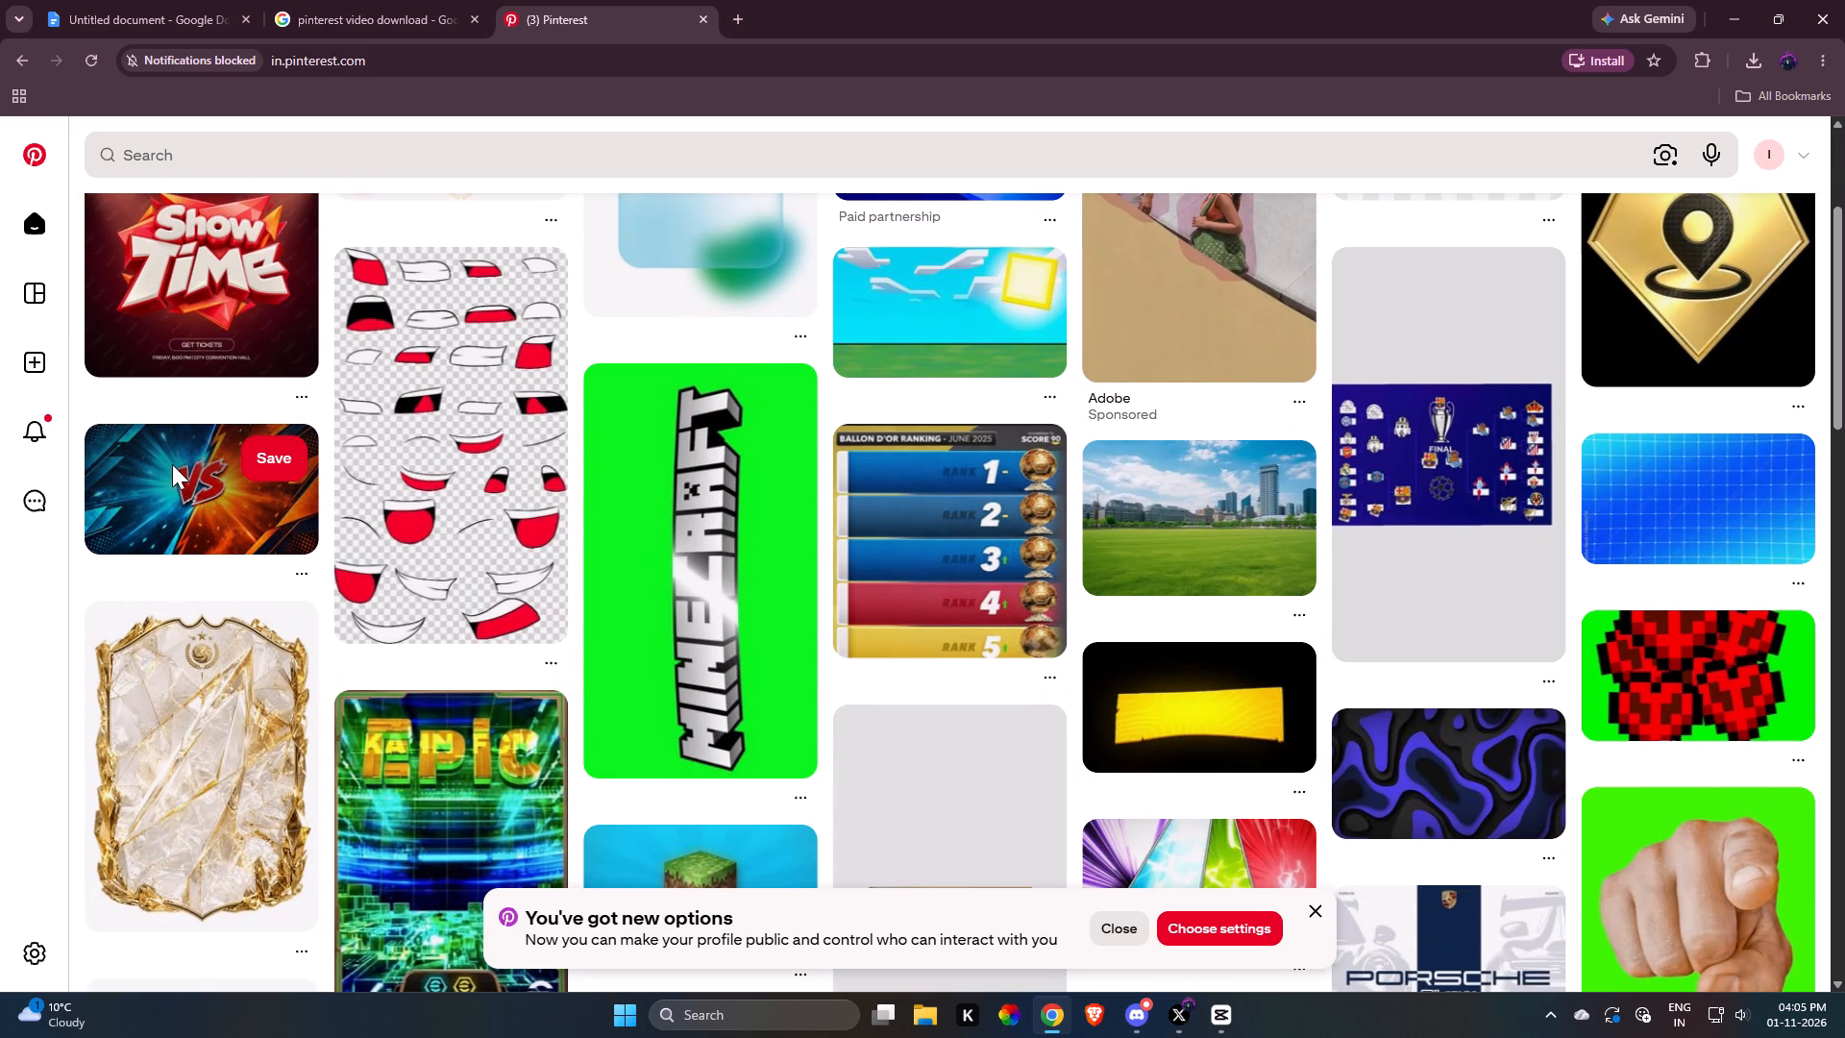
scroll(211, 419, down, 4)
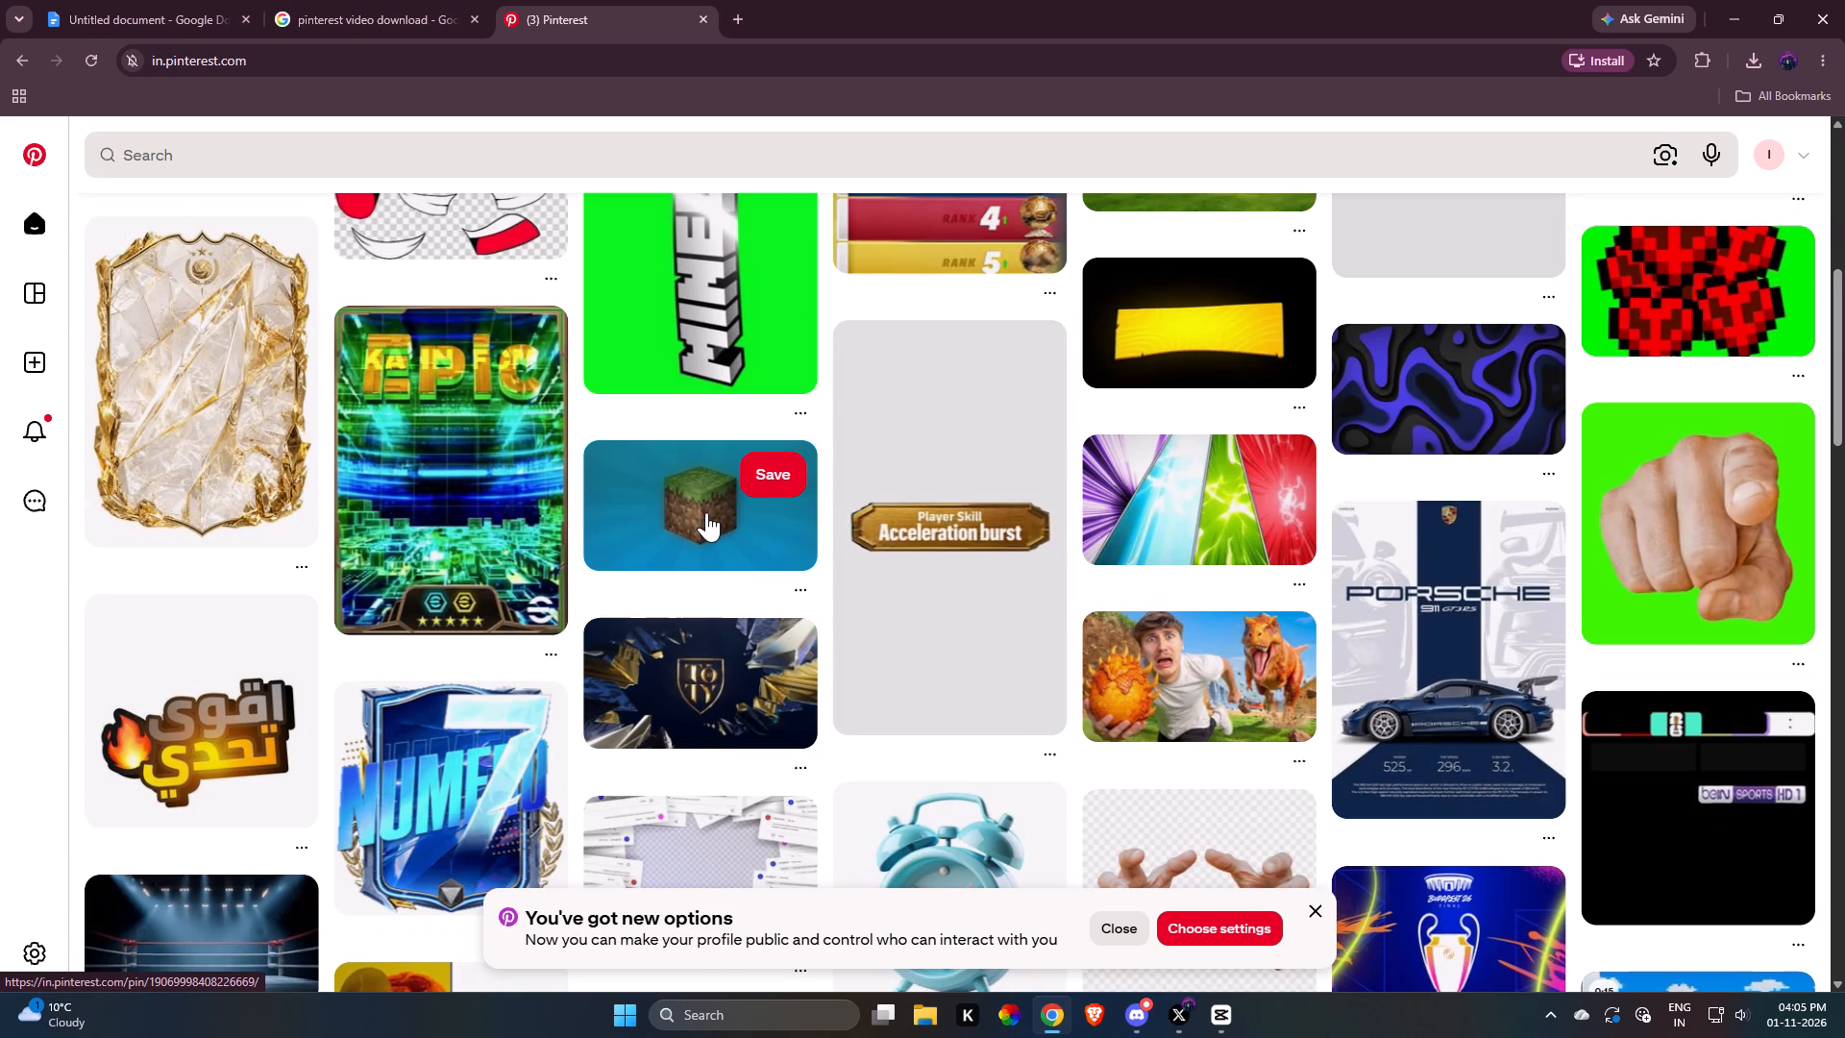
click(706, 512)
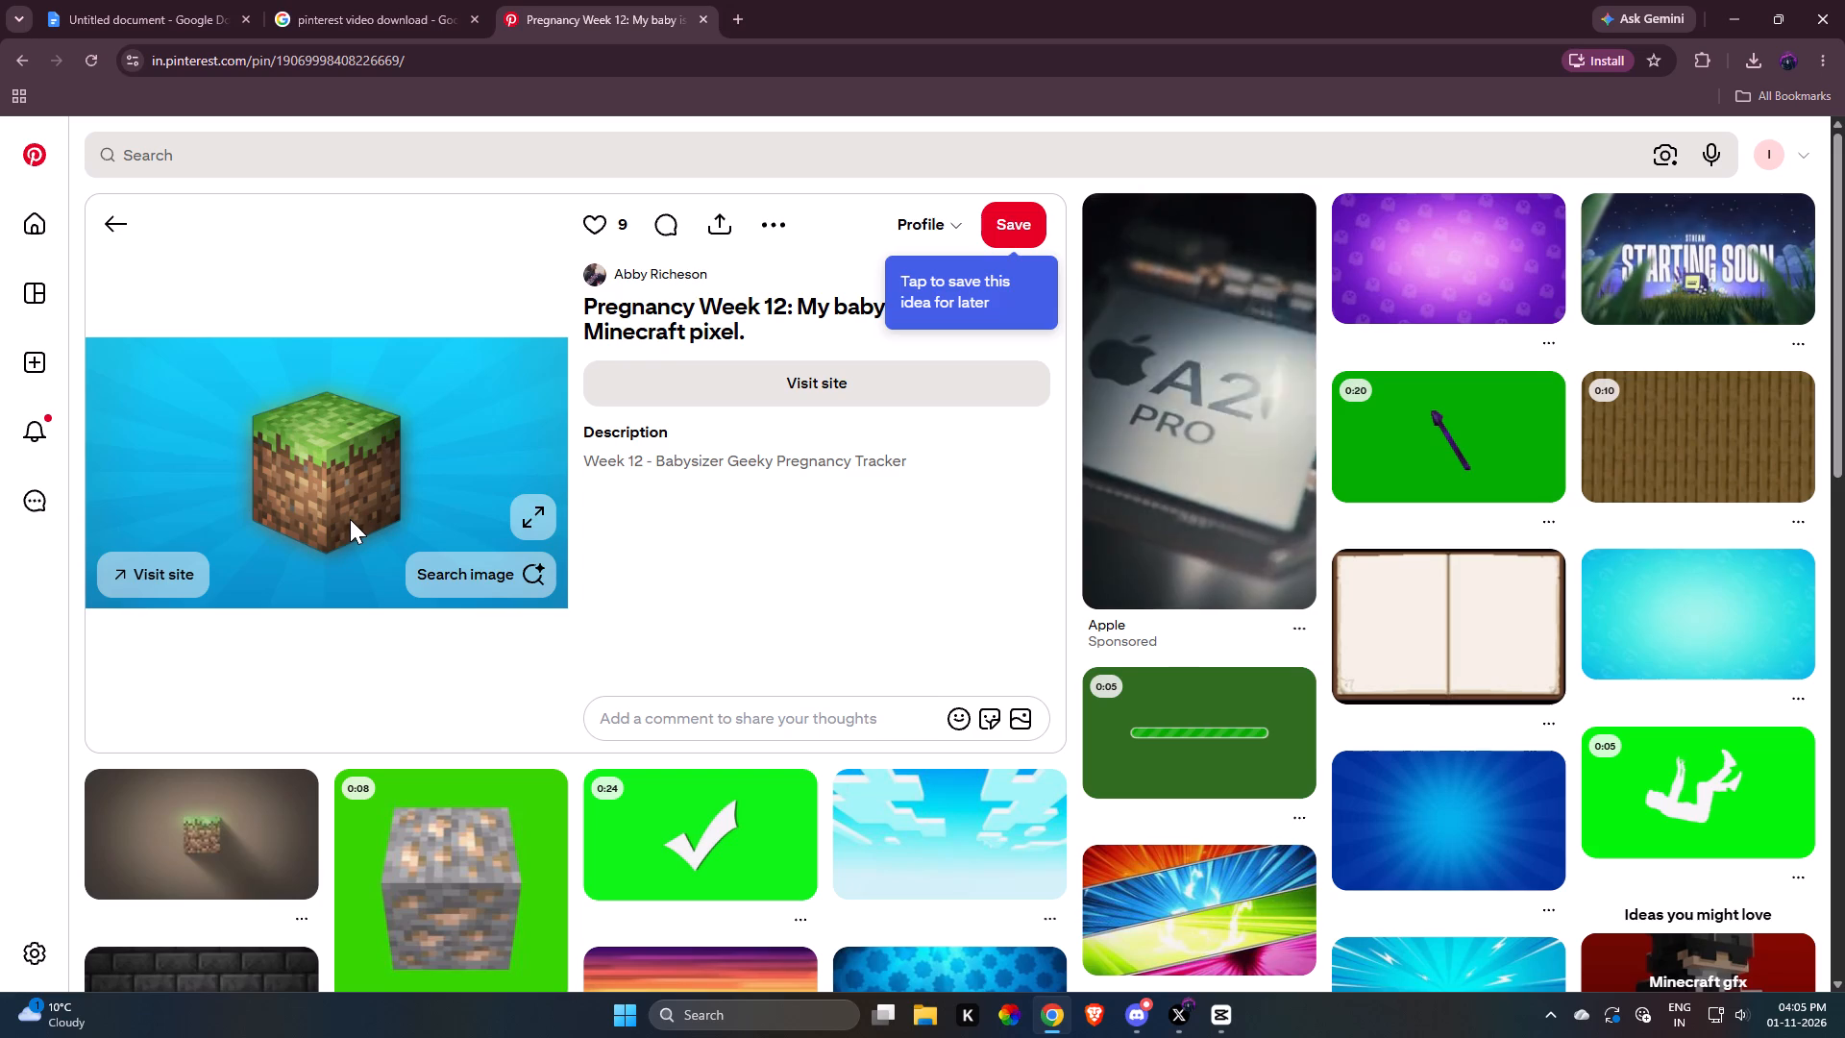
scroll(335, 558, down, 3)
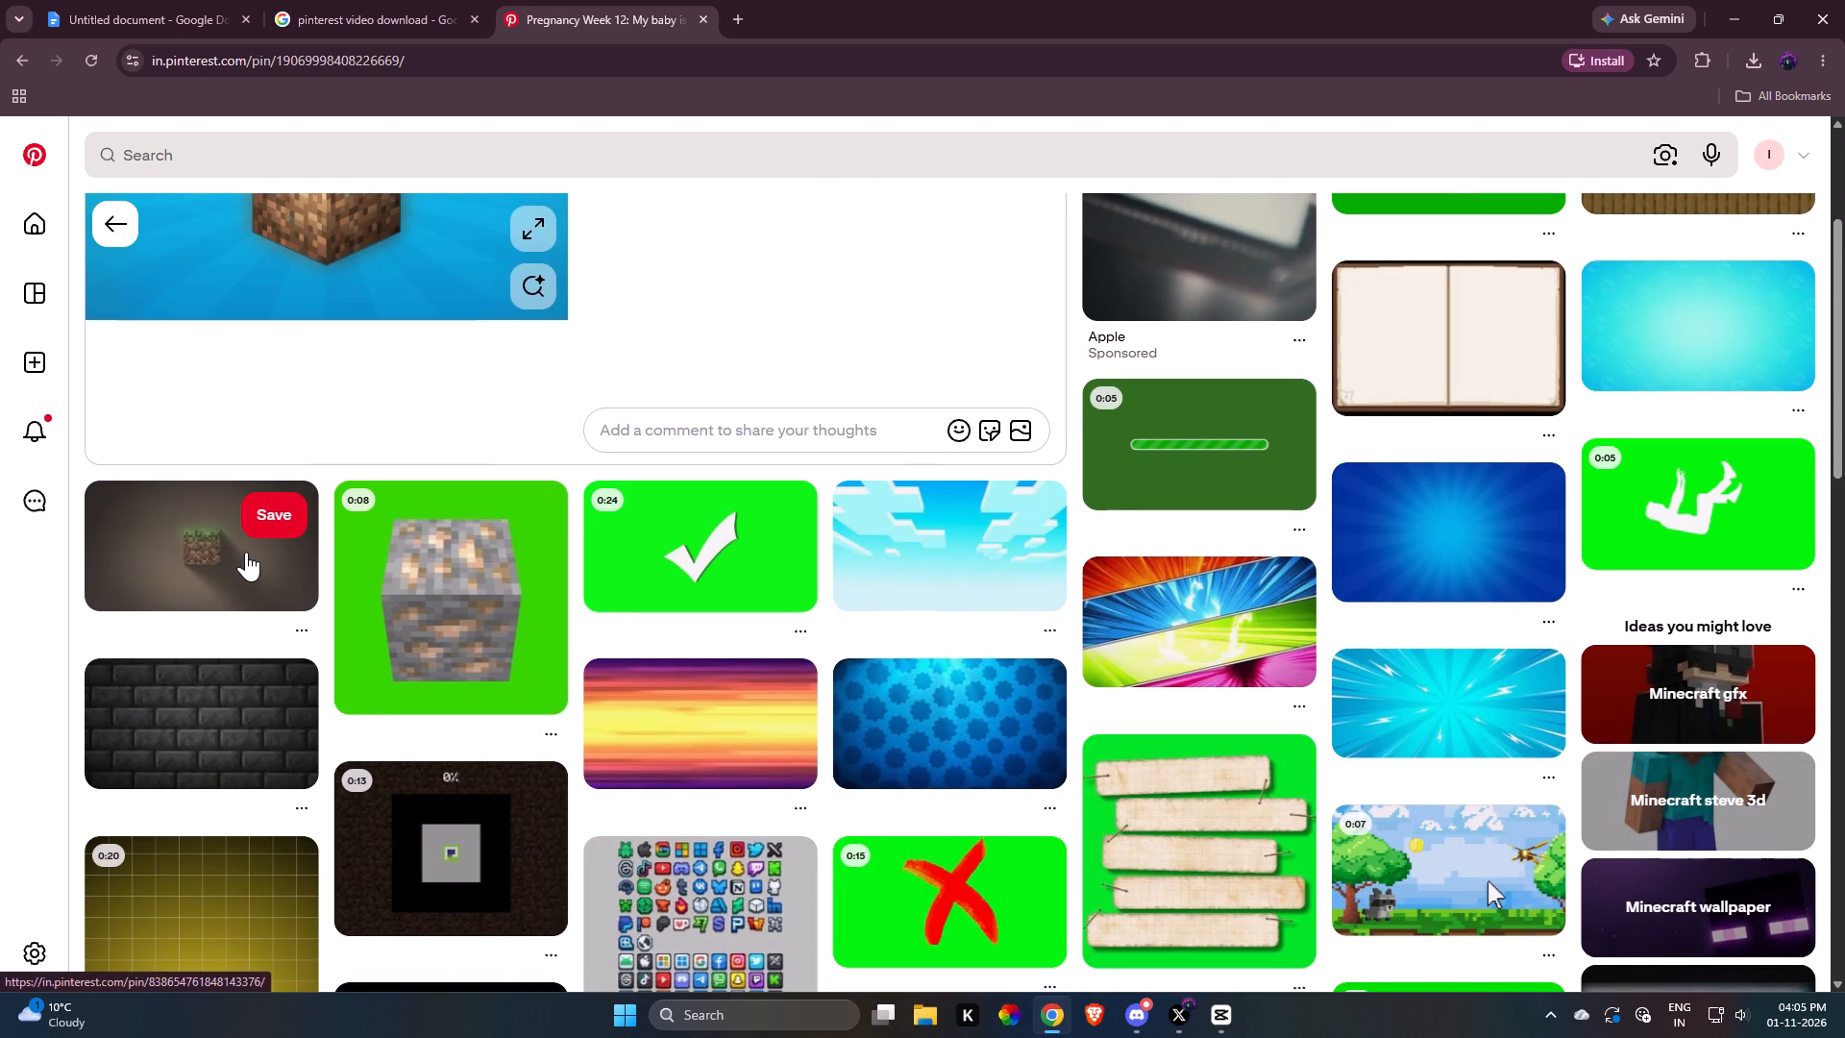
scroll(279, 557, up, 6)
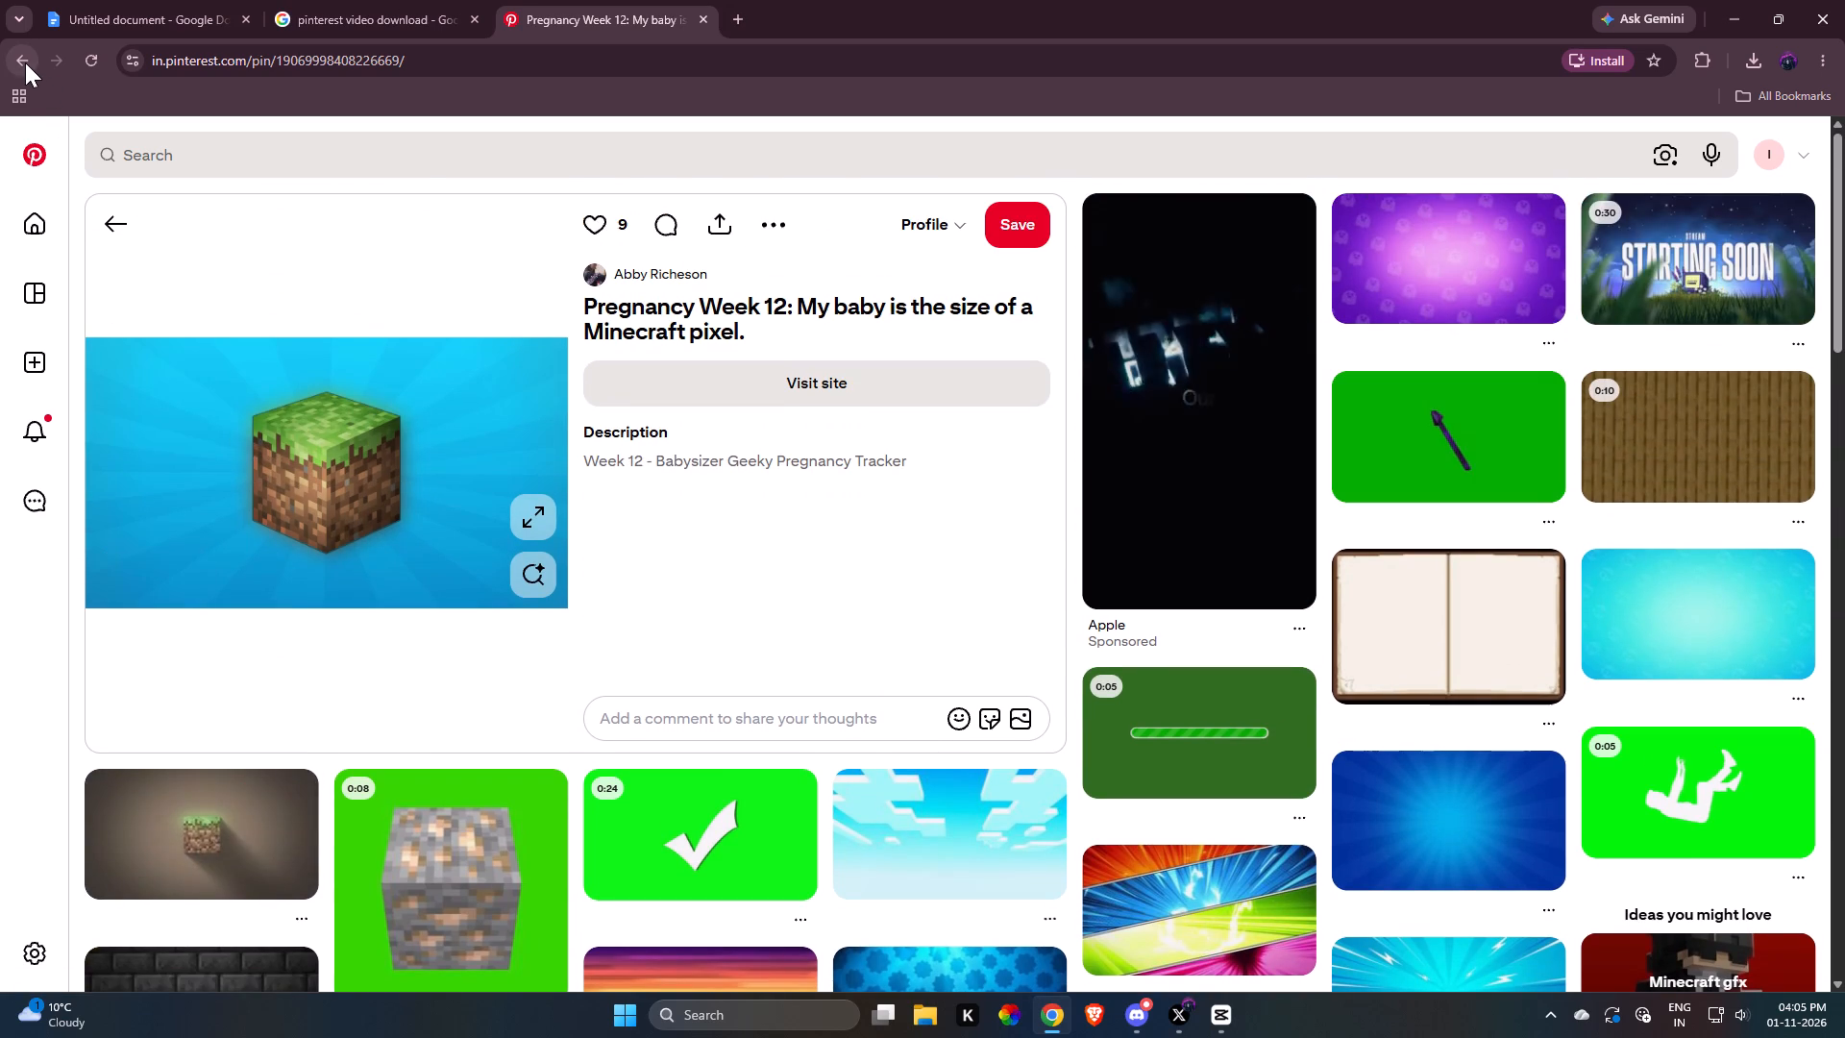
click(25, 62)
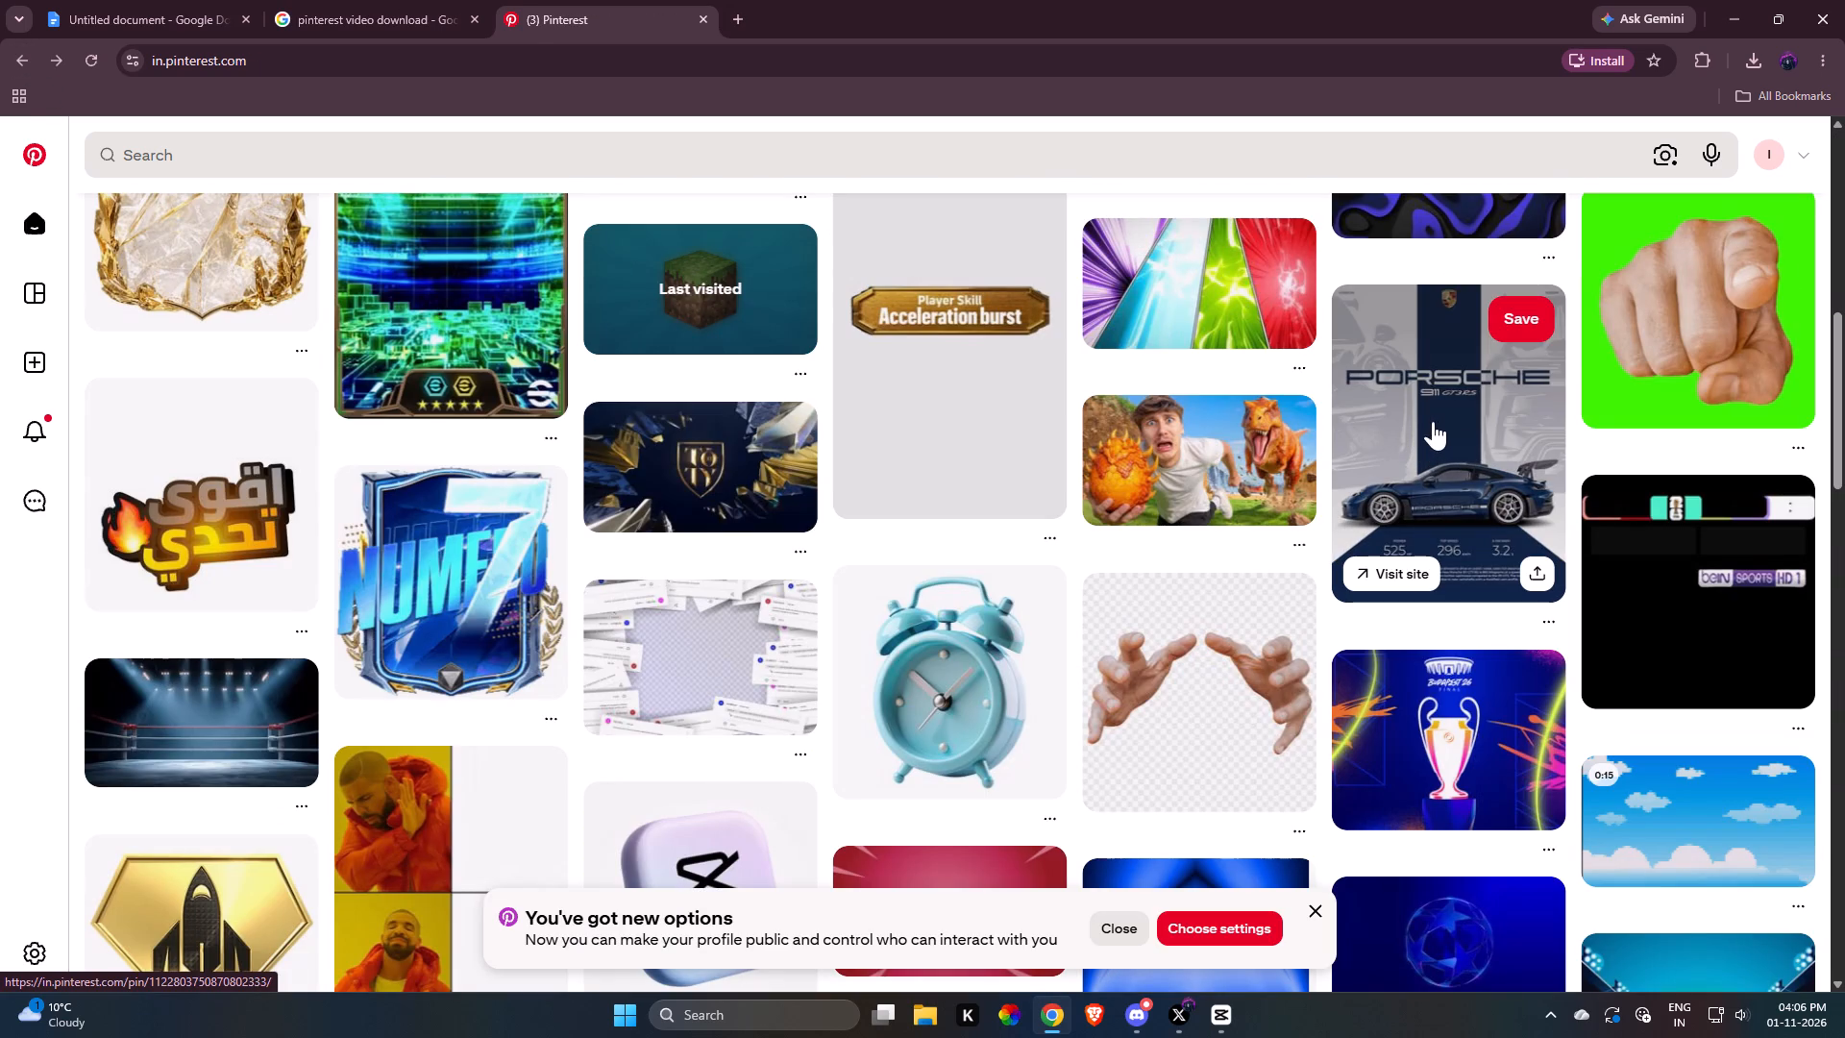
Find the red-and-blue comic-style VS background with yellow circles in the Pinterest feed and save it to the profile.
scroll(1427, 426, down, 3)
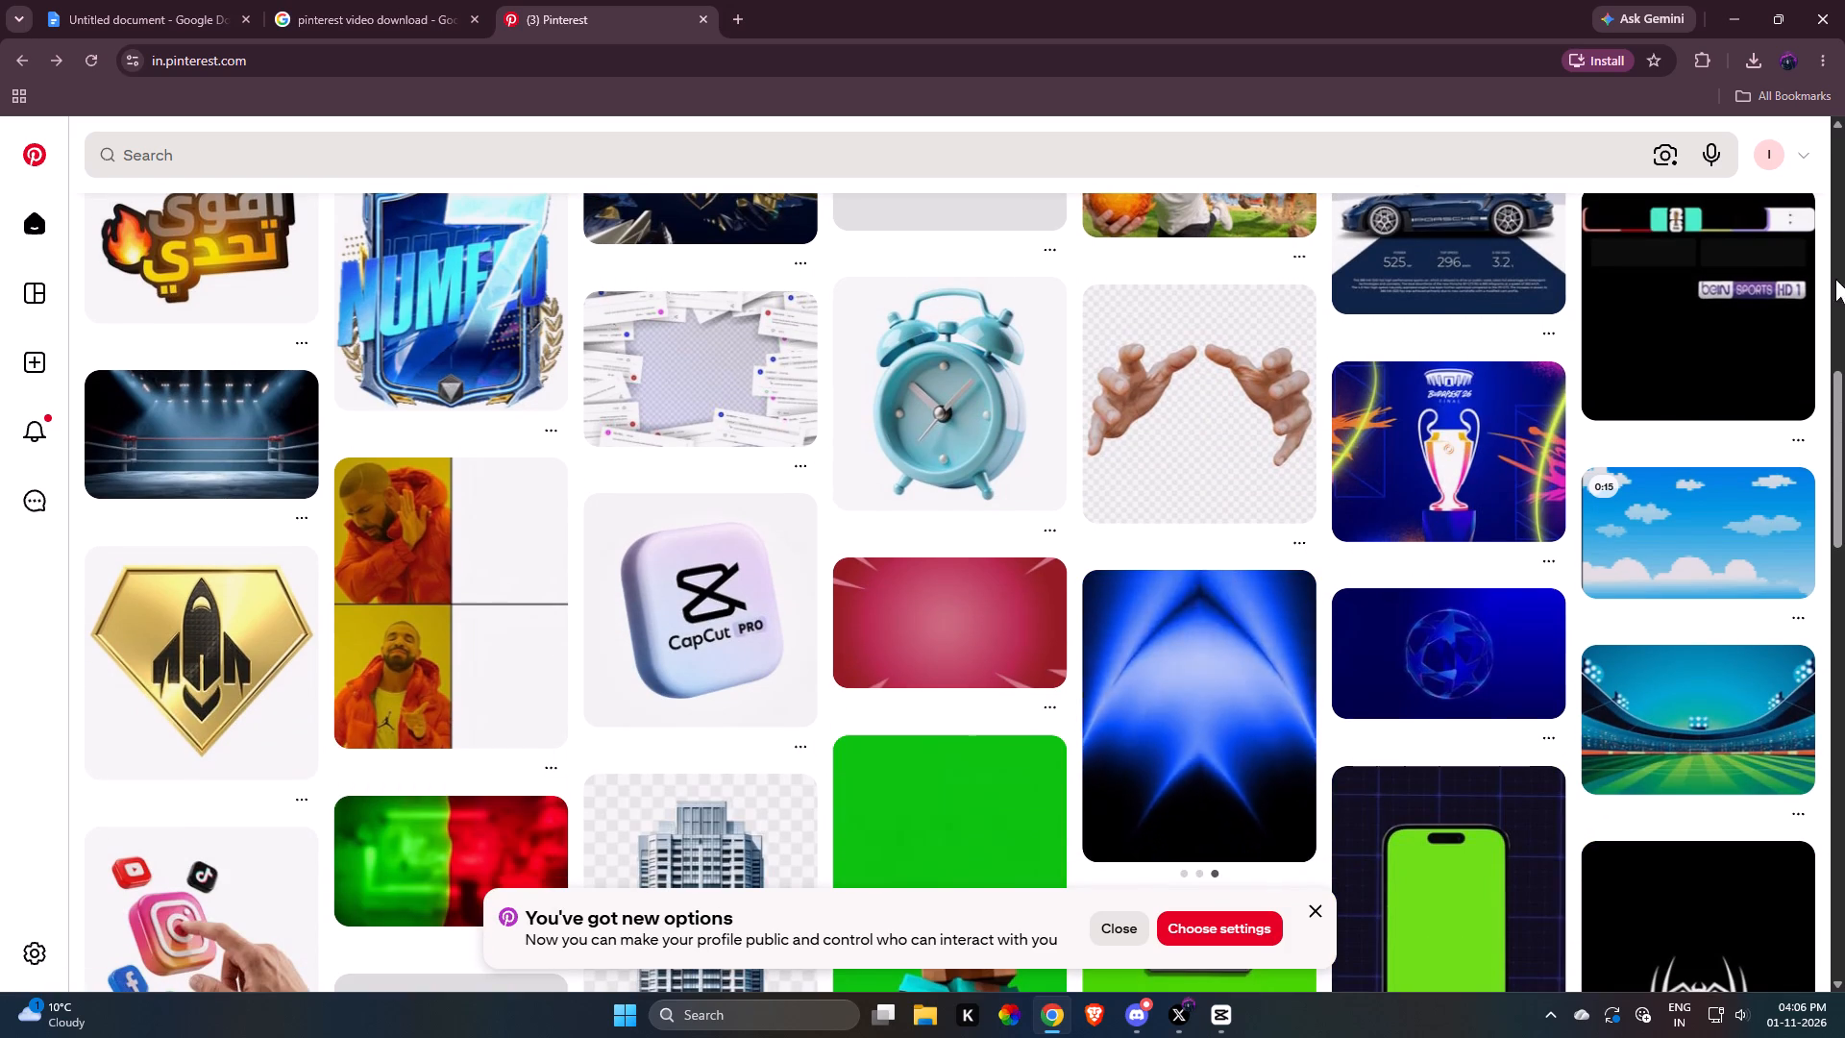
scroll(1388, 610, down, 5)
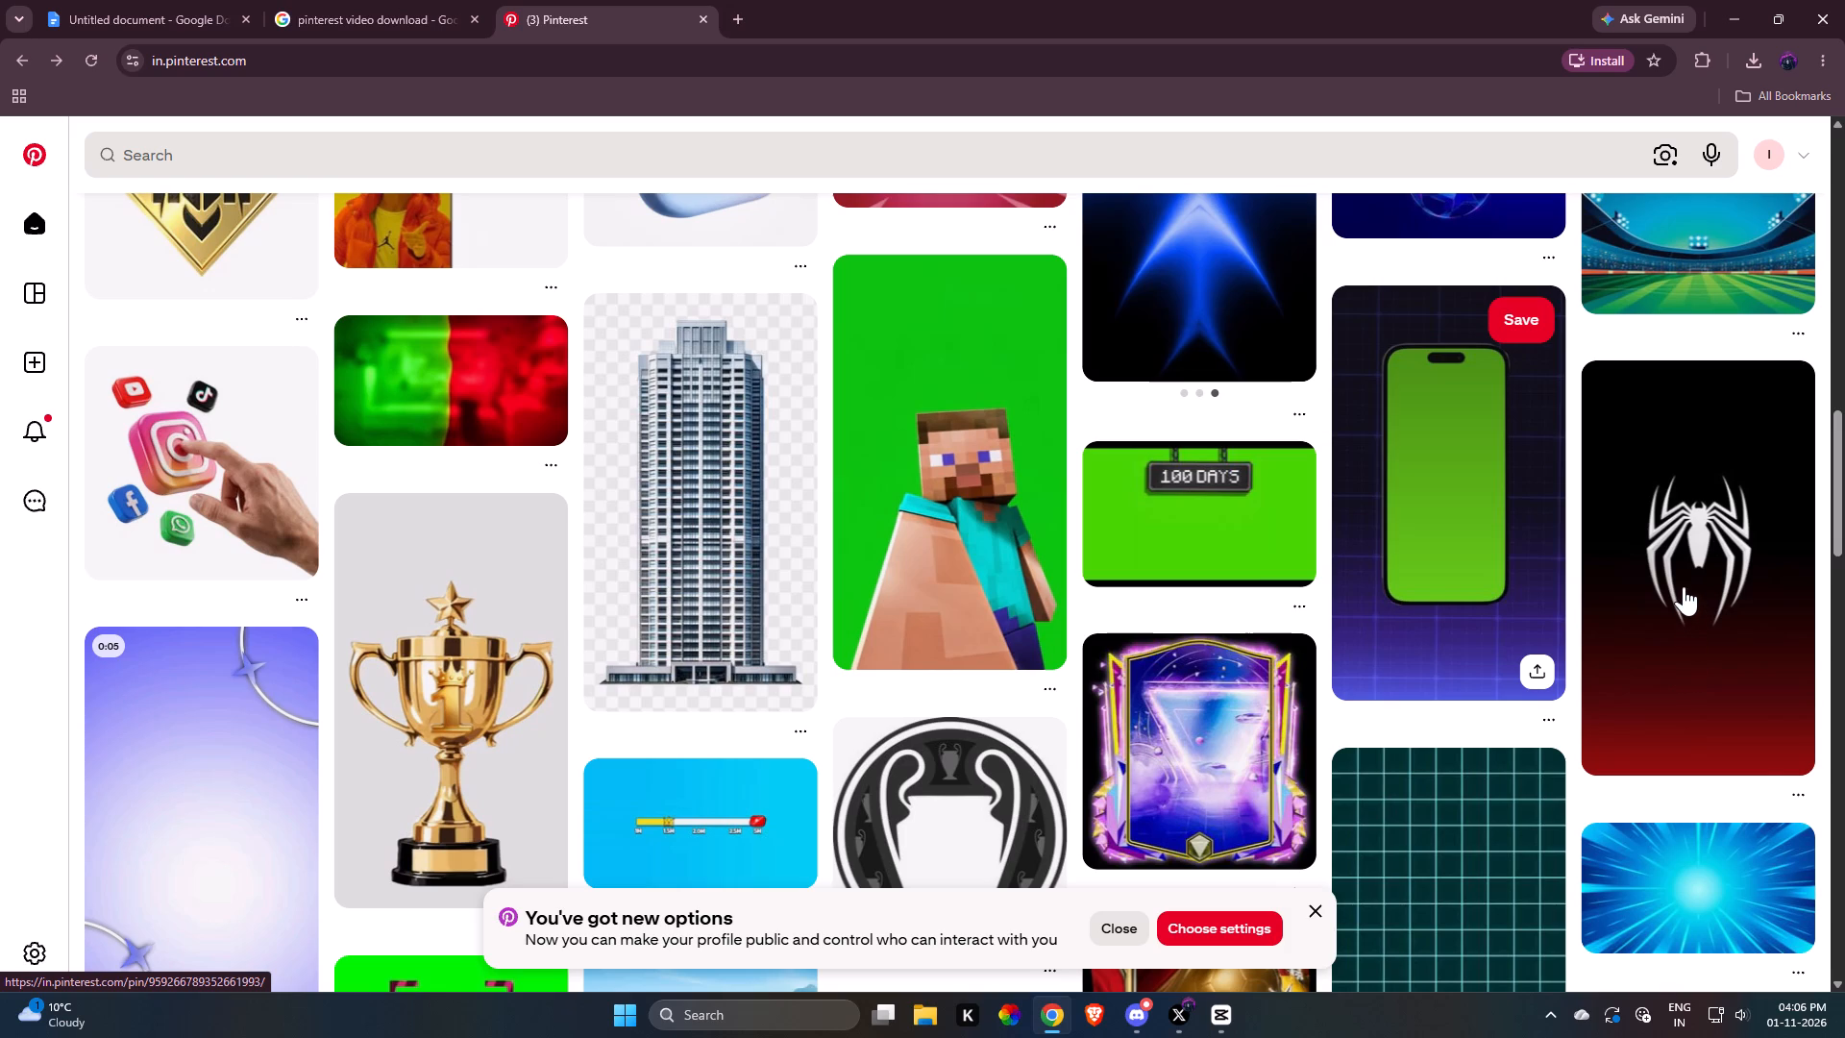
scroll(1715, 529, down, 4)
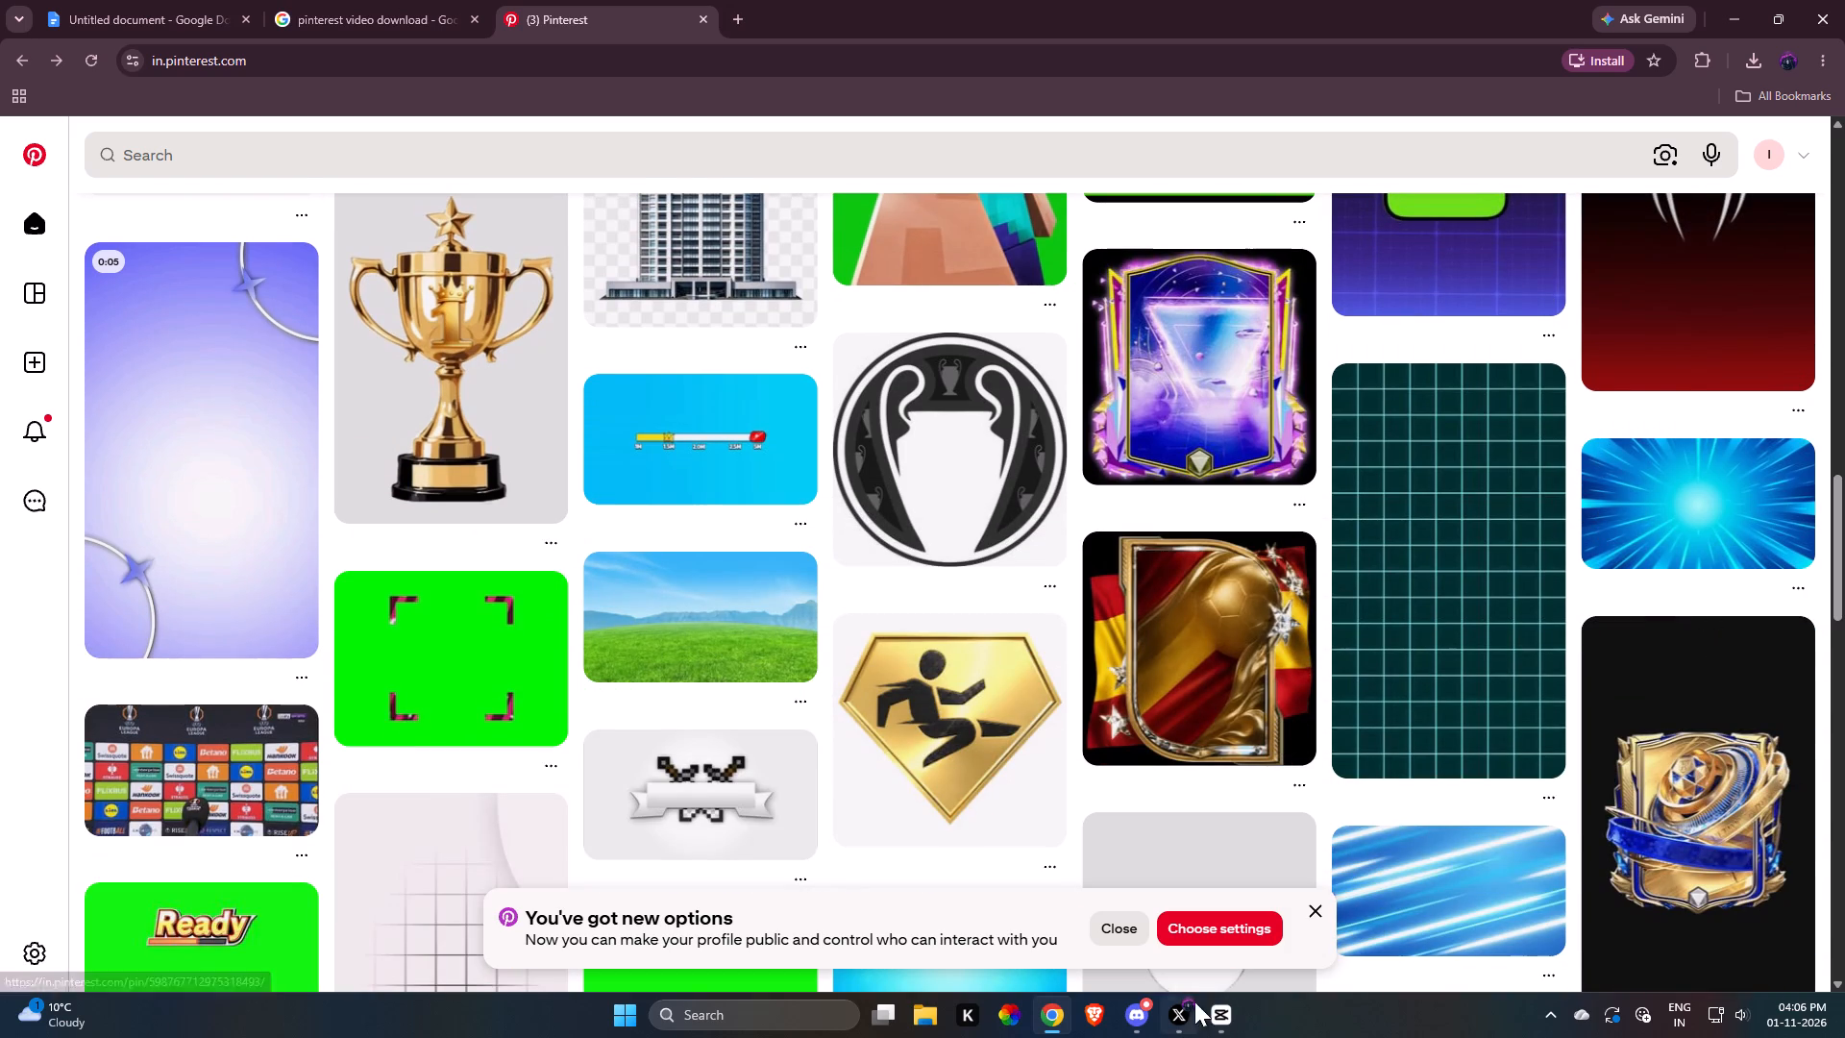
scroll(540, 699, down, 3)
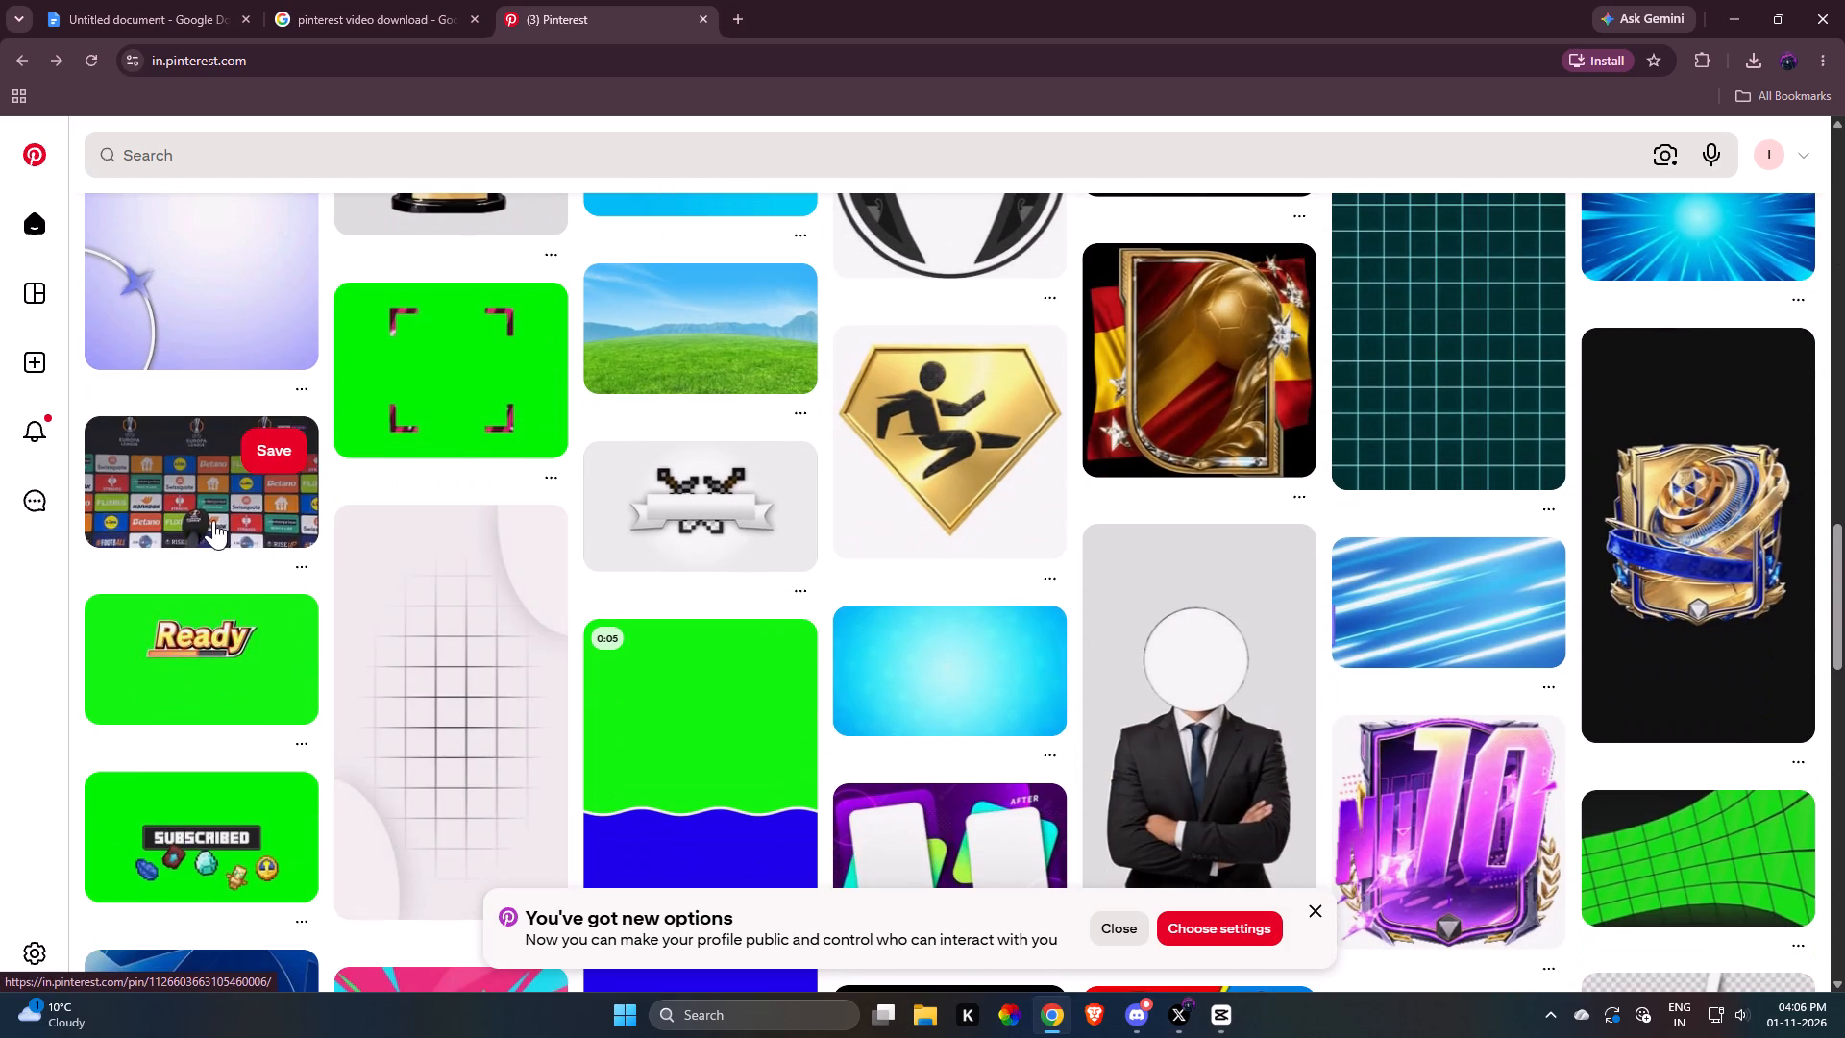
scroll(692, 704, down, 2)
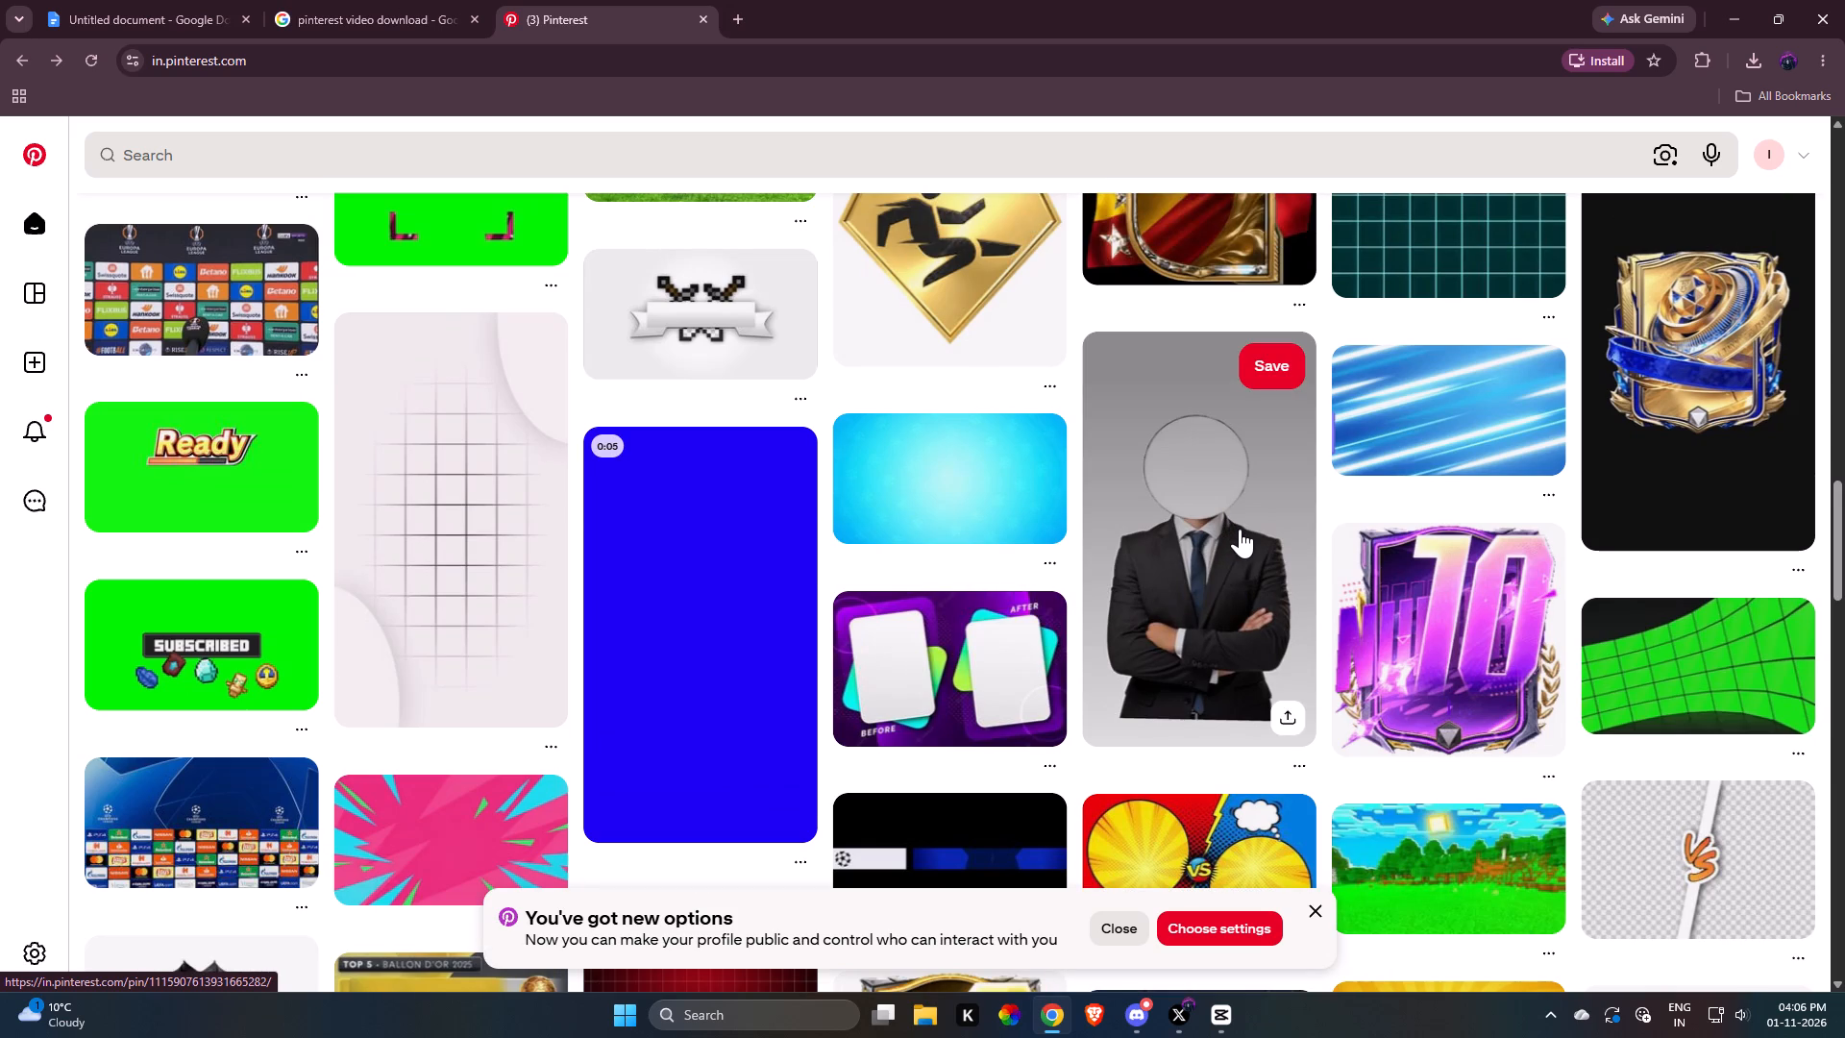
scroll(1229, 542, down, 4)
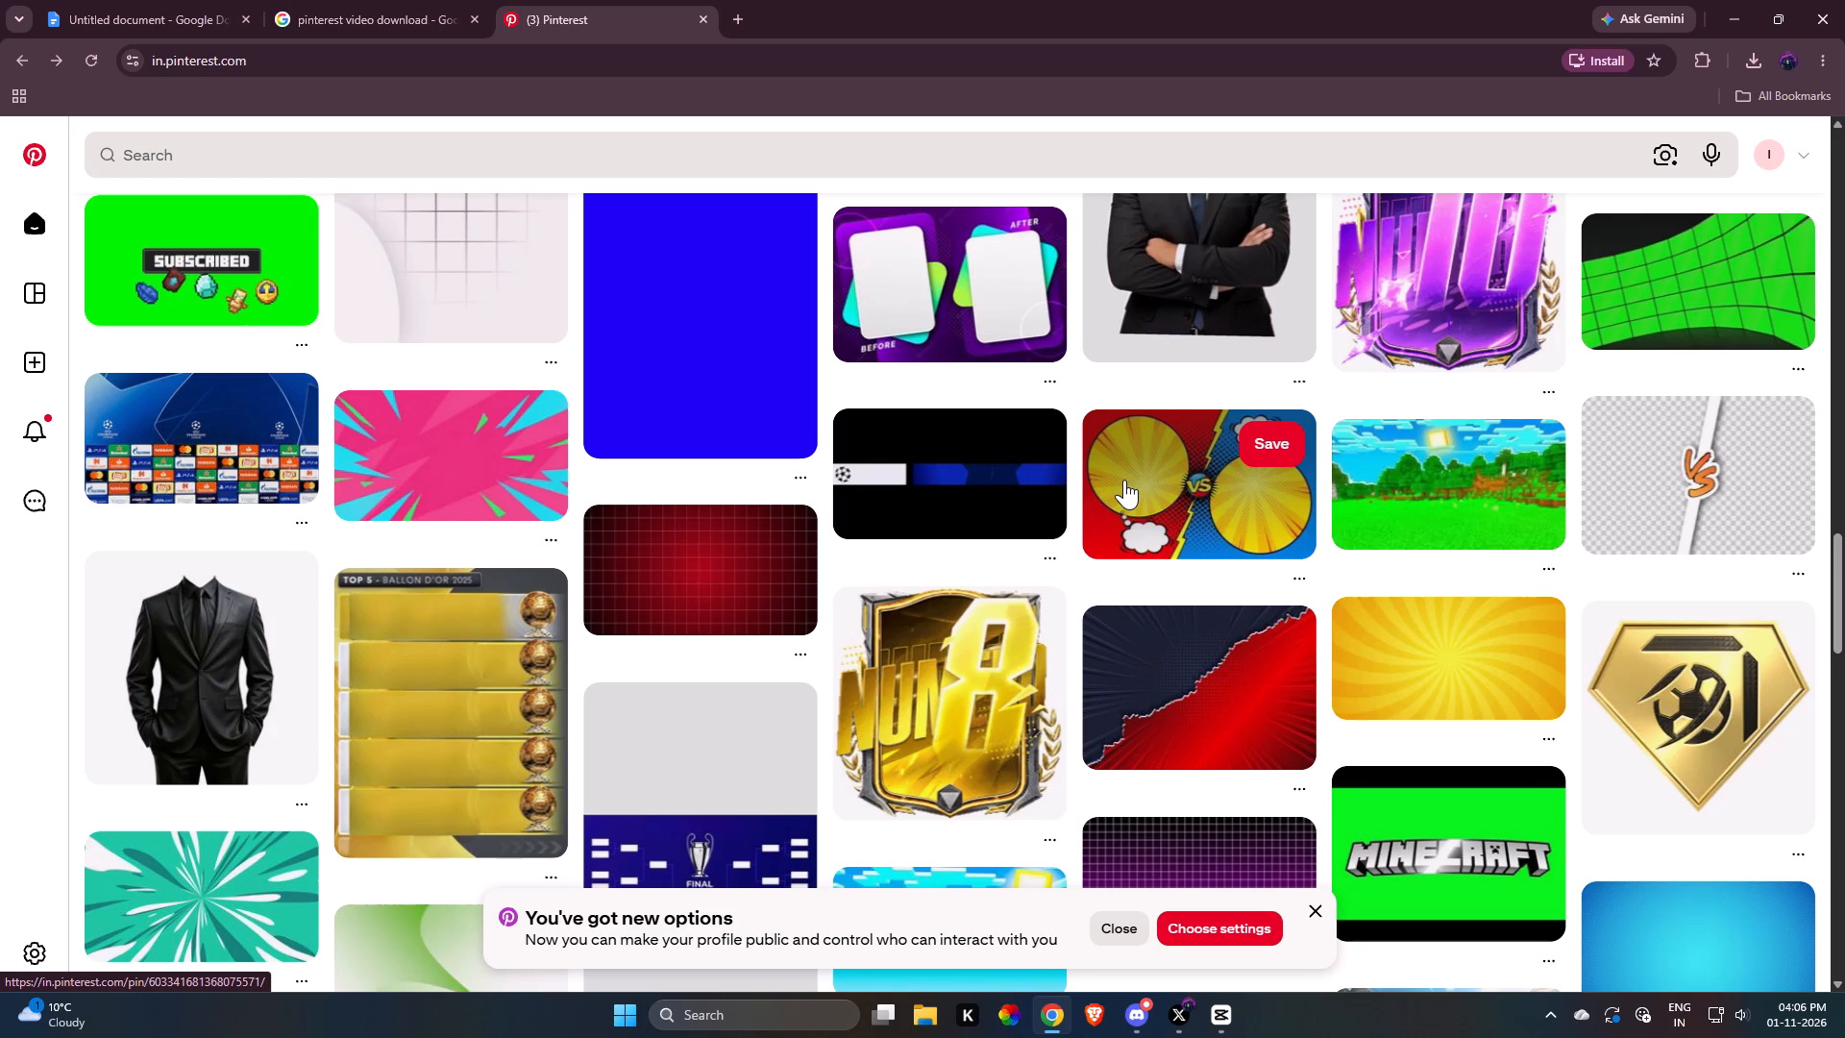
click(1275, 438)
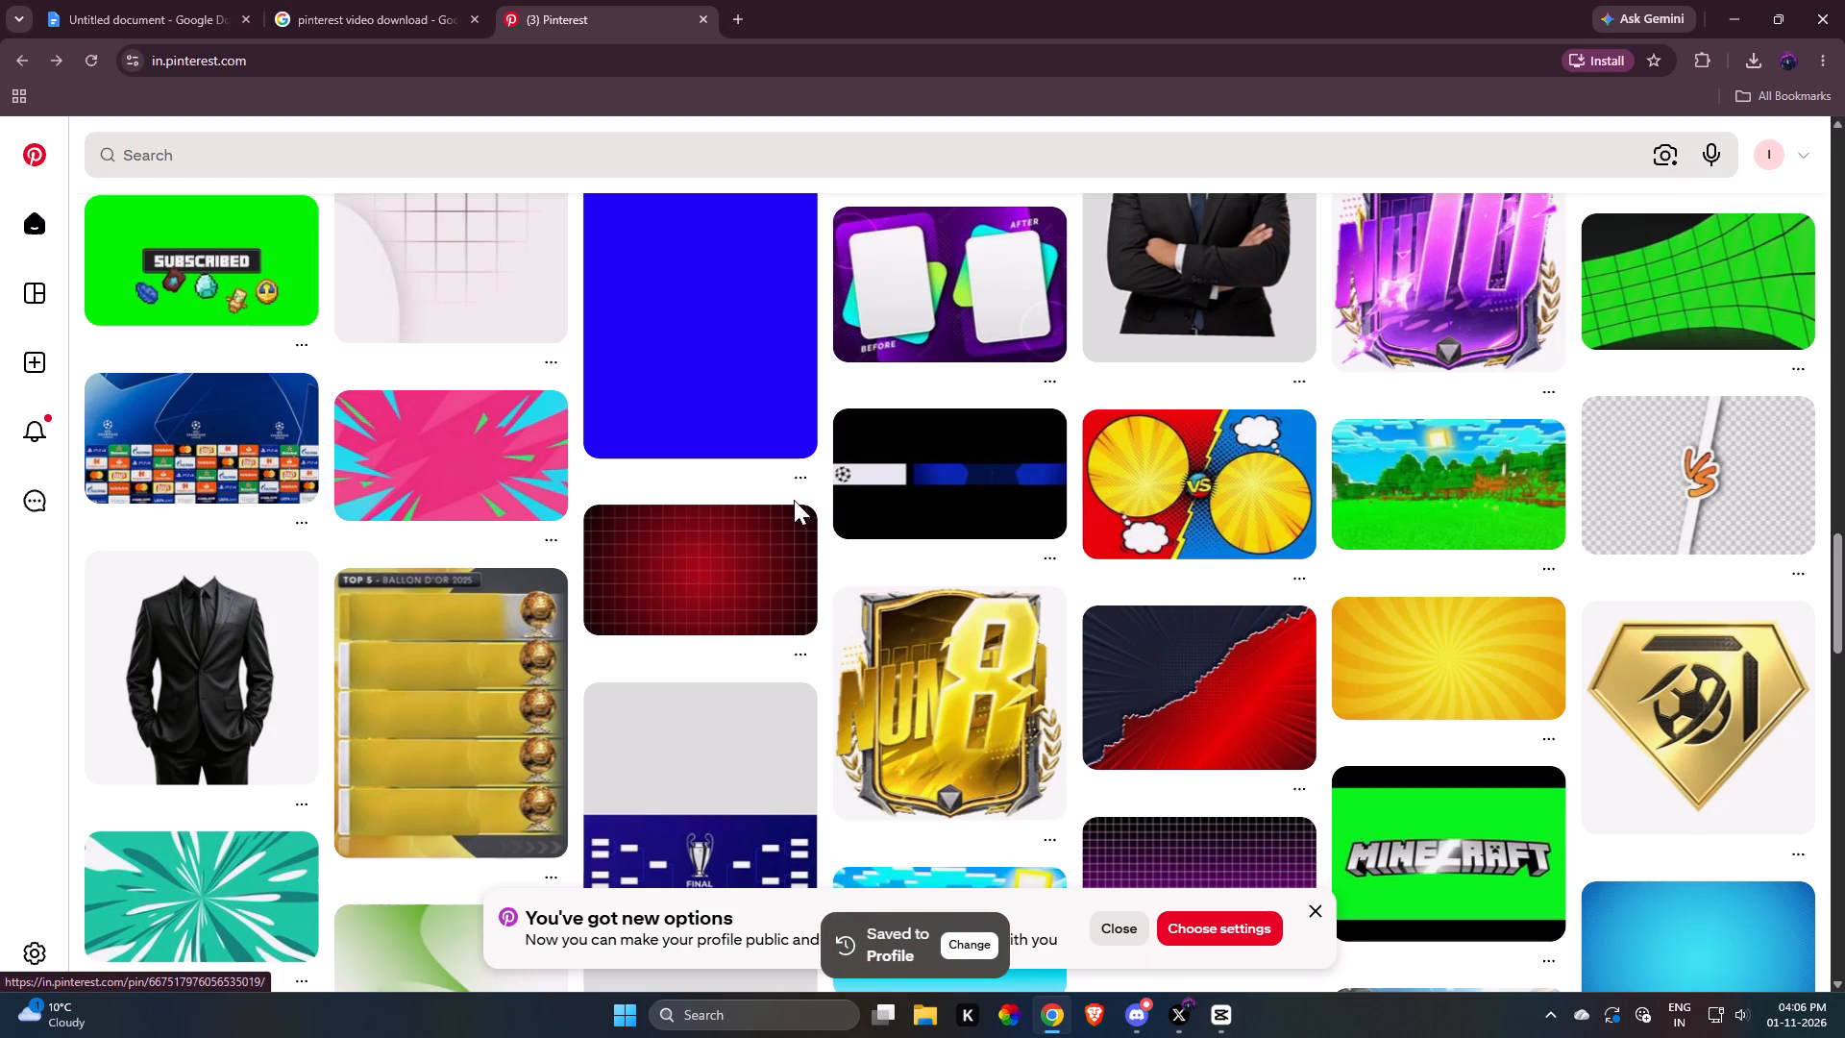
Look through the Pinterest home feed for backgrounds and meme visuals usable in the video.
scroll(709, 576, down, 2)
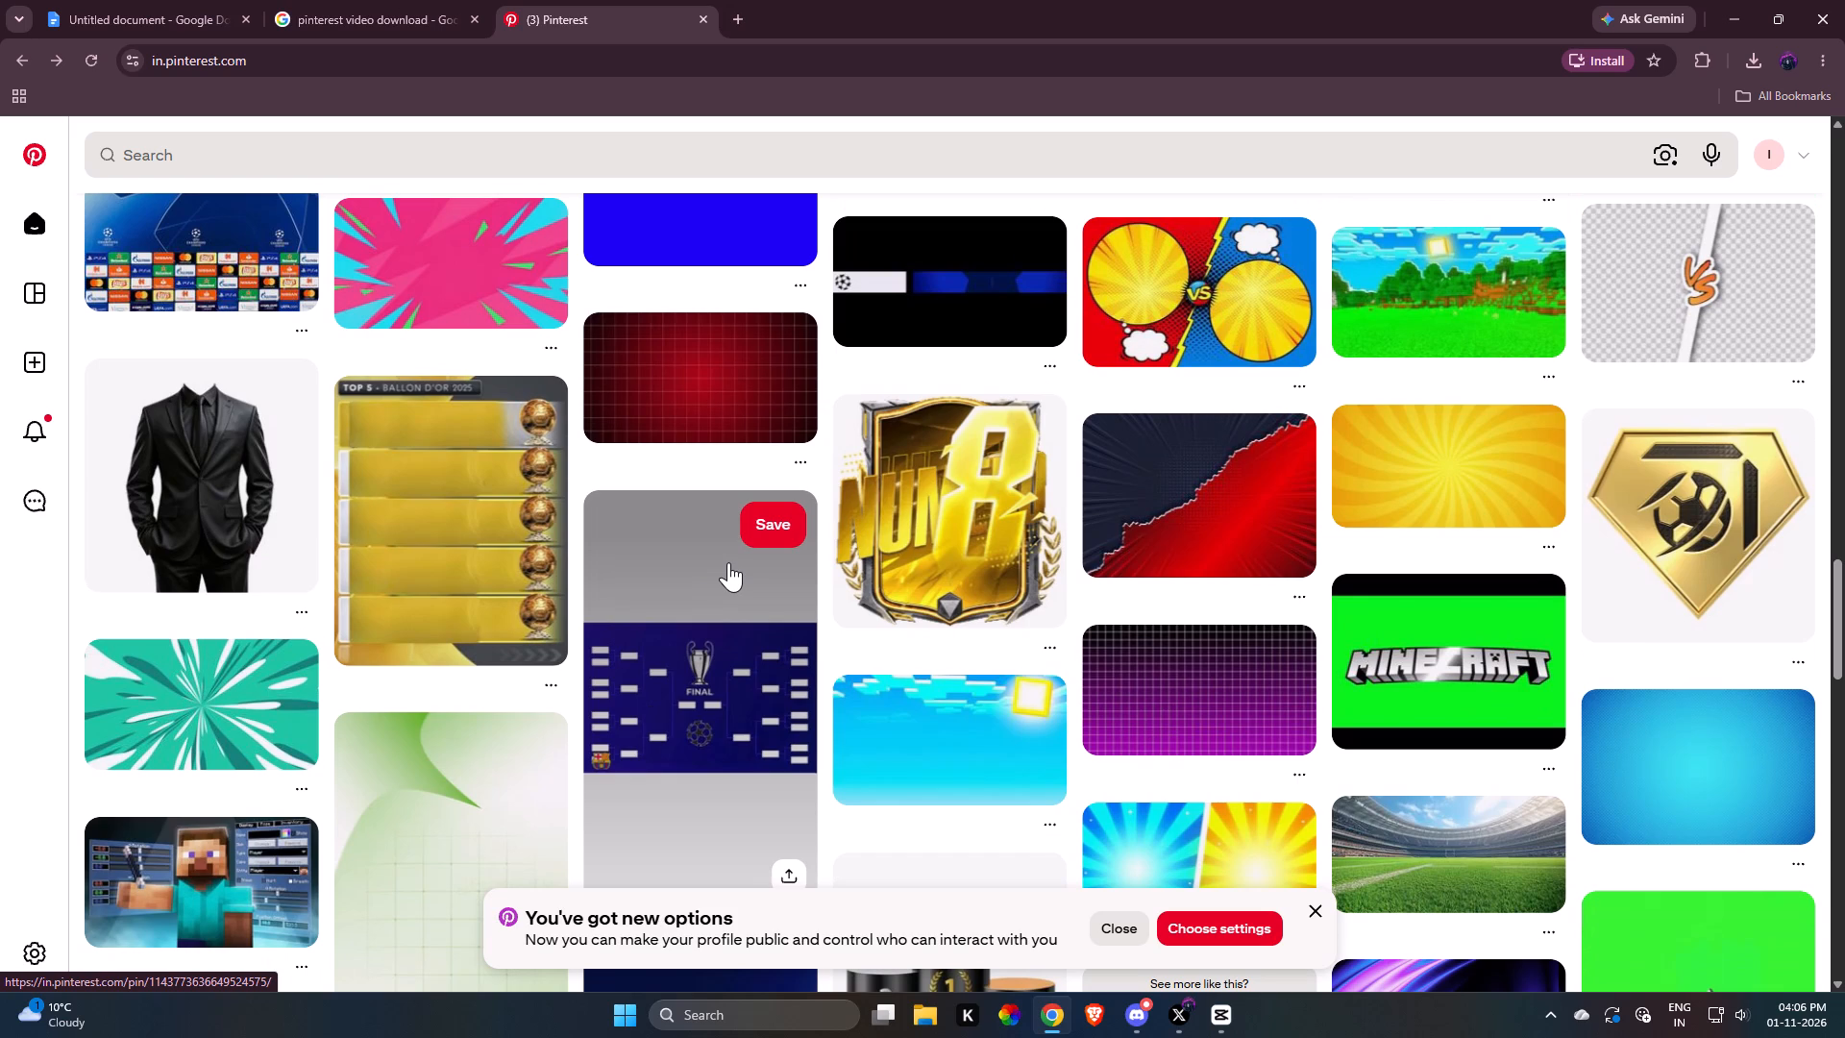
scroll(1015, 625, down, 5)
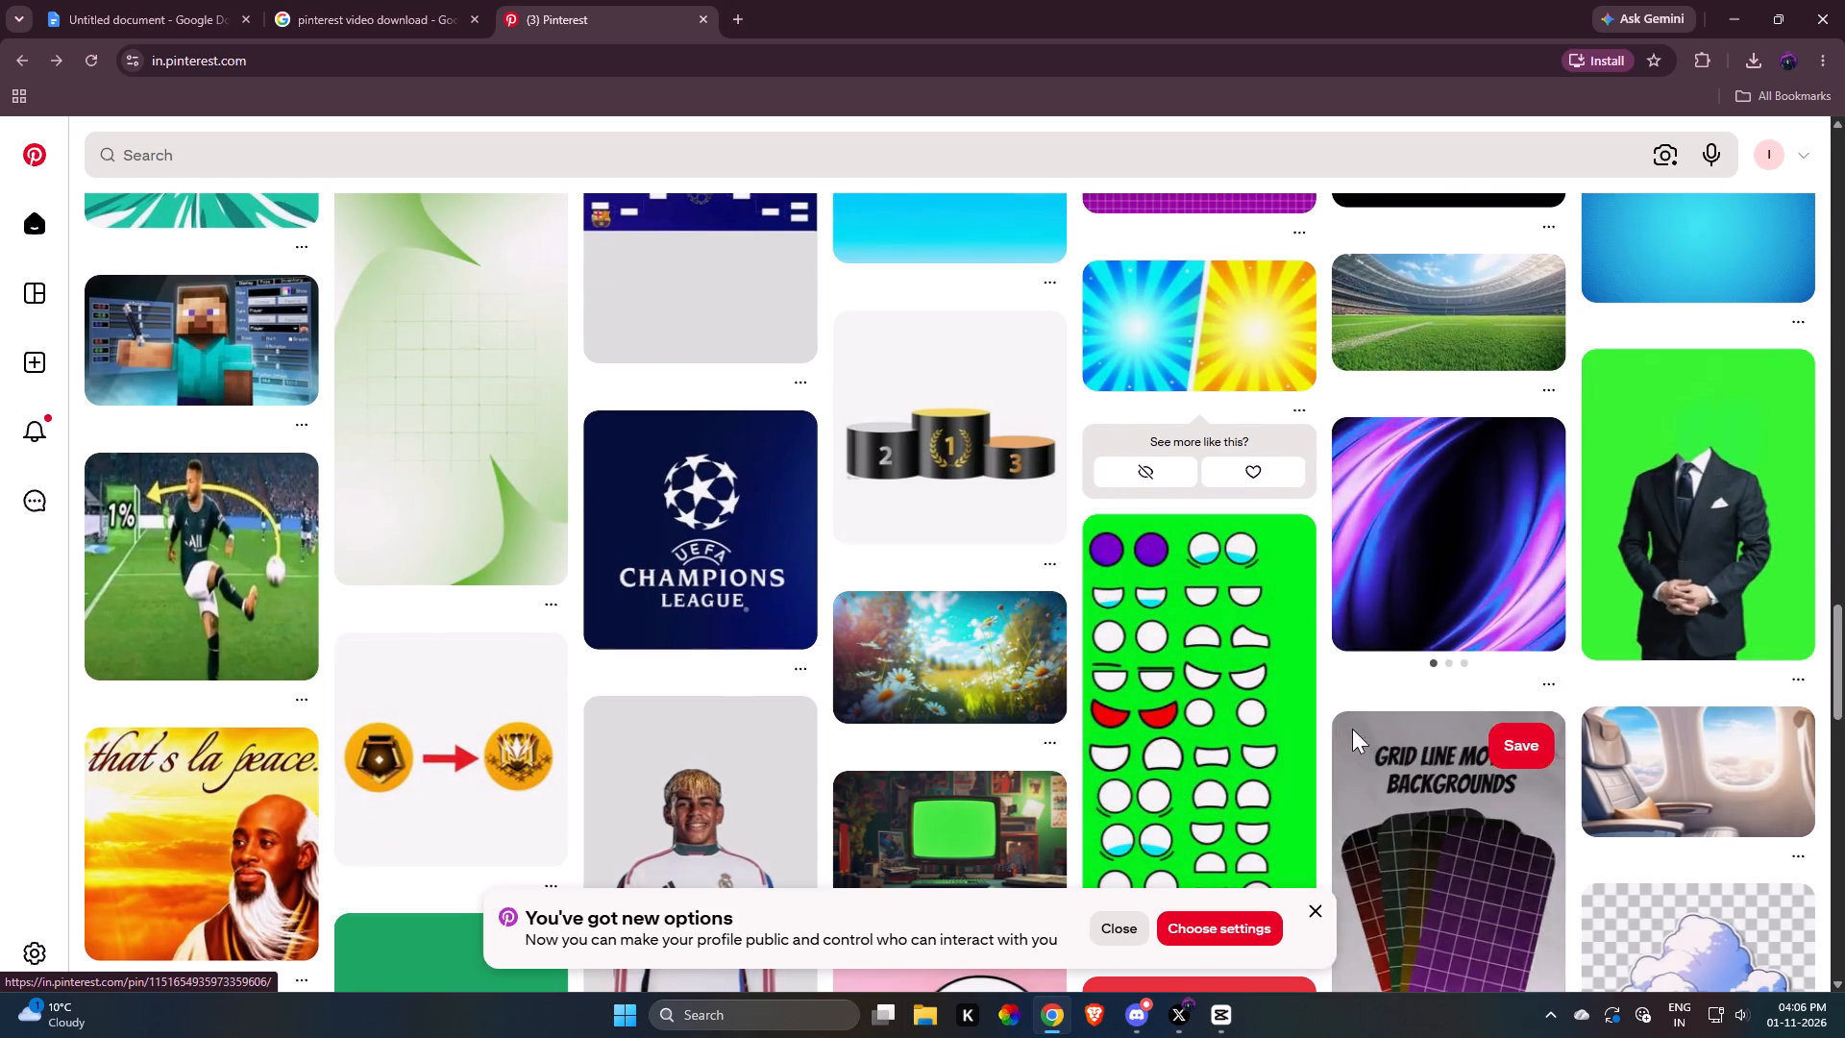
scroll(1204, 663, down, 4)
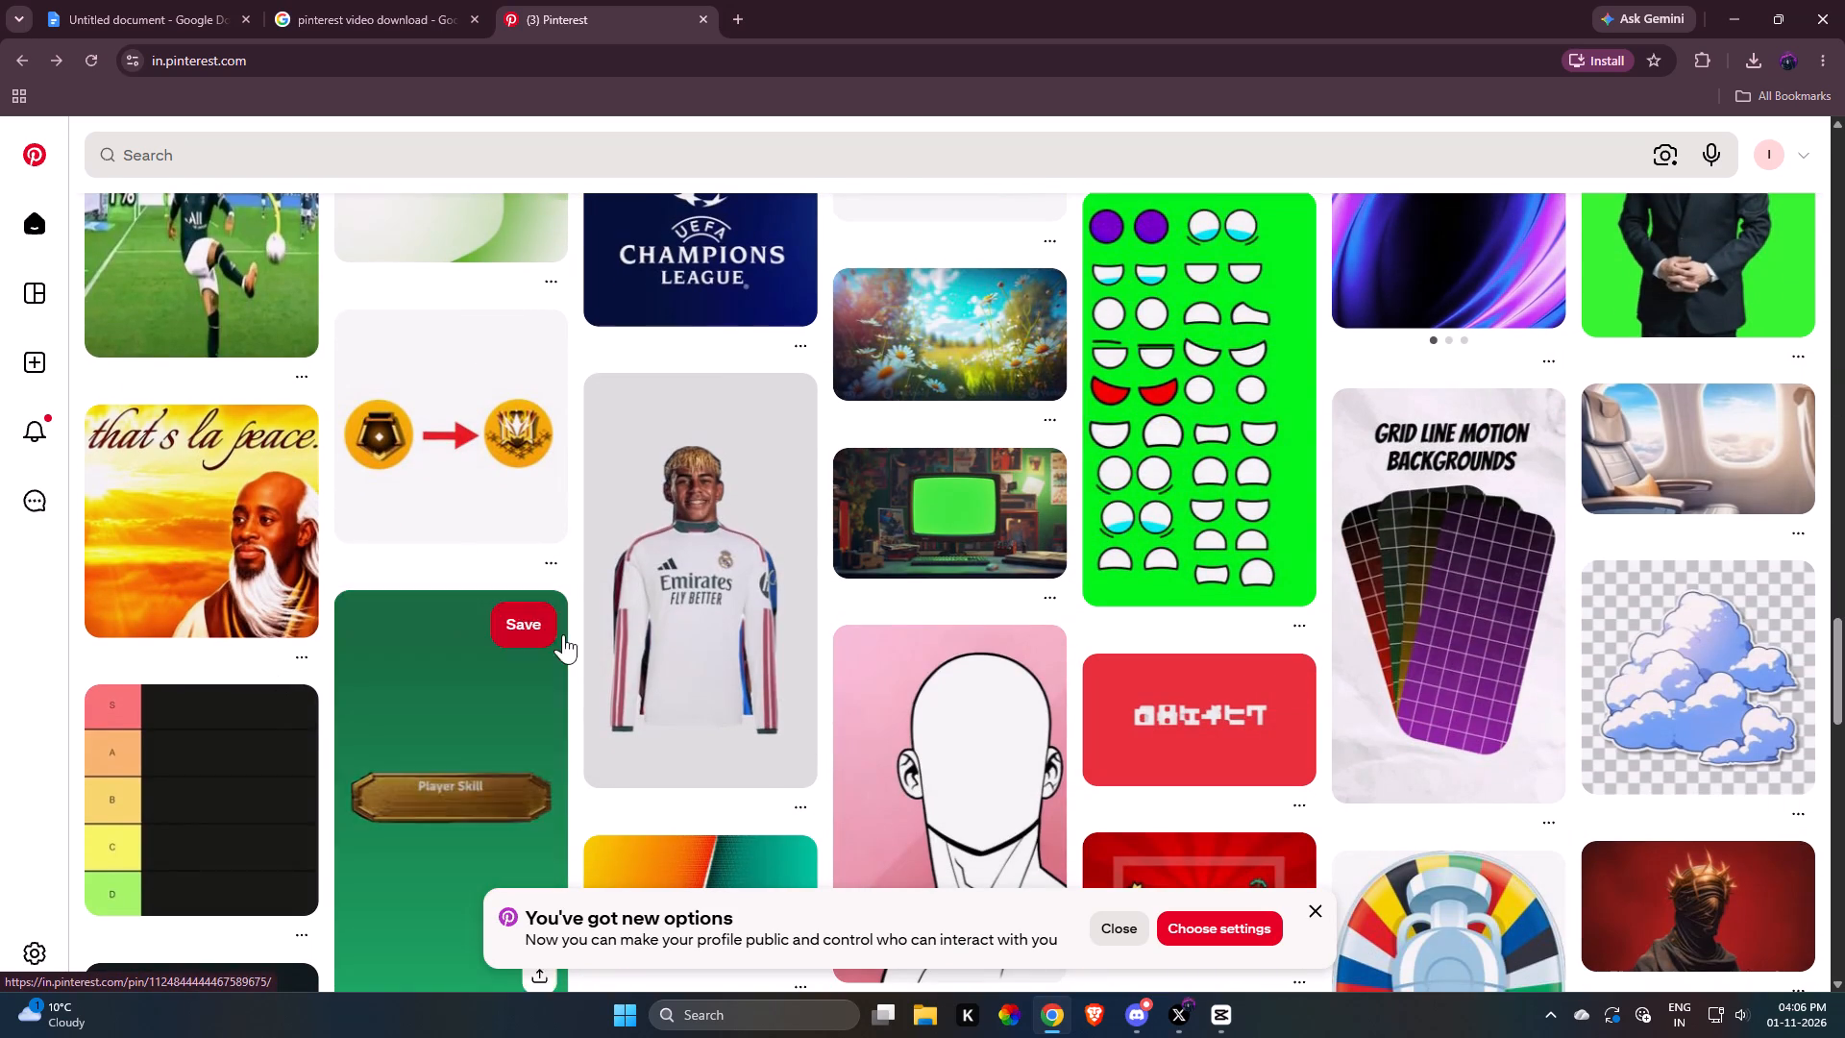
scroll(927, 707, down, 3)
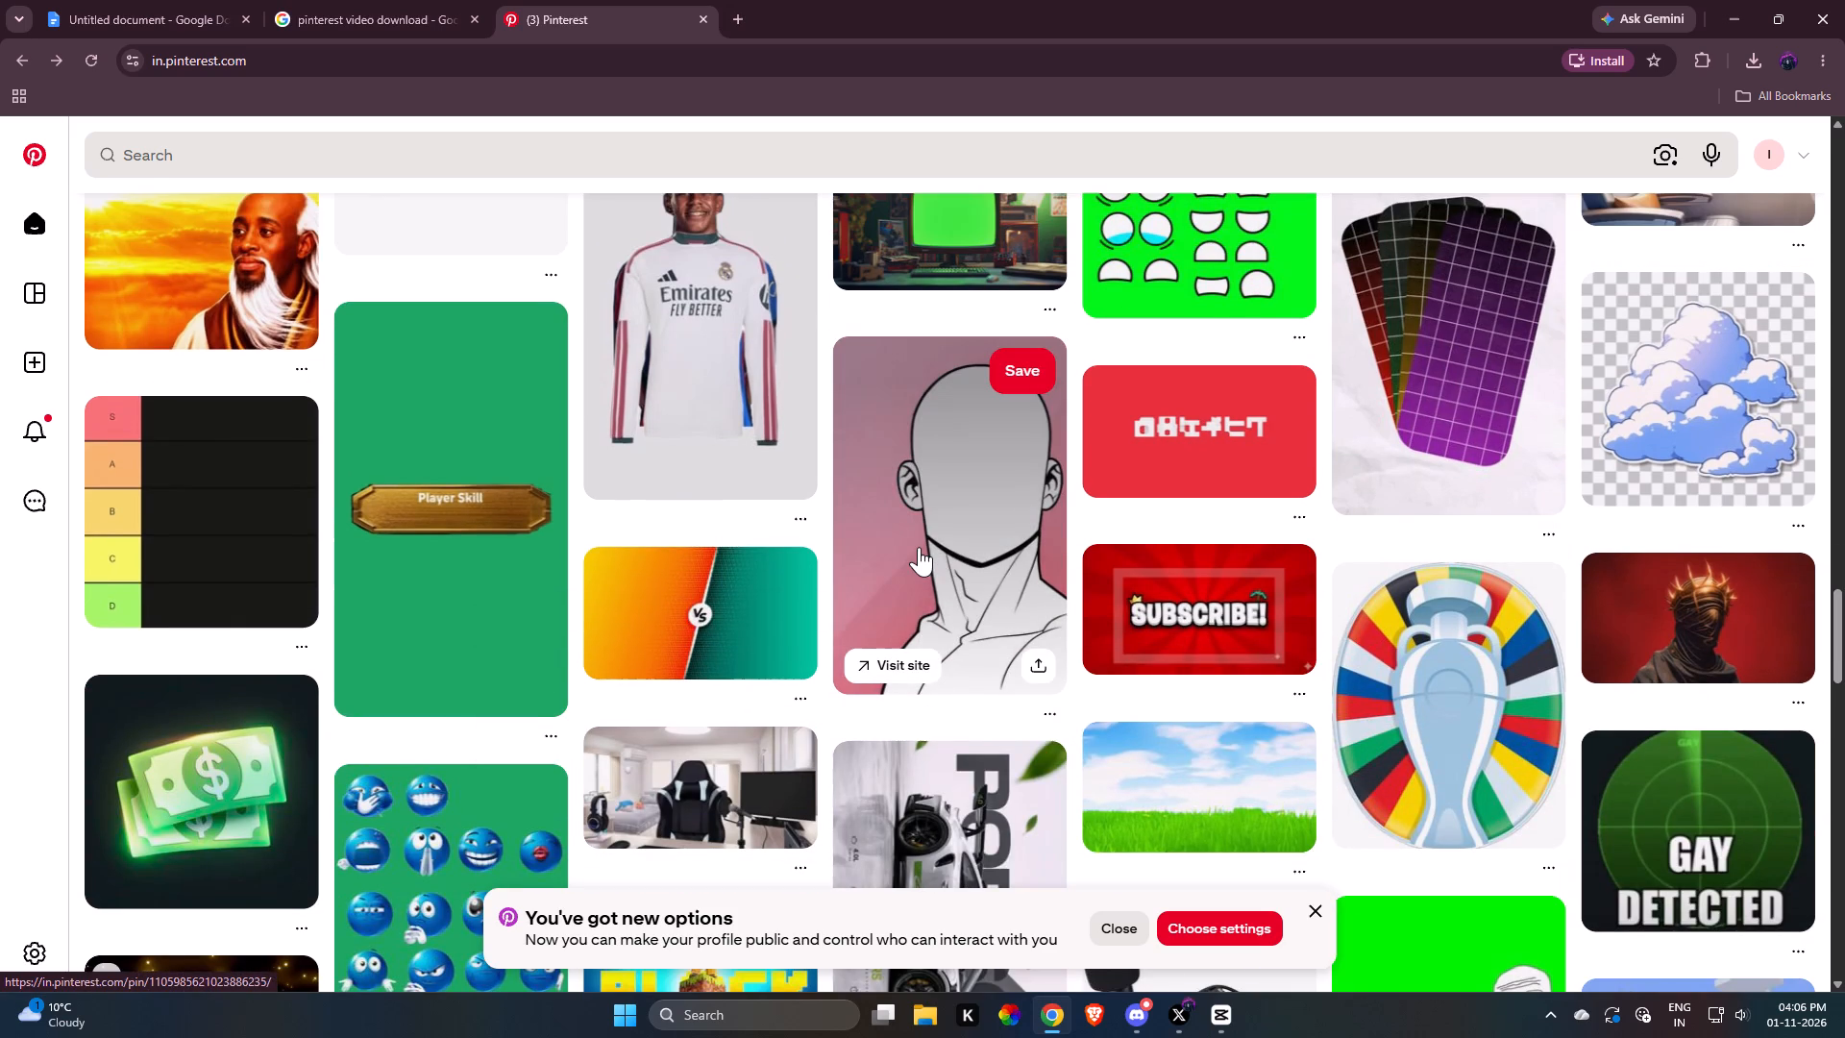
scroll(919, 547, down, 2)
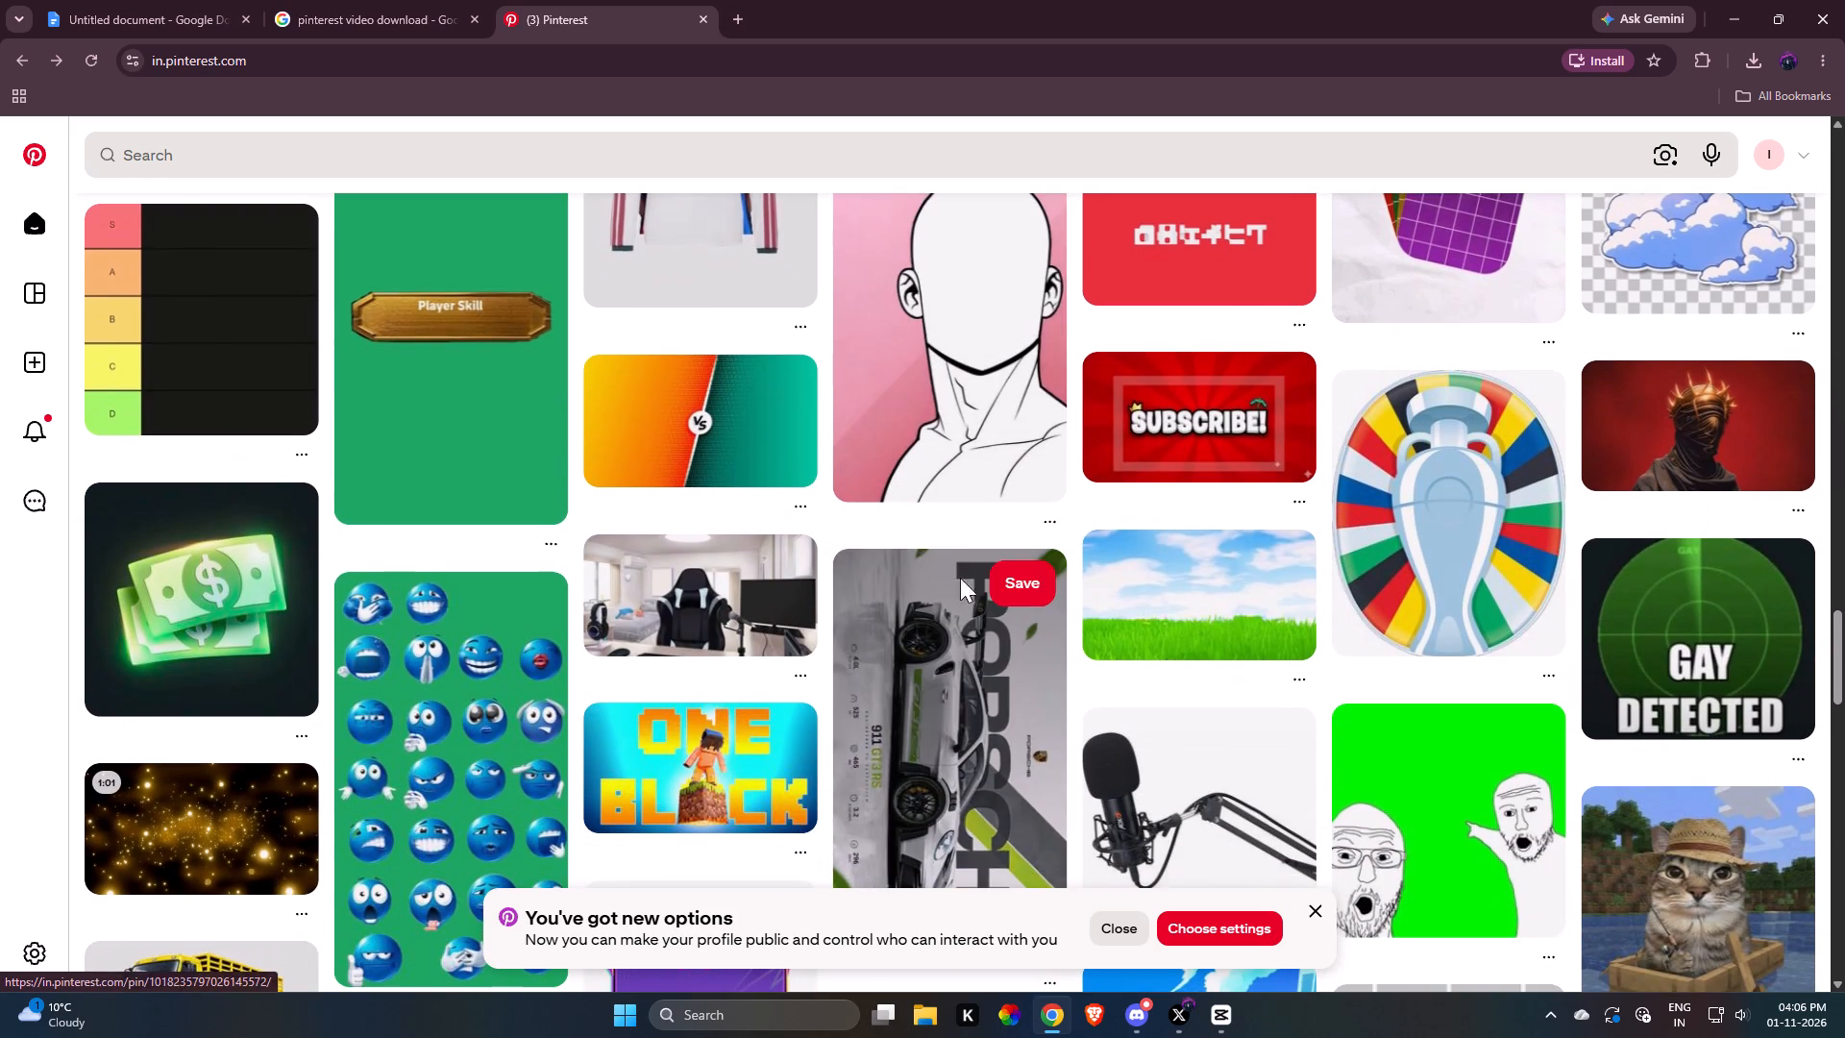
scroll(1729, 634, down, 3)
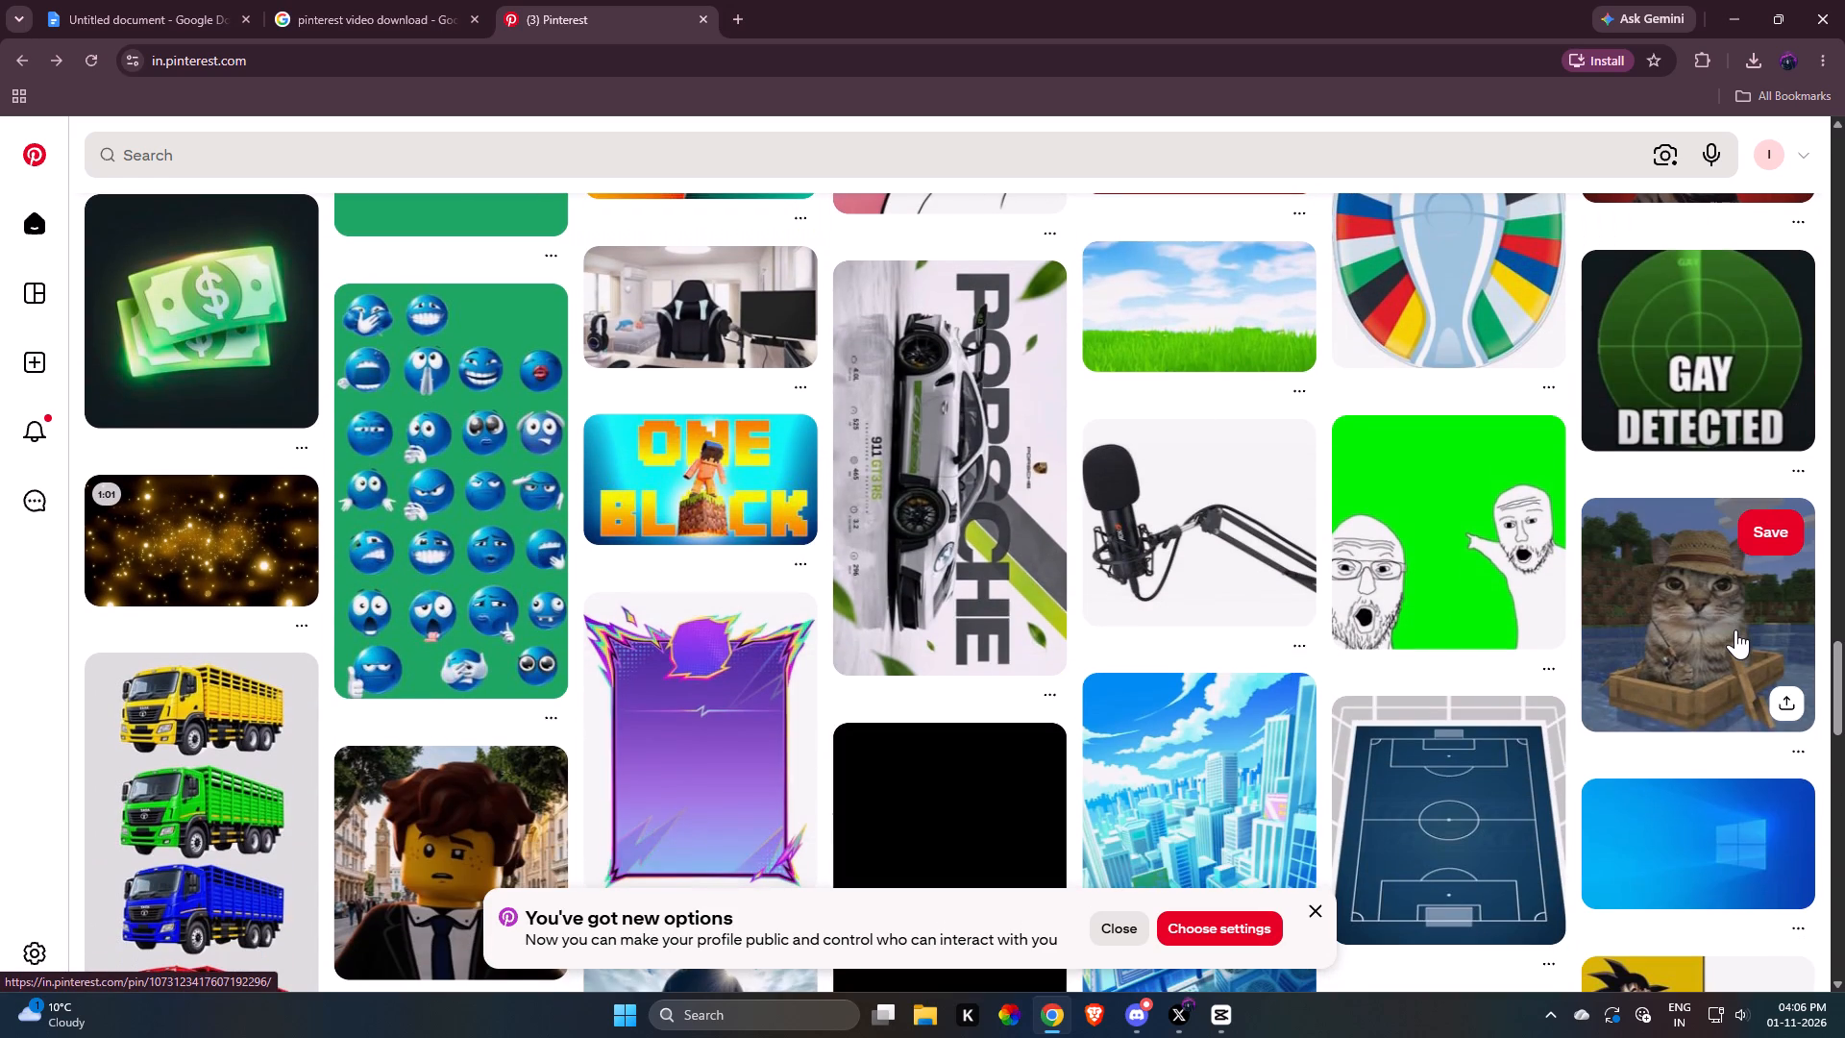
scroll(1668, 663, down, 2)
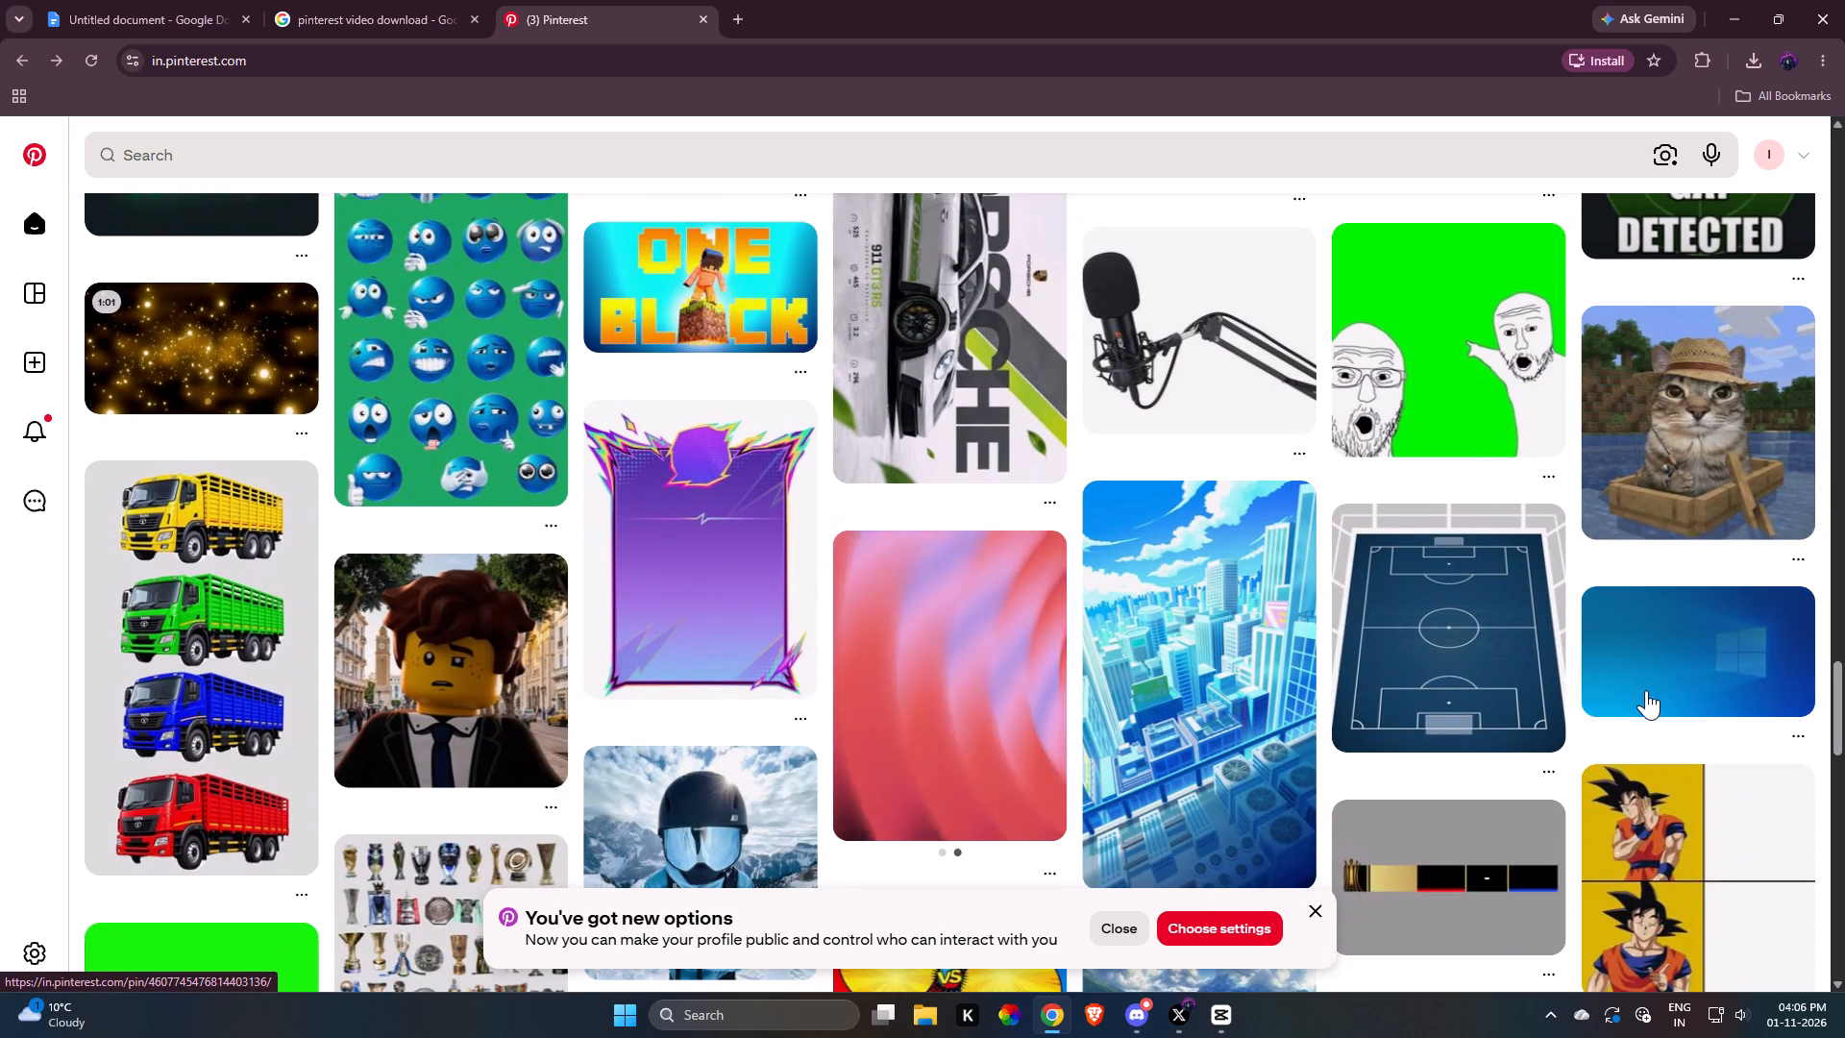
scroll(1591, 859, down, 5)
scroll(886, 472, up, 4)
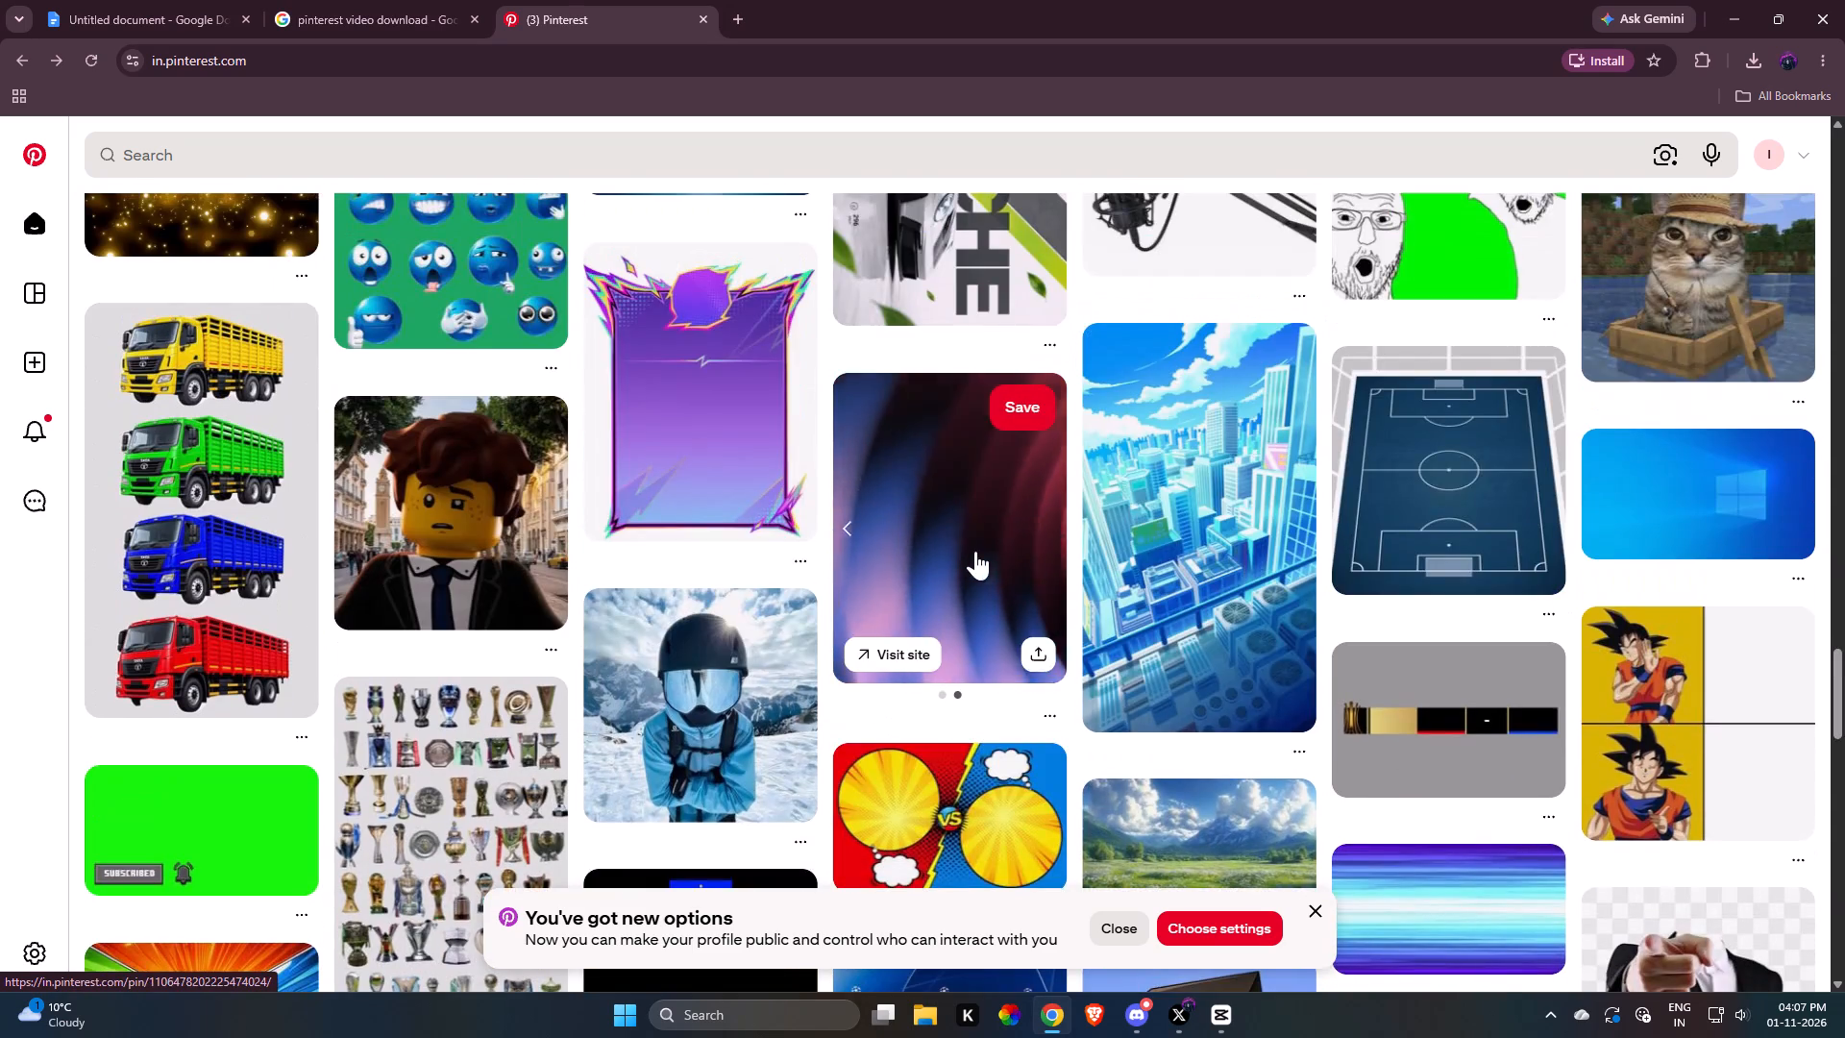
scroll(1026, 566, up, 20)
scroll(1026, 566, up, 12)
scroll(1026, 566, down, 1)
scroll(1026, 566, up, 5)
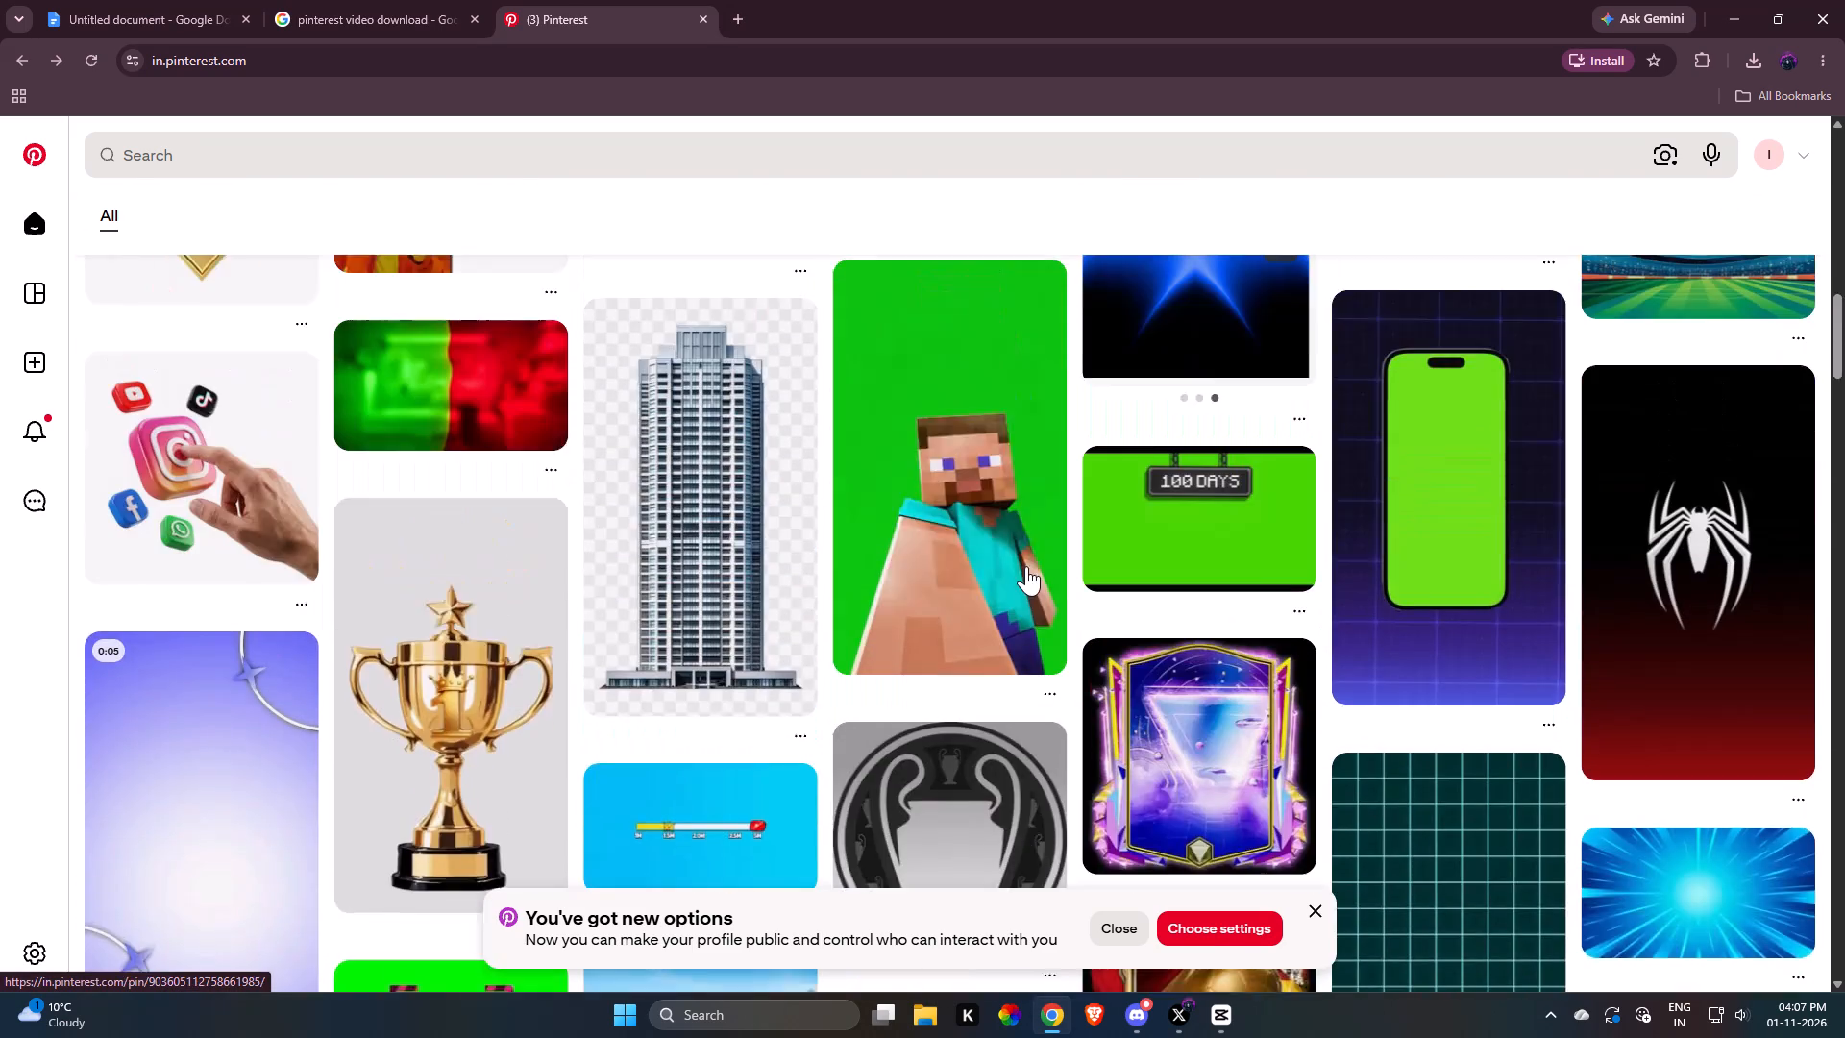
scroll(1033, 580, up, 20)
scroll(1033, 580, up, 7)
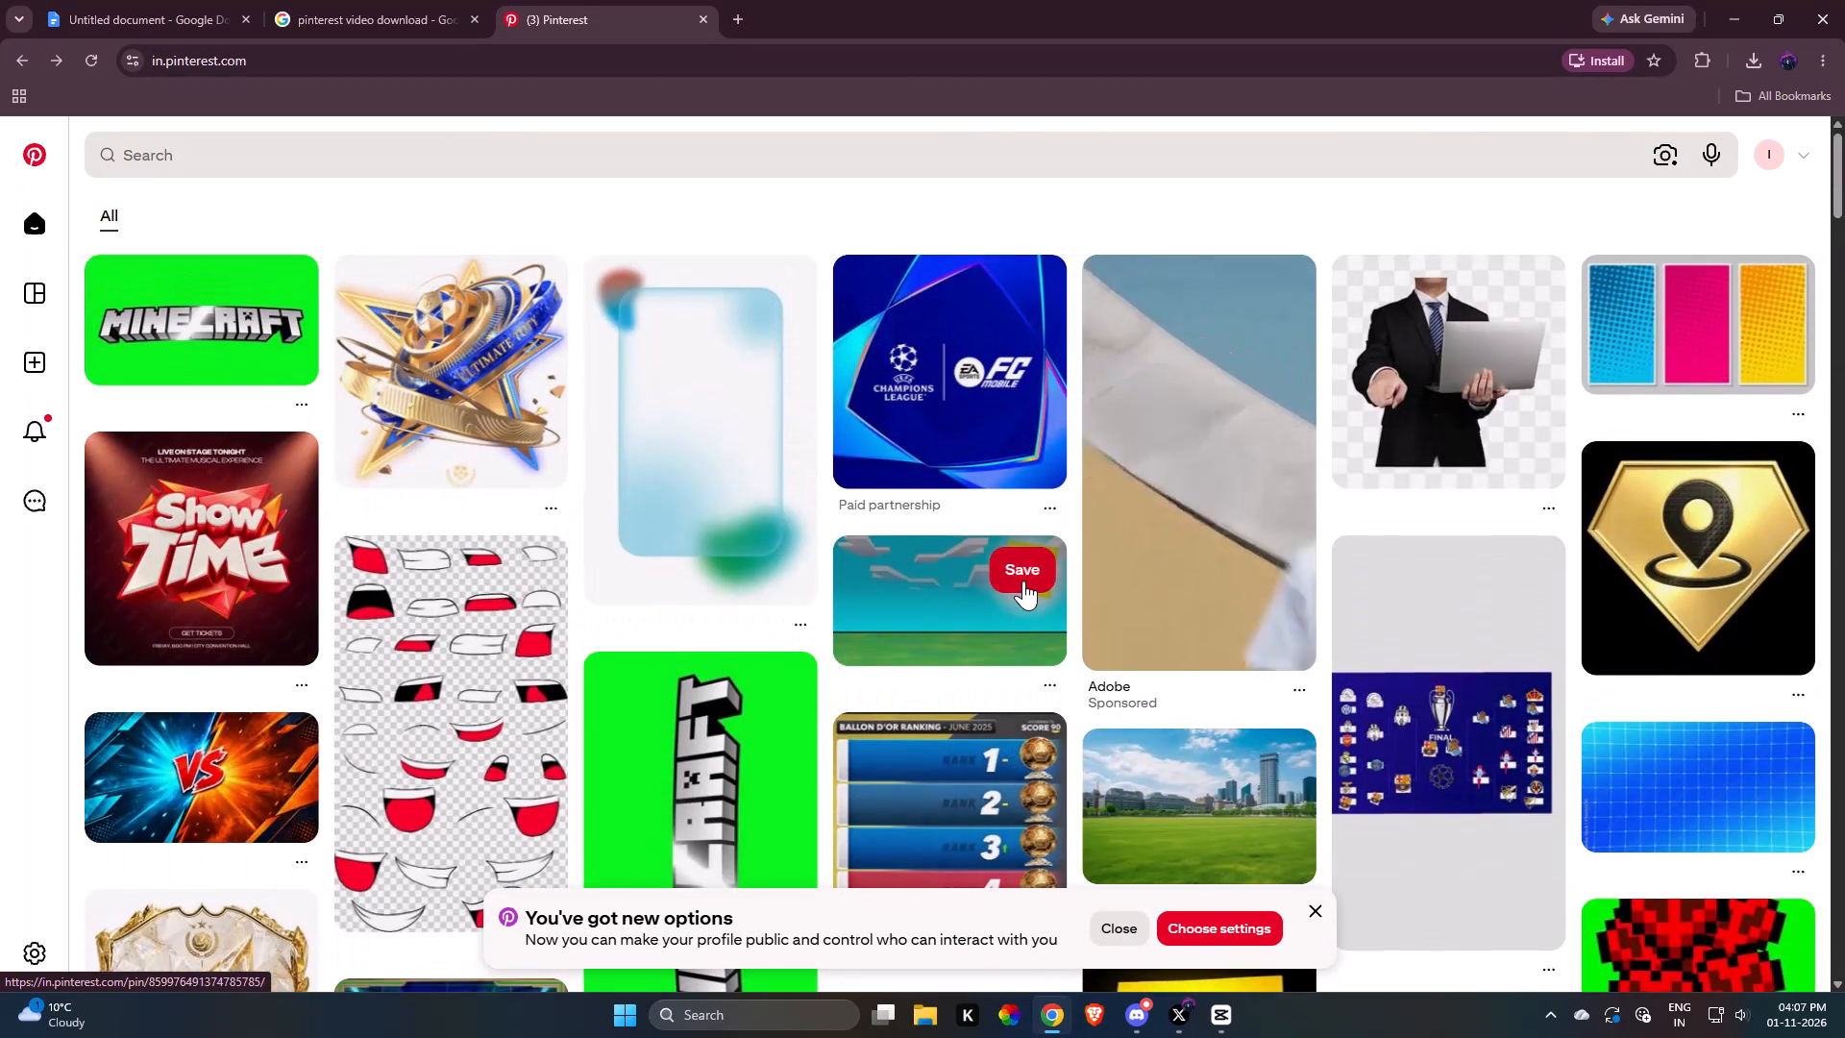
Search Pinterest for "confusing meme" and look through the resulting pins.
click(269, 161)
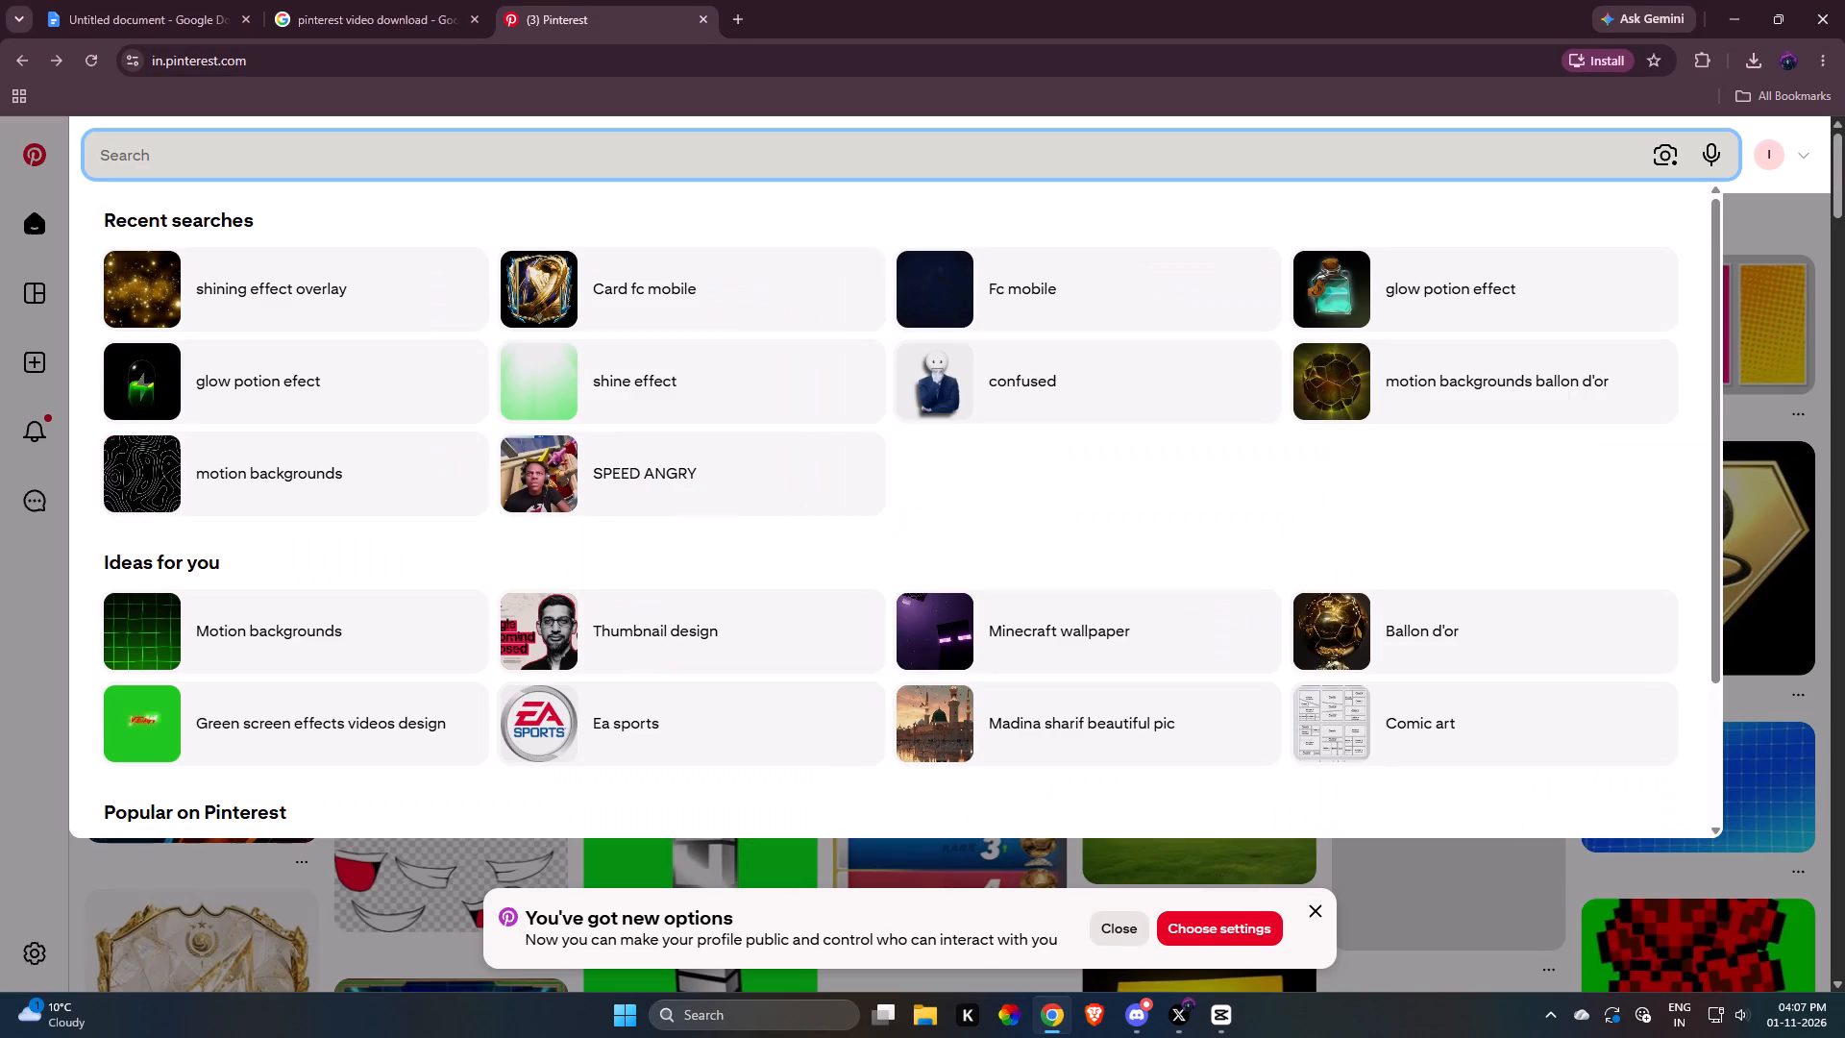
text(confusing me e)
key(BackSpace)
key(BackSpace)
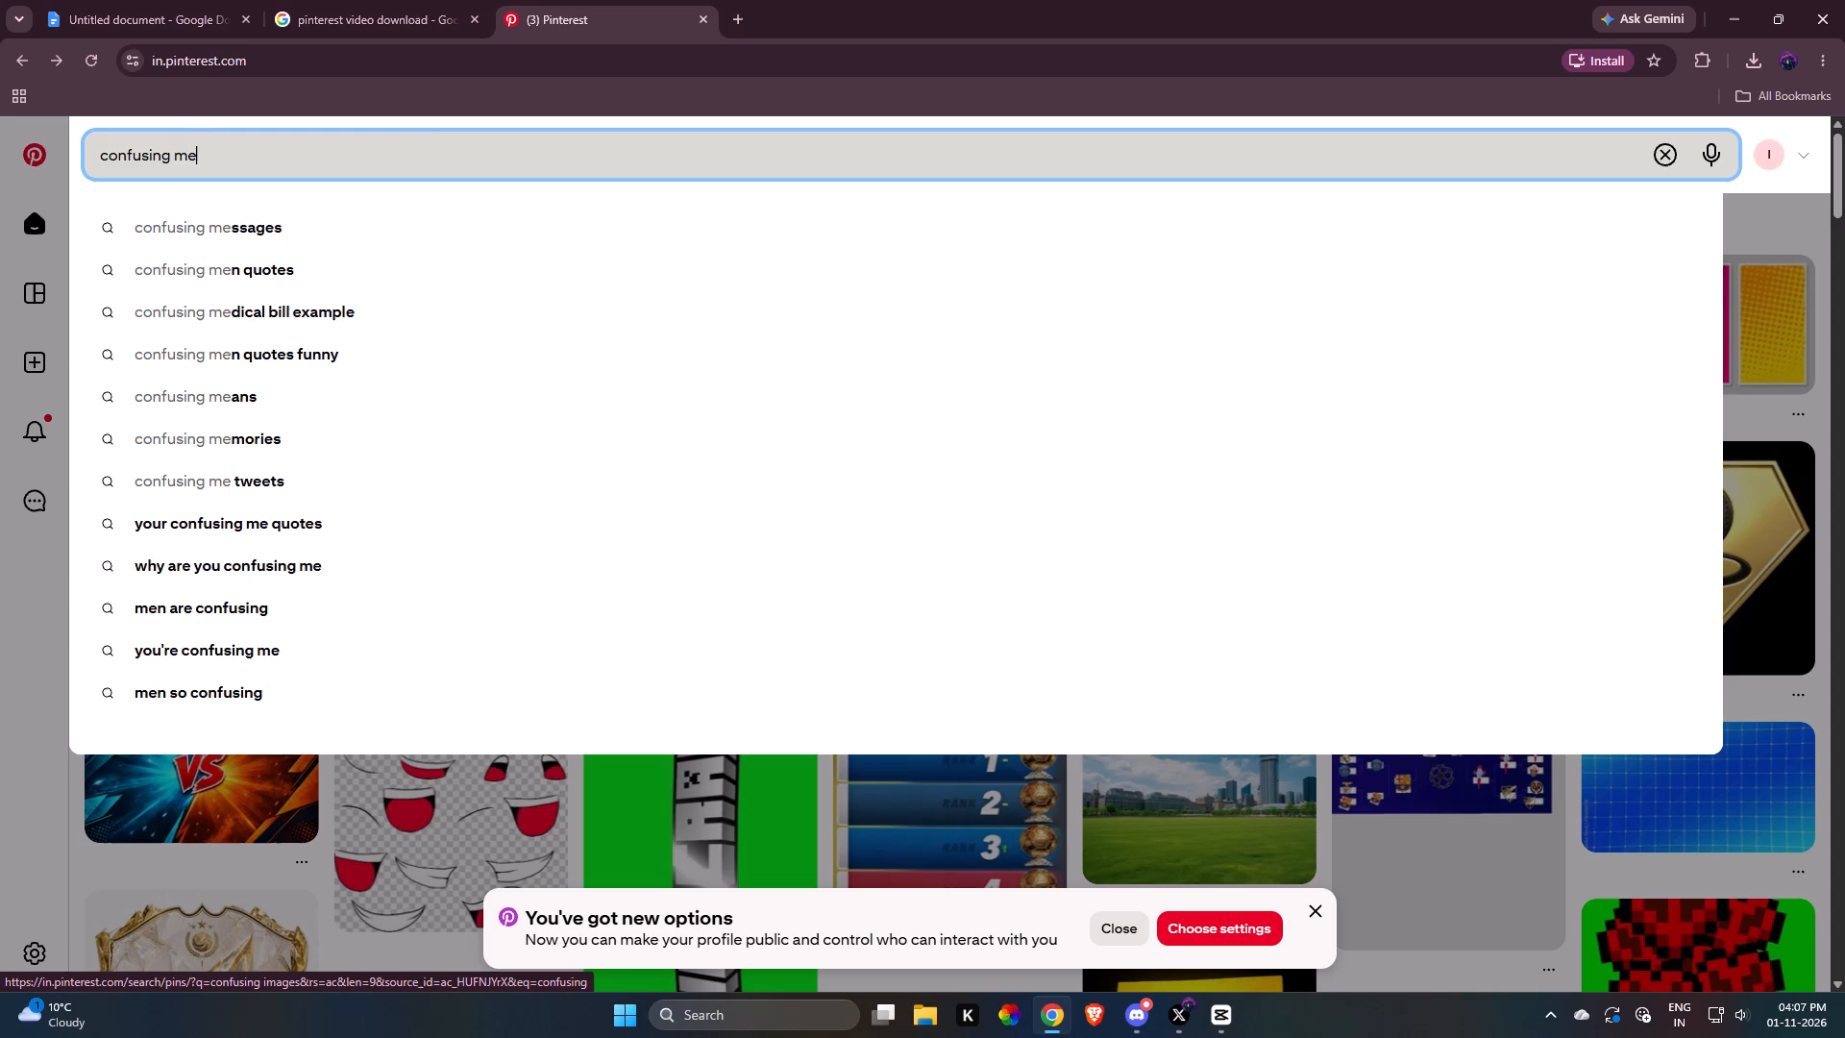
text(me)
key(Return)
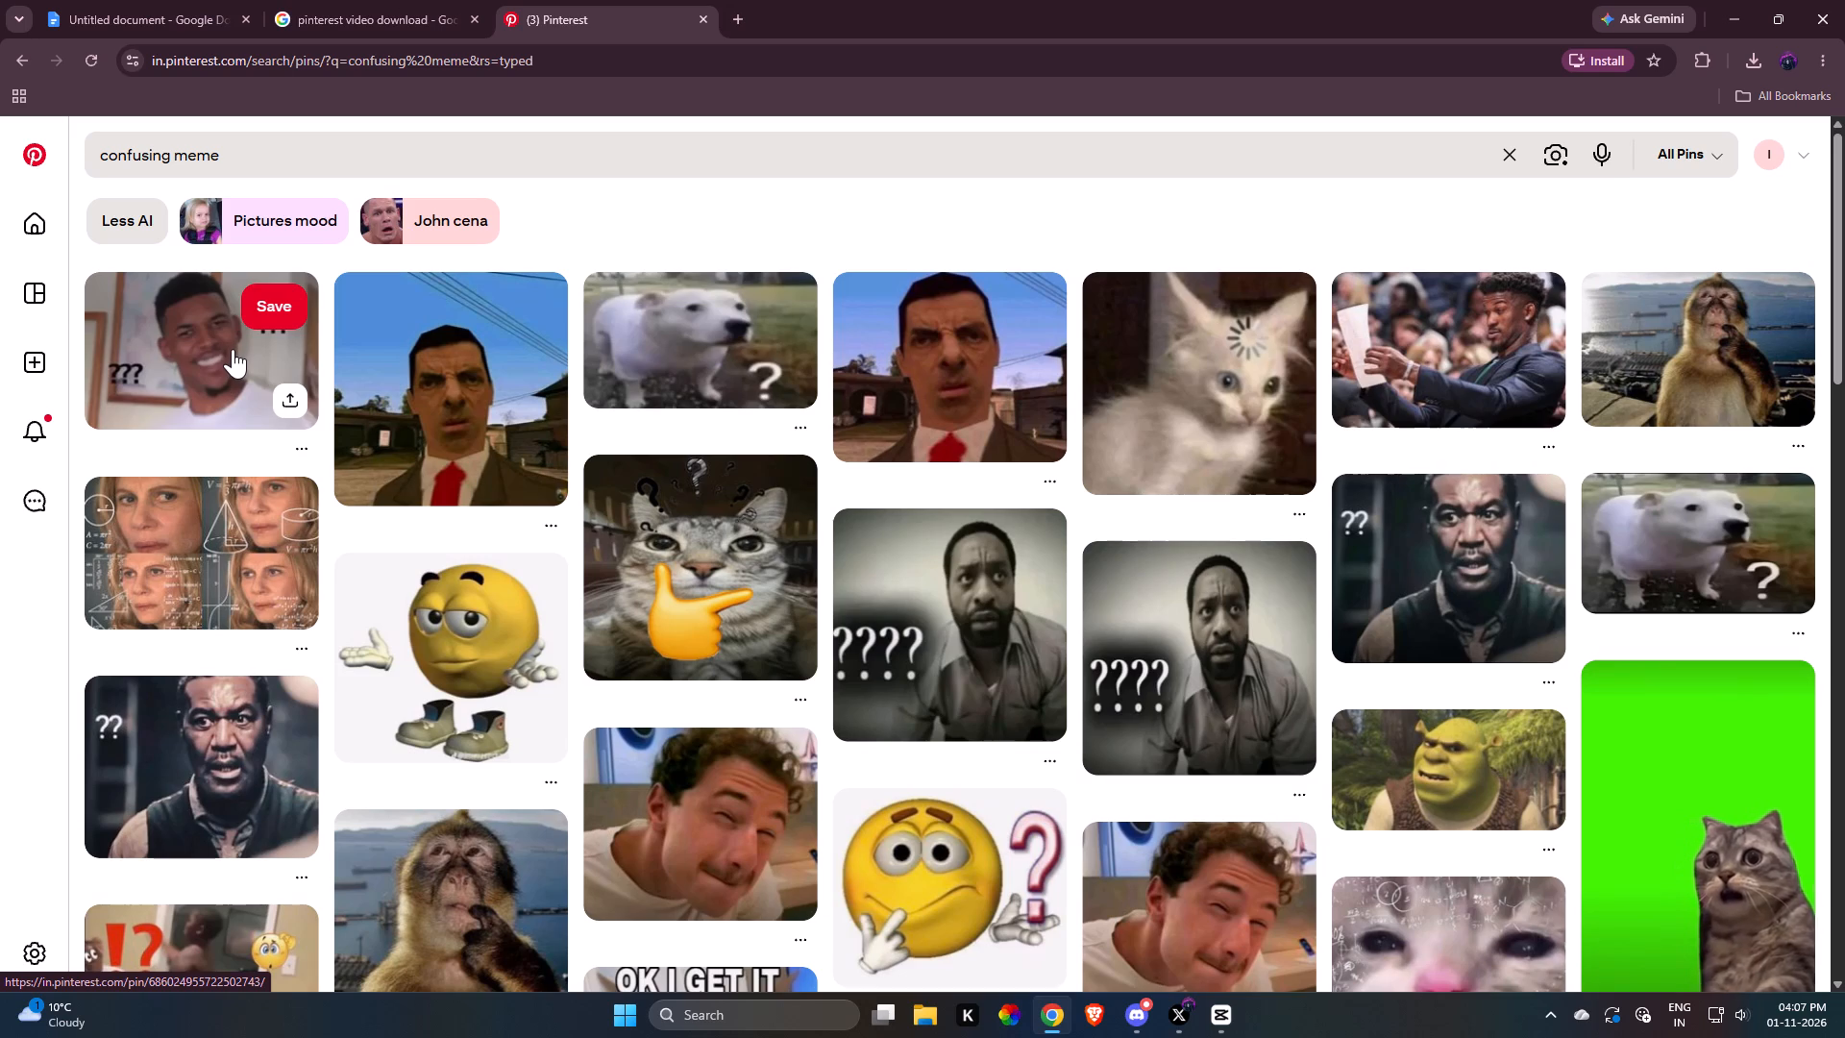
scroll(220, 363, down, 3)
scroll(217, 529, down, 2)
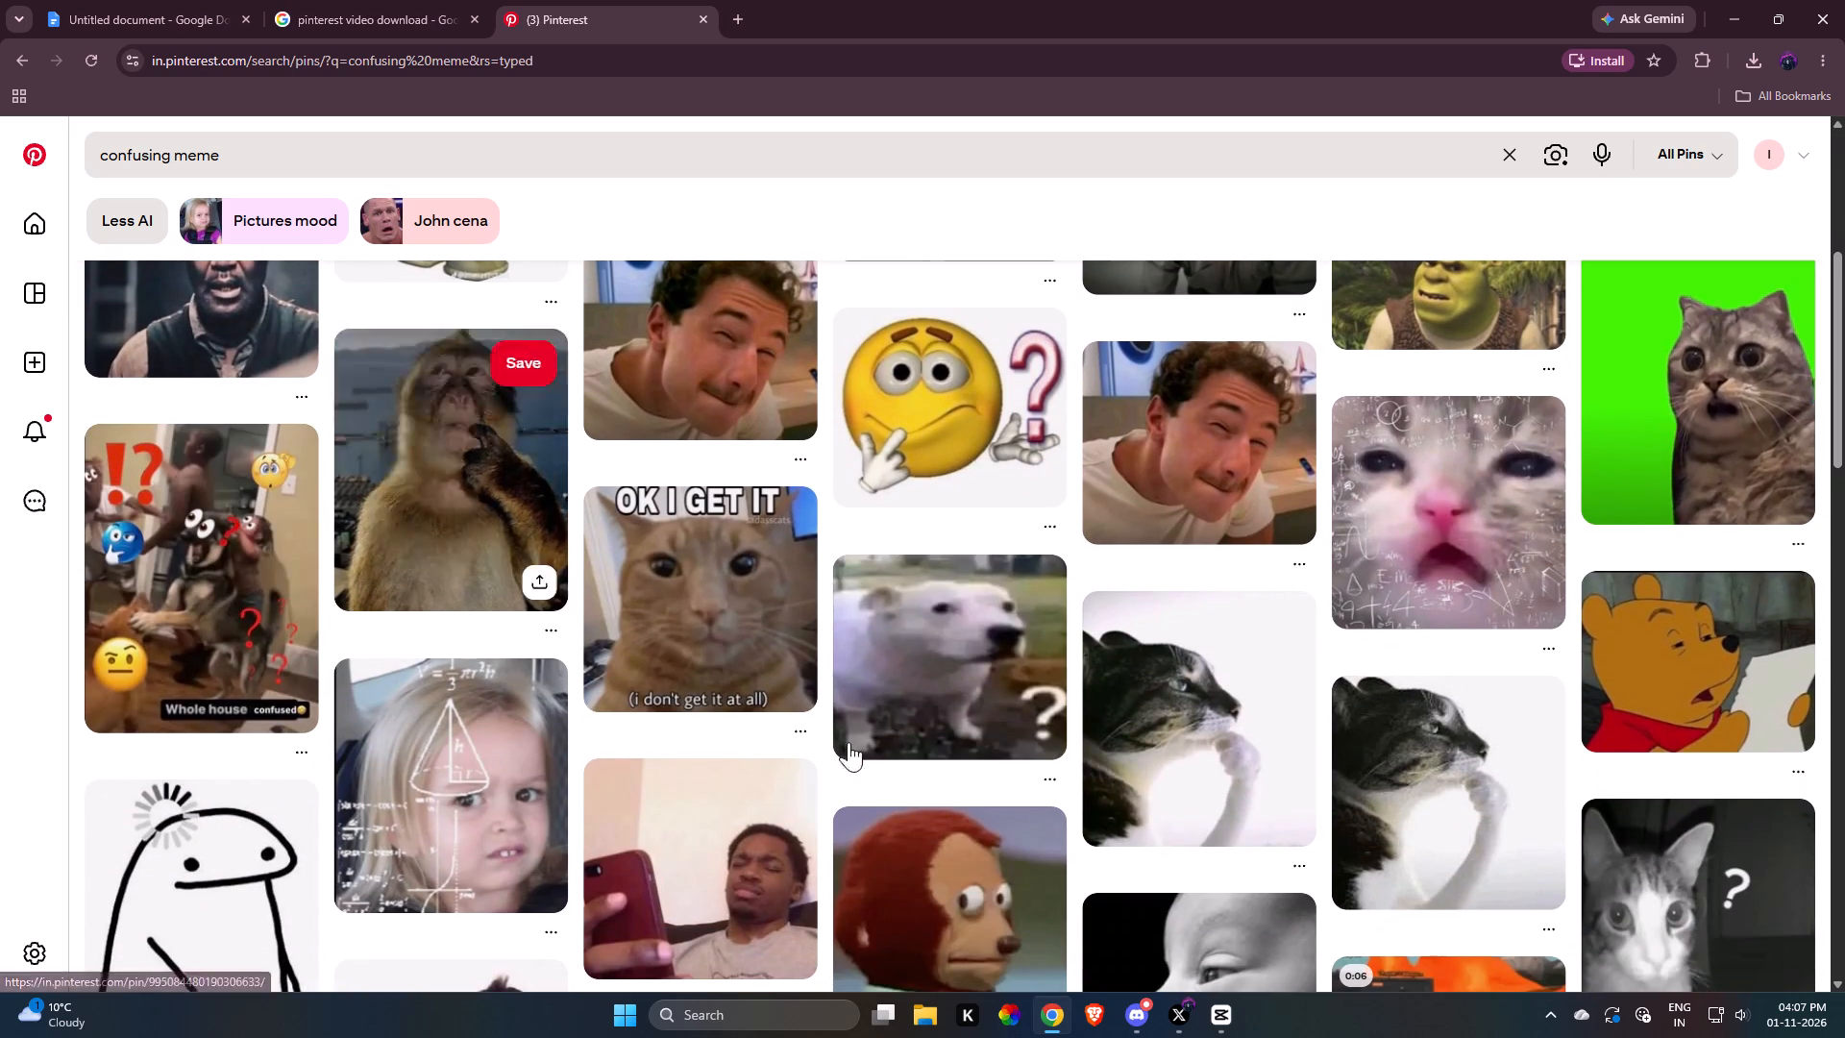
Switch to CapCut and insert the Nervous Tyler James Williams GIF from the MEMES folder between the first two recording clips.
click(1222, 1027)
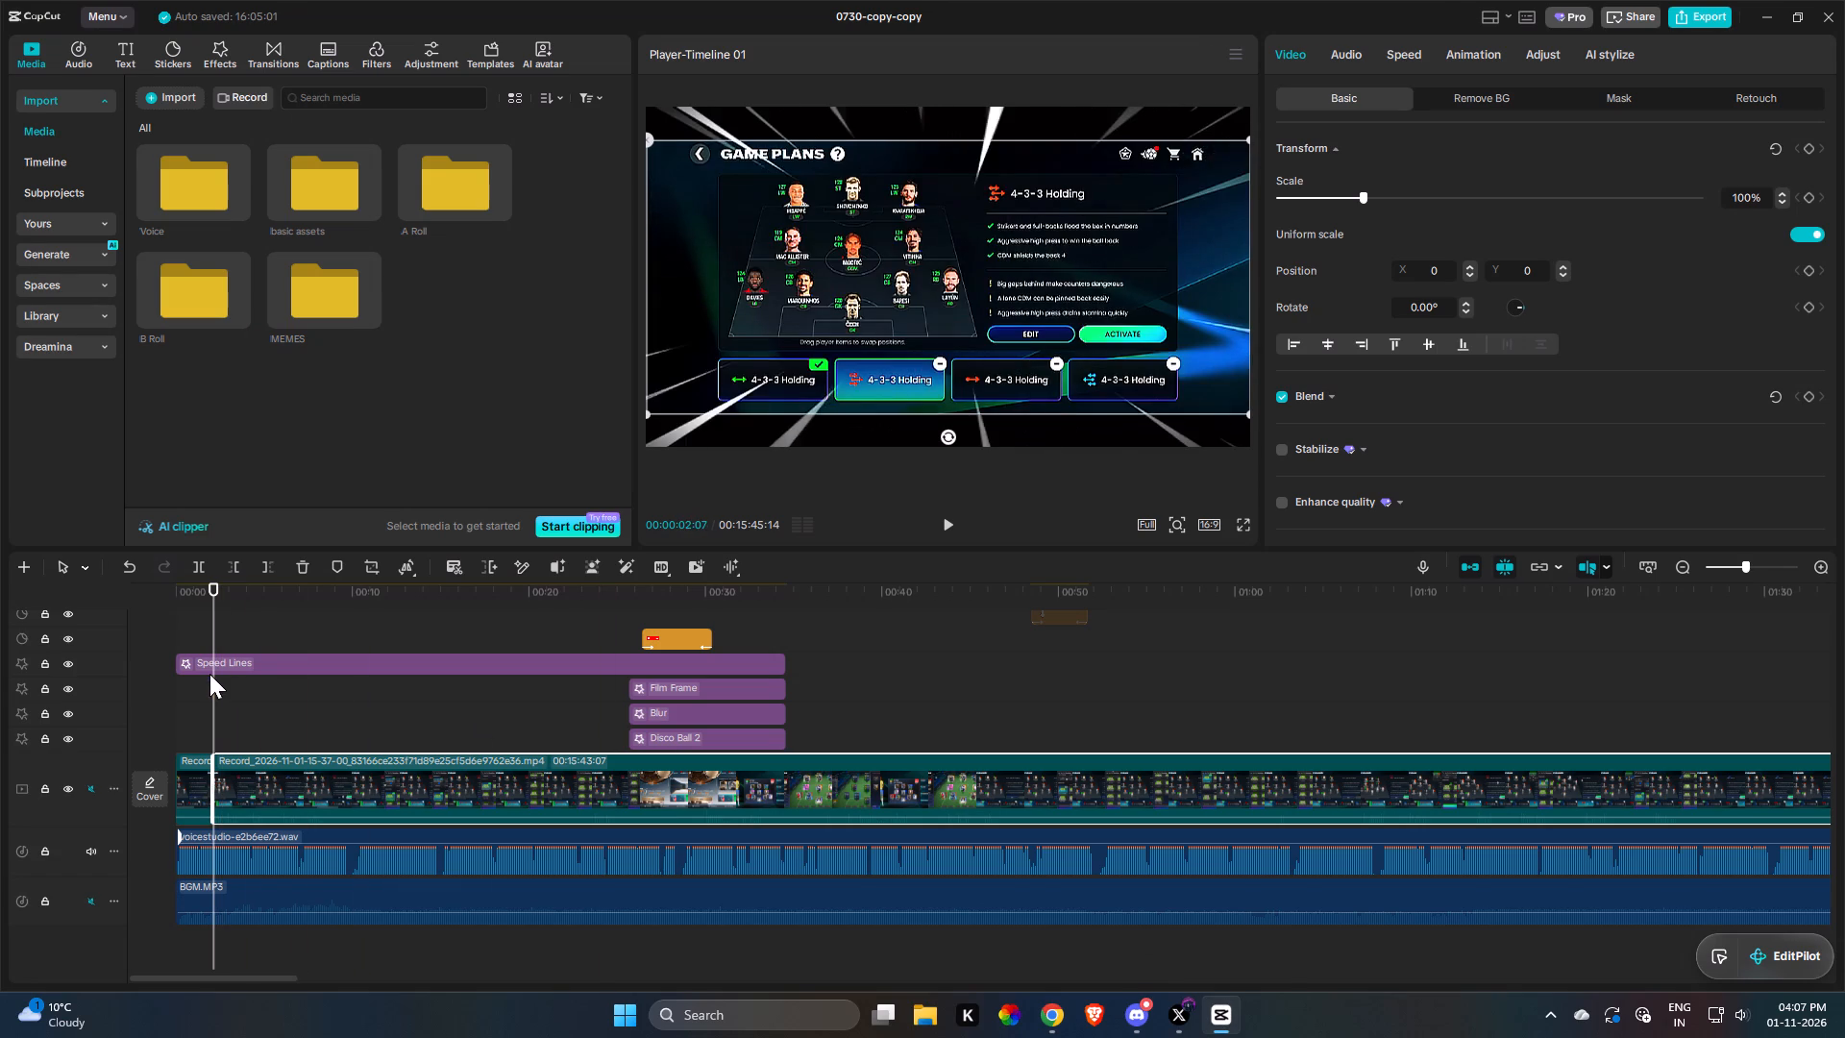
key(space)
triple_click(307, 284)
key(space)
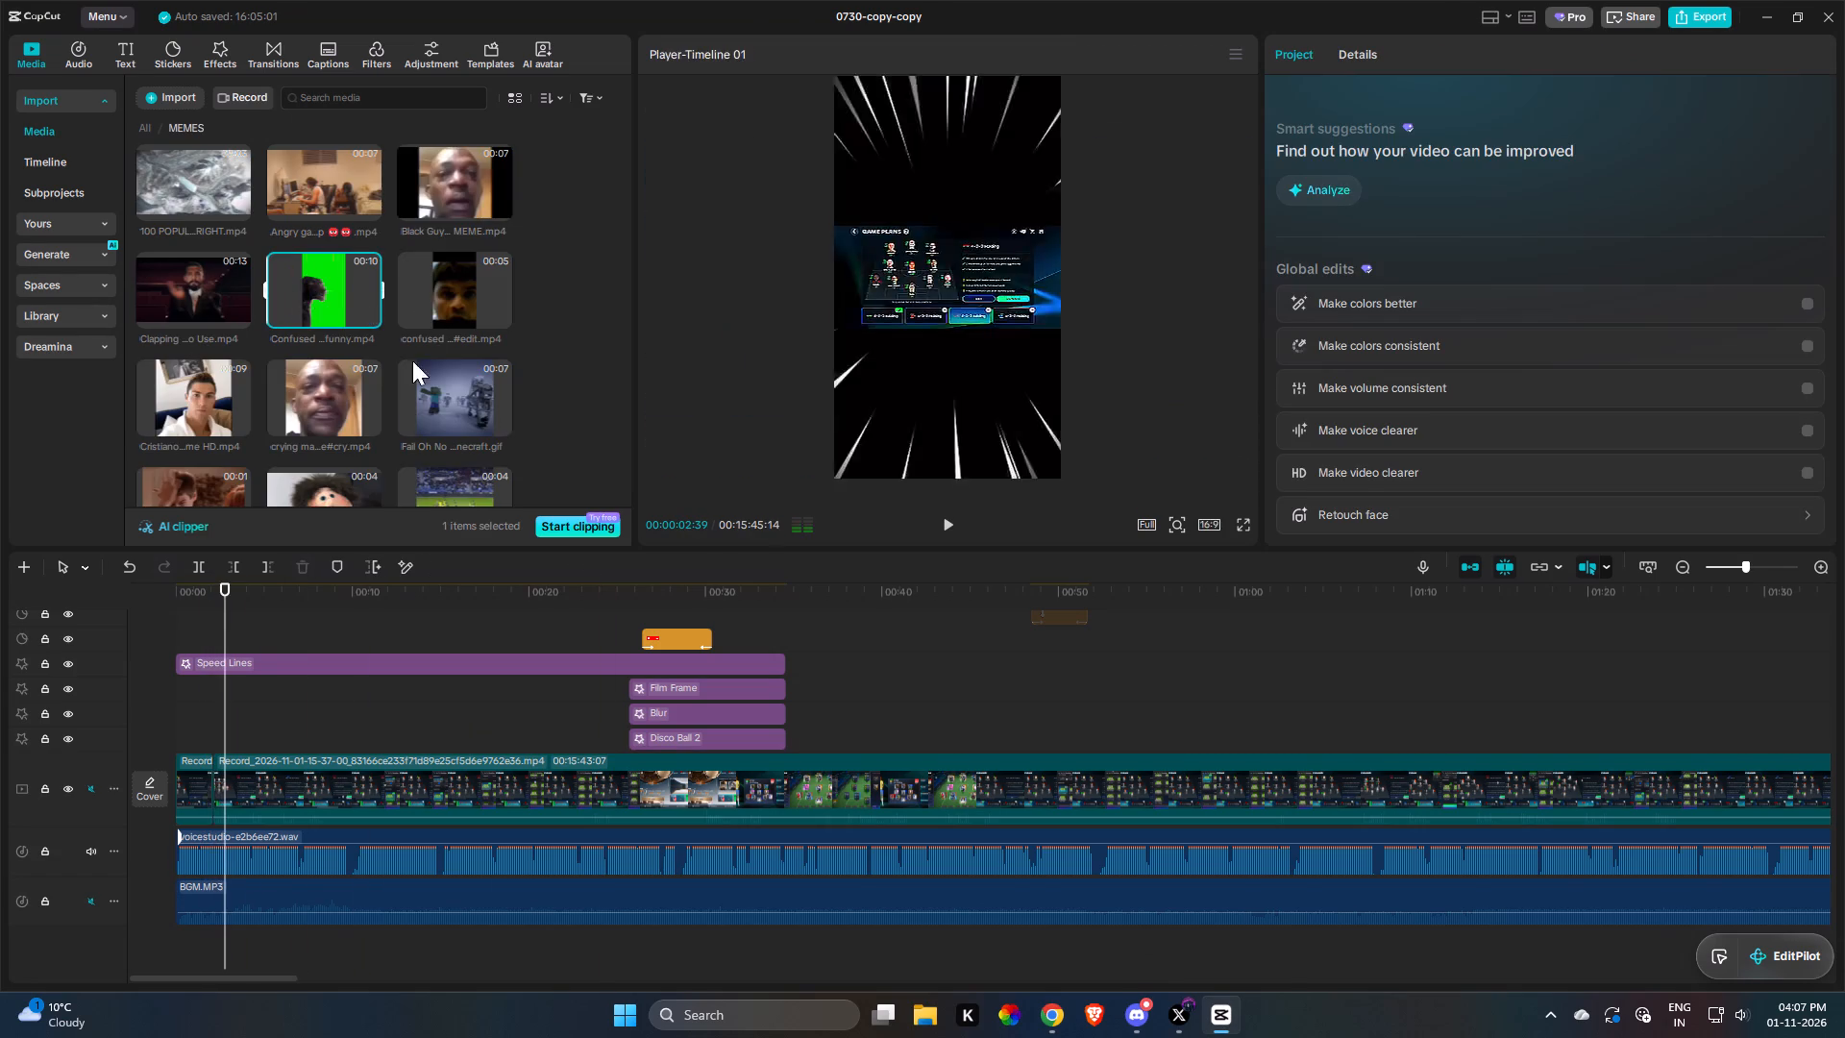
scroll(404, 409, down, 4)
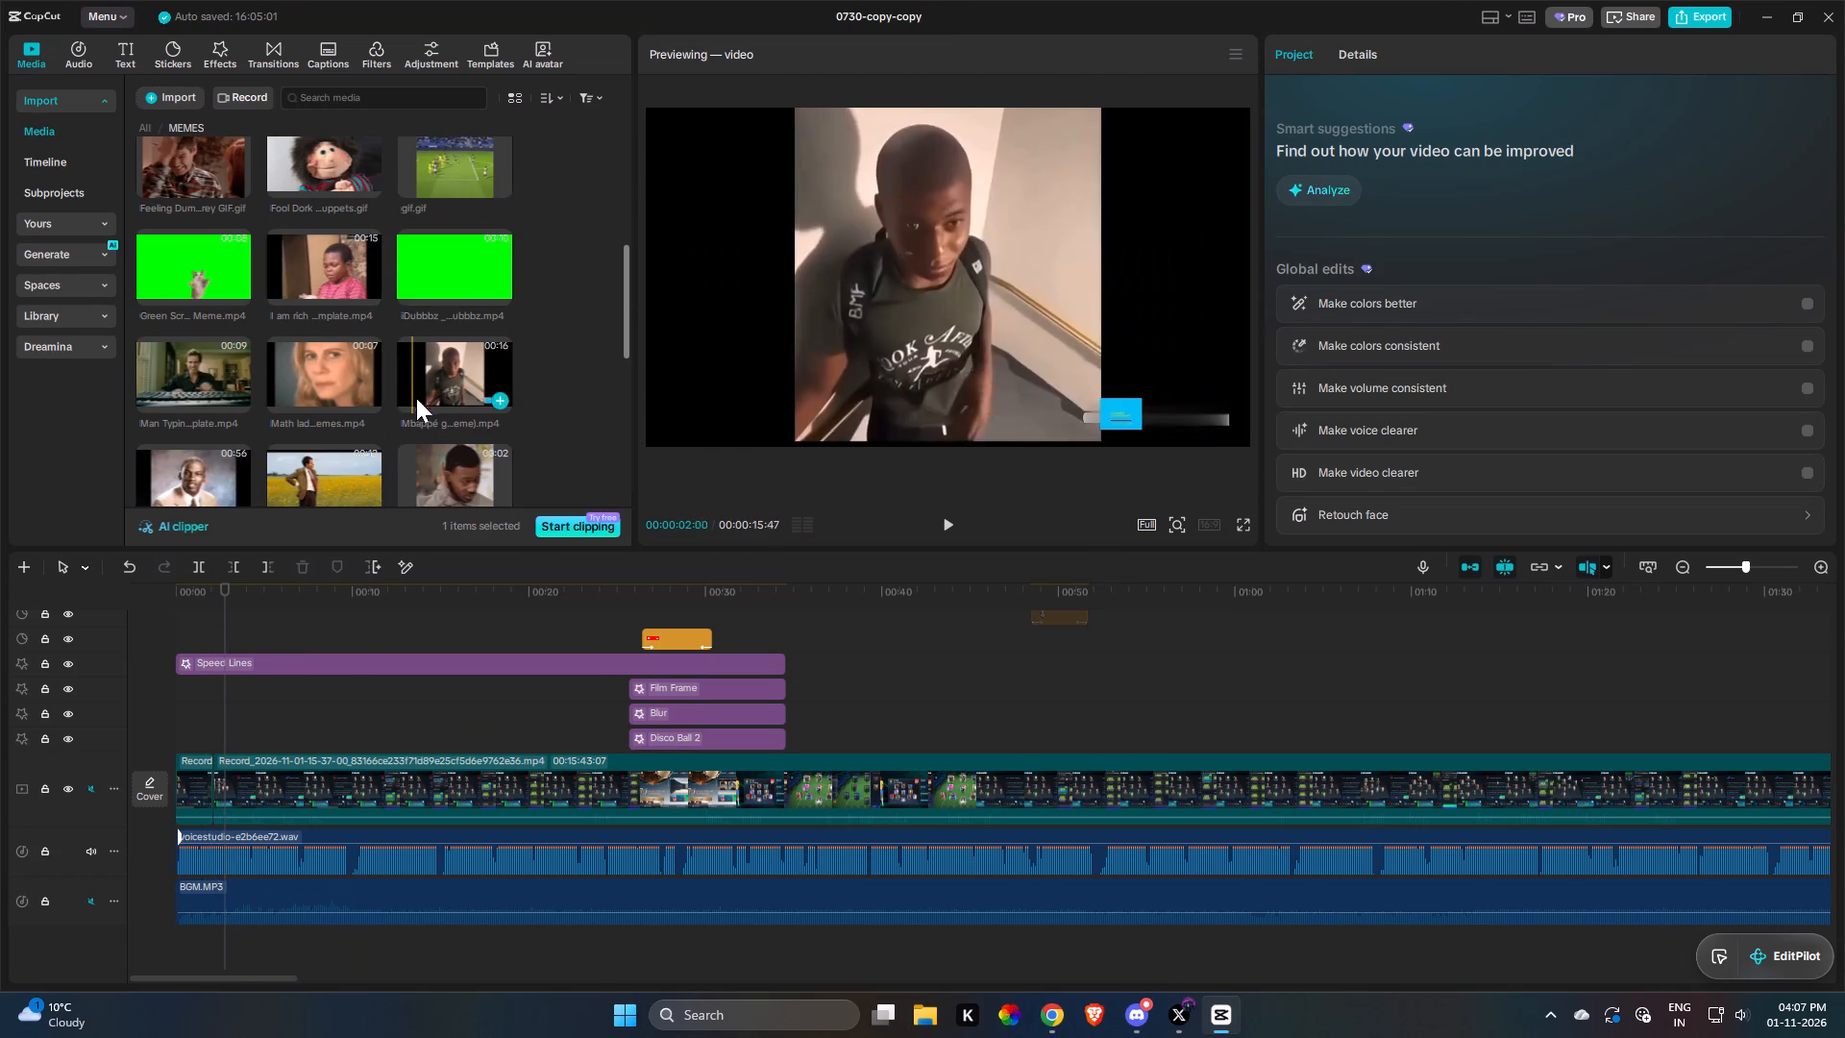
scroll(418, 397, down, 2)
drag(455, 293, 232, 788)
ctrl+scroll(218, 759, up, 20)
ctrl+scroll(218, 759, up, 1)
drag(221, 754, 200, 740)
Play back the opening and trim the end of the first recording clip back to about 00:00:01:38.
key(space)
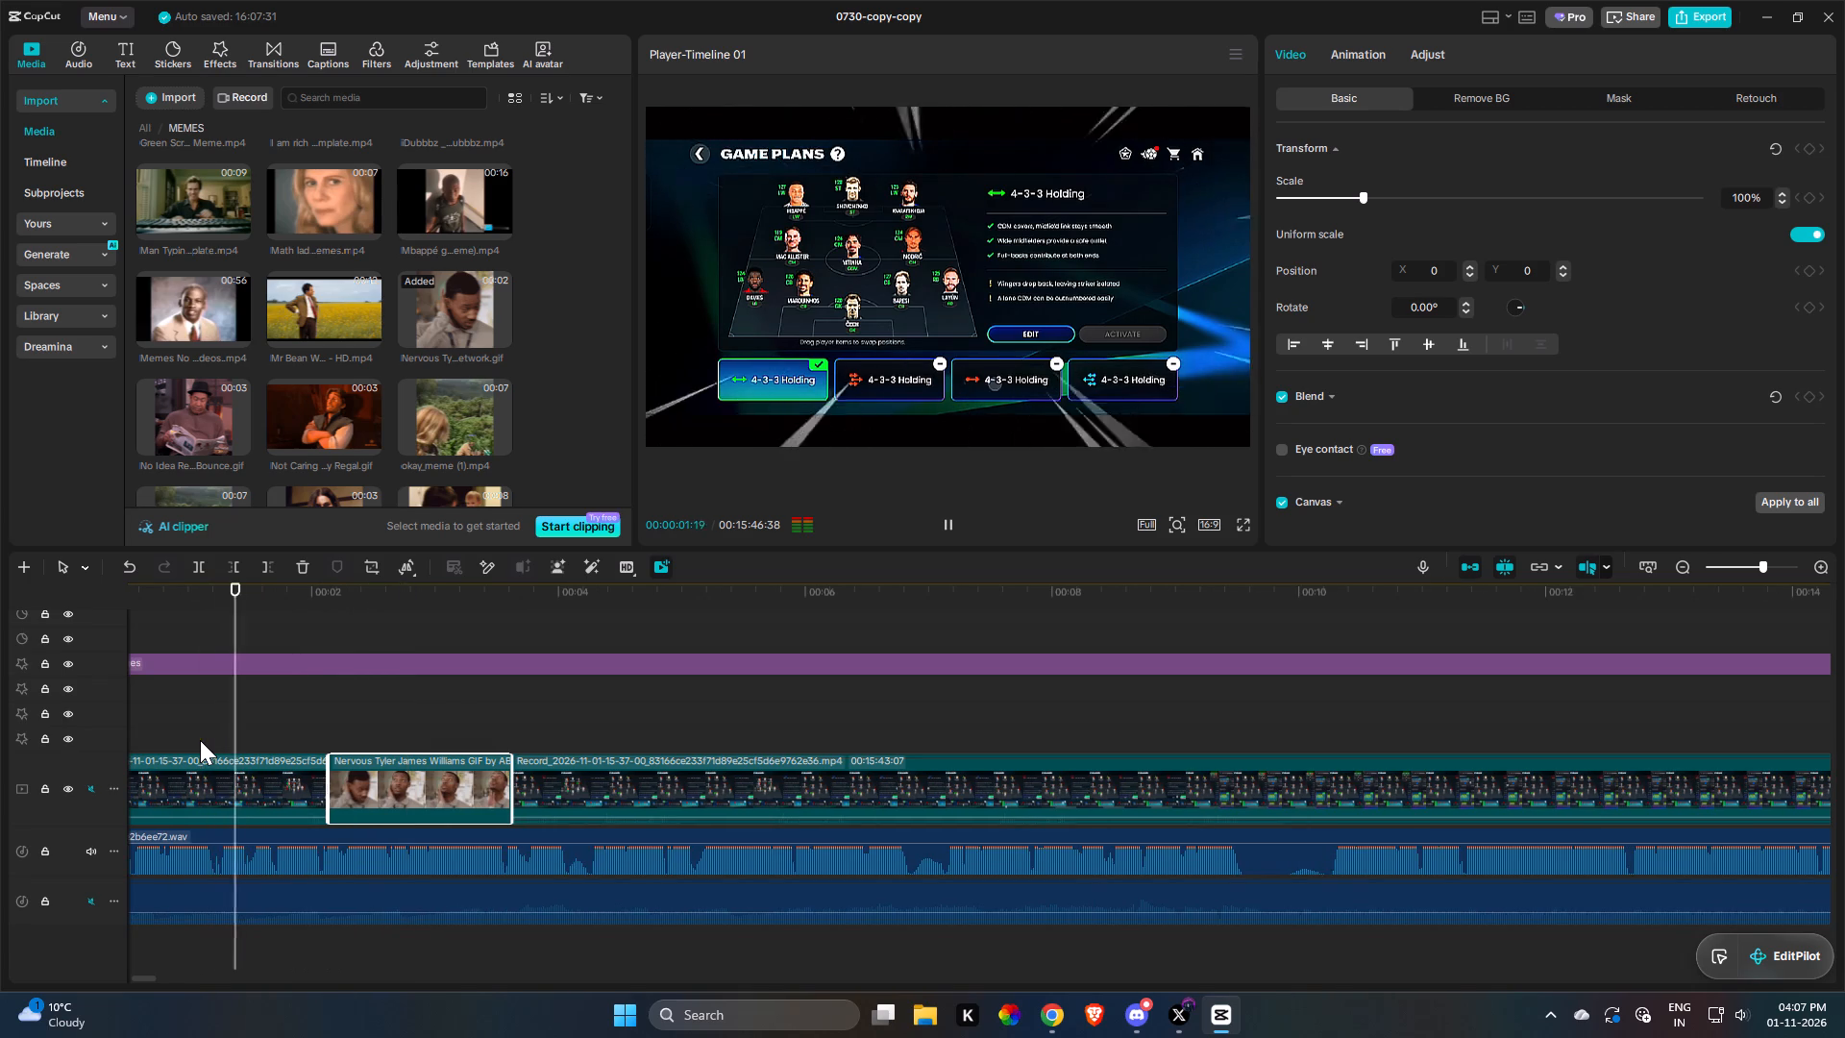
key(space)
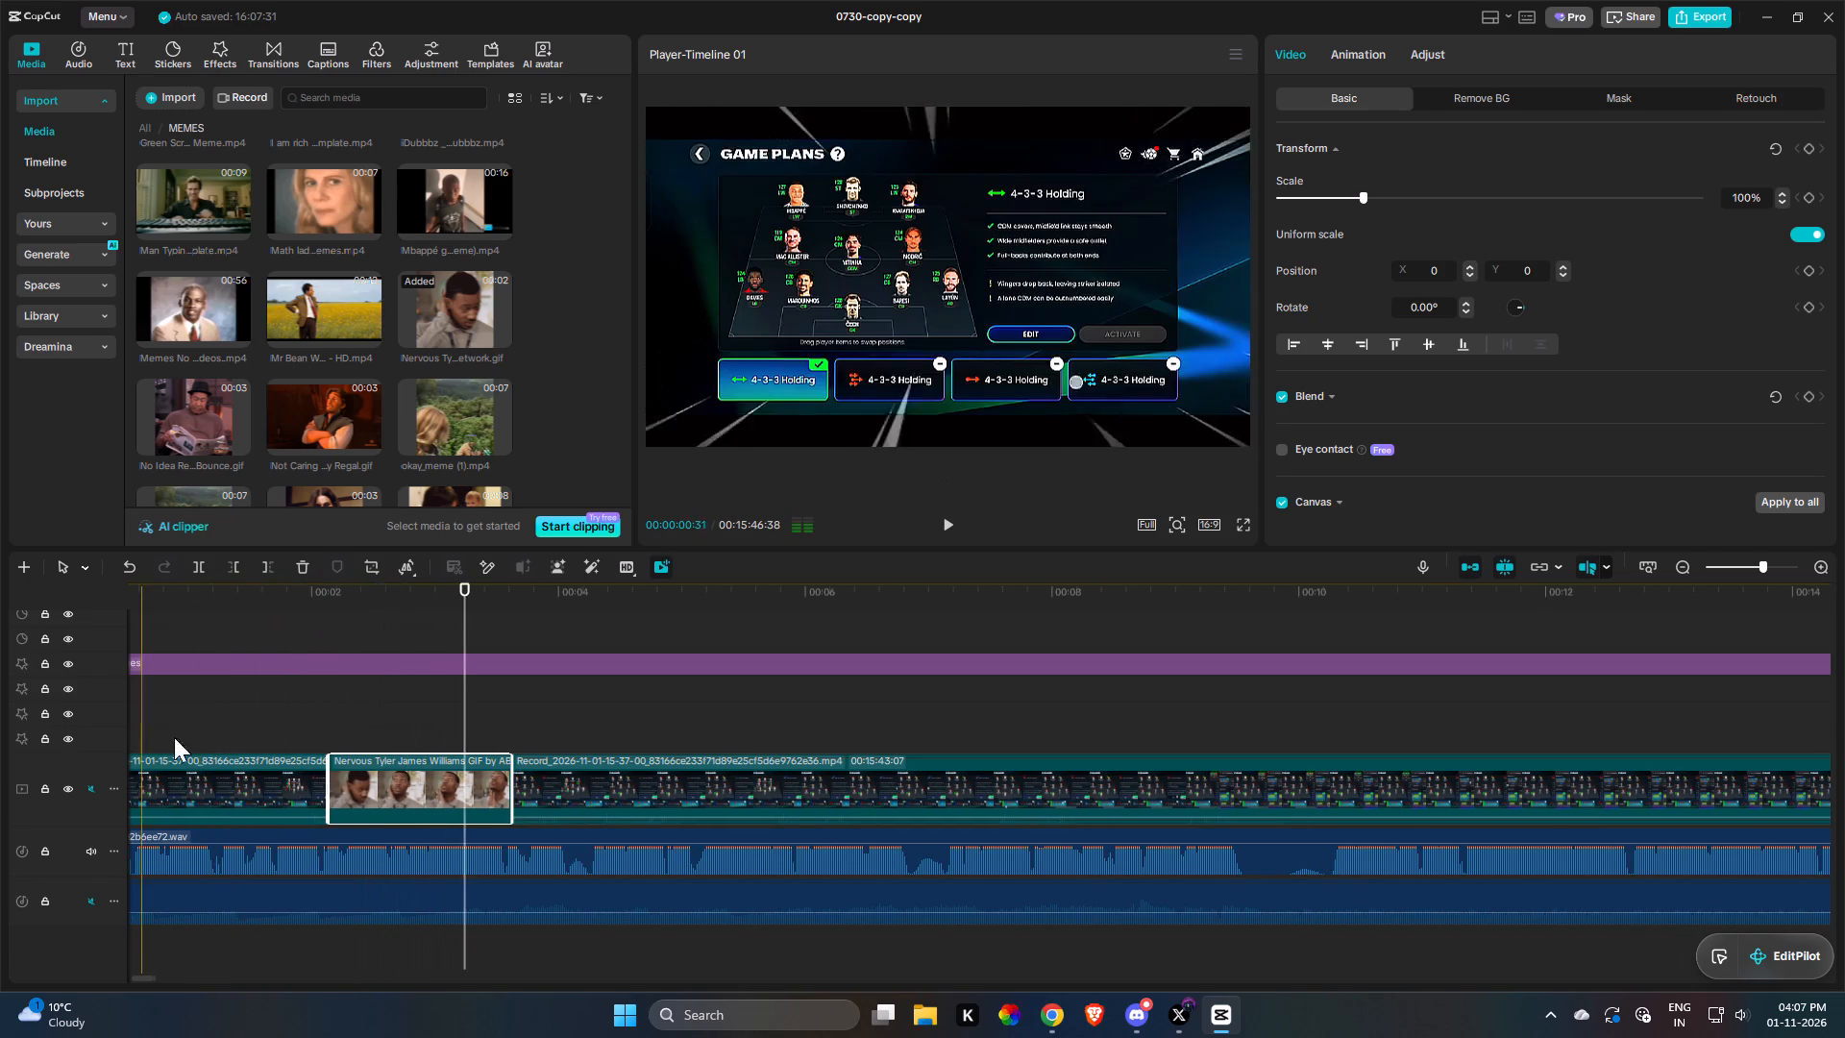
key(space)
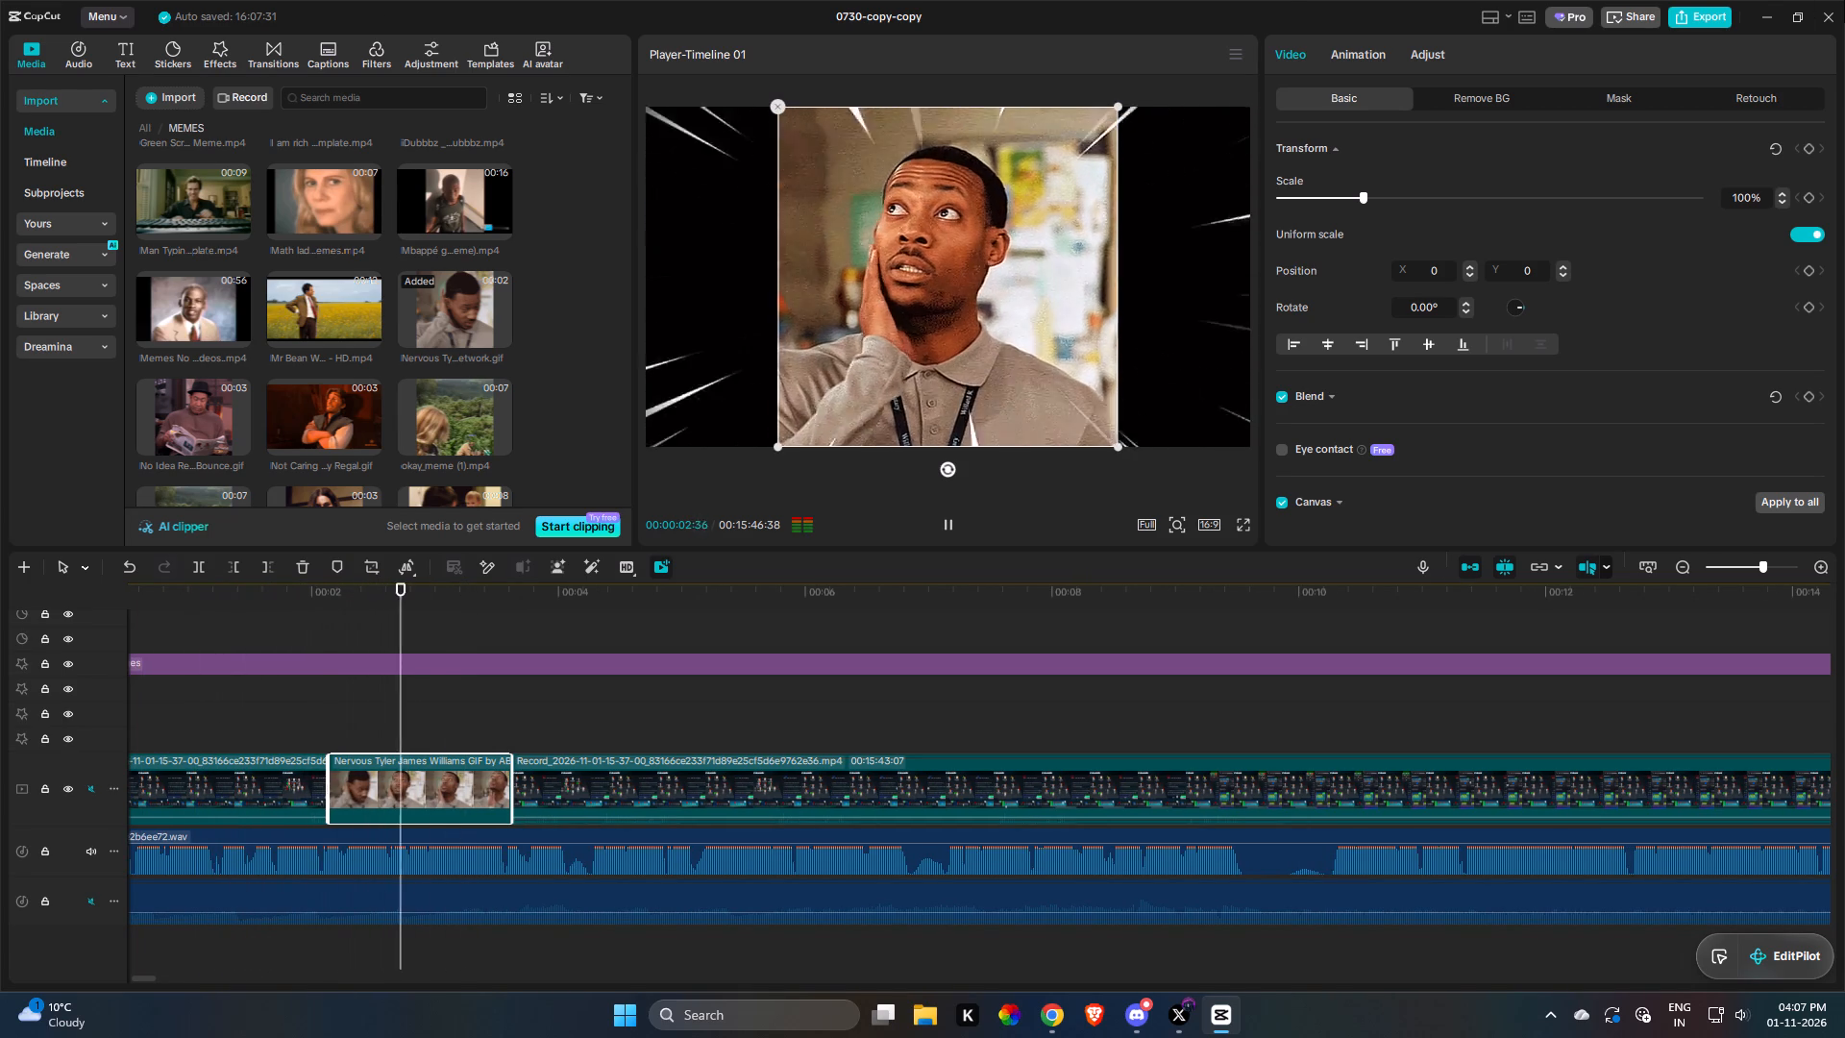
drag(1228, 343, 959, 684)
drag(559, 765, 433, 741)
key(space)
key(space)
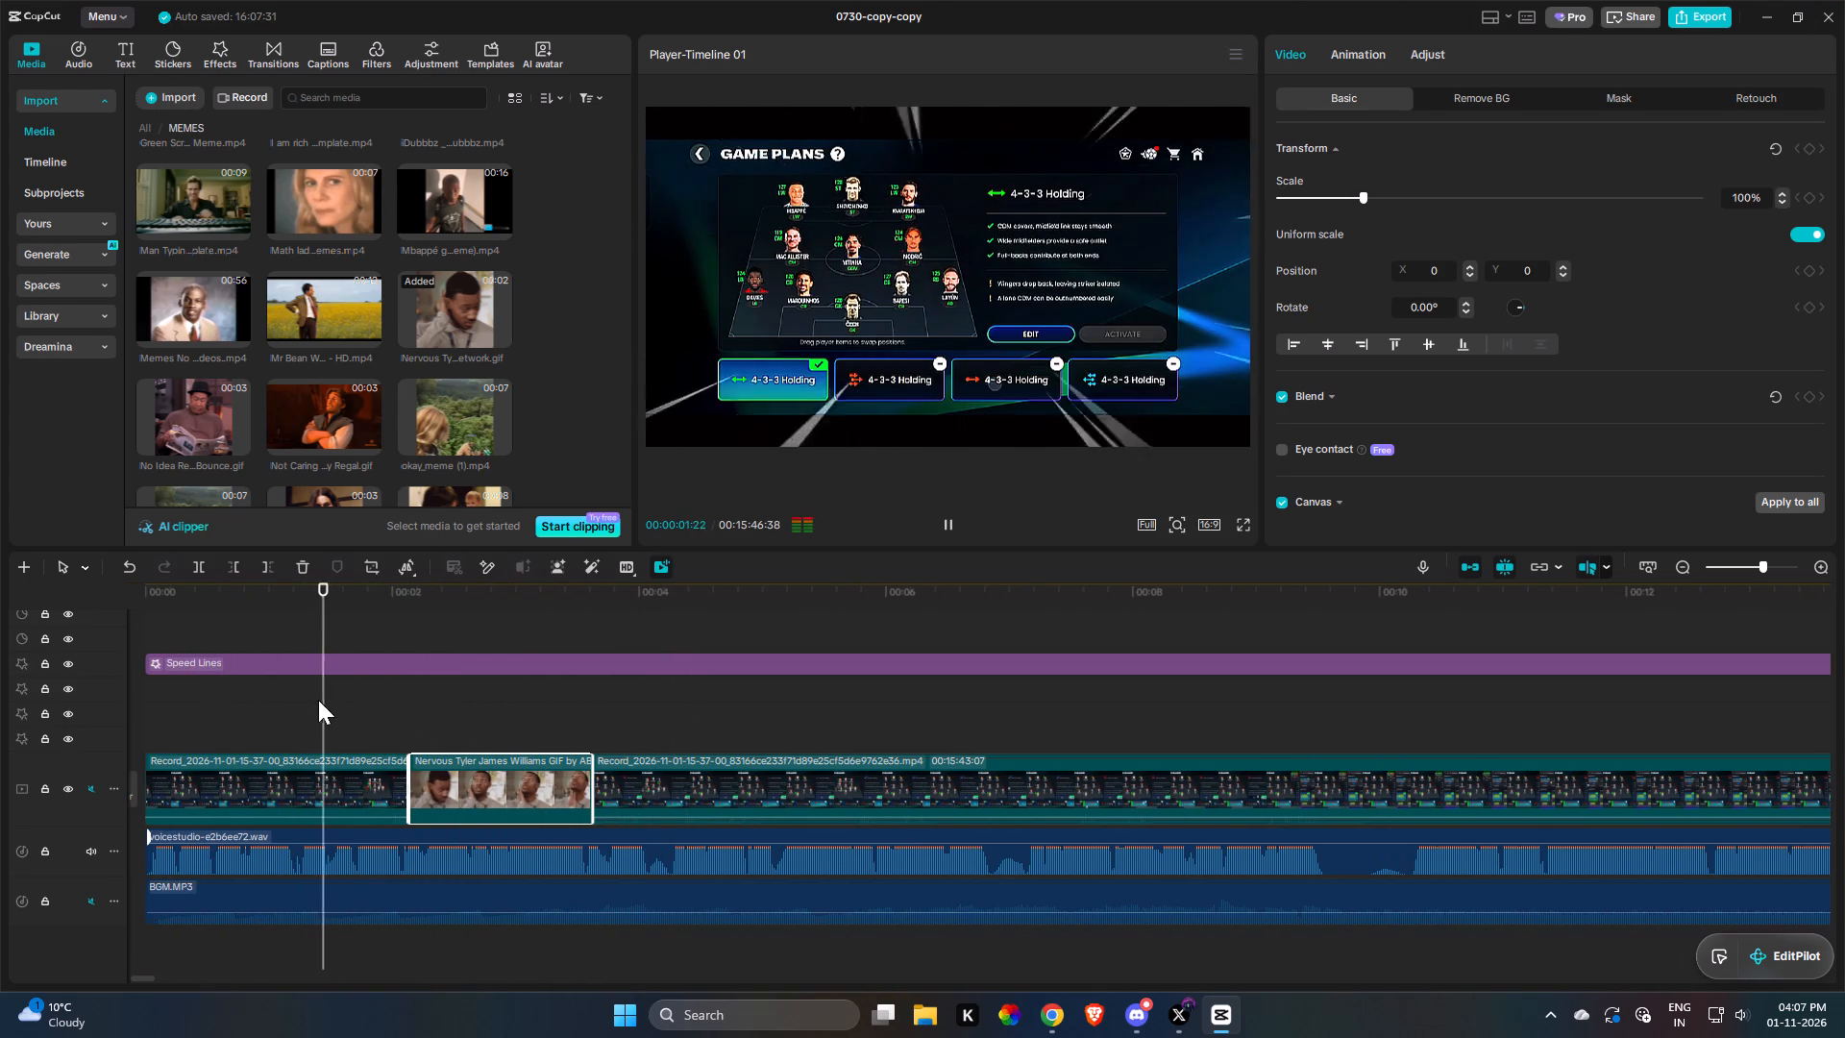
key(space)
key(space)
key(space)
click(370, 790)
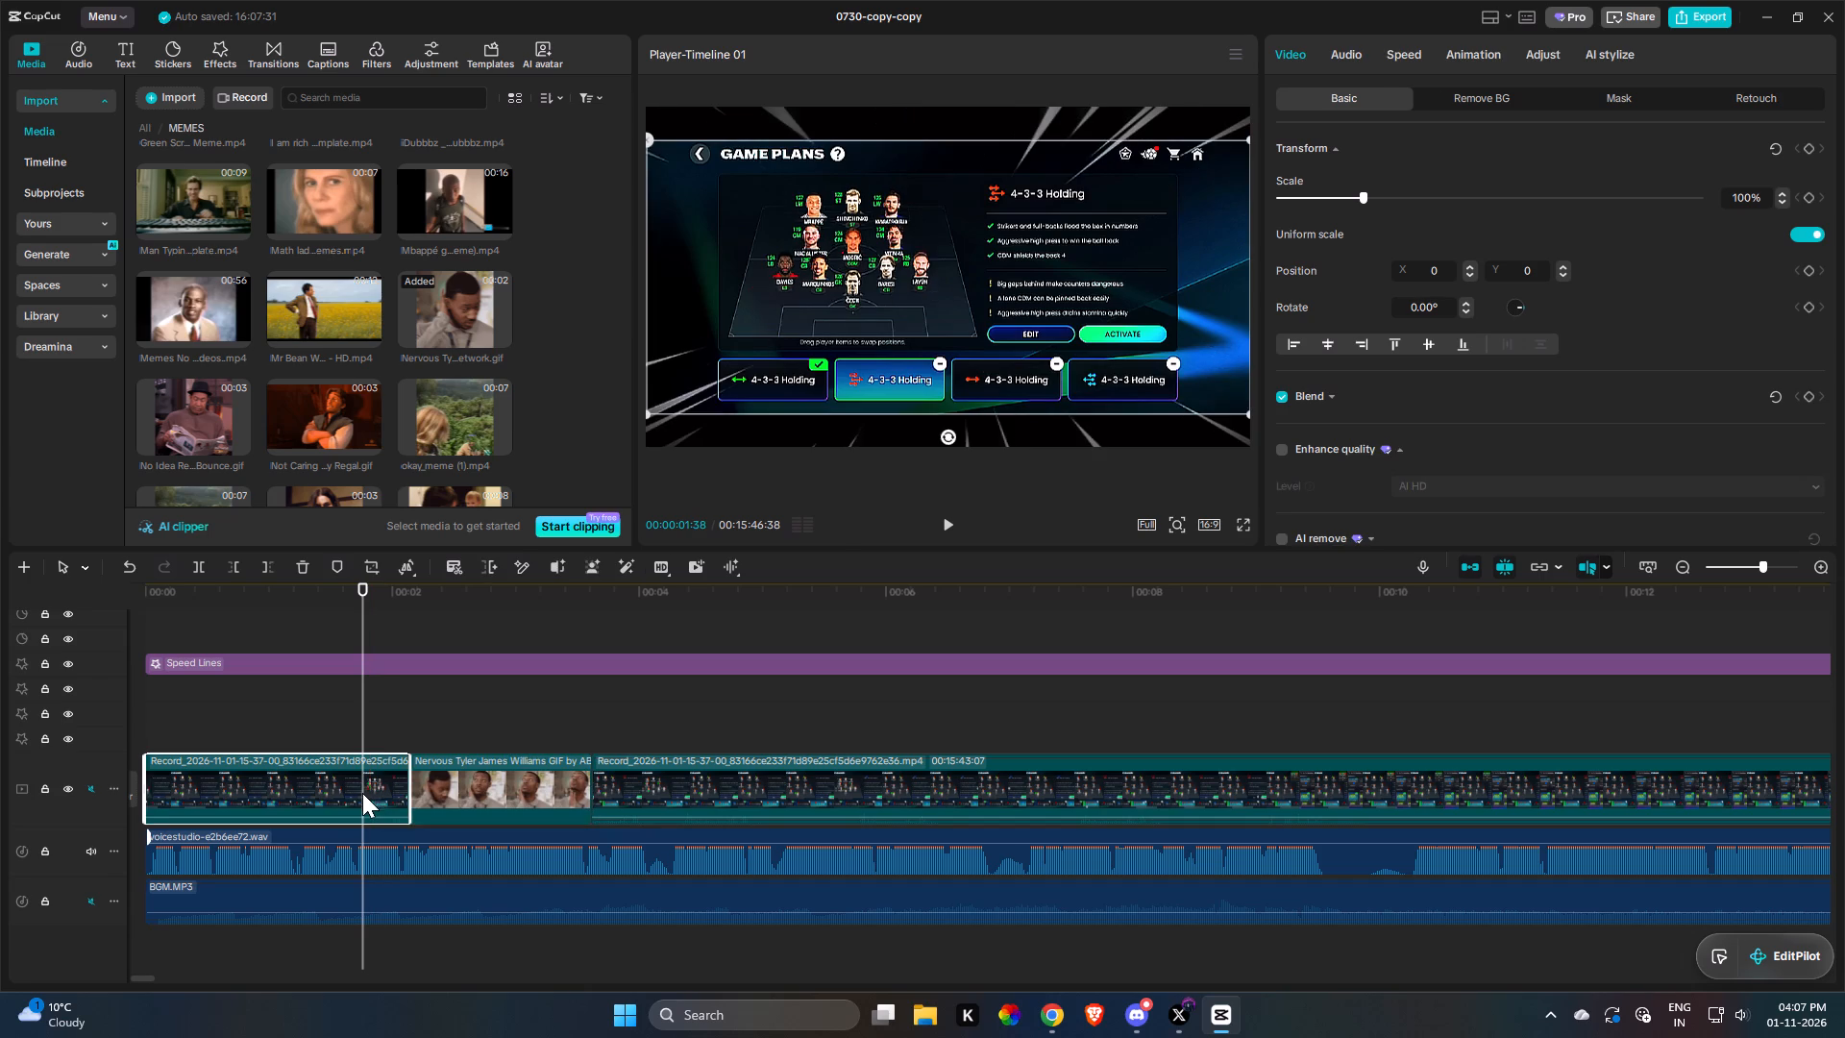
text(w)
Cut about 13 seconds off the start of the recording clip after the GIF so it begins on the formation list.
key(space)
click(407, 787)
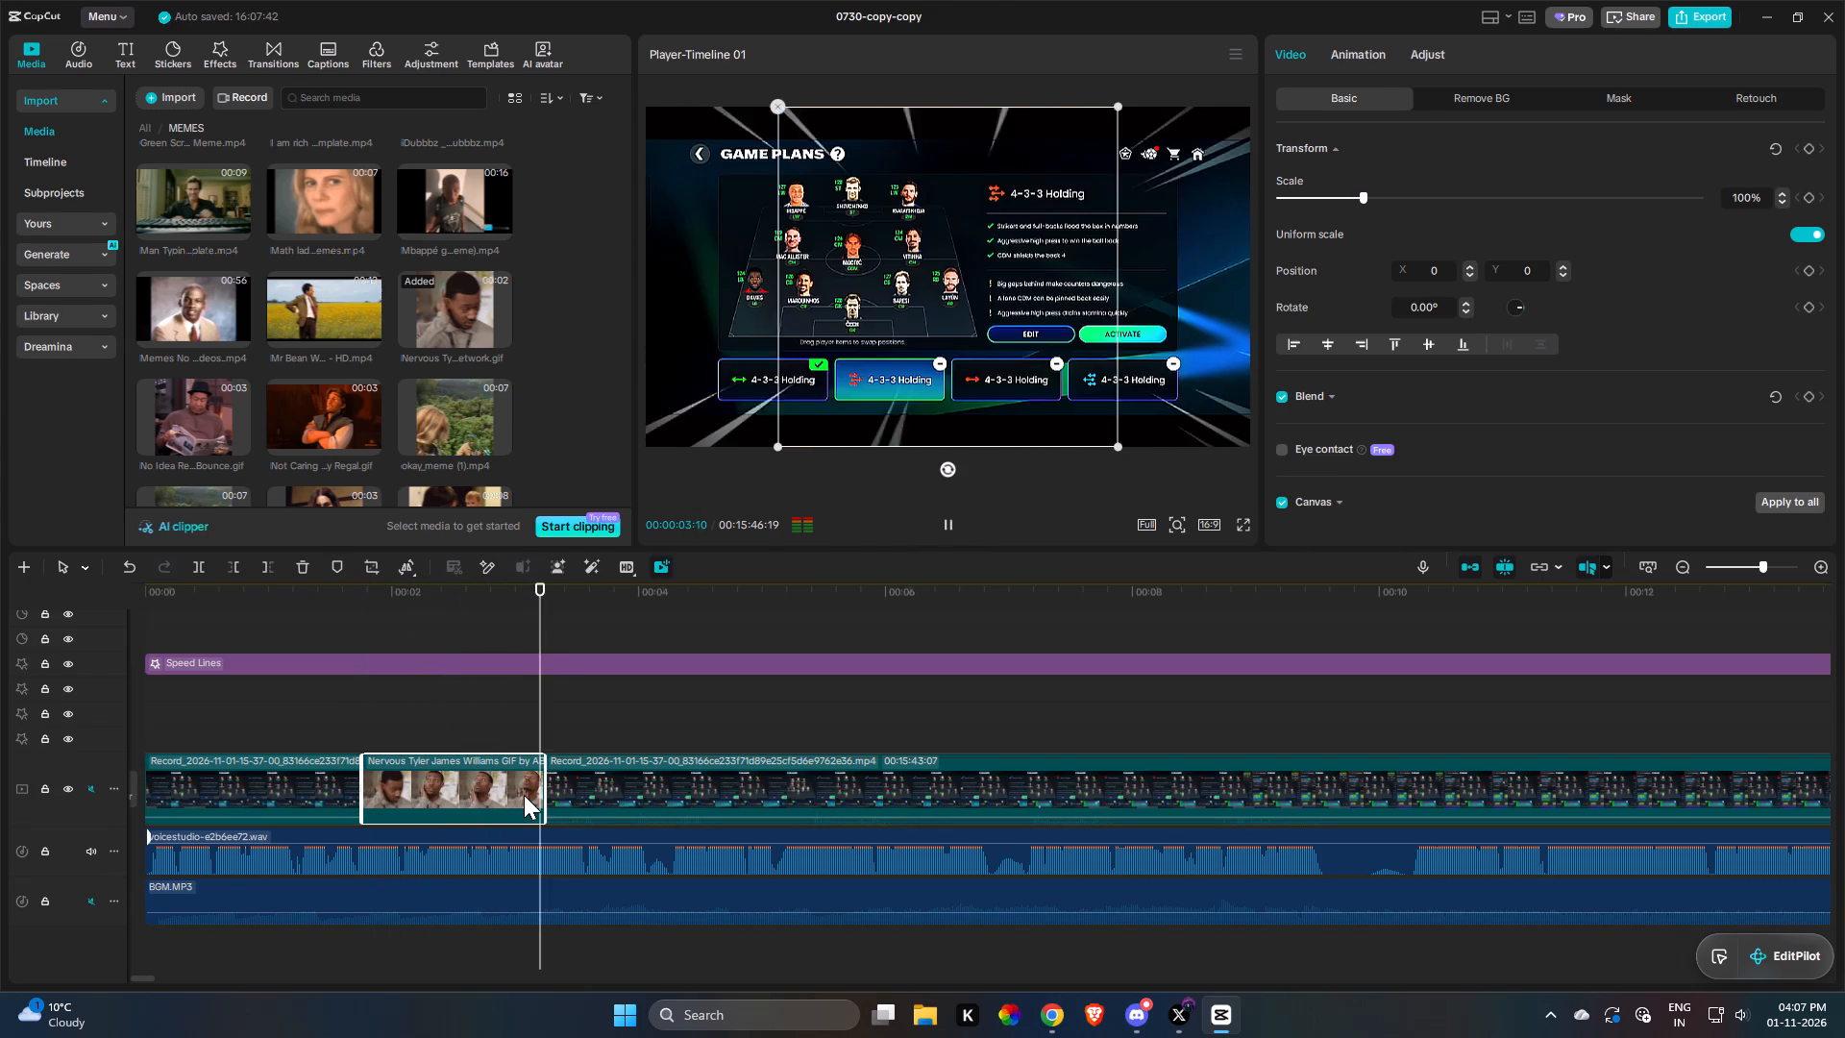
key(space)
key(space)
drag(574, 808, 571, 867)
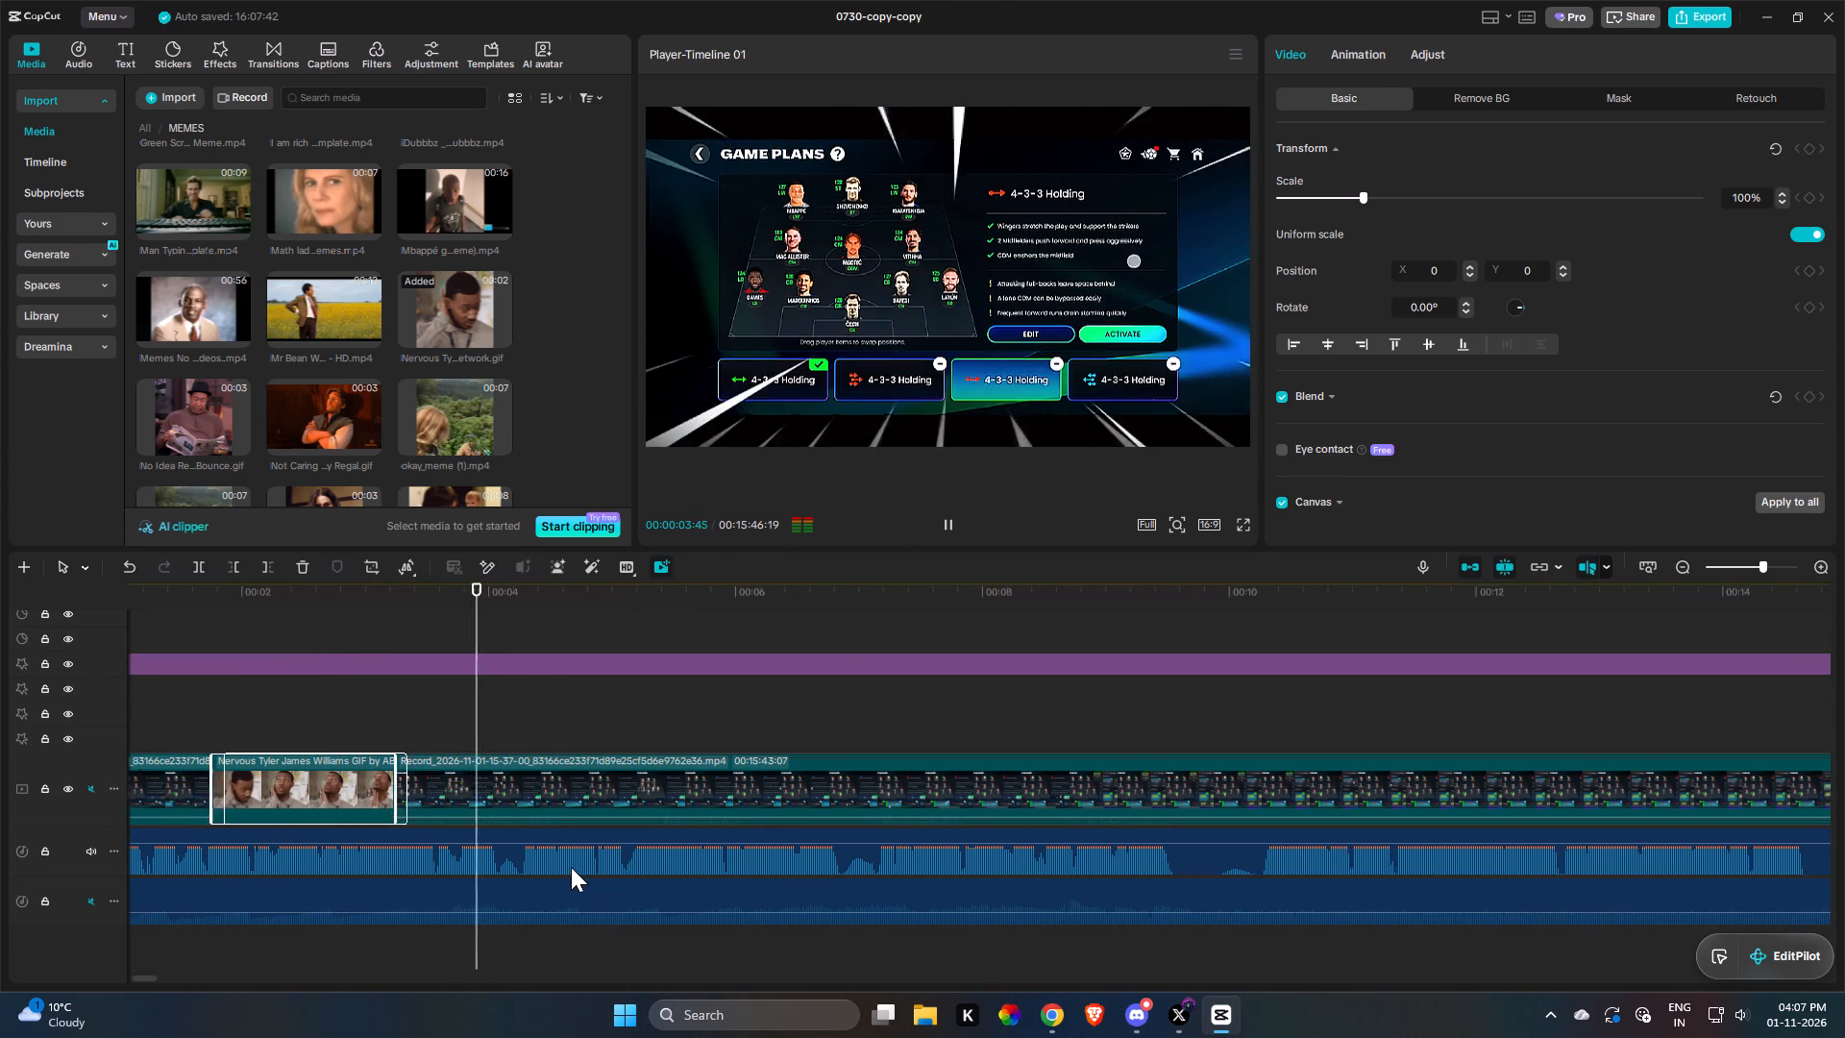
drag(571, 867, 541, 863)
click(488, 803)
key(space)
drag(681, 830, 1068, 761)
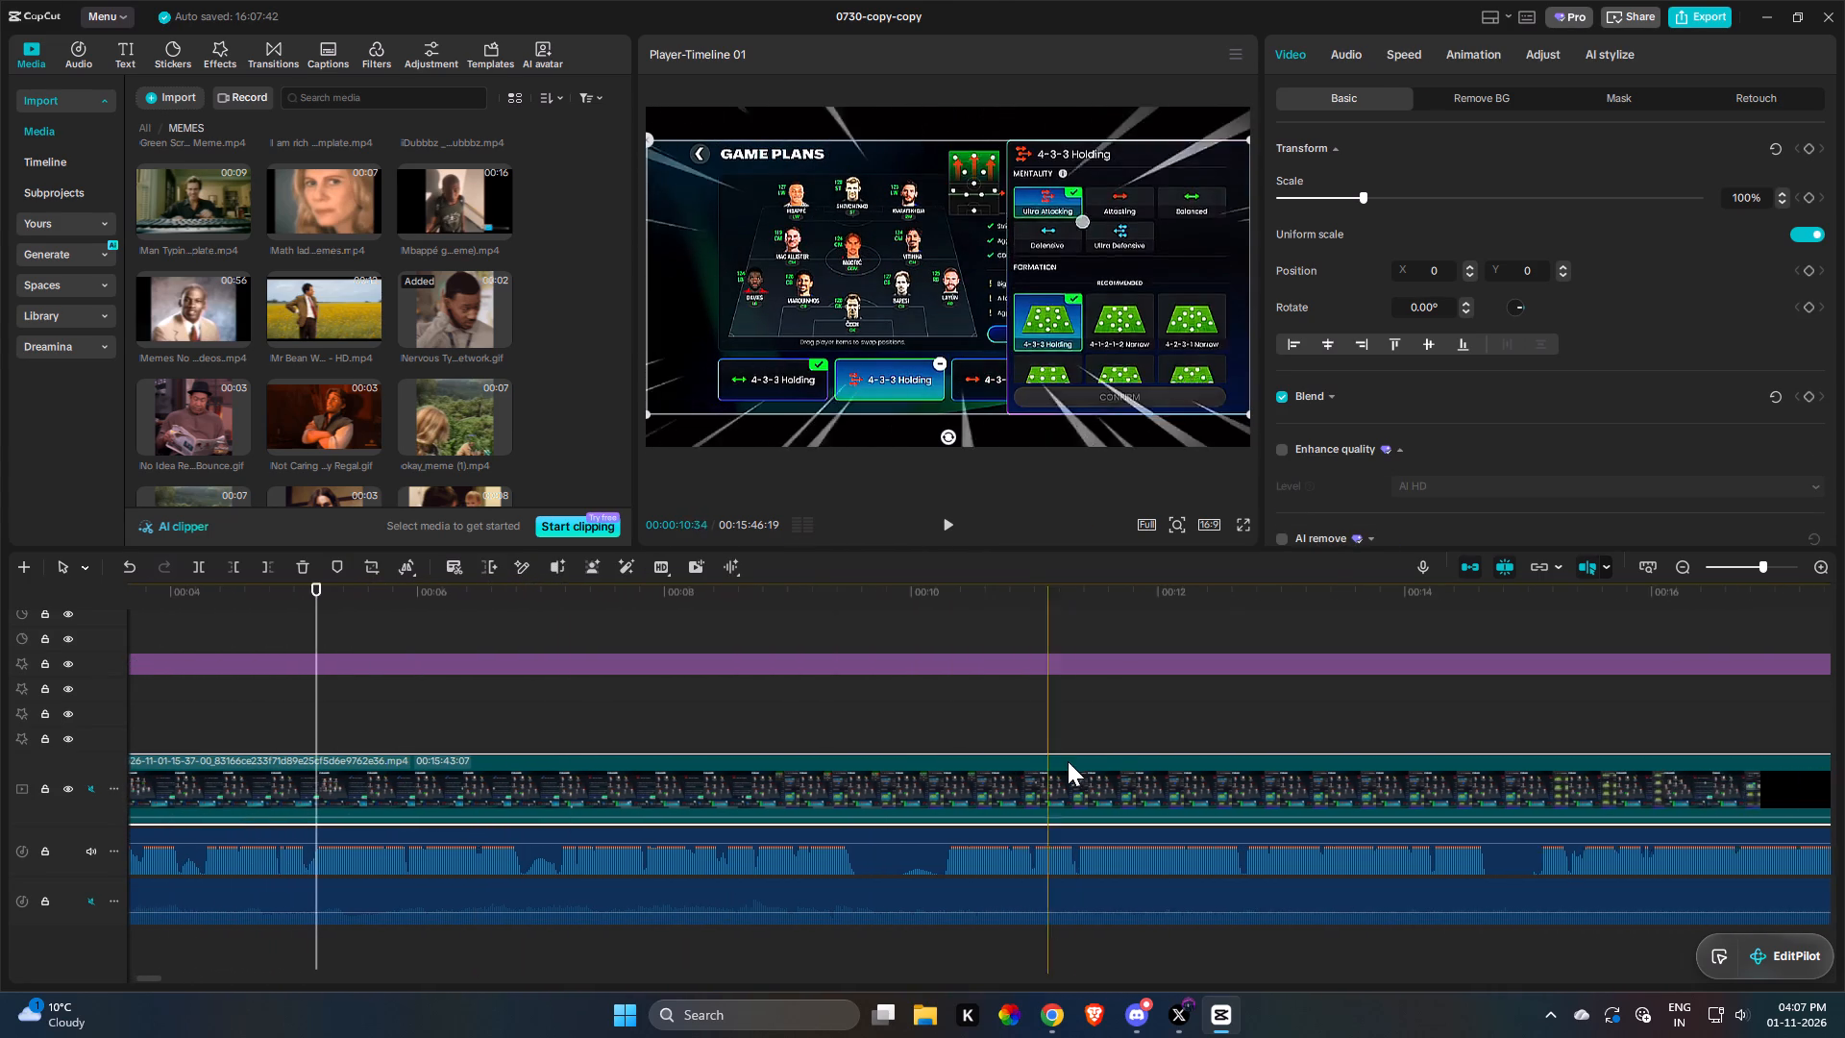
drag(1068, 761, 1088, 760)
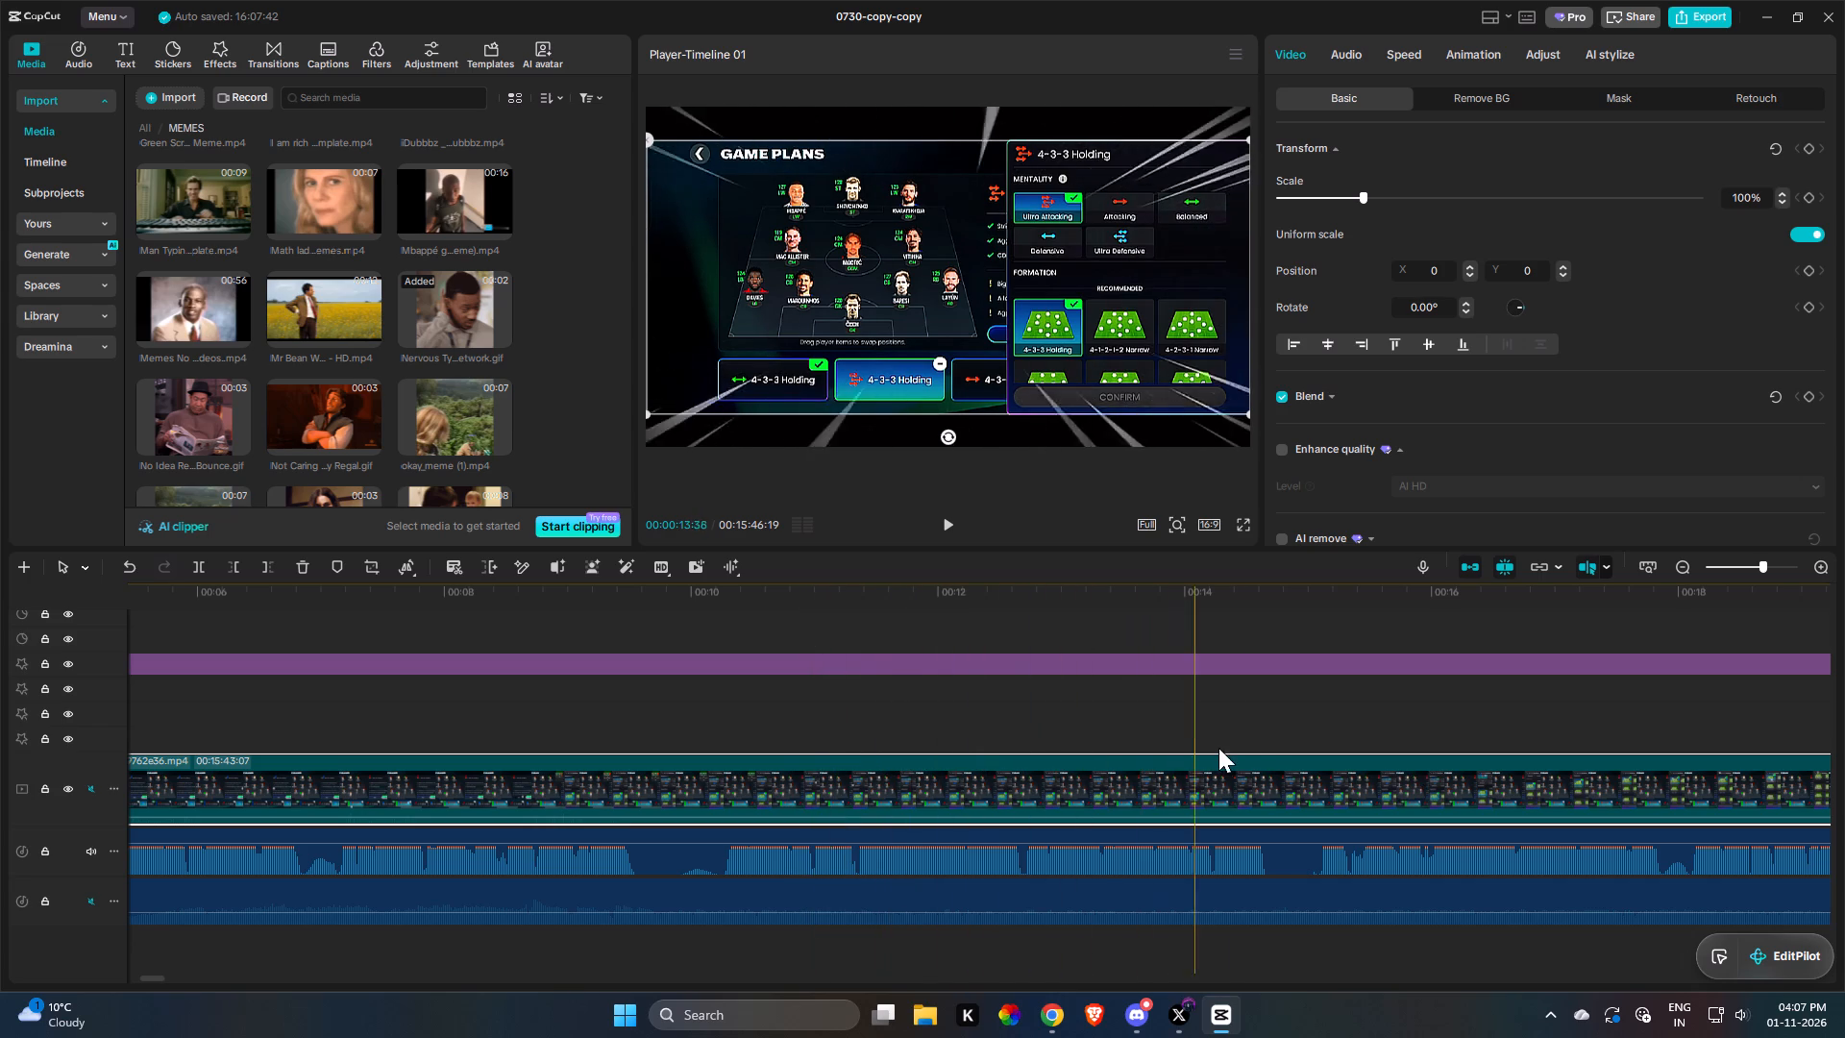
drag(1255, 747, 1353, 746)
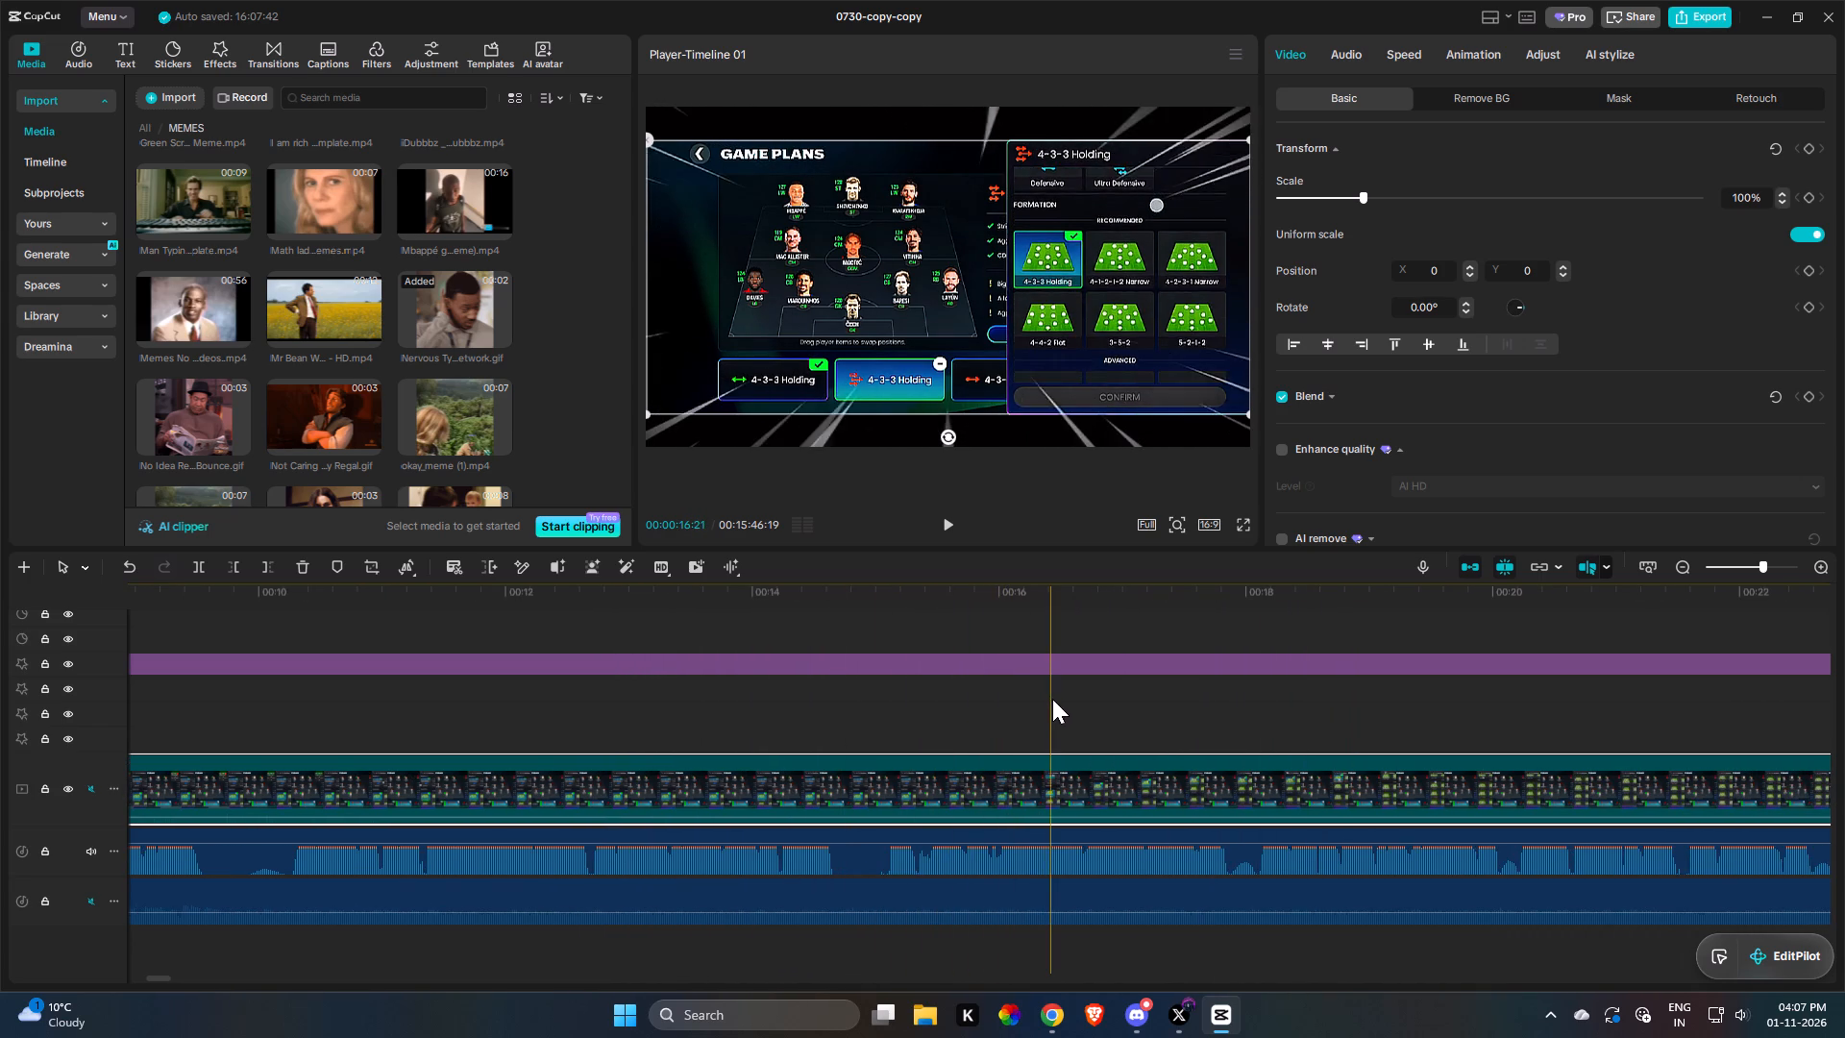
key(q)
Play the formation-list footage against the voiceover and split the recording clip at about 00:00:10 on the timeline.
double_click(945, 517)
drag(576, 692, 552, 698)
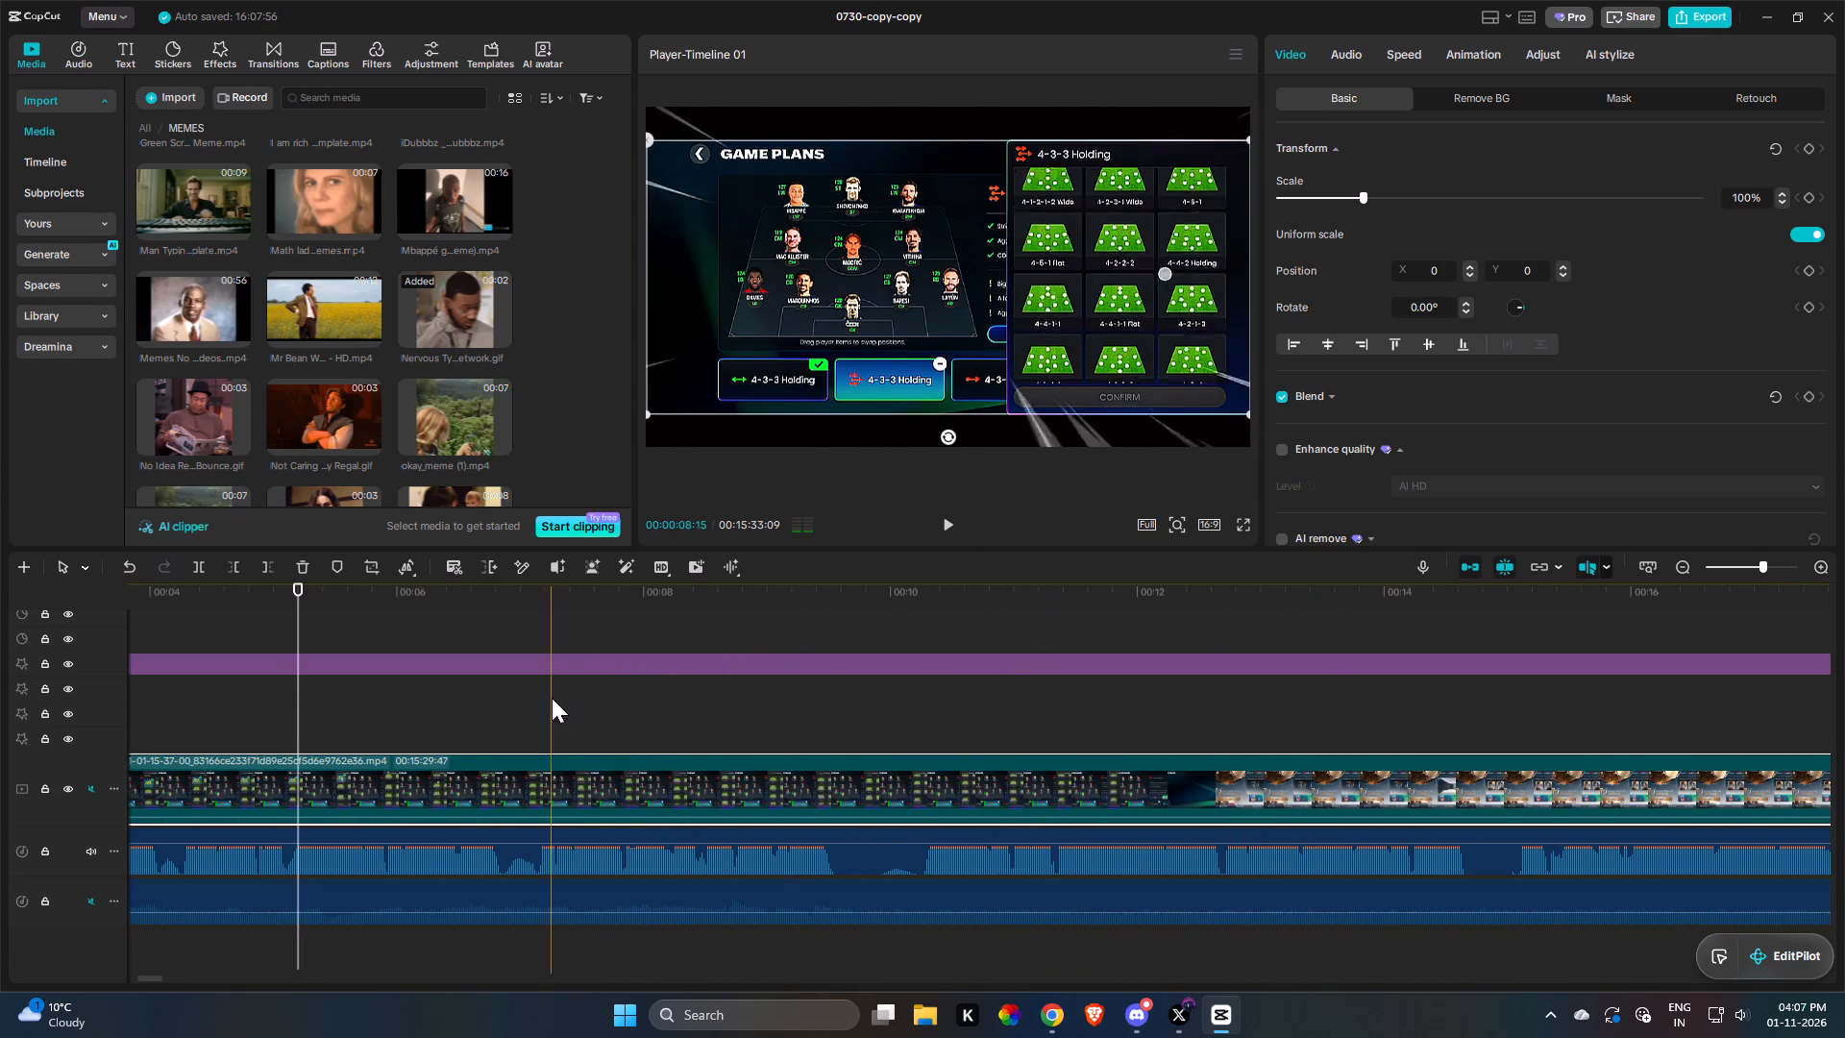
drag(552, 698, 307, 696)
key(space)
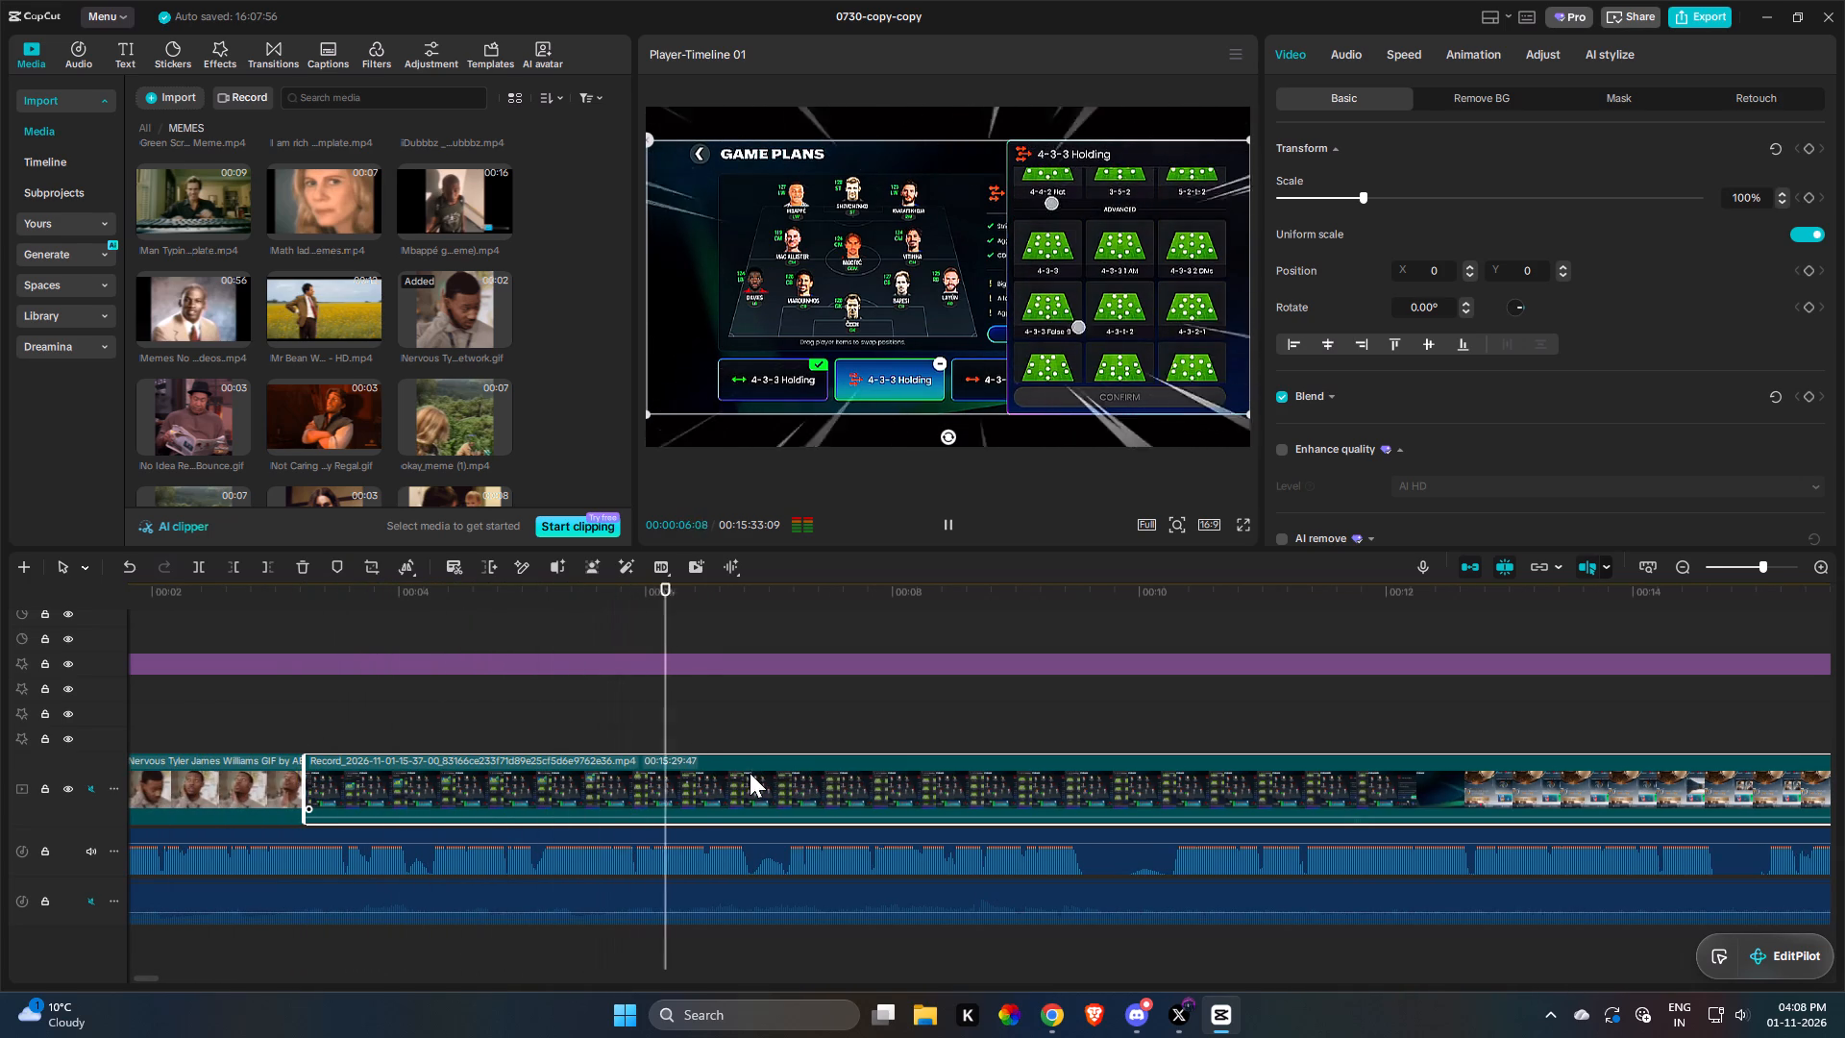
drag(1002, 775, 857, 791)
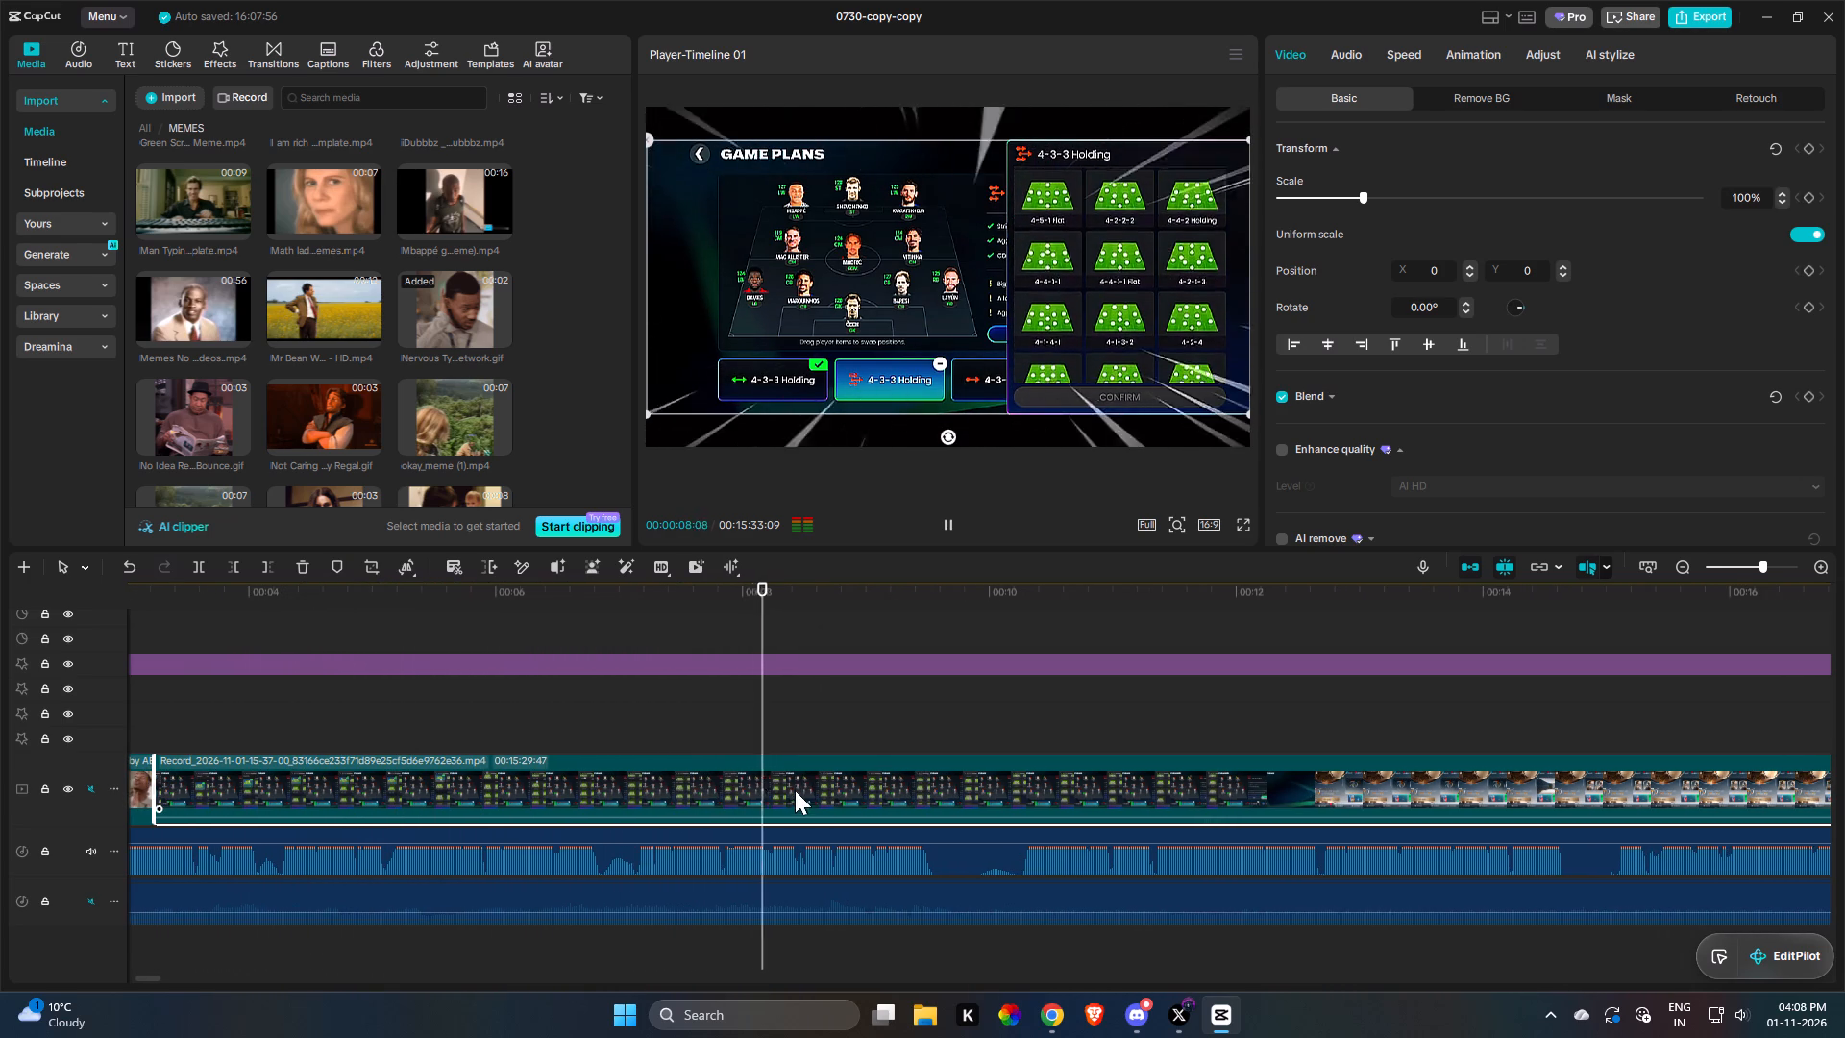
key(space)
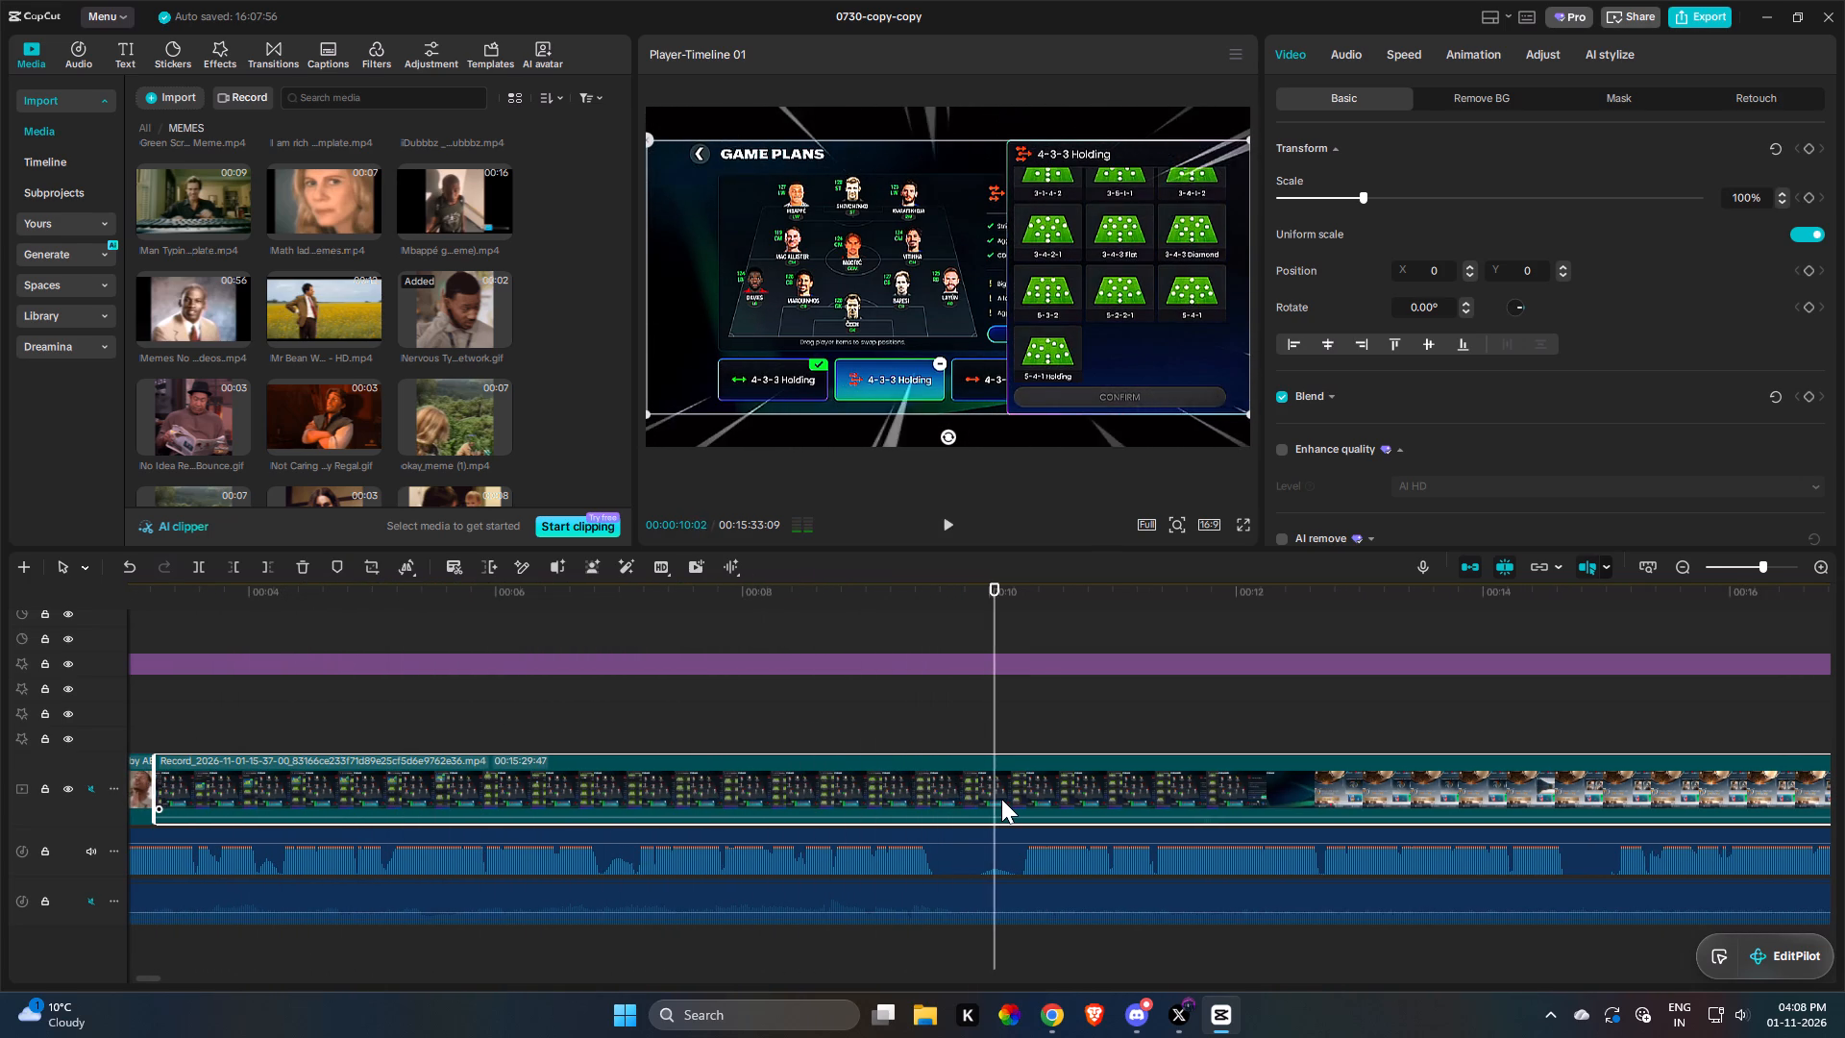
key(space)
key(space)
key(r)
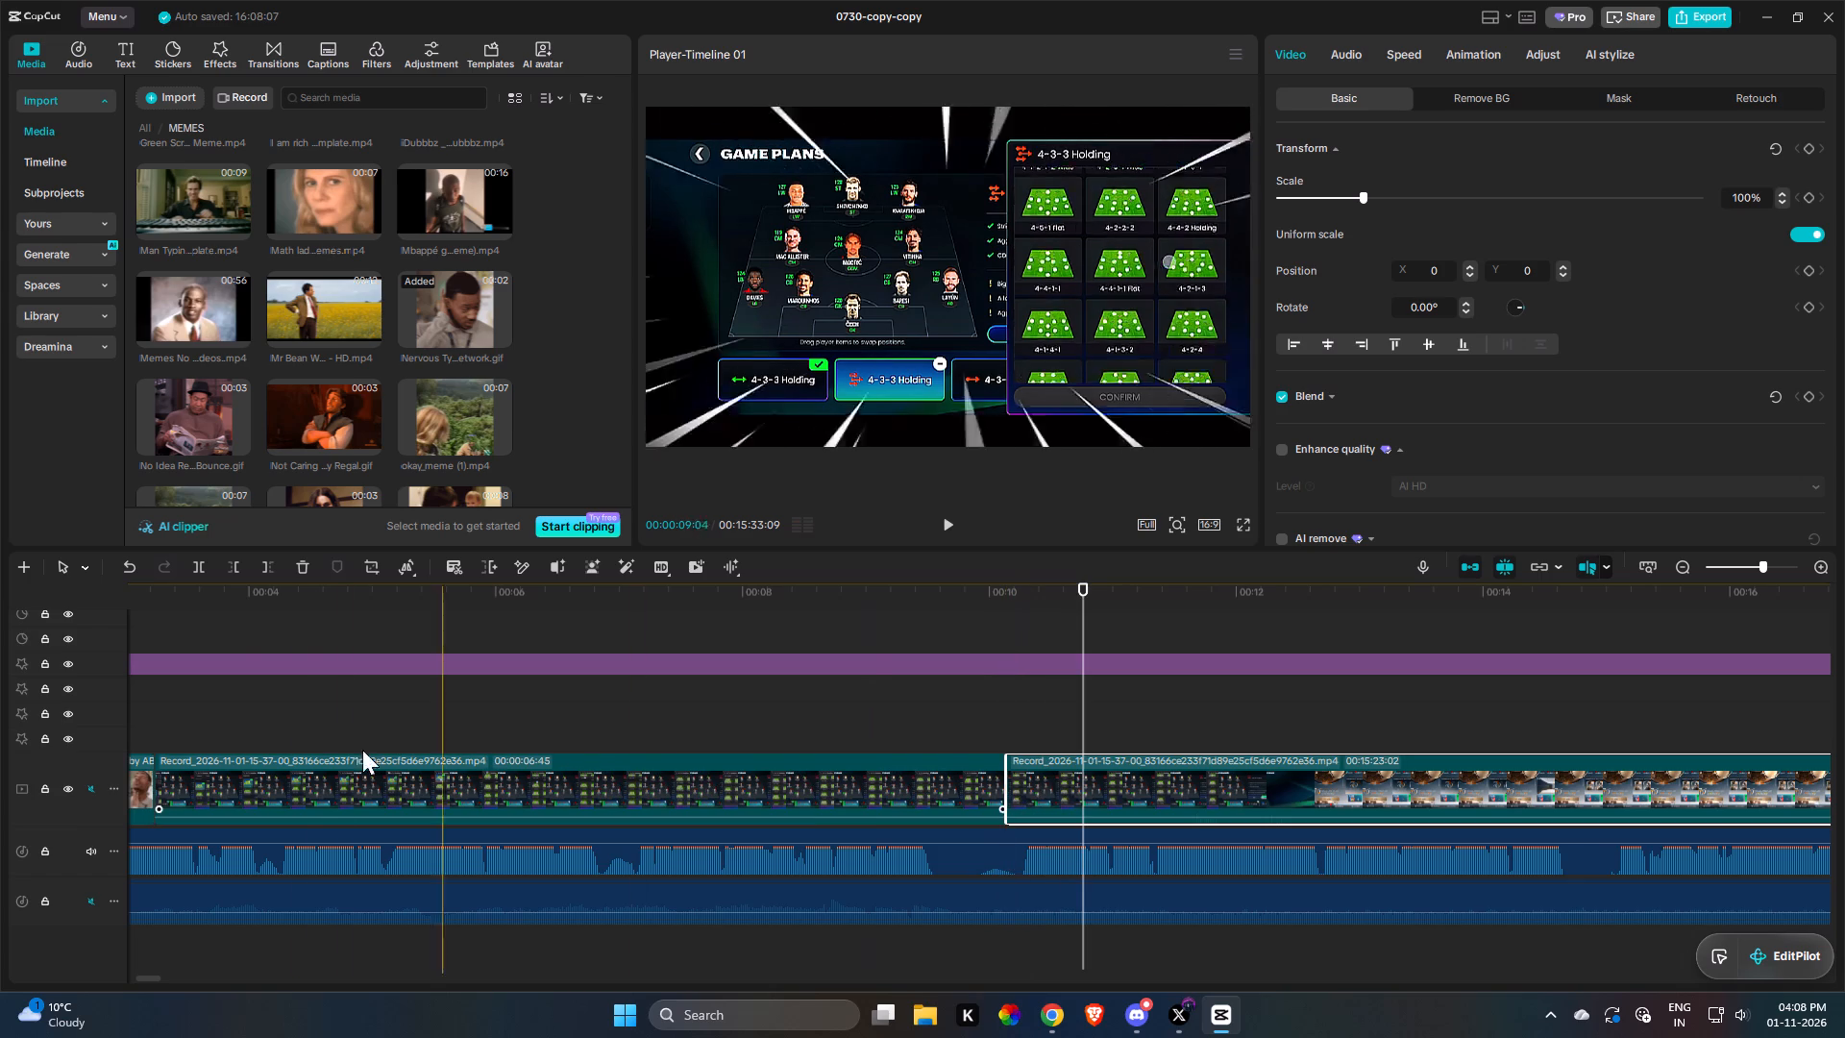
Crop the recording clip after the GIF down to the 4-3-3 Holding formation panel.
key(space)
click(287, 789)
key(space)
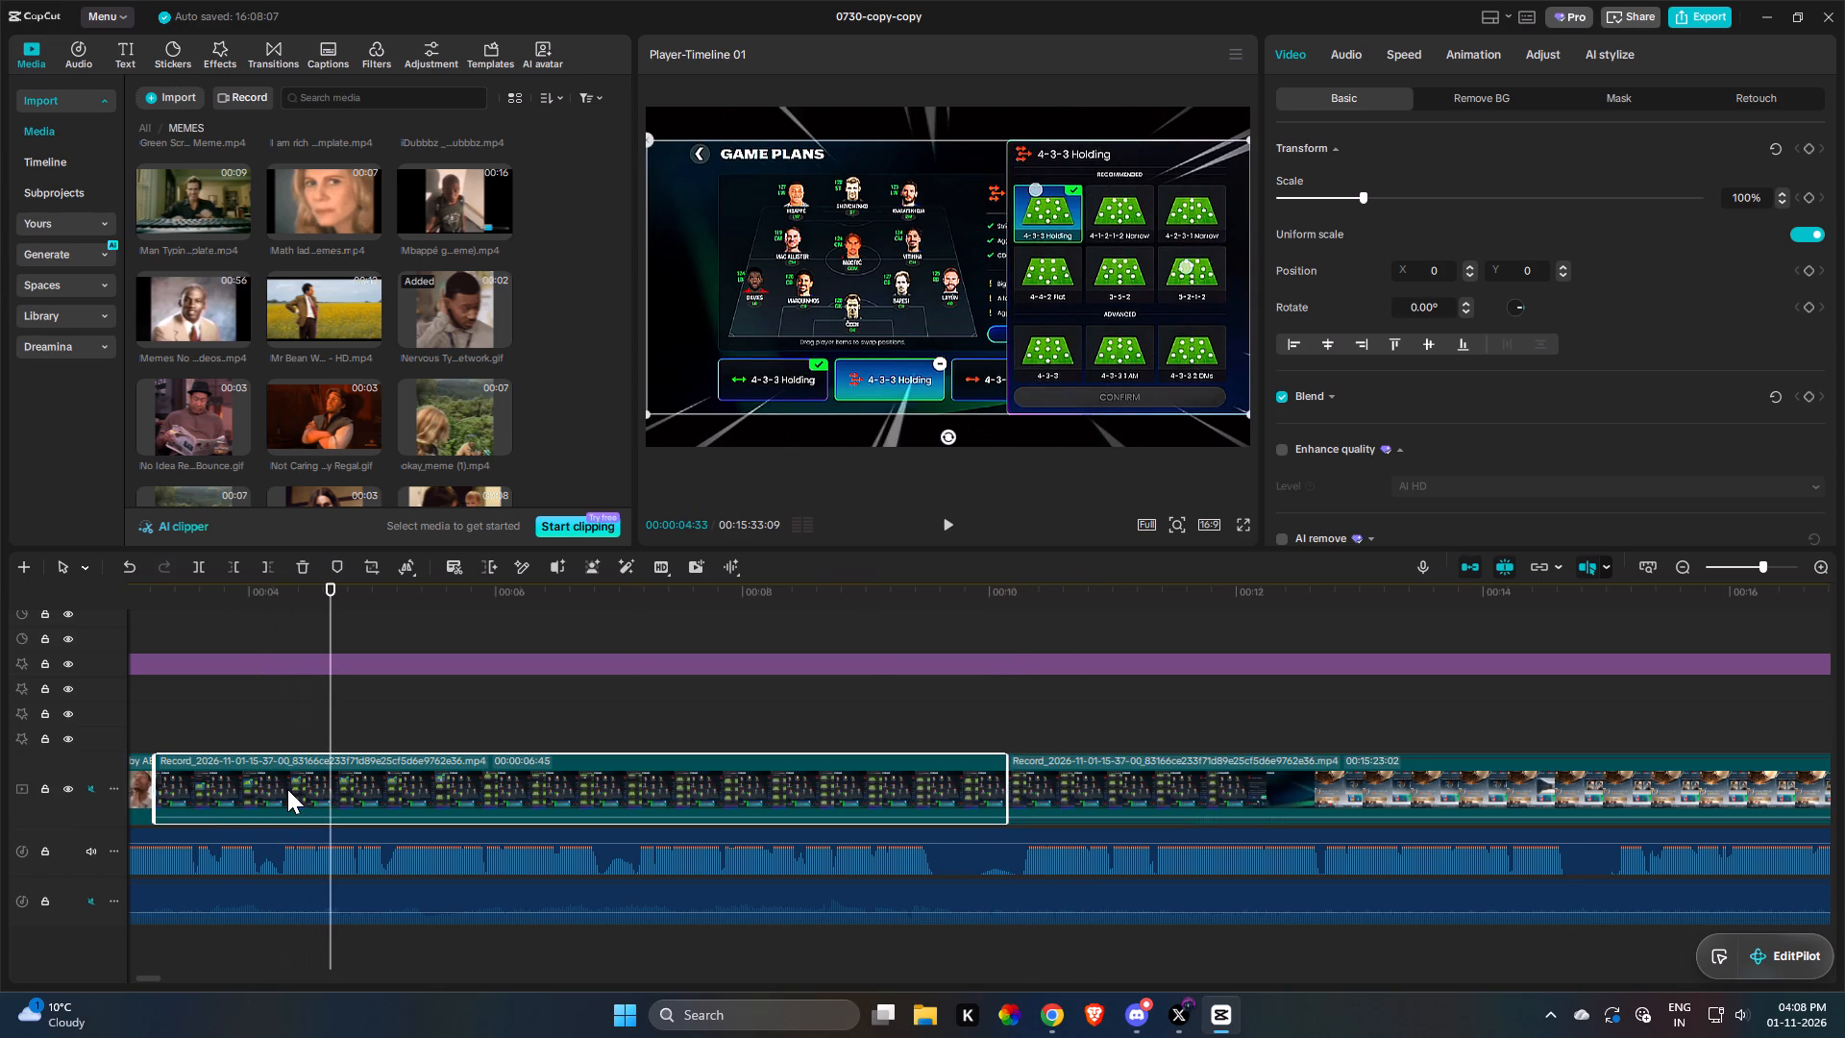
key(4)
key(3)
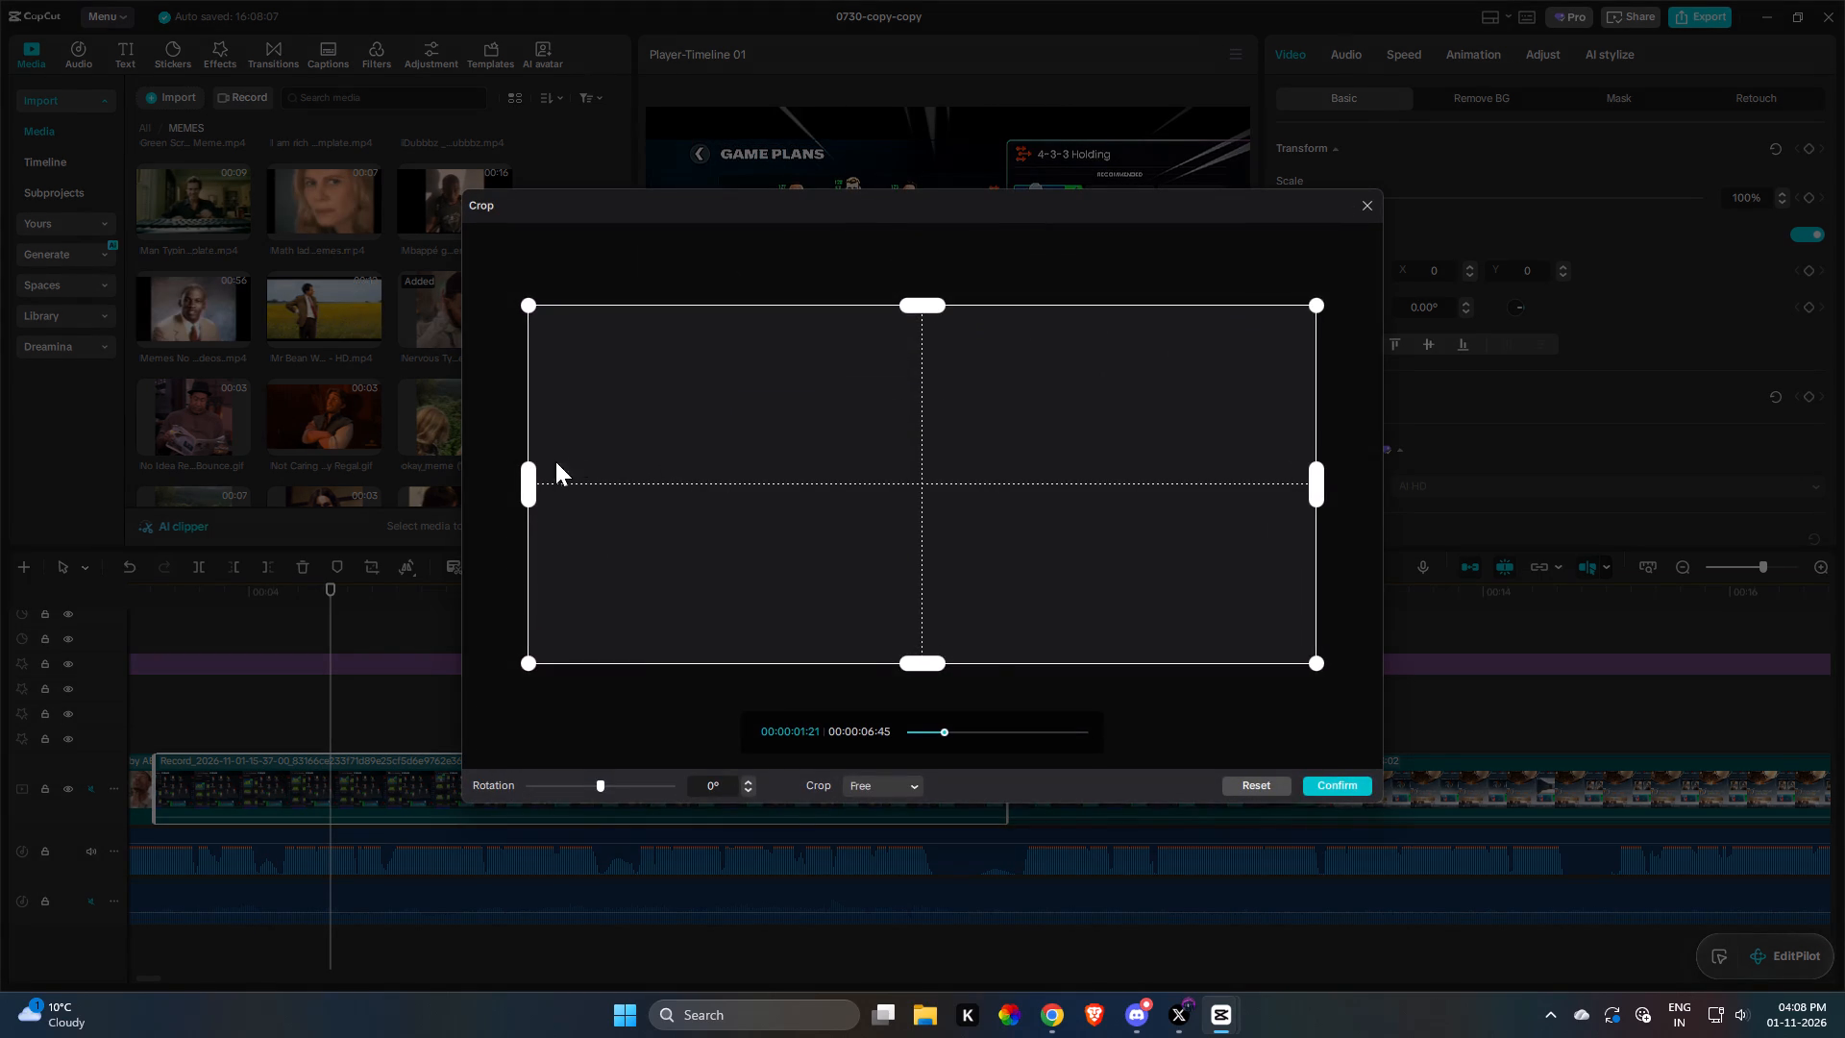
drag(530, 487, 1011, 510)
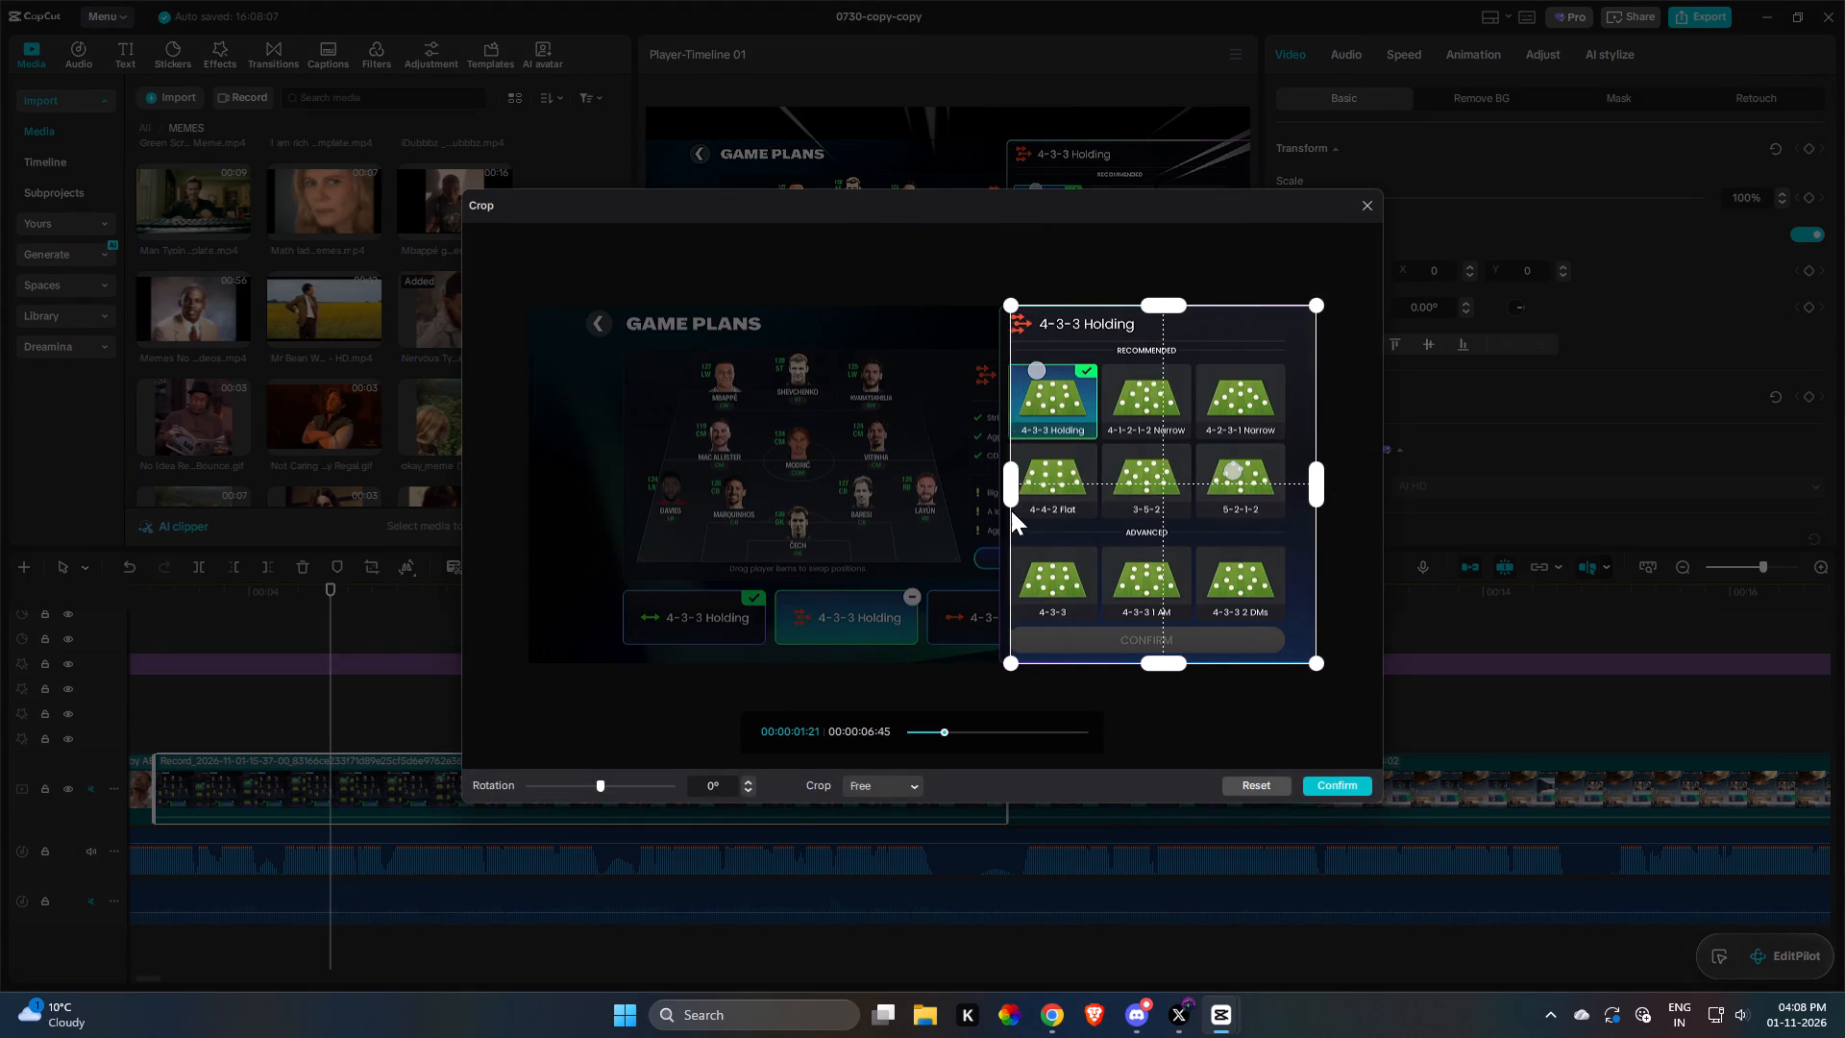
drag(1011, 510, 1001, 508)
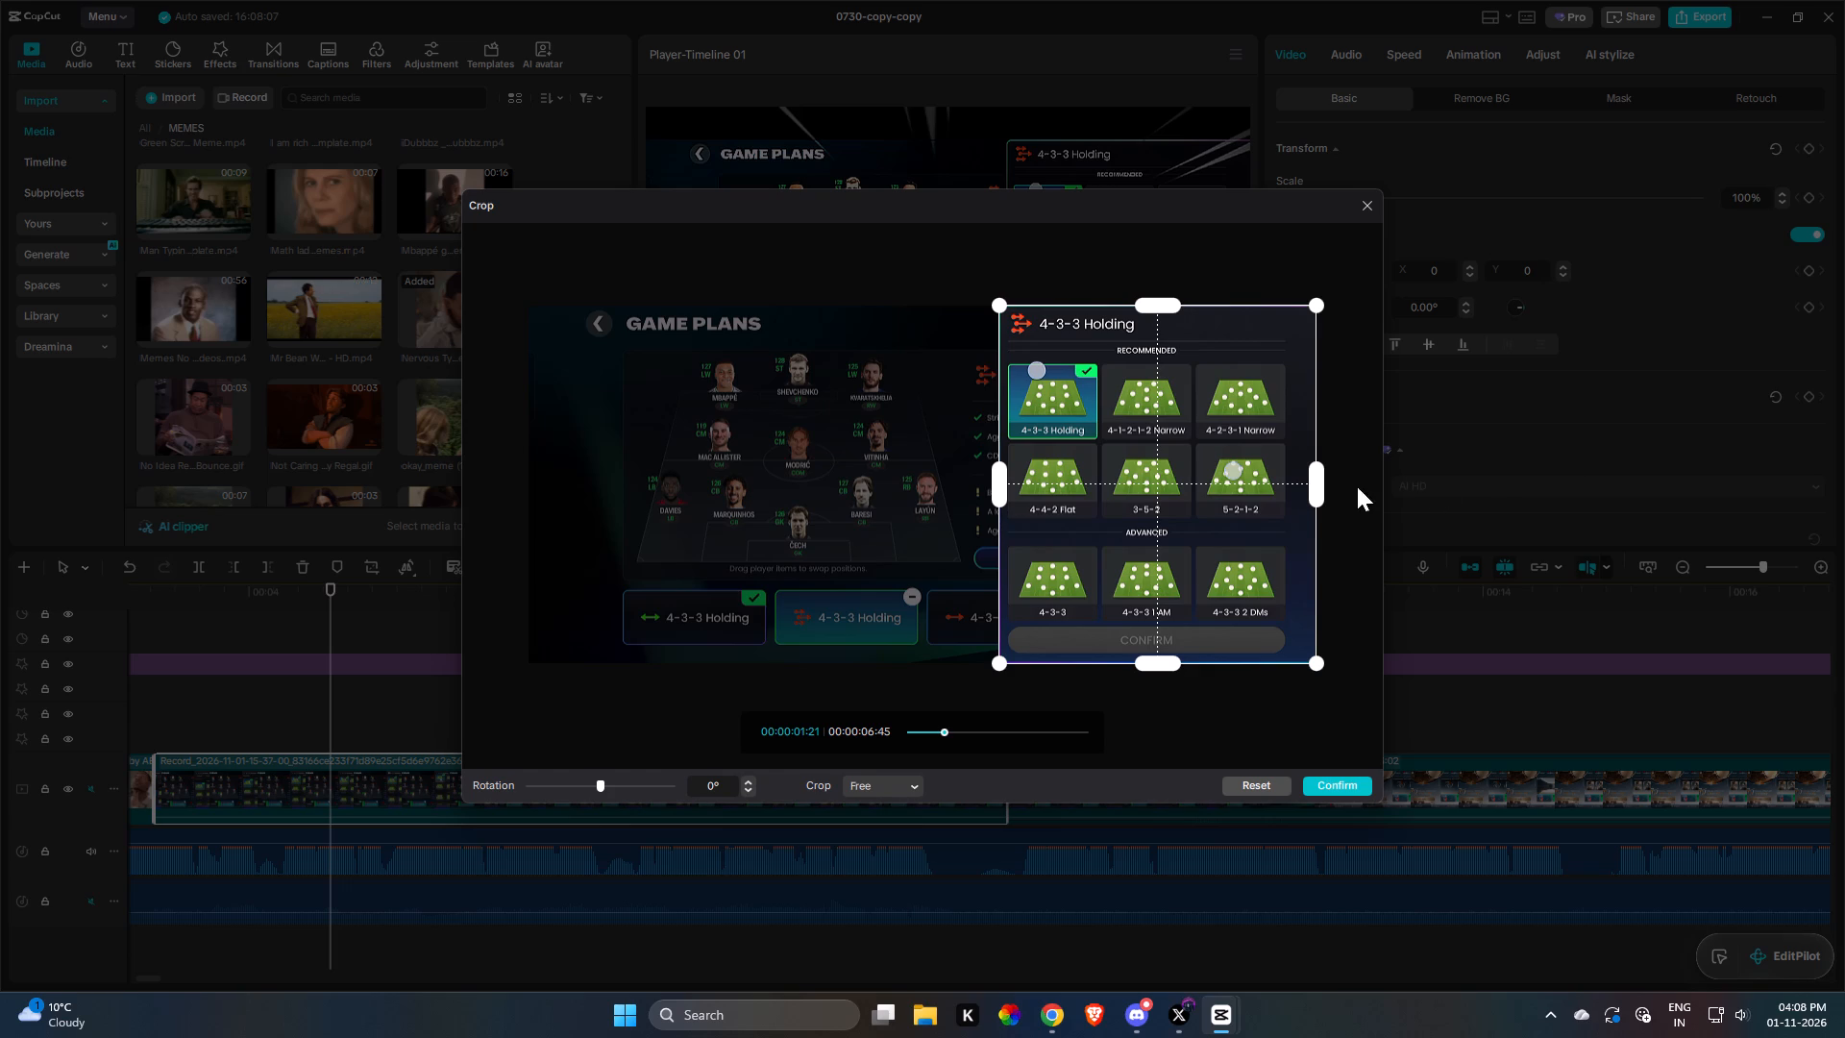
drag(1316, 475, 1300, 474)
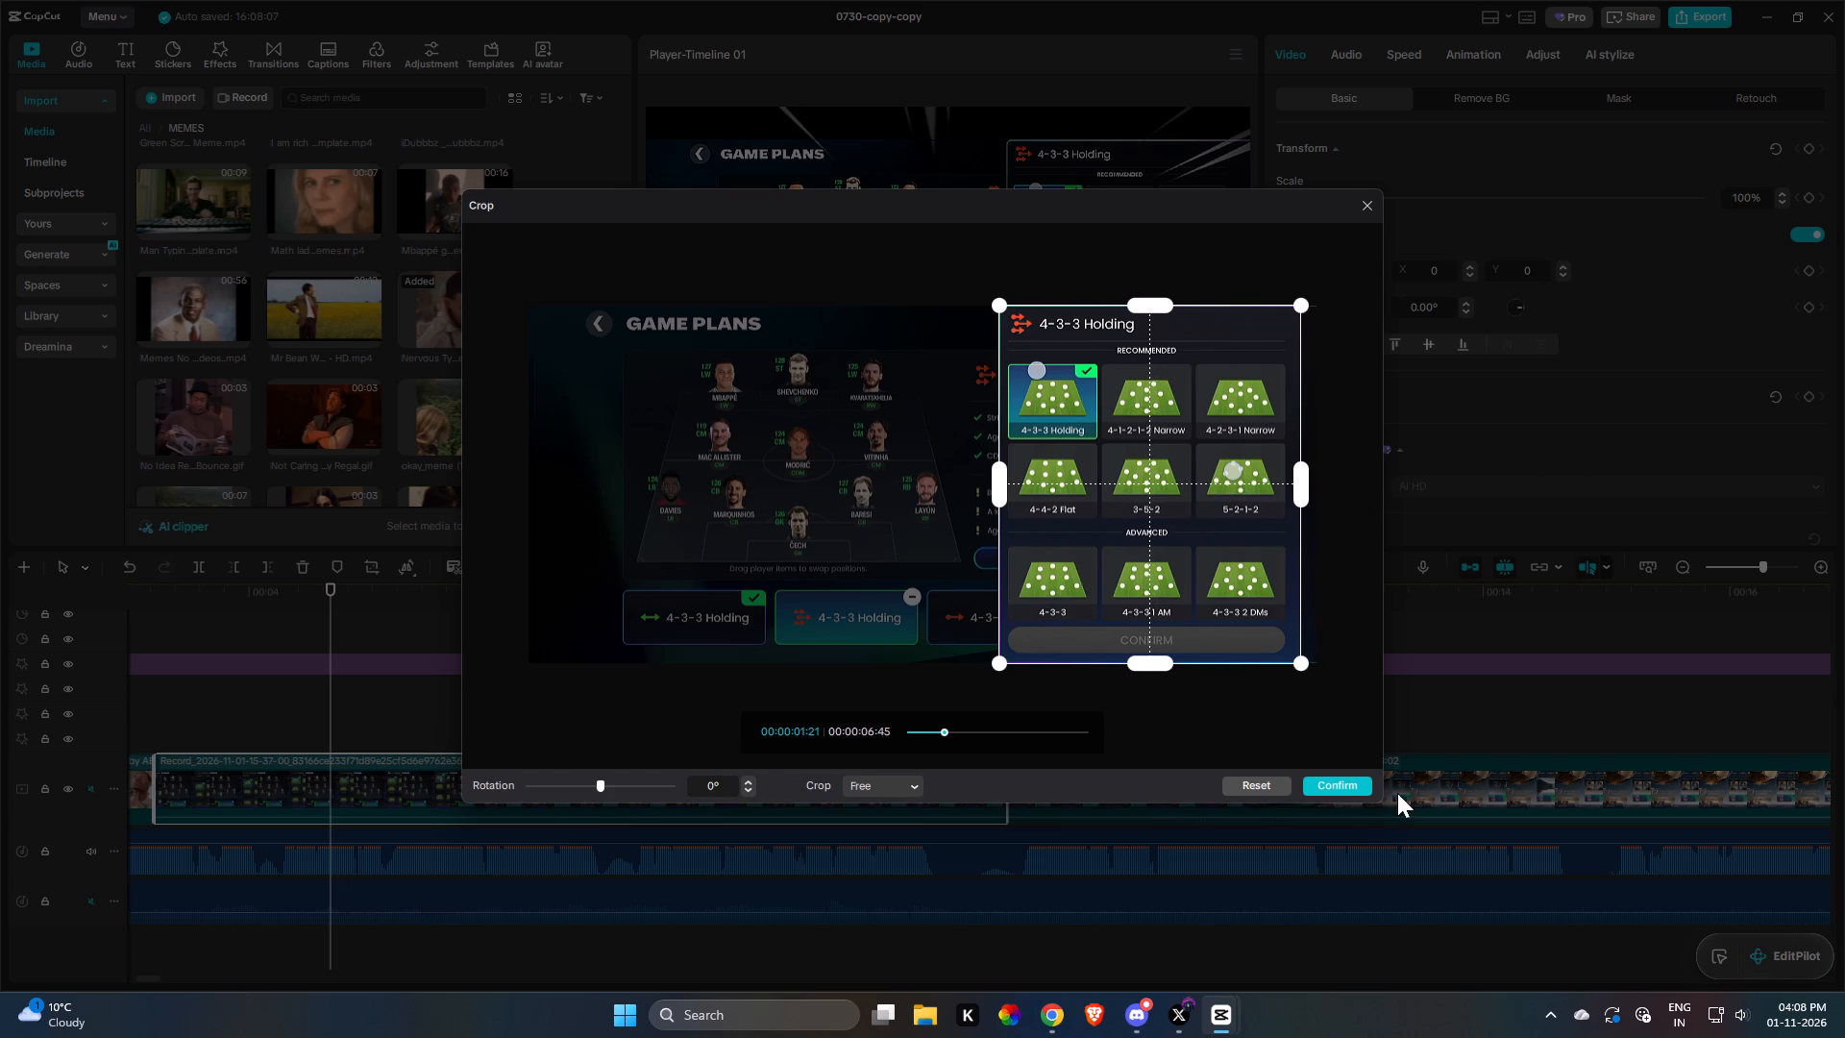
click(1337, 777)
key(space)
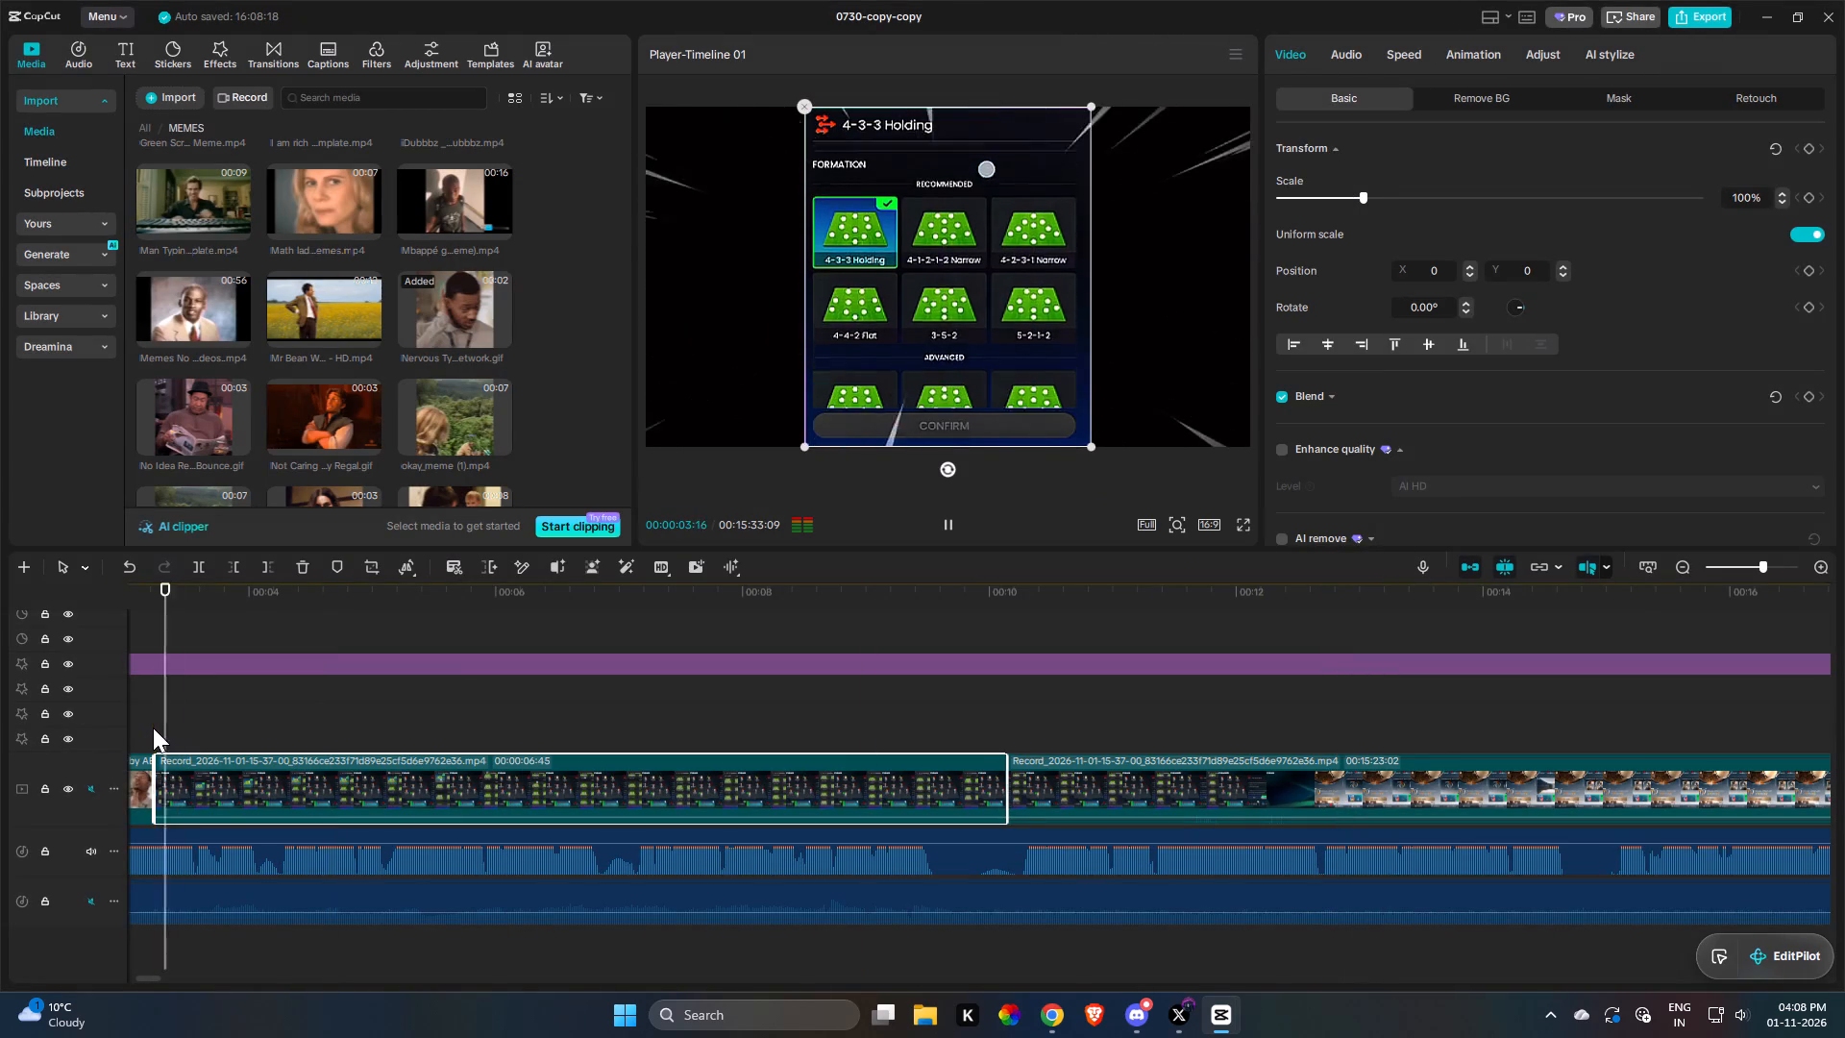
Tighten the clip's crop along its lower edge to leave out the Confirm button, and play it back.
drag(157, 728, 1021, 504)
key(space)
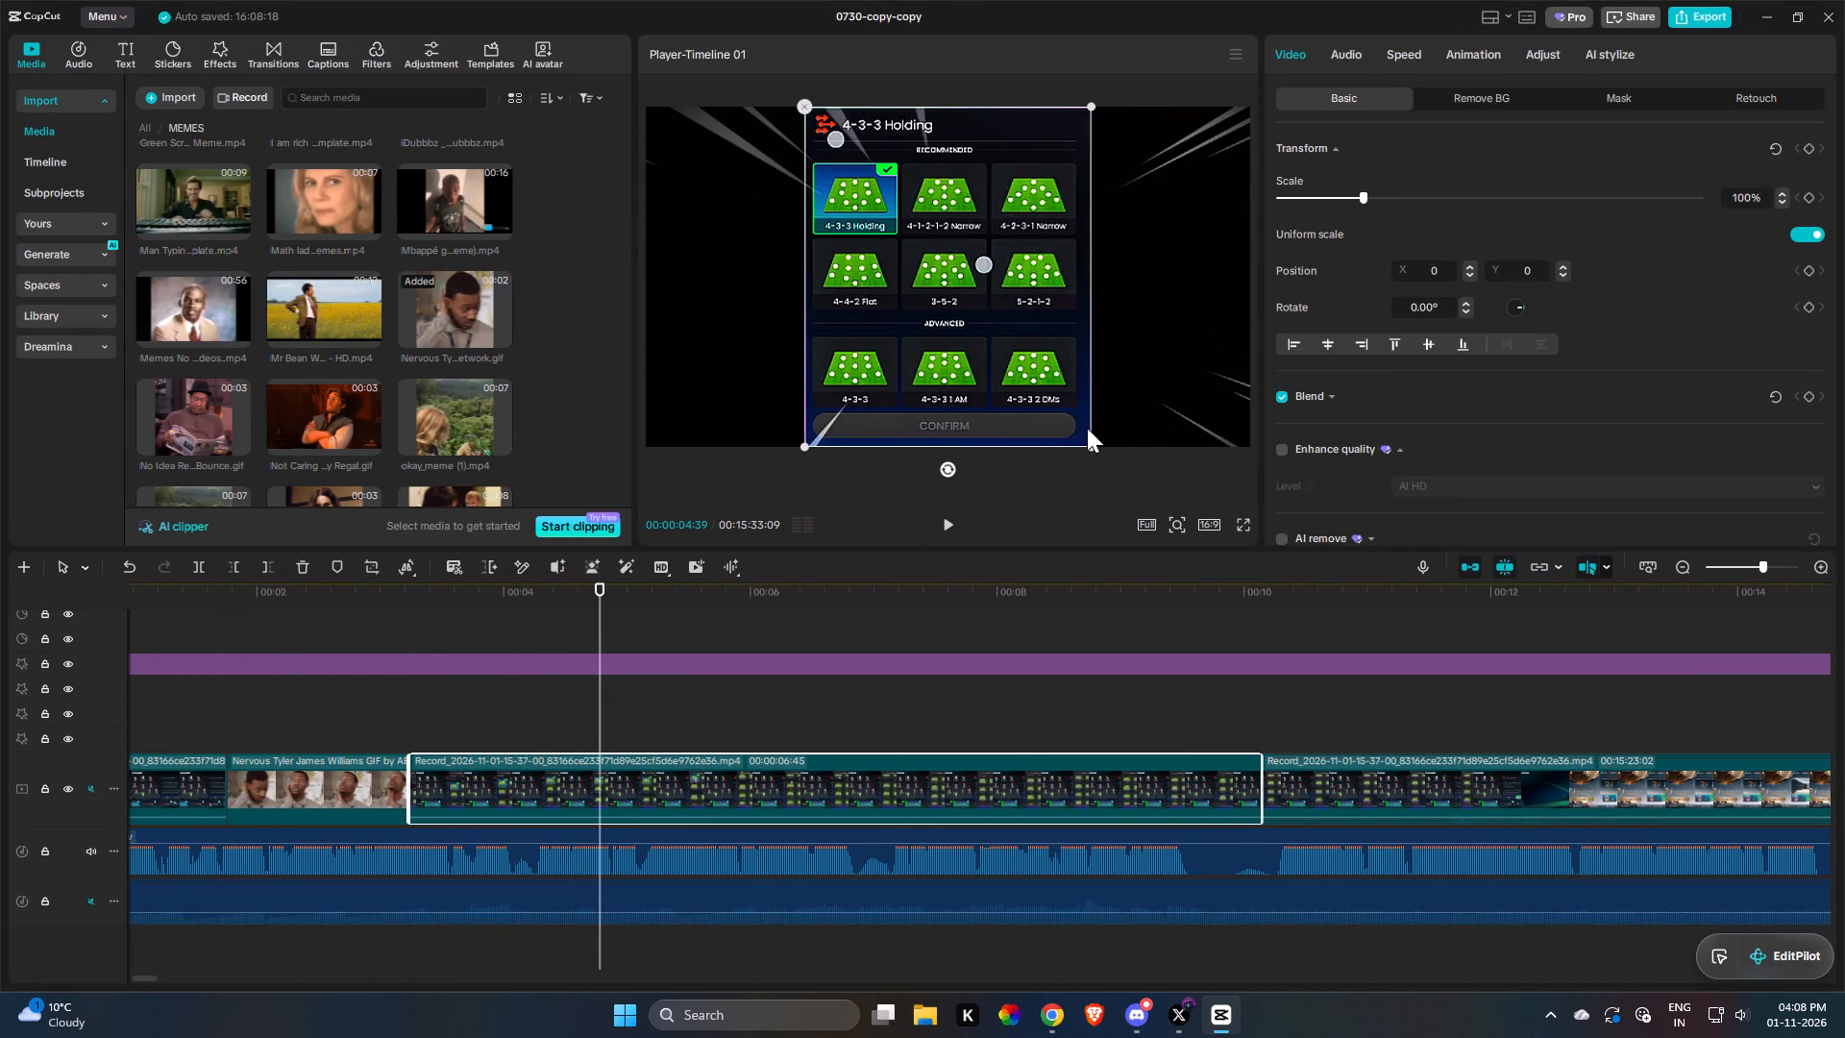
key(3)
drag(1144, 655, 1144, 637)
drag(1148, 659, 1140, 627)
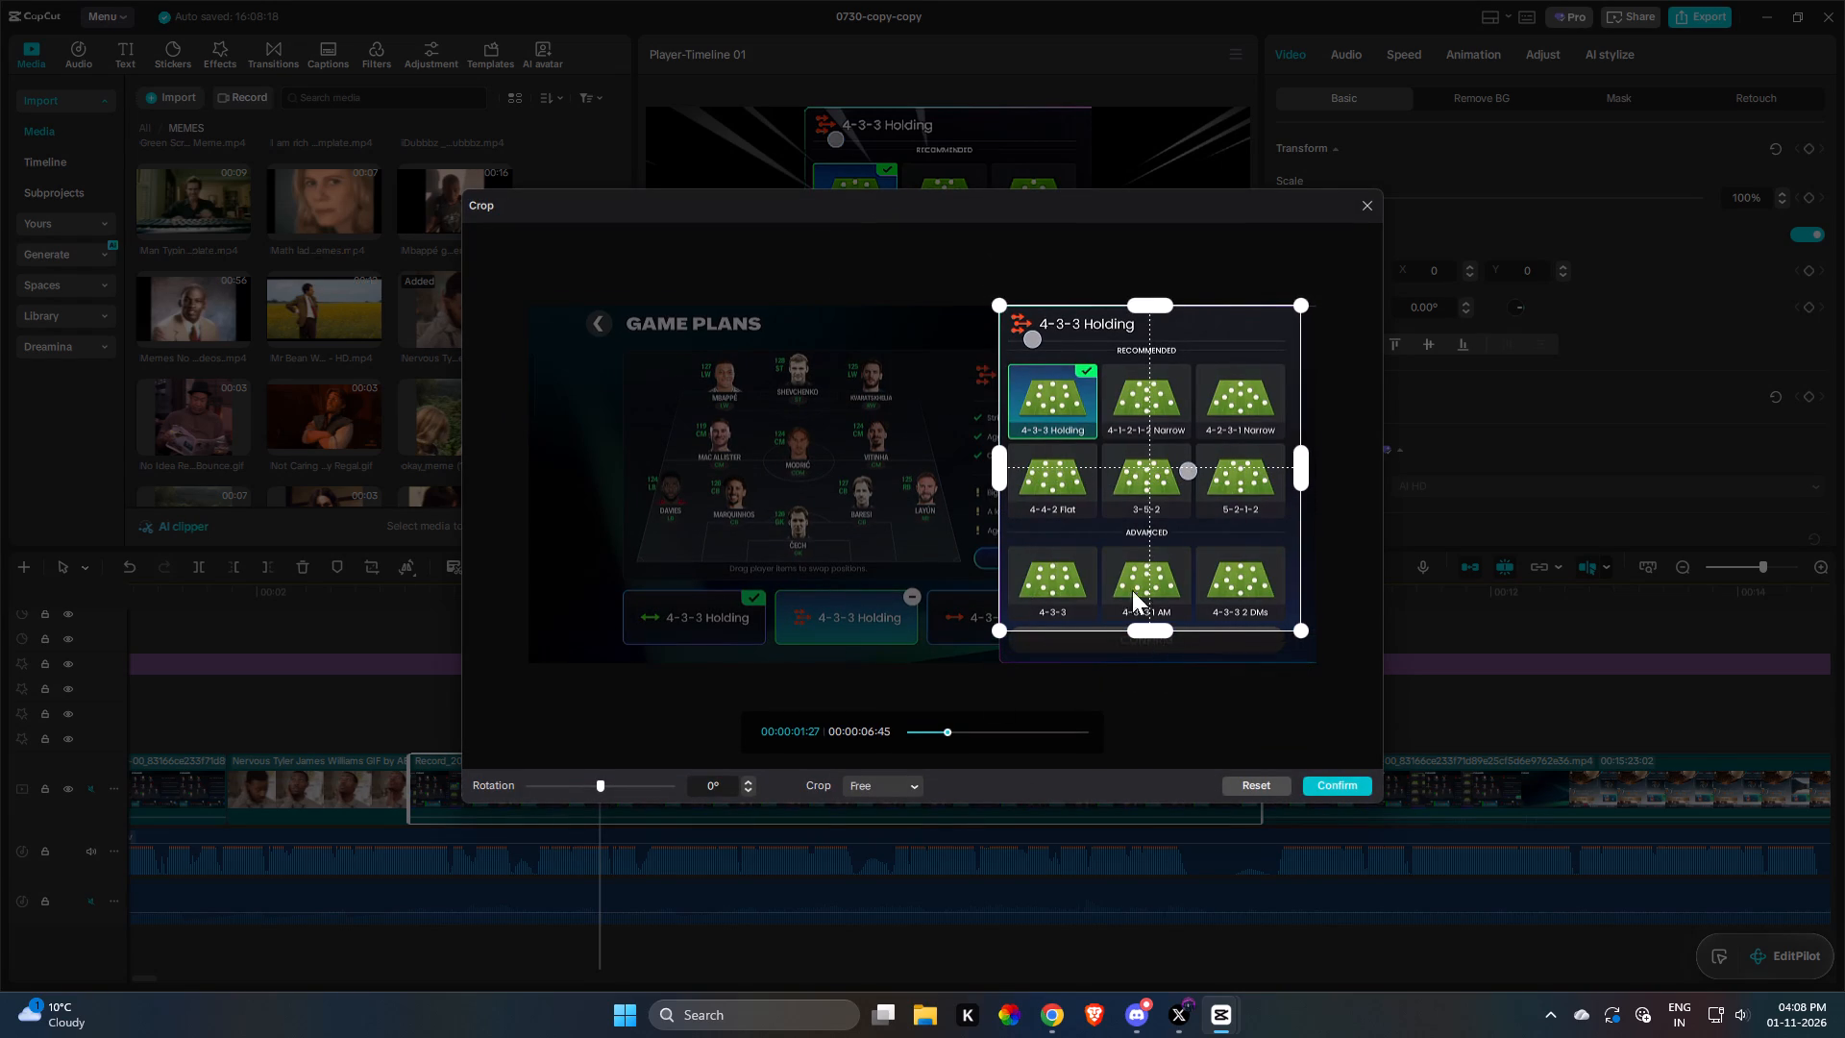
click(1343, 785)
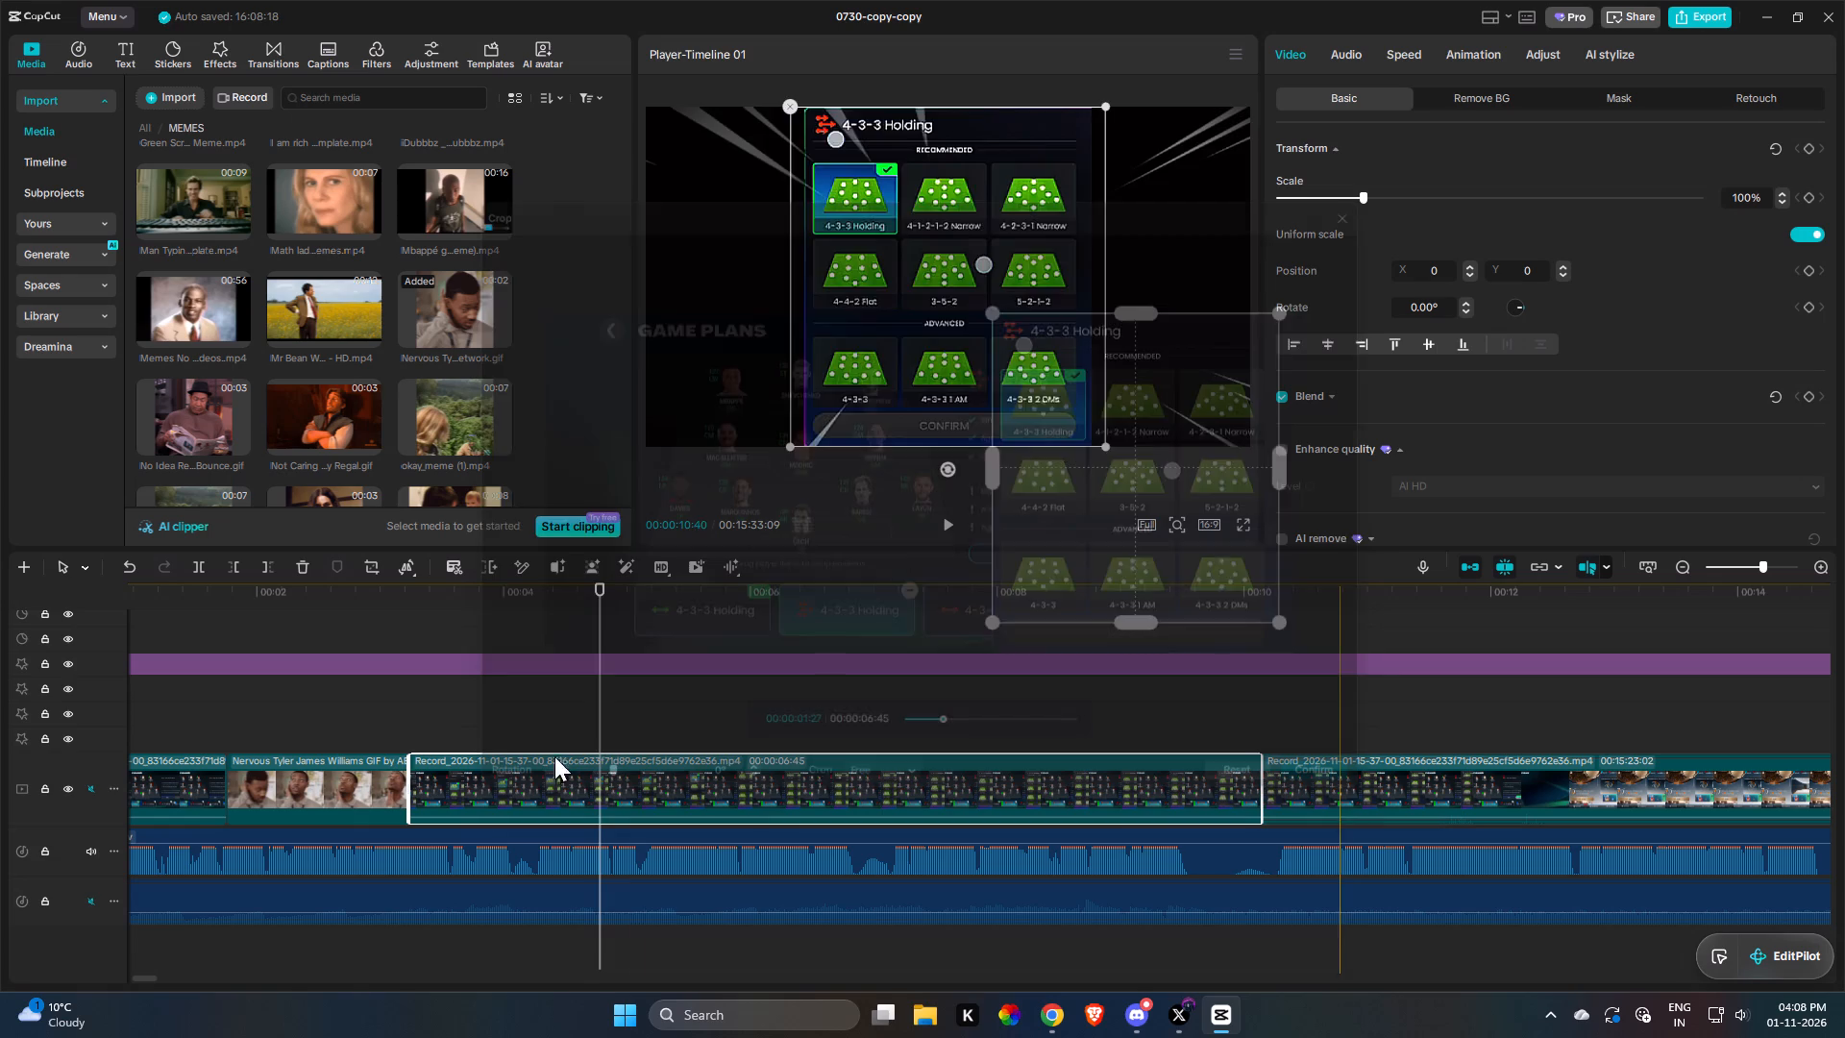
key(space)
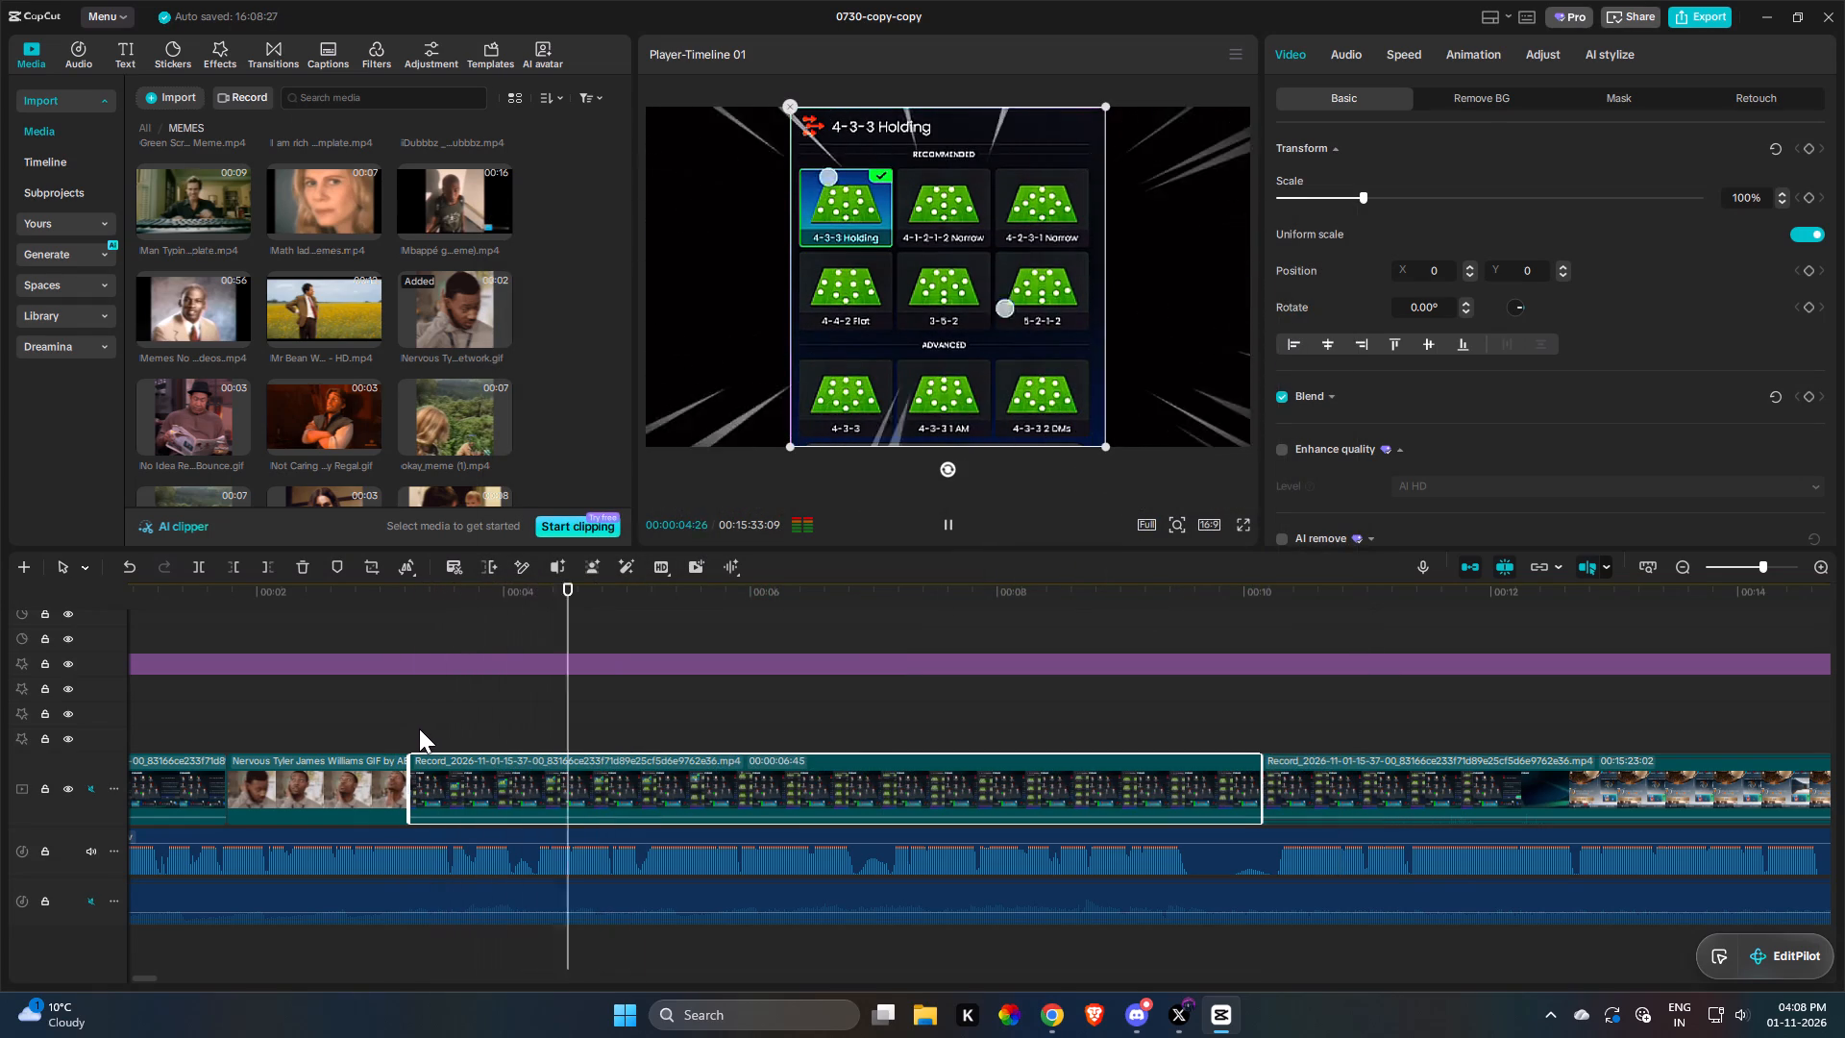
key(space)
Scale the cropped formation clip down to 78%.
drag(1105, 443, 1053, 396)
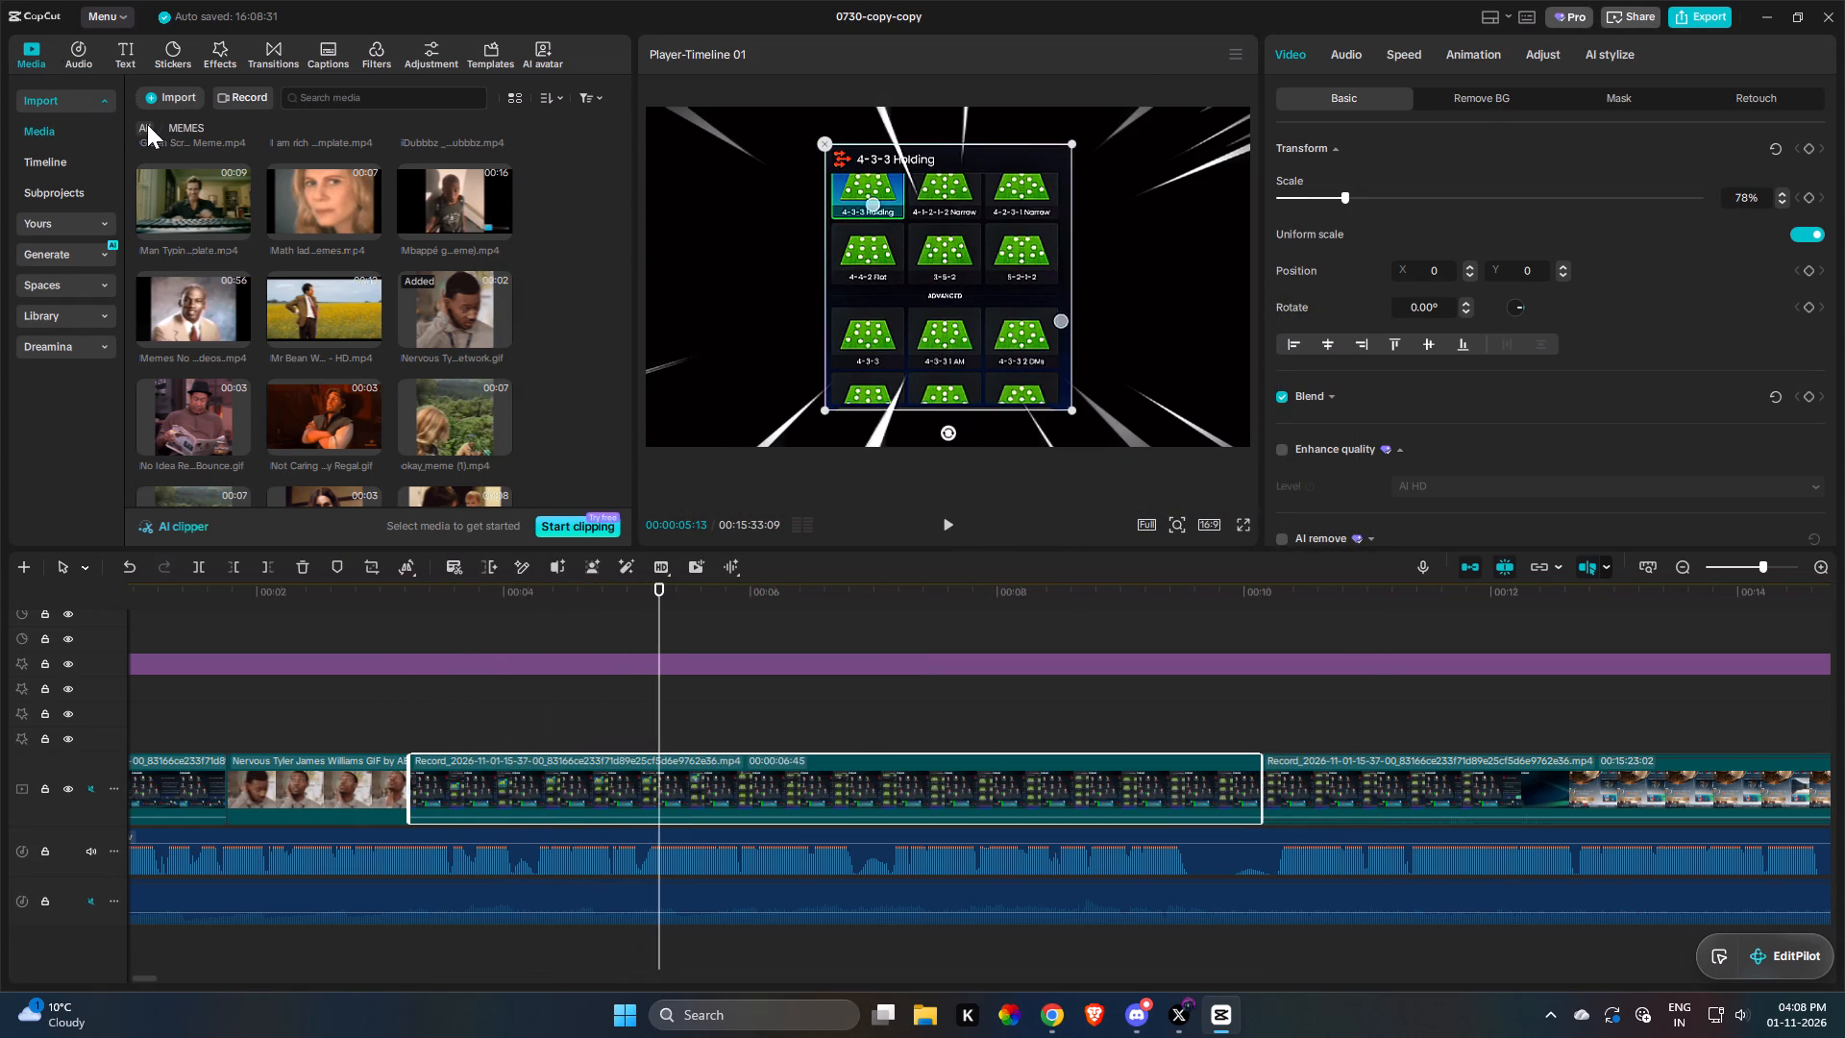
Insert the golden From Klickpin clip from the basic assets animated backgrounds folder on the main track after the GIF.
click(147, 124)
double_click(285, 194)
double_click(178, 182)
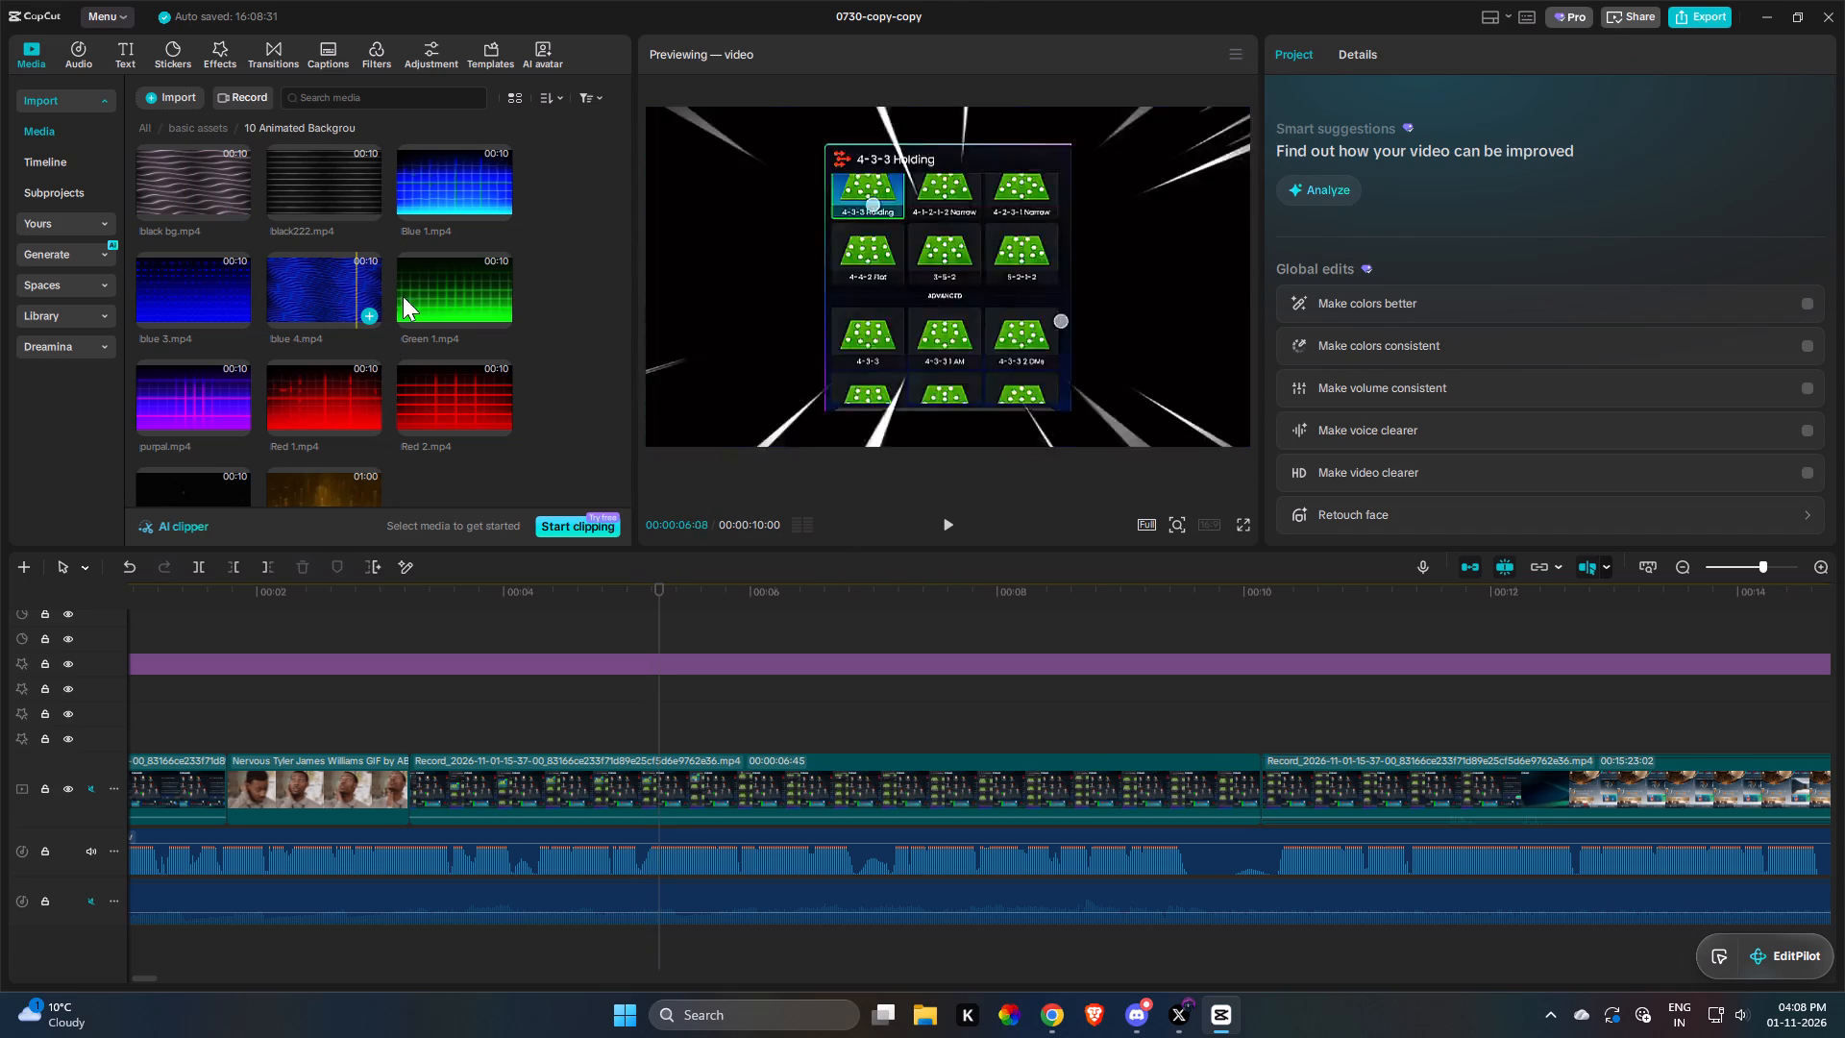
scroll(203, 359, down, 3)
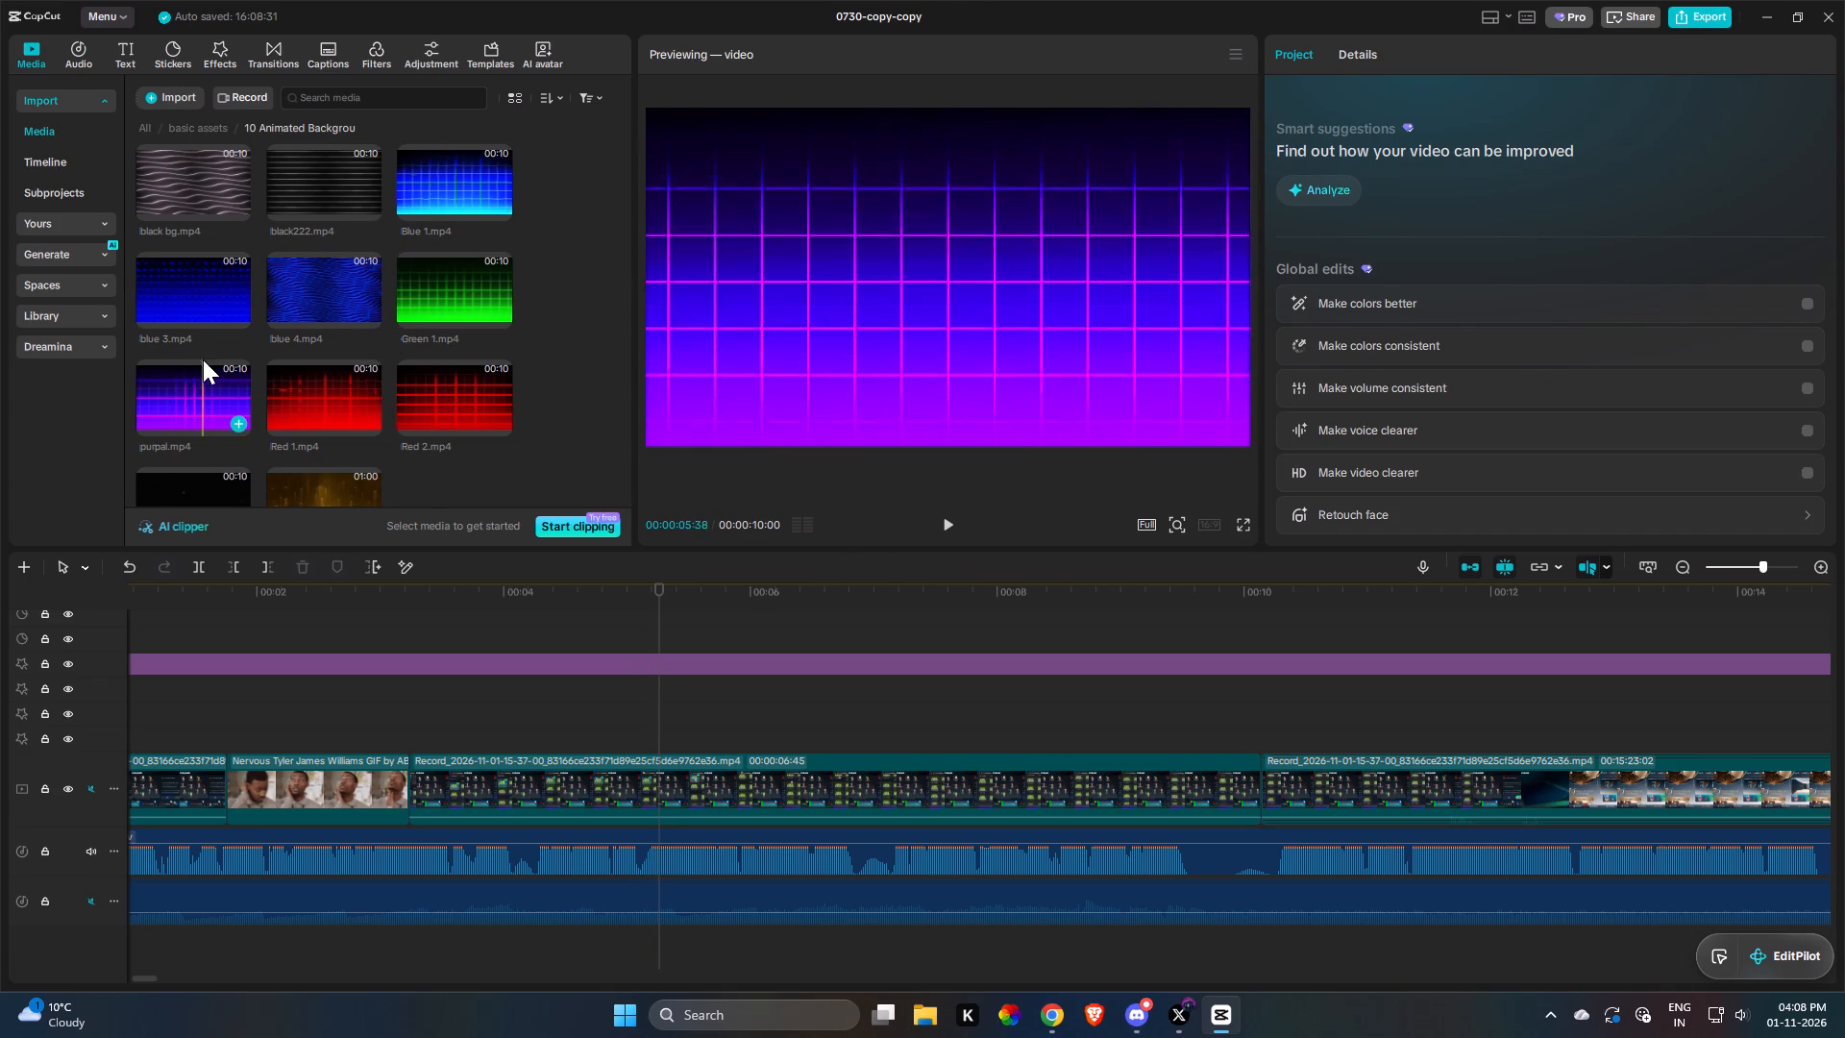
drag(341, 444, 429, 727)
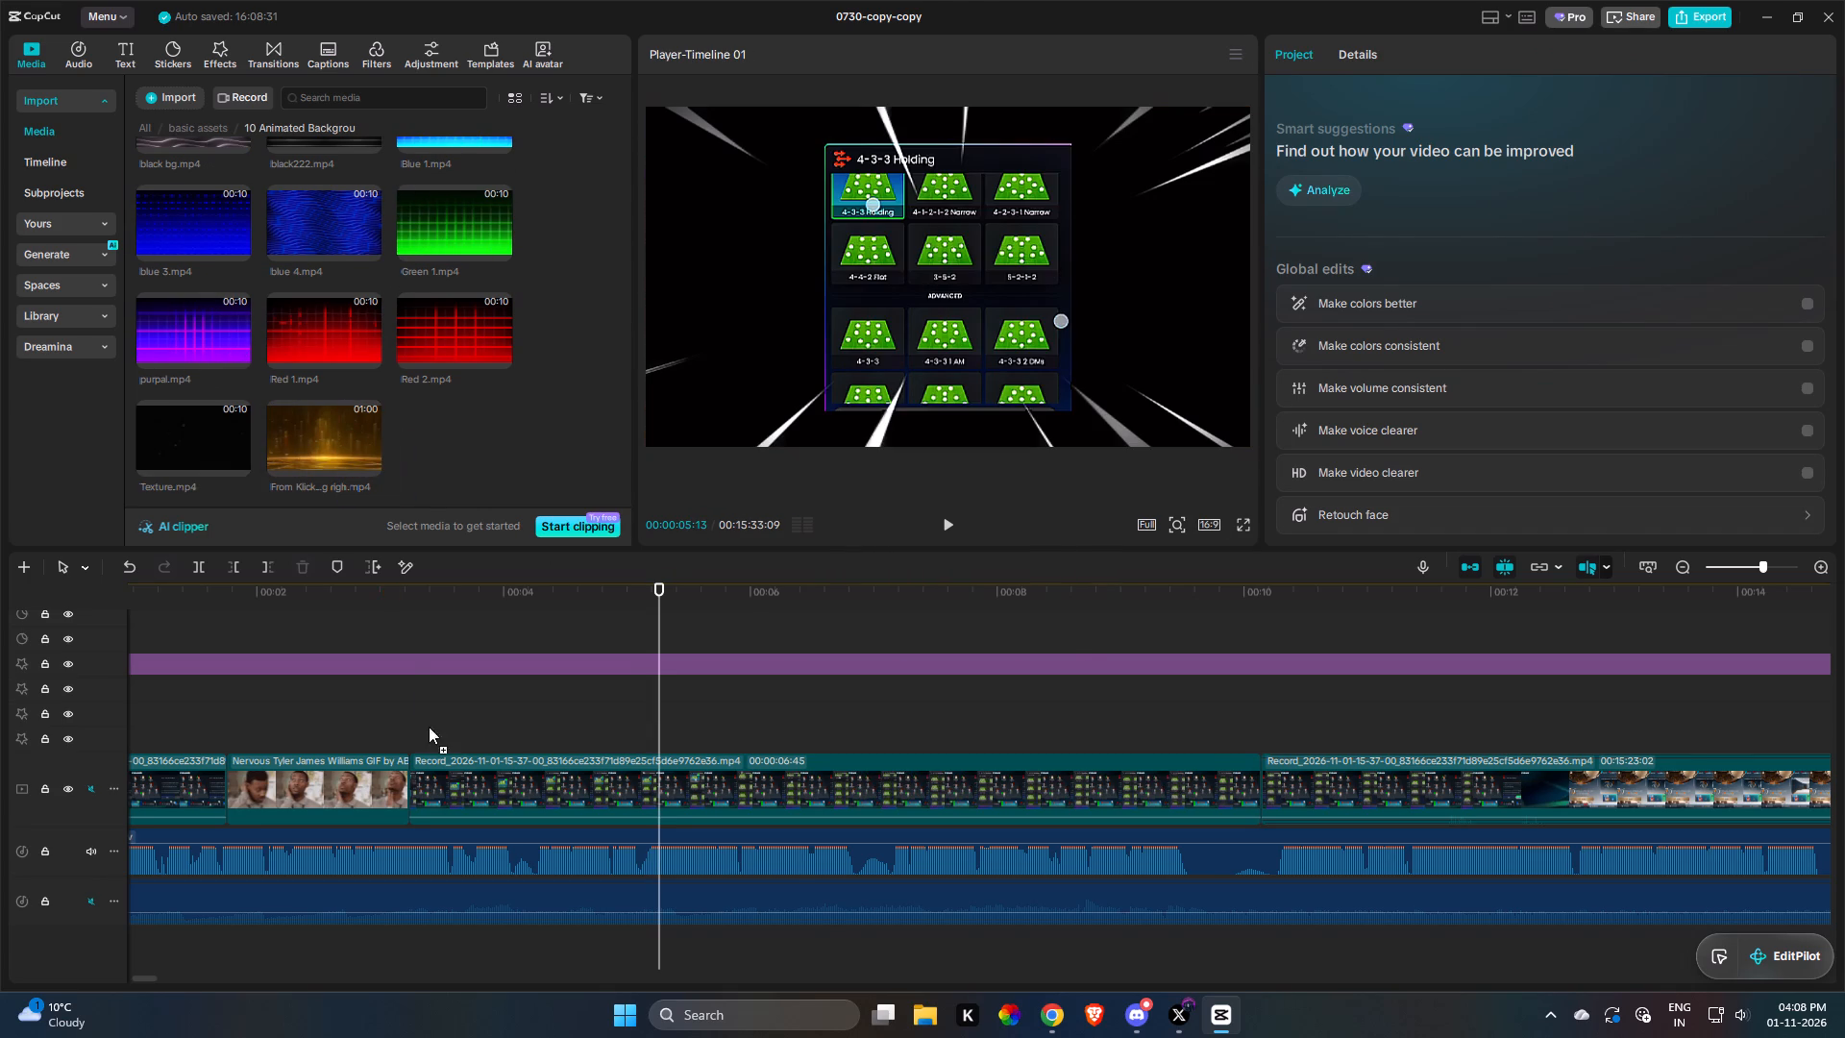
drag(429, 727, 424, 798)
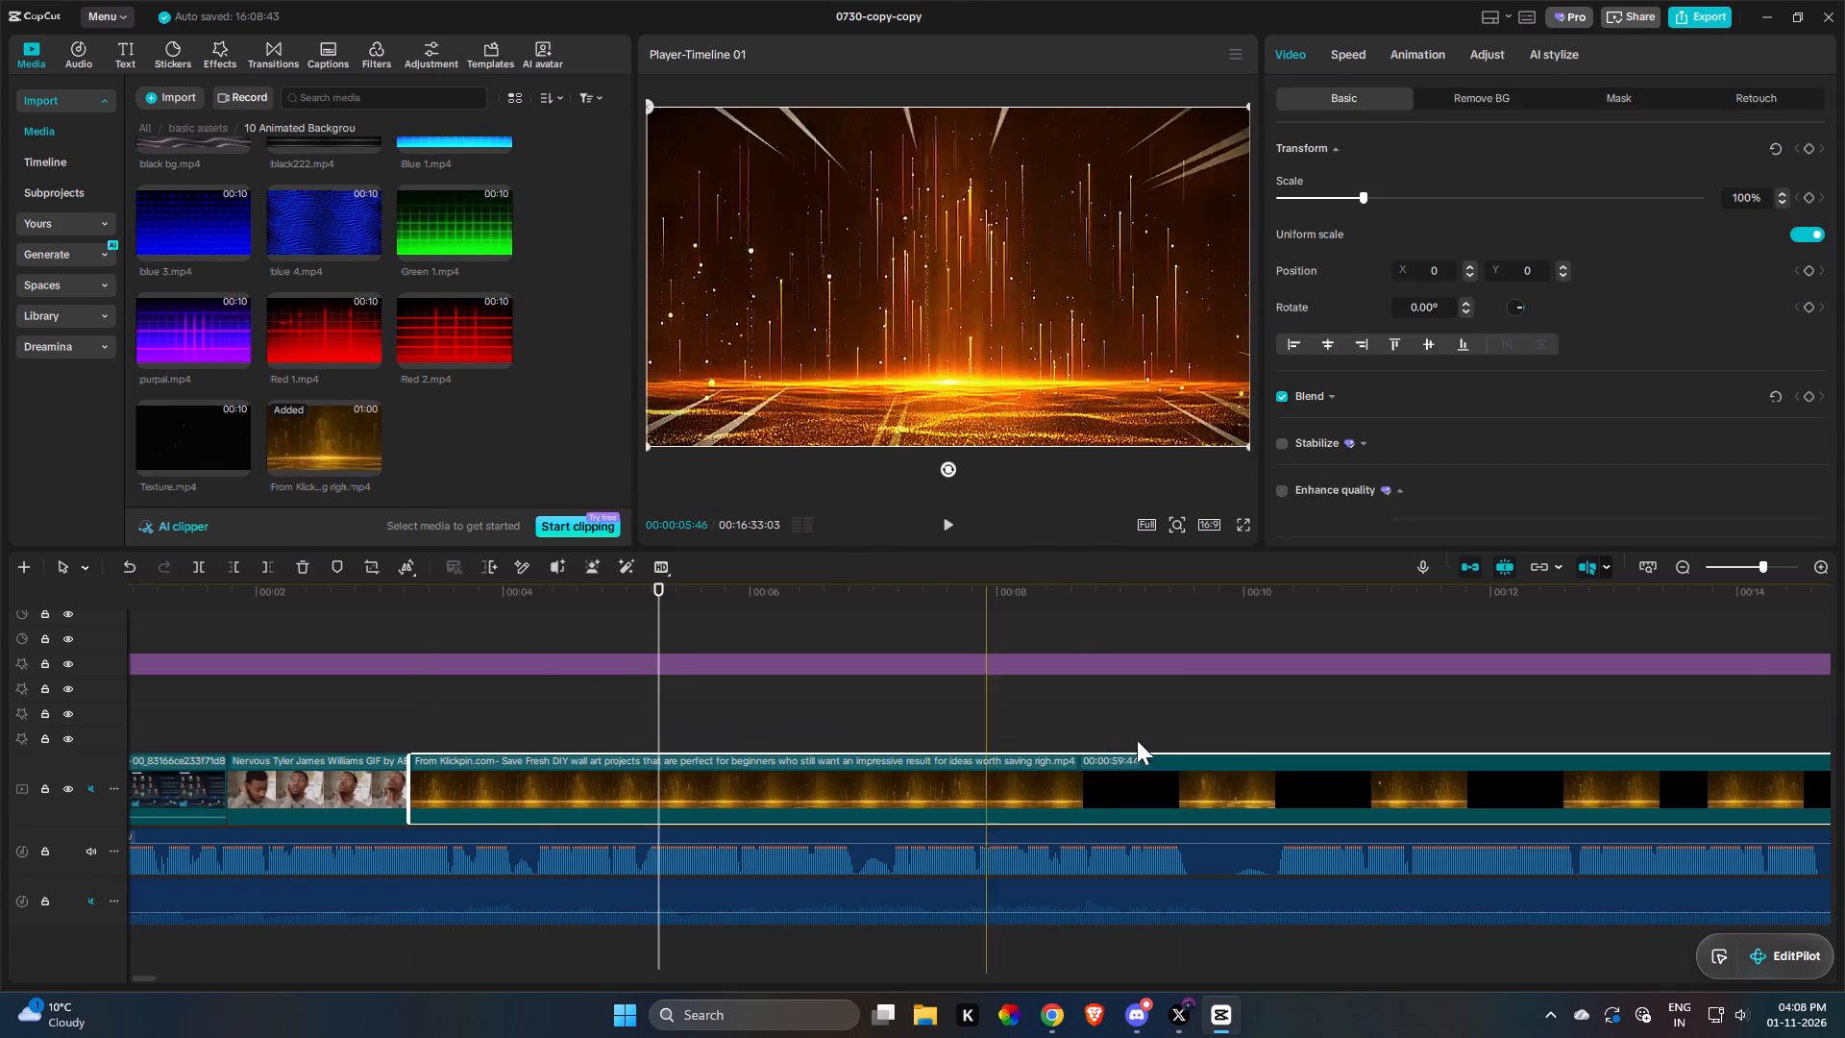
Trim the golden background to end at about 00:00:15 and overlay the cropped formation clip on it, starting right after the GIF.
click(1680, 563)
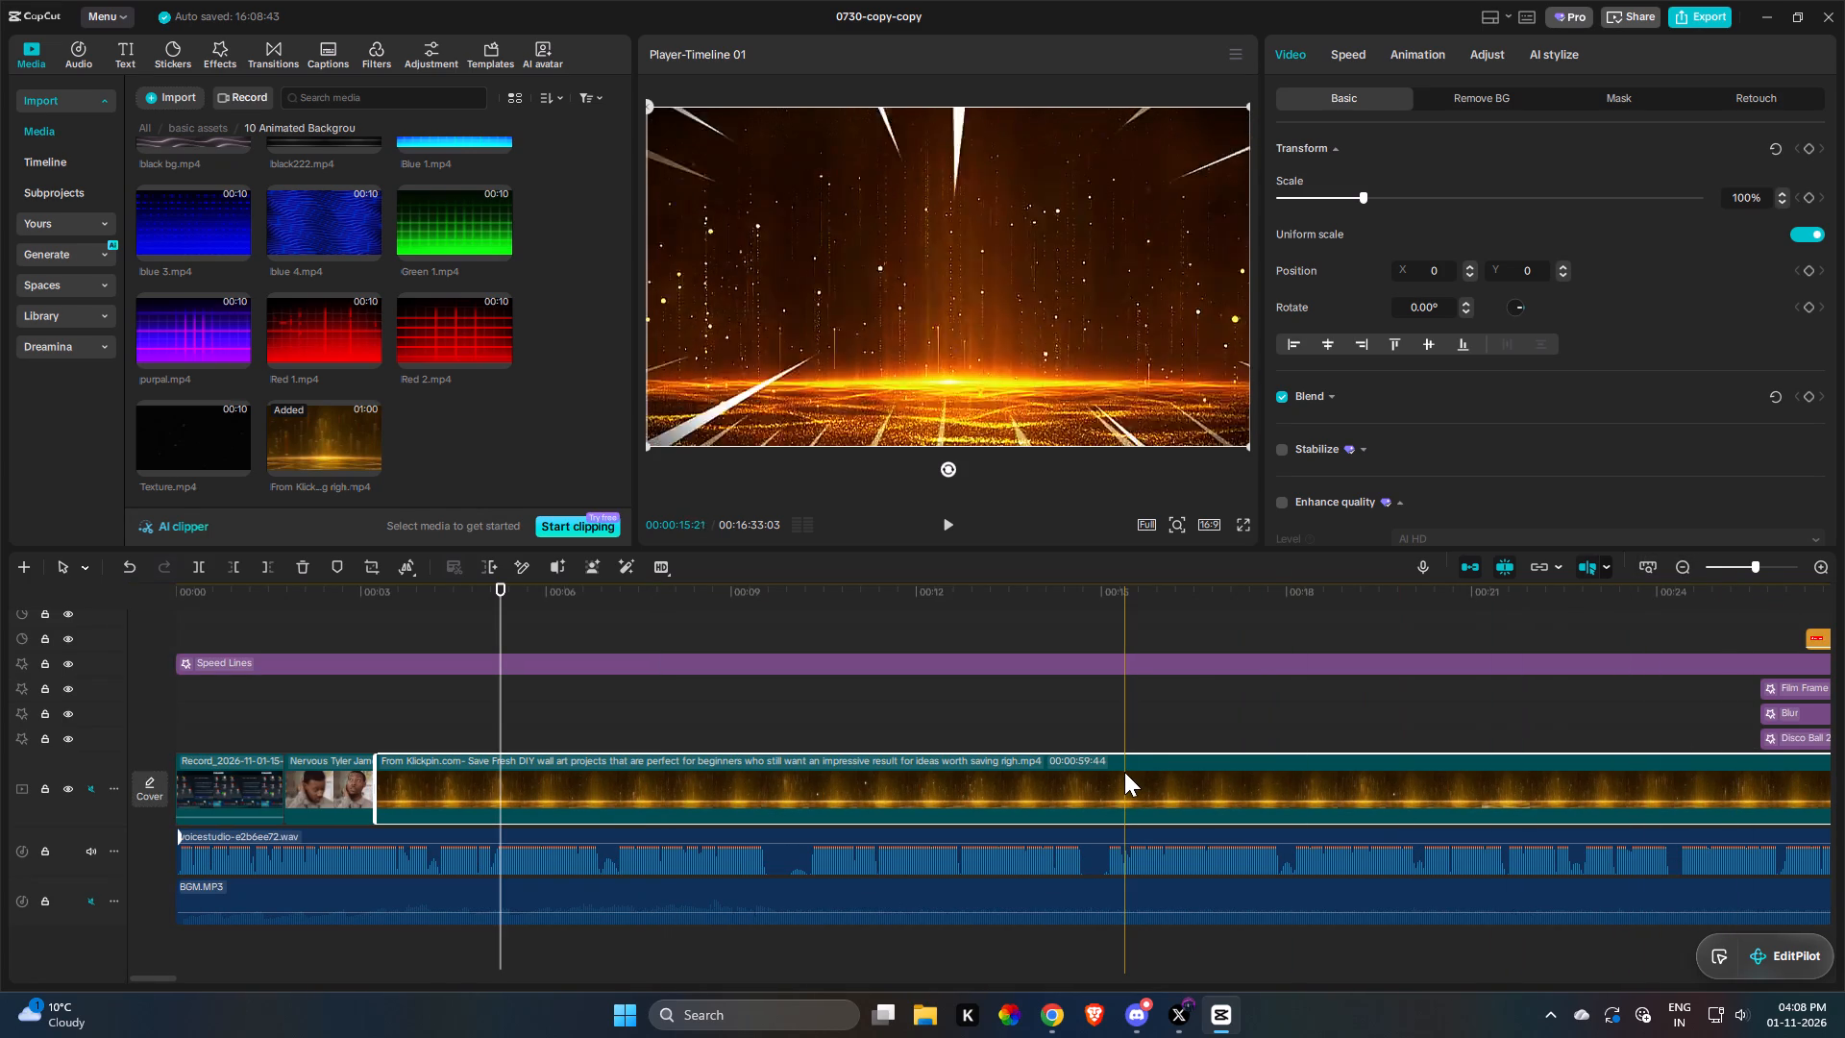
key(w)
drag(1189, 784, 437, 708)
key(space)
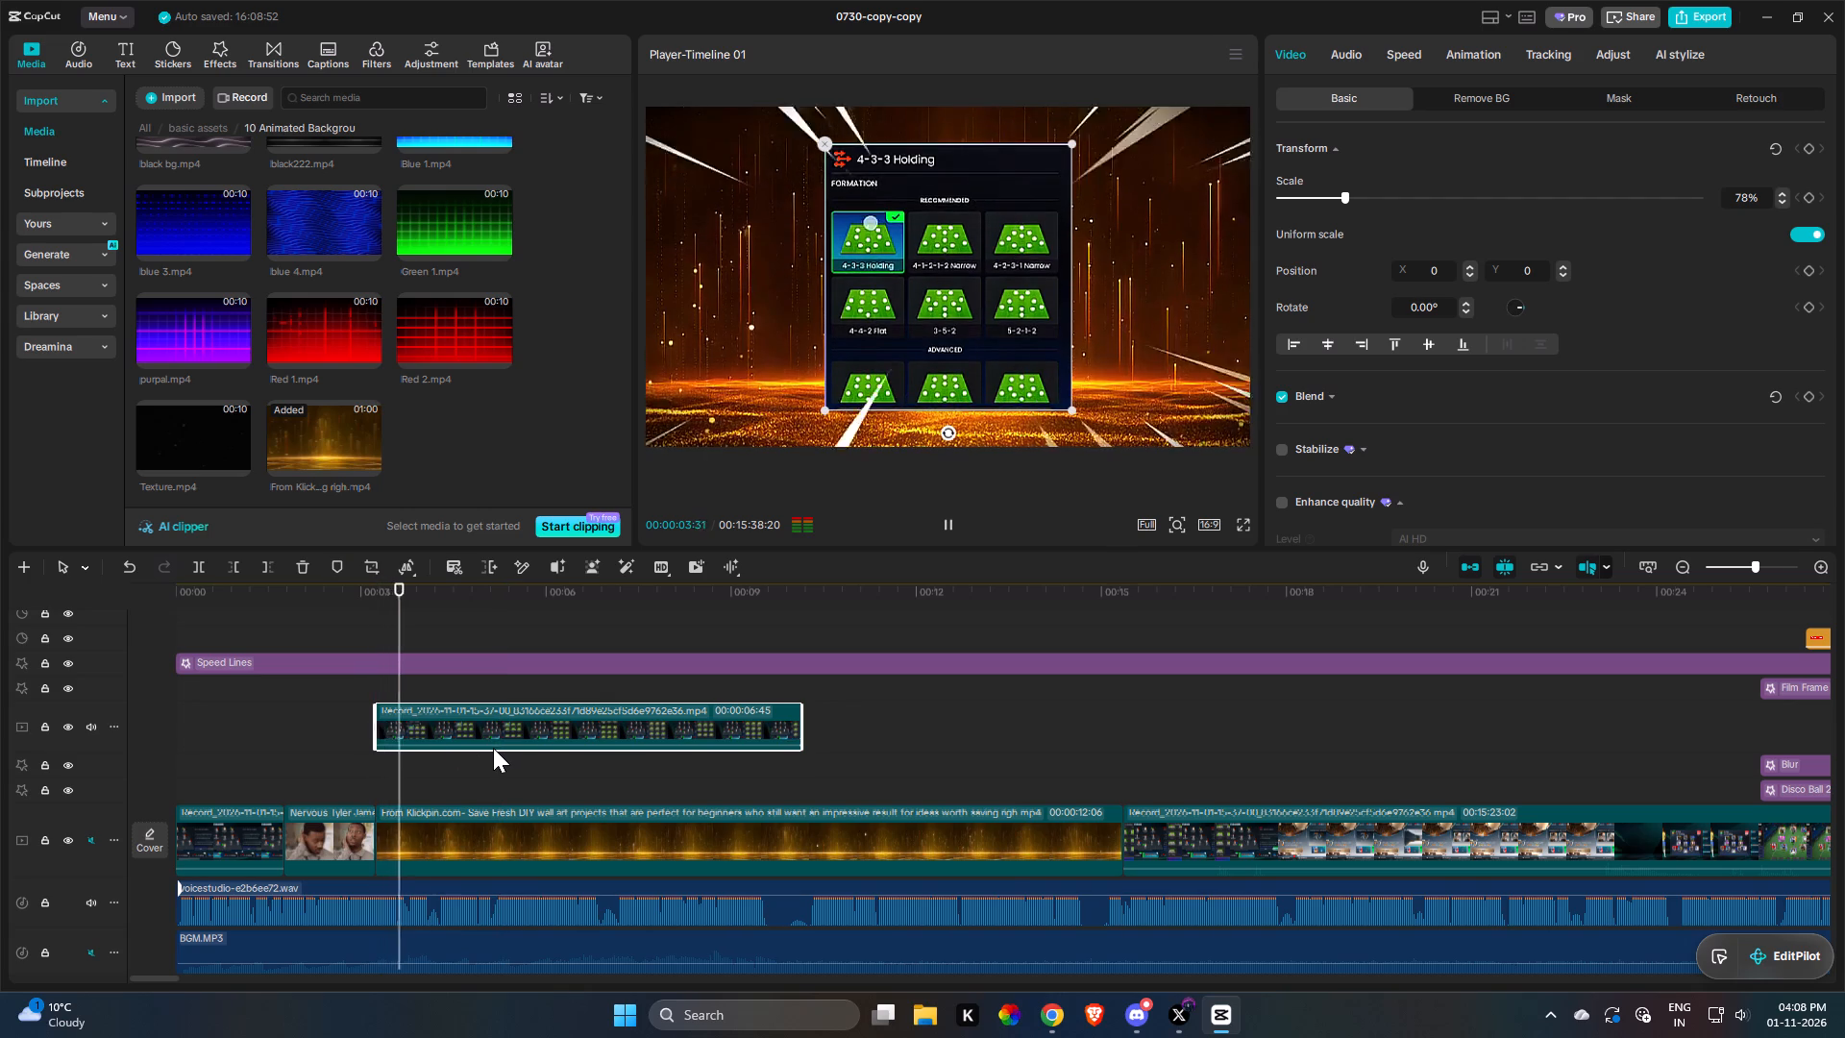
click(496, 748)
click(617, 763)
key(space)
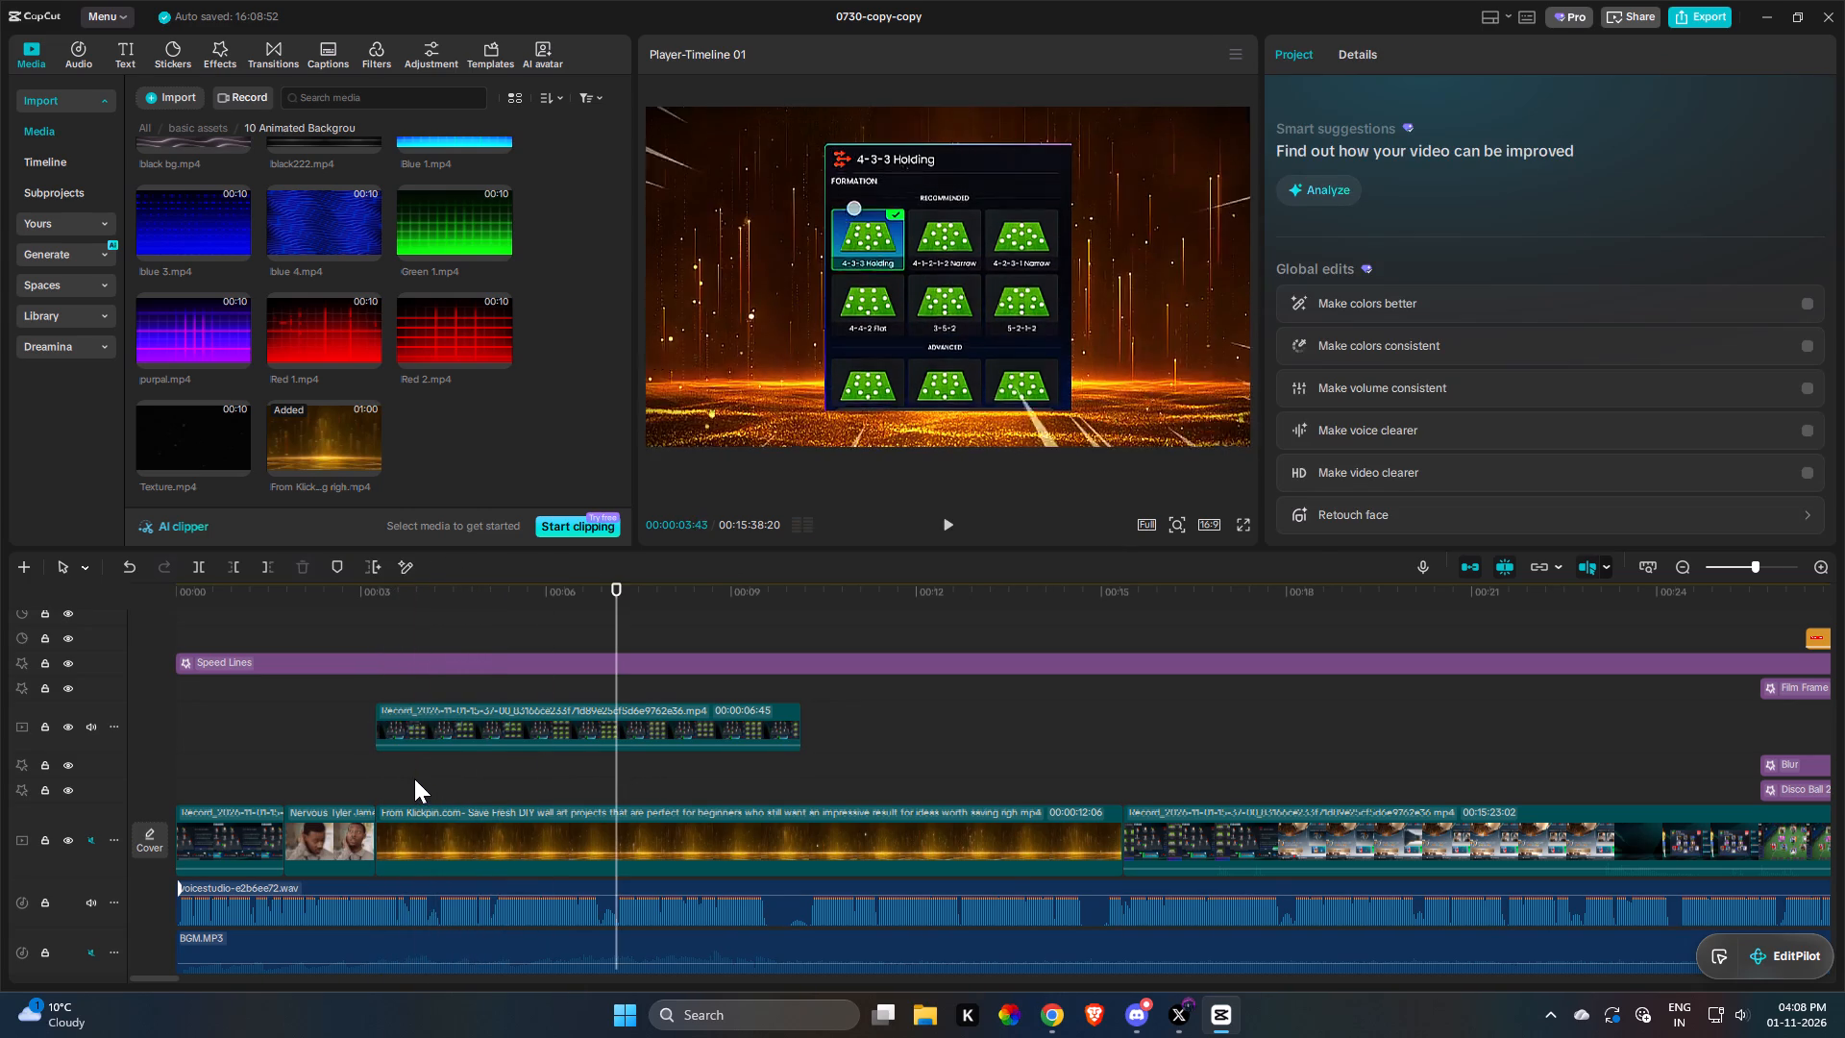
Fine-tune all four crop edges of the overlaid formation clip around the panel and play it back over the background.
key(space)
click(487, 724)
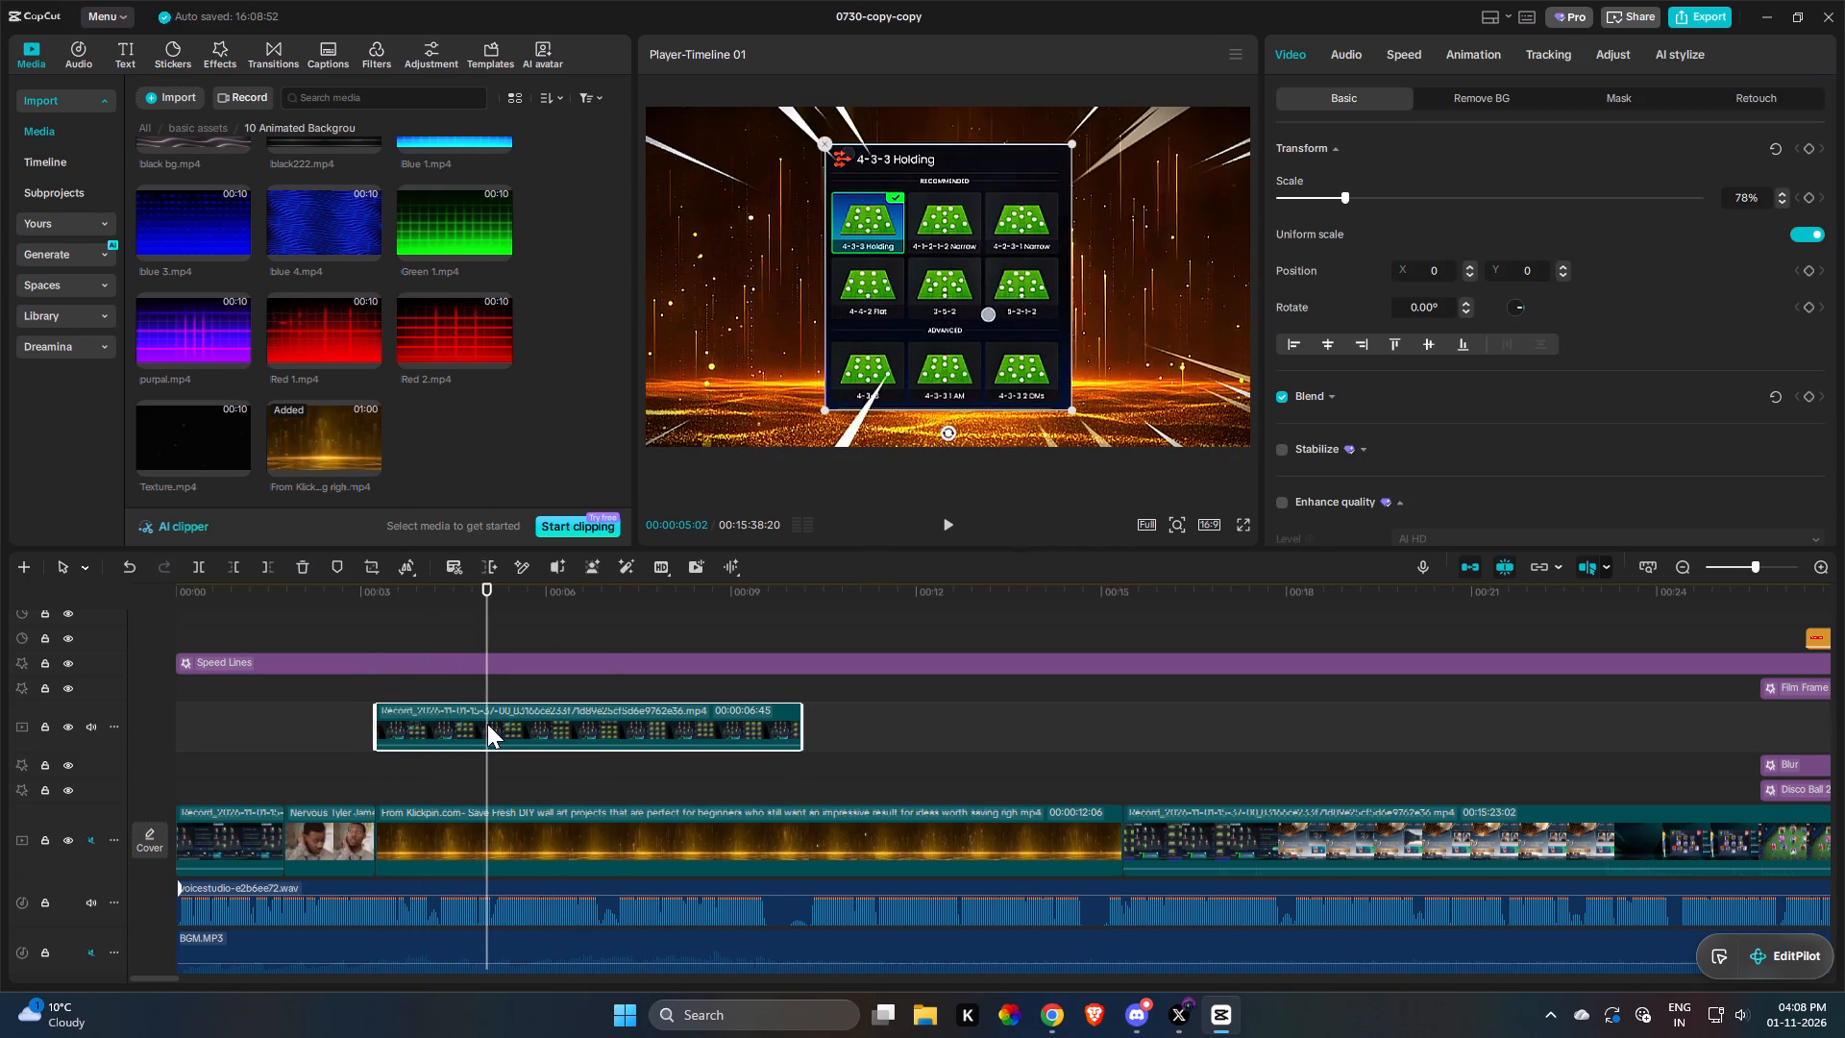
key(3)
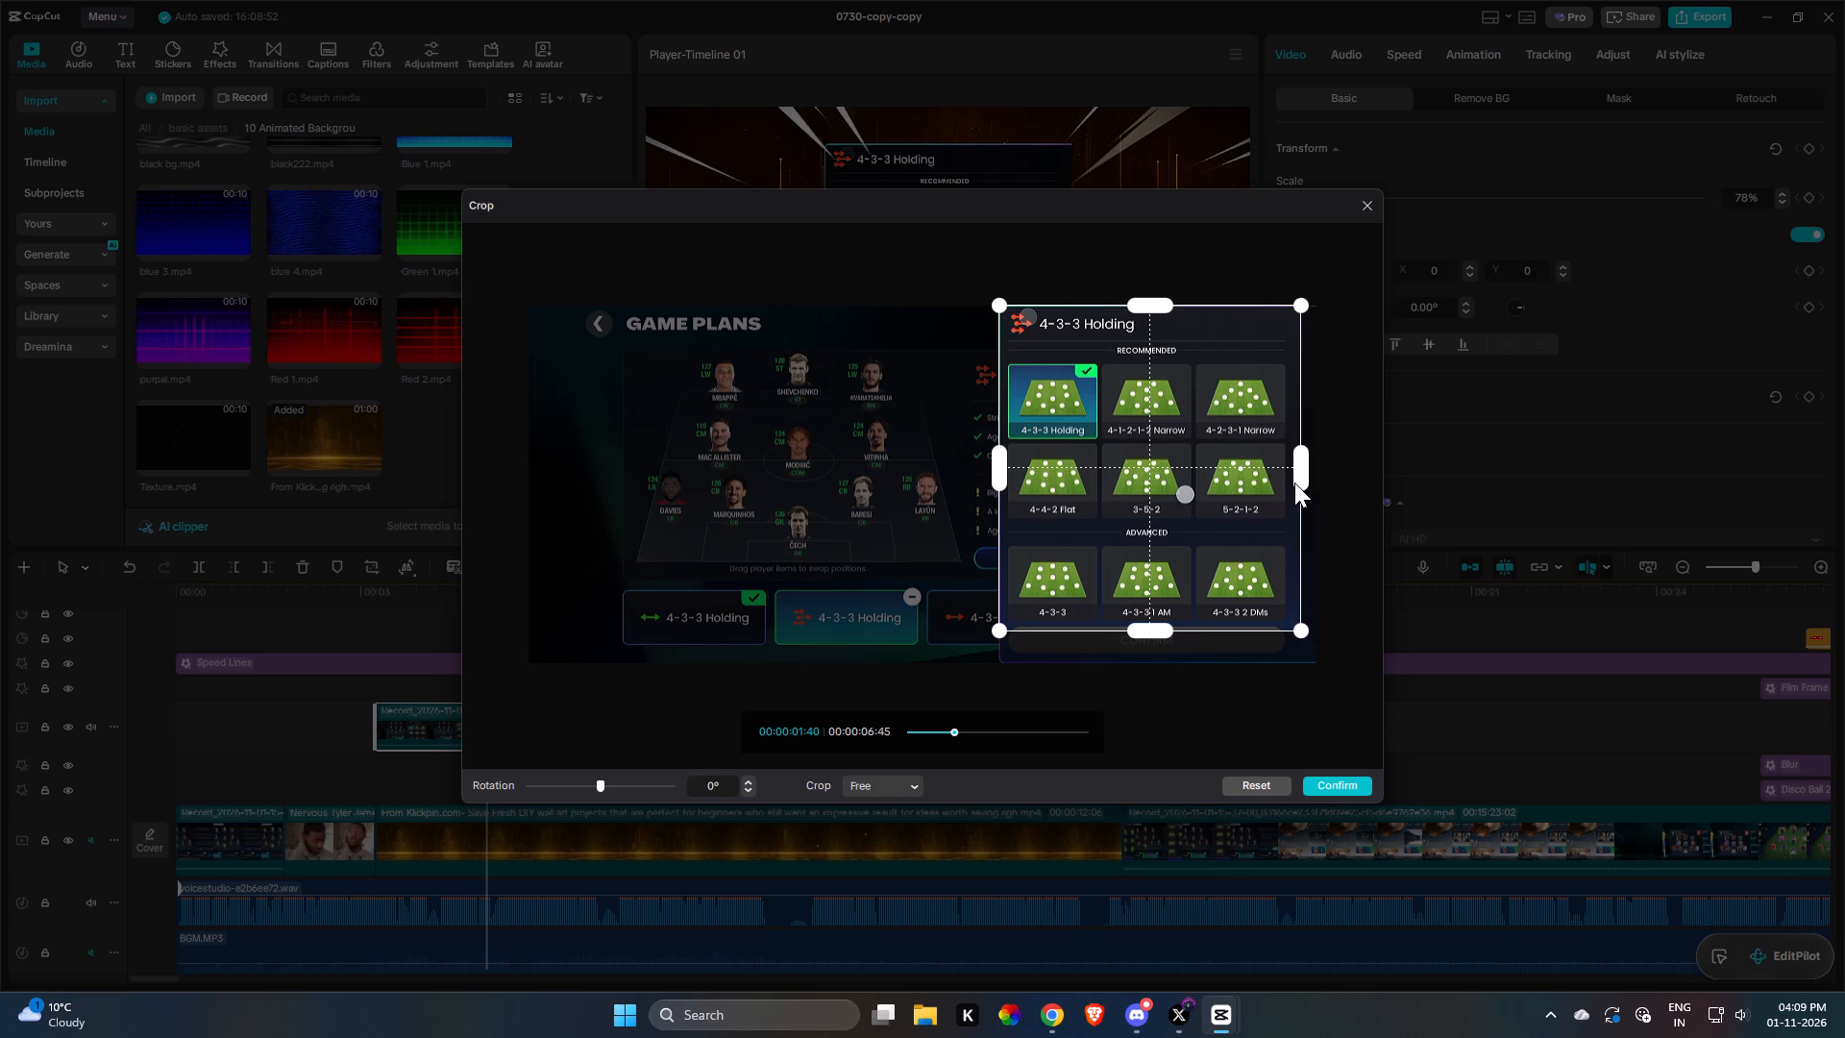
drag(1299, 477, 1387, 481)
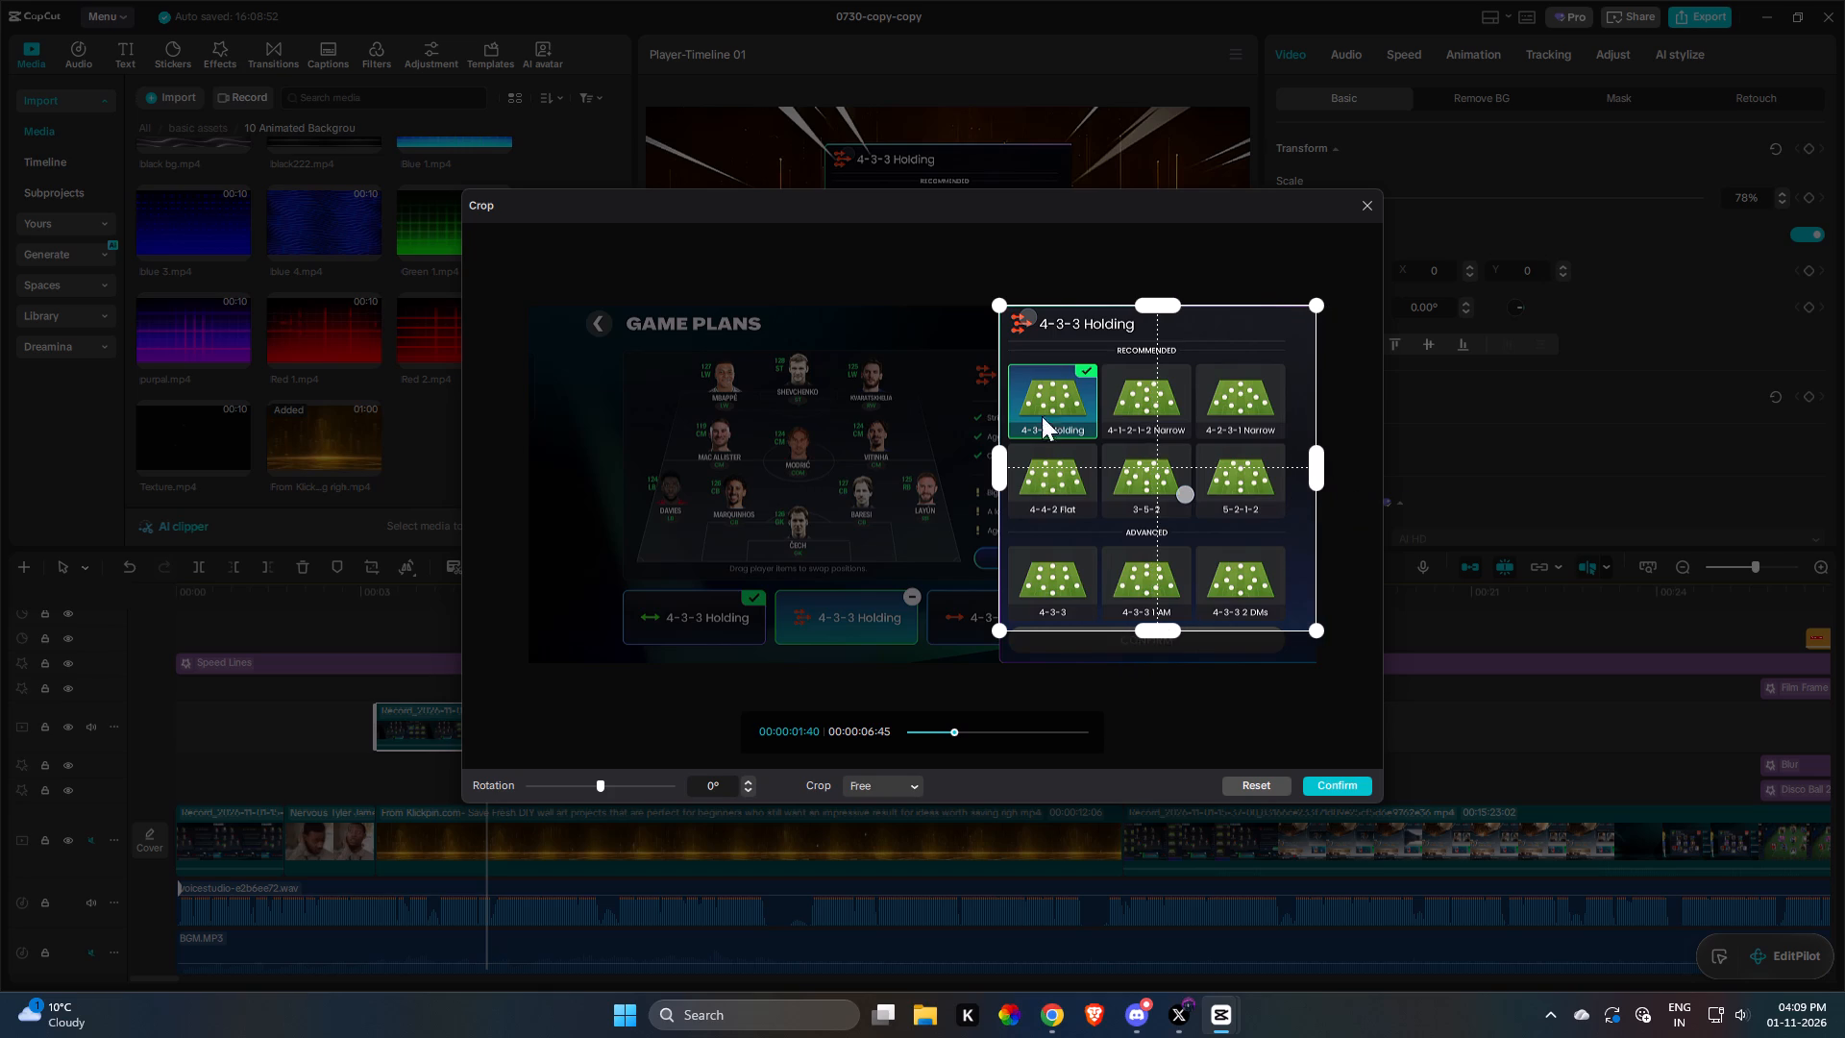
click(993, 472)
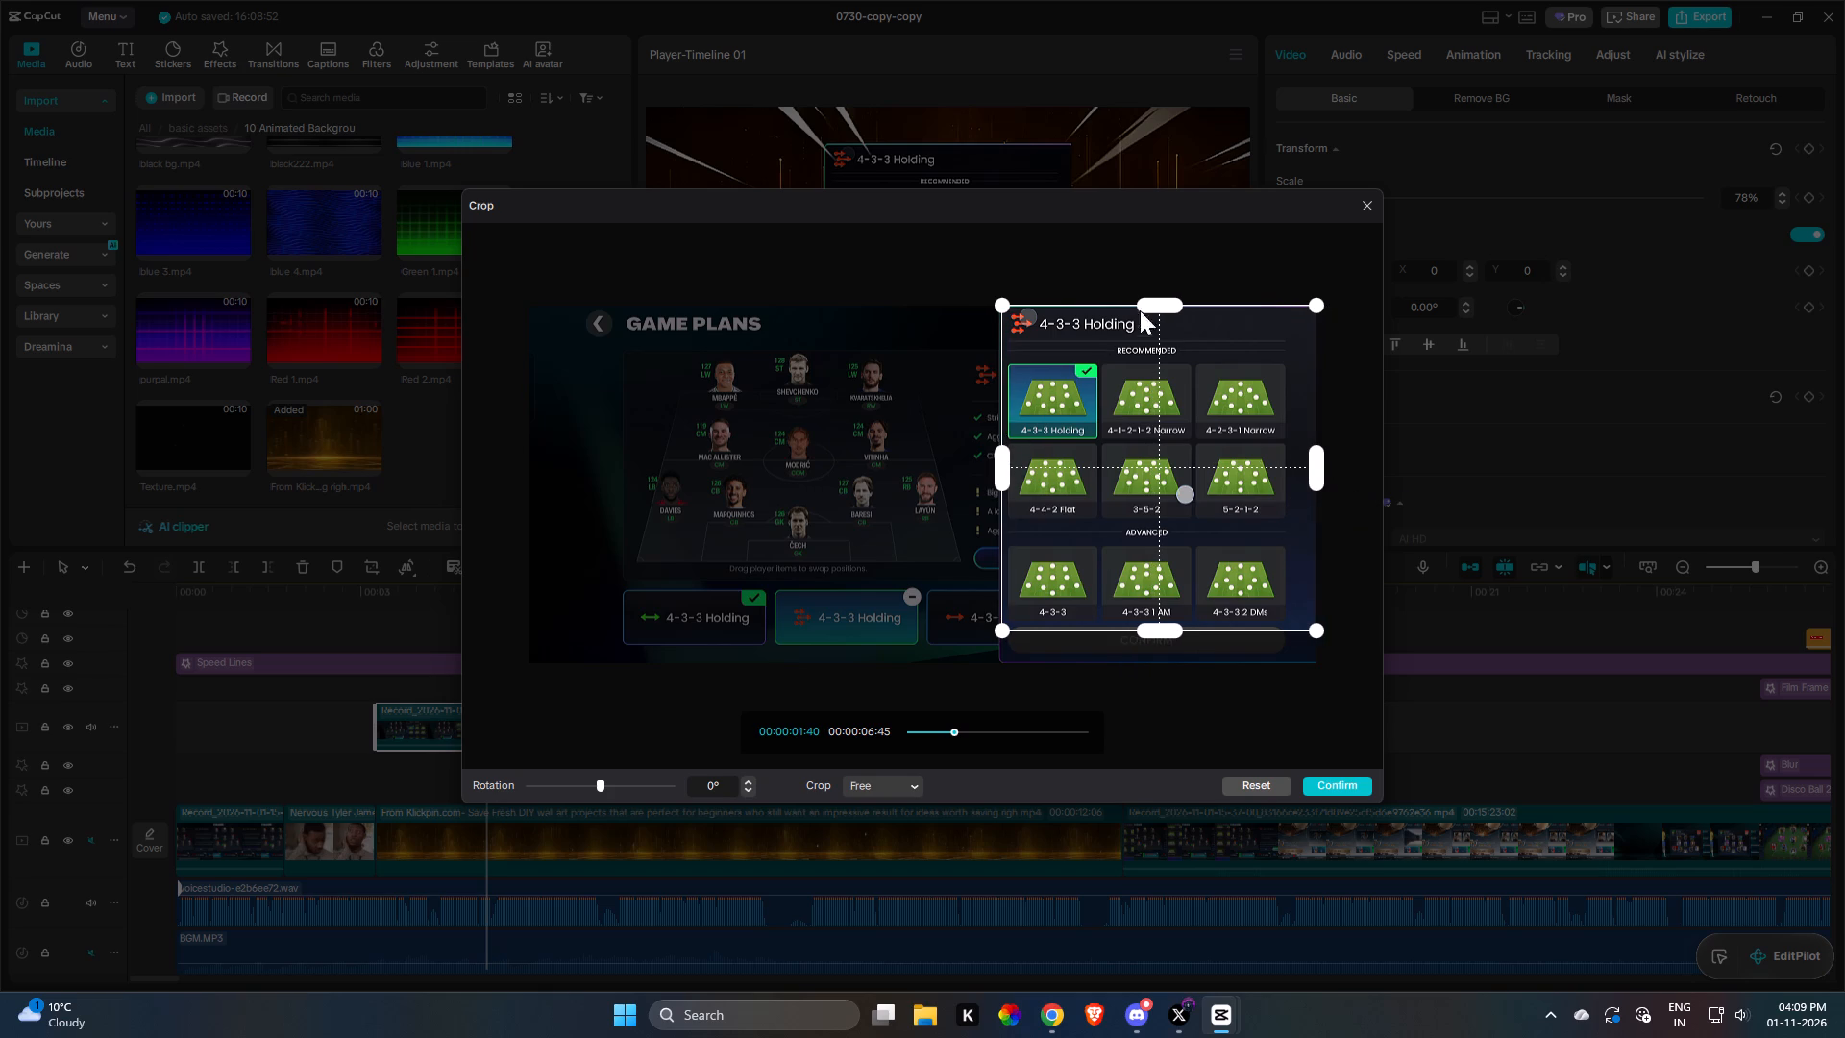
click(1156, 299)
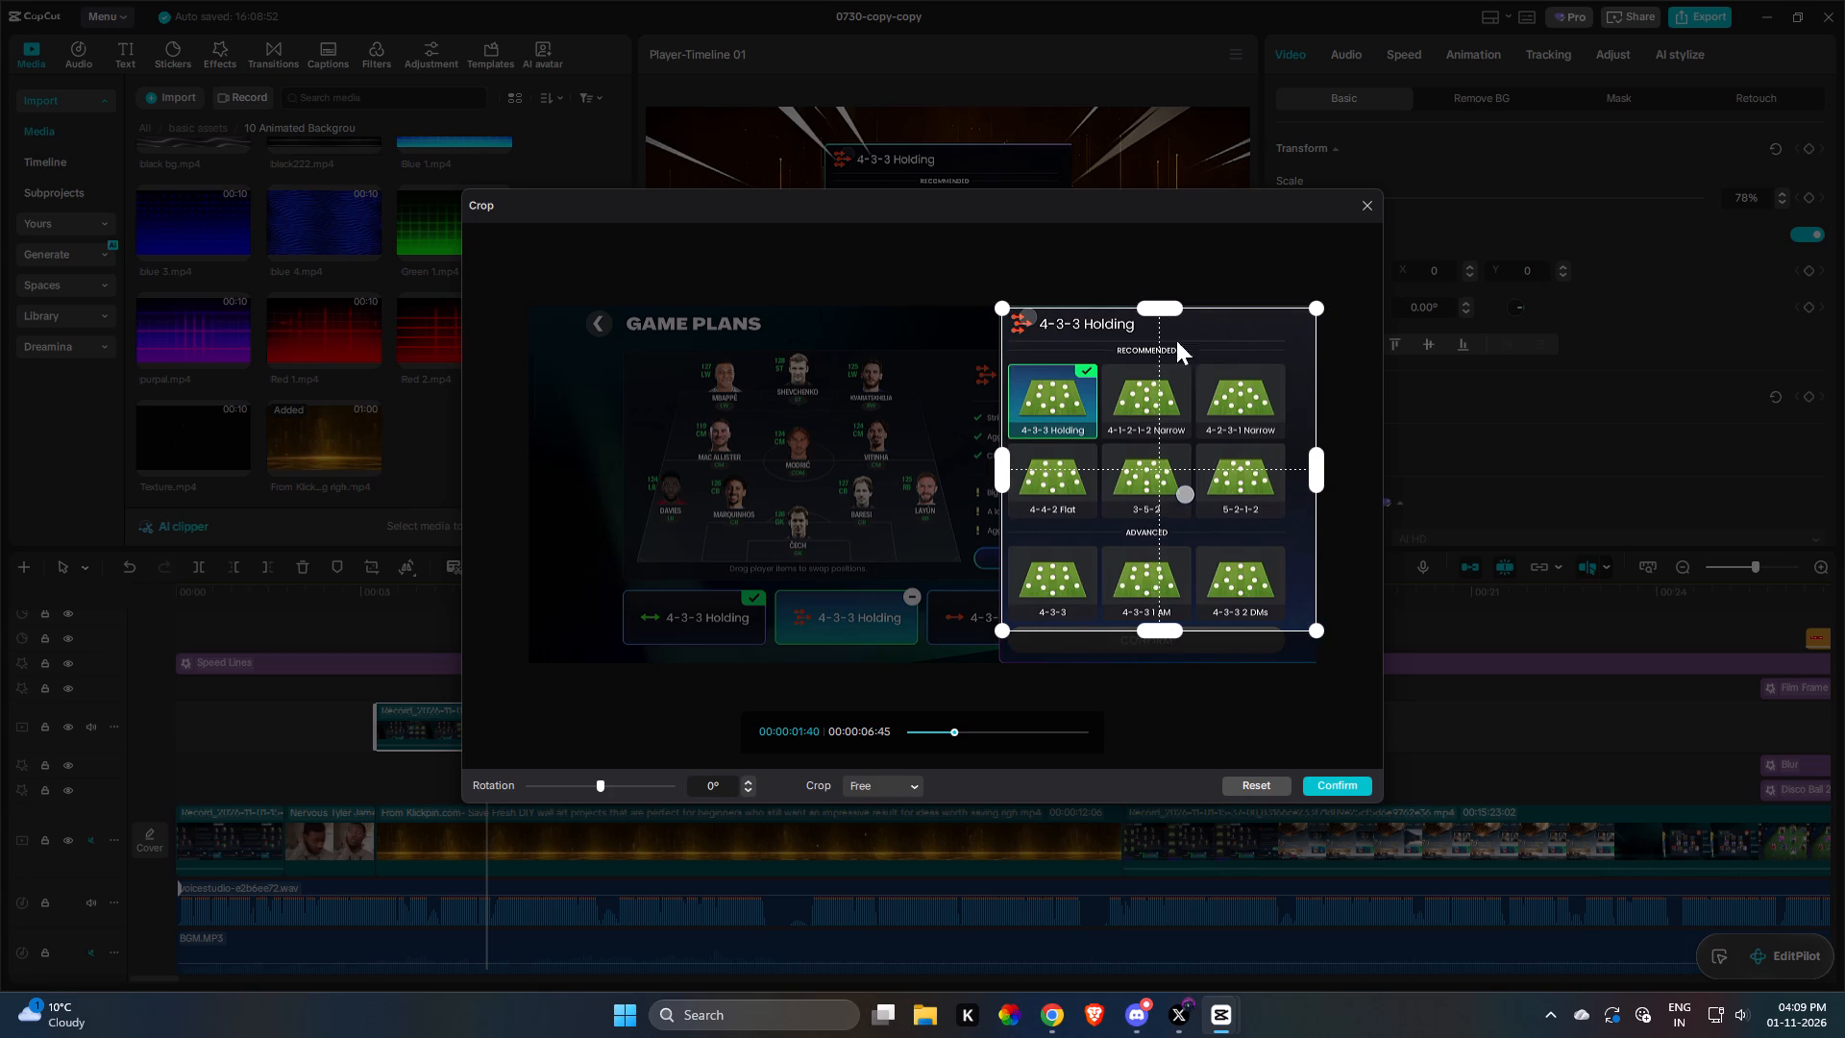
click(1310, 482)
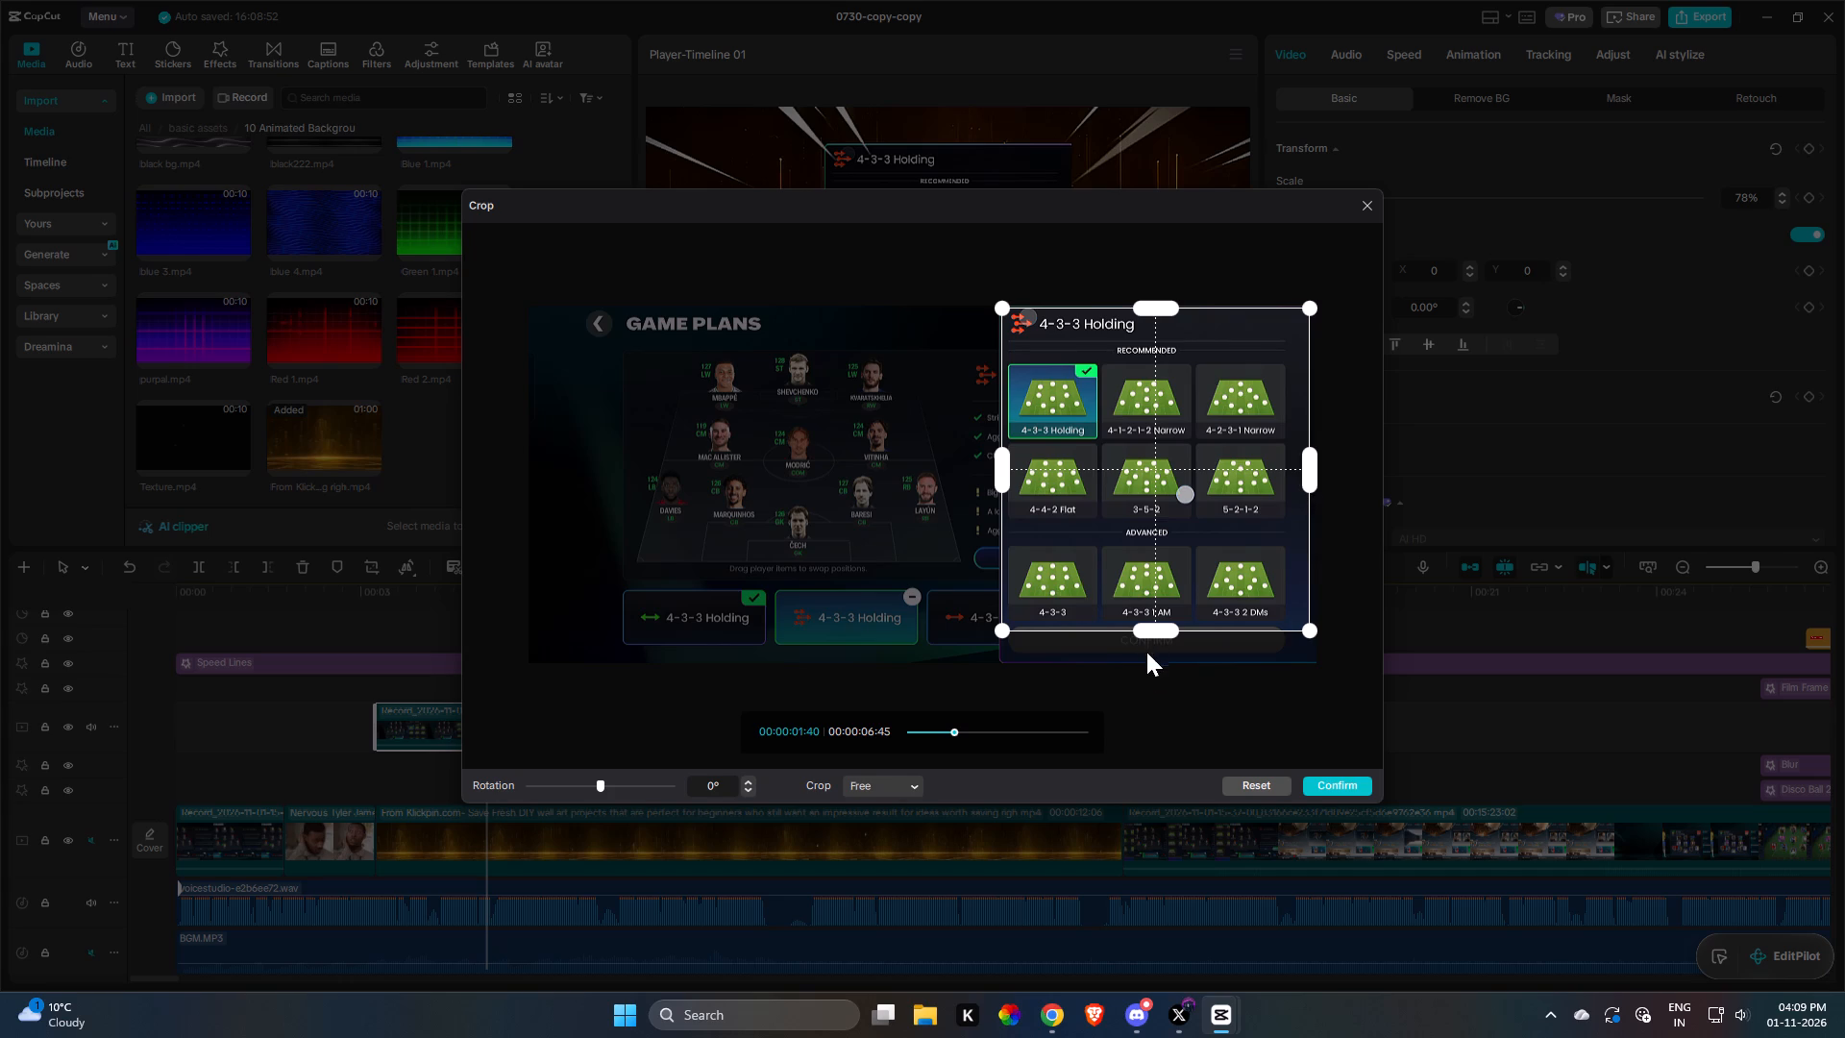
click(1155, 630)
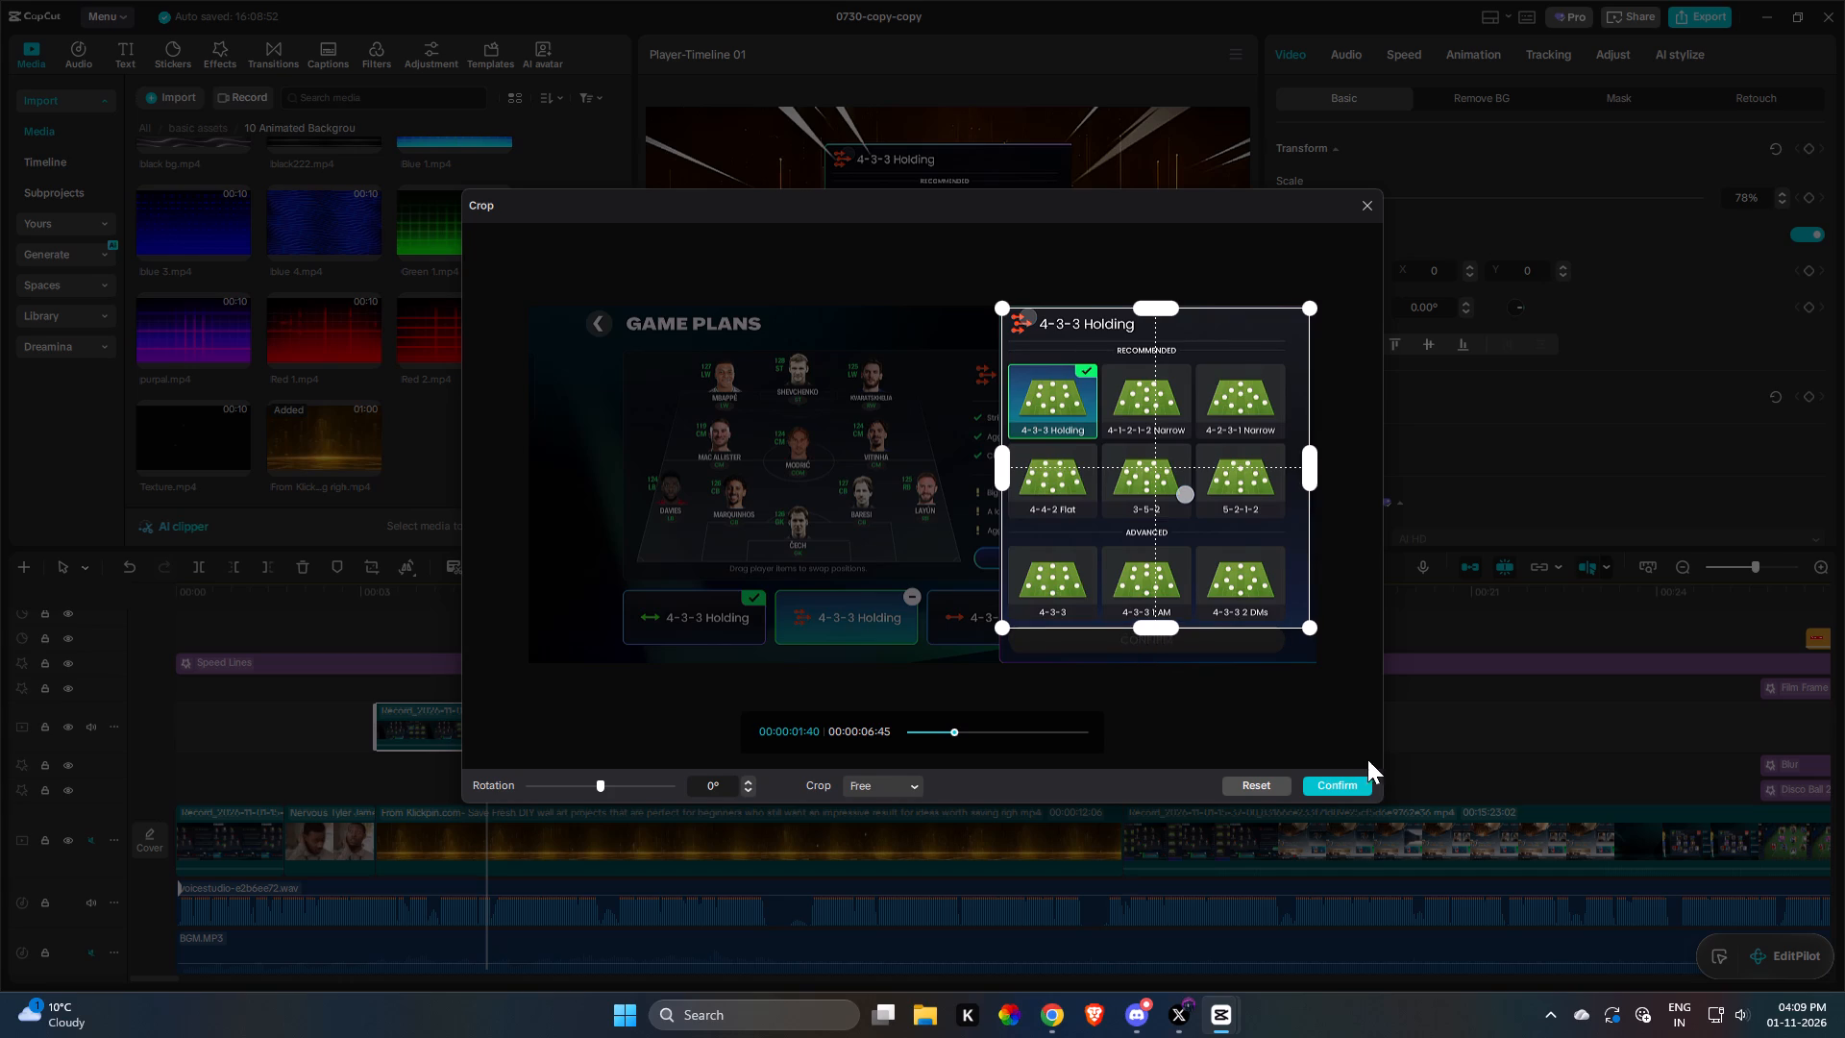
click(1350, 788)
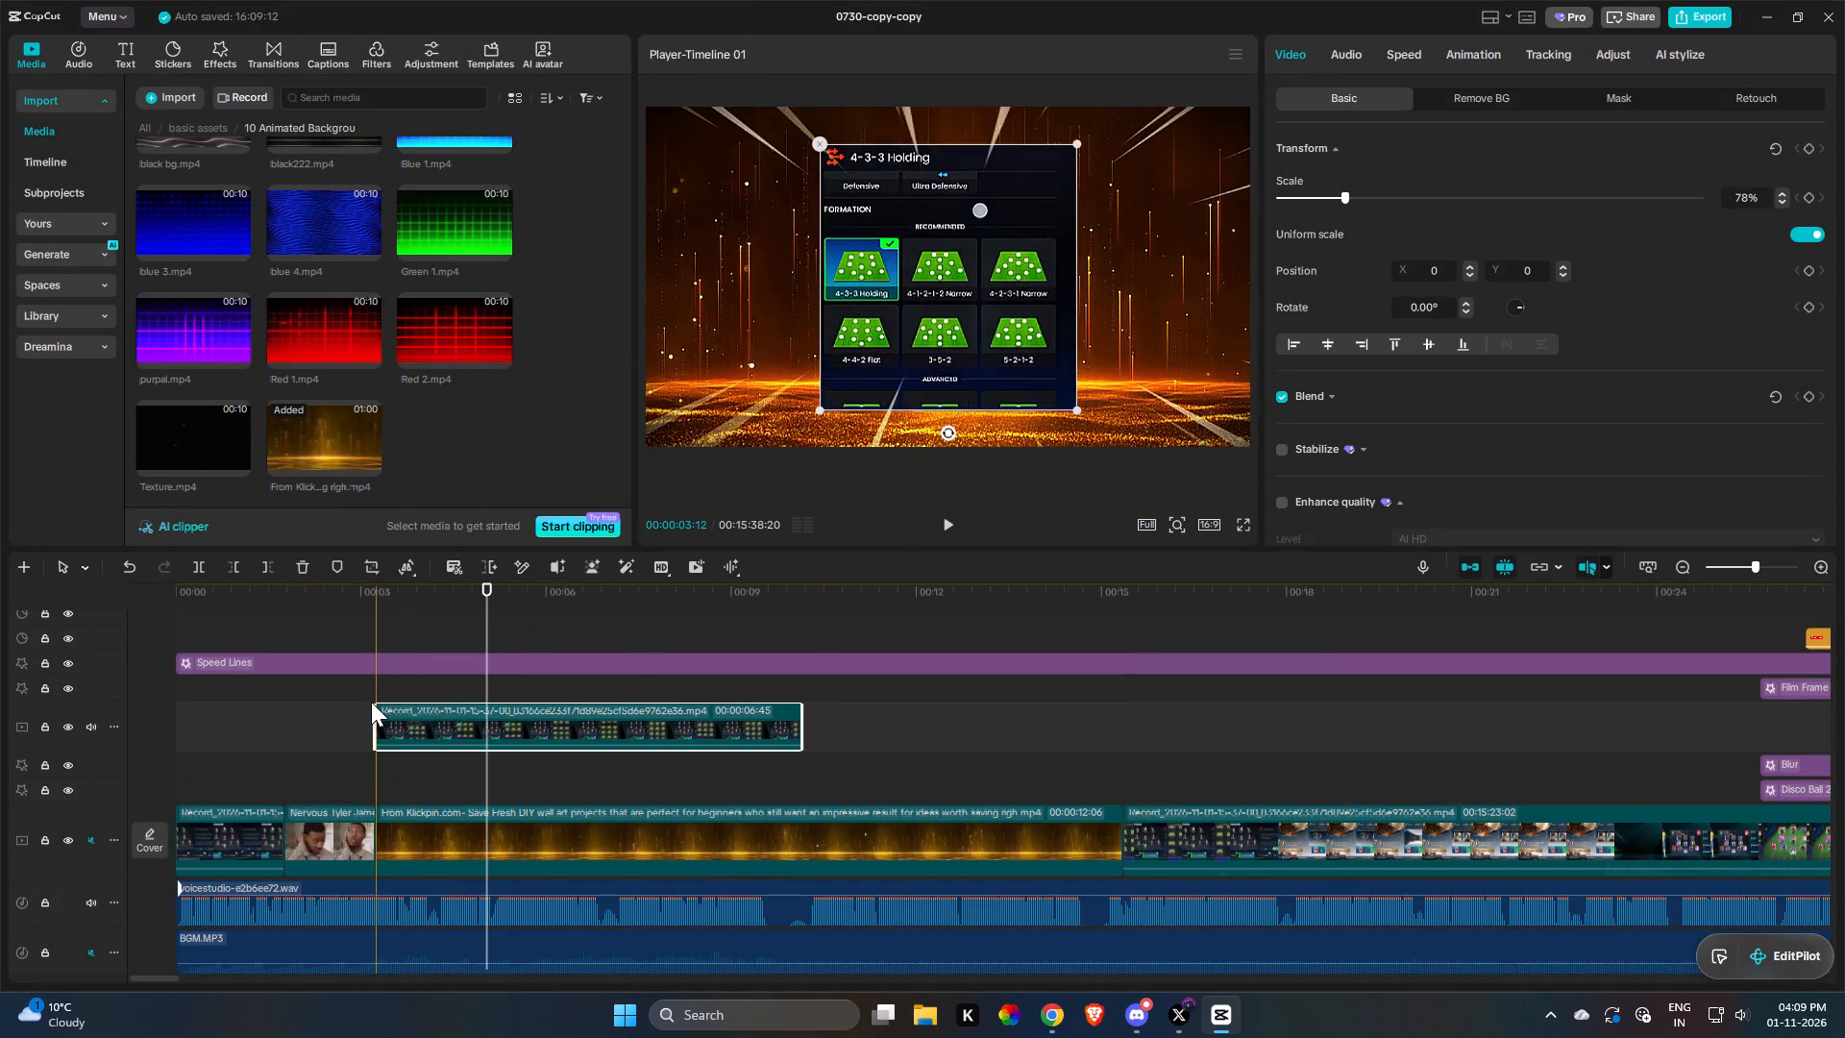
click(371, 702)
key(space)
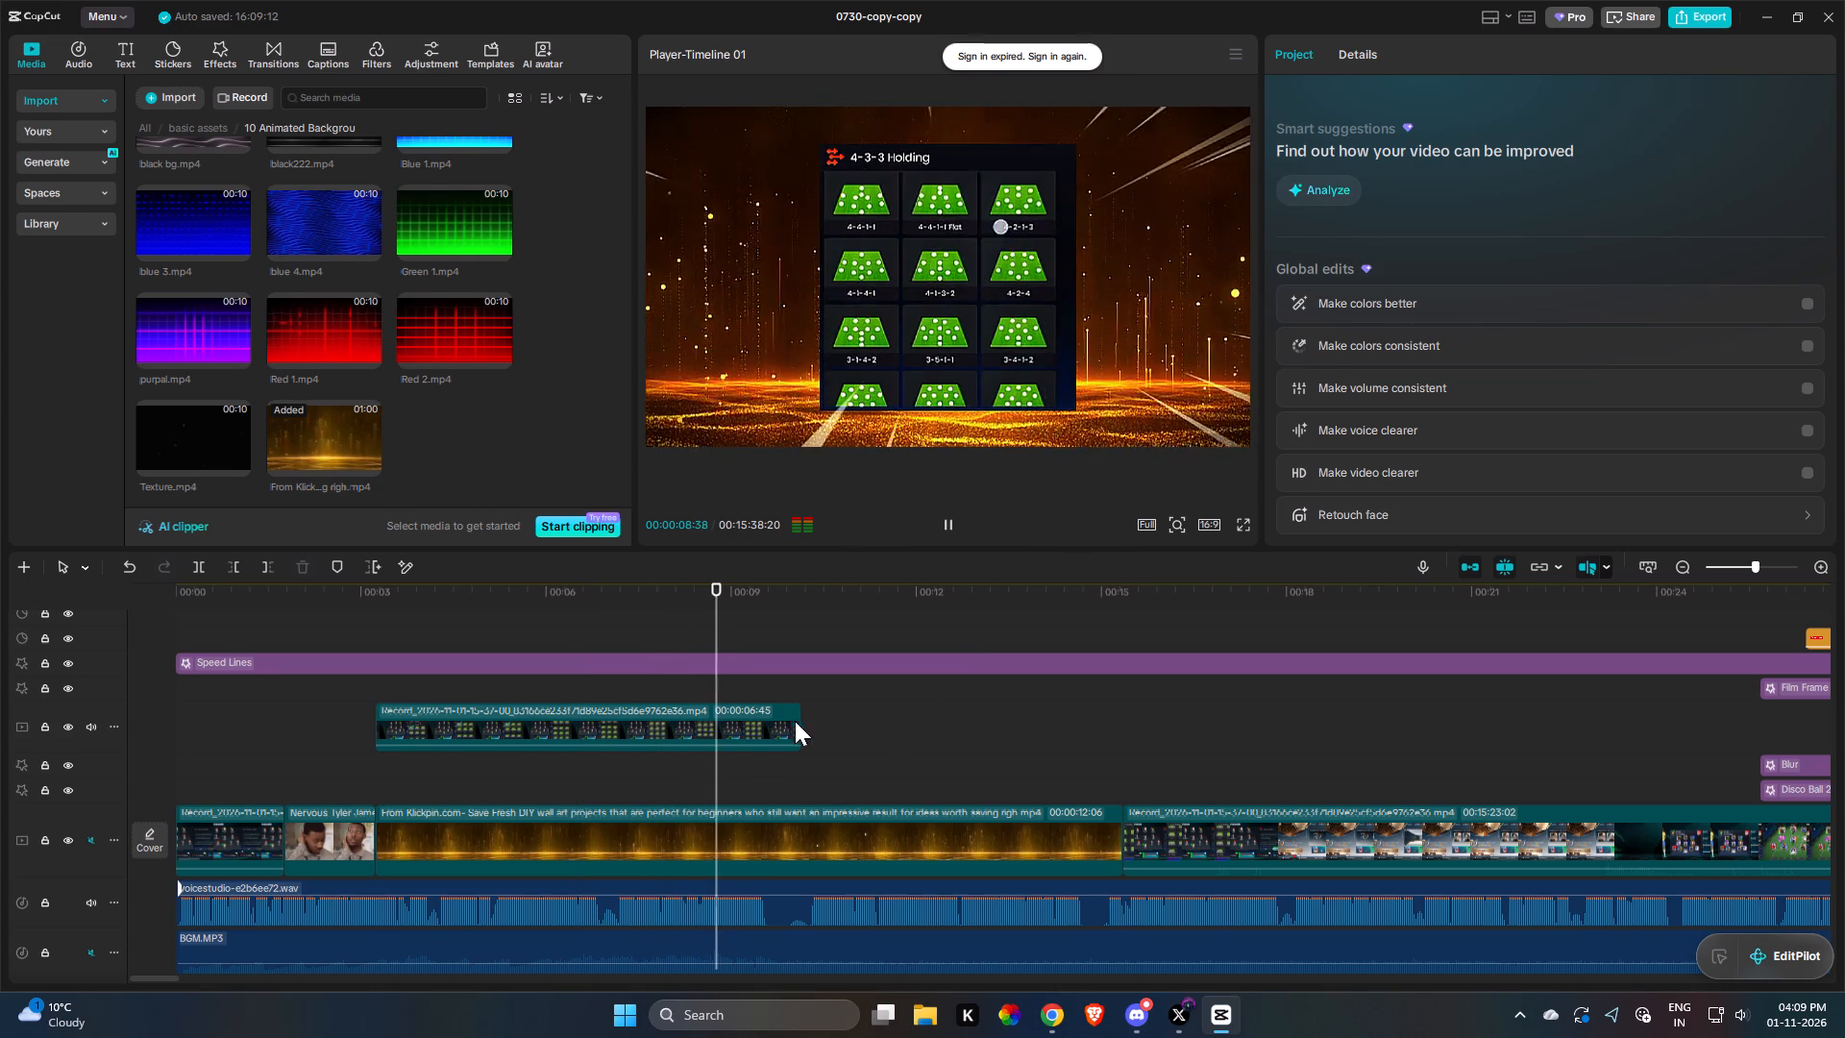
key(space)
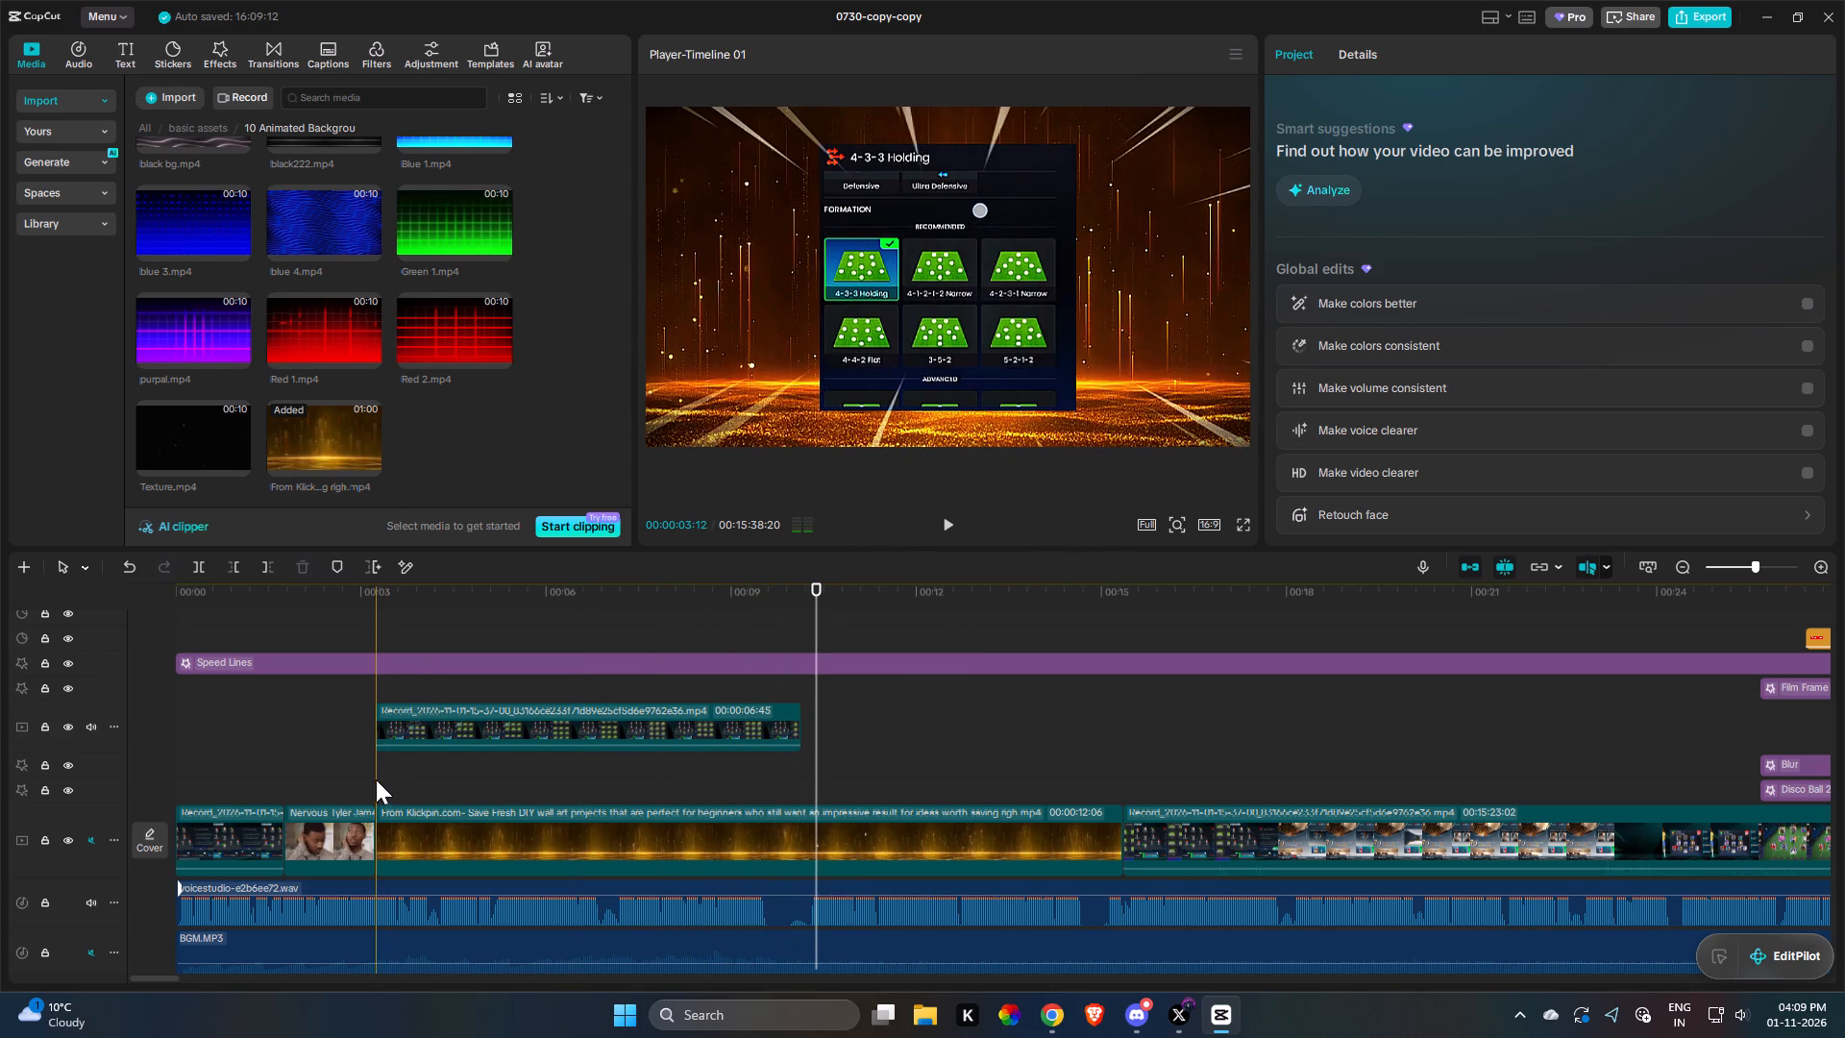
click(372, 781)
click(761, 790)
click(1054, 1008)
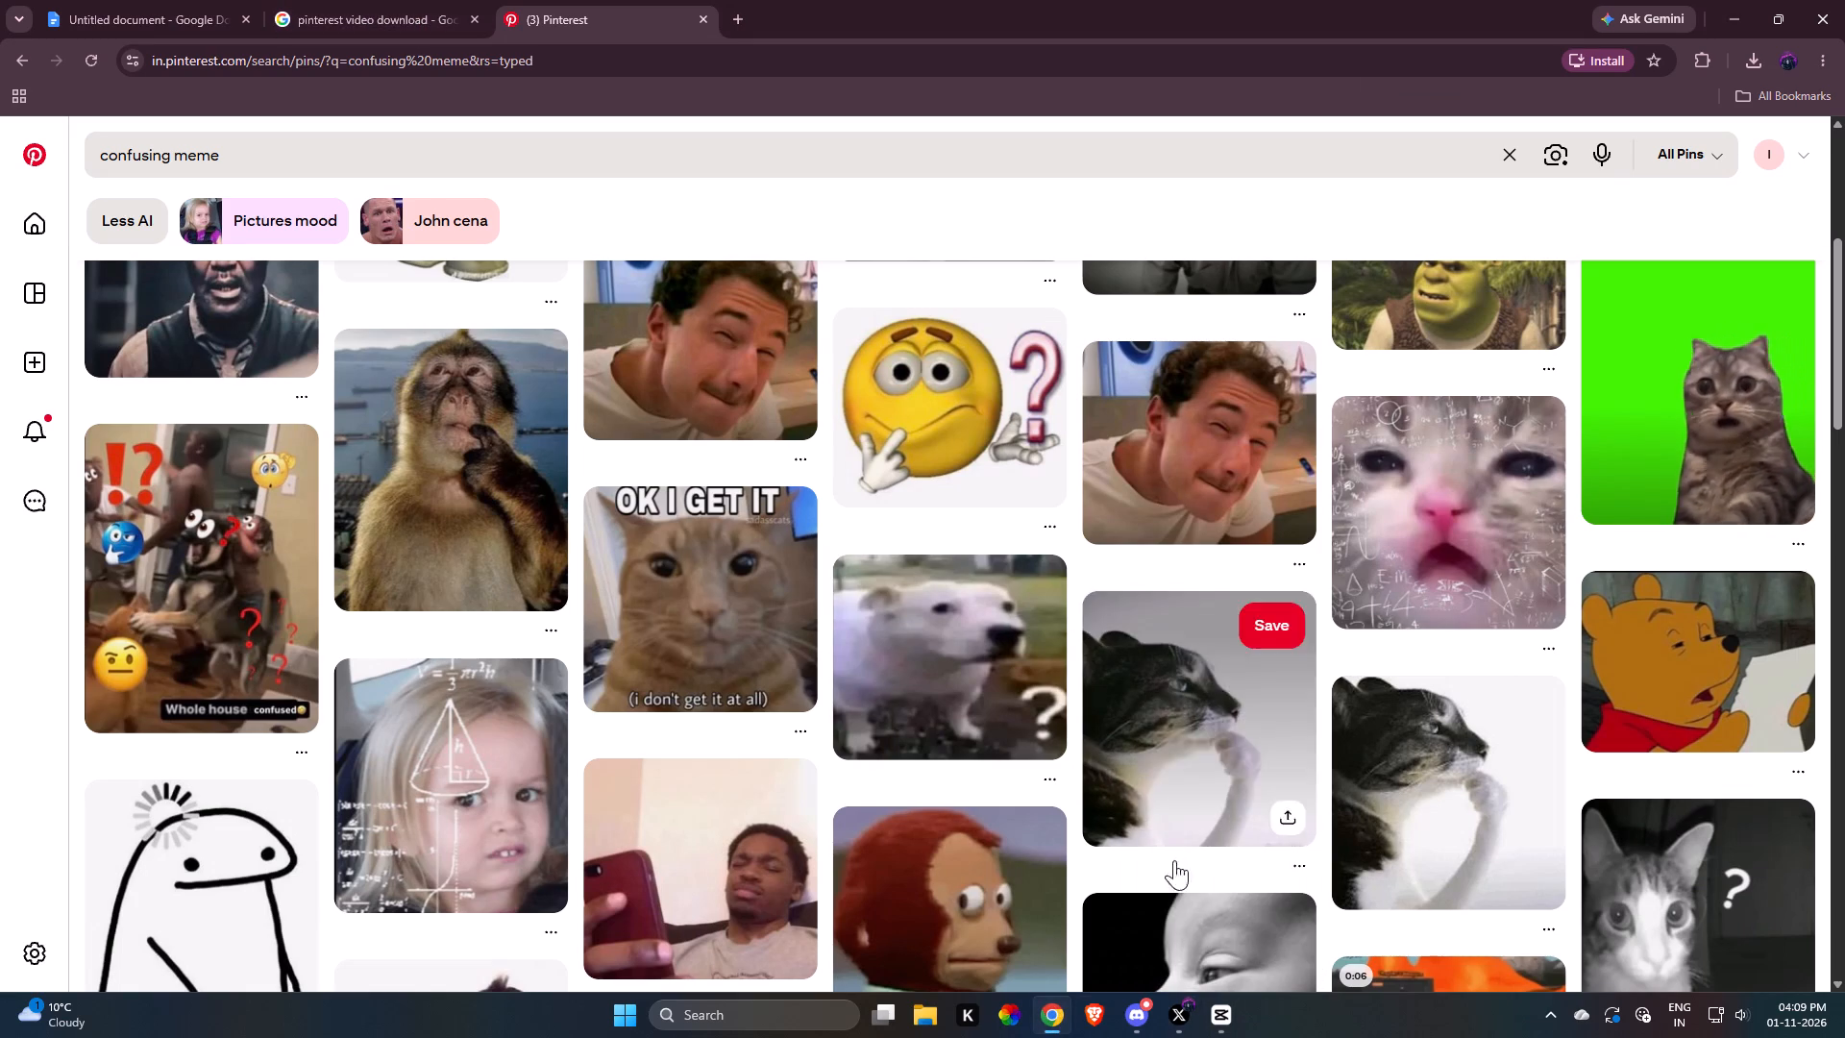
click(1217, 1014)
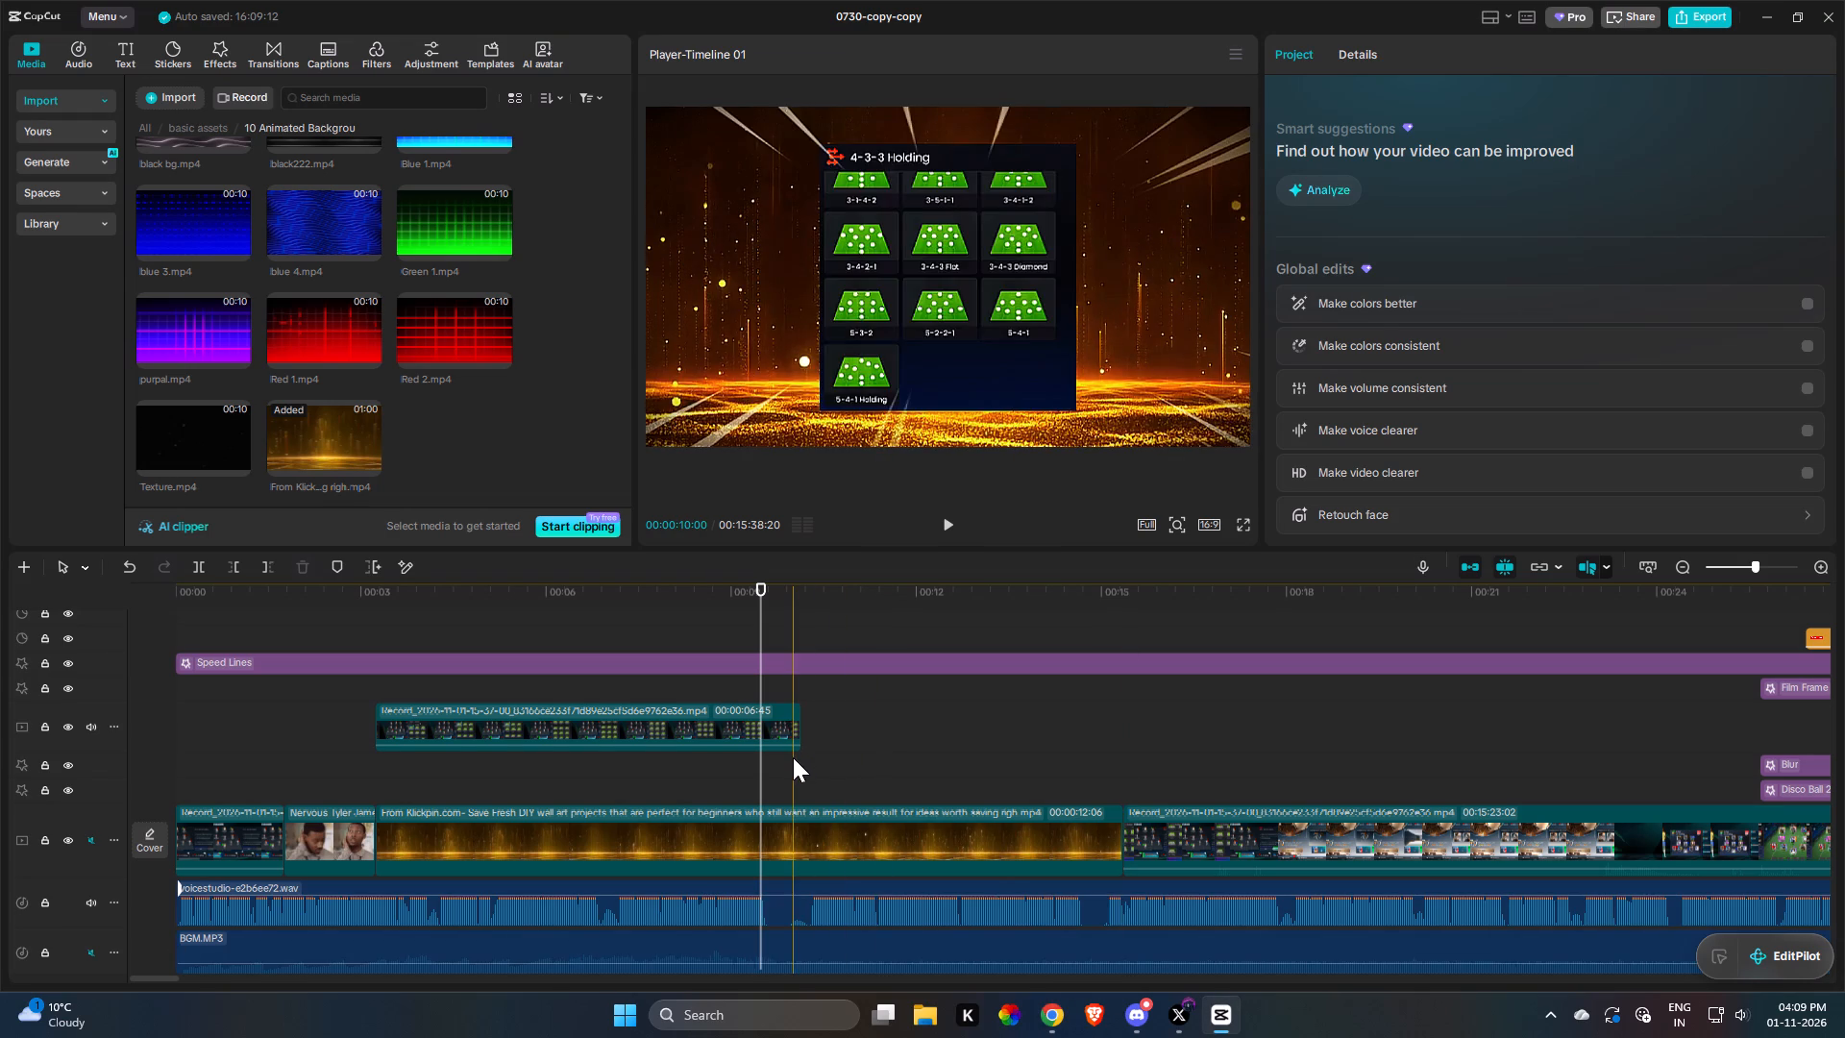
Trim the golden background to end with the formation overlay at about 00:00:10:07 and play back the result.
click(802, 801)
click(803, 820)
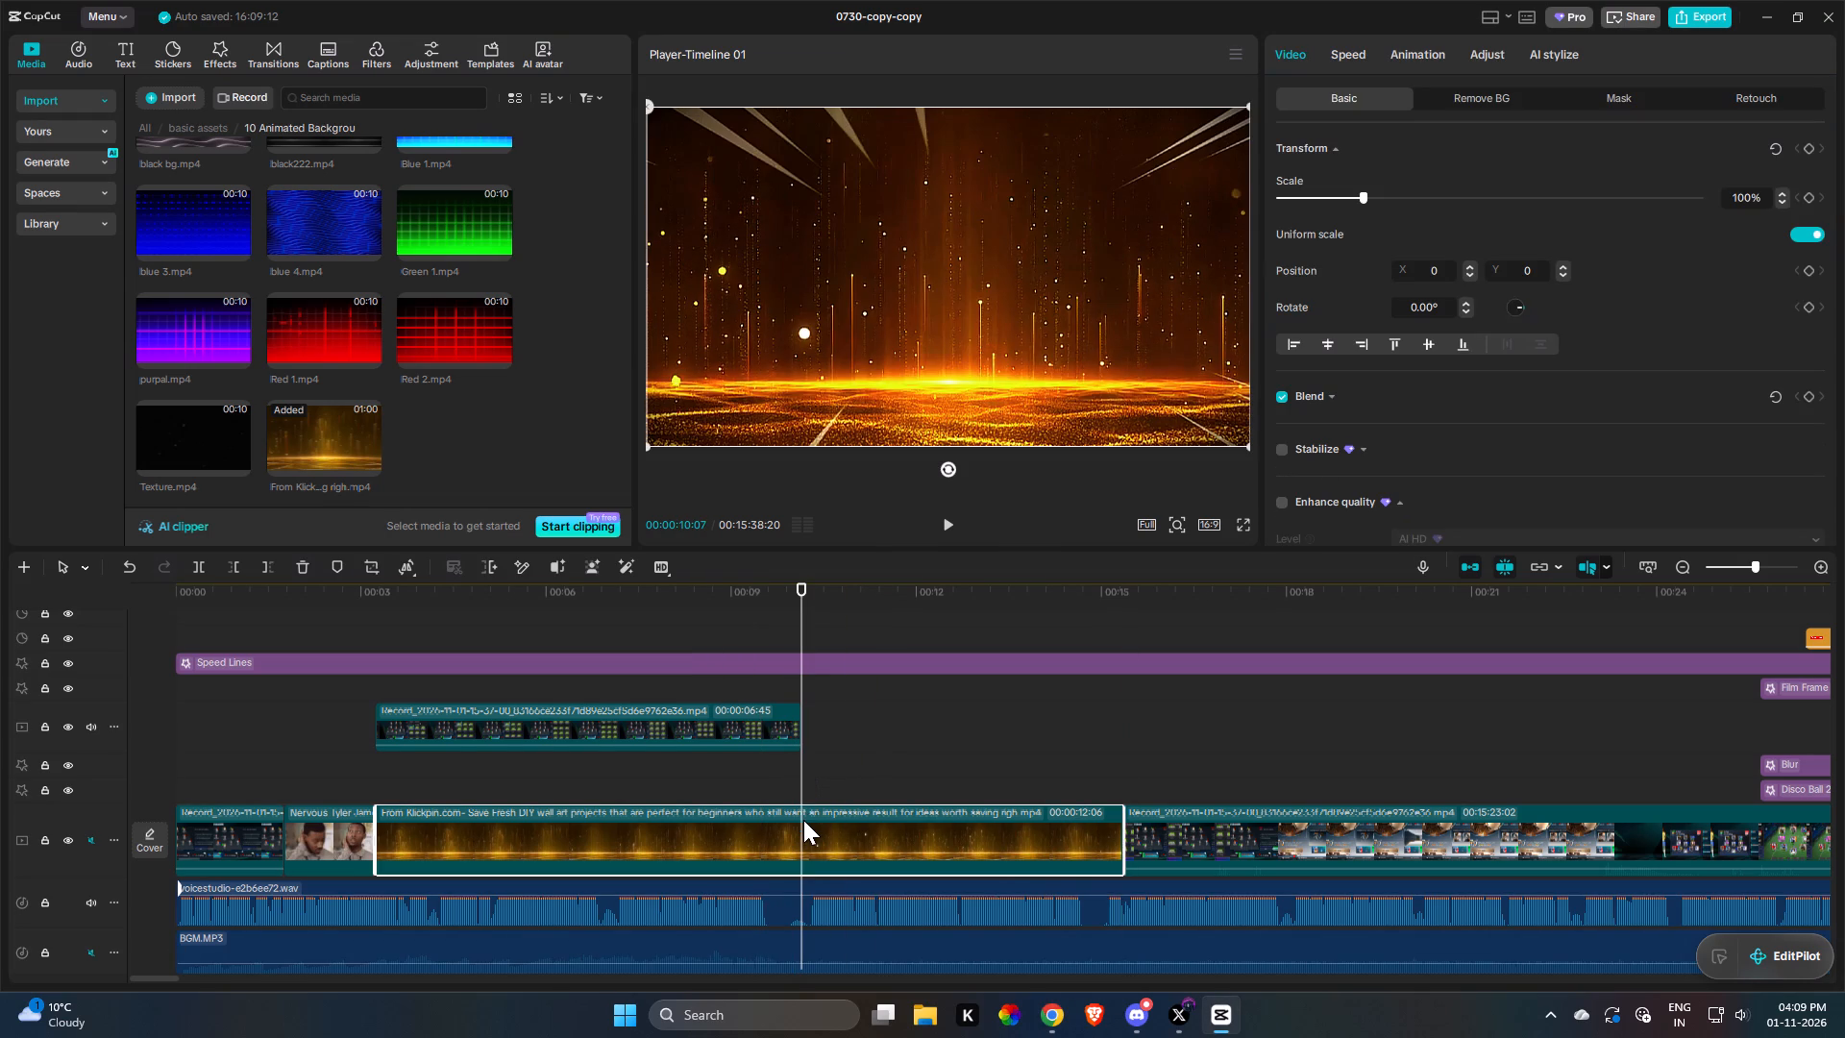
key(w)
key(space)
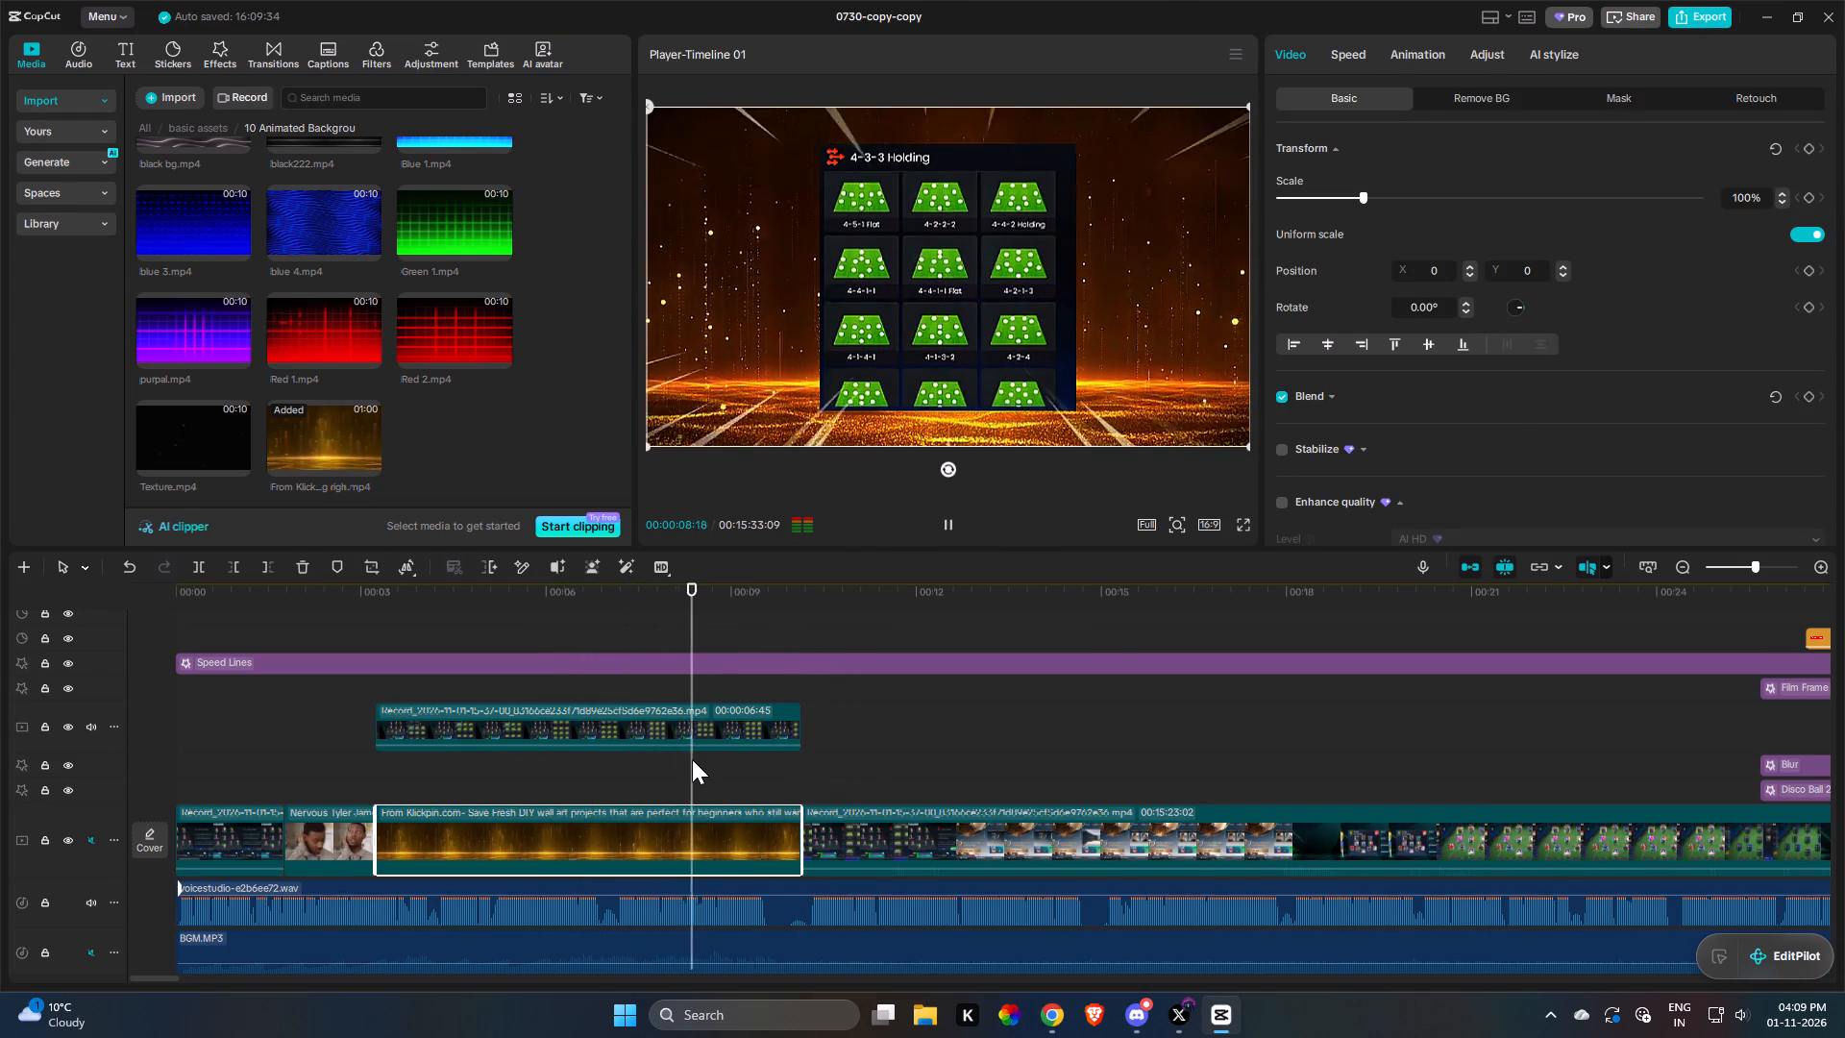
key(space)
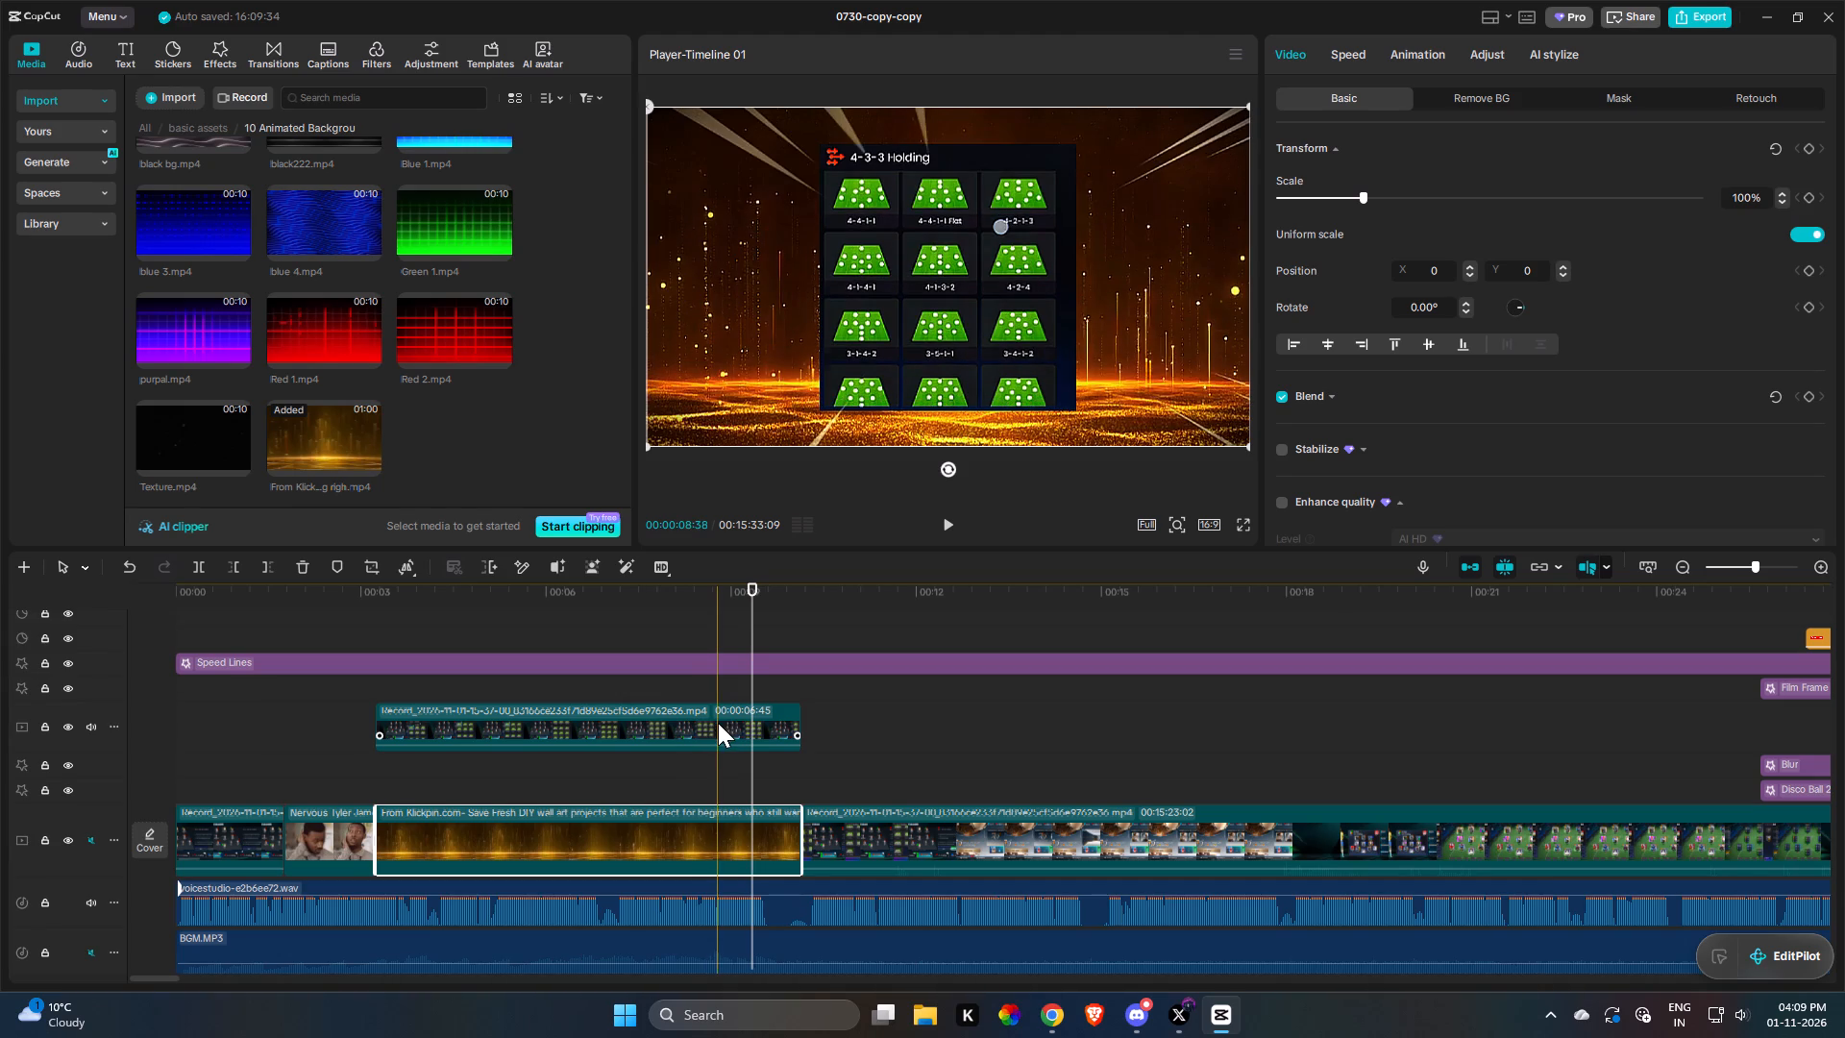
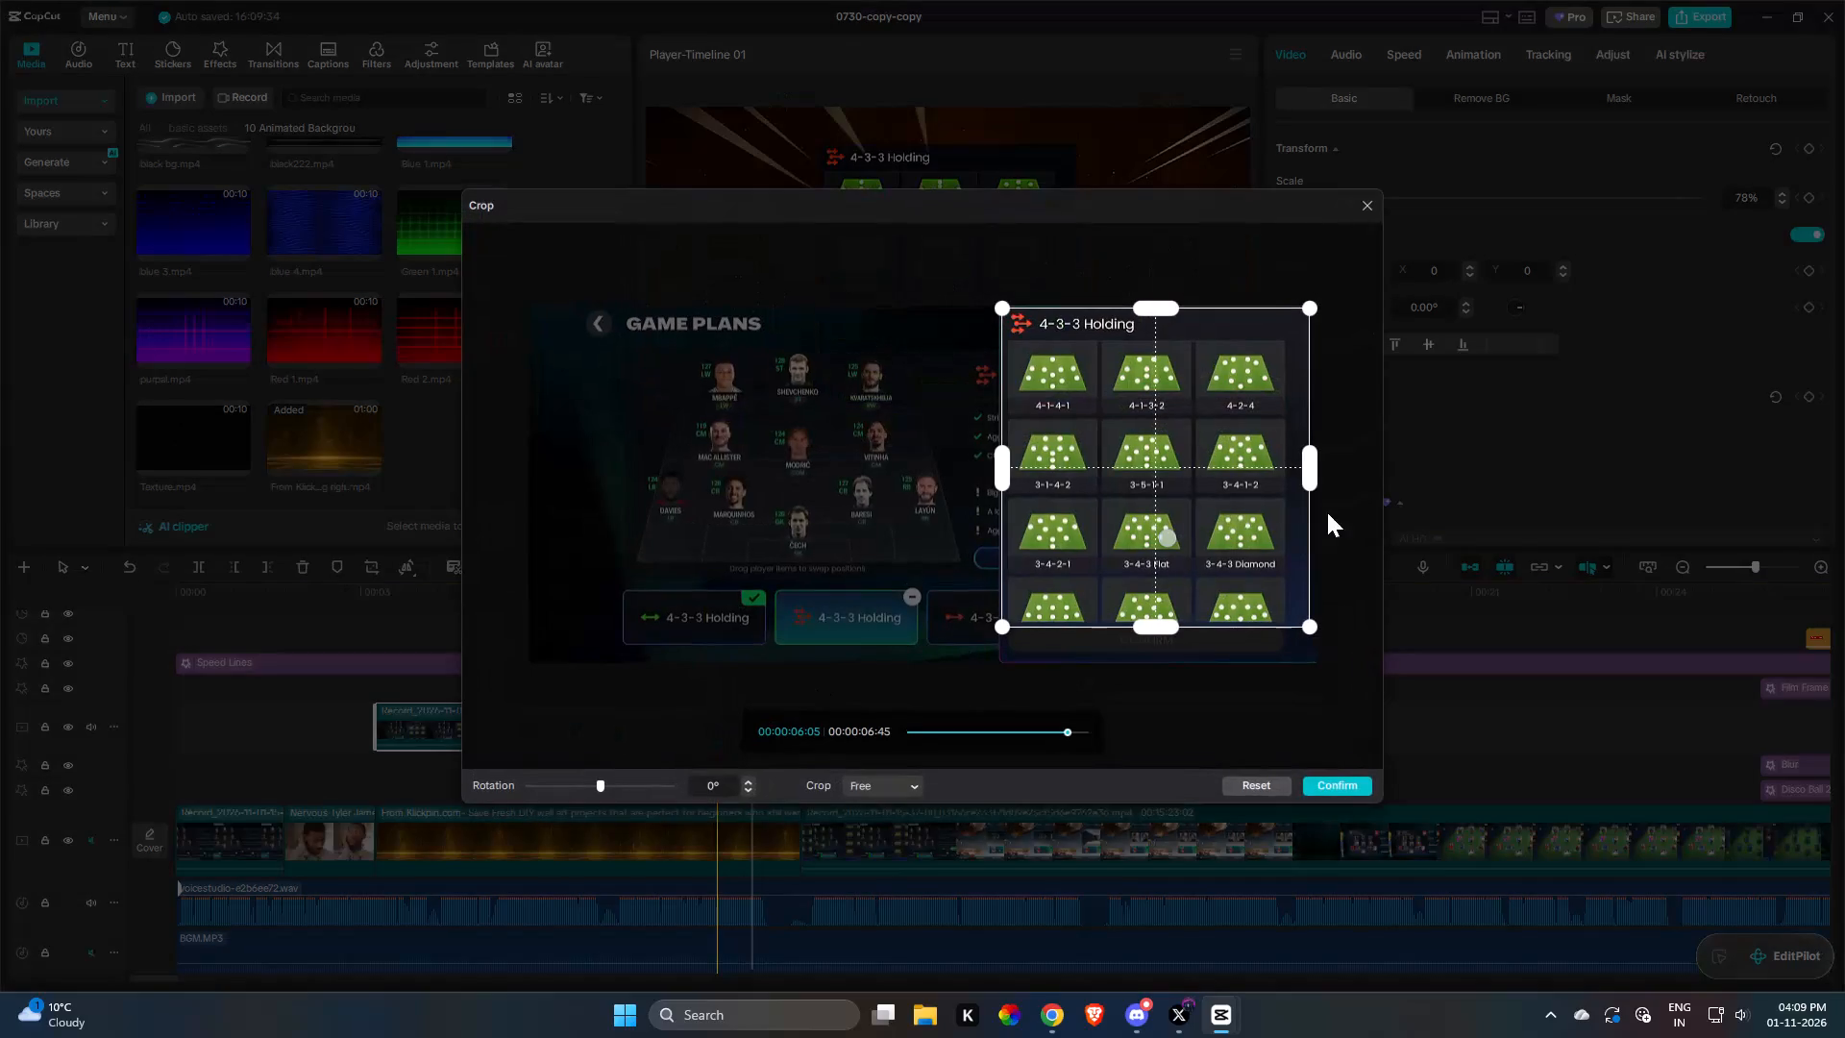
Tighten the right crop edge of the formation overlay, apply the crop, and play back the overlay over the golden background.
drag(1310, 457, 1294, 459)
click(1354, 787)
click(665, 766)
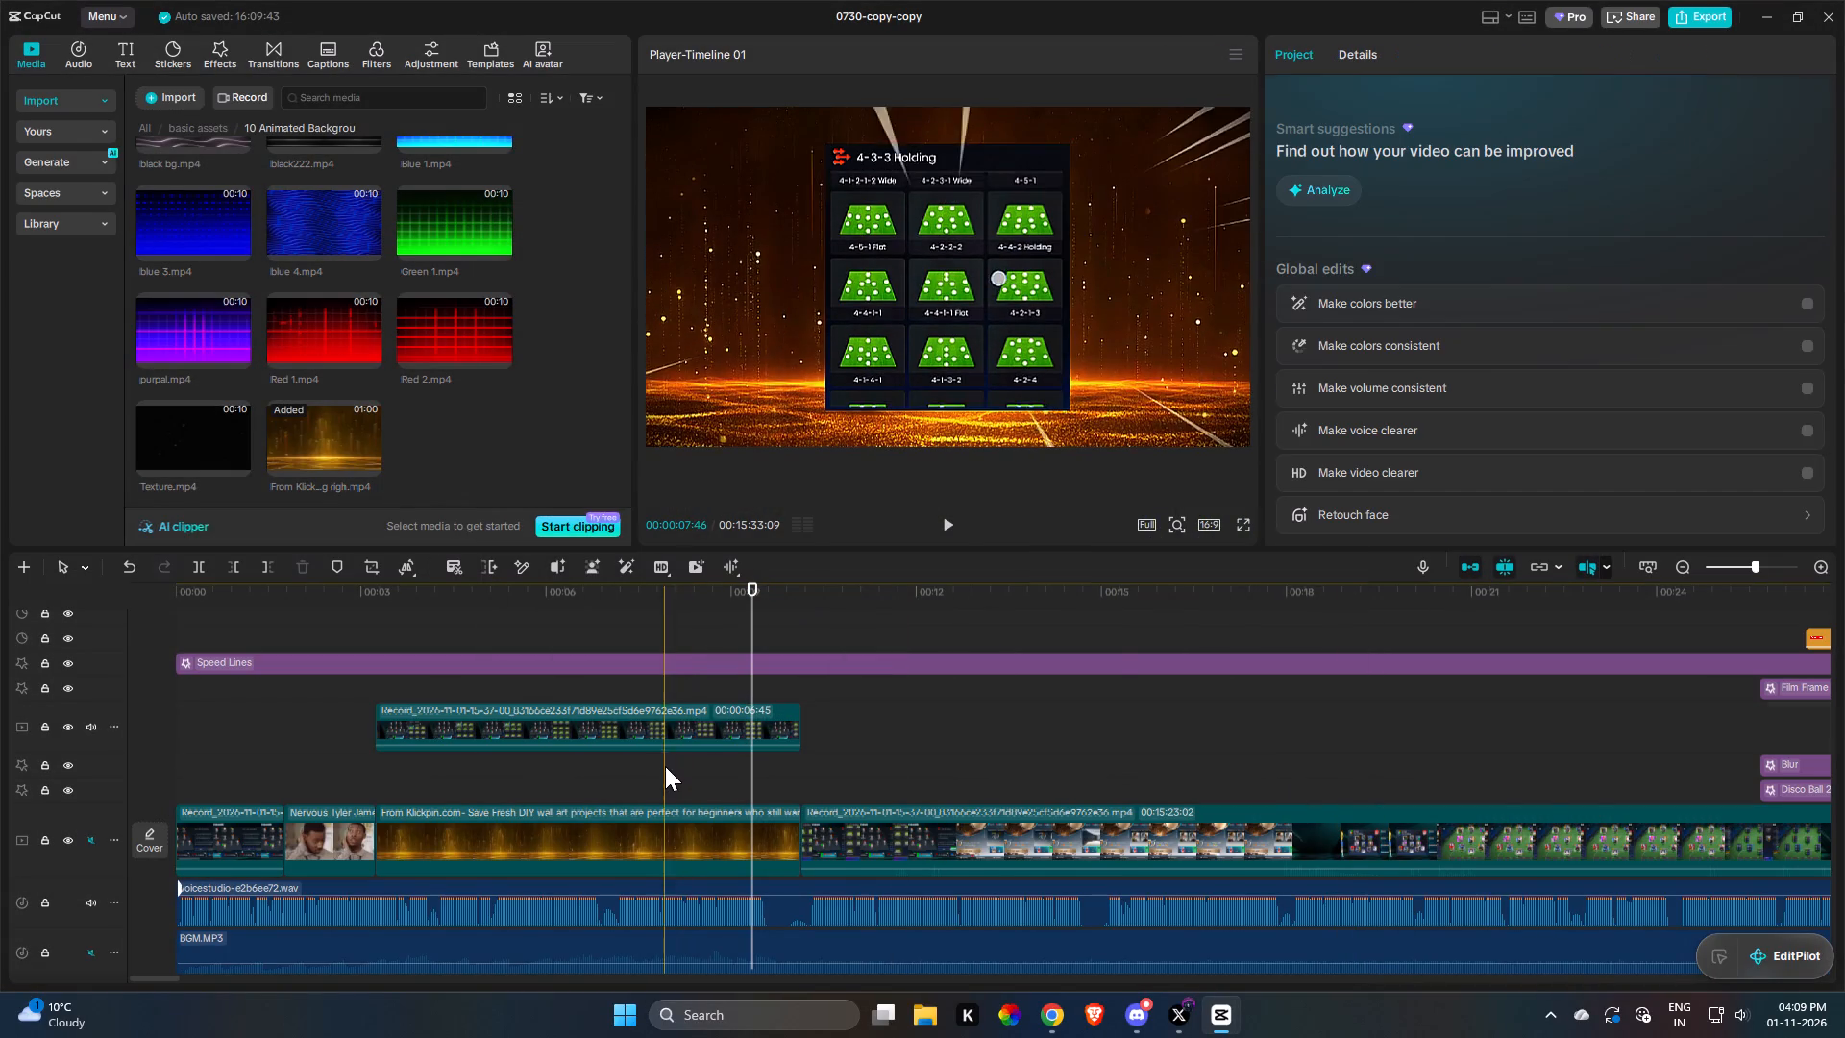
key(space)
scroll(665, 766, up, 1)
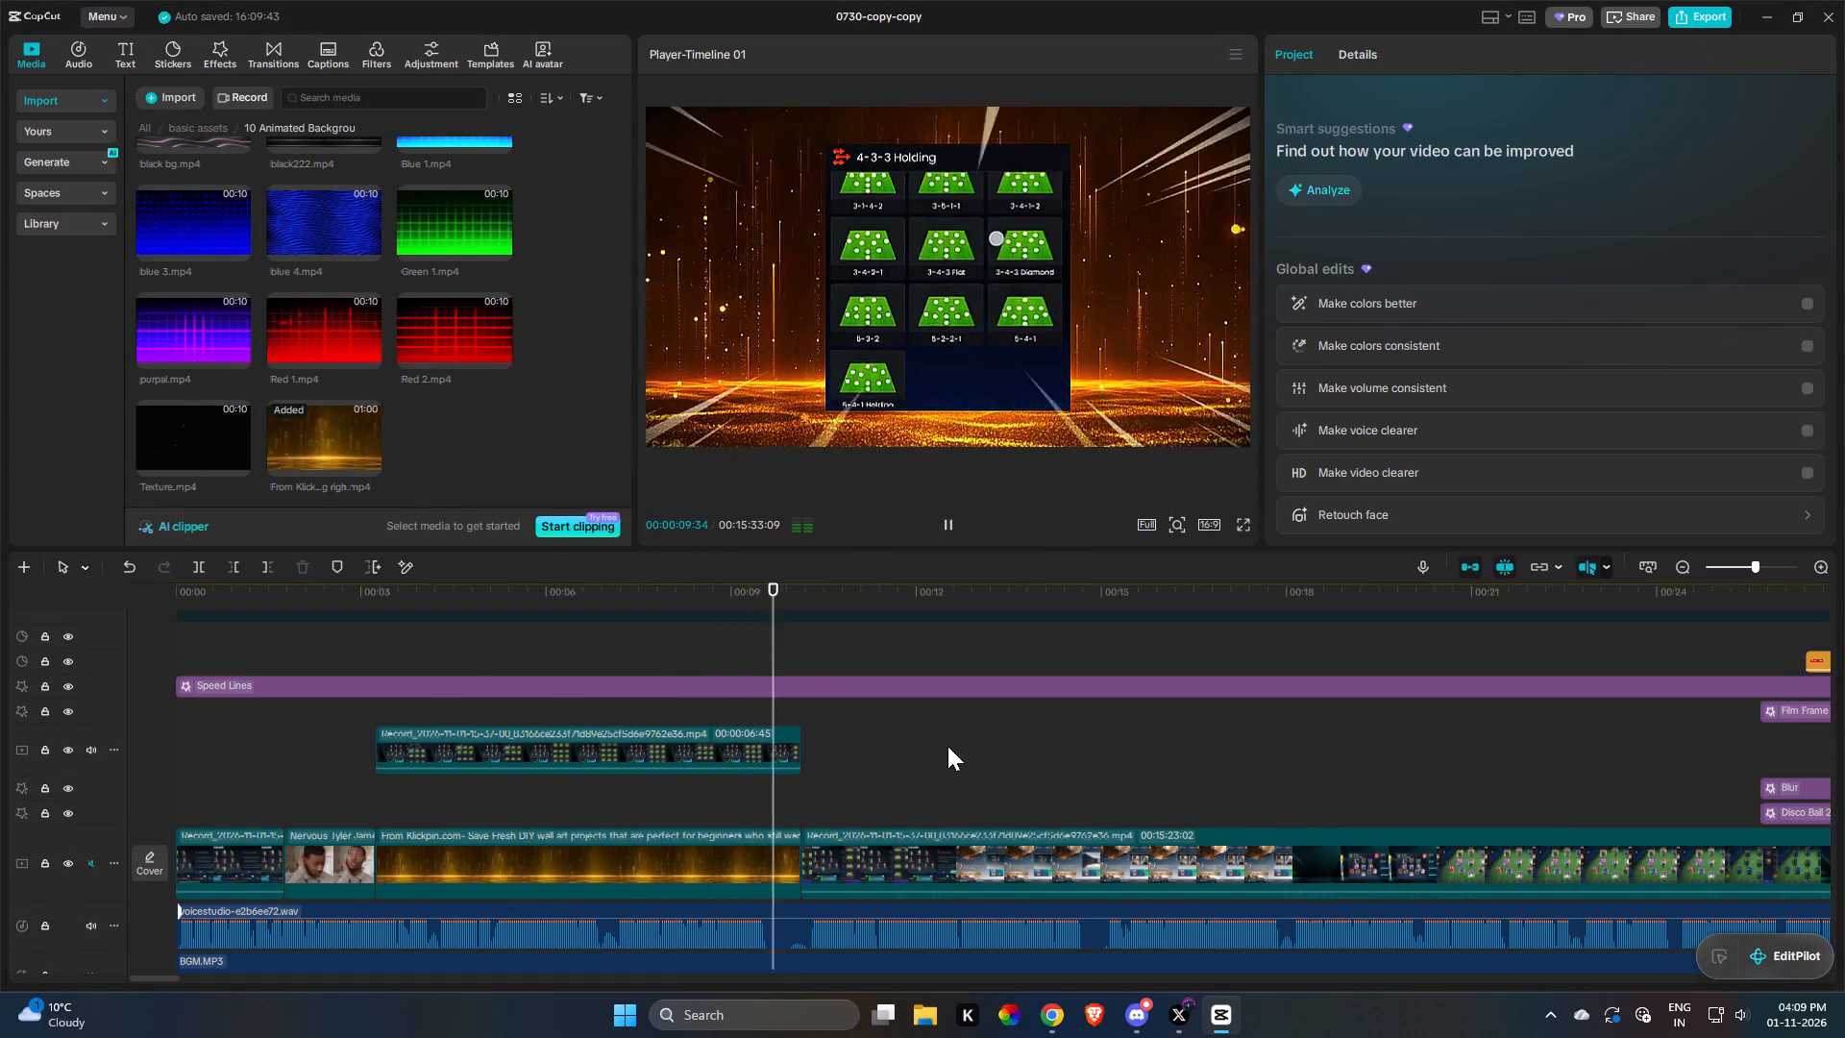
Trim the start of the recording after the golden background so it begins on the Ballon d'Or home screen.
click(982, 865)
key(space)
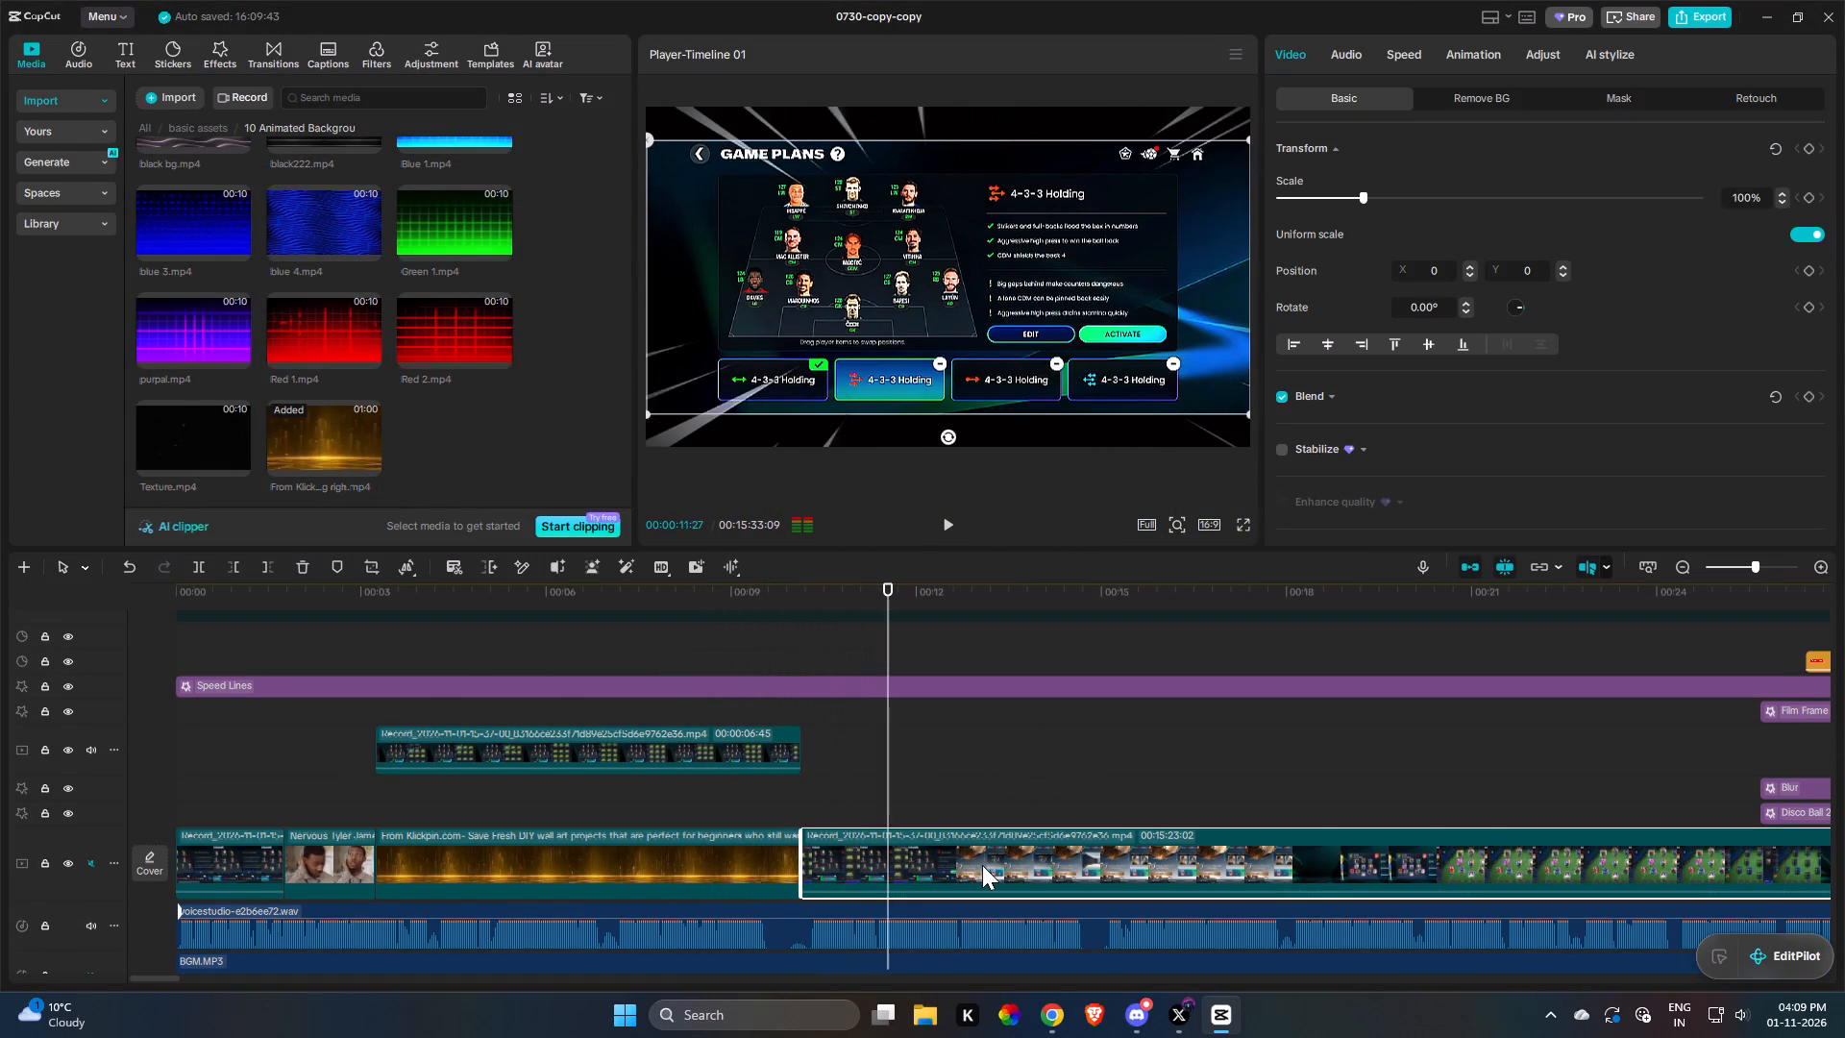
key(q)
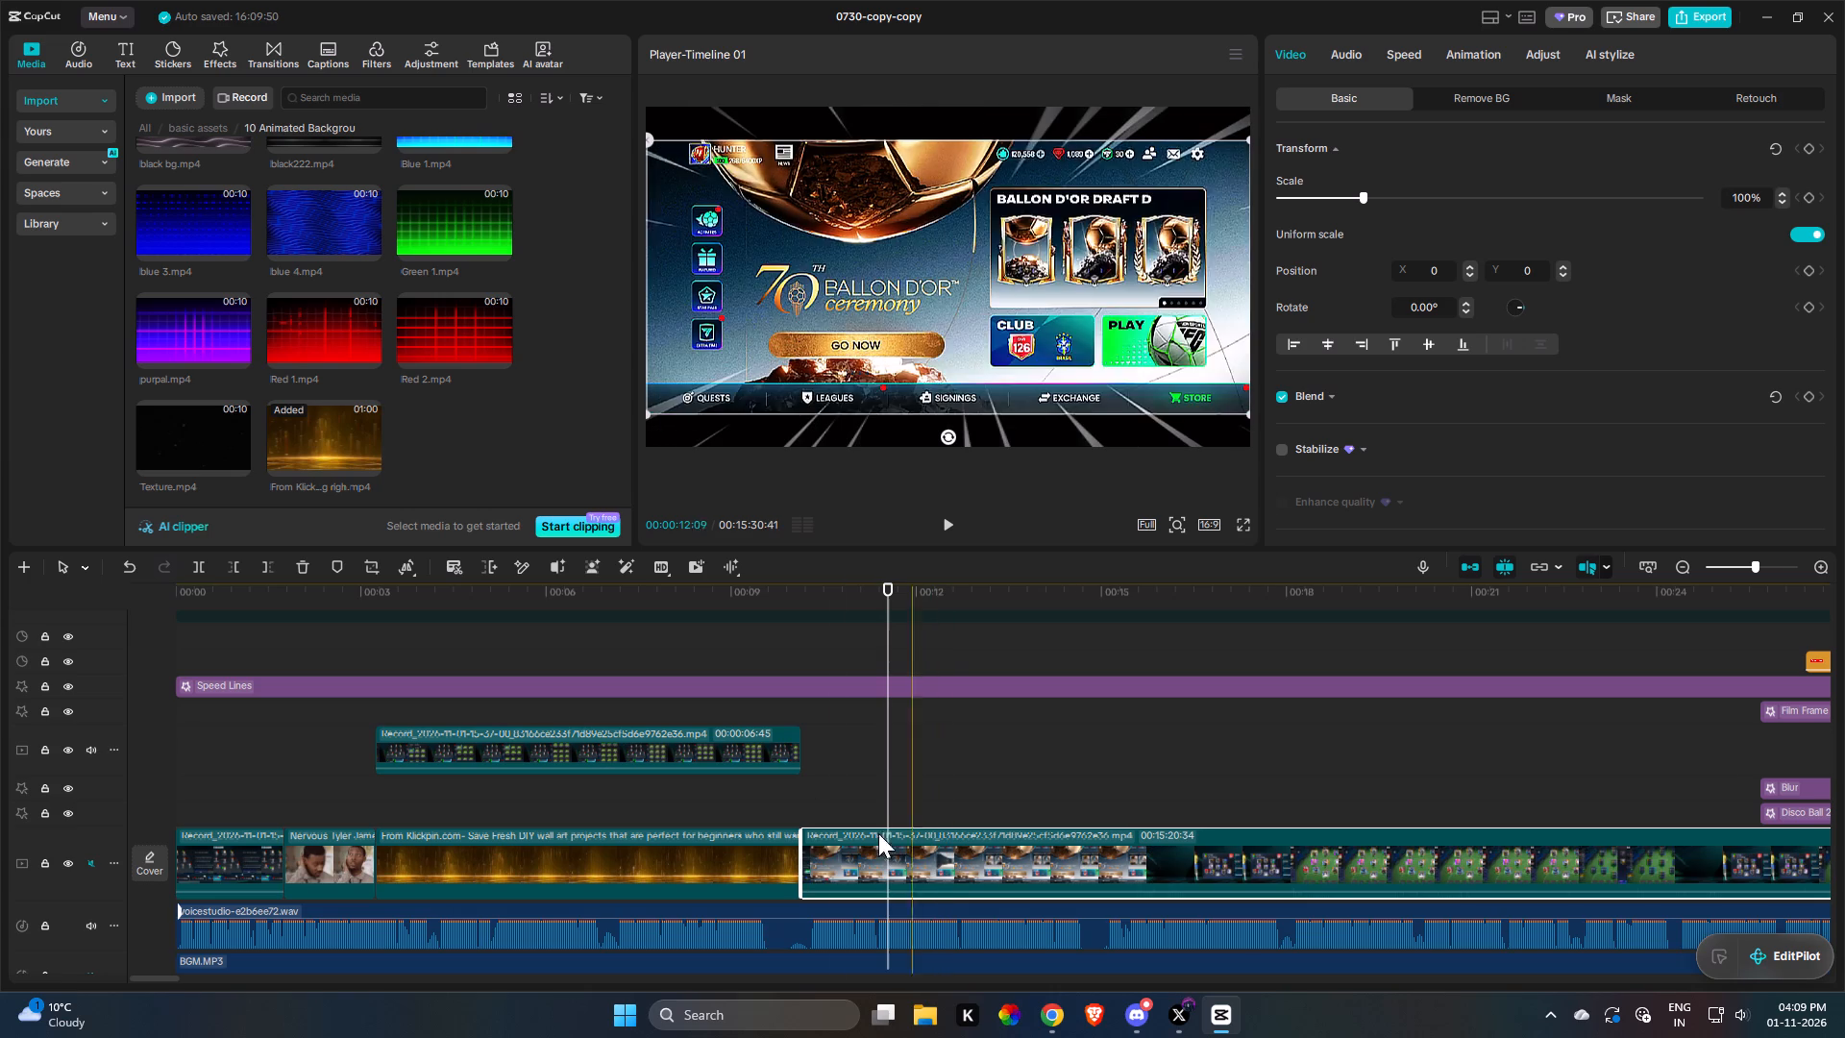
key(space)
key(space)
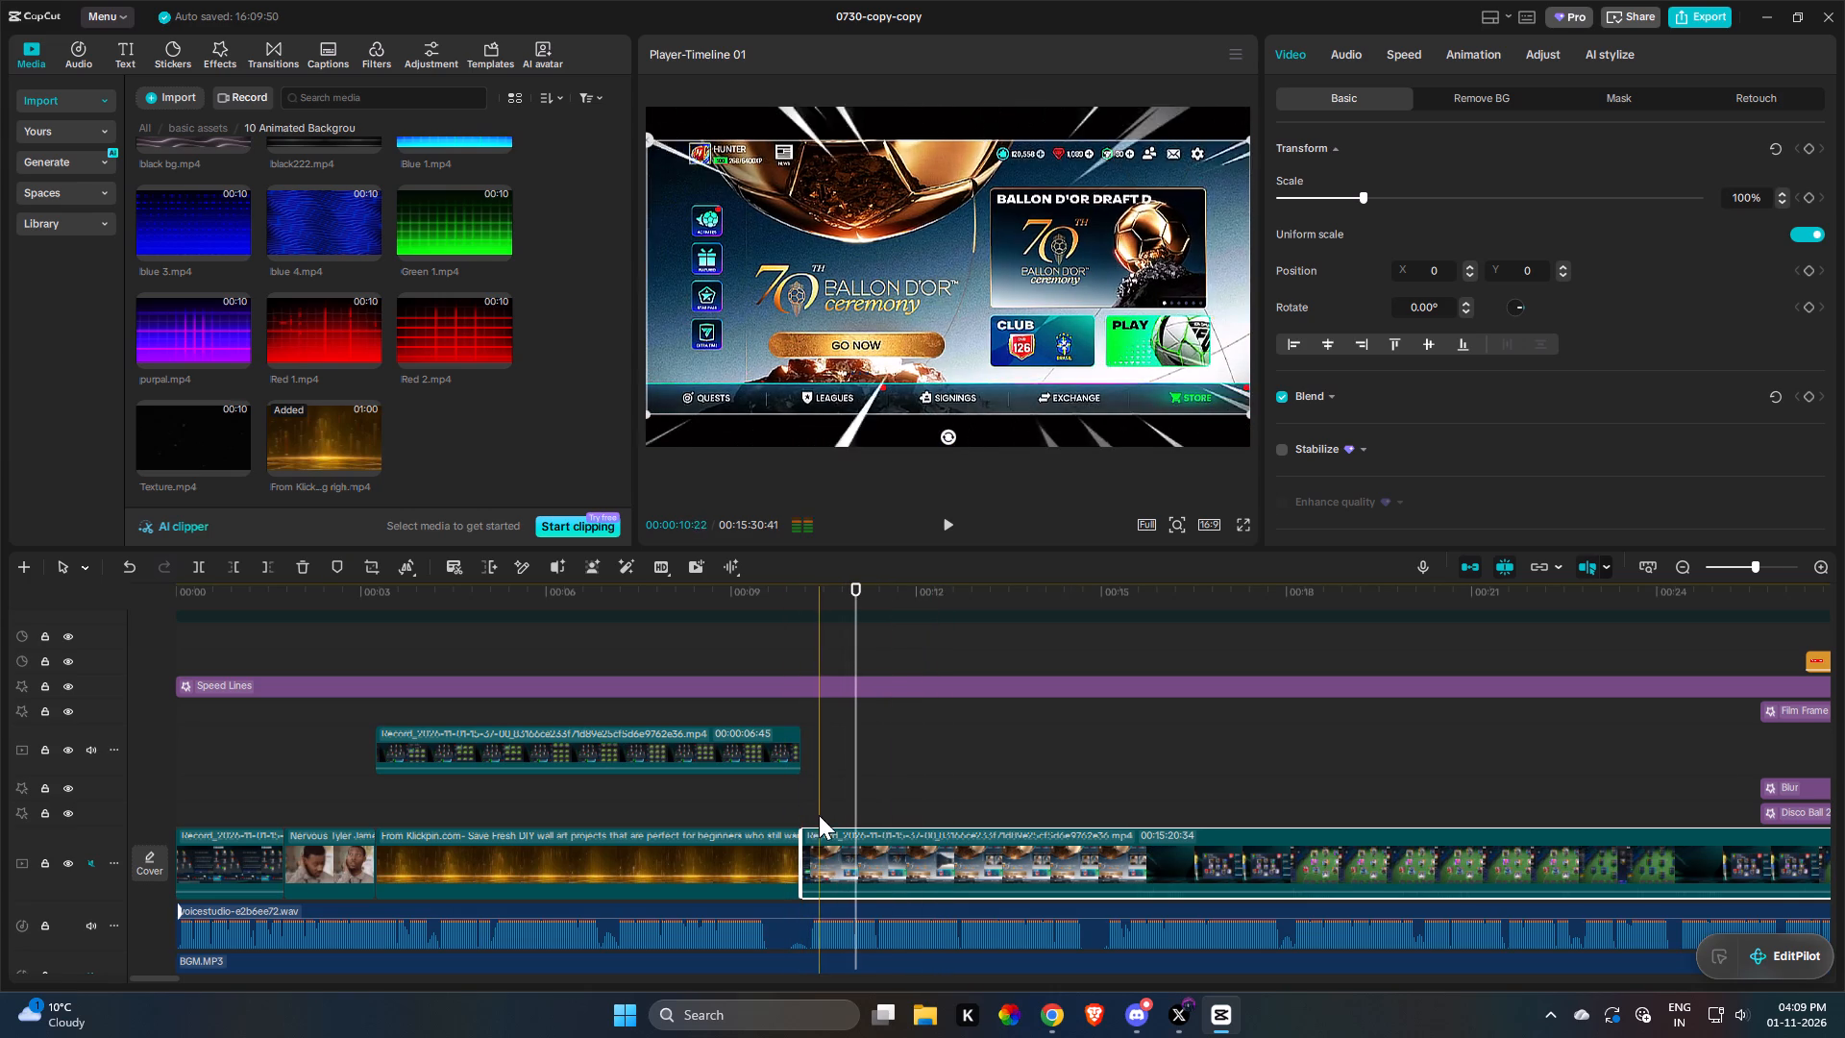
key(q)
Play the trimmed recording against the voiceover and split it at 00:00:15:00.
key(space)
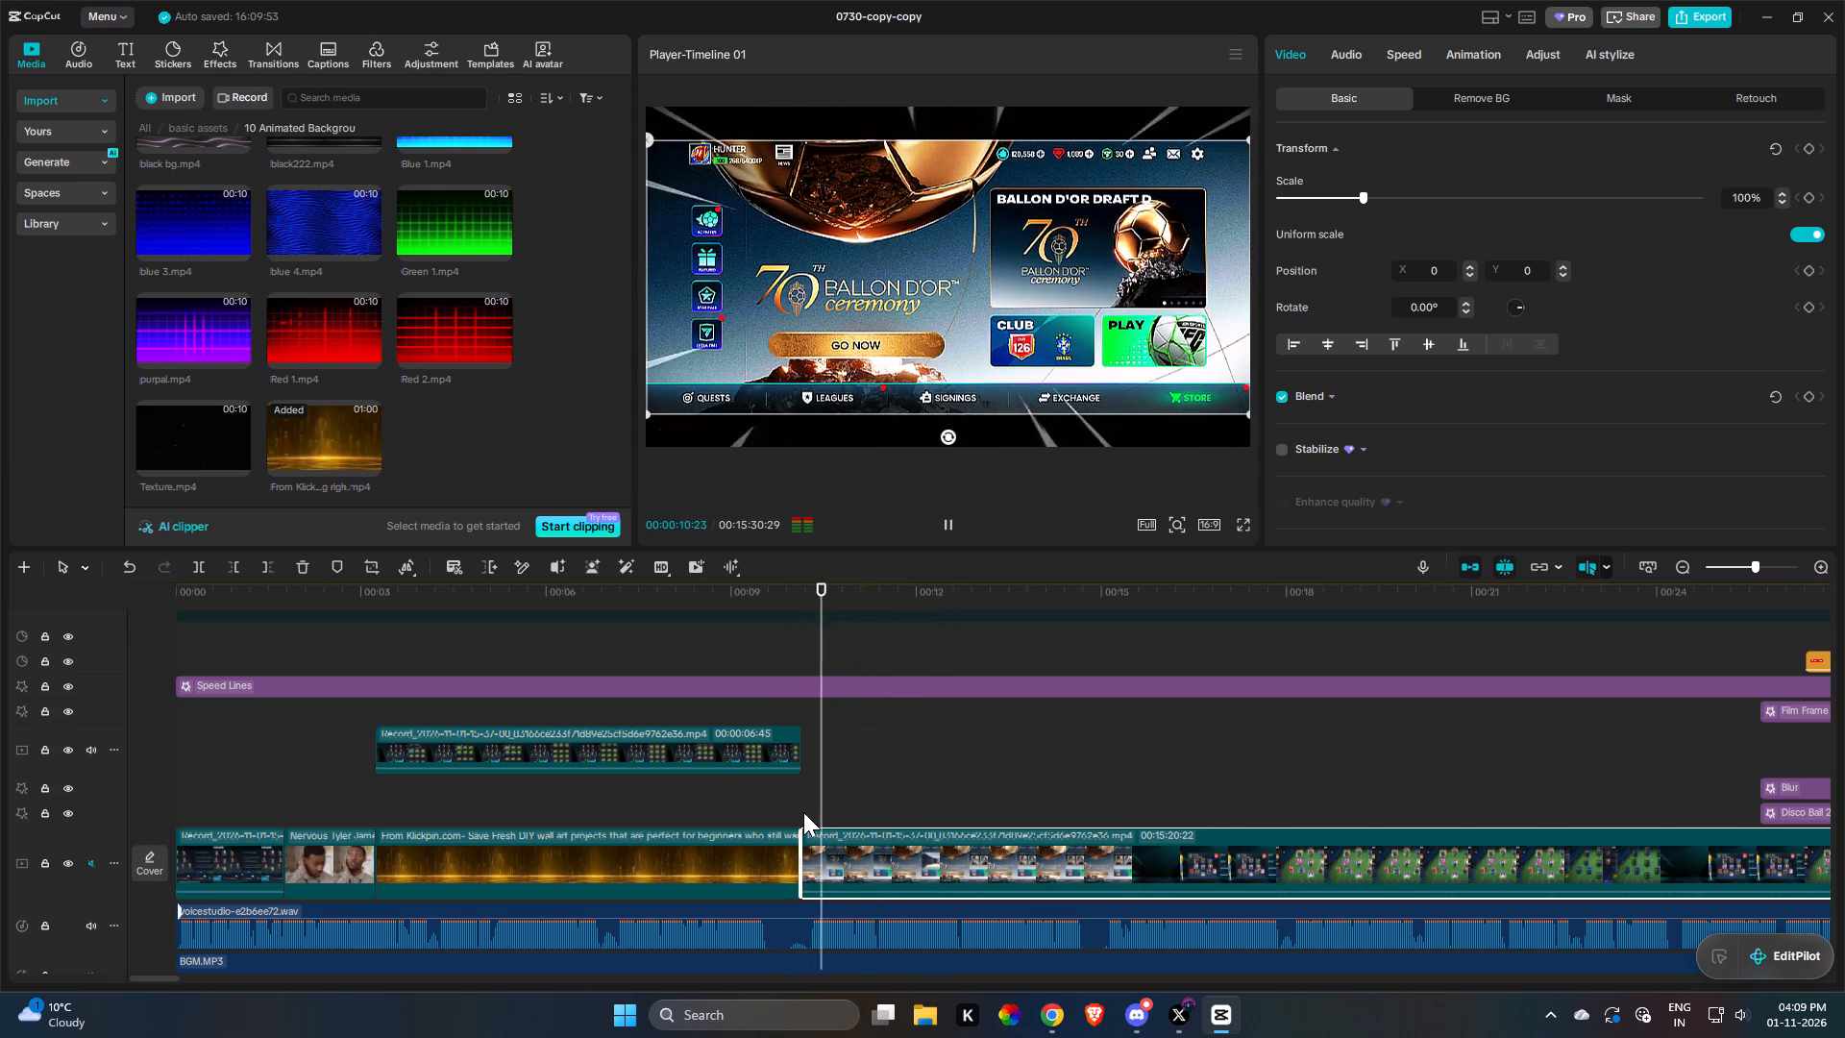
drag(871, 803, 852, 846)
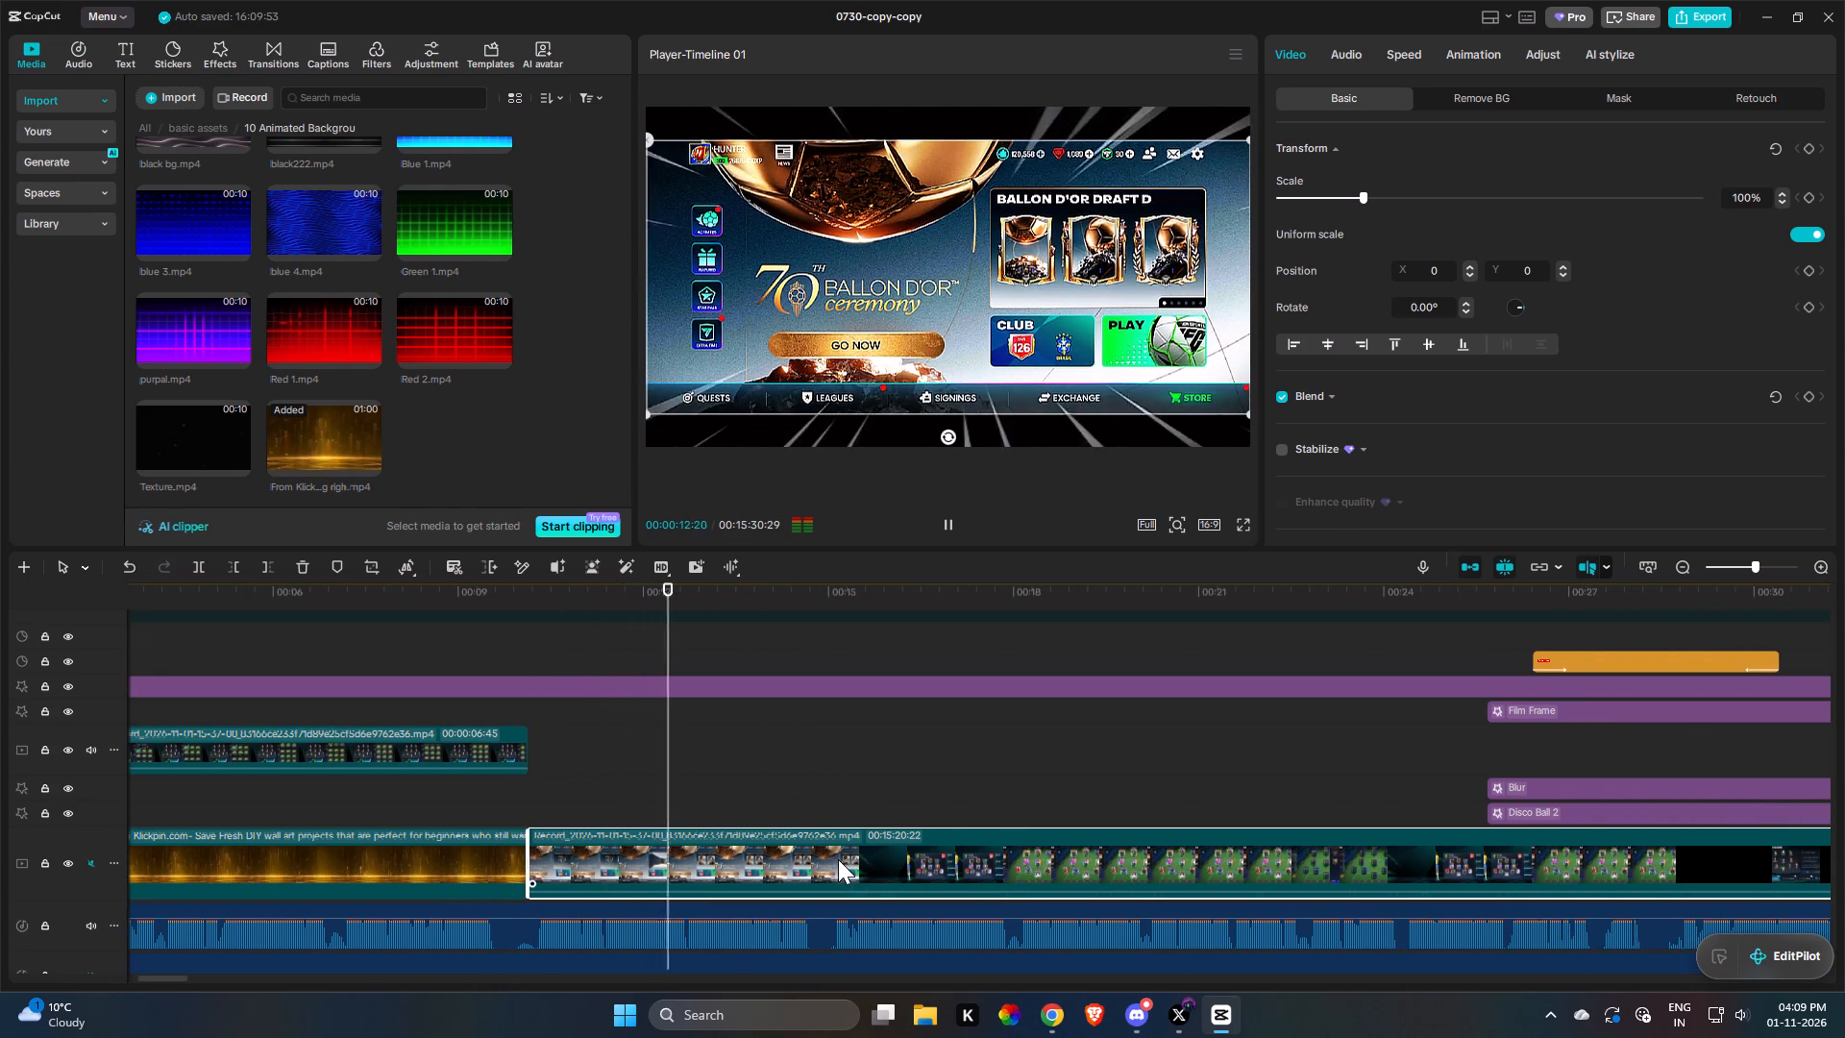
drag(851, 940, 844, 911)
scroll(813, 877, down, 5)
drag(813, 871, 840, 854)
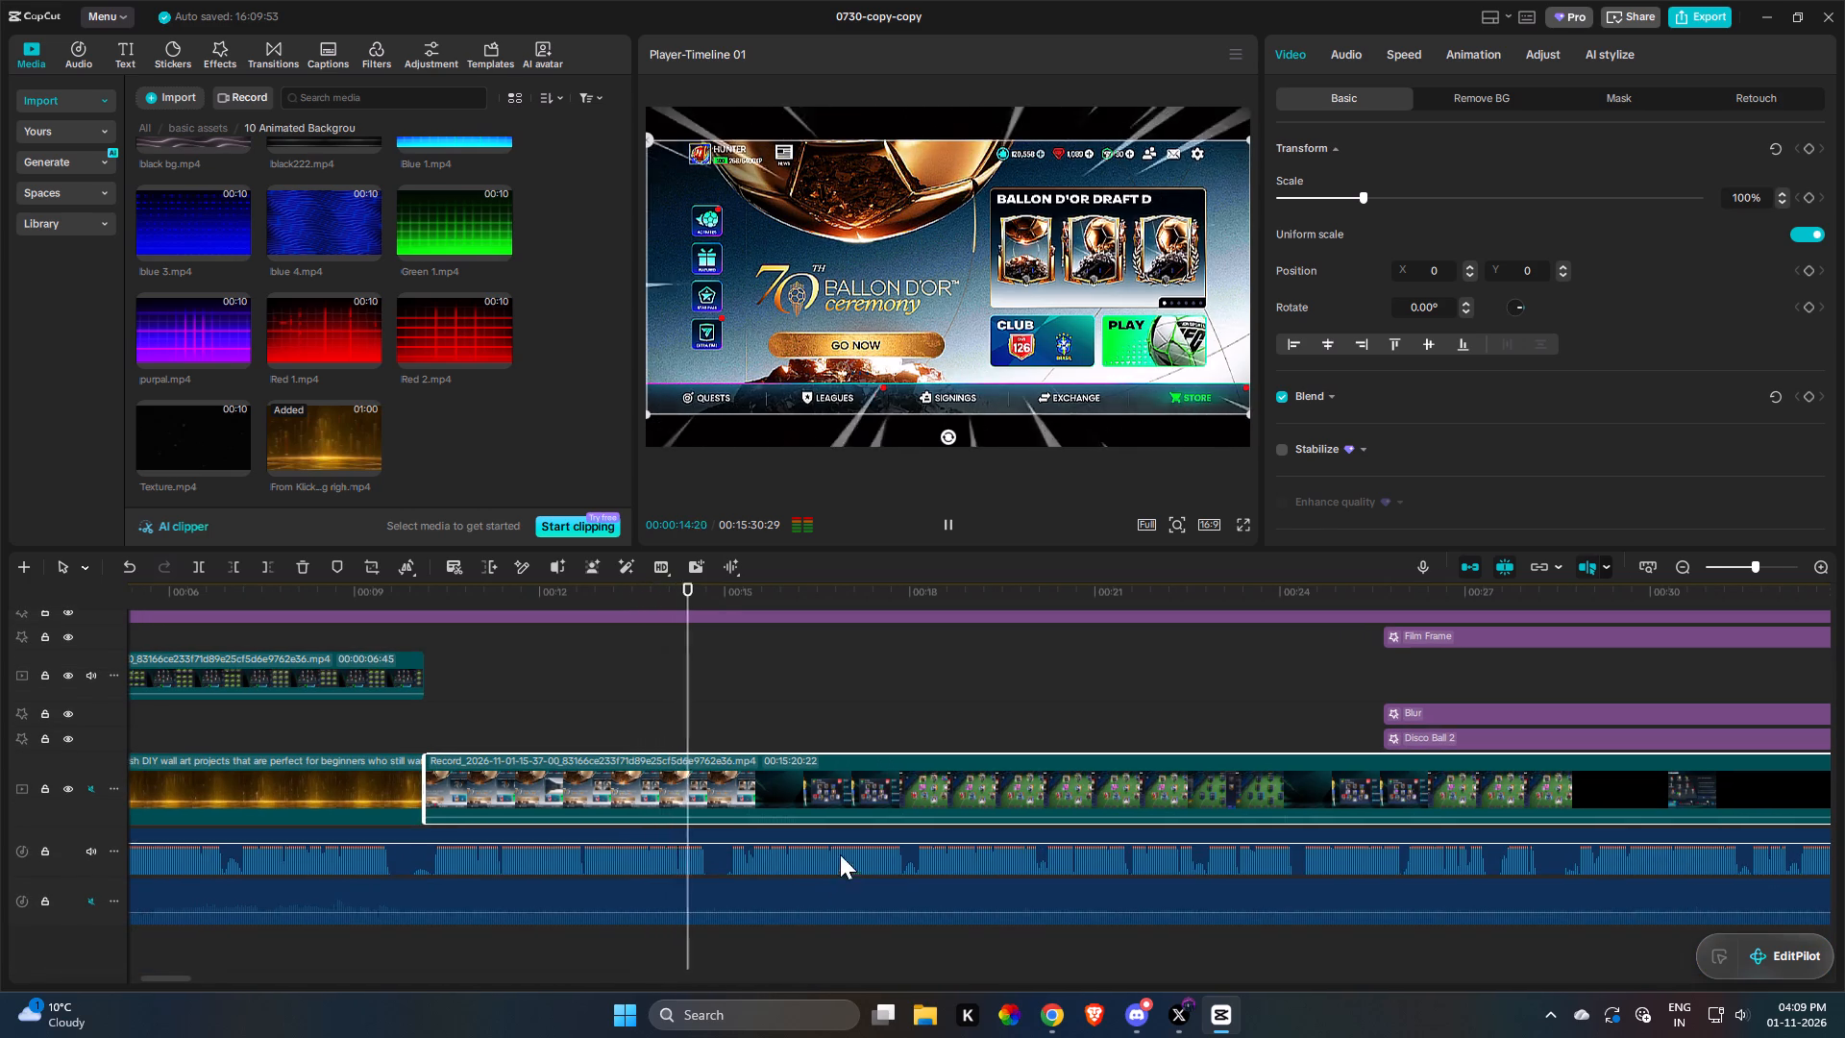
drag(840, 854, 975, 905)
drag(1004, 914, 1032, 920)
drag(879, 869, 830, 820)
key(space)
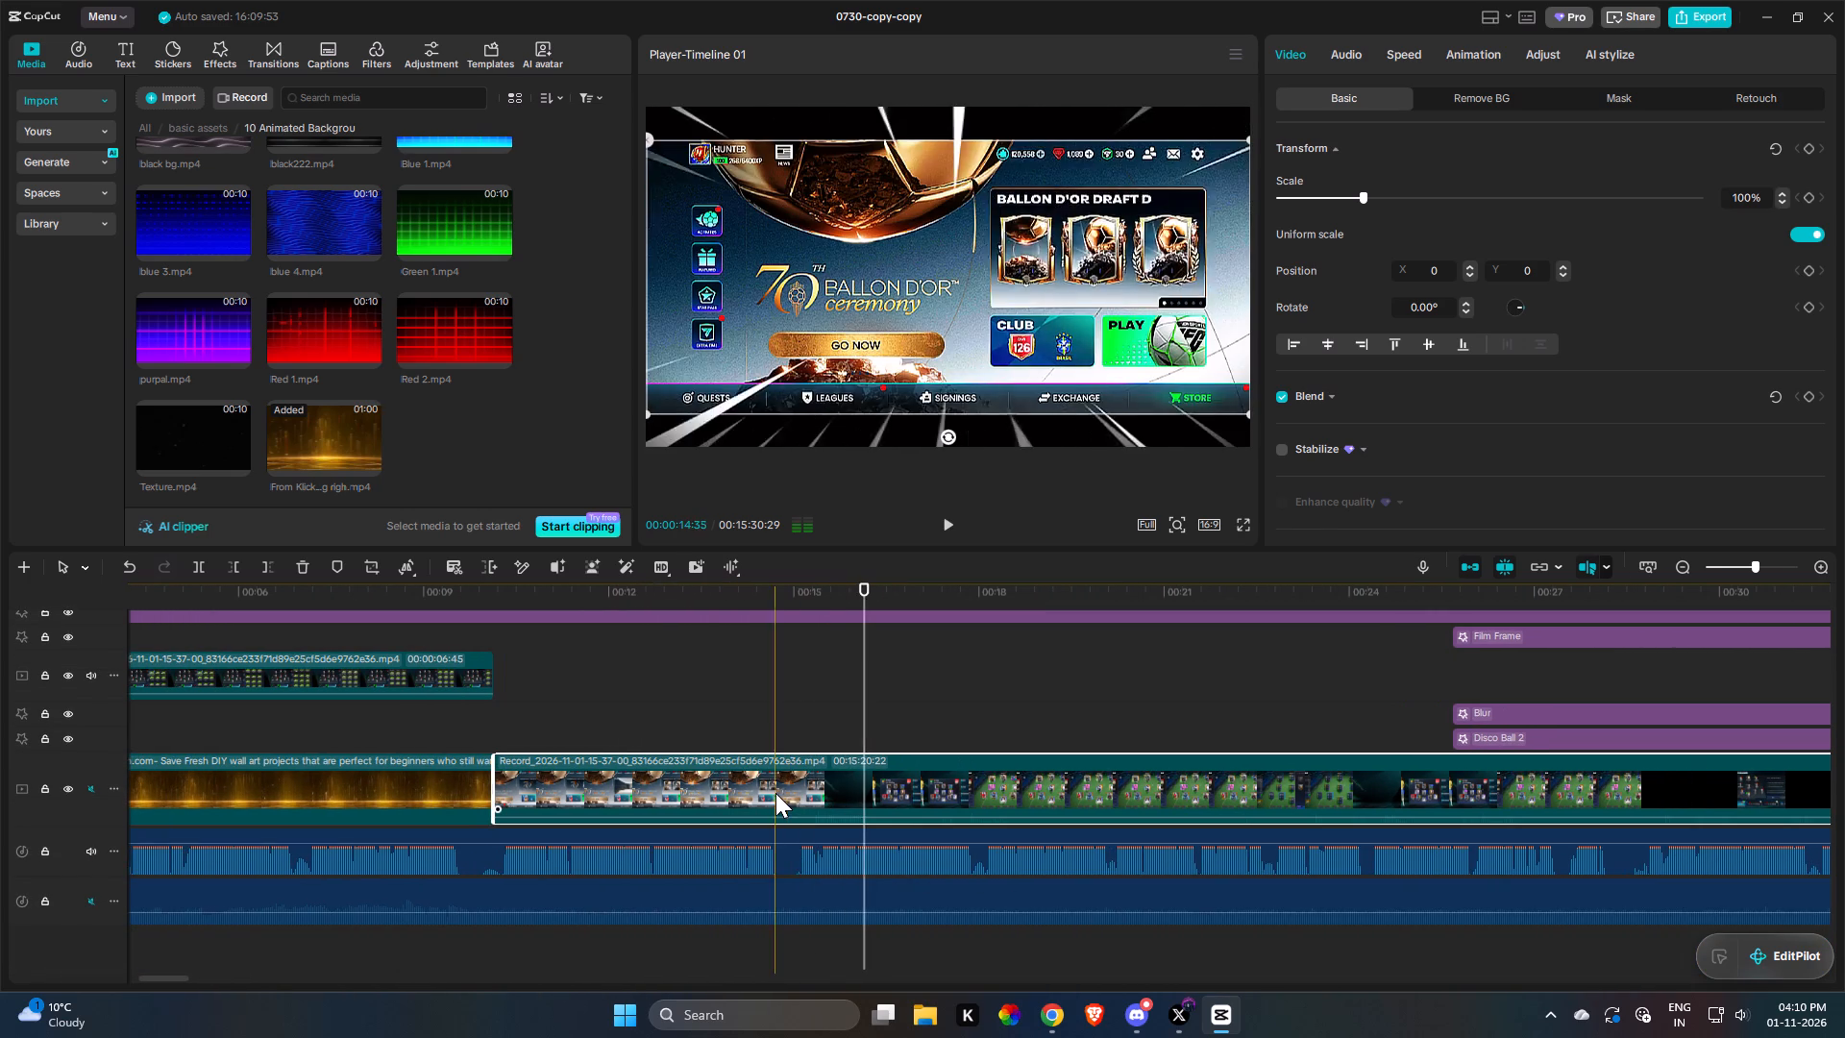
key(space)
key(space)
text(r)
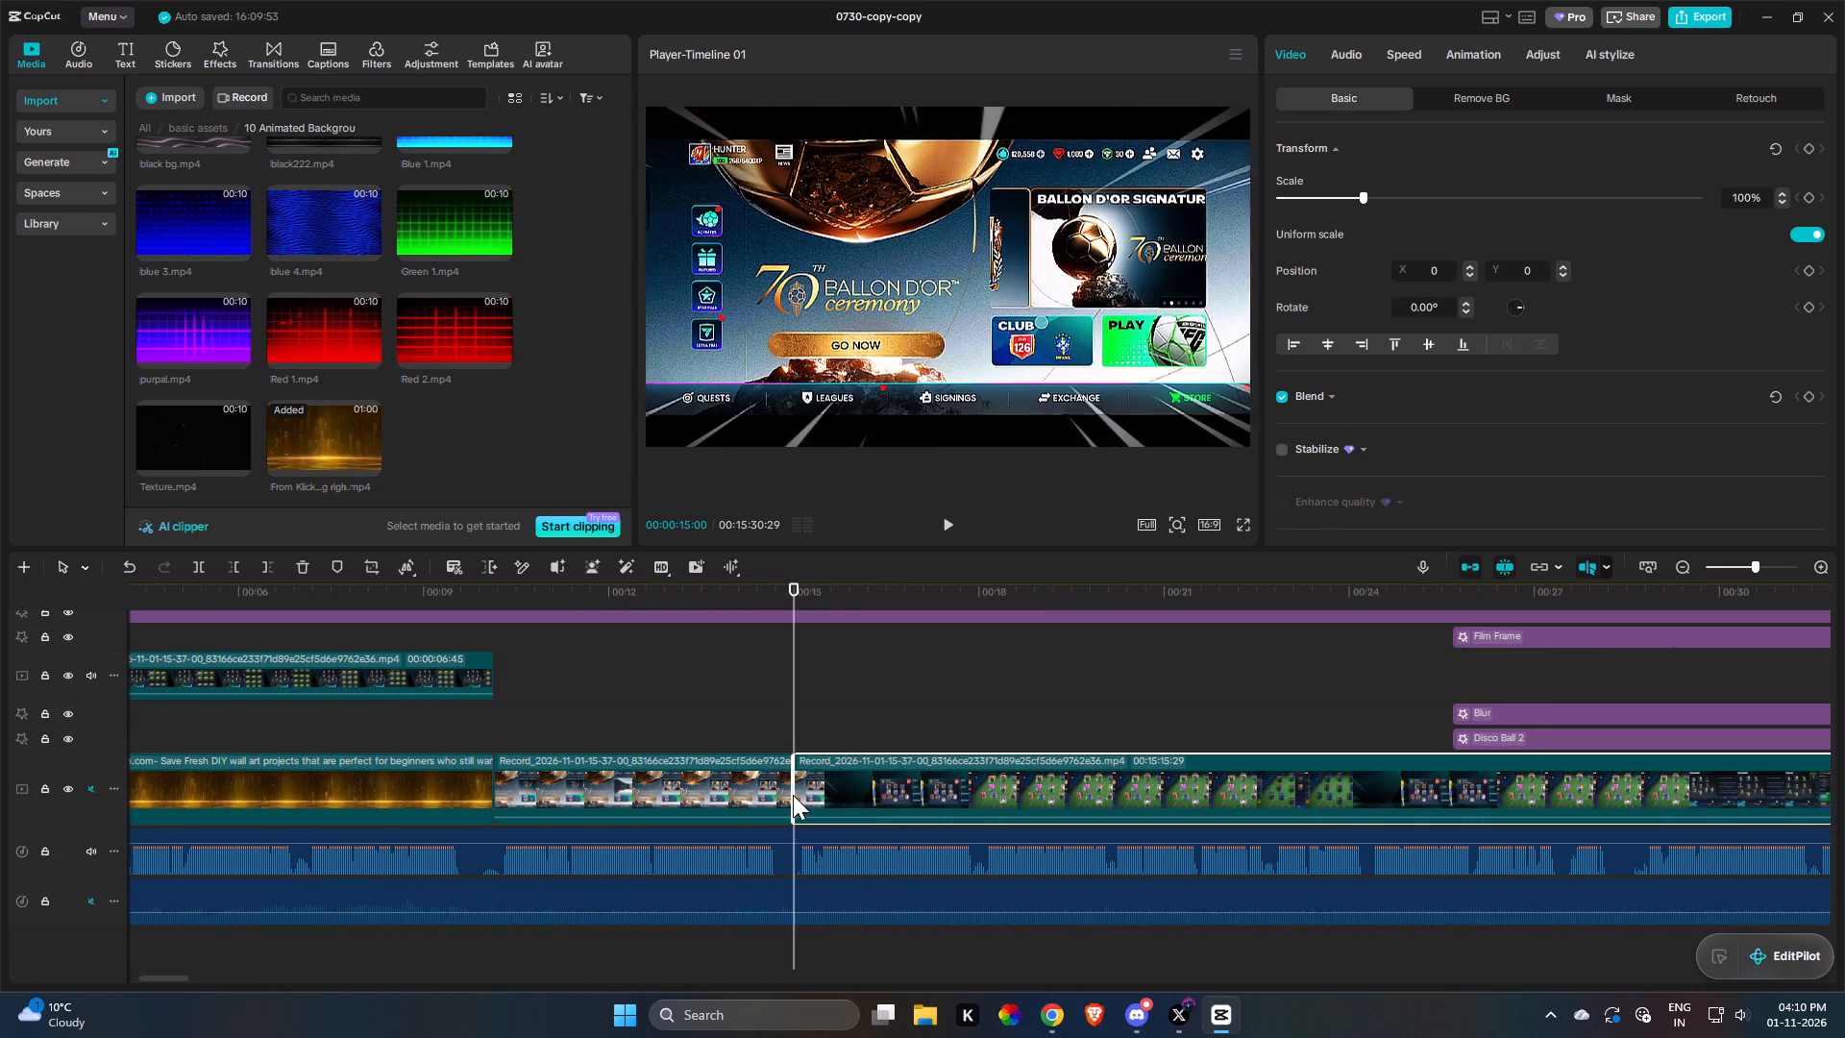
Play on past the split, copy the golden background clip, and insert the copy on the main track at the 00:00:15 split.
key(space)
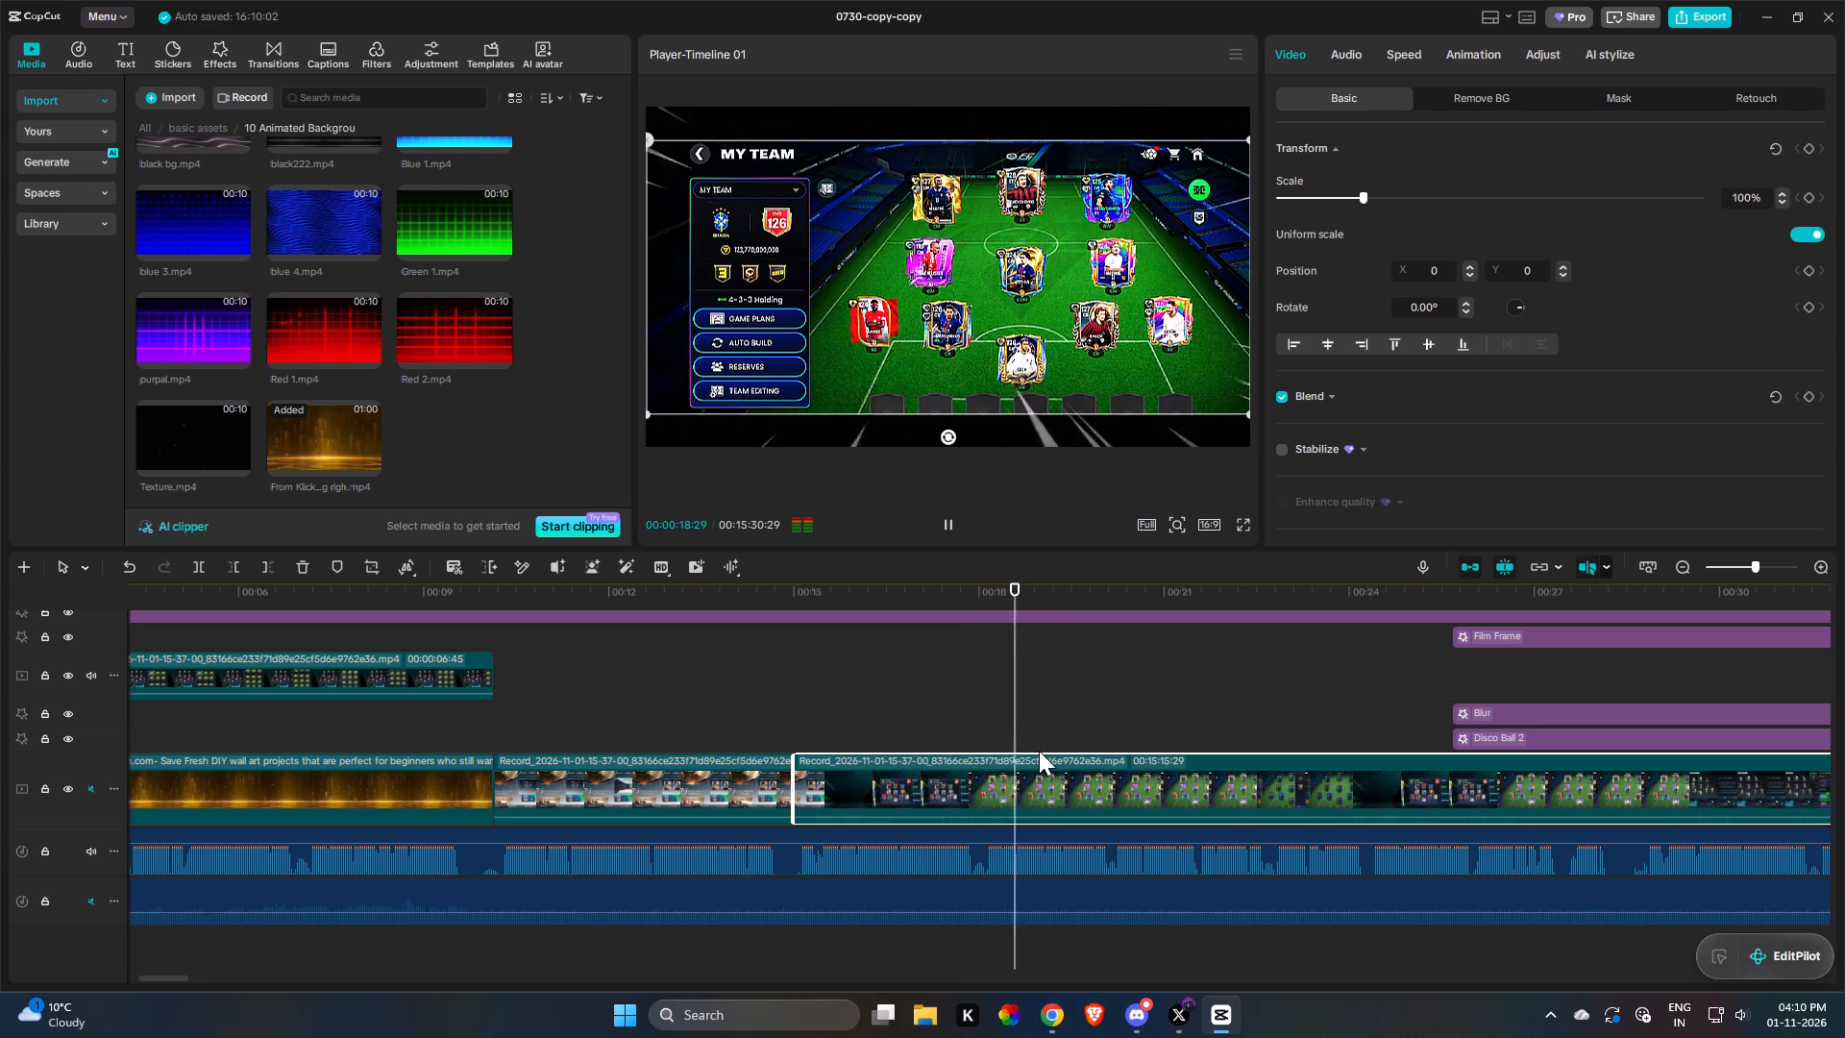
drag(1173, 763, 1148, 762)
key(space)
drag(741, 749, 669, 730)
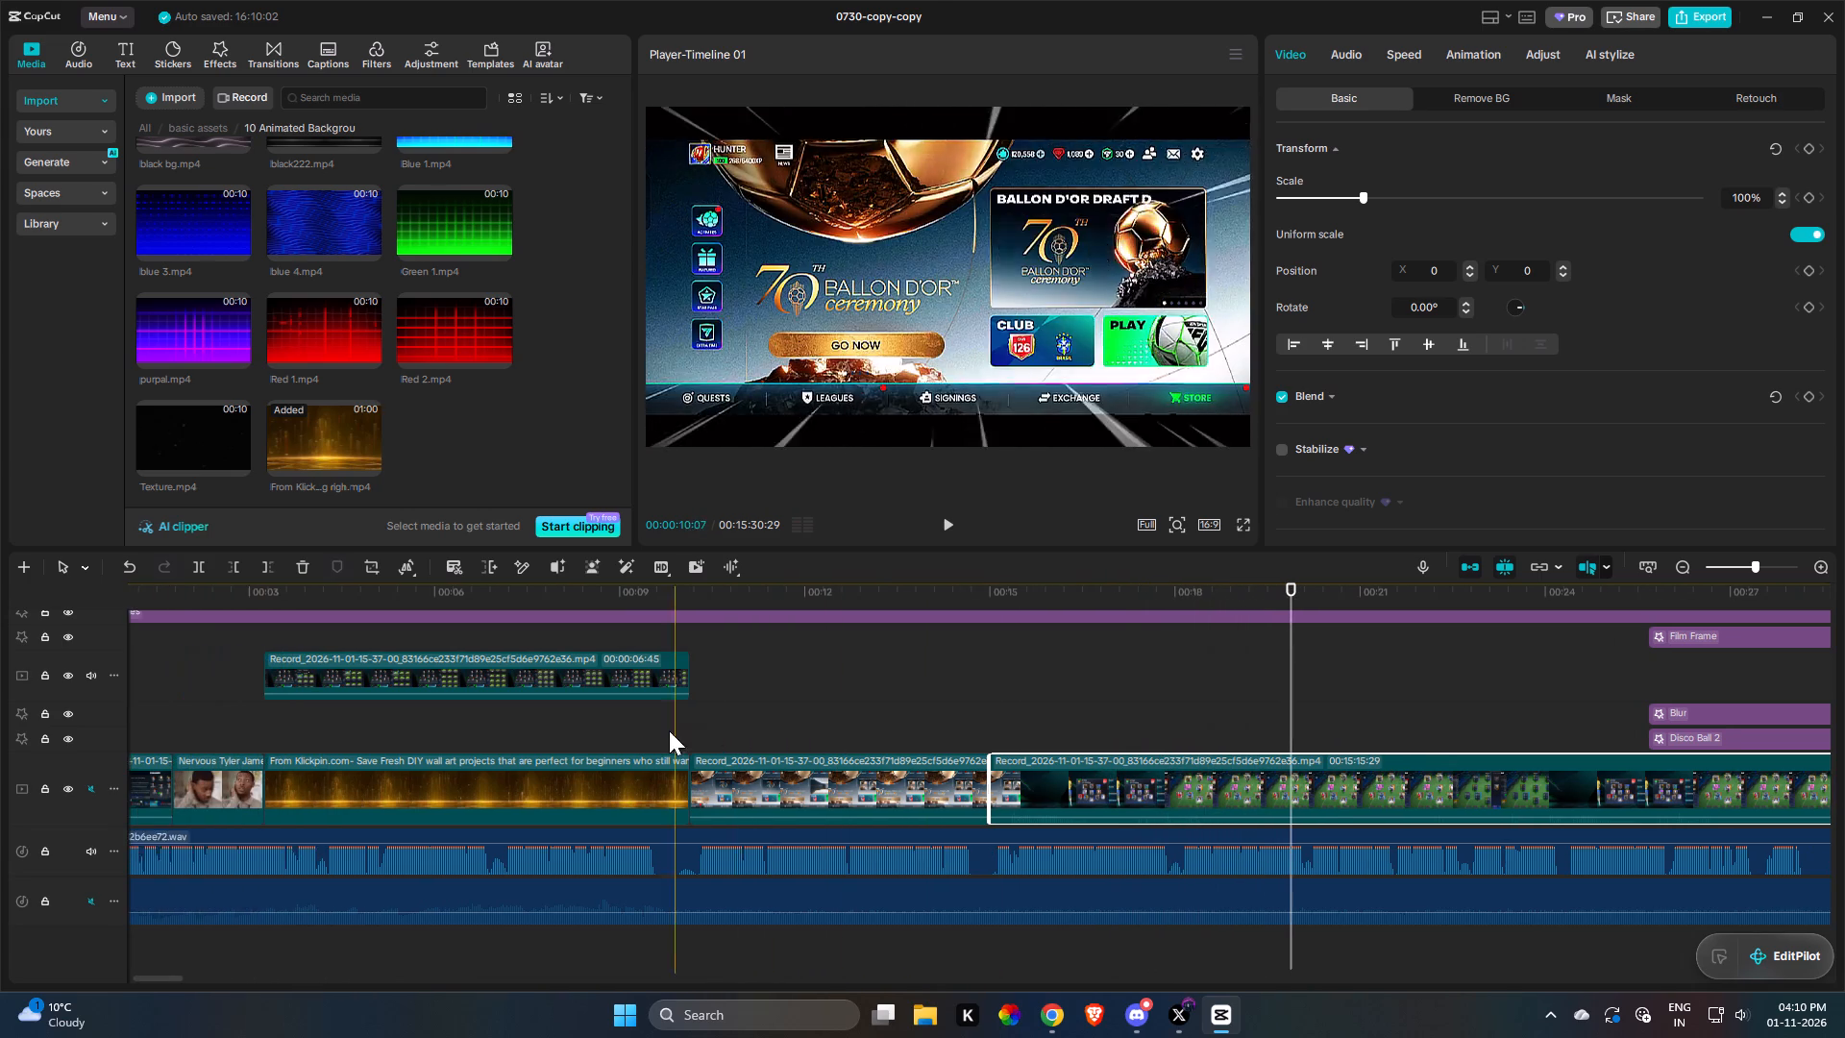
drag(669, 730, 668, 730)
scroll(652, 729, up, 3)
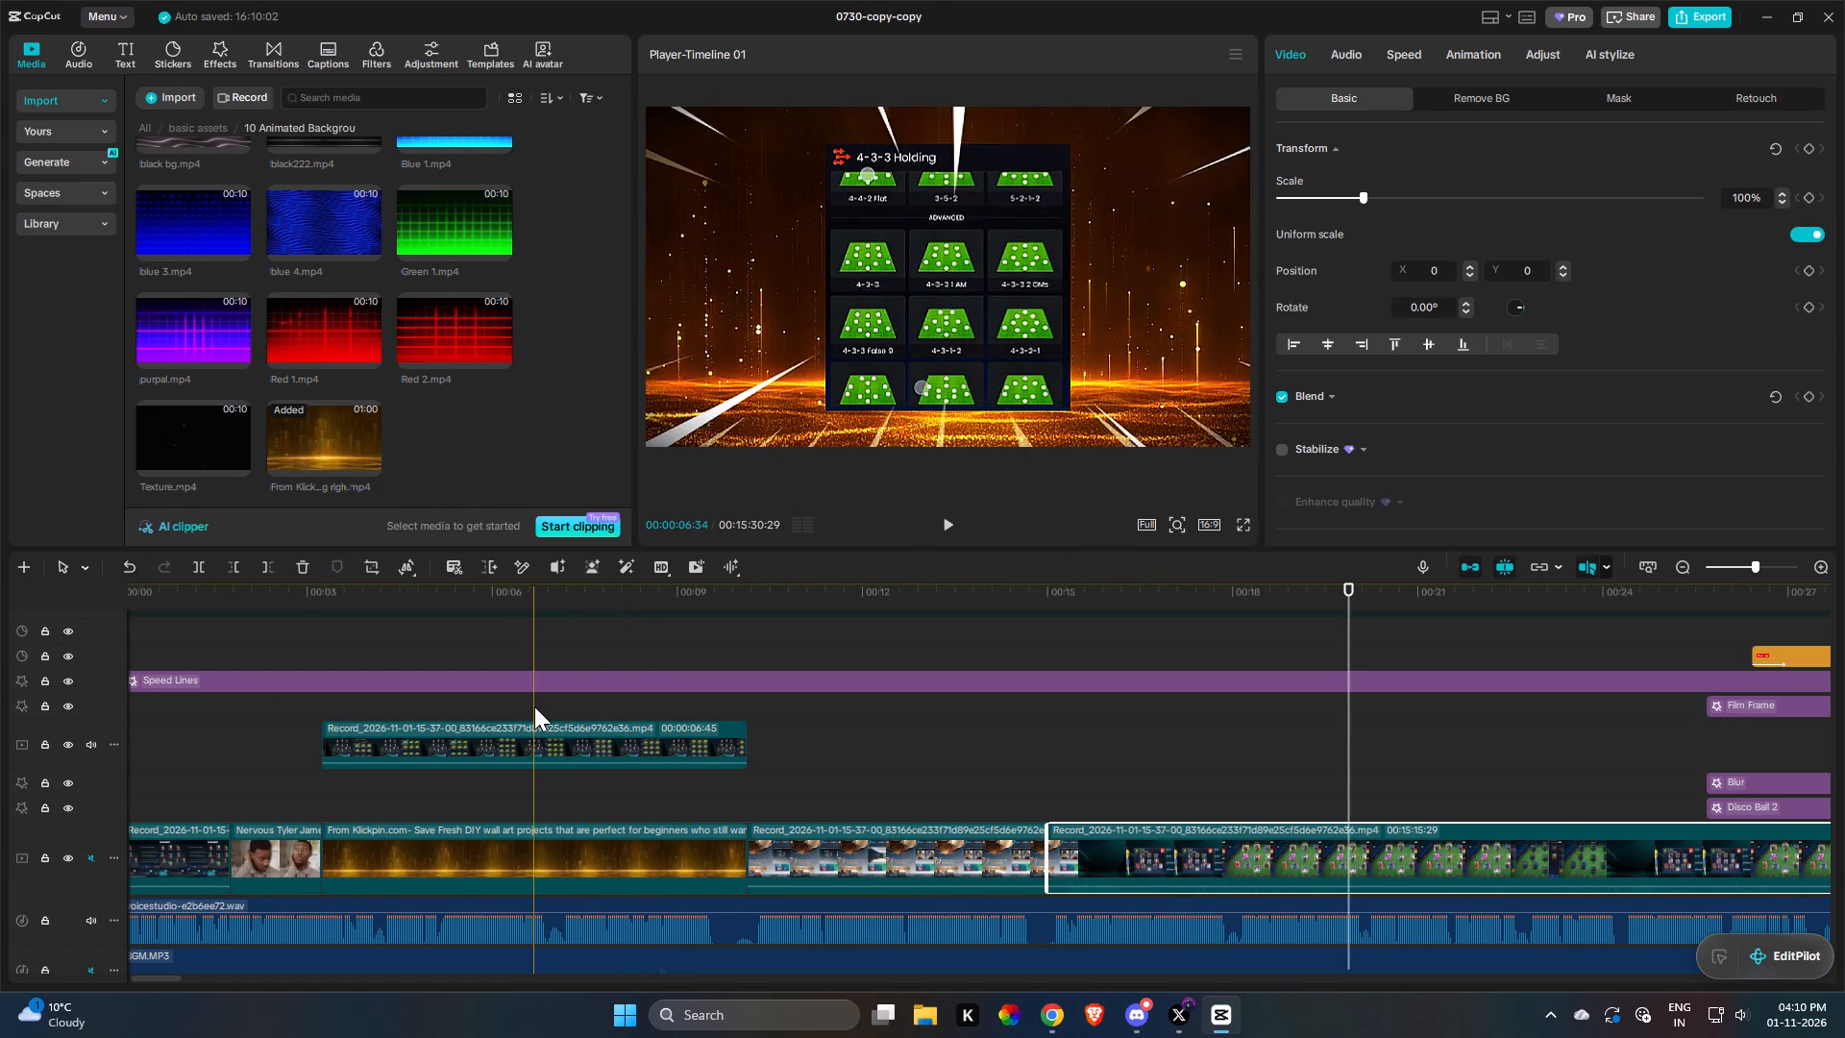
click(562, 843)
key(ctrl+c)
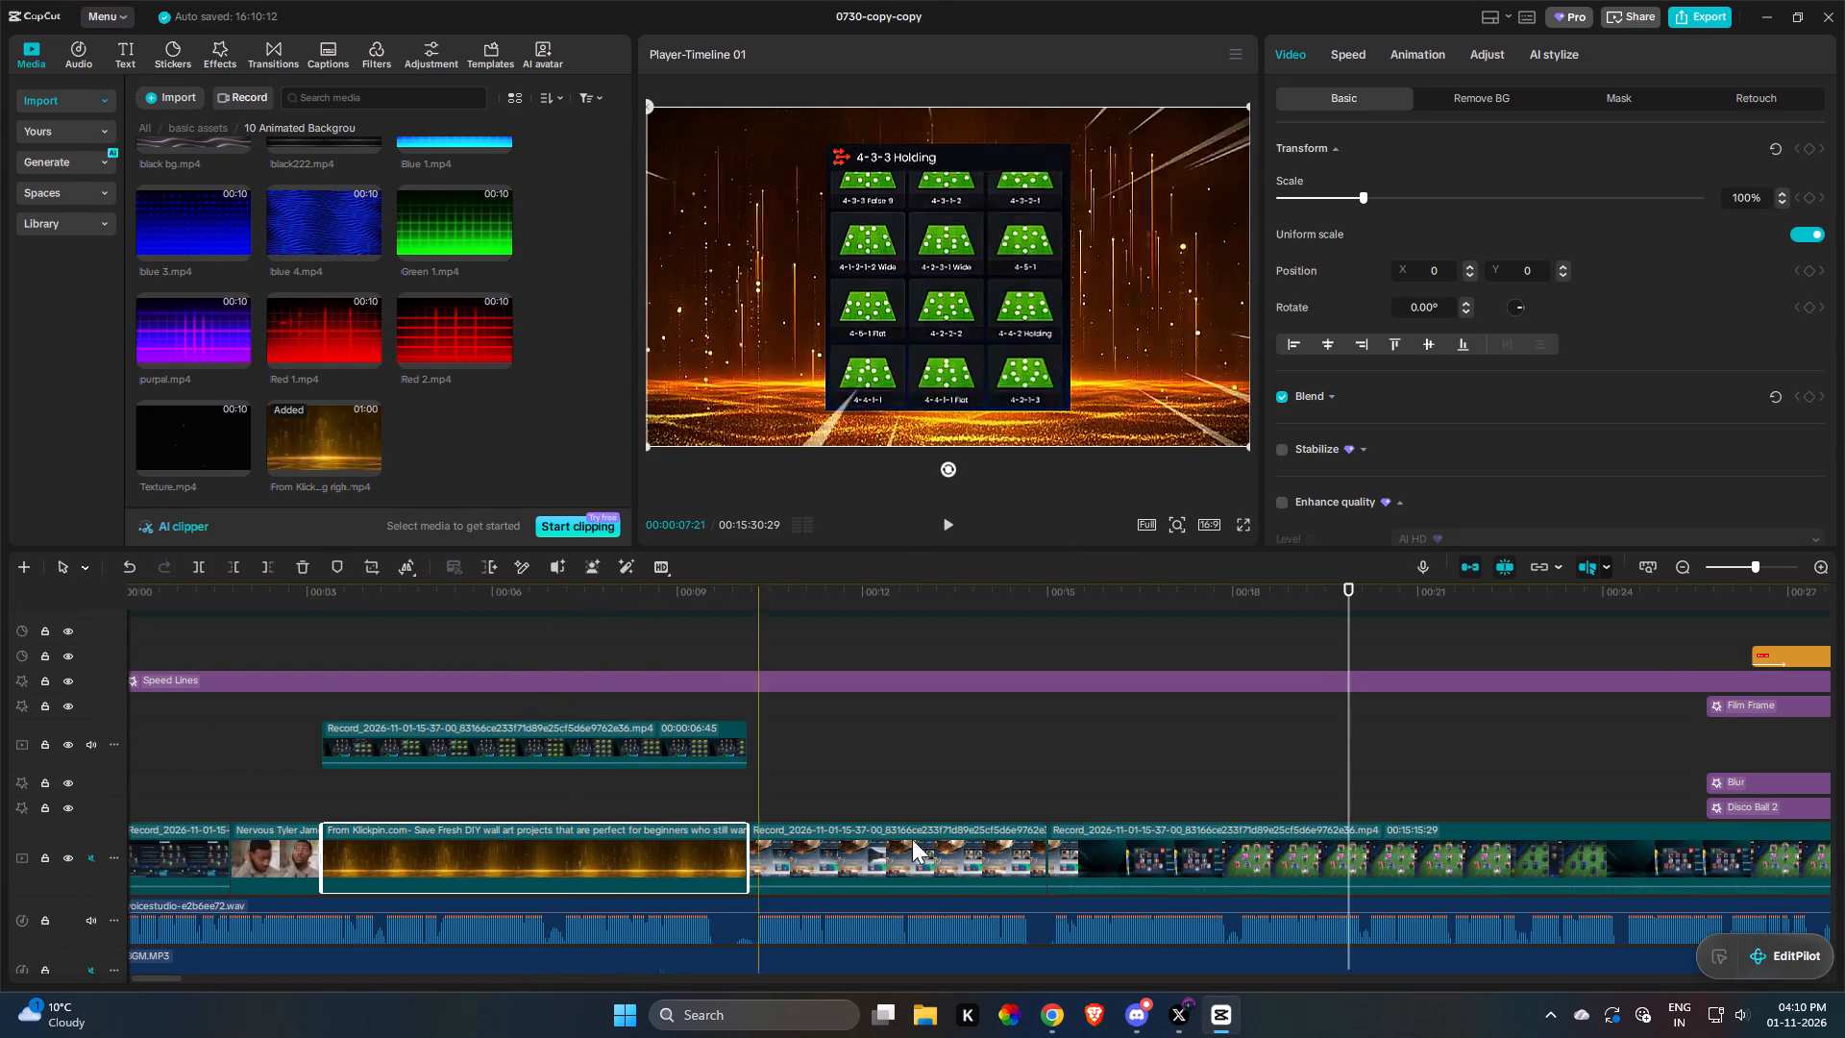
key(ctrl+v)
drag(1414, 830, 1097, 901)
drag(1131, 853, 1139, 858)
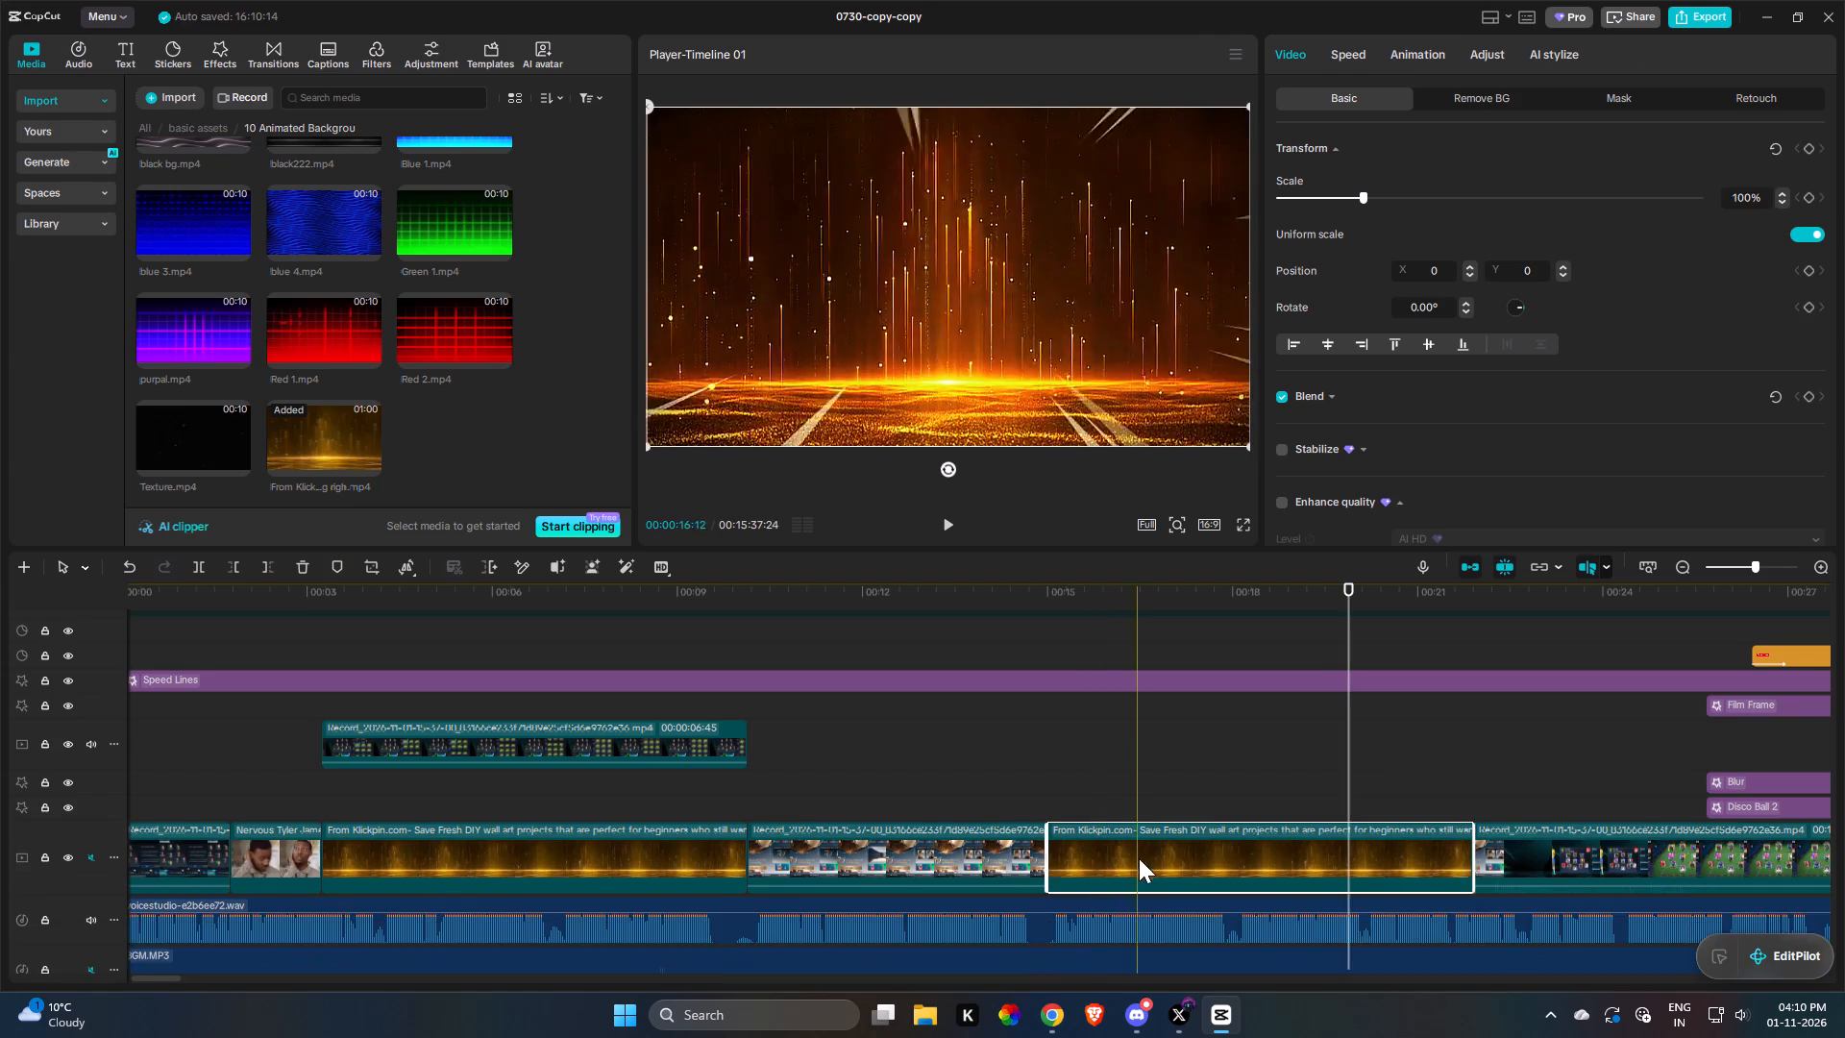
drag(1139, 858, 931, 792)
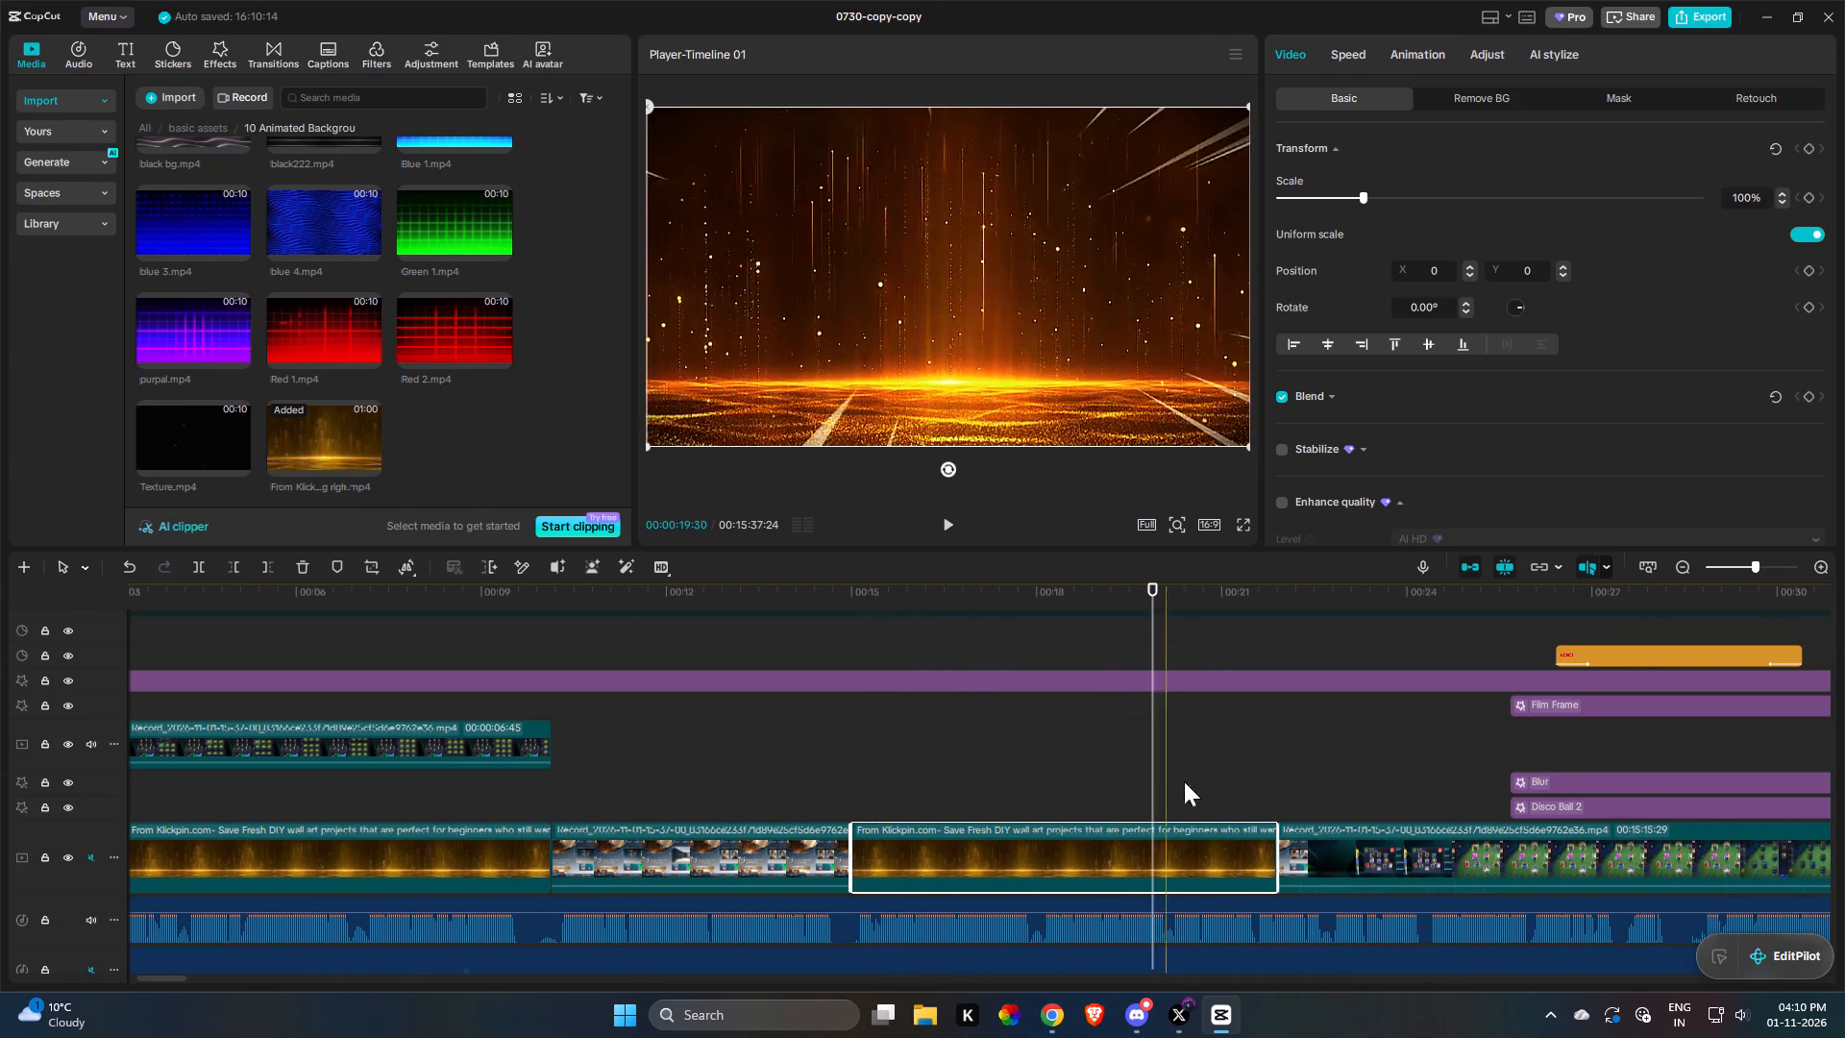
Switch to Chrome, open the blue Anime Abstract Background pin from the saved Pinterest ideas, and copy its link.
click(1051, 1013)
click(39, 224)
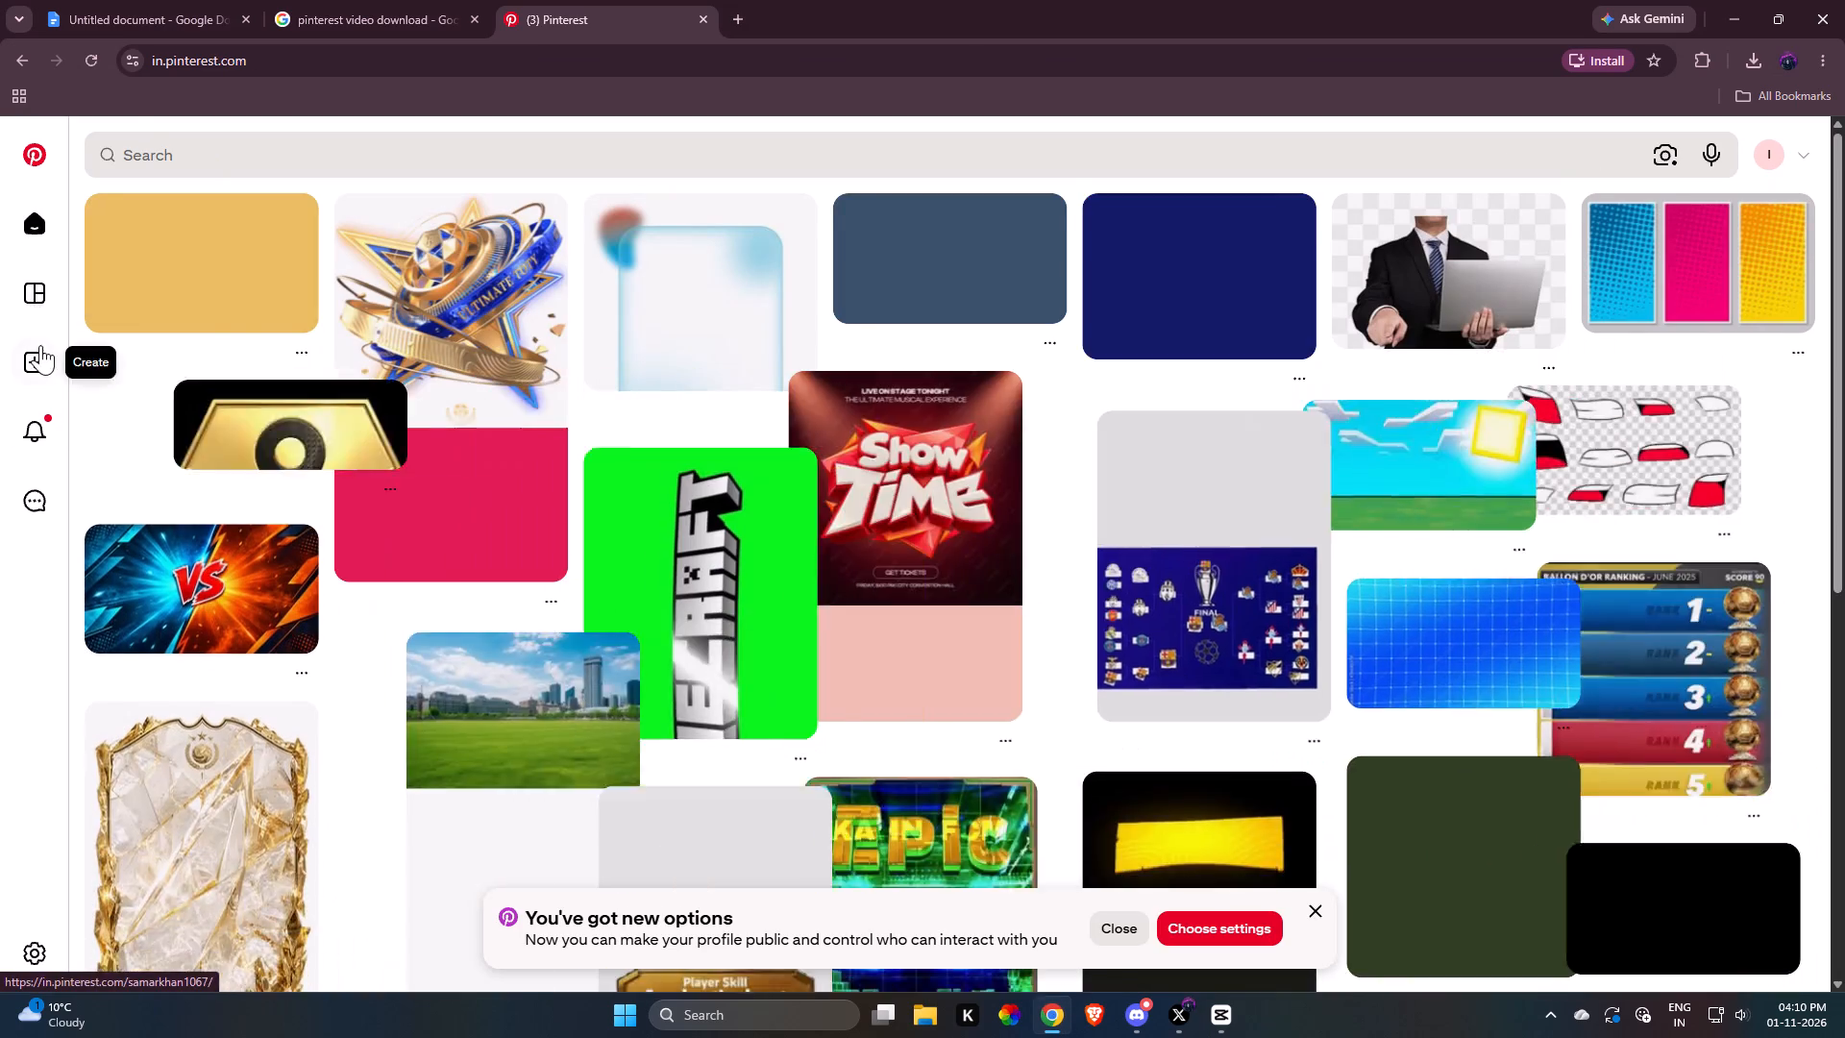
click(29, 290)
scroll(502, 357, down, 2)
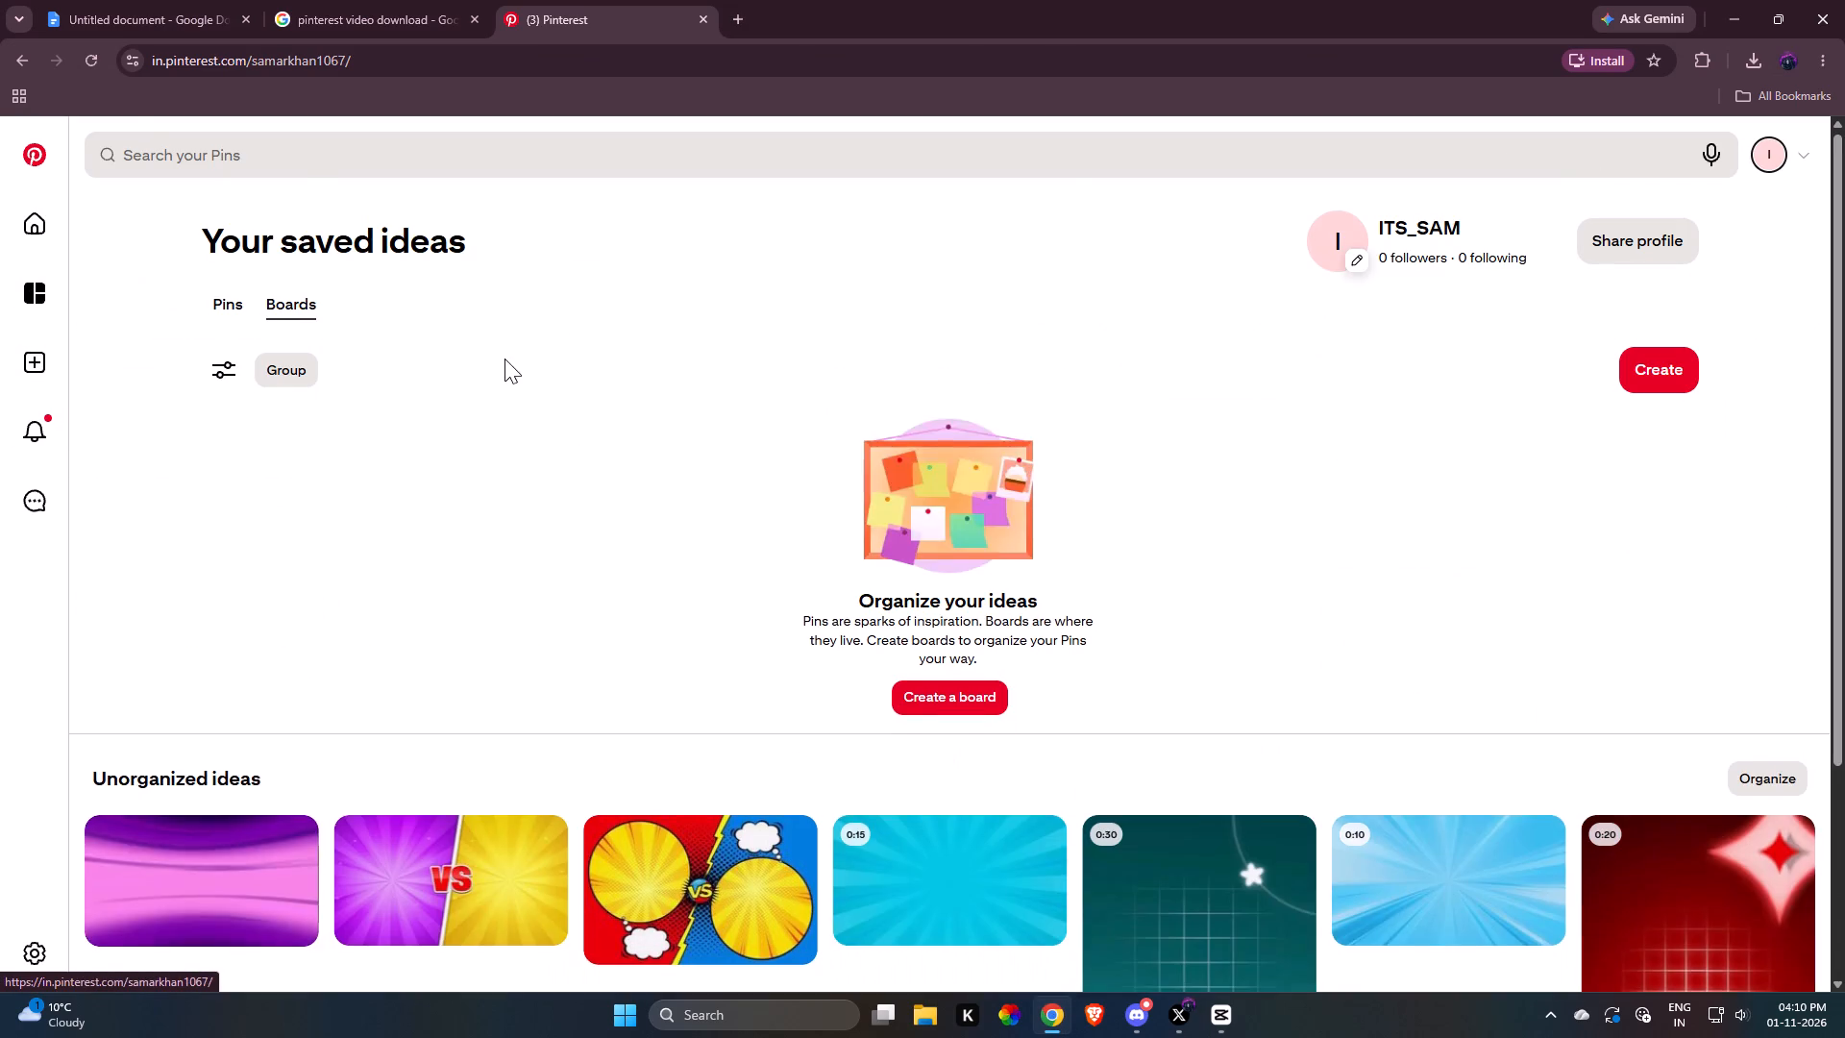
scroll(504, 358, down, 2)
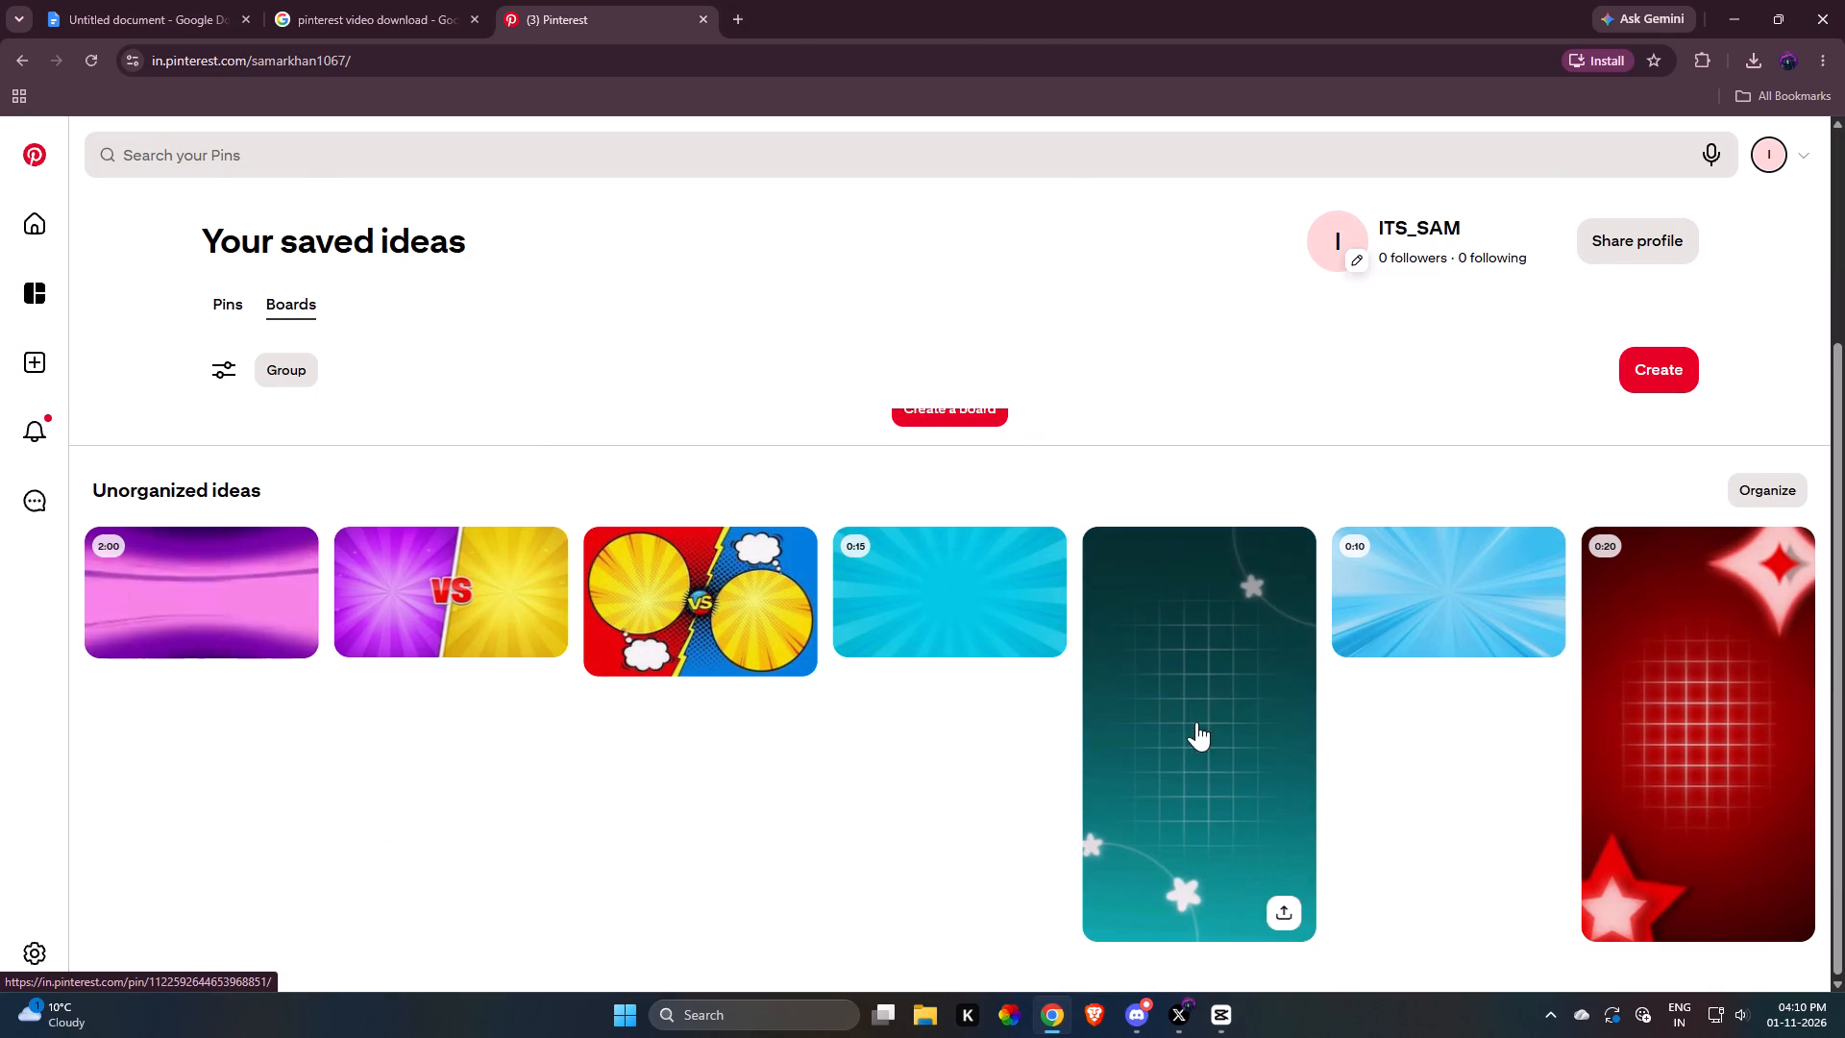
click(1456, 594)
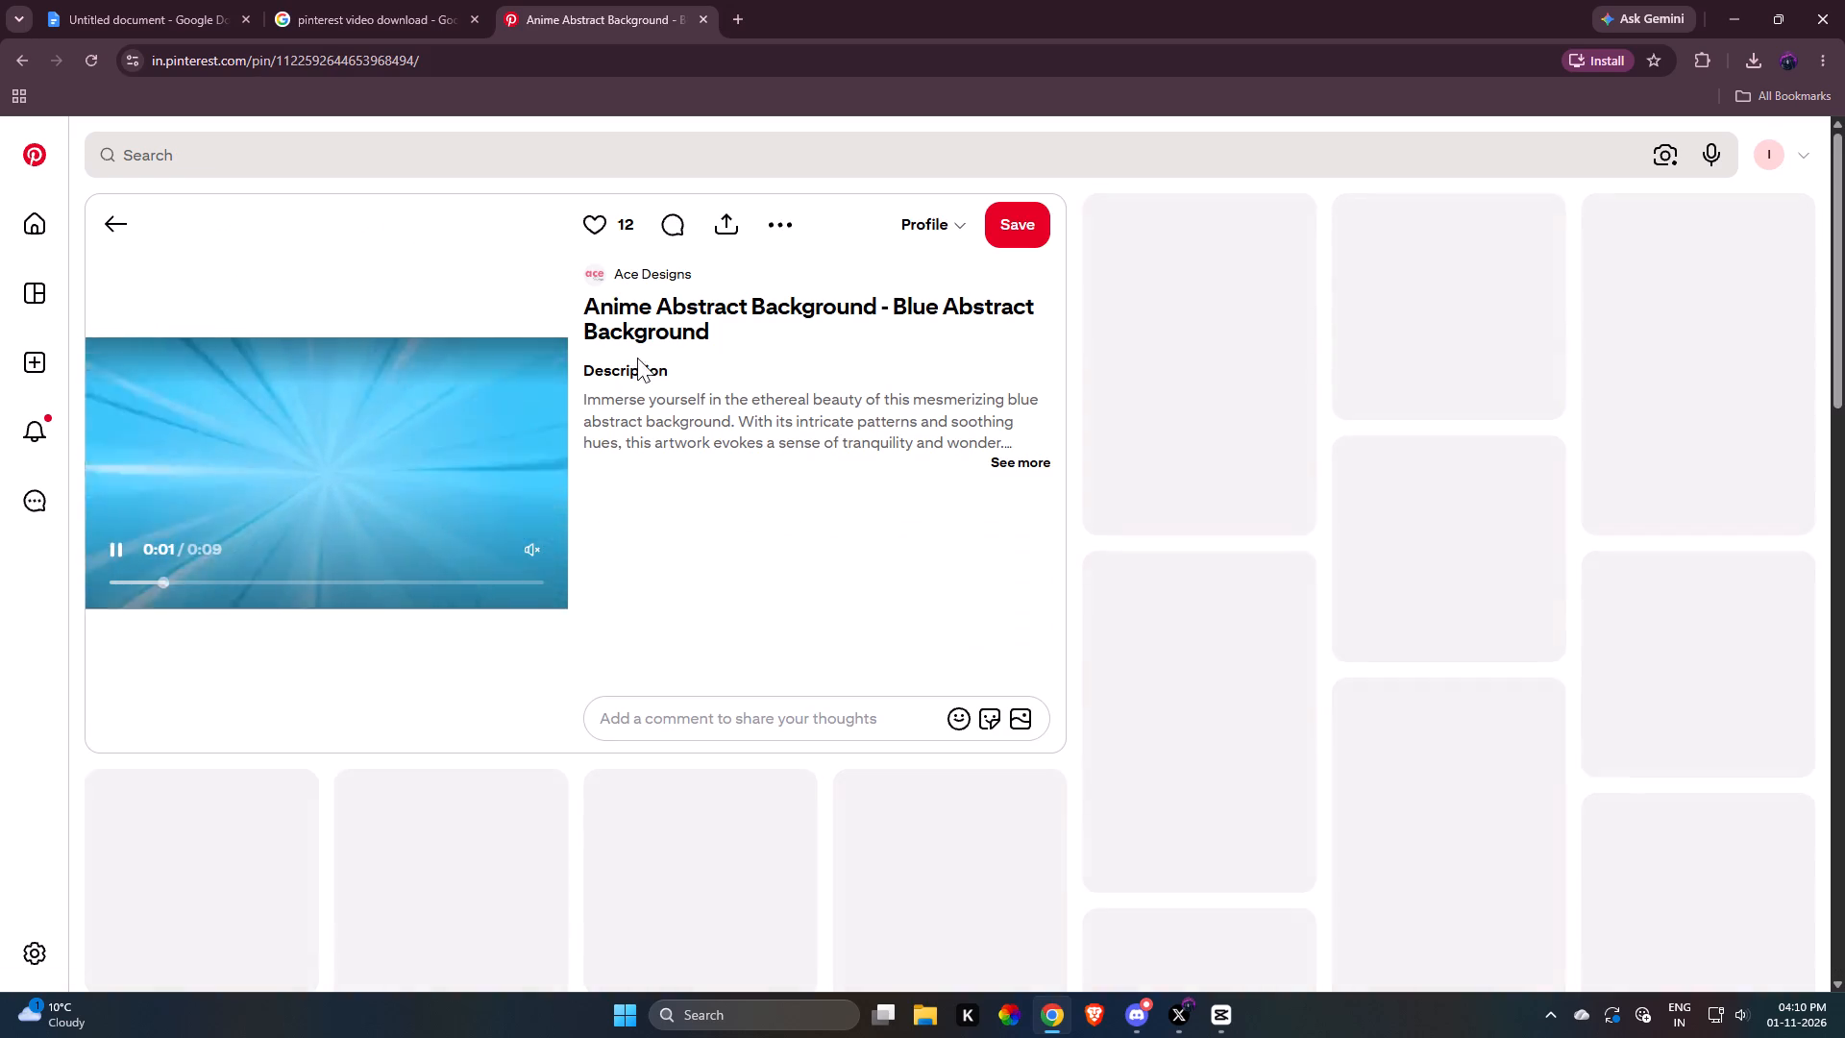
click(726, 220)
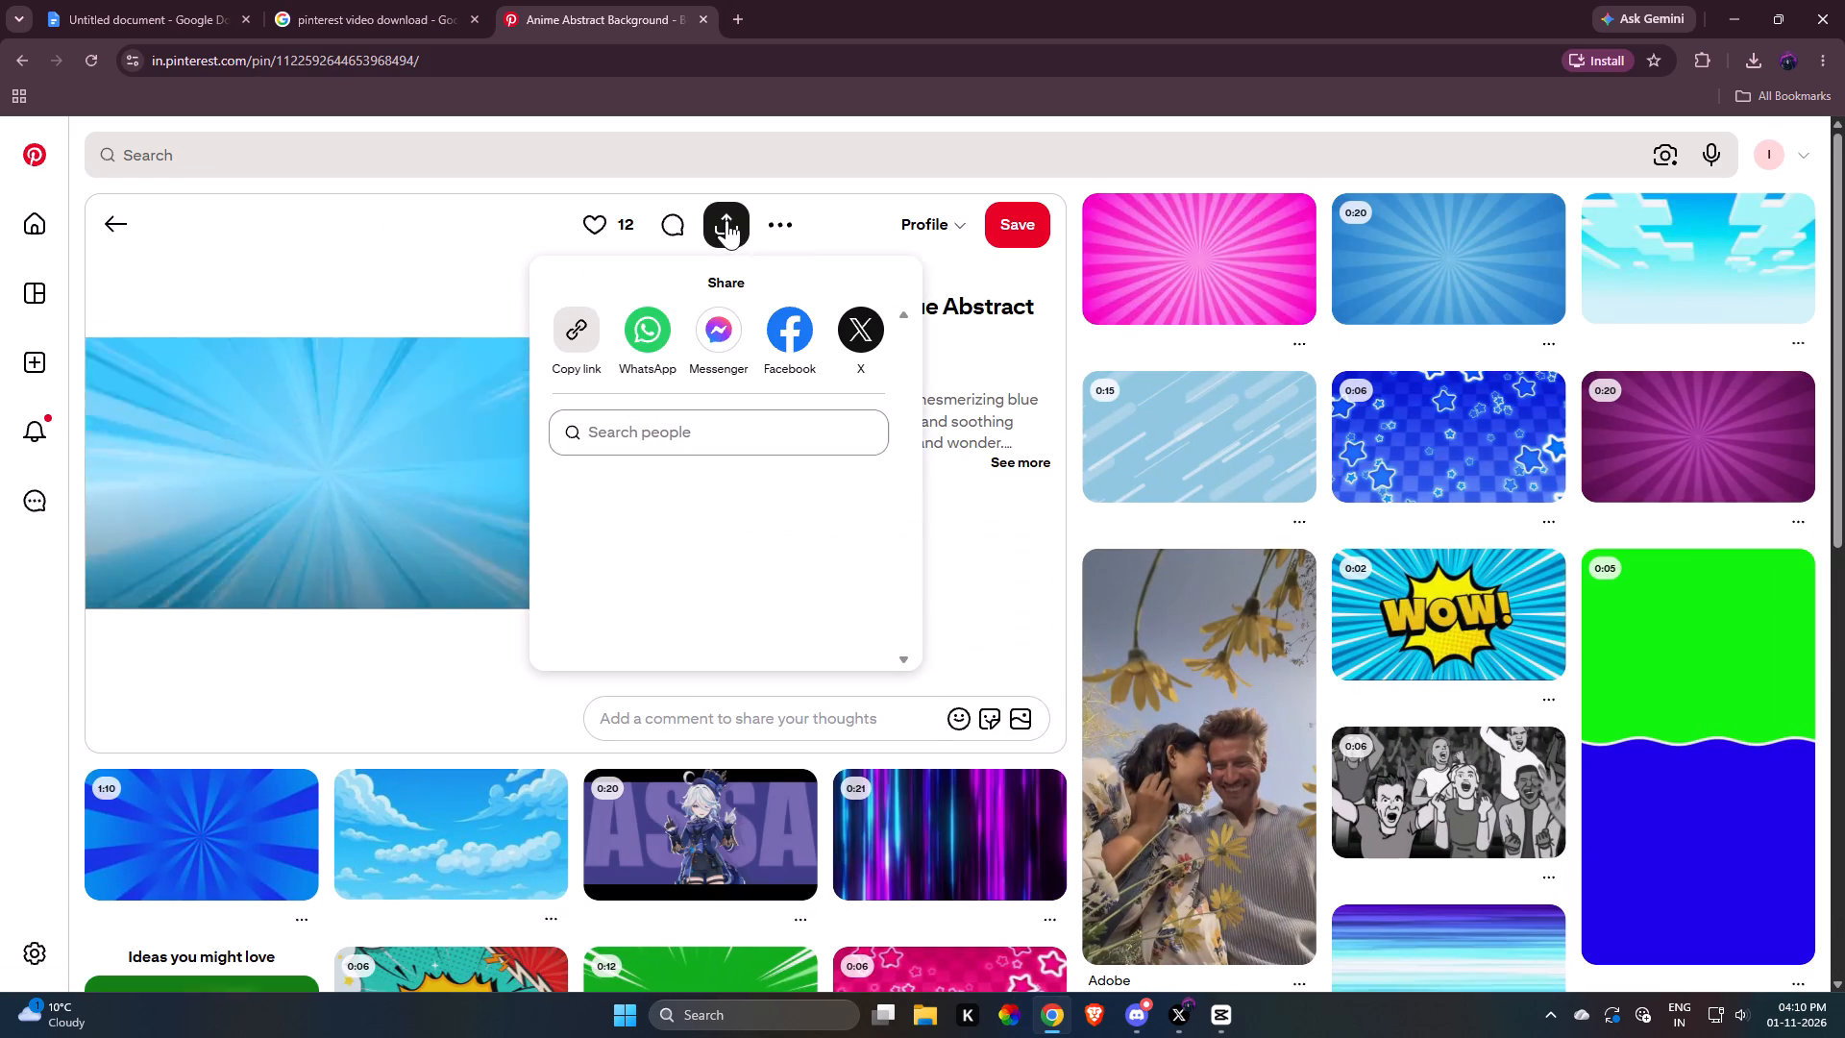
click(578, 321)
Download the blue background video from the copied pin link with the SSSPIN Pinterest downloader and dismiss the ads.
click(359, 0)
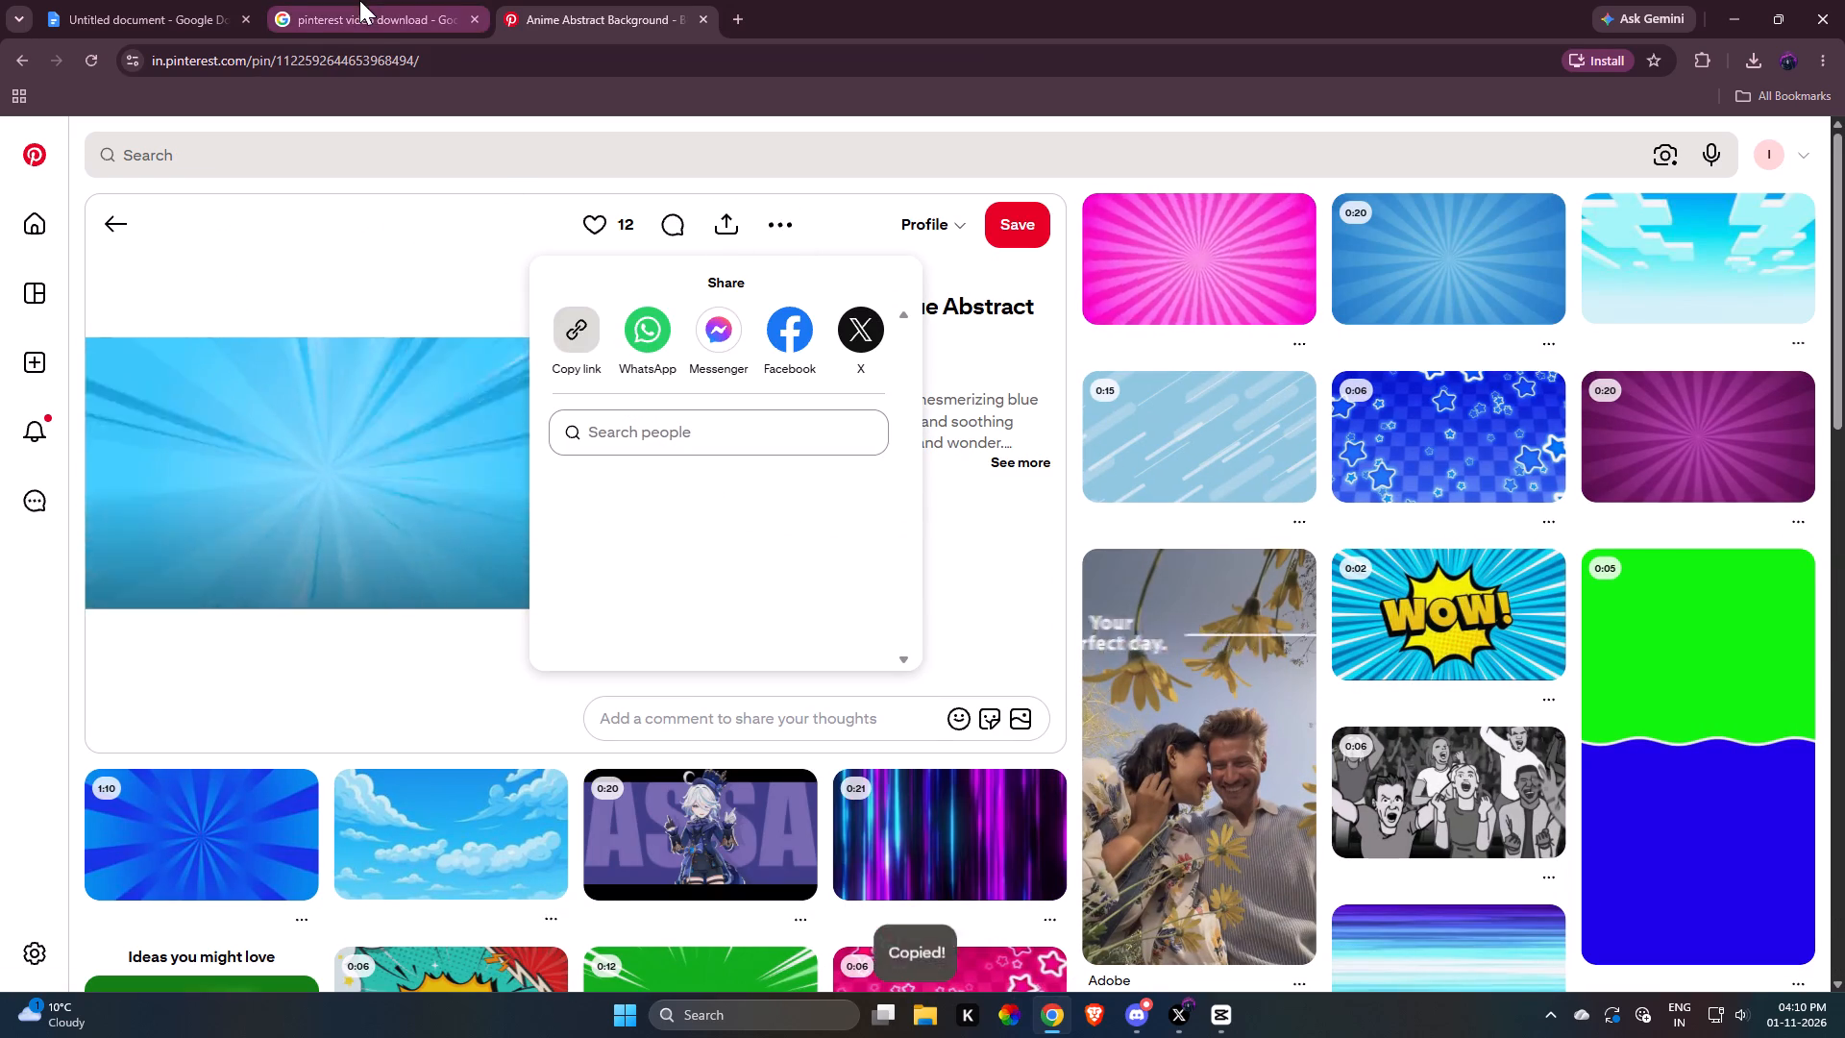
click(738, 456)
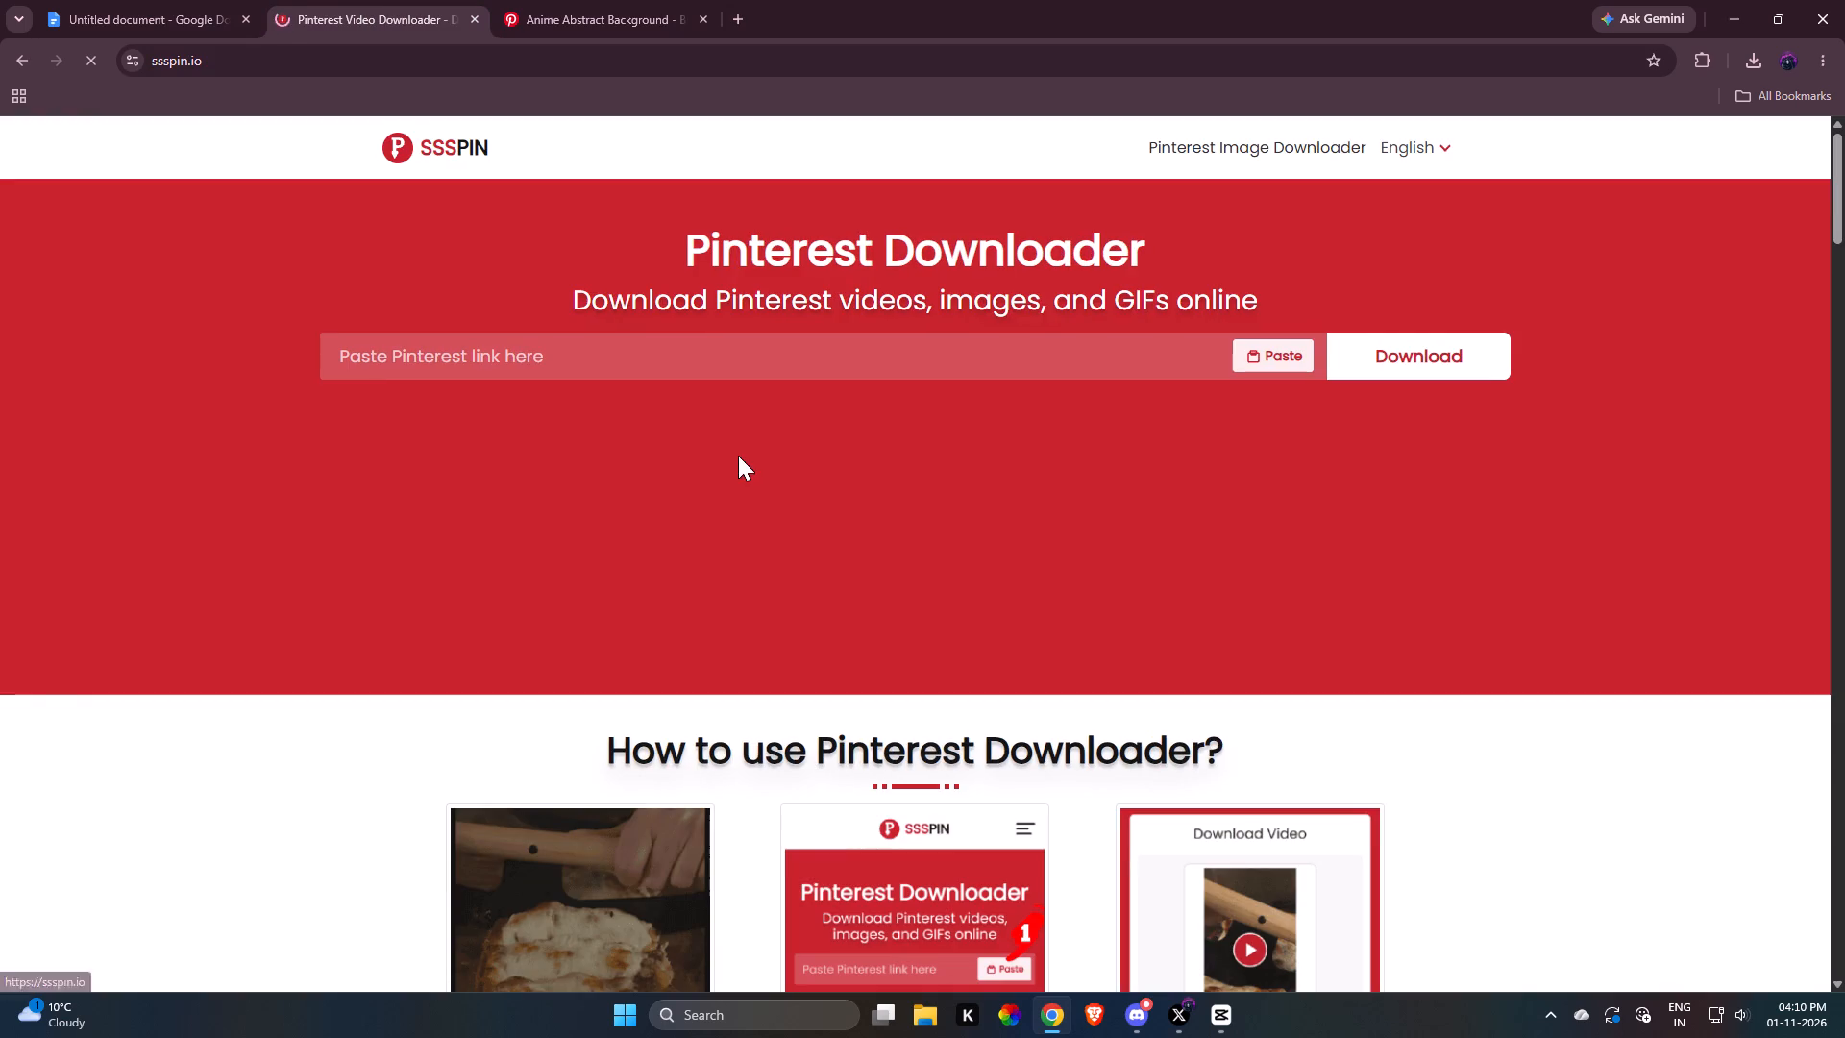
click(670, 357)
key(ctrl+v)
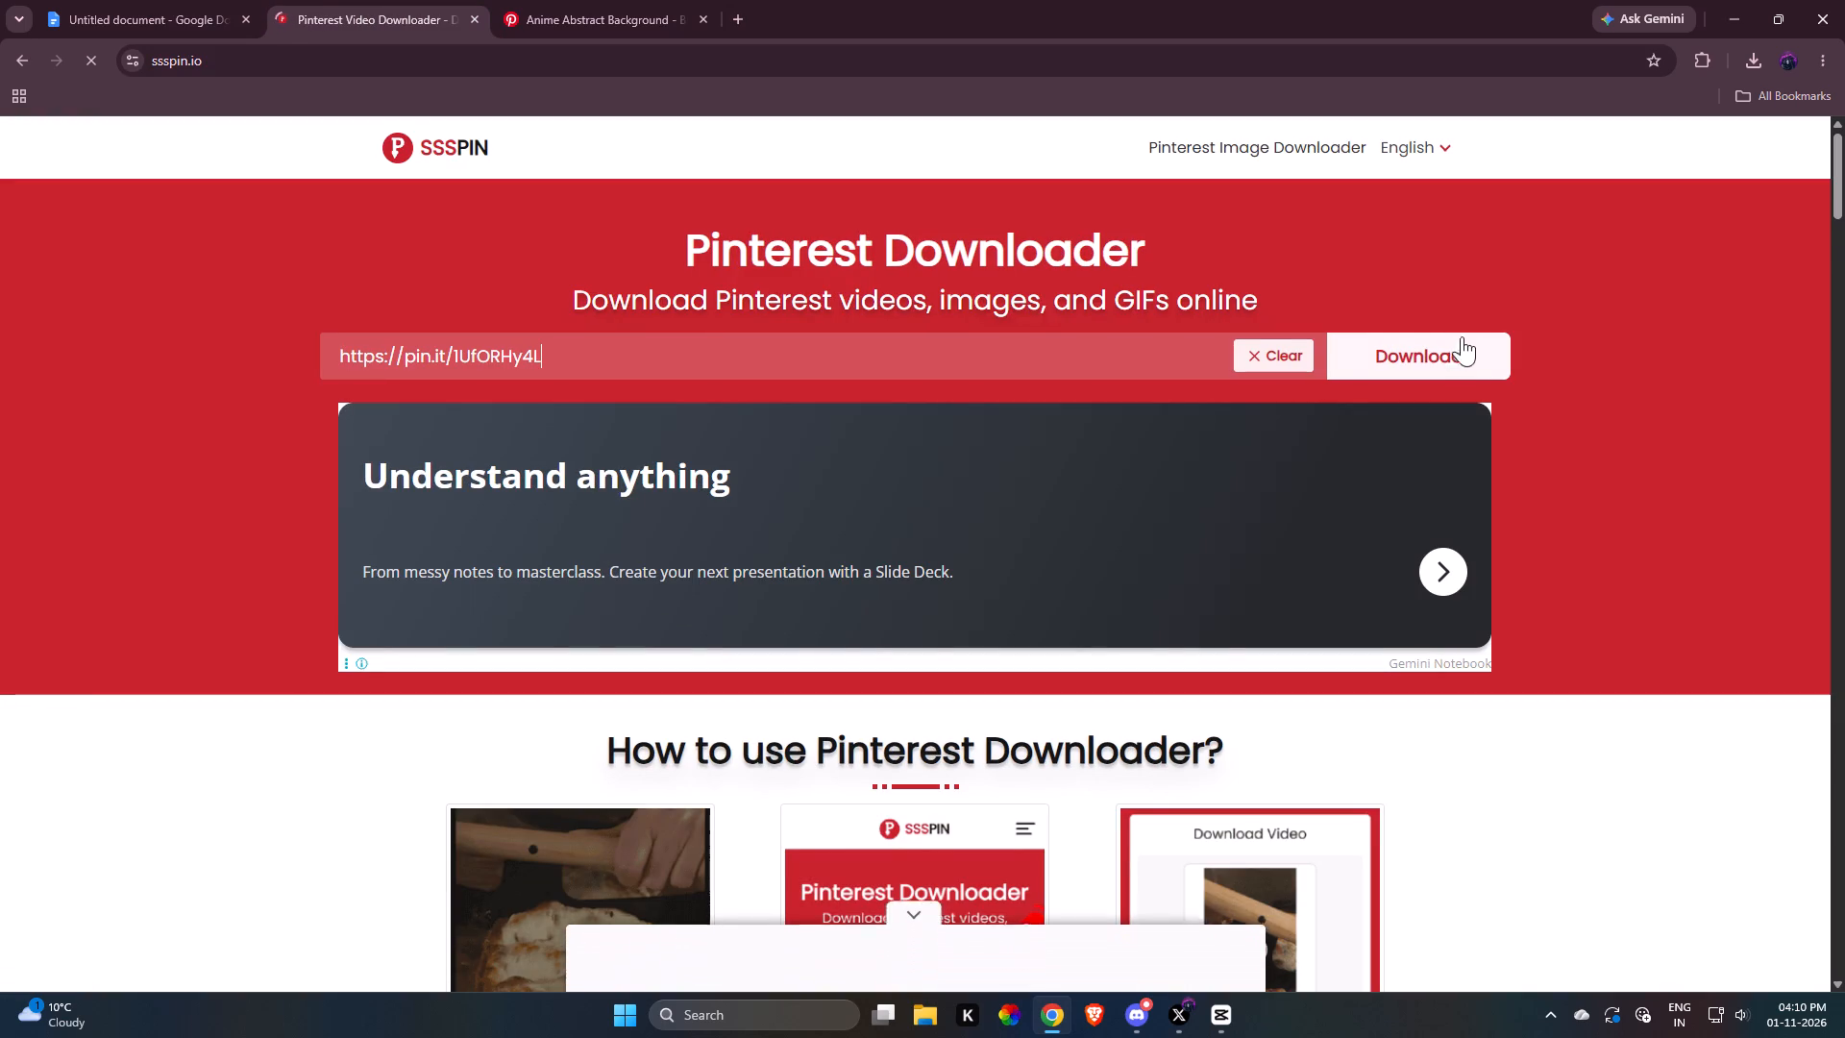
click(1448, 340)
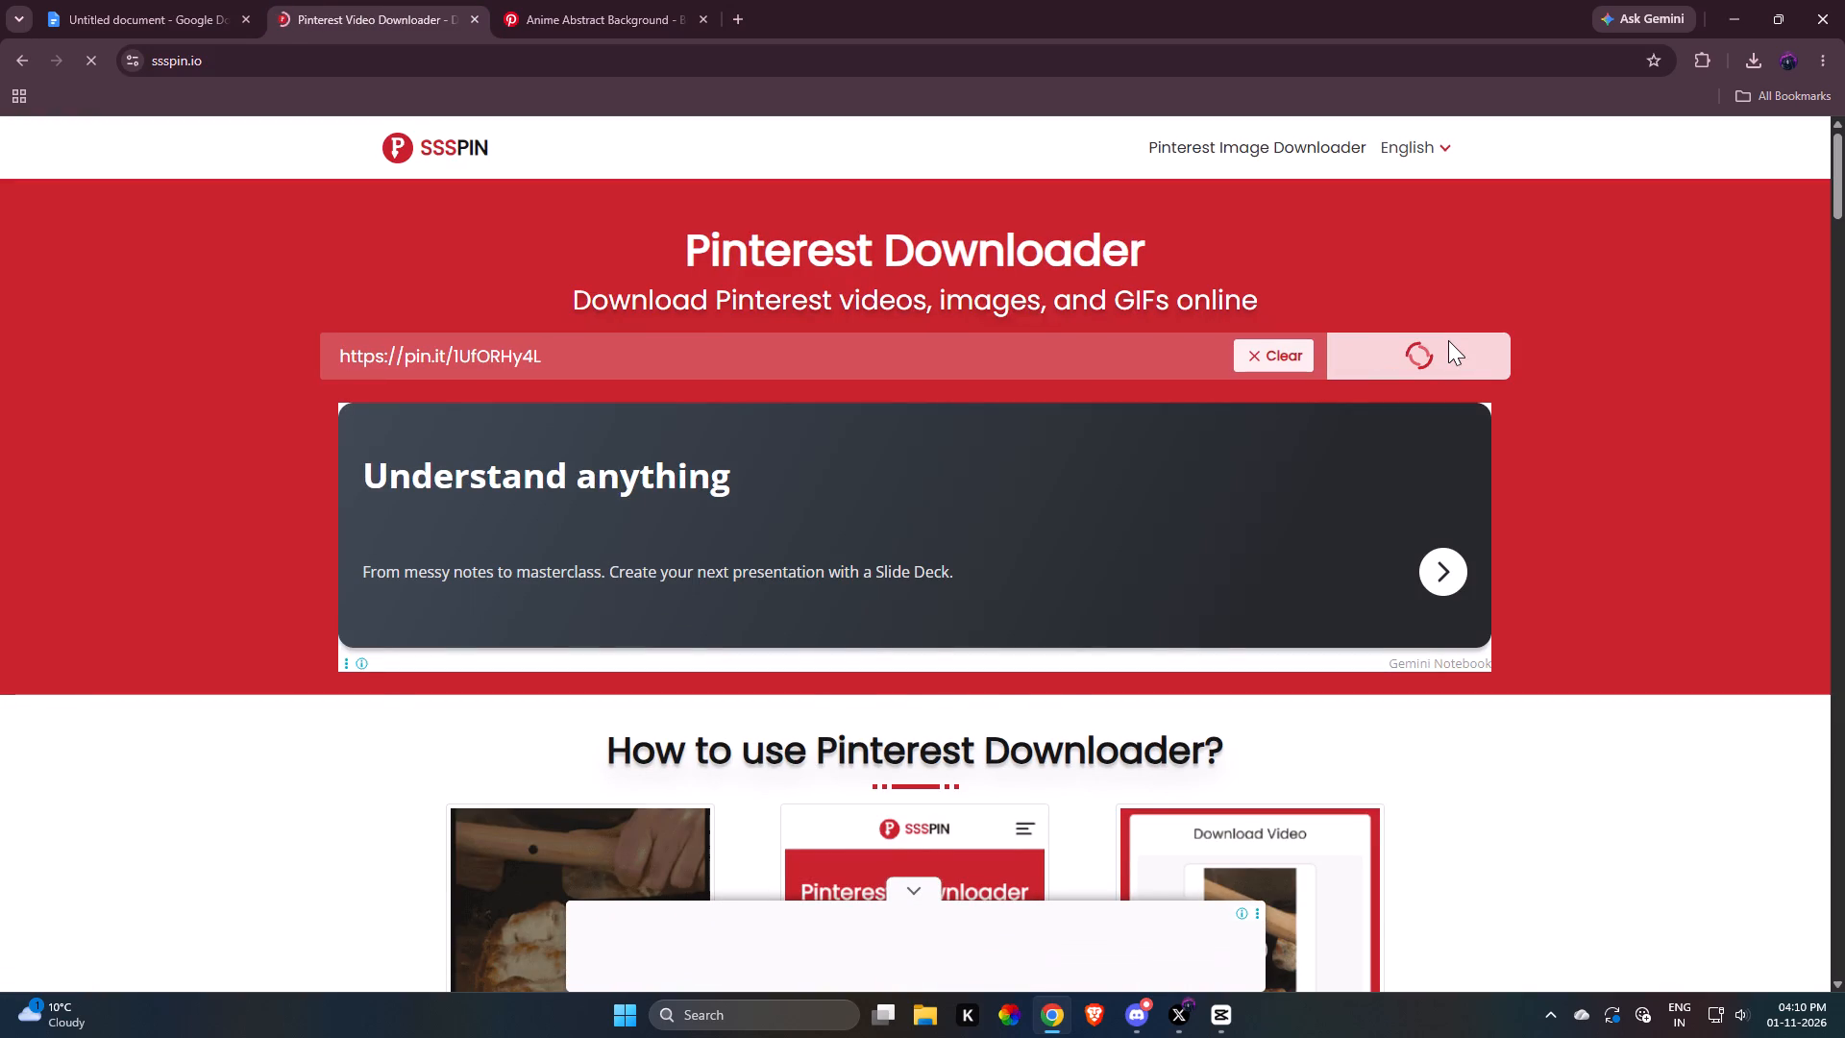
click(1183, 659)
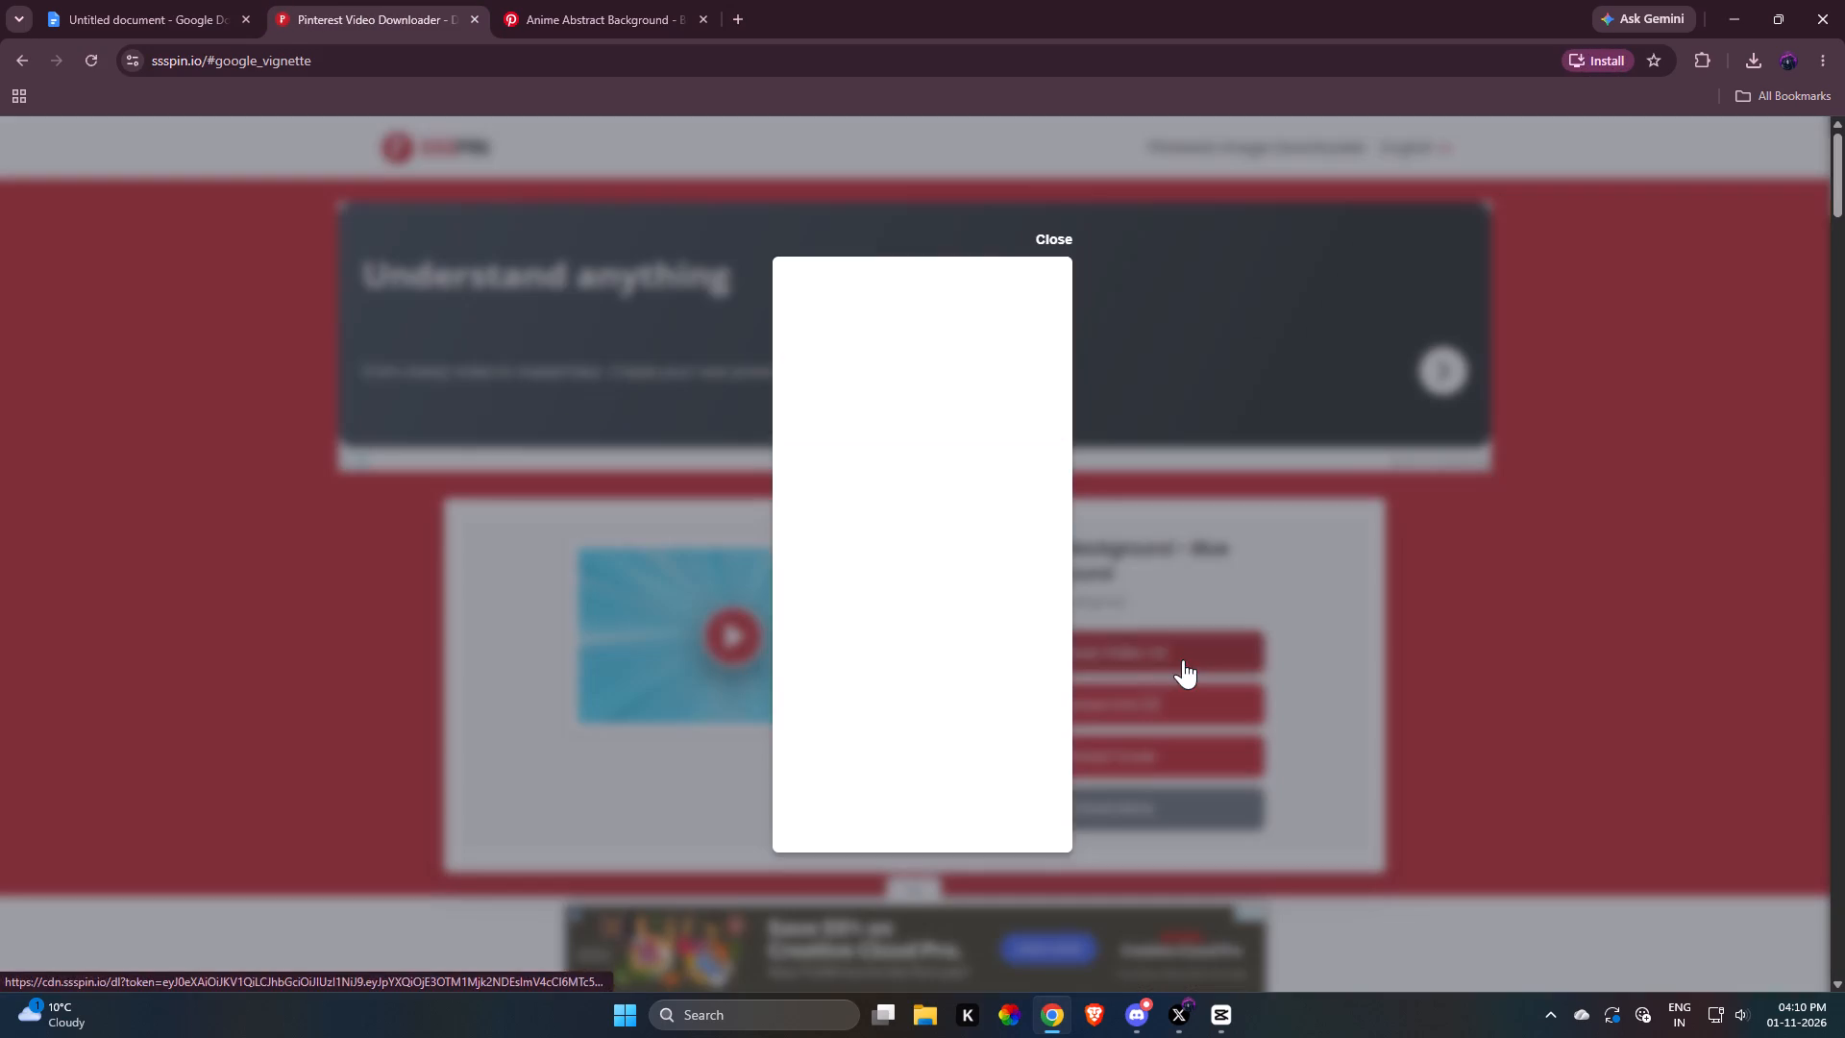
click(1045, 231)
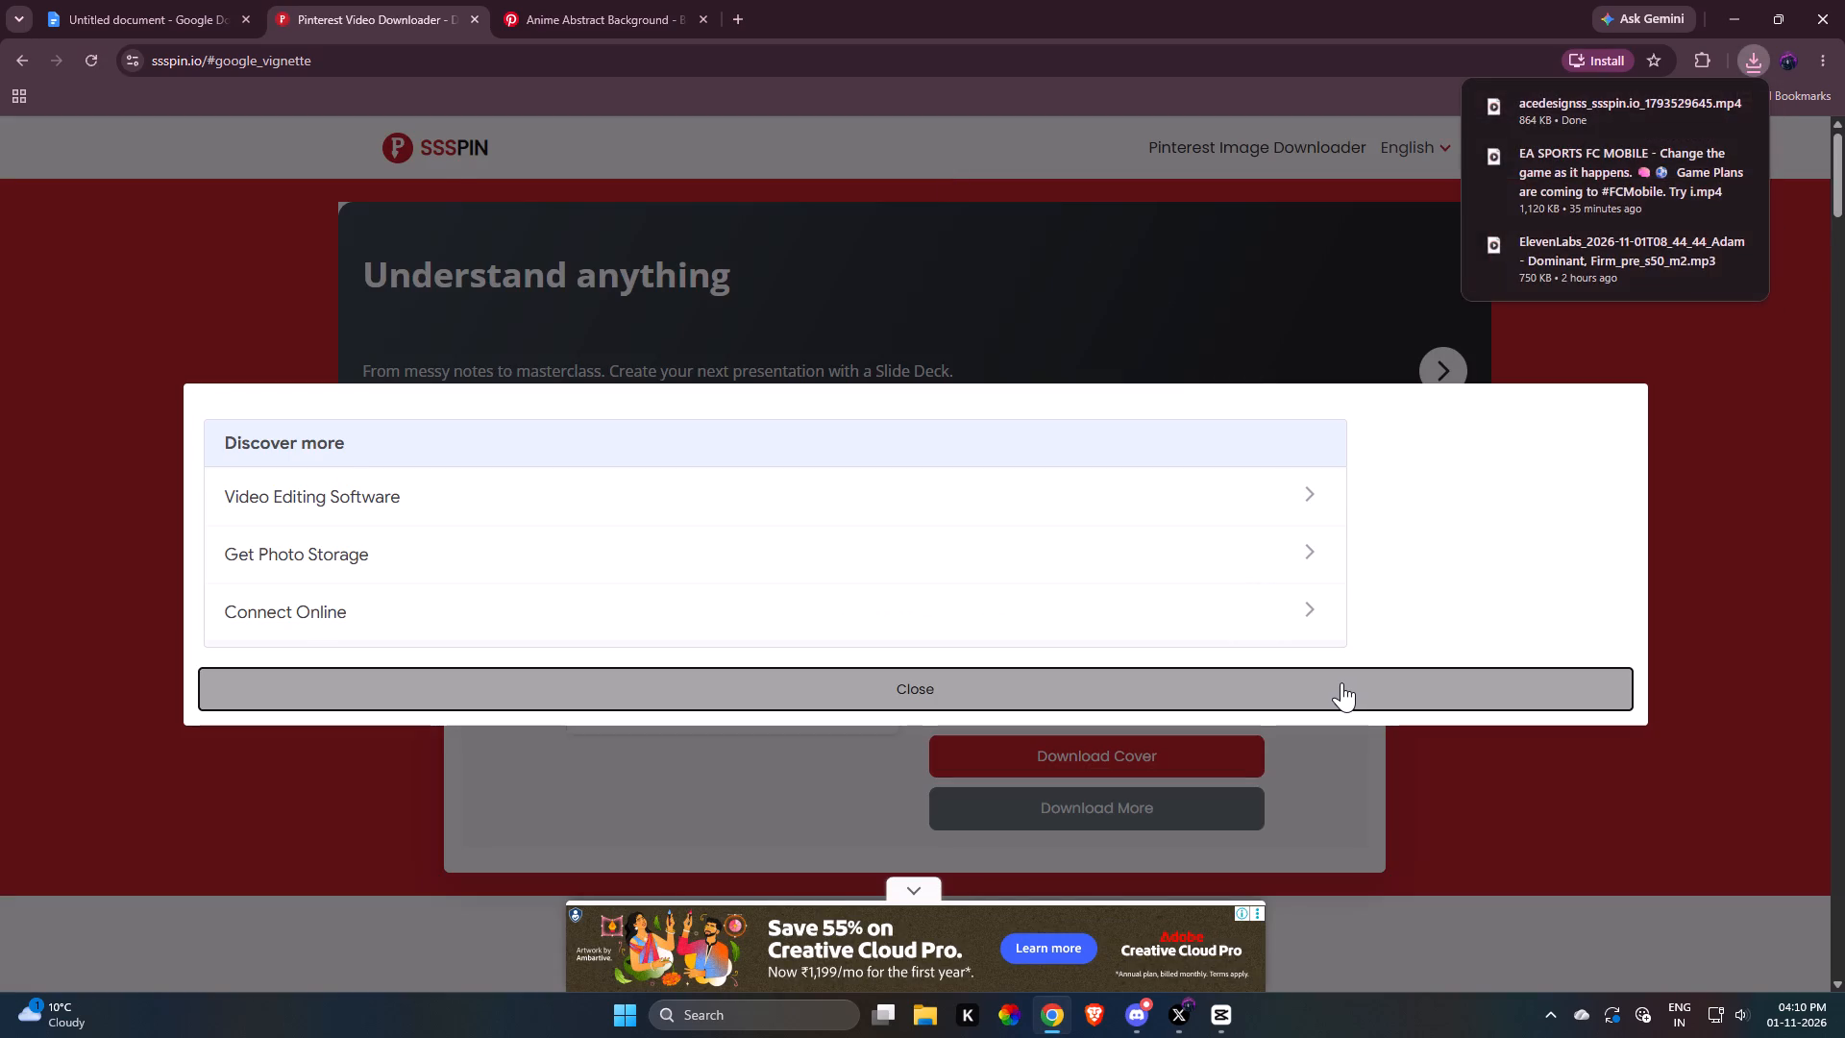
click(1341, 682)
click(1212, 1022)
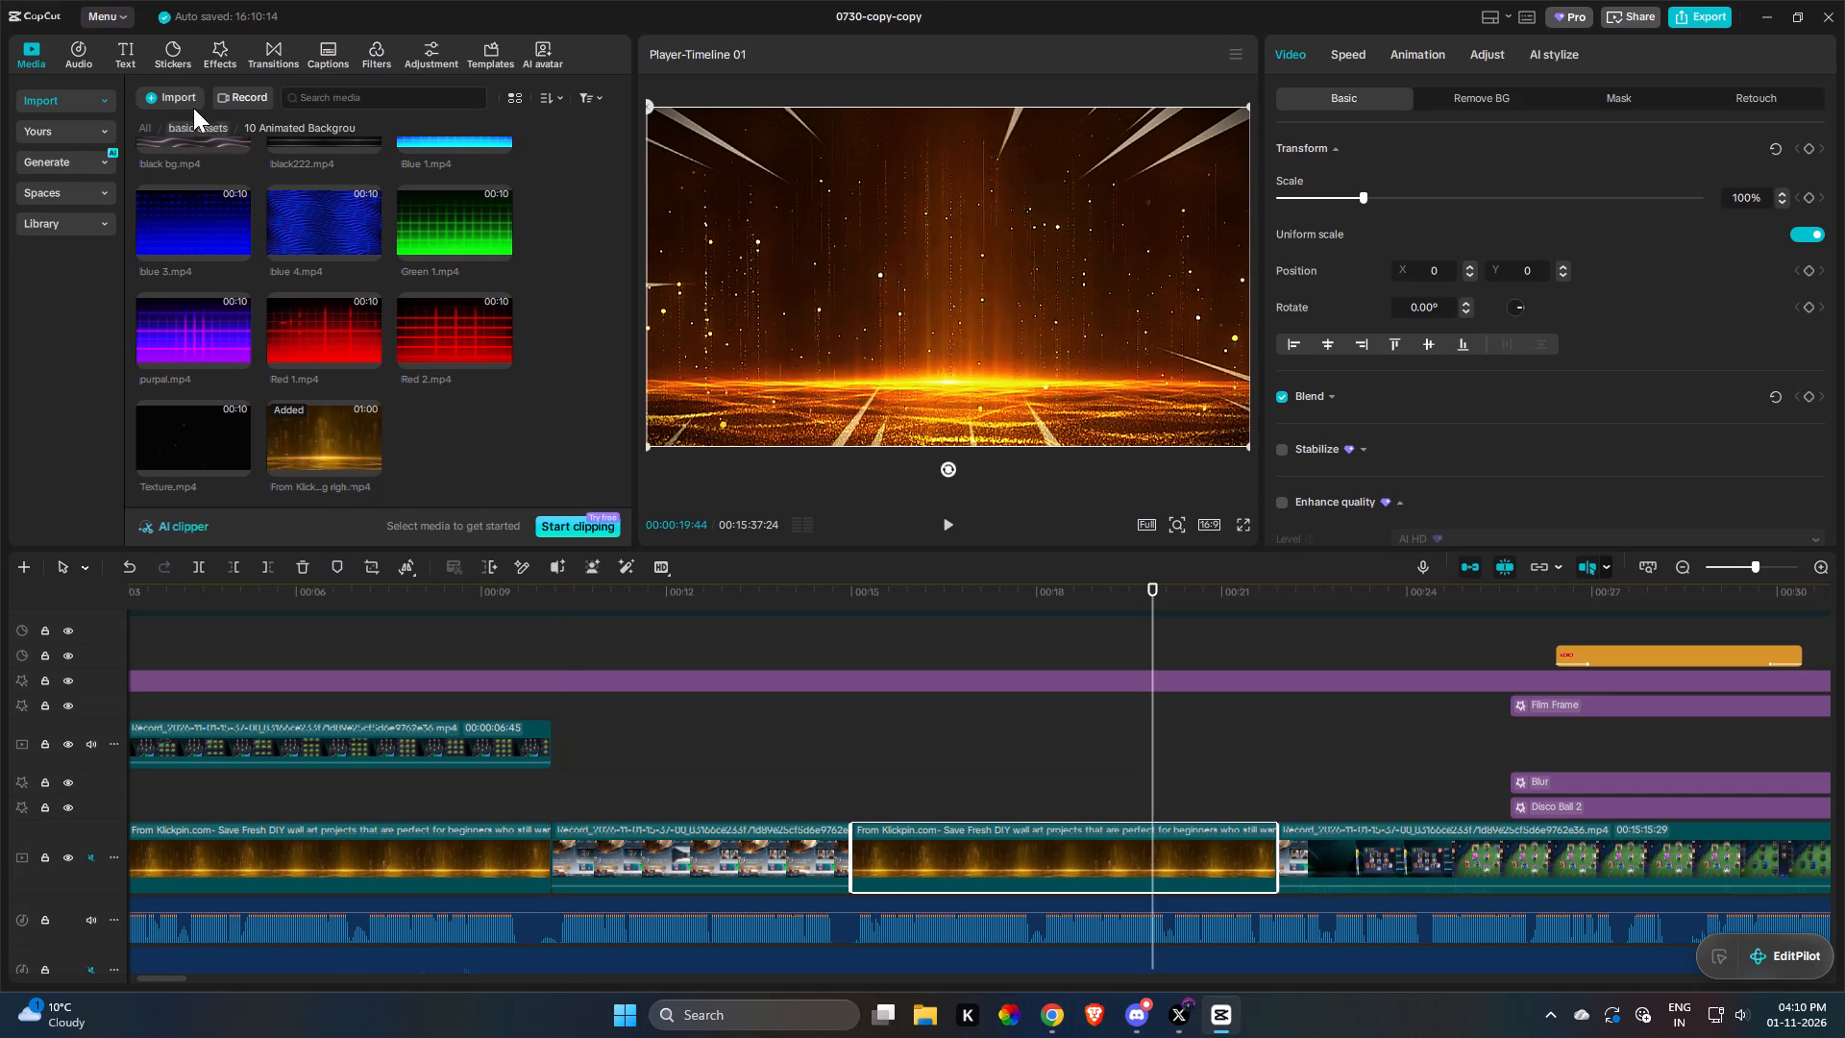
click(193, 108)
click(222, 136)
click(272, 141)
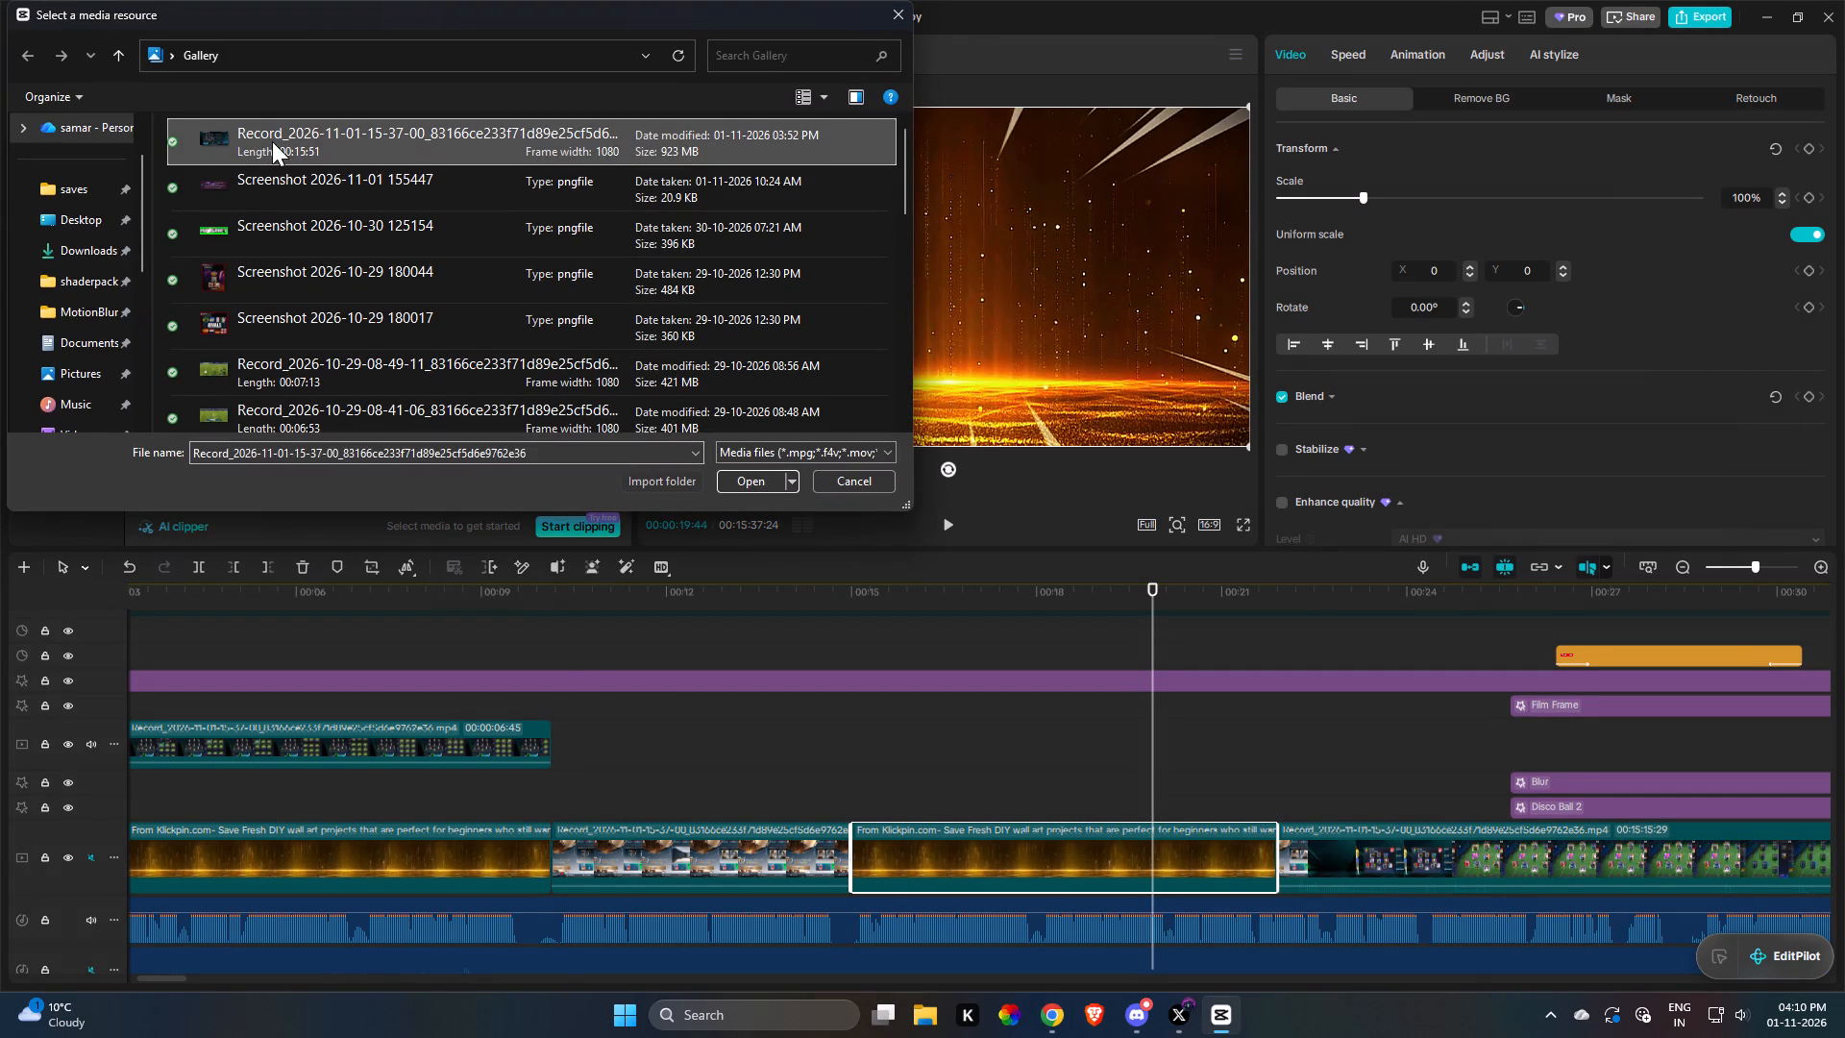
scroll(276, 155, up, 5)
click(82, 257)
scroll(357, 218, up, 8)
double_click(349, 184)
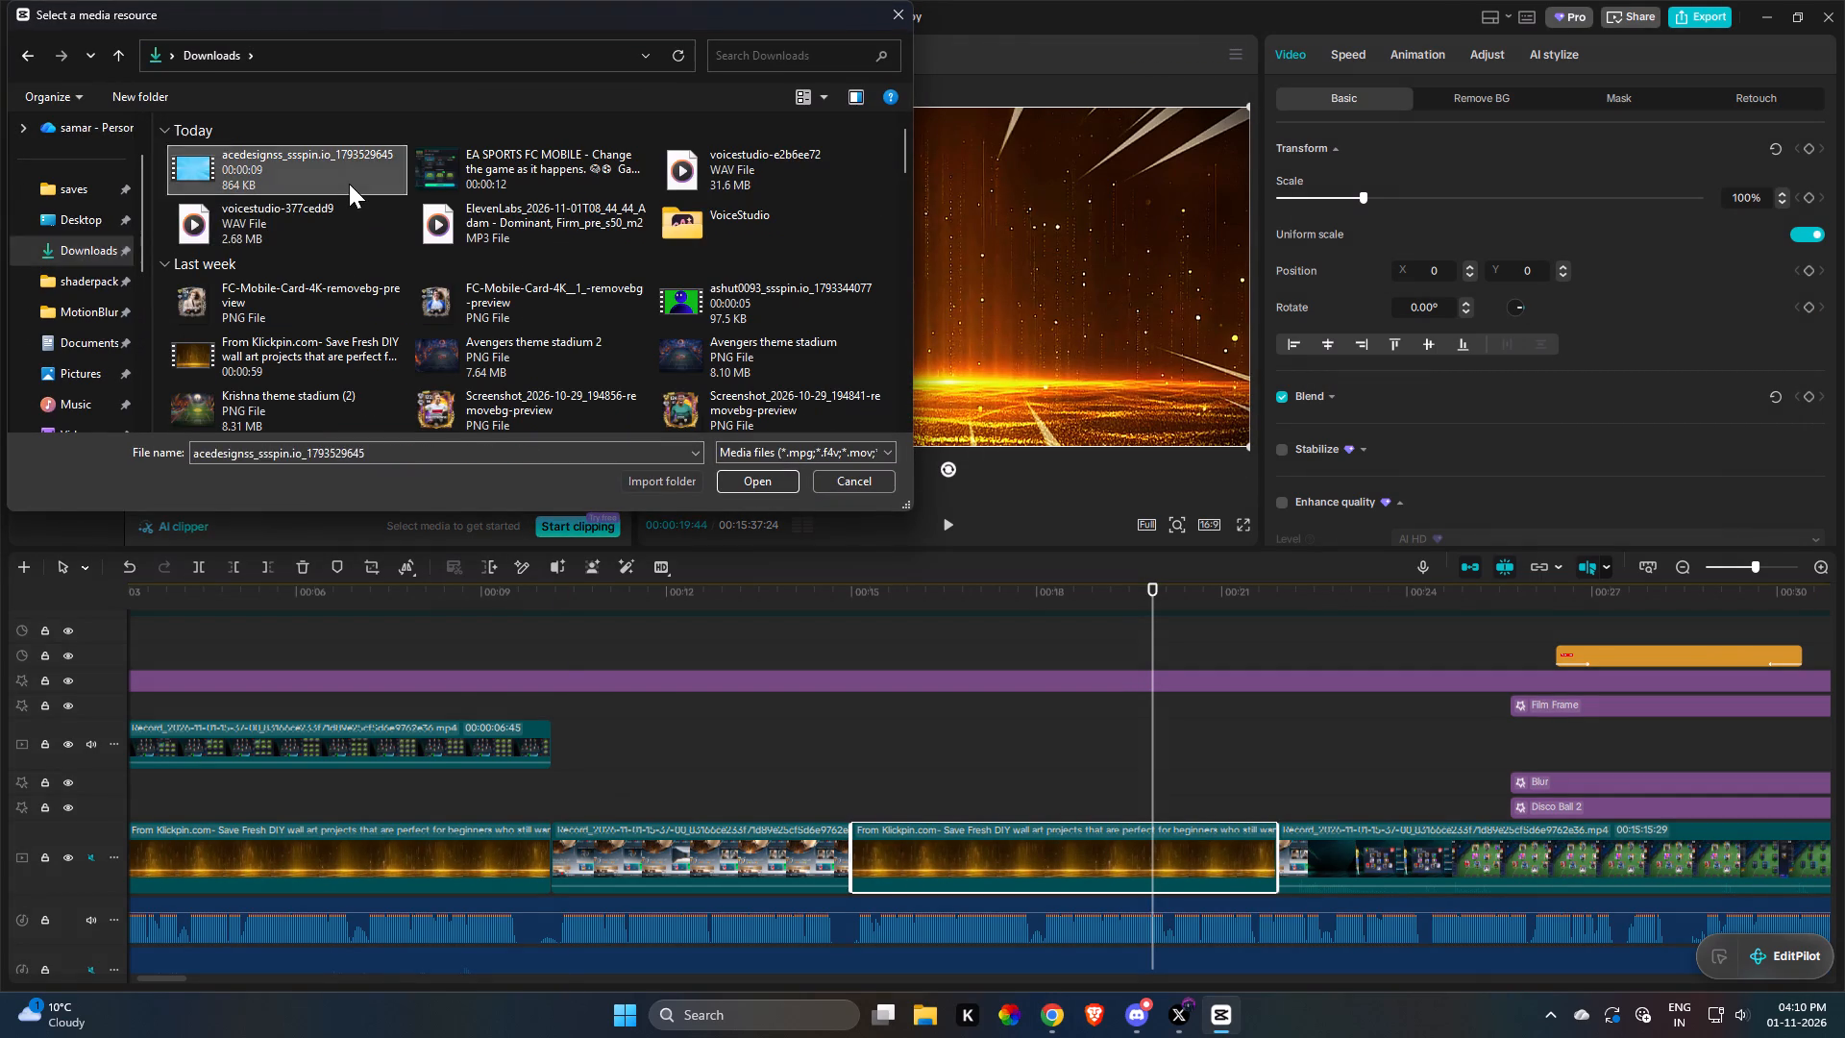
Replace the second golden background, starting at 00:00:15, with the imported blue clip, using the original video effect.
drag(497, 466, 877, 762)
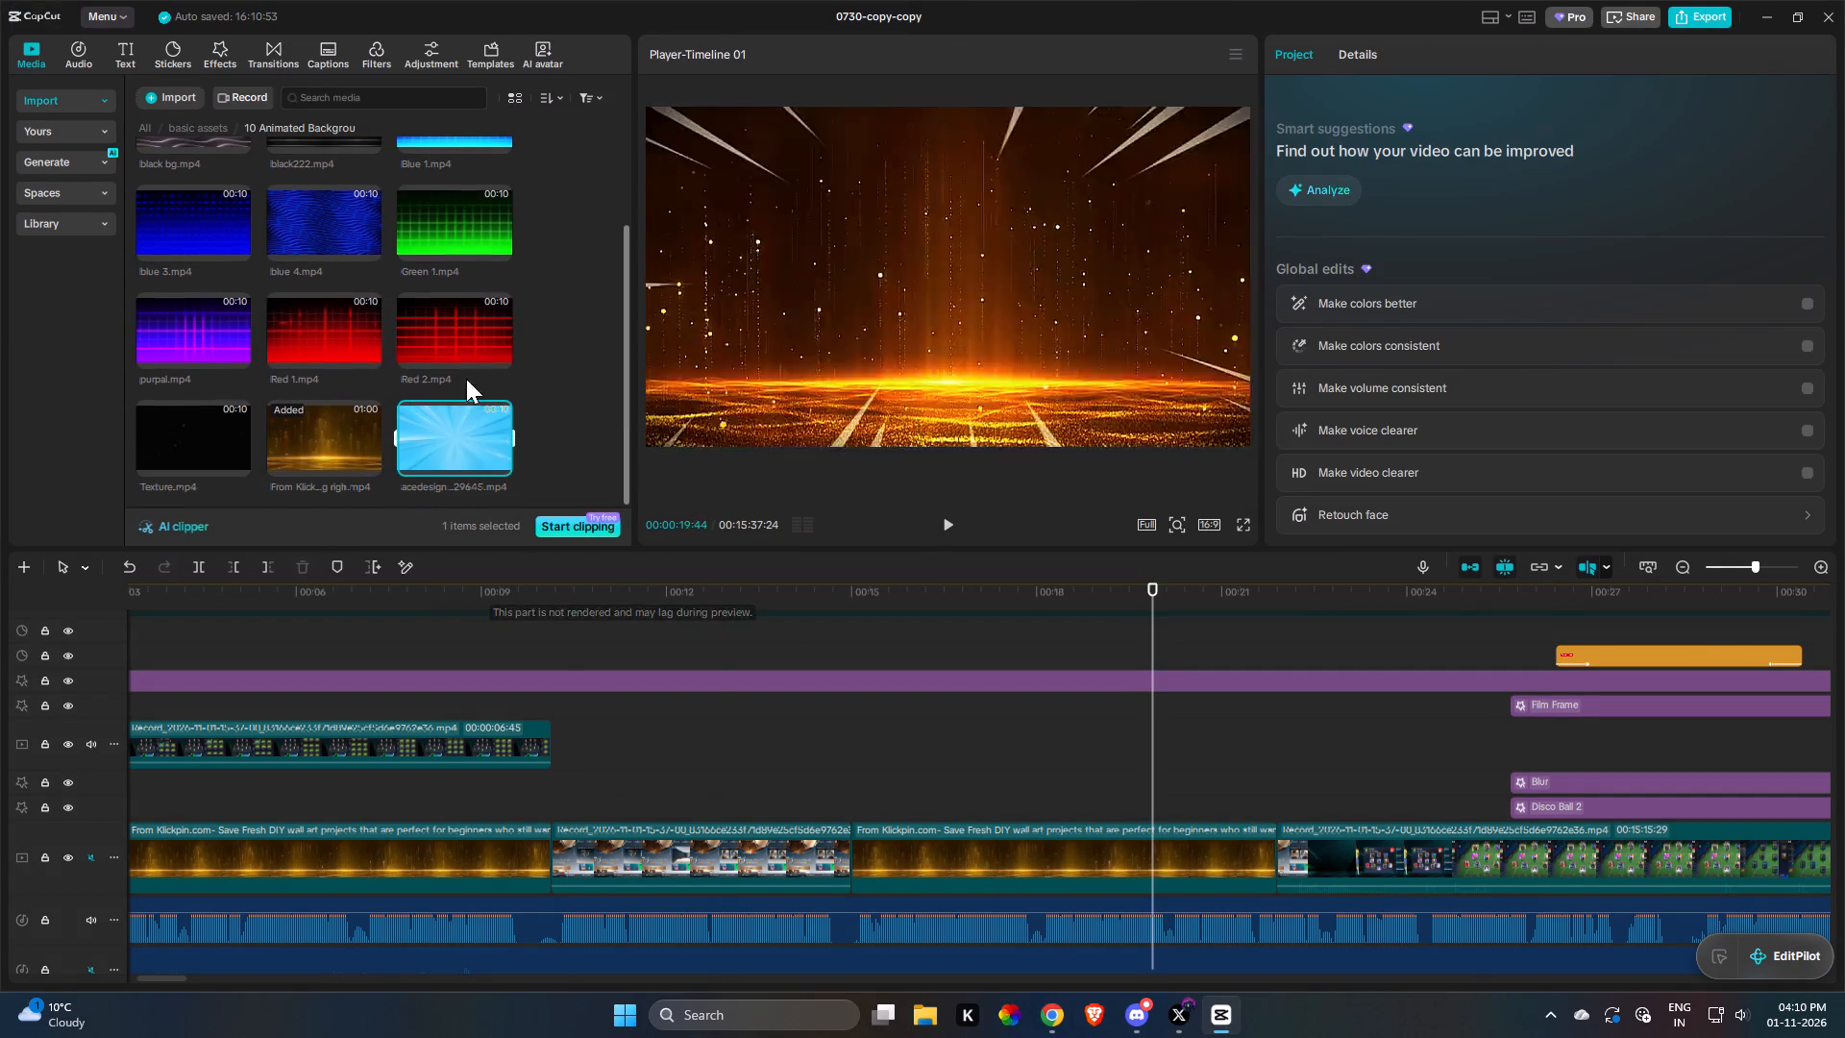
scroll(465, 334, down, 5)
drag(439, 440, 922, 853)
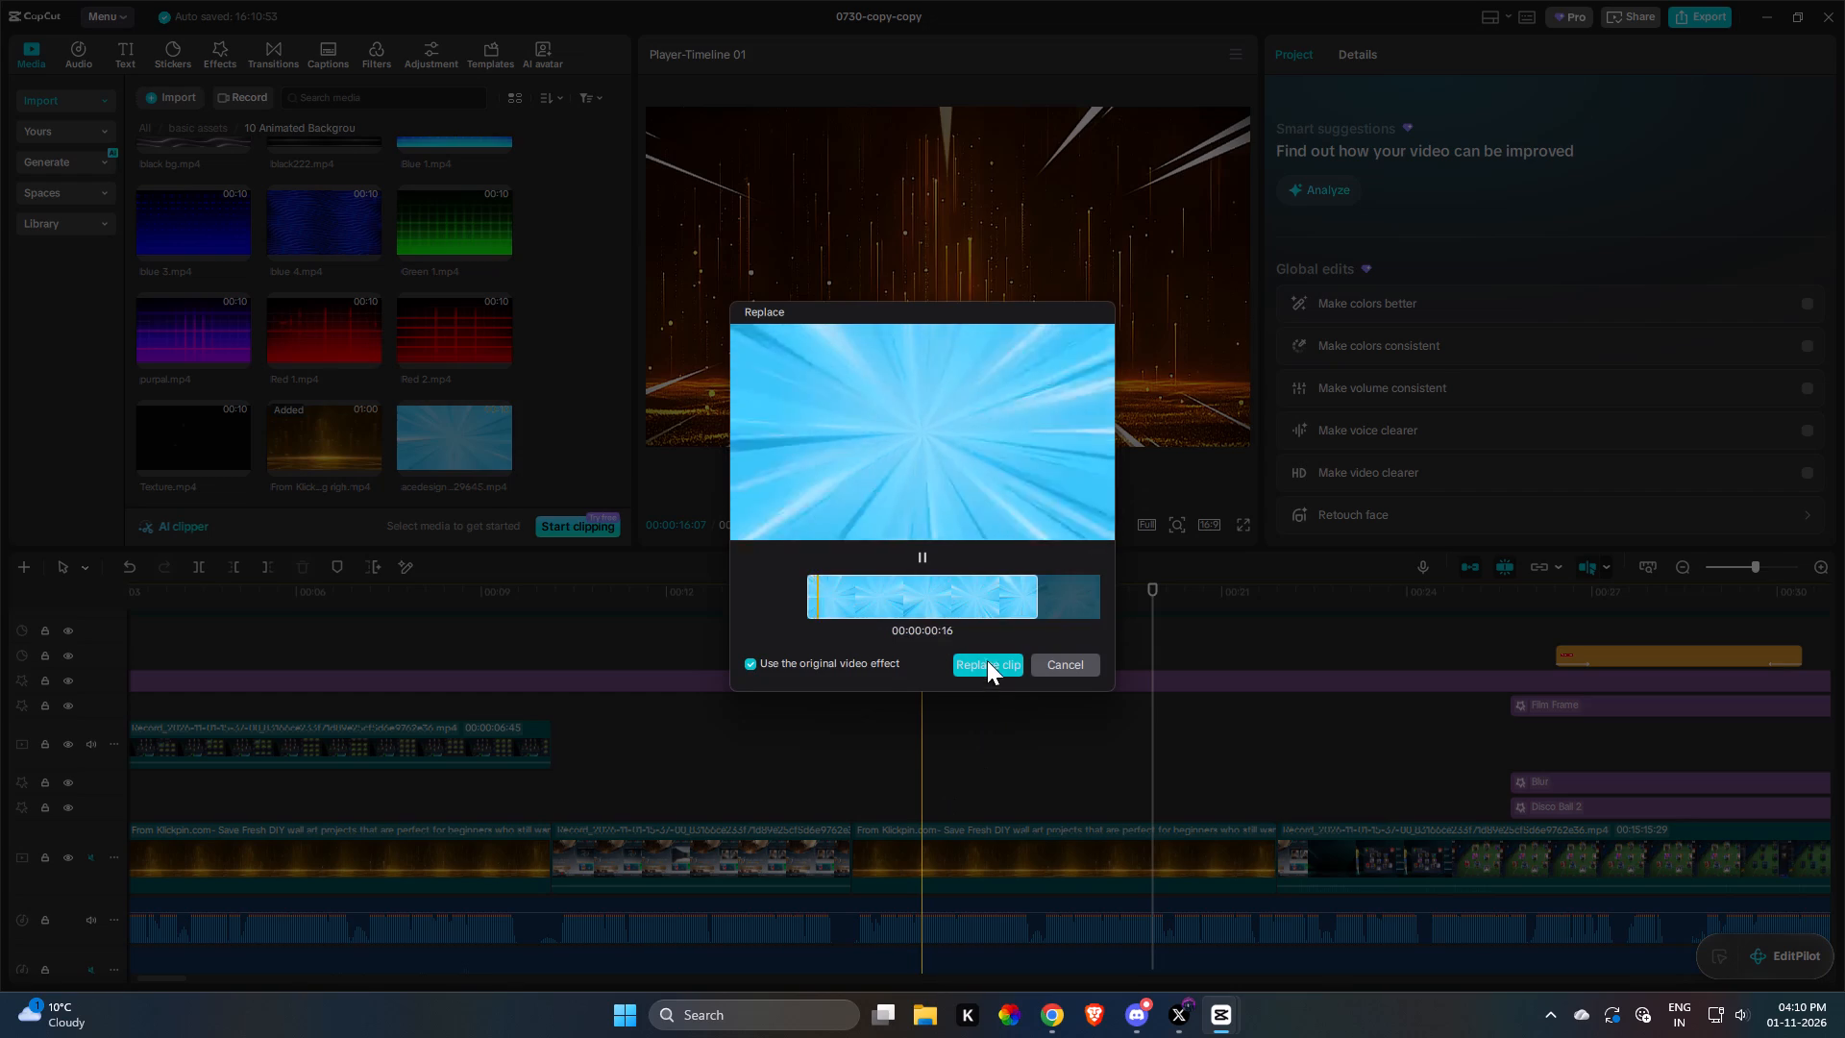
click(987, 660)
Play through the section with the new blue background and the recording after it to check timing against the voiceover.
key(space)
drag(1361, 904, 1307, 875)
right_click(1328, 870)
right_drag(1328, 870, 1307, 875)
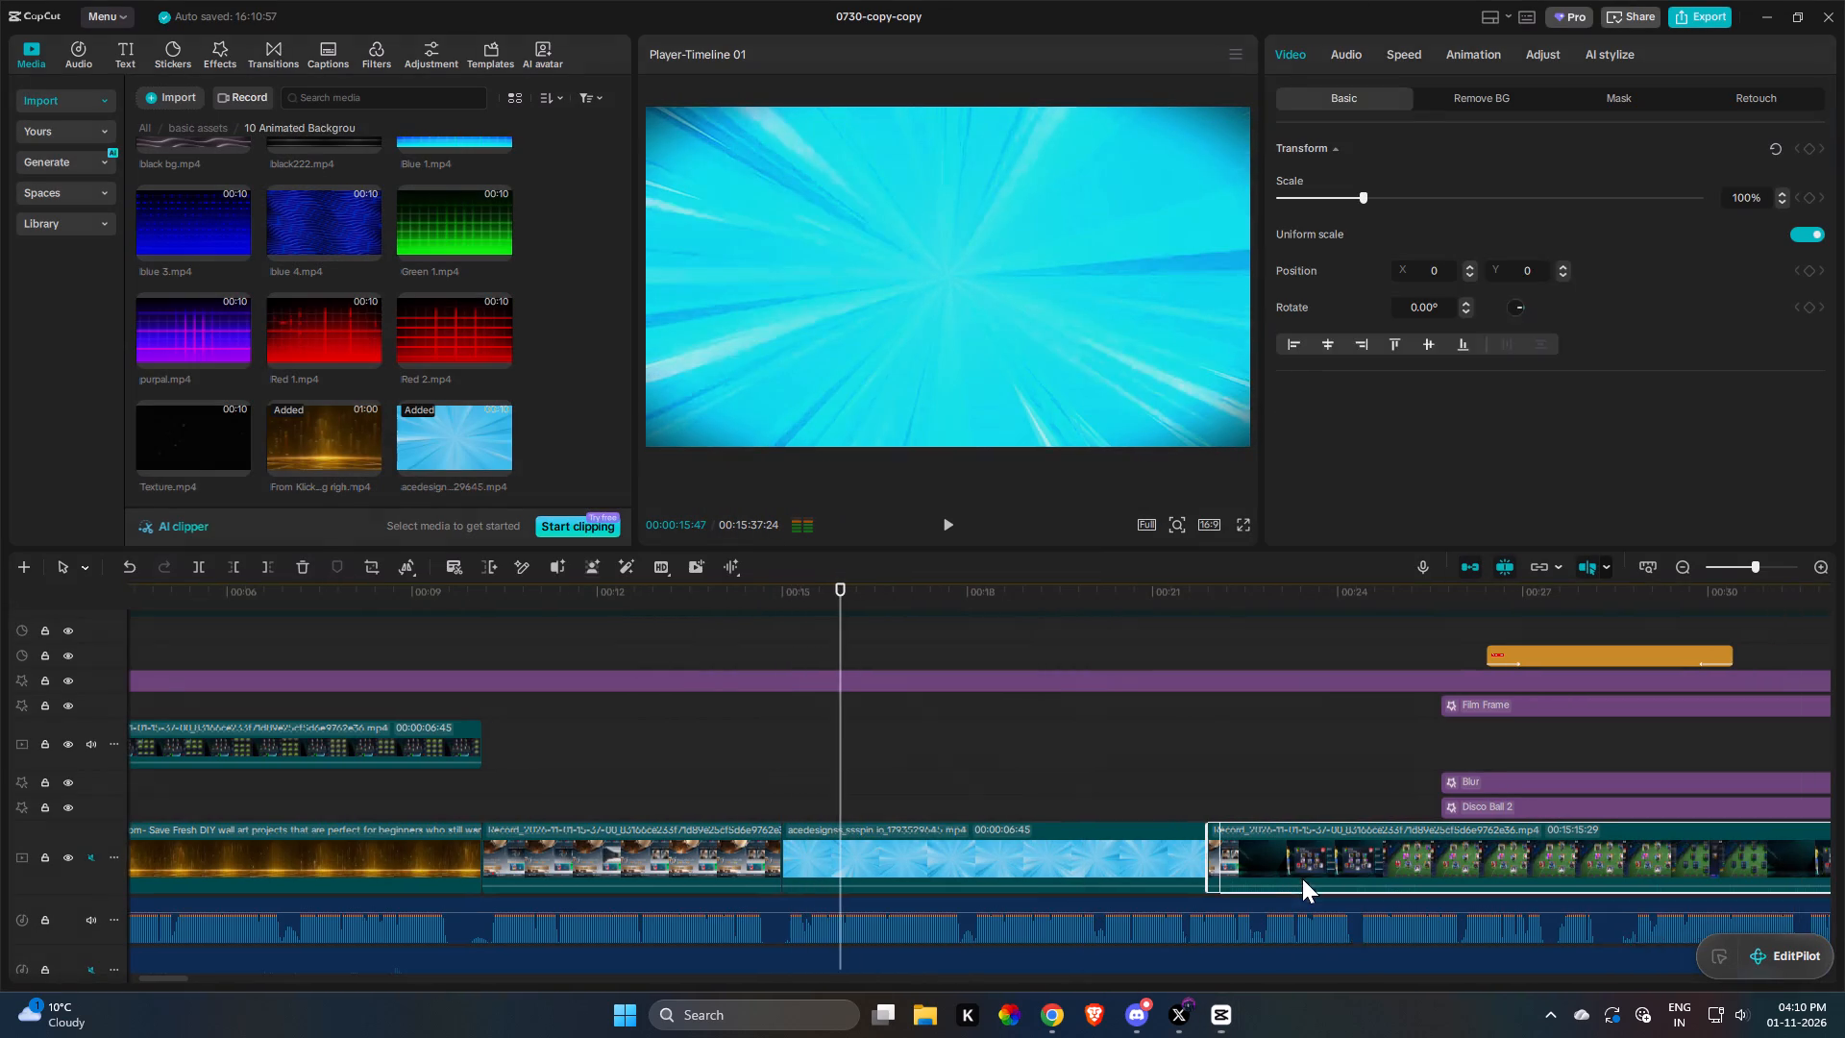
click(904, 729)
drag(652, 776, 713, 763)
drag(655, 778, 639, 767)
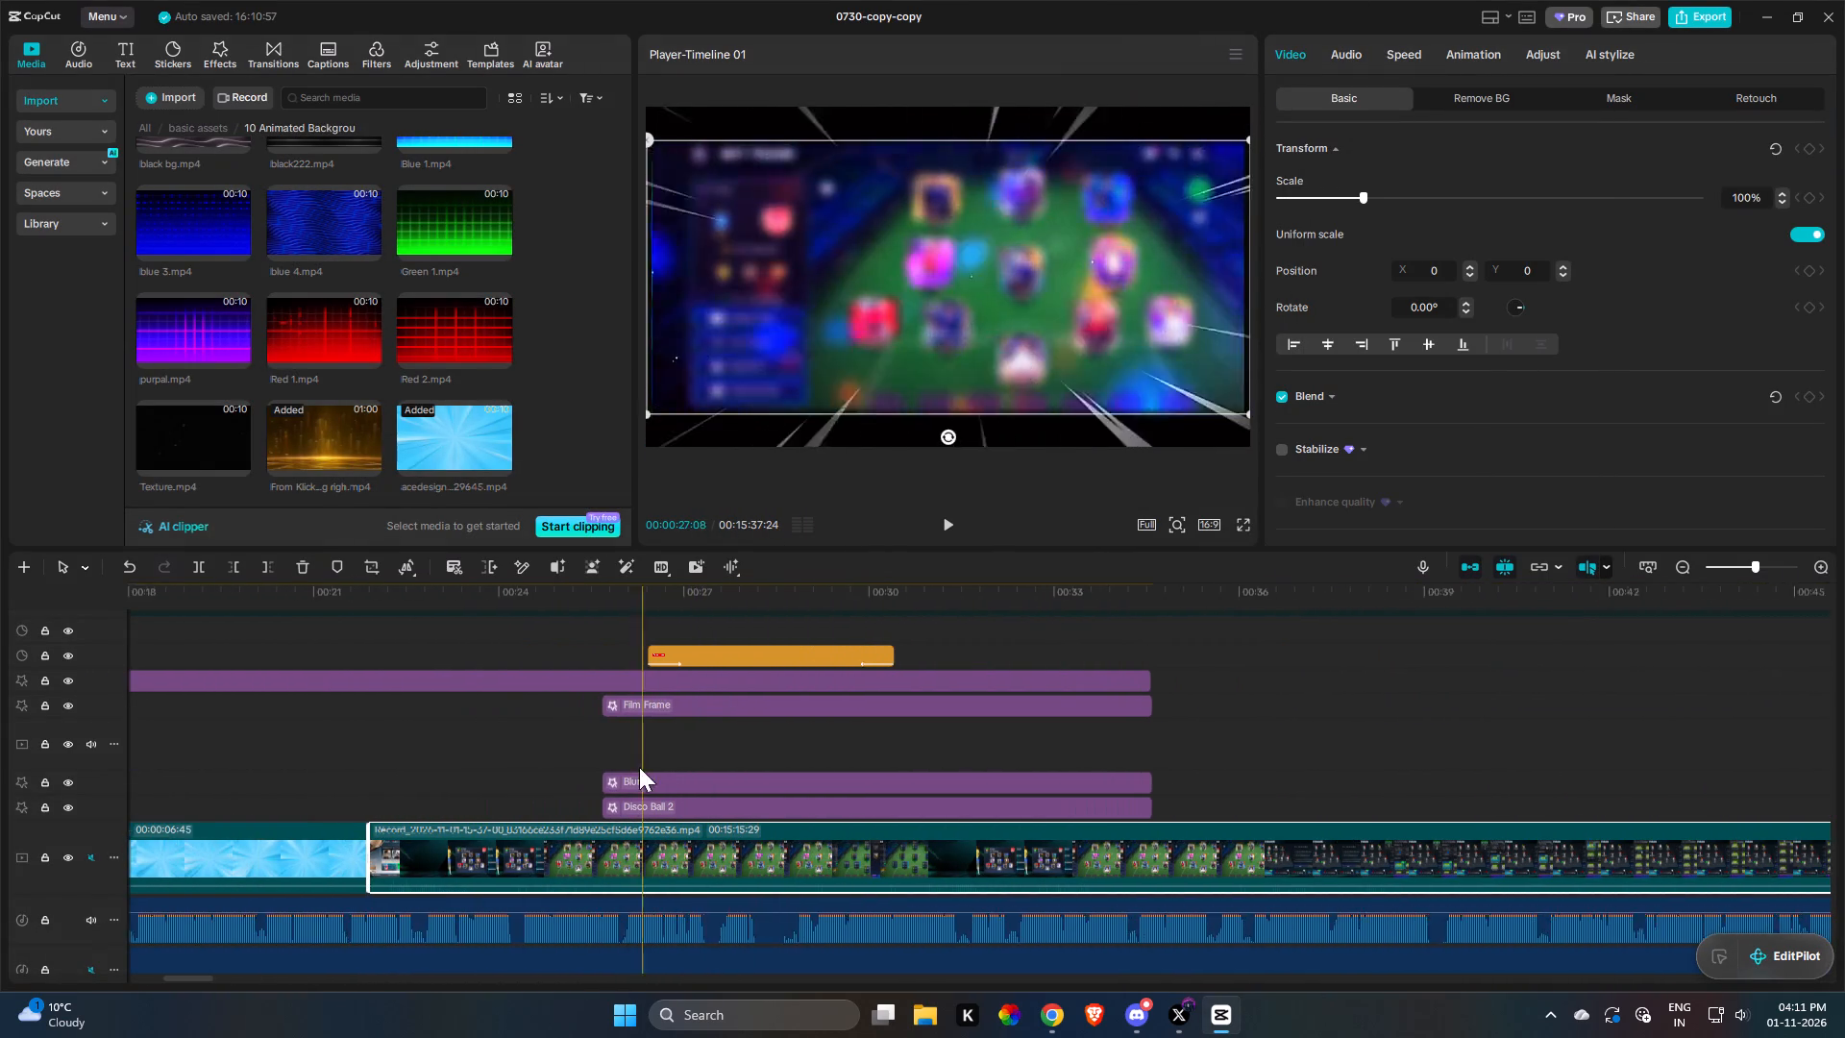
drag(639, 767, 405, 757)
key(space)
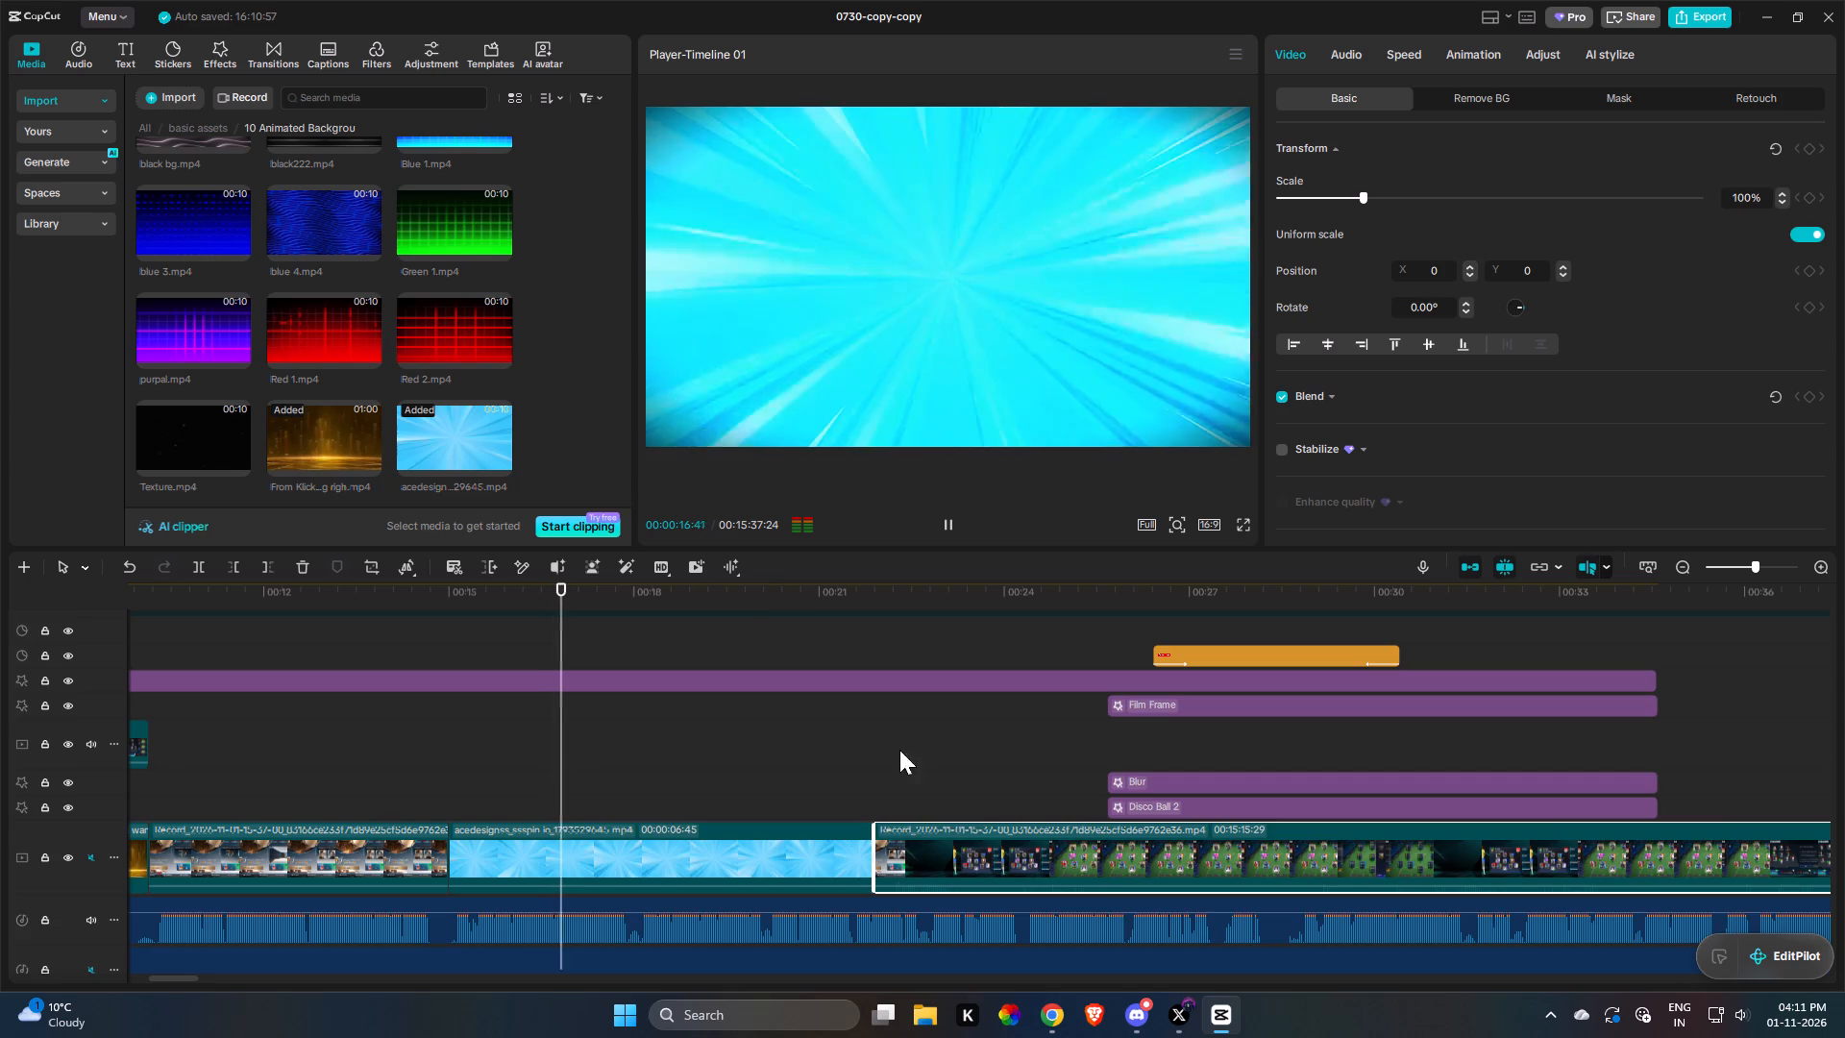
scroll(921, 862, down, 6)
scroll(894, 834, up, 3)
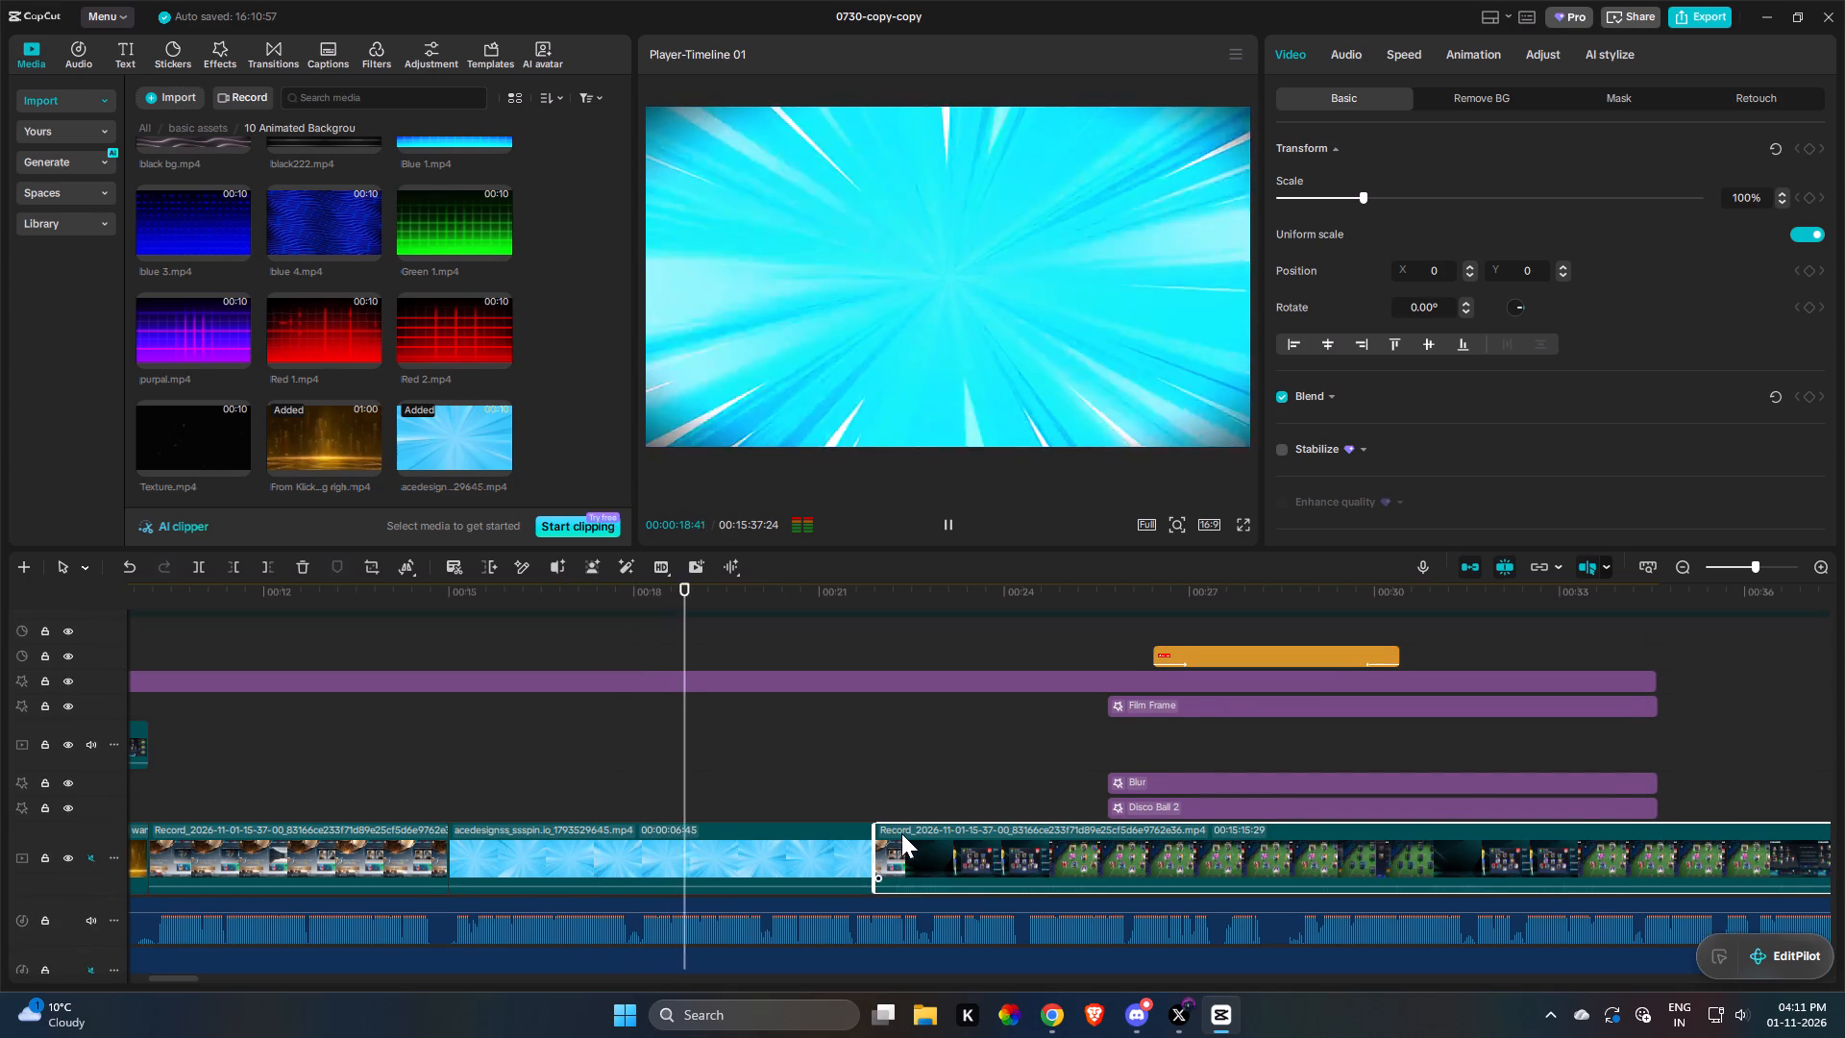
drag(901, 833, 893, 823)
drag(814, 826, 756, 788)
scroll(754, 791, down, 3)
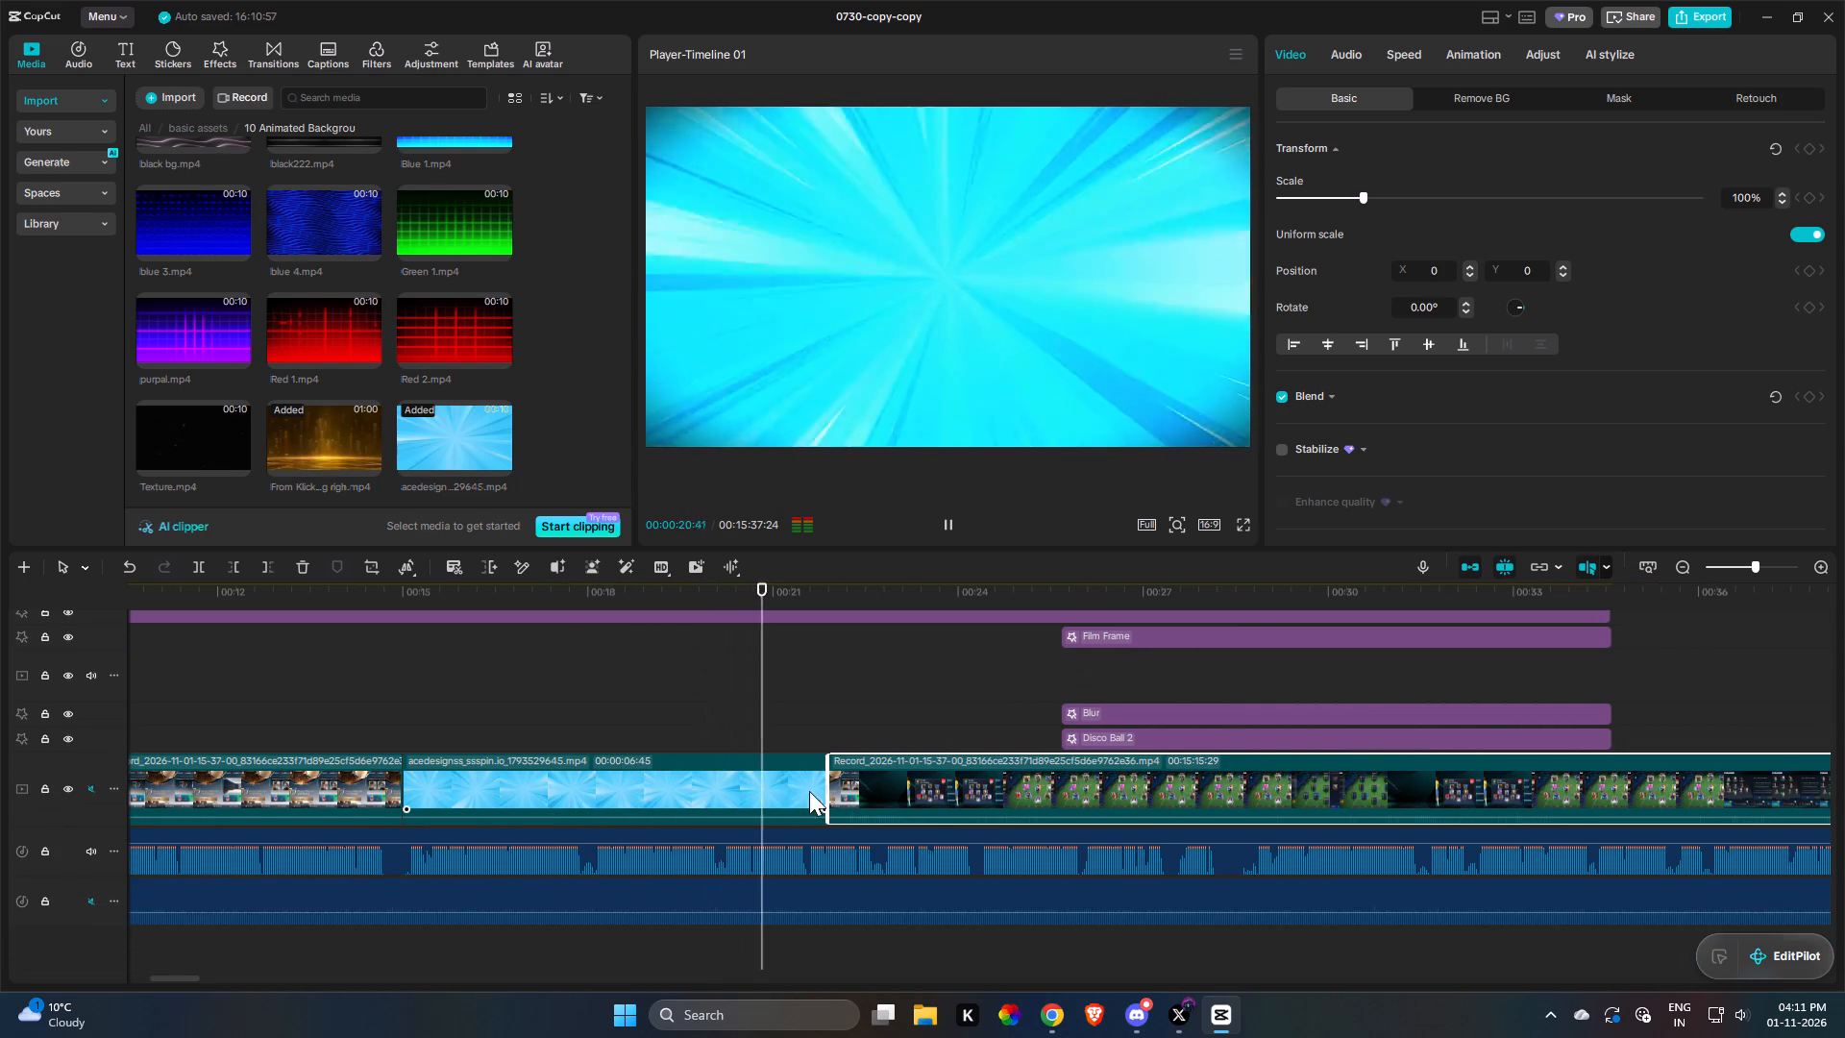
Trim the end of the blue background clip to match the voiceover, shortening the clip to 00:00:05:23.
click(818, 788)
key(space)
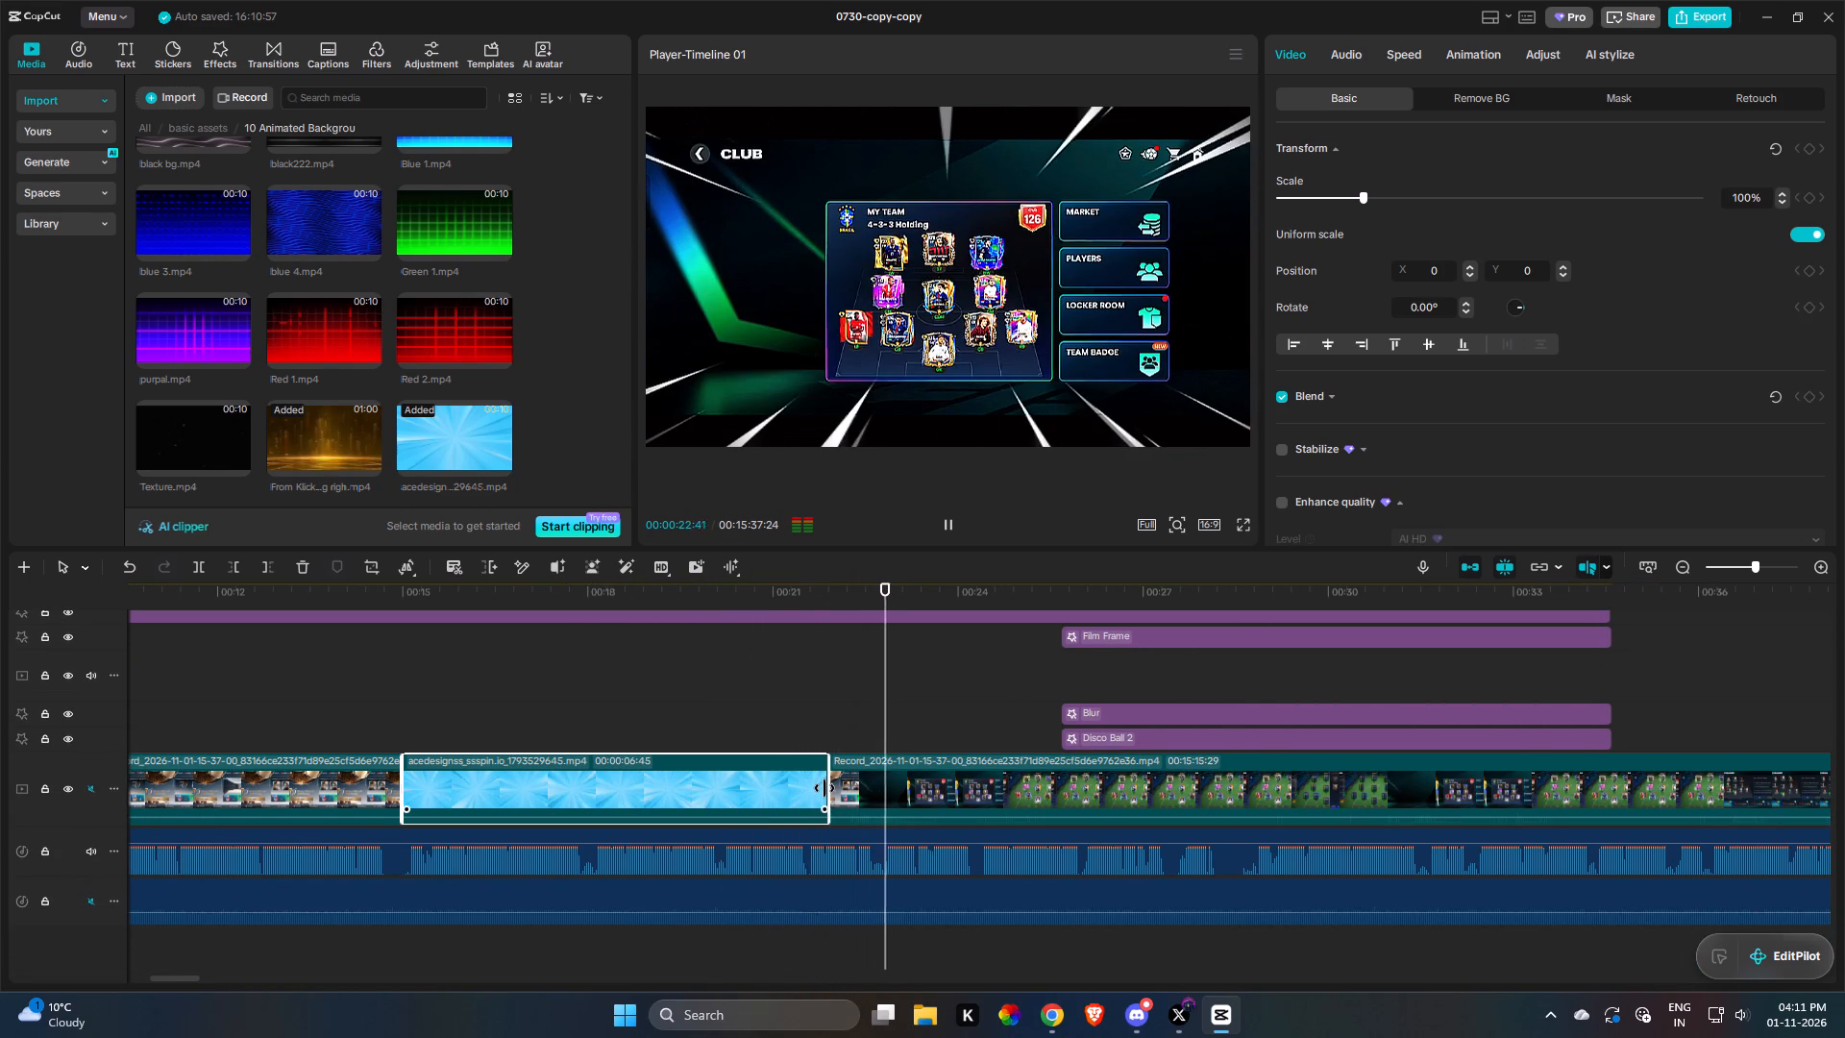
key(space)
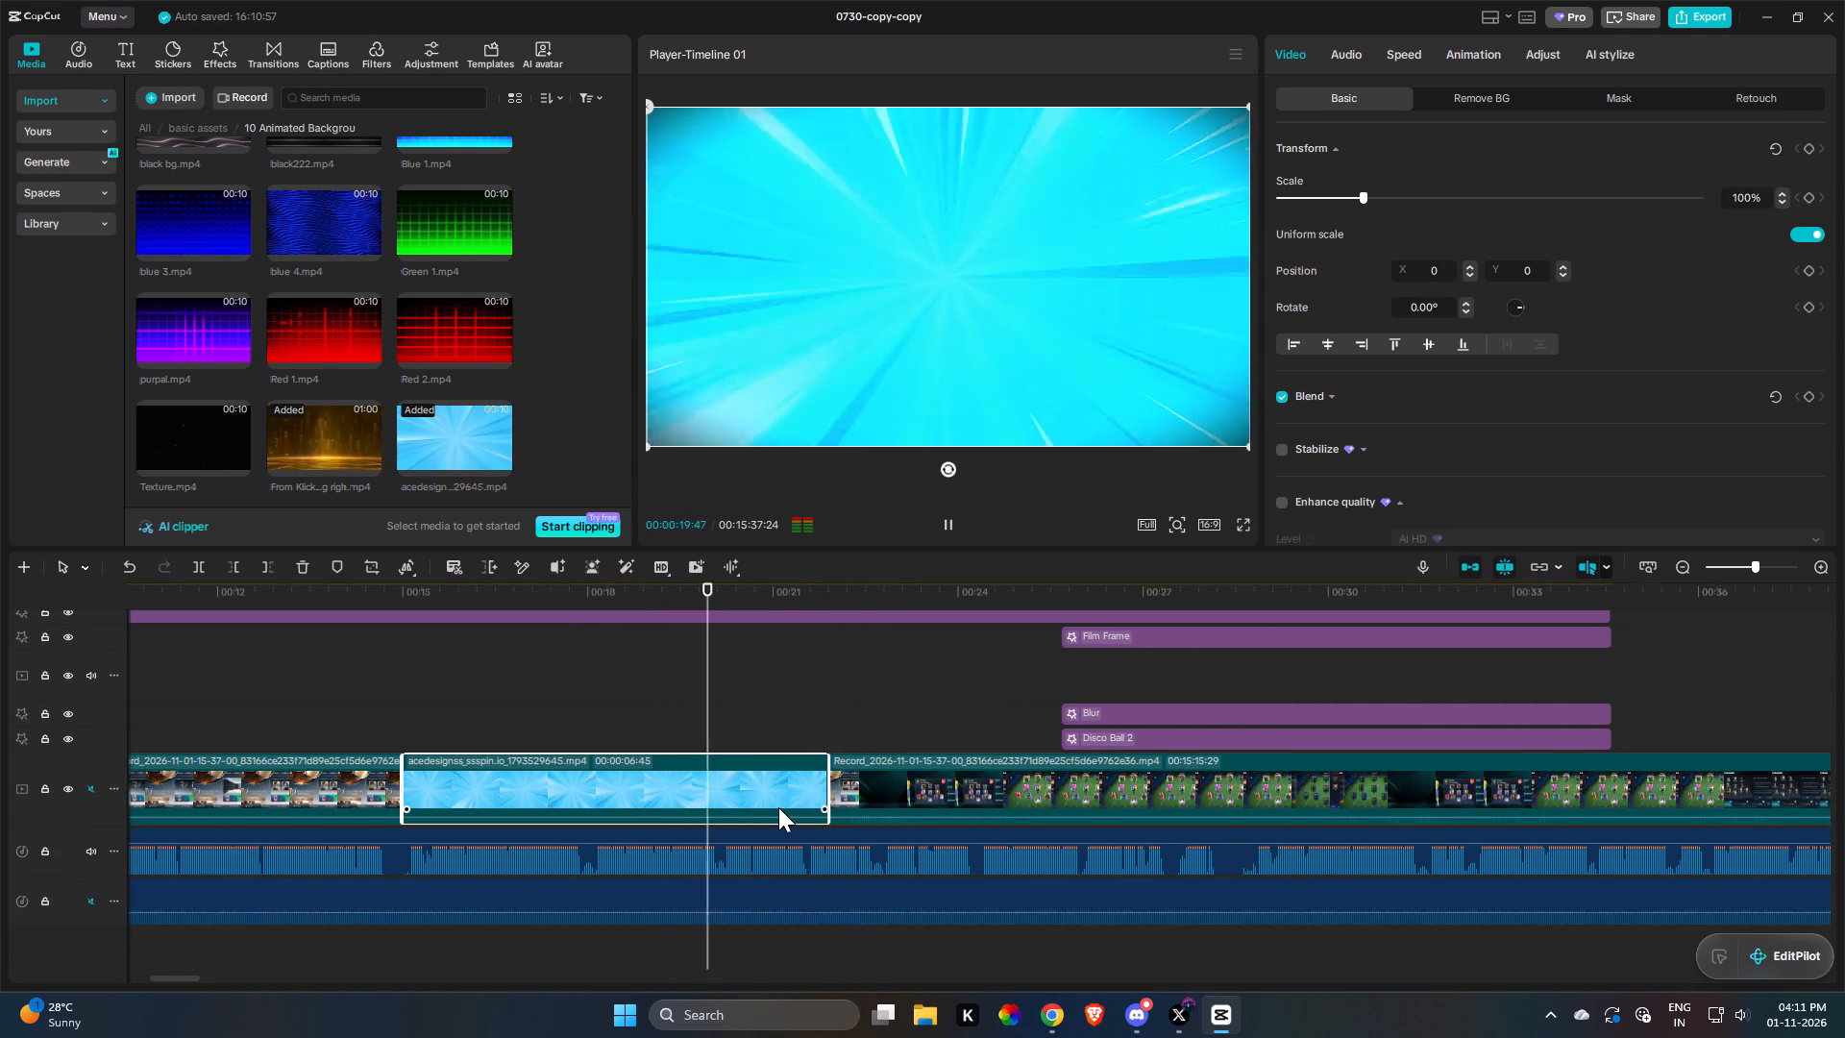
key(space)
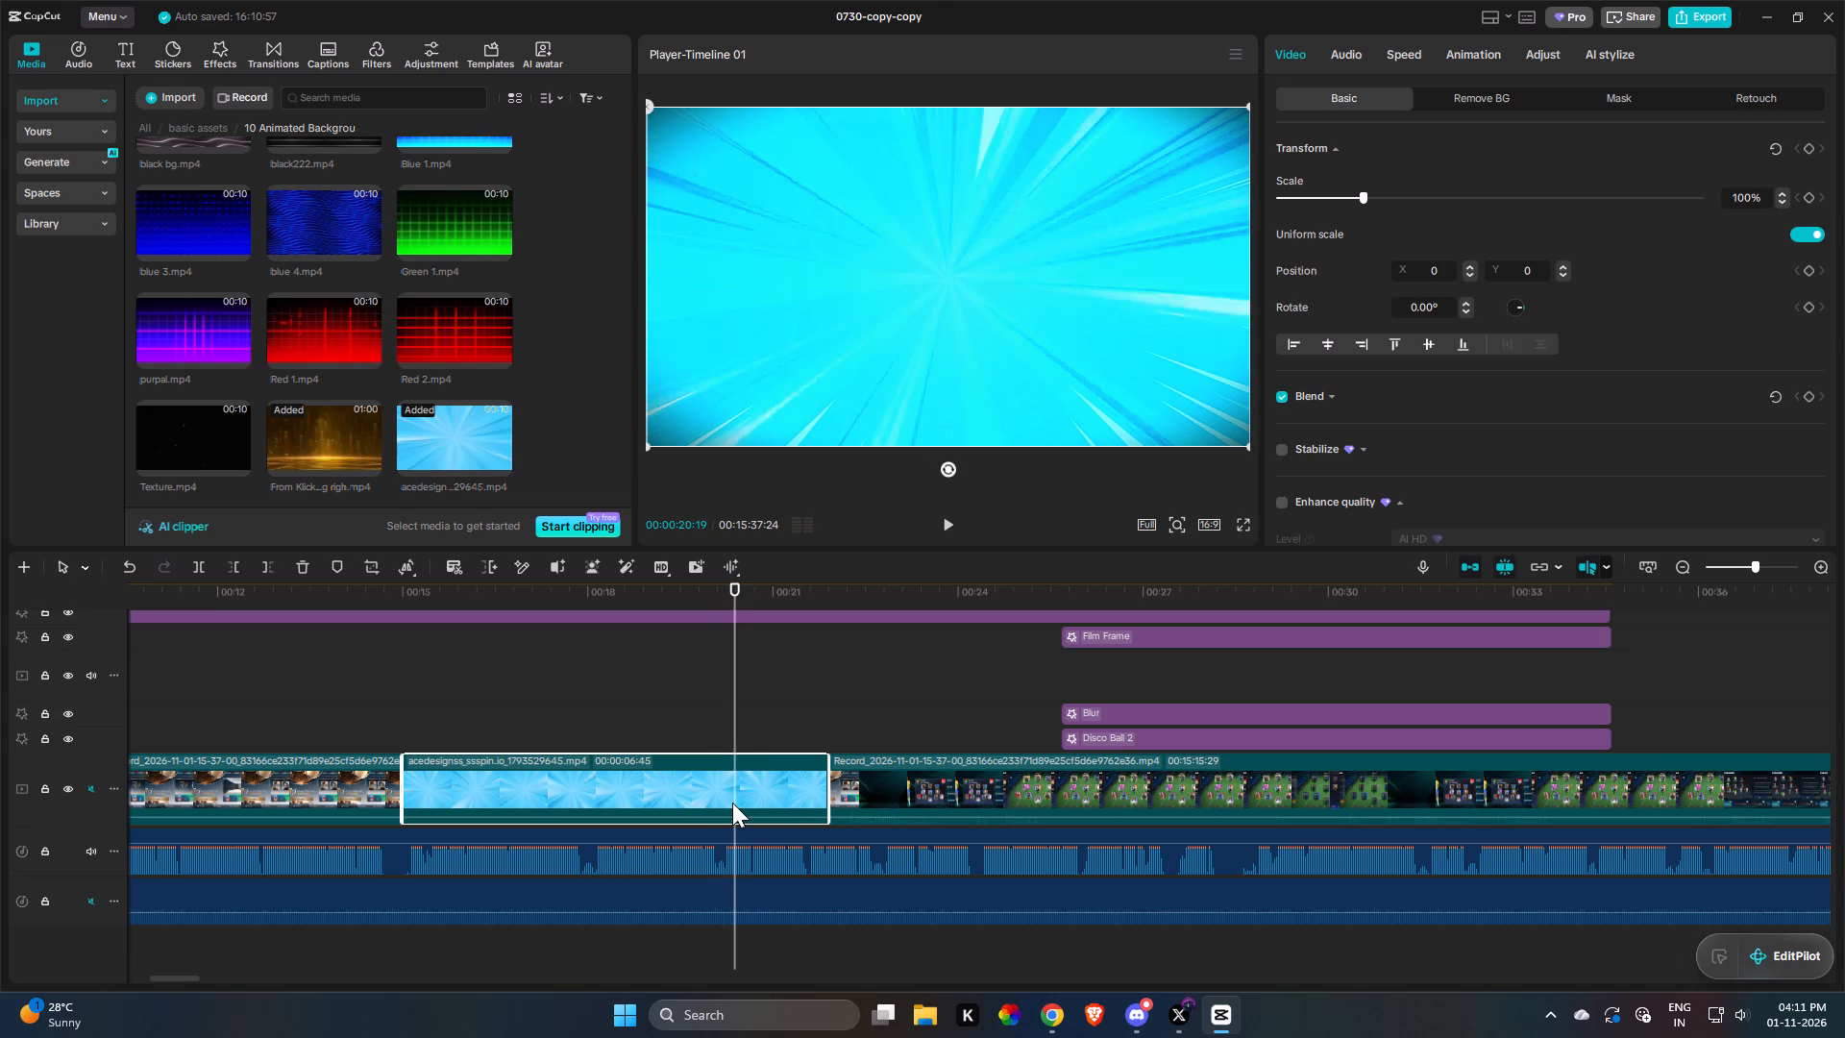
key(space)
key(space)
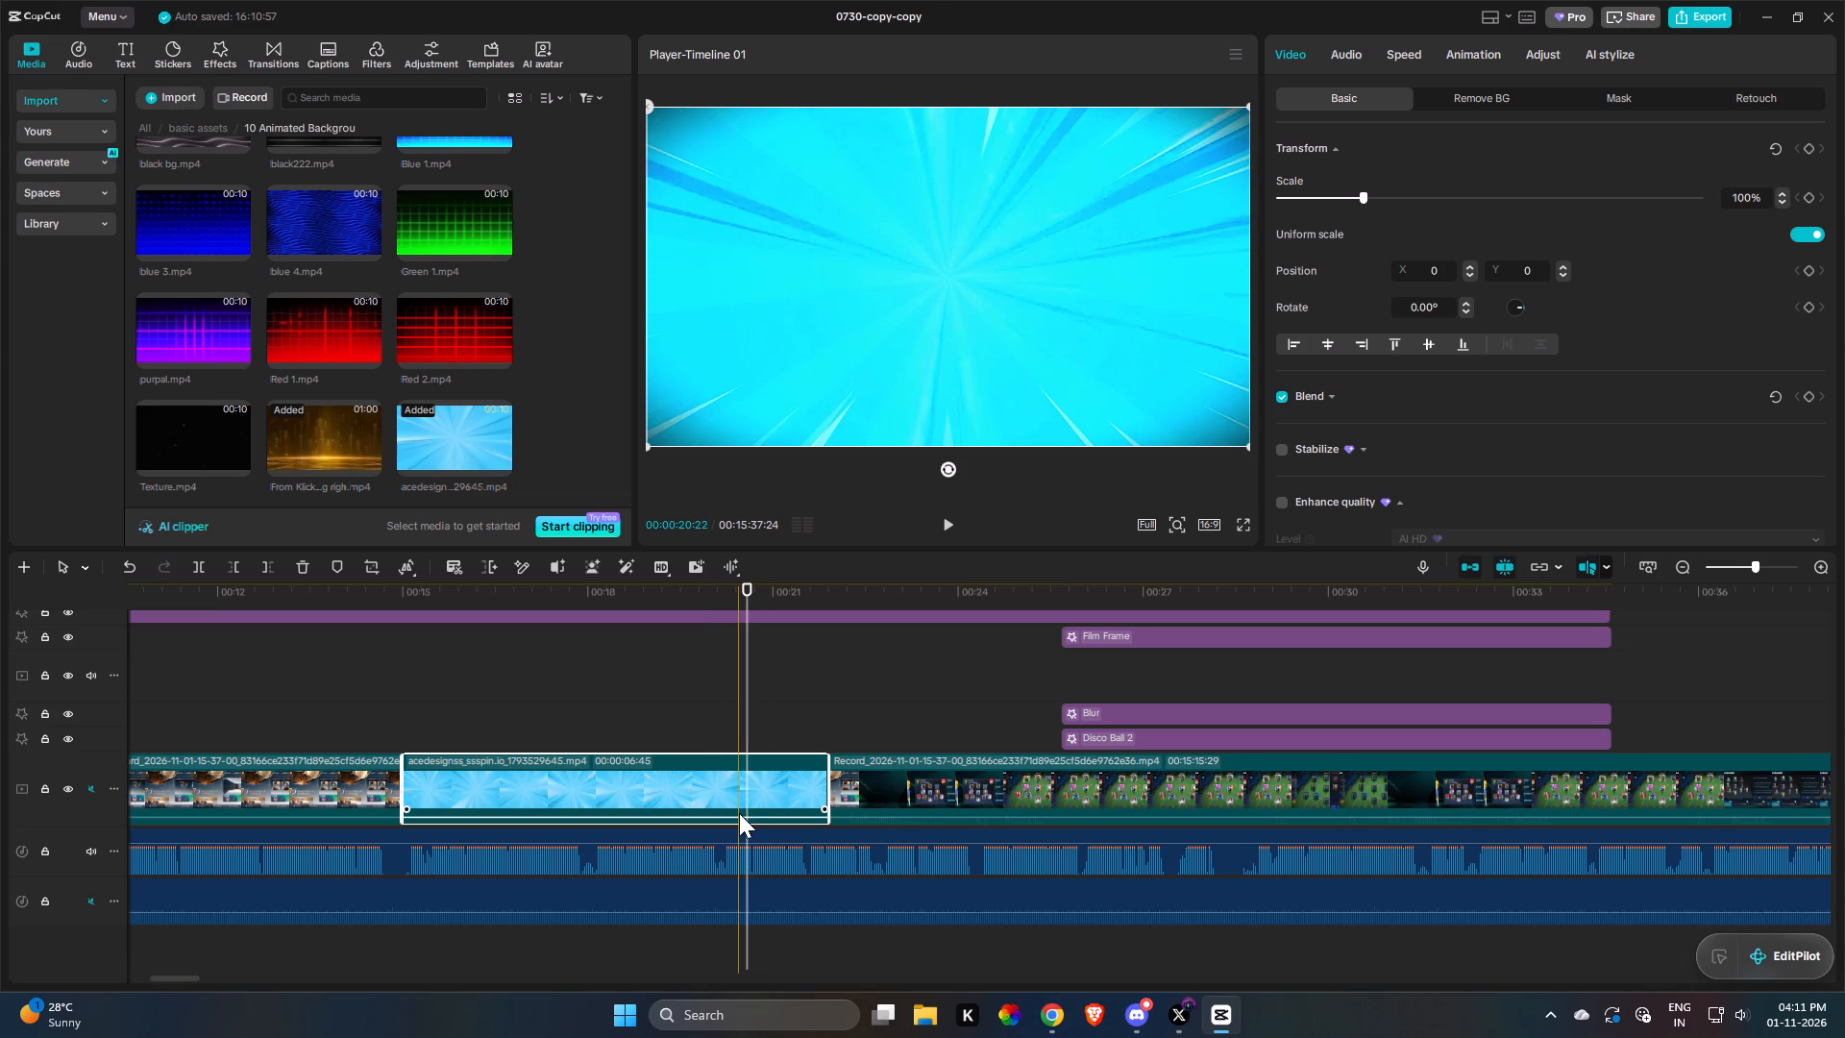
key(w)
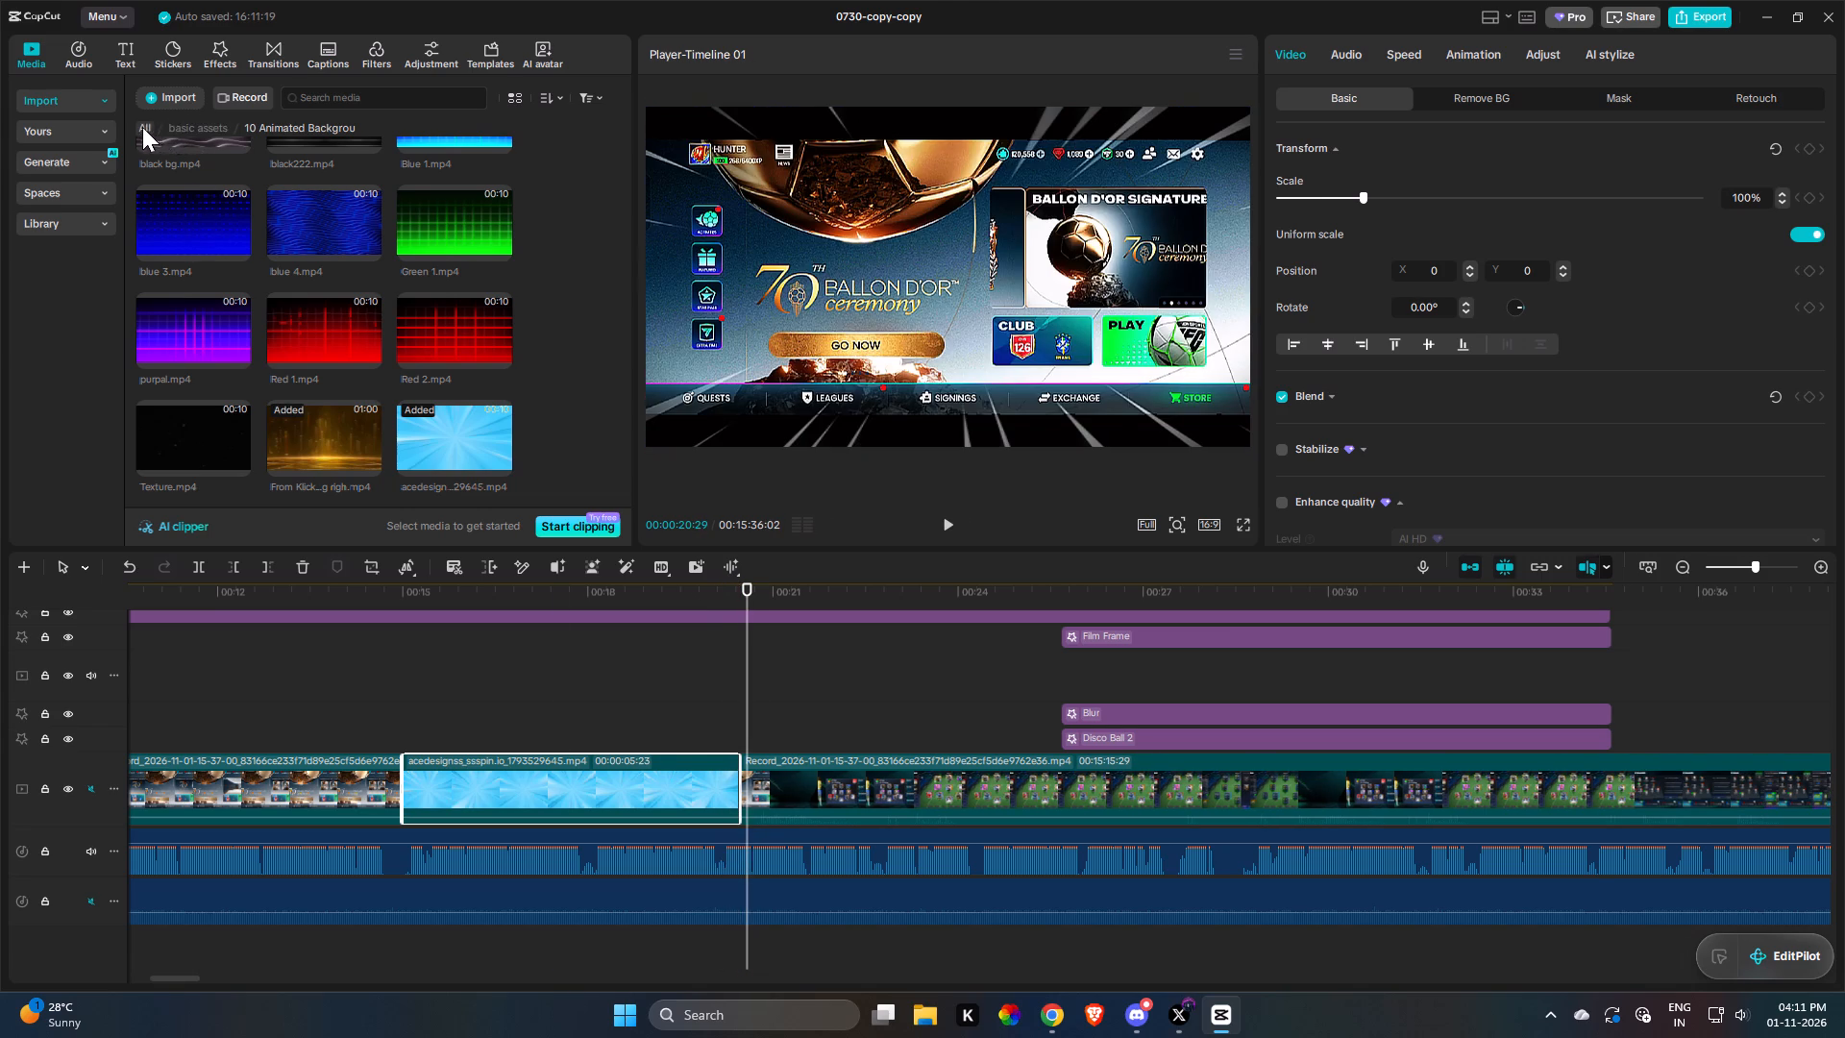
Insert the Fool Dork puppet GIF from the MEMES folder between the blue background and the recording.
click(141, 127)
double_click(311, 289)
scroll(367, 371, down, 2)
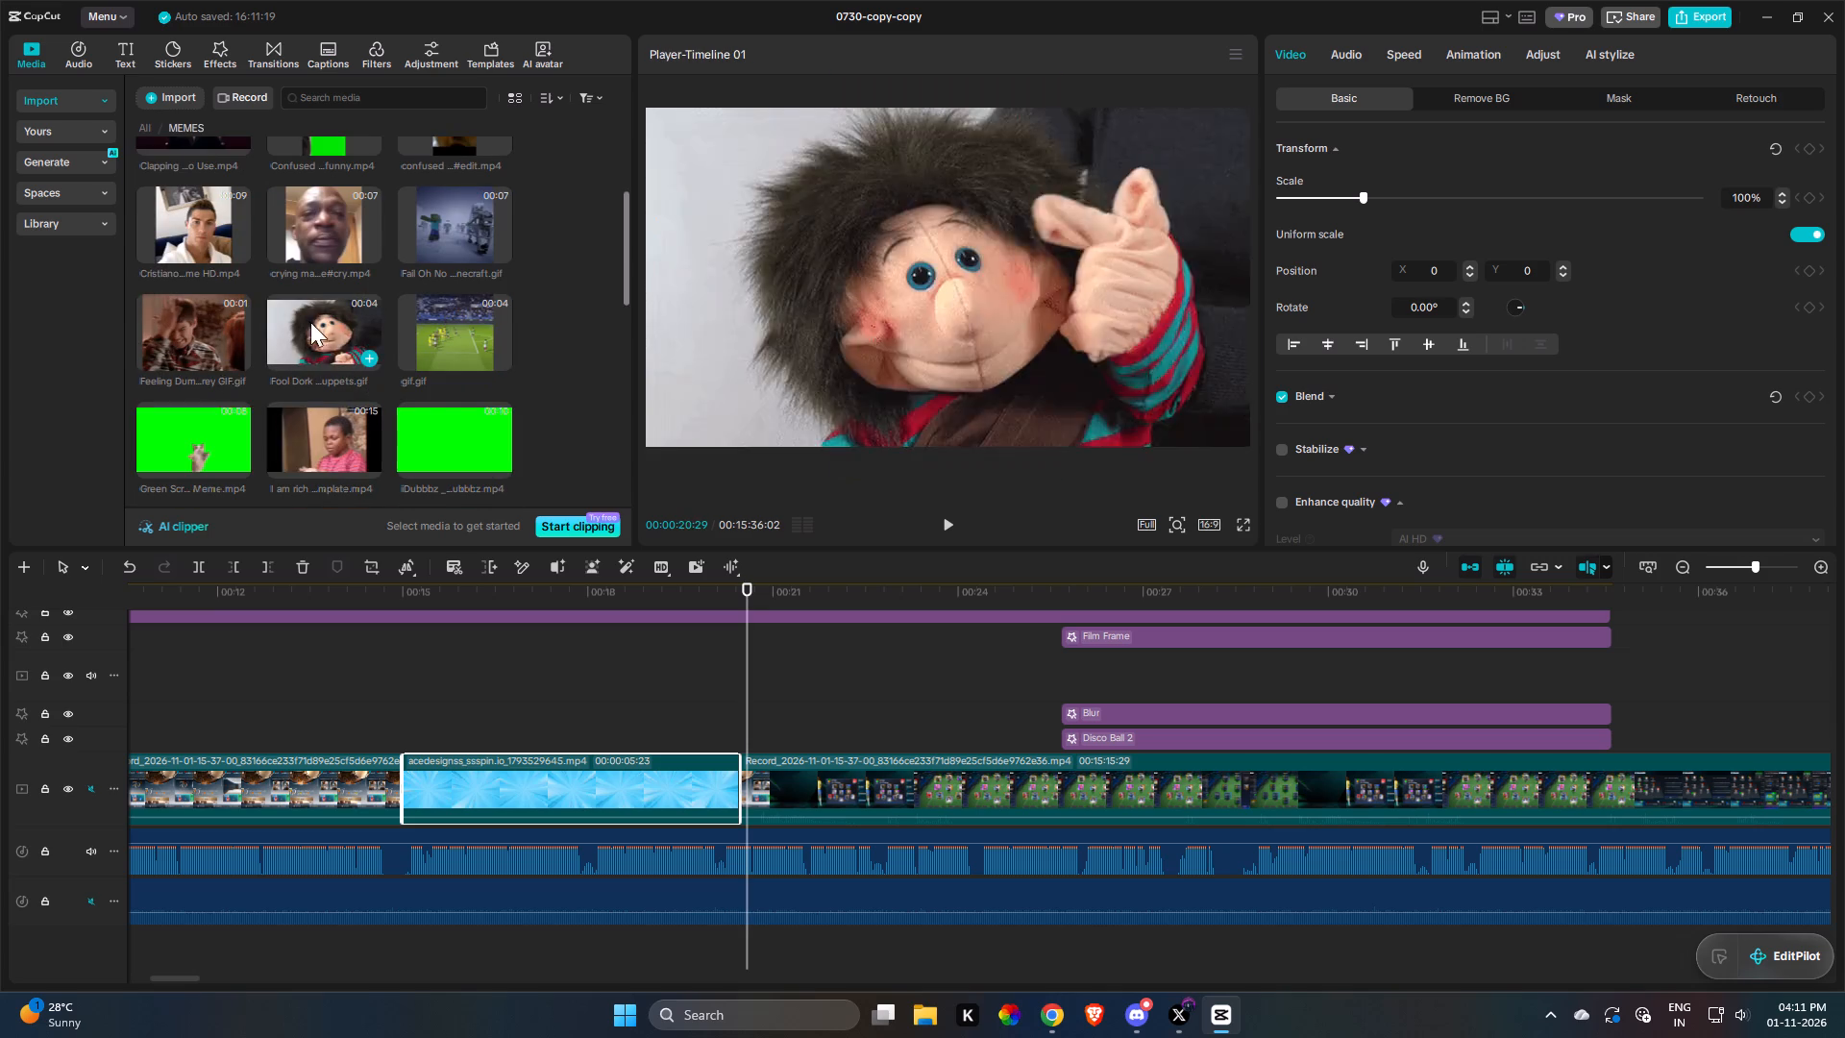
drag(318, 329, 764, 798)
Play the puppet GIF against the voiceover and trim about one second off its end.
key(space)
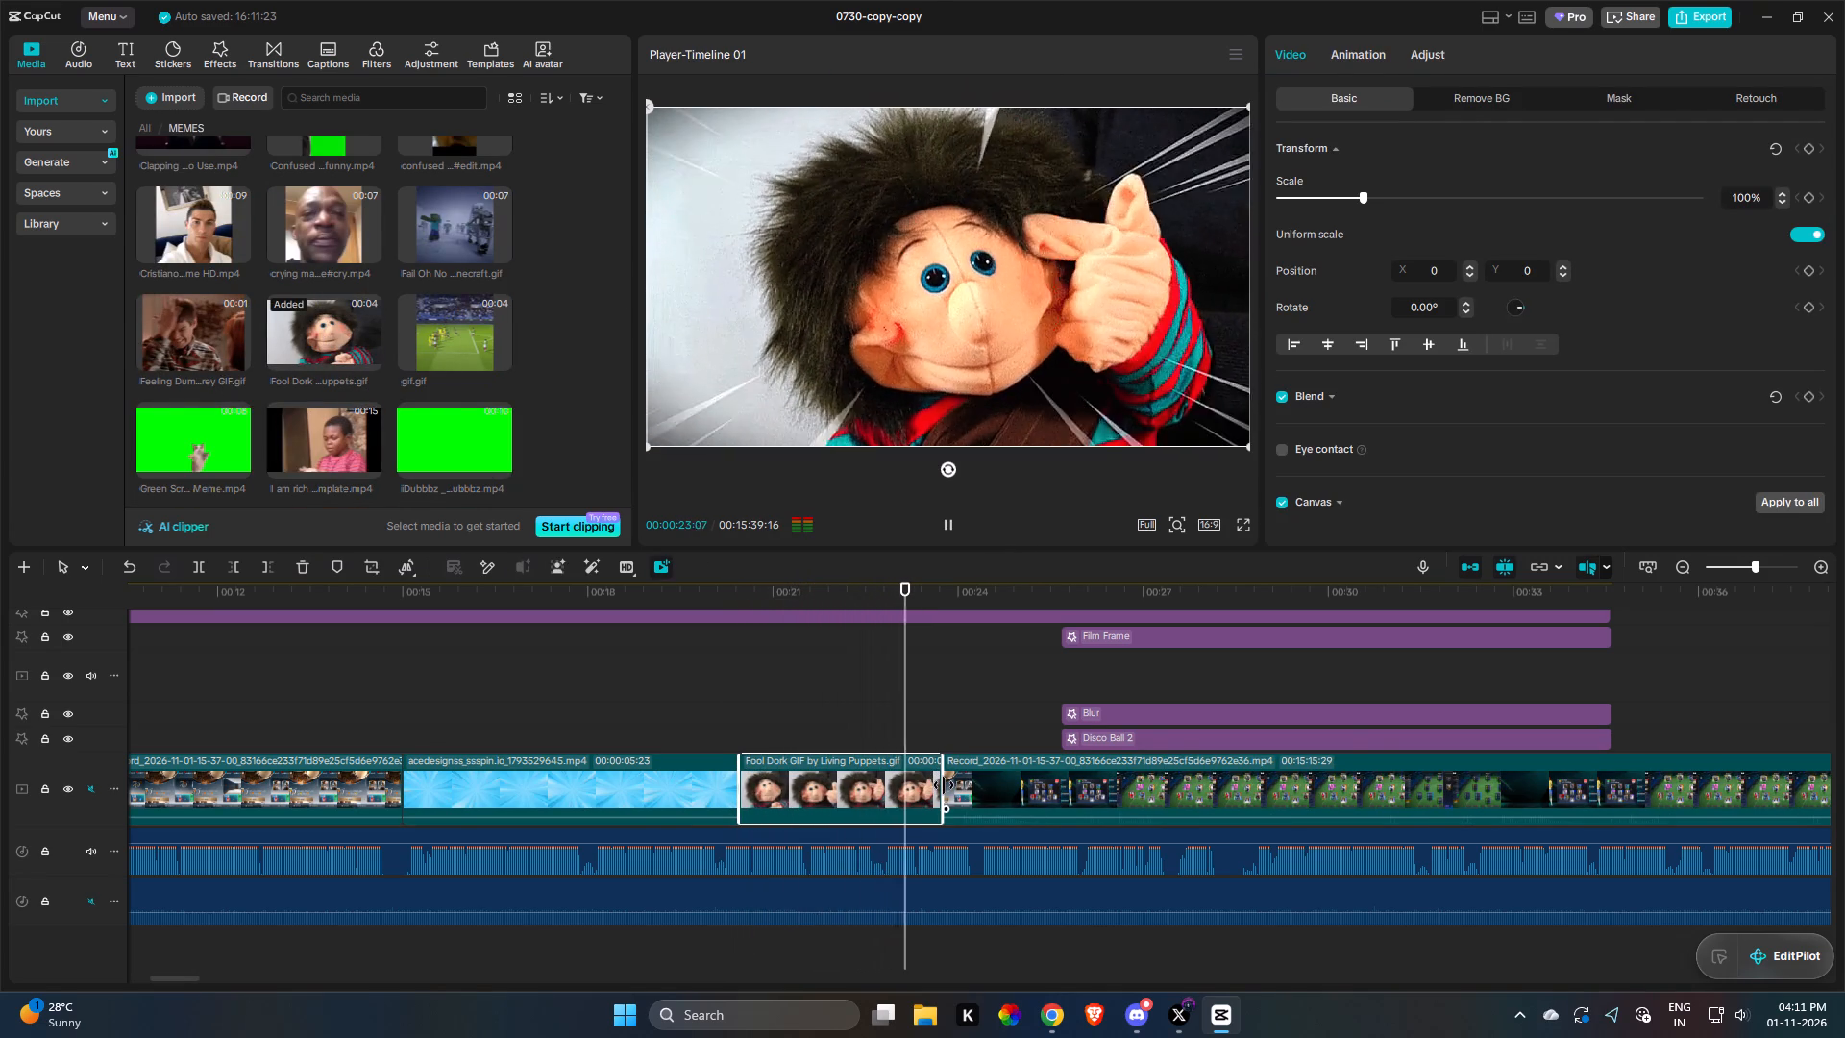
key(space)
key(space)
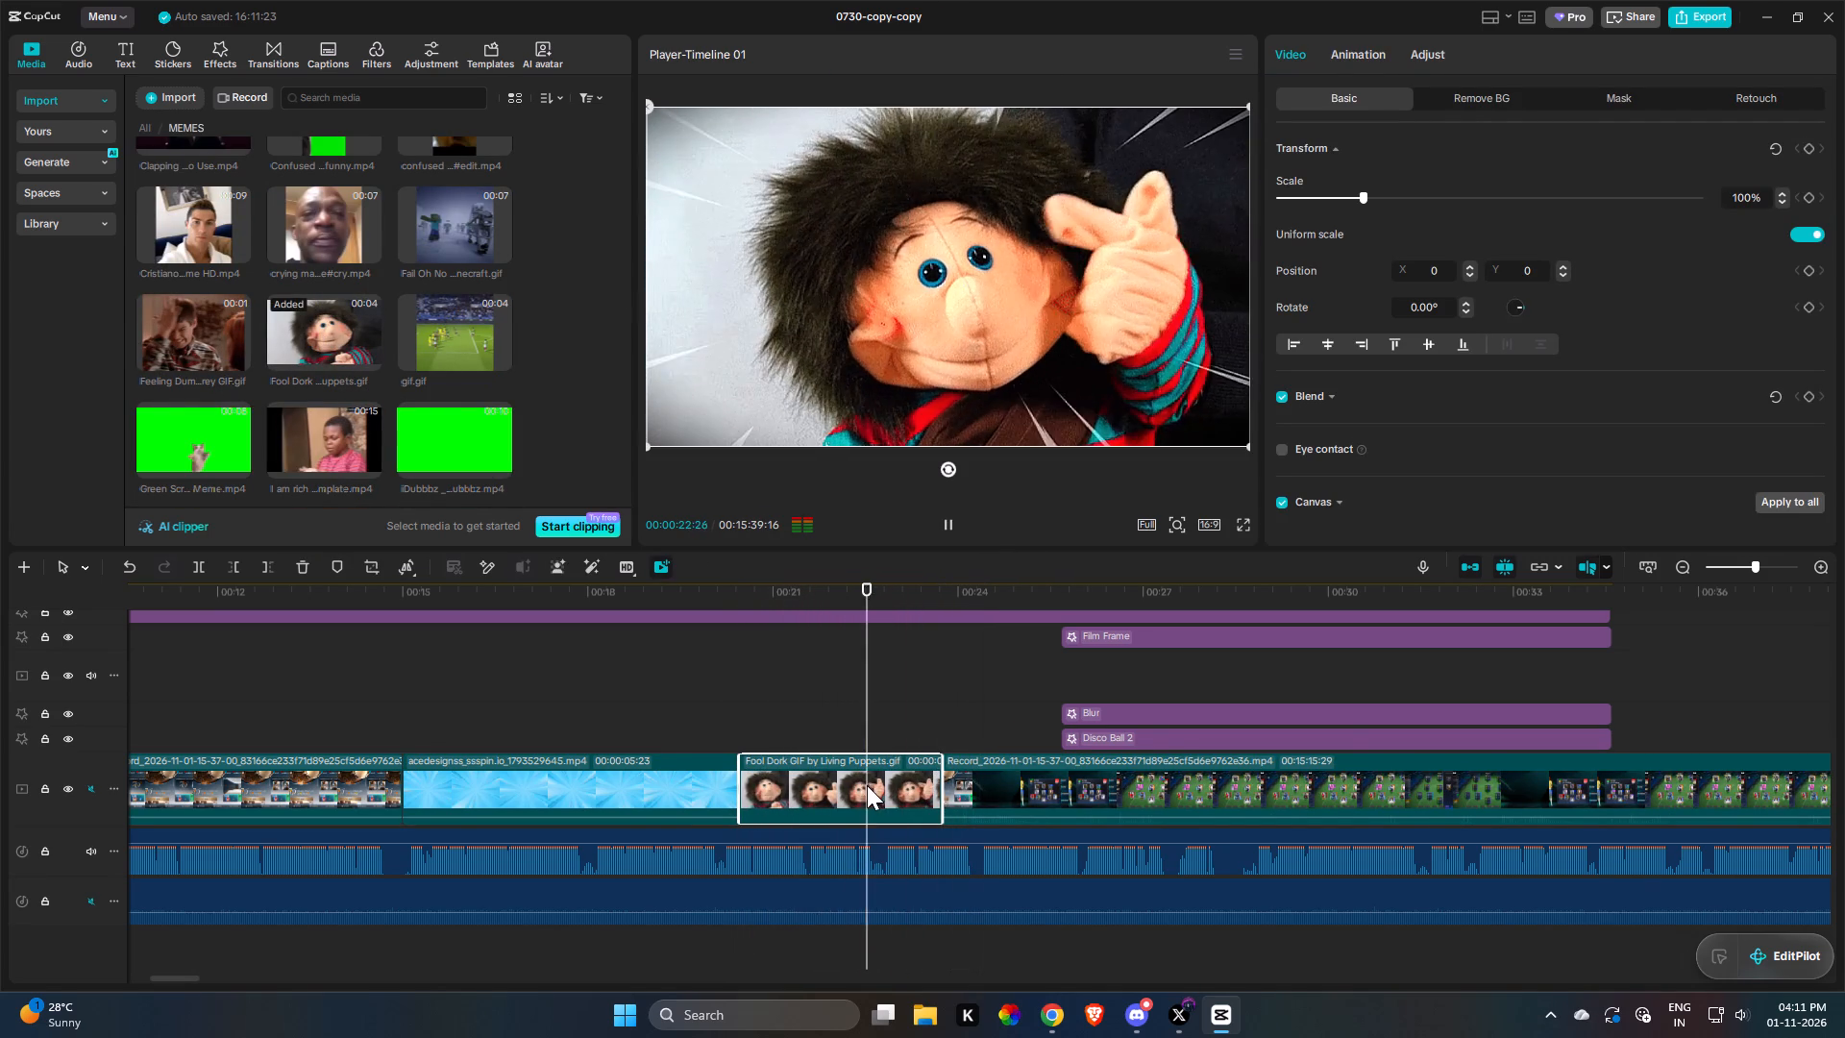
key(space)
key(w)
Trim the start of the recording after the puppet GIF so it begins on the My Team screen, leaving 00:15:12:33.
key(space)
click(908, 792)
key(space)
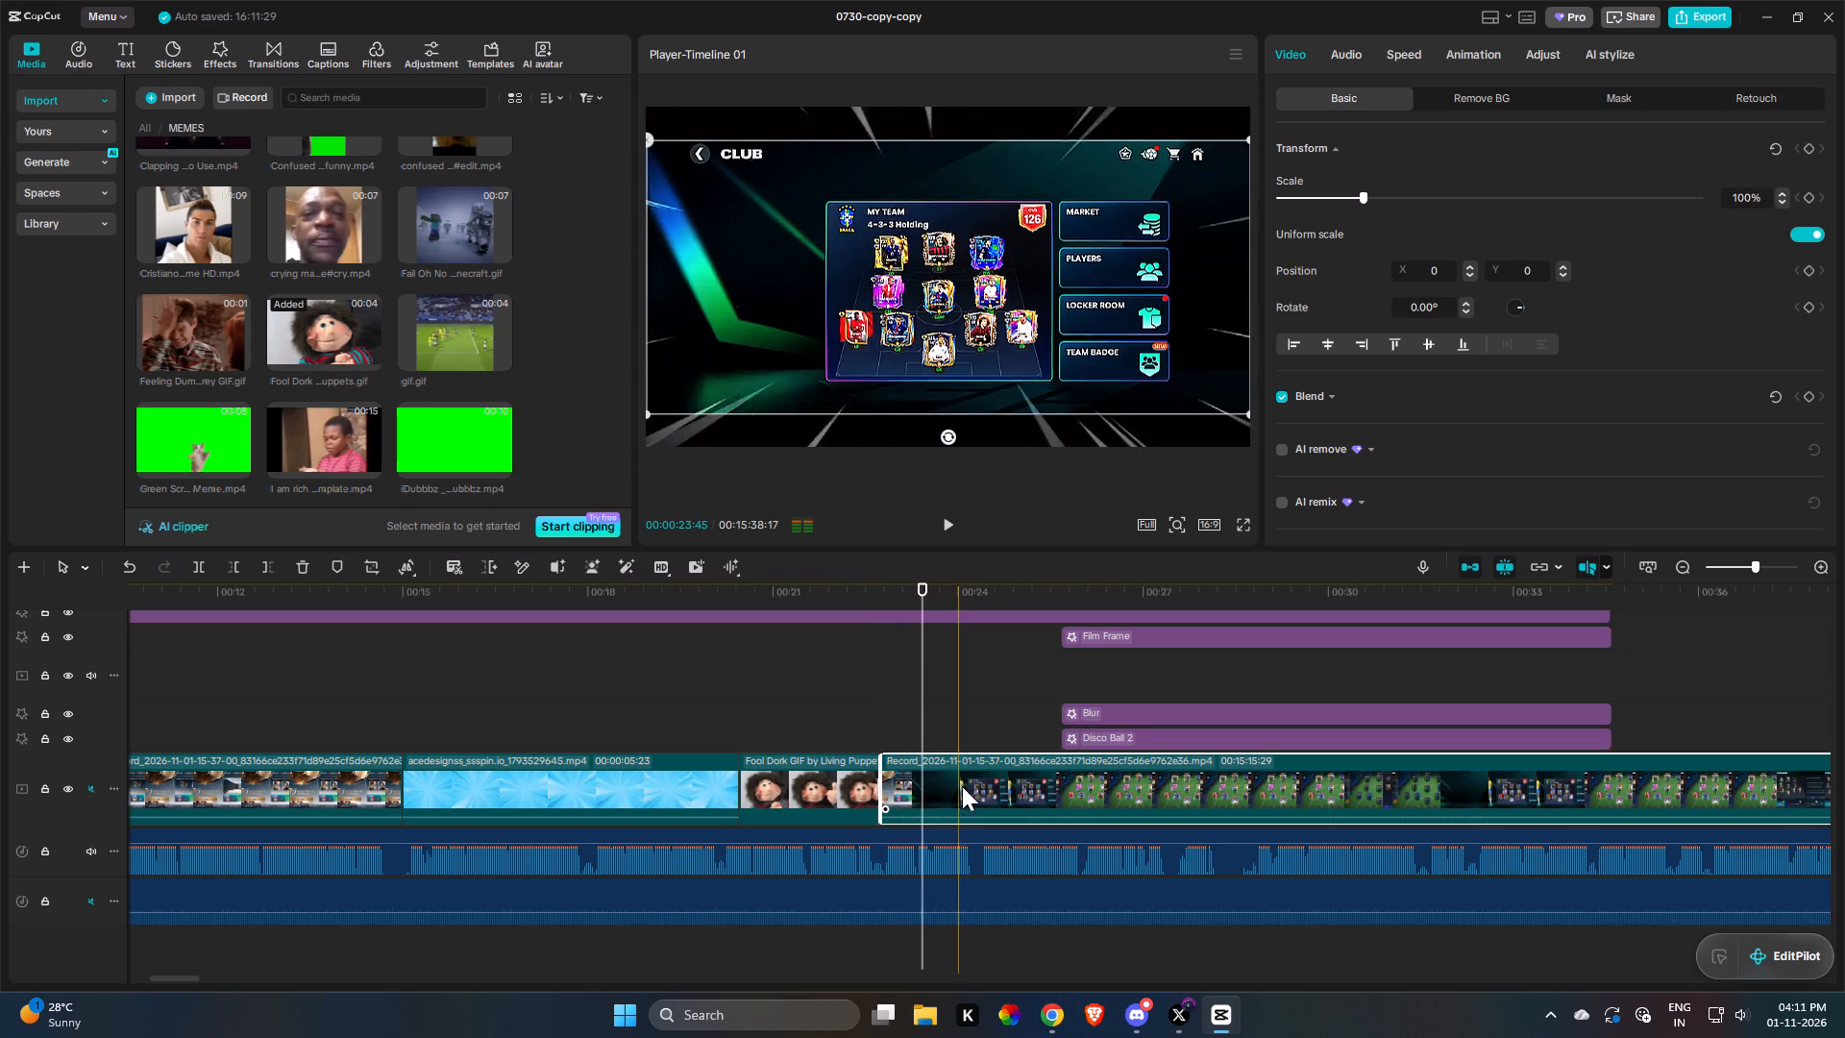
key(q)
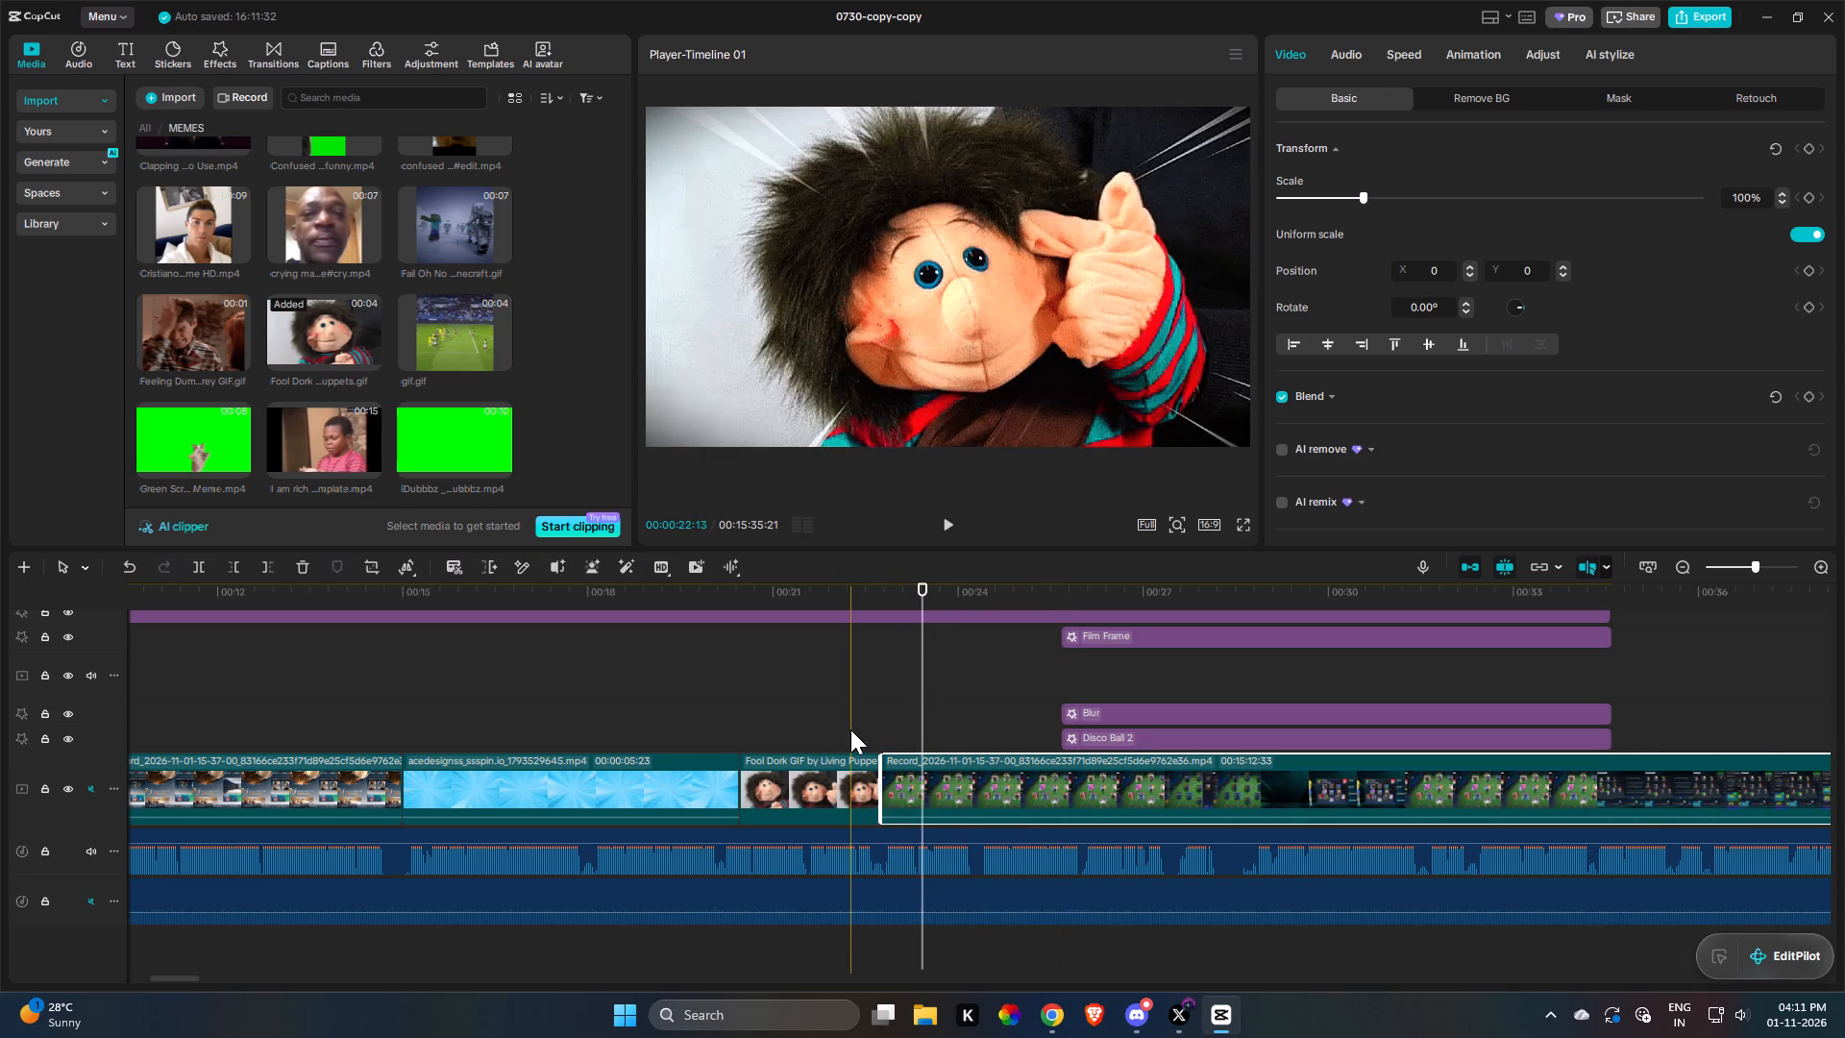
Play the My Team recording with the voiceover and split it at about 00:00:24:34.
key(space)
drag(974, 748, 750, 808)
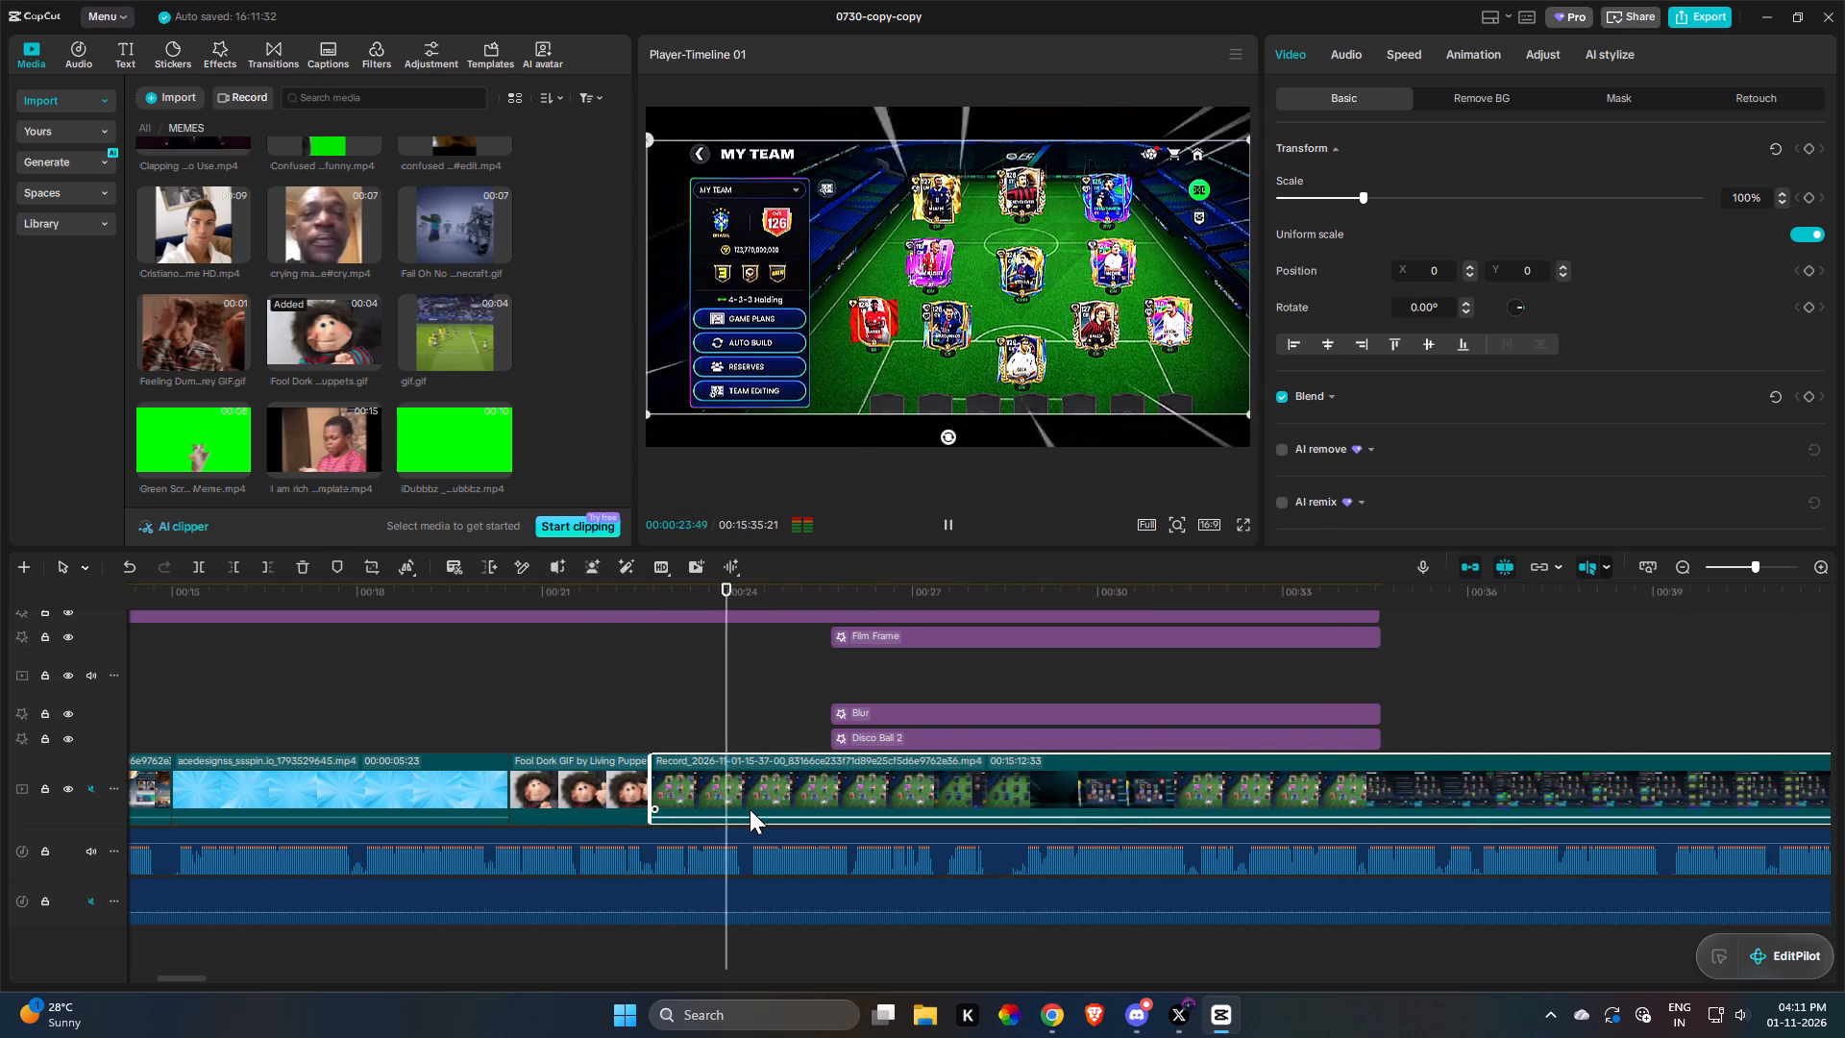
key(space)
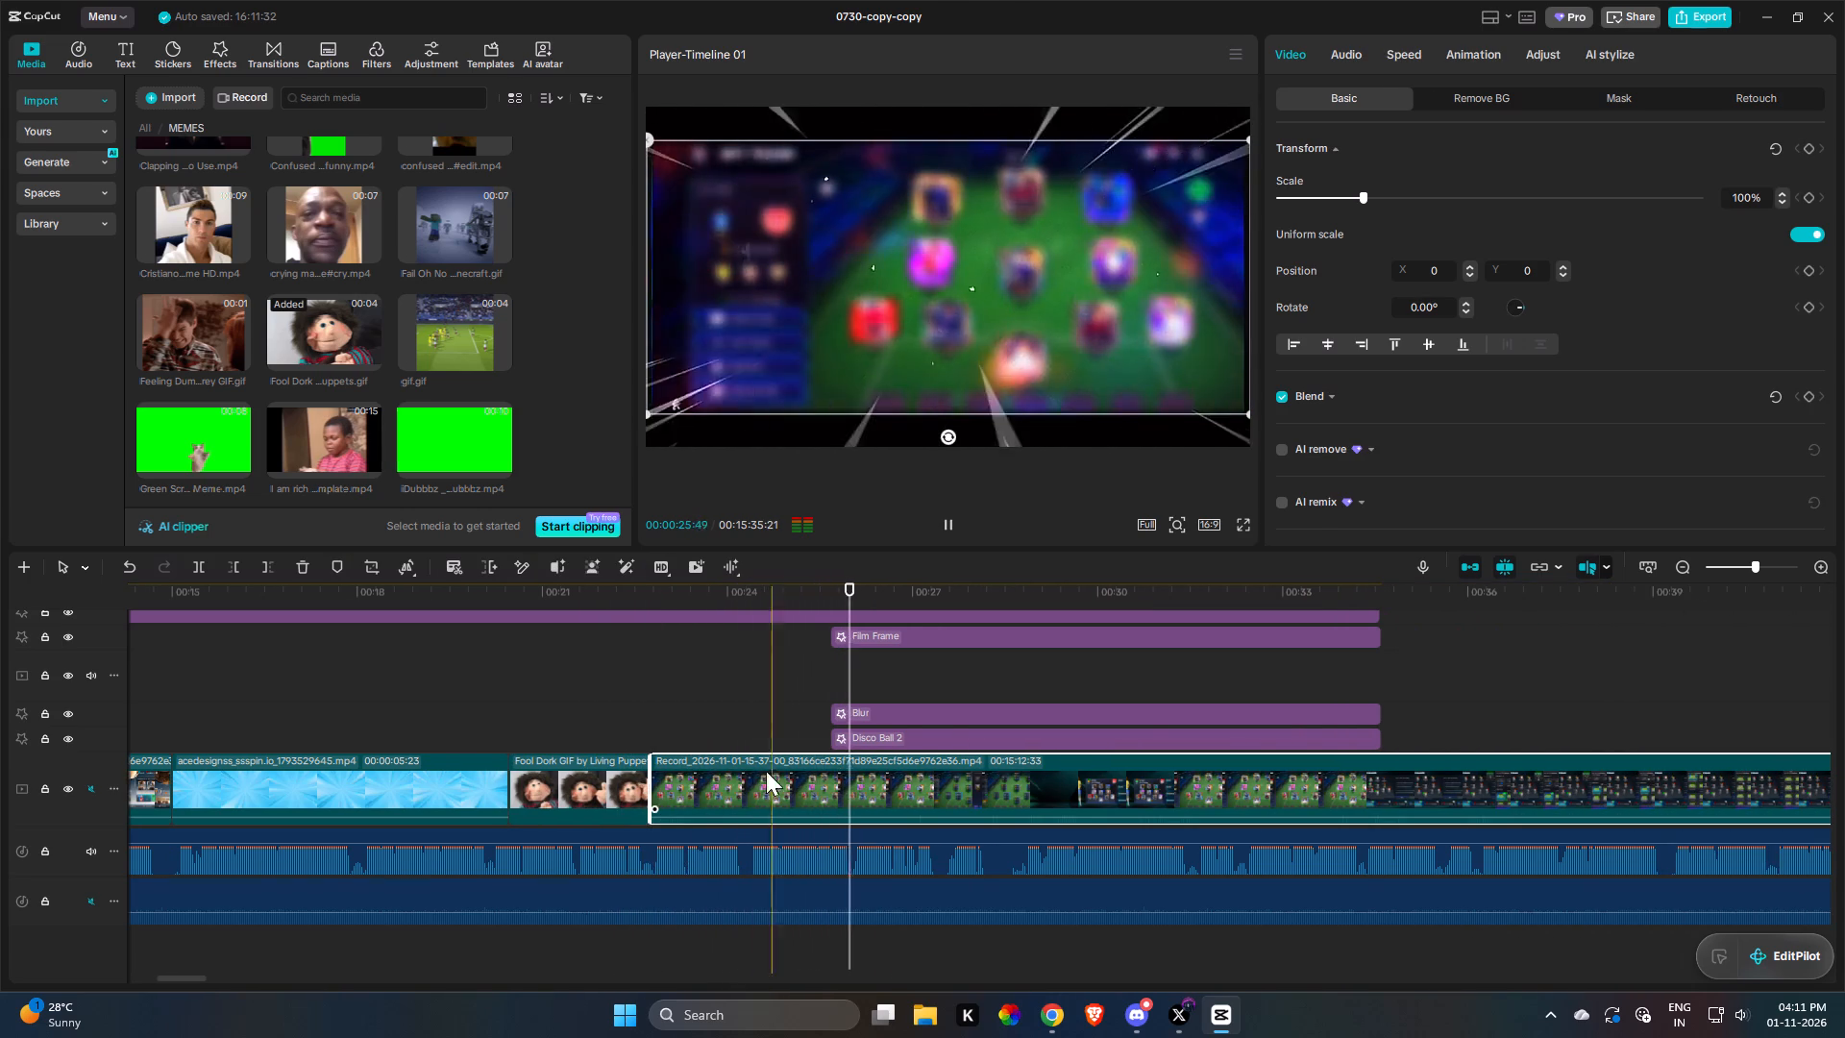
key(space)
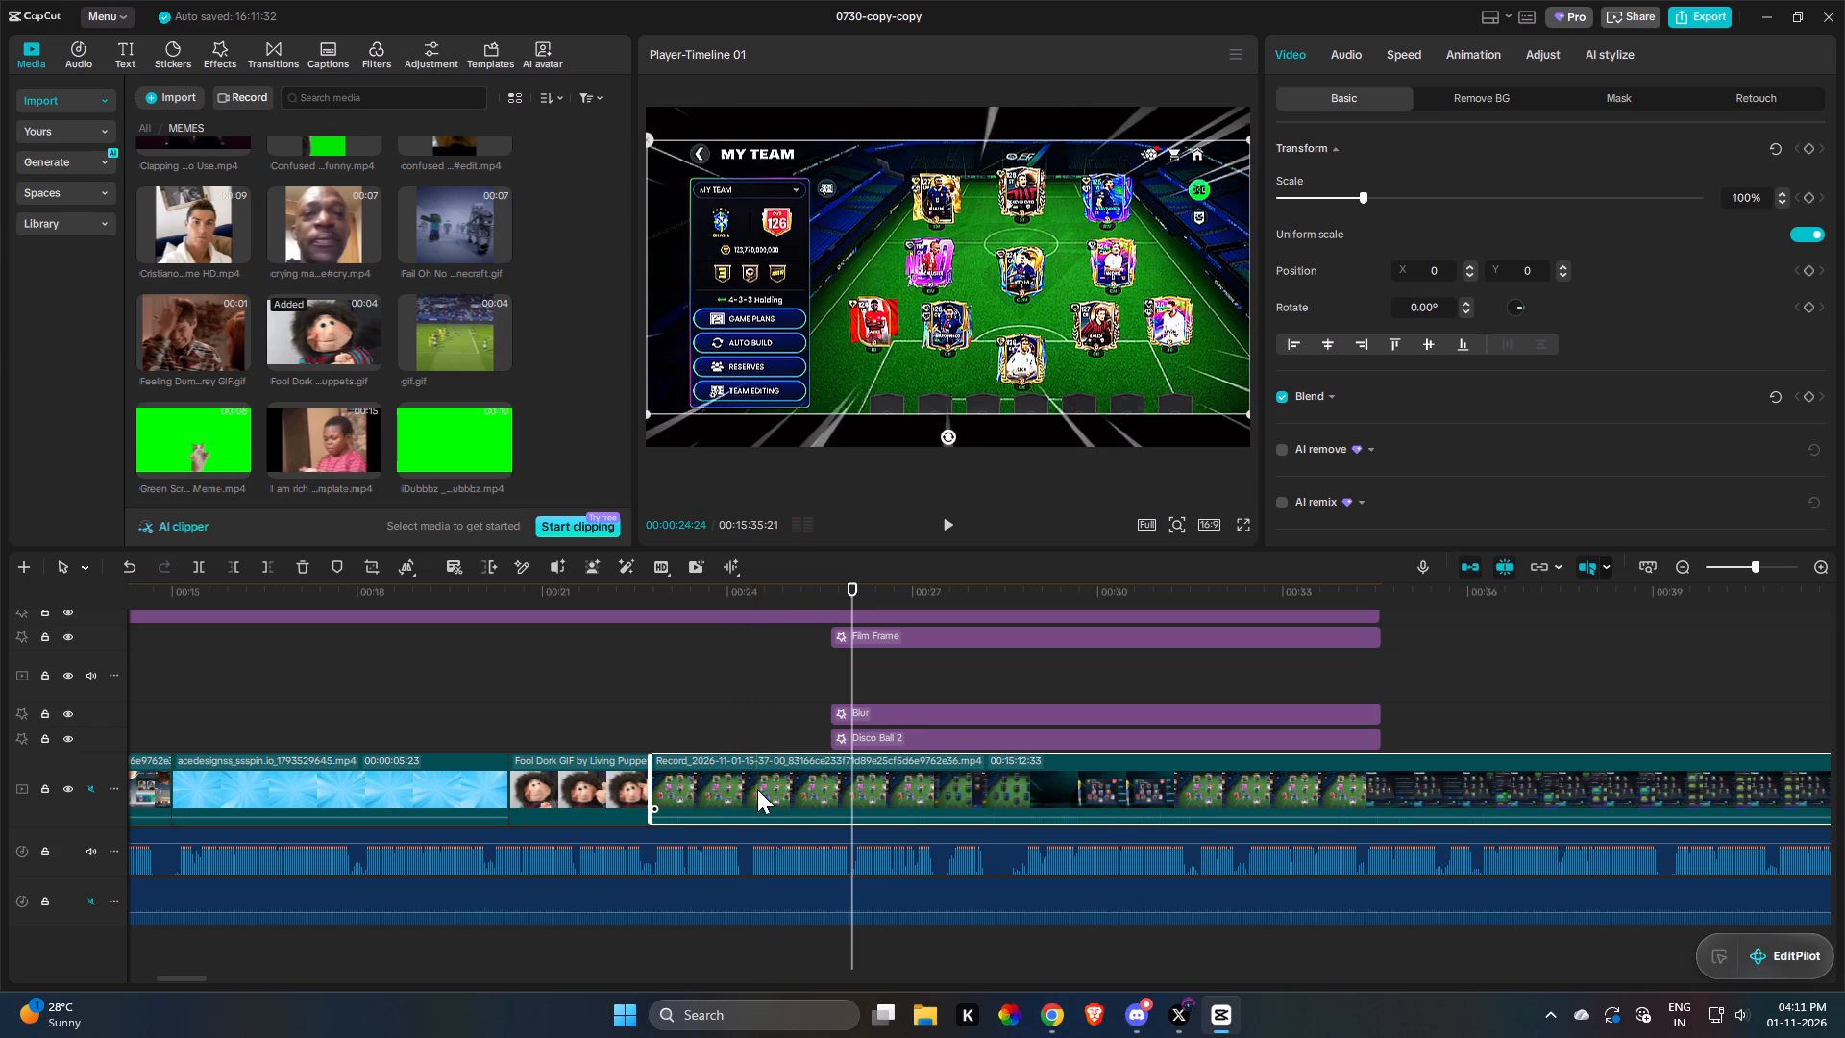
key(space)
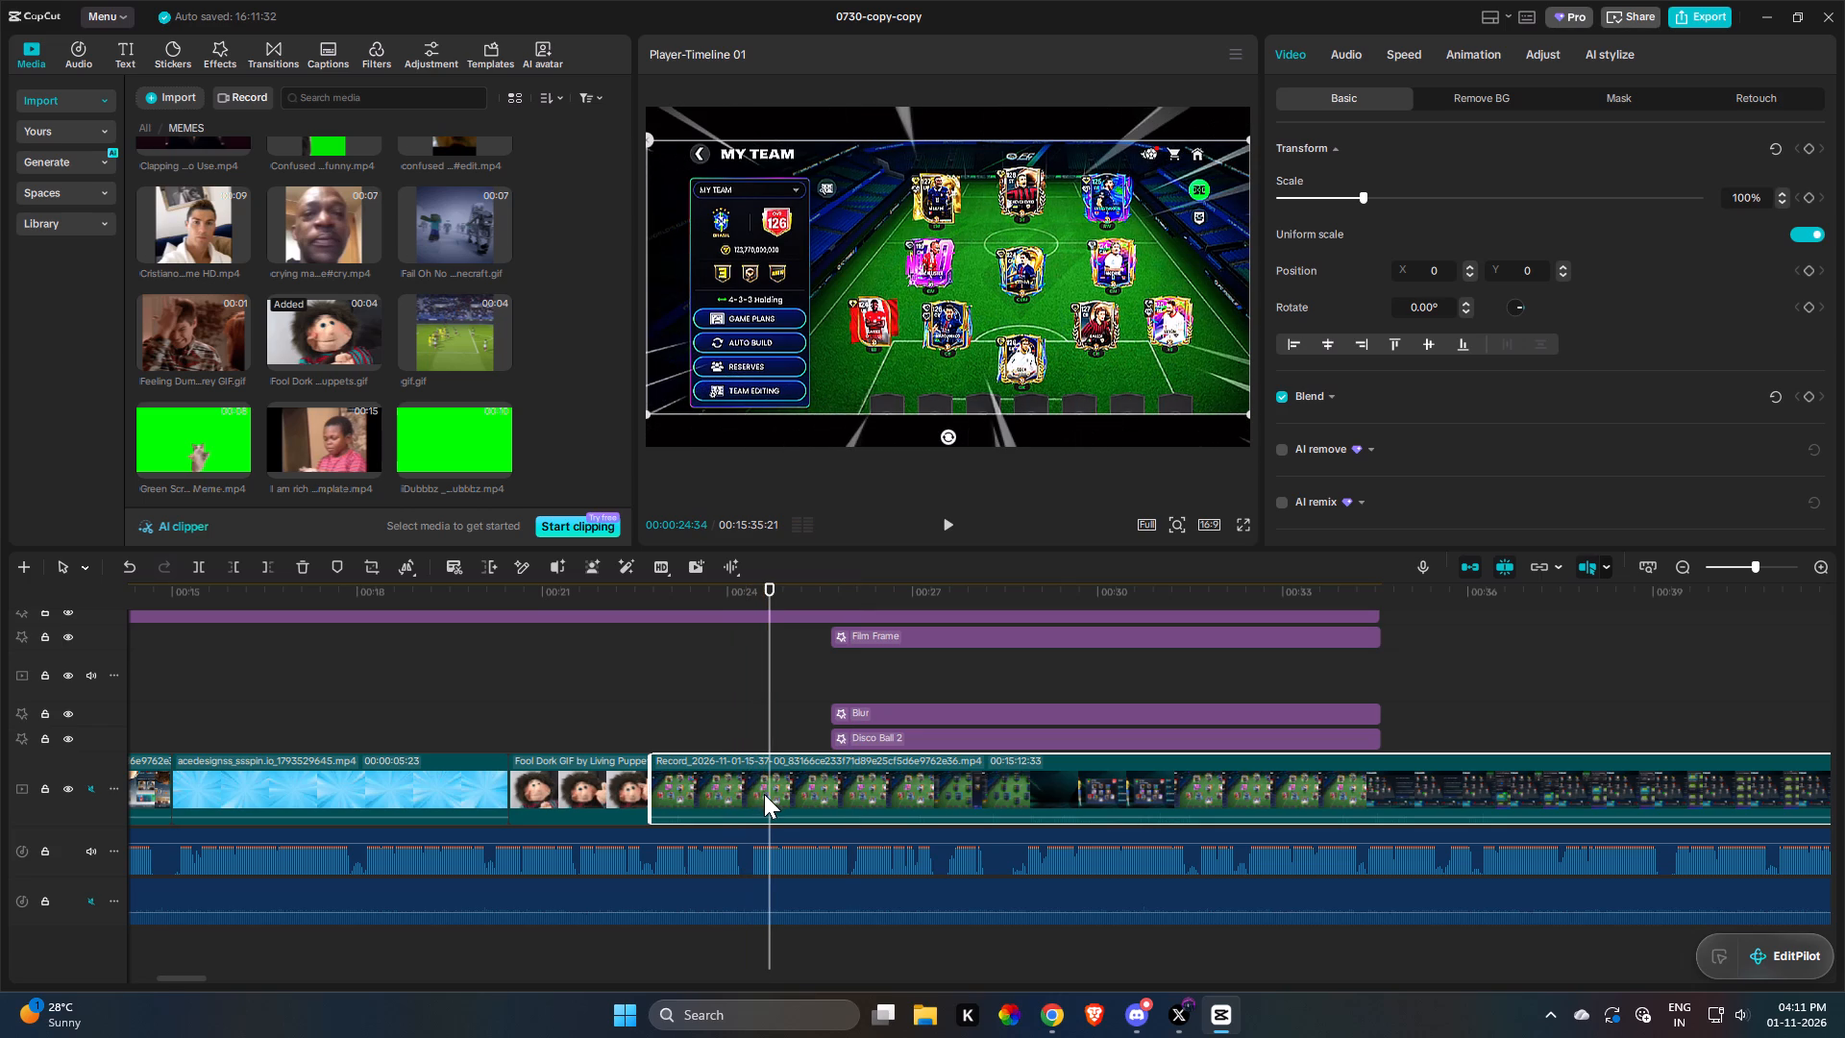
key(r)
Duplicate the cropped formation-list overlay from above the golden background and align the copy with the start of the blue background.
drag(474, 761, 398, 721)
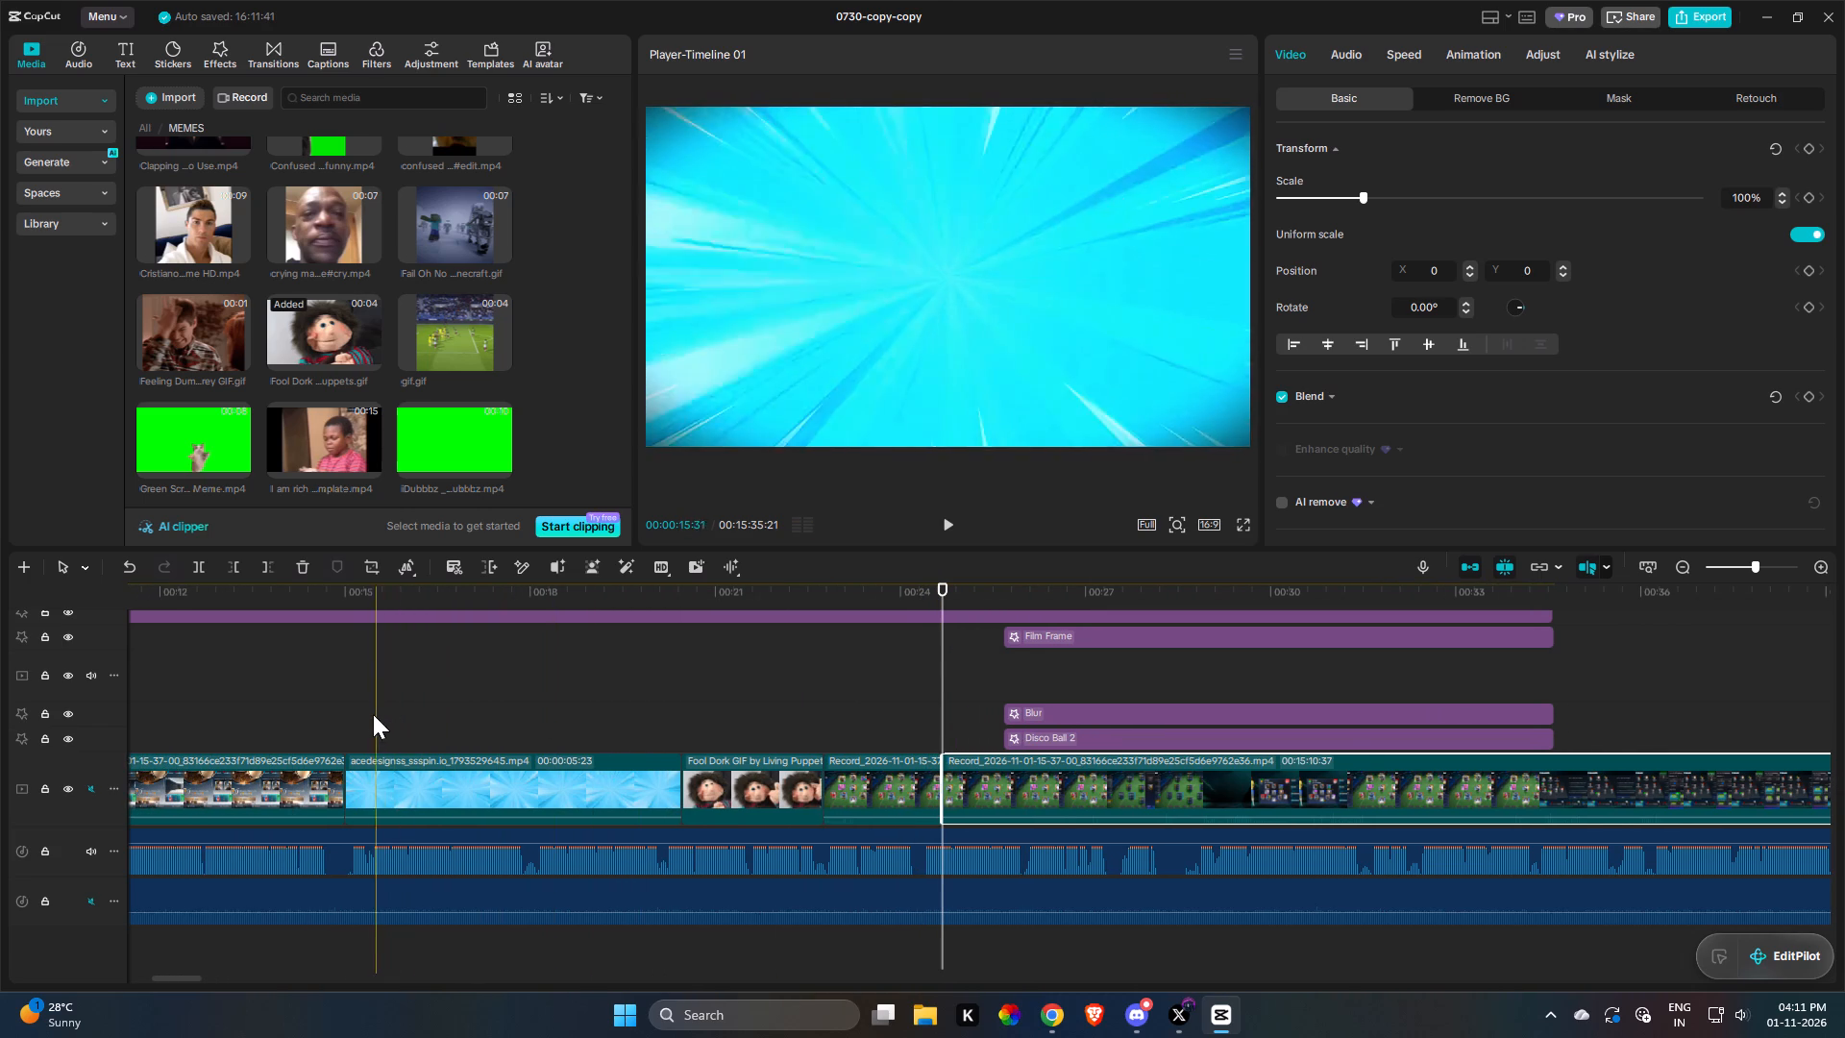
click(366, 714)
click(151, 129)
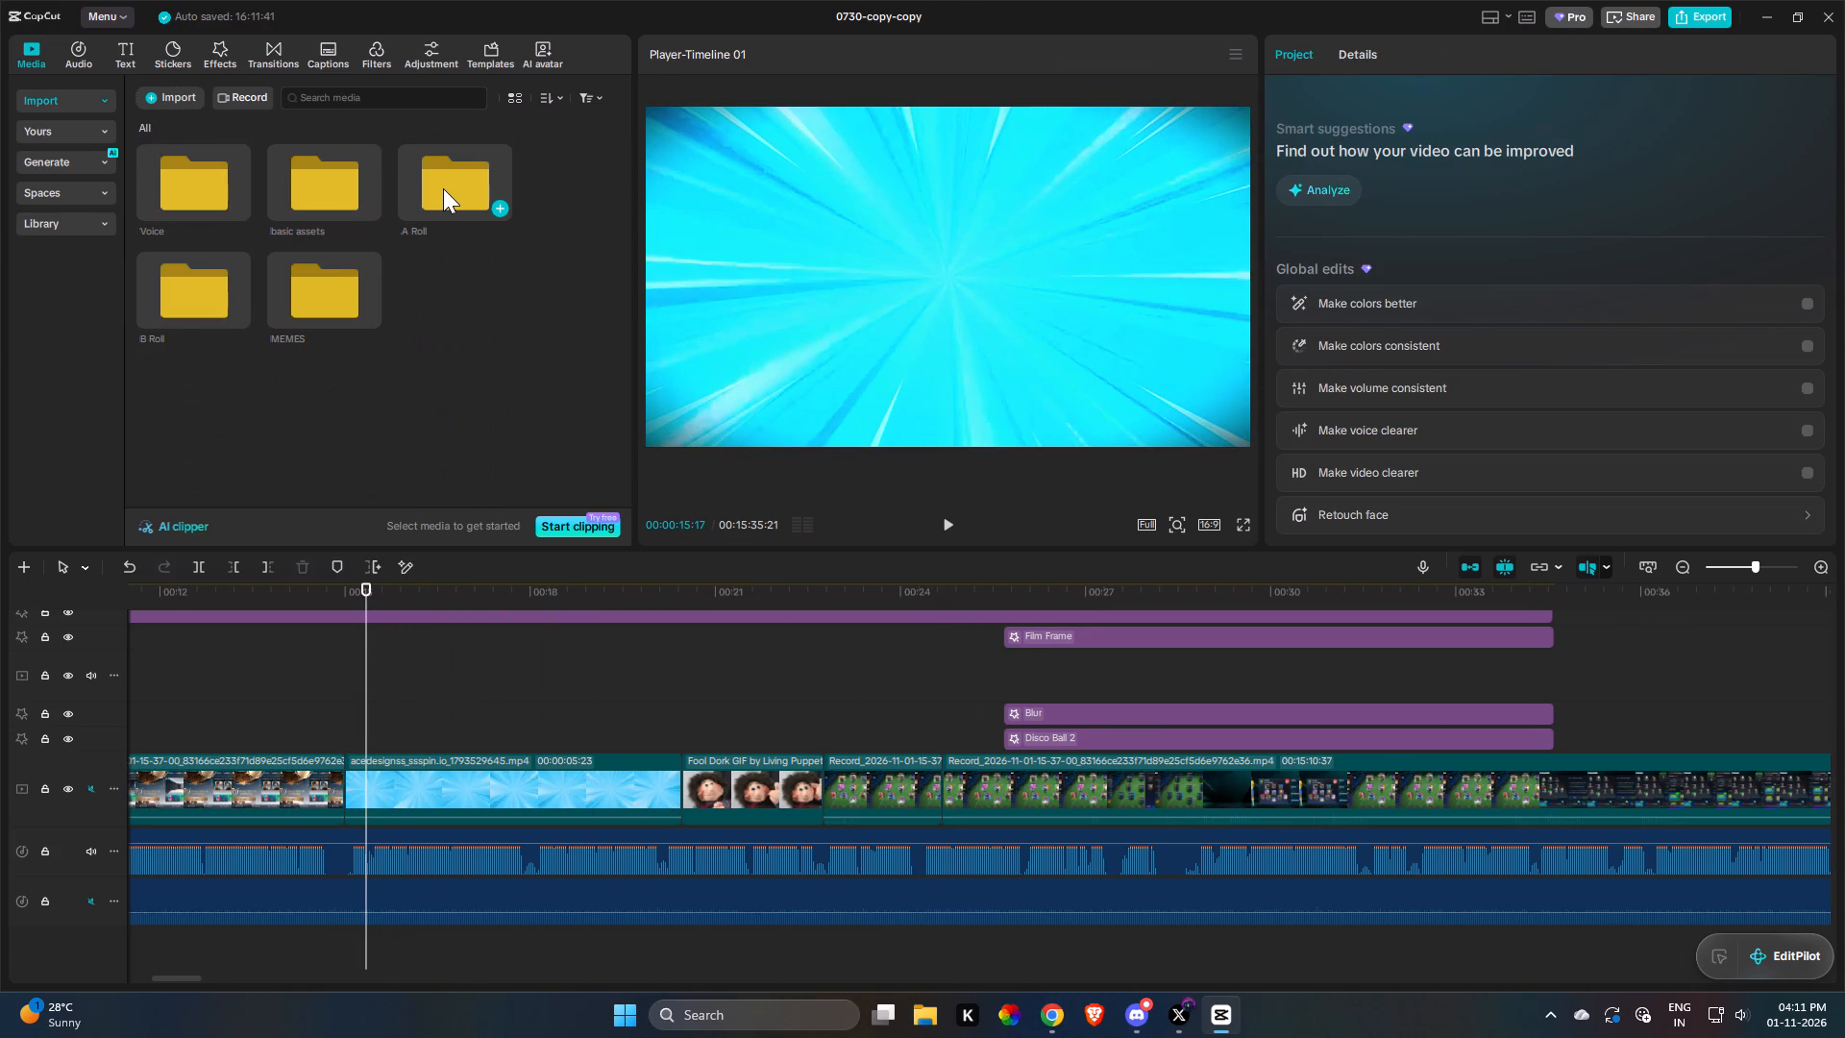
double_click(444, 188)
drag(466, 729, 373, 761)
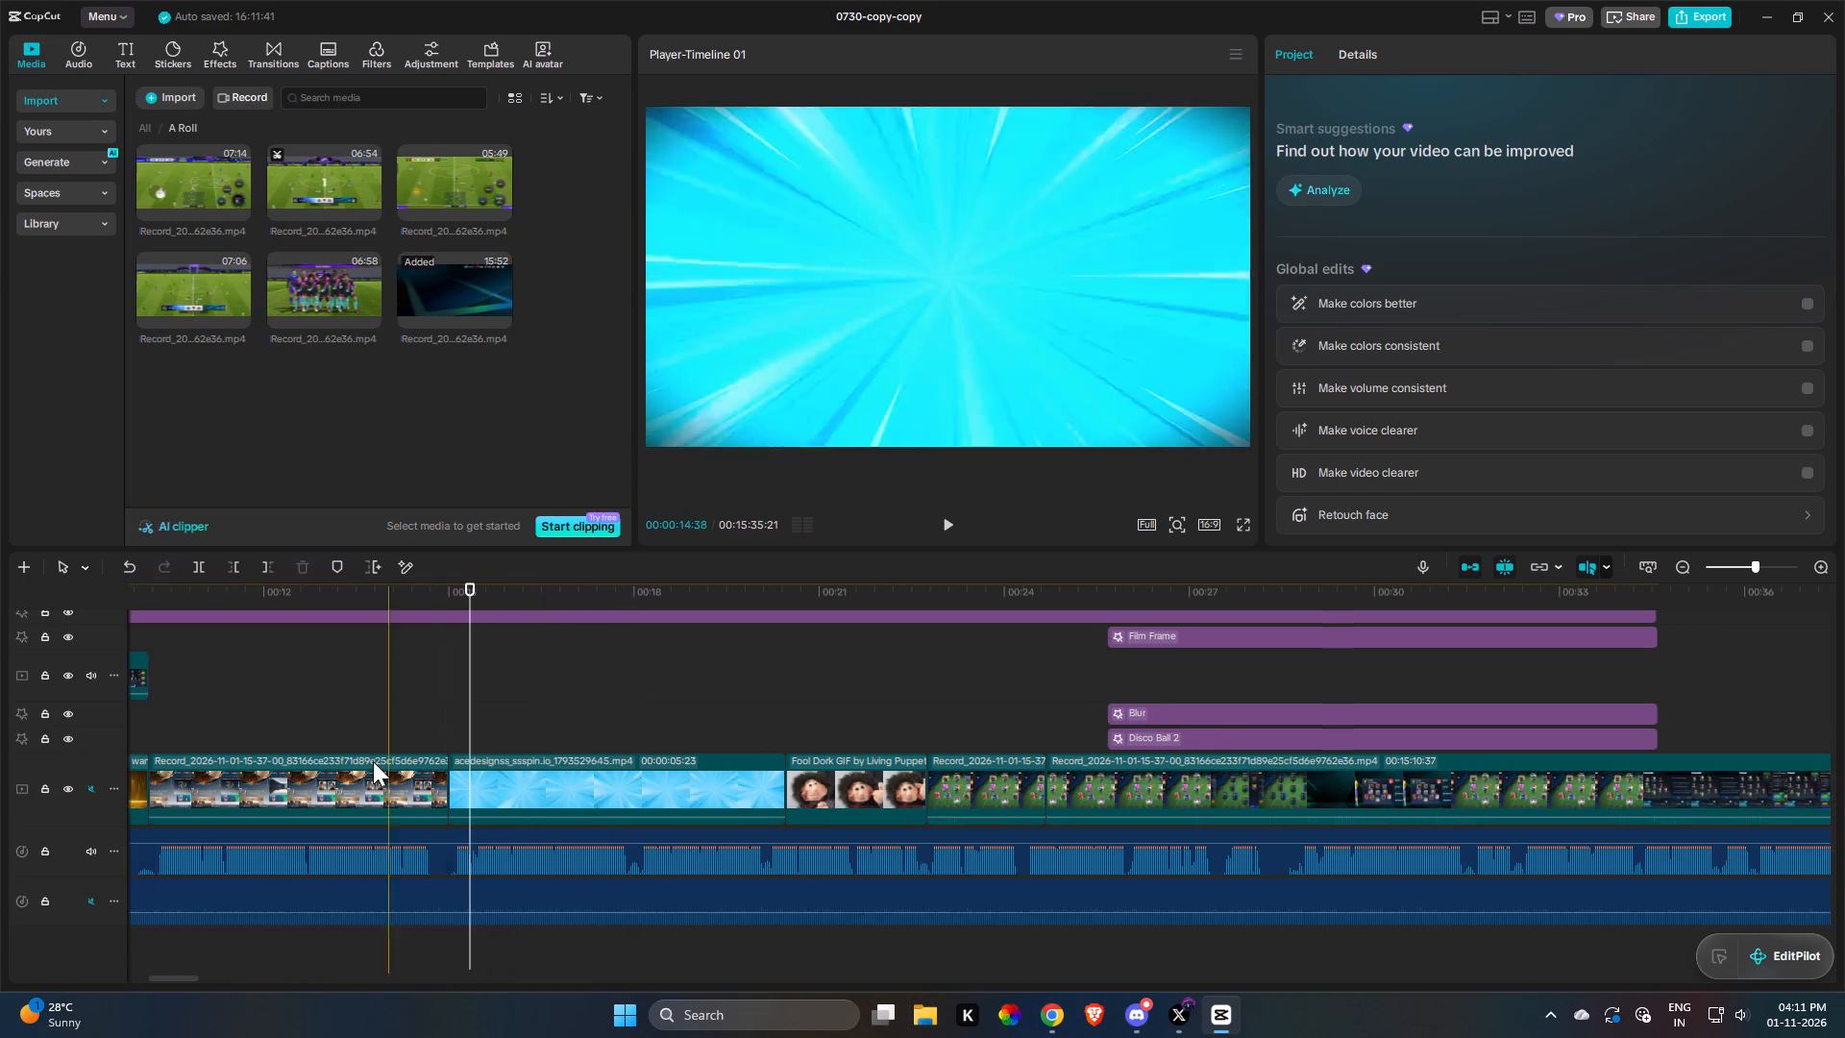
drag(373, 761, 314, 675)
click(322, 660)
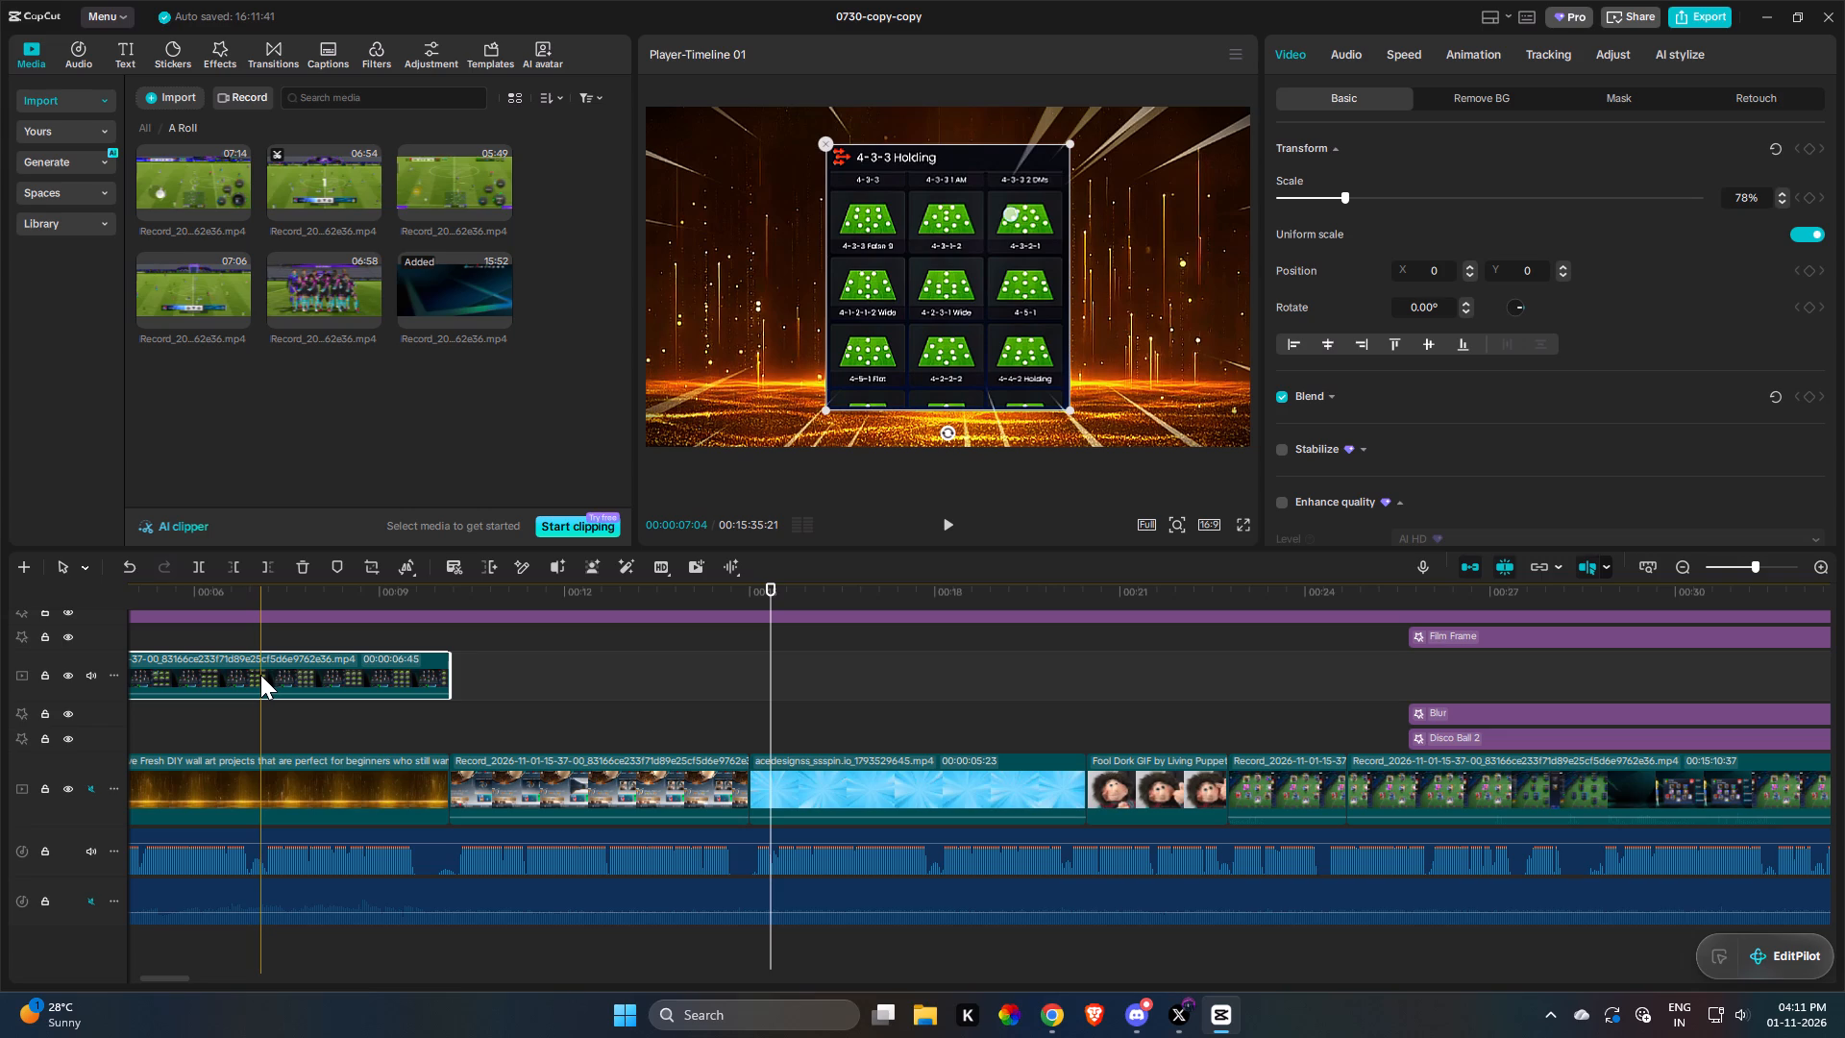
key(ctrl+c)
key(ctrl+v)
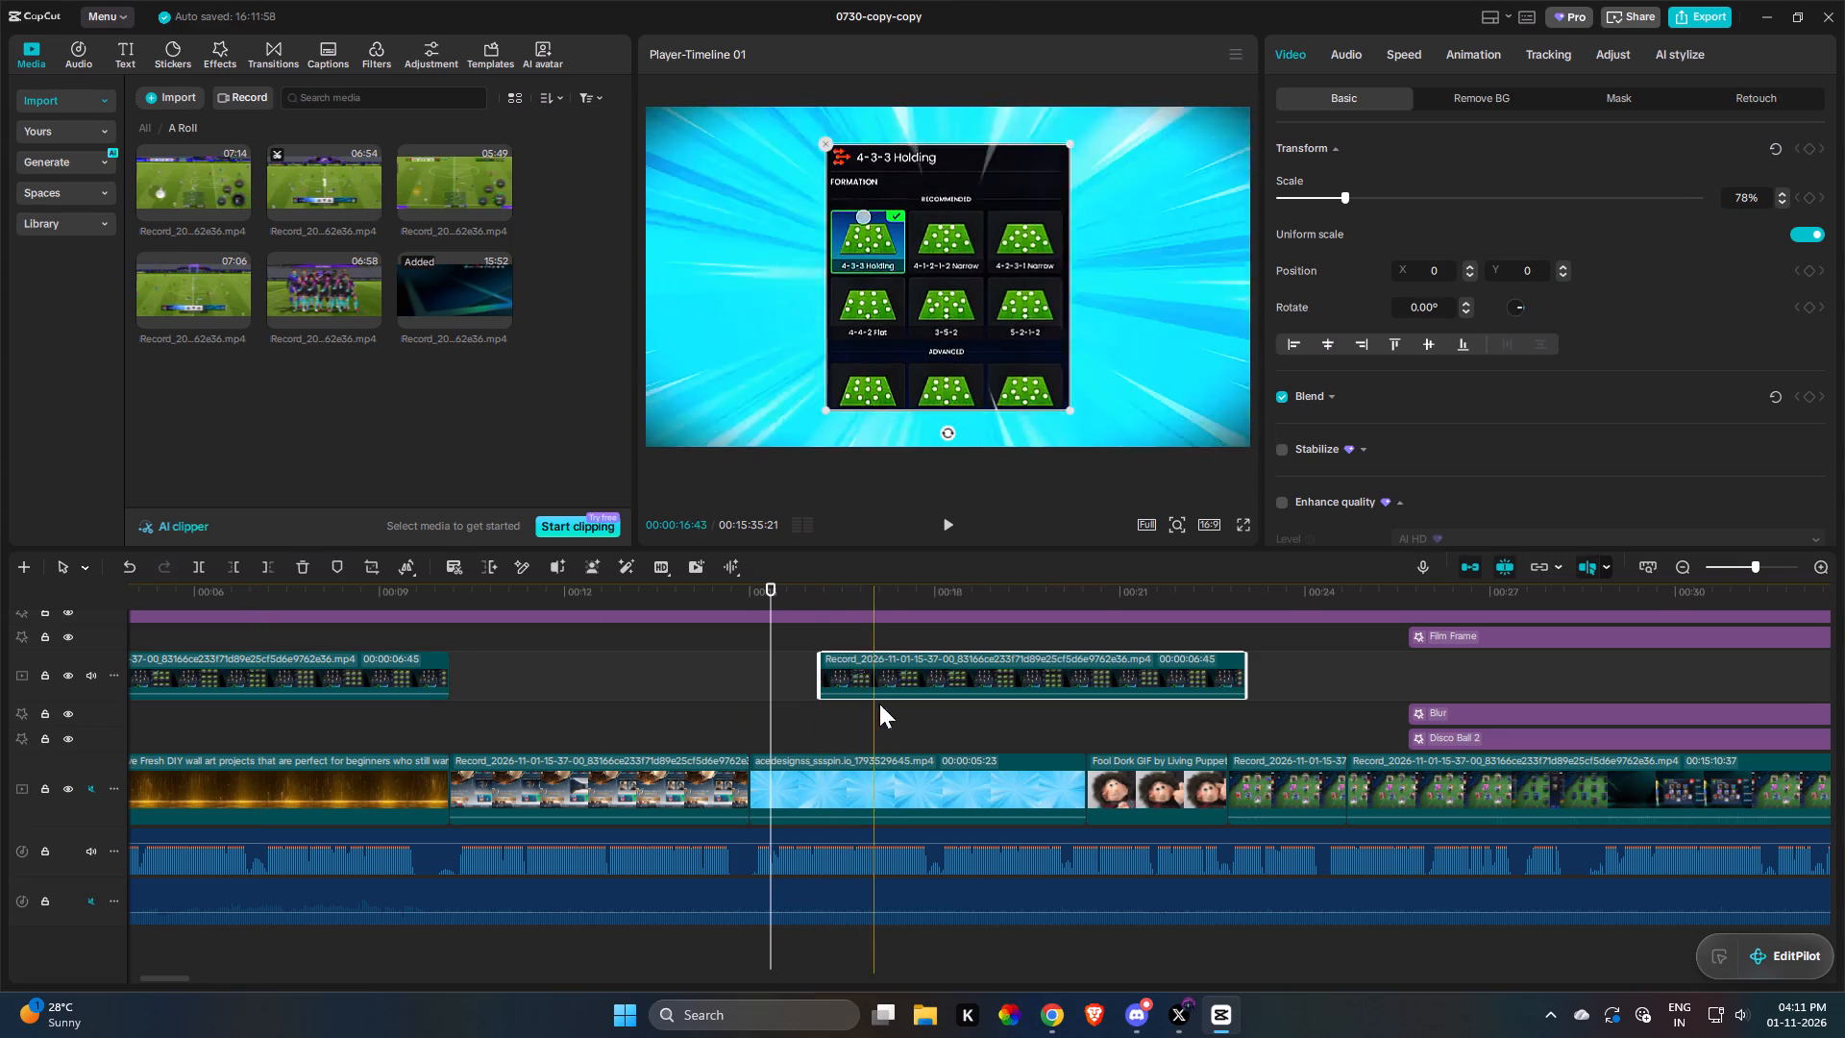
drag(873, 670, 802, 704)
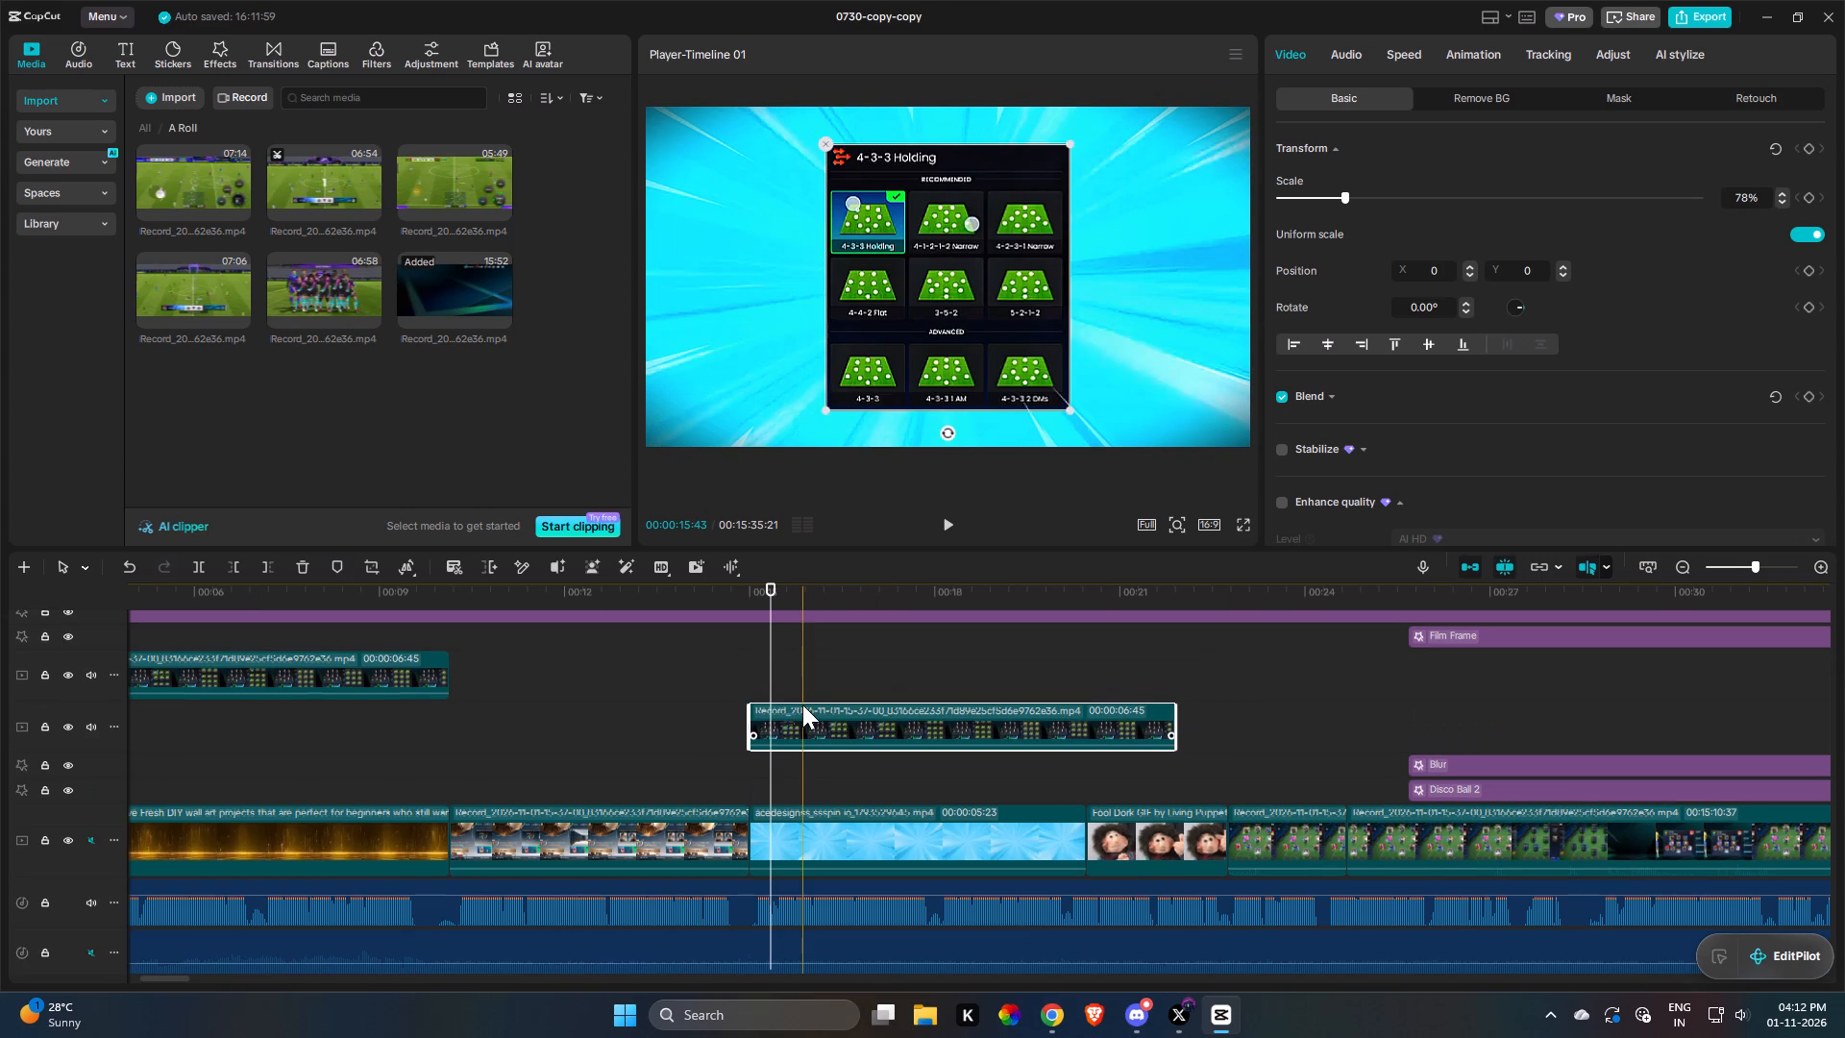
Add a 3-second freeze frame to the copied formation overlay at about 00:00:15:17 and delete the short fragment before it.
key(shift+f)
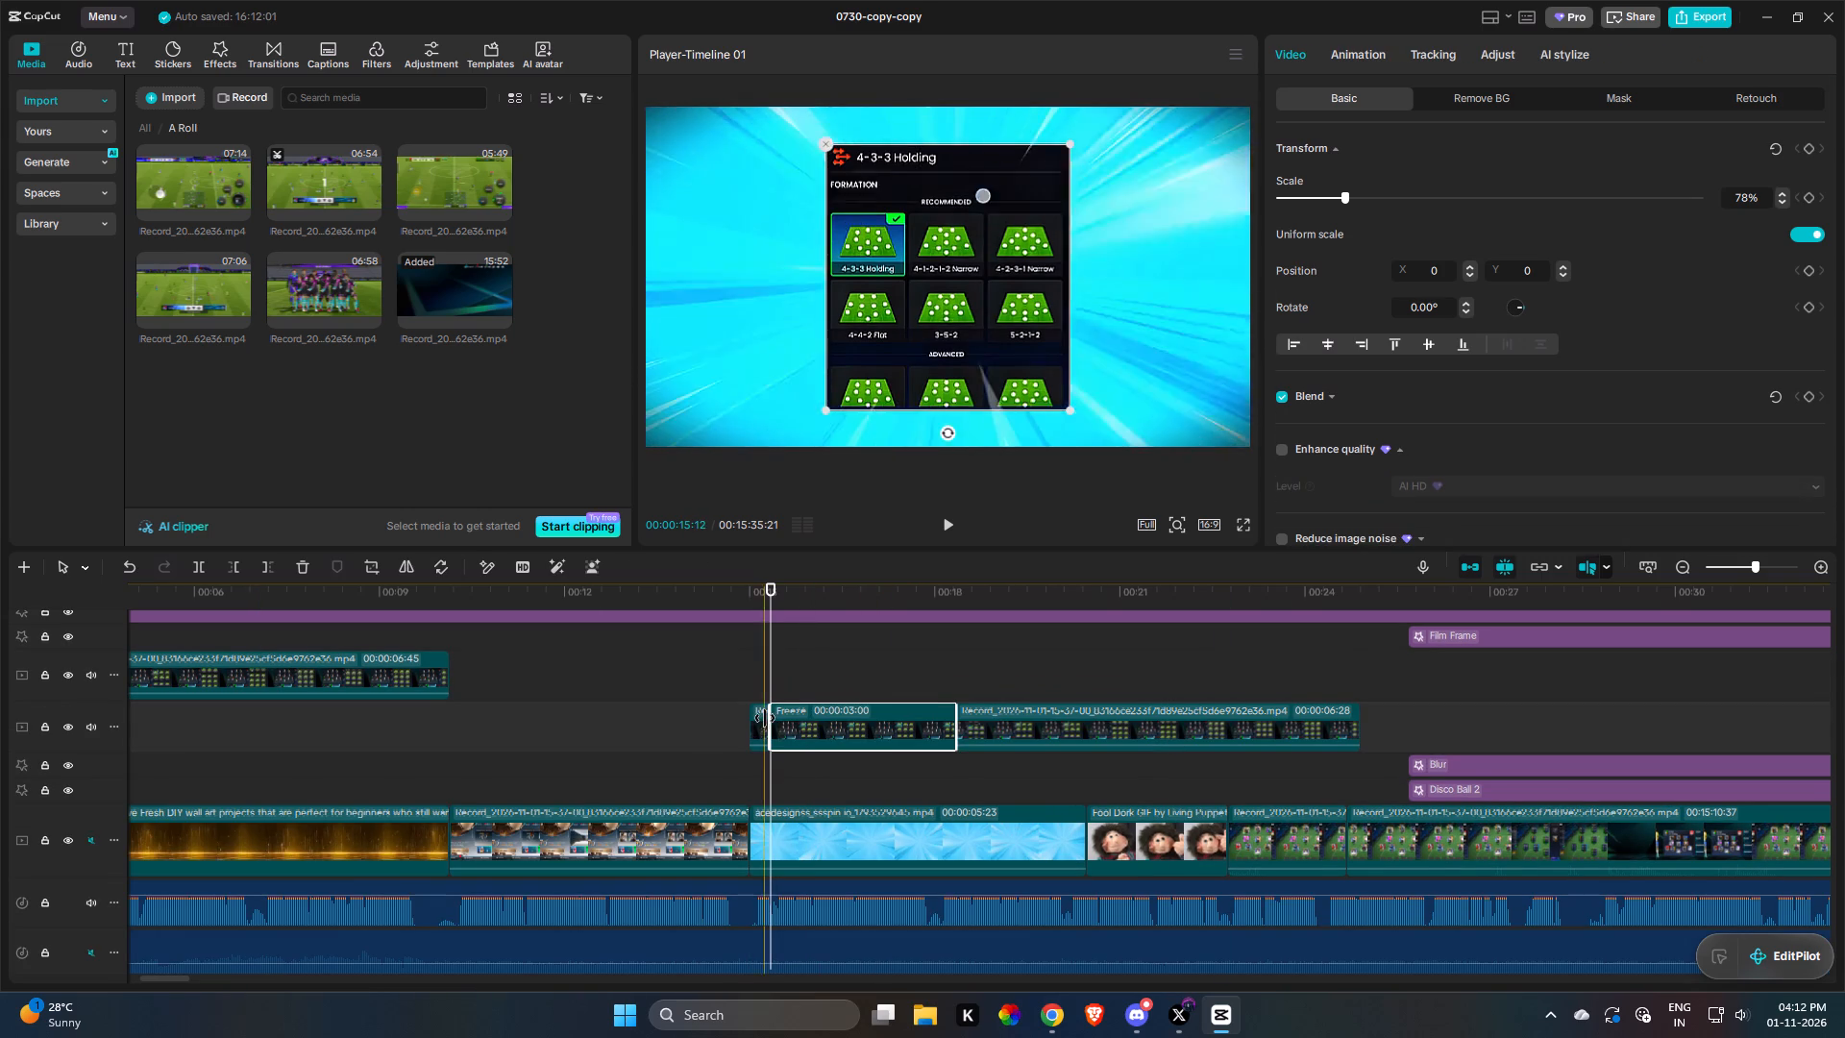
click(765, 718)
click(757, 721)
key(f)
Crop the freeze frame down to the single 3-5-2 formation tile.
click(801, 723)
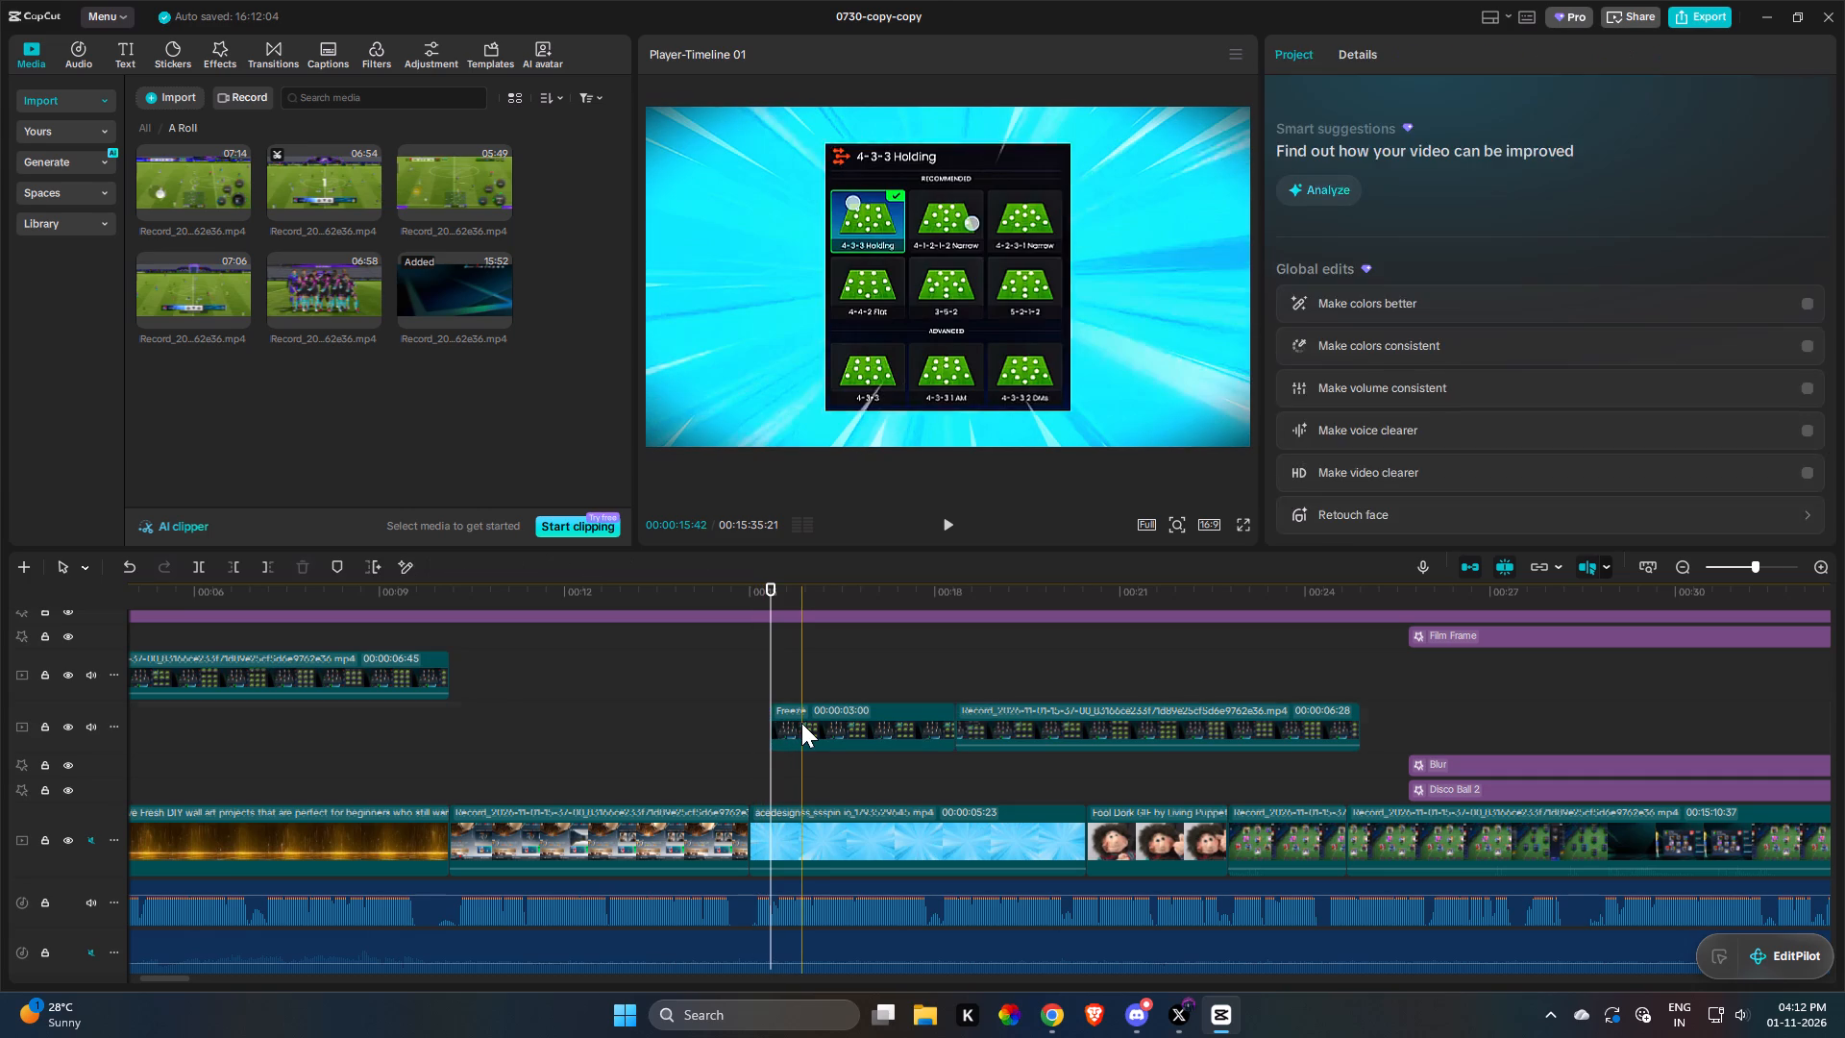
key(3)
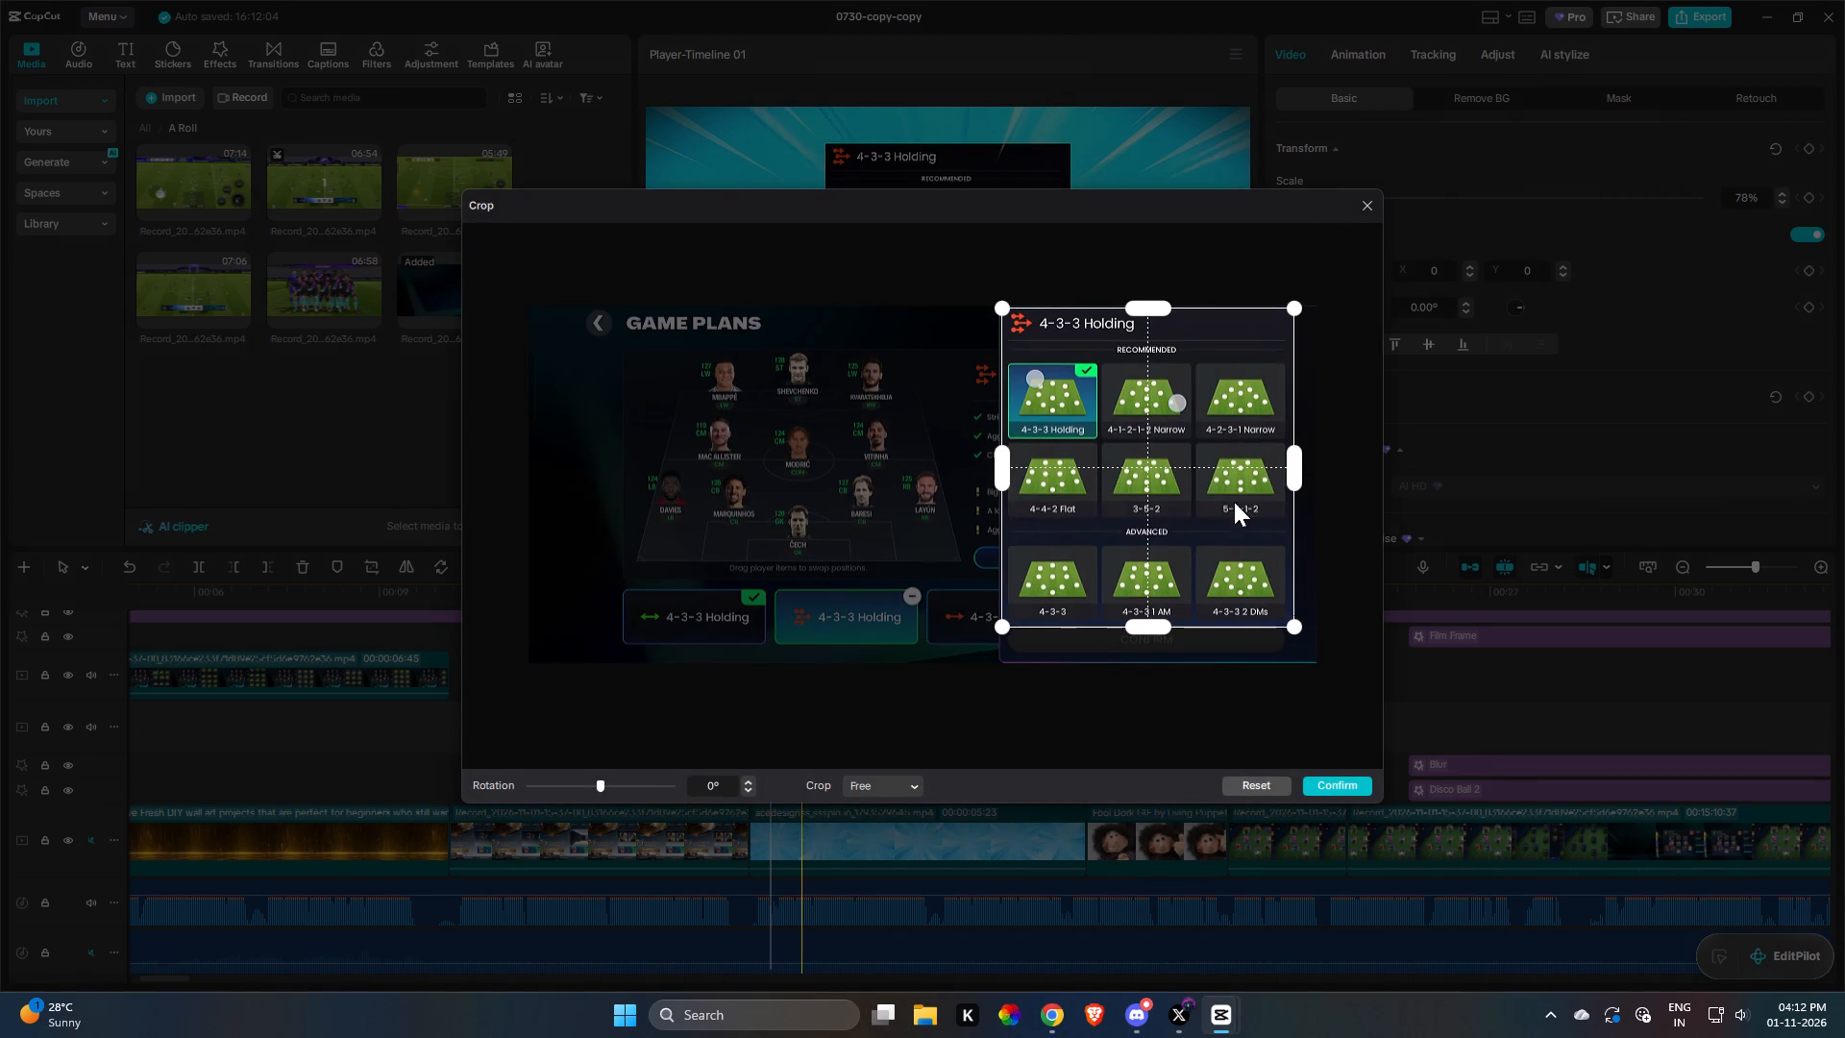
drag(1149, 303, 1170, 417)
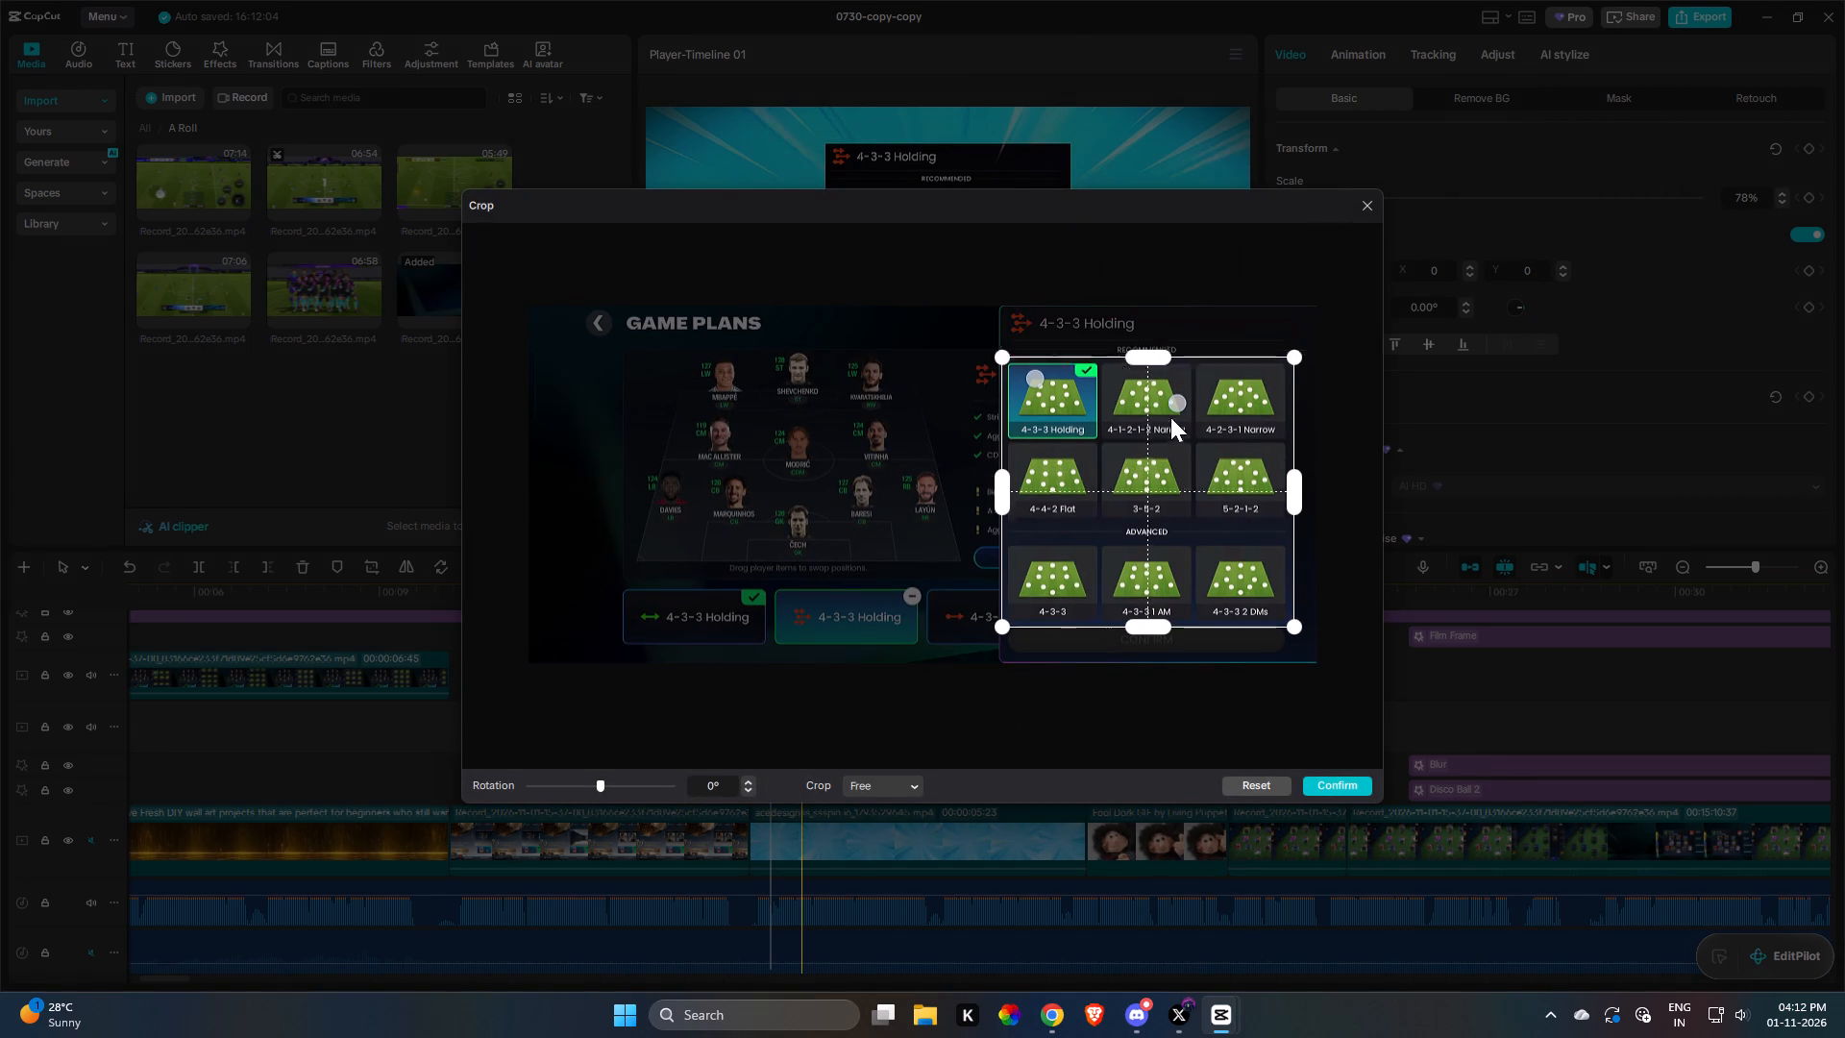
drag(1170, 417, 1168, 428)
drag(997, 520, 1038, 526)
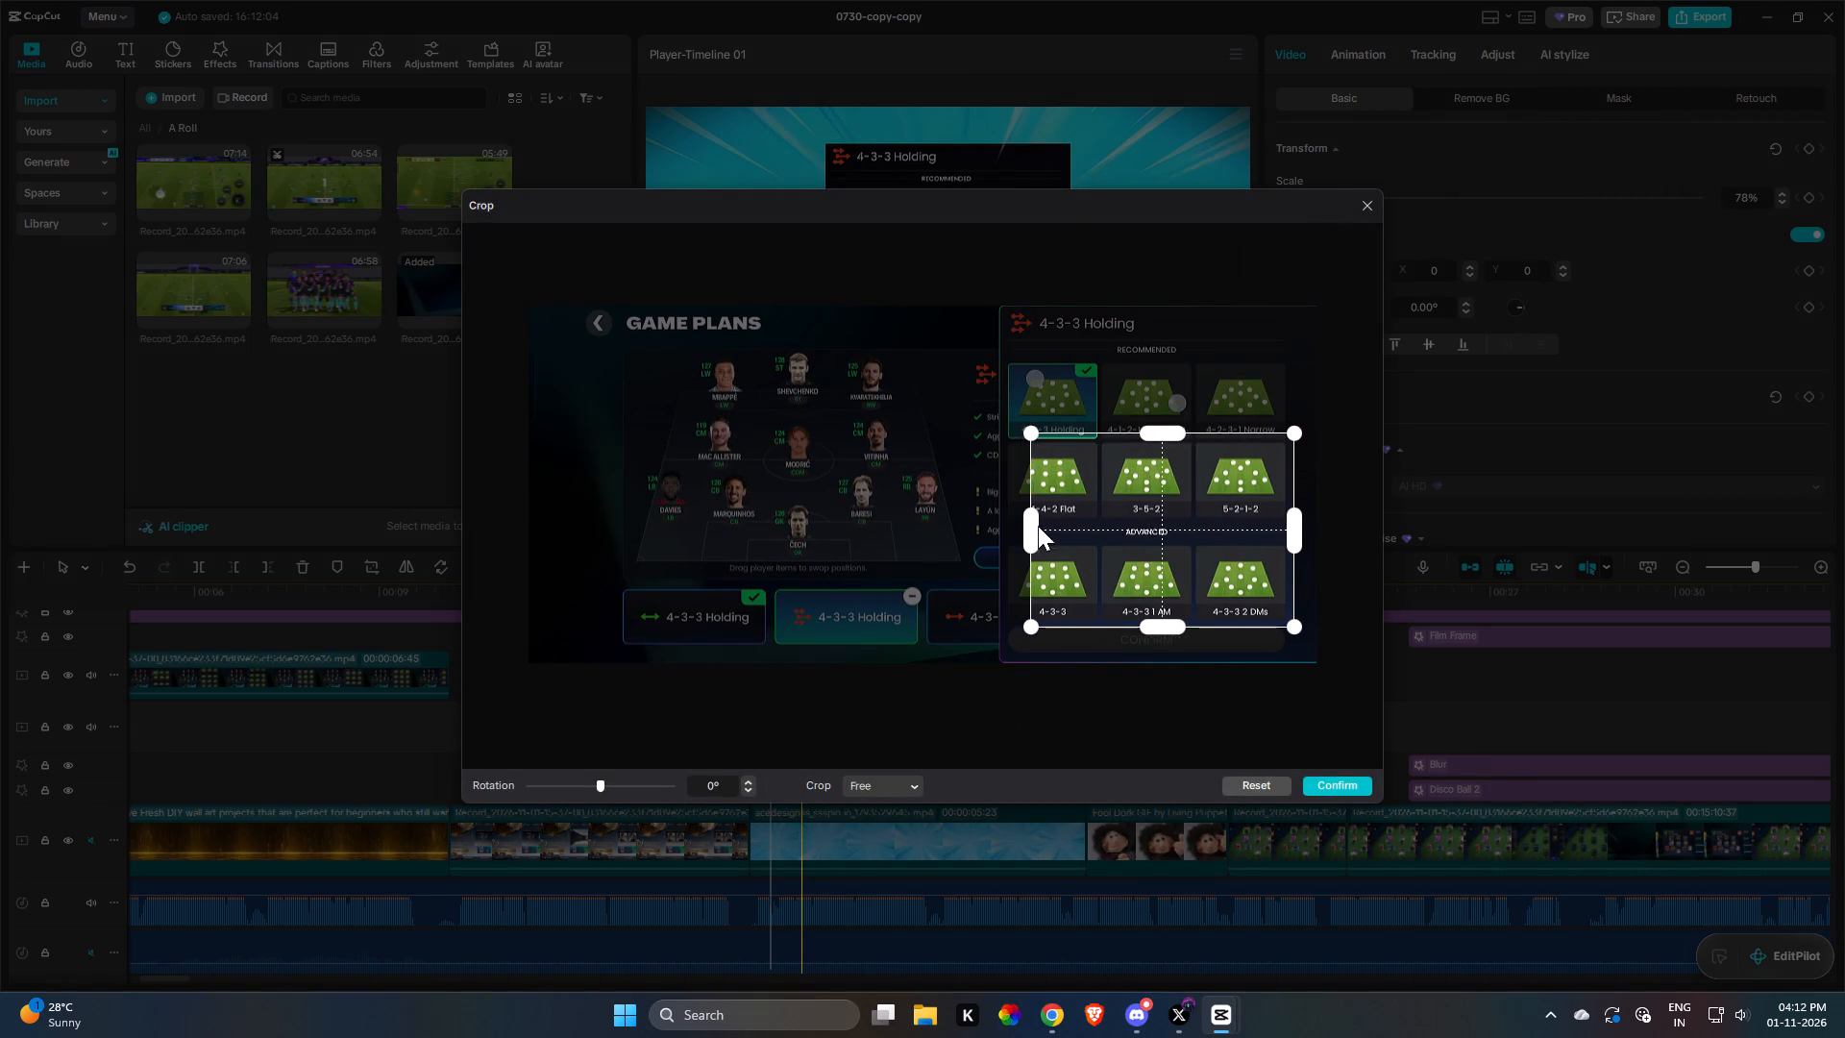
drag(1038, 526, 1100, 533)
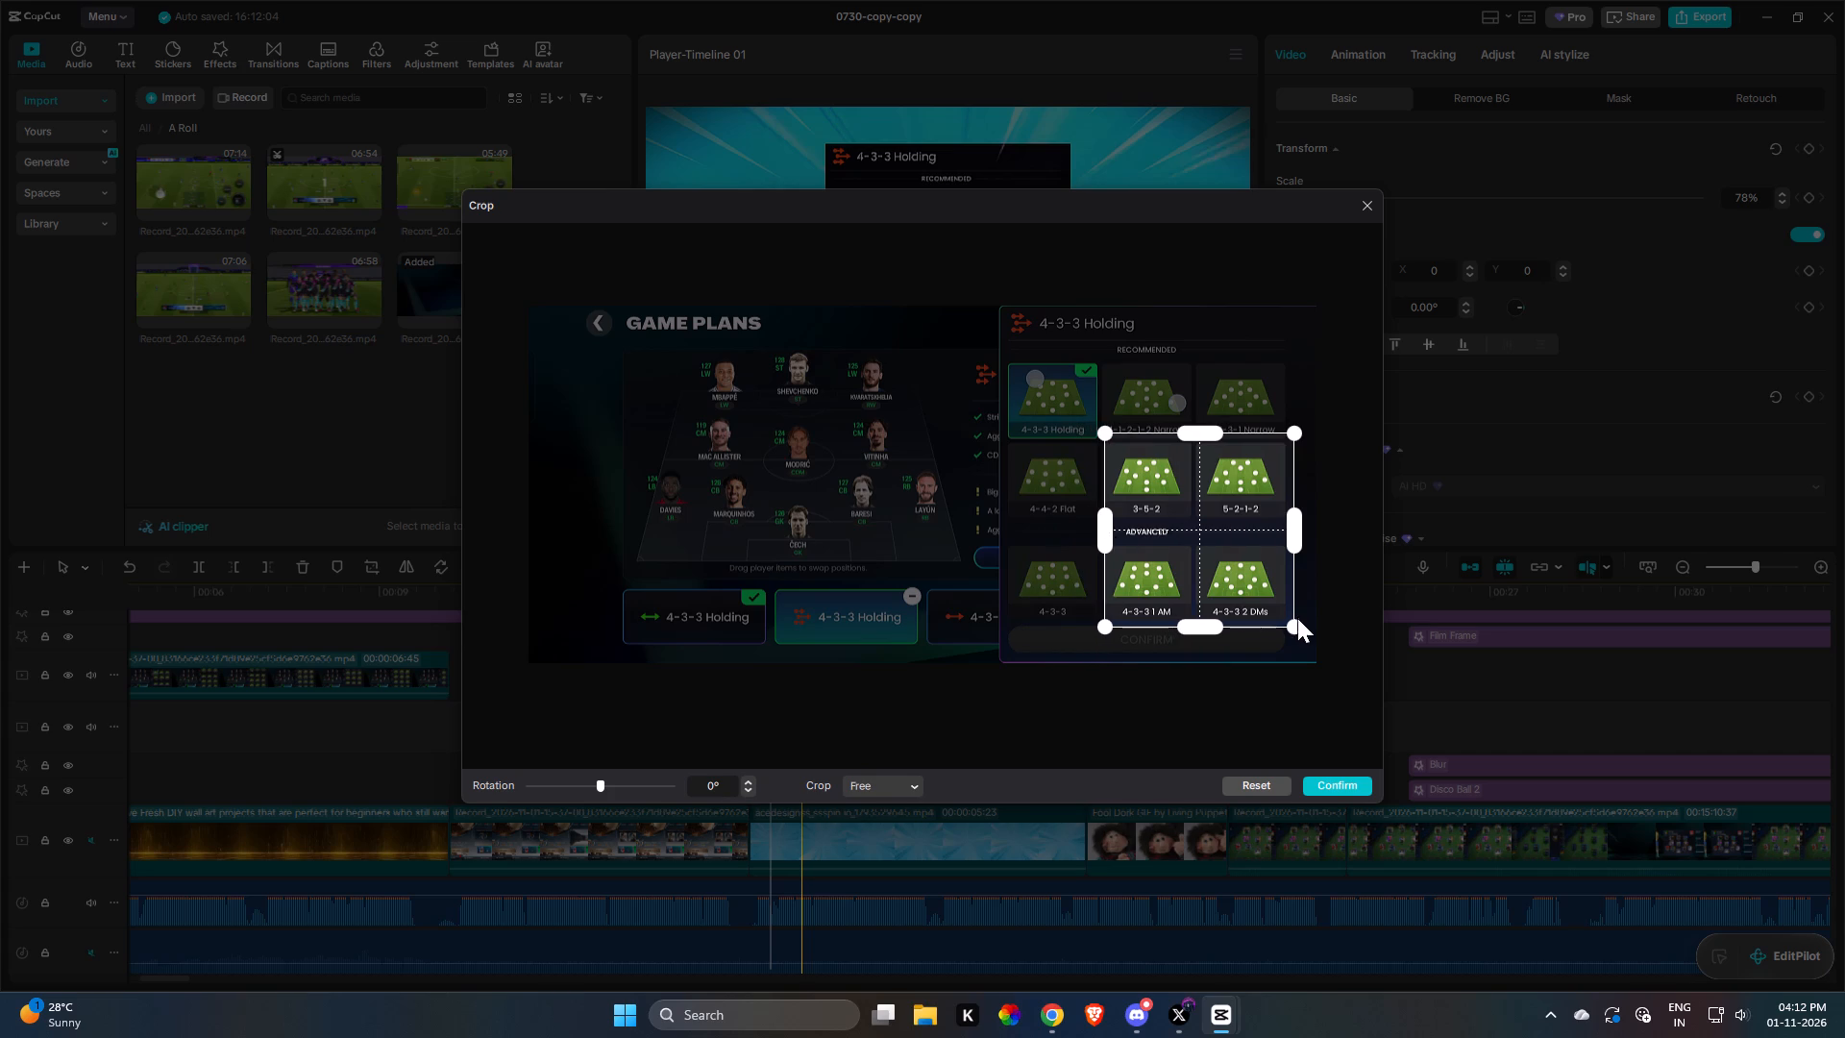
drag(1291, 624, 1187, 527)
click(1346, 781)
Reposition the freeze frame's crop area to centre it horizontally on the 3-5-2 formation tile.
key(space)
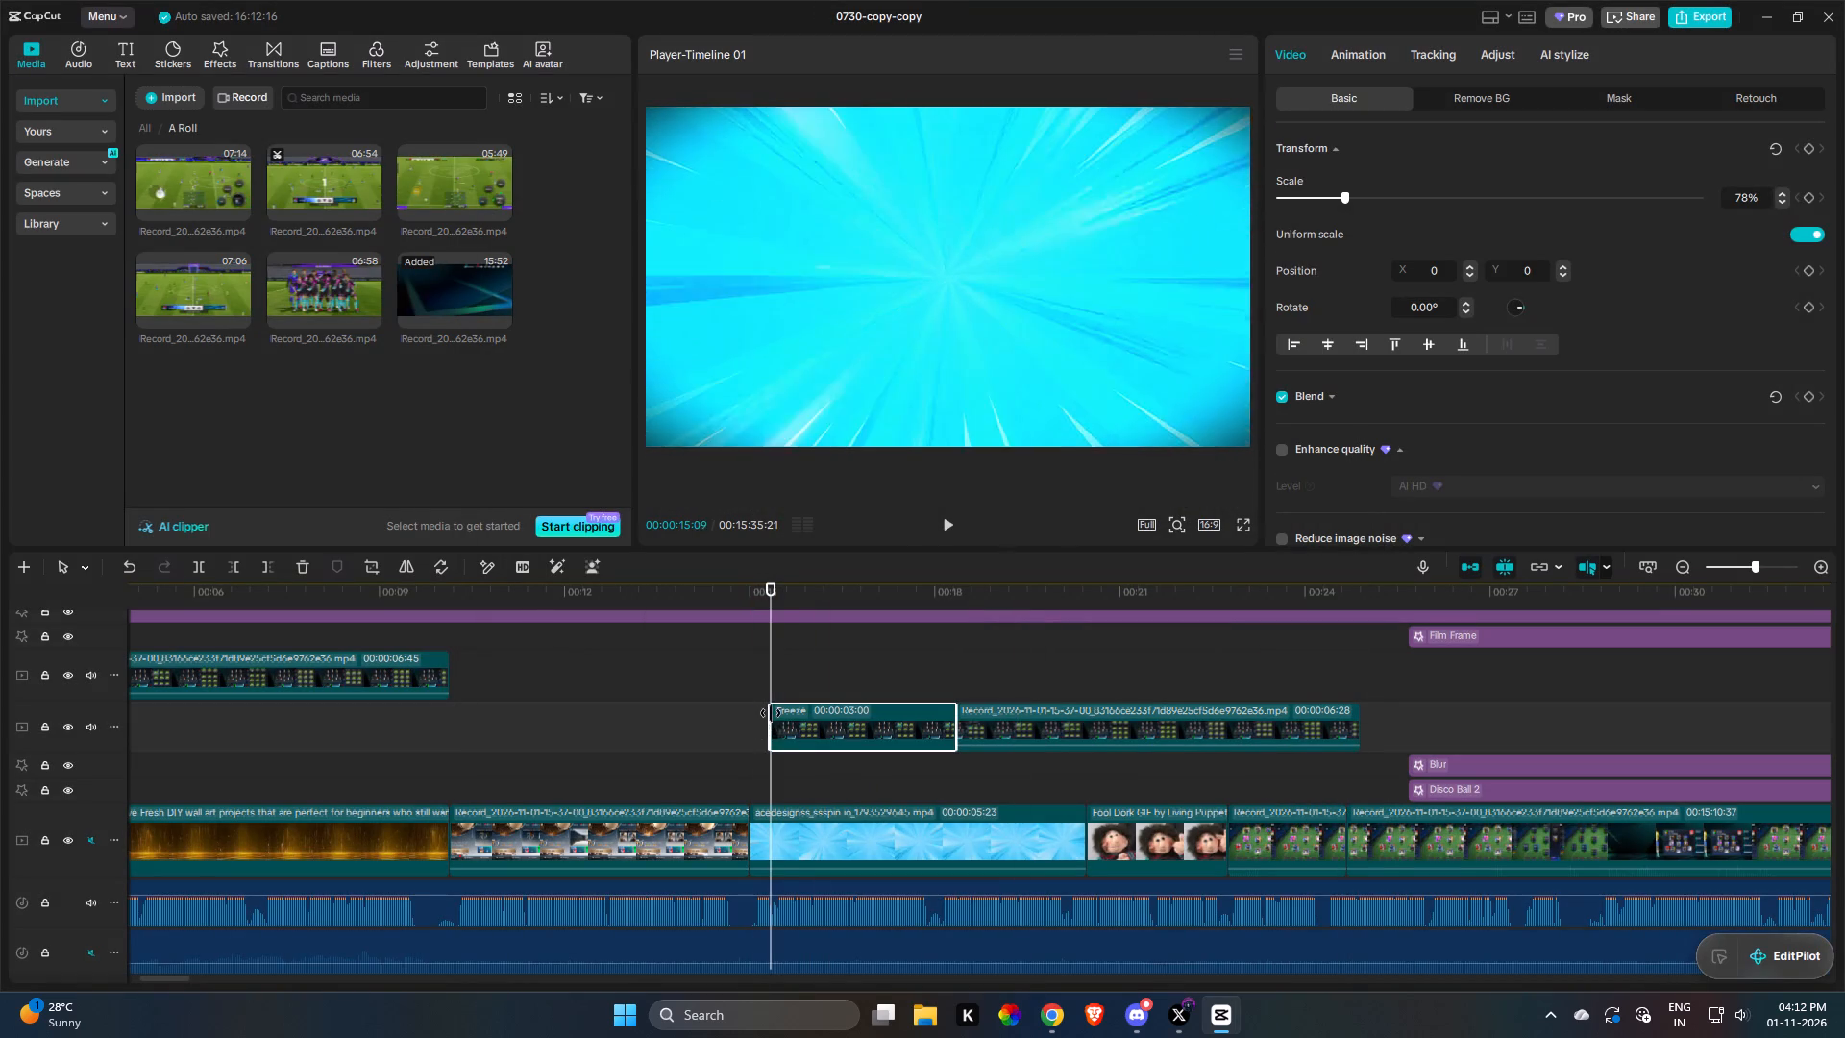
key(space)
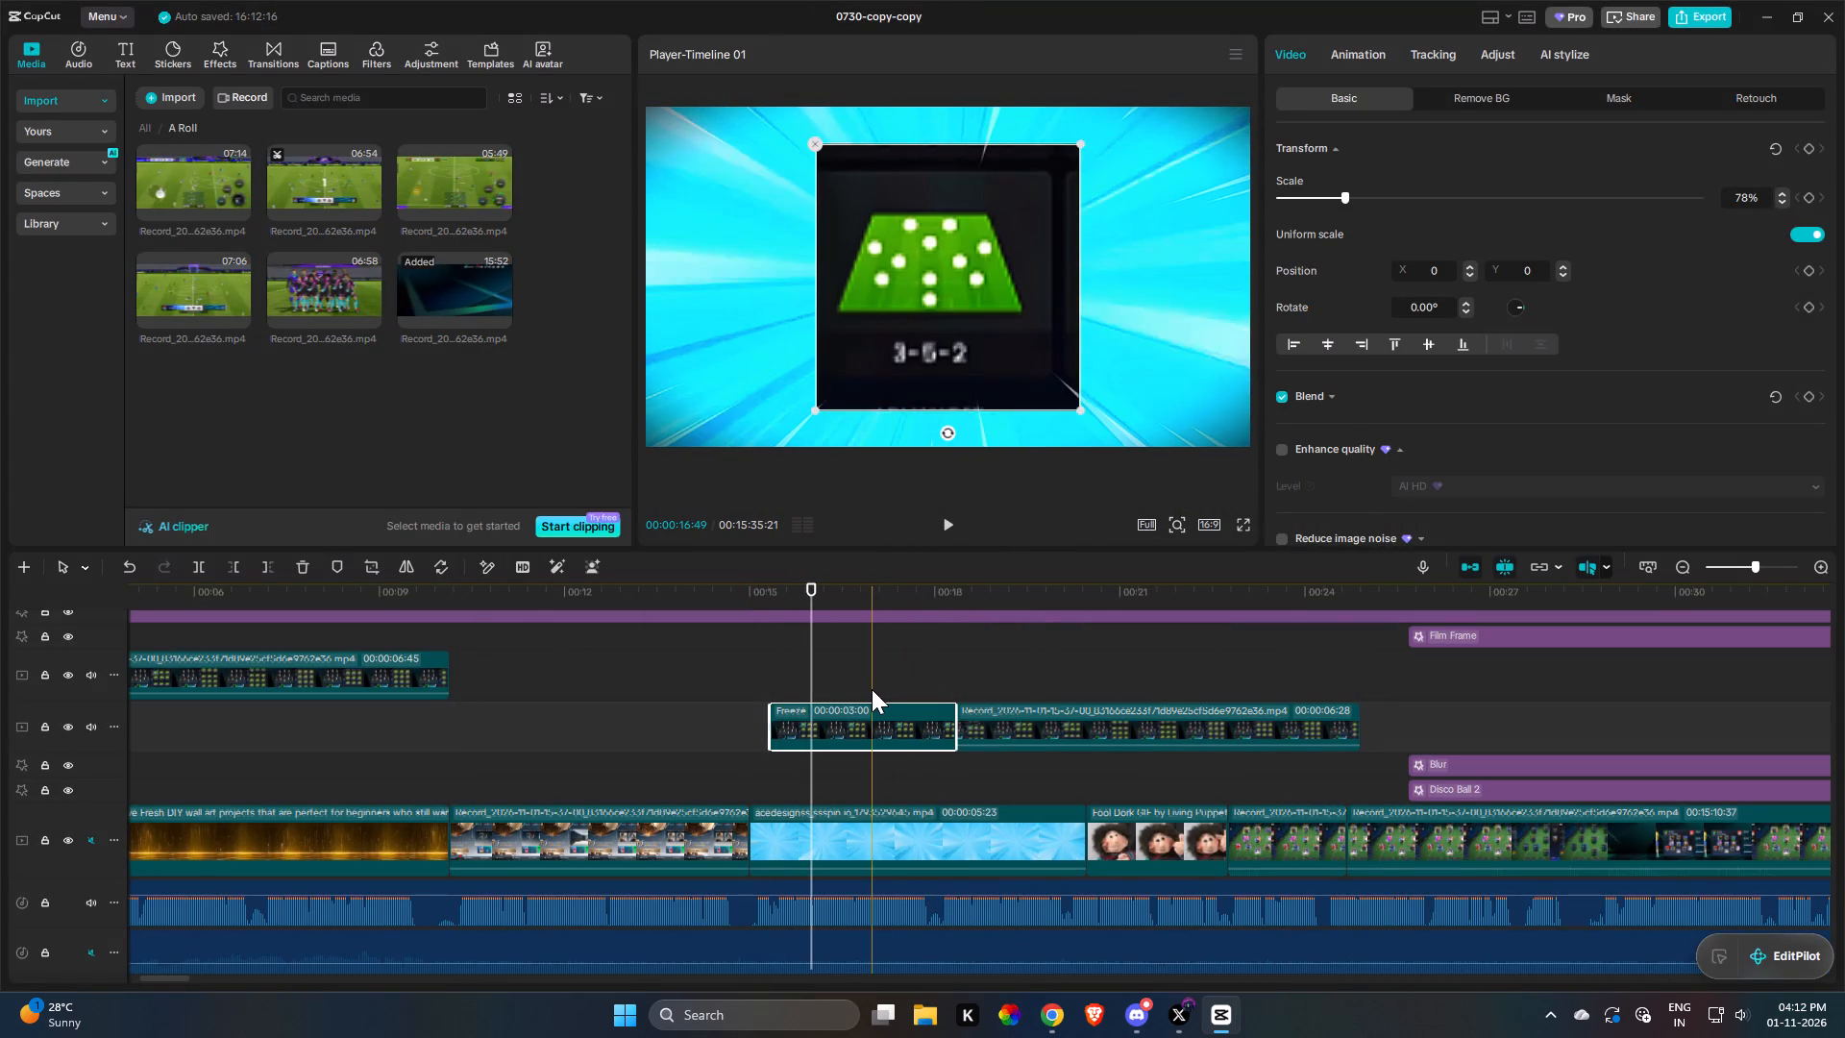
key(3)
drag(1199, 469, 1187, 471)
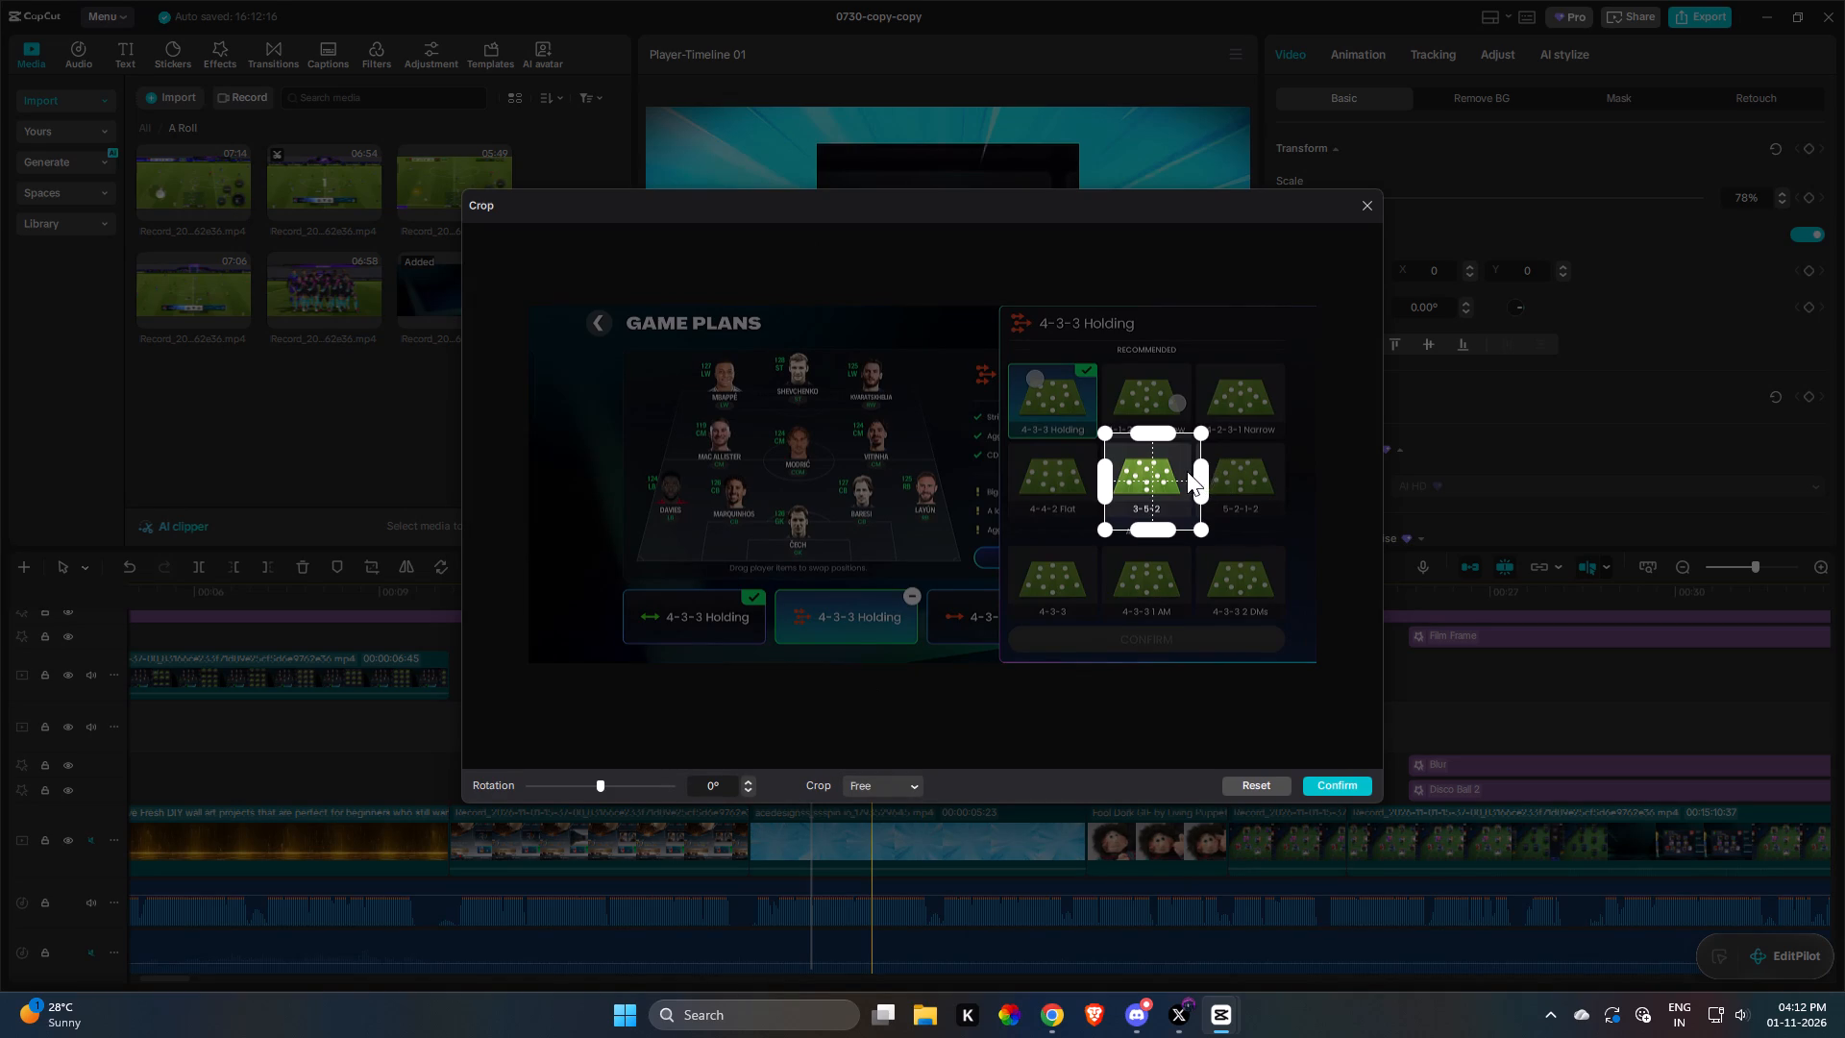
drag(1187, 471, 1178, 471)
drag(1205, 481, 1182, 481)
drag(1155, 528, 1156, 525)
drag(1156, 525, 1156, 501)
drag(1153, 432, 1157, 476)
click(1155, 479)
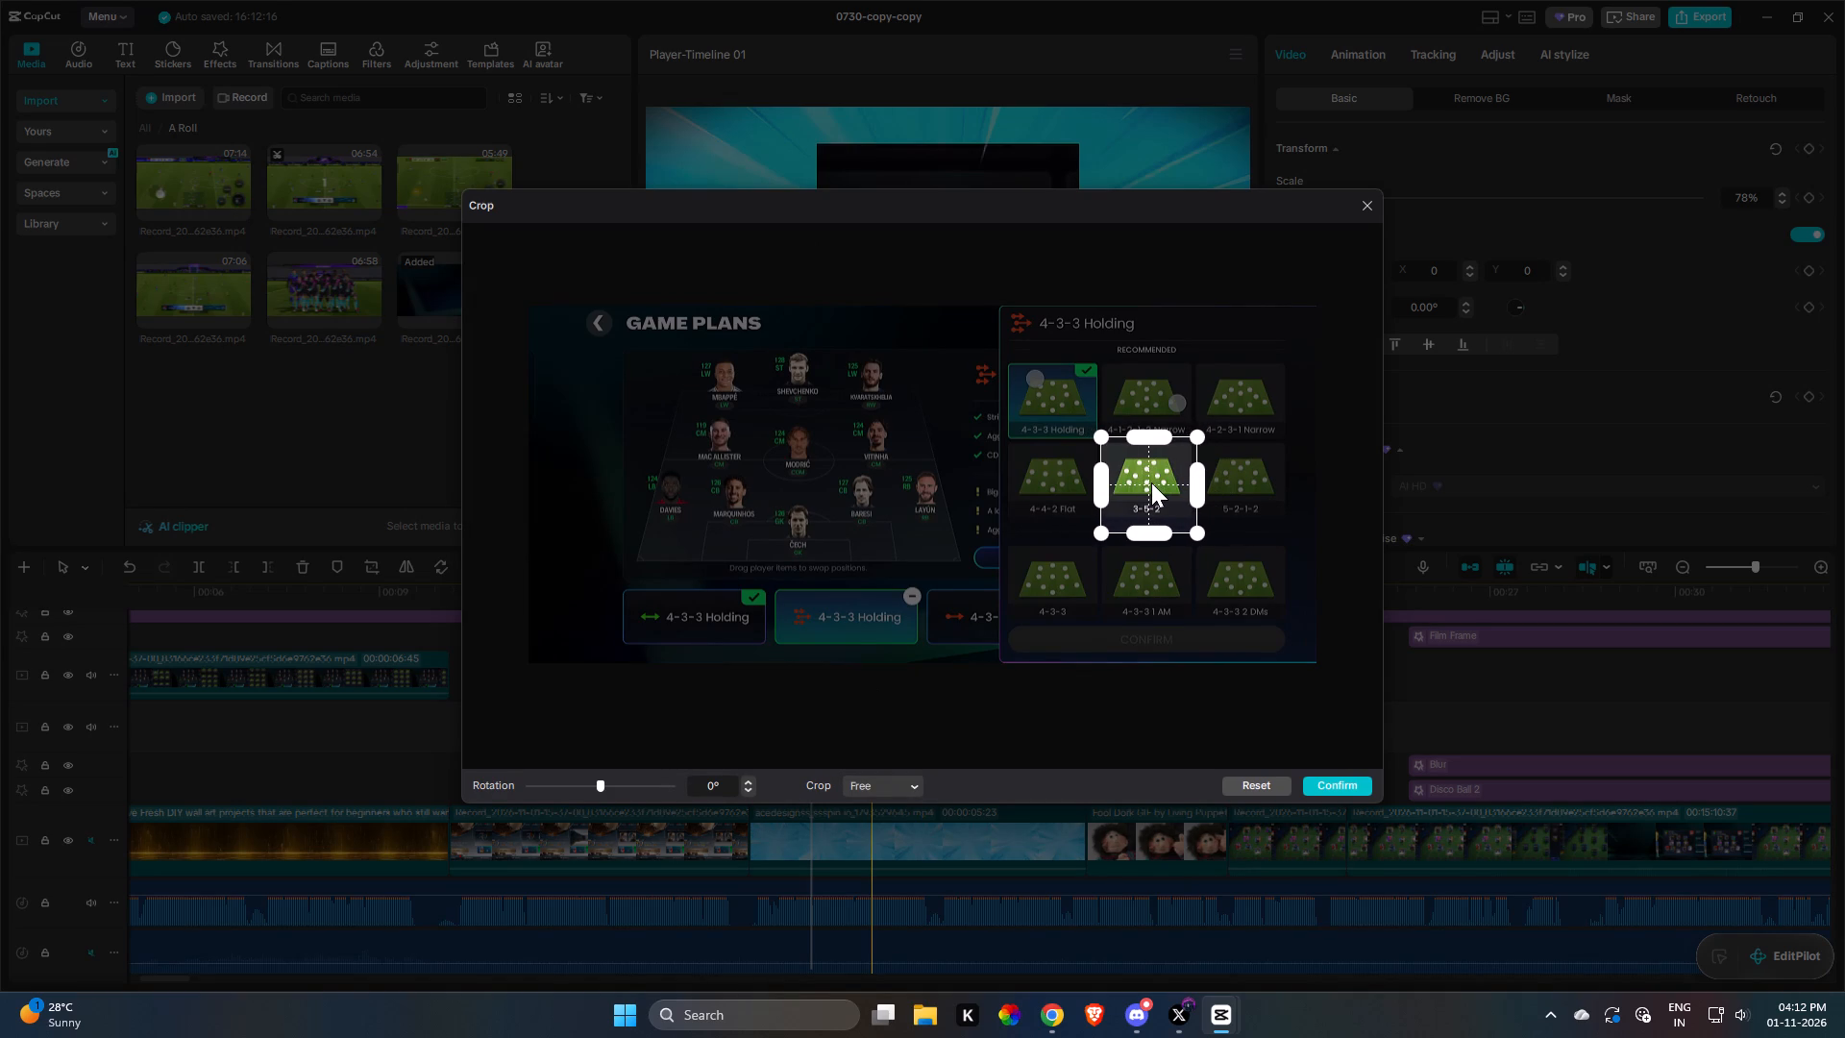
click(1357, 790)
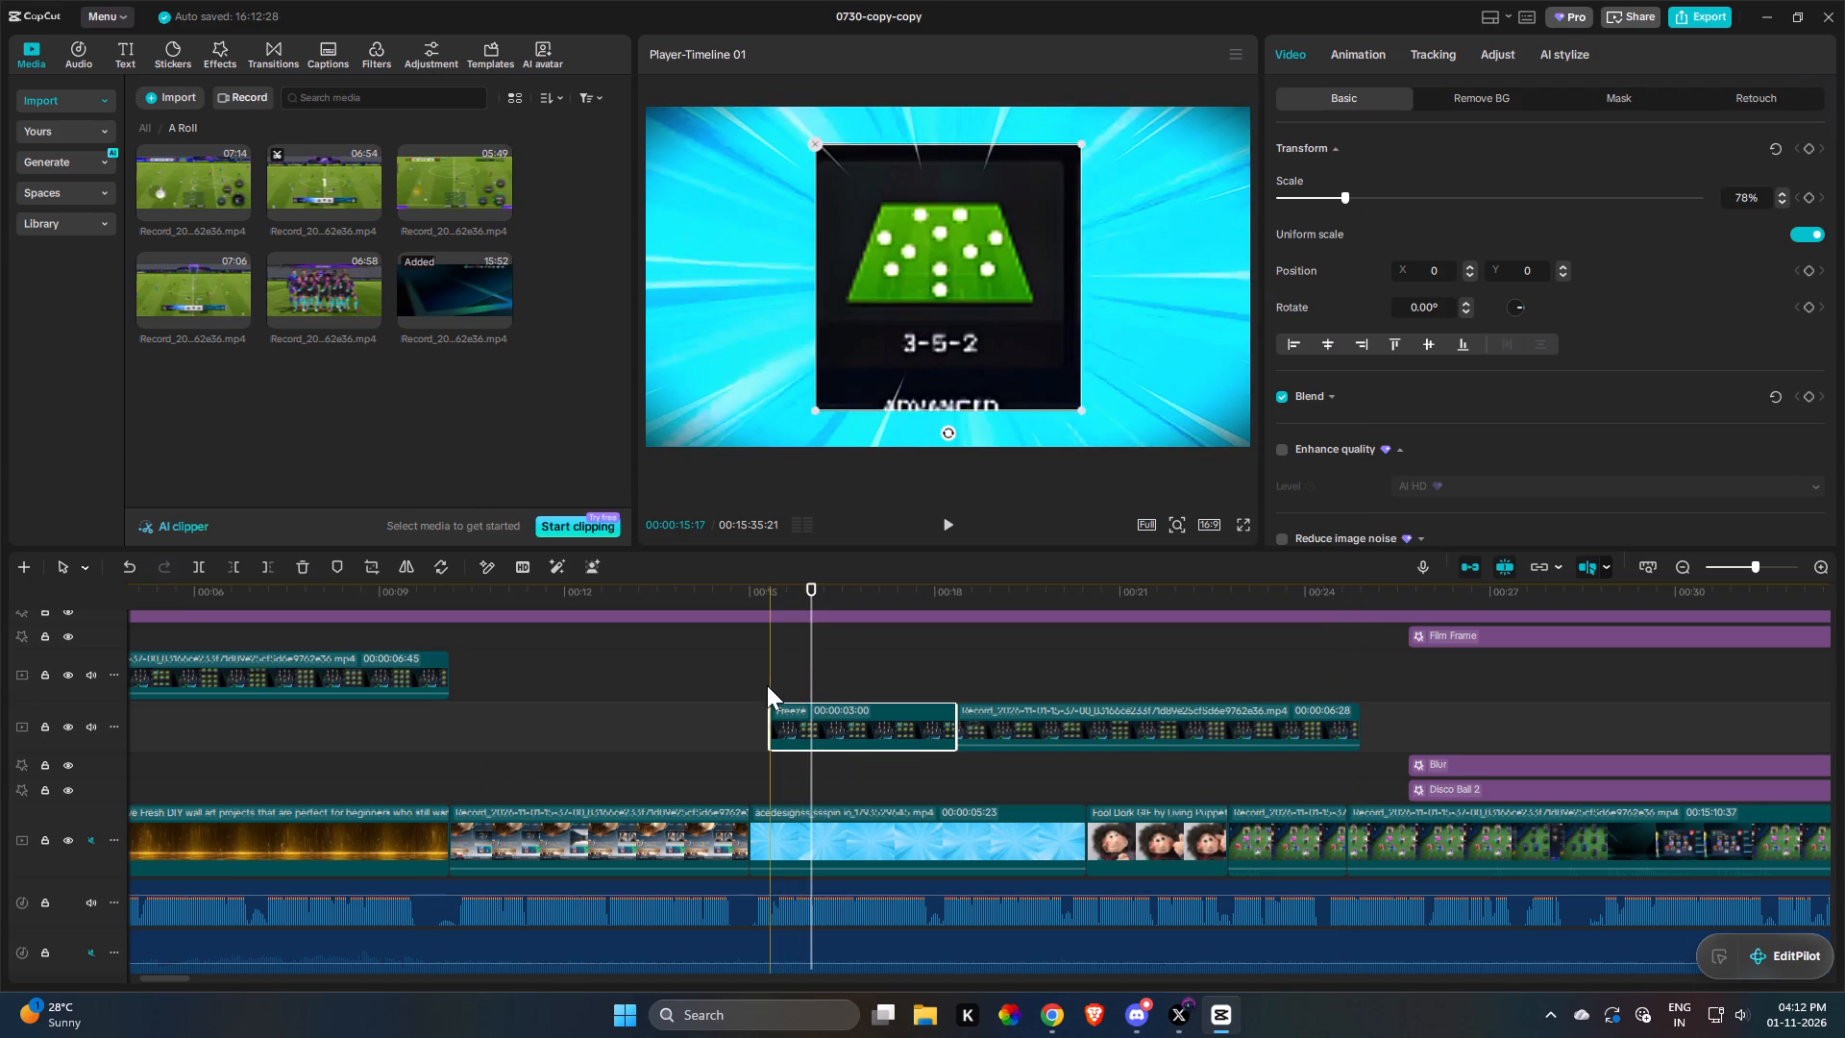
Play the cropped 3-5-2 freeze frame over the blue background and convert it into a compound clip.
click(767, 685)
key(space)
key(space)
click(825, 713)
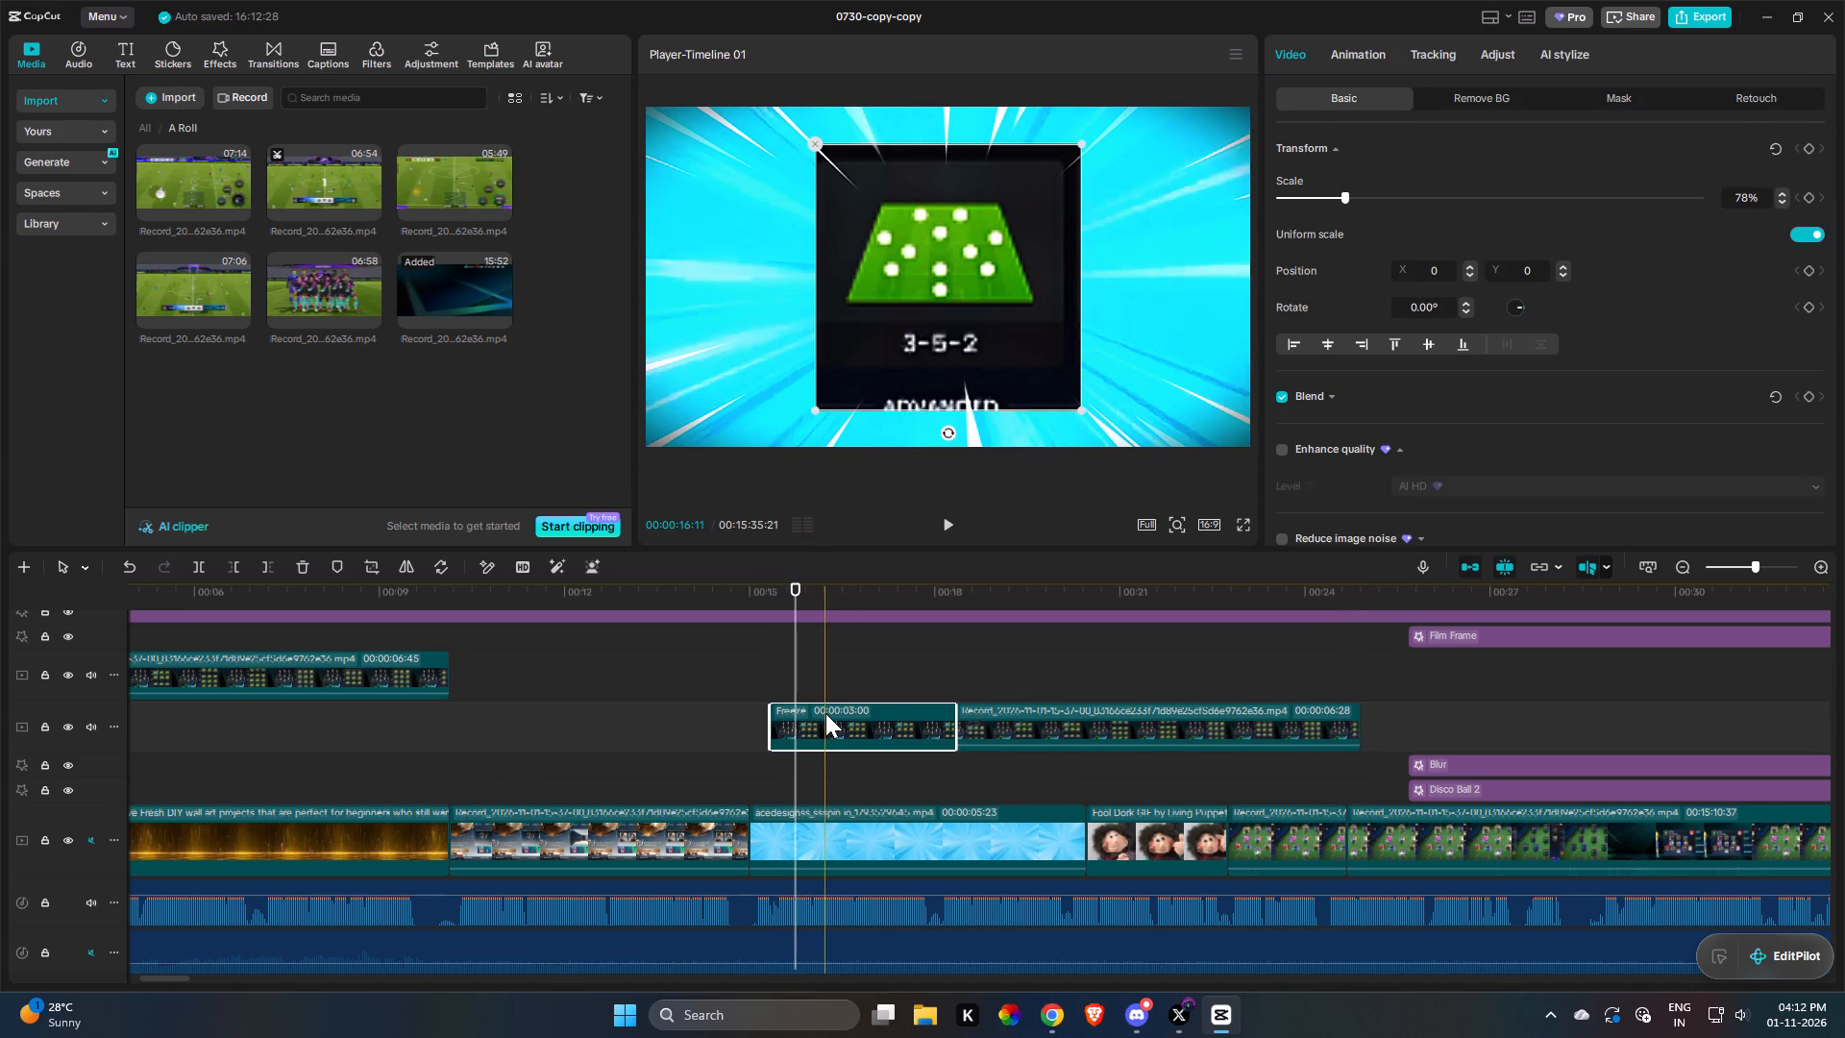
key(g)
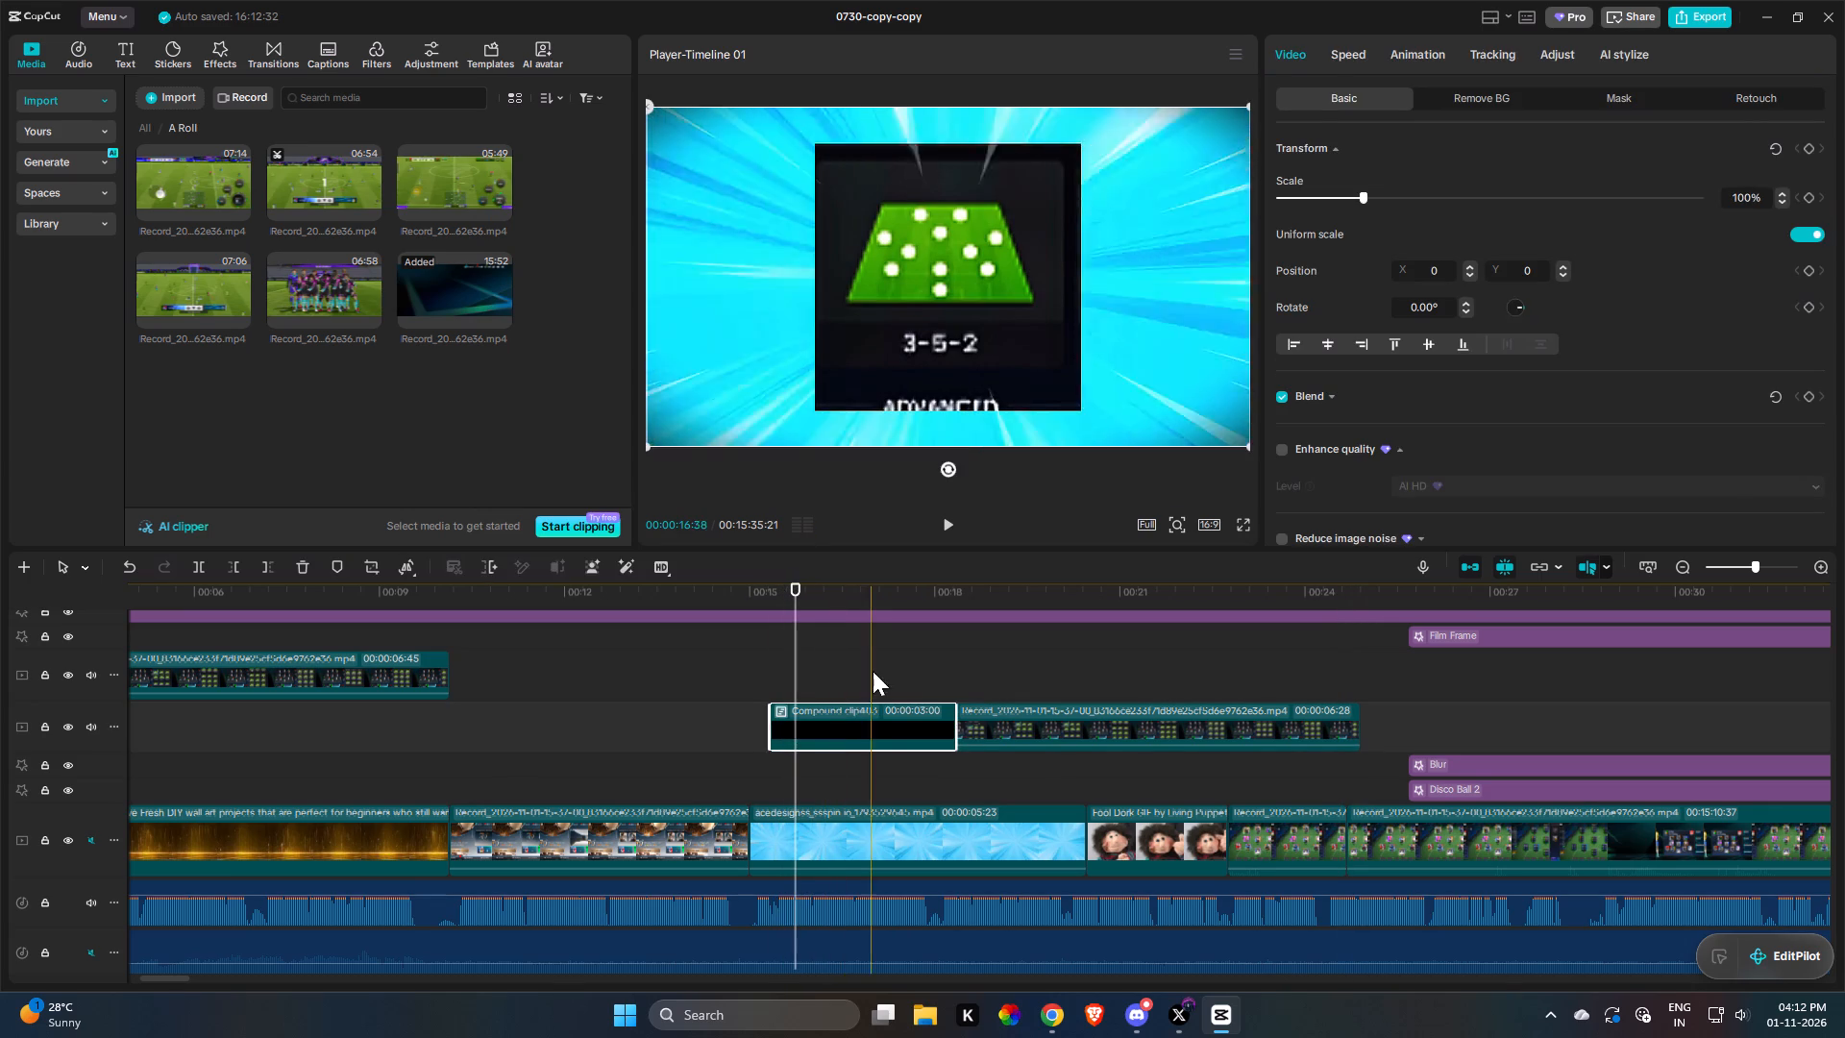
Crop the compound clip tightly to the 3-5-2 tile, cutting off the black borders and the ADVANCED label.
click(873, 671)
click(841, 721)
key(3)
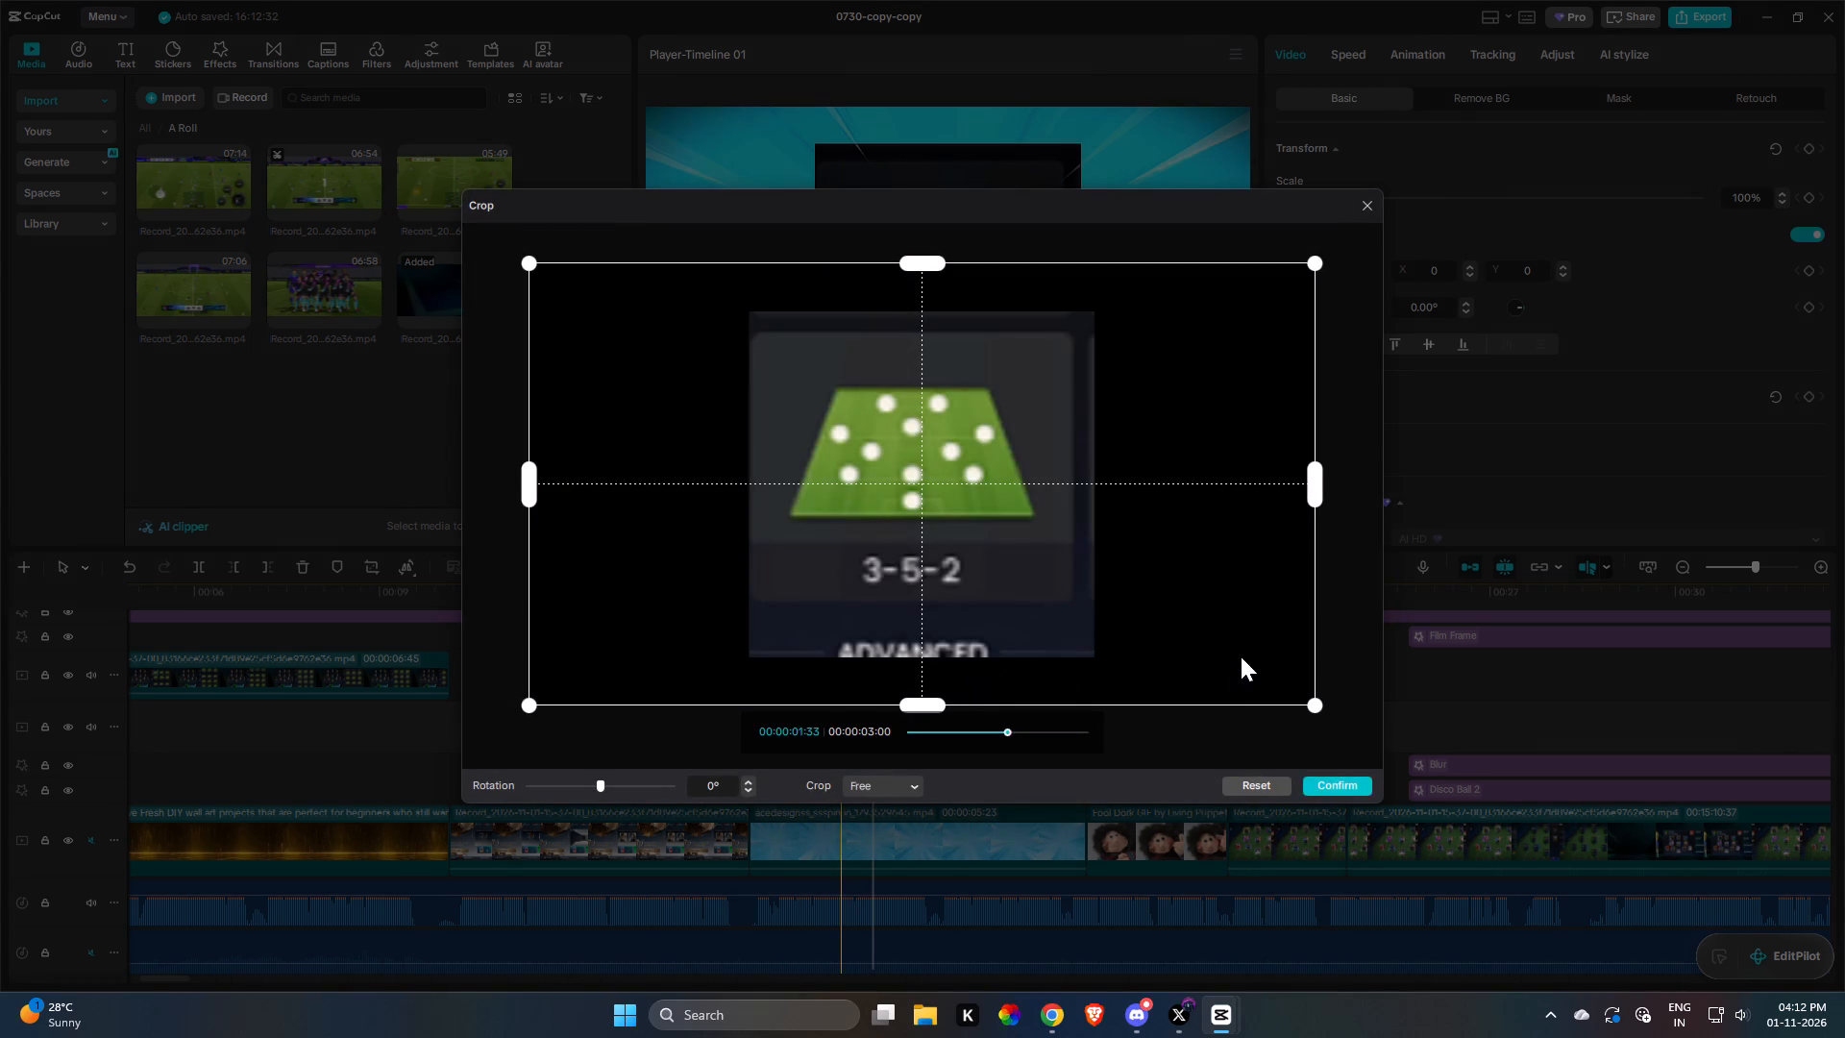
click(1325, 493)
drag(1316, 491, 1084, 513)
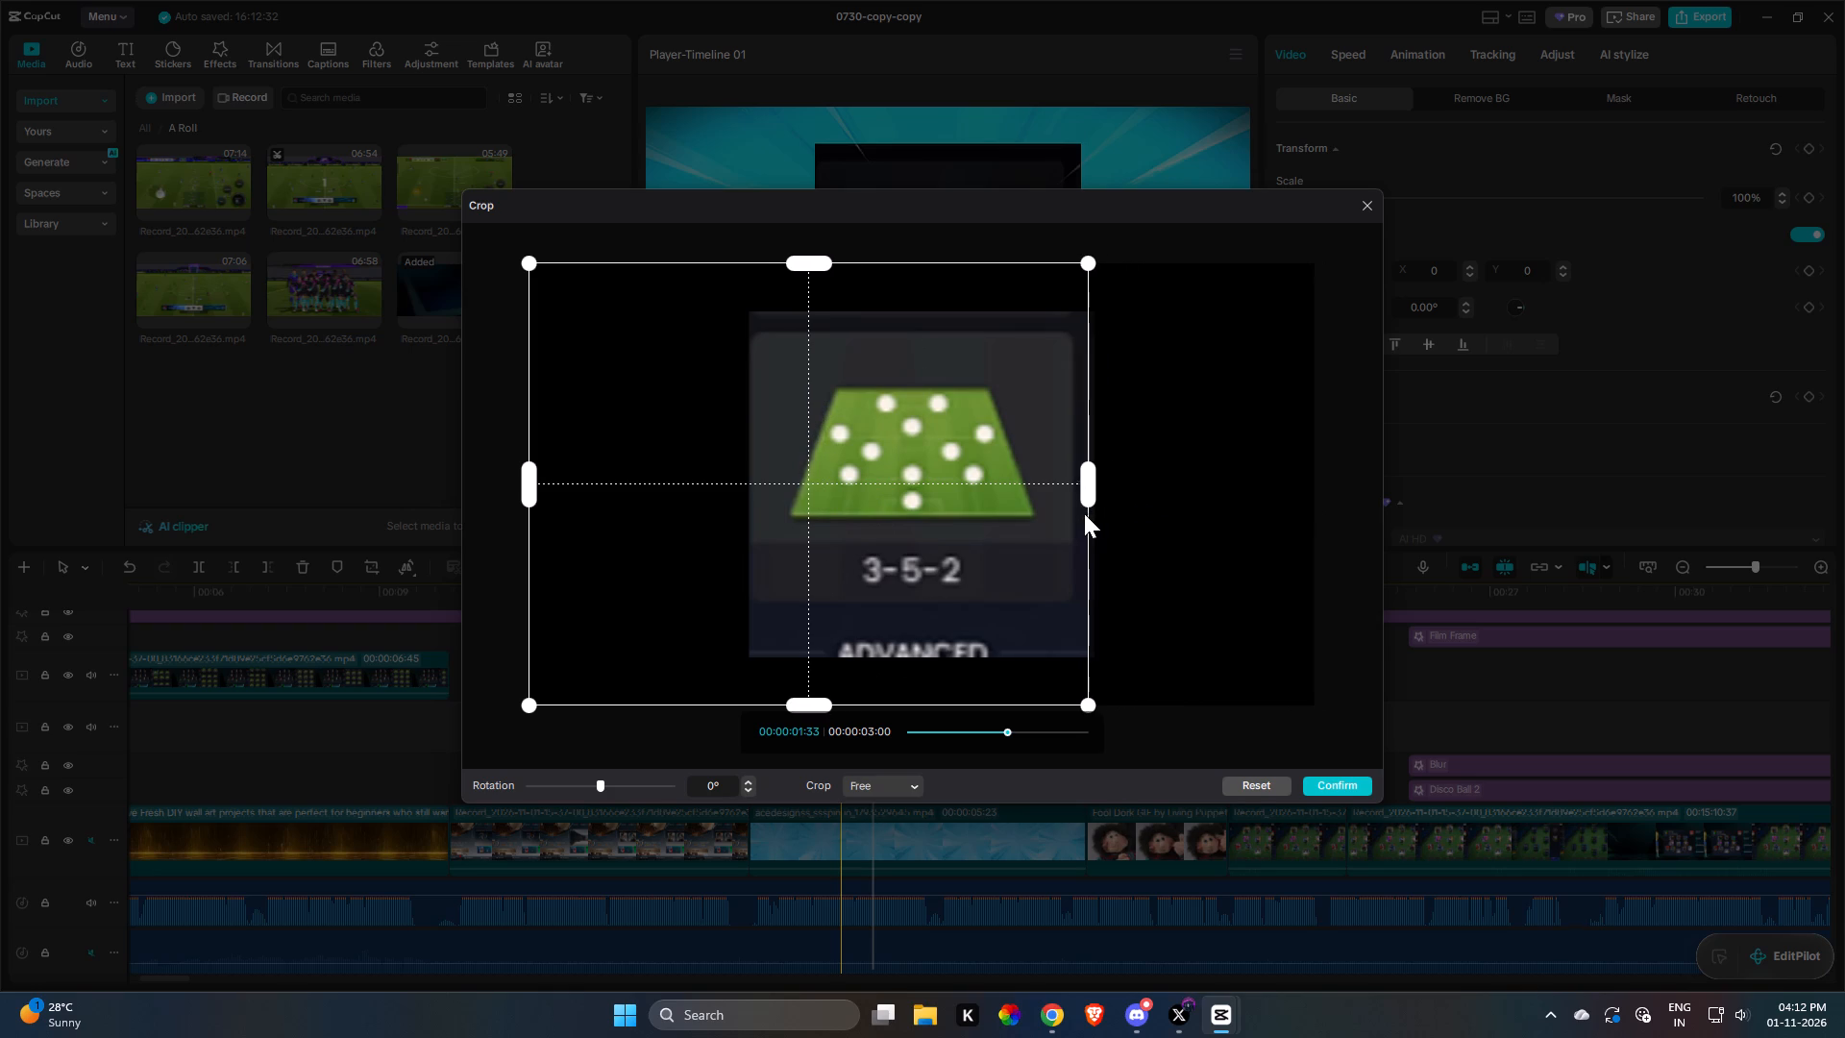
drag(1084, 513, 1077, 515)
drag(791, 706, 803, 673)
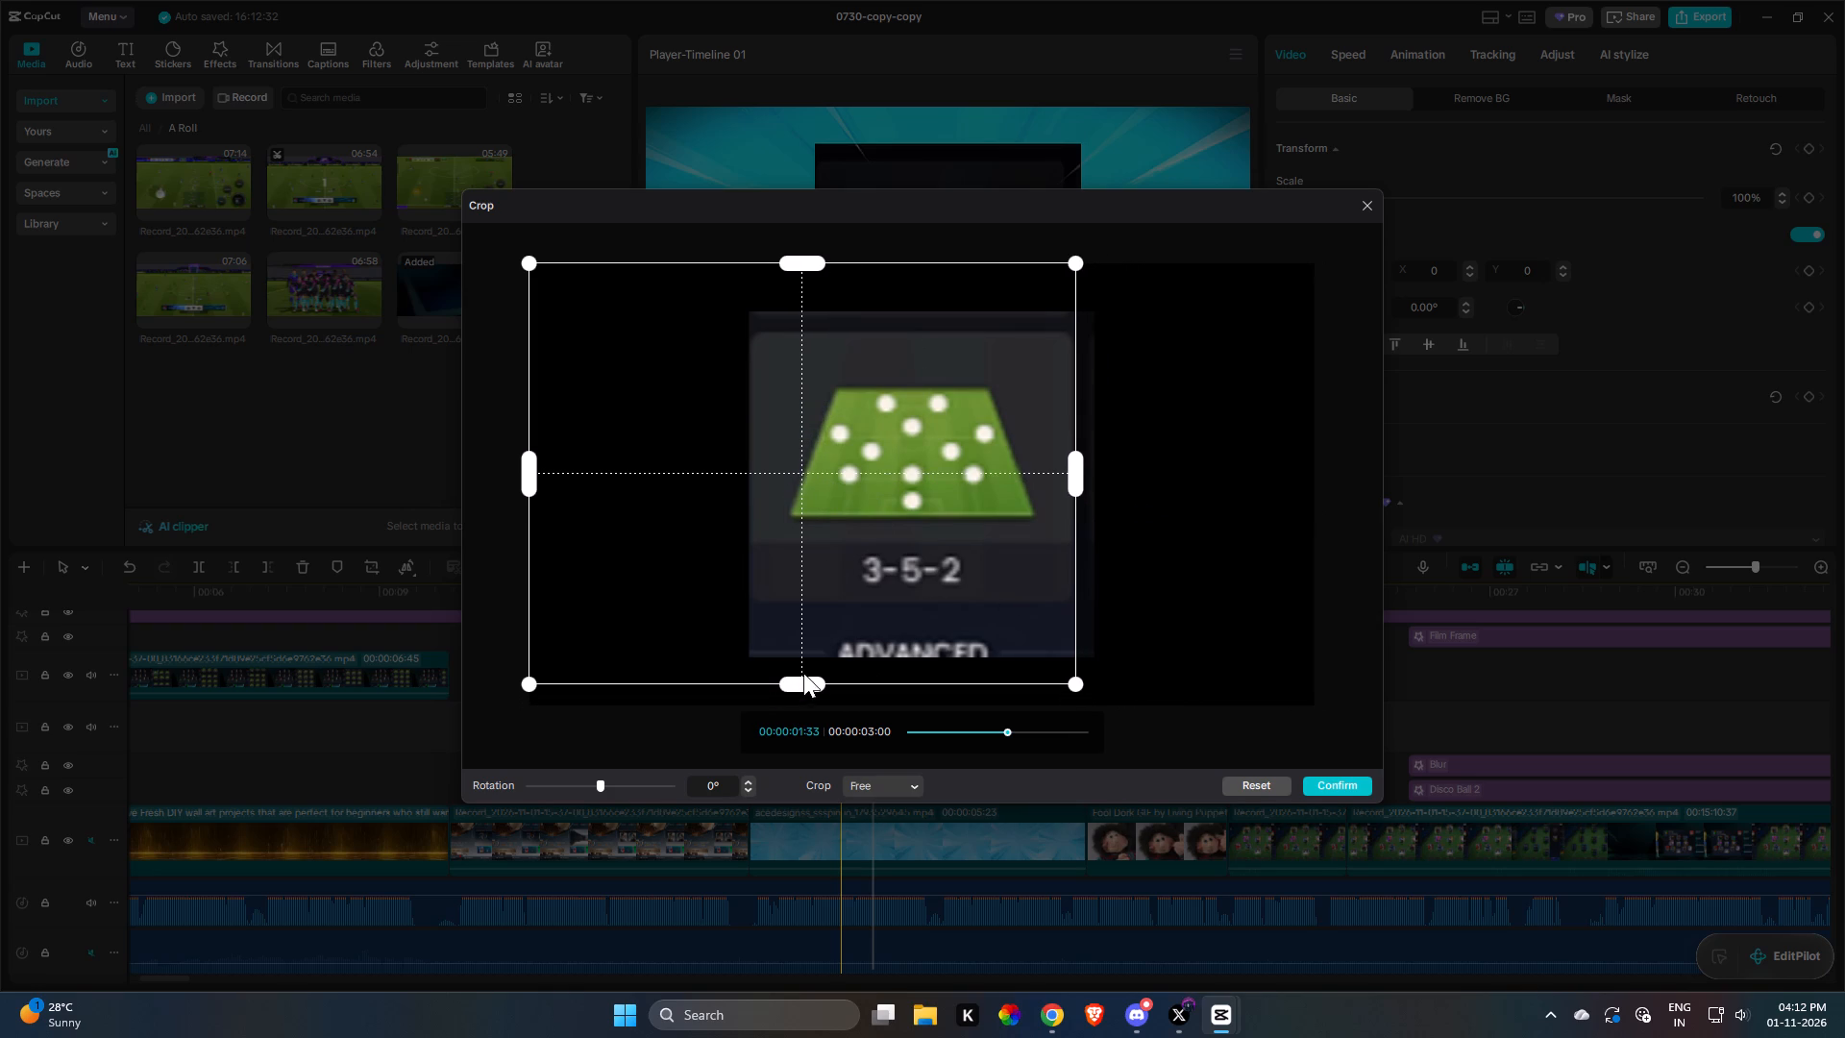
drag(803, 673, 818, 612)
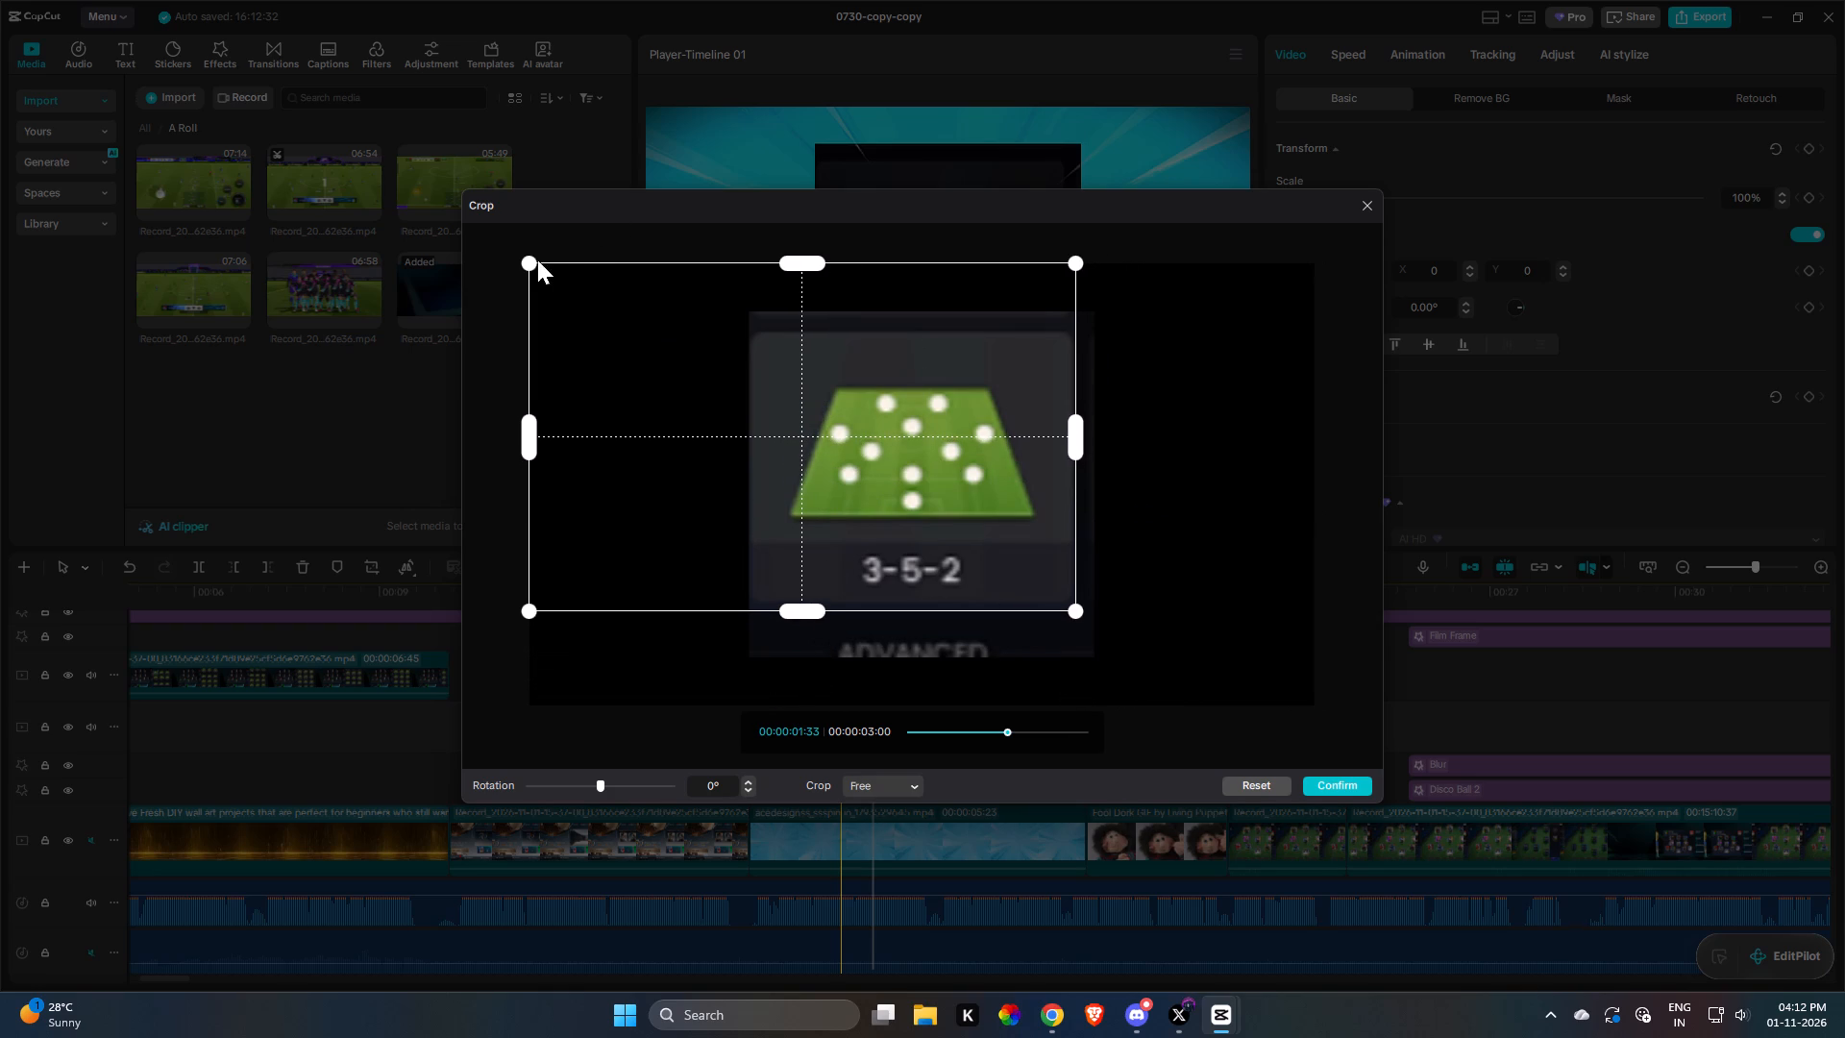
drag(526, 261, 751, 322)
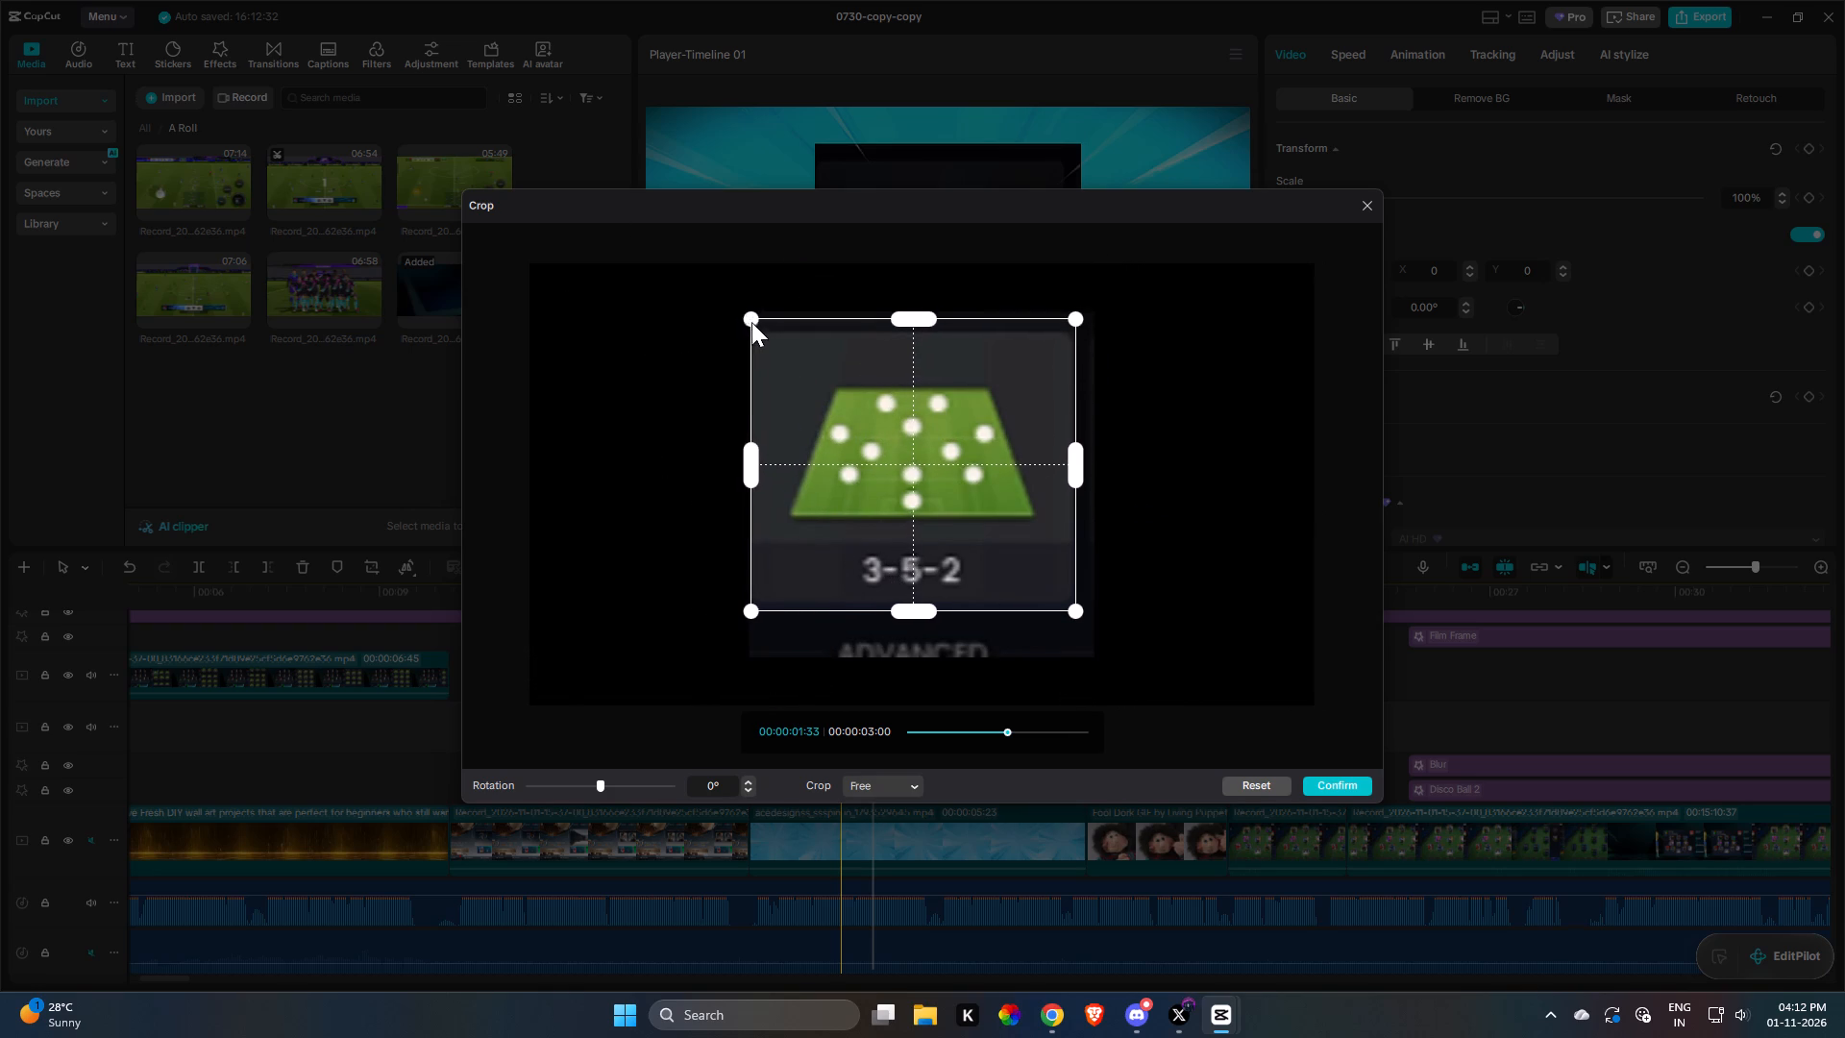
drag(751, 322, 752, 332)
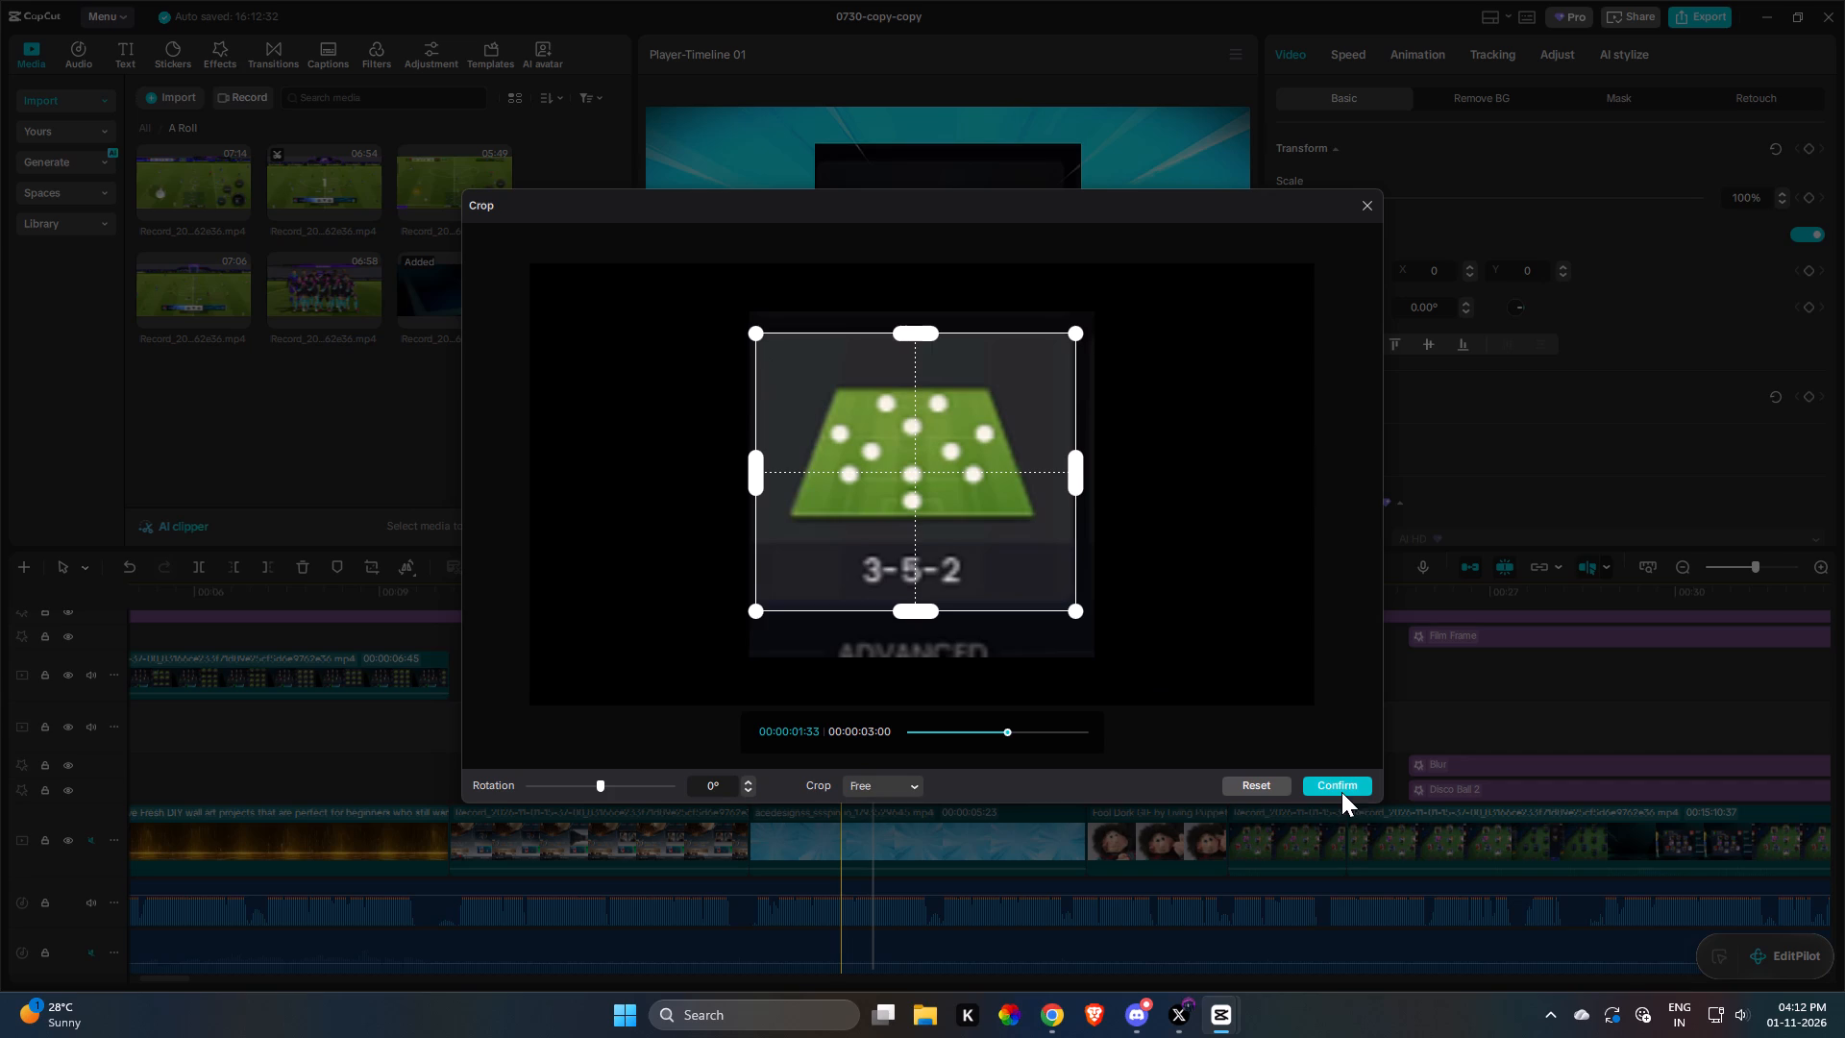
click(1344, 773)
click(1341, 778)
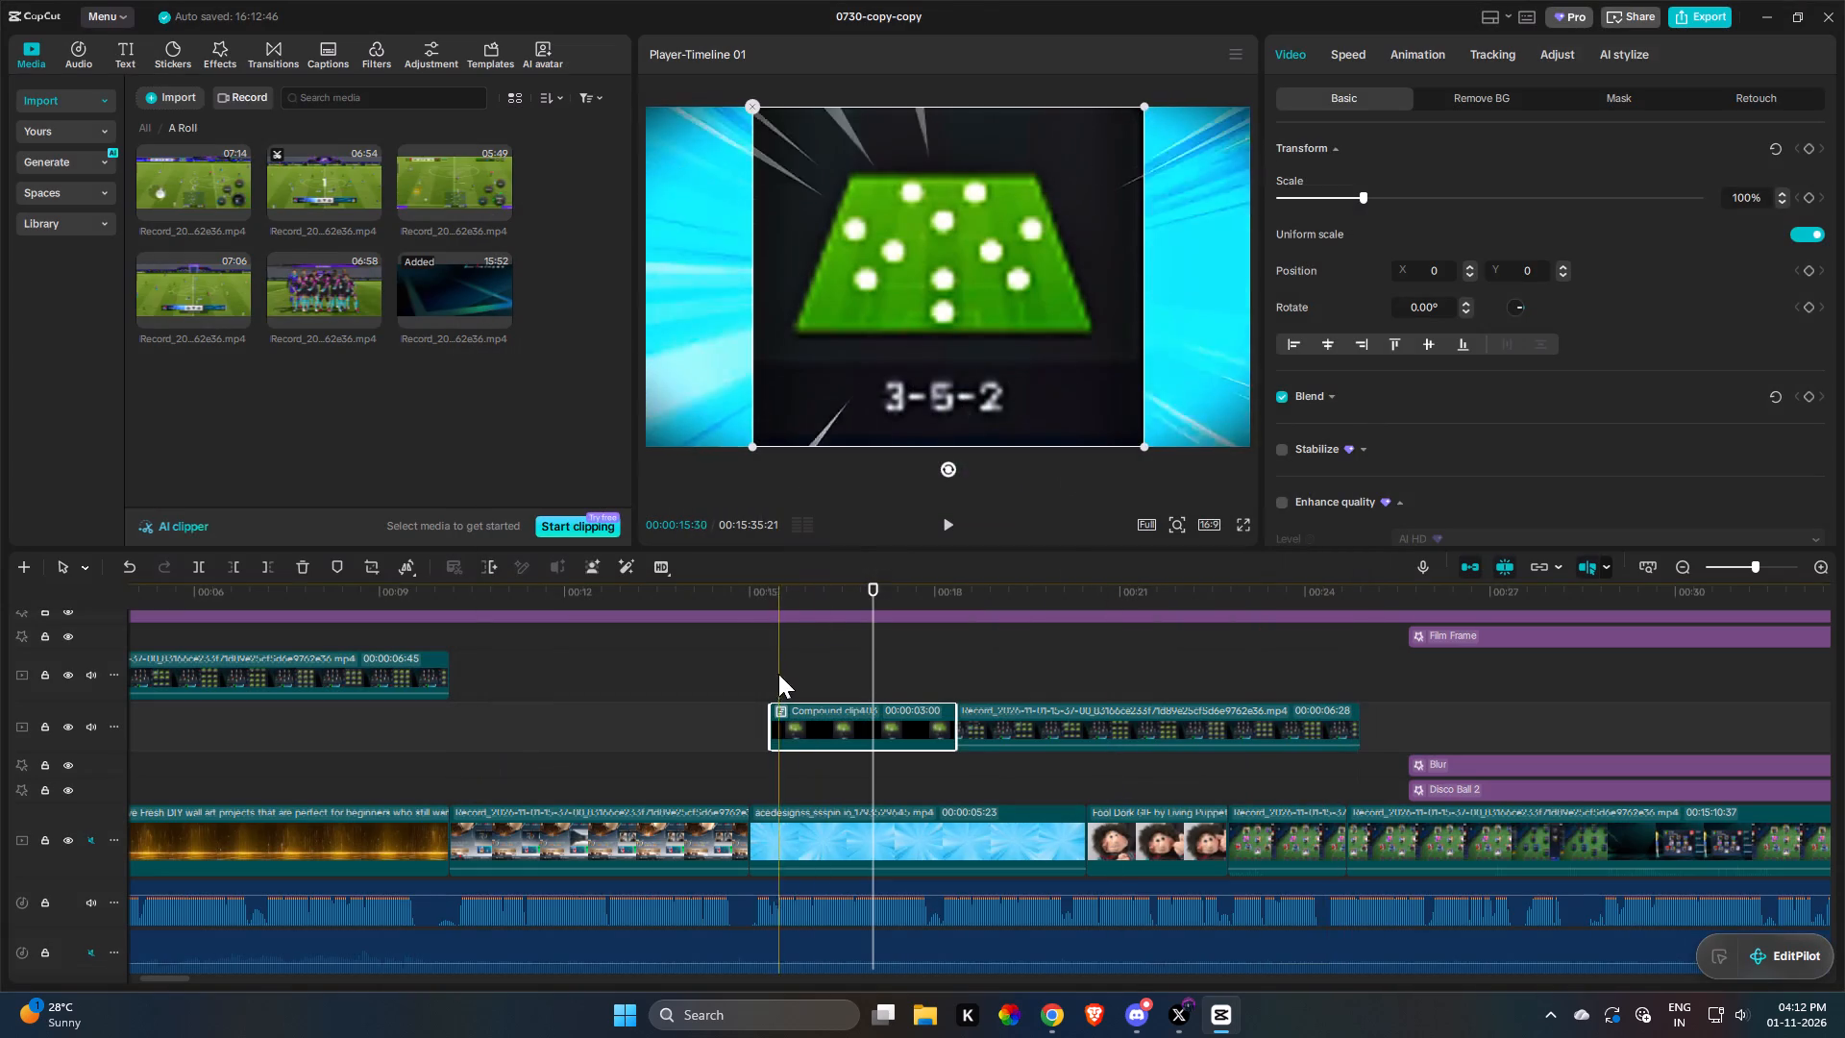
Scale the 3-5-2 tile to 34% and place it in the video frame's upper-left area, at about X -1203, Y 540.
click(758, 678)
key(space)
click(841, 729)
key(space)
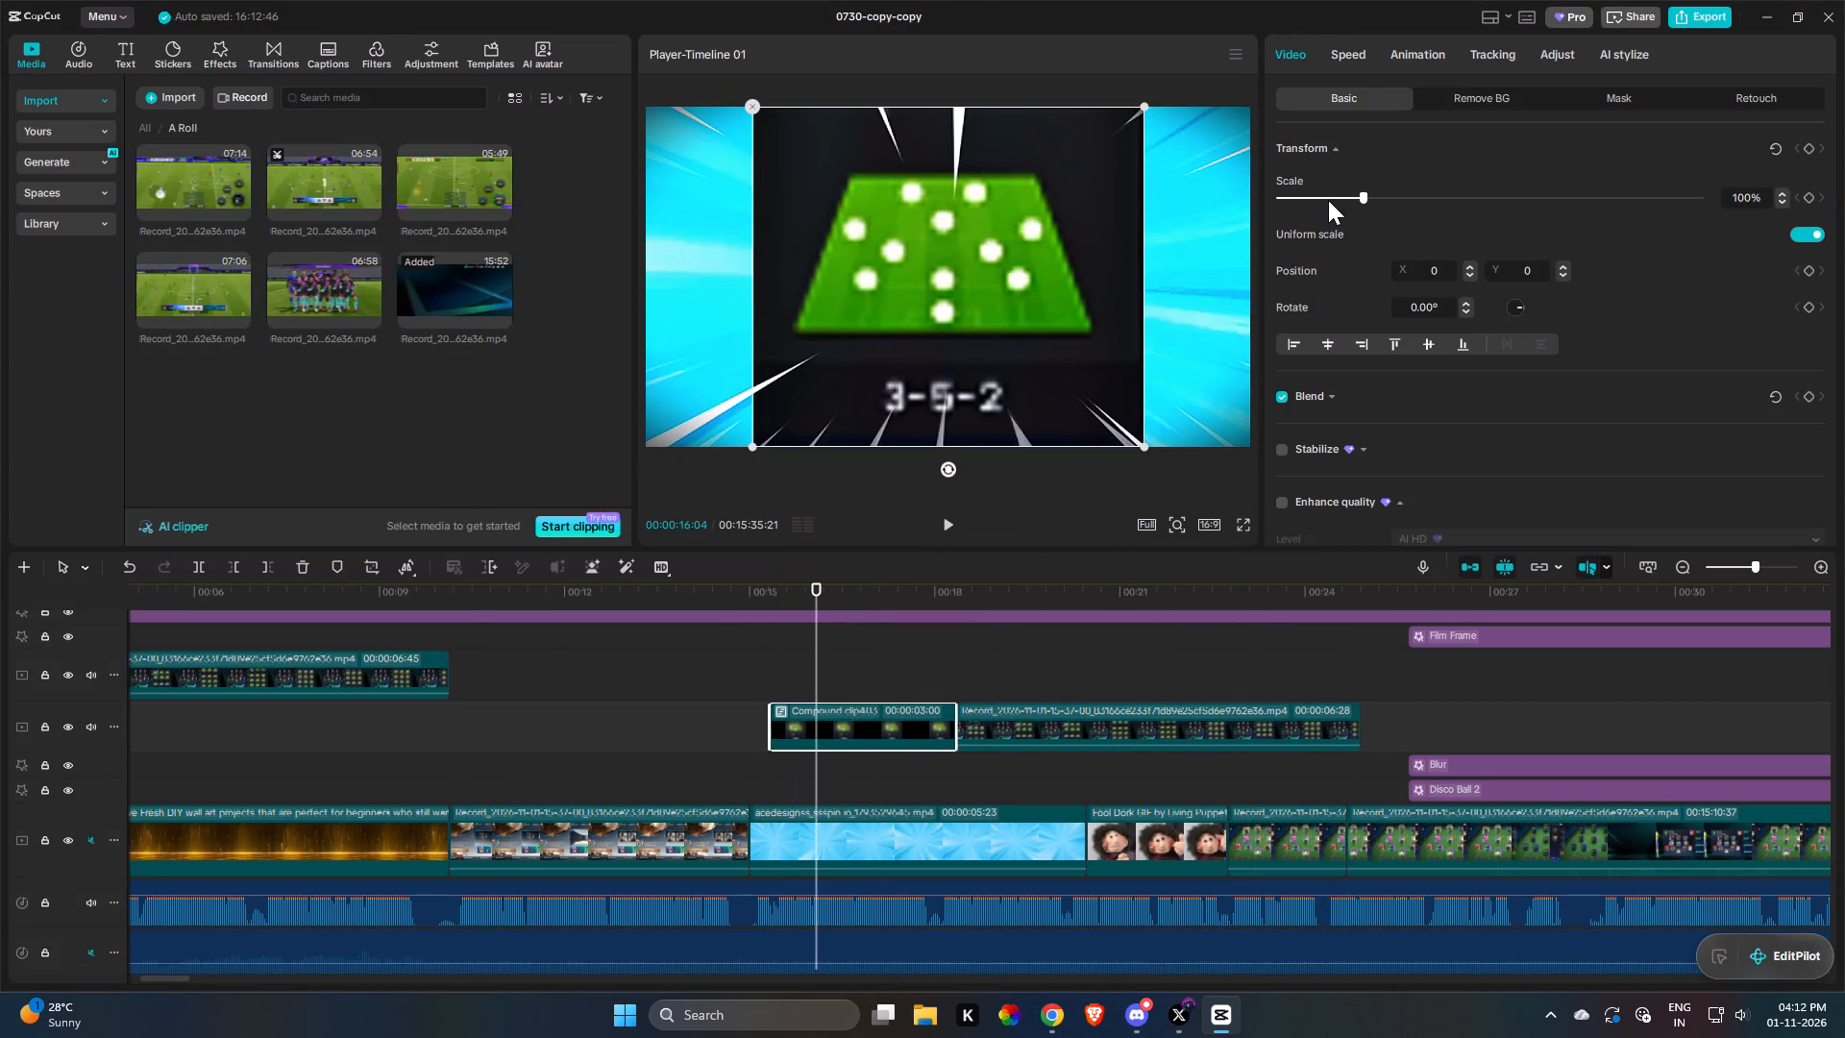
drag(1328, 200, 1313, 200)
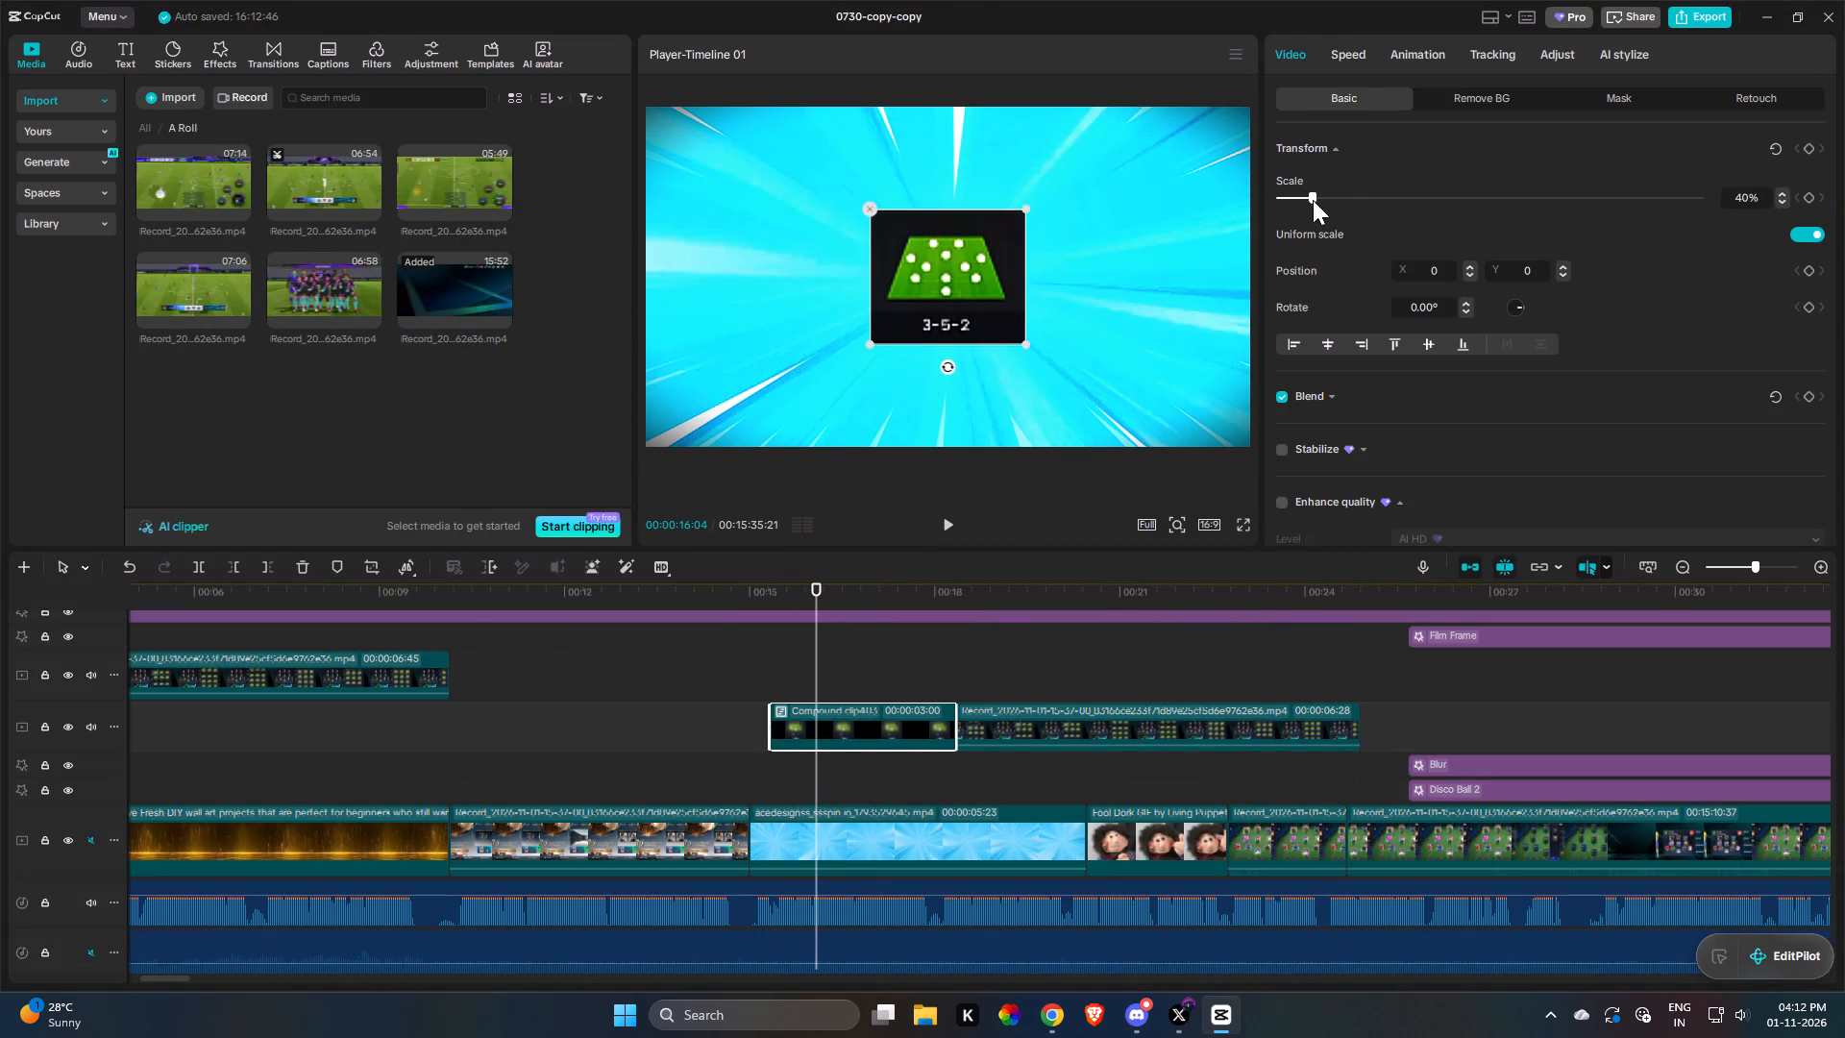
drag(1313, 200, 1308, 200)
drag(906, 283, 786, 228)
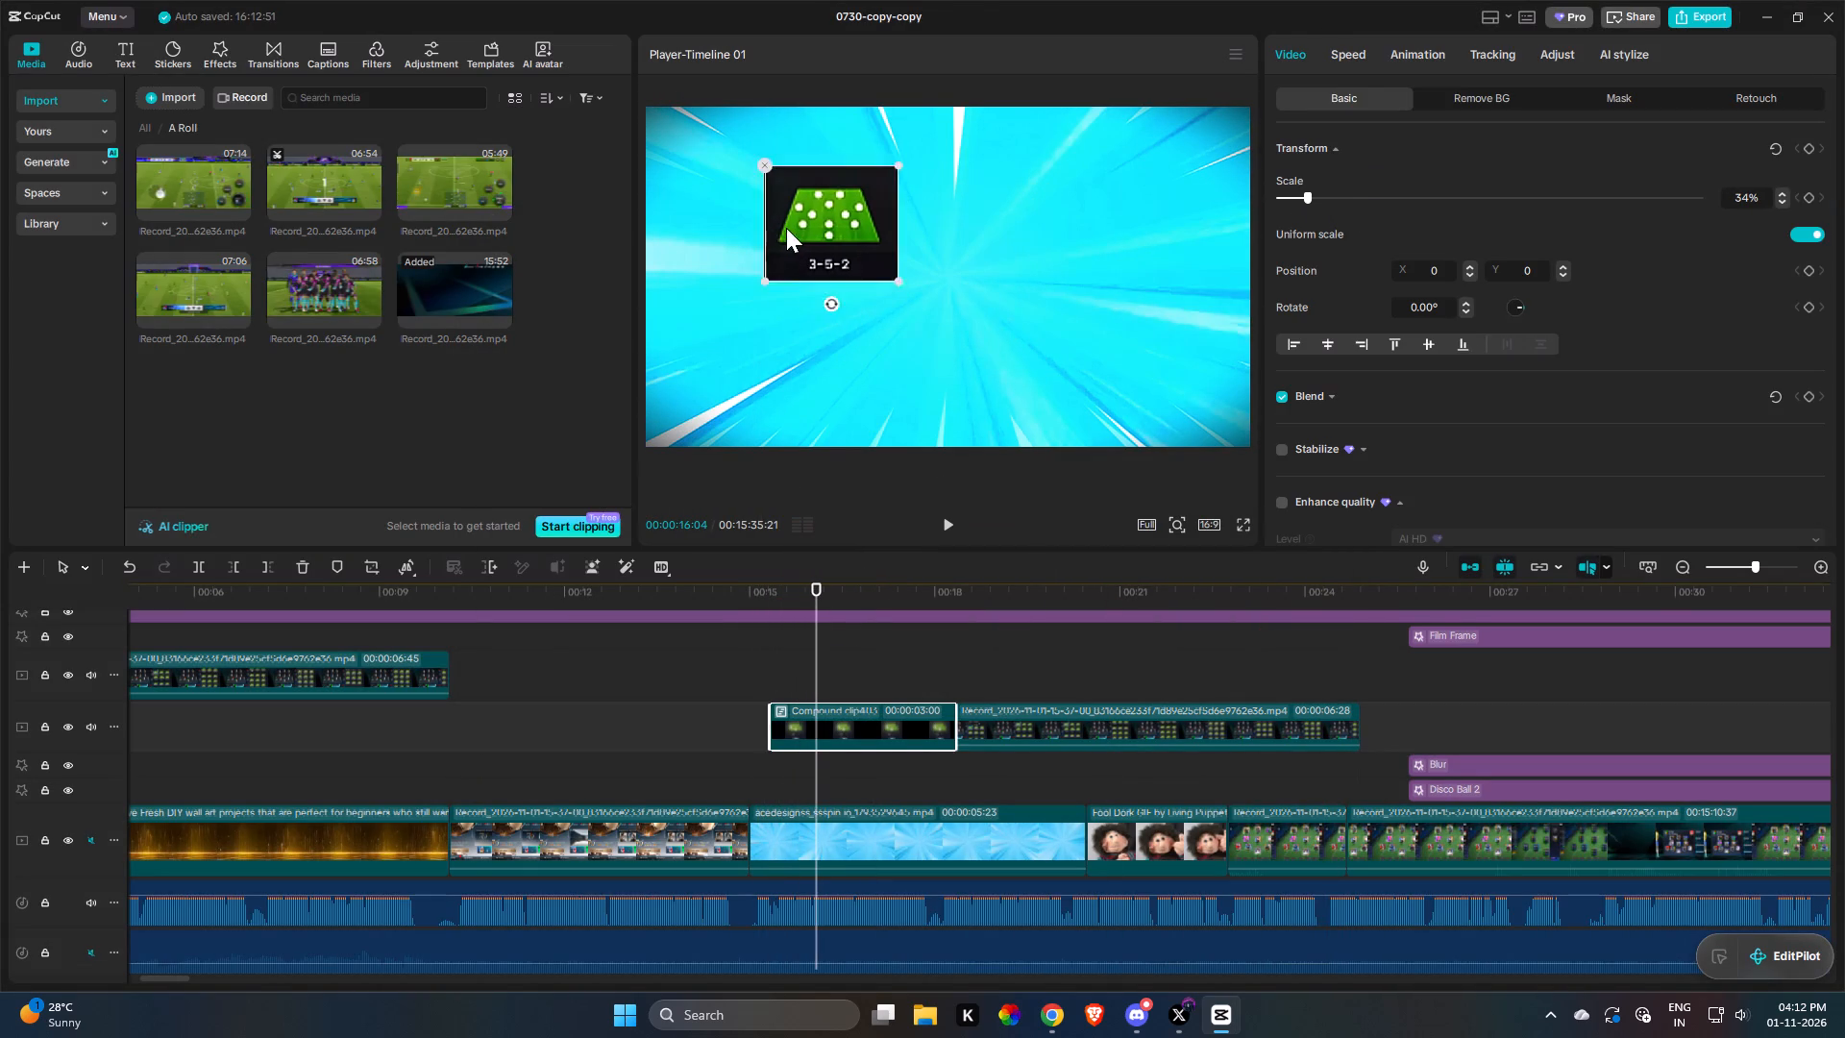
drag(786, 228, 727, 271)
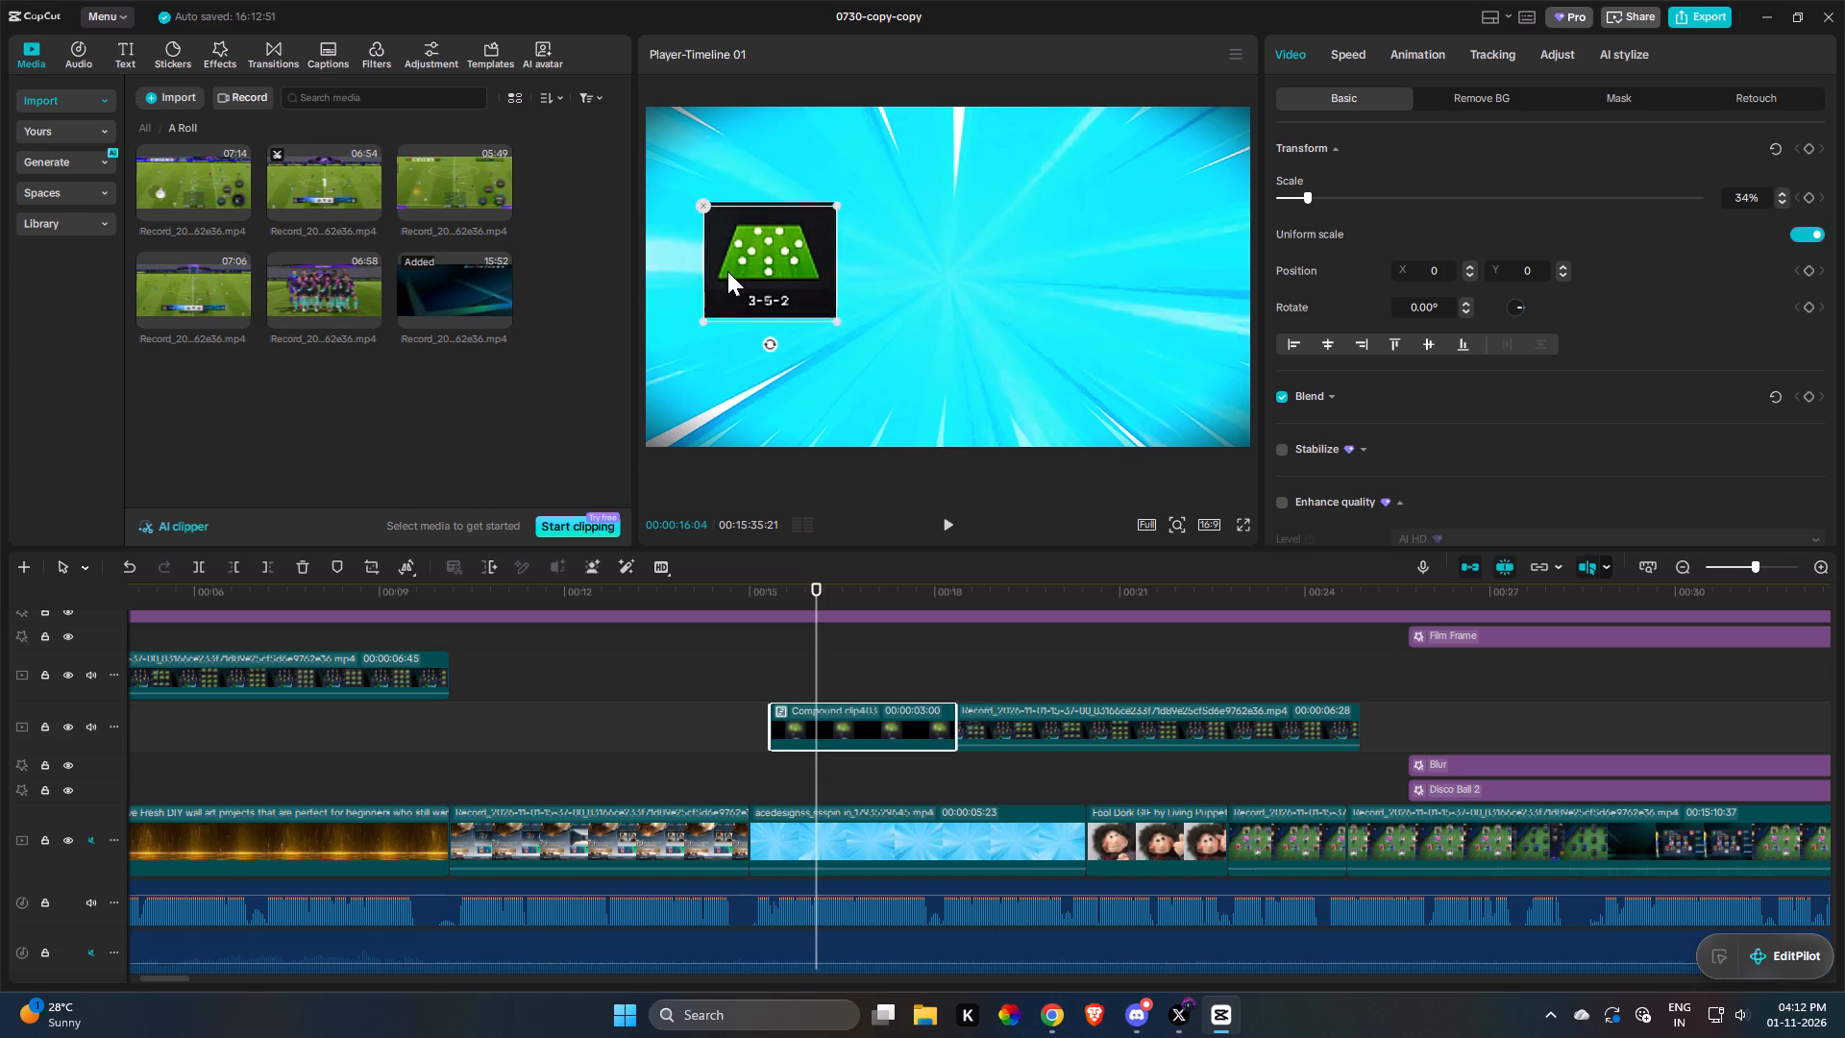
drag(727, 271, 728, 280)
drag(733, 287, 732, 224)
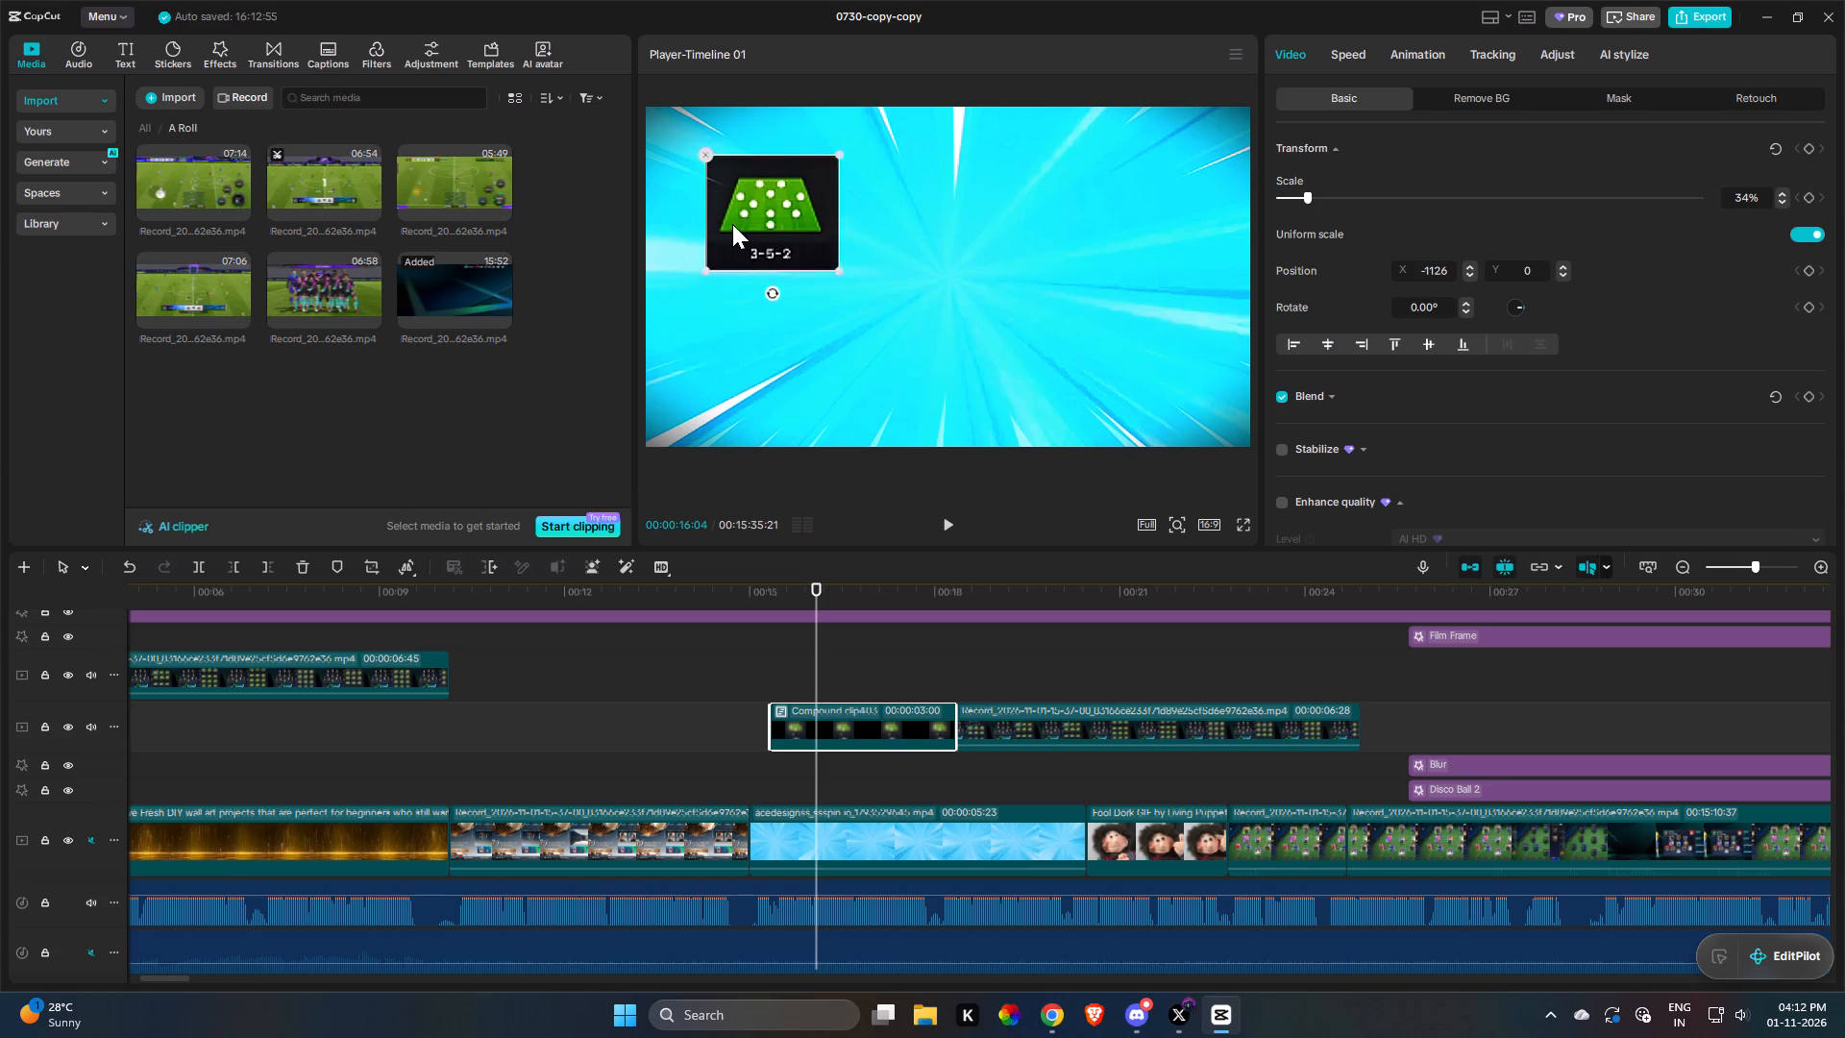
drag(732, 224, 721, 203)
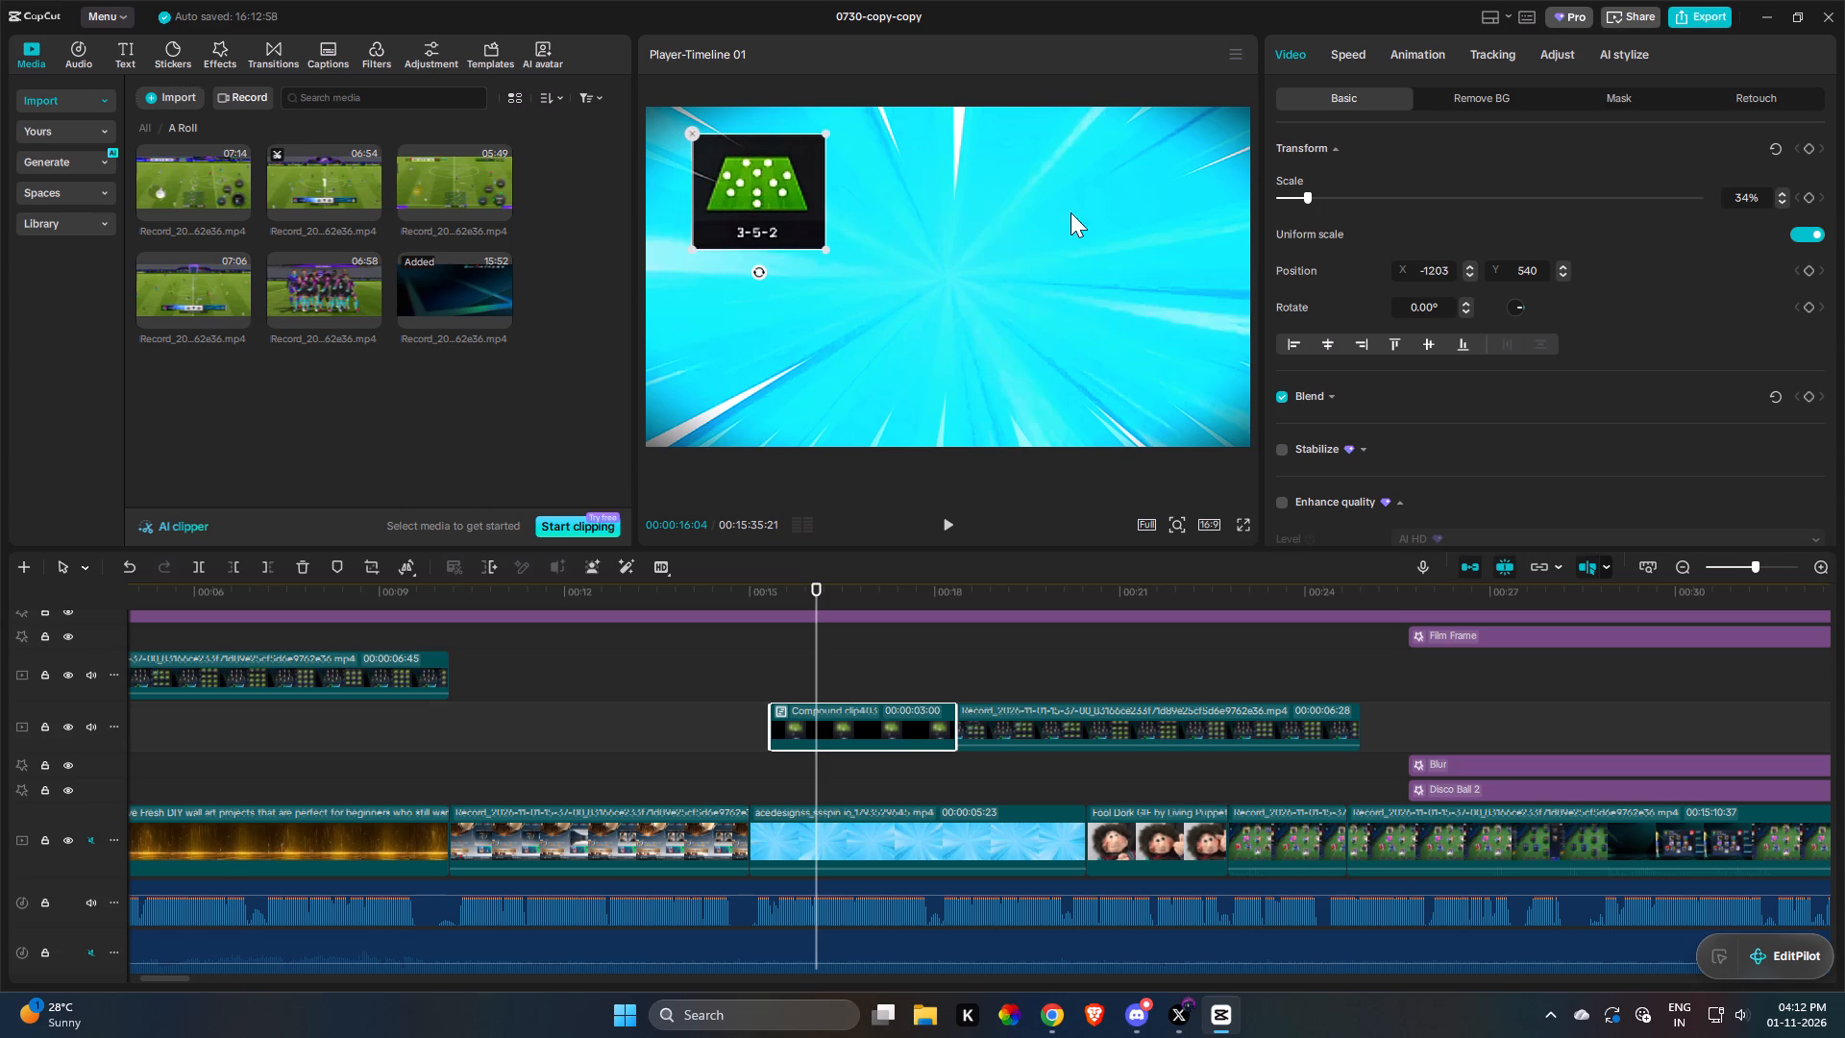
Duplicate the 3-5-2 compound clip, align the copy under the original on a lower track, and place its tile at about X 1200, Y 549.
click(1011, 720)
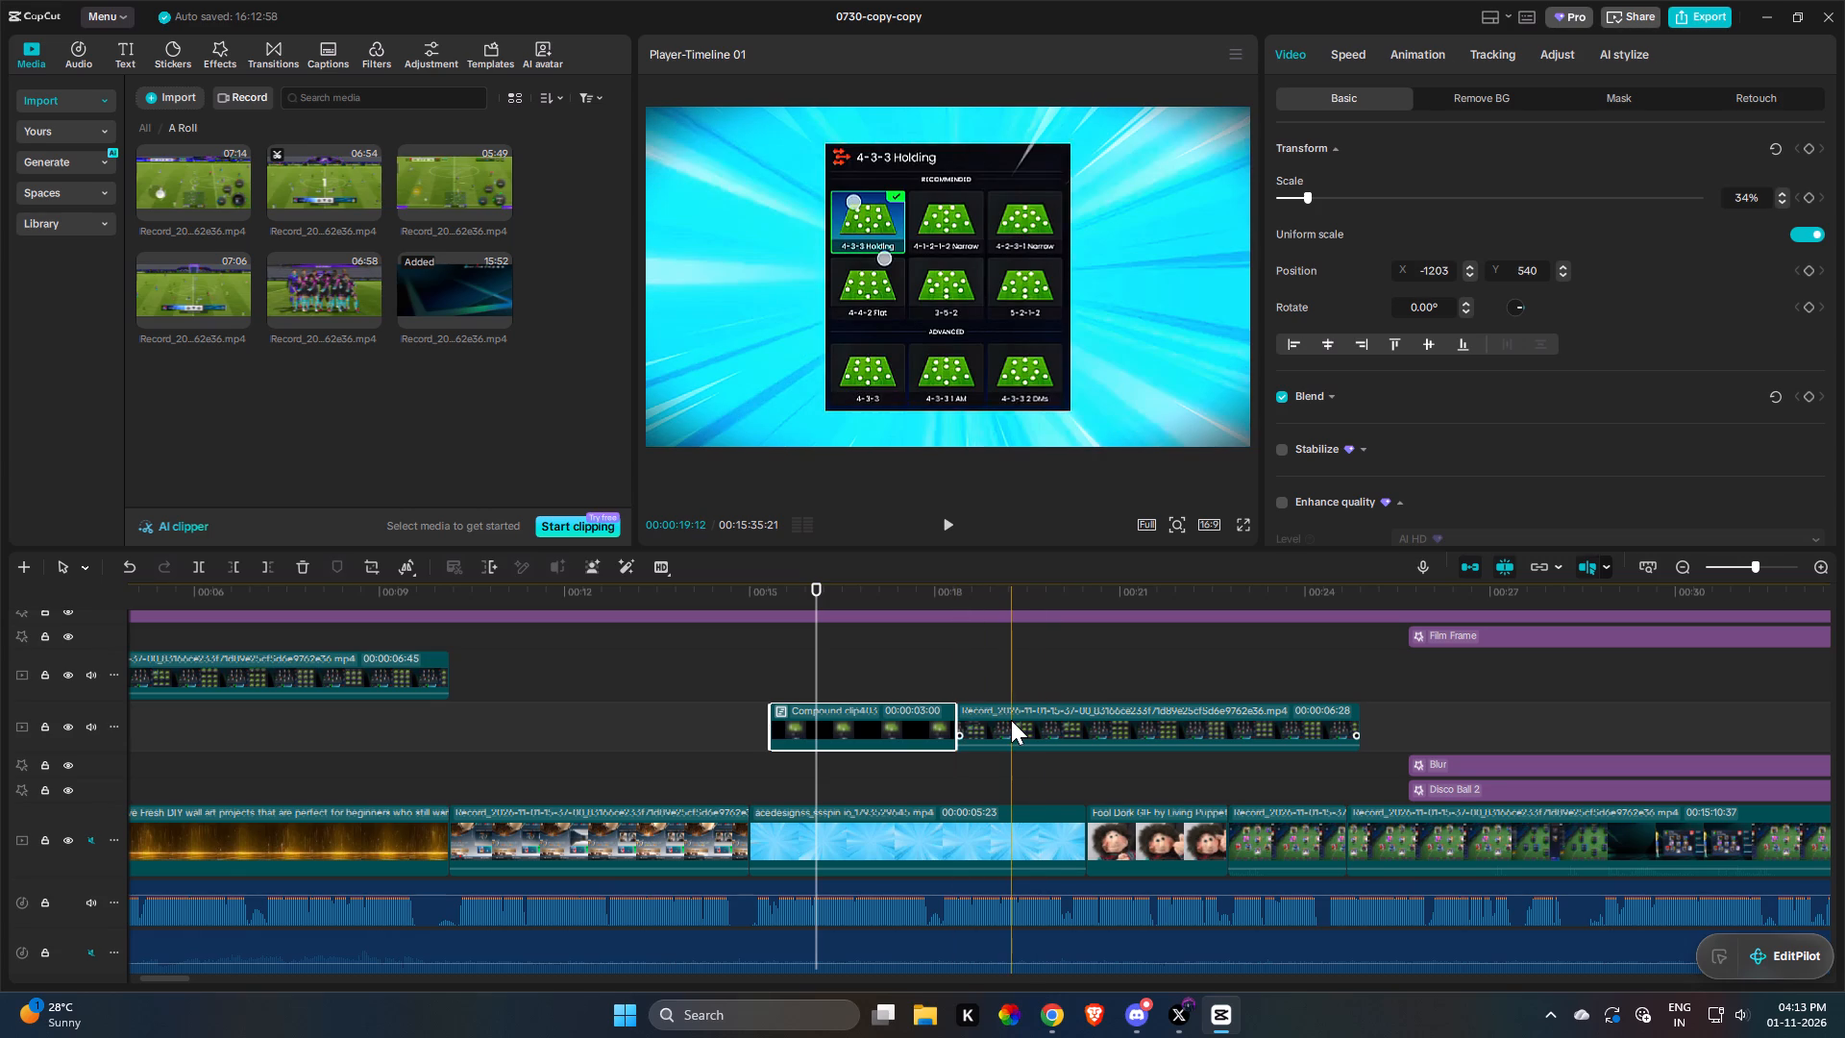
click(915, 731)
key(ctrl+c)
key(ctrl+v)
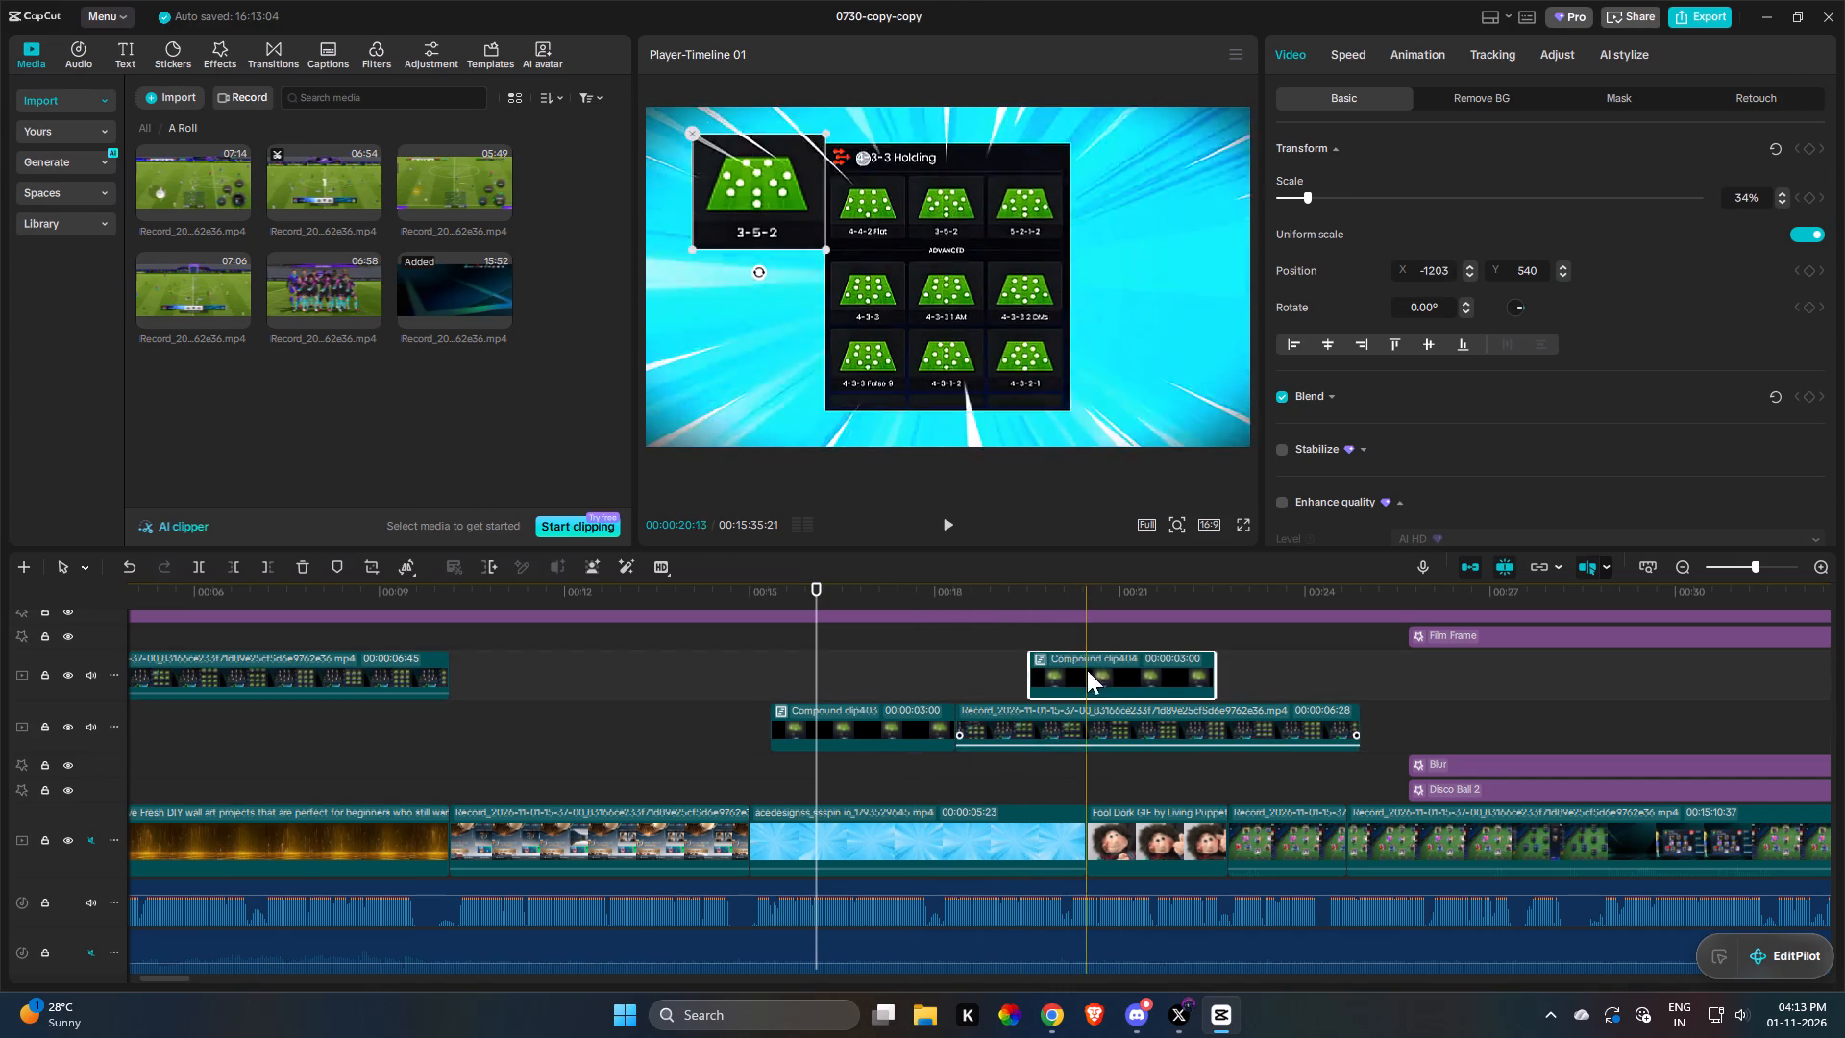
drag(1090, 673, 829, 775)
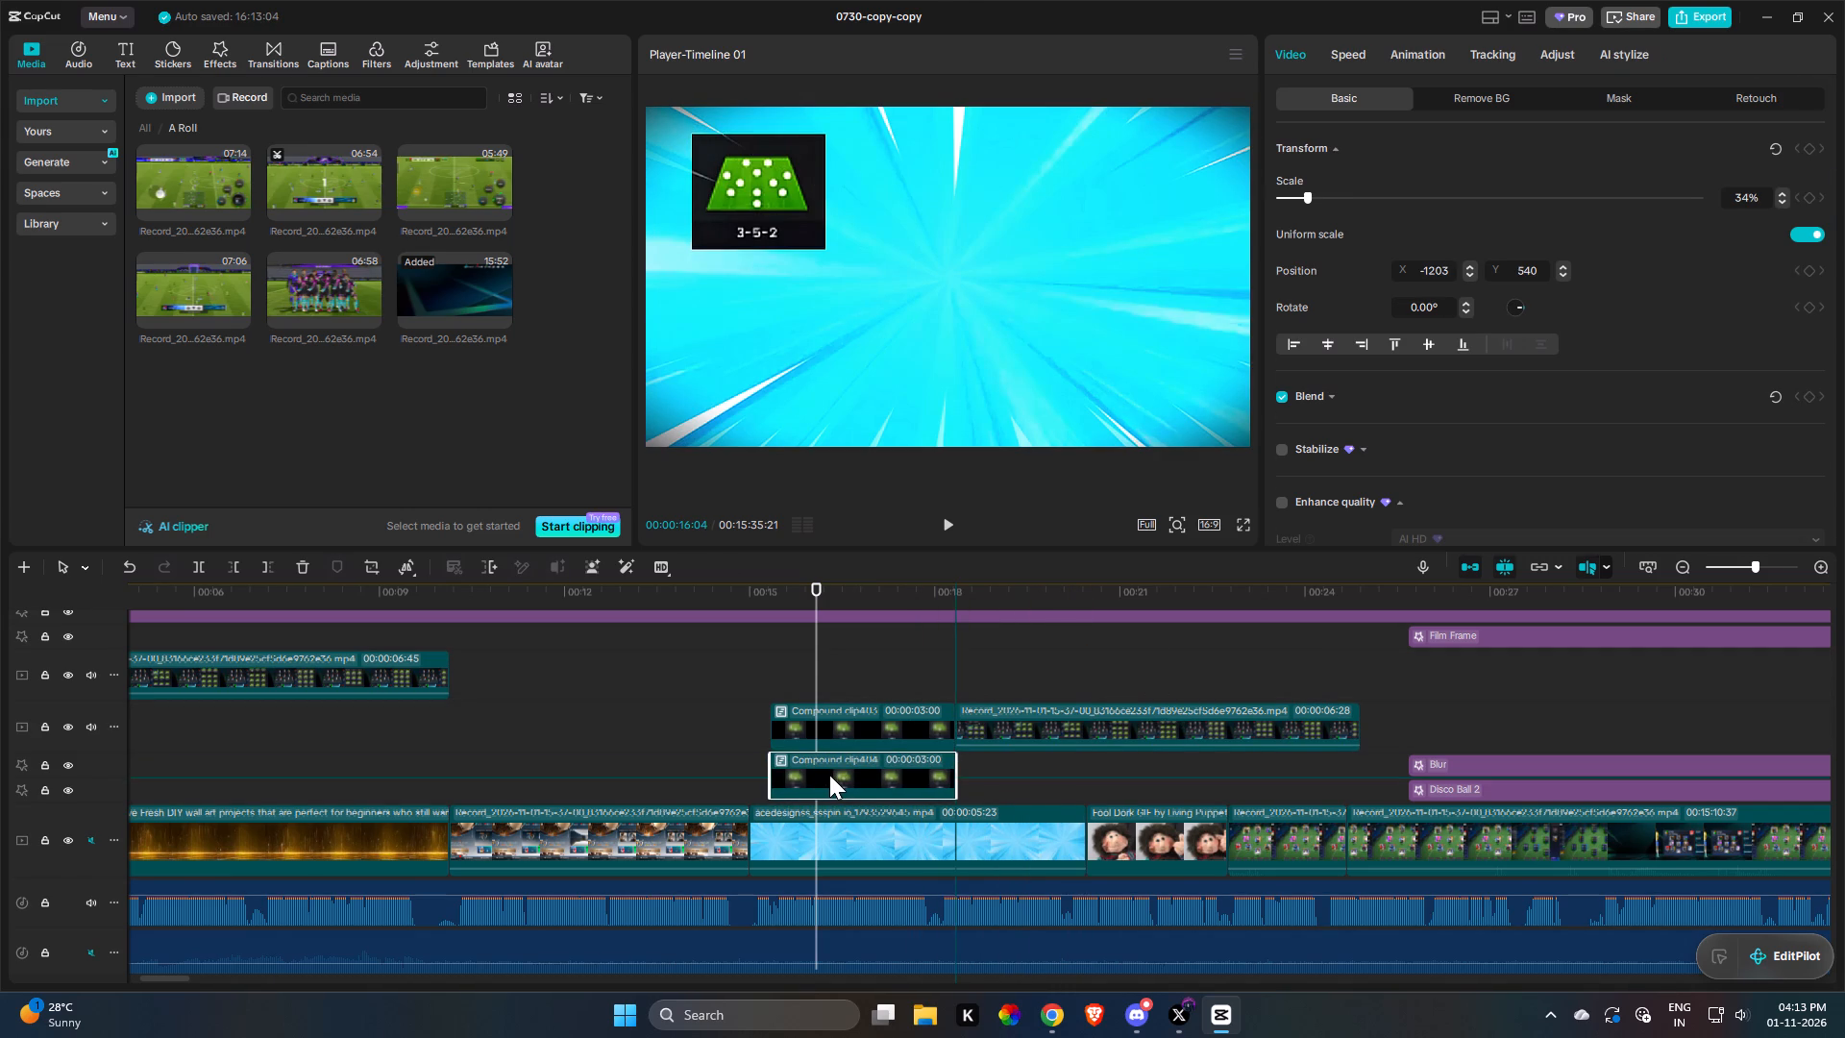
drag(755, 192, 1132, 190)
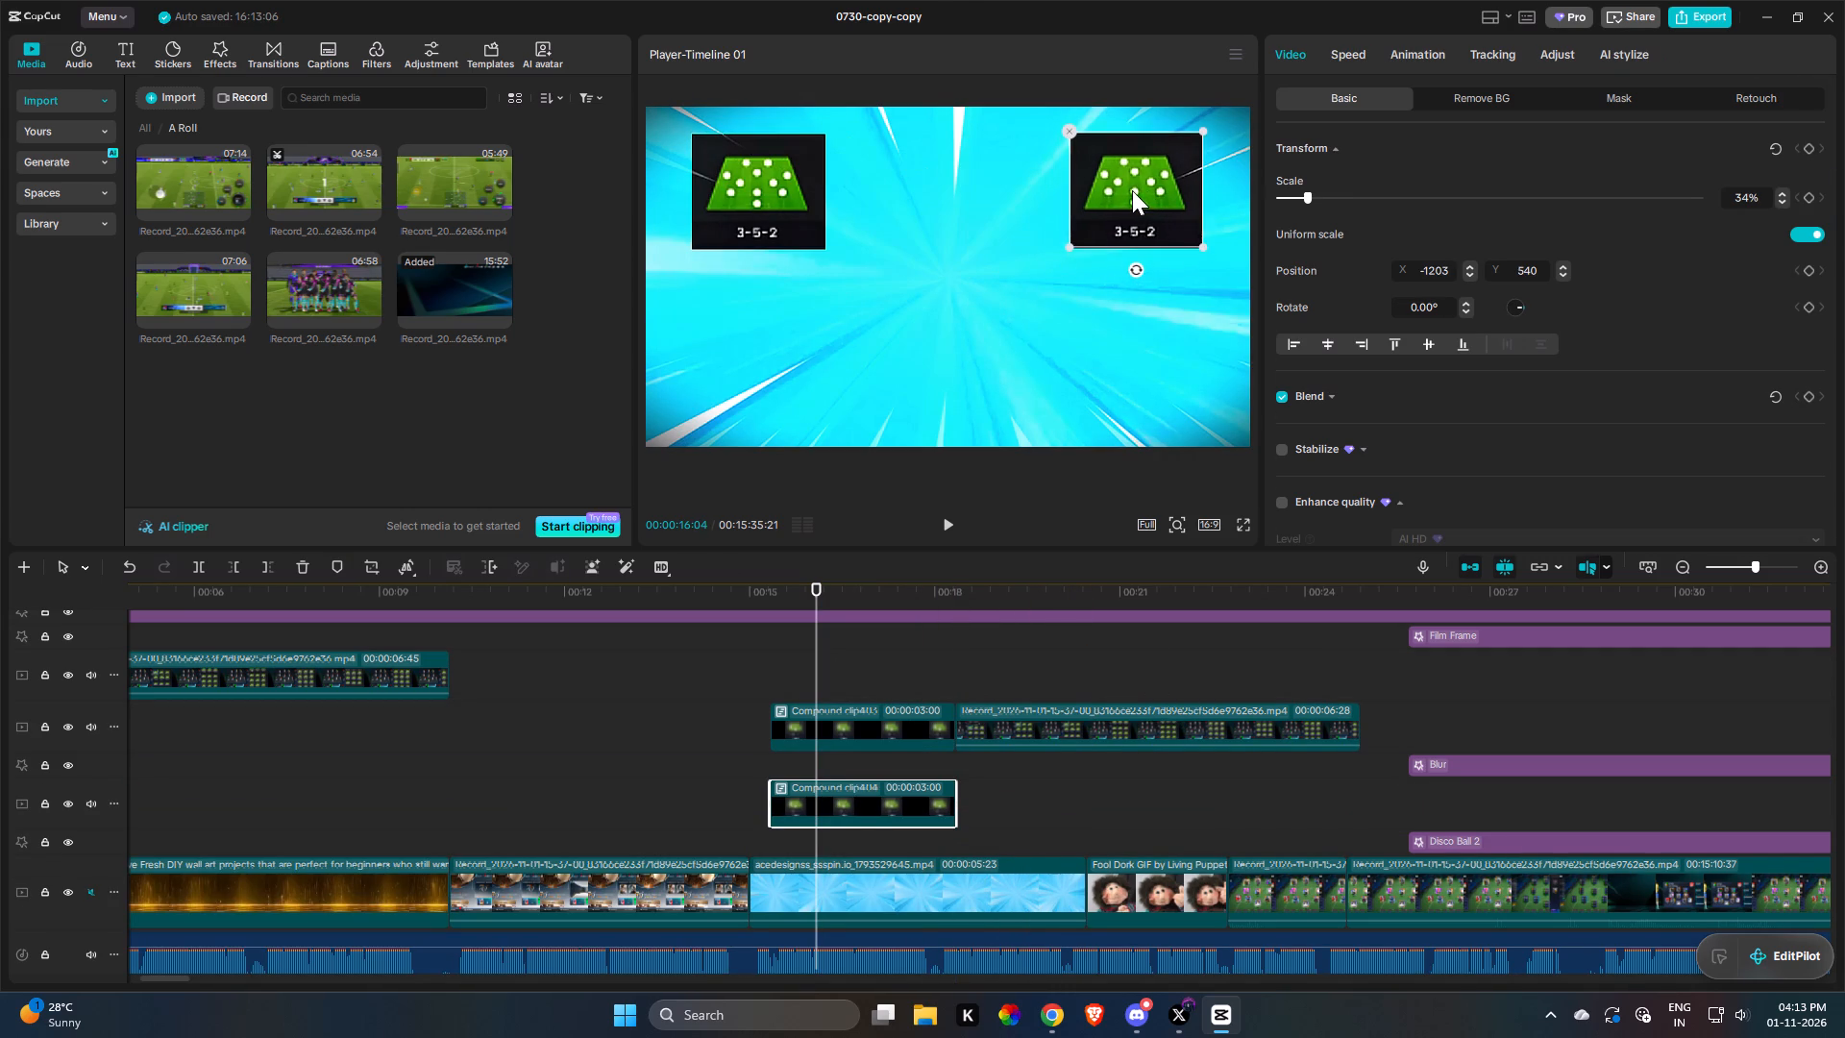
drag(1132, 190, 1133, 192)
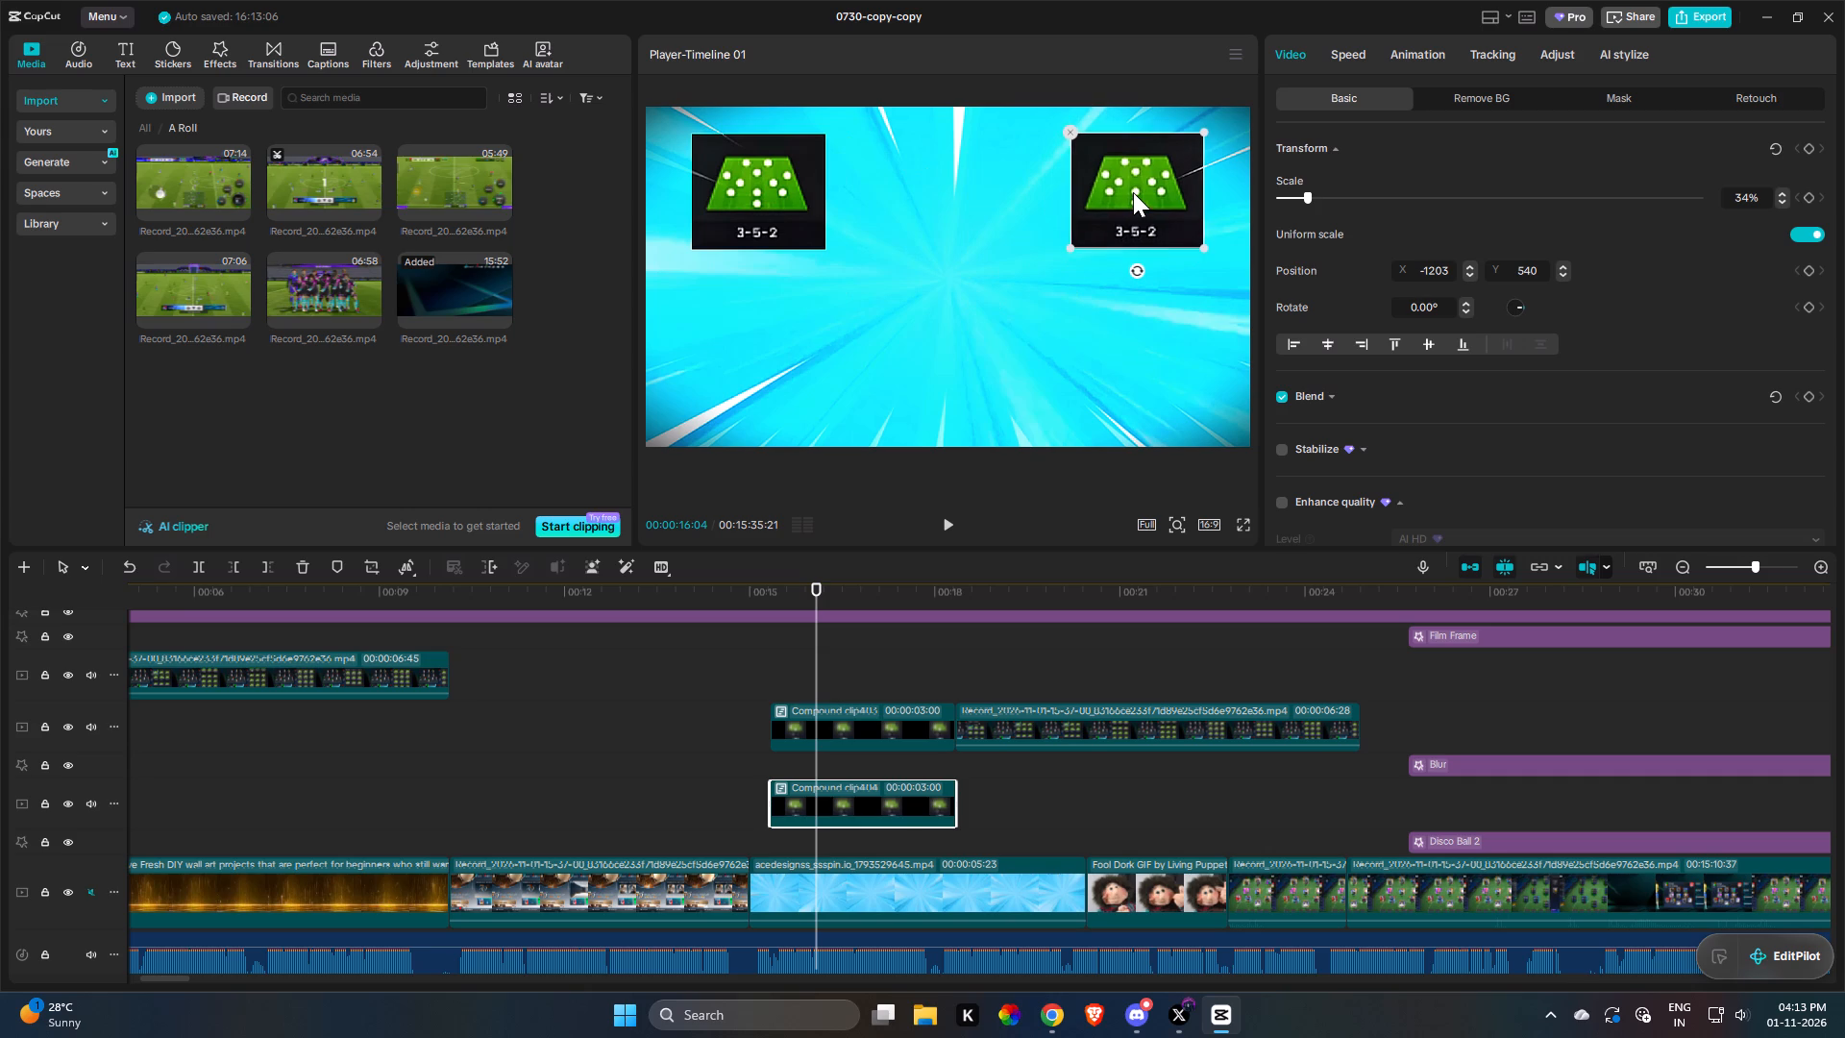
Inside the copied compound clip, move the freeze frame's crop to the 4-2-3-1 Narrow tile, then play both tiles in the main timeline.
double_click(814, 789)
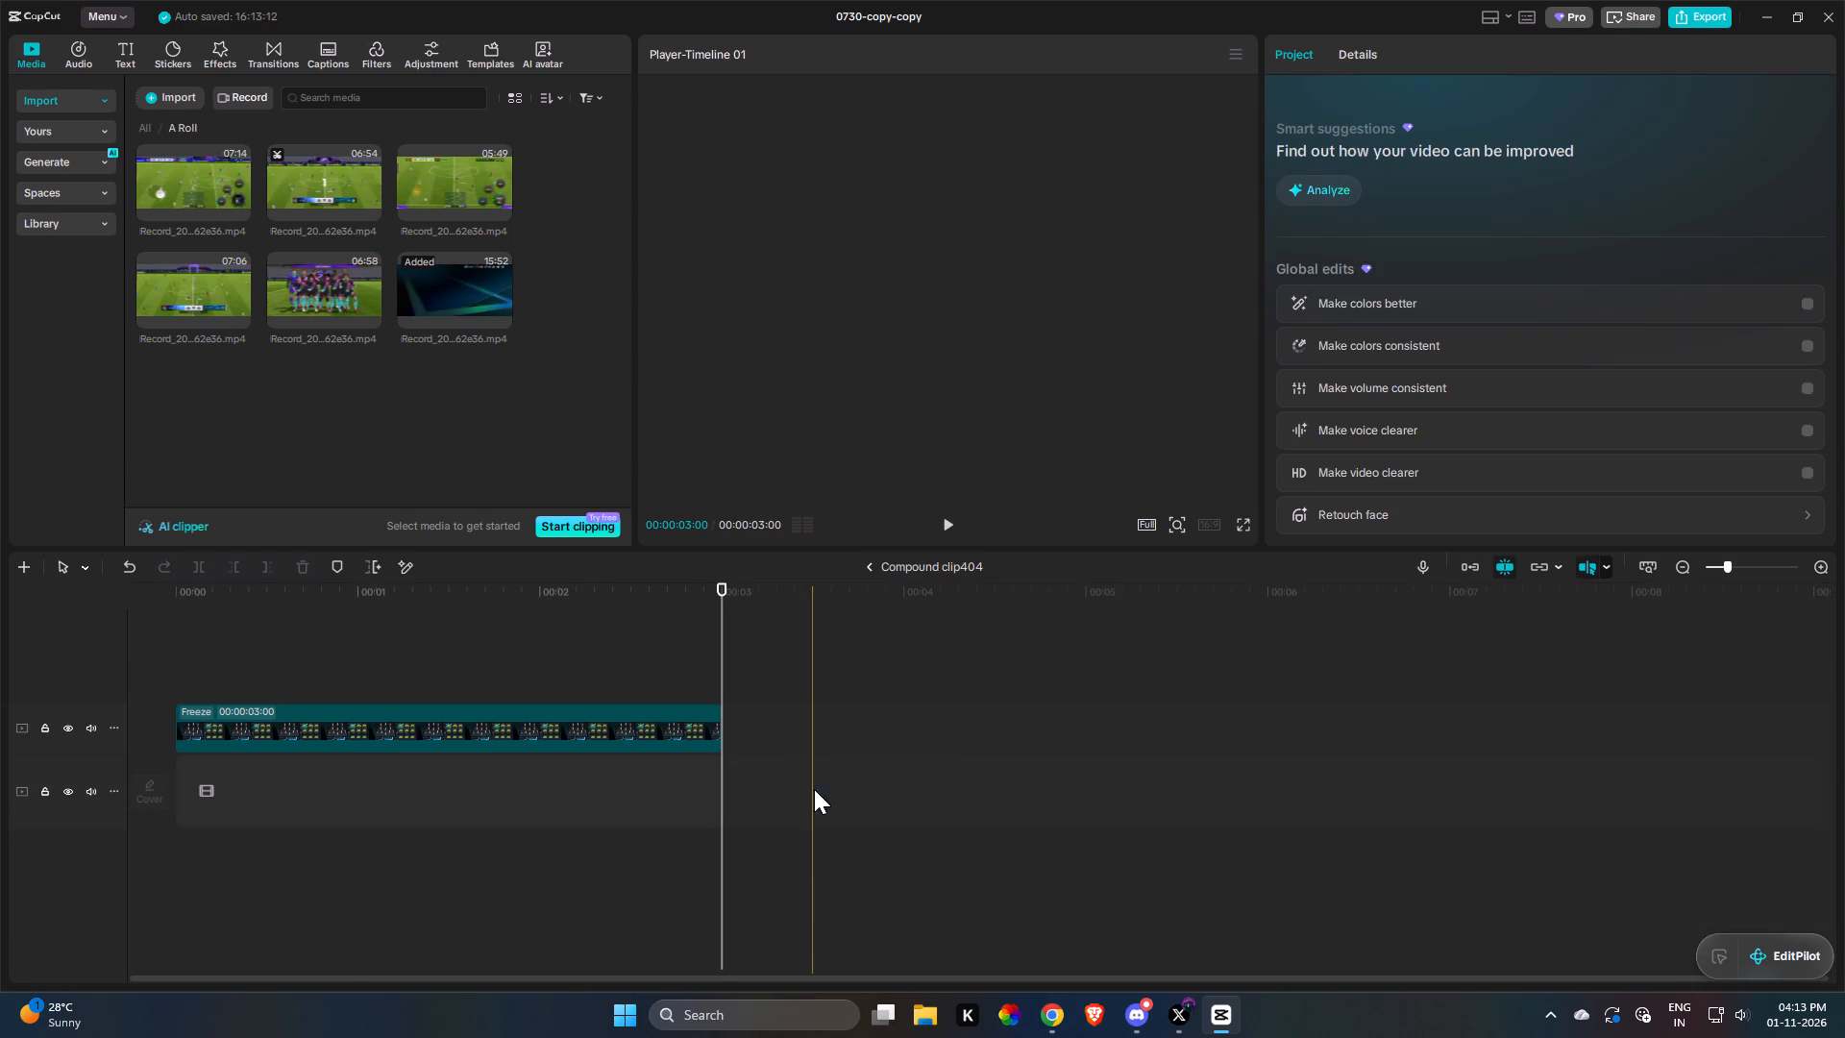
click(339, 733)
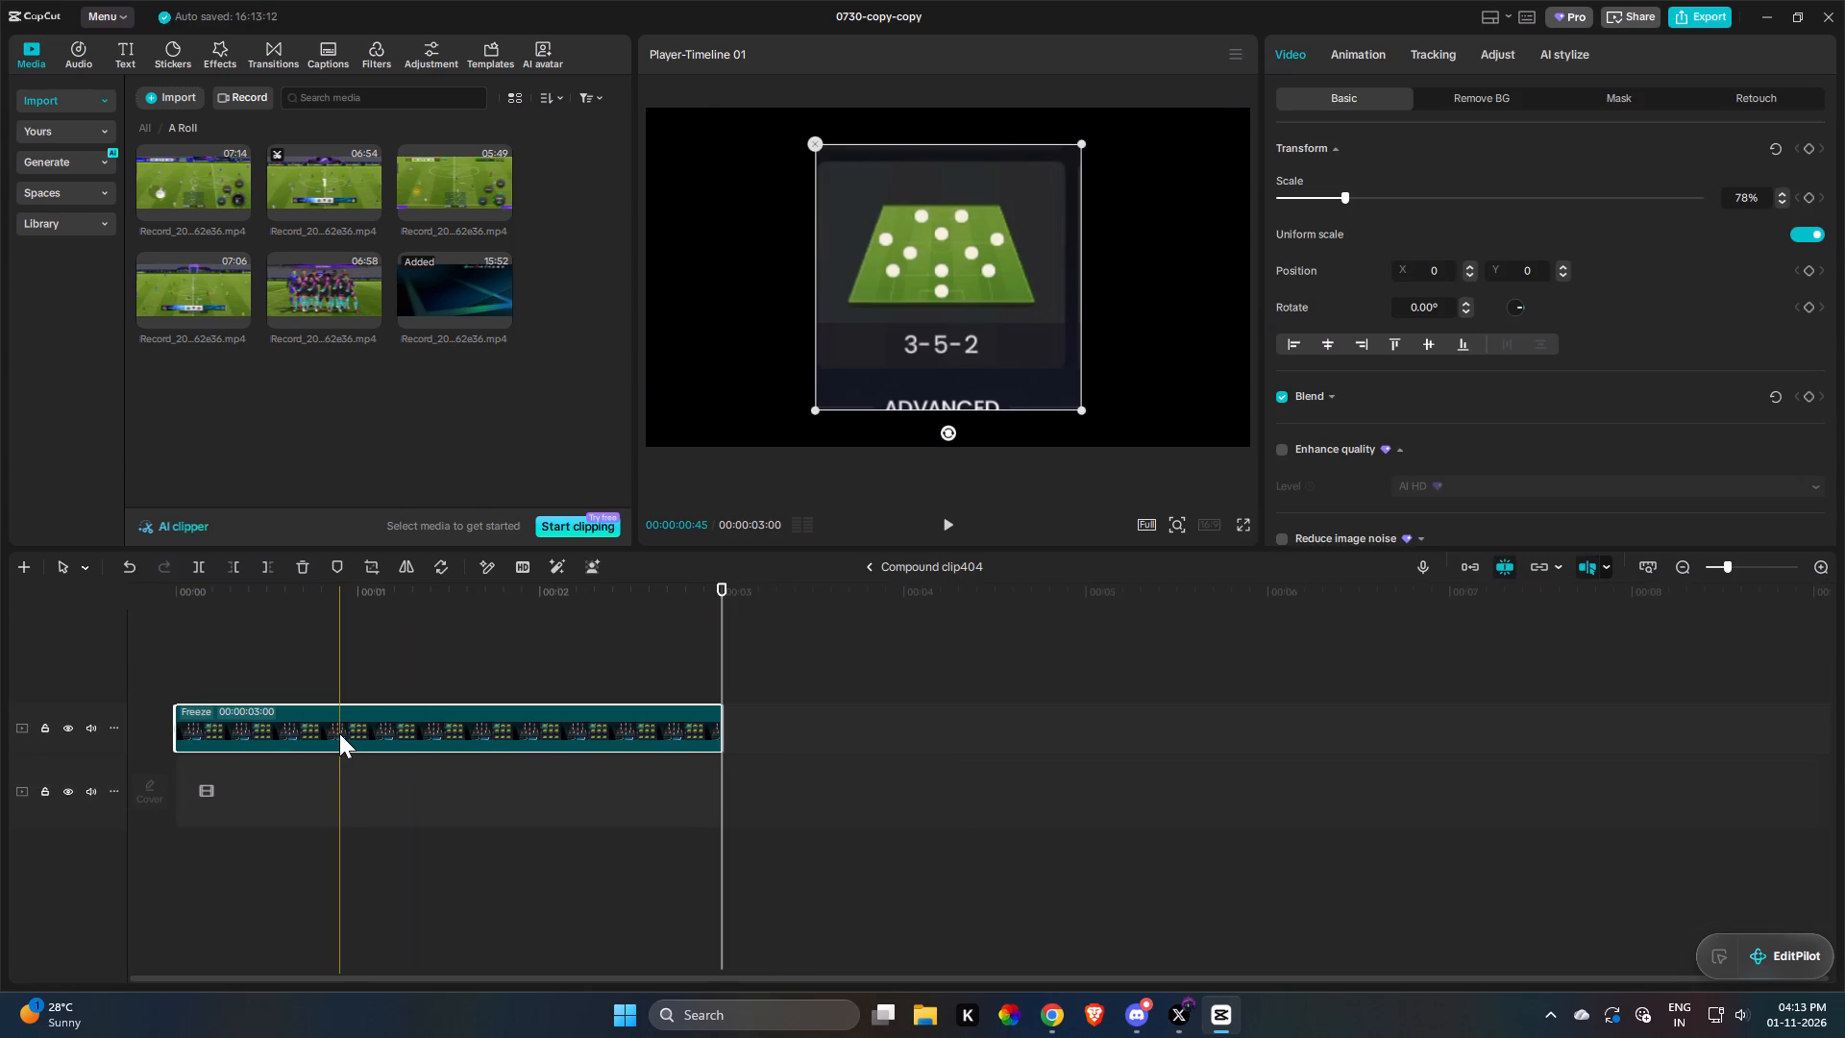
key(3)
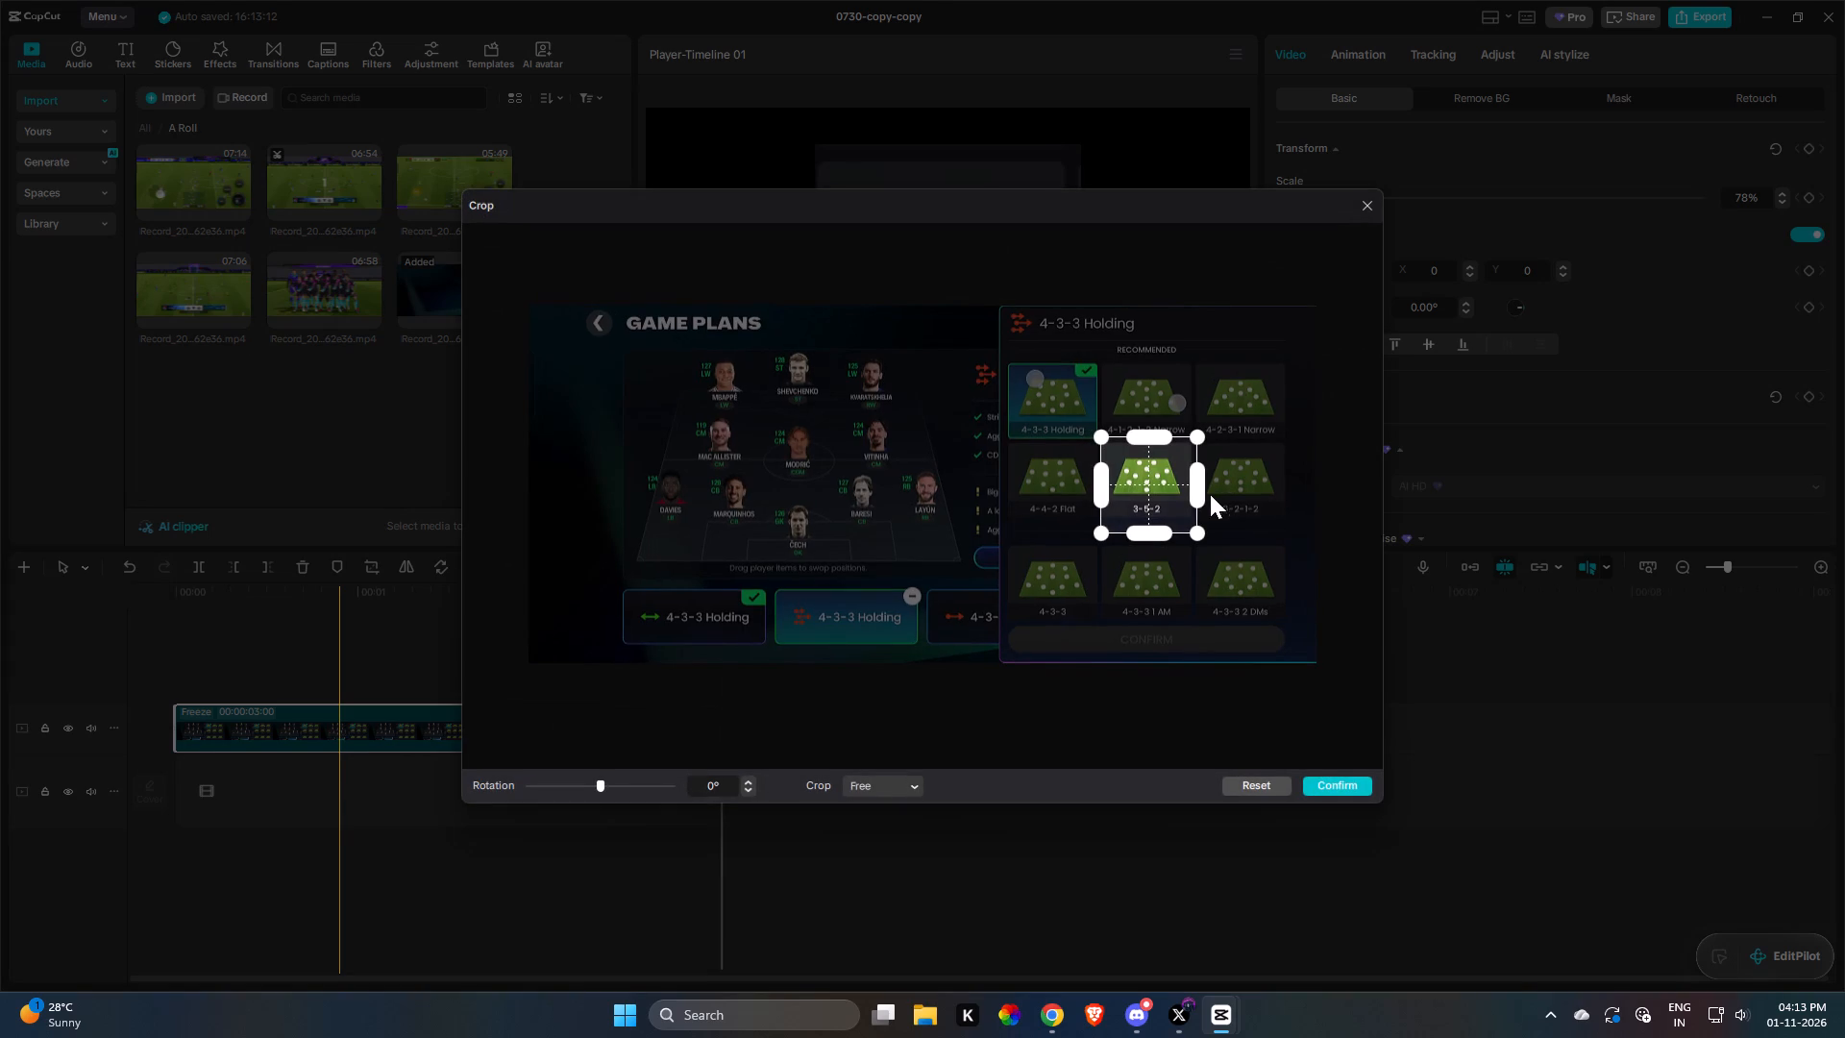
drag(1155, 494, 1208, 443)
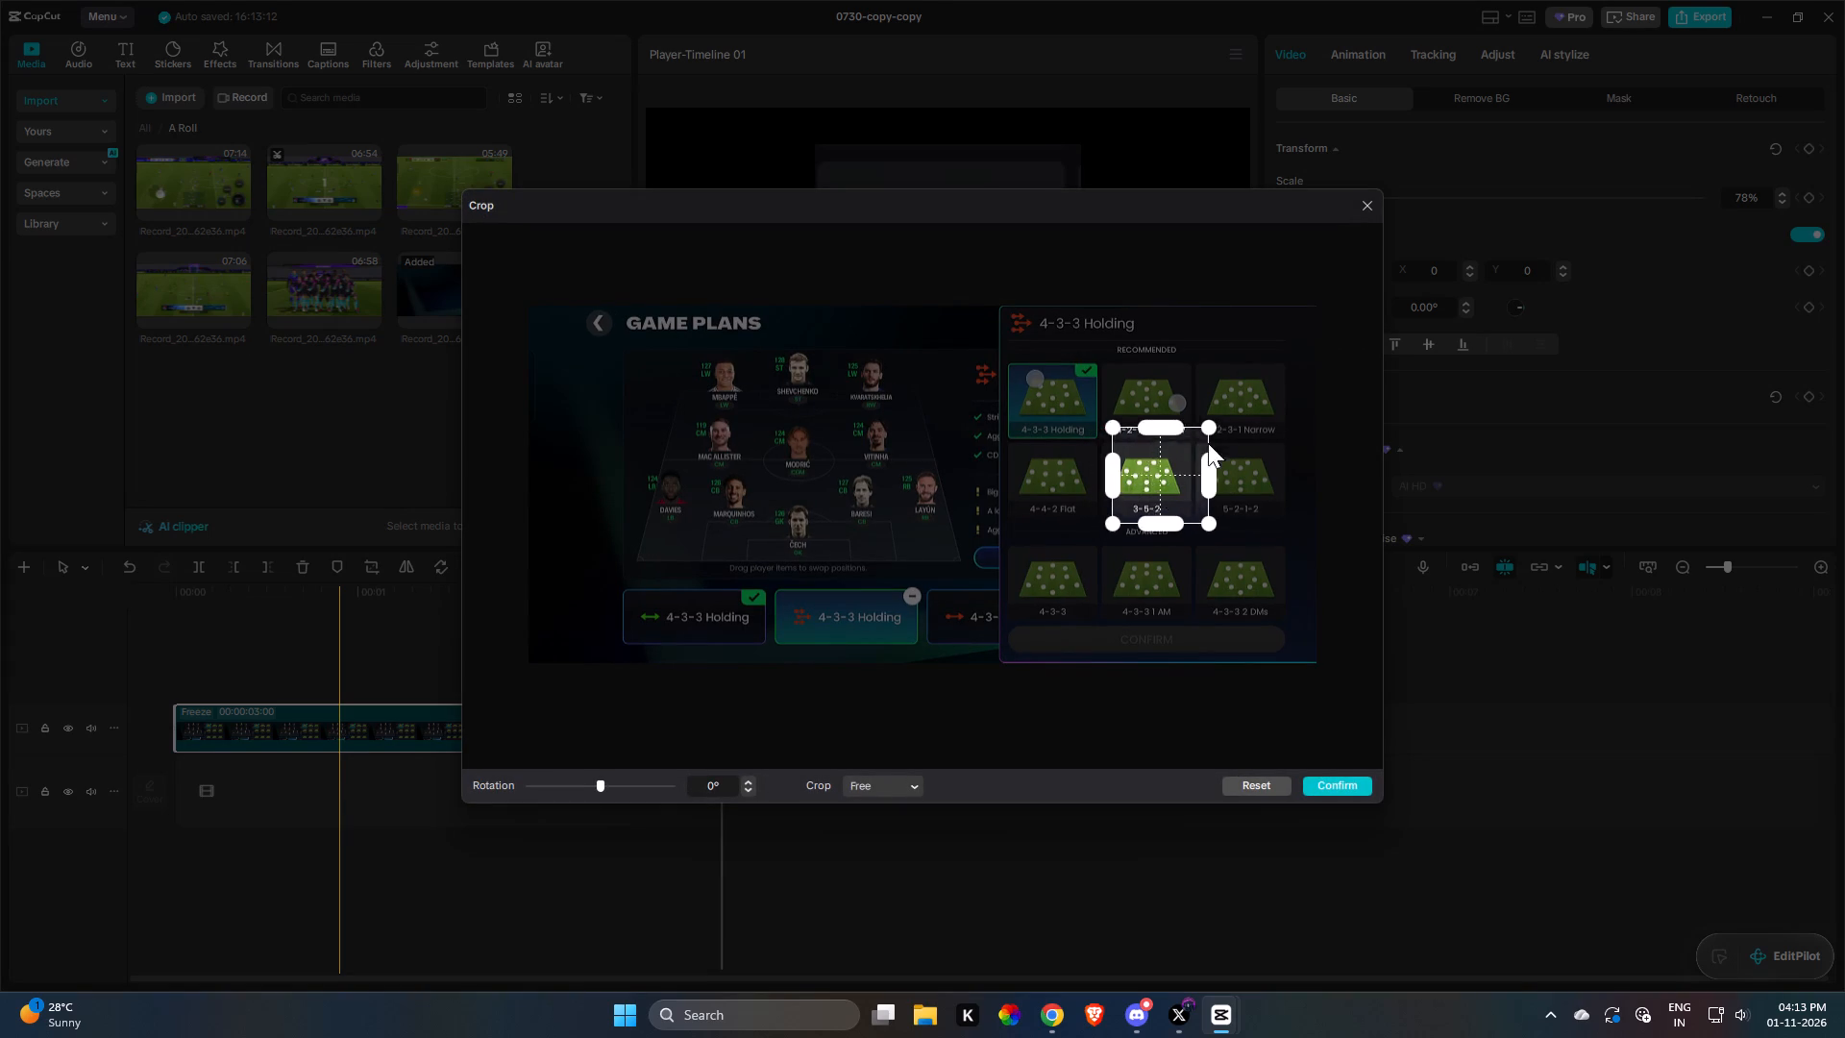
drag(1208, 443, 1250, 413)
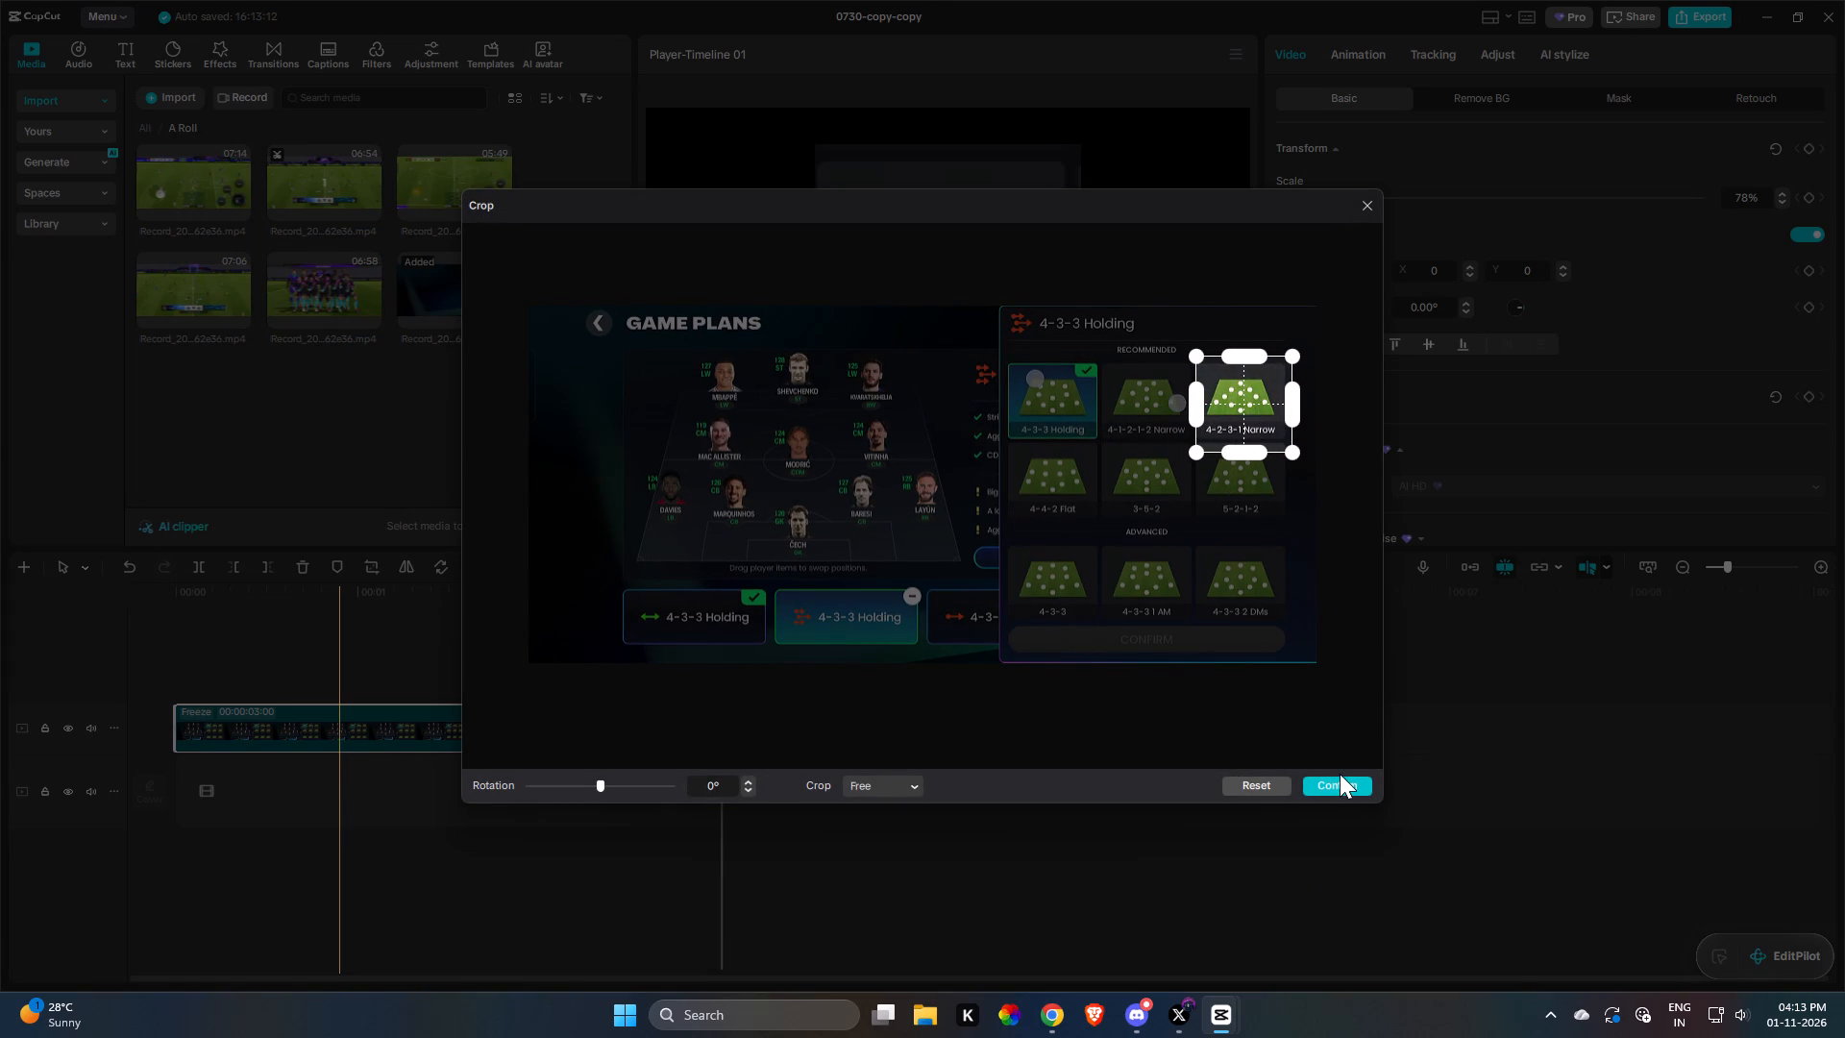
click(1339, 780)
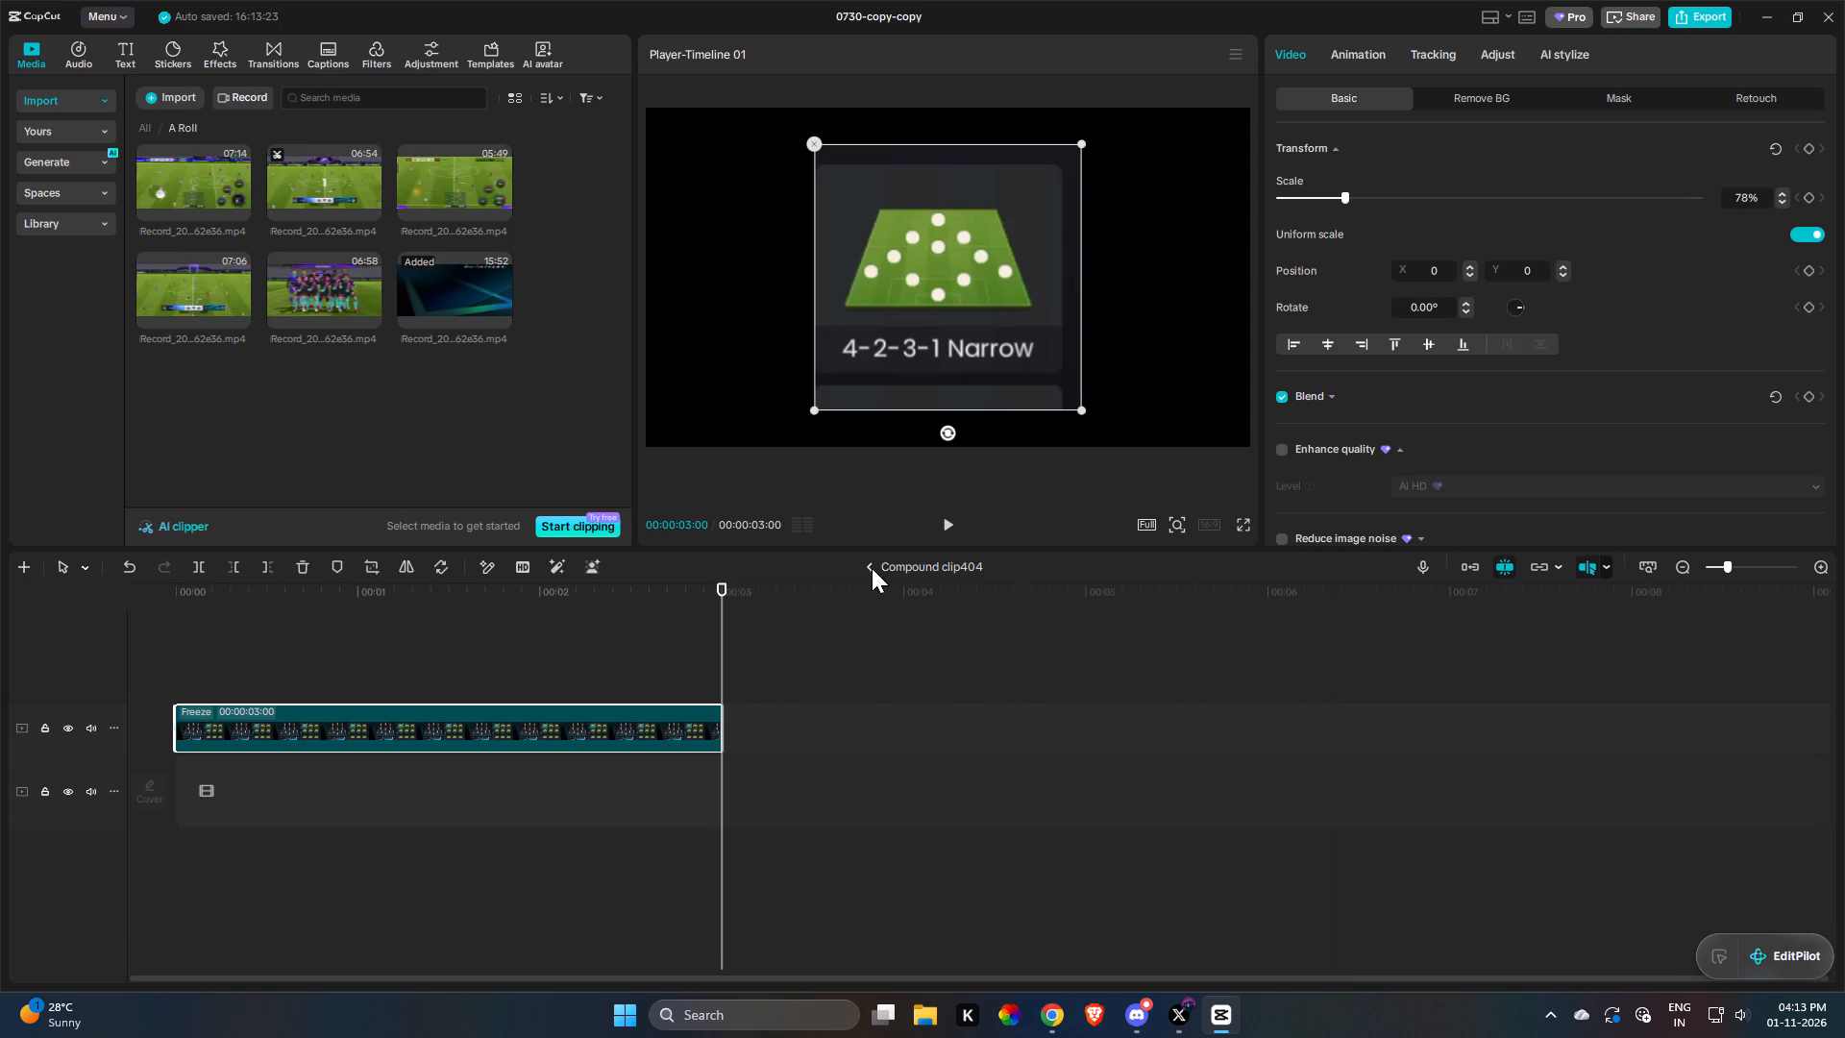
click(871, 566)
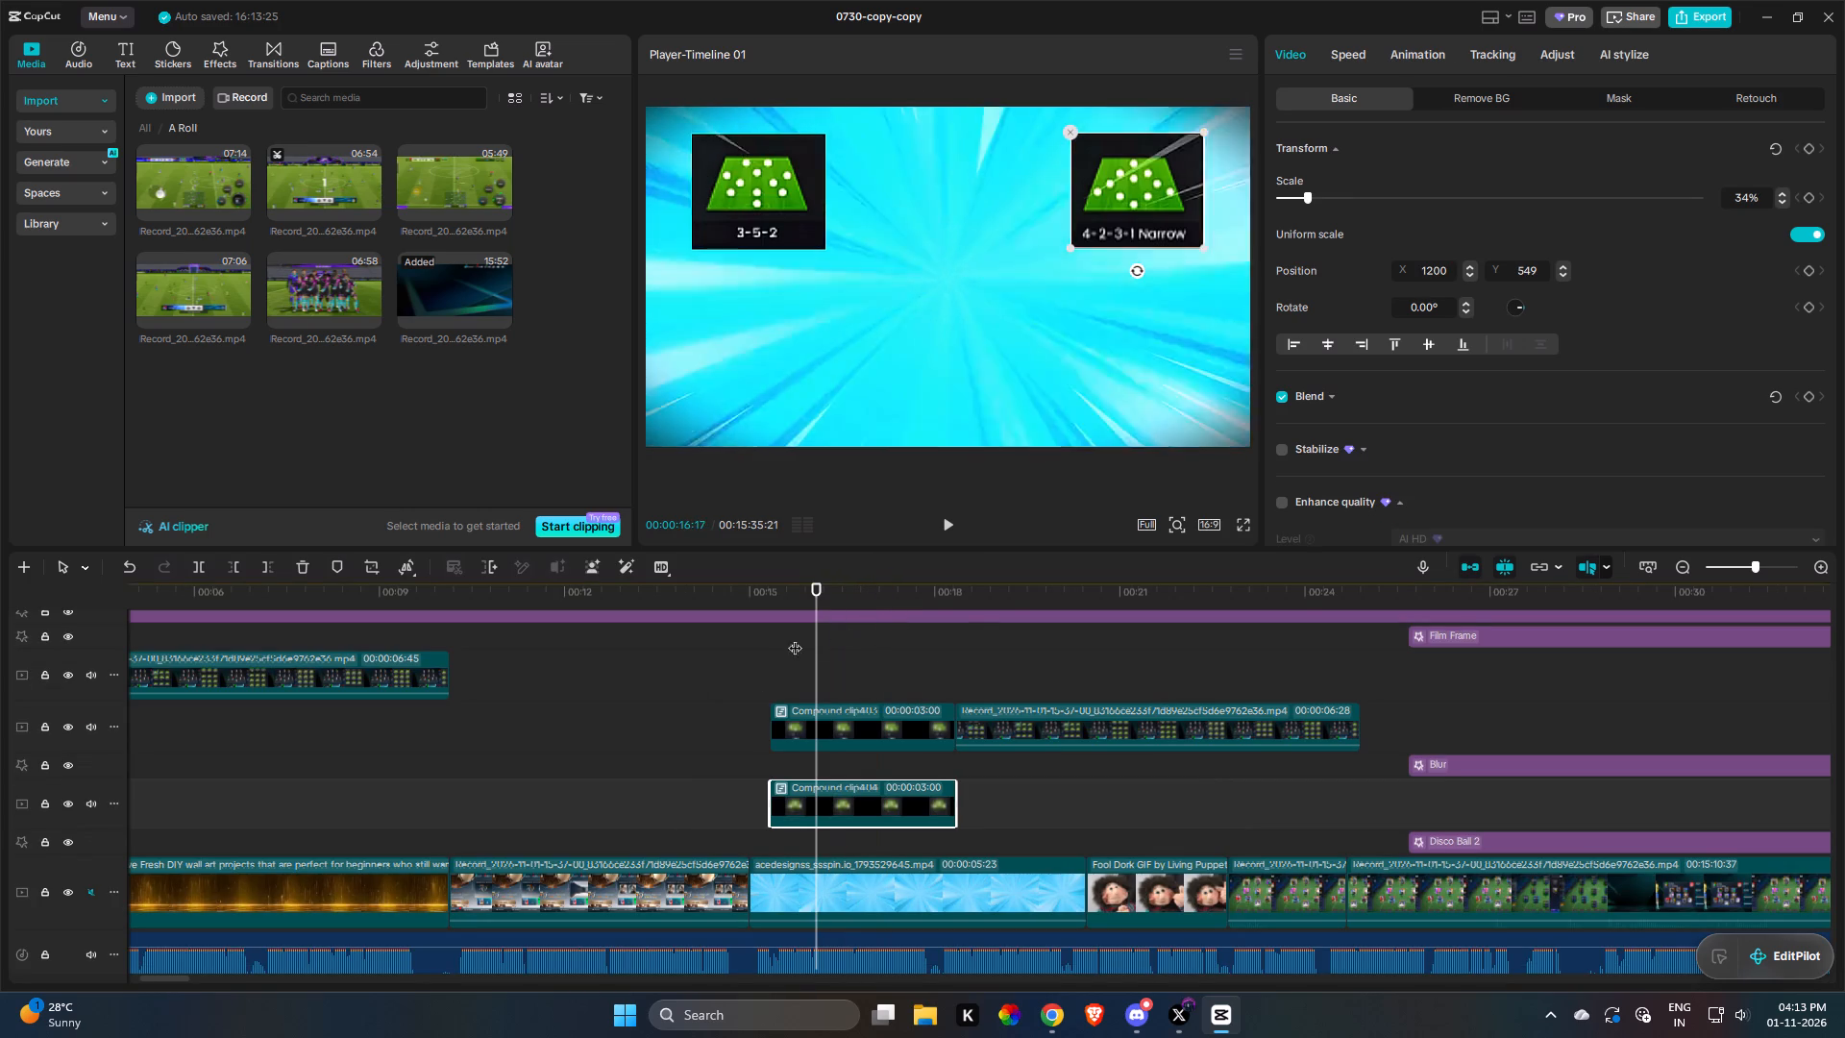
click(779, 685)
key(space)
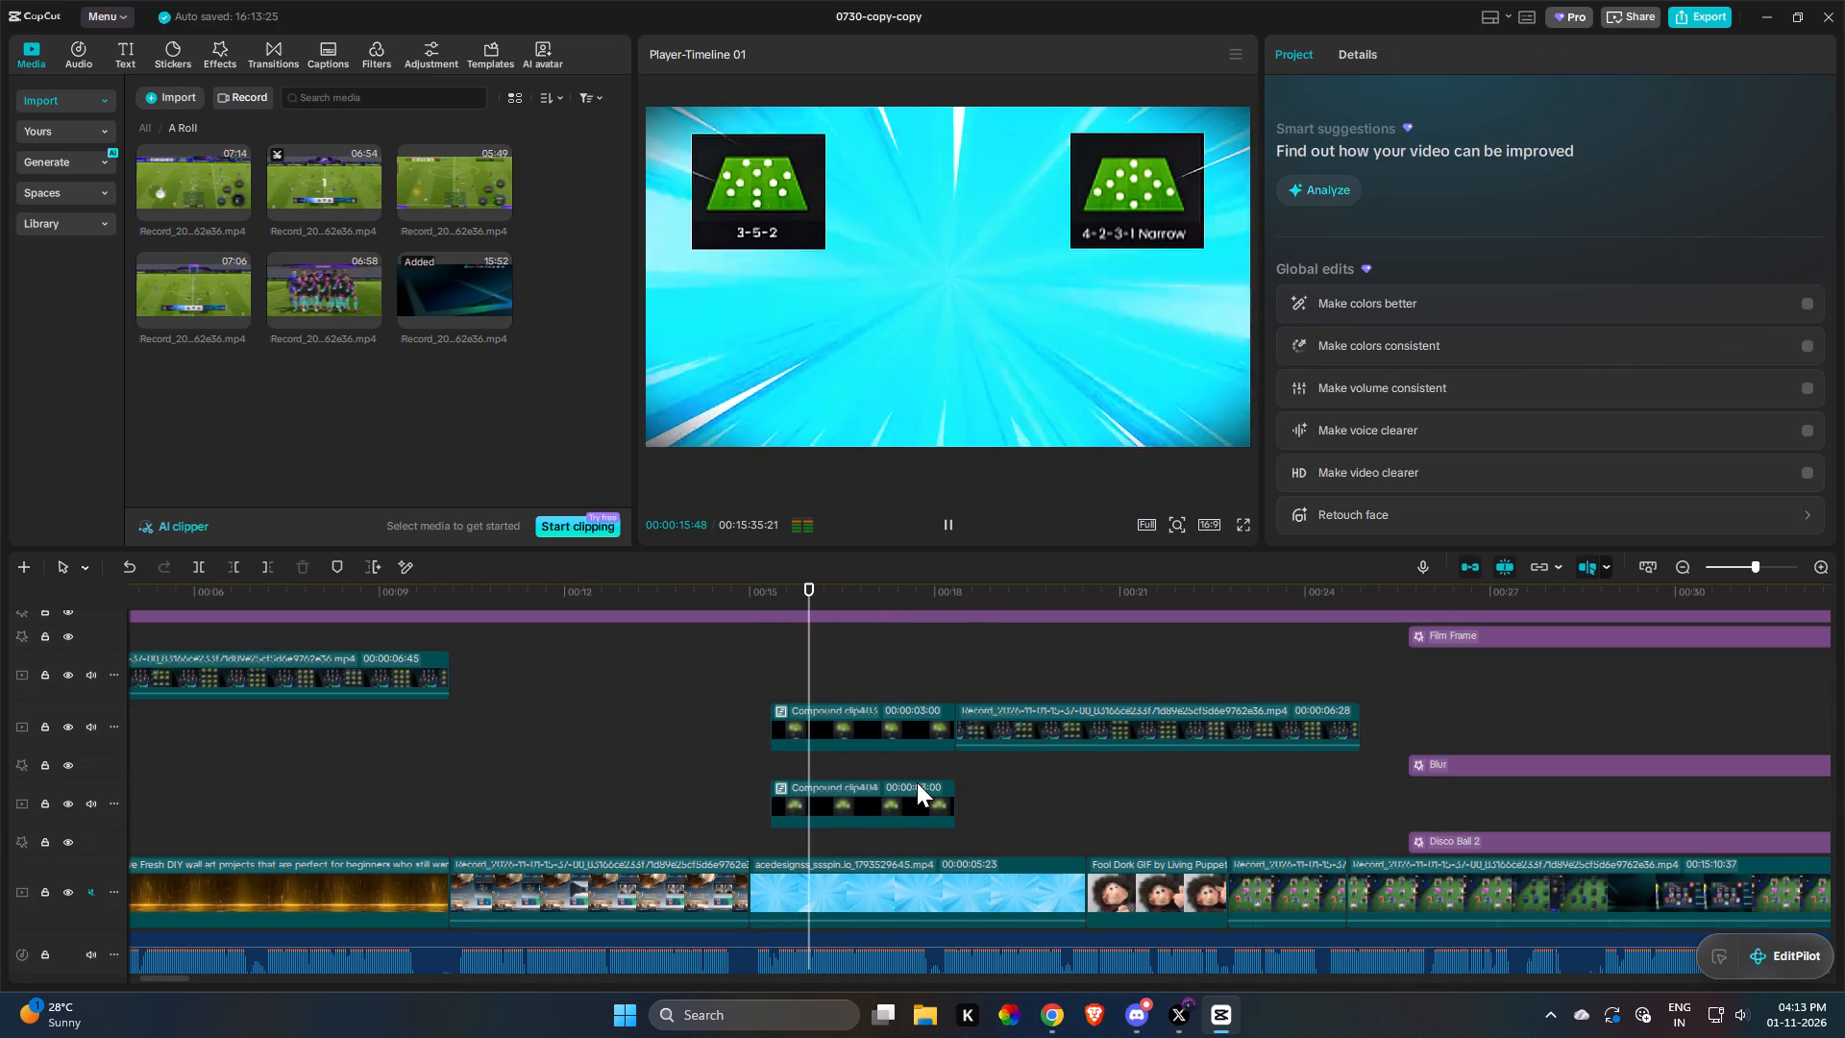
key(space)
Duplicate the 3-5-2 compound clip, place the copy directly beneath the original on its own track, and centre its tile at X 0, Y 0.
click(861, 733)
key(3)
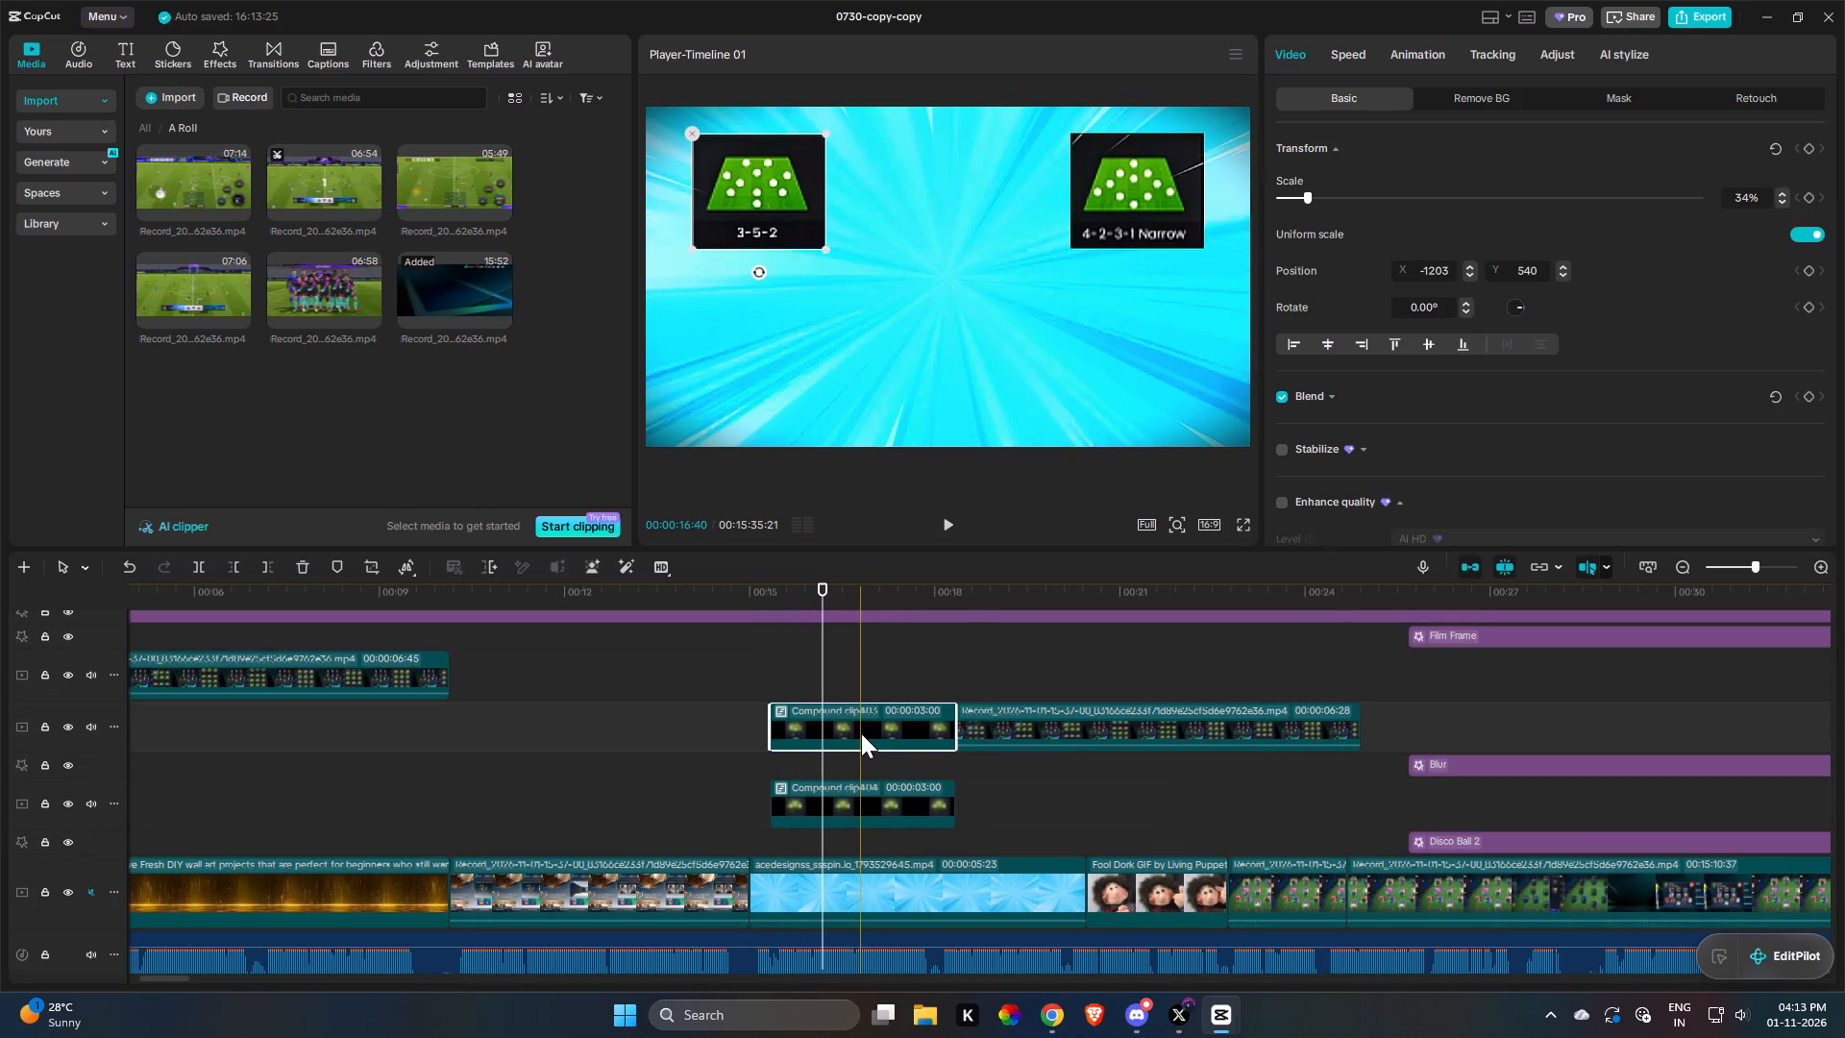
click(1337, 783)
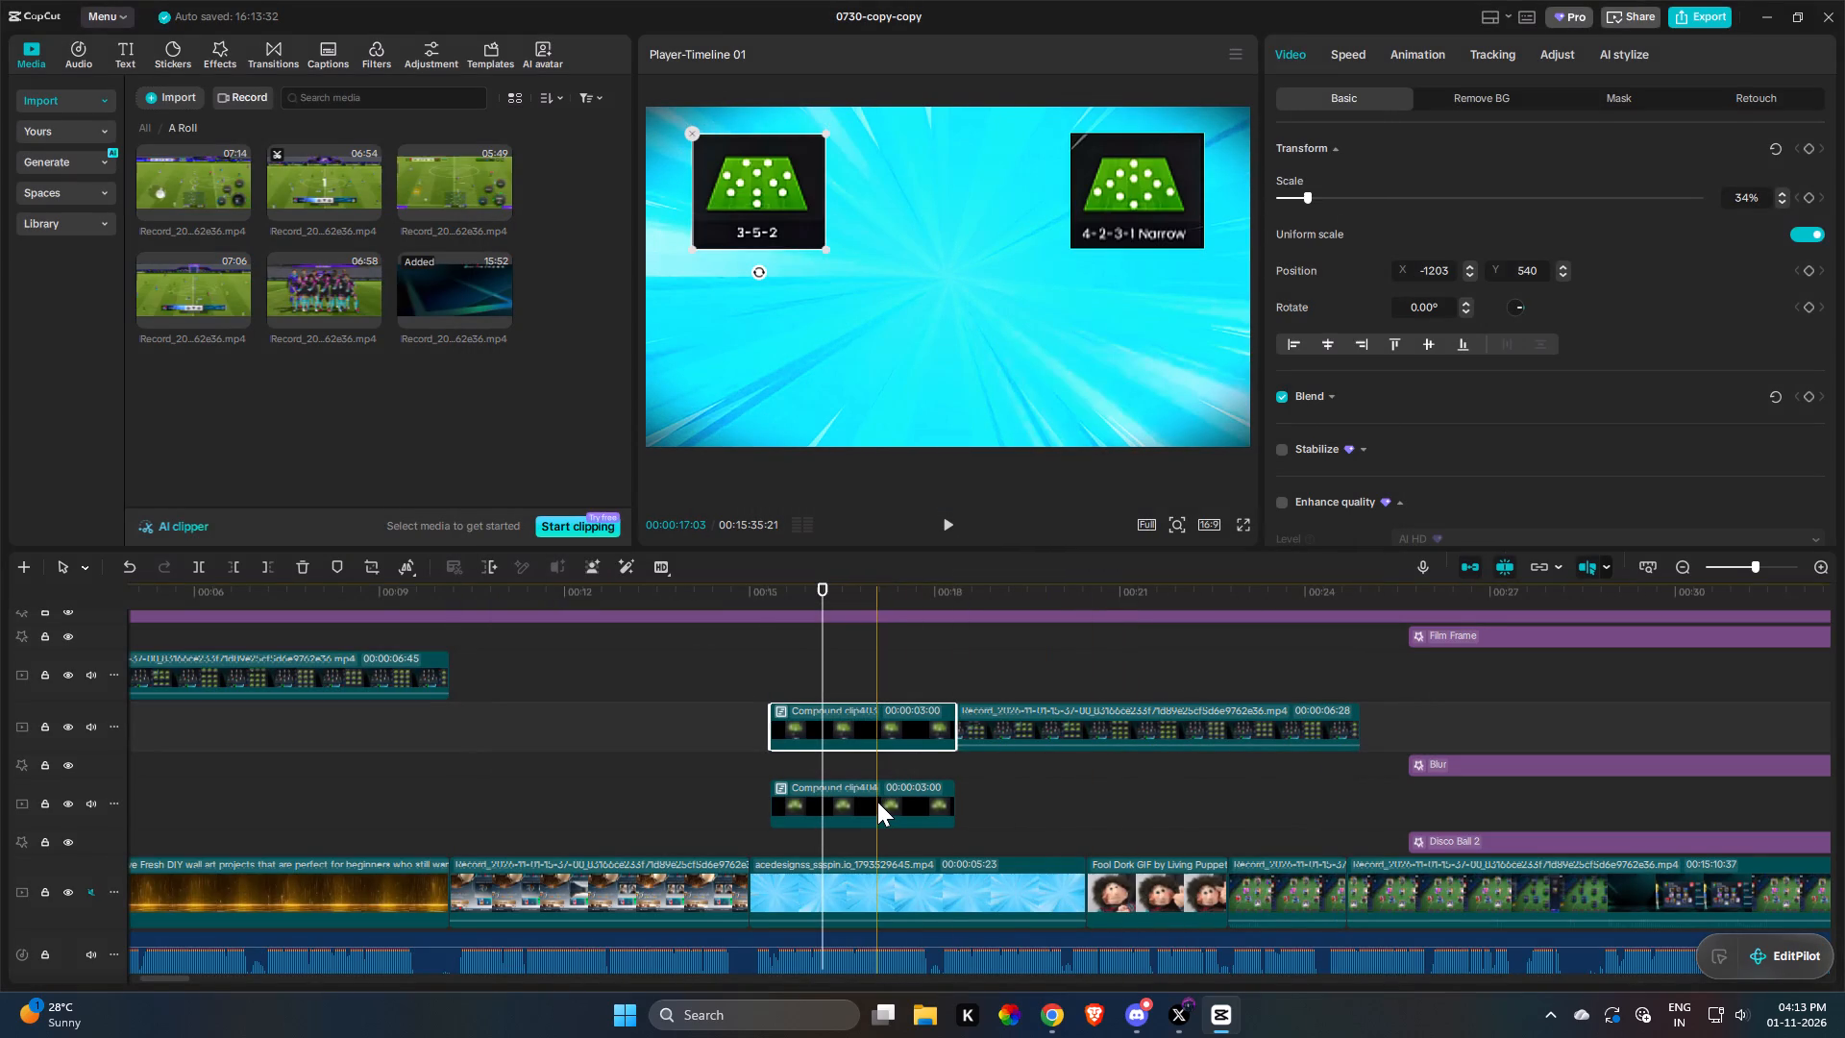
key(ctrl+c)
key(ctrl+v)
drag(945, 662, 847, 678)
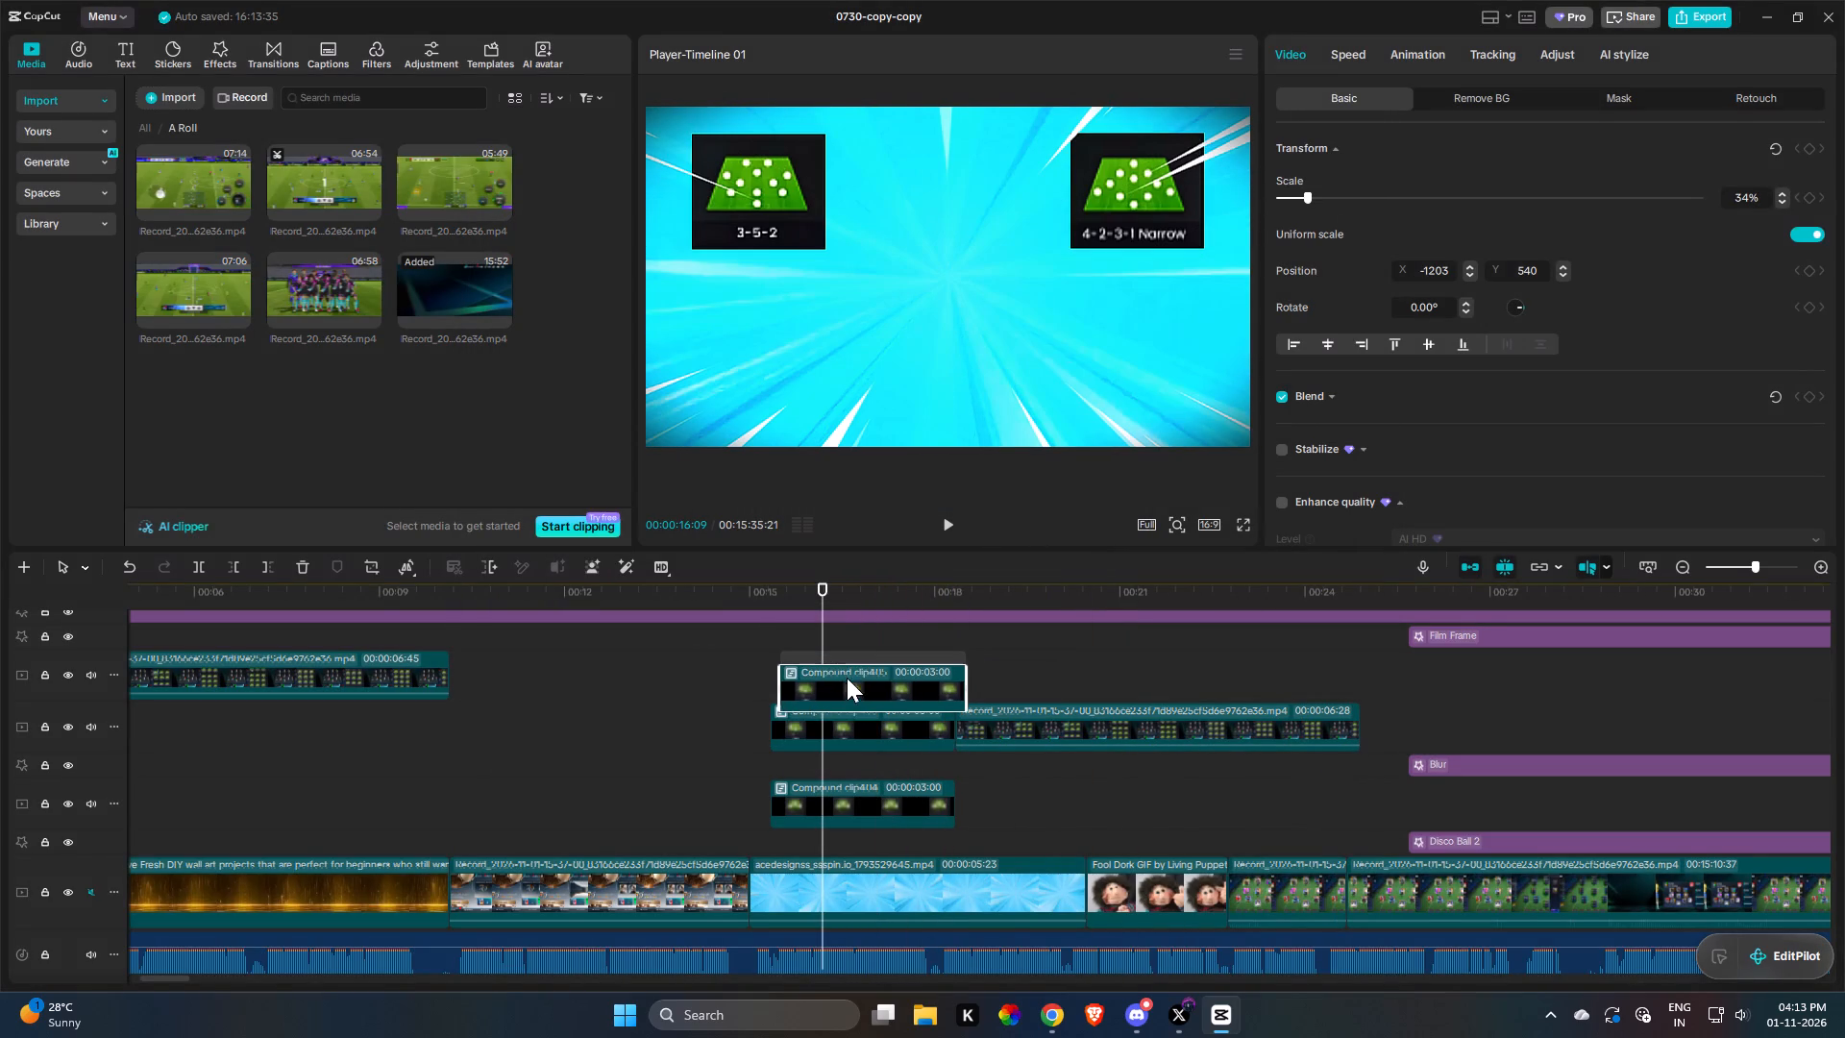
drag(847, 678, 840, 754)
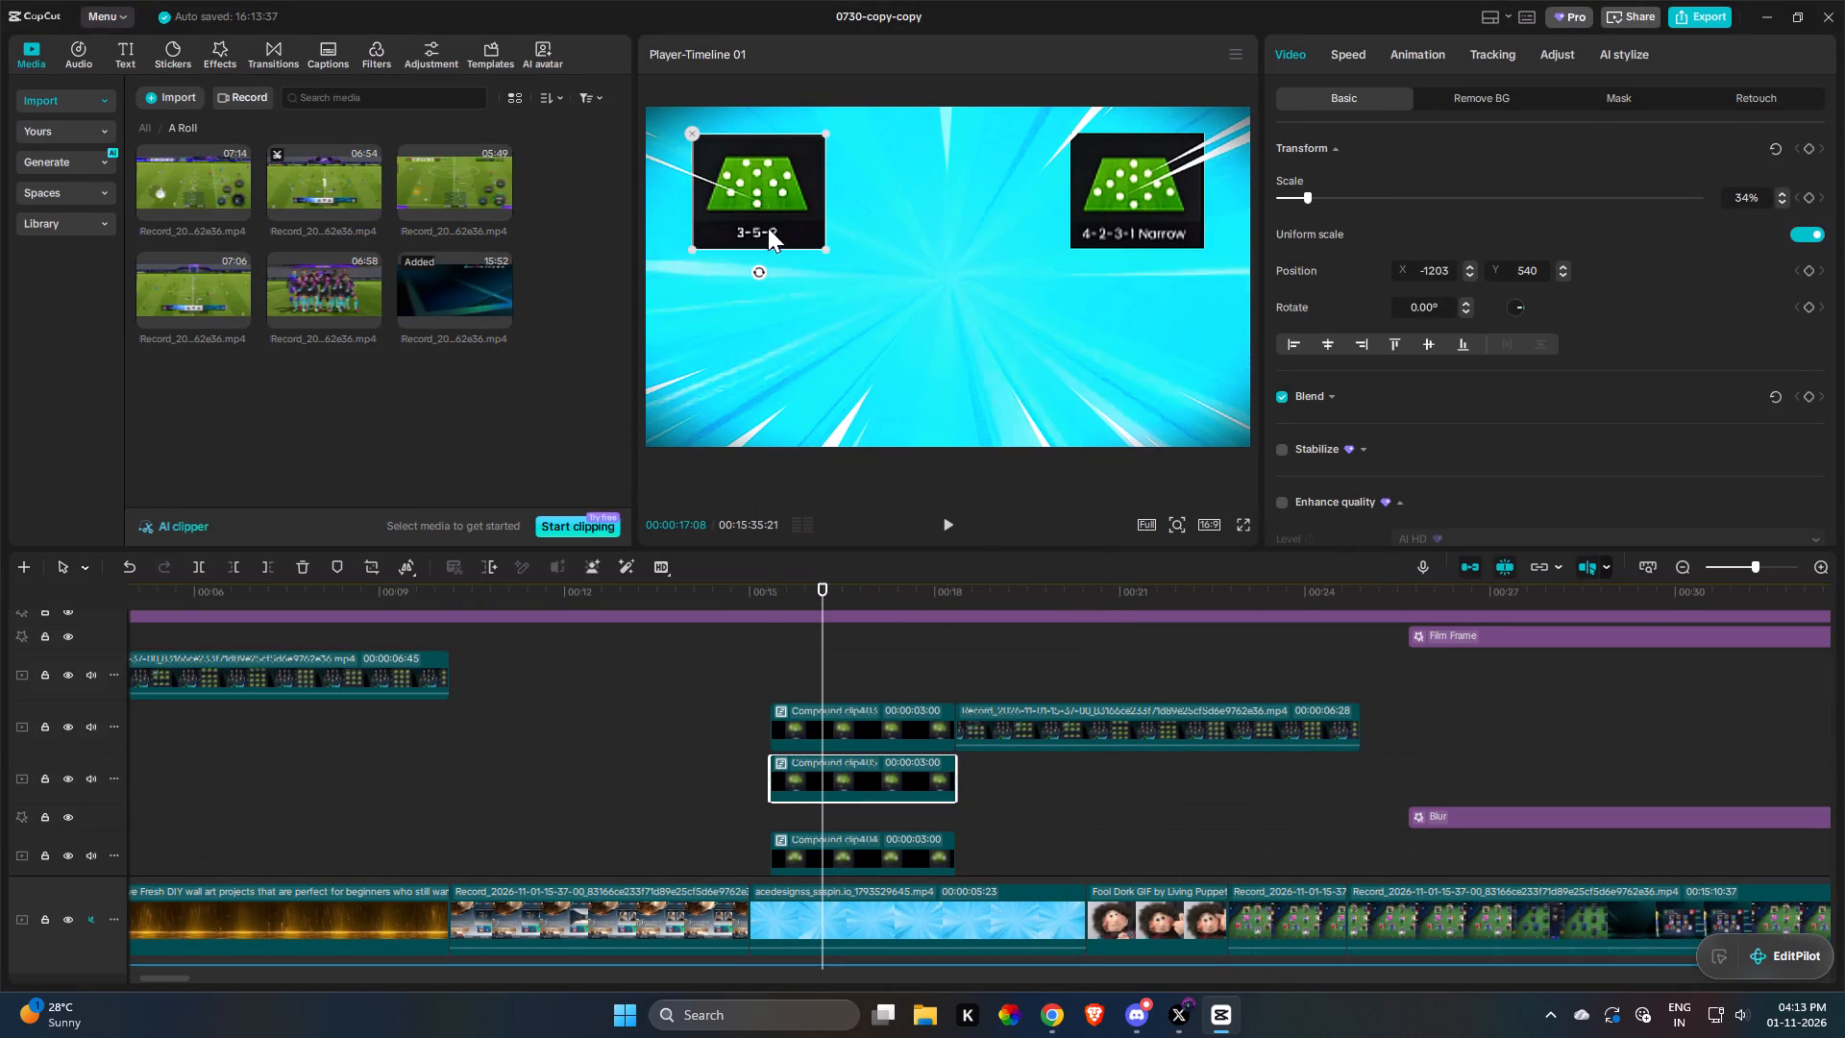
drag(755, 222, 943, 302)
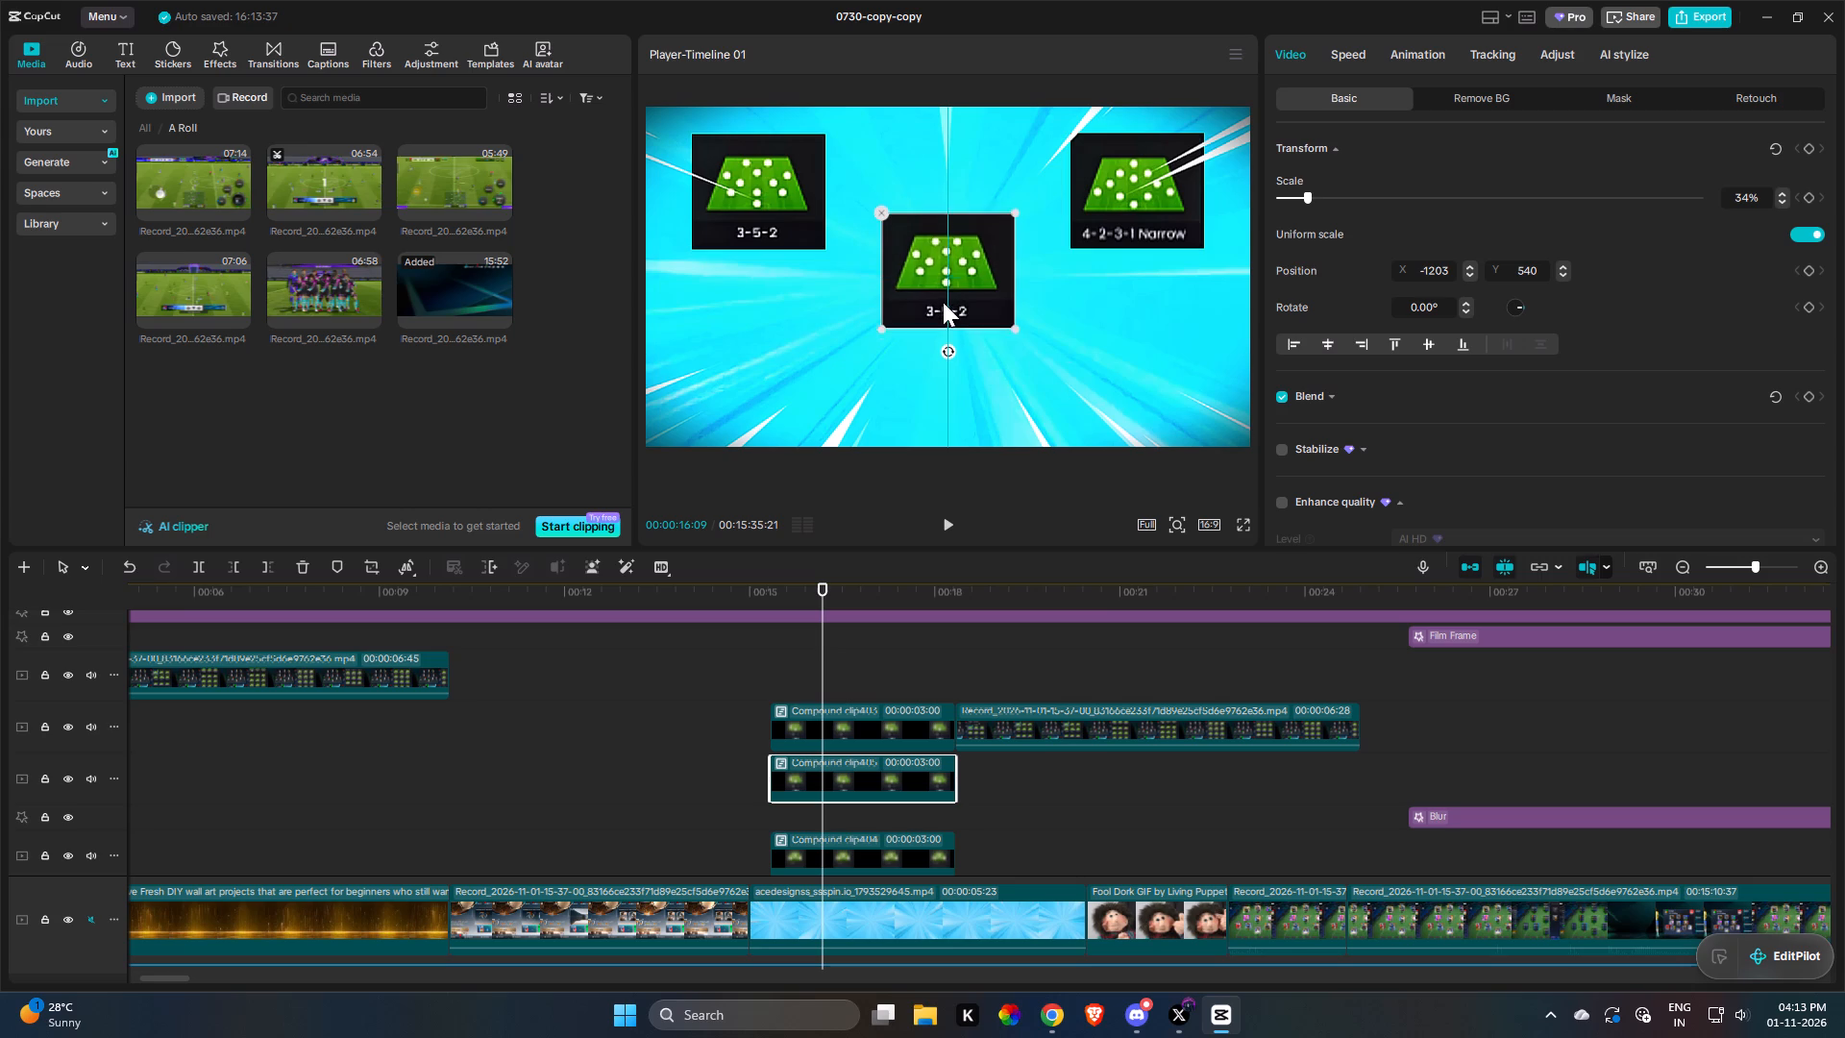
drag(943, 302, 943, 306)
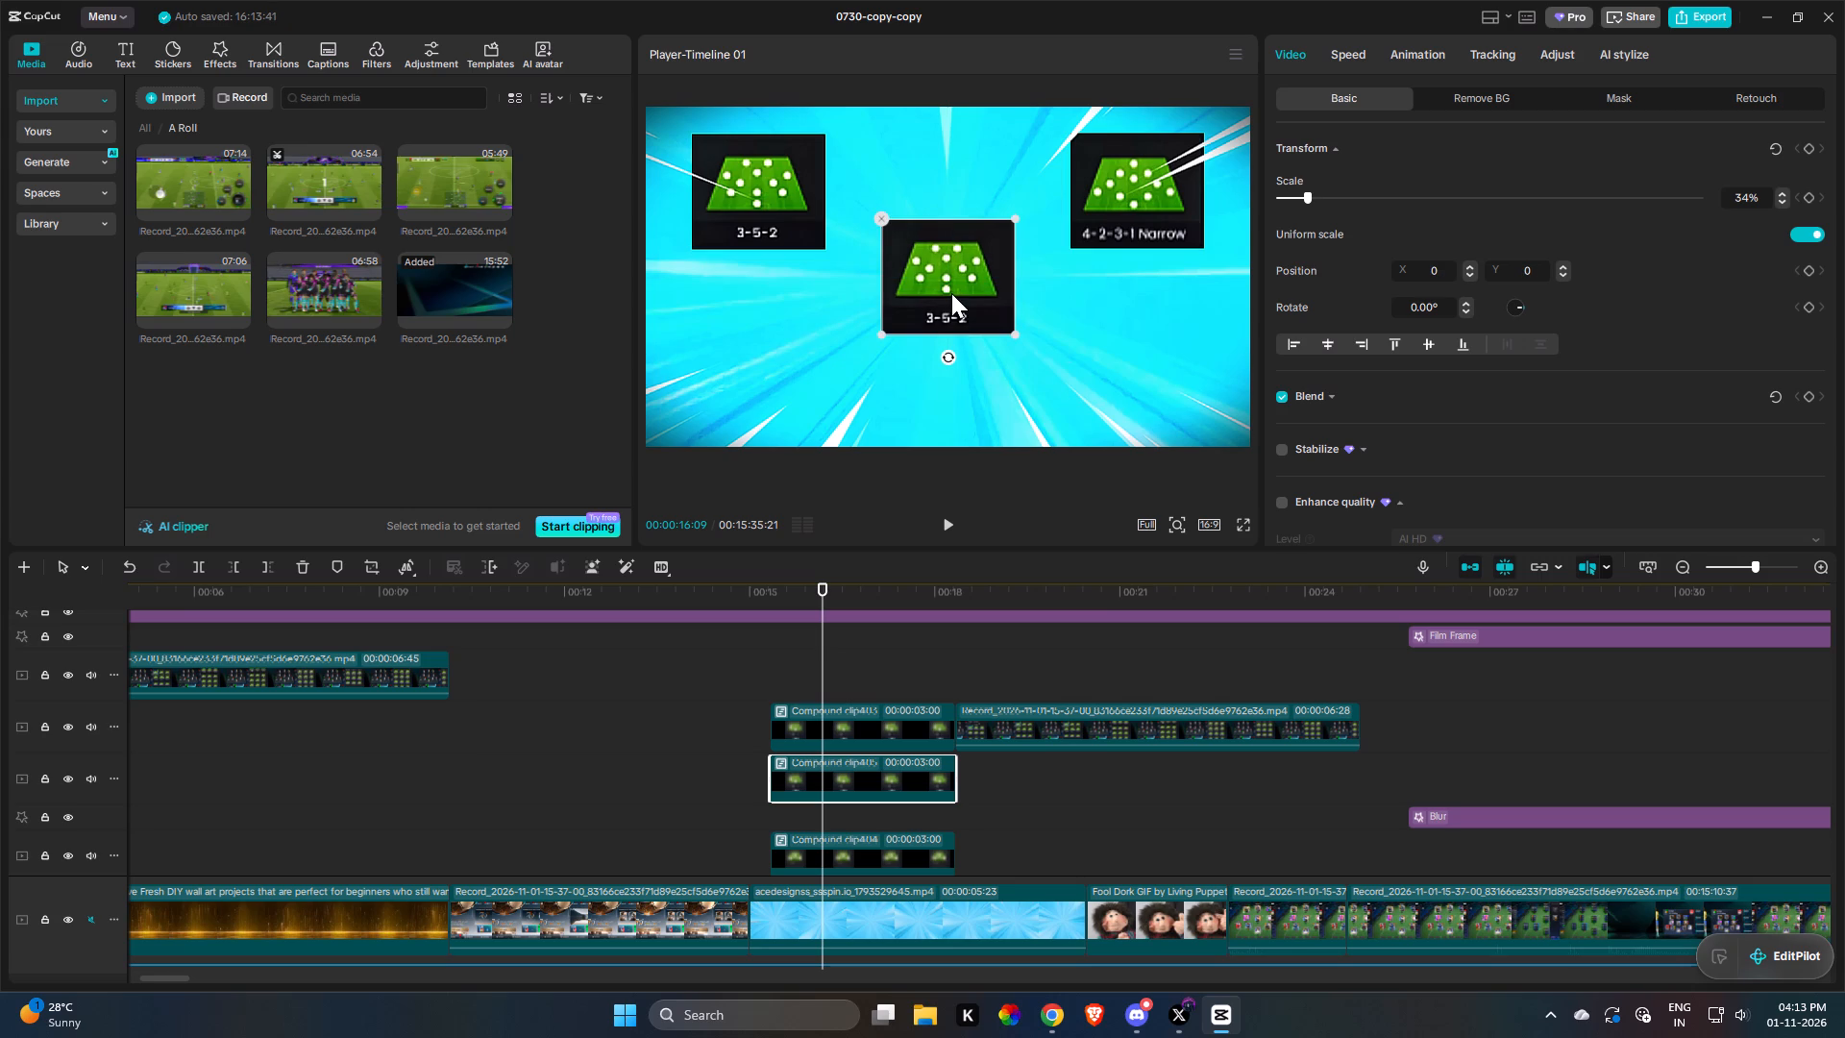
key(3)
click(1373, 209)
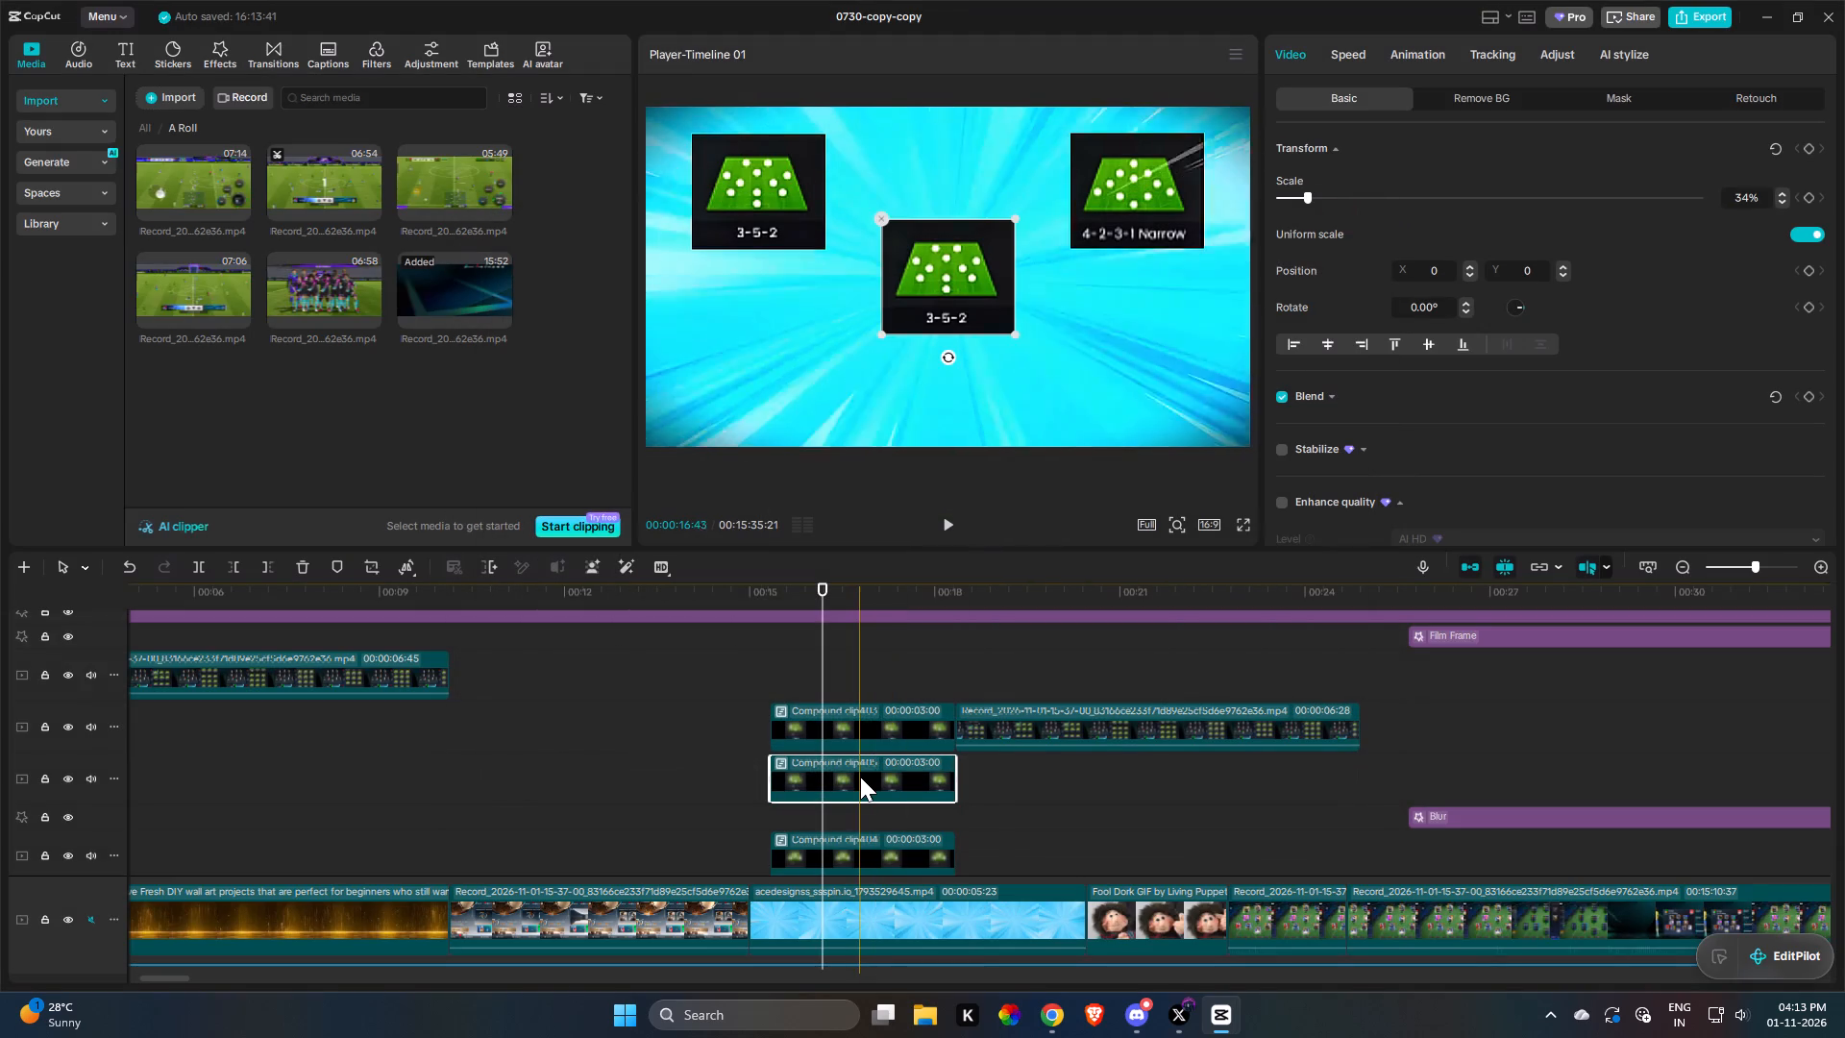
Open the copied compound clip and add the 15:52 A Roll recording on the track below its freeze frame.
double_click(860, 777)
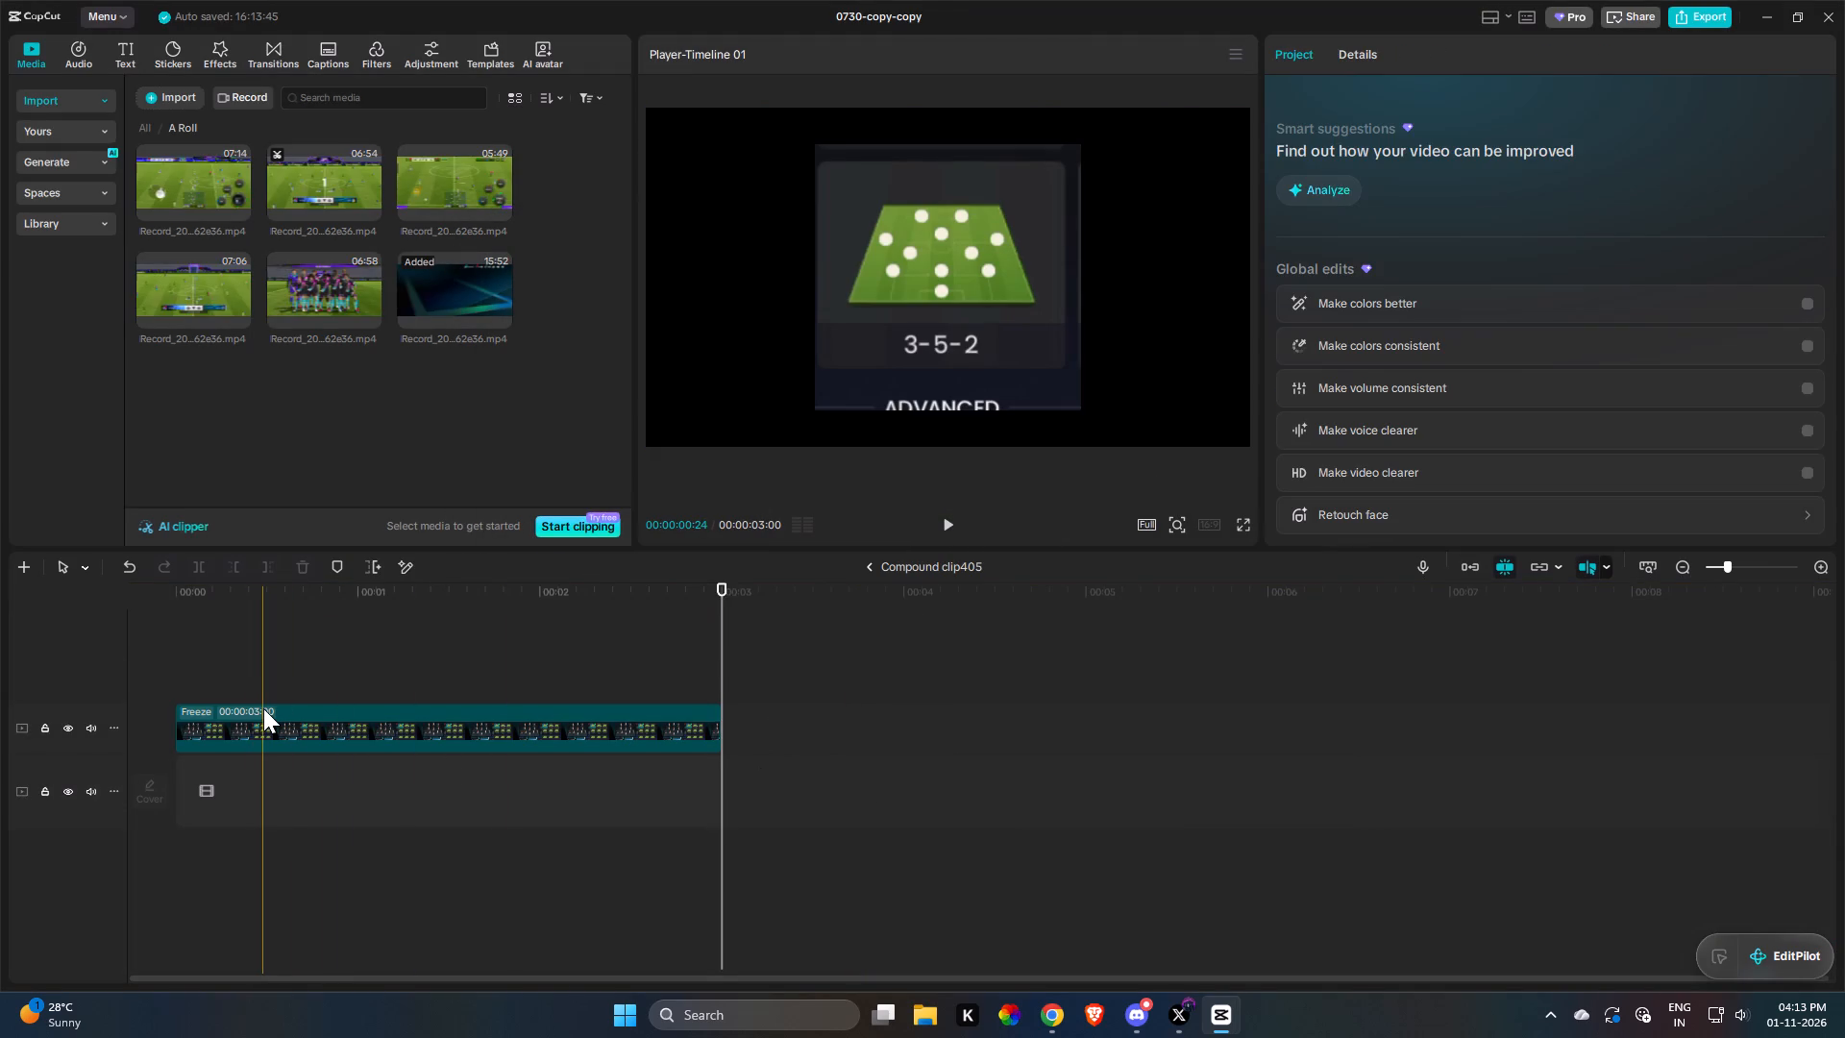
click(263, 708)
key(3)
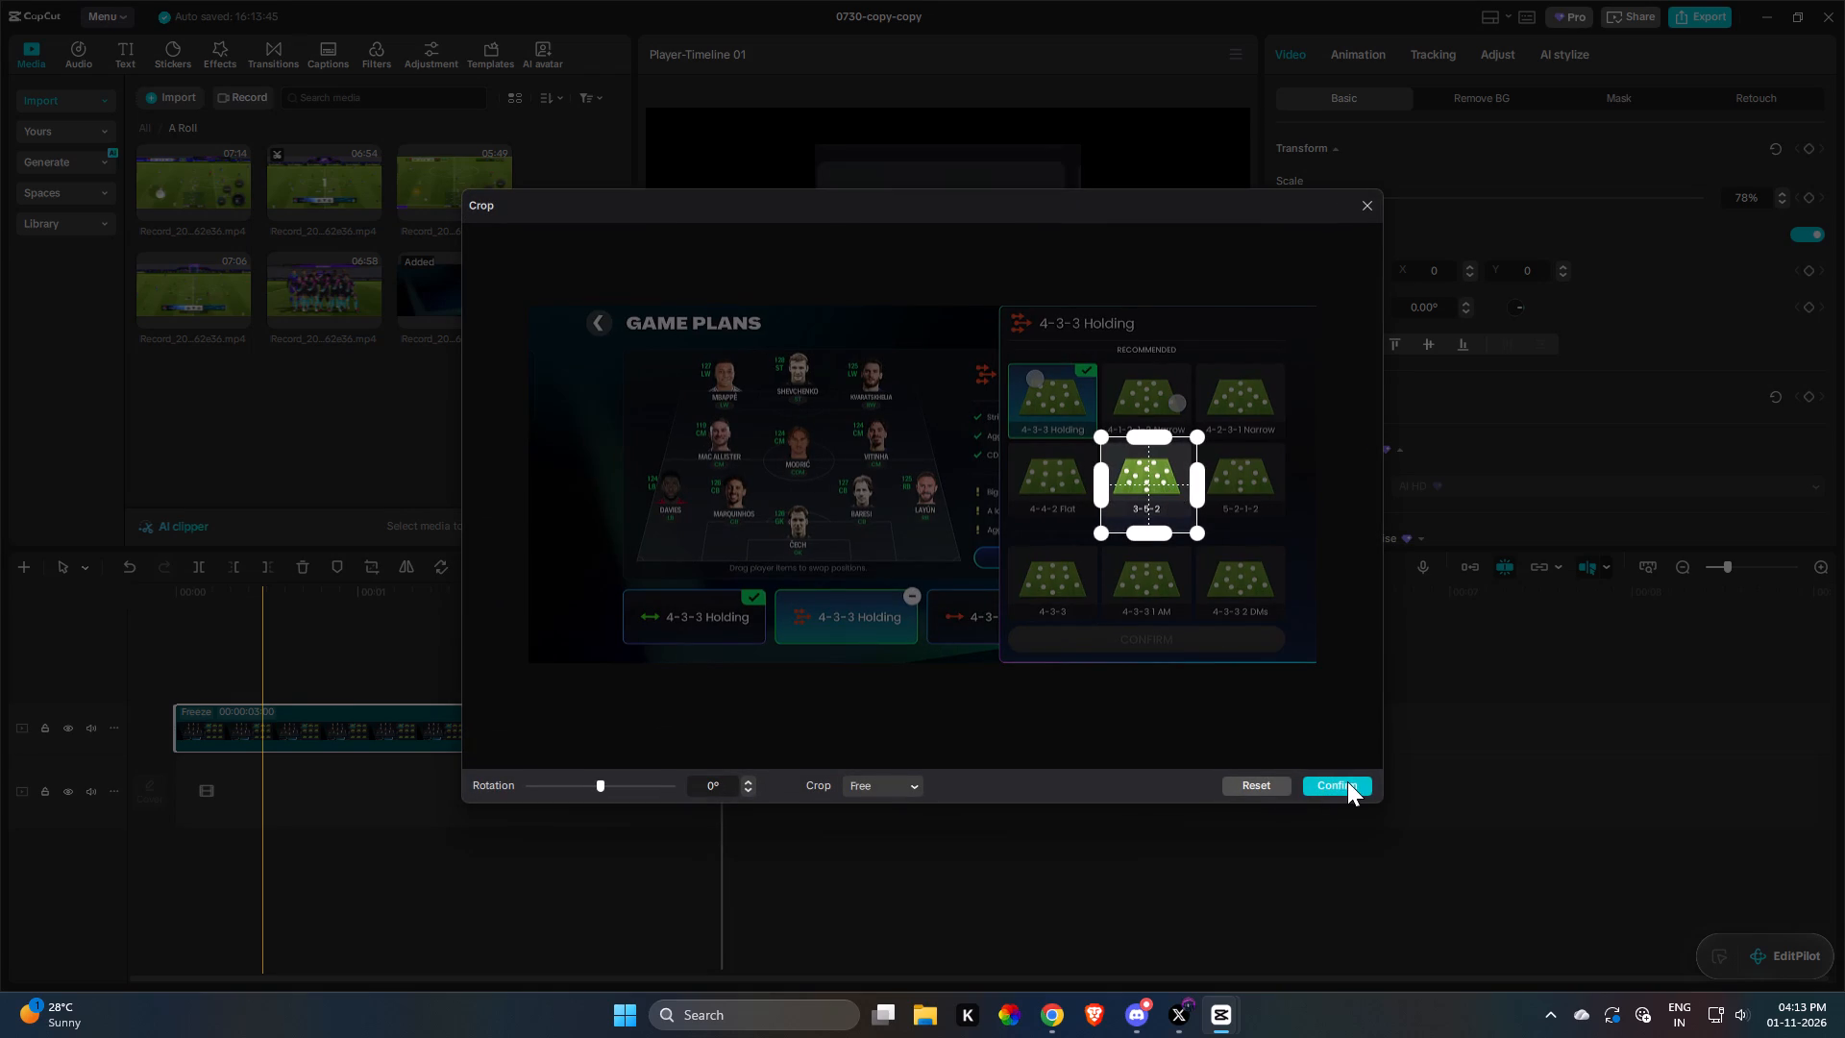
click(1365, 212)
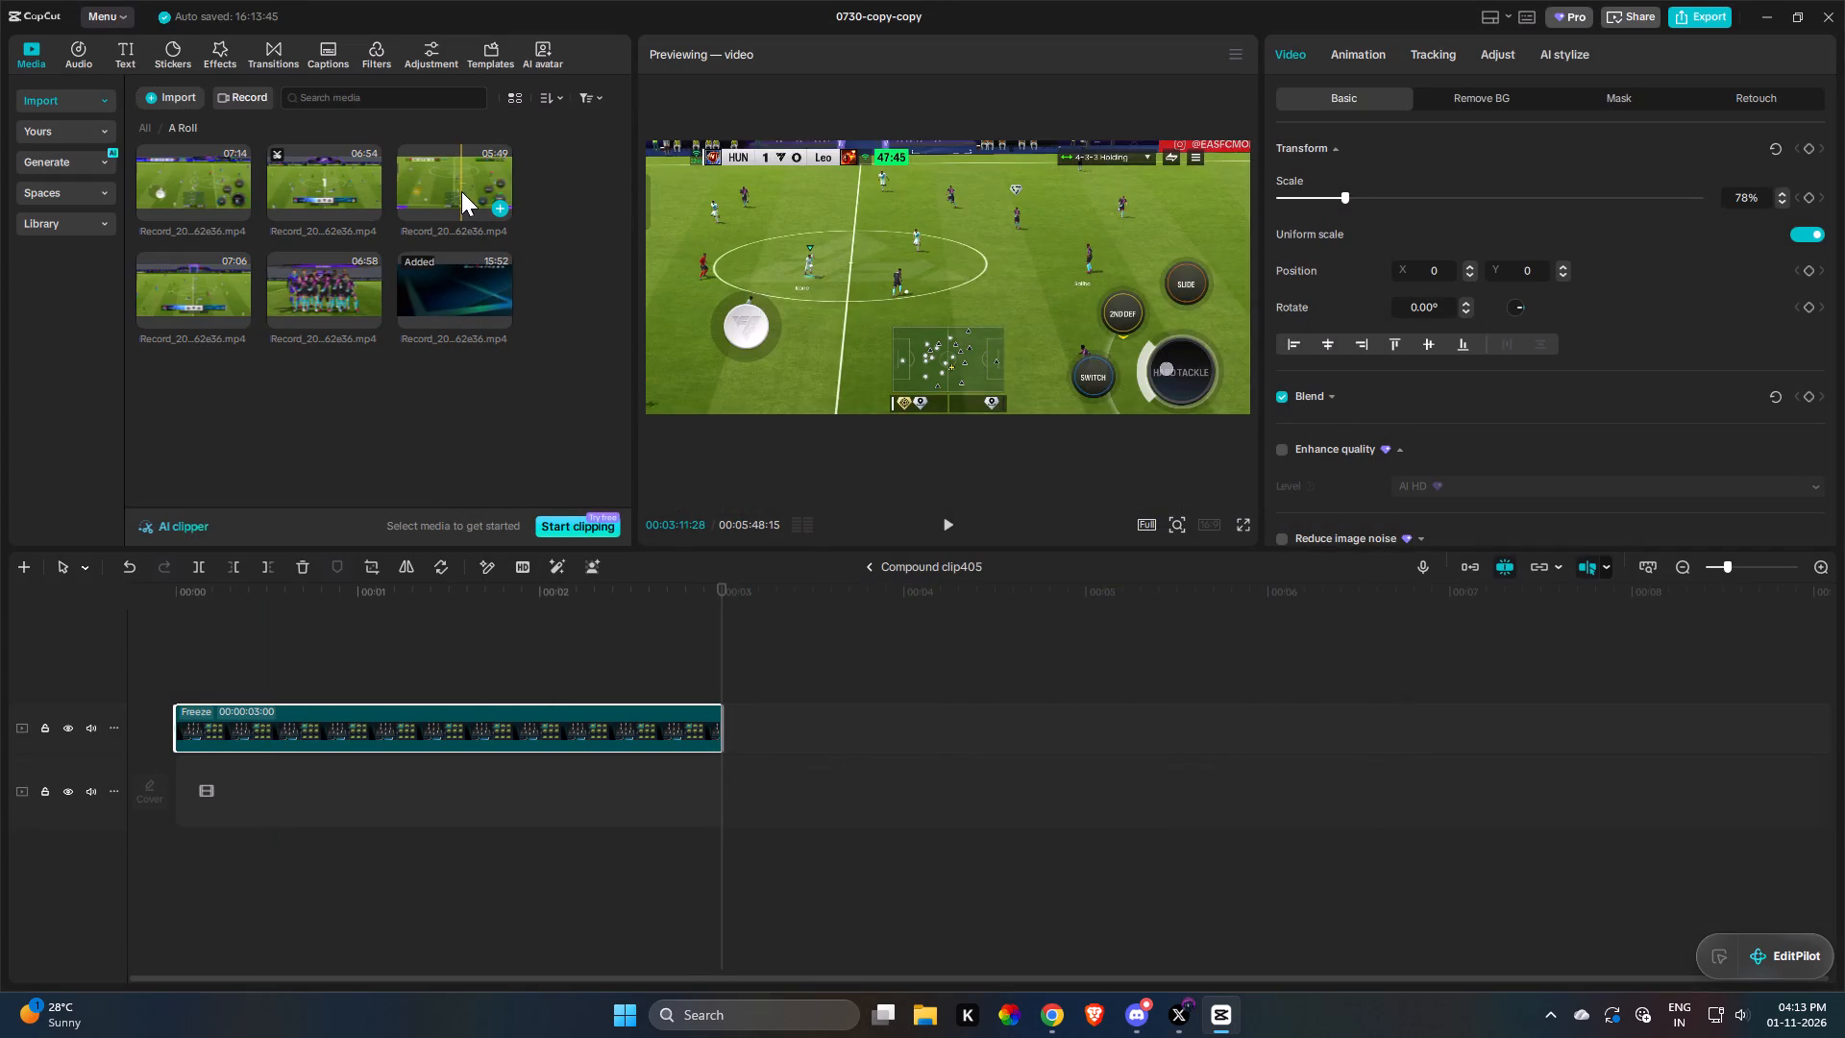
drag(455, 305, 202, 762)
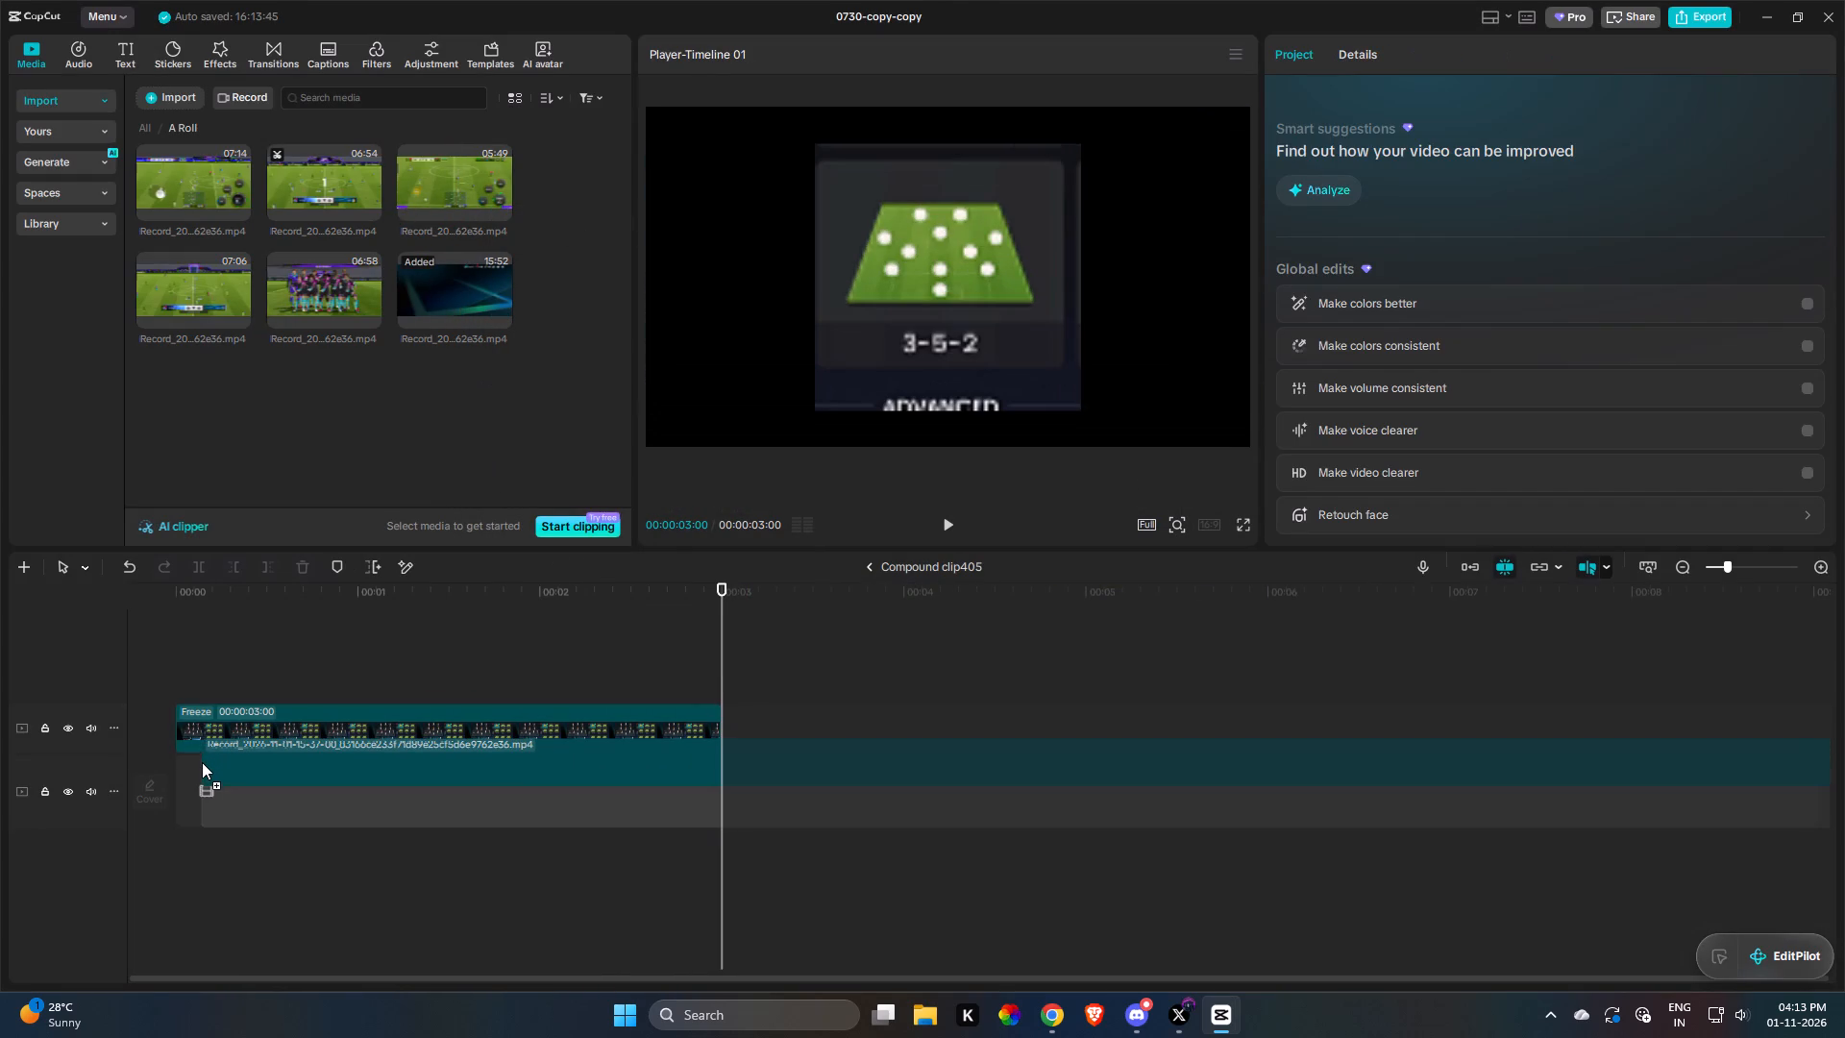
drag(202, 762, 208, 761)
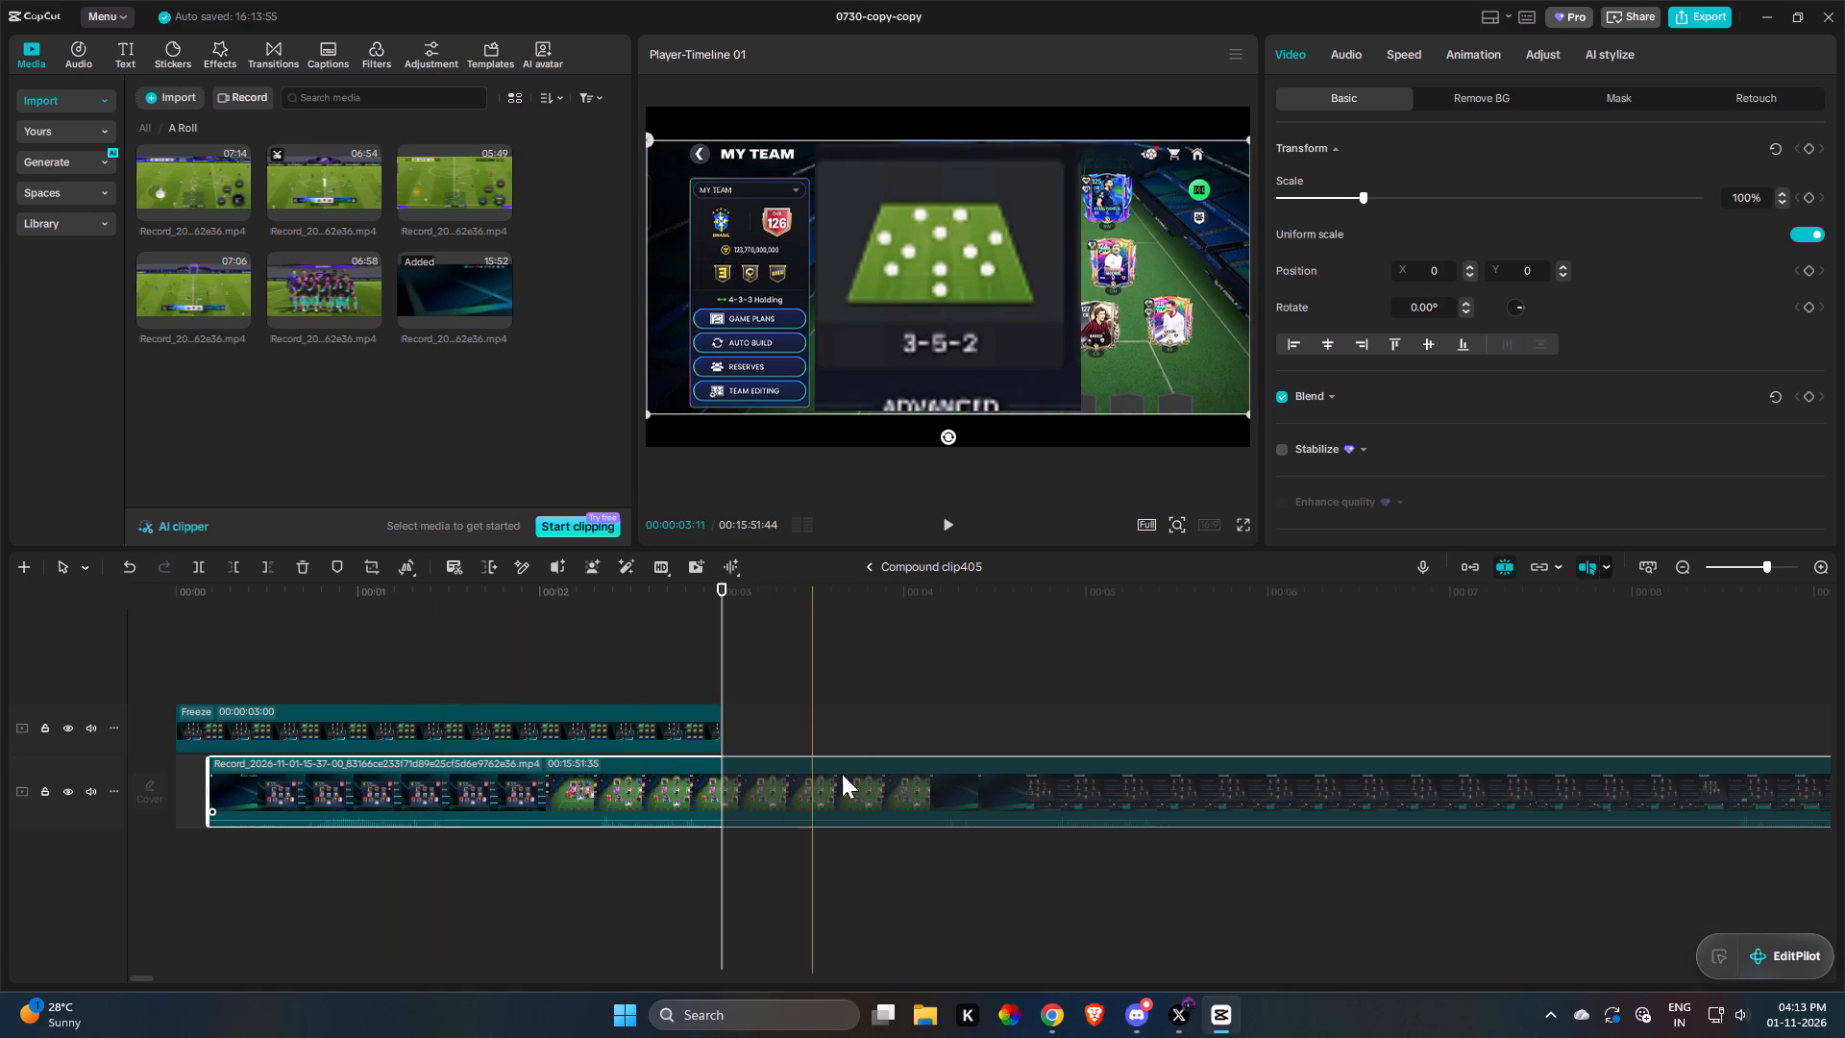
Freeze the recording where the formation list shows 3-4-3 Diamond, and delete the recording section before the freeze frame.
drag(1122, 795, 1404, 751)
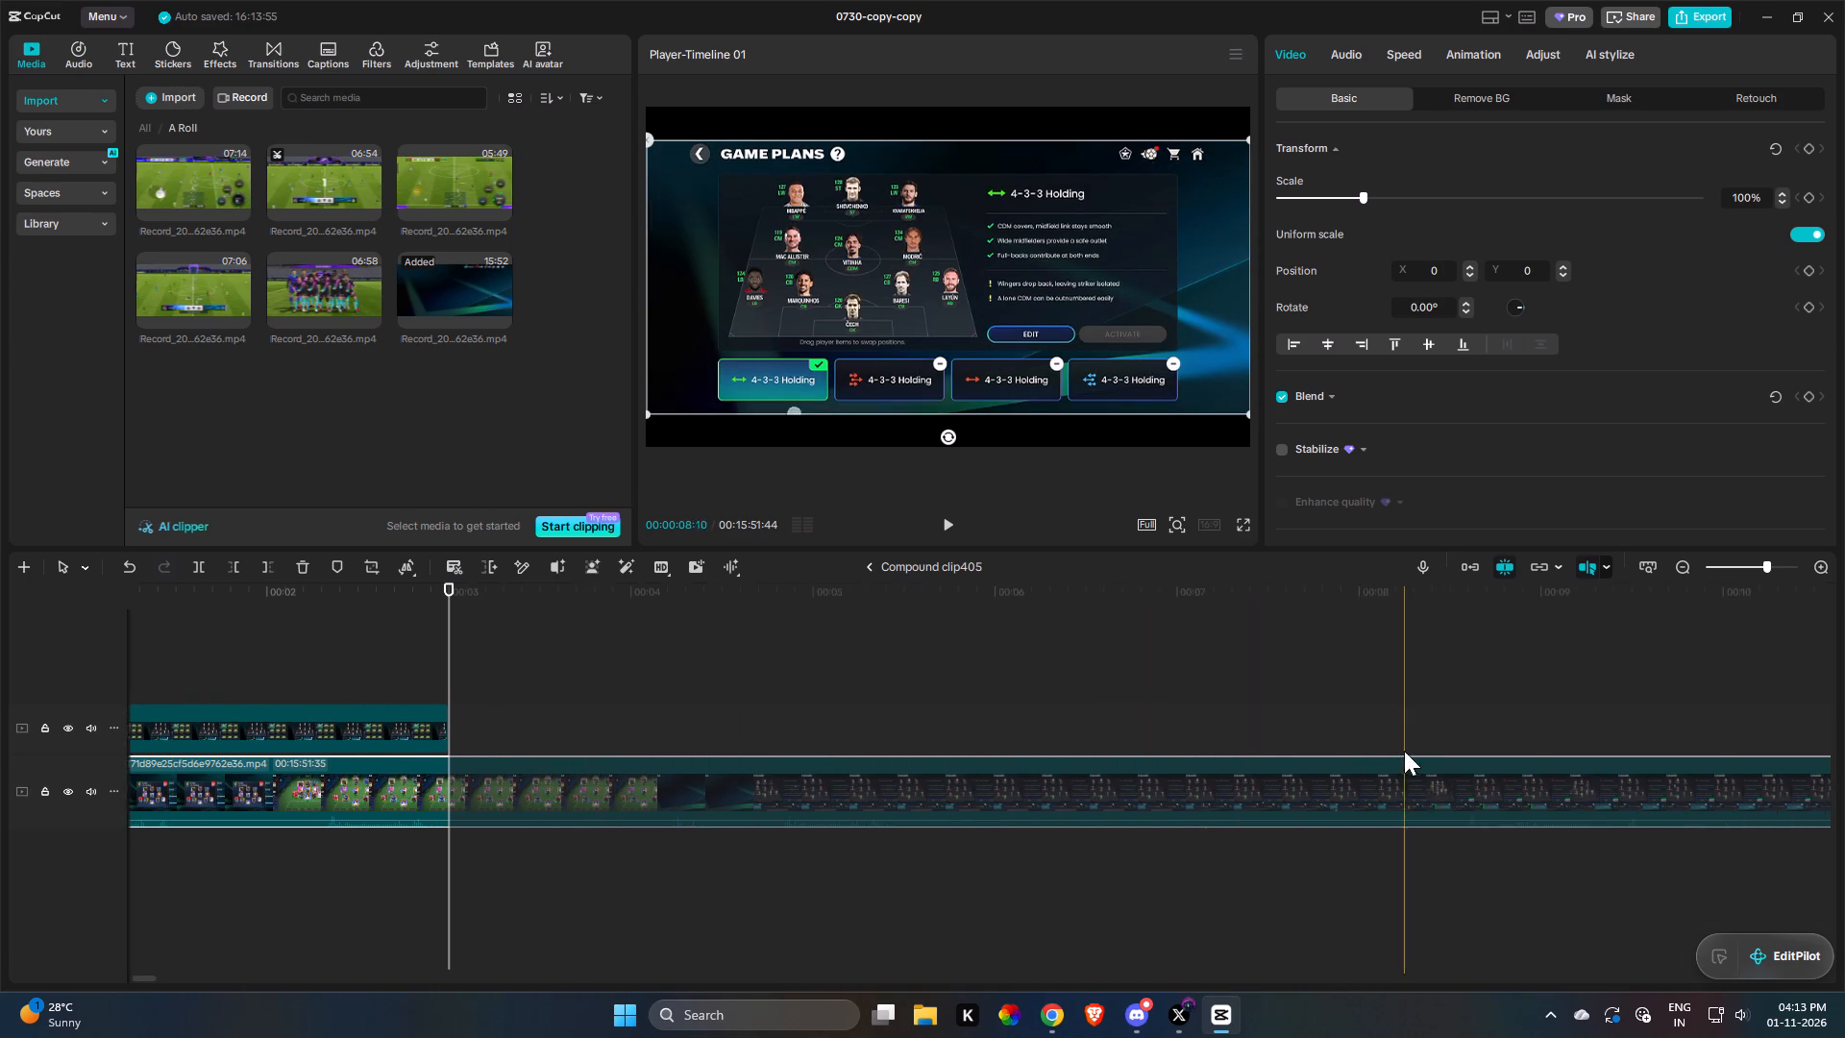
drag(1404, 751, 949, 782)
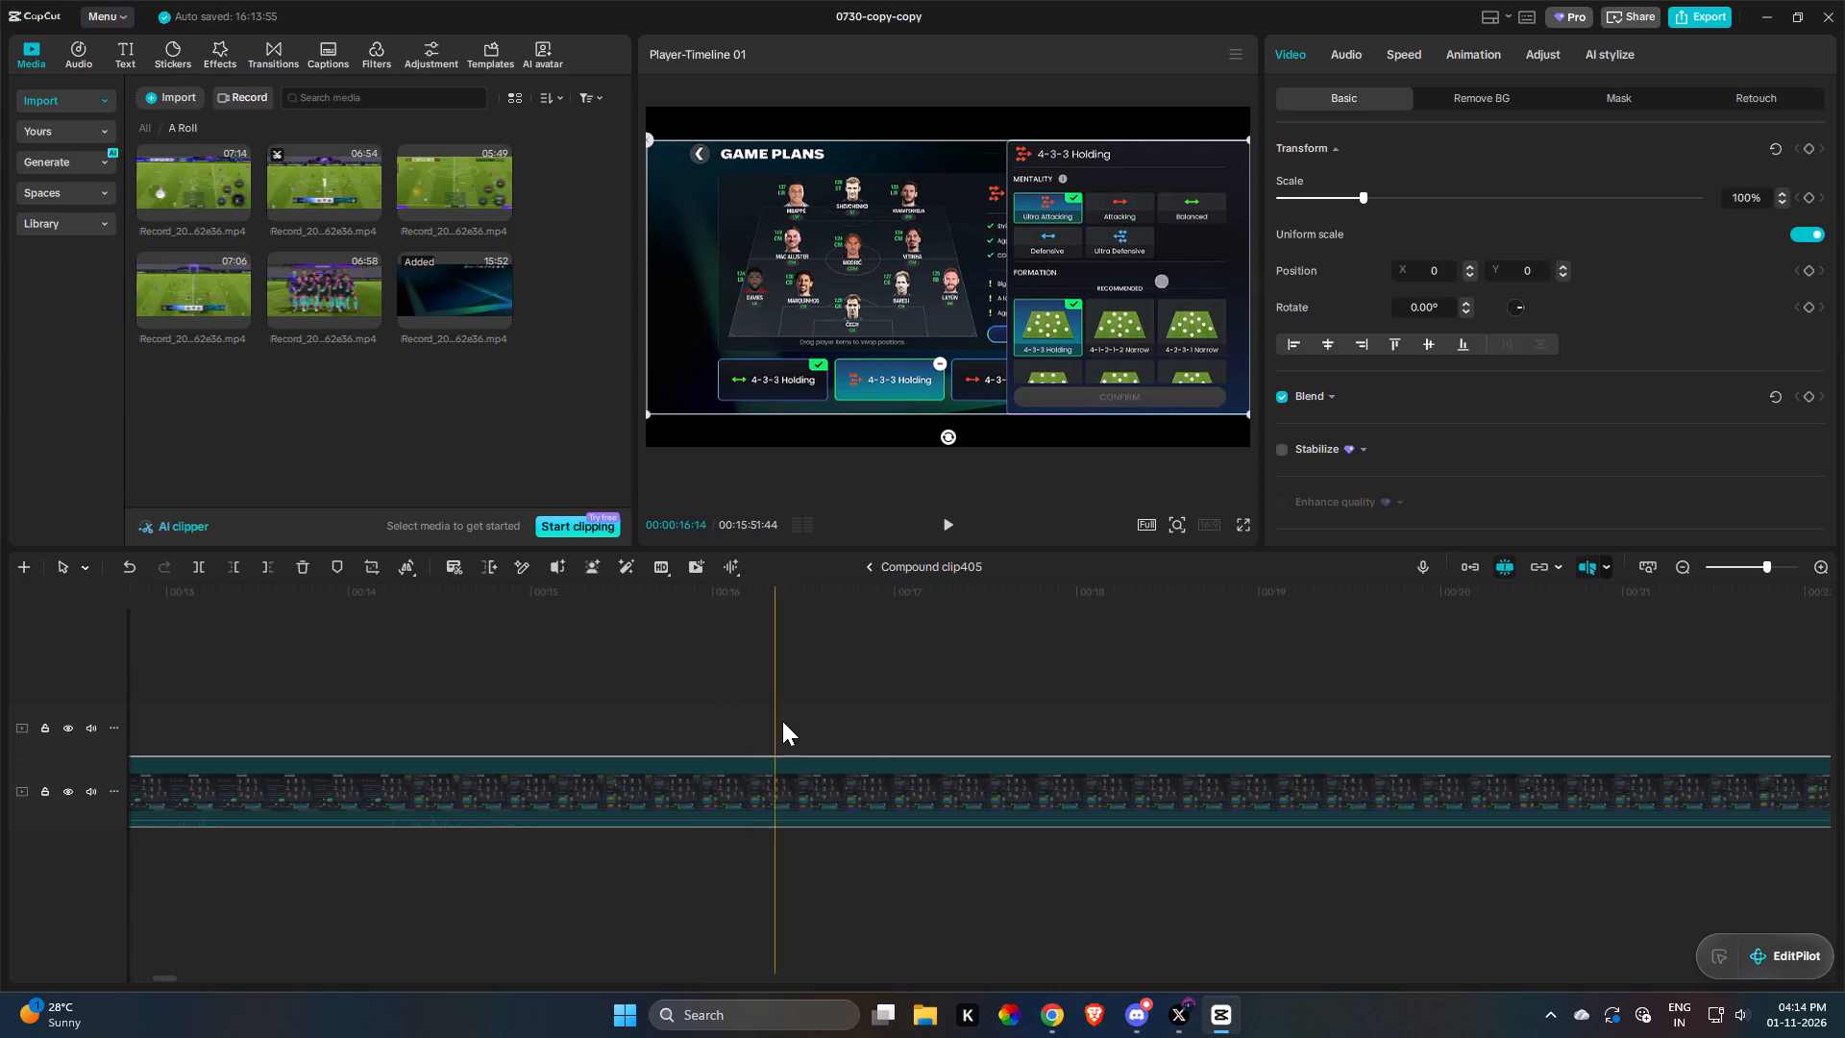
drag(1097, 720, 1405, 717)
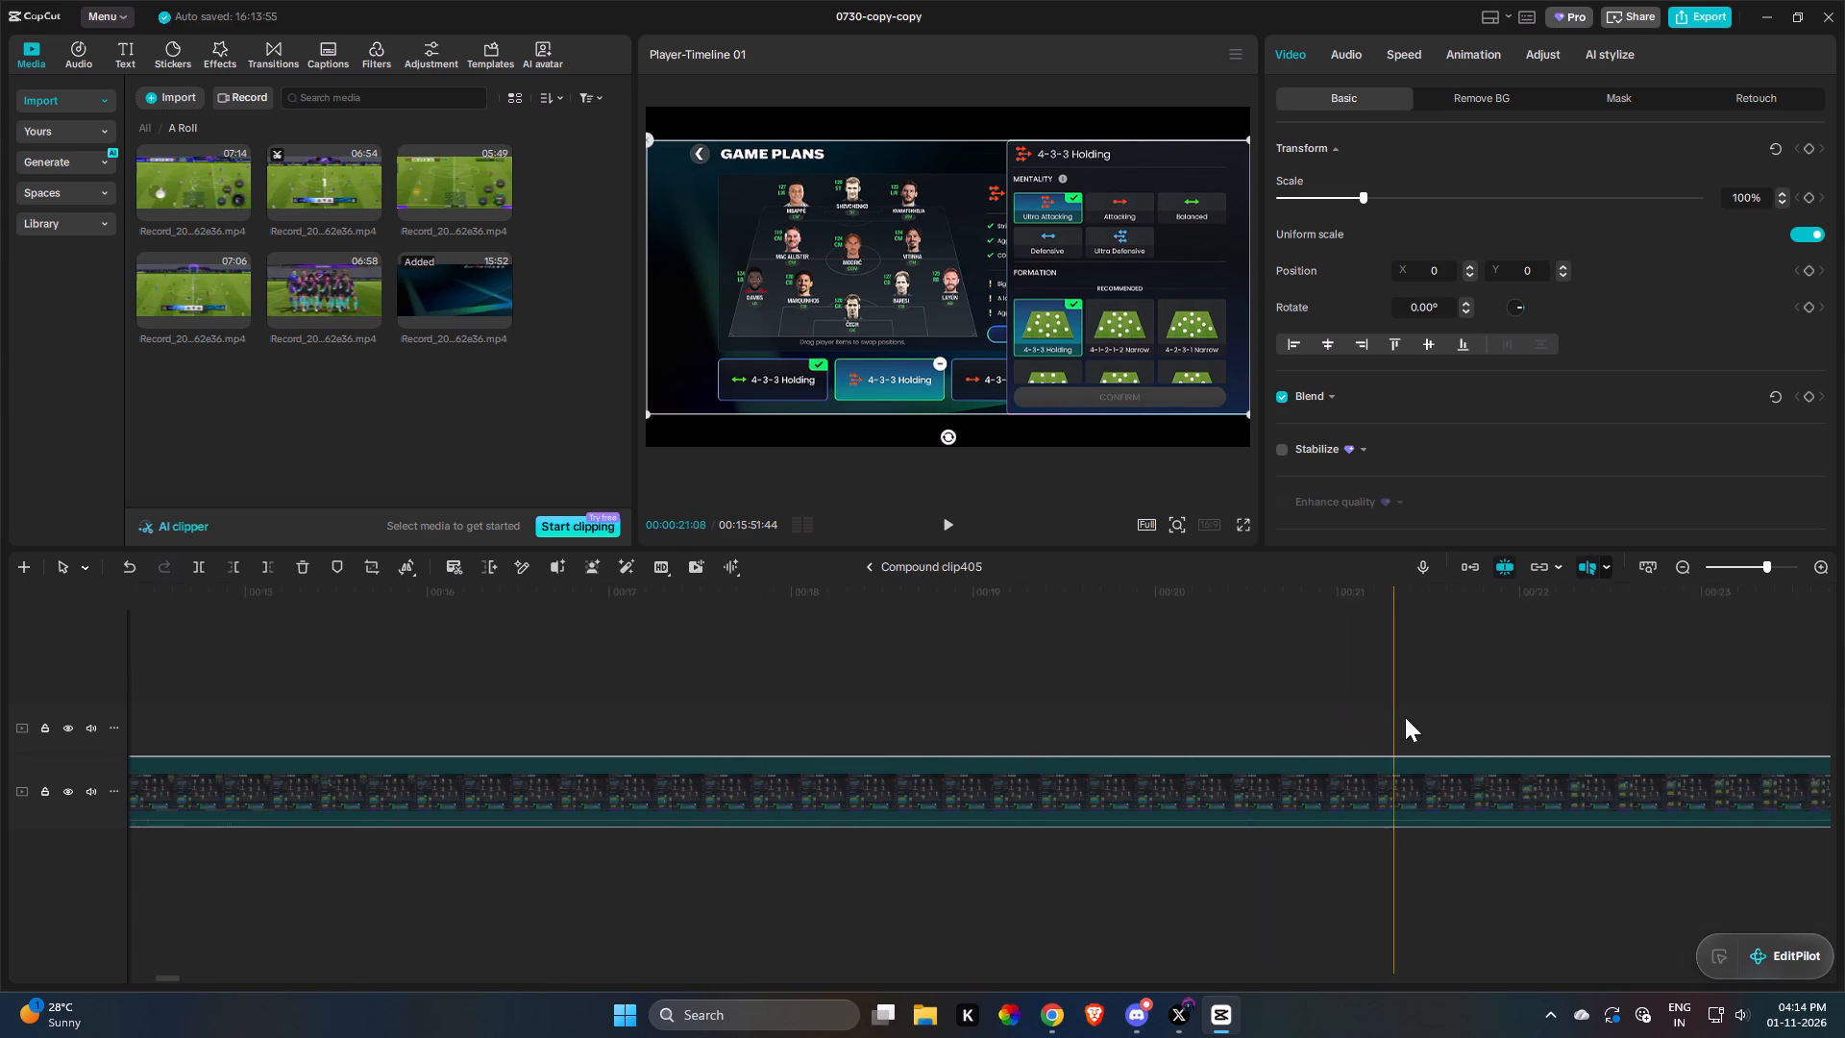
drag(1405, 717, 1469, 732)
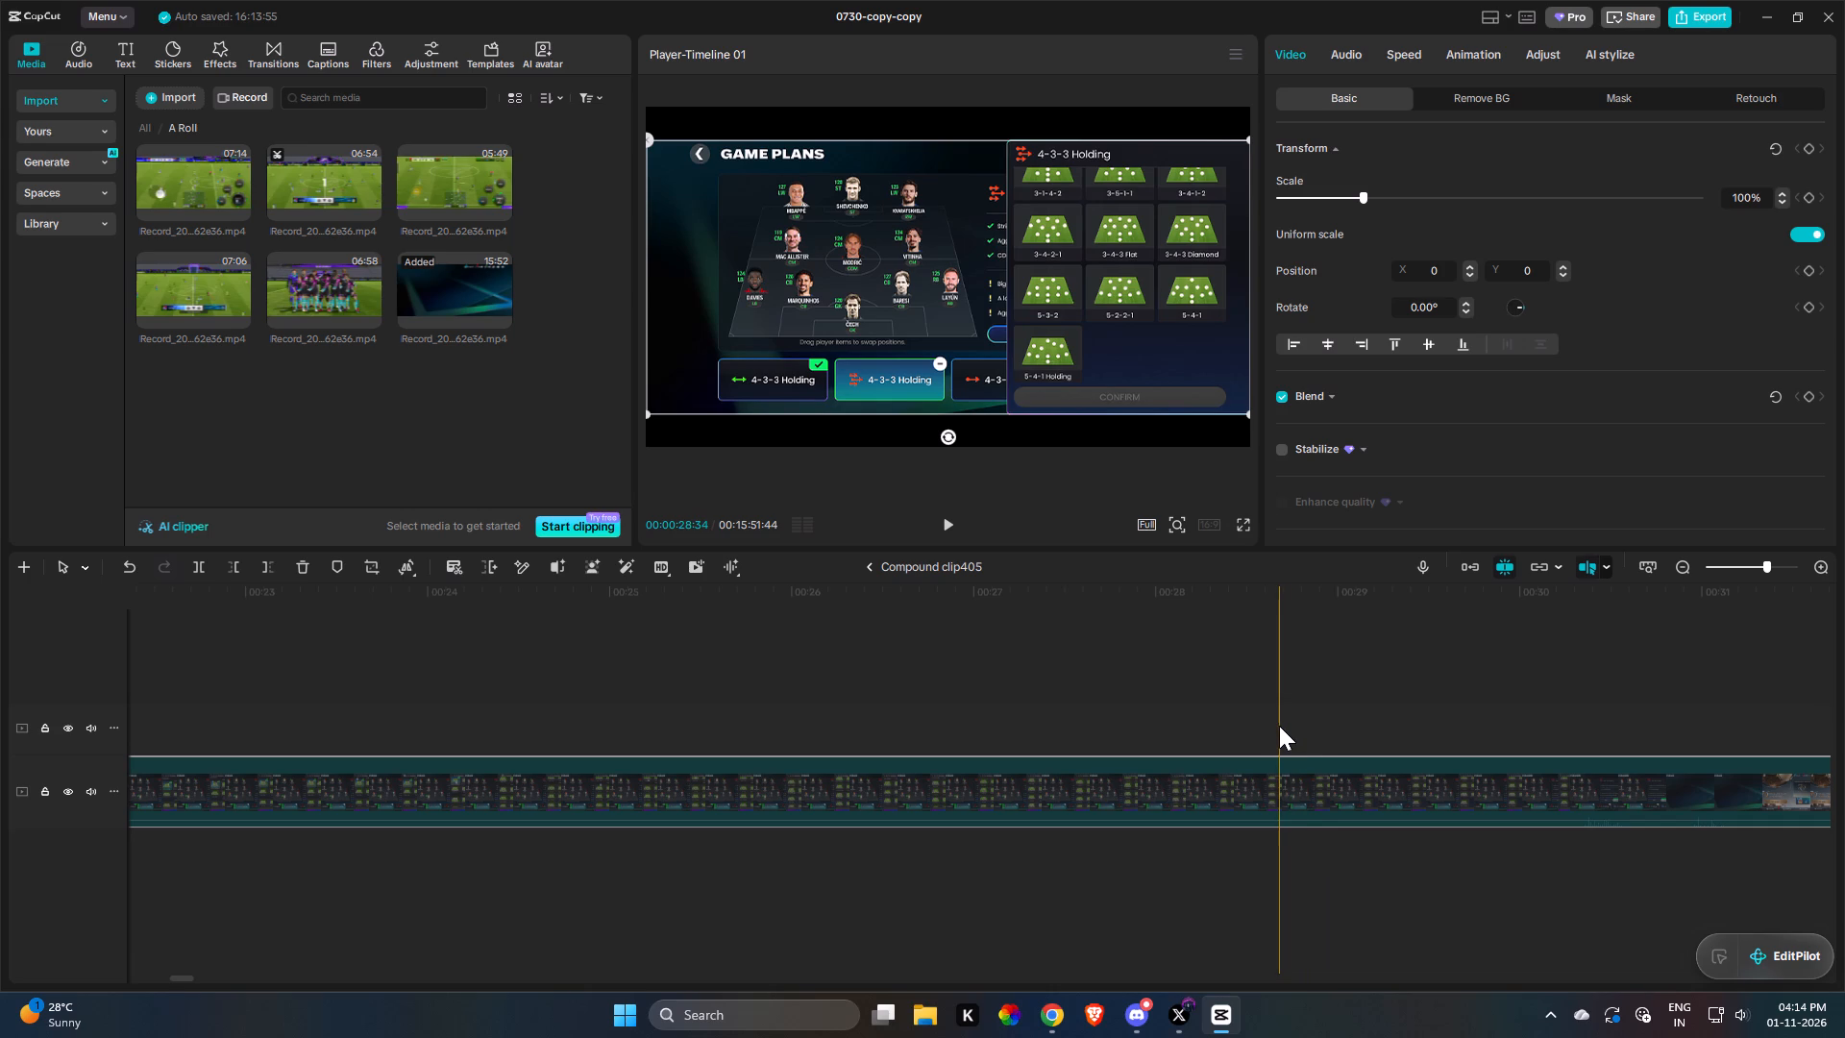
key(shift+f)
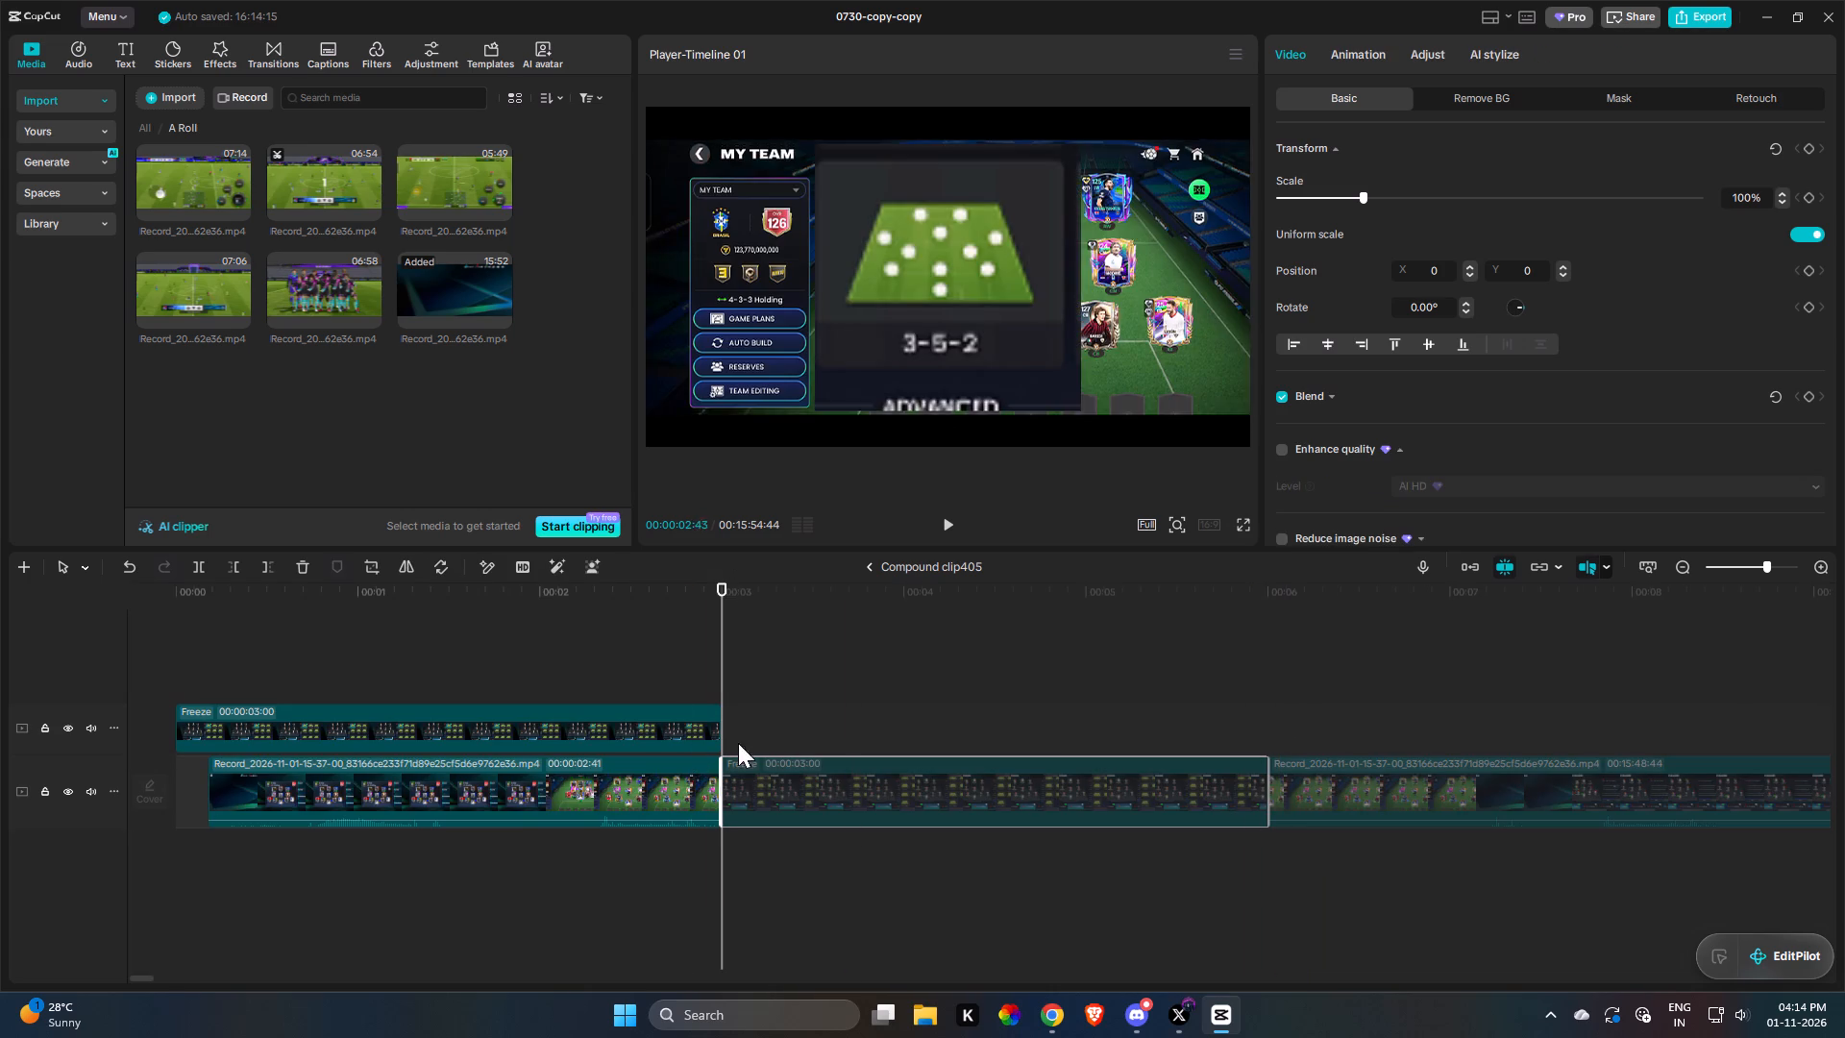
click(566, 781)
key(f)
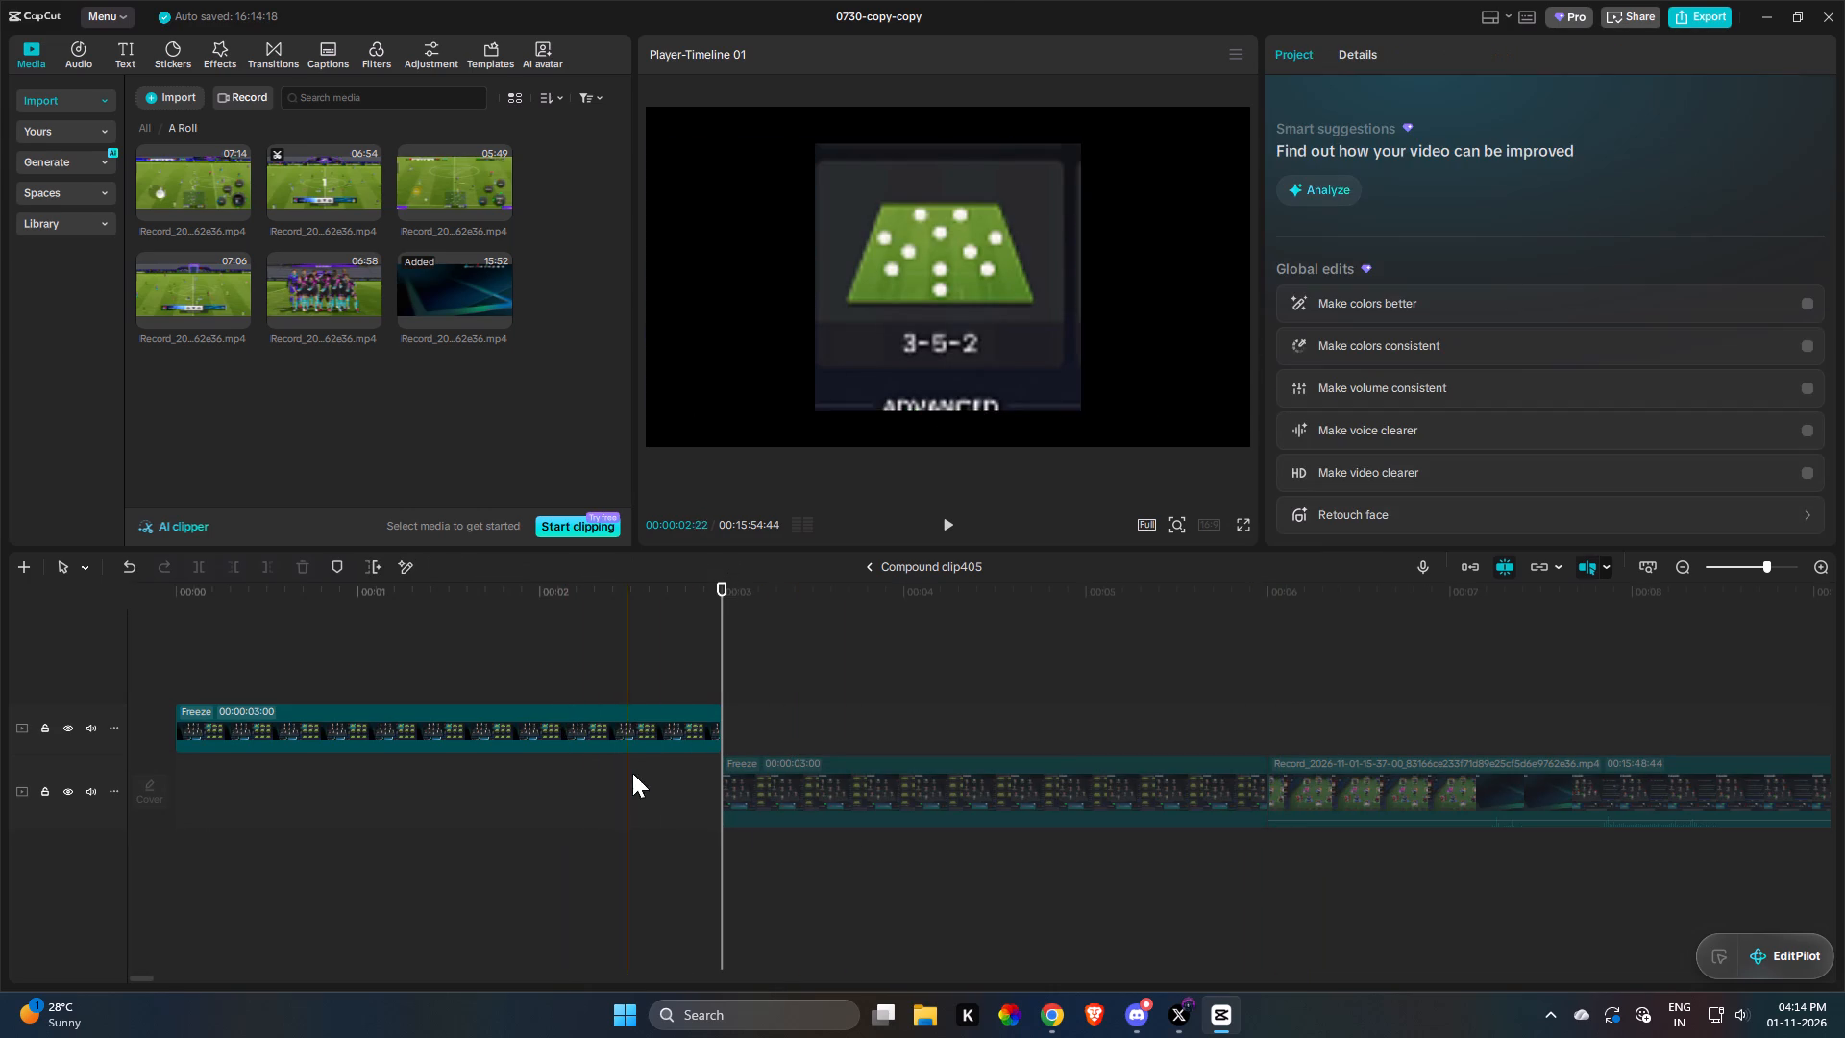
Replace the 3-5-2 freeze frame with the new one at the clip start, pasting the old one's location size, blend and canvas attributes.
drag(864, 819, 283, 707)
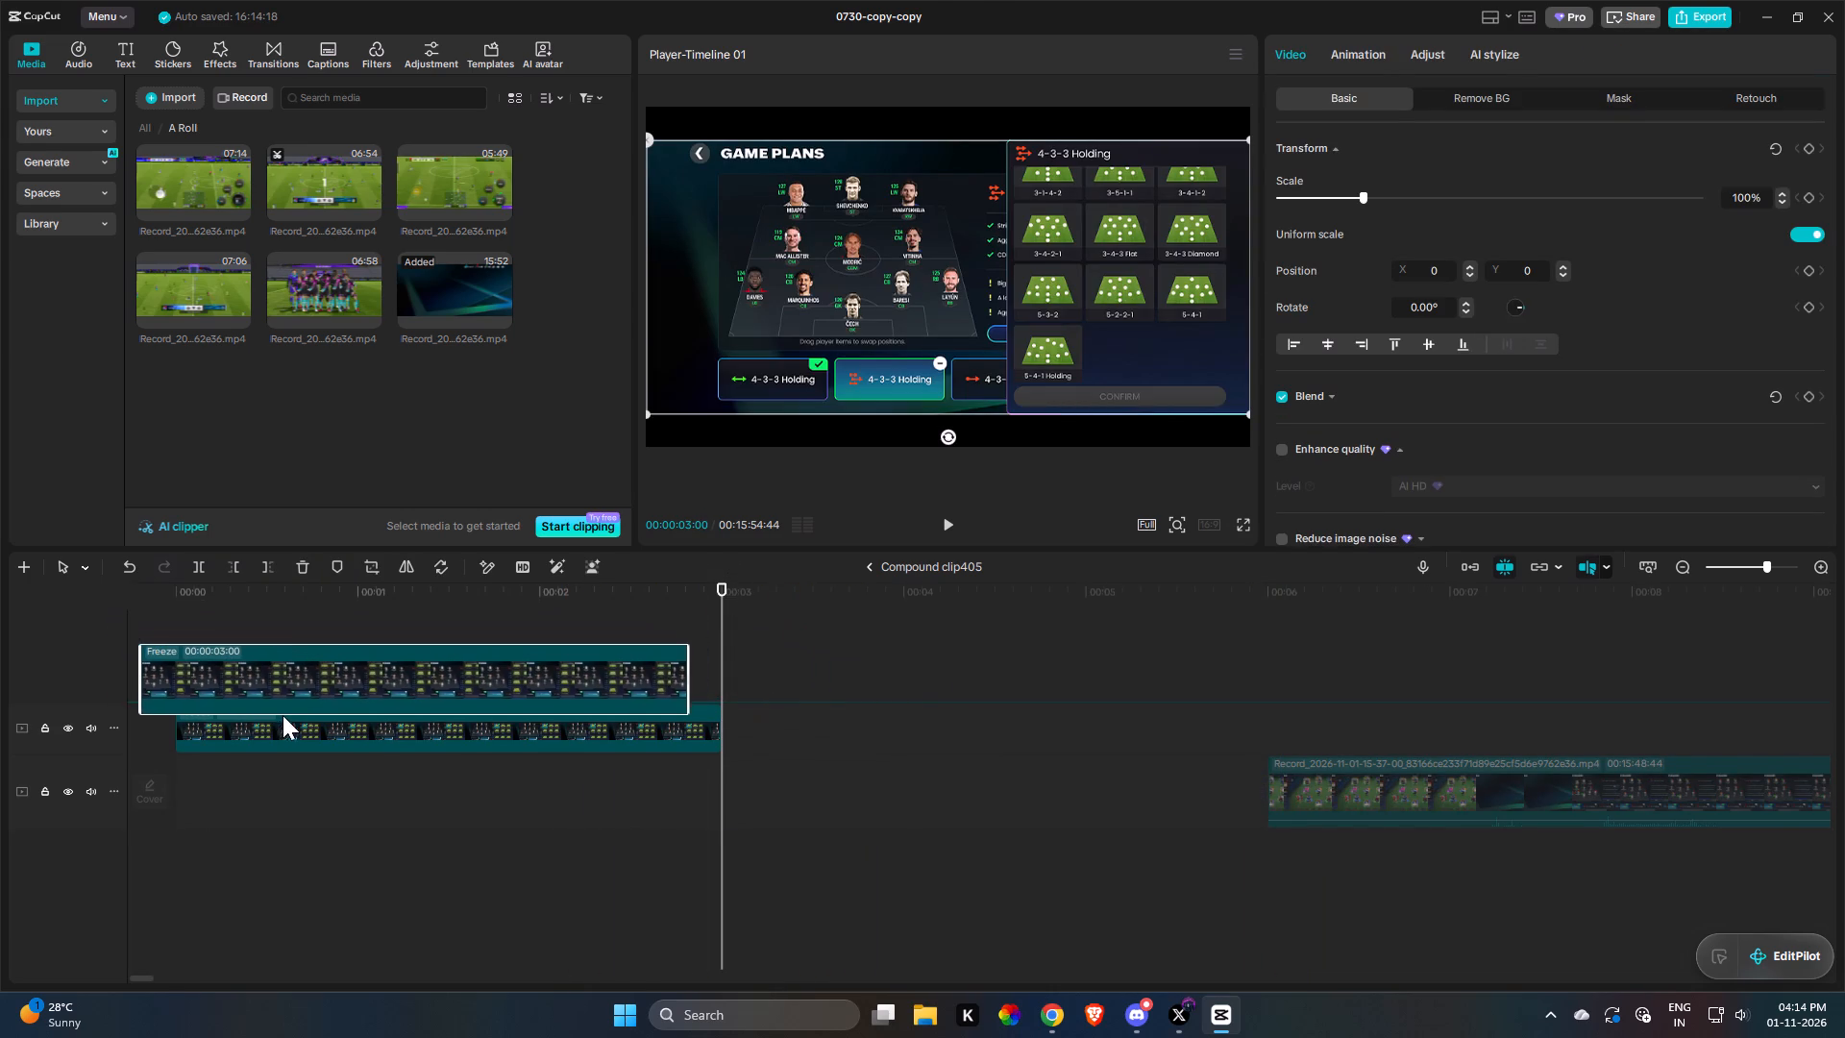
click(292, 747)
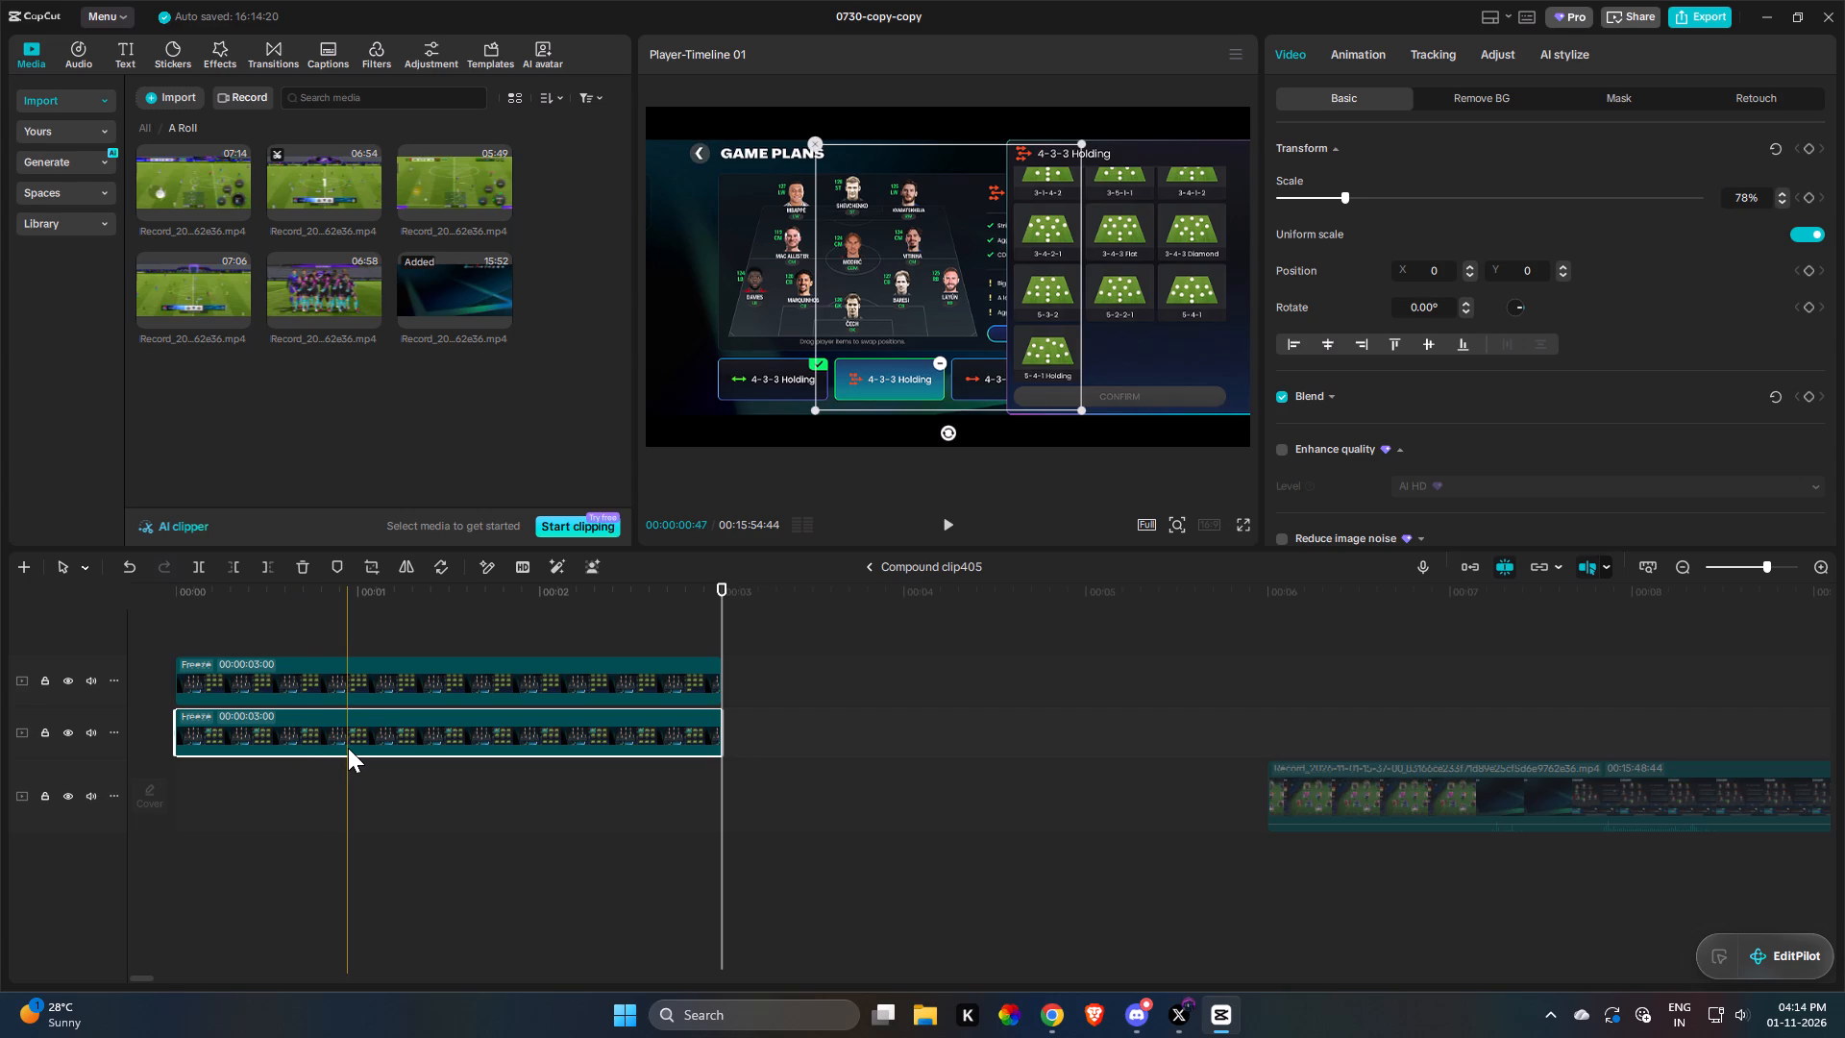
key(shift+c)
click(379, 673)
key(shift+v)
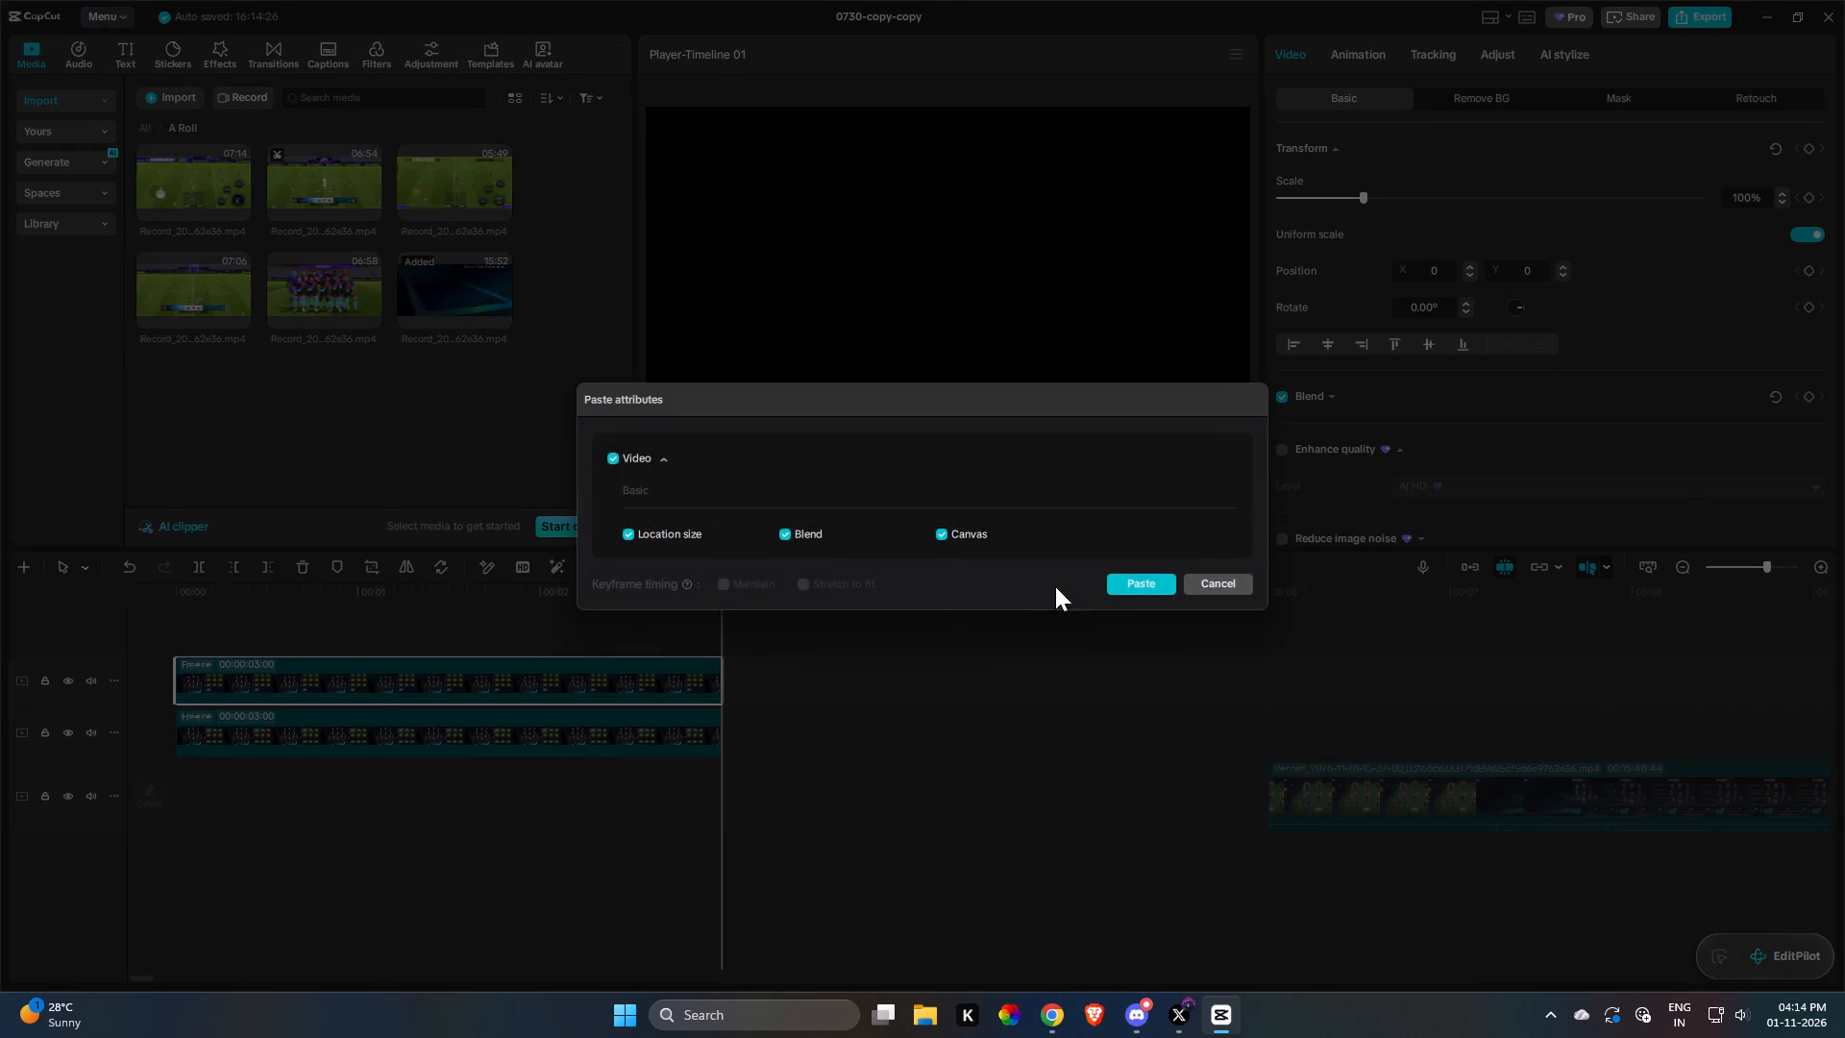
click(1143, 587)
click(591, 724)
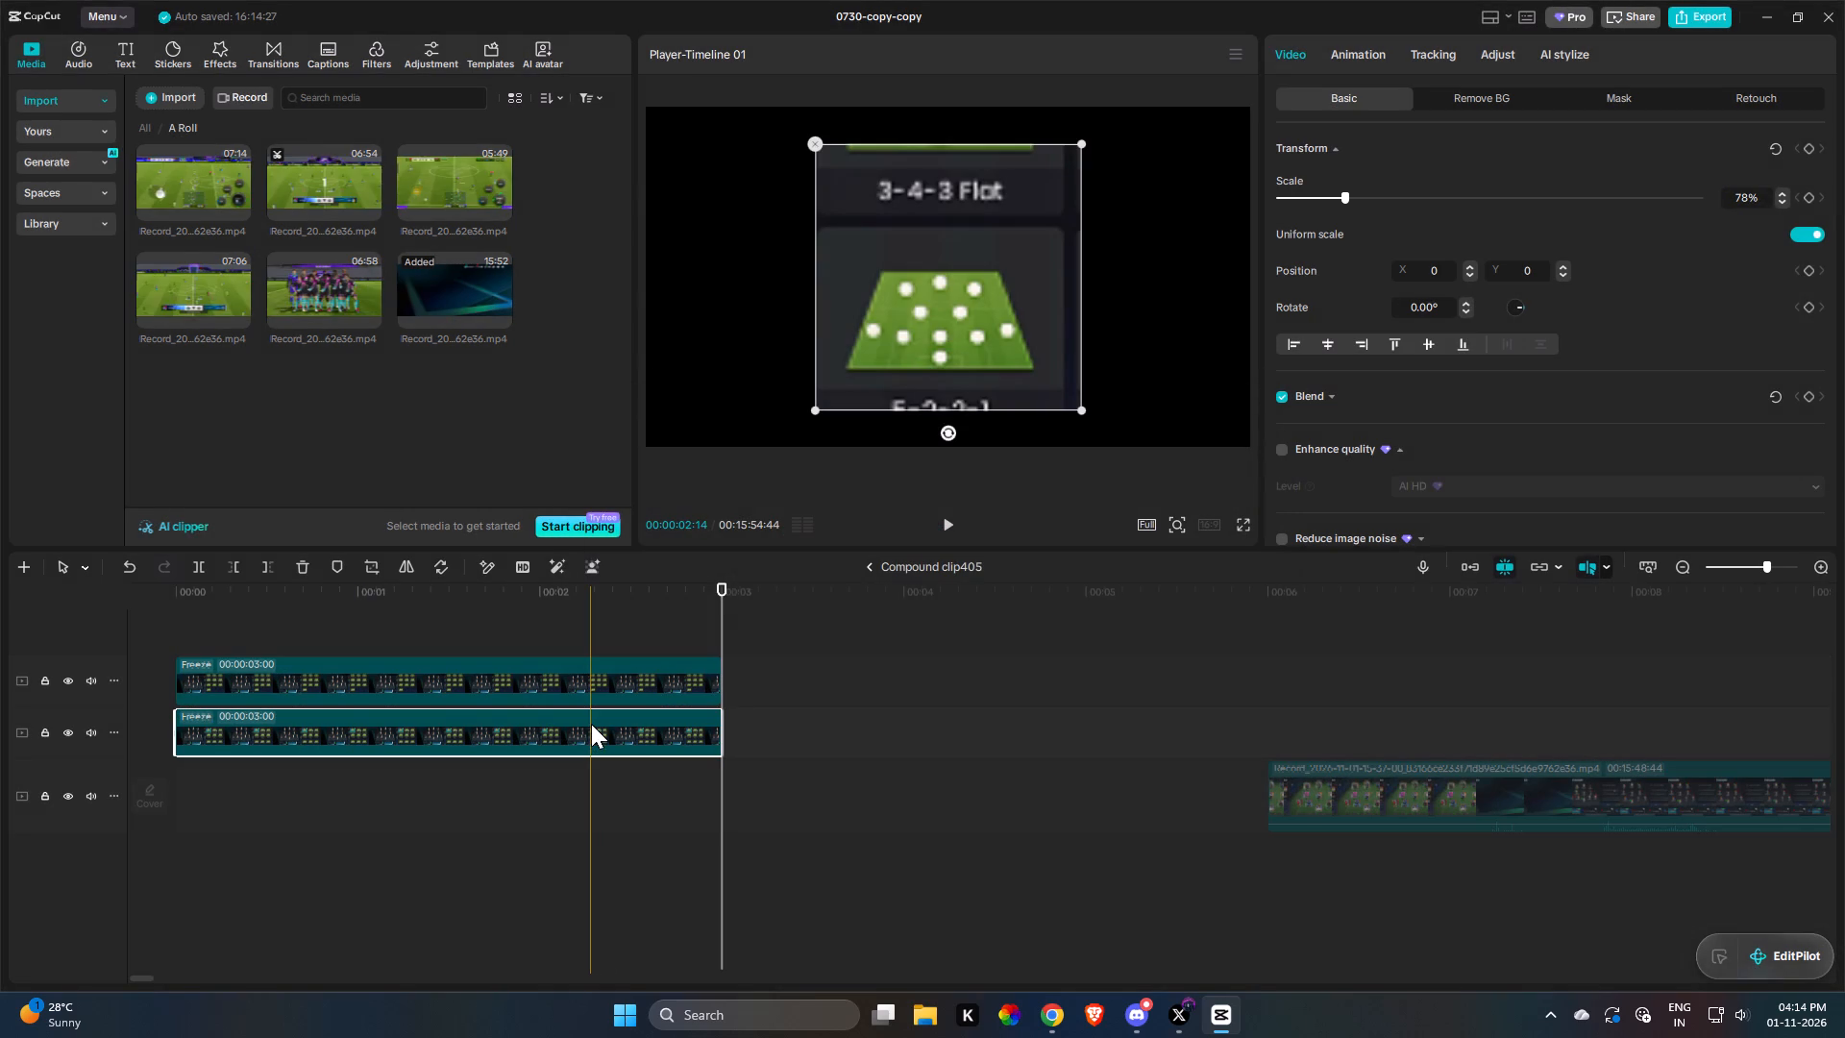
key(f)
Move the new freeze frame's crop area onto the 3-4-3 Diamond tile.
double_click(574, 704)
double_click(575, 718)
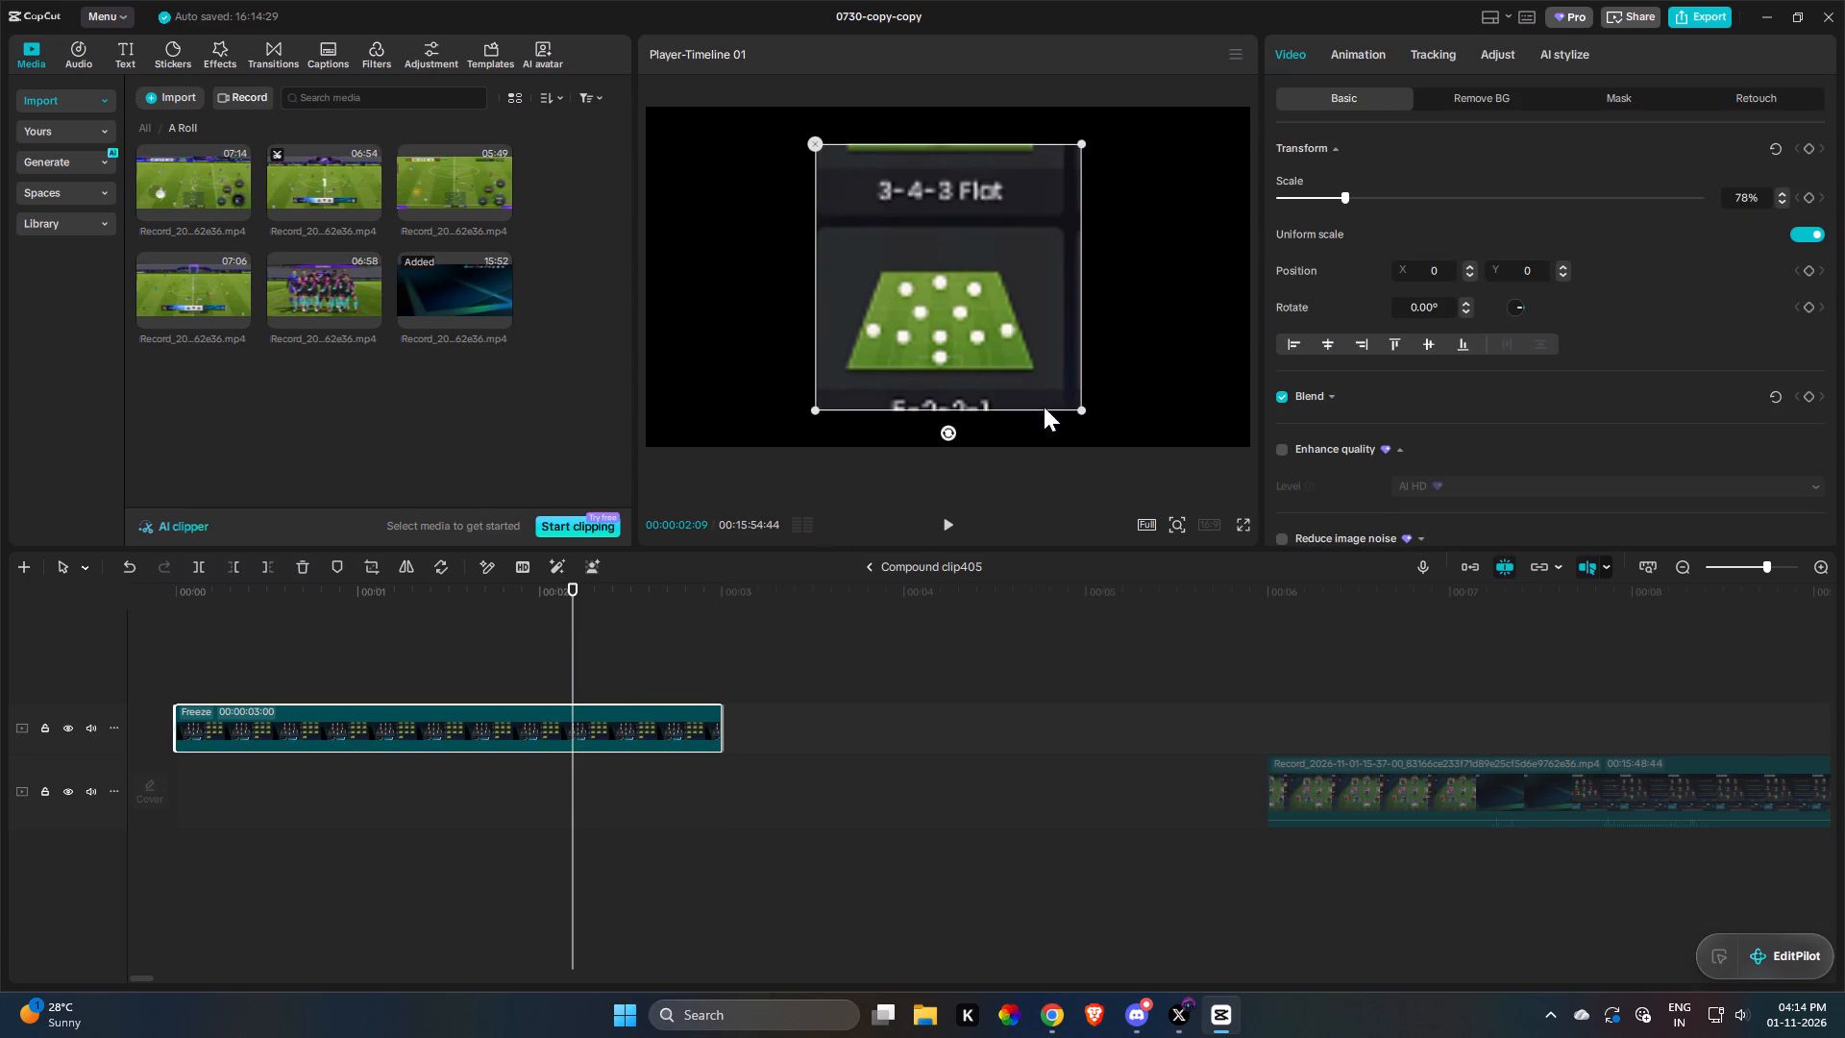
key(3)
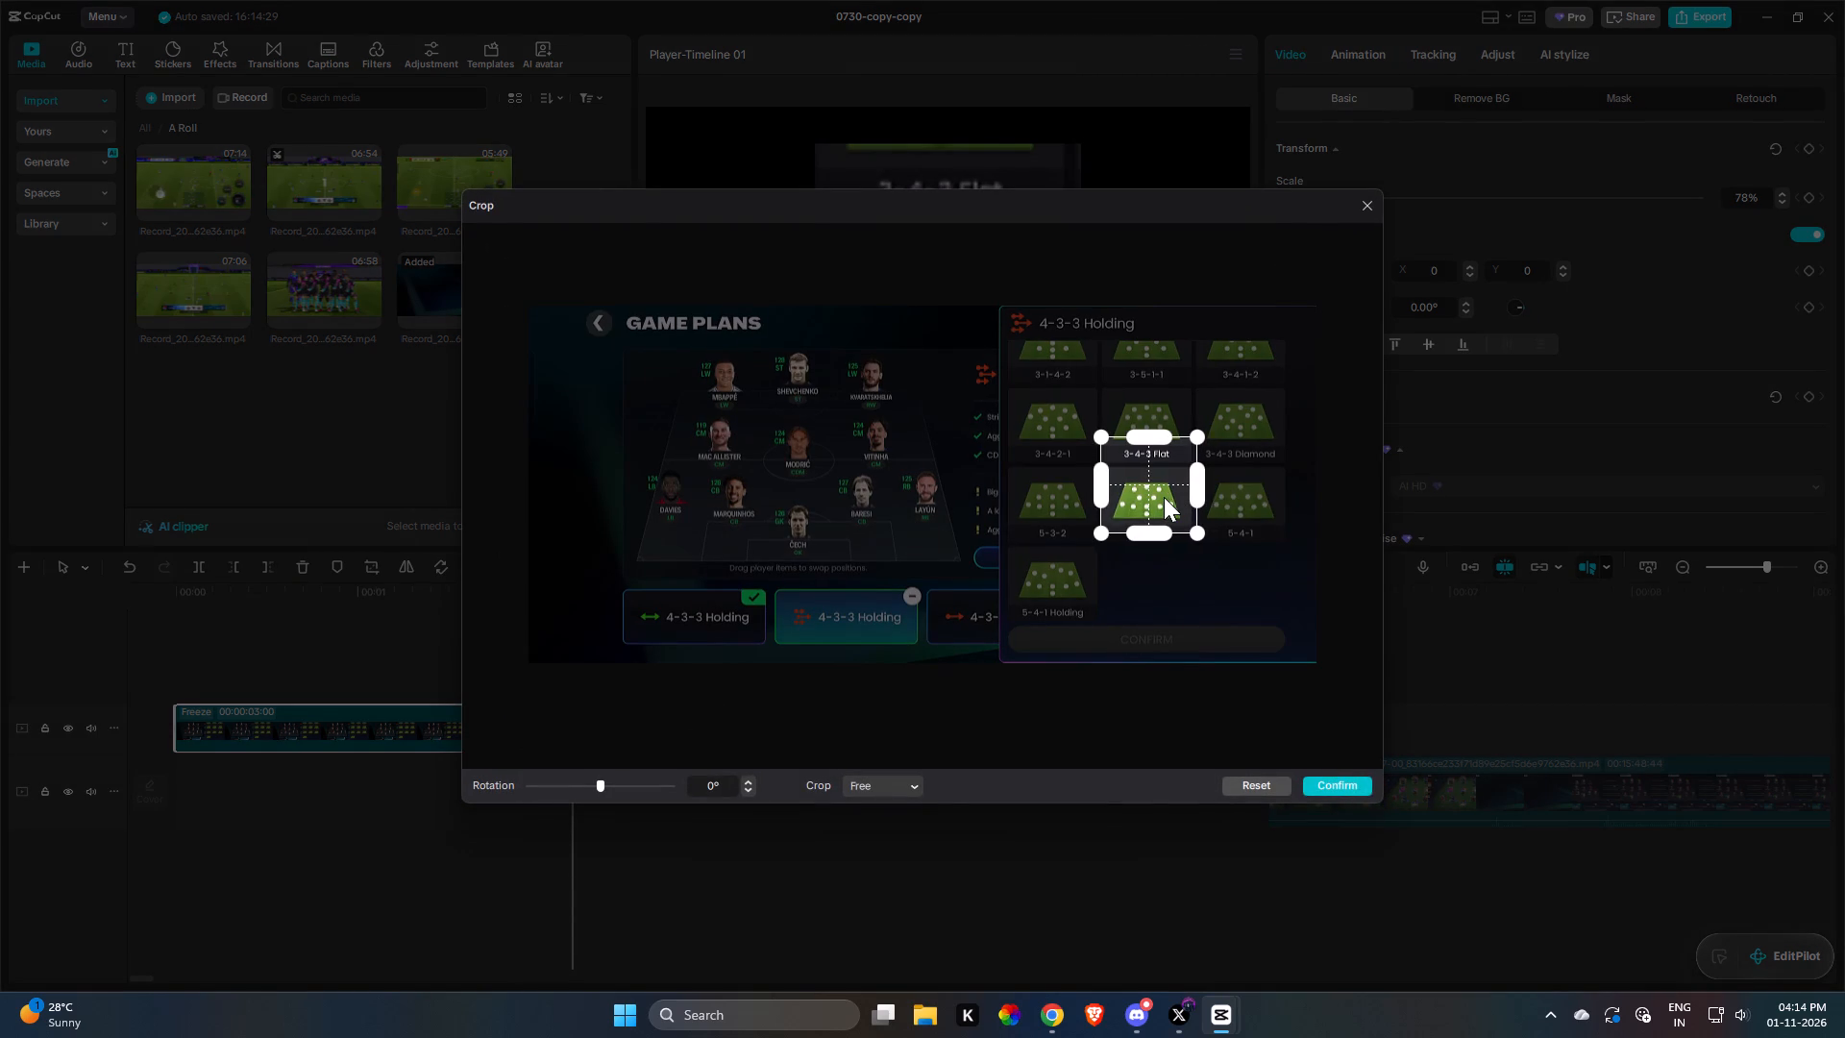
drag(1164, 497, 1264, 444)
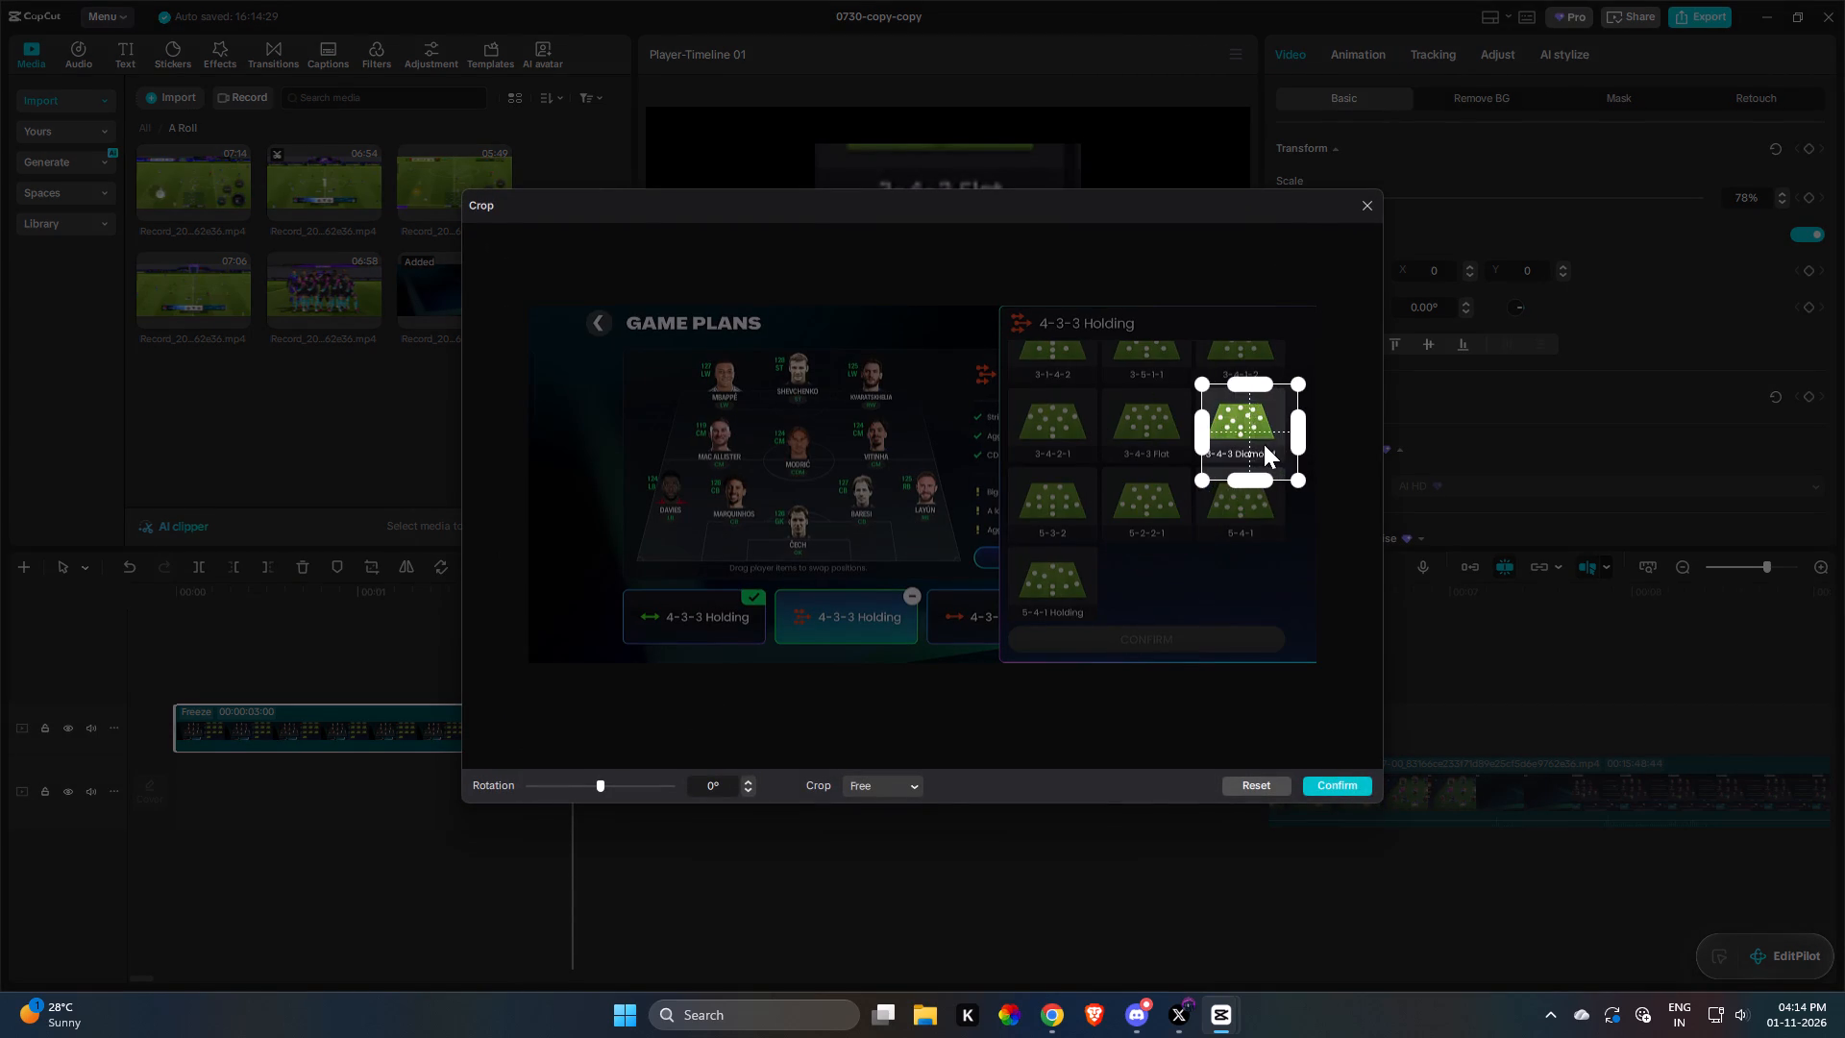
drag(1264, 444, 1259, 434)
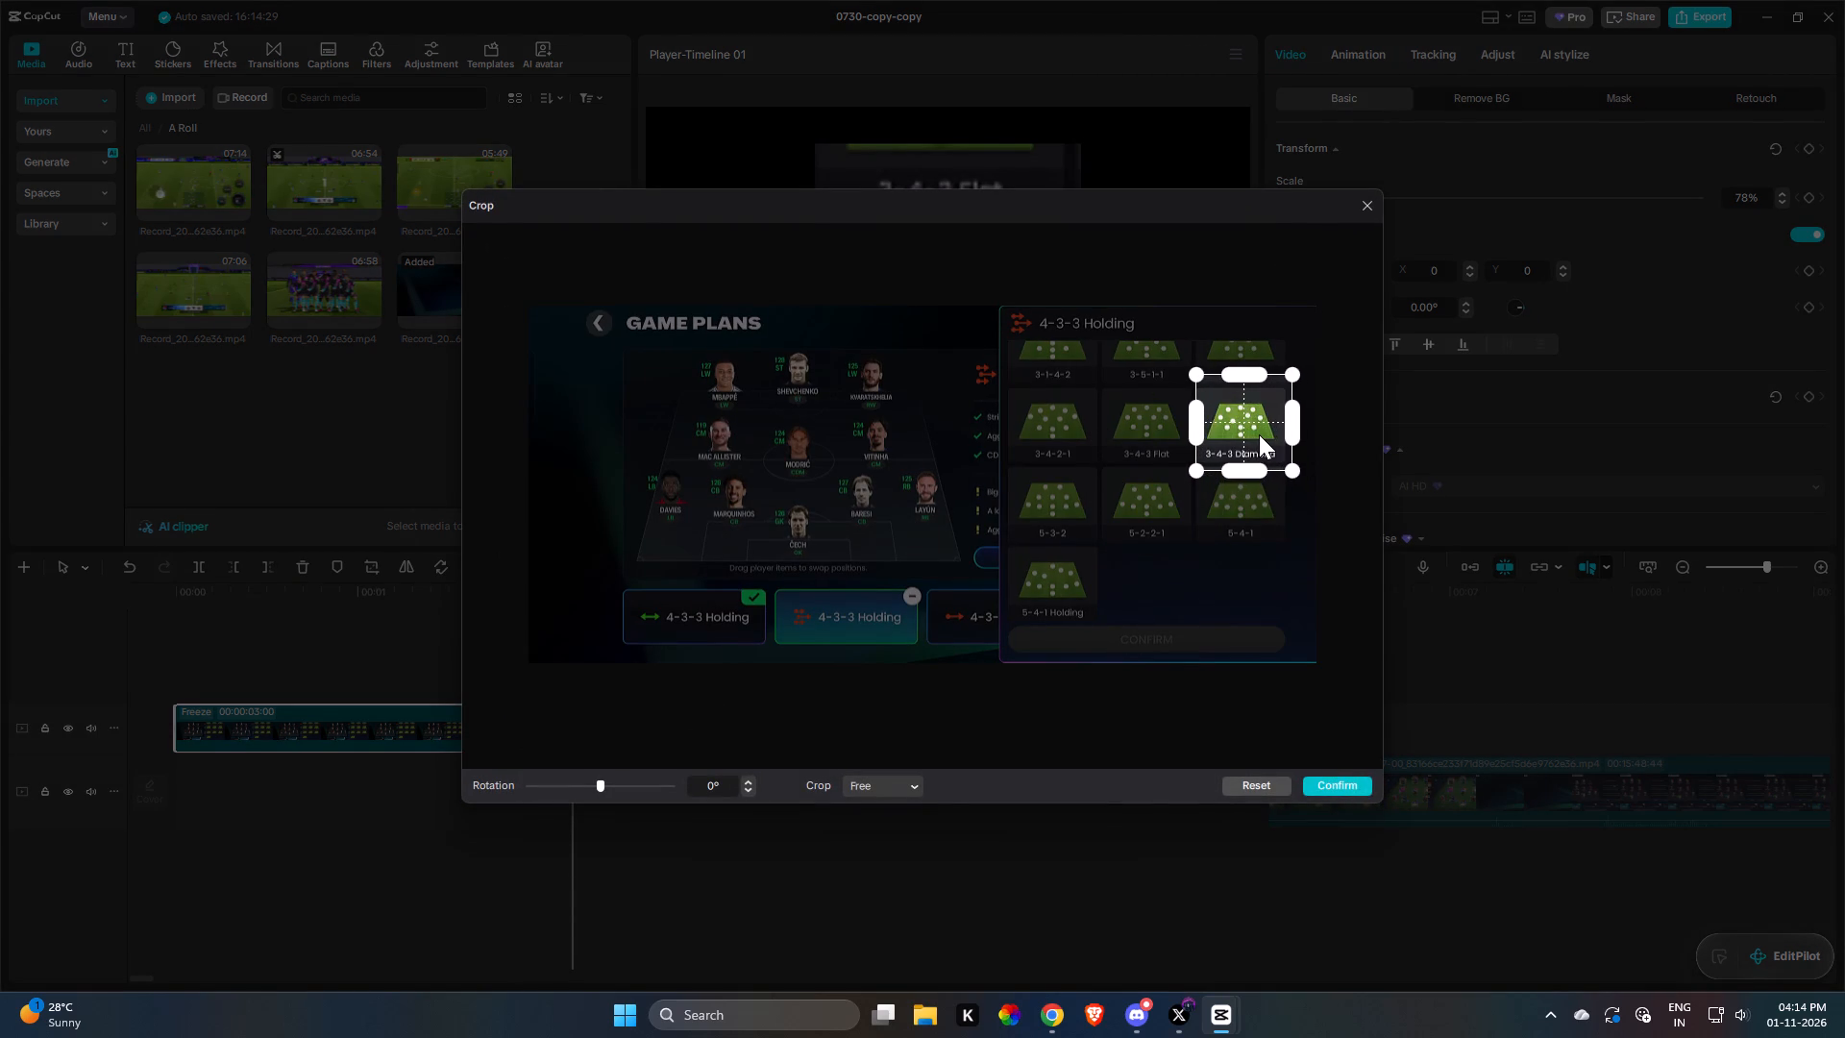
drag(1259, 434, 1258, 436)
click(1341, 782)
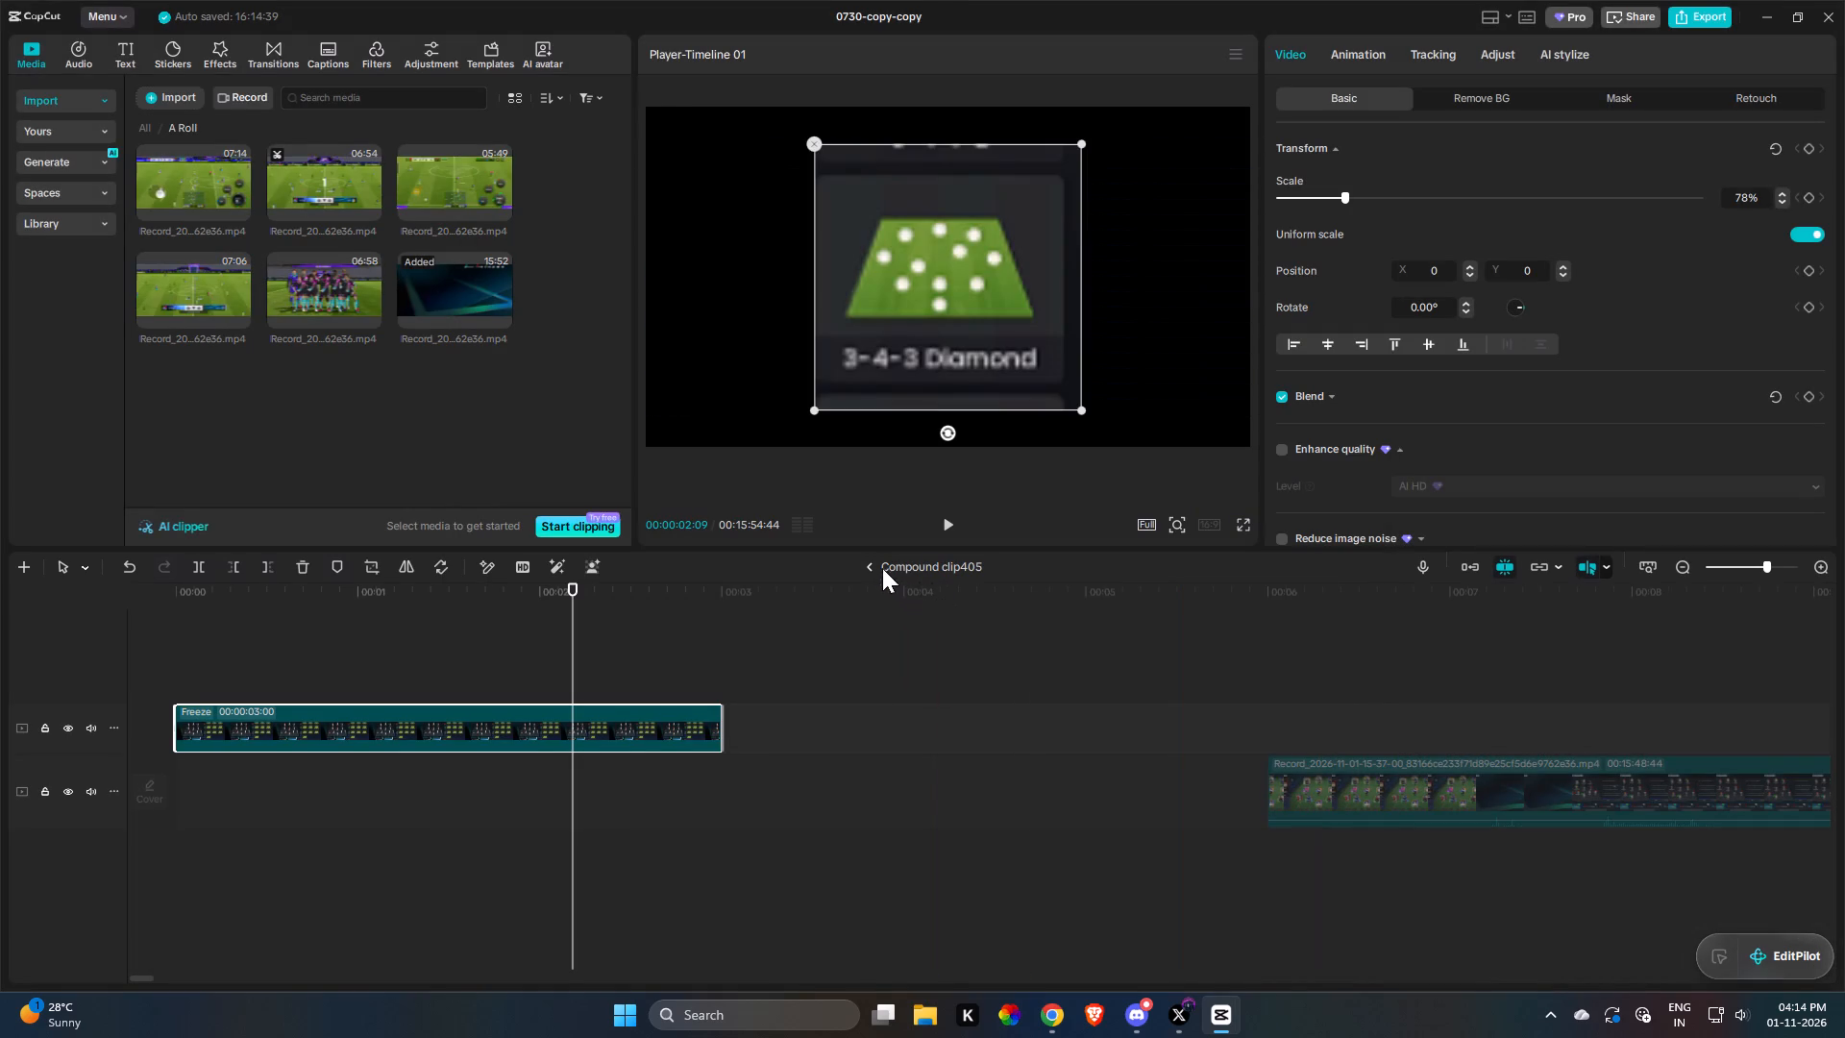
Return to the main timeline and play the section with the three formation tiles.
click(869, 567)
key(space)
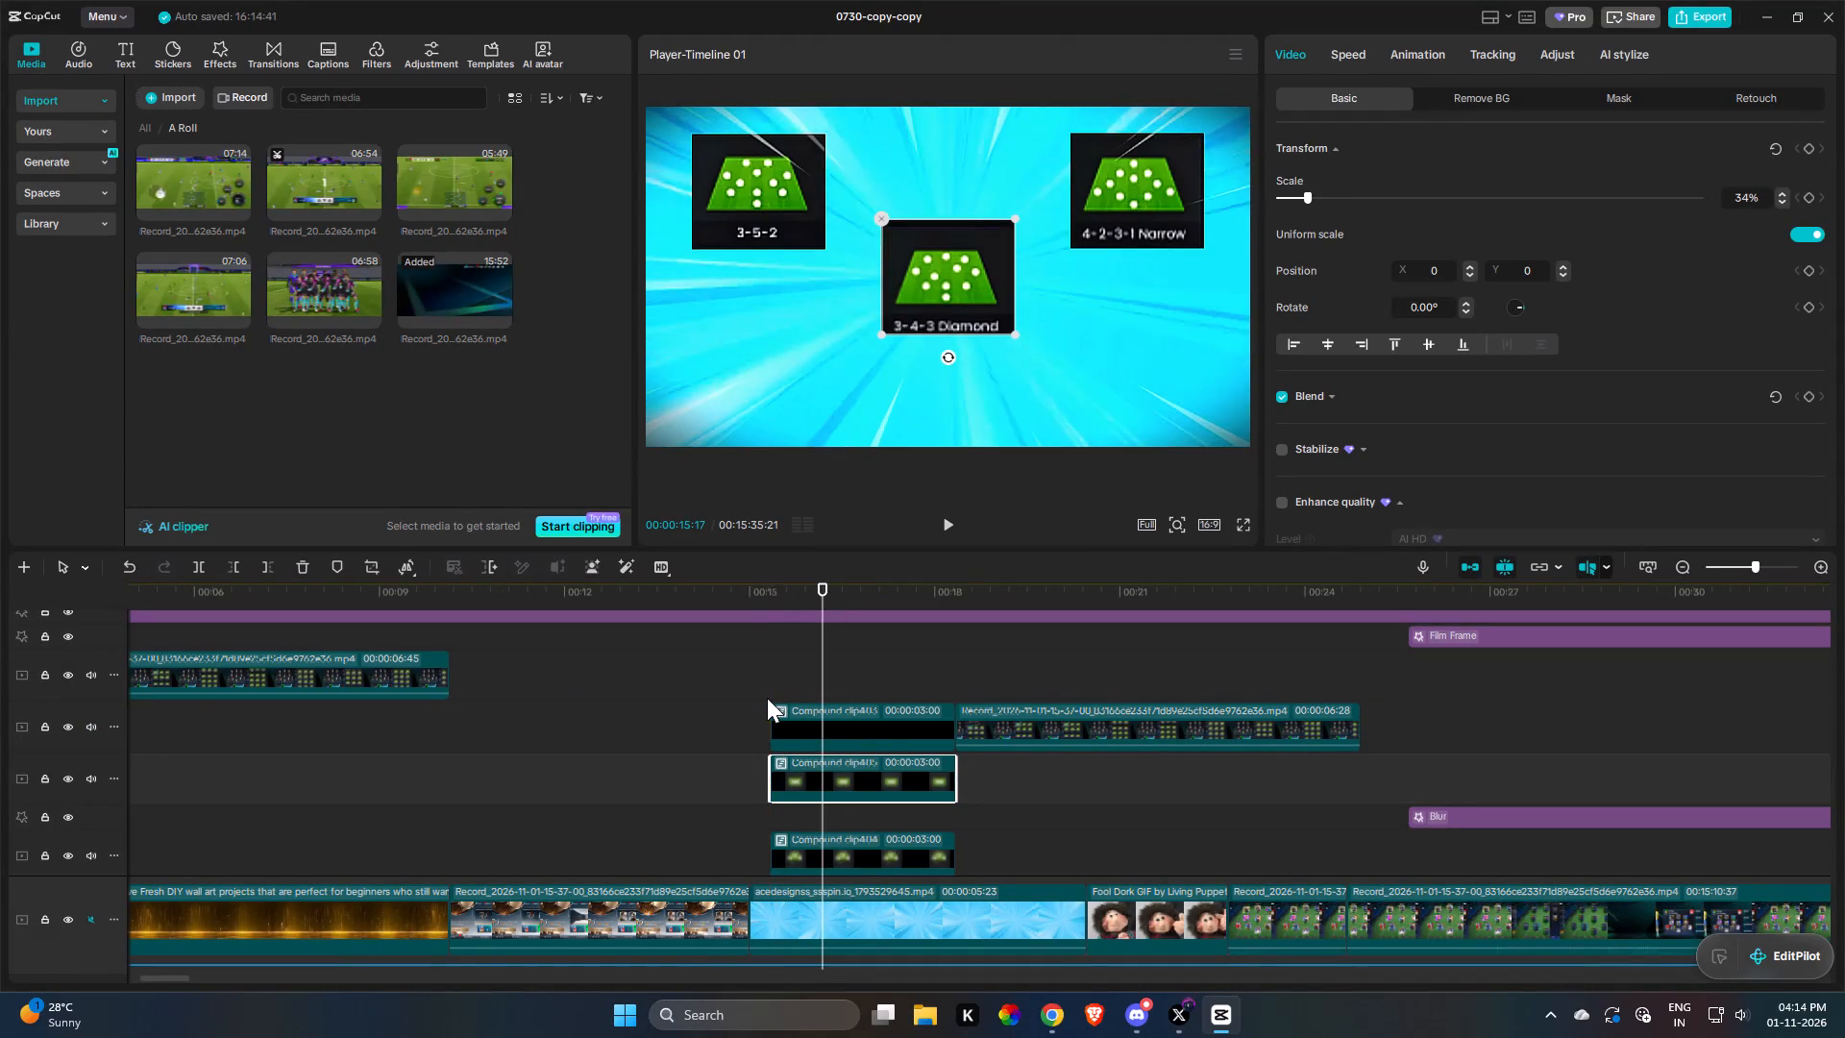
key(space)
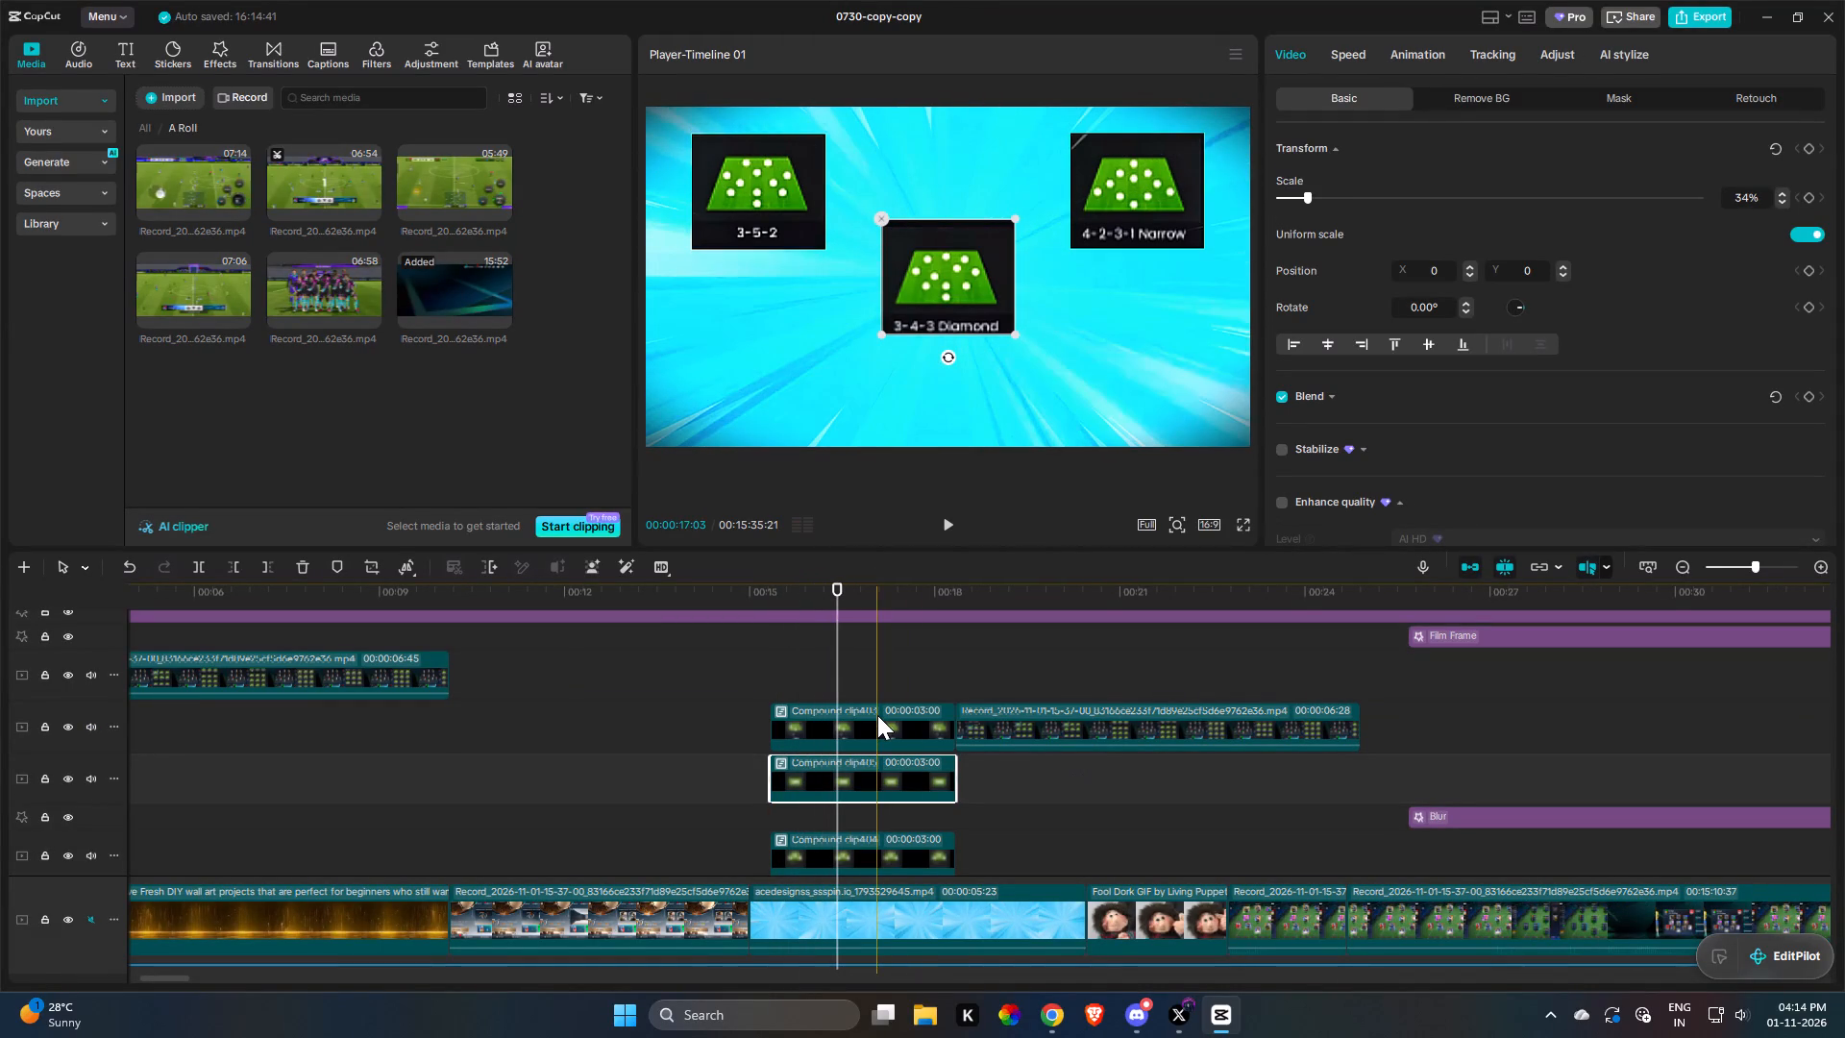
Open the compound clip of the 3-4-3 Diamond tile.
click(877, 715)
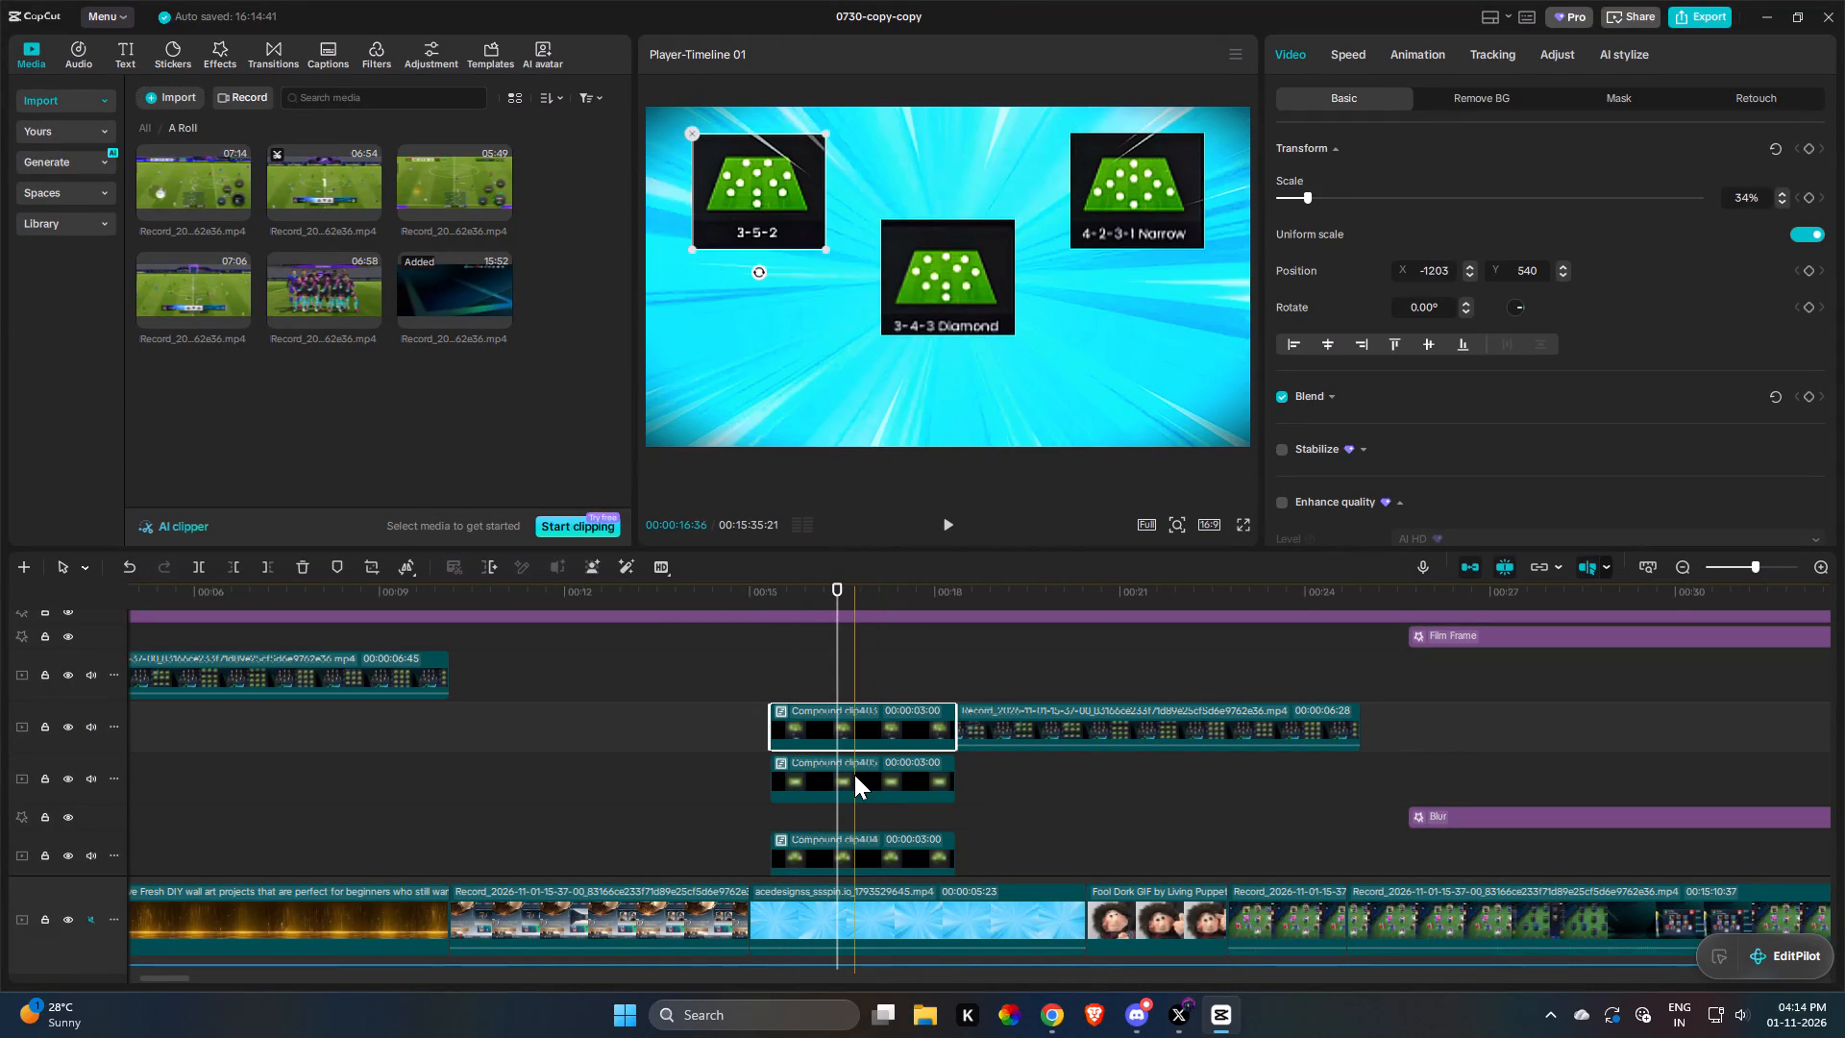
click(854, 775)
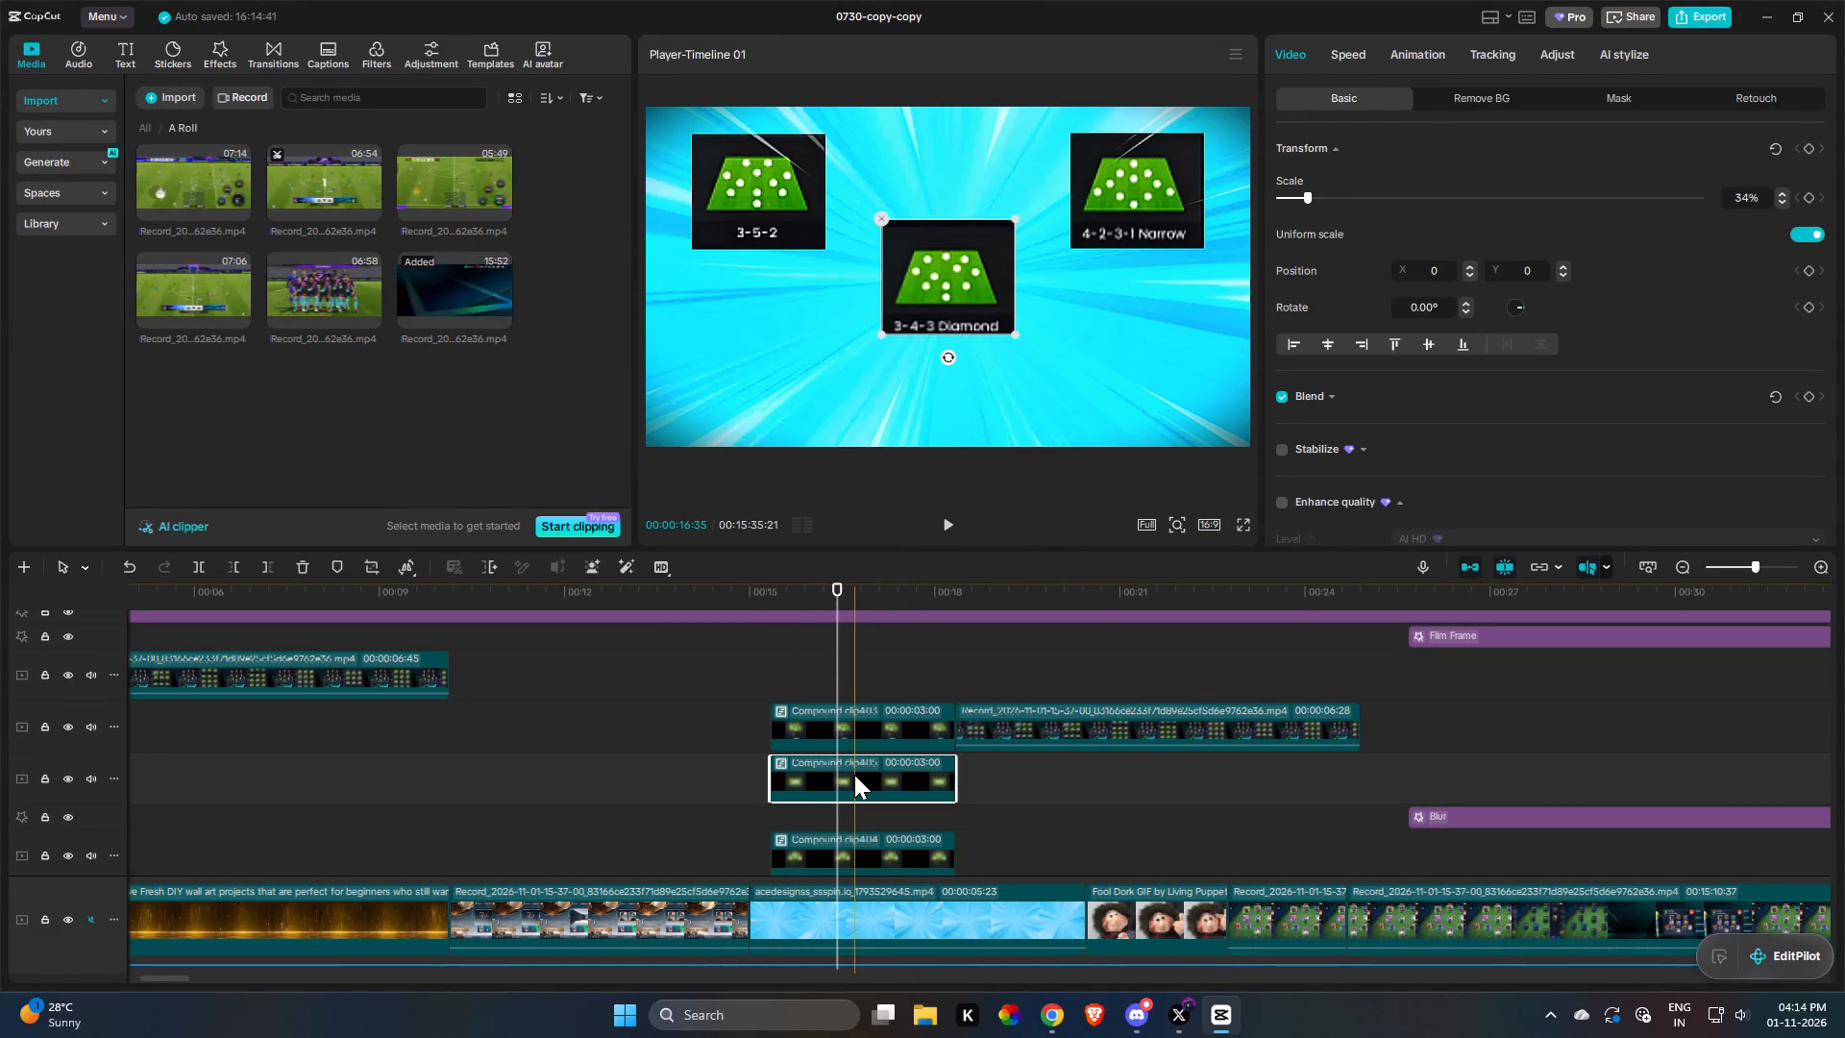
double_click(854, 775)
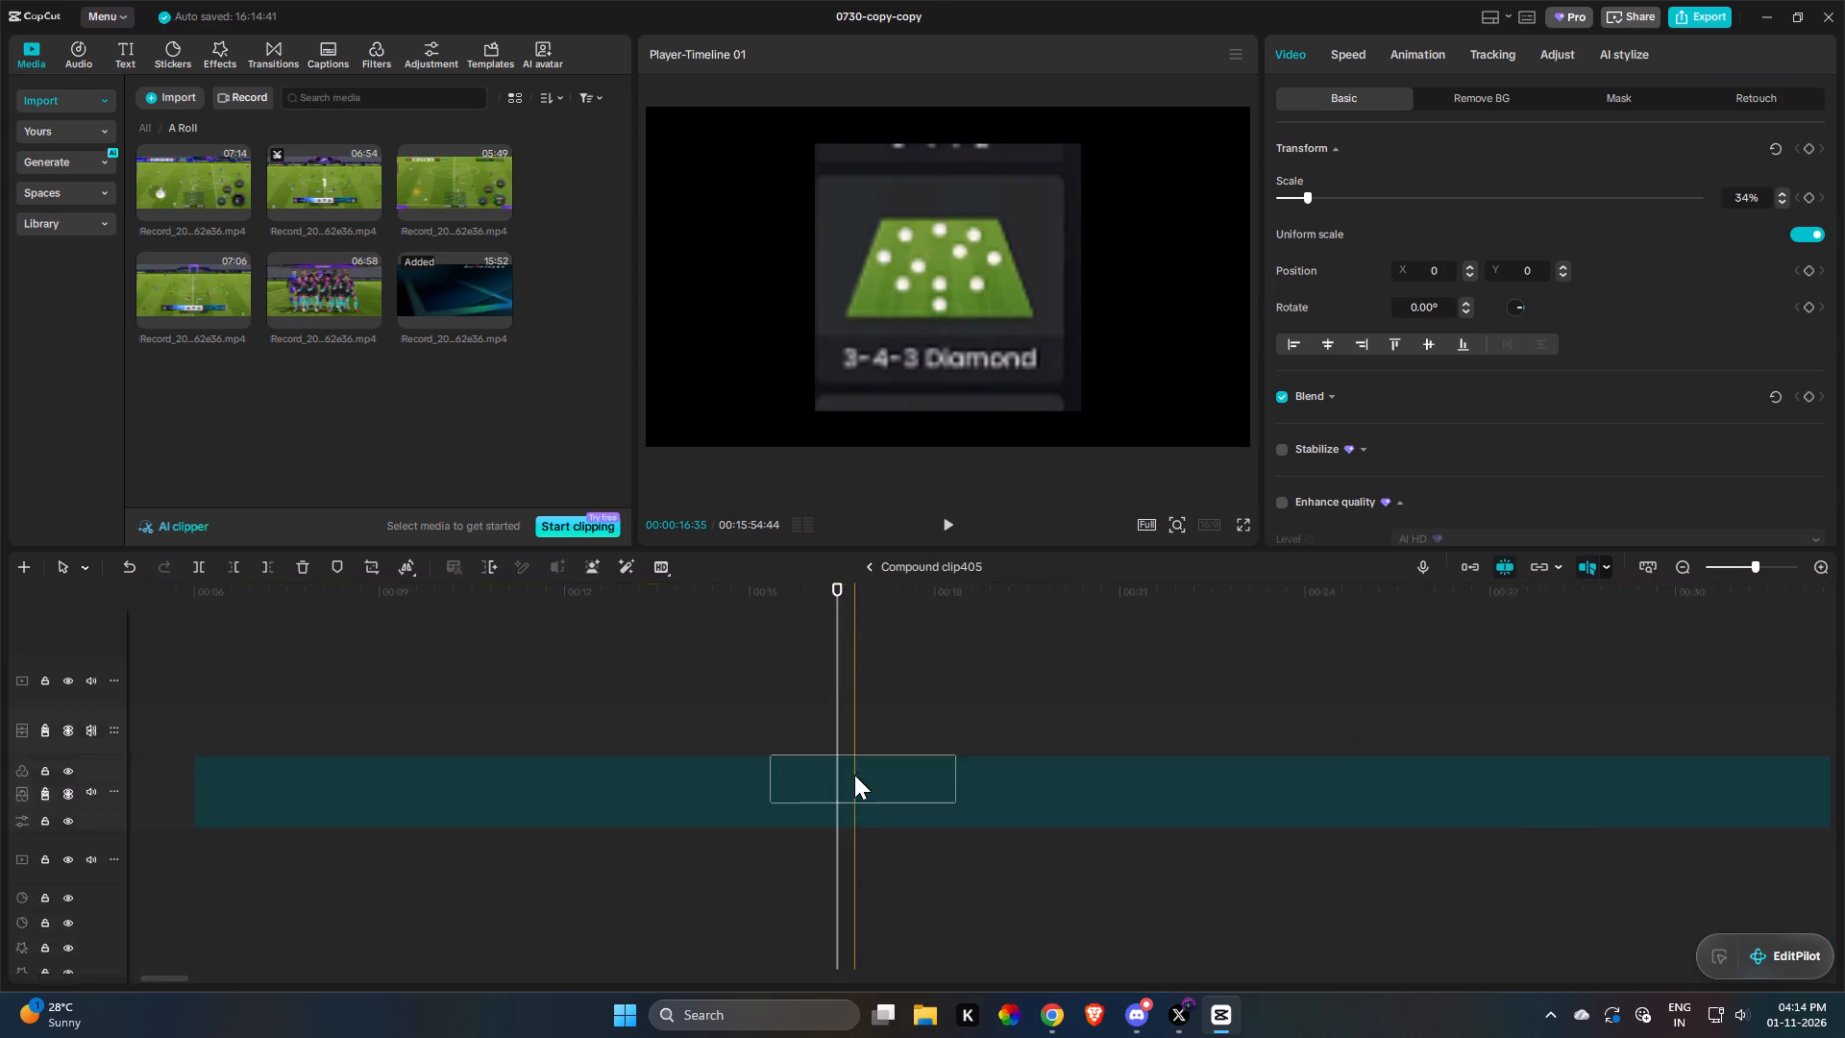
Scan the recording inside the compound clip, up to about the 2:20 mark, for the game plan and formation screens.
drag(1272, 836, 1107, 796)
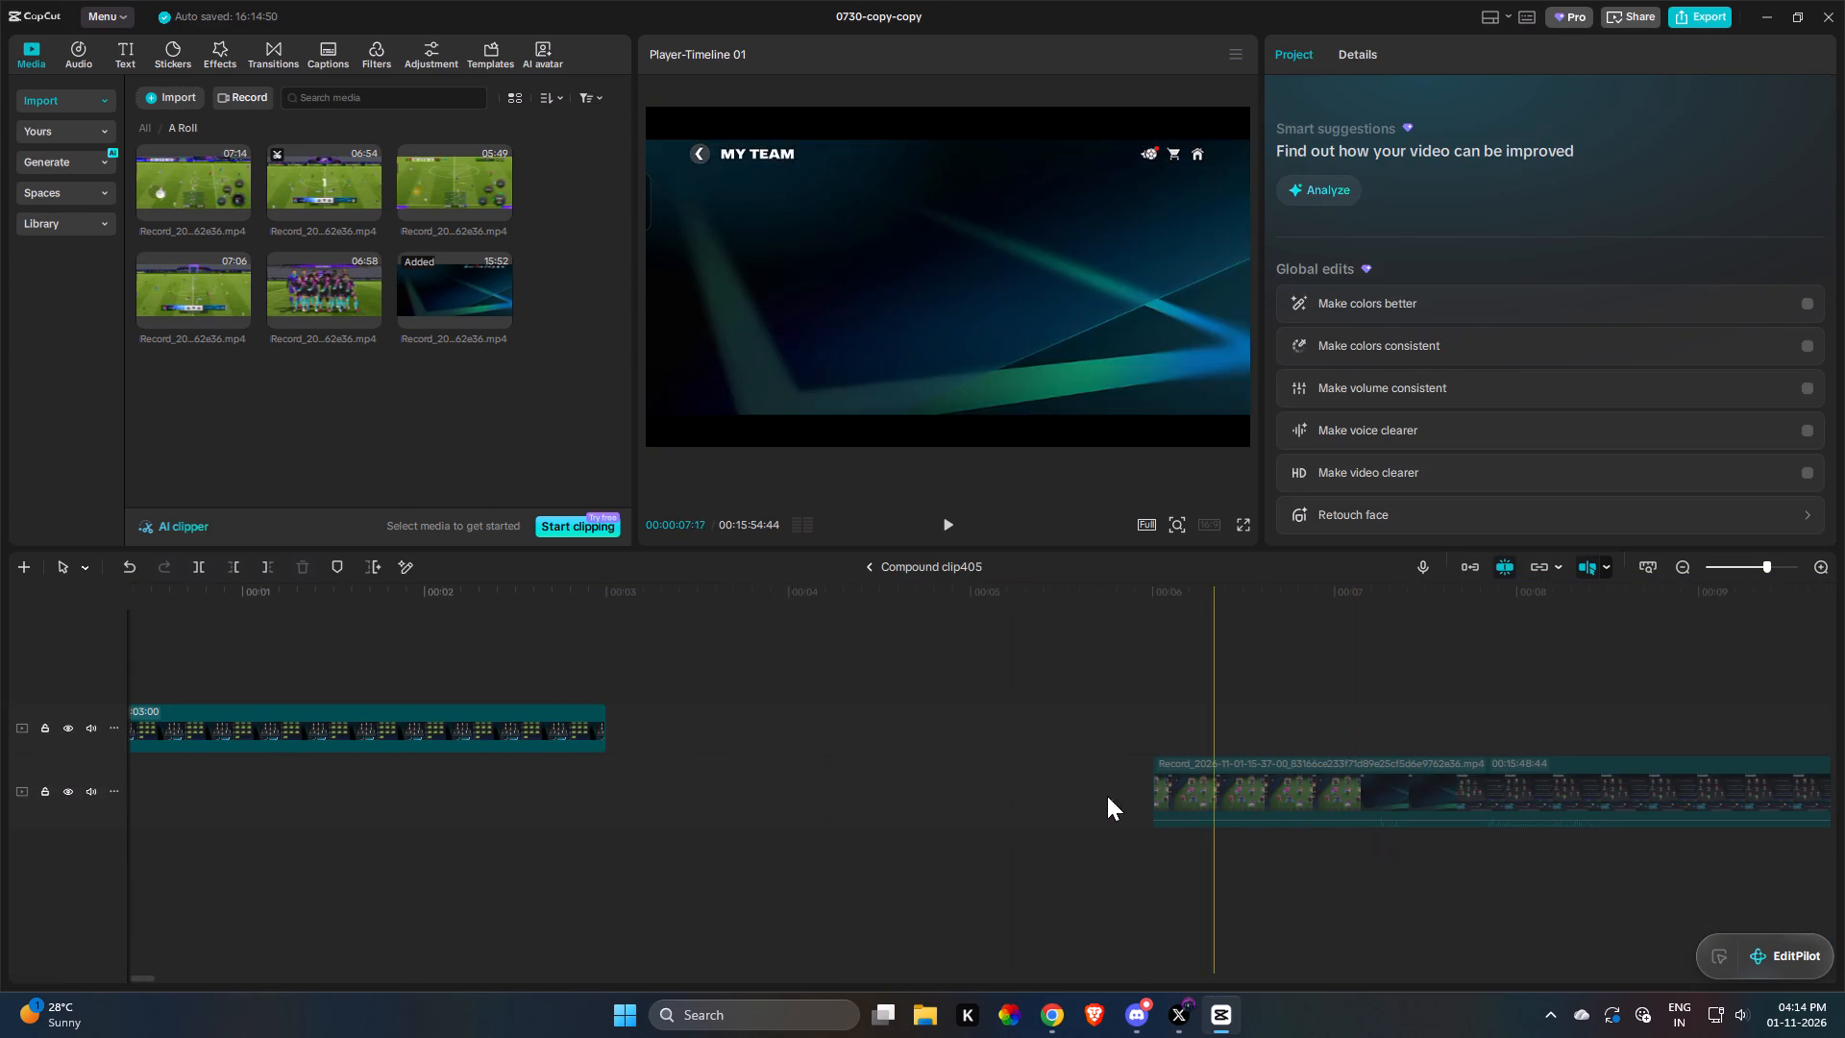
drag(1107, 796, 1251, 777)
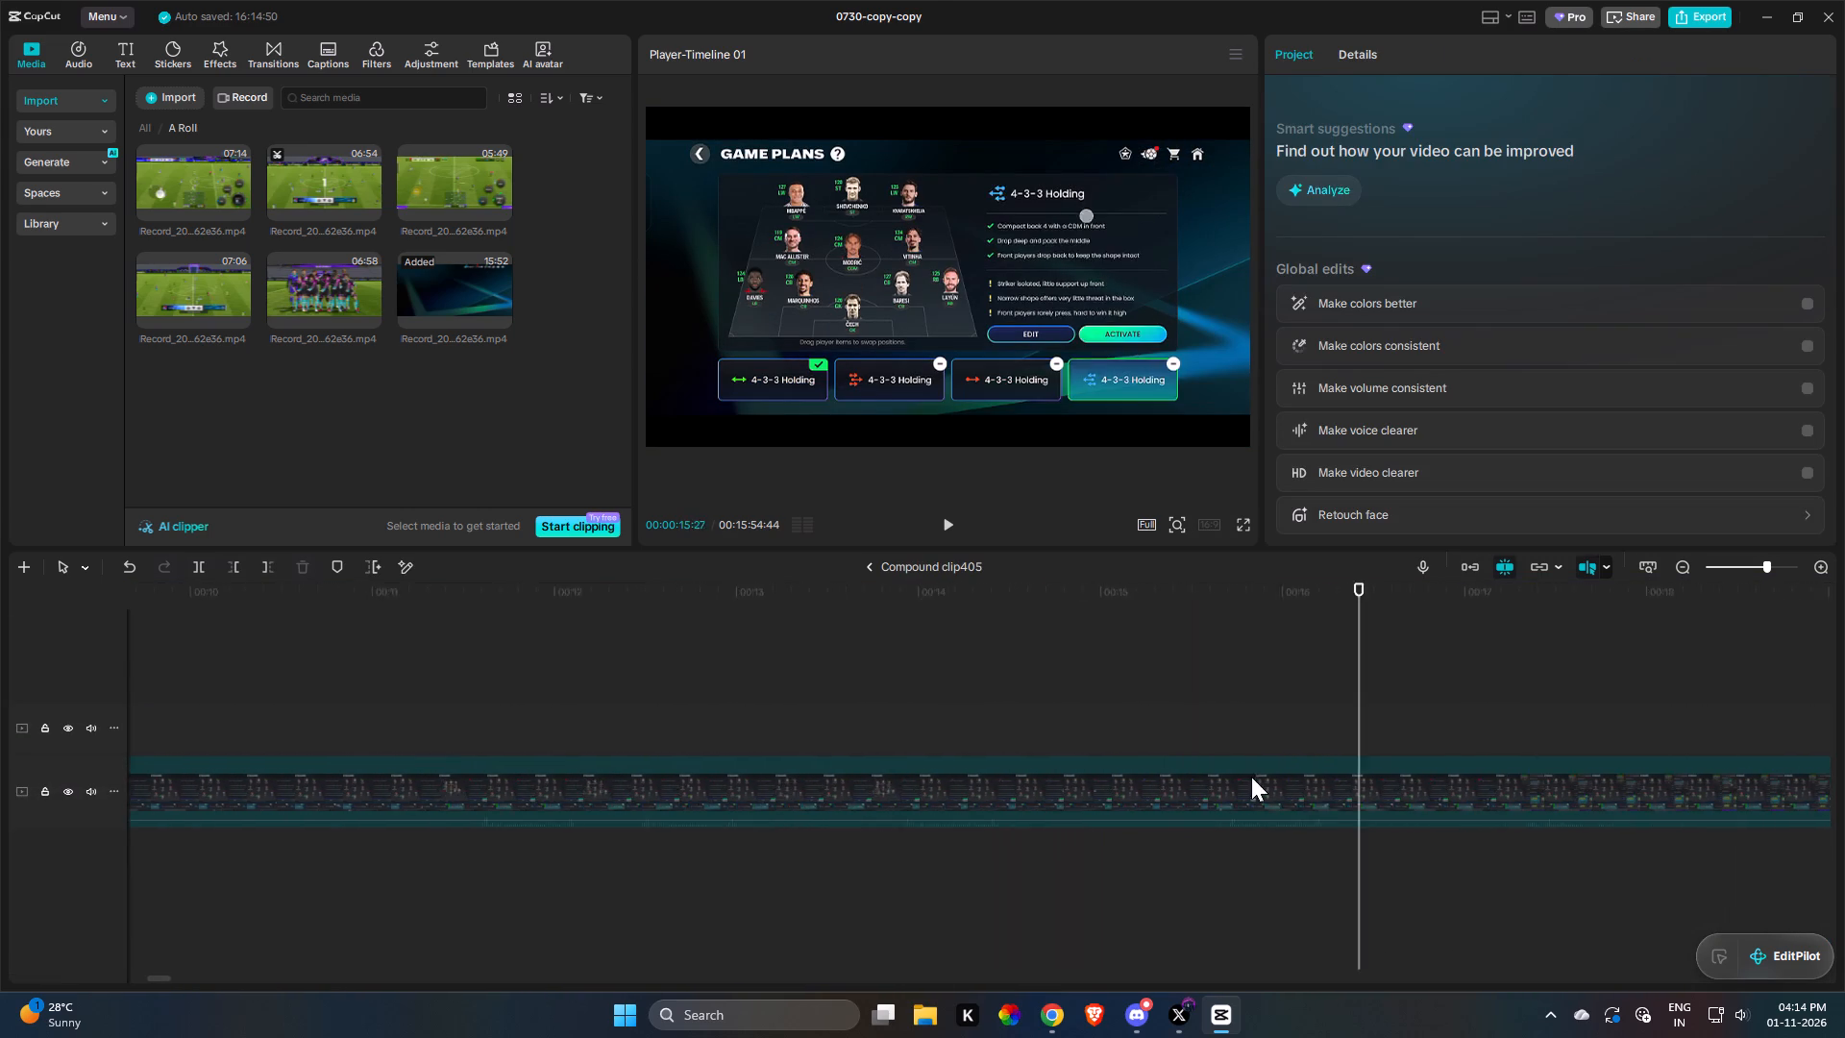
drag(1251, 777, 864, 732)
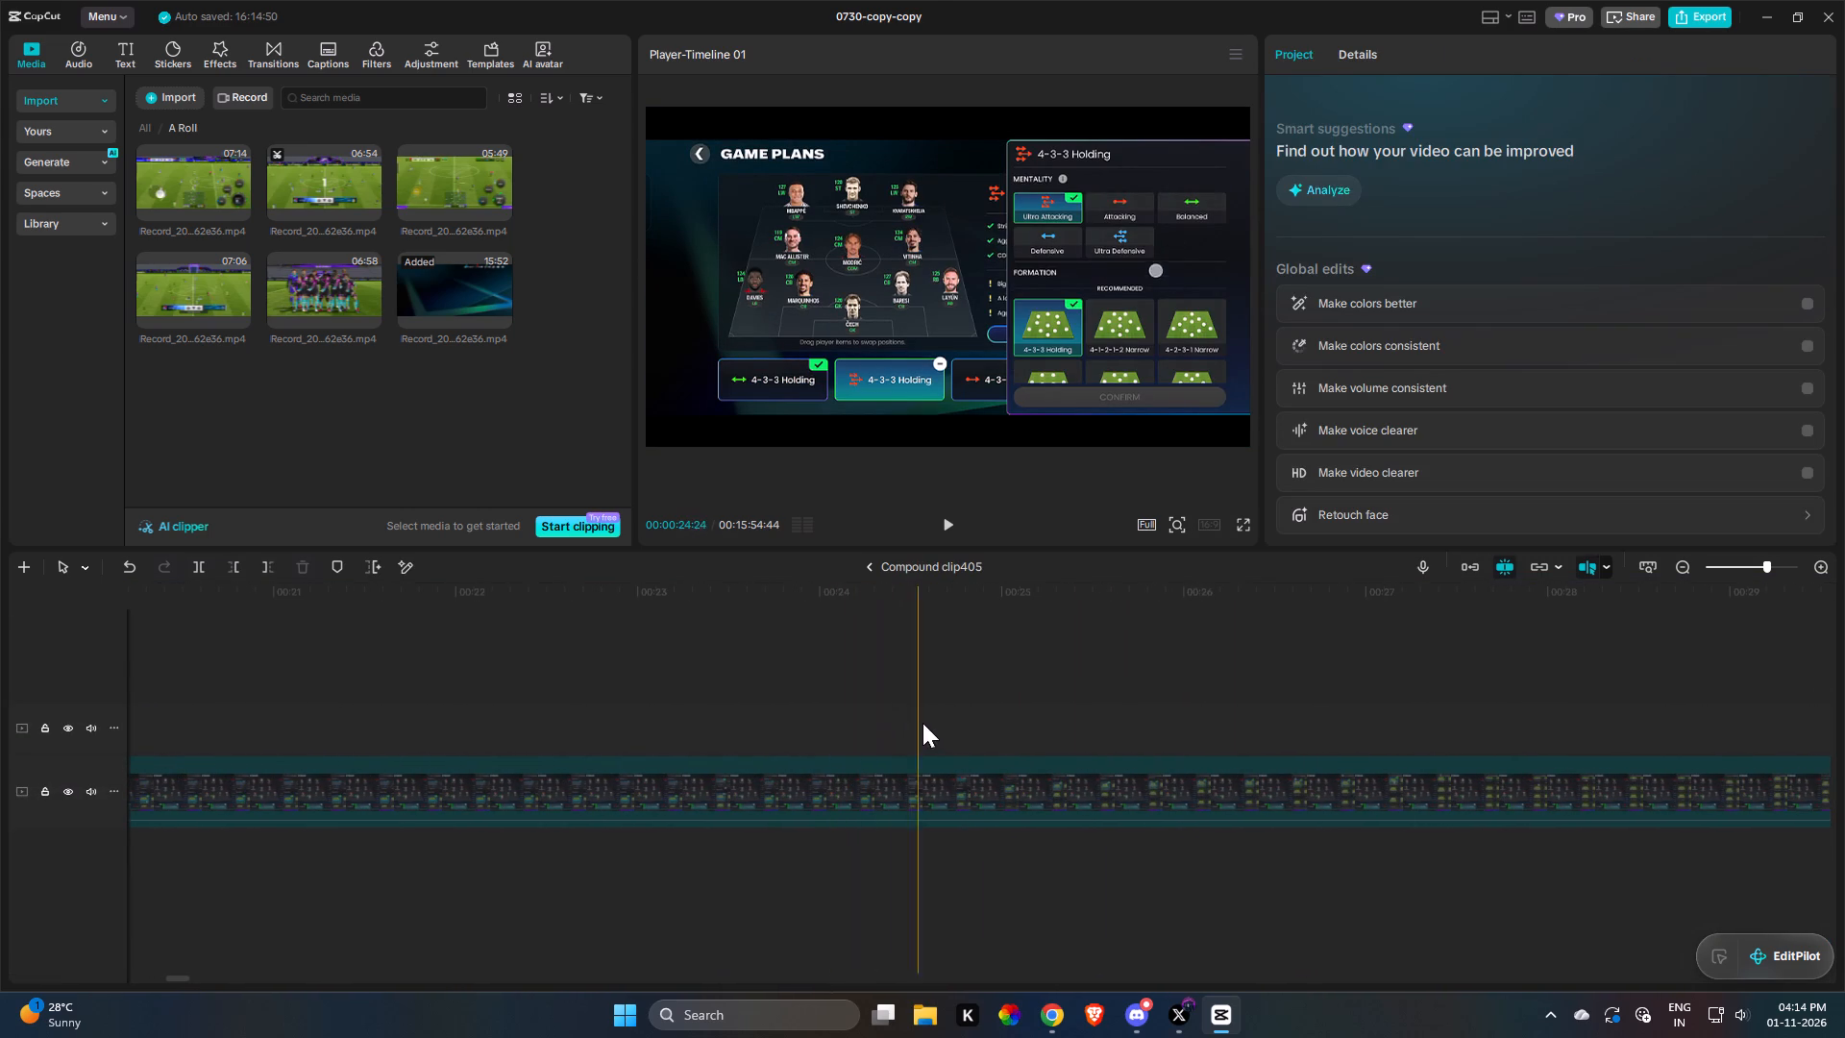
drag(1188, 702, 1432, 718)
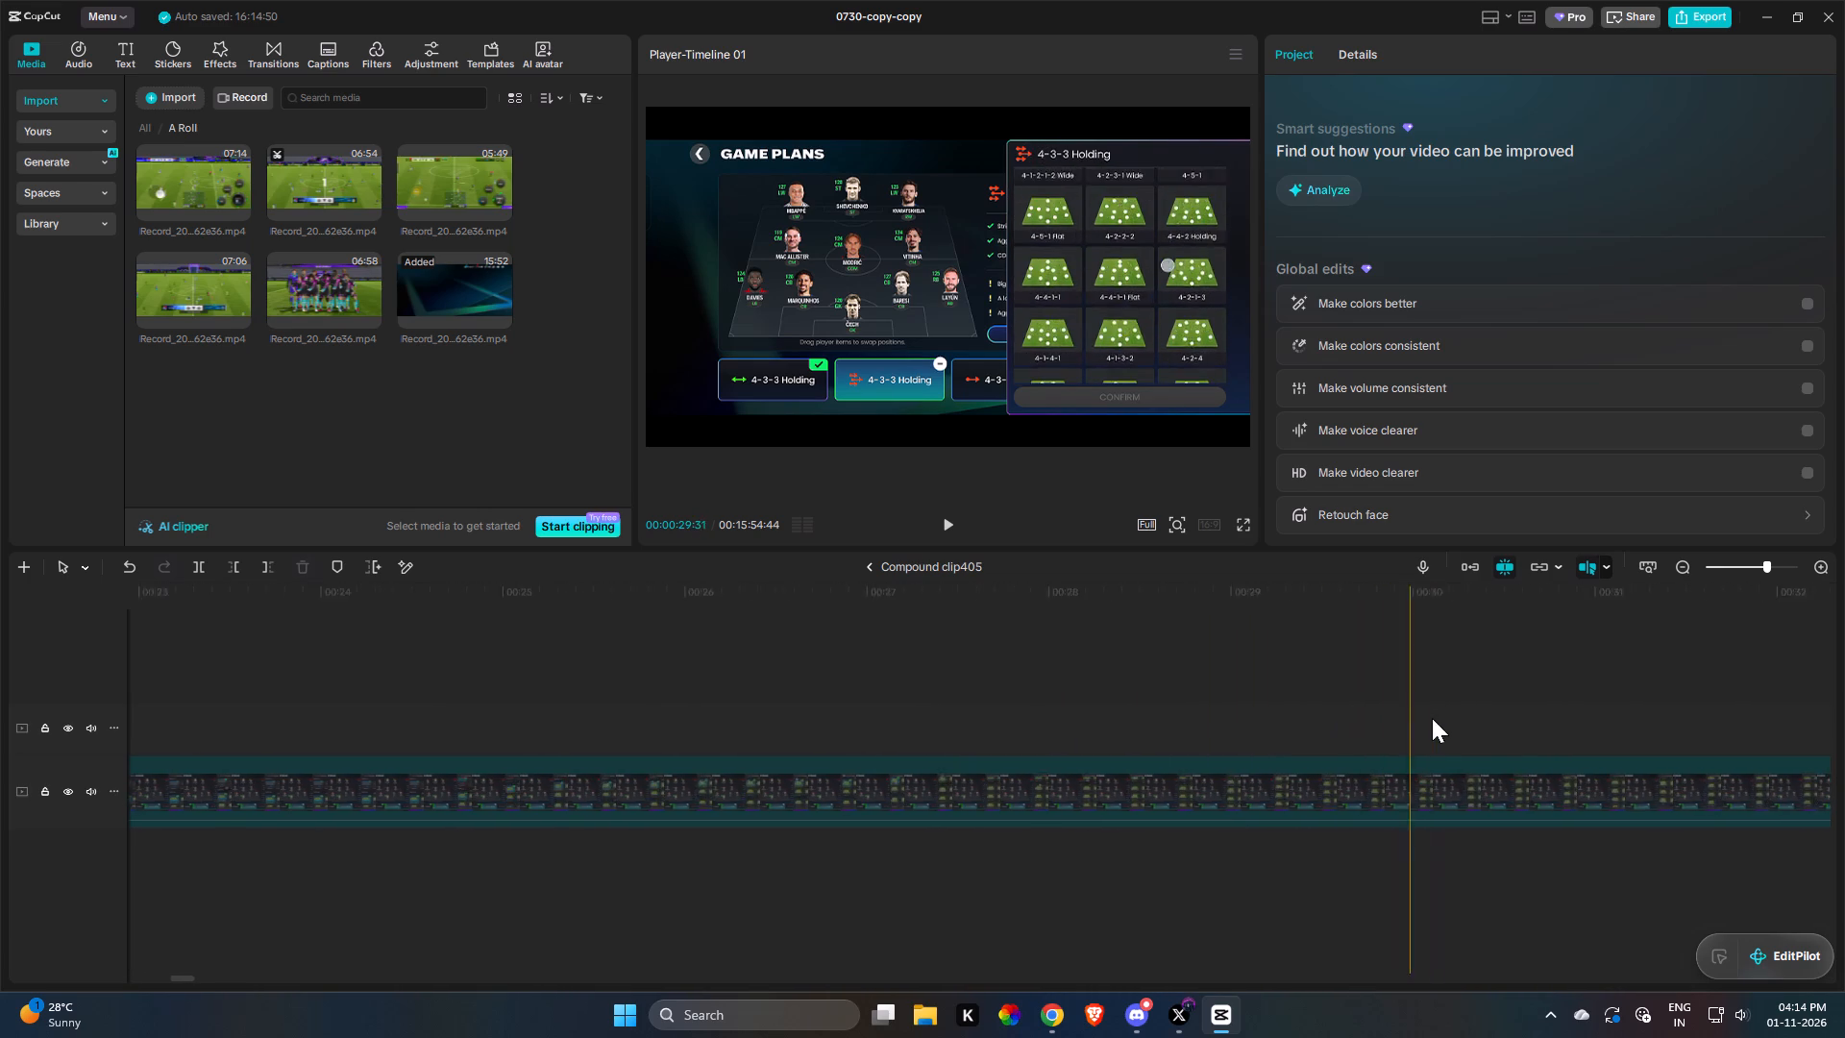
drag(1432, 718, 788, 777)
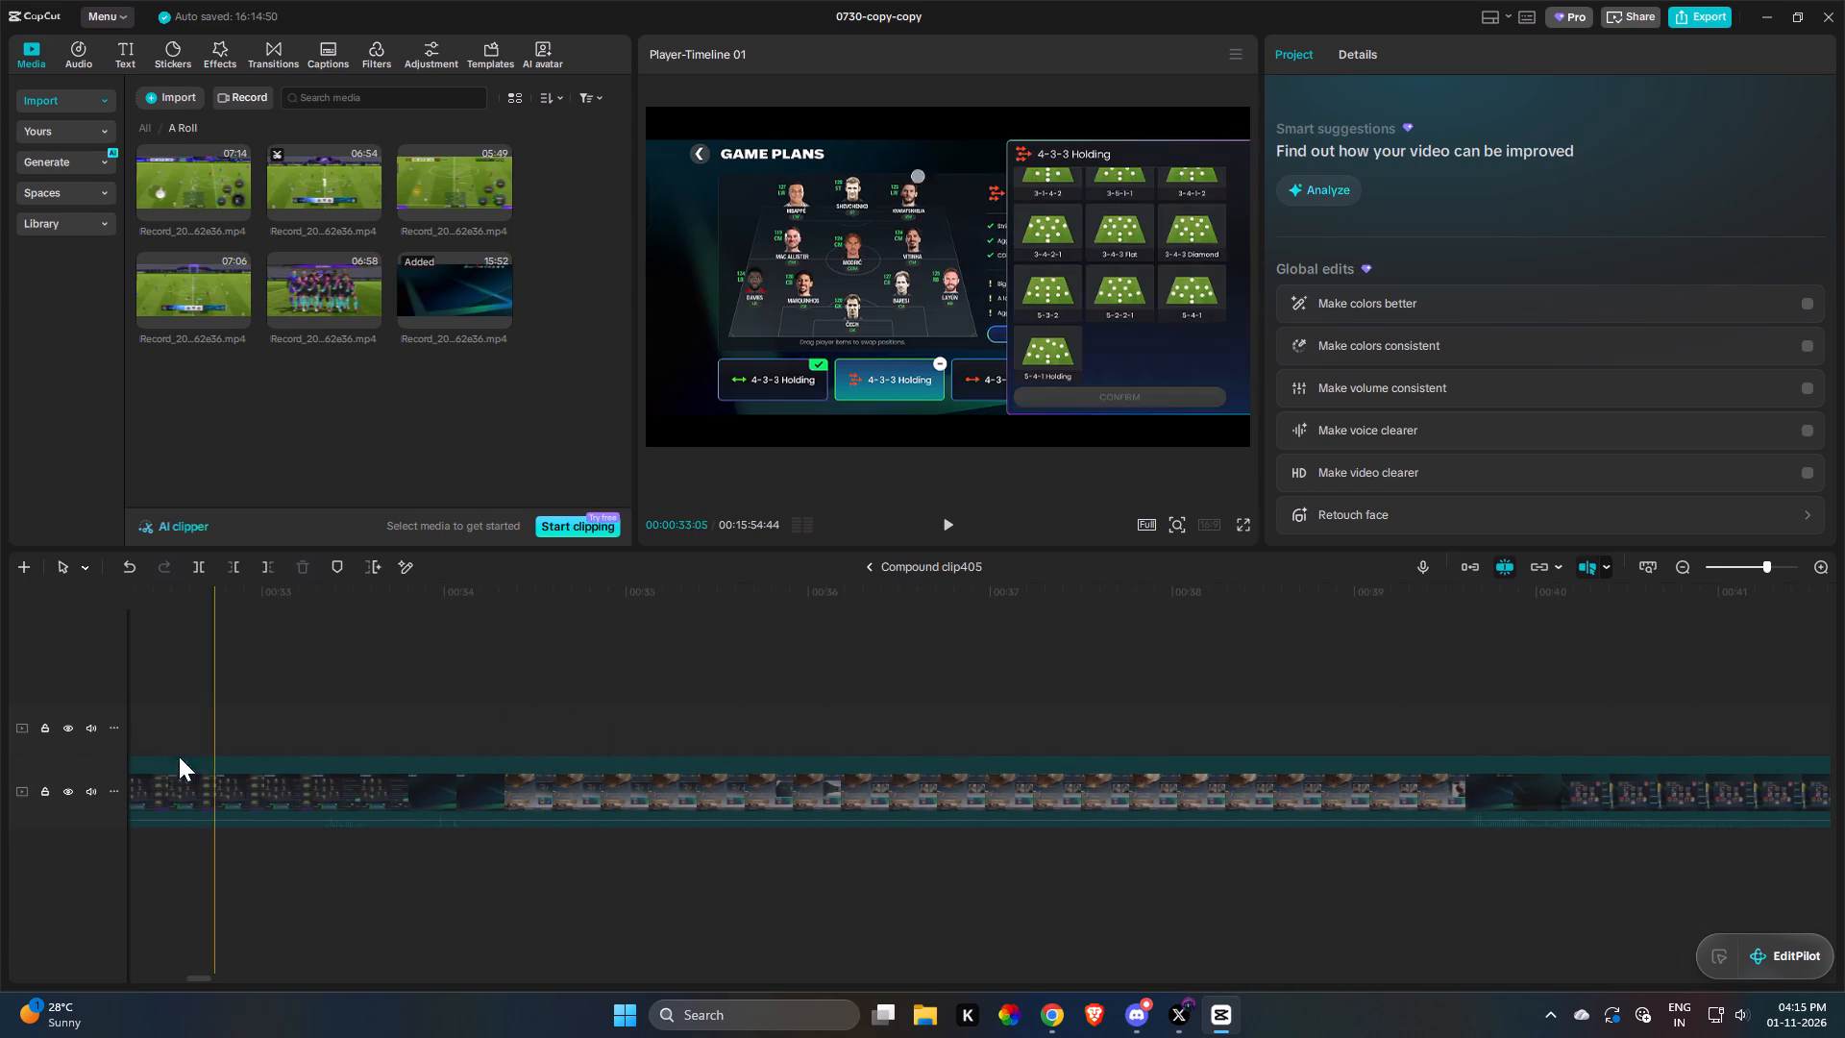
drag(123, 760, 218, 744)
drag(218, 743, 199, 737)
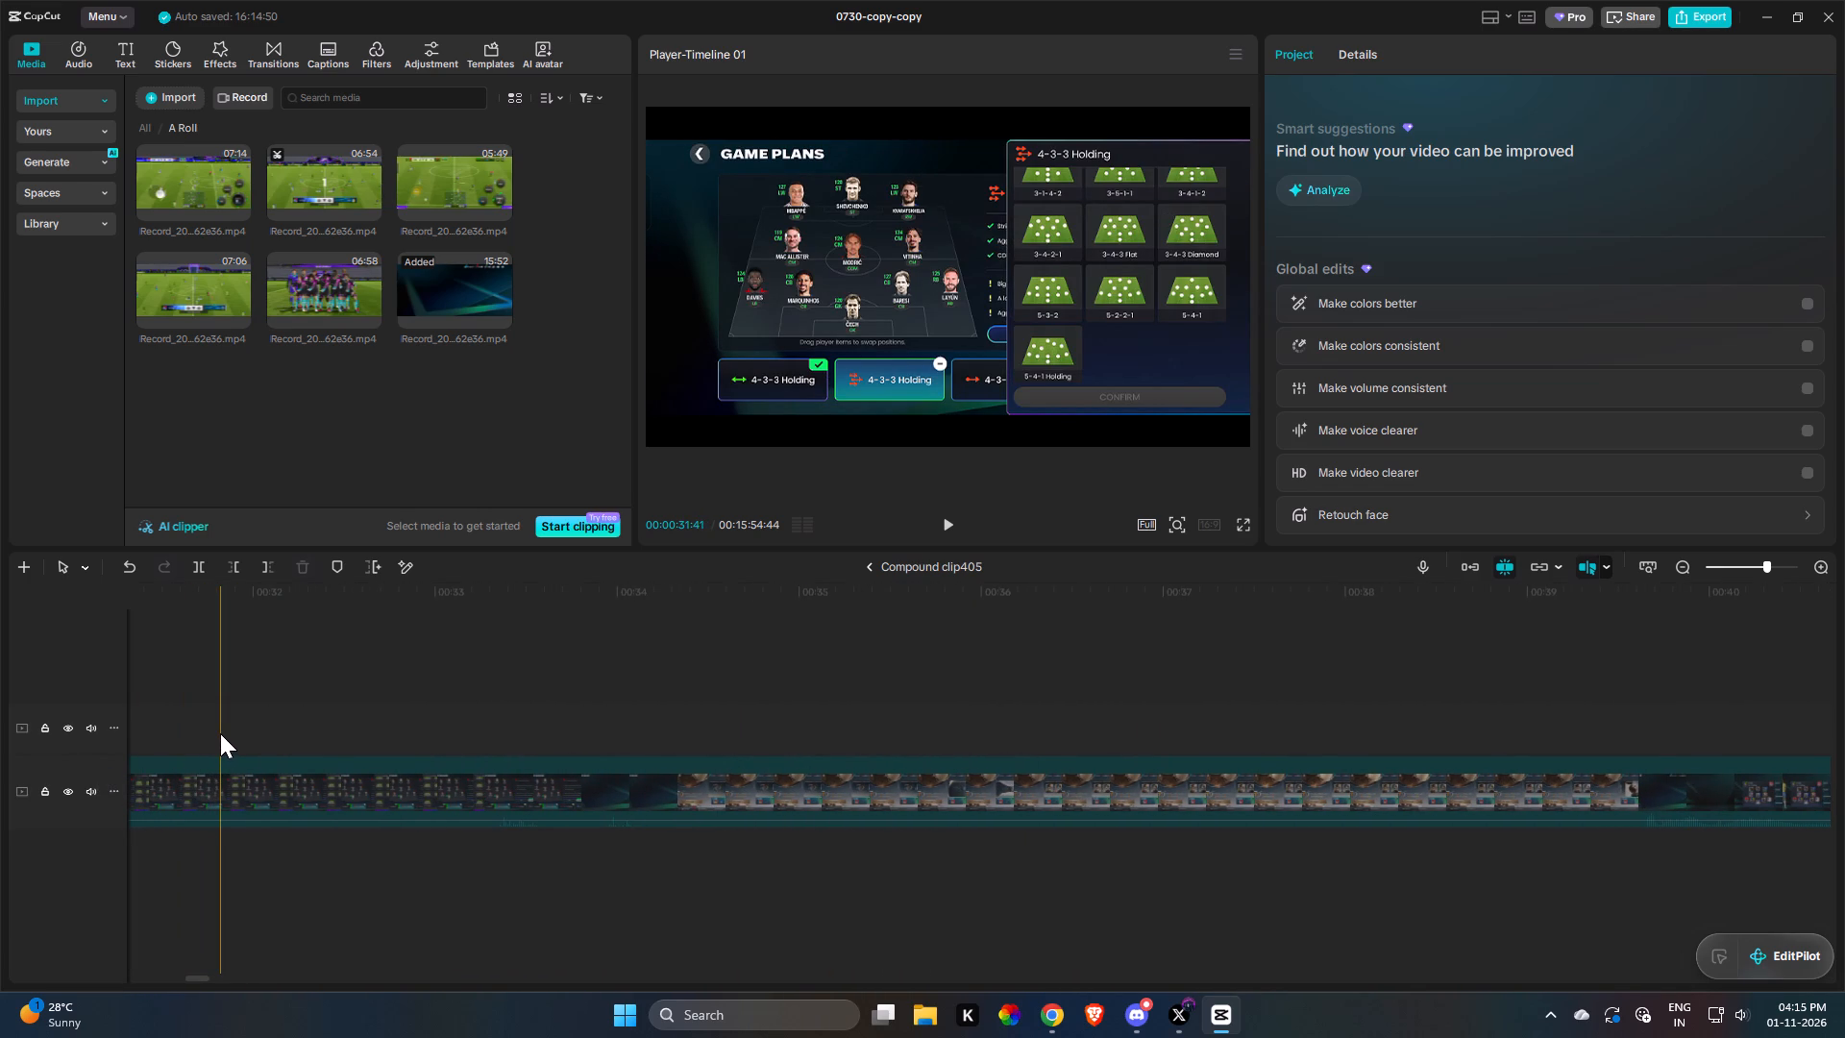
drag(282, 737, 303, 747)
drag(323, 758, 621, 782)
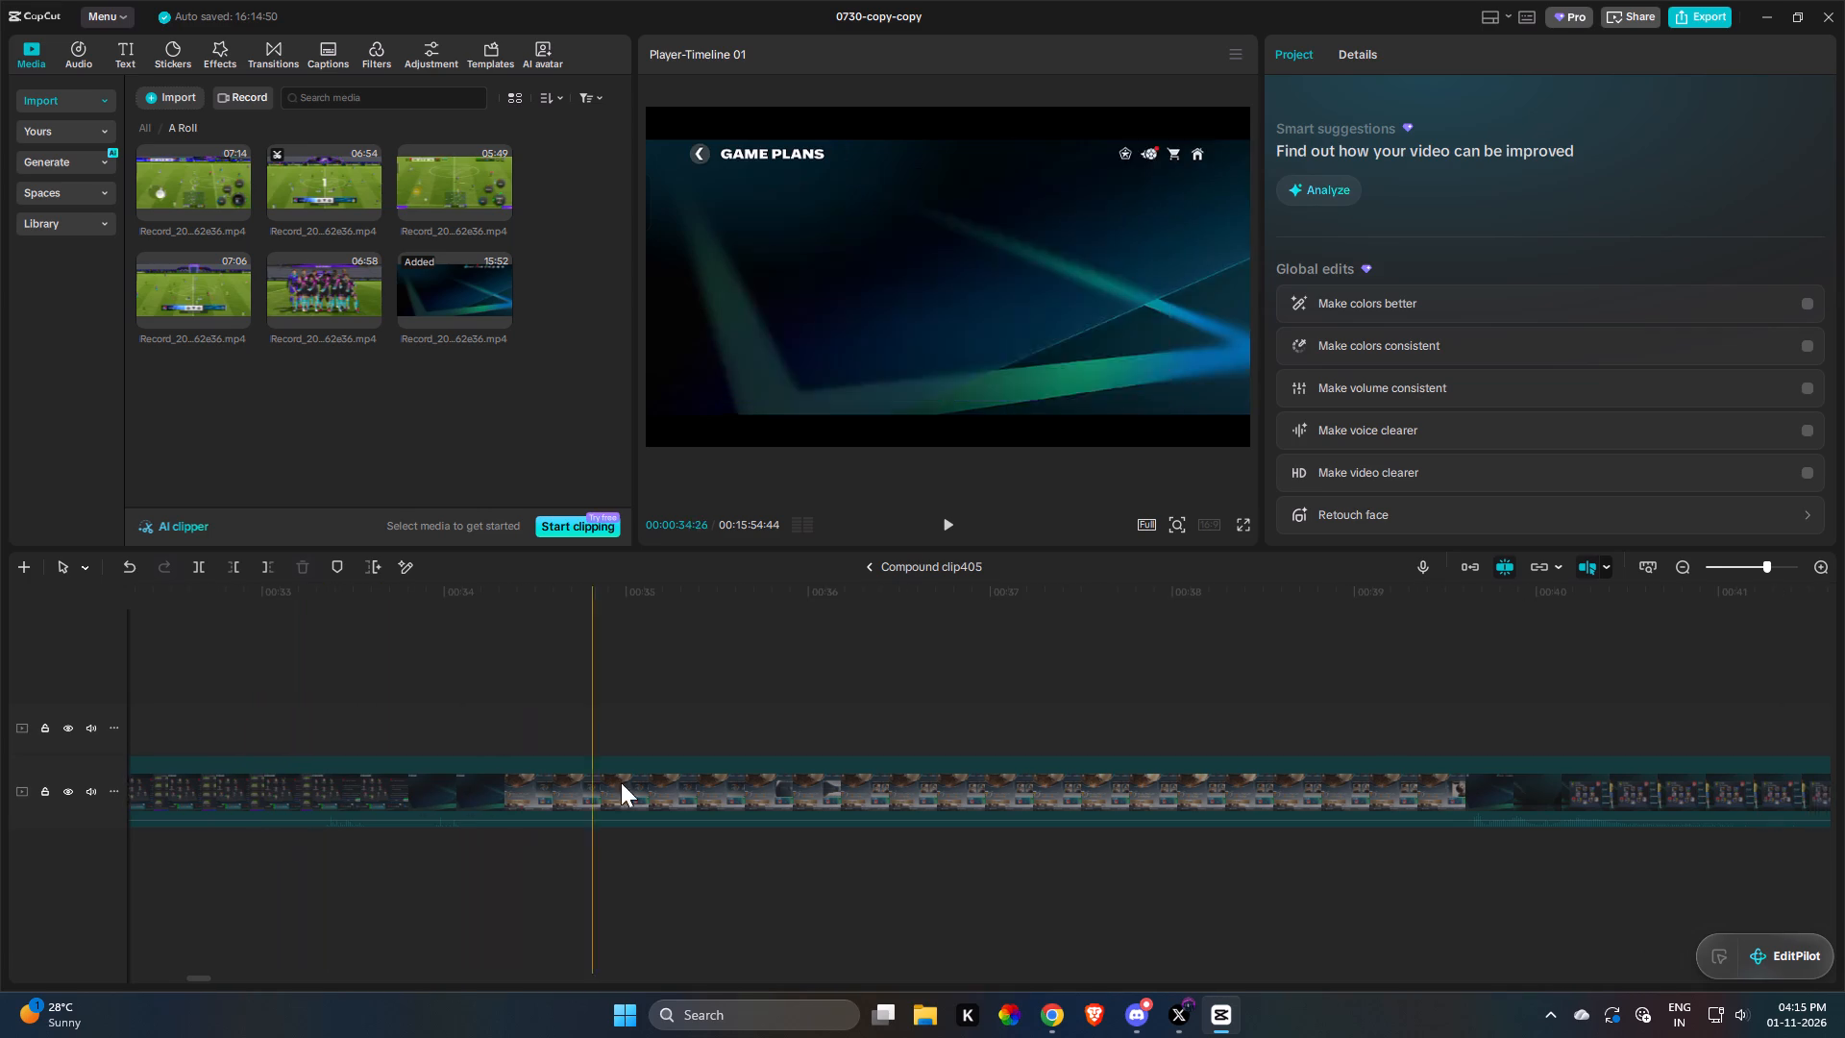
drag(621, 782, 1035, 822)
drag(1002, 833, 988, 838)
drag(764, 821, 1029, 811)
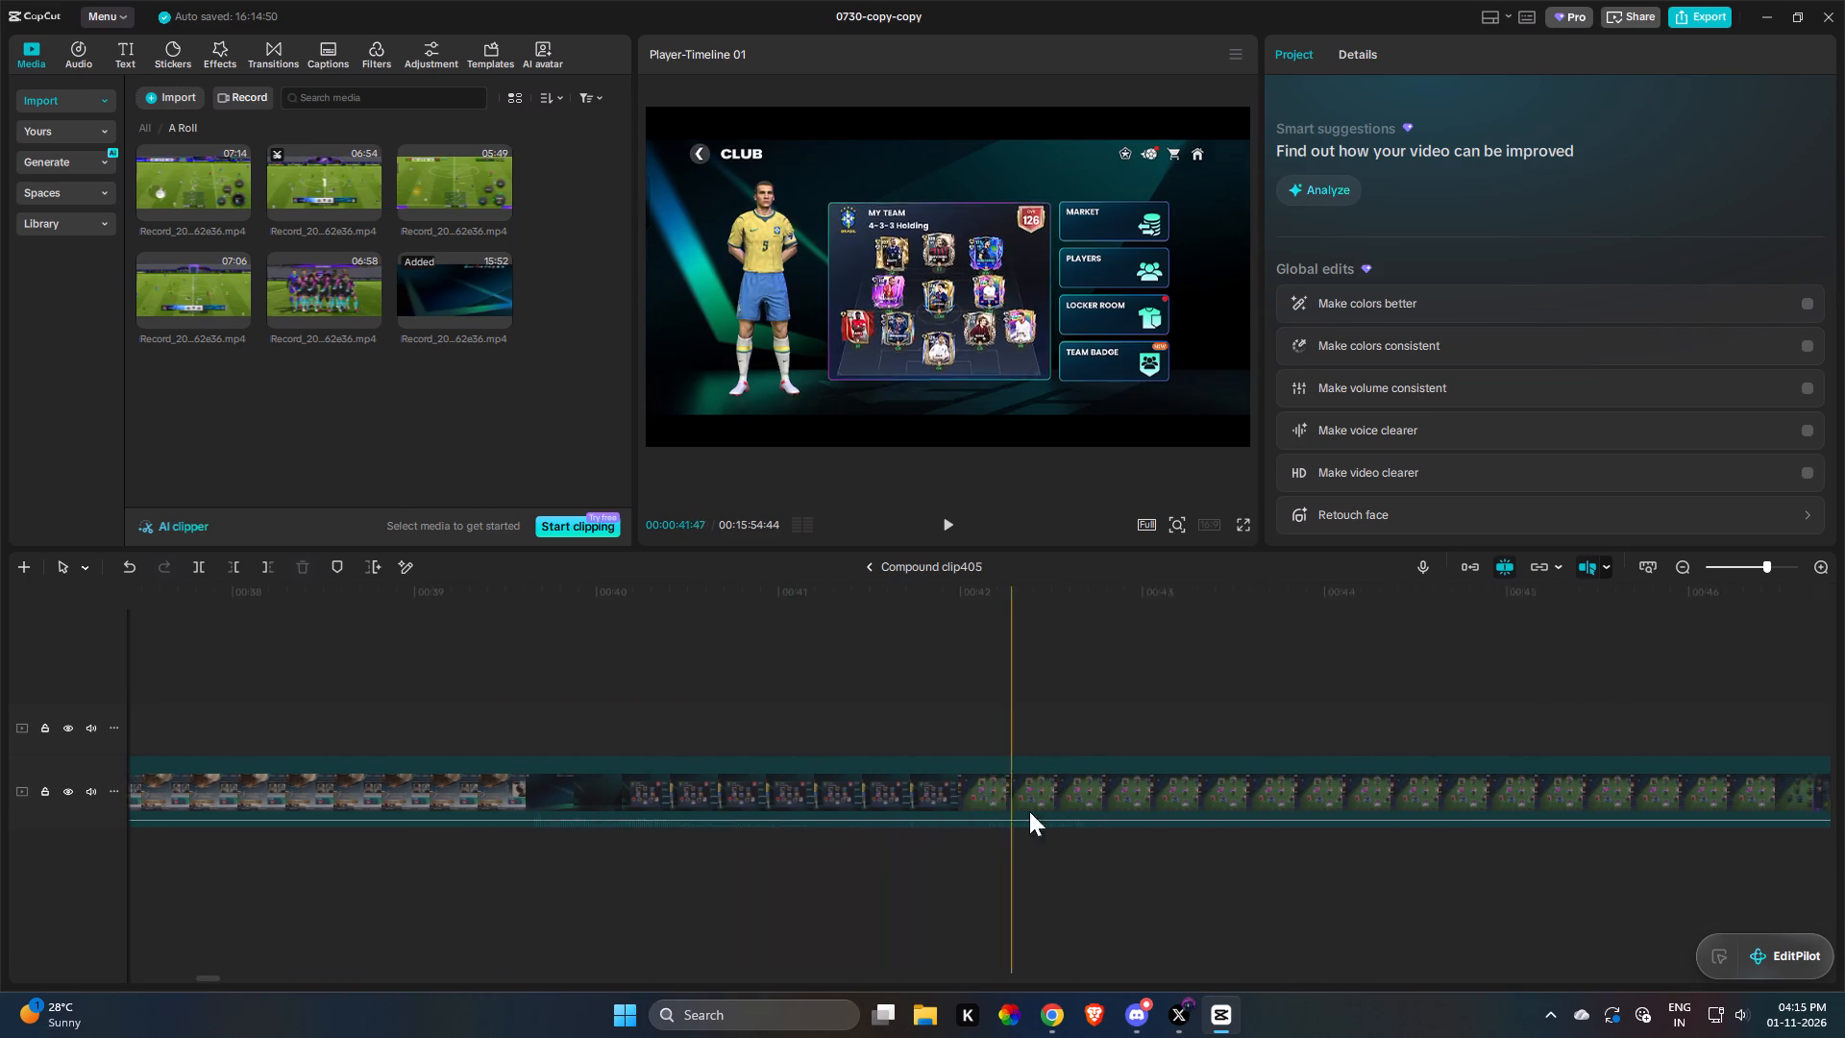
drag(1029, 811, 957, 757)
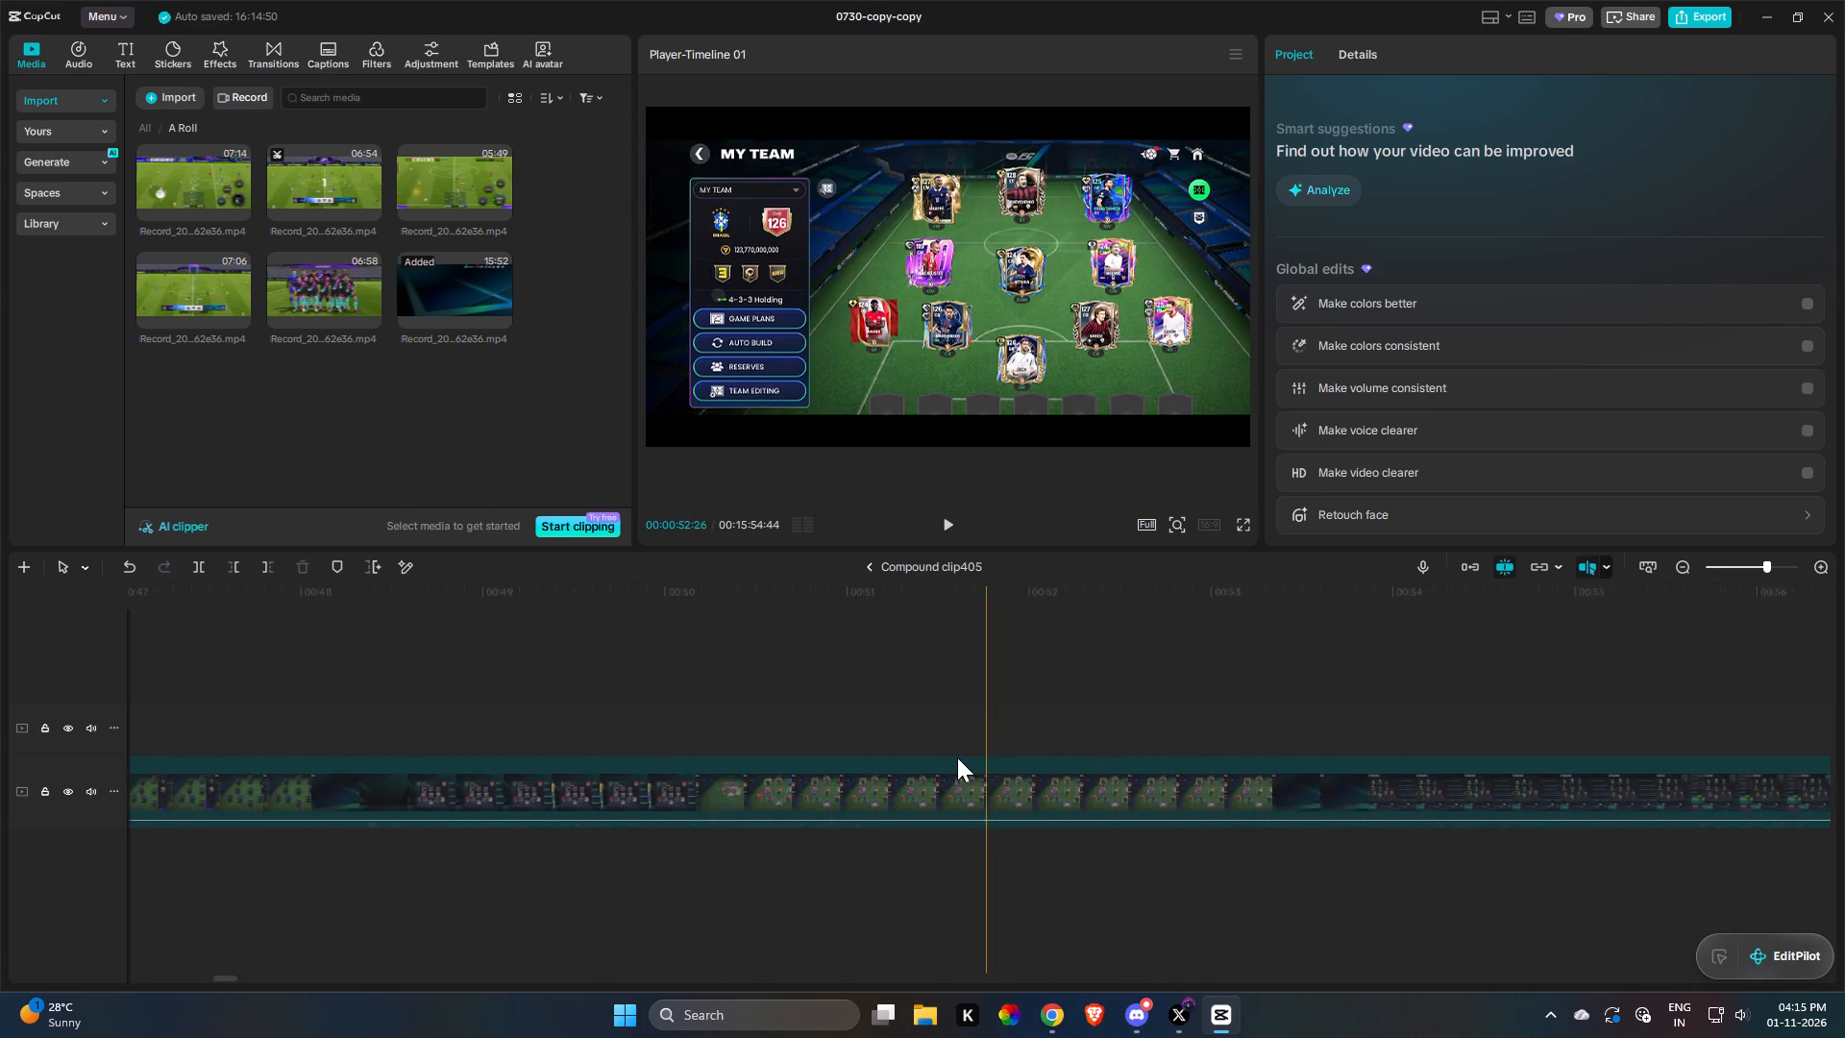
drag(957, 757, 1208, 783)
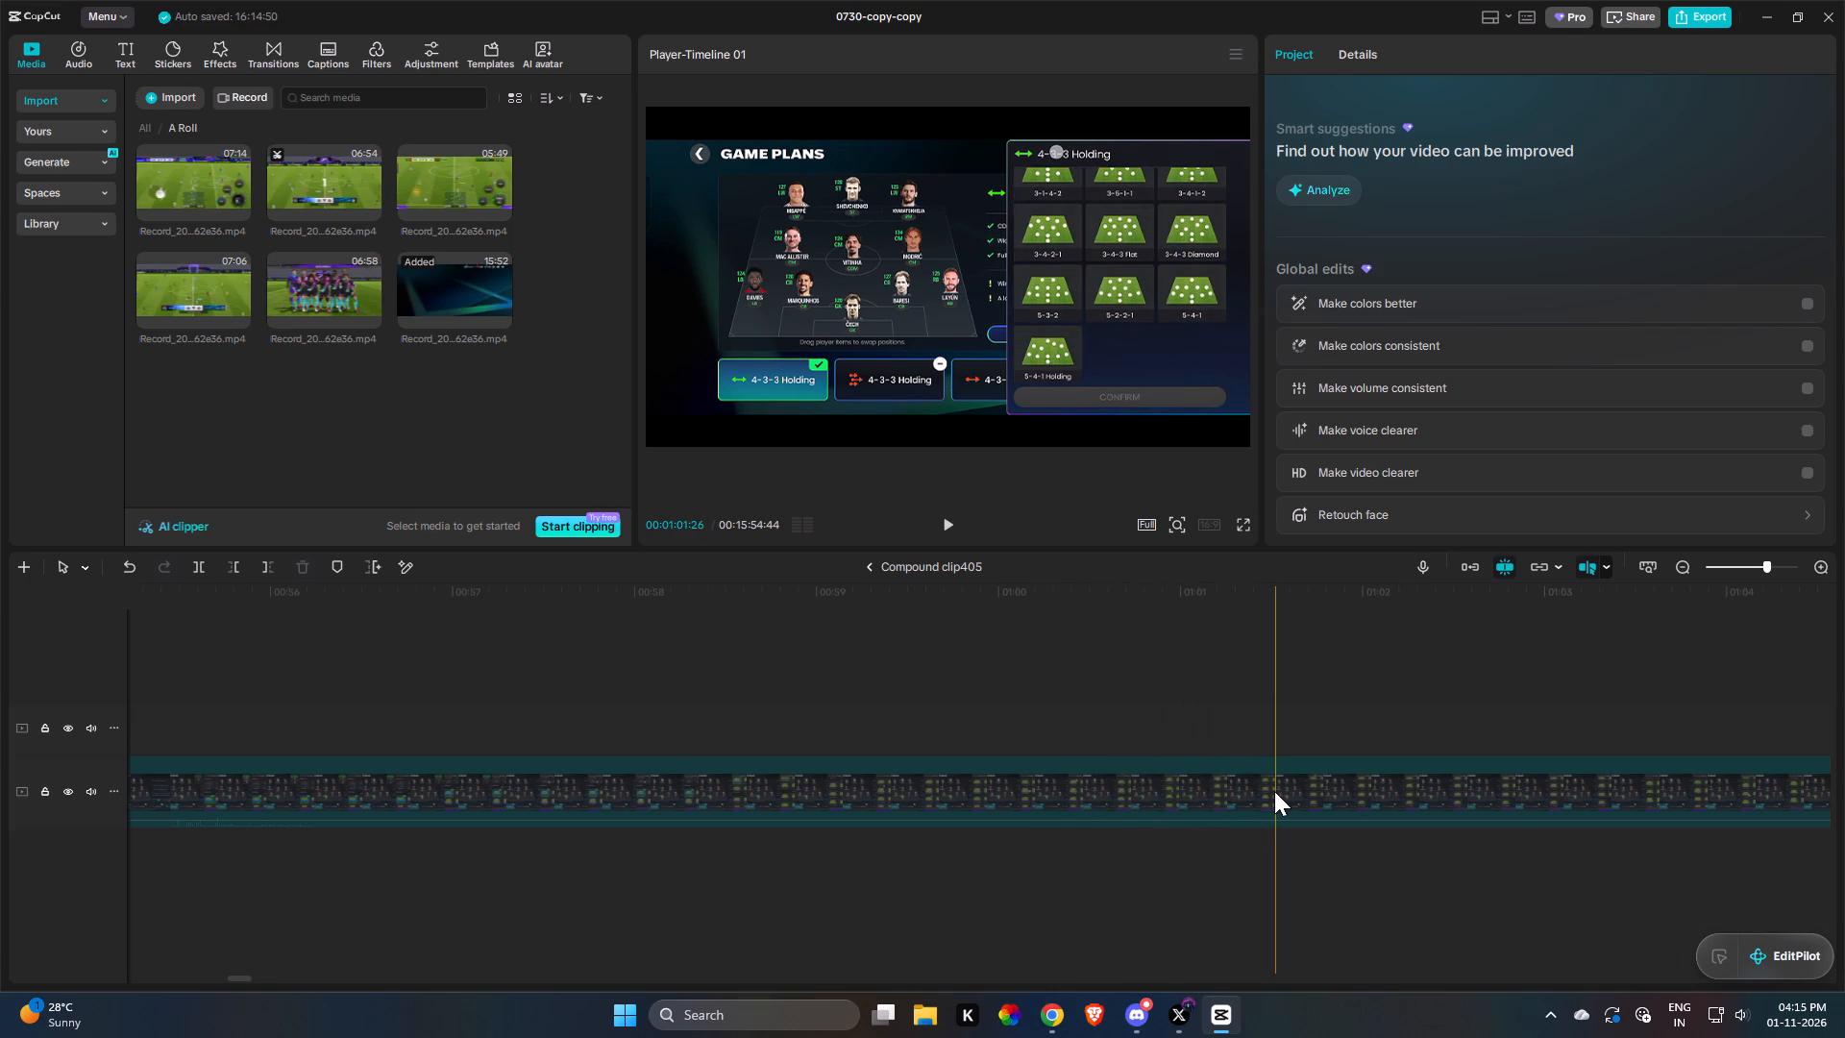
drag(1362, 814, 1390, 819)
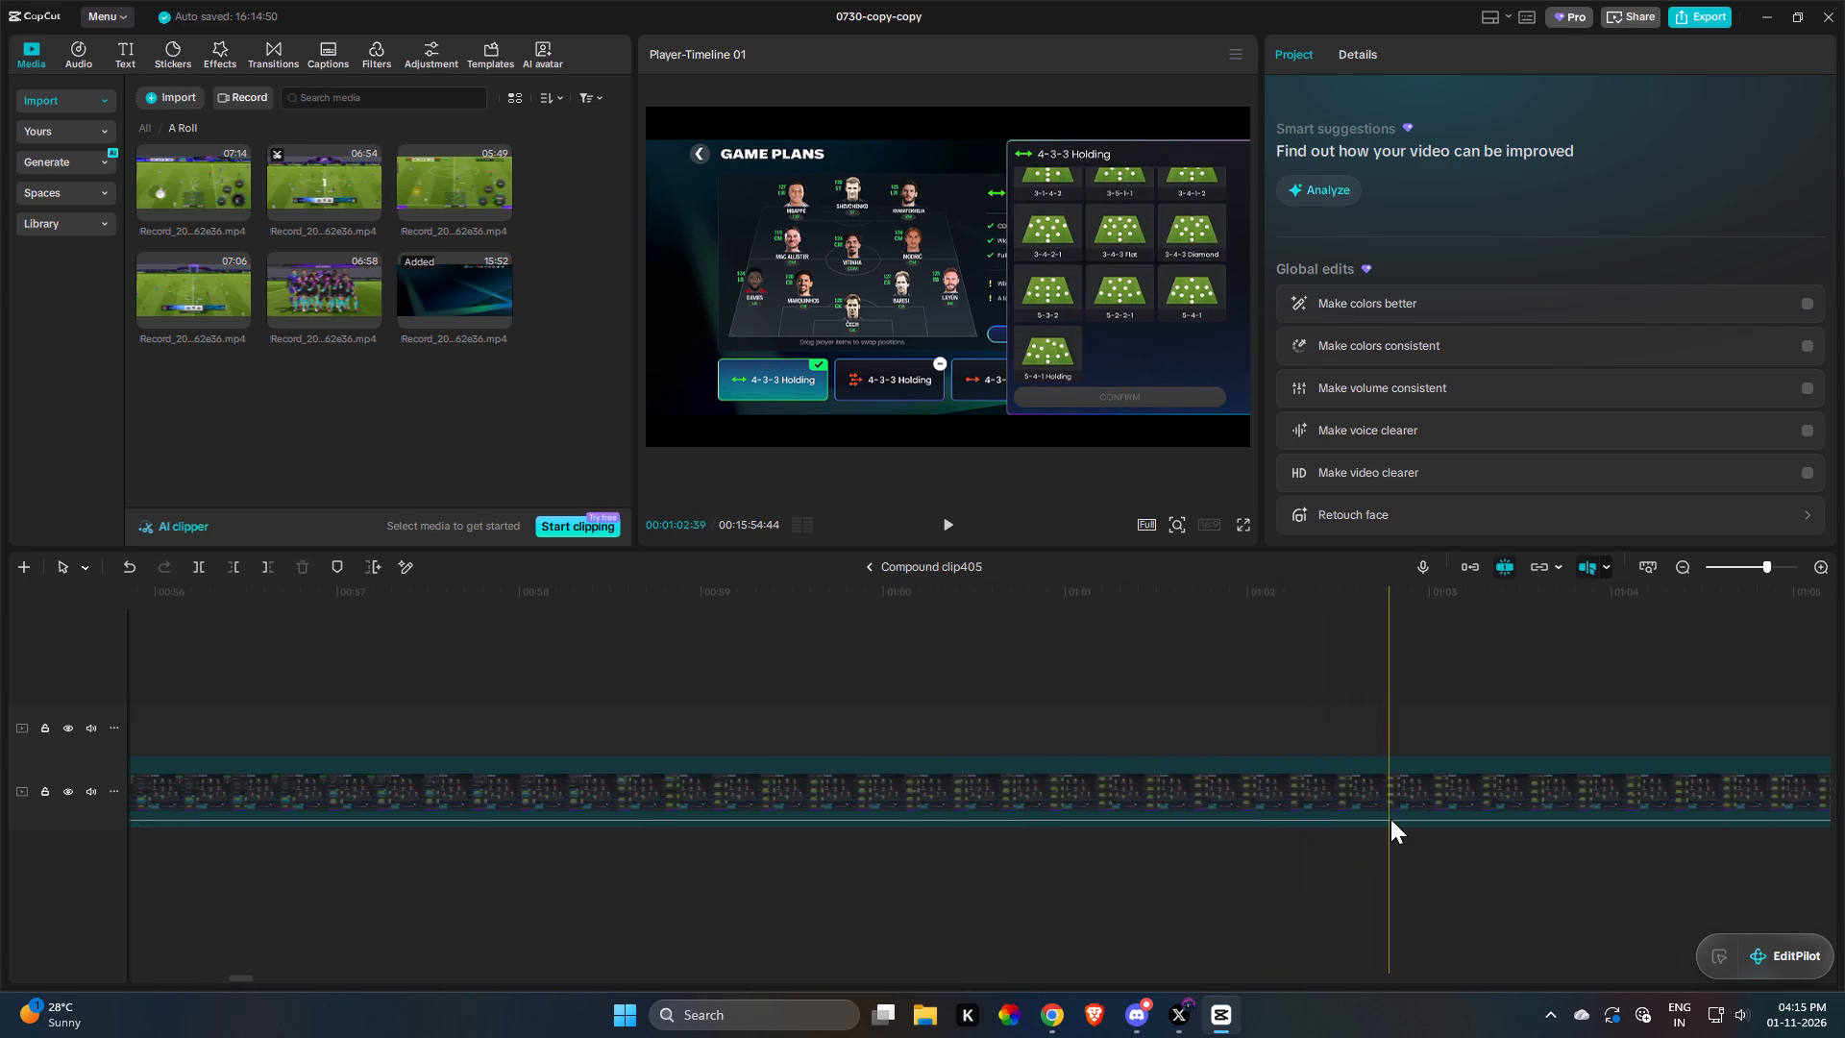
drag(1390, 819, 1335, 807)
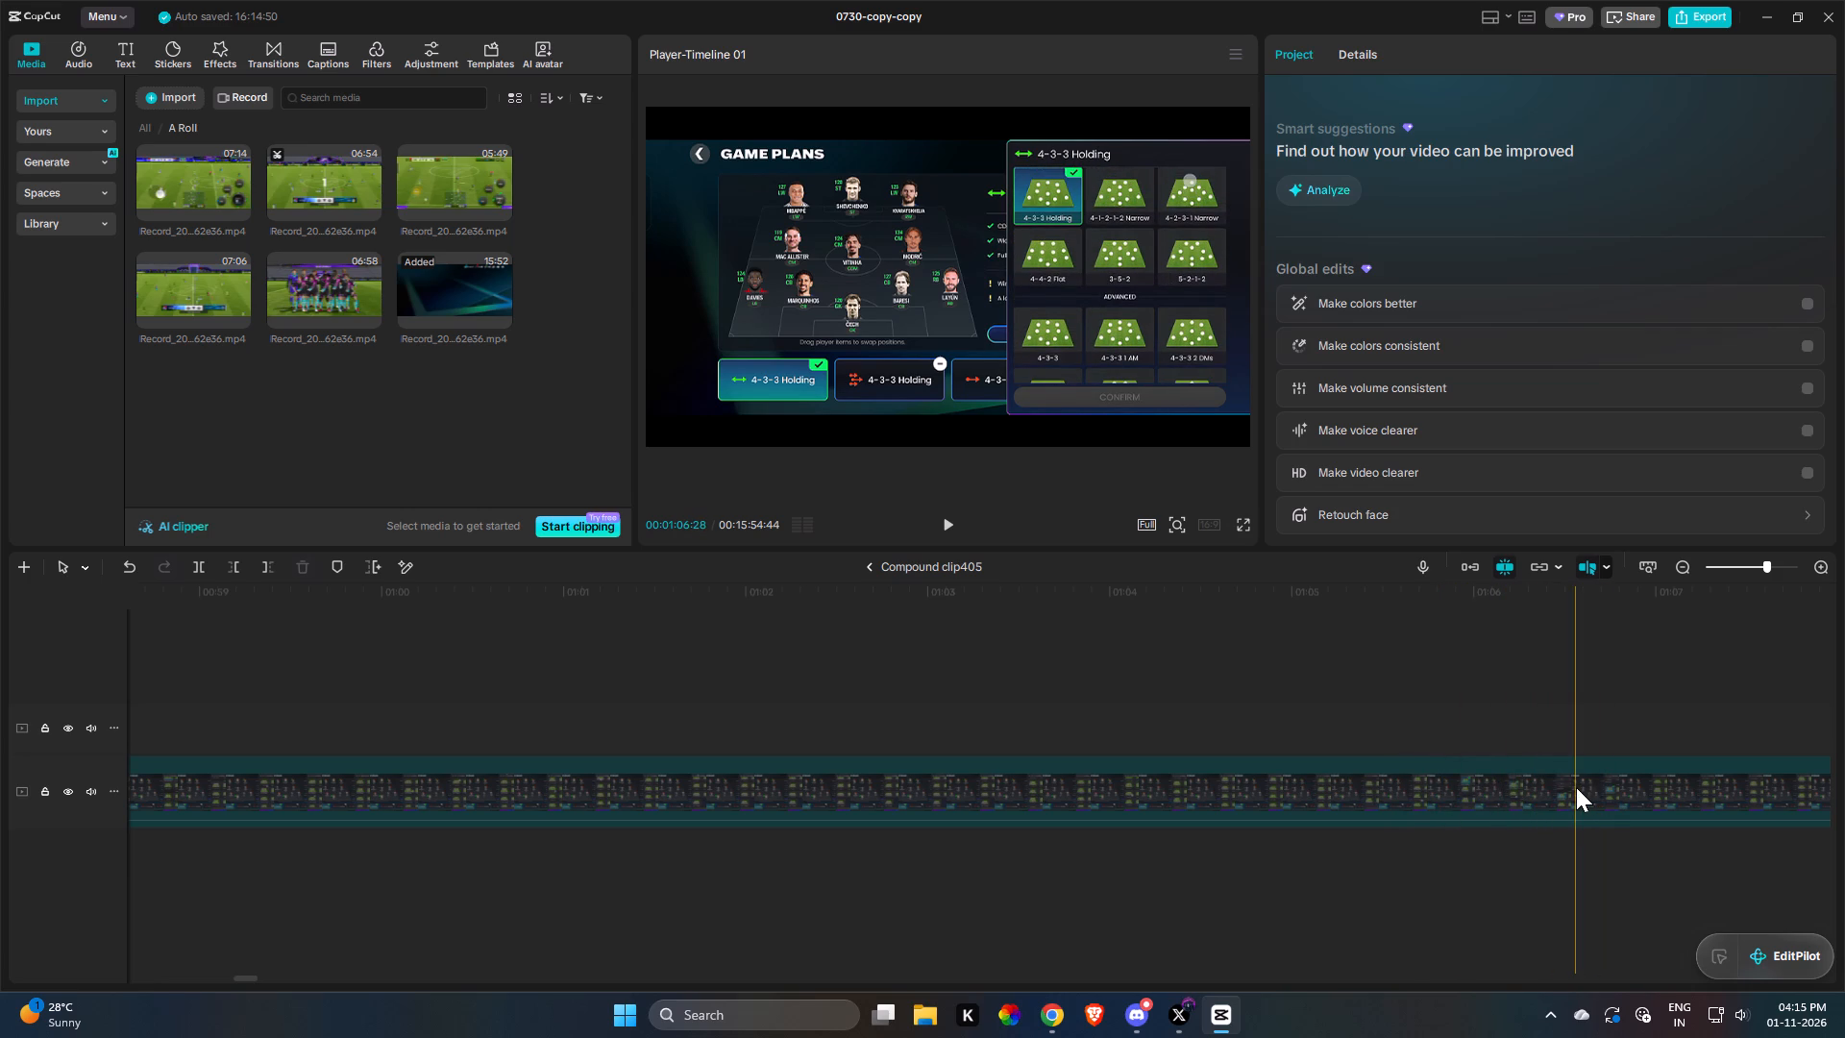
drag(1586, 788, 1325, 786)
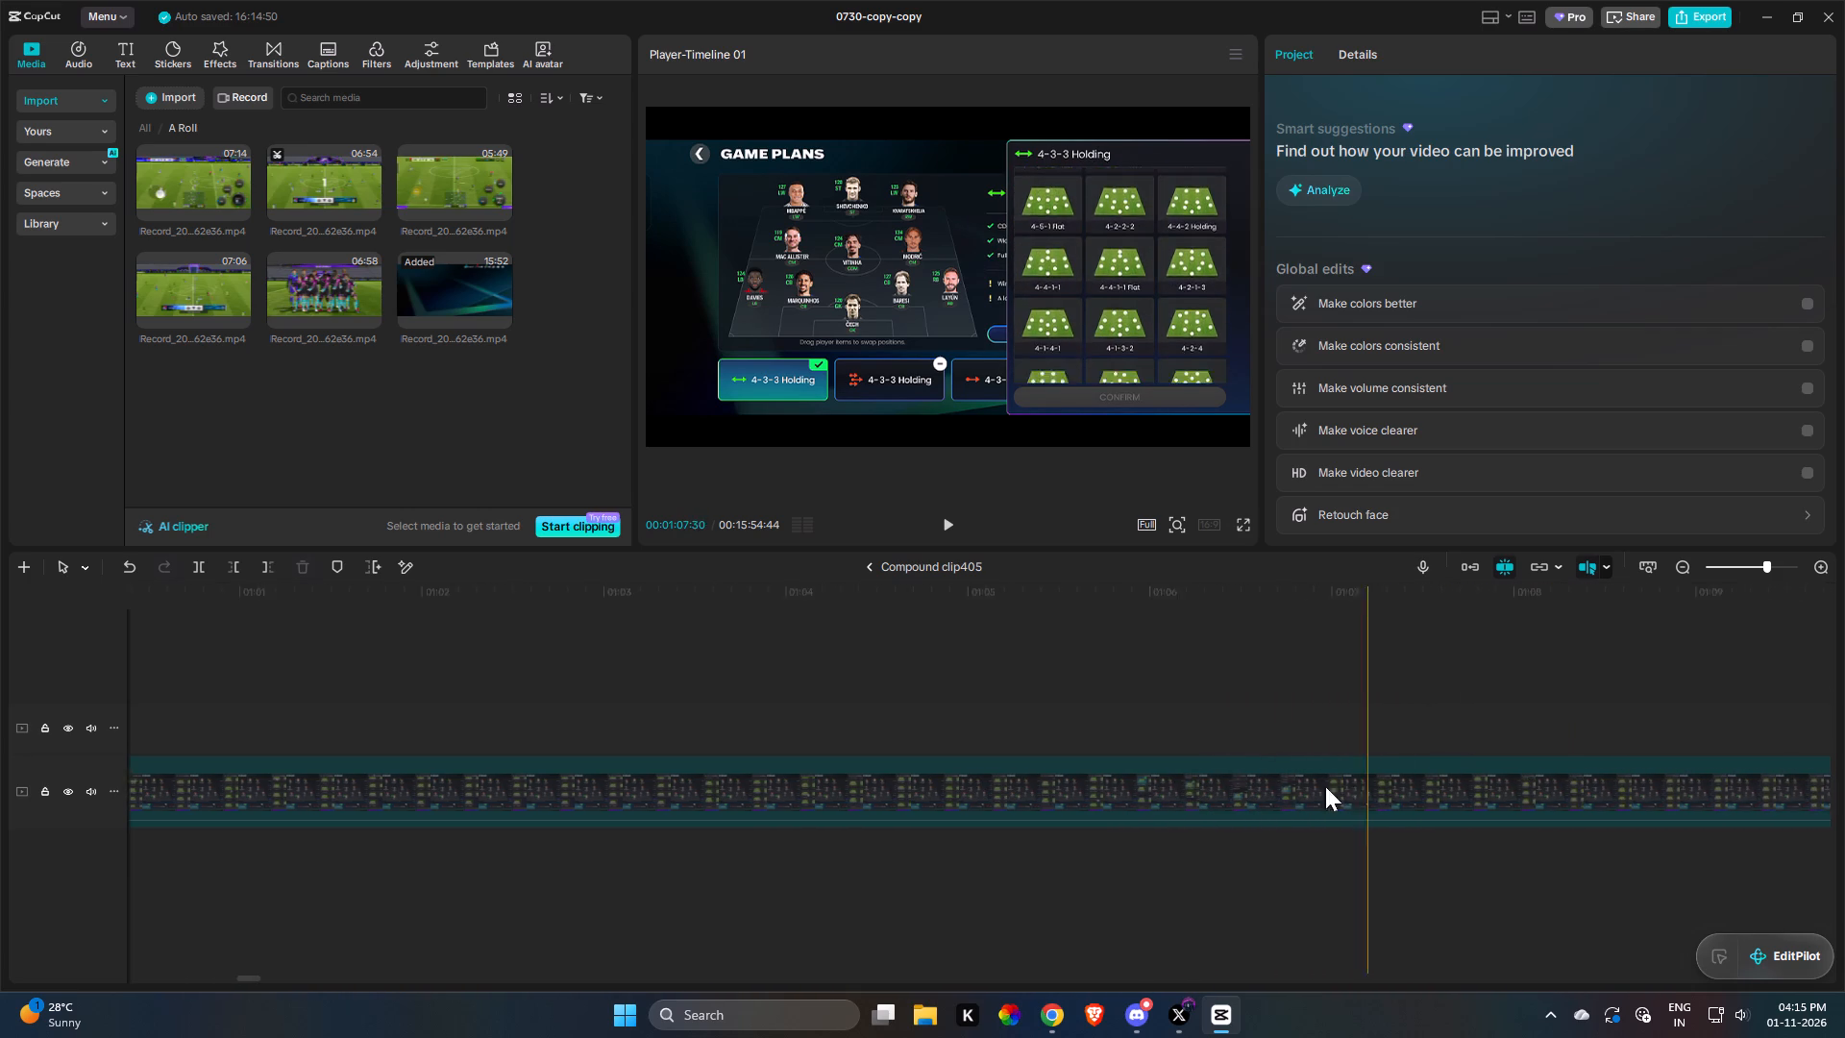
drag(1325, 786, 1002, 817)
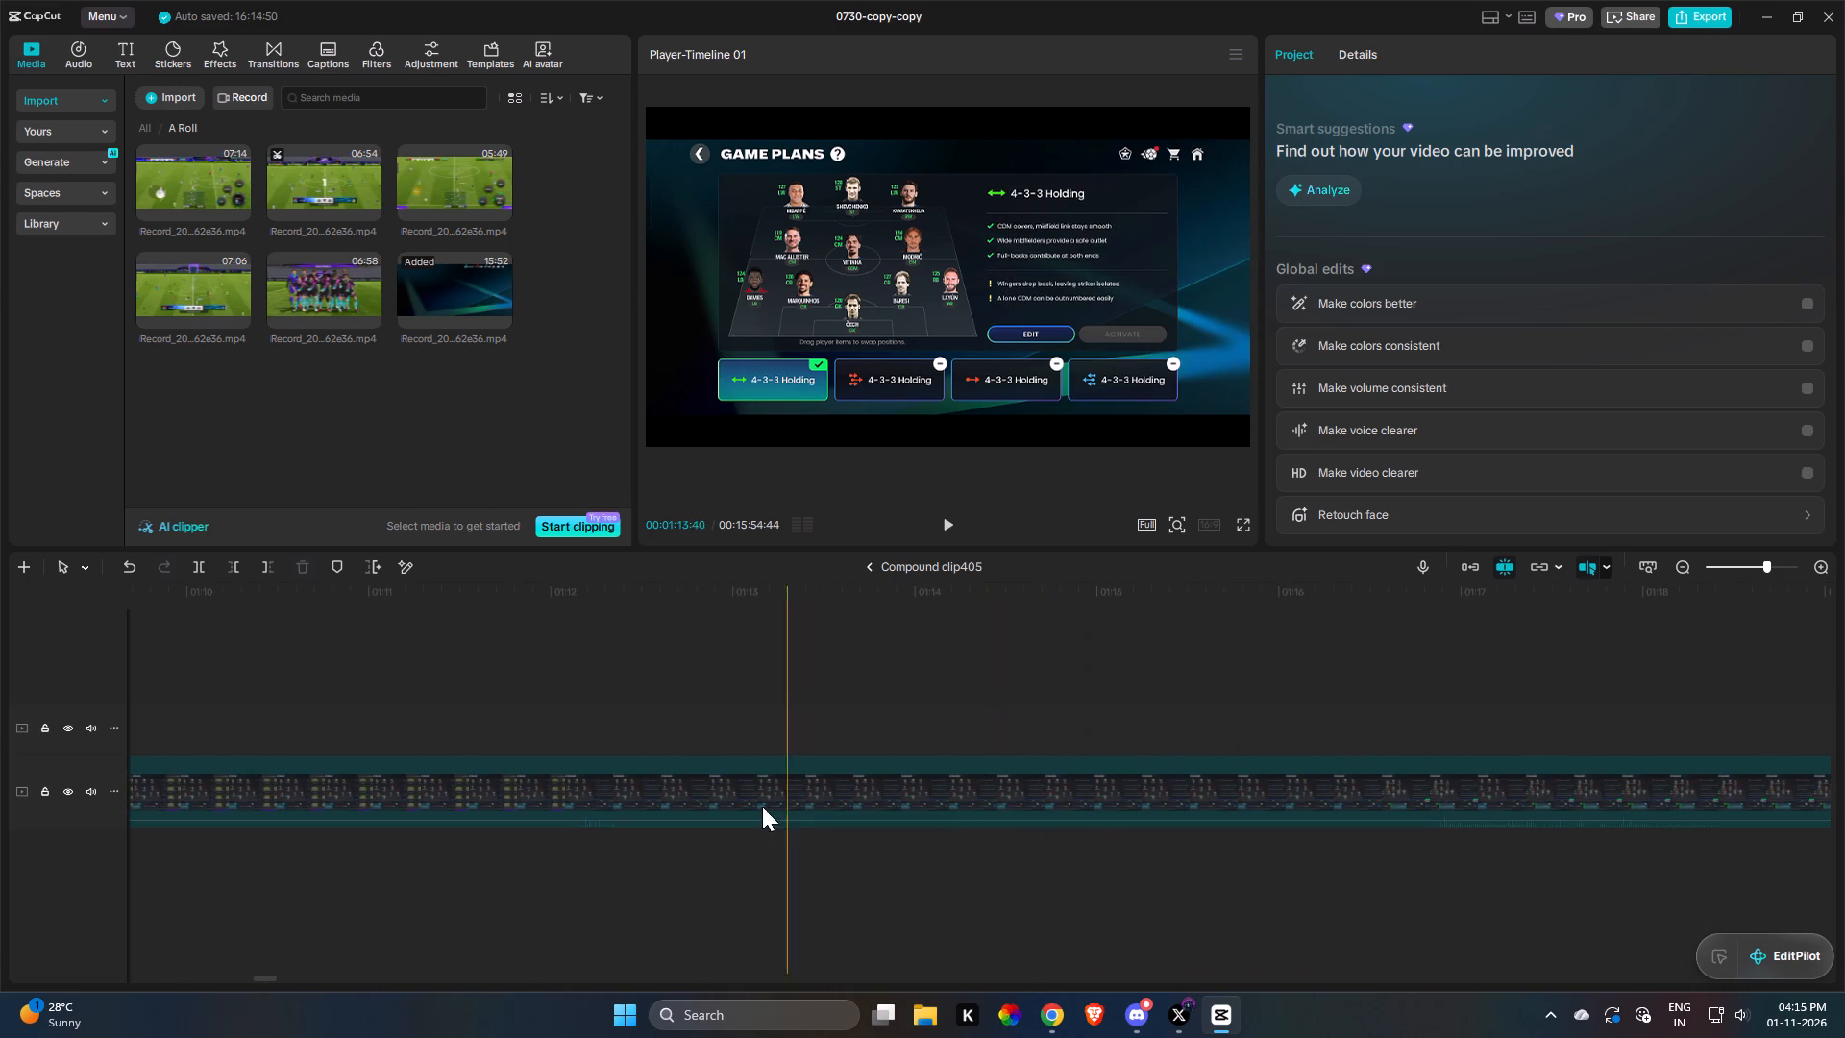
drag(513, 776, 698, 791)
drag(1161, 775, 1362, 804)
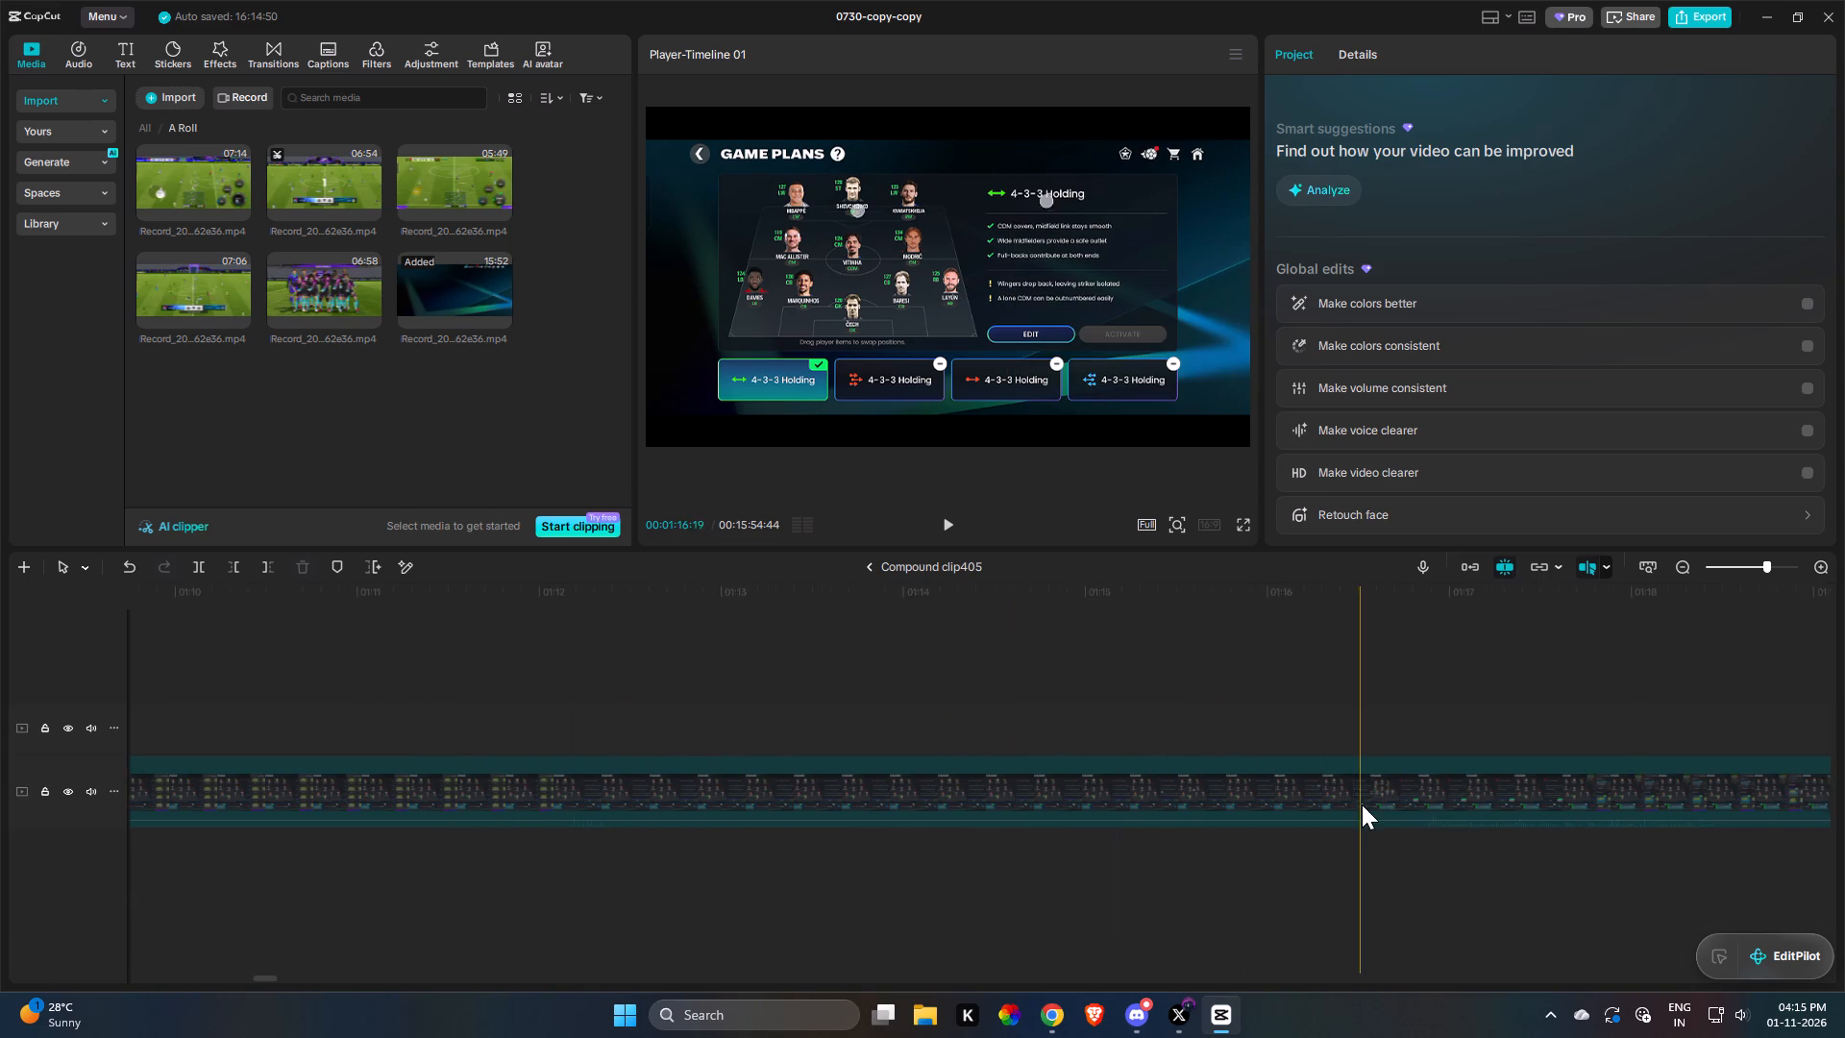
drag(1362, 804, 1031, 768)
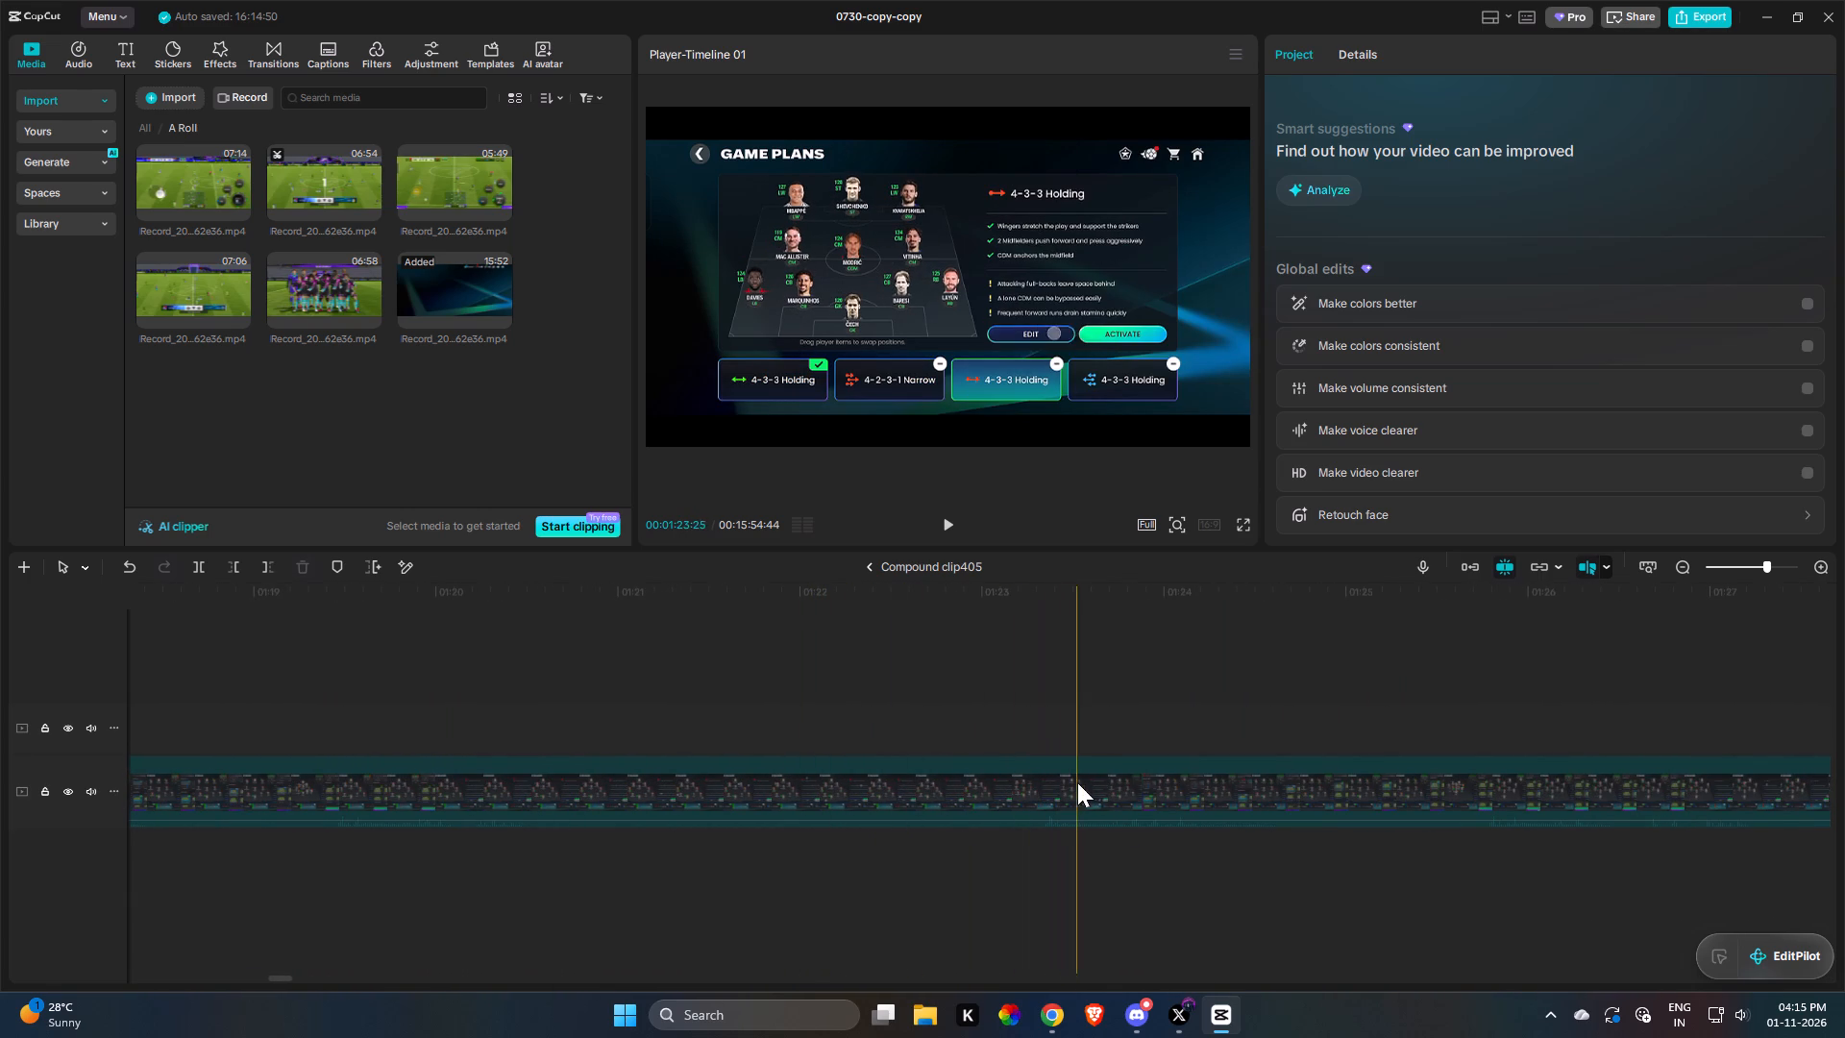
drag(1163, 789, 1185, 790)
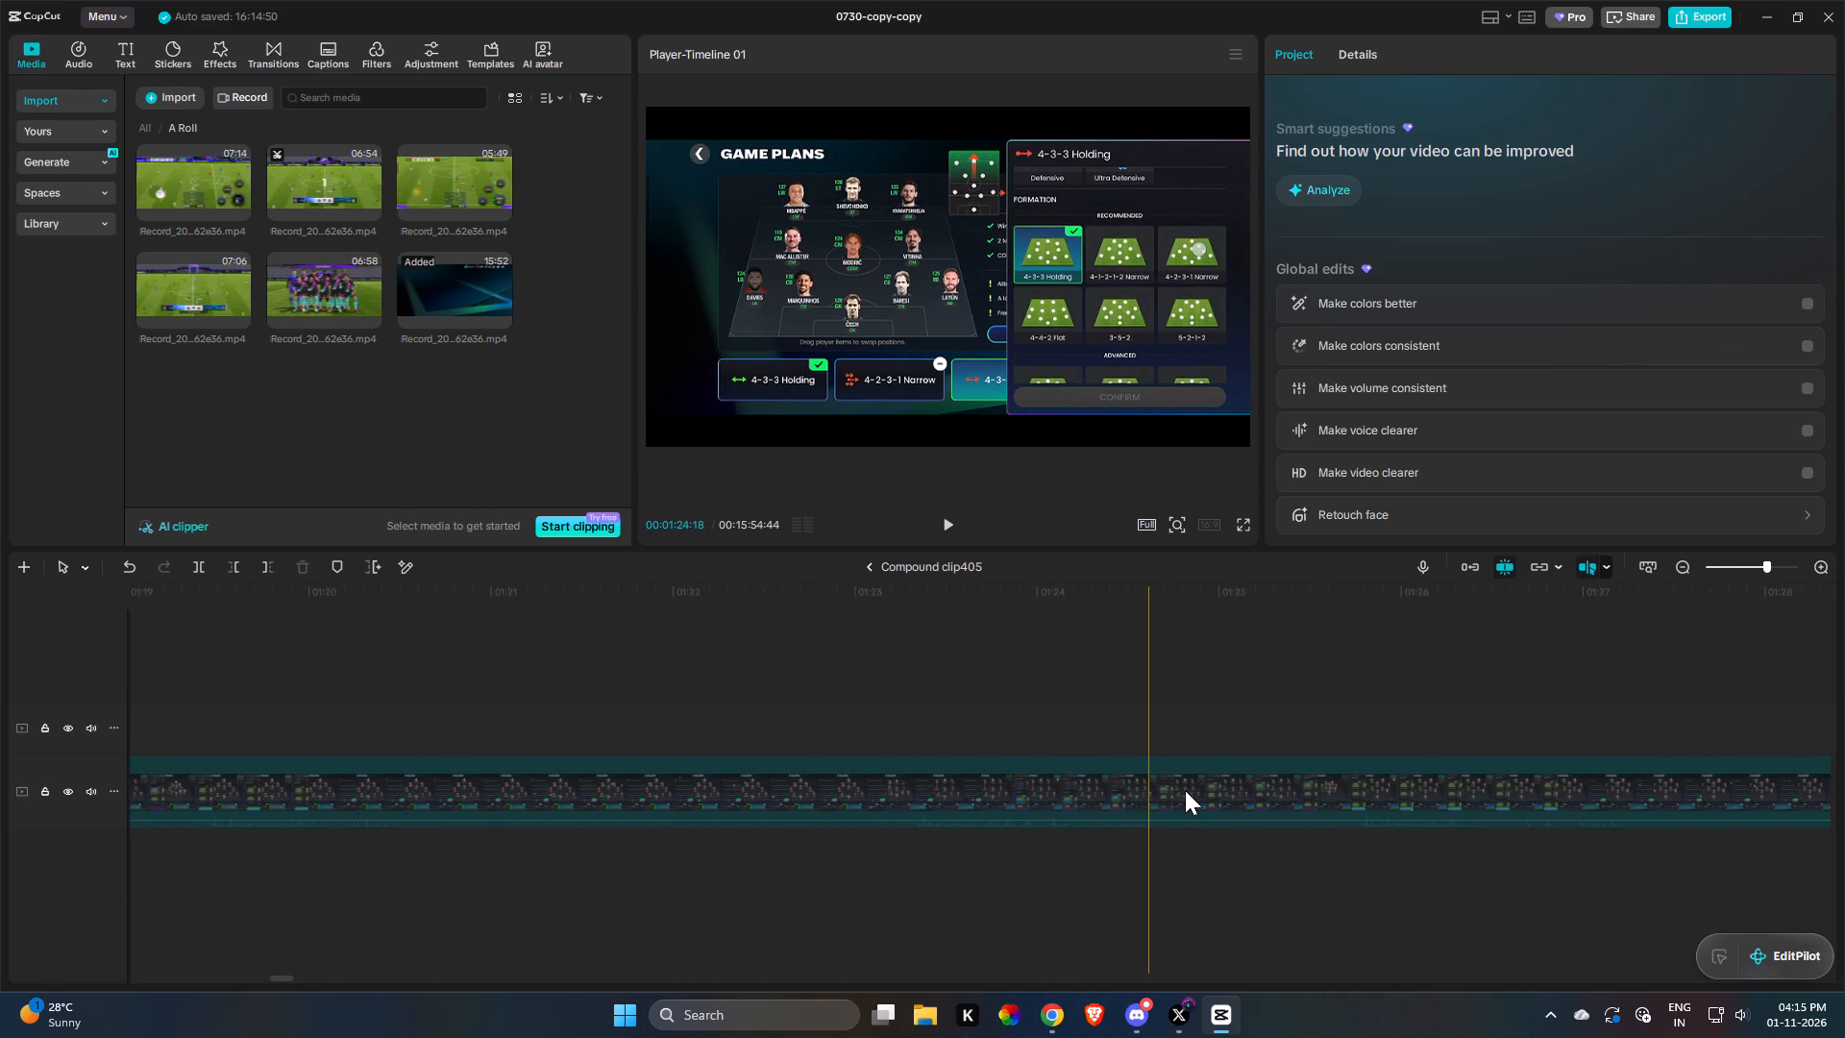
drag(1185, 790, 1297, 778)
drag(1062, 788, 847, 720)
drag(1260, 794, 1330, 798)
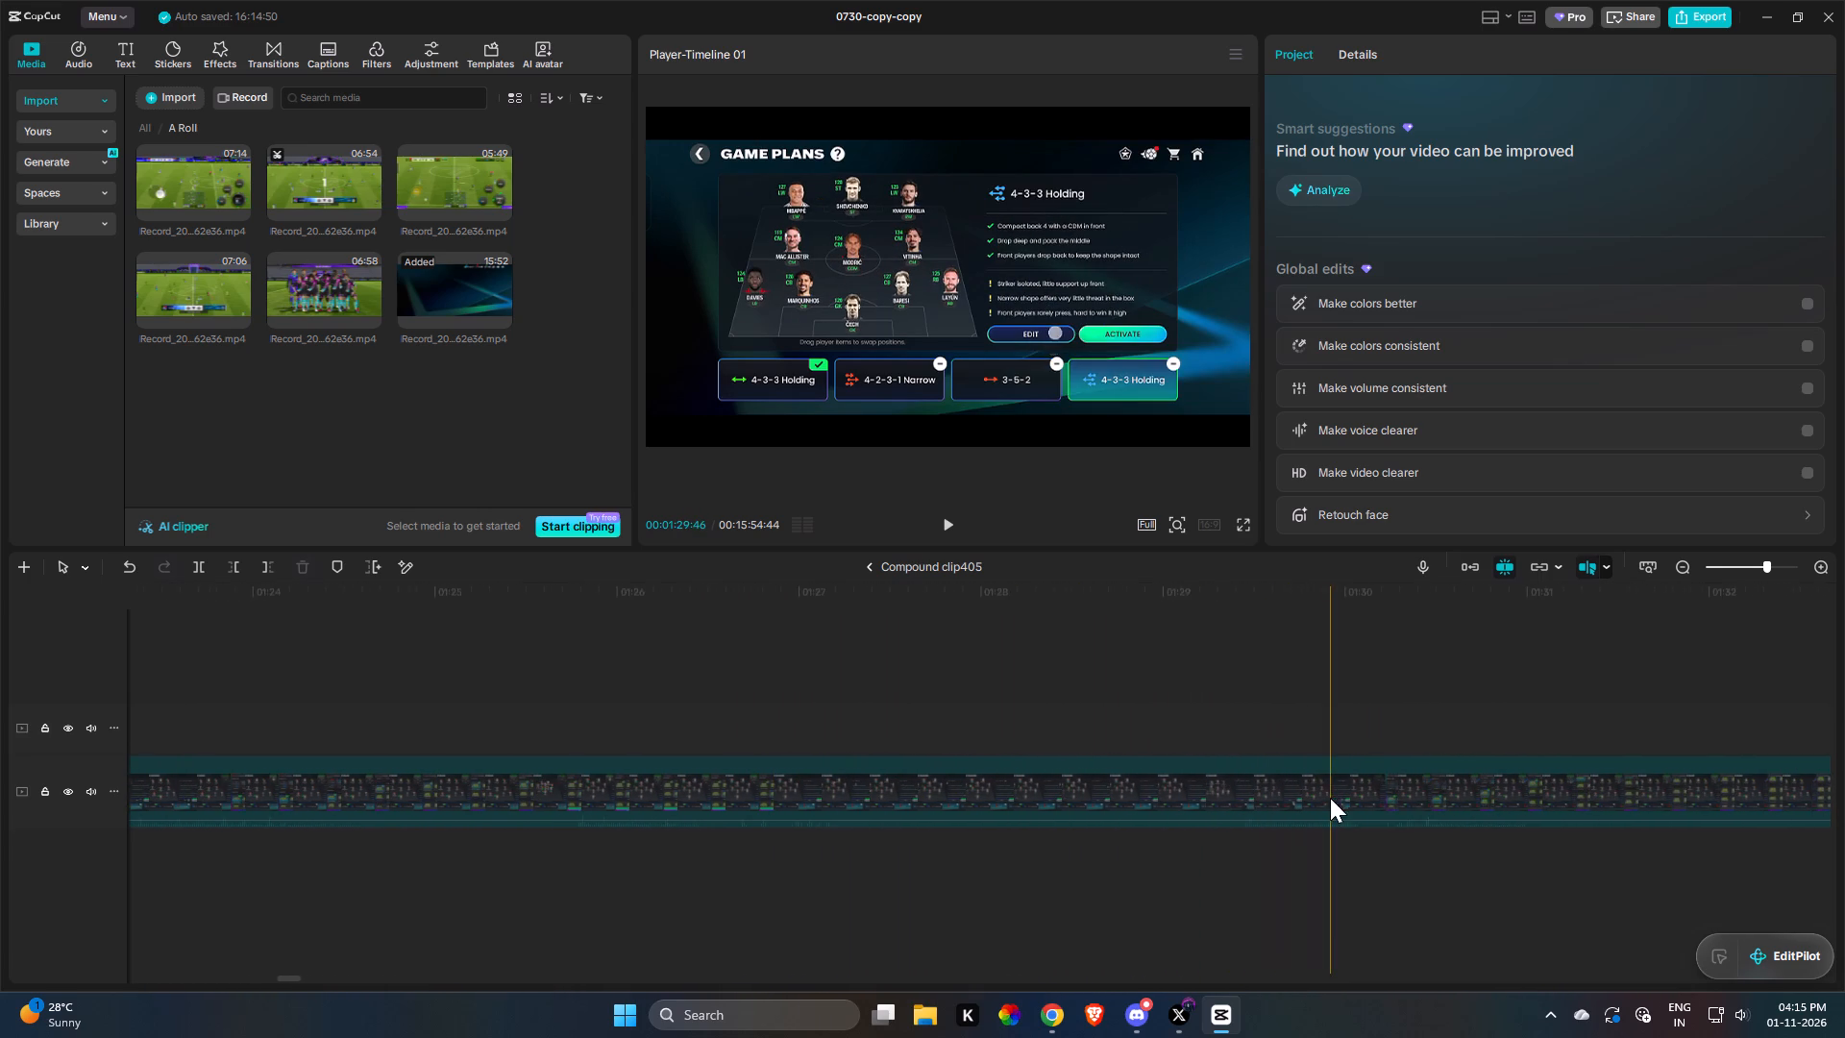
drag(1330, 798, 1347, 795)
drag(1349, 795, 1416, 796)
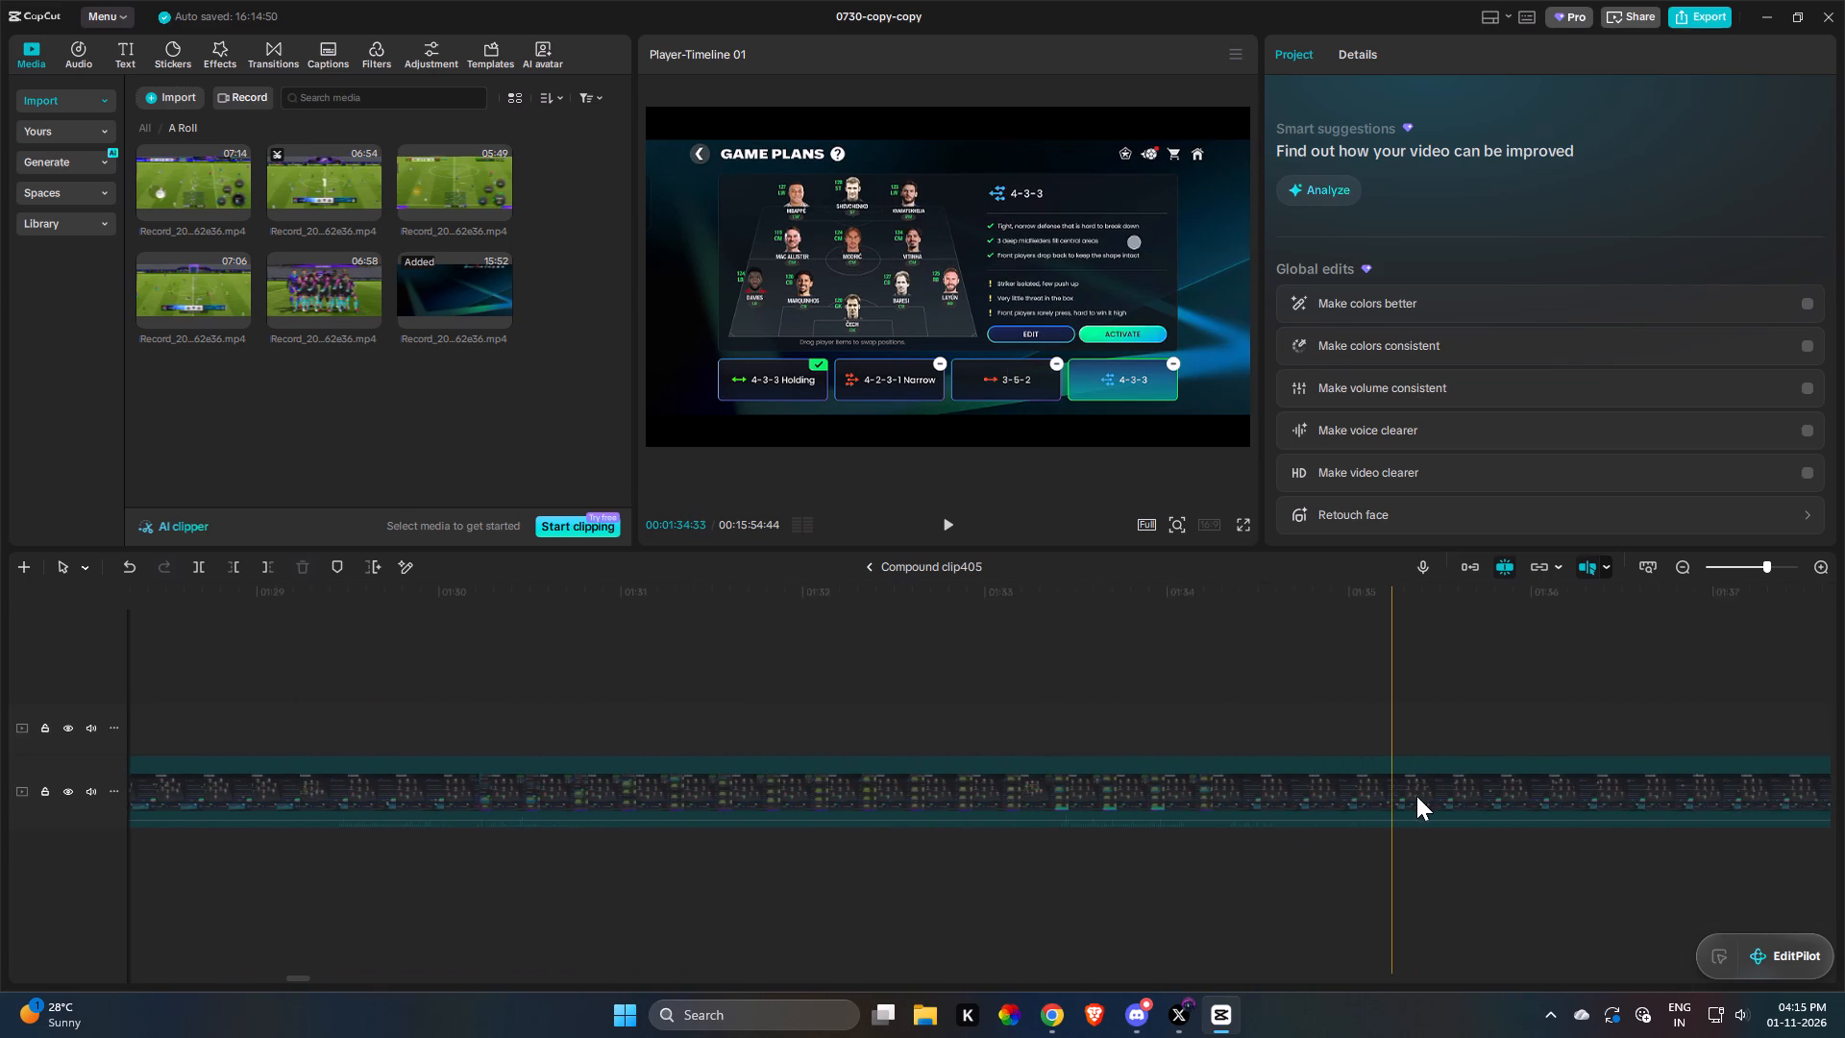
drag(1416, 796, 1354, 795)
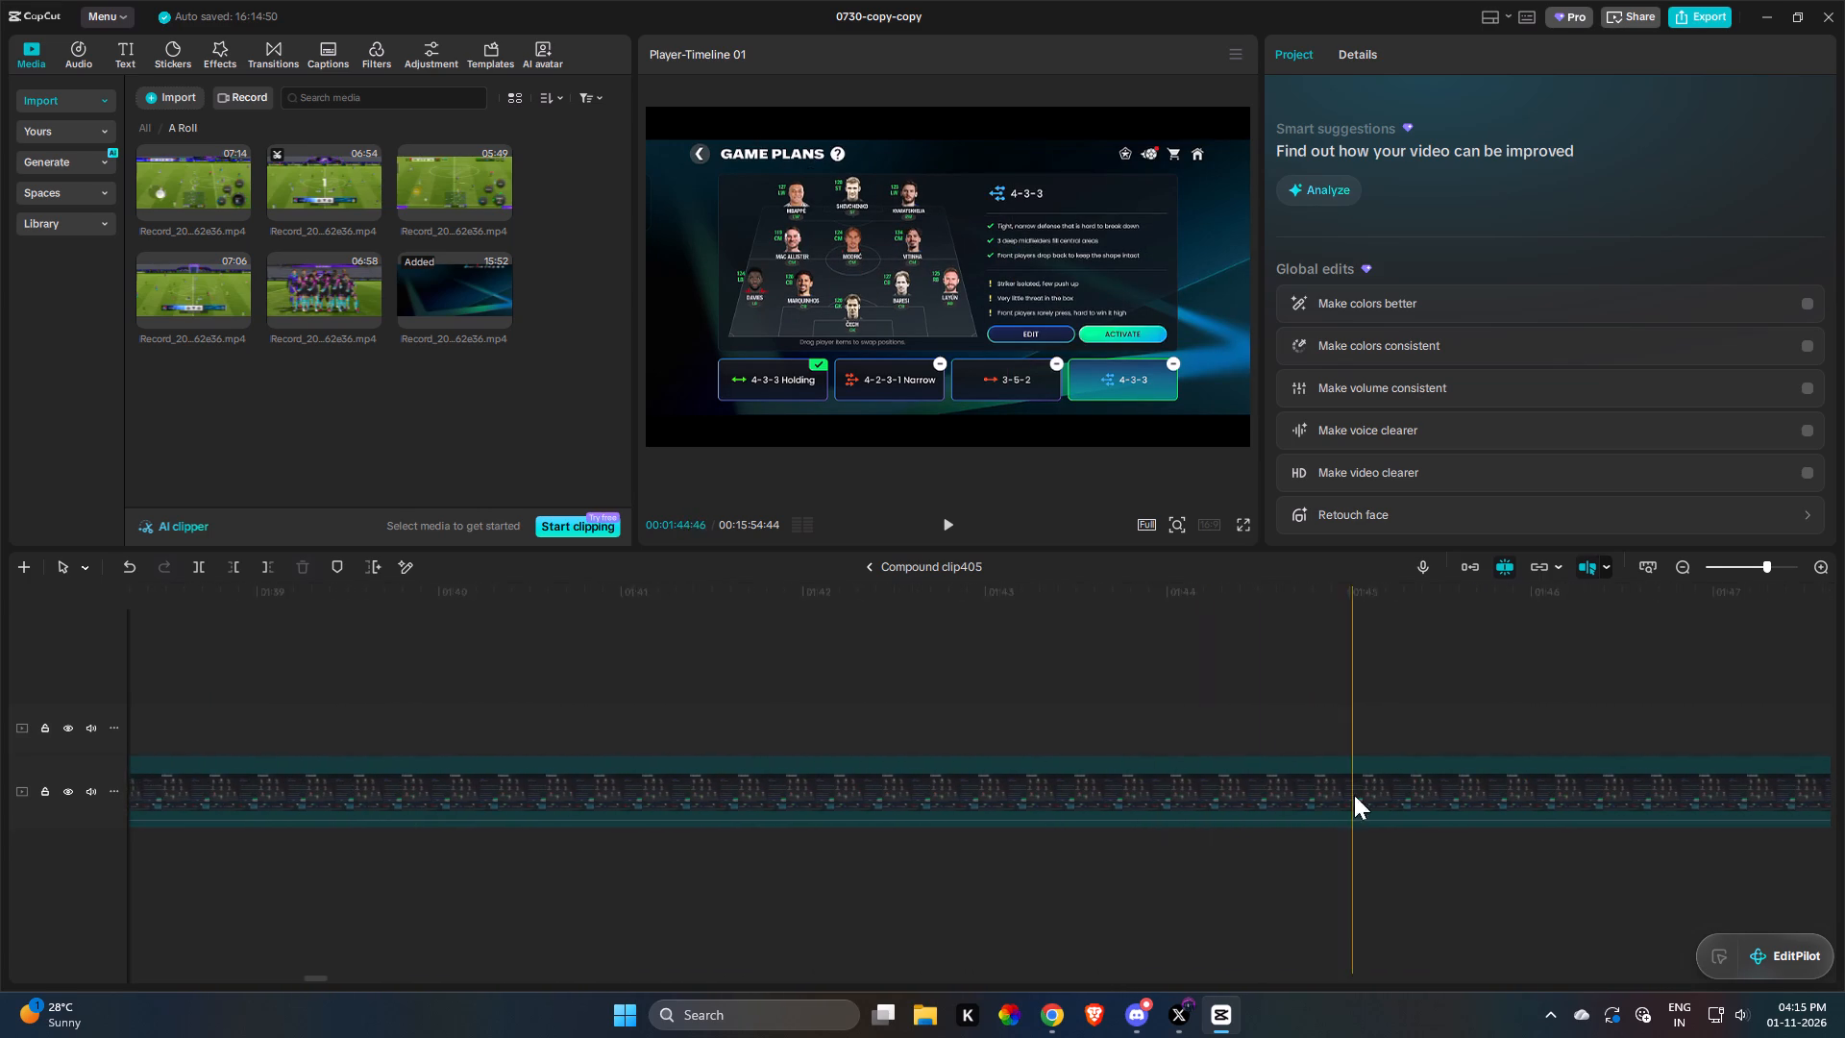
drag(1354, 795, 1213, 785)
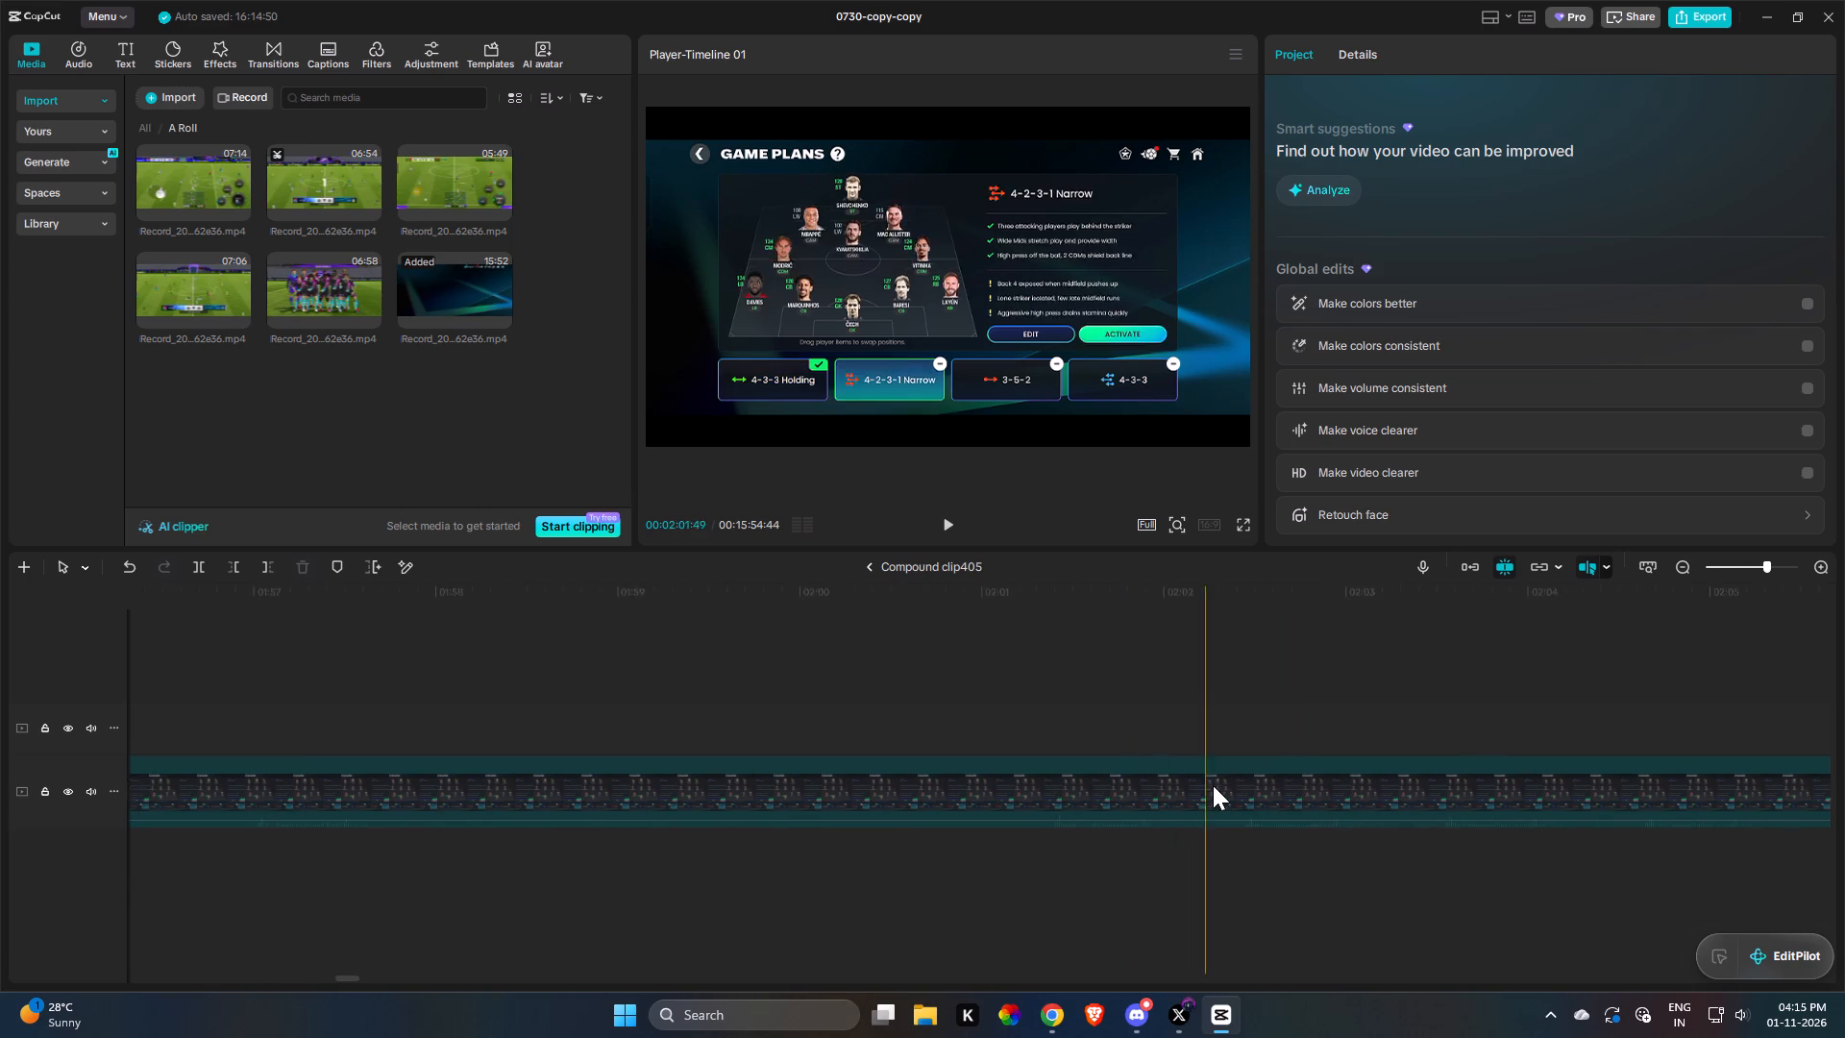
drag(1213, 785, 1216, 803)
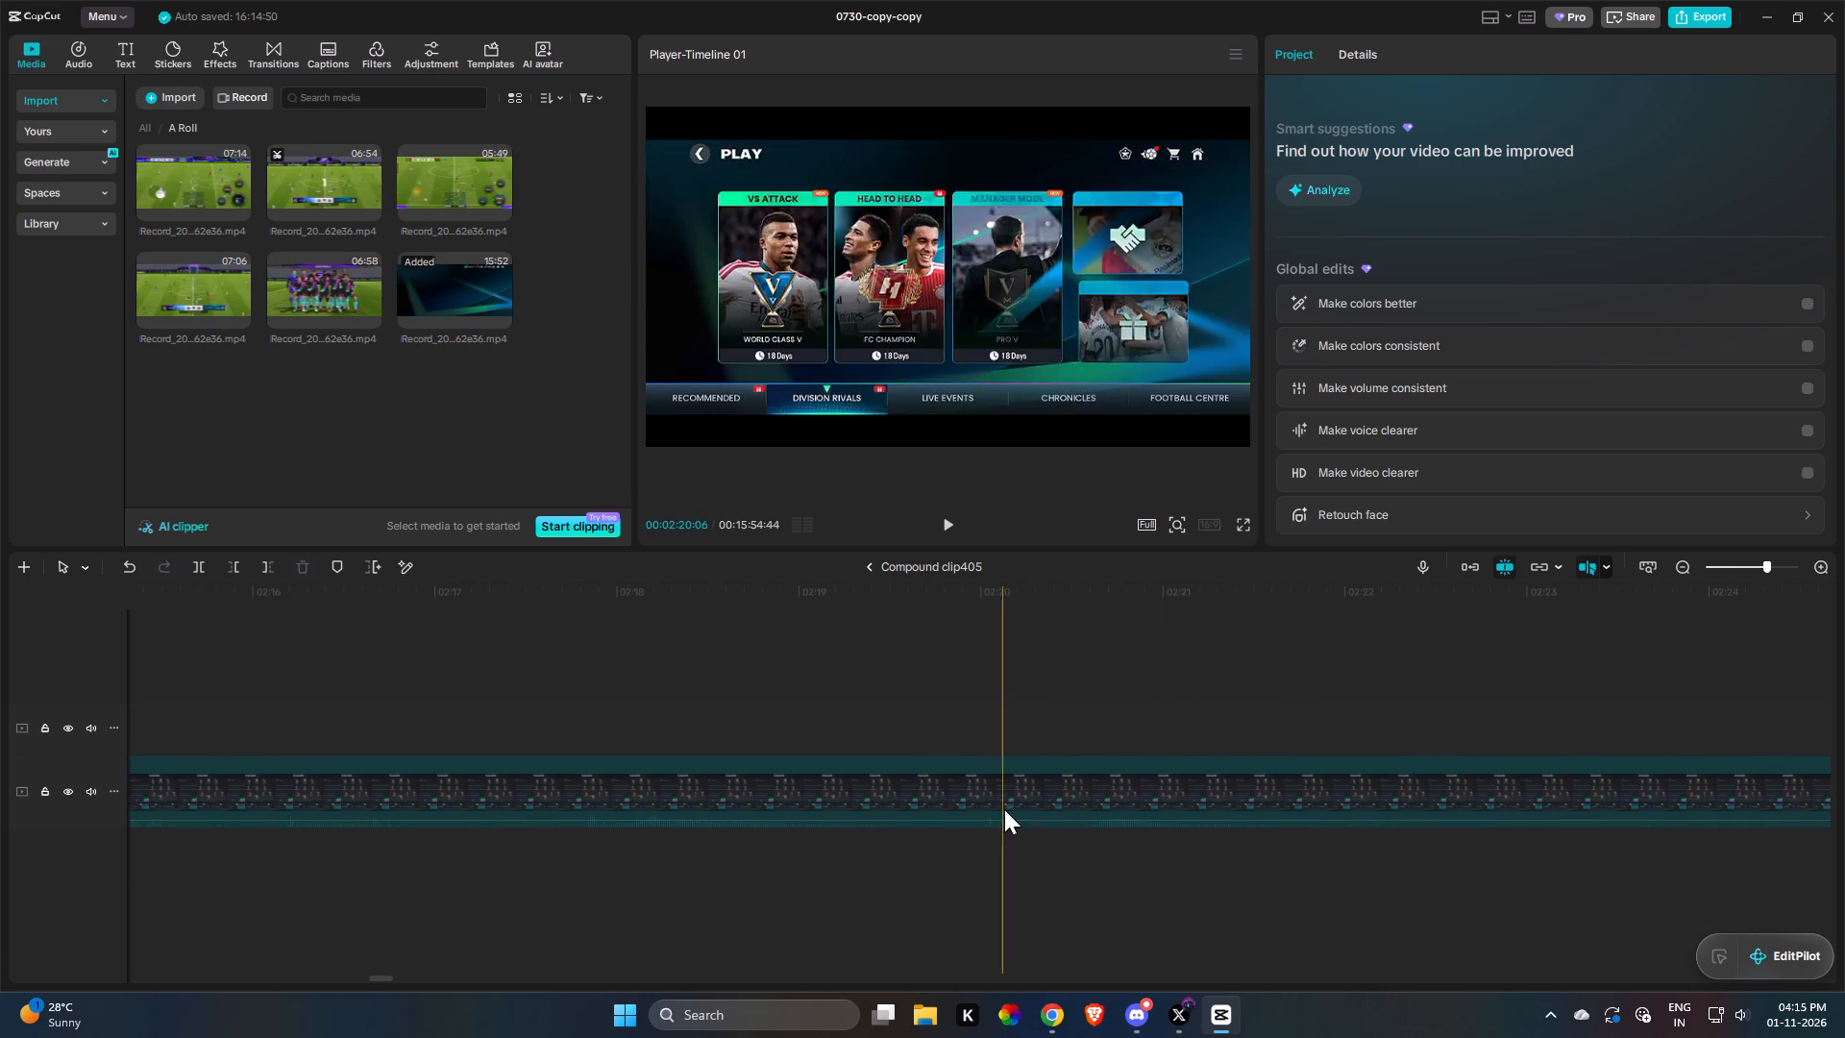
drag(1002, 810, 1122, 821)
drag(952, 821, 479, 785)
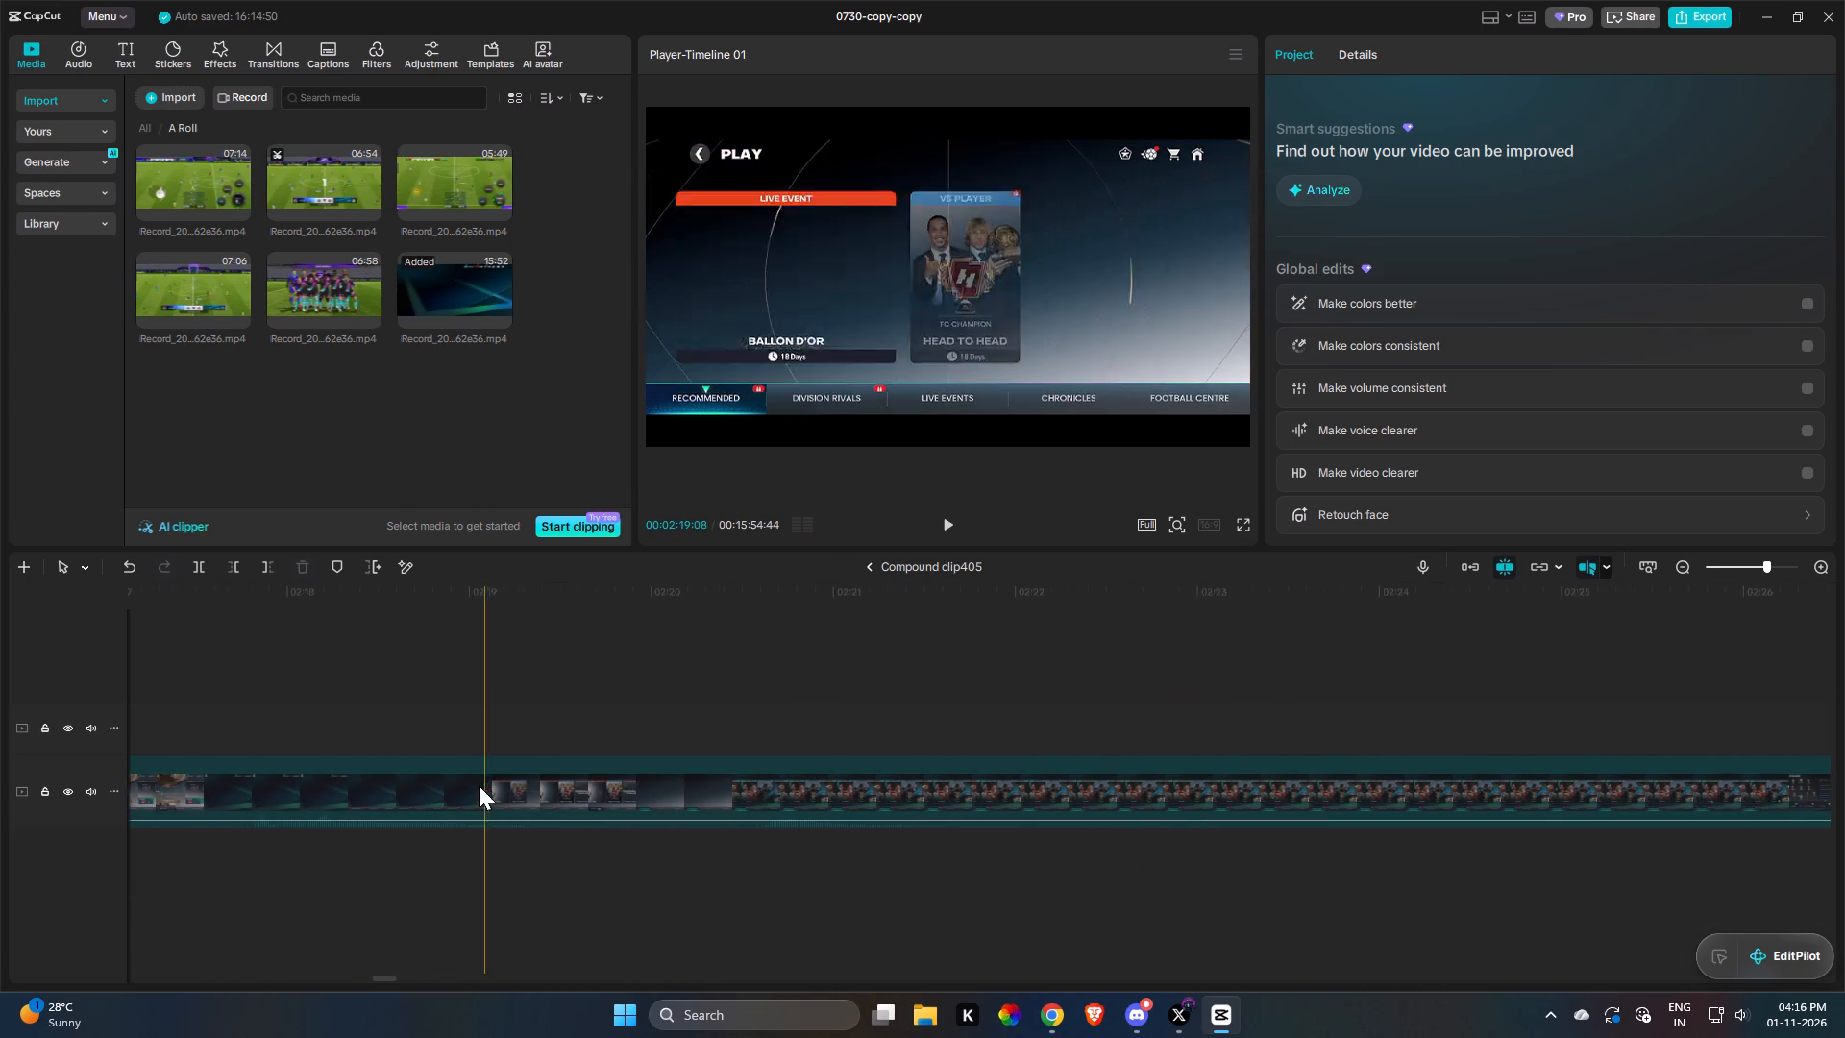
drag(479, 785, 490, 767)
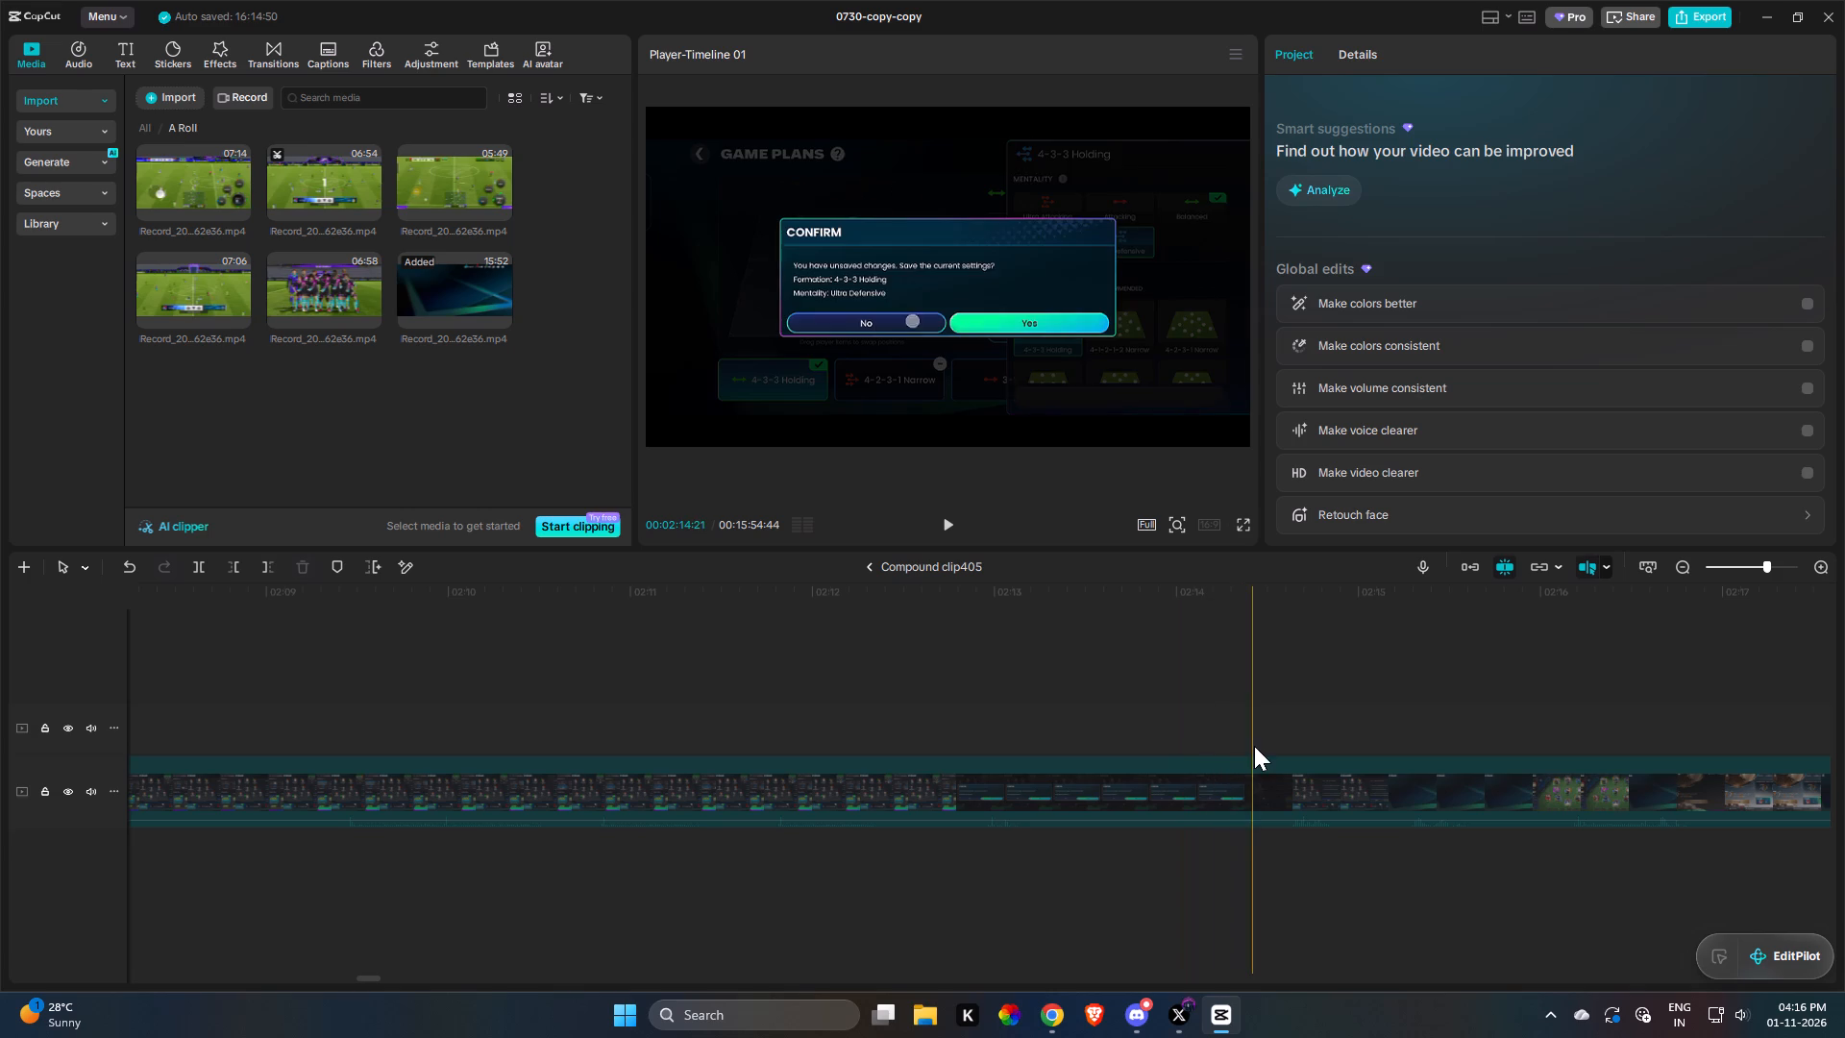
Create a freeze frame from the recording's 4-2-1-3 formation panel with the Attacking mentality highlighted, at around the 5:05 mark.
click(1685, 557)
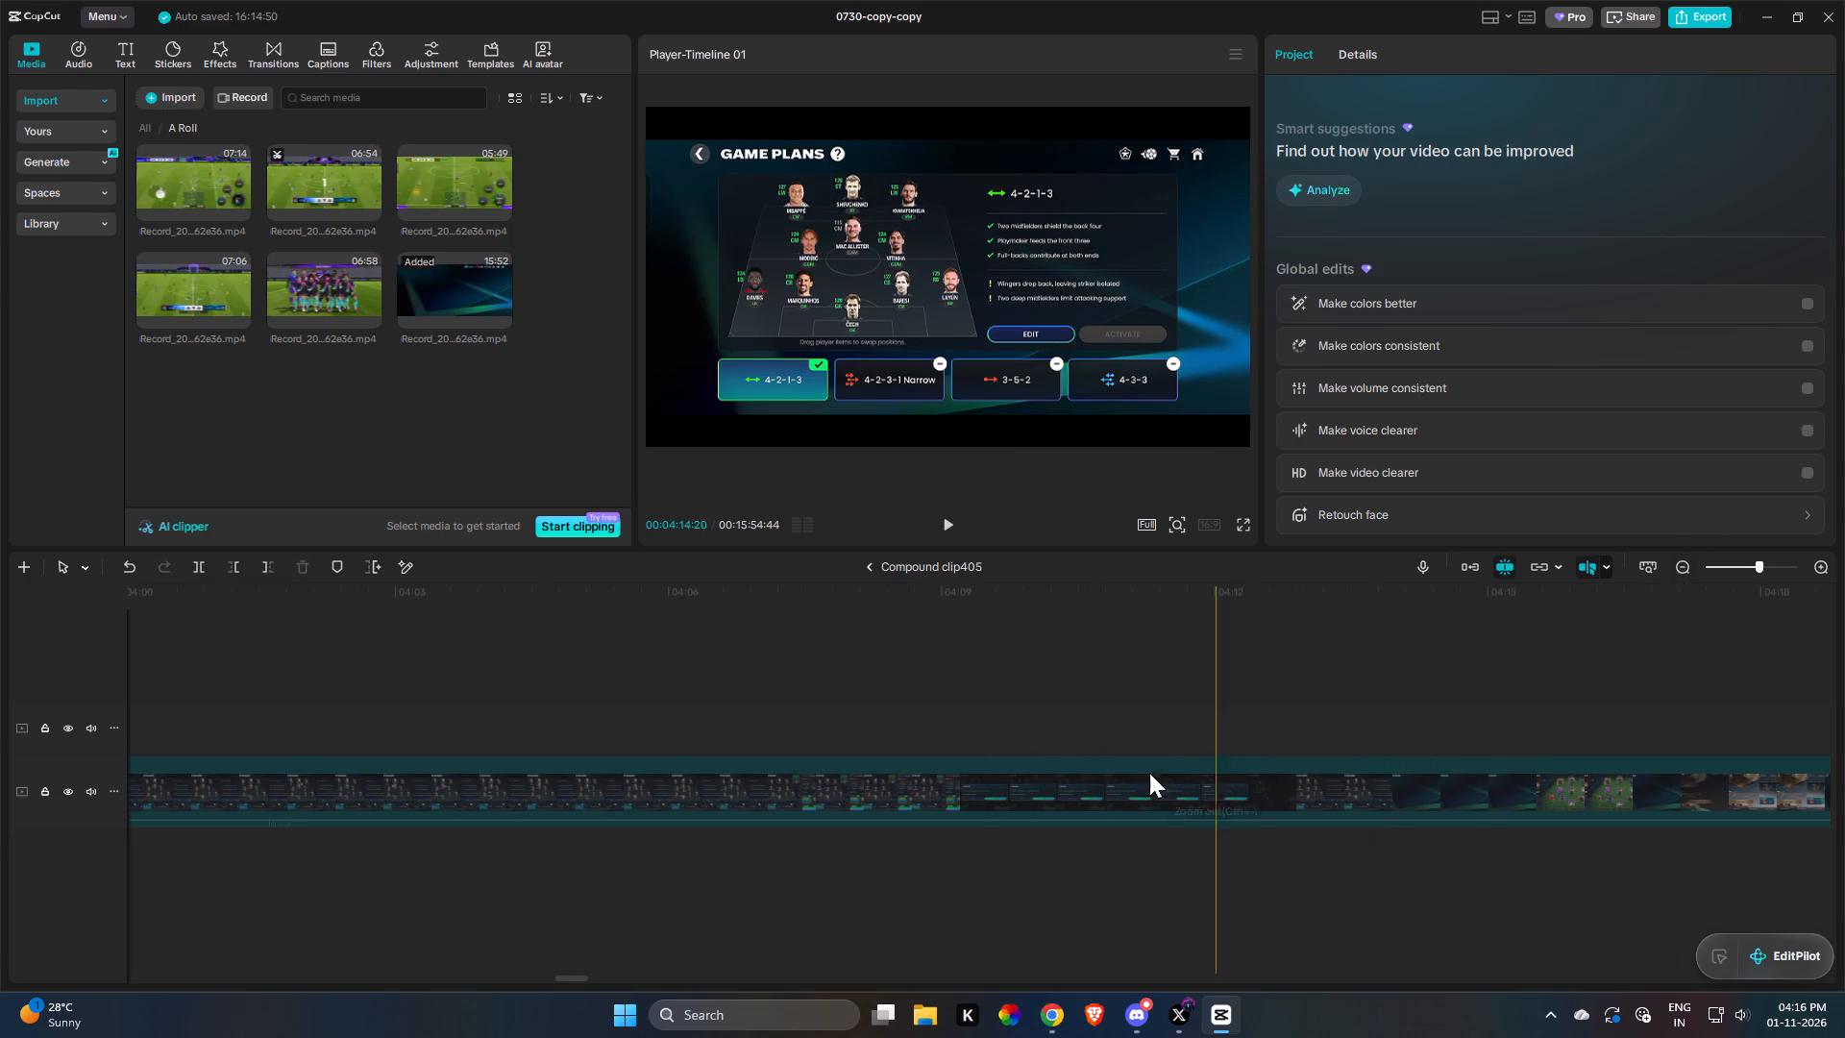
drag(946, 740, 1359, 791)
click(1285, 729)
click(1294, 800)
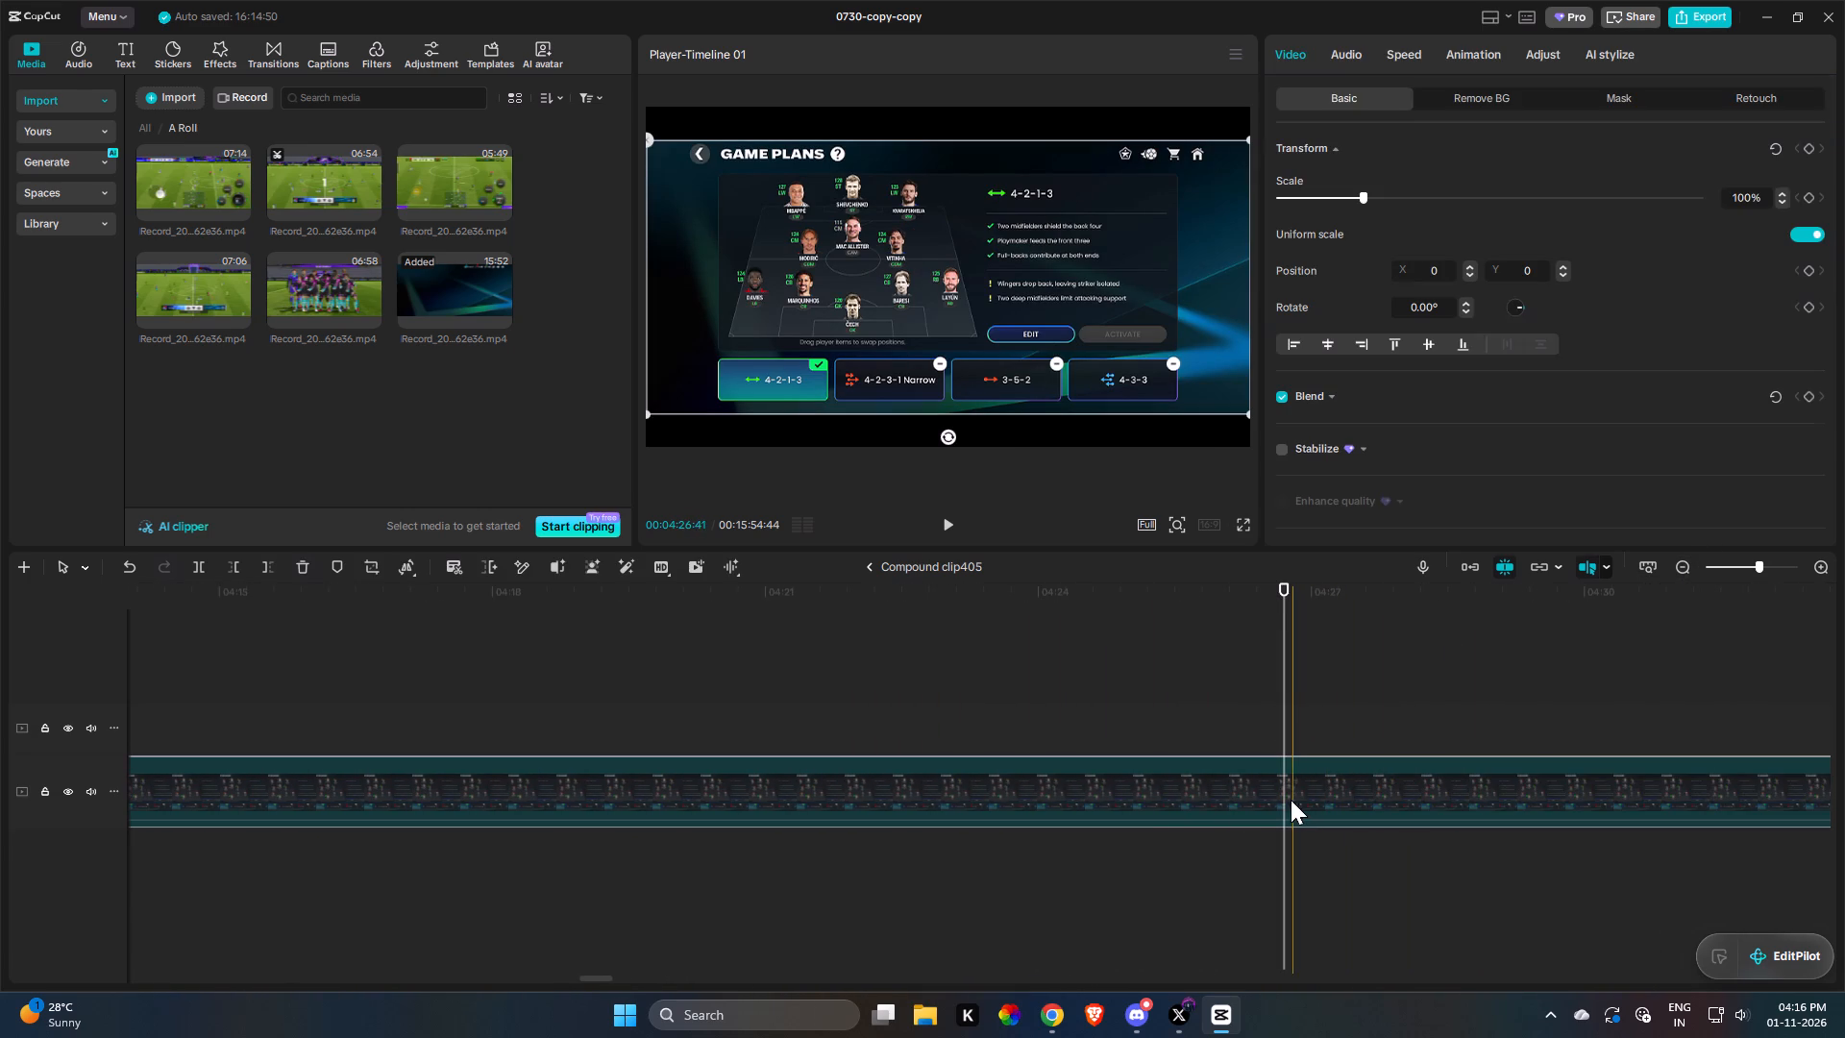
drag(873, 806, 1295, 810)
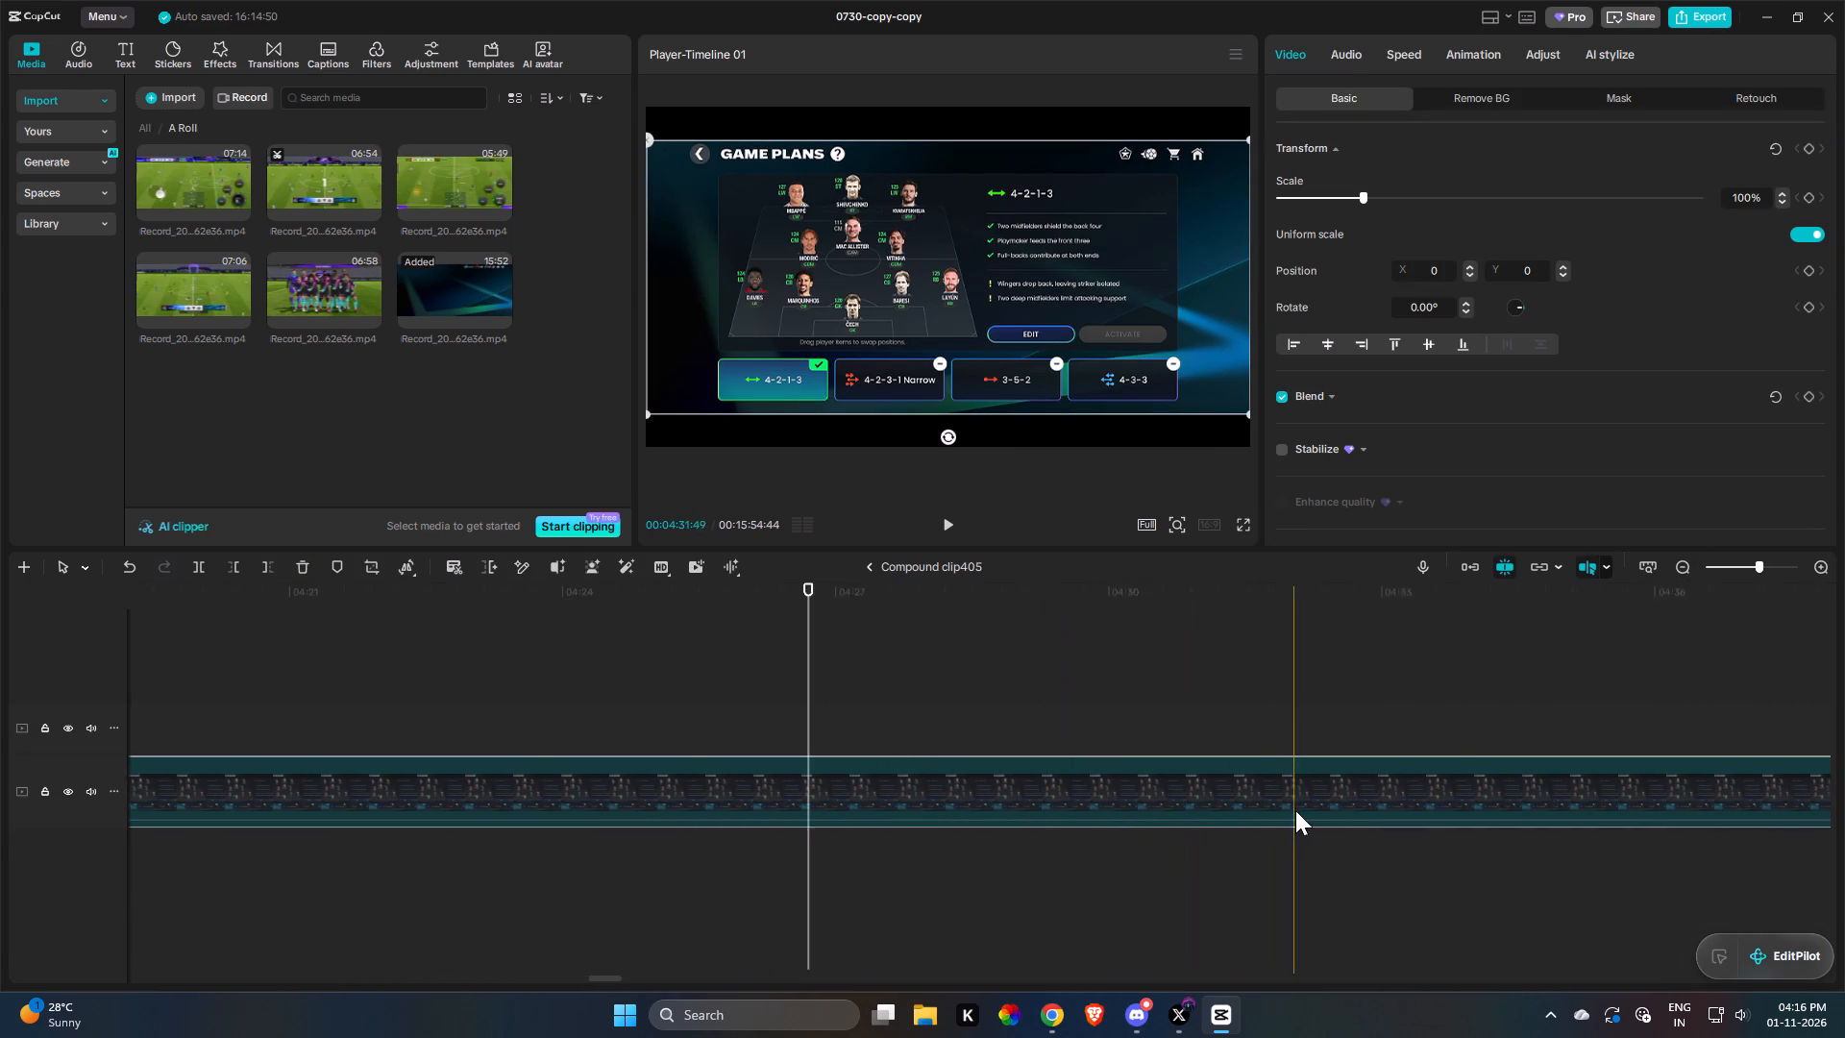
drag(1295, 810, 1374, 795)
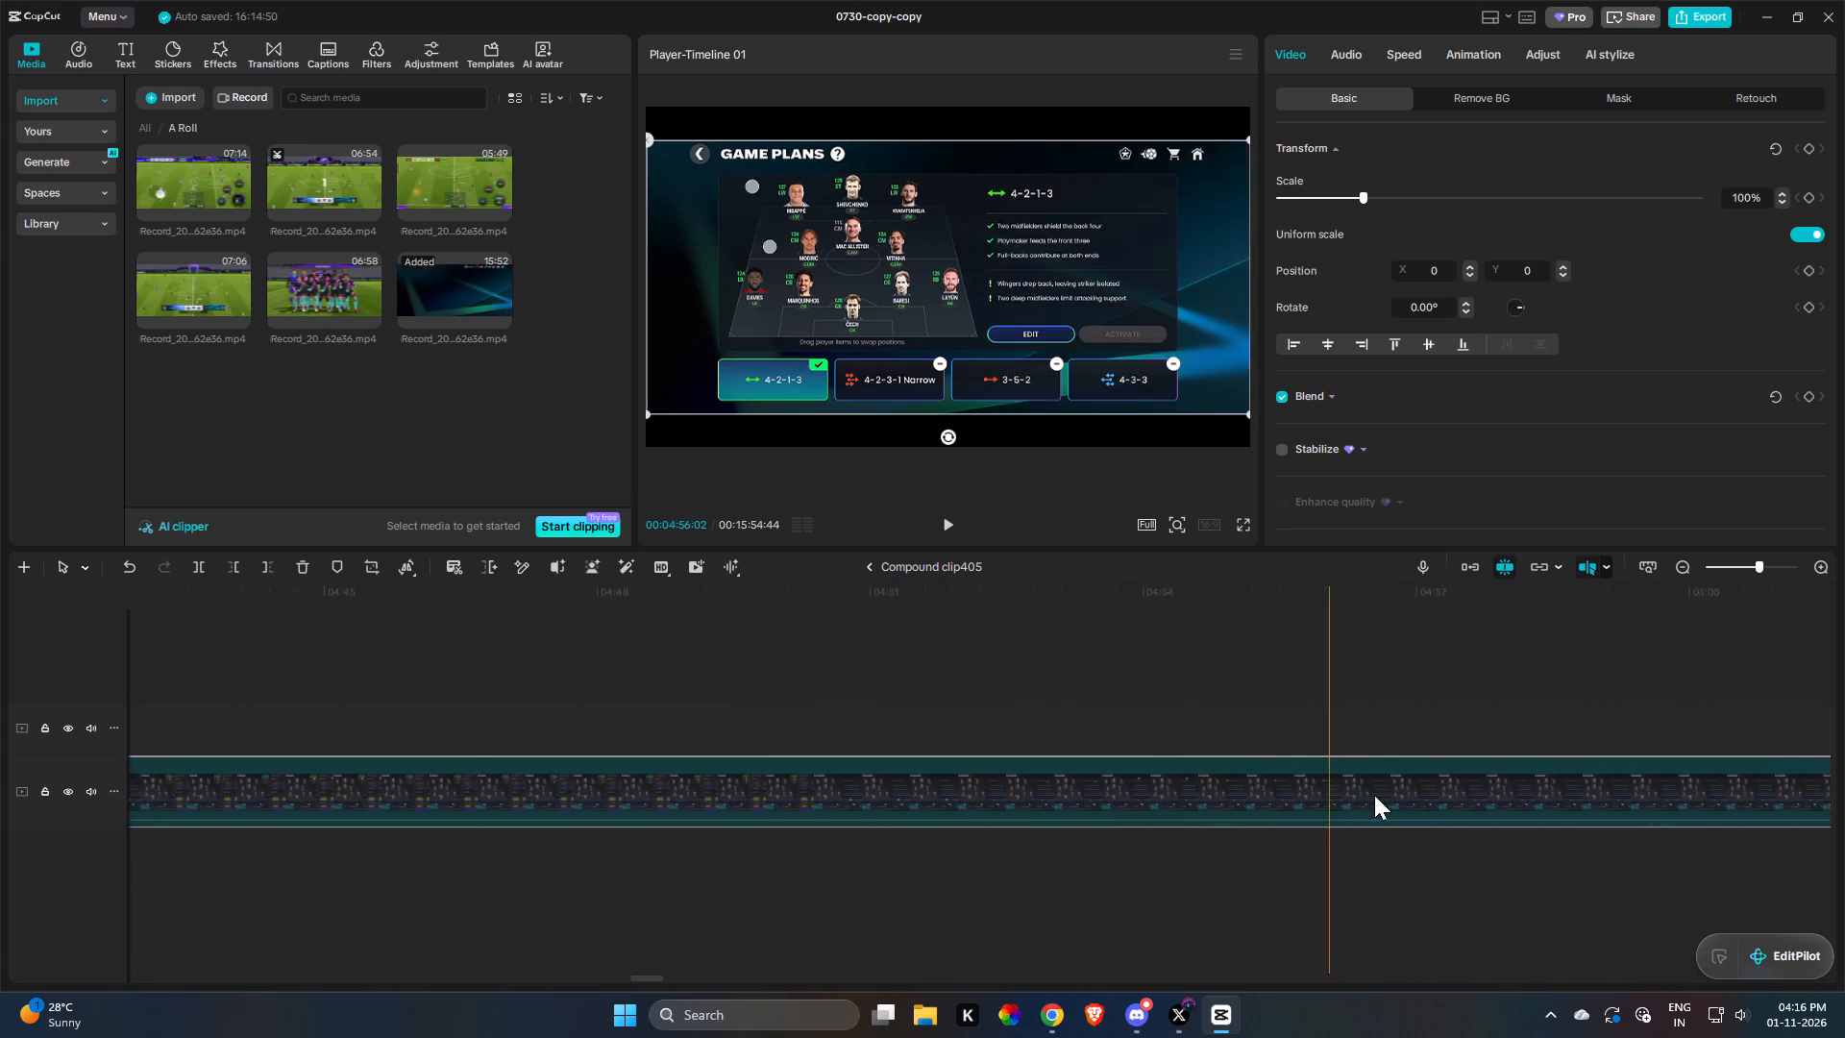
drag(1374, 795, 1231, 791)
drag(1041, 800, 760, 777)
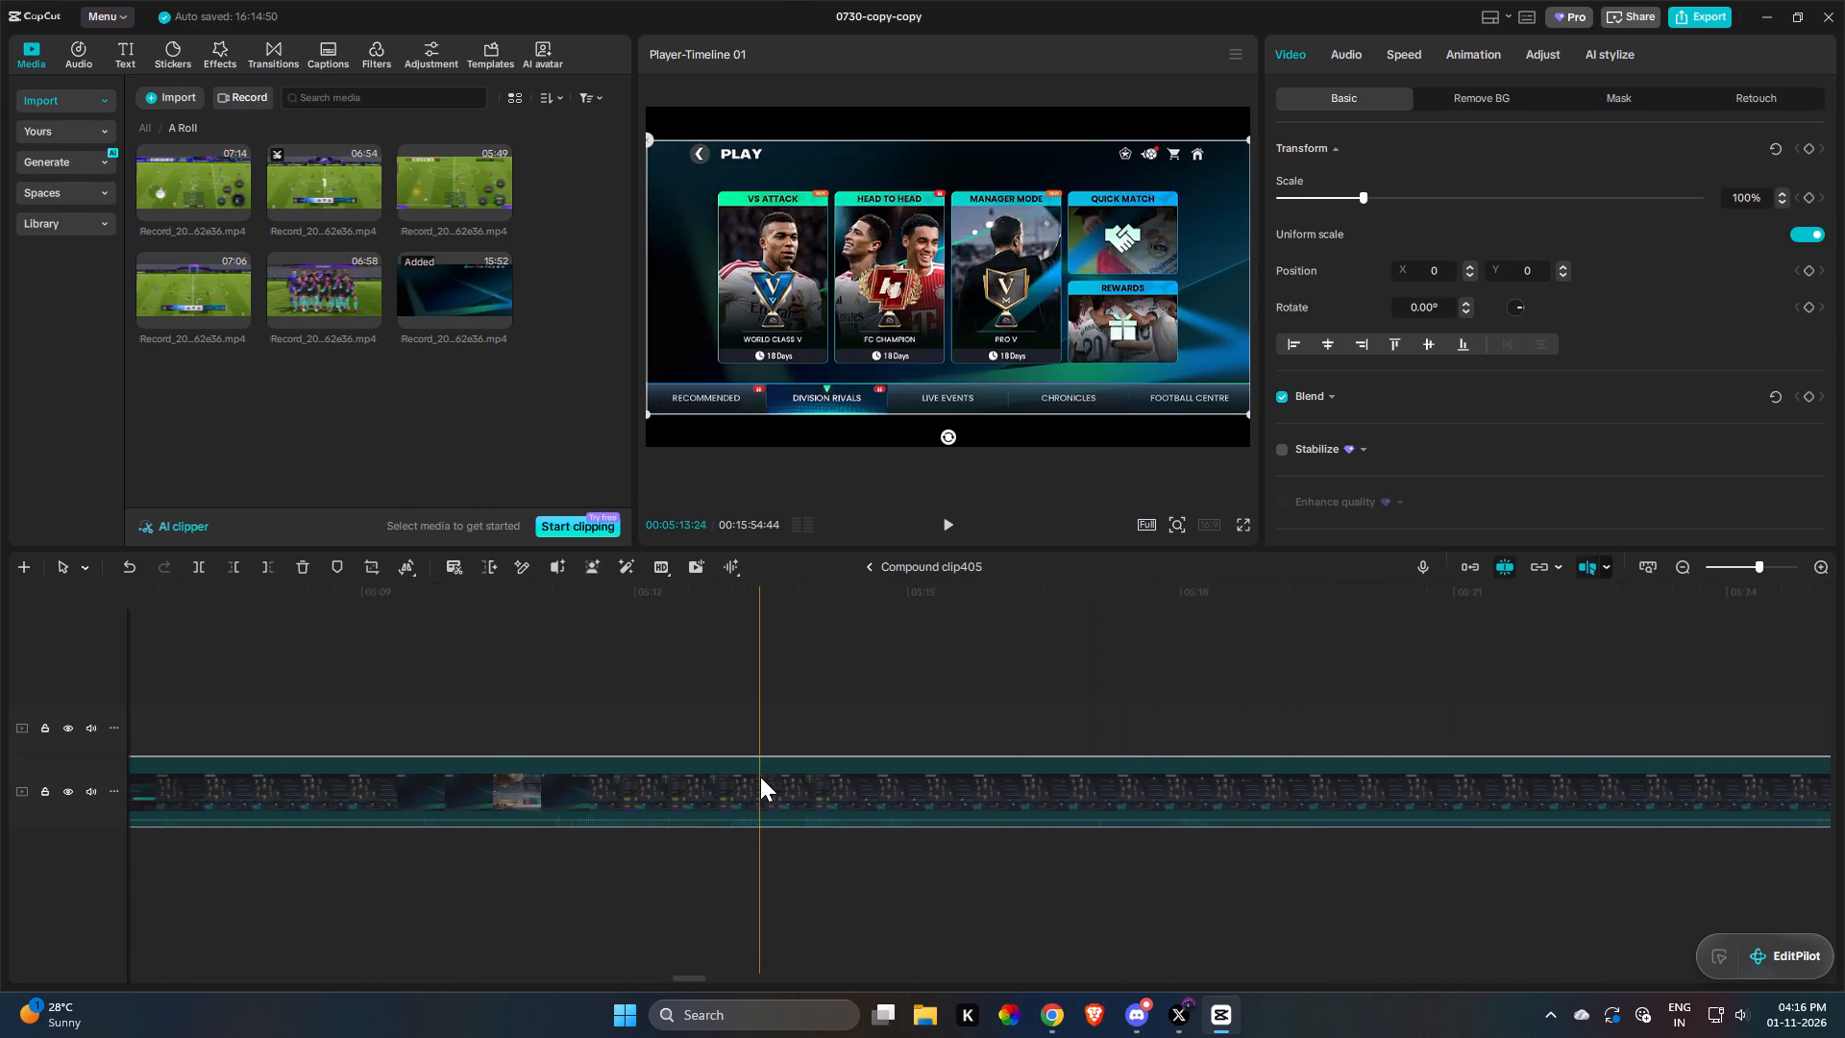
drag(760, 777, 712, 776)
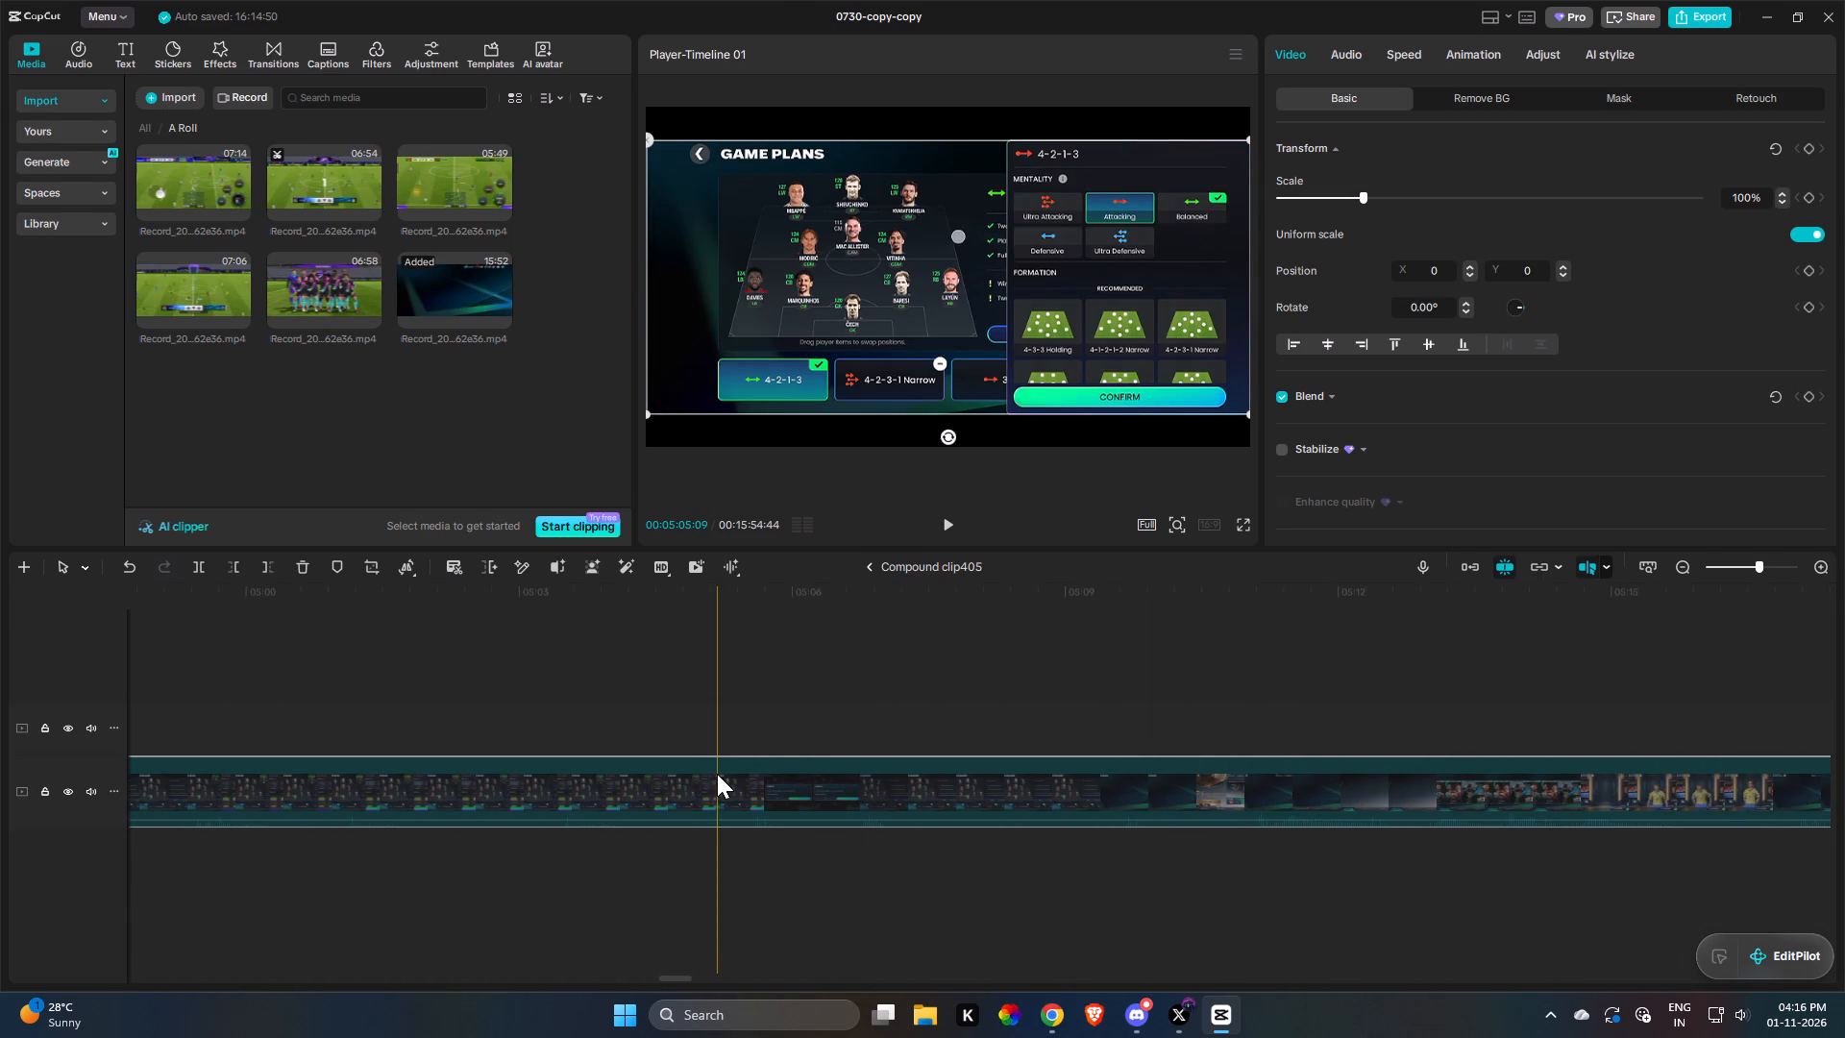
key(shift+f)
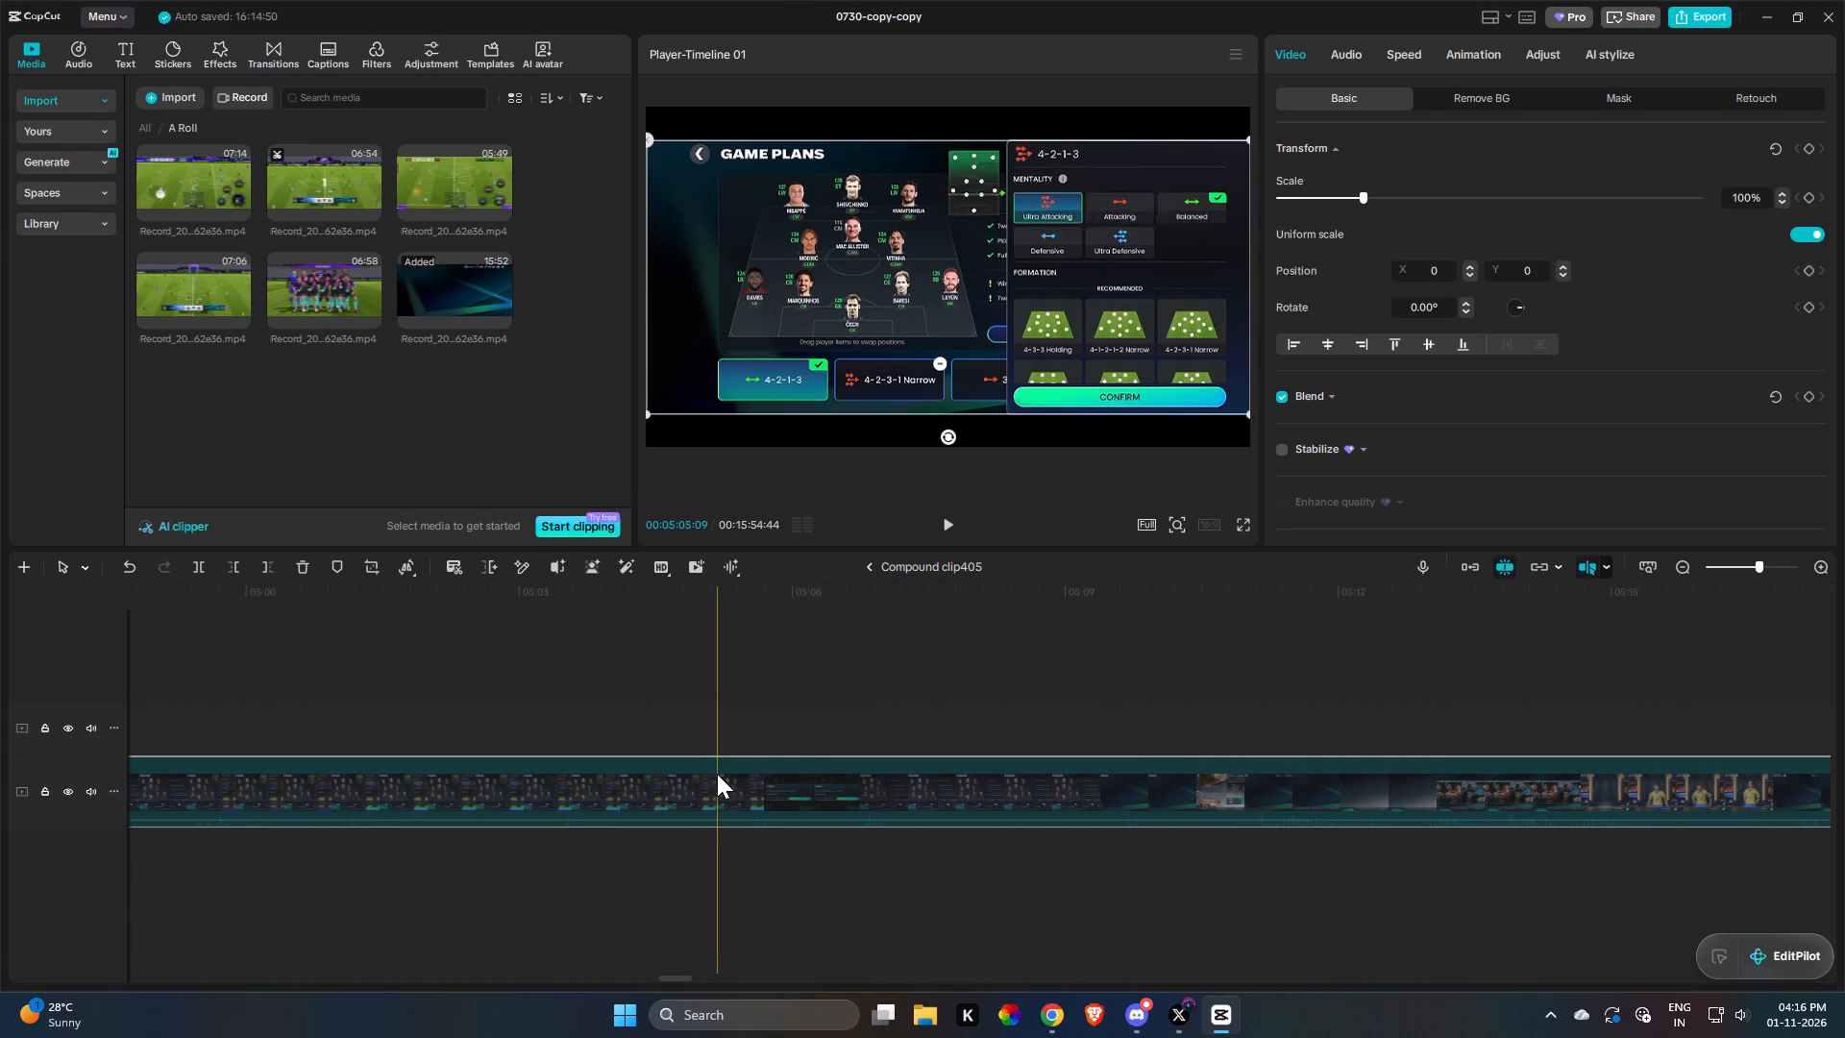
Place a copy of the new freeze frame at the start of the compound clip, aligned above the 3-4-3 Diamond freeze frame.
drag(1065, 779, 0, 670)
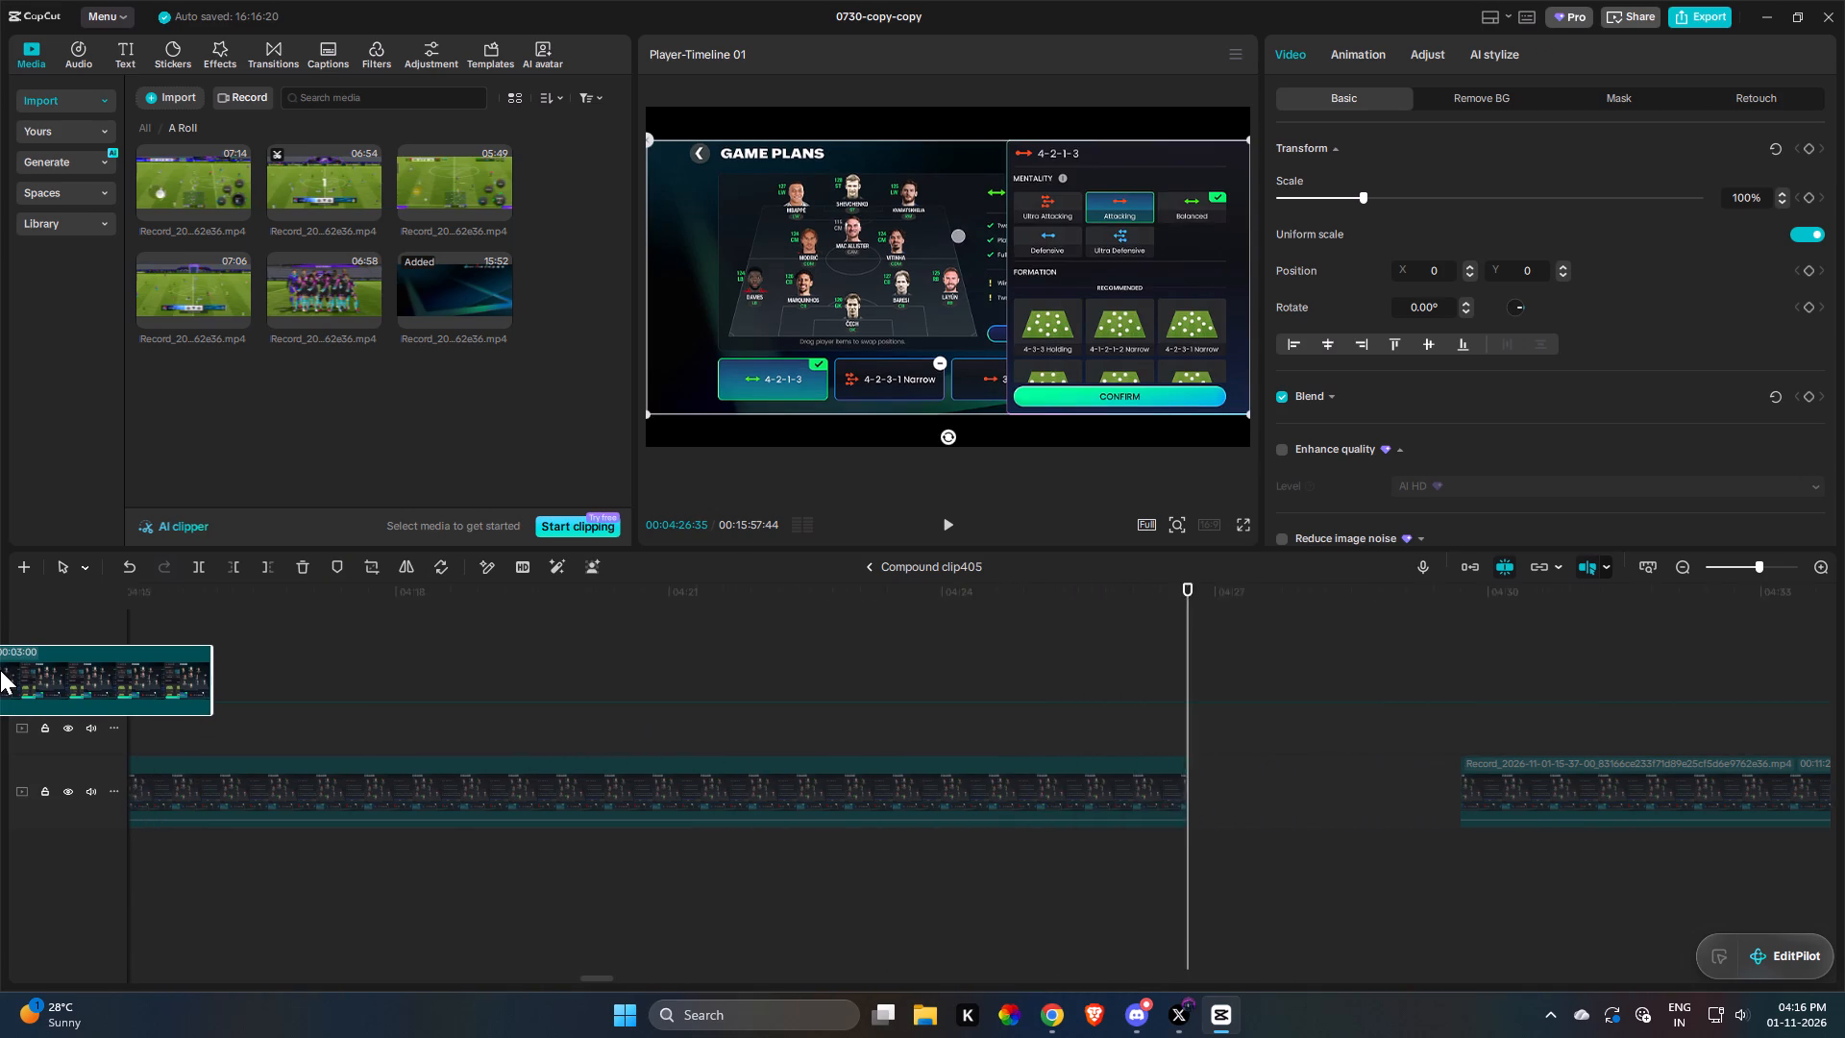
drag(0, 670, 0, 672)
key(ctrl+c)
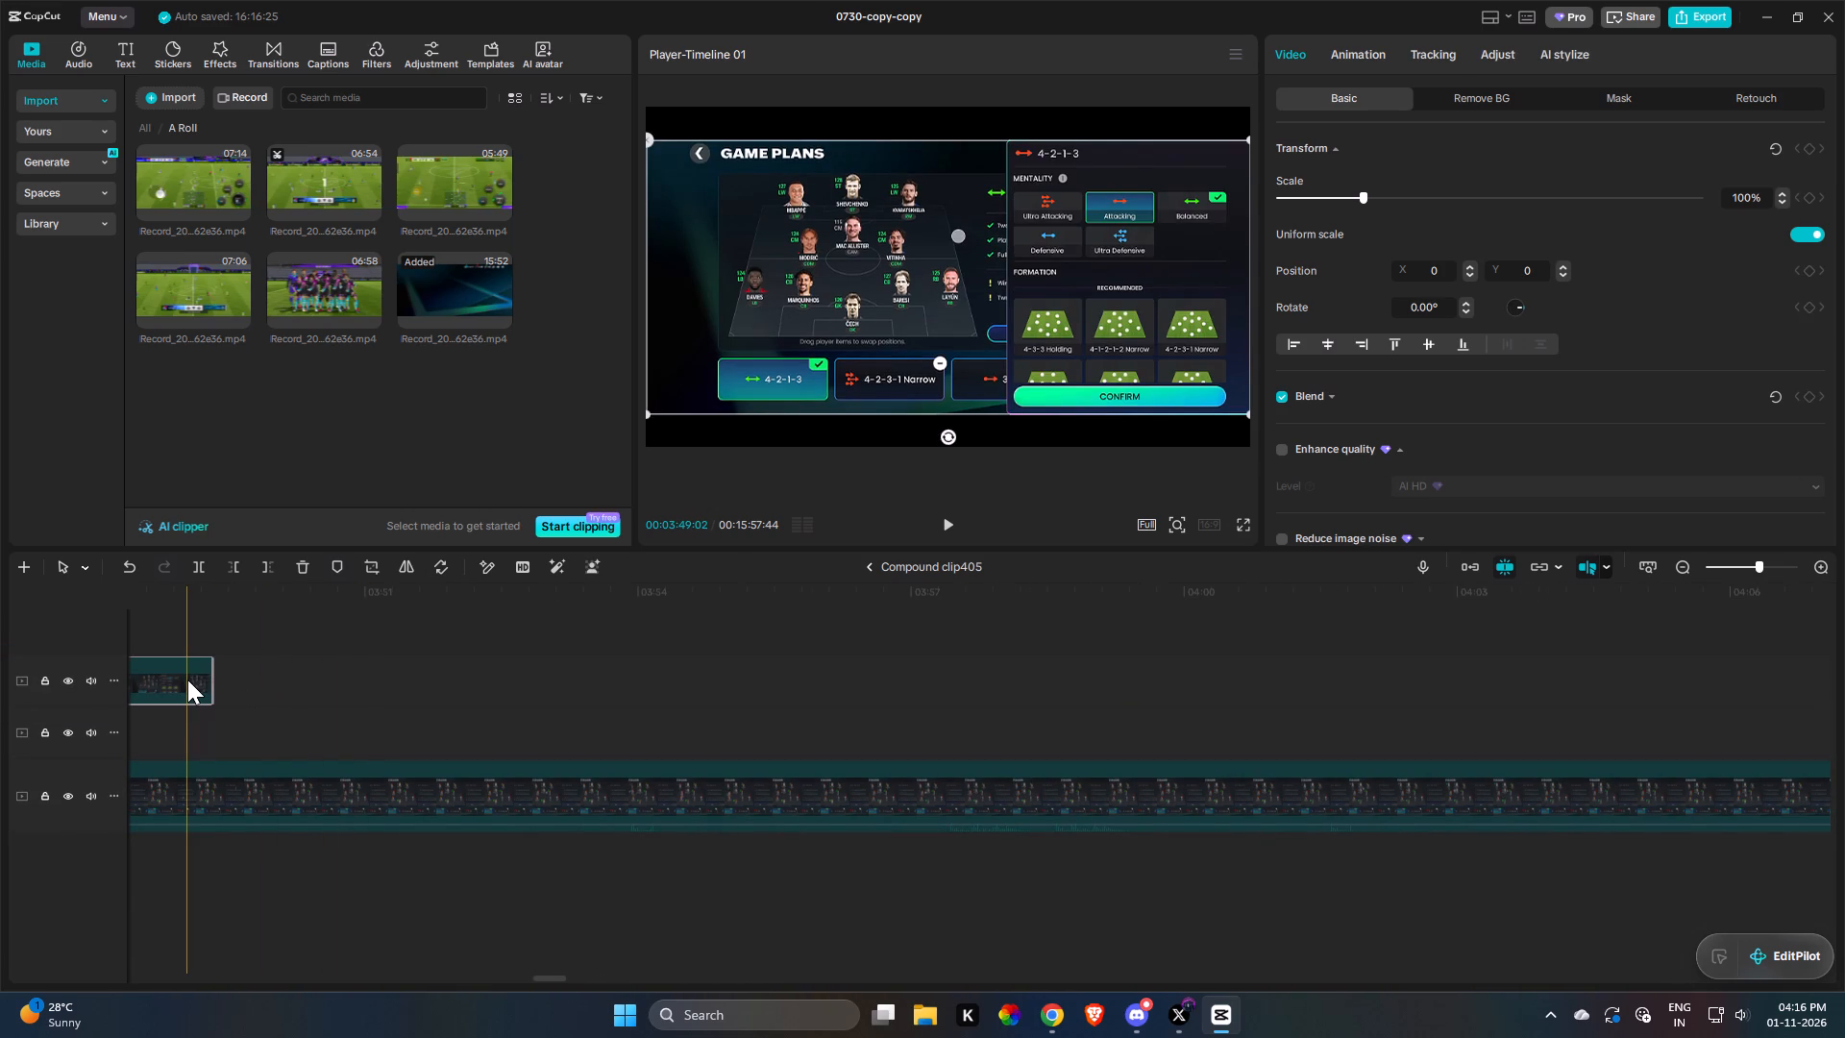
drag(548, 980, 0, 902)
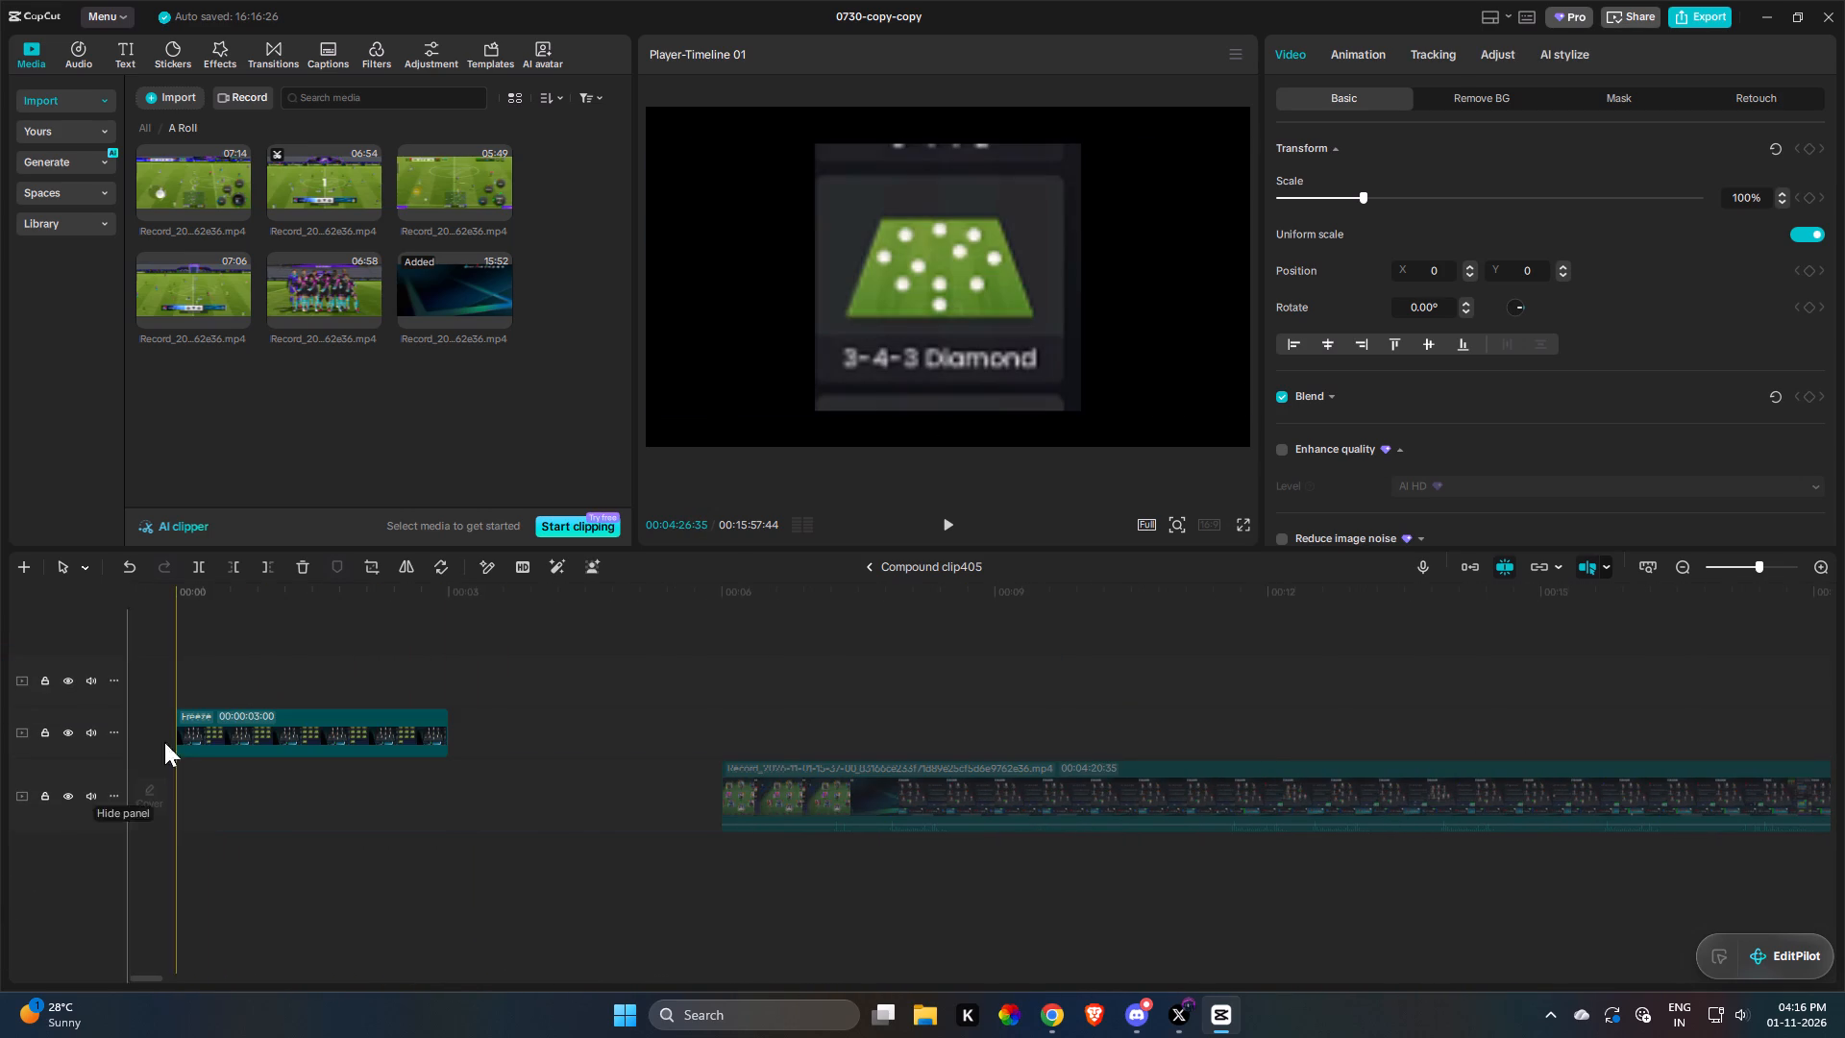
key(ctrl+v)
drag(272, 678, 245, 678)
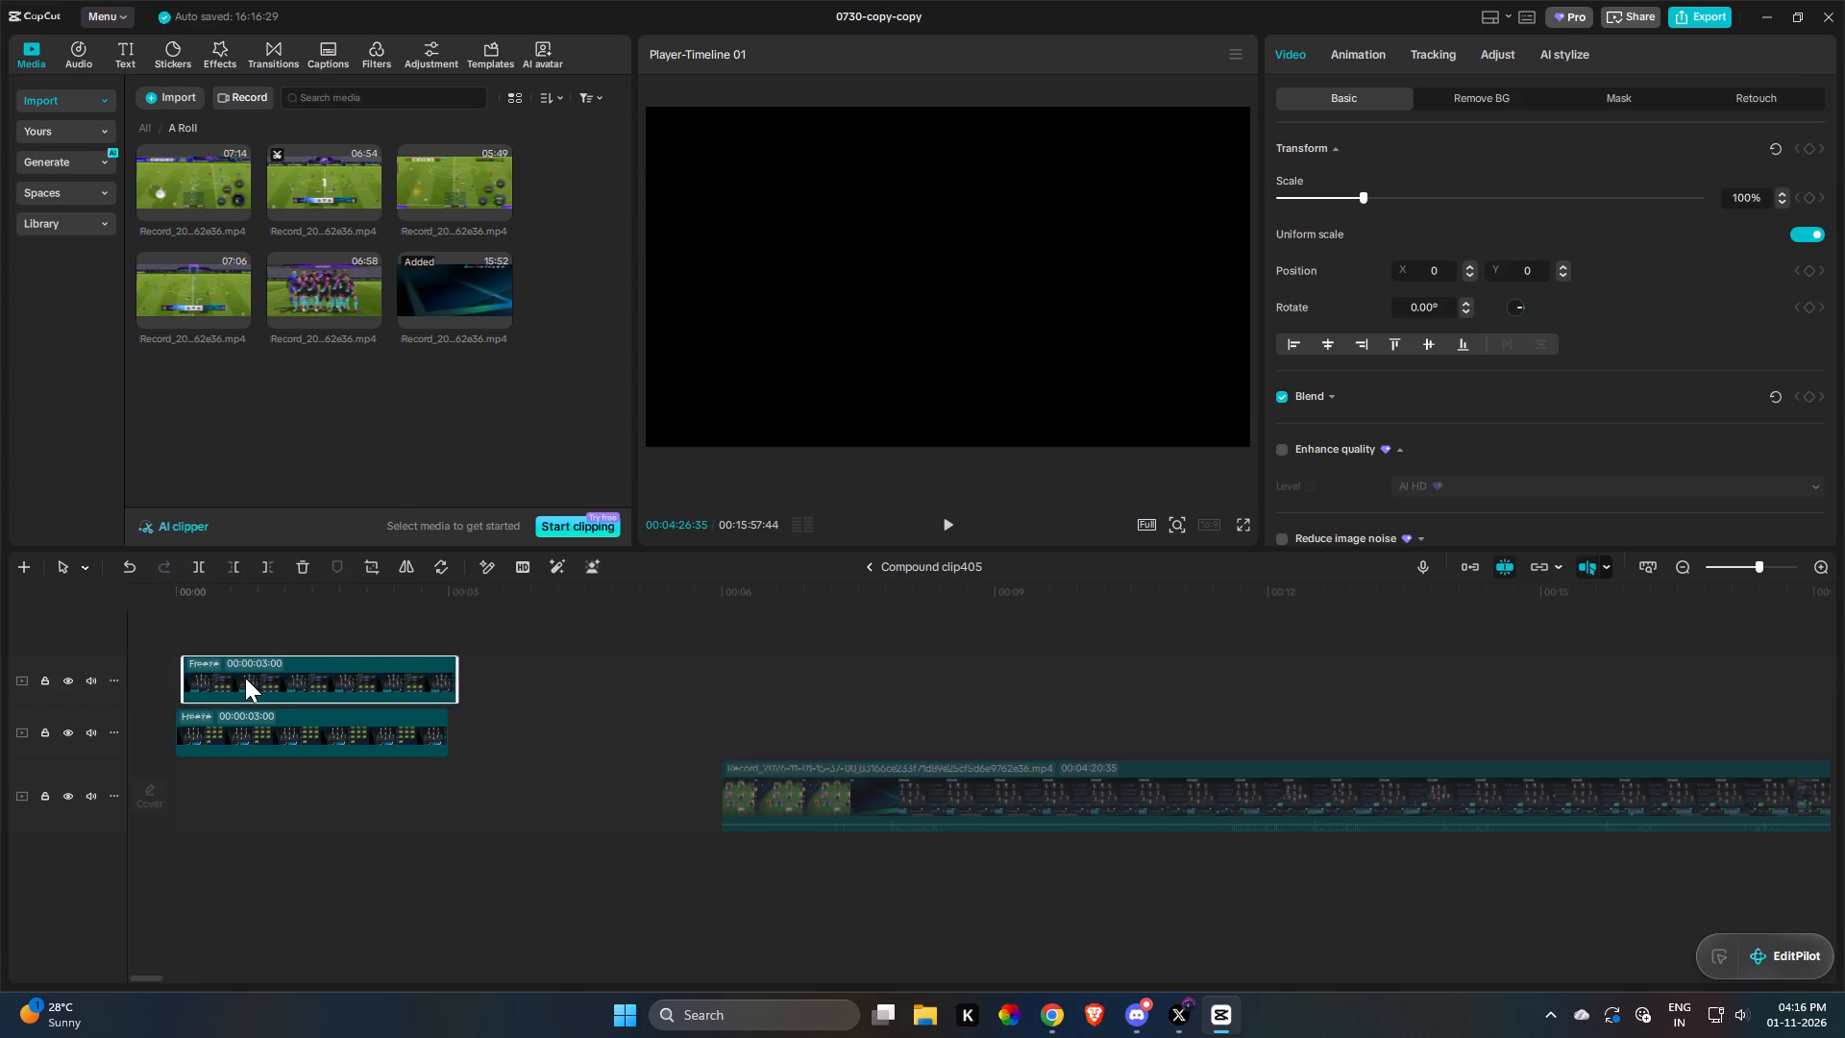
drag(245, 678, 243, 678)
Copy the 3-4-3 Diamond freeze frame's attributes onto the new freeze frame above it.
click(269, 729)
key(shift+c)
click(280, 675)
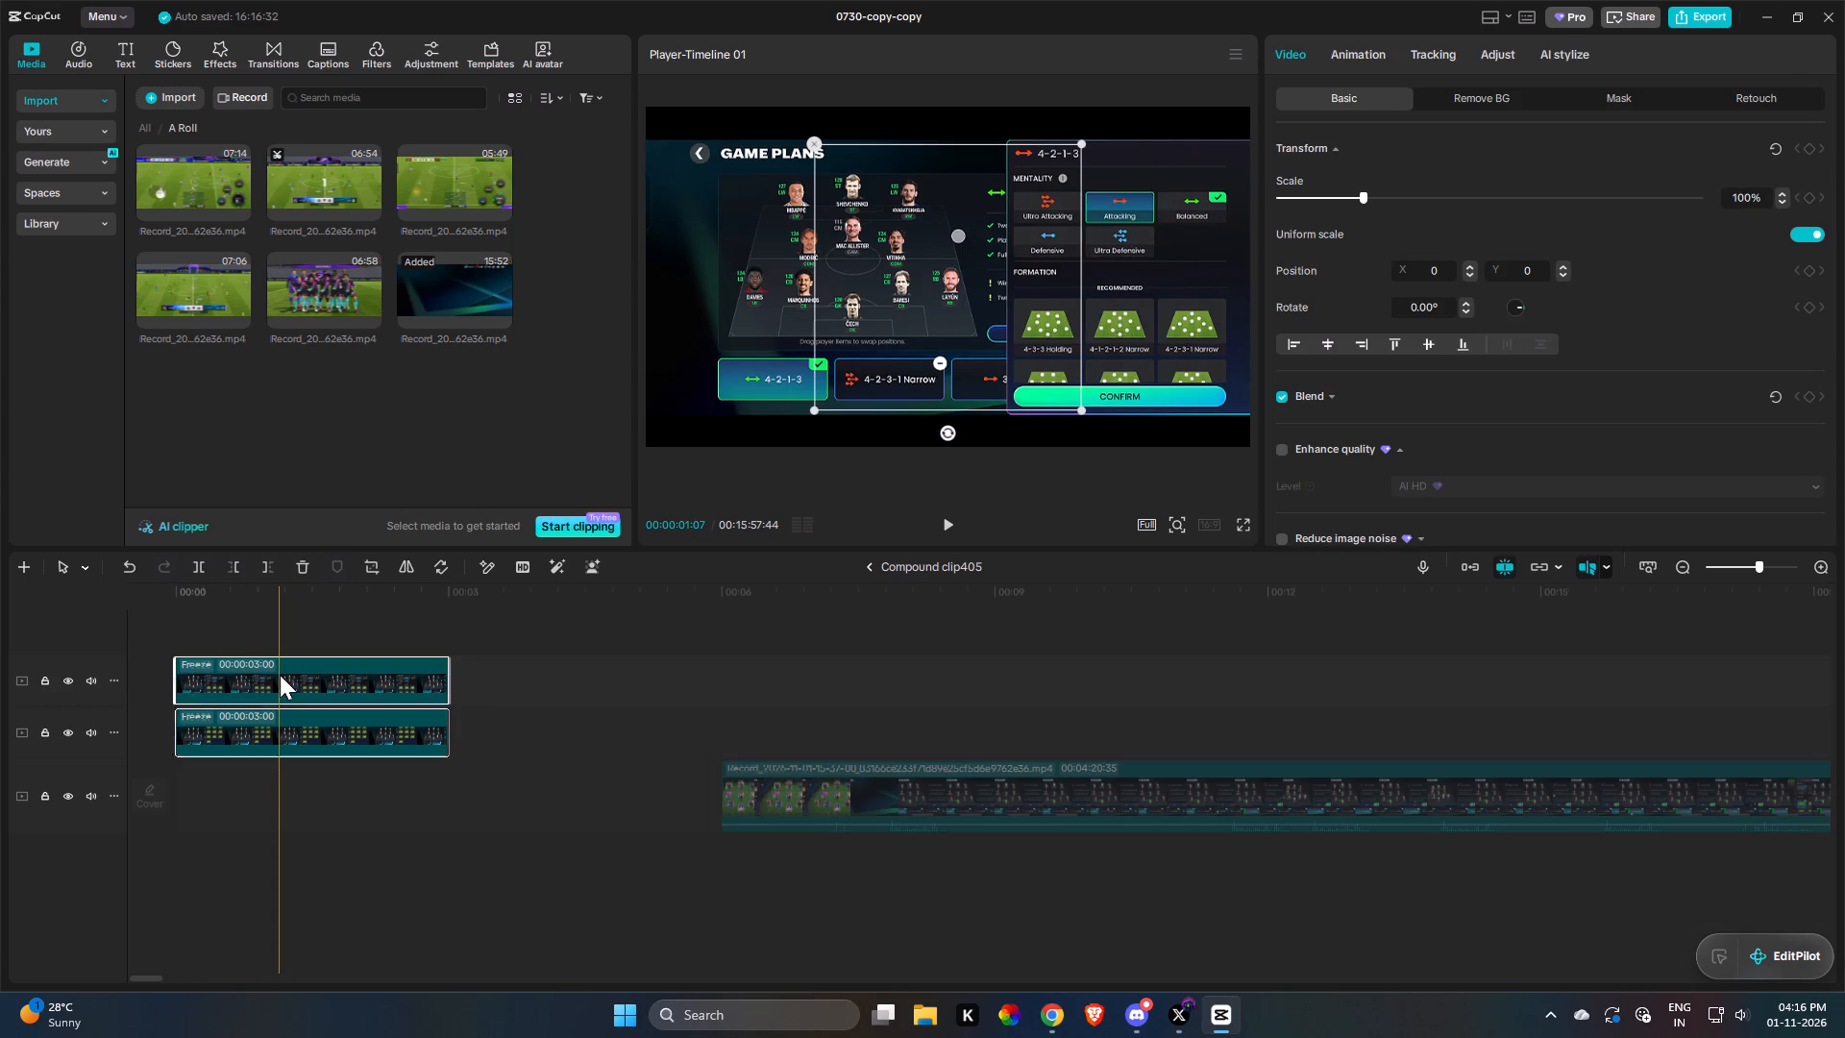
key(shift+v)
click(1120, 585)
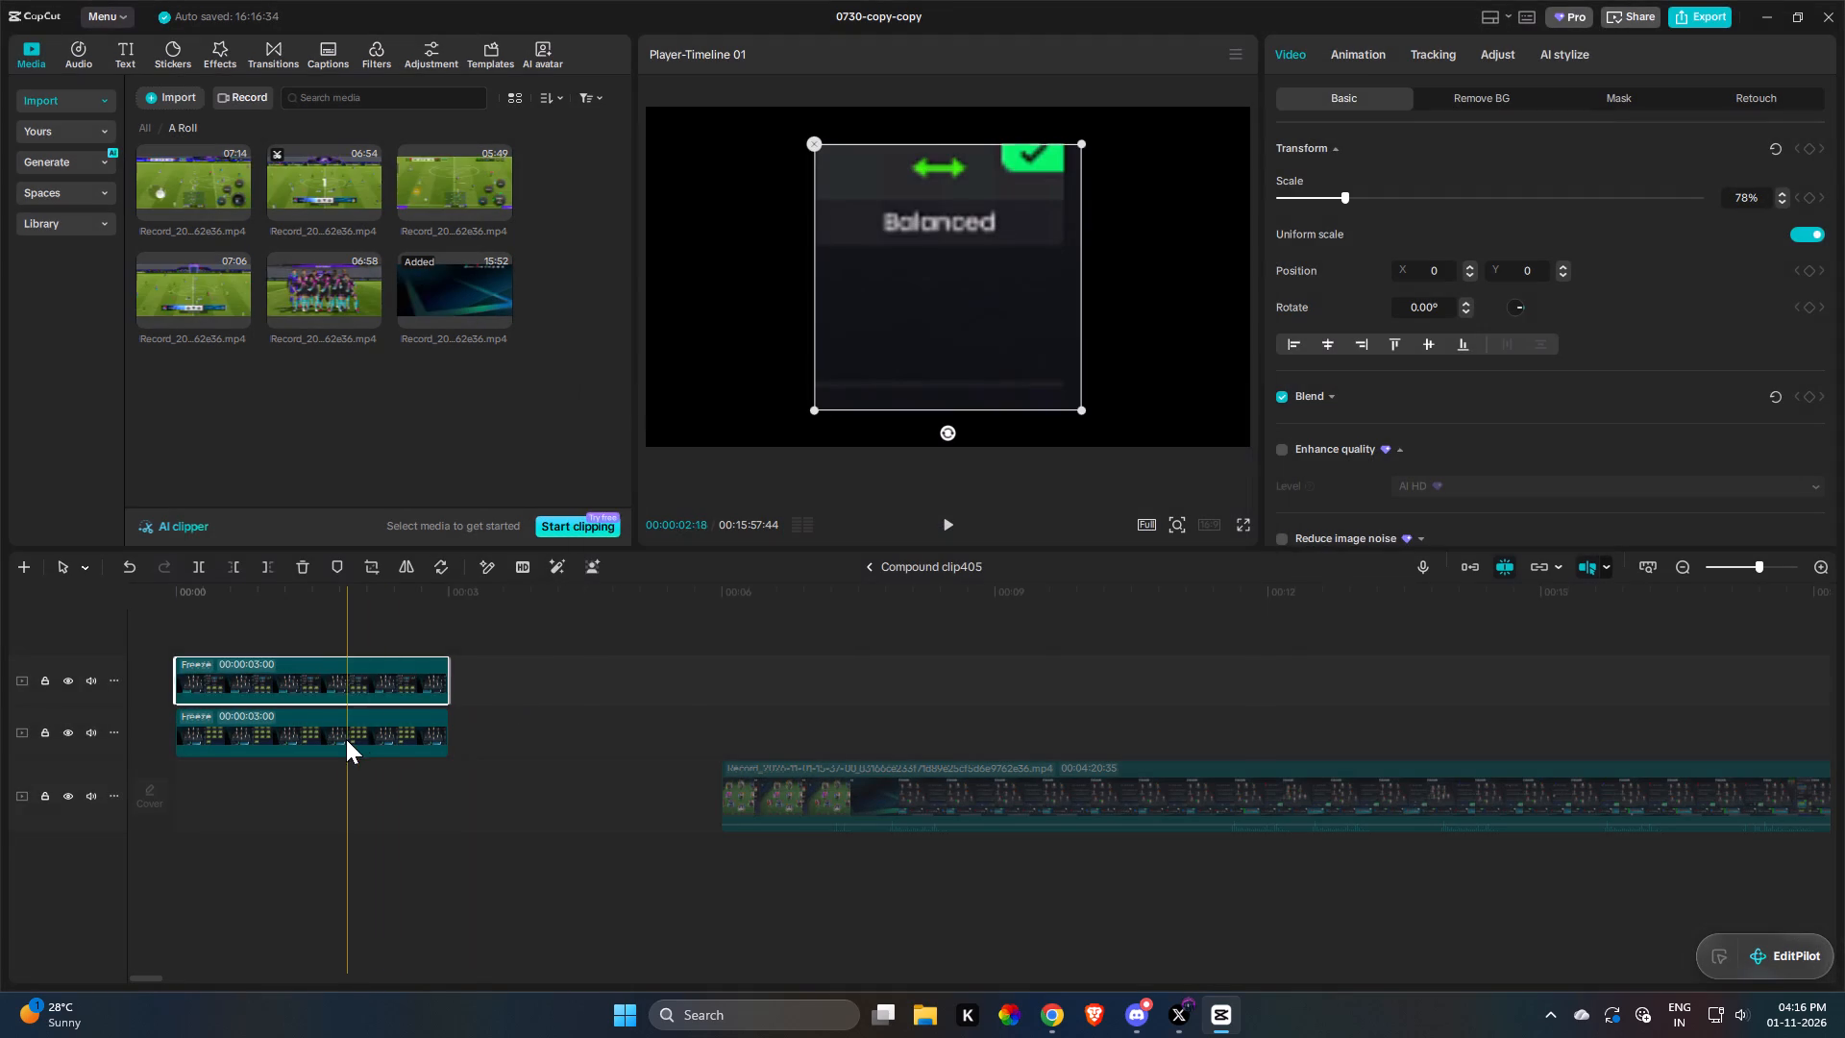
Delete the old 3-4-3 Diamond freeze frame from the compound clip.
click(346, 739)
key(f)
click(312, 706)
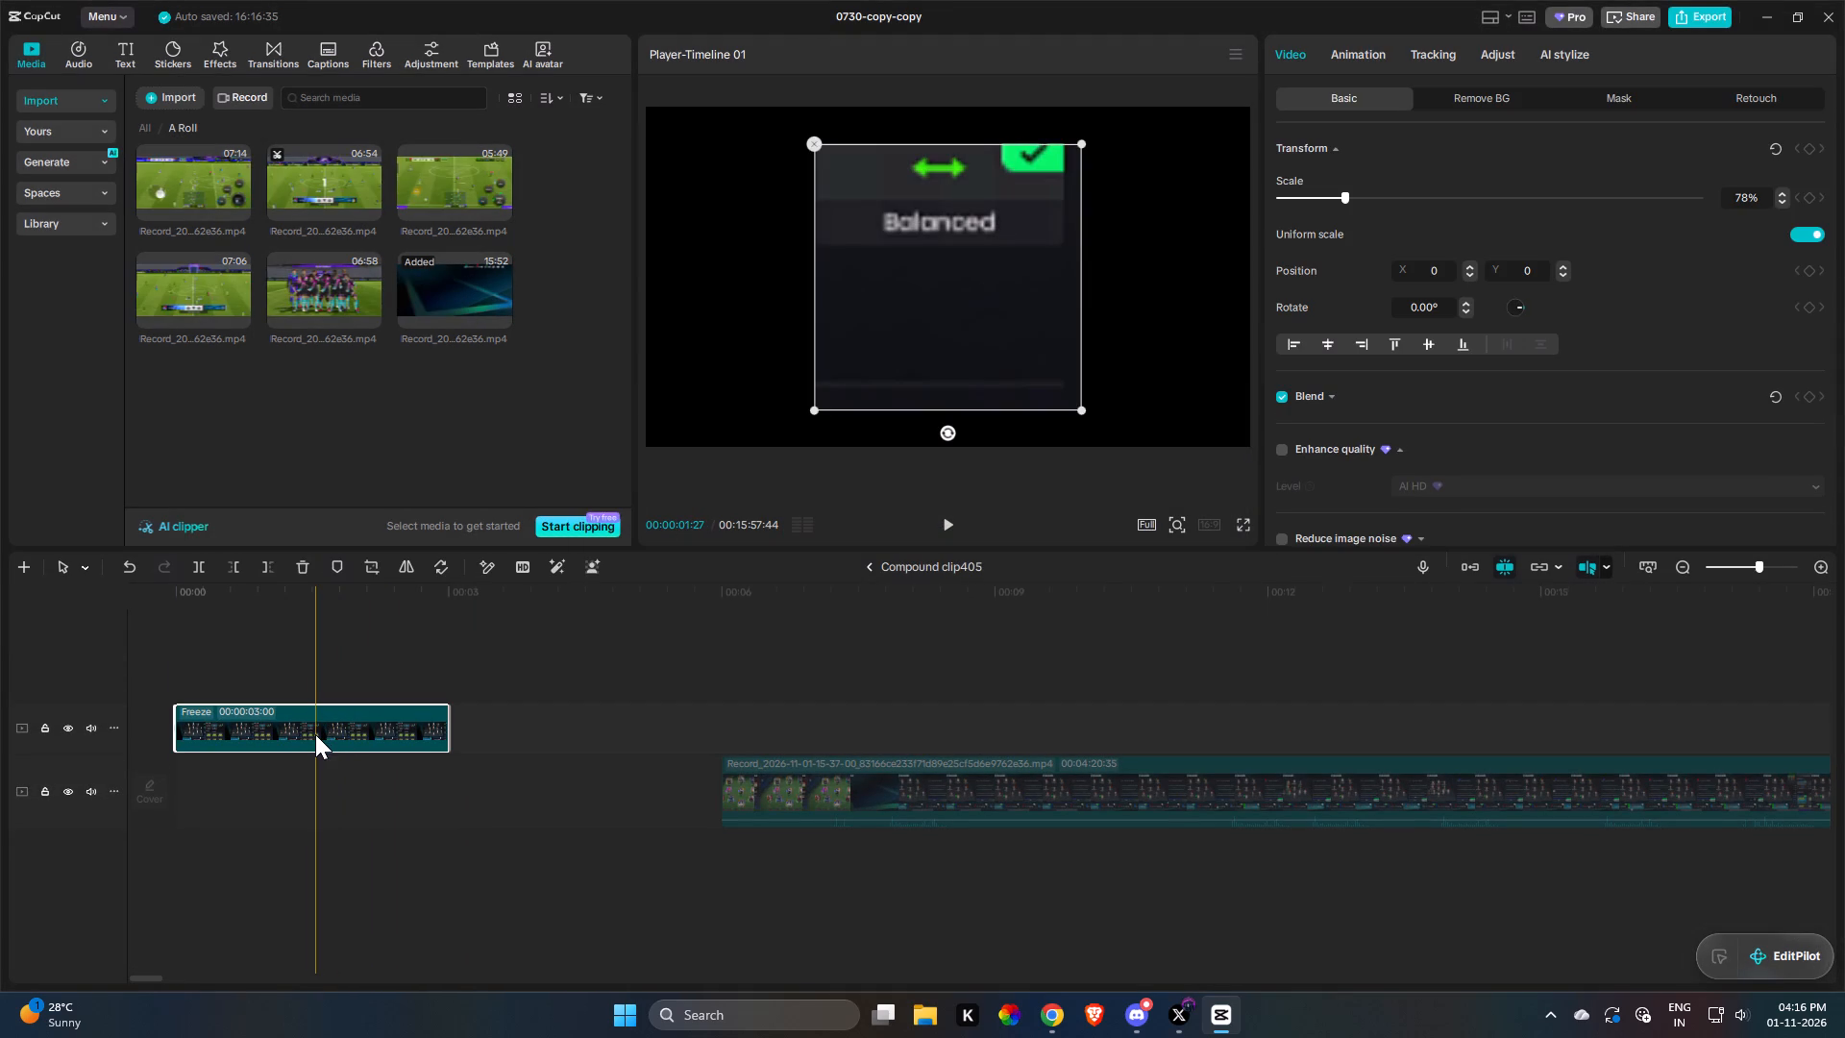
Move the new freeze frame's crop area onto the 4-3-3 Holding tile.
click(315, 734)
key(3)
drag(1254, 424, 1066, 551)
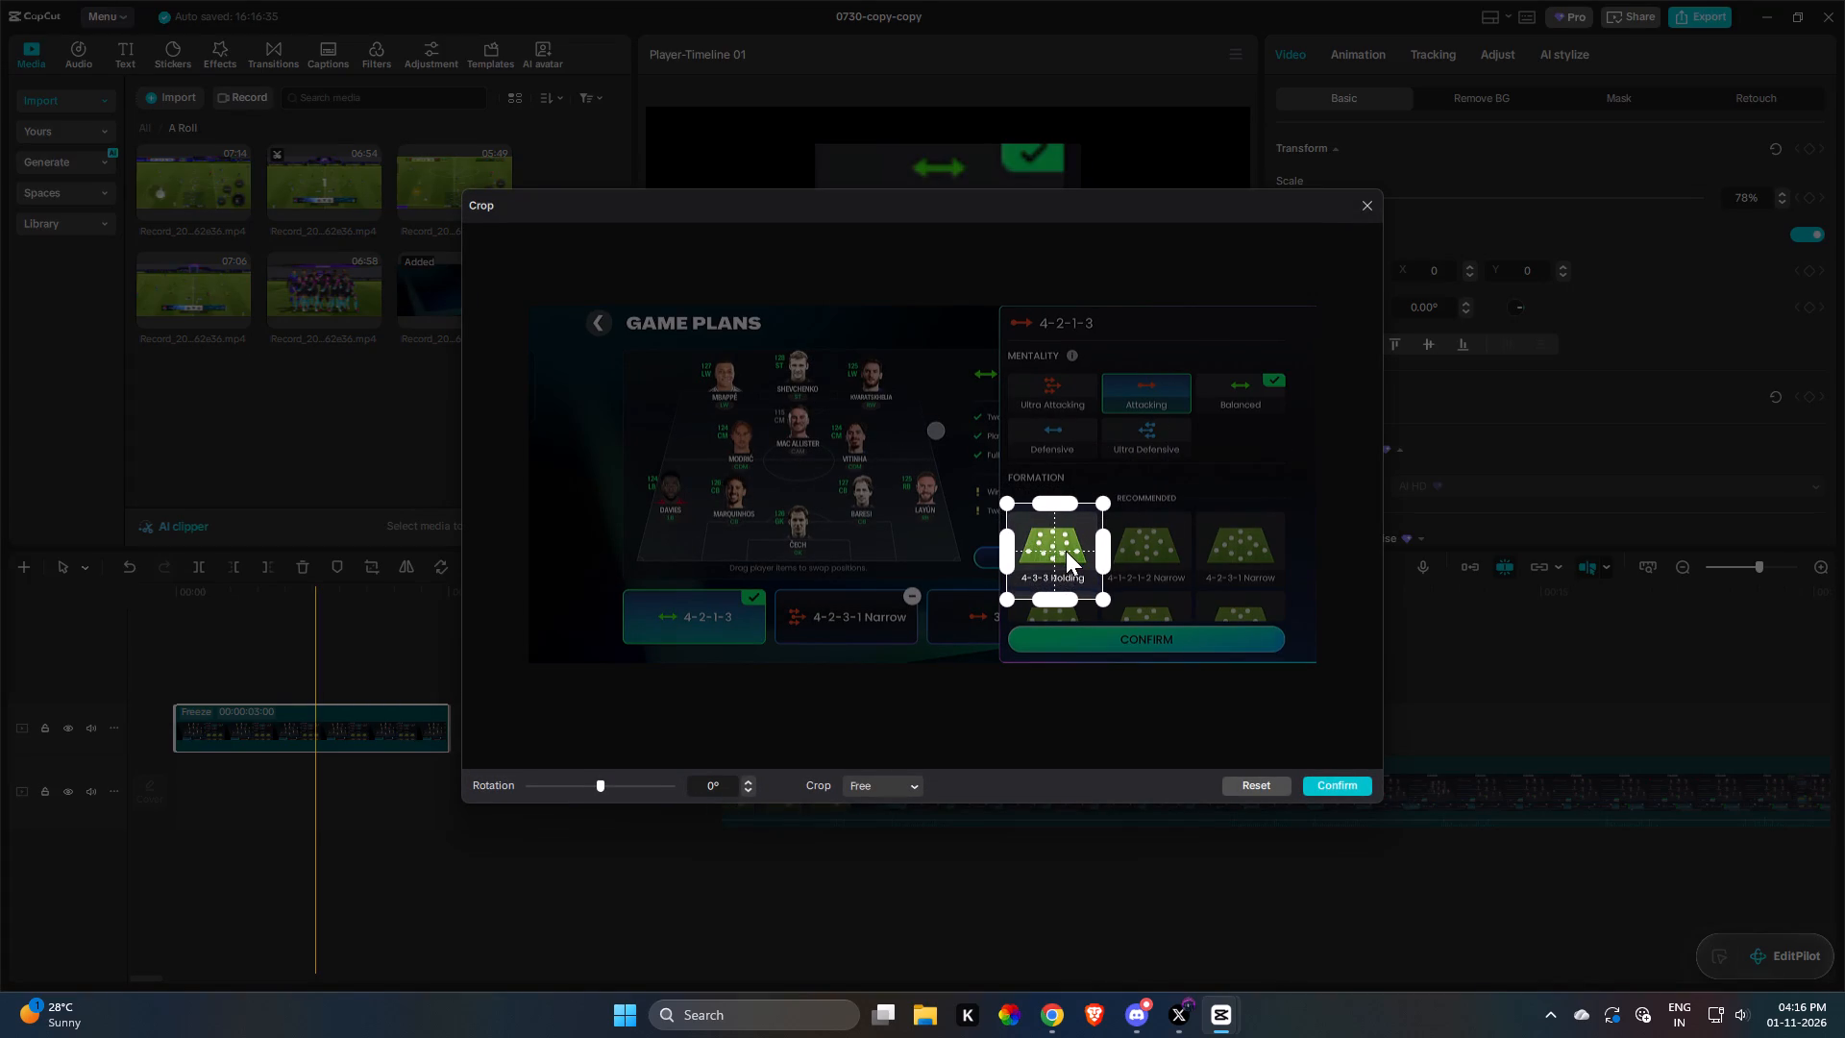
drag(1066, 551, 1065, 551)
click(1328, 791)
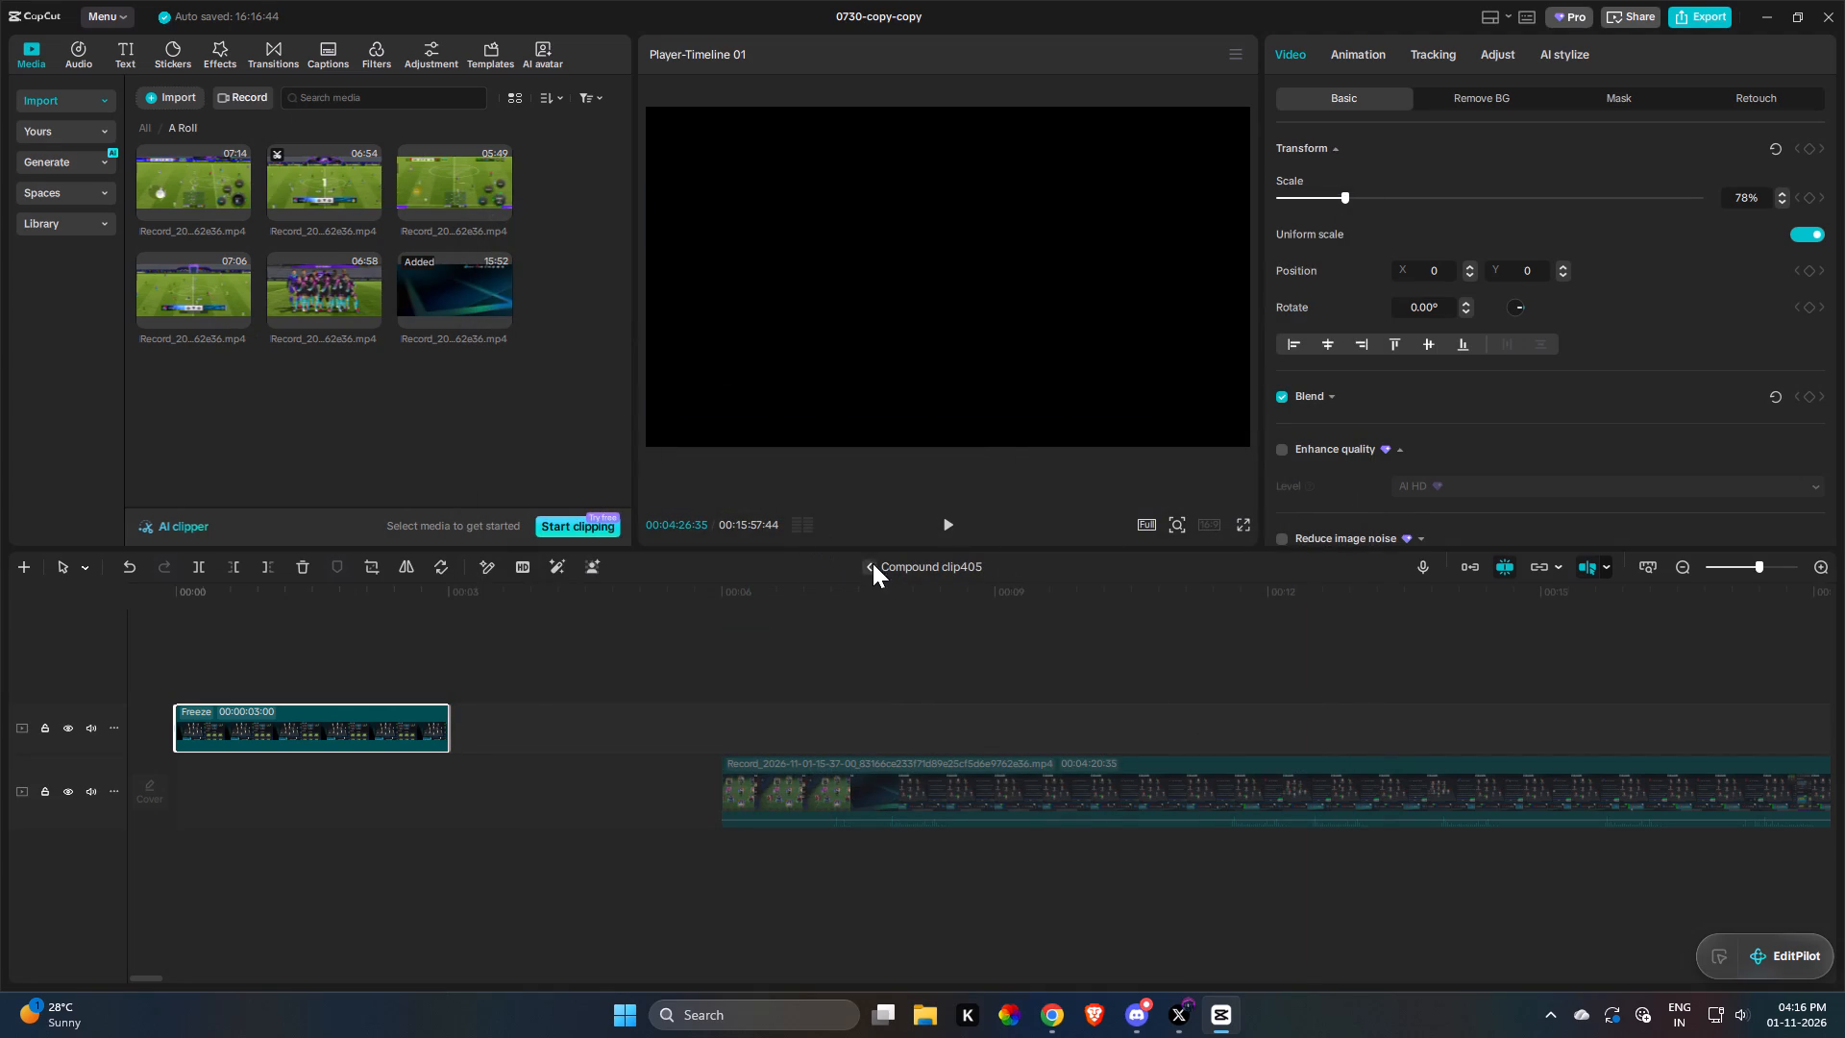
Return to the main timeline and play the section with the three formation tiles.
click(868, 565)
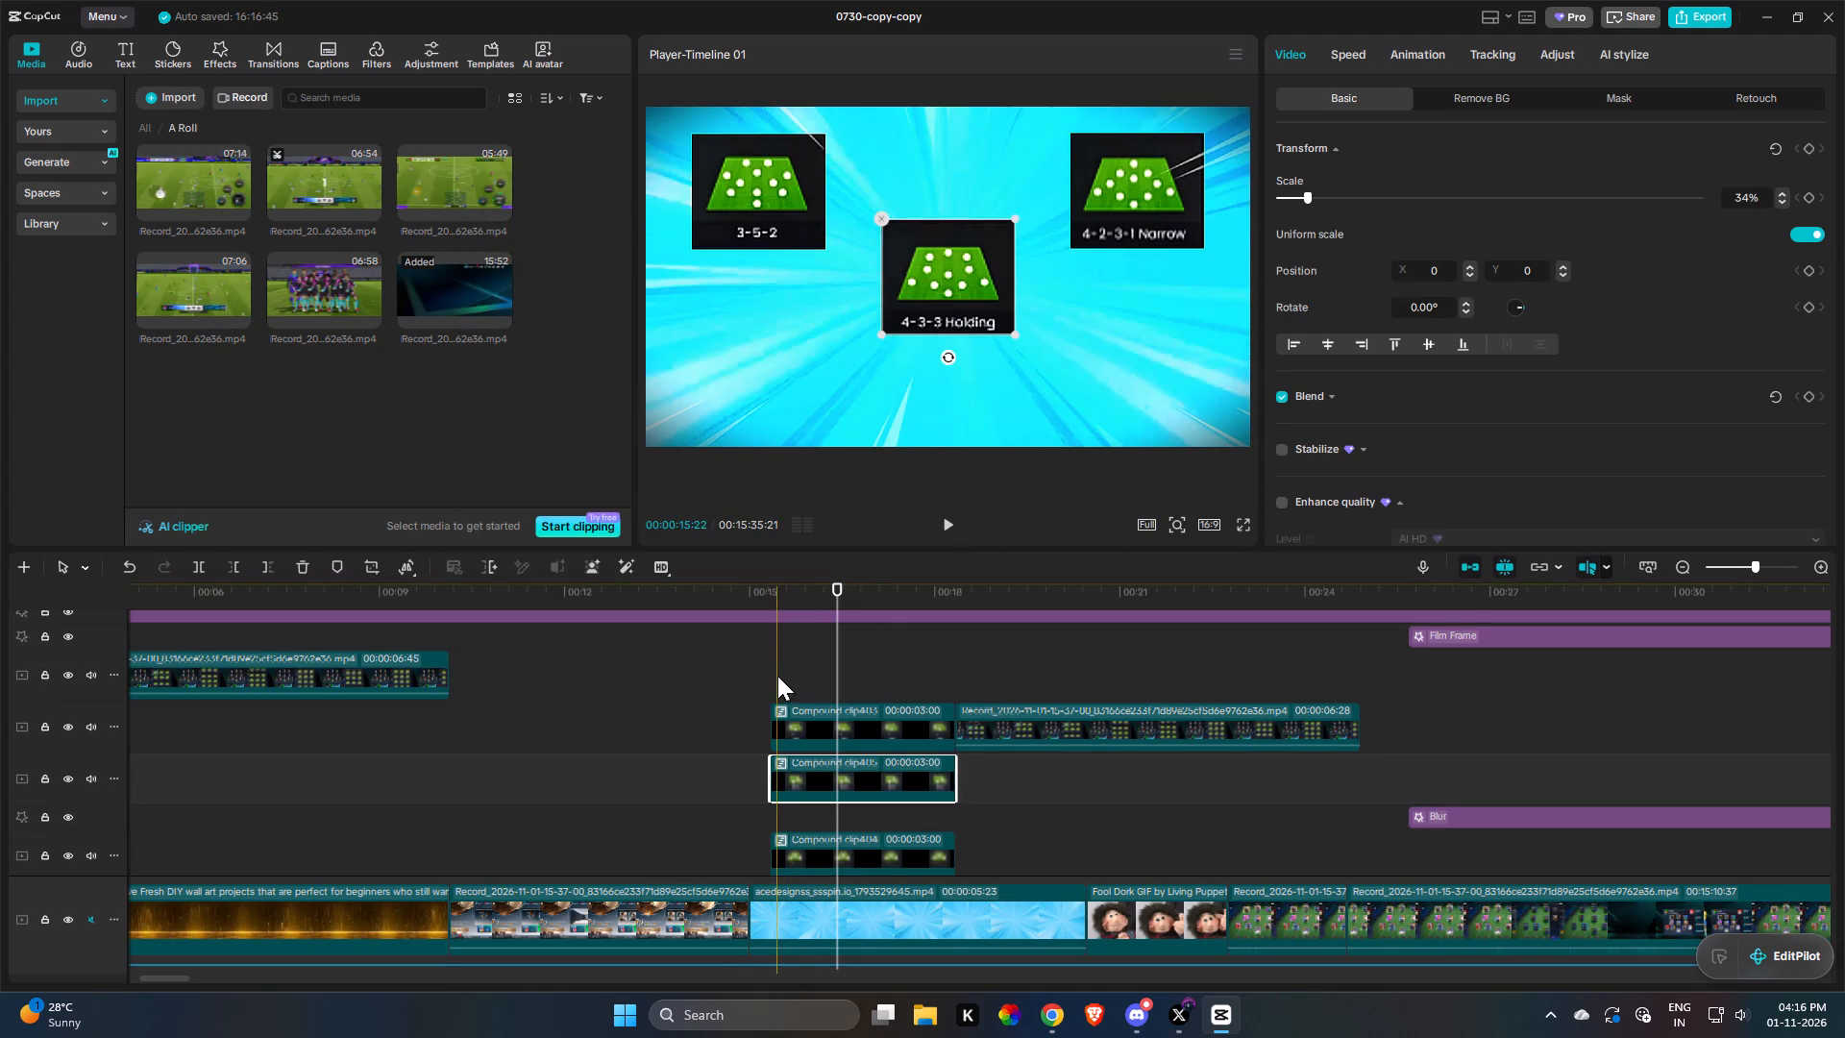
click(777, 676)
key(space)
key(space)
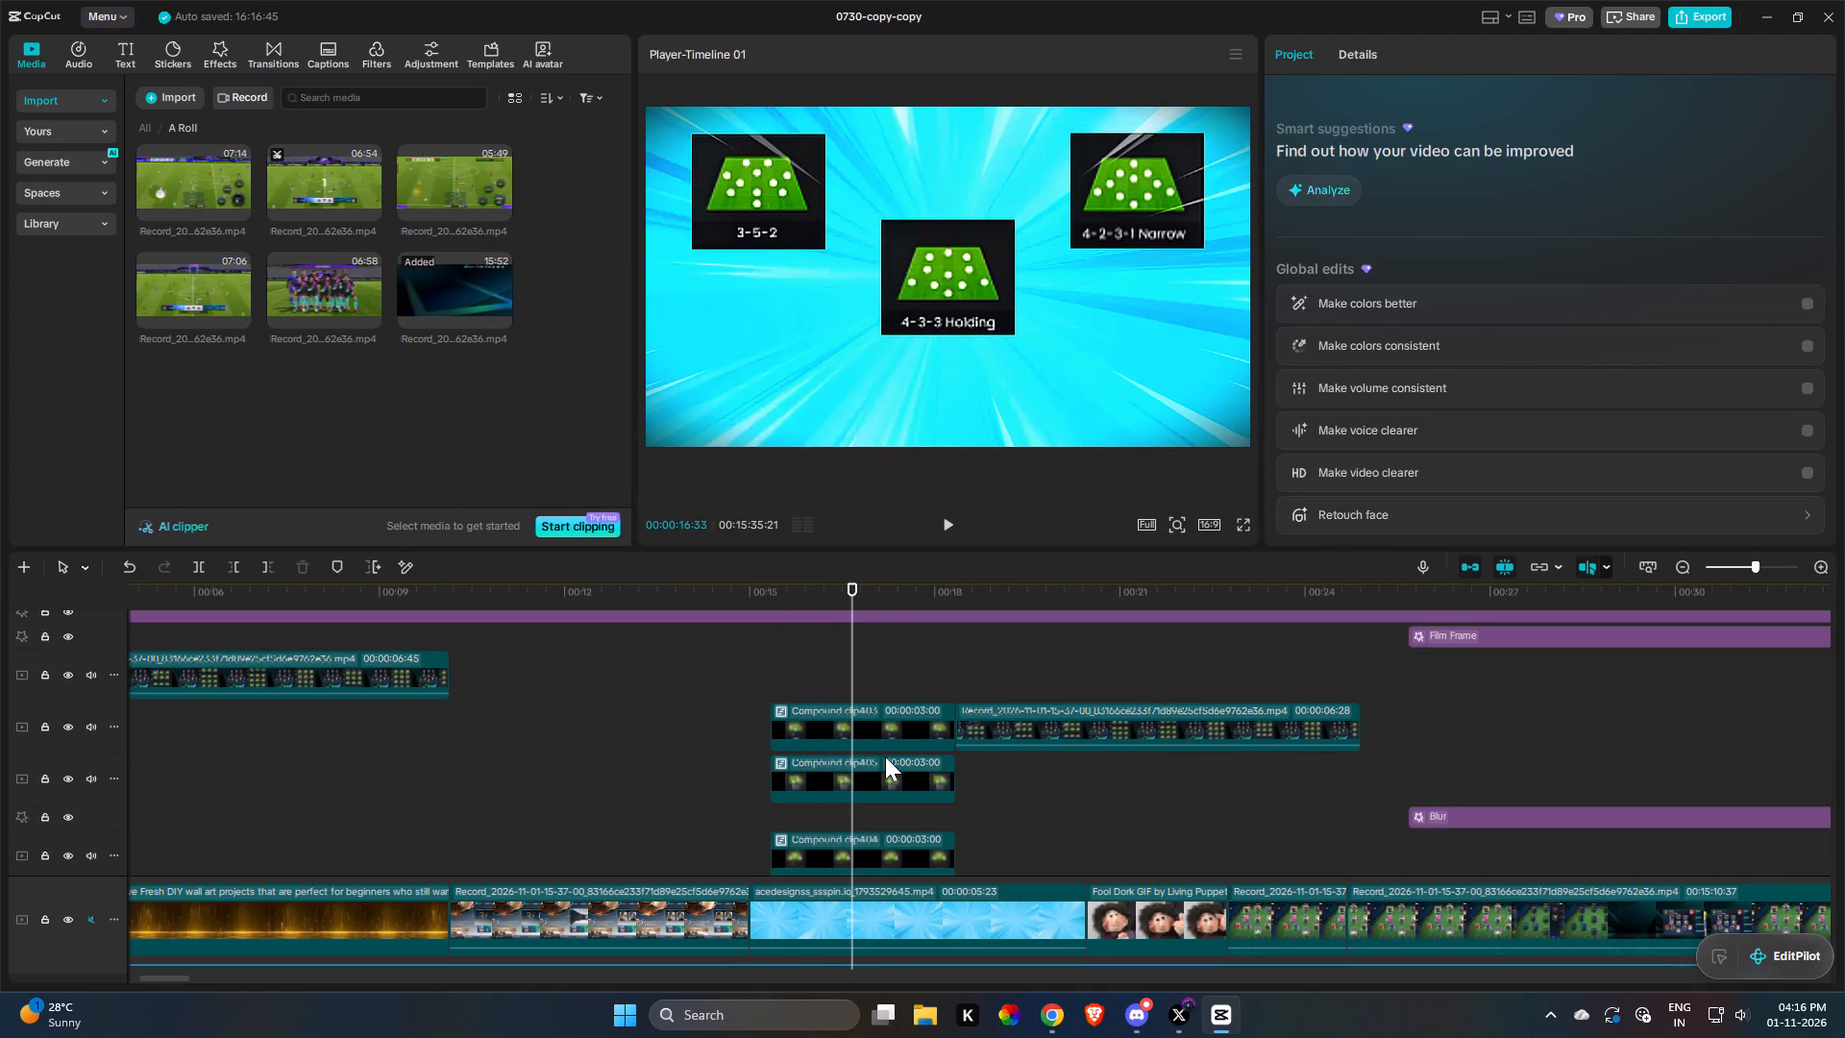
Readjust the crop around the 4-2-3-1 Narrow tile inside its compound clip and return to the main timeline.
click(869, 730)
click(888, 855)
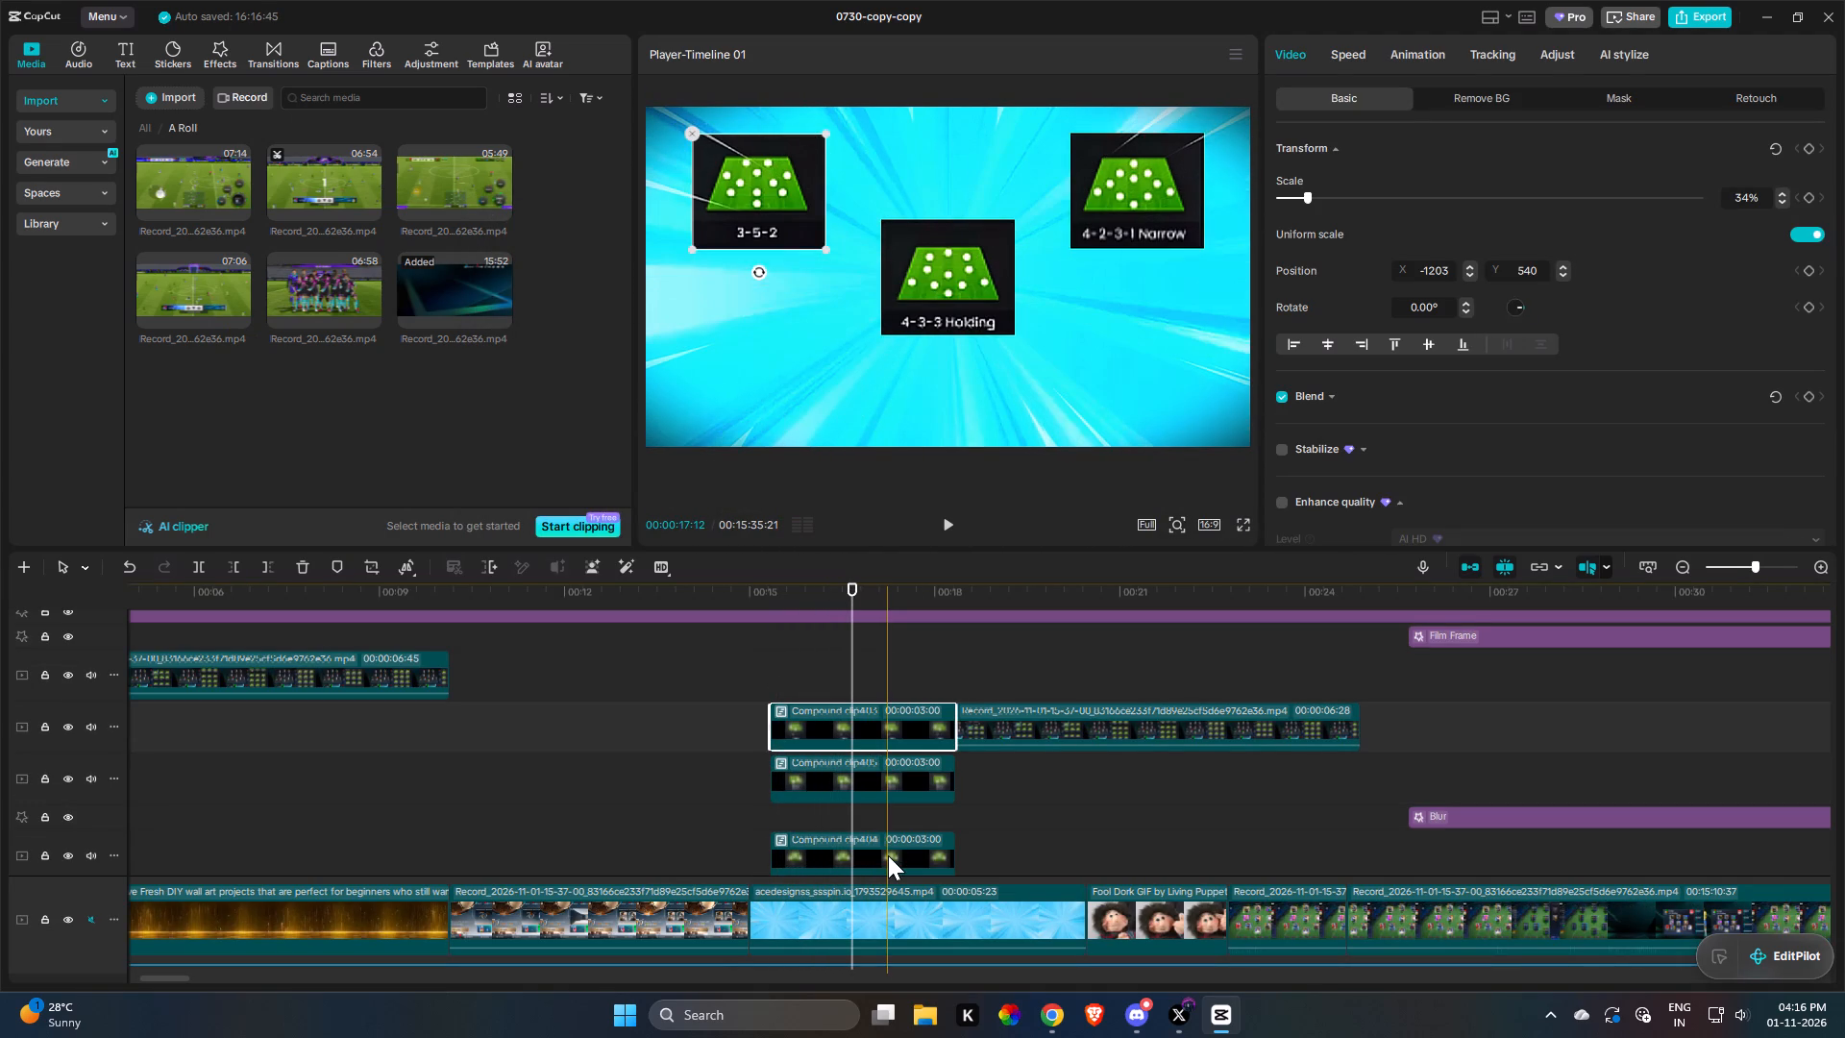
double_click(884, 852)
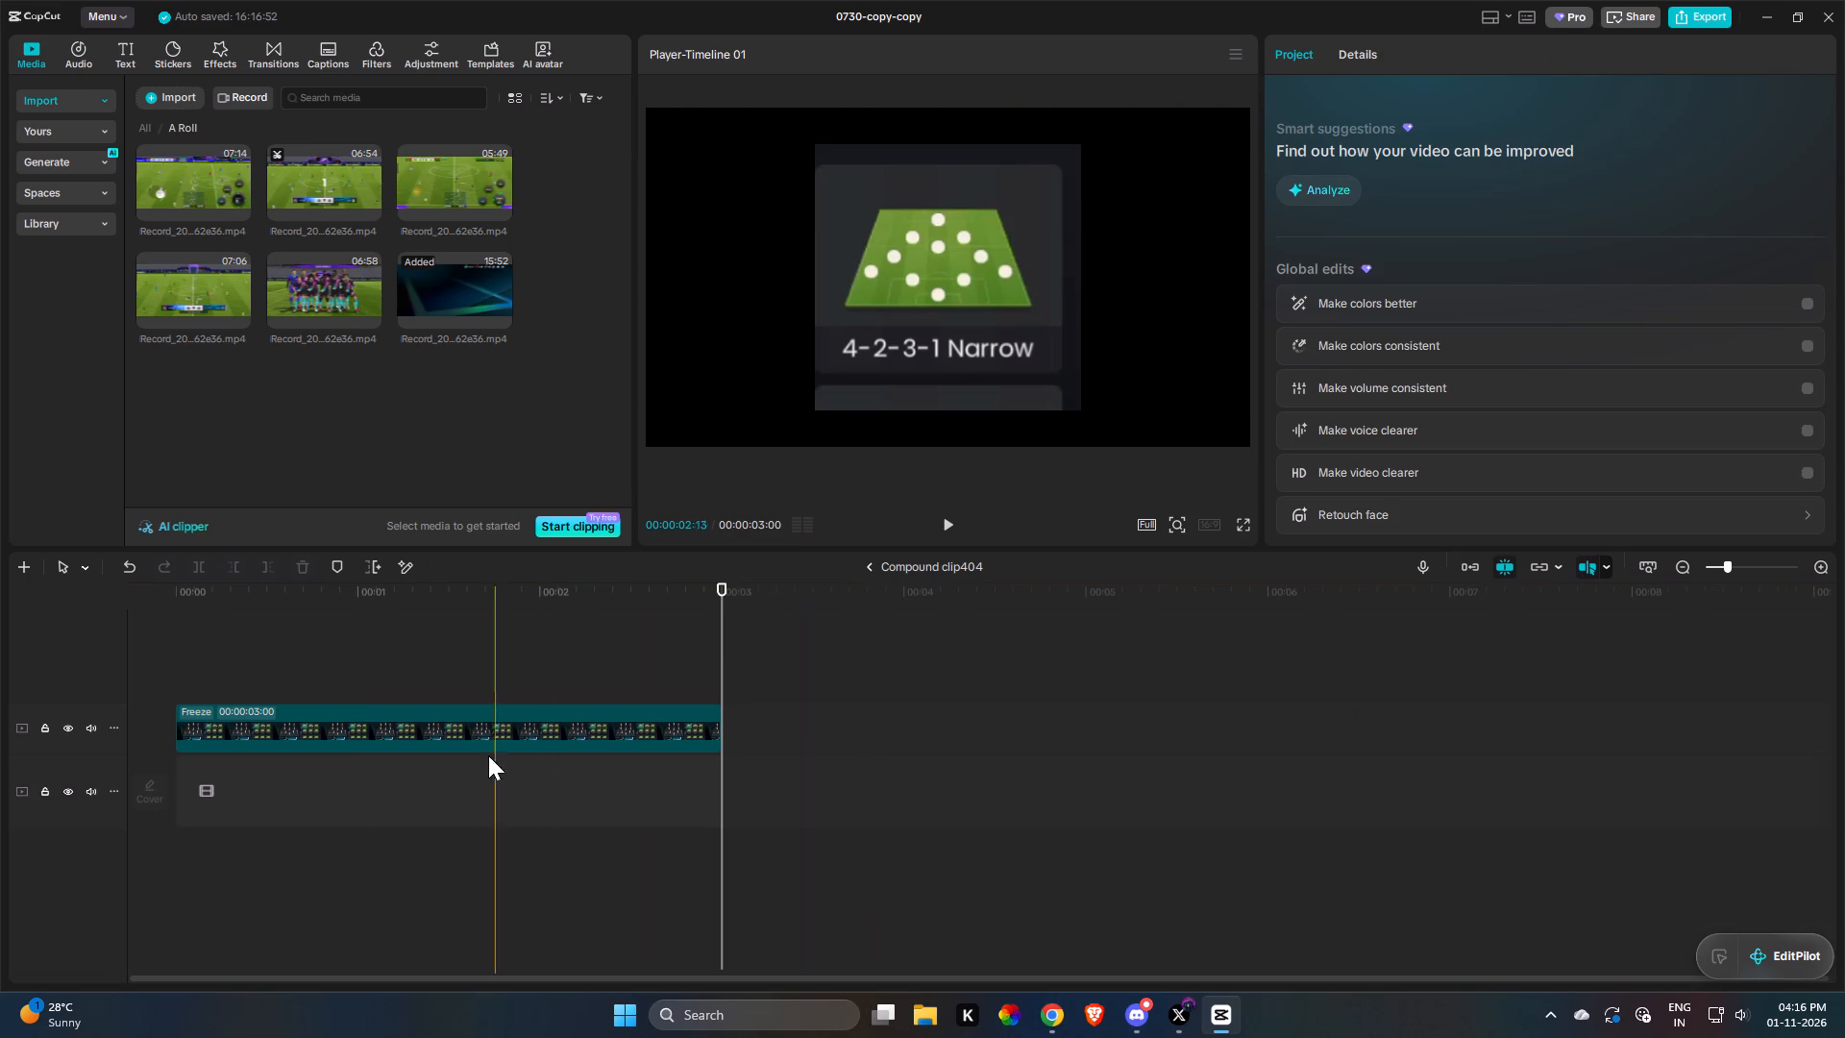
click(464, 731)
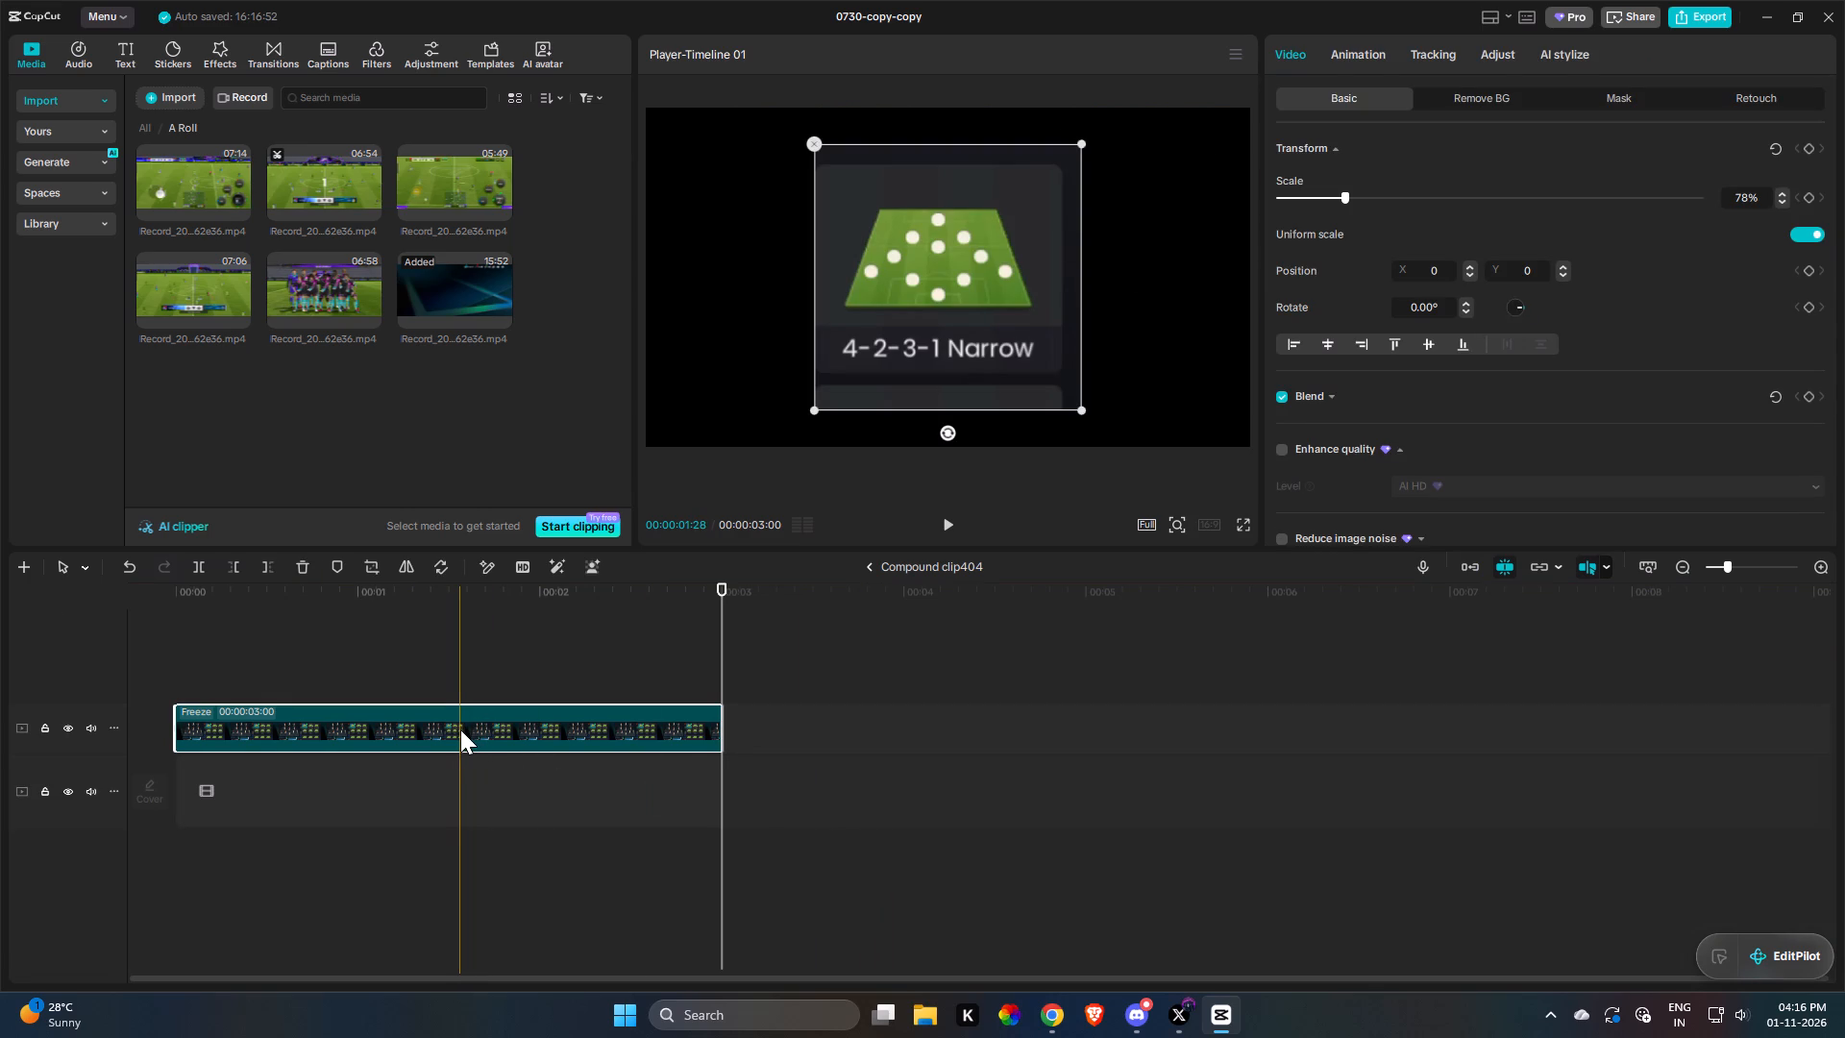
key(3)
click(1252, 398)
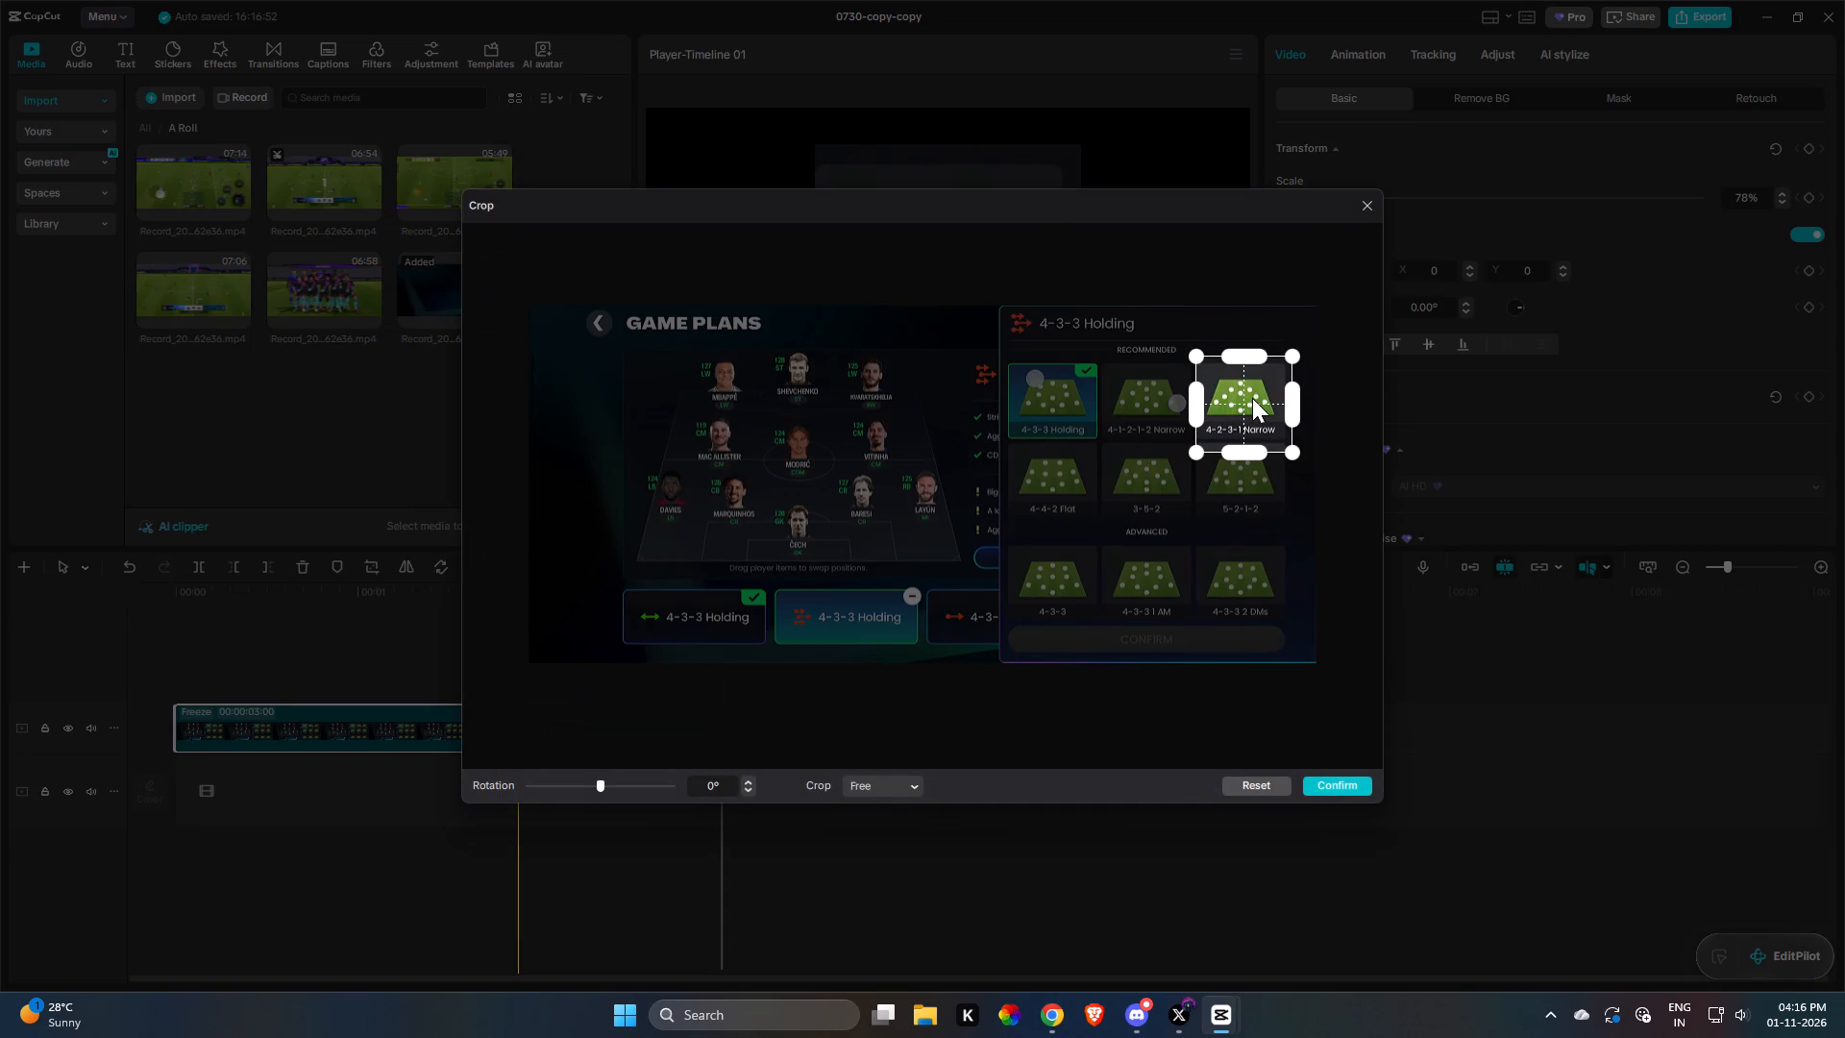
click(1333, 789)
click(862, 564)
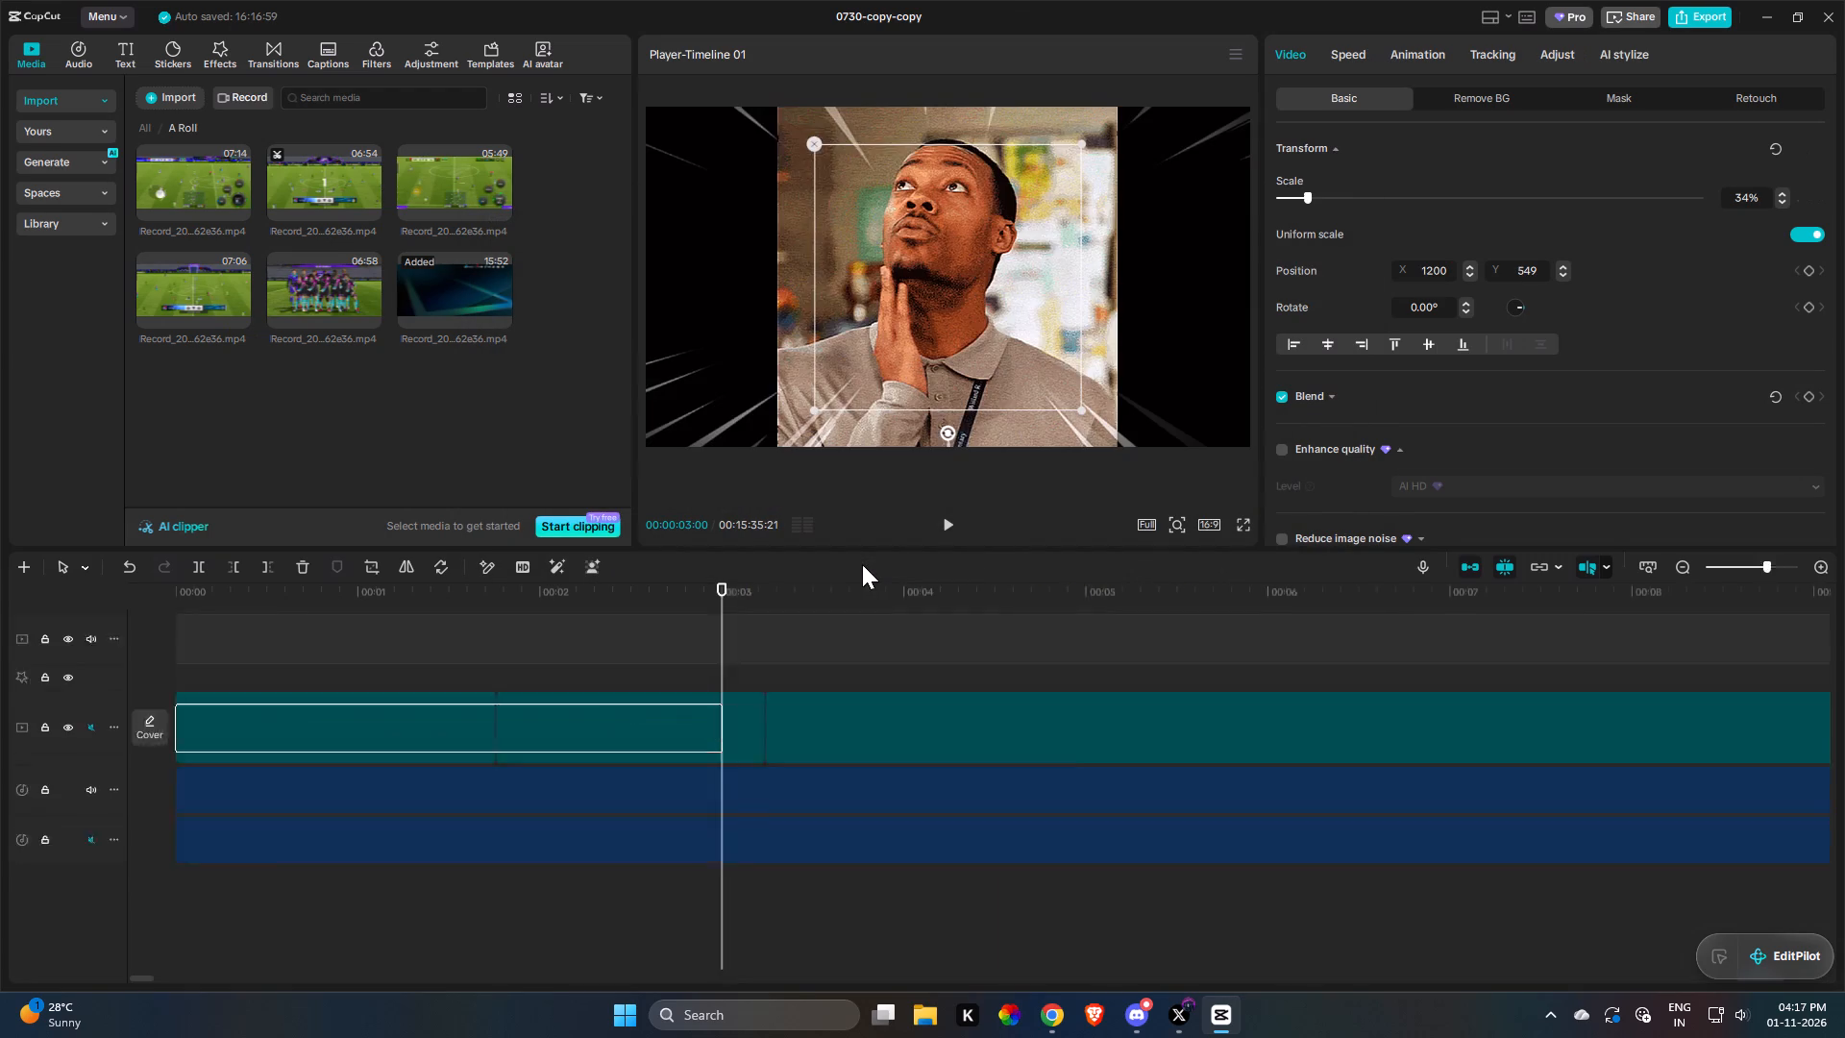
Play the formation tile section again from the start of the three compound clips.
click(775, 648)
scroll(775, 648, down, 3)
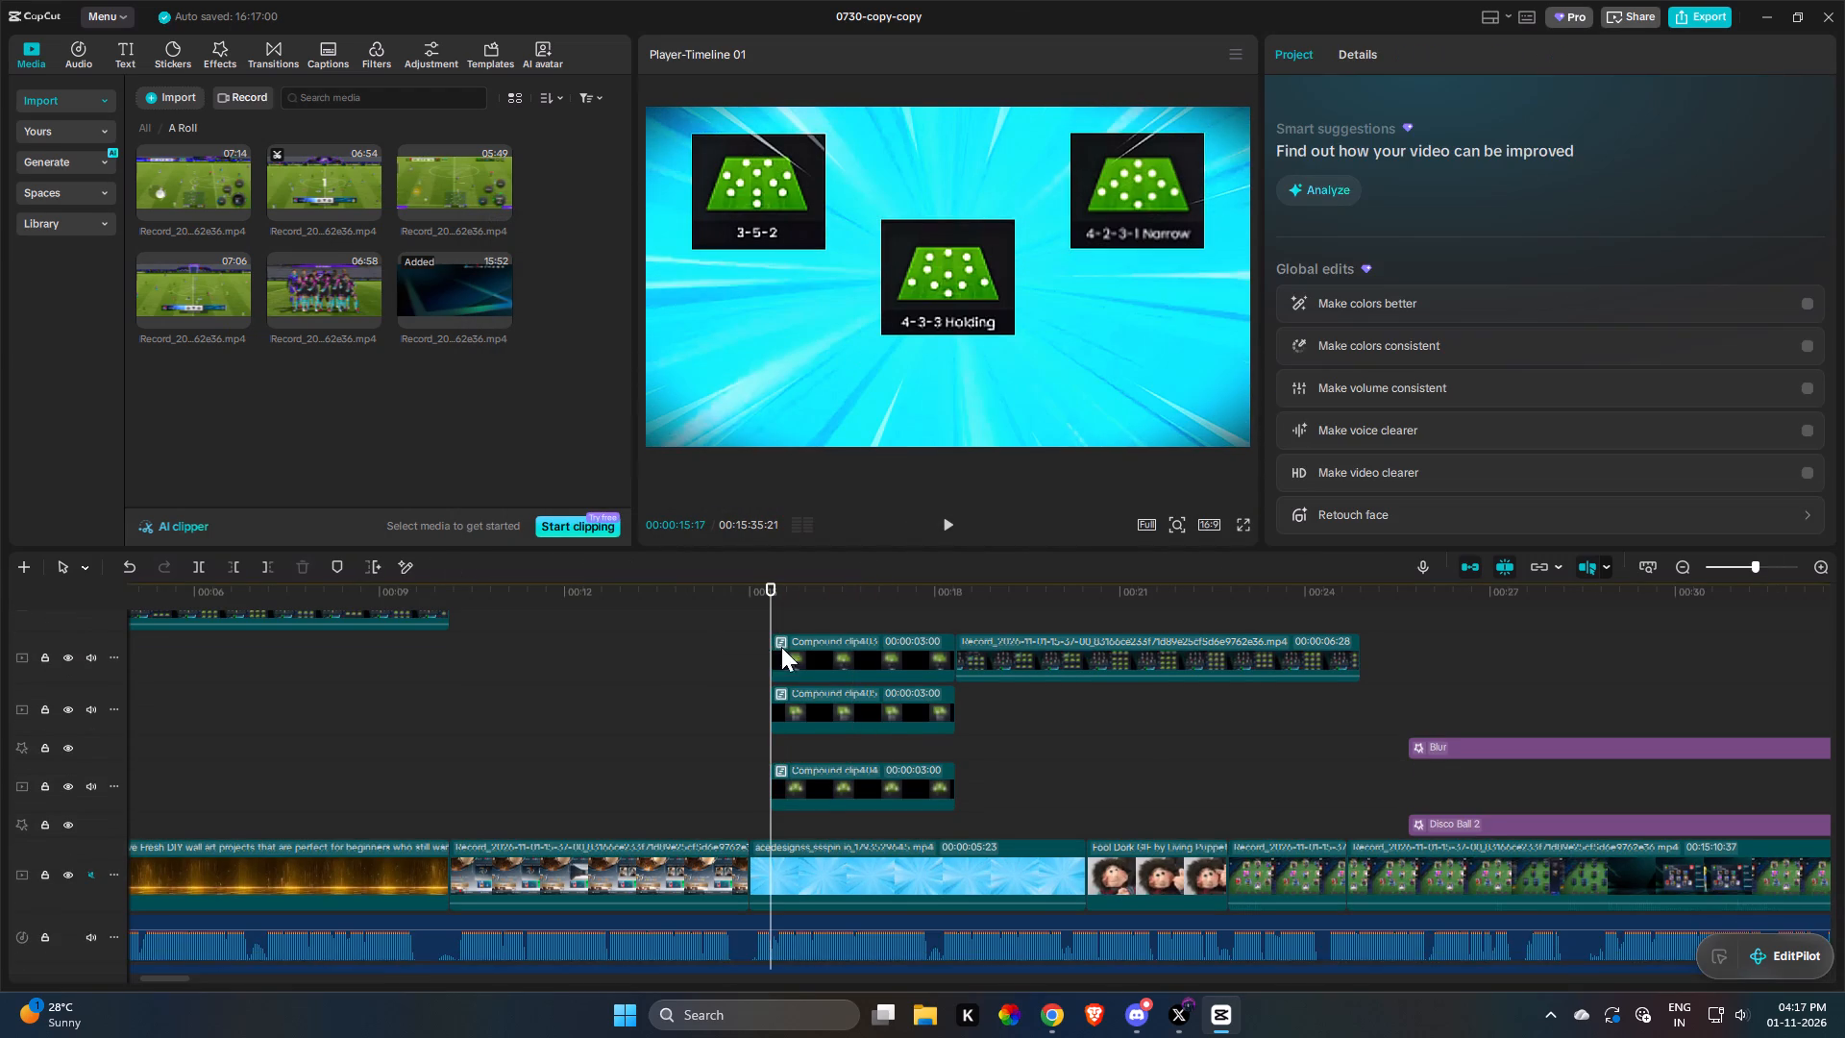
key(space)
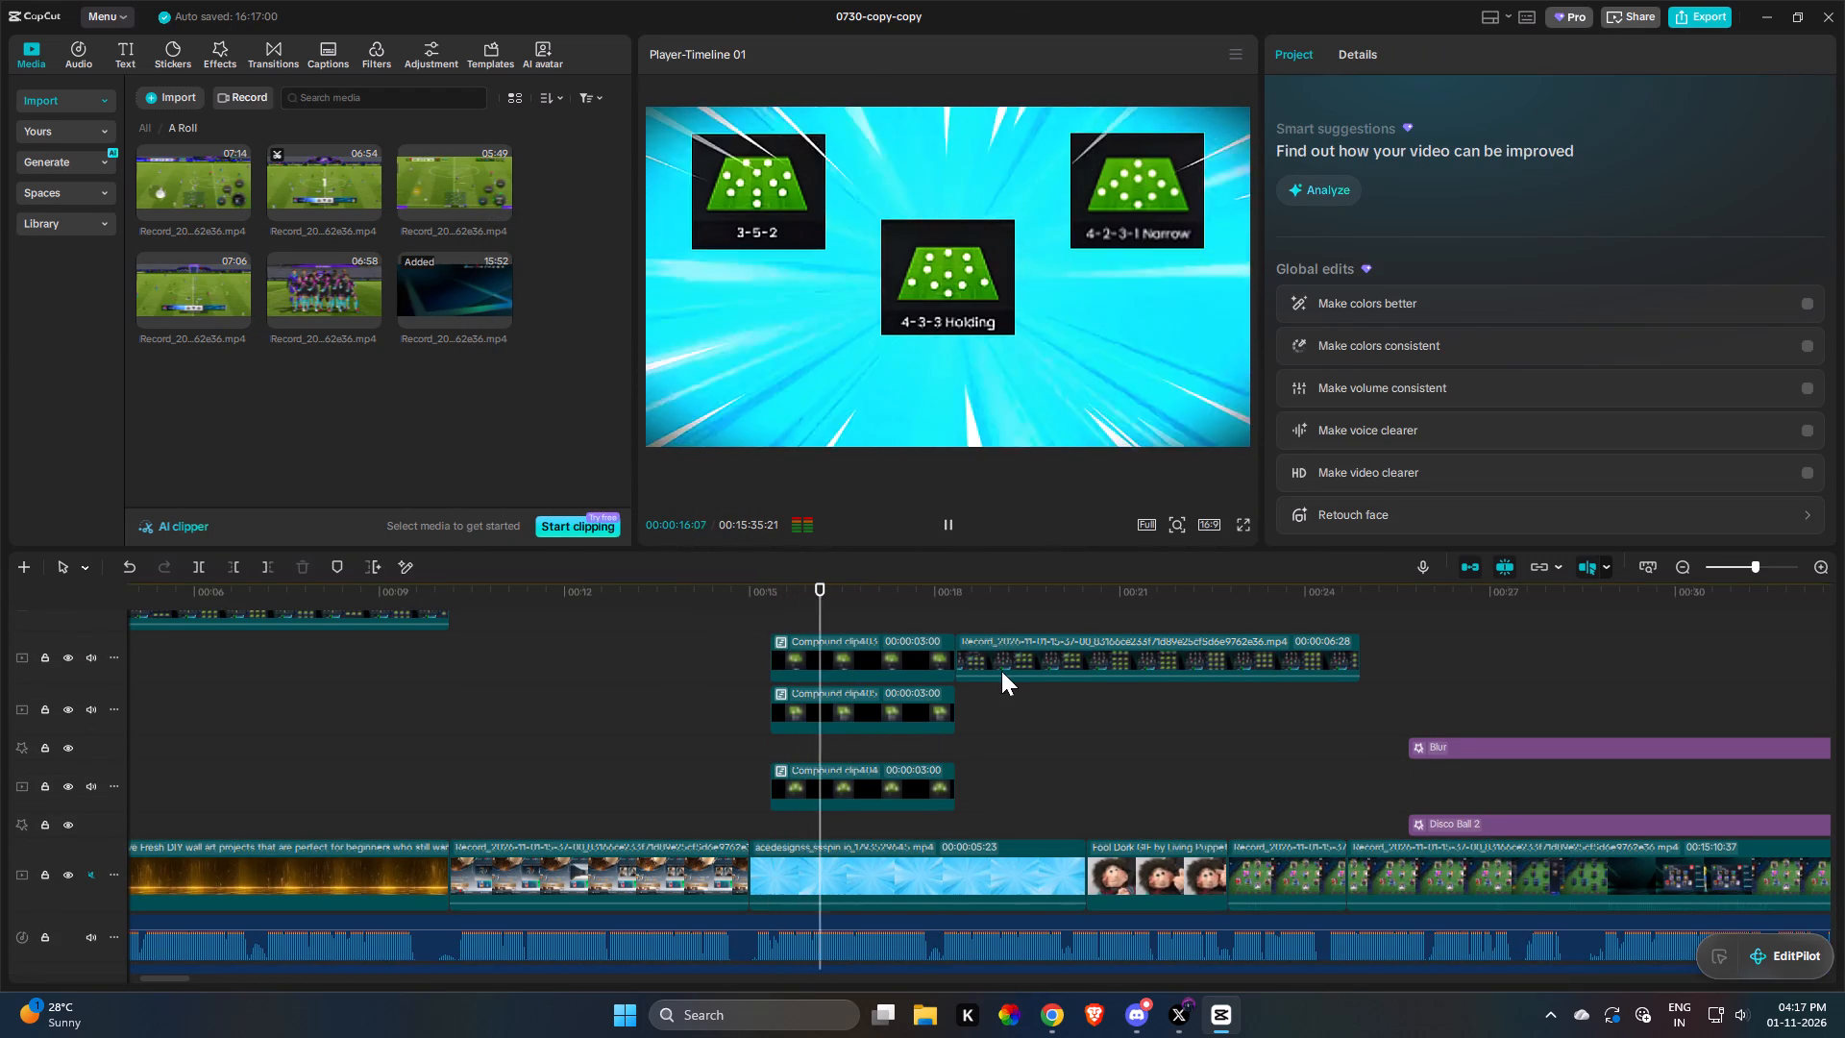
key(space)
Duplicate the 3-5-2 compound clip and align the copy on the track above the other formation tile clips.
click(912, 663)
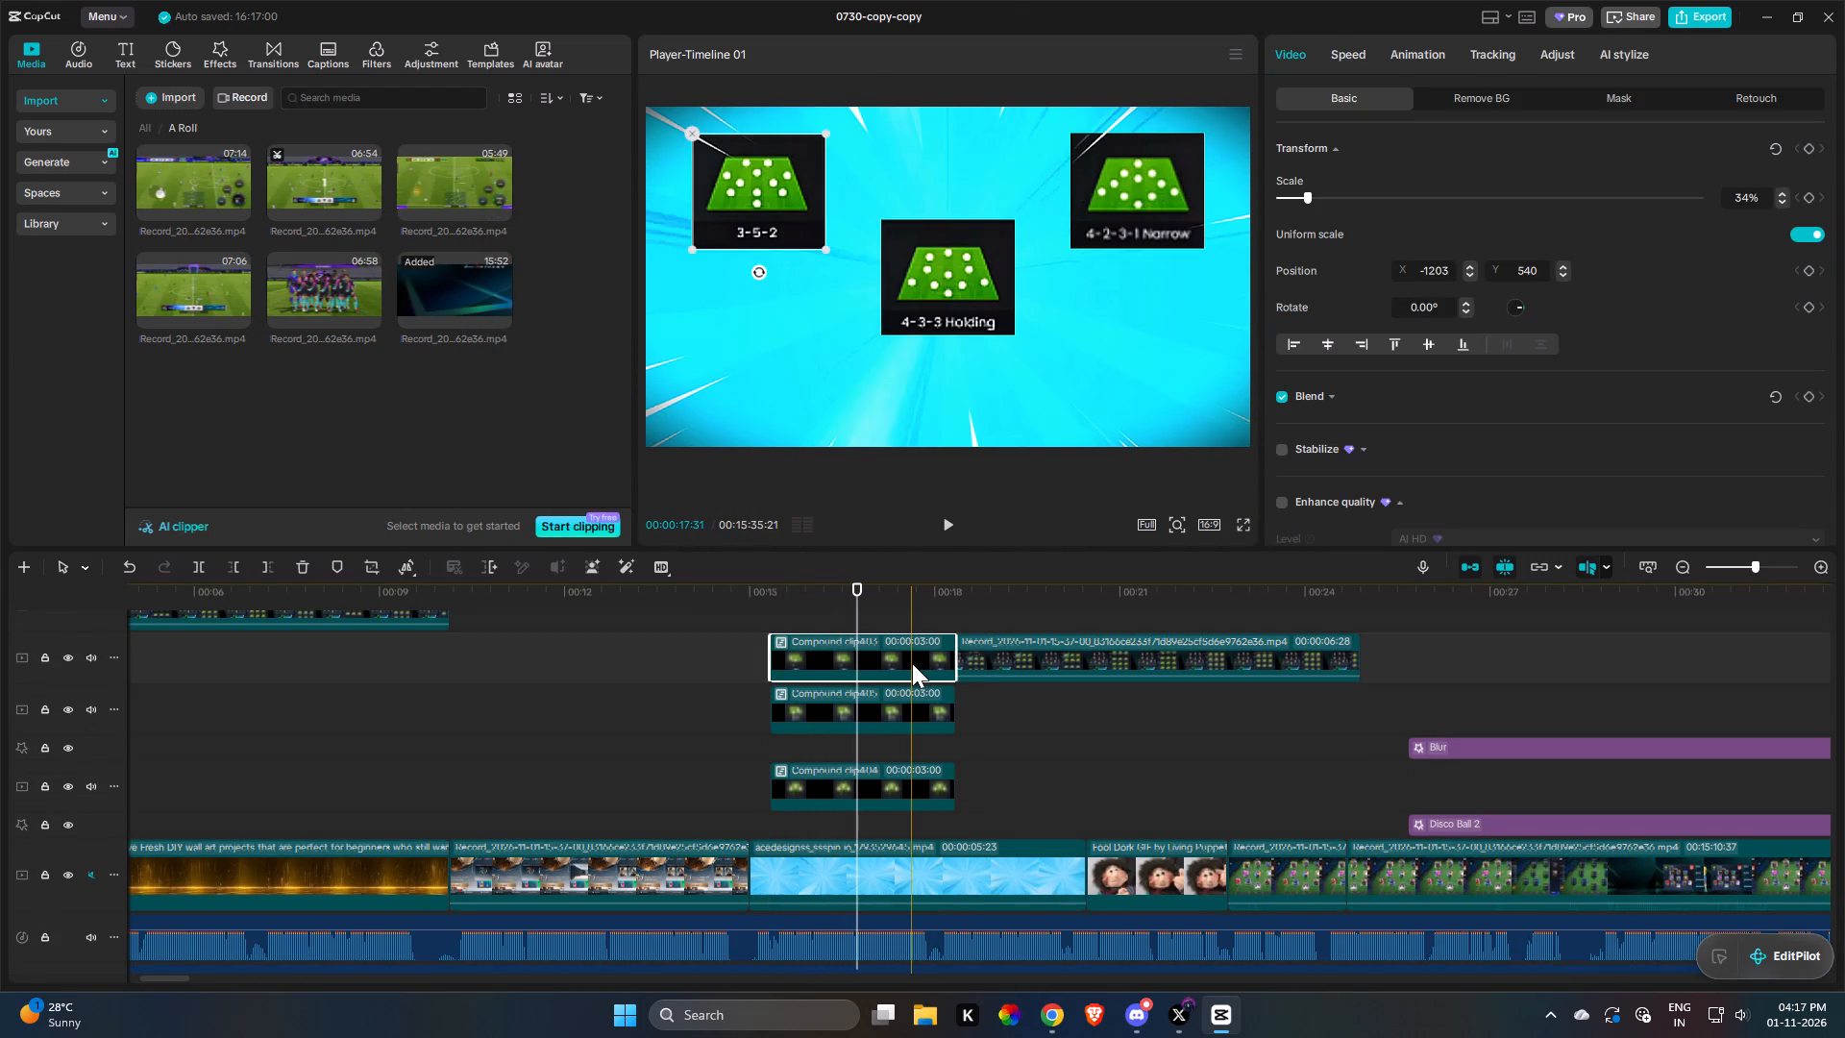
key(ctrl+c)
key(ctrl+v)
scroll(914, 674, up, 3)
drag(951, 662, 941, 663)
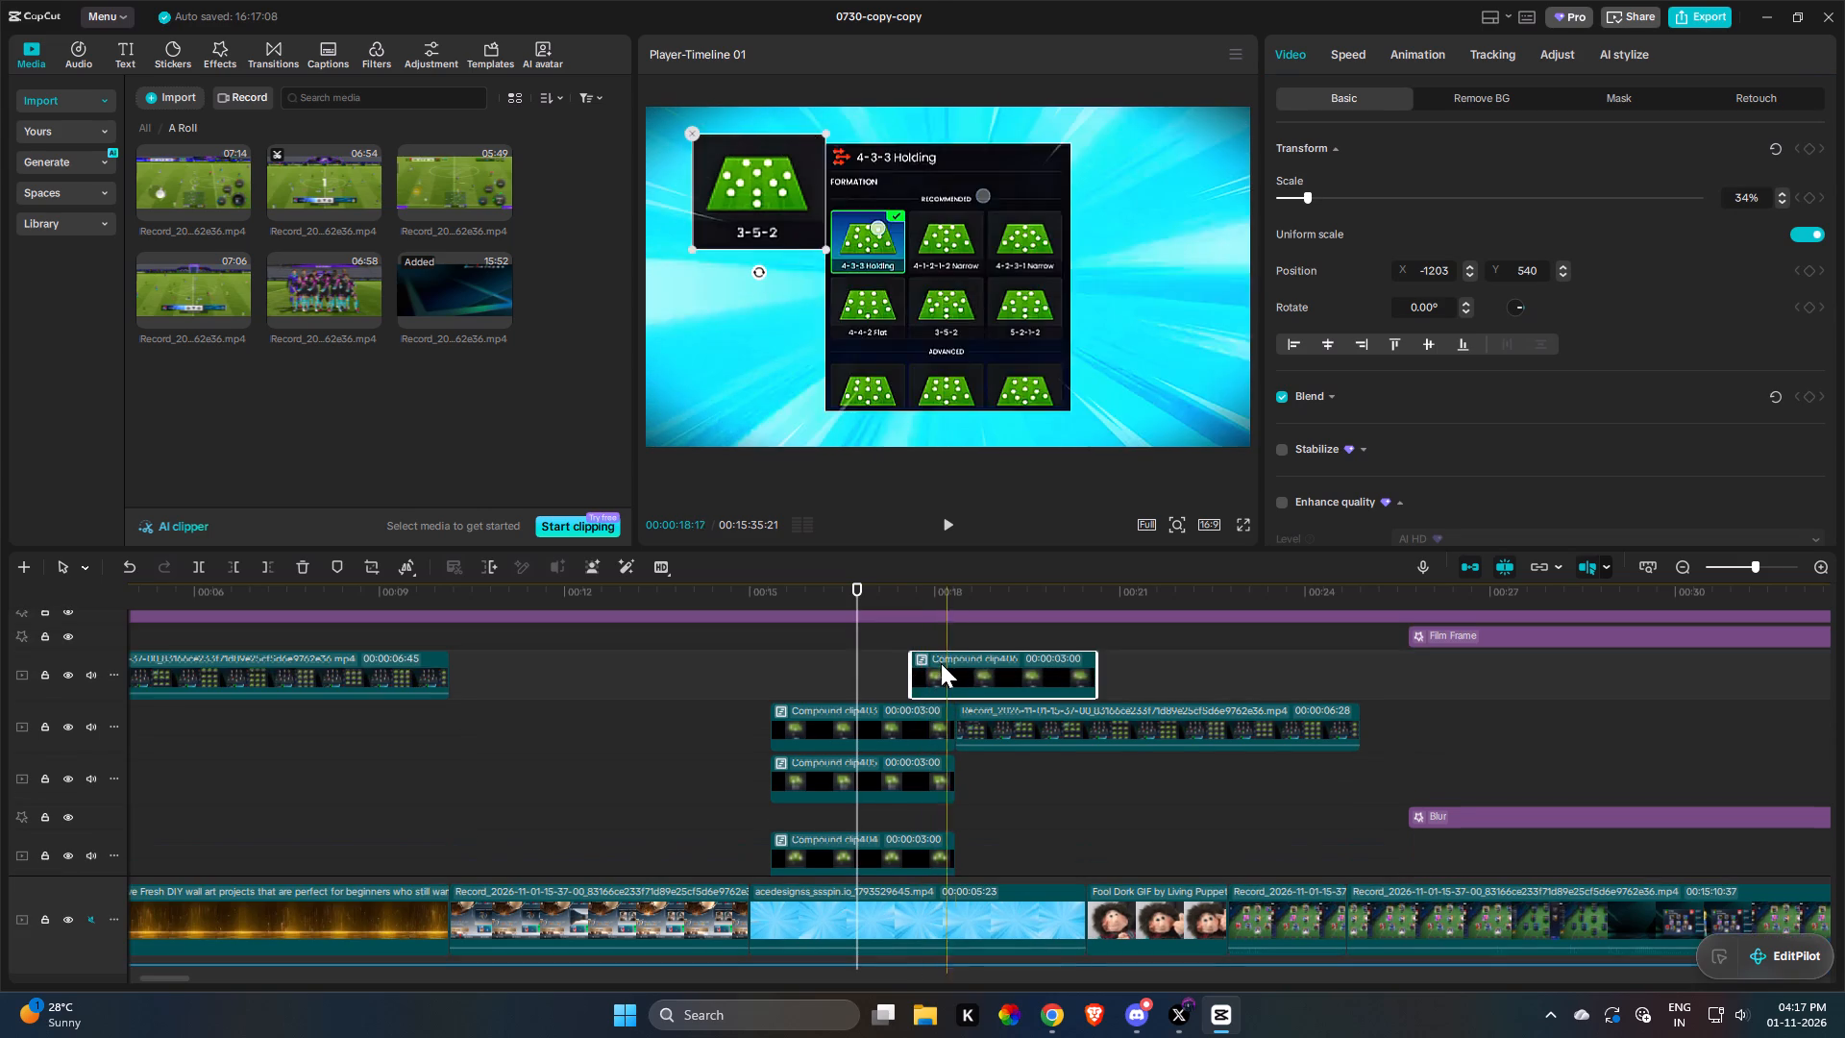
drag(941, 663, 805, 670)
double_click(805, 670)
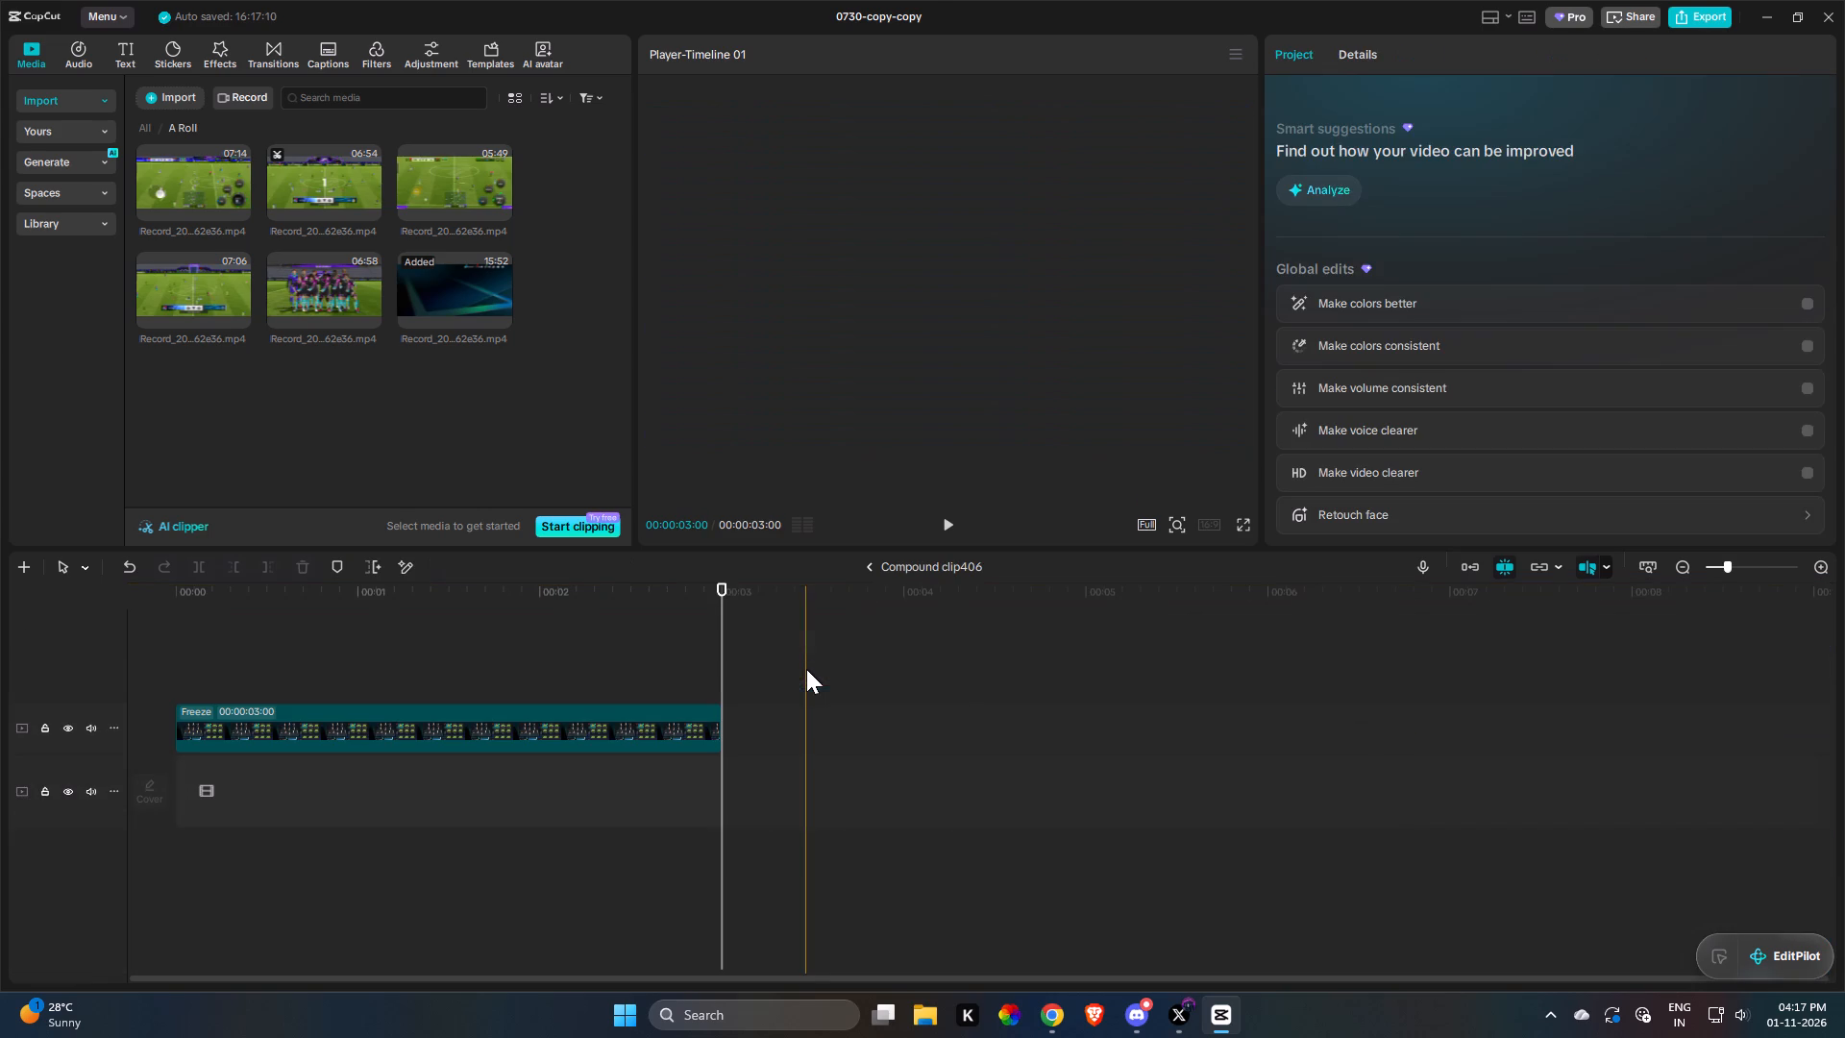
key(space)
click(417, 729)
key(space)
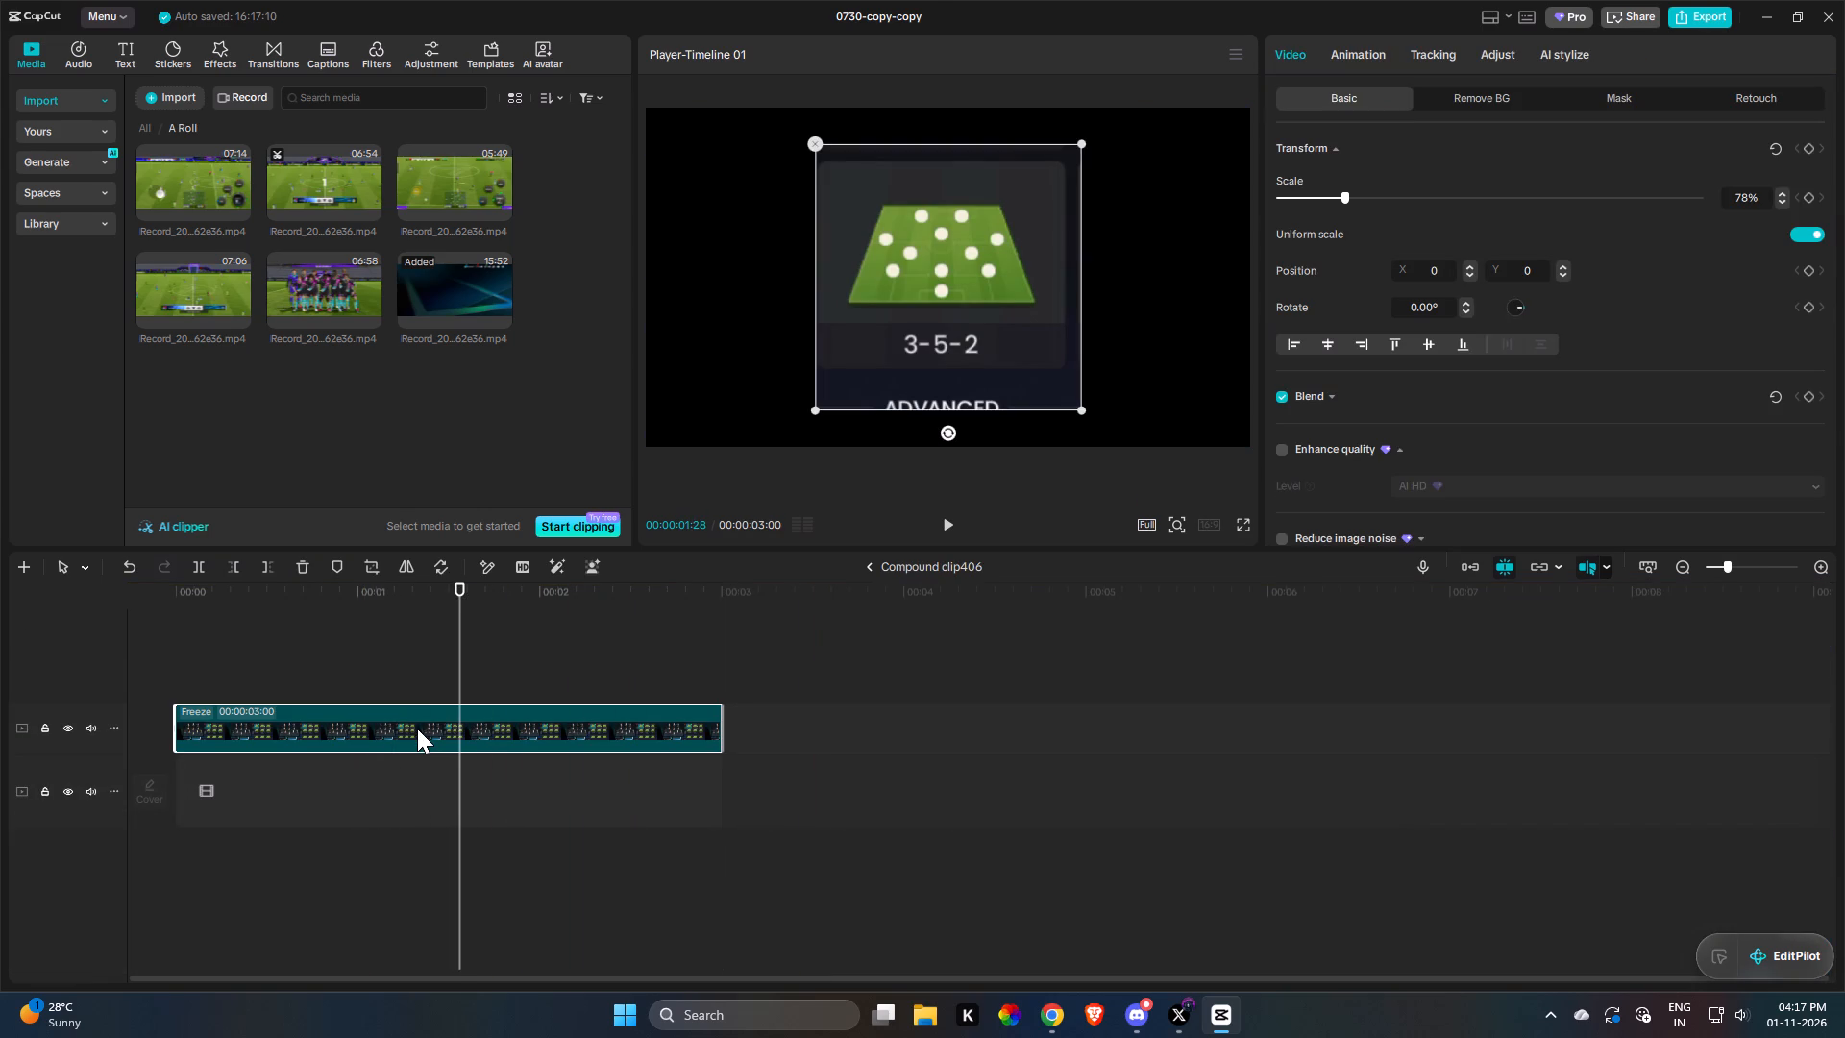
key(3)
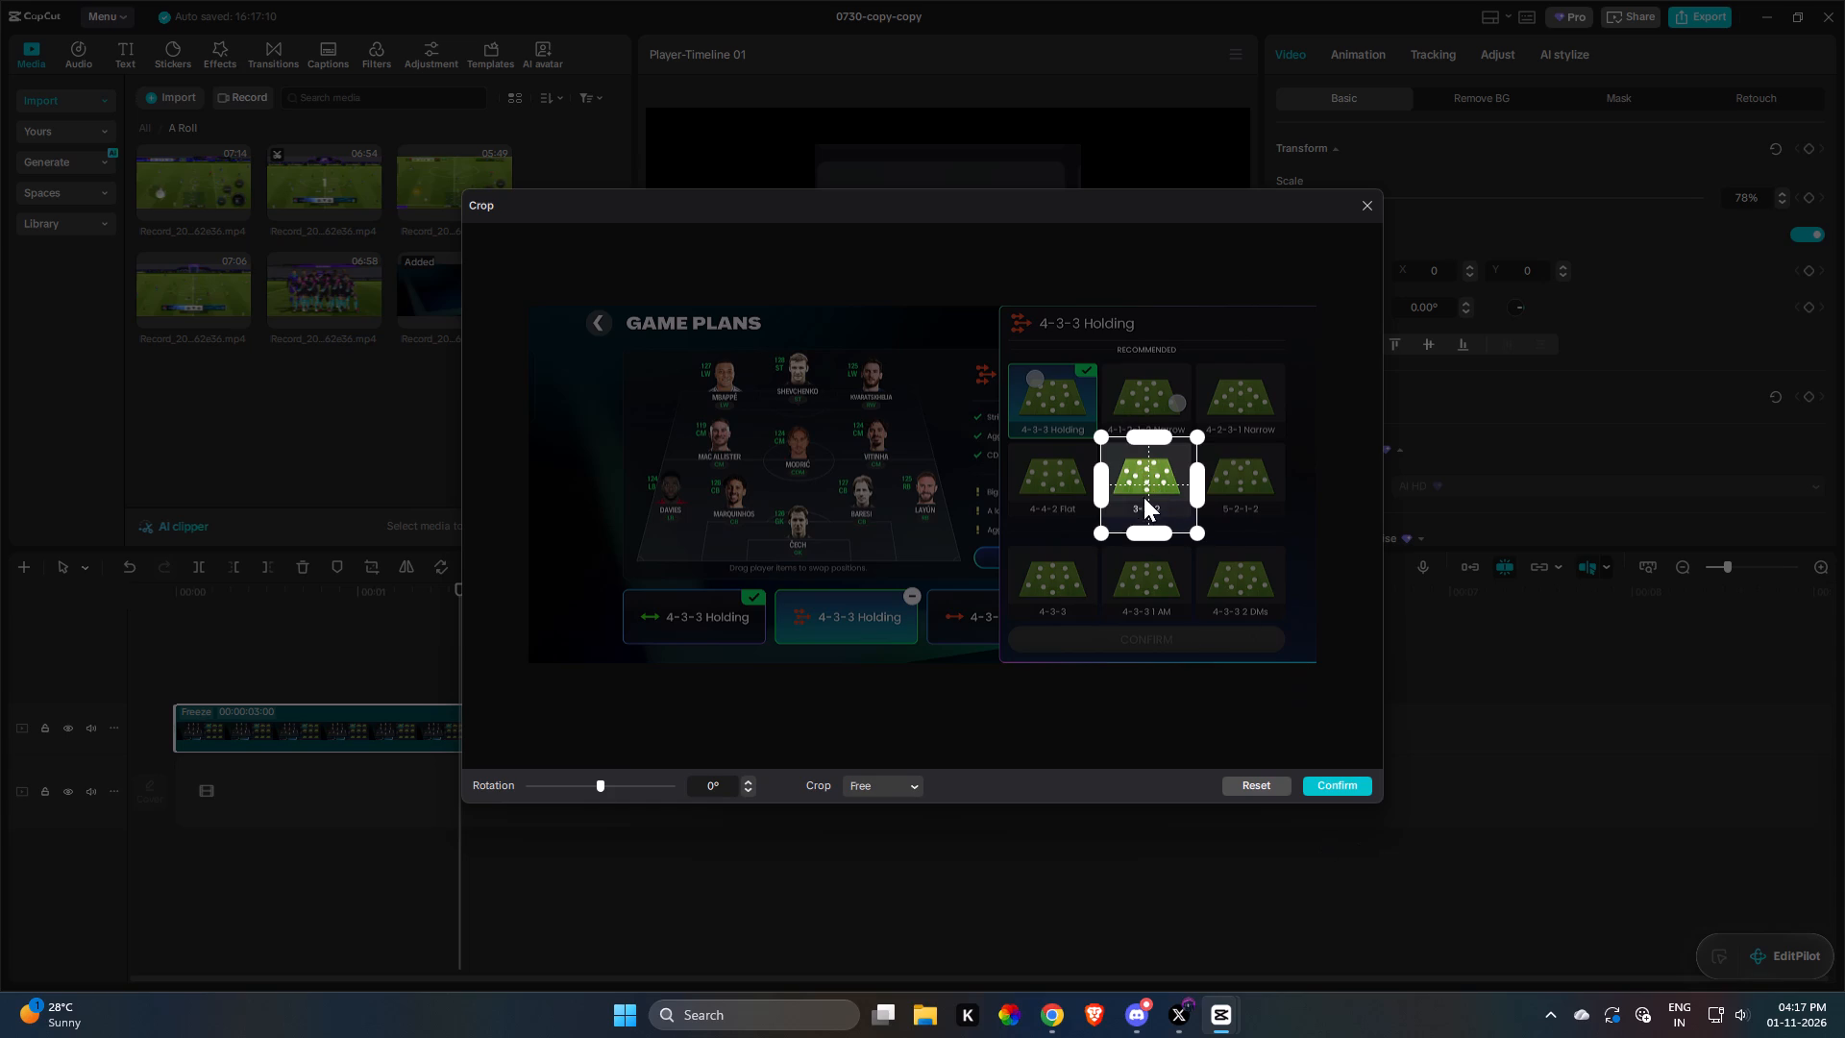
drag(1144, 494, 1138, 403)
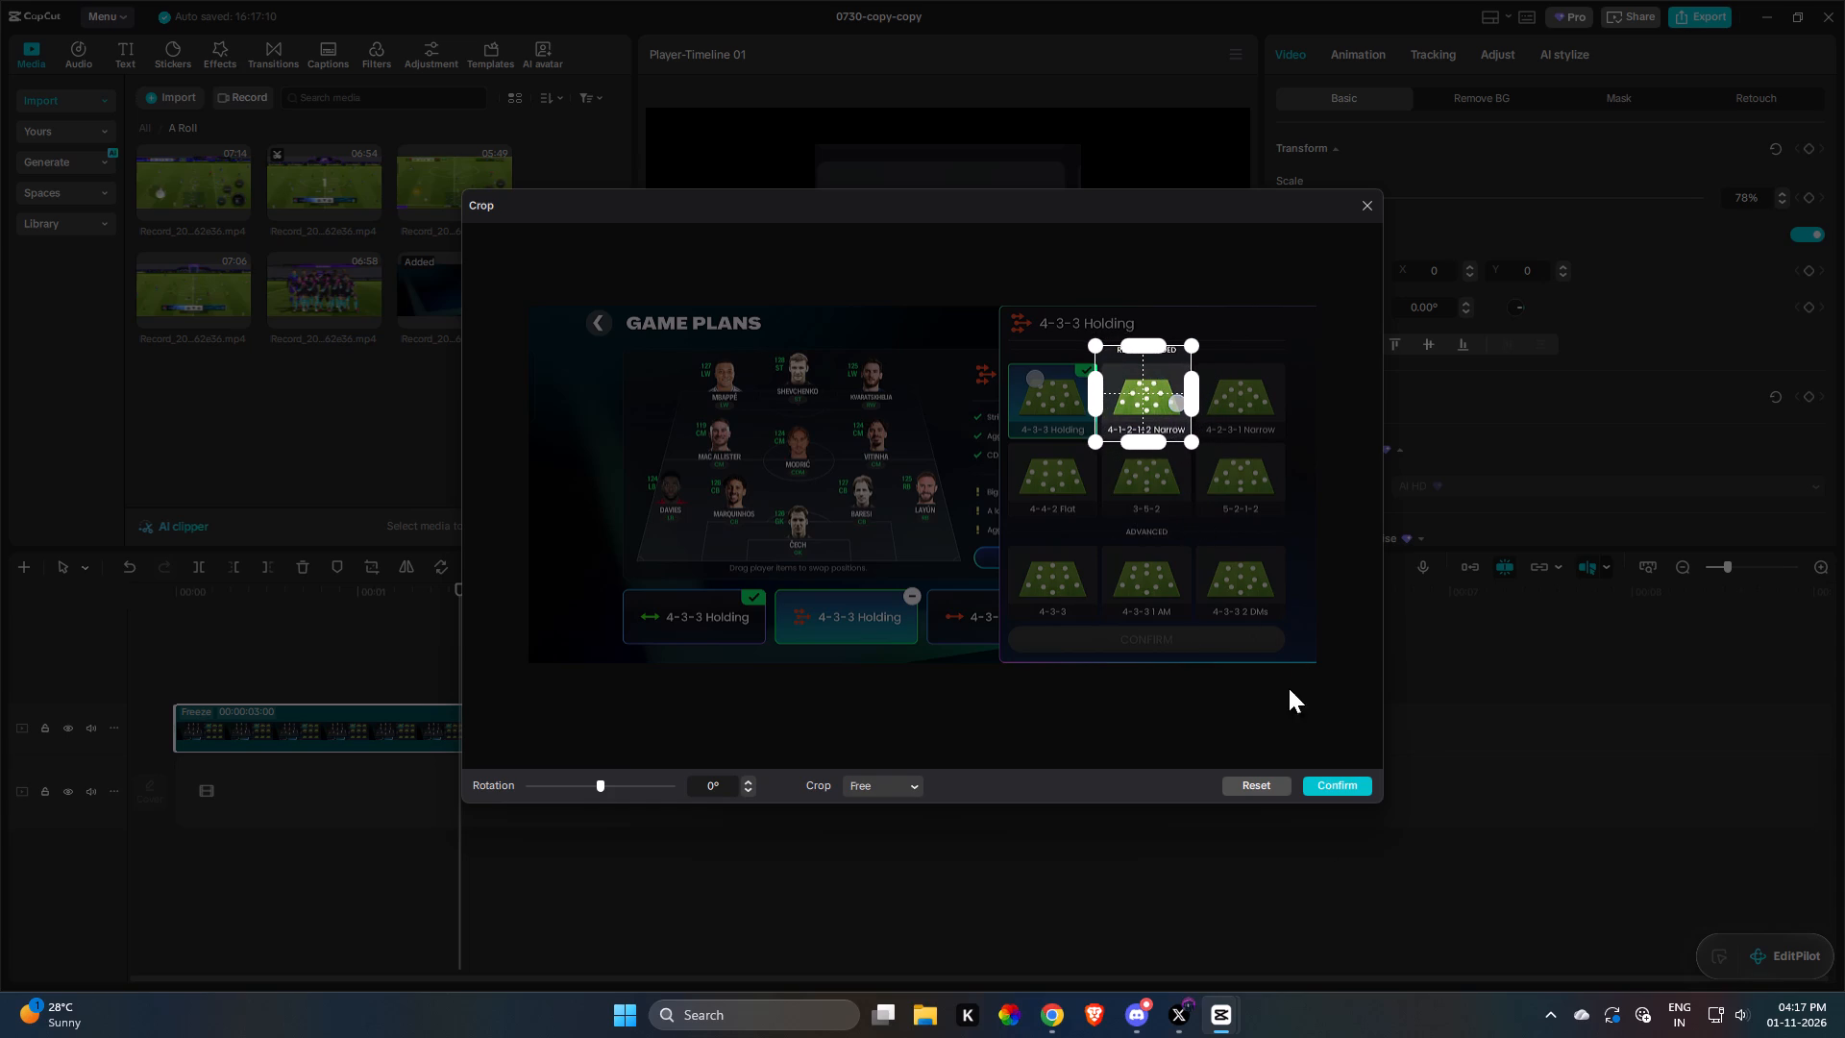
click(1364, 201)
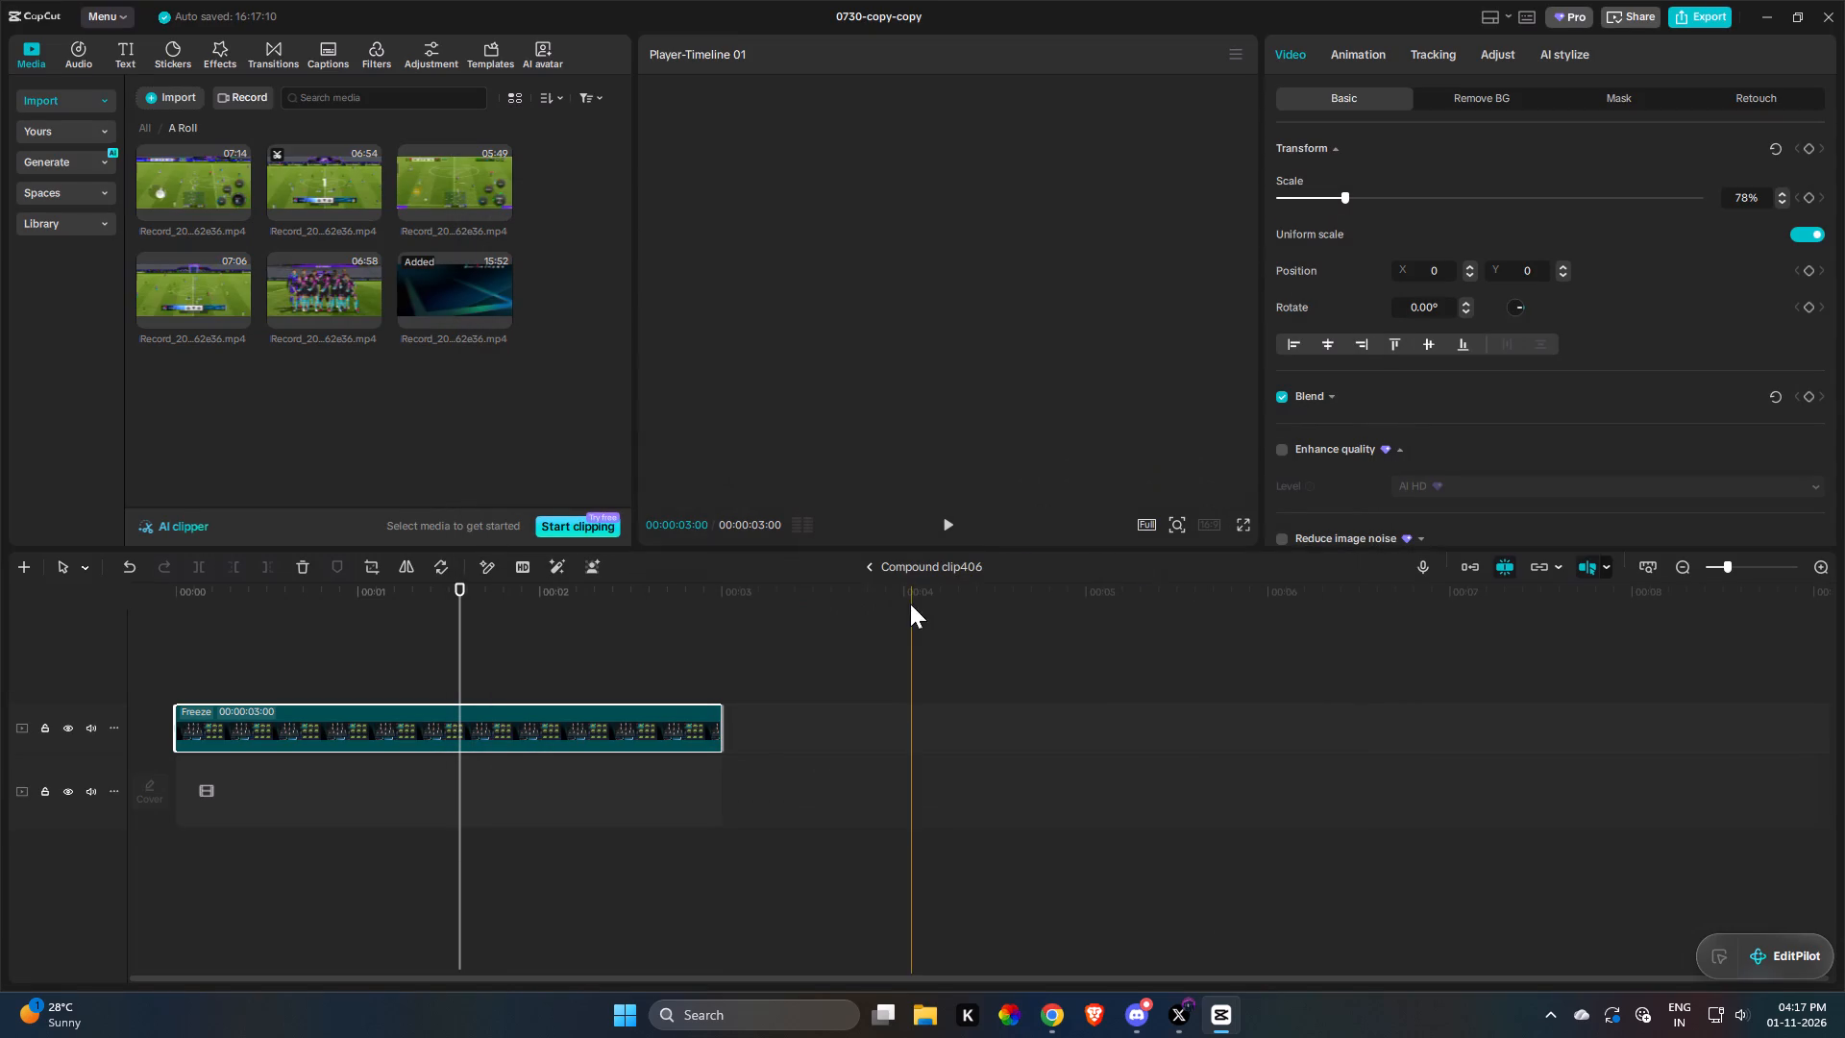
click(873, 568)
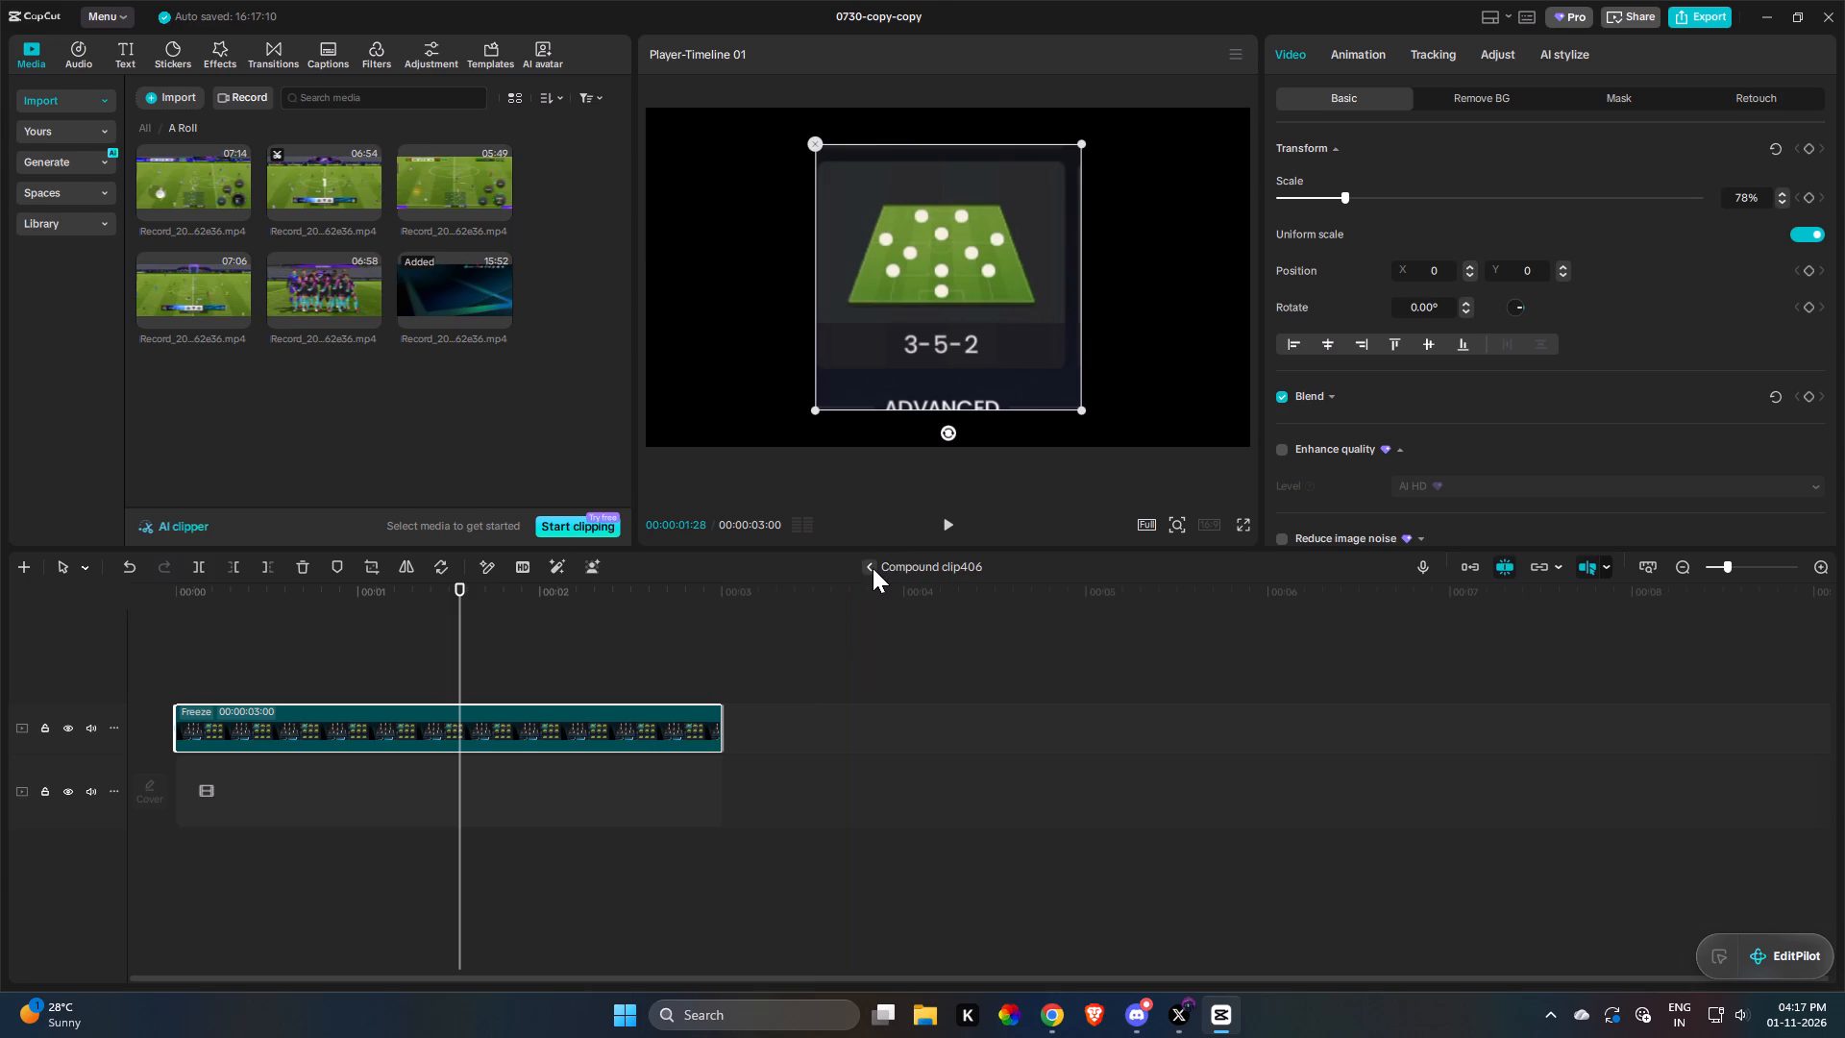
Duplicate the 4-3-3 Holding compound clip on its own track and move the copy near the start of the other tile clips.
click(809, 729)
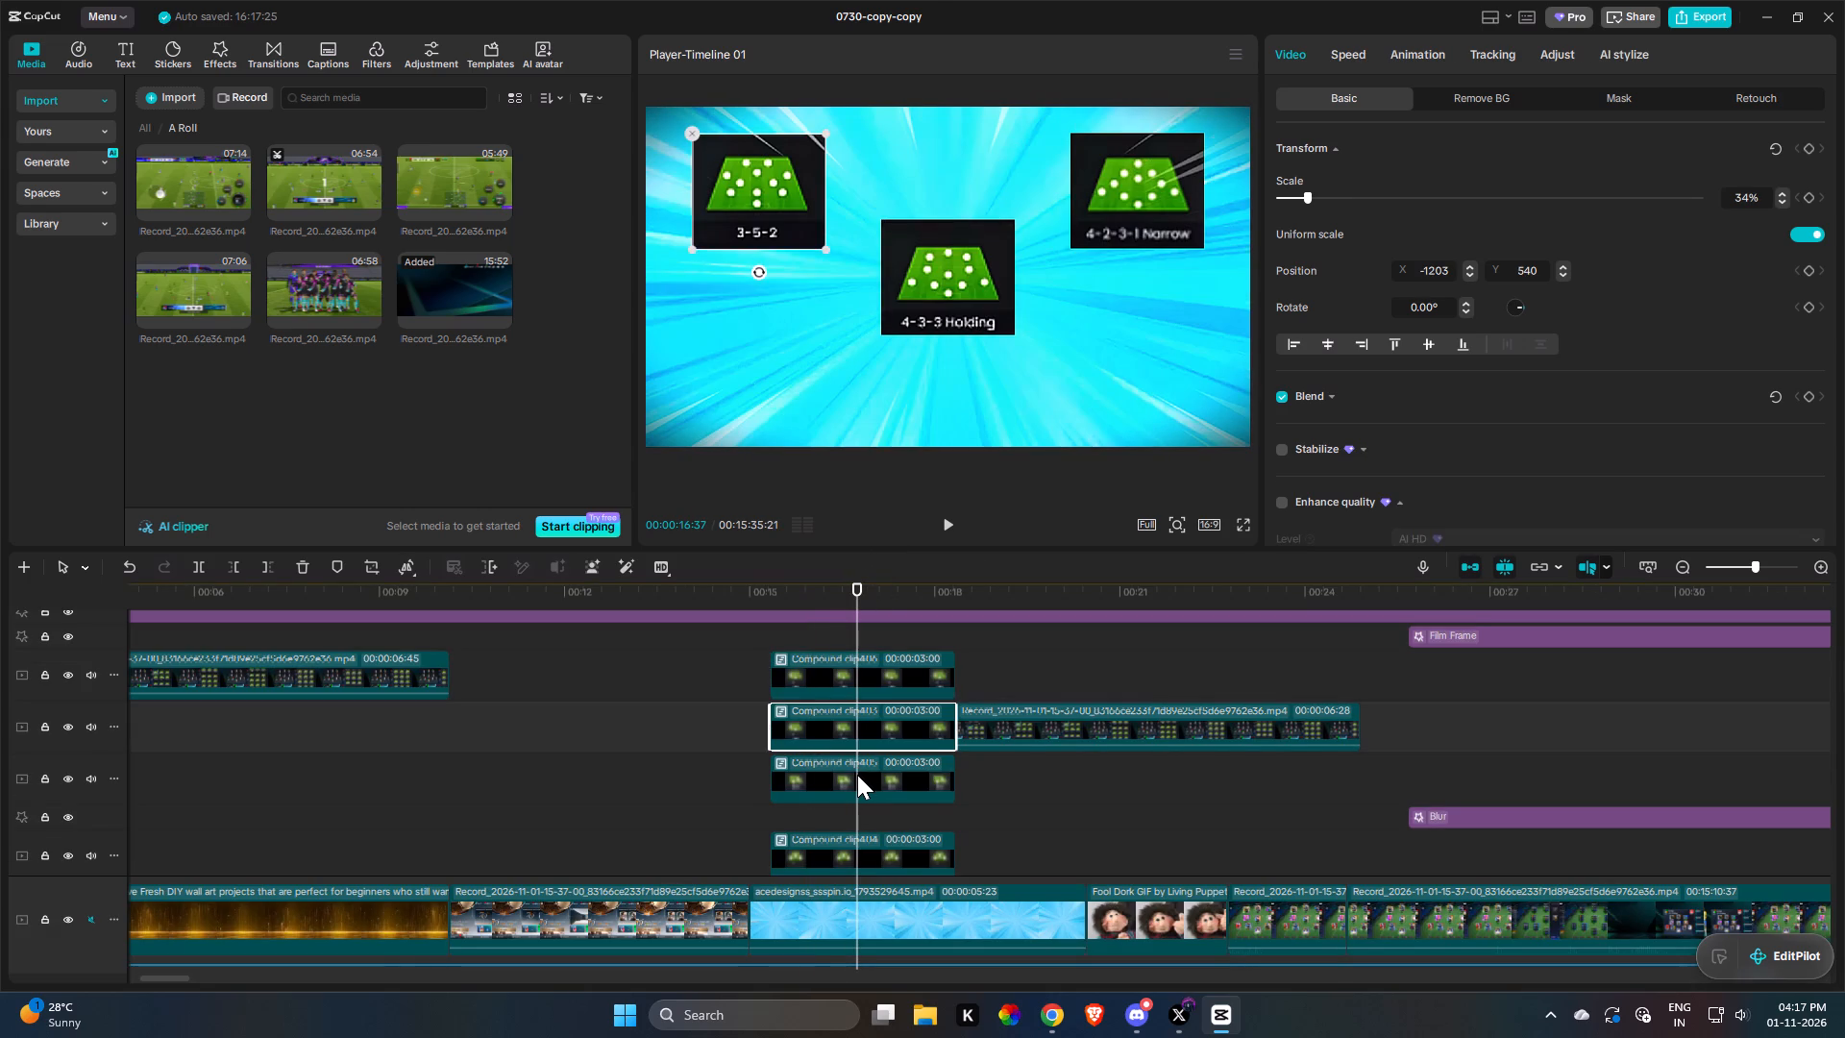
click(857, 775)
key(ctrl+c)
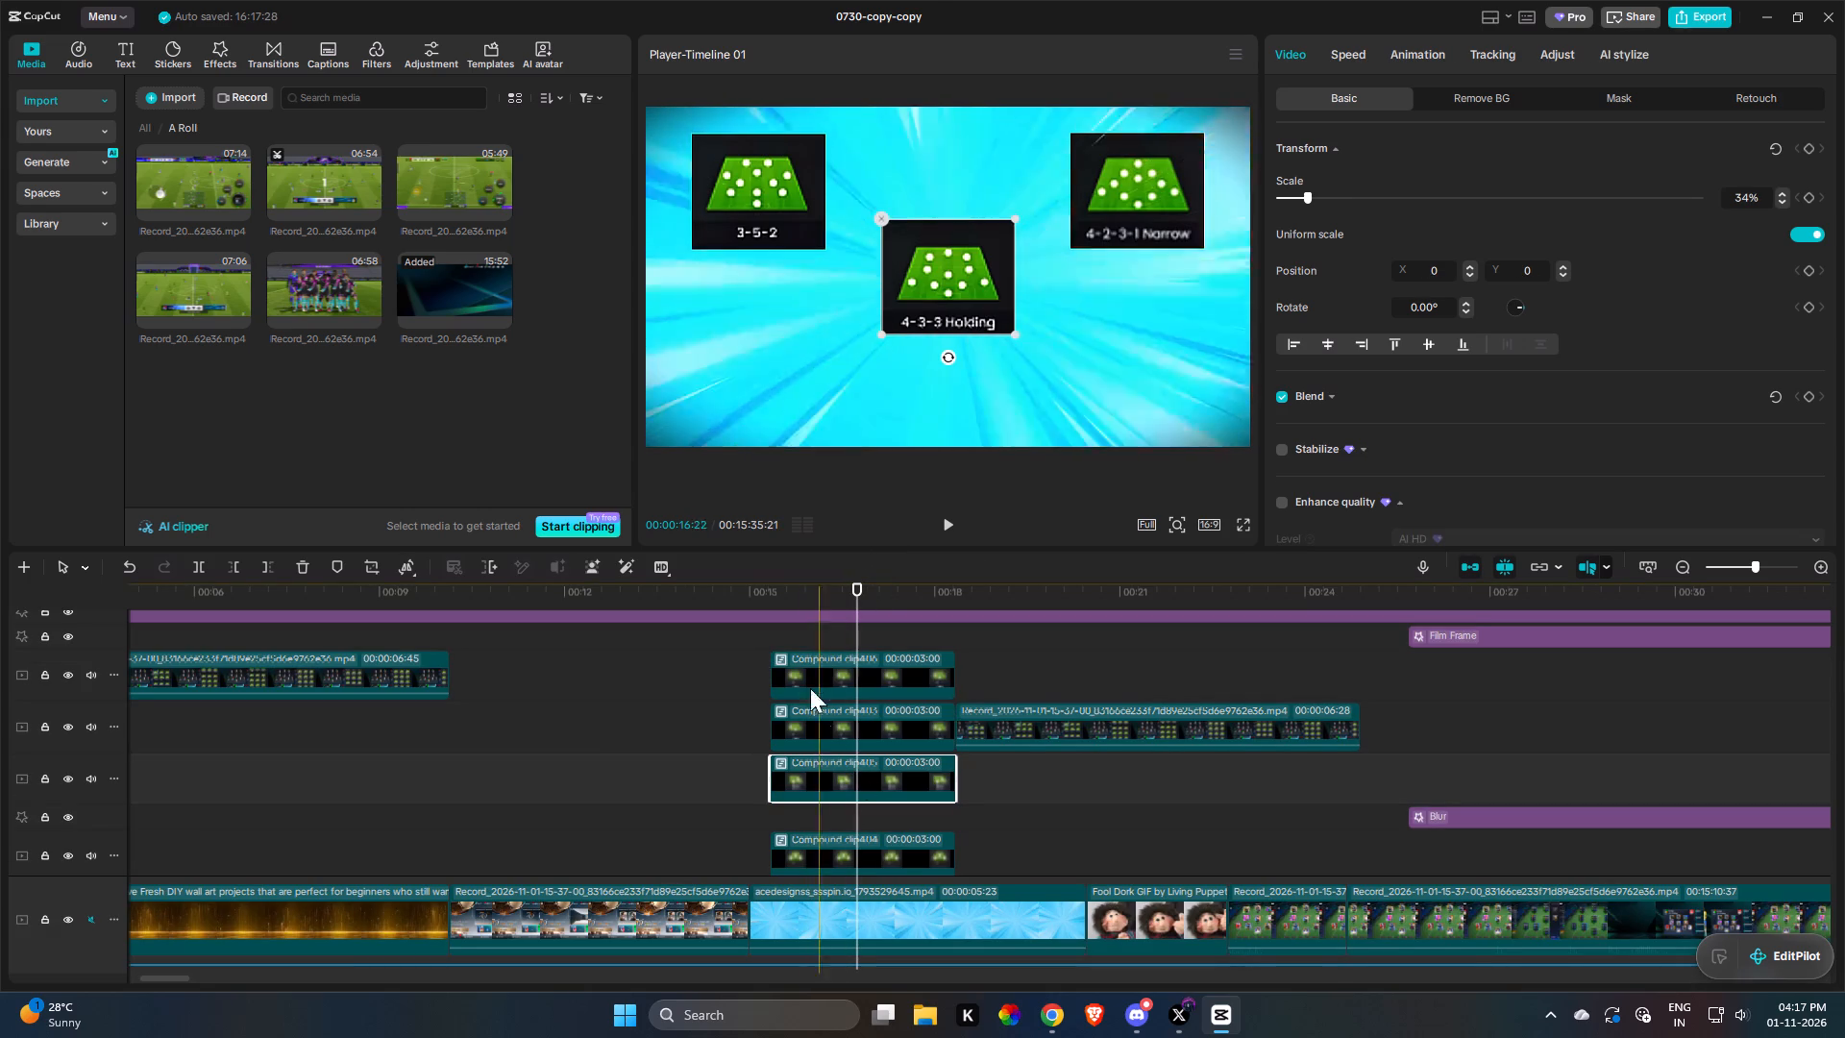
key(ctrl+v)
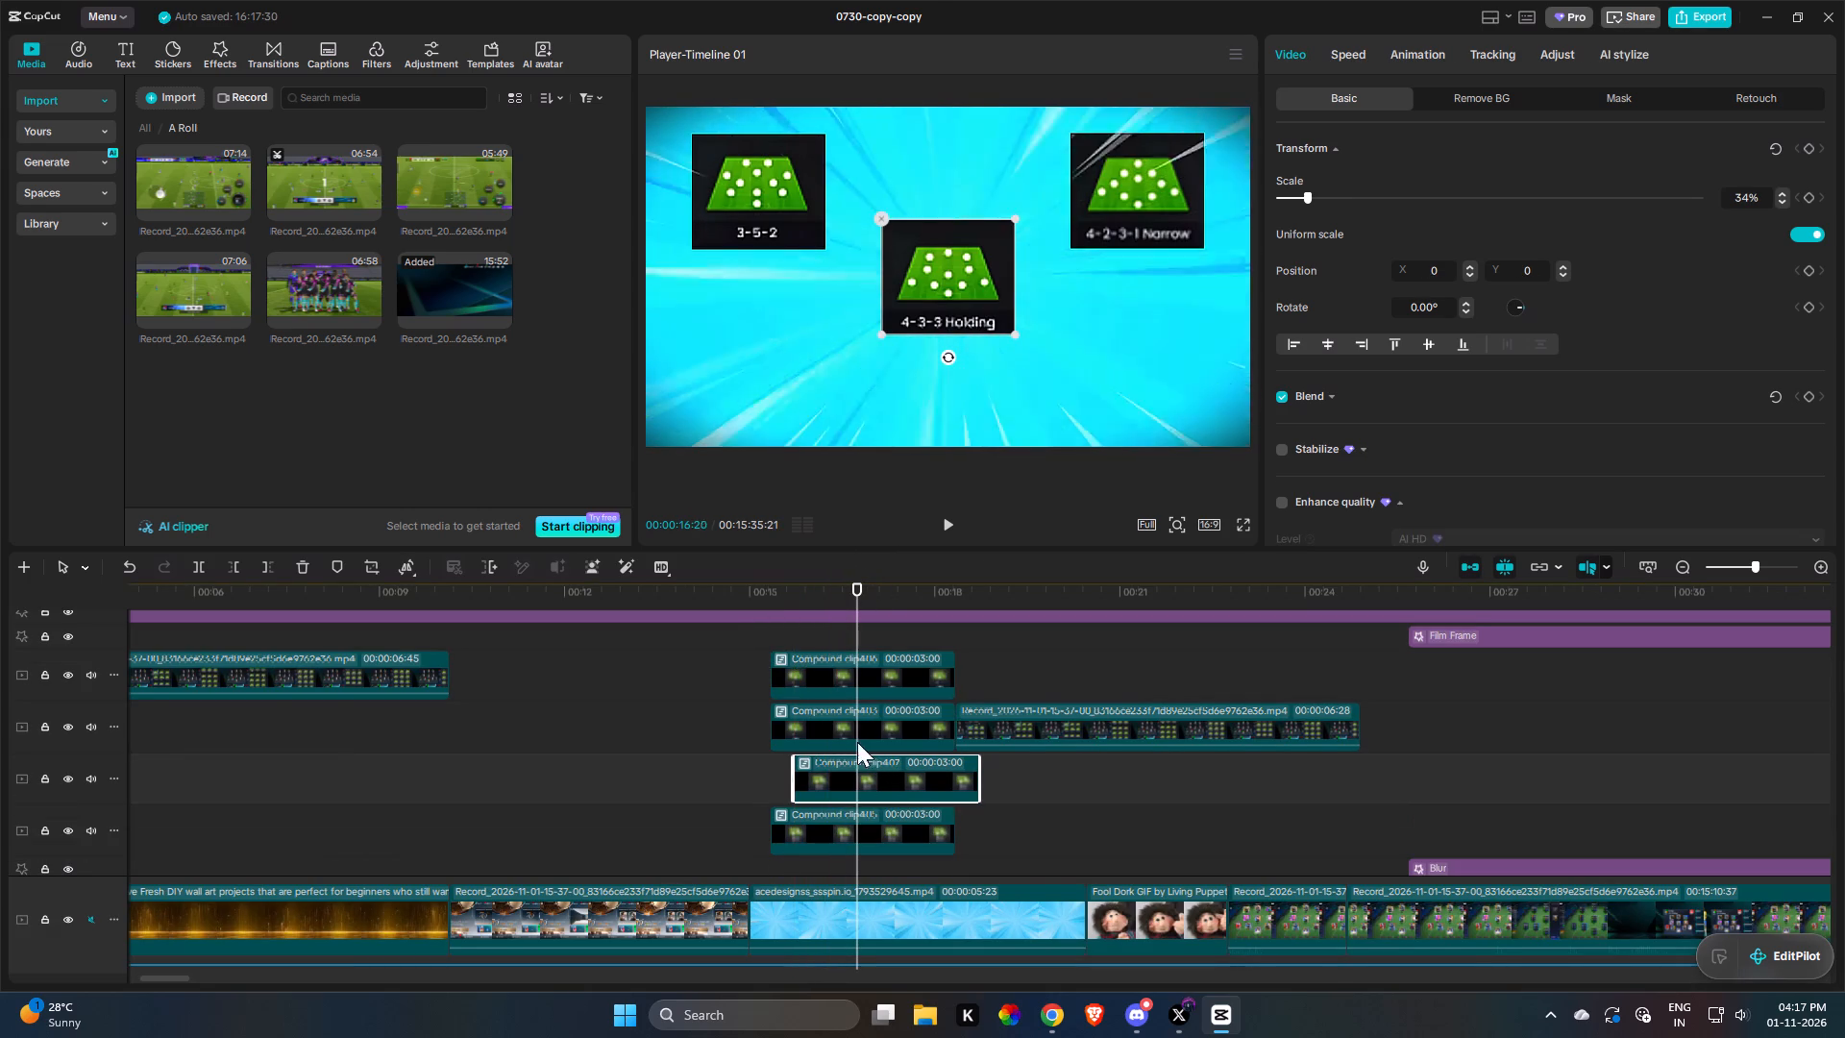
drag(854, 775, 837, 755)
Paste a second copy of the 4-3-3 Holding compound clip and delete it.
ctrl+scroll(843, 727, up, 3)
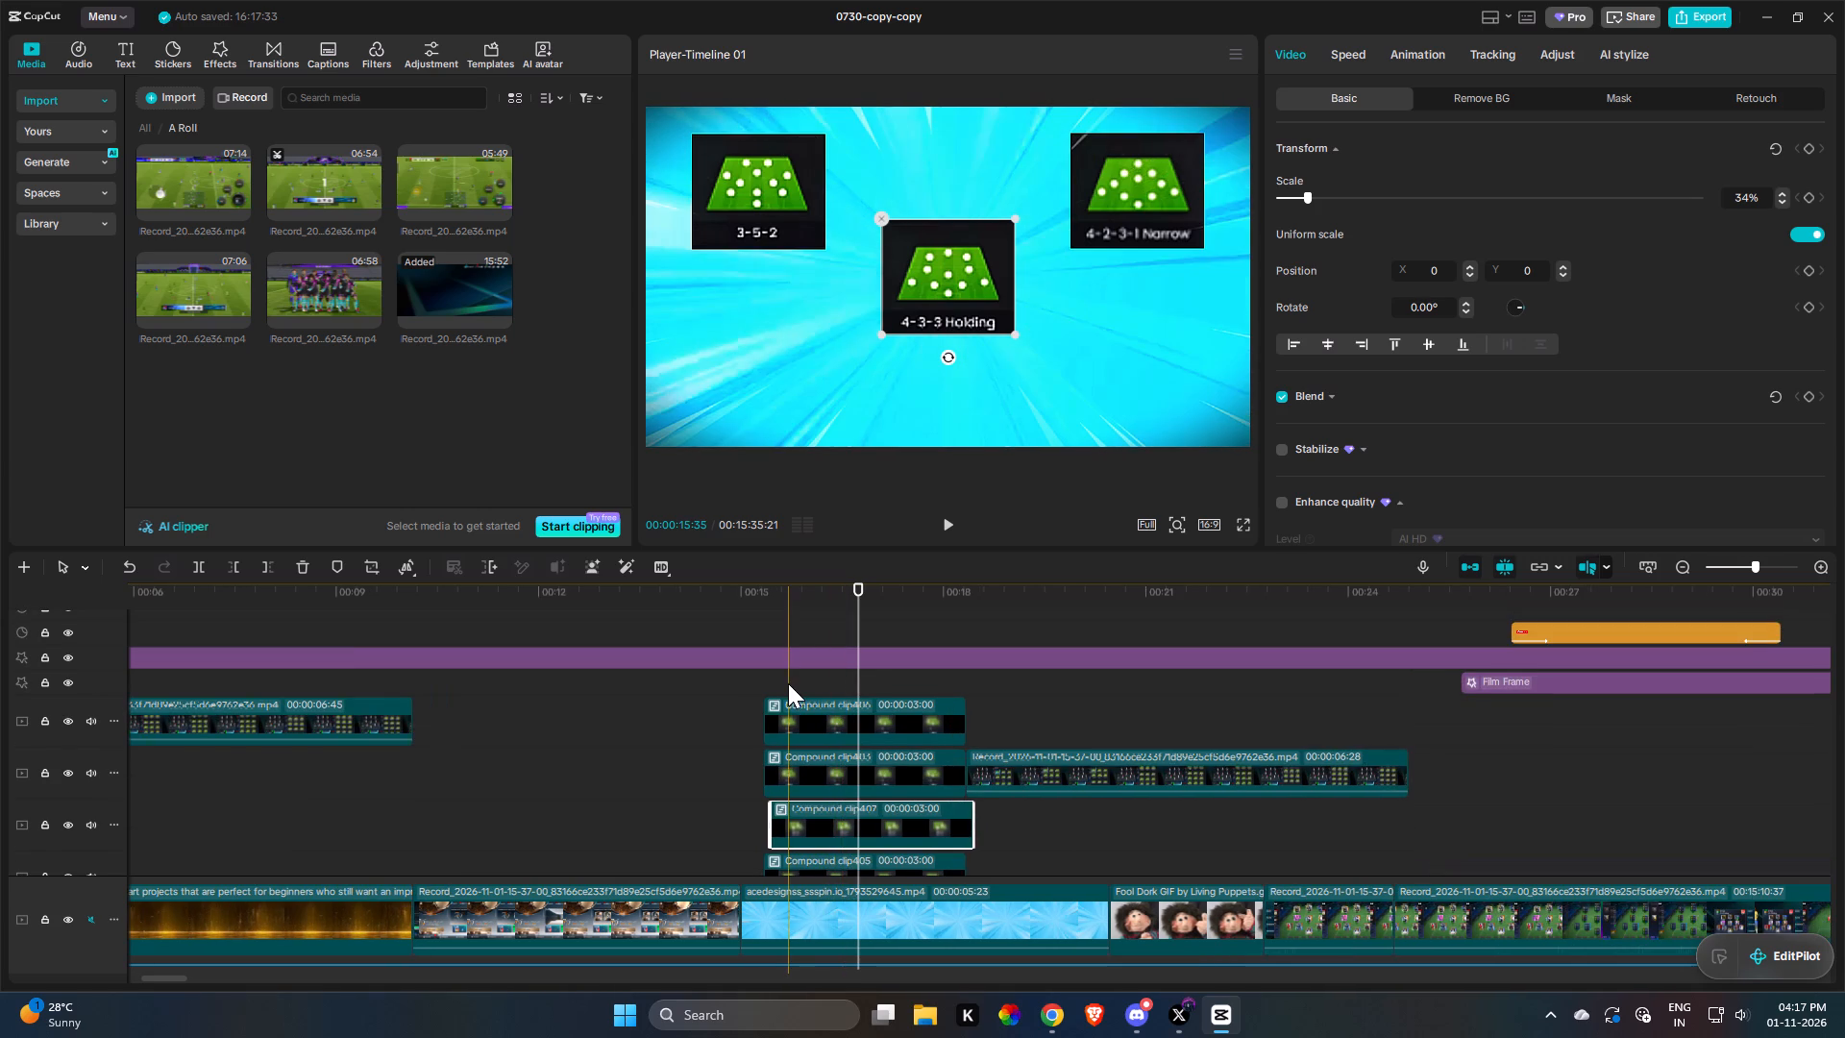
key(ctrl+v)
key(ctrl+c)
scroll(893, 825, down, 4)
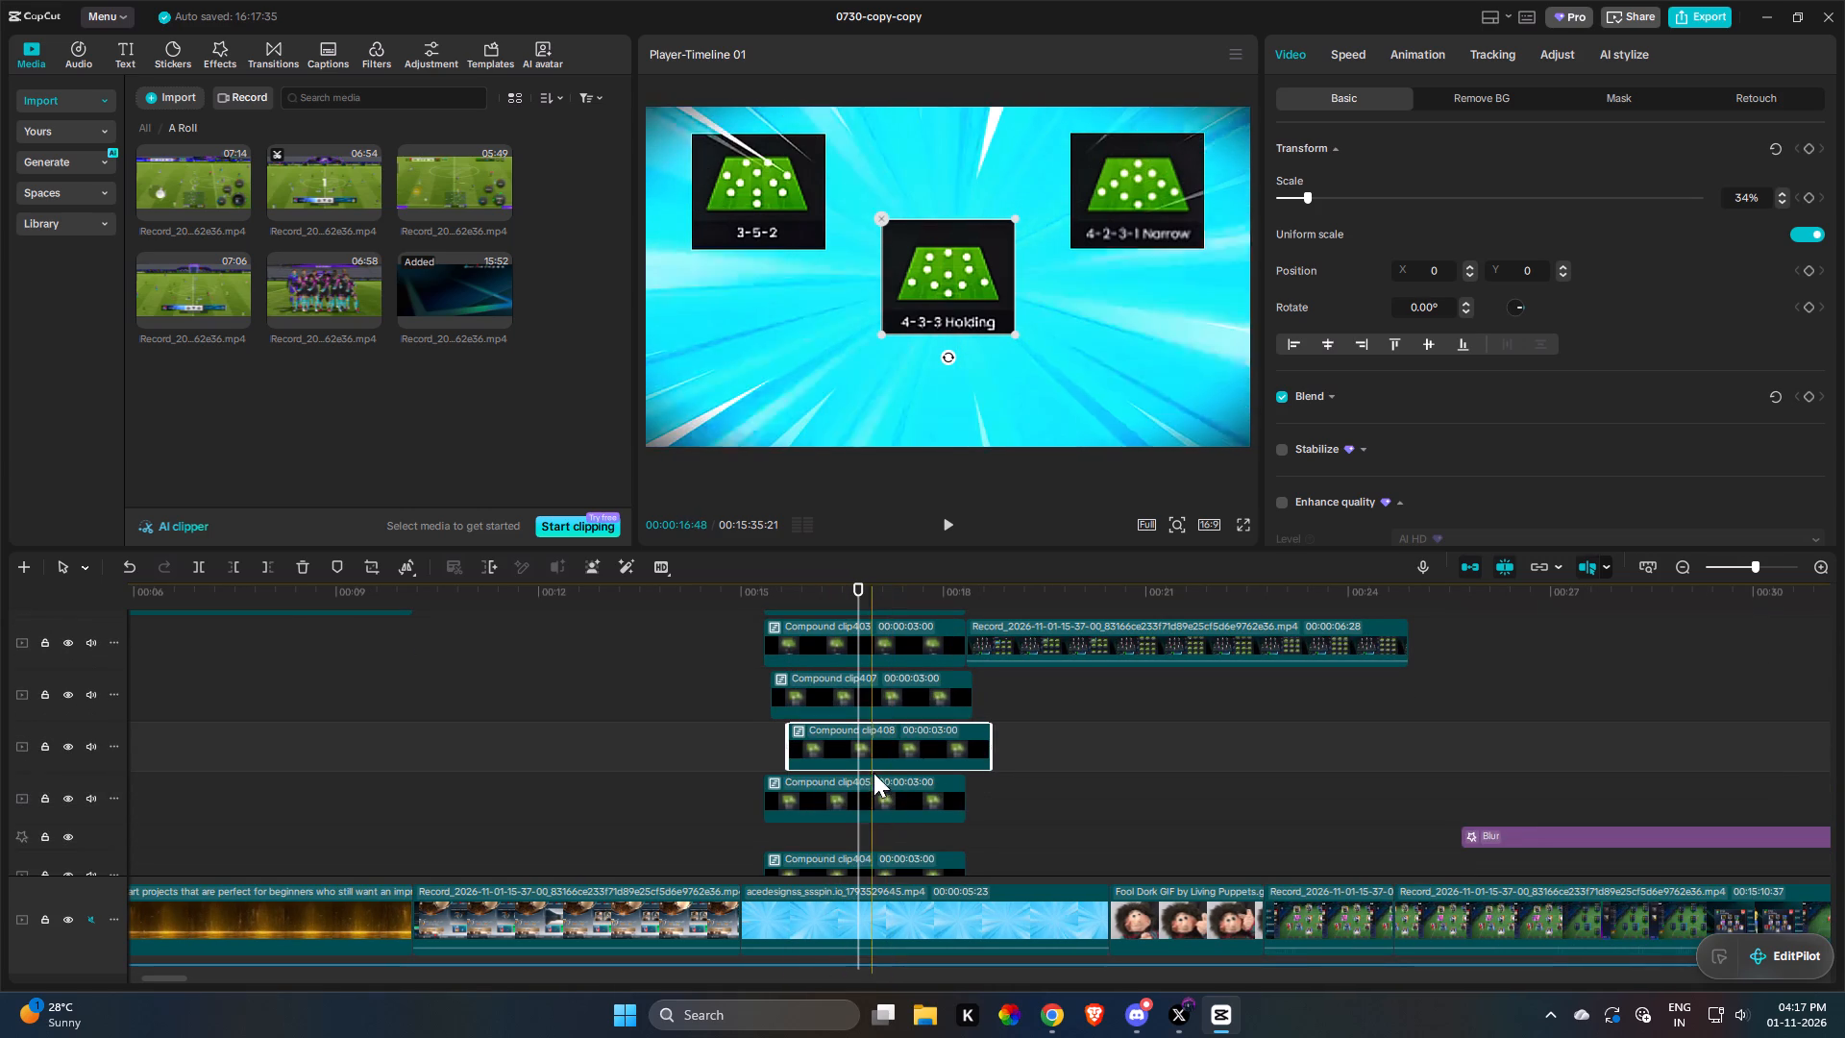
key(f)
Delete the original 4-3-3 Holding compound clip and the extra duplicate on the topmost tile track.
click(854, 749)
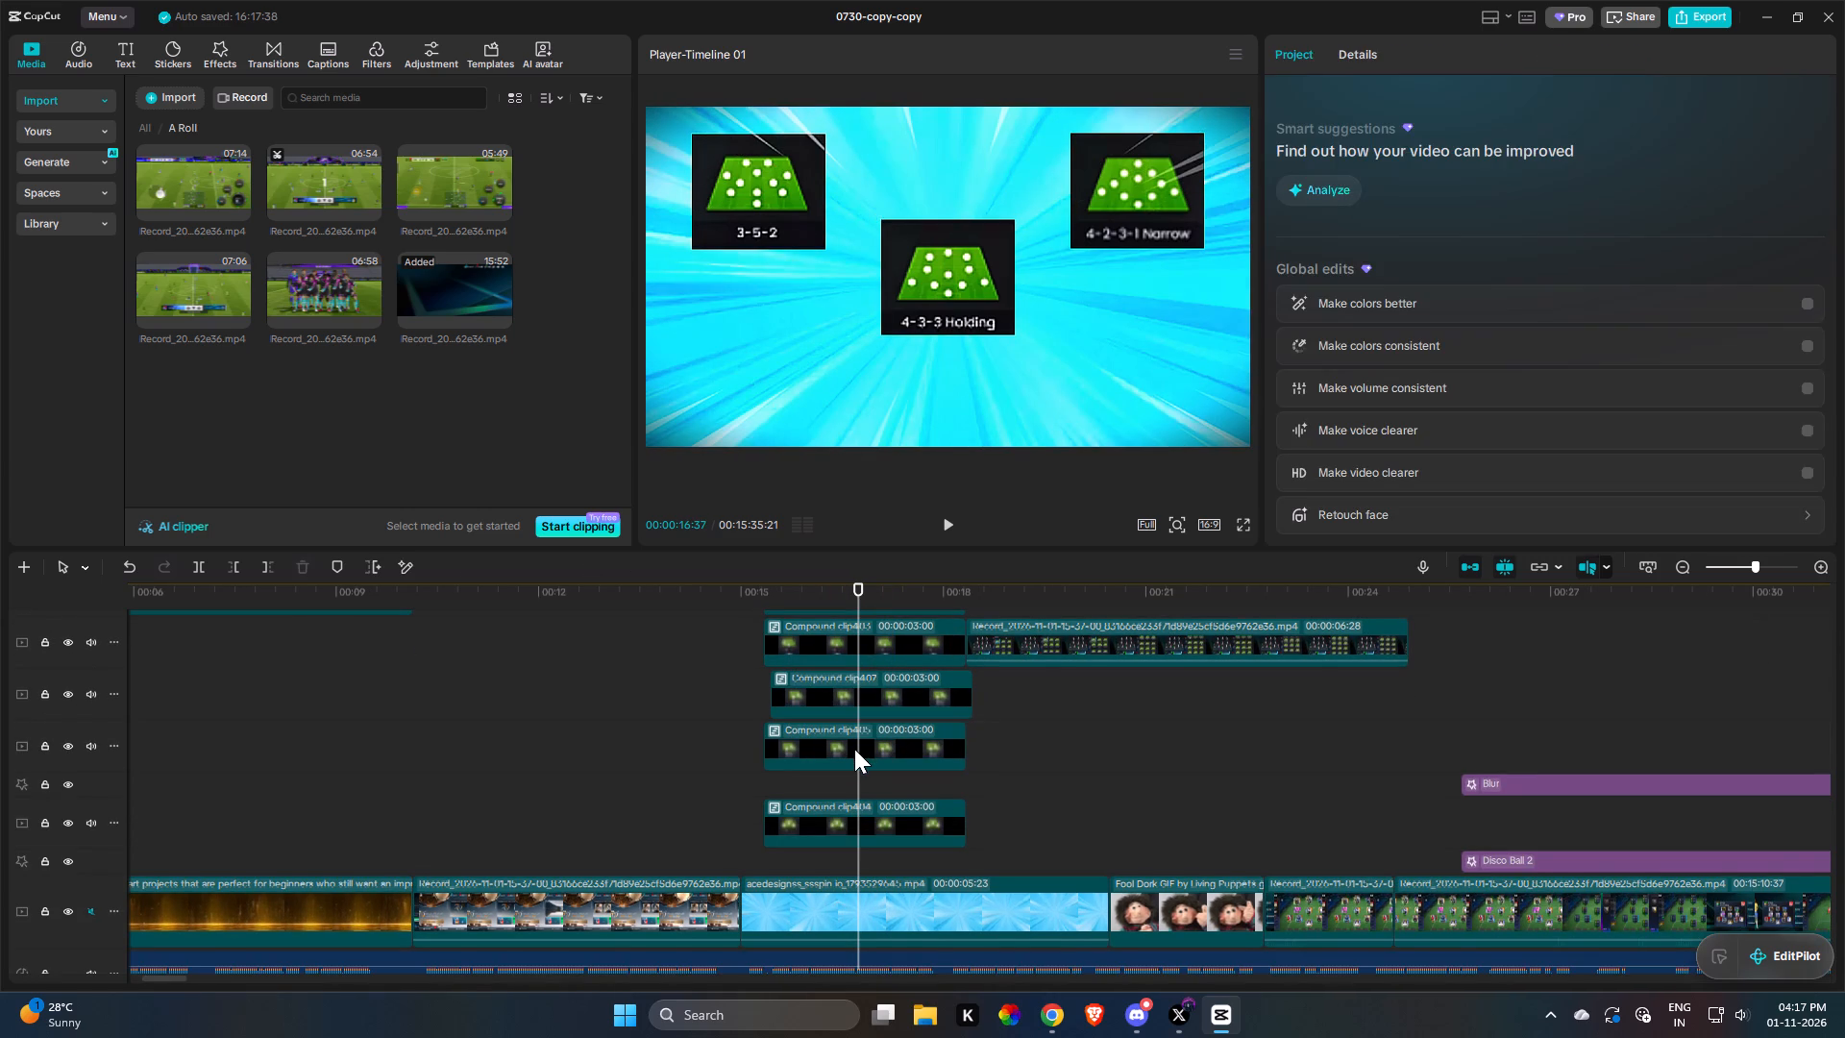
key(f)
scroll(854, 749, up, 2)
click(838, 729)
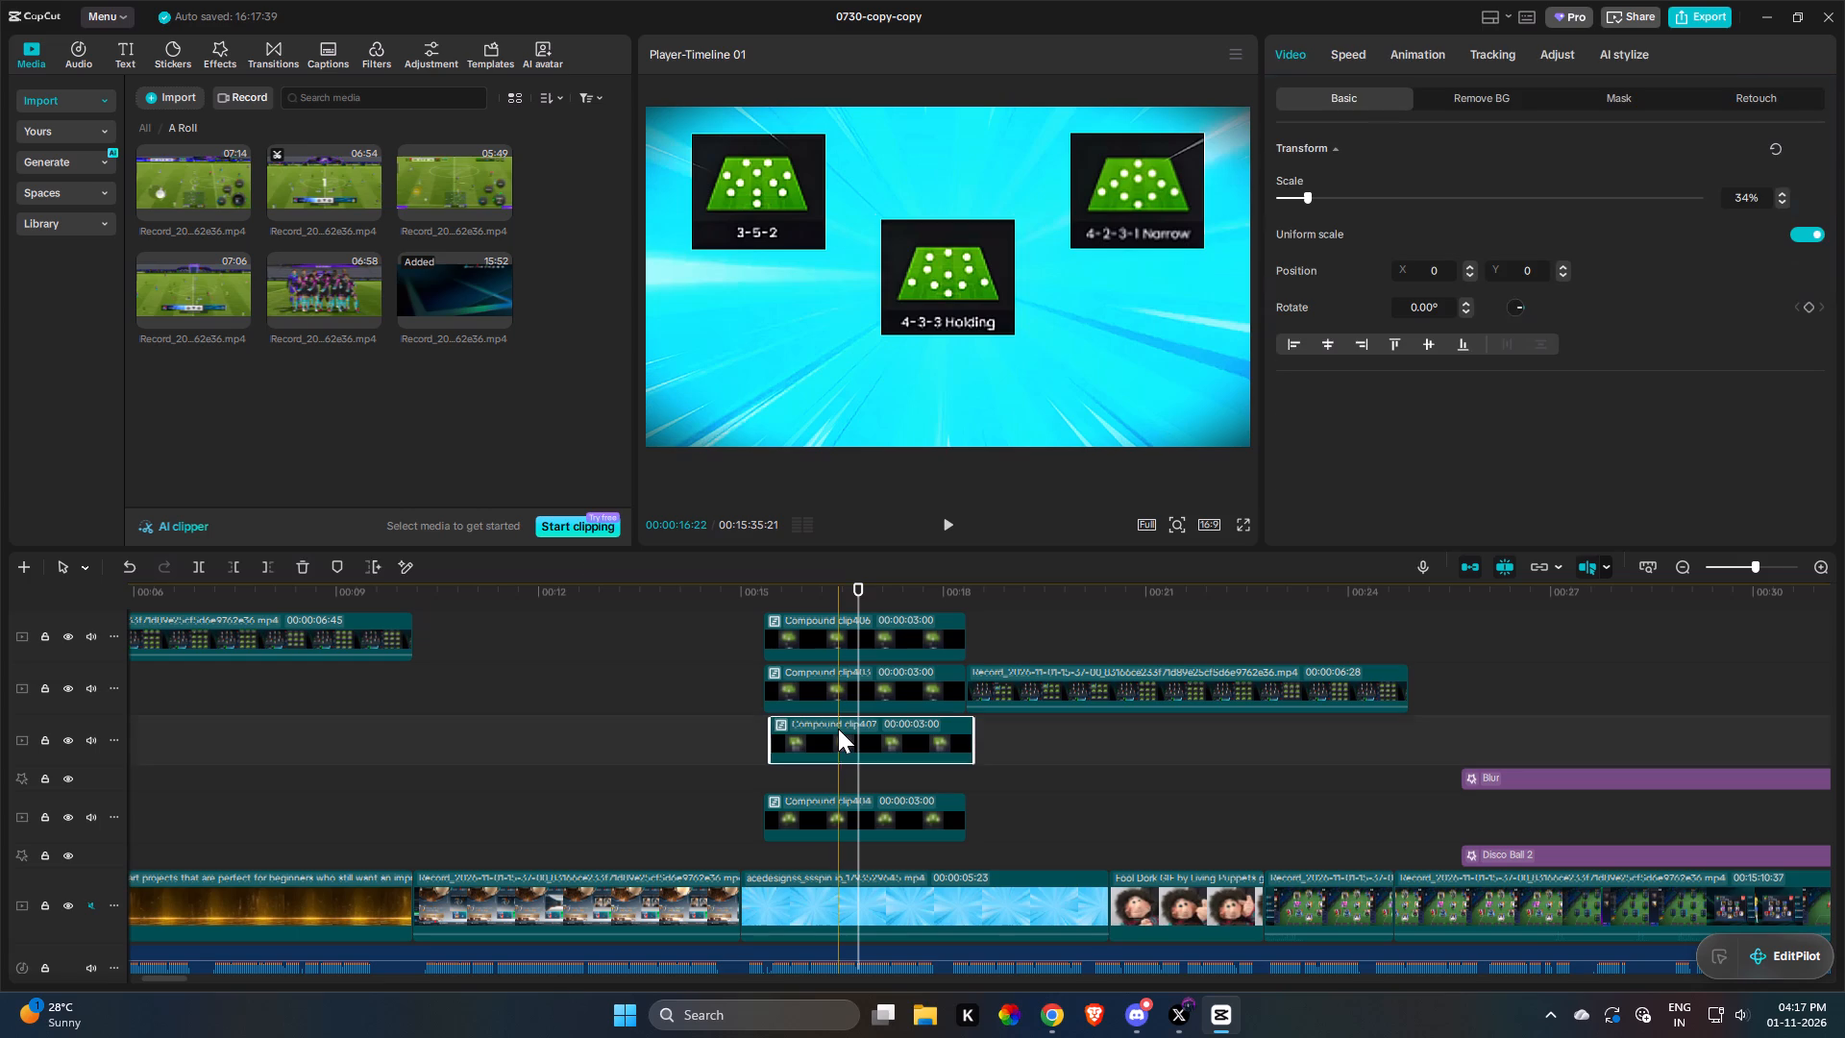
click(838, 623)
key(f)
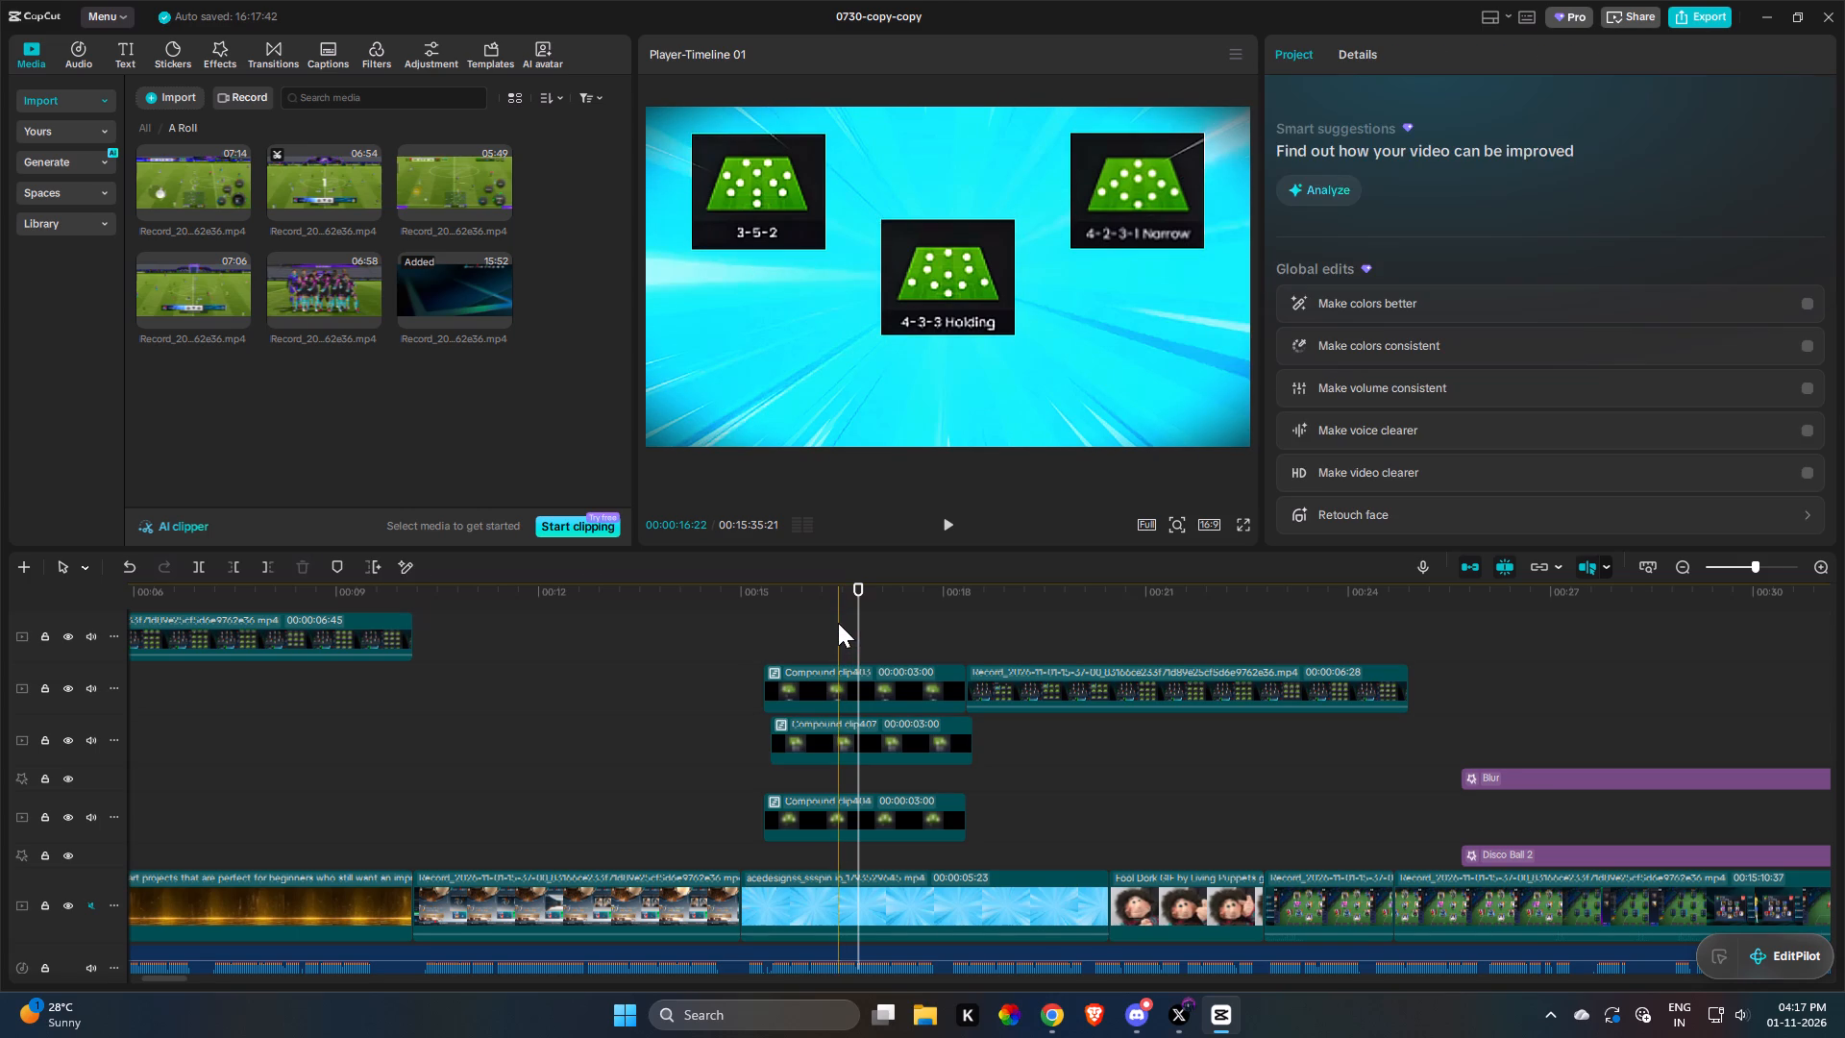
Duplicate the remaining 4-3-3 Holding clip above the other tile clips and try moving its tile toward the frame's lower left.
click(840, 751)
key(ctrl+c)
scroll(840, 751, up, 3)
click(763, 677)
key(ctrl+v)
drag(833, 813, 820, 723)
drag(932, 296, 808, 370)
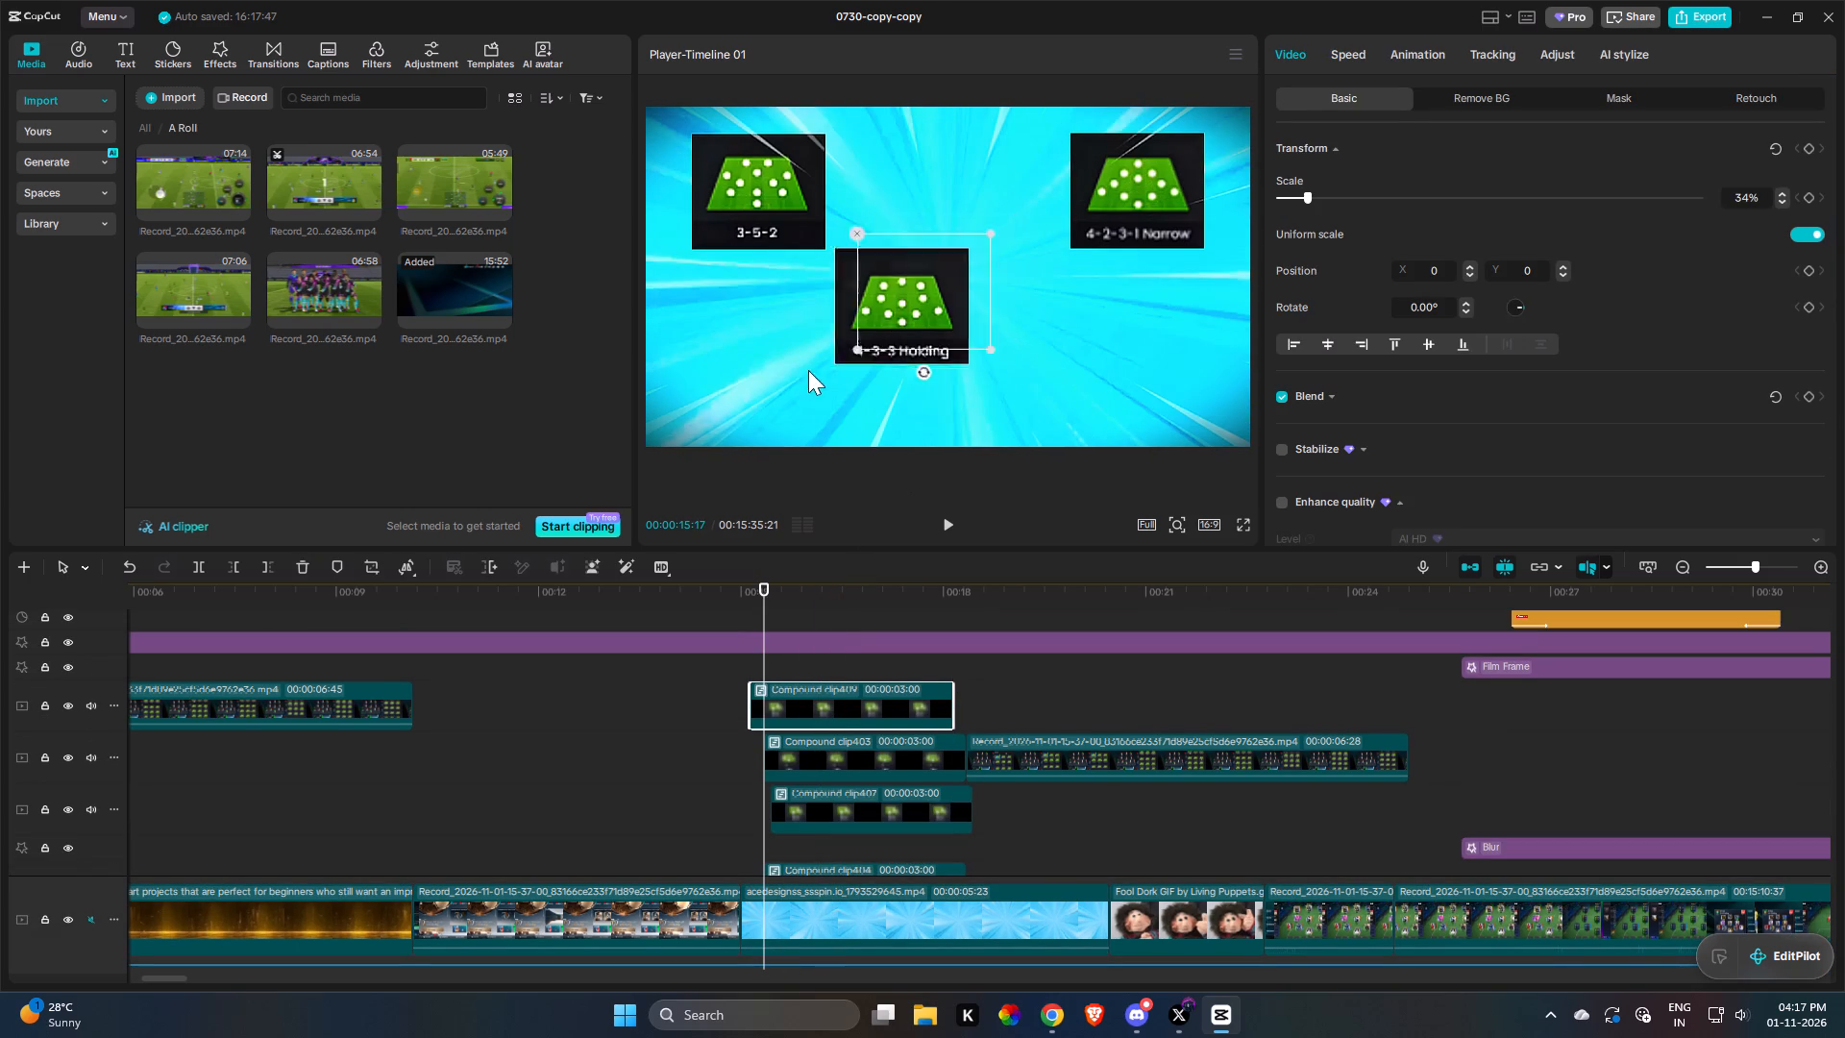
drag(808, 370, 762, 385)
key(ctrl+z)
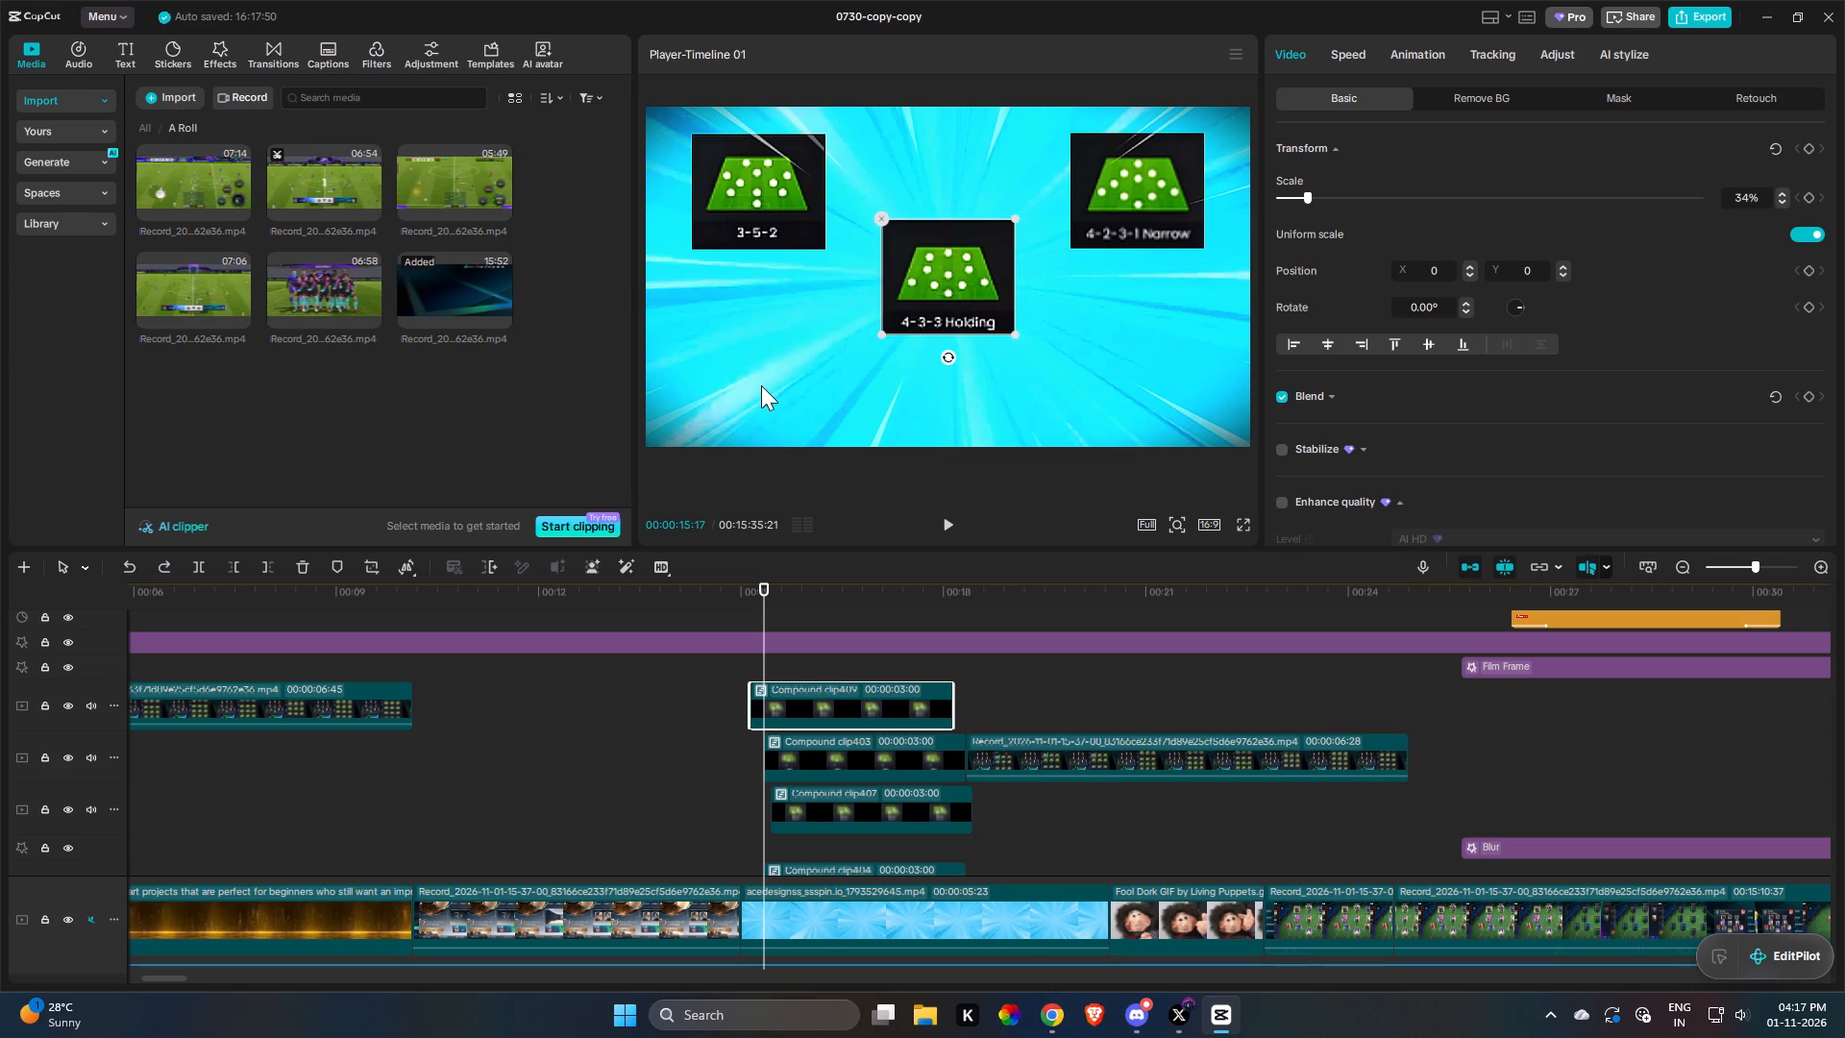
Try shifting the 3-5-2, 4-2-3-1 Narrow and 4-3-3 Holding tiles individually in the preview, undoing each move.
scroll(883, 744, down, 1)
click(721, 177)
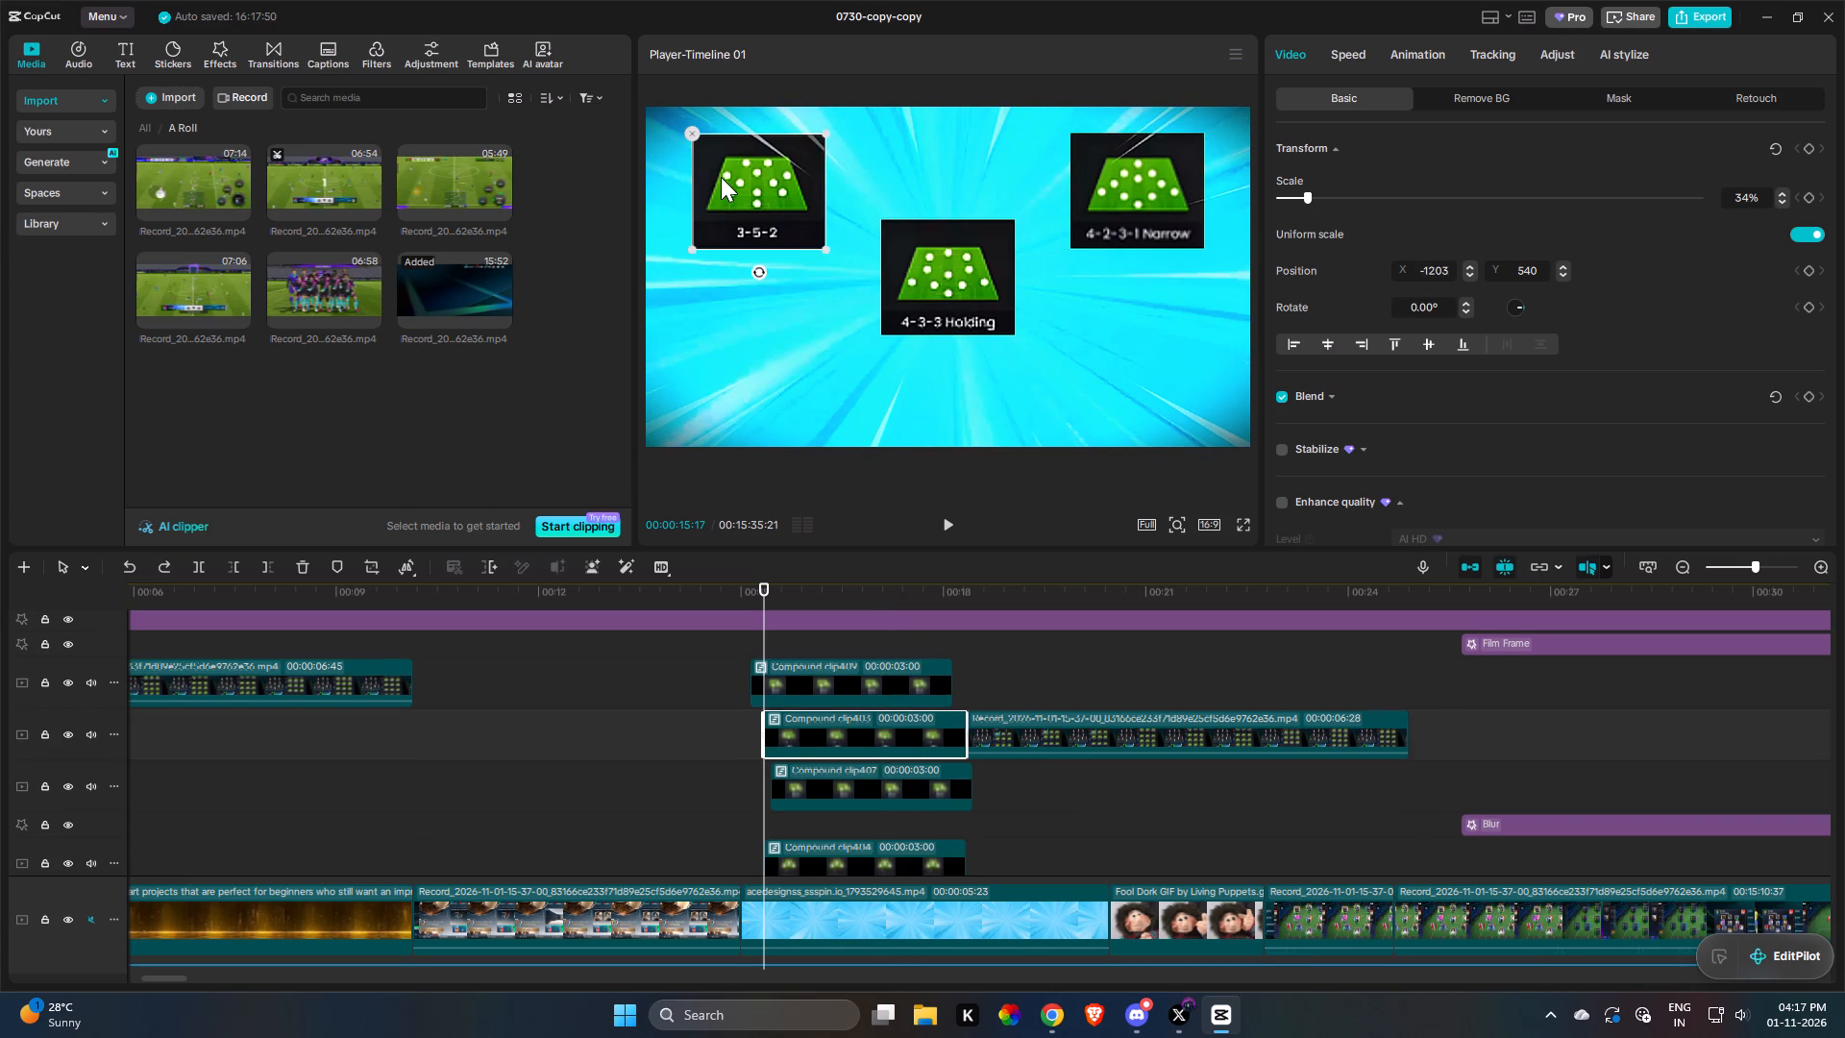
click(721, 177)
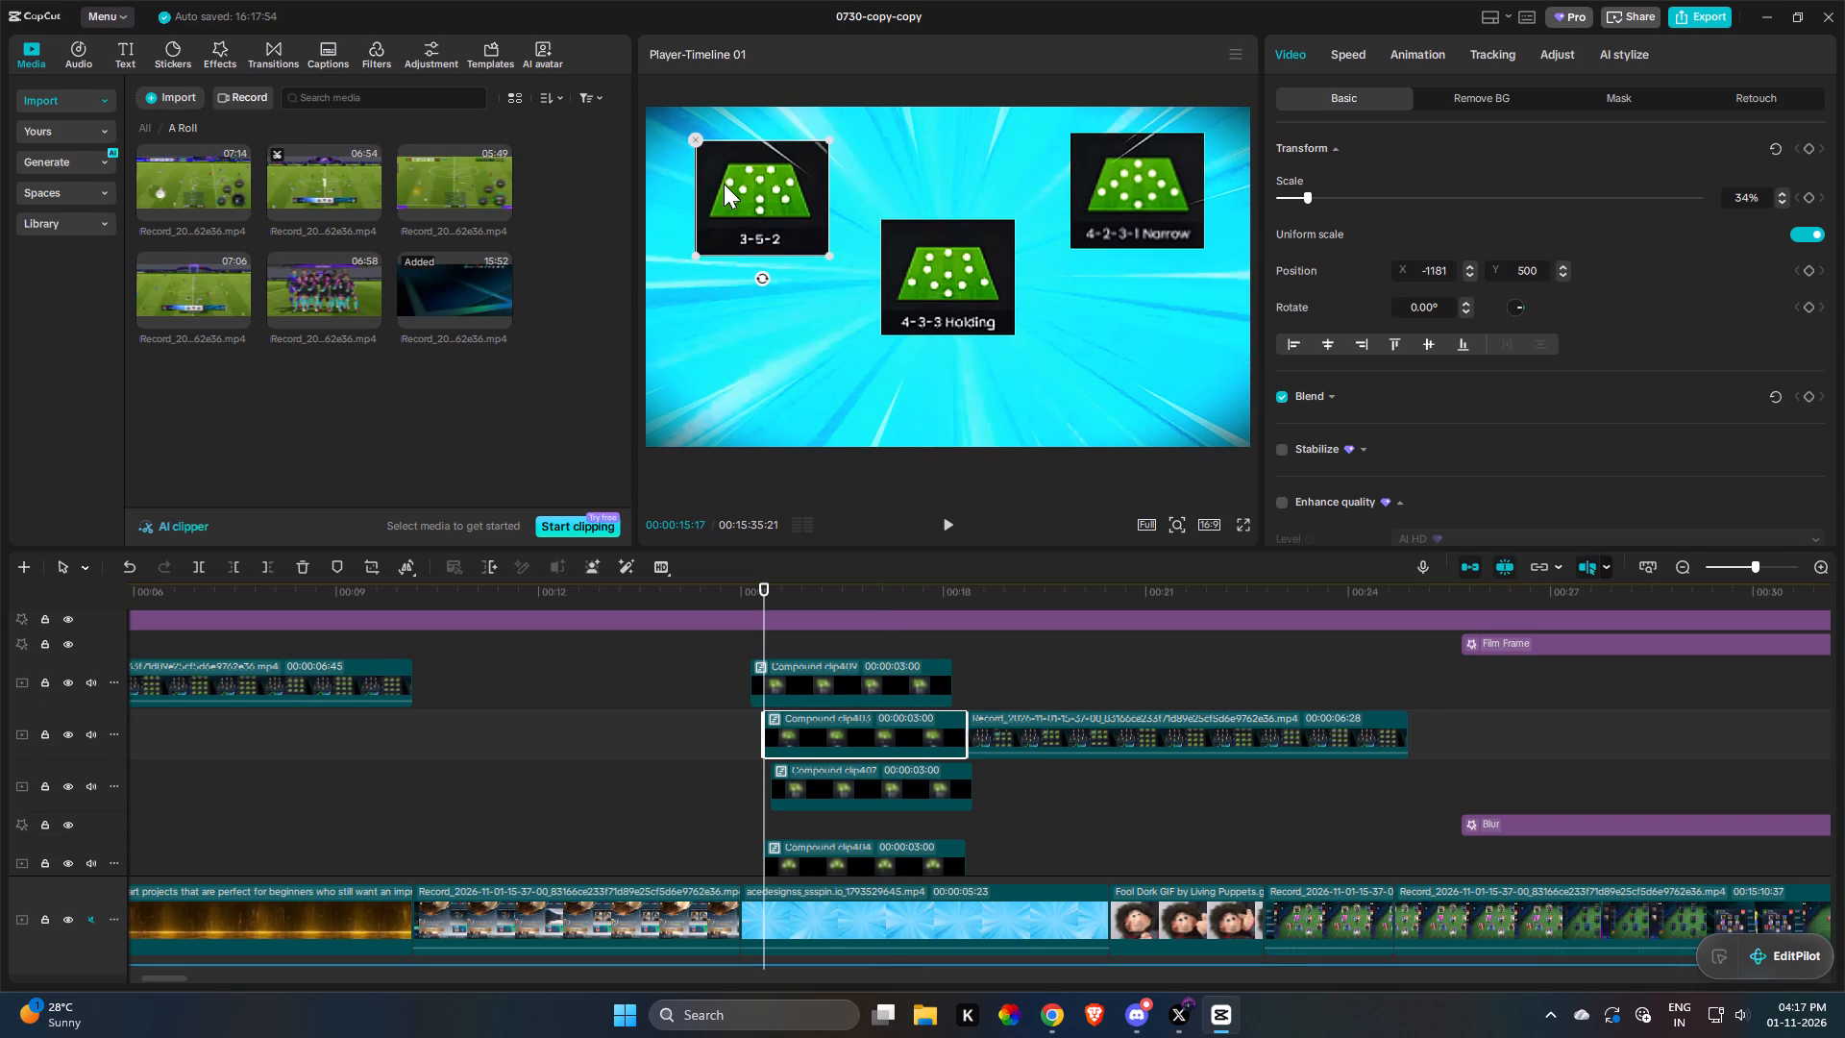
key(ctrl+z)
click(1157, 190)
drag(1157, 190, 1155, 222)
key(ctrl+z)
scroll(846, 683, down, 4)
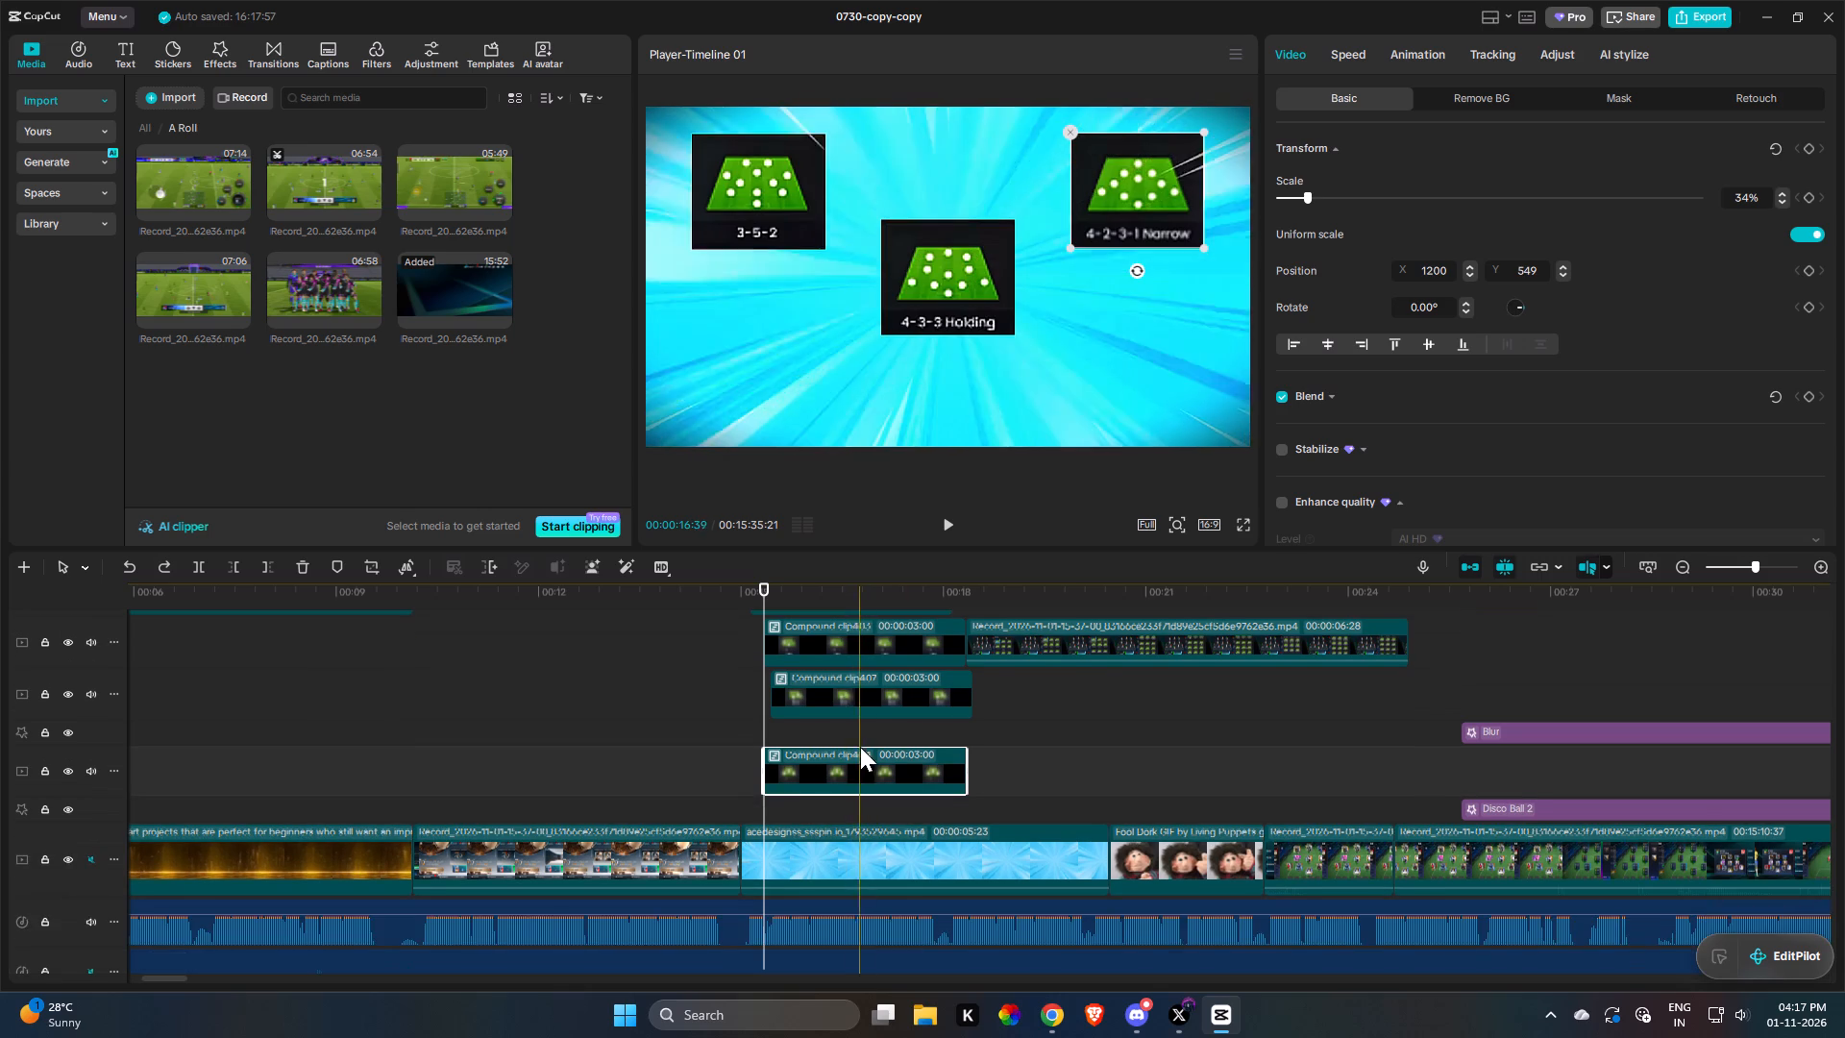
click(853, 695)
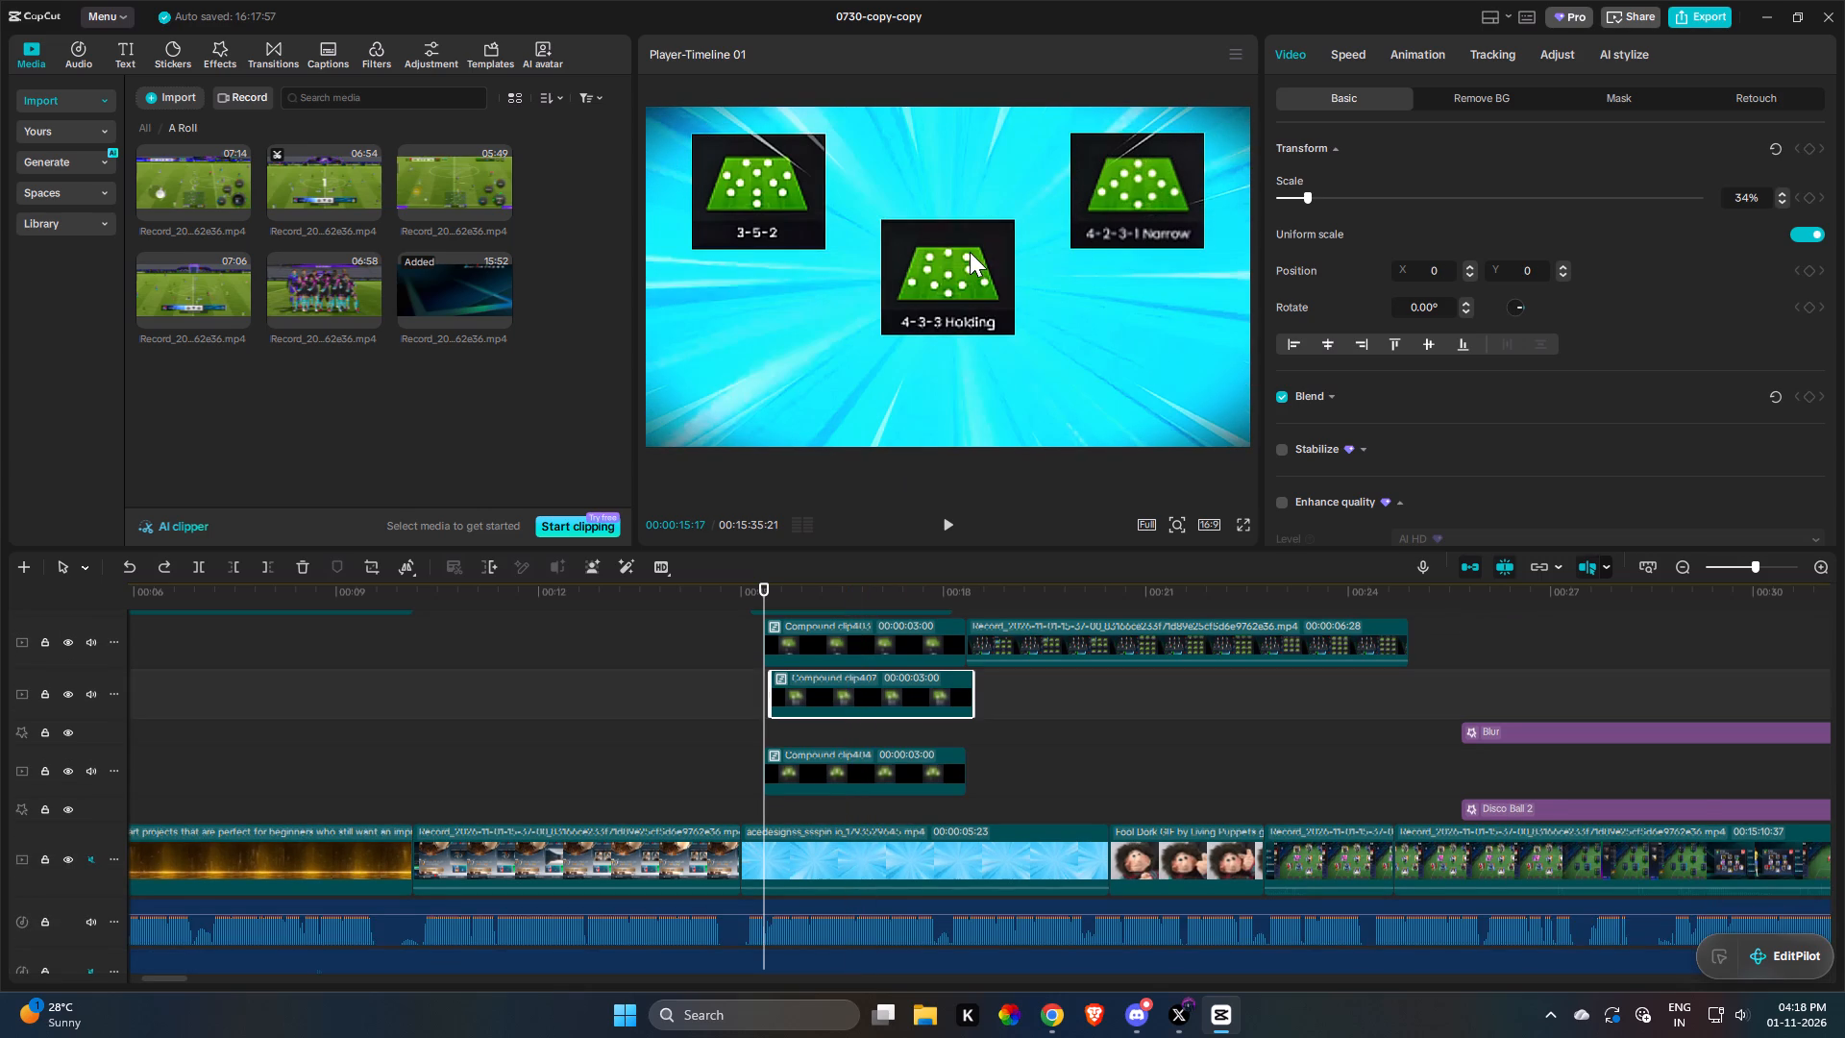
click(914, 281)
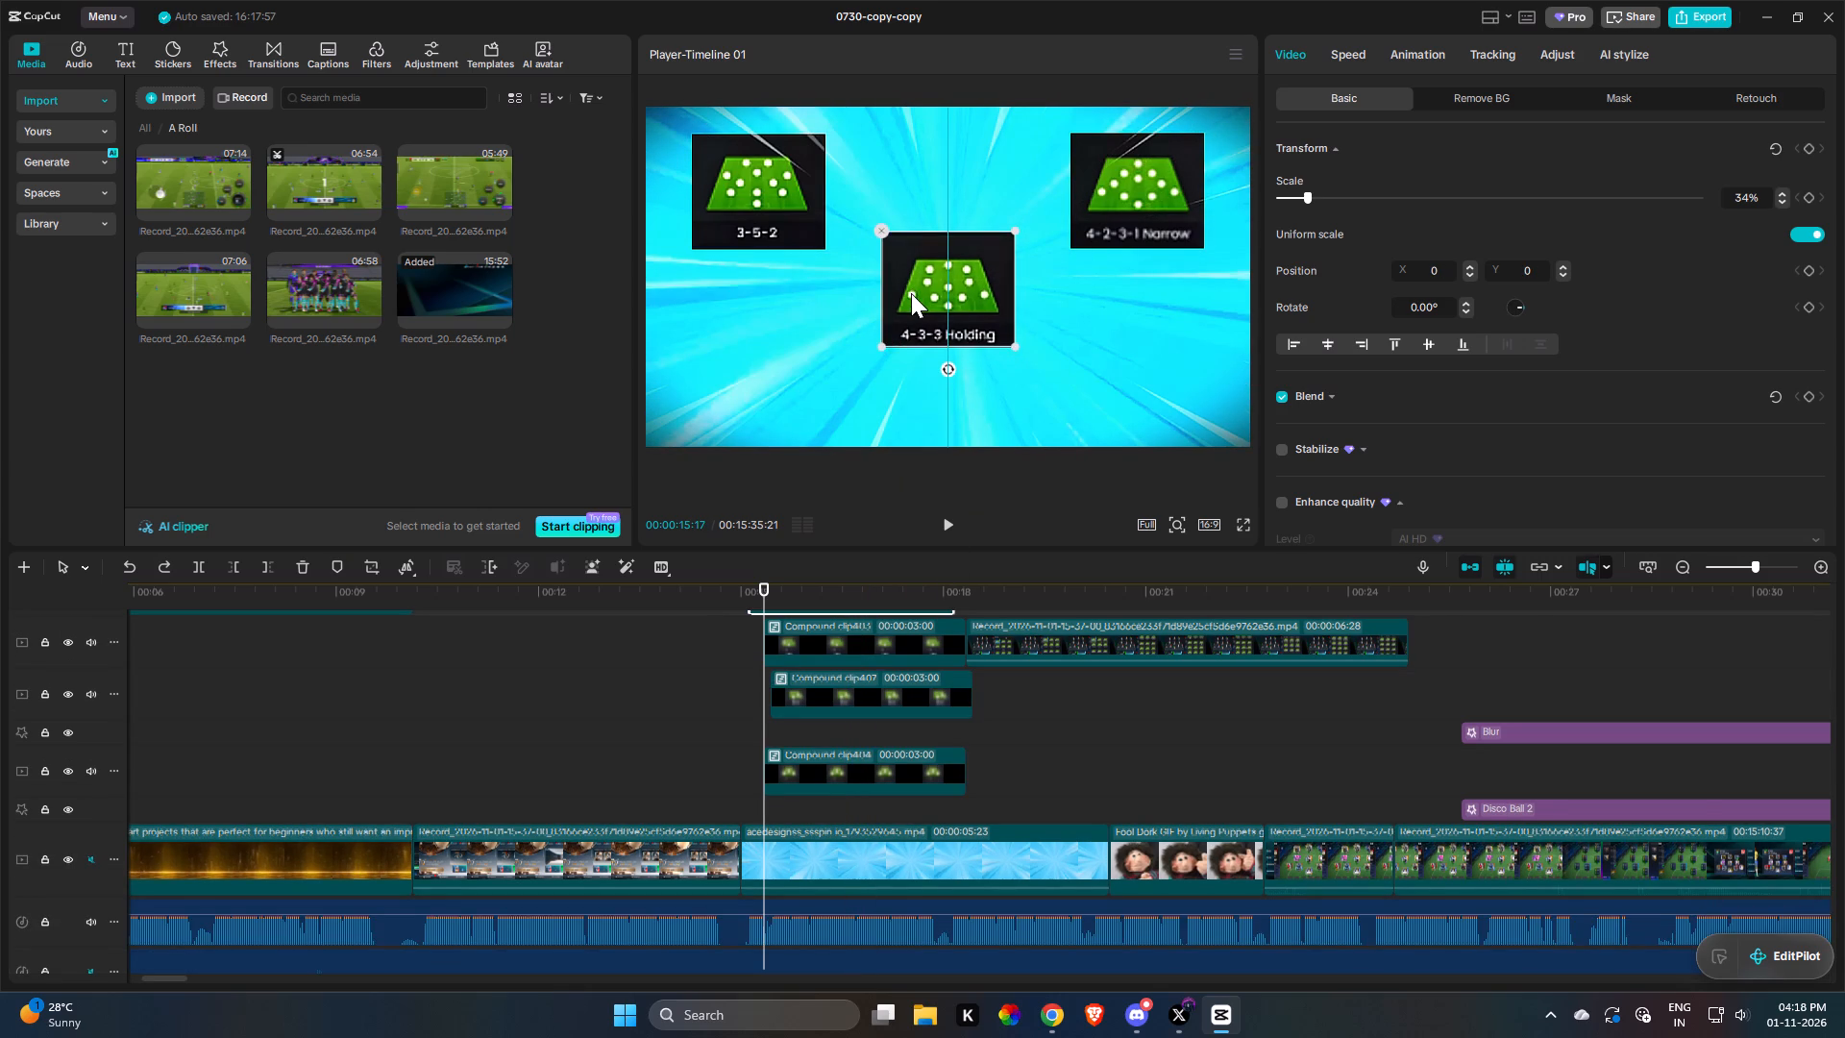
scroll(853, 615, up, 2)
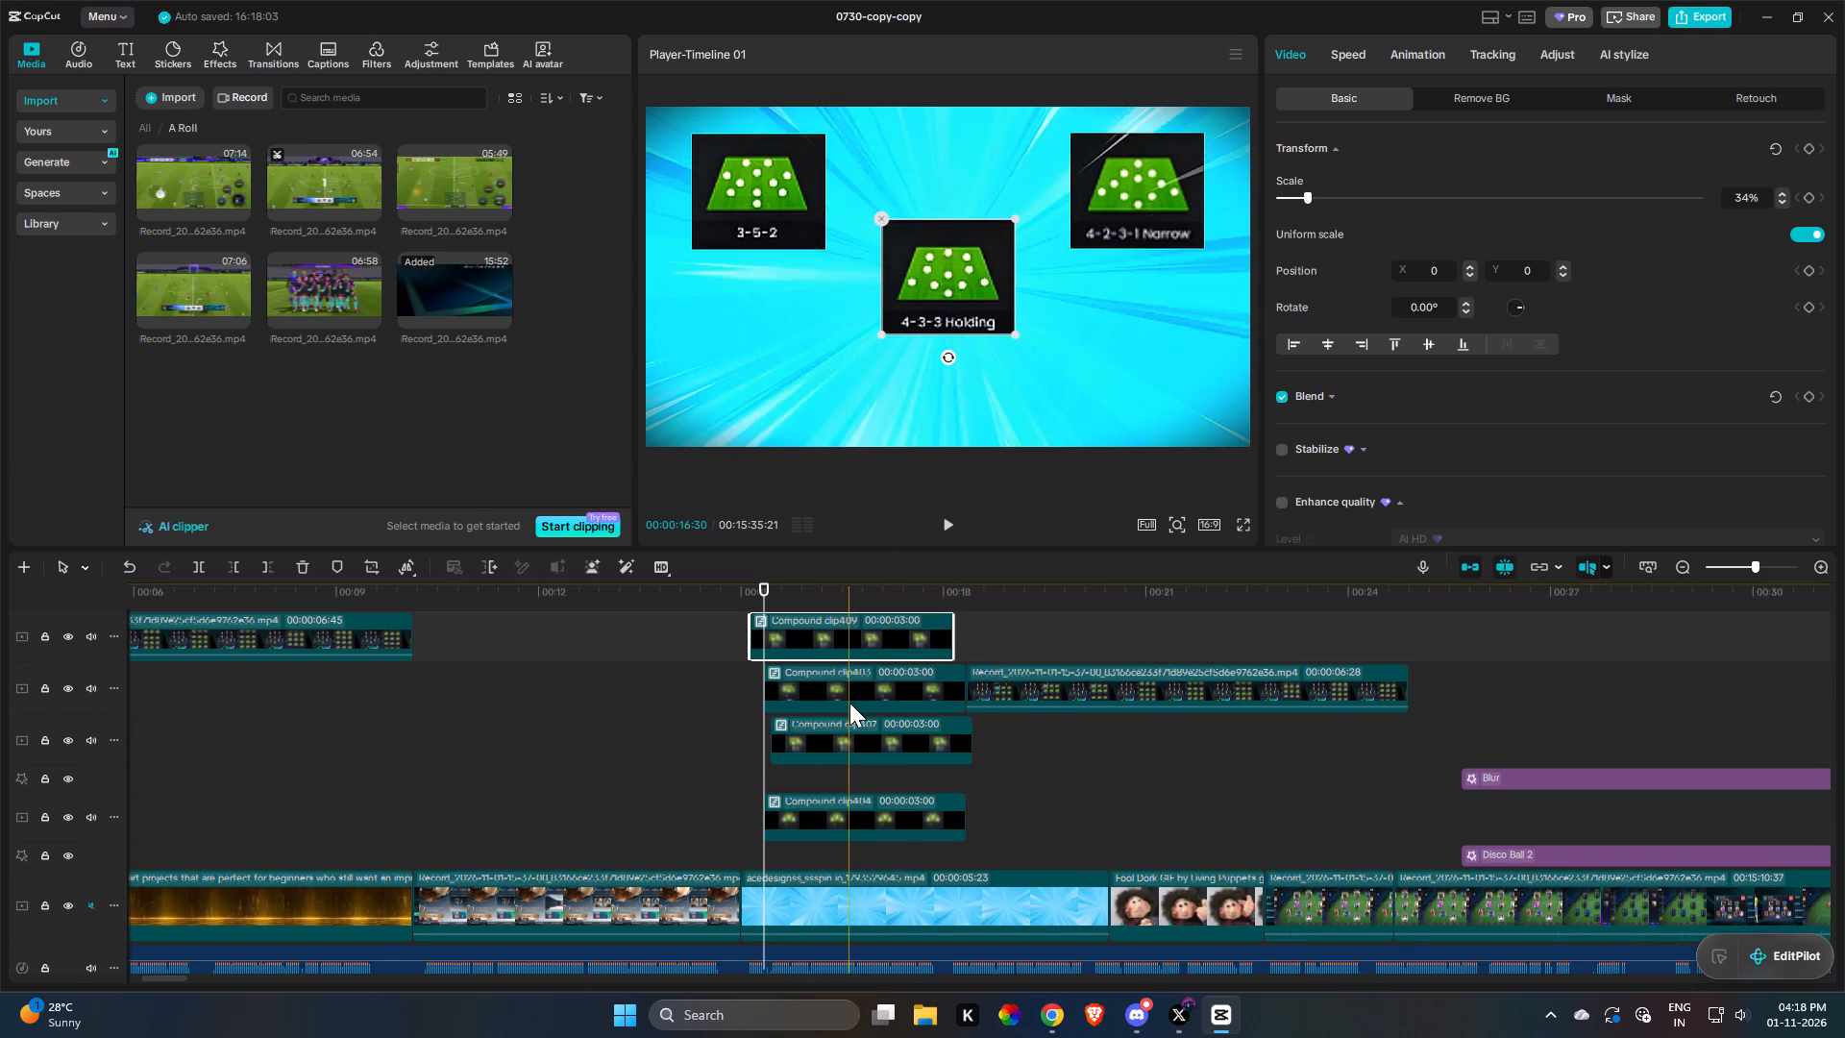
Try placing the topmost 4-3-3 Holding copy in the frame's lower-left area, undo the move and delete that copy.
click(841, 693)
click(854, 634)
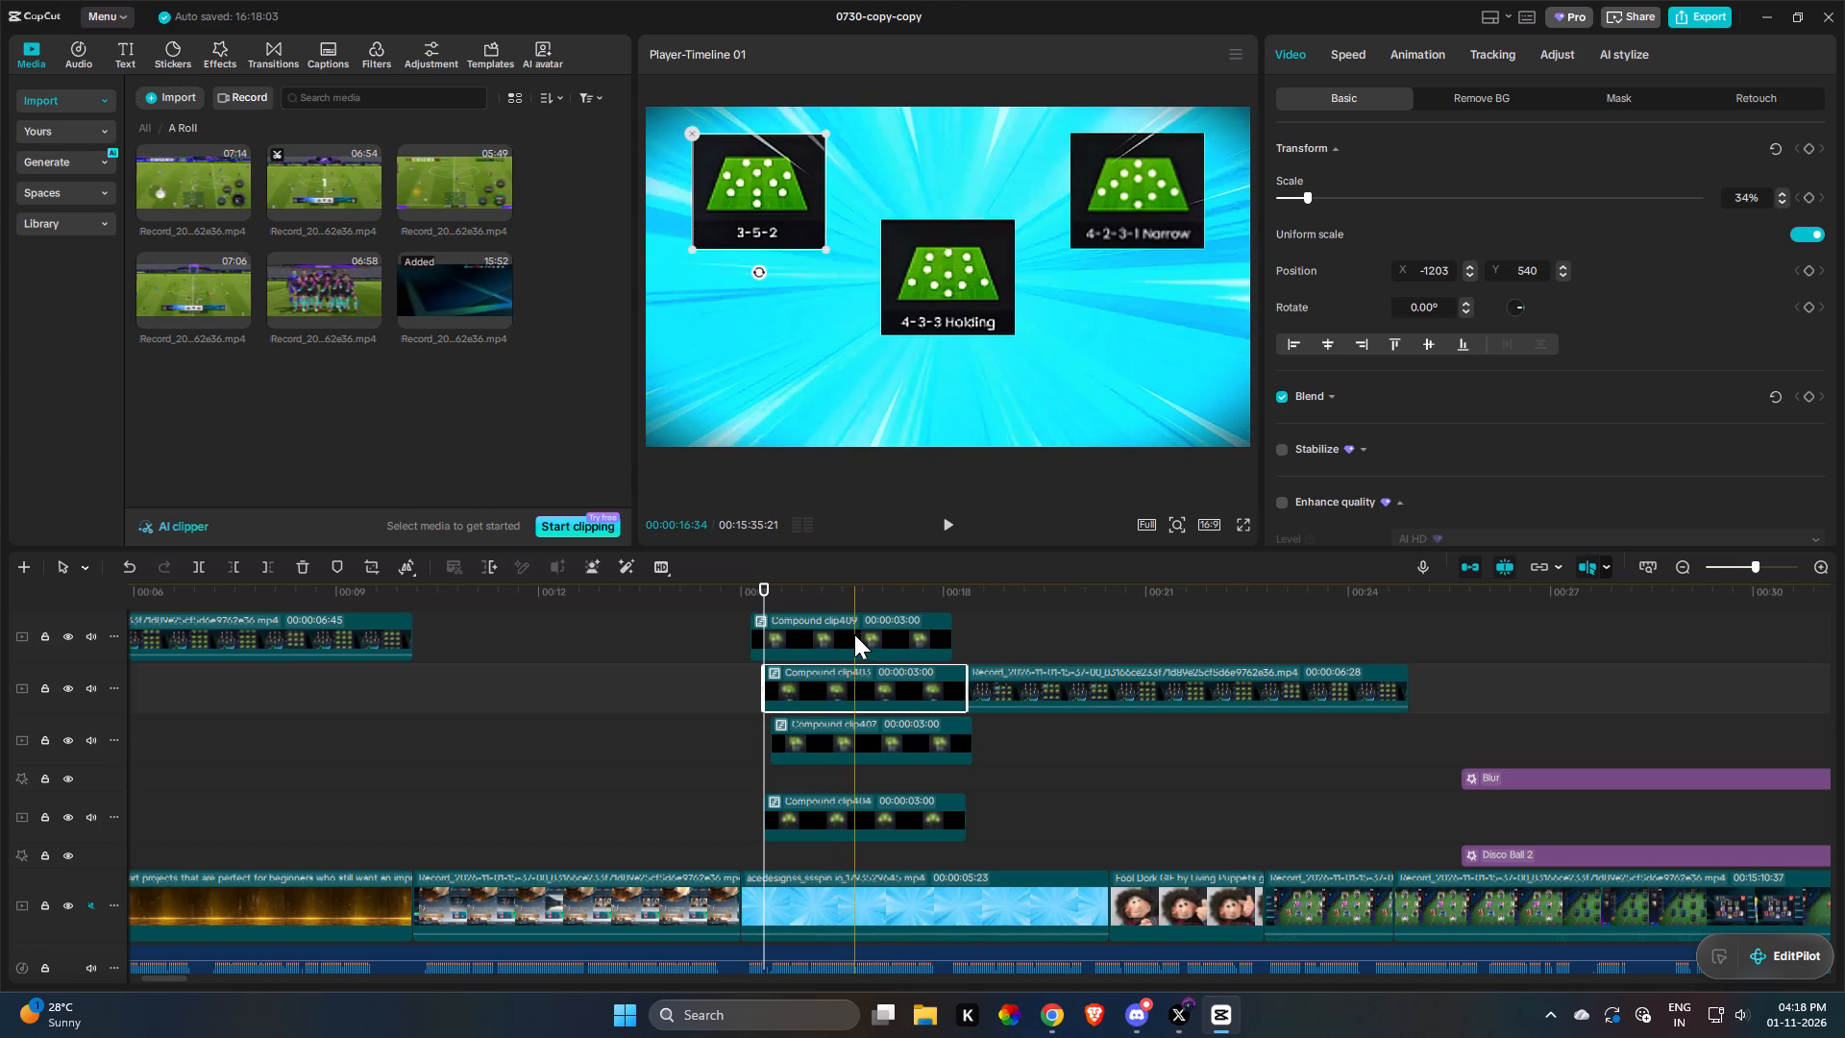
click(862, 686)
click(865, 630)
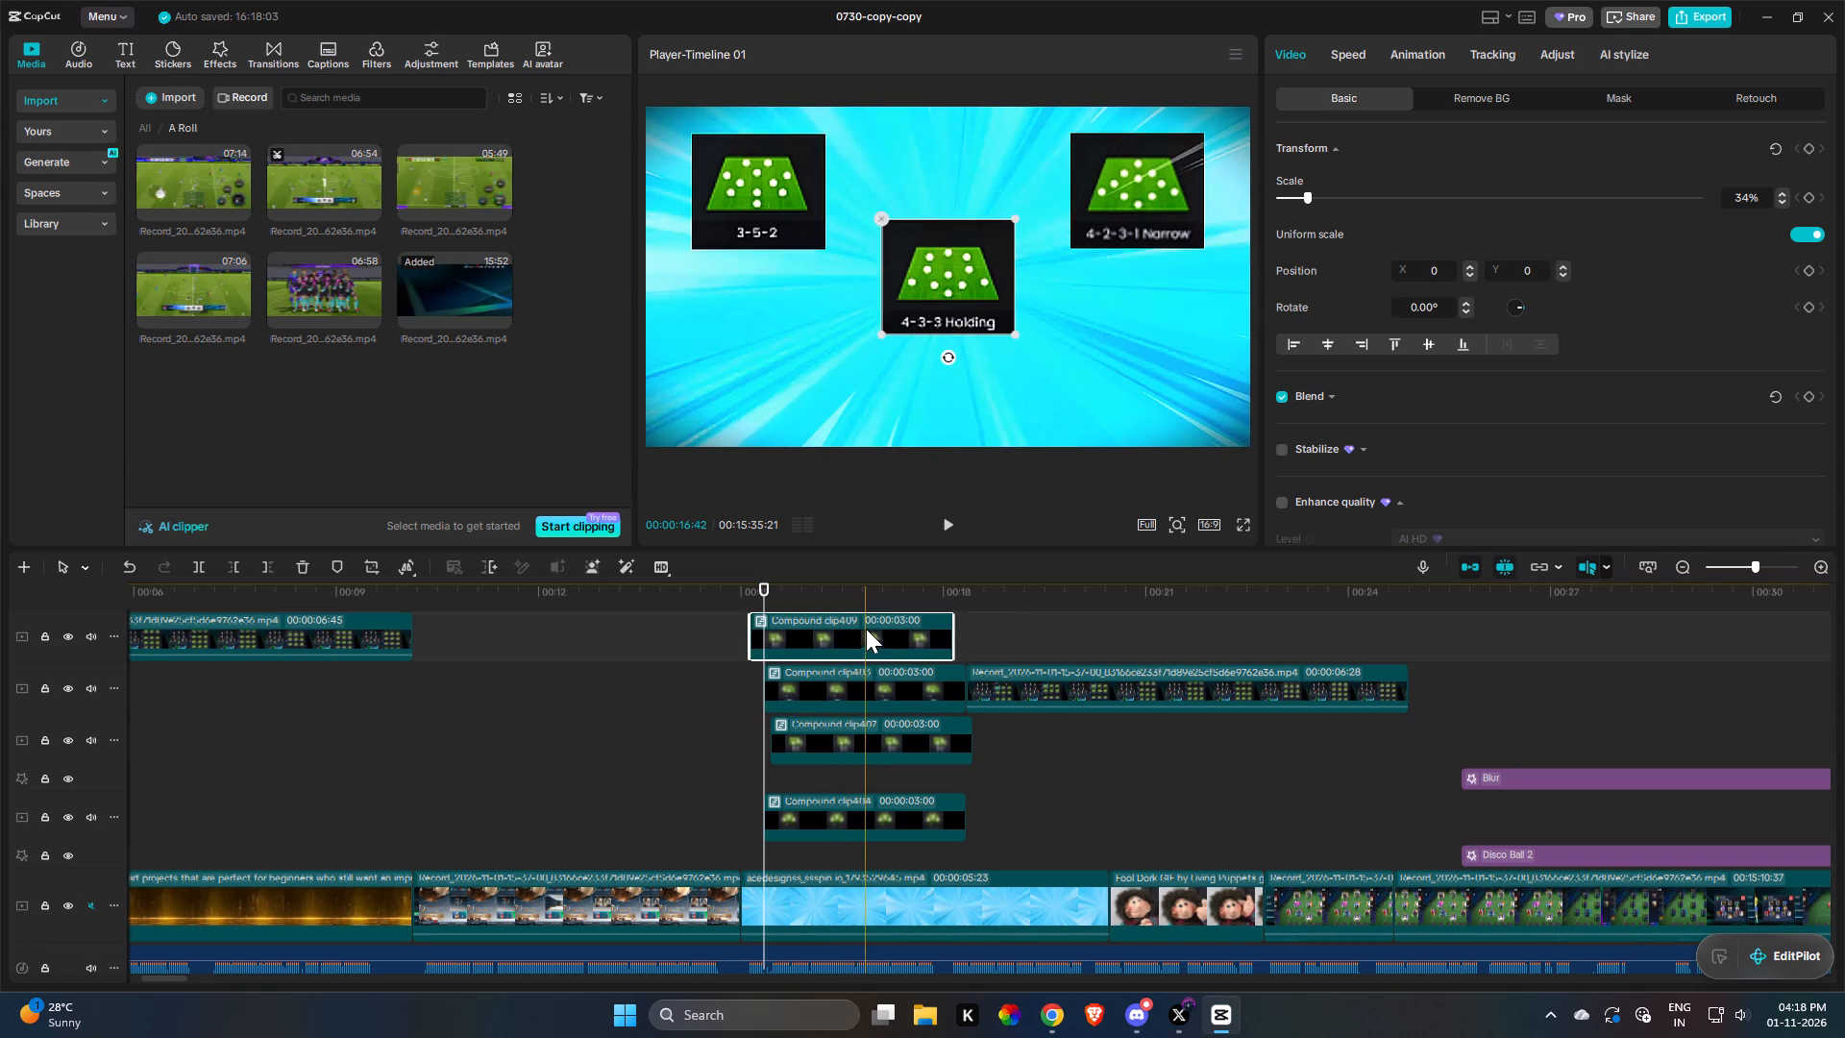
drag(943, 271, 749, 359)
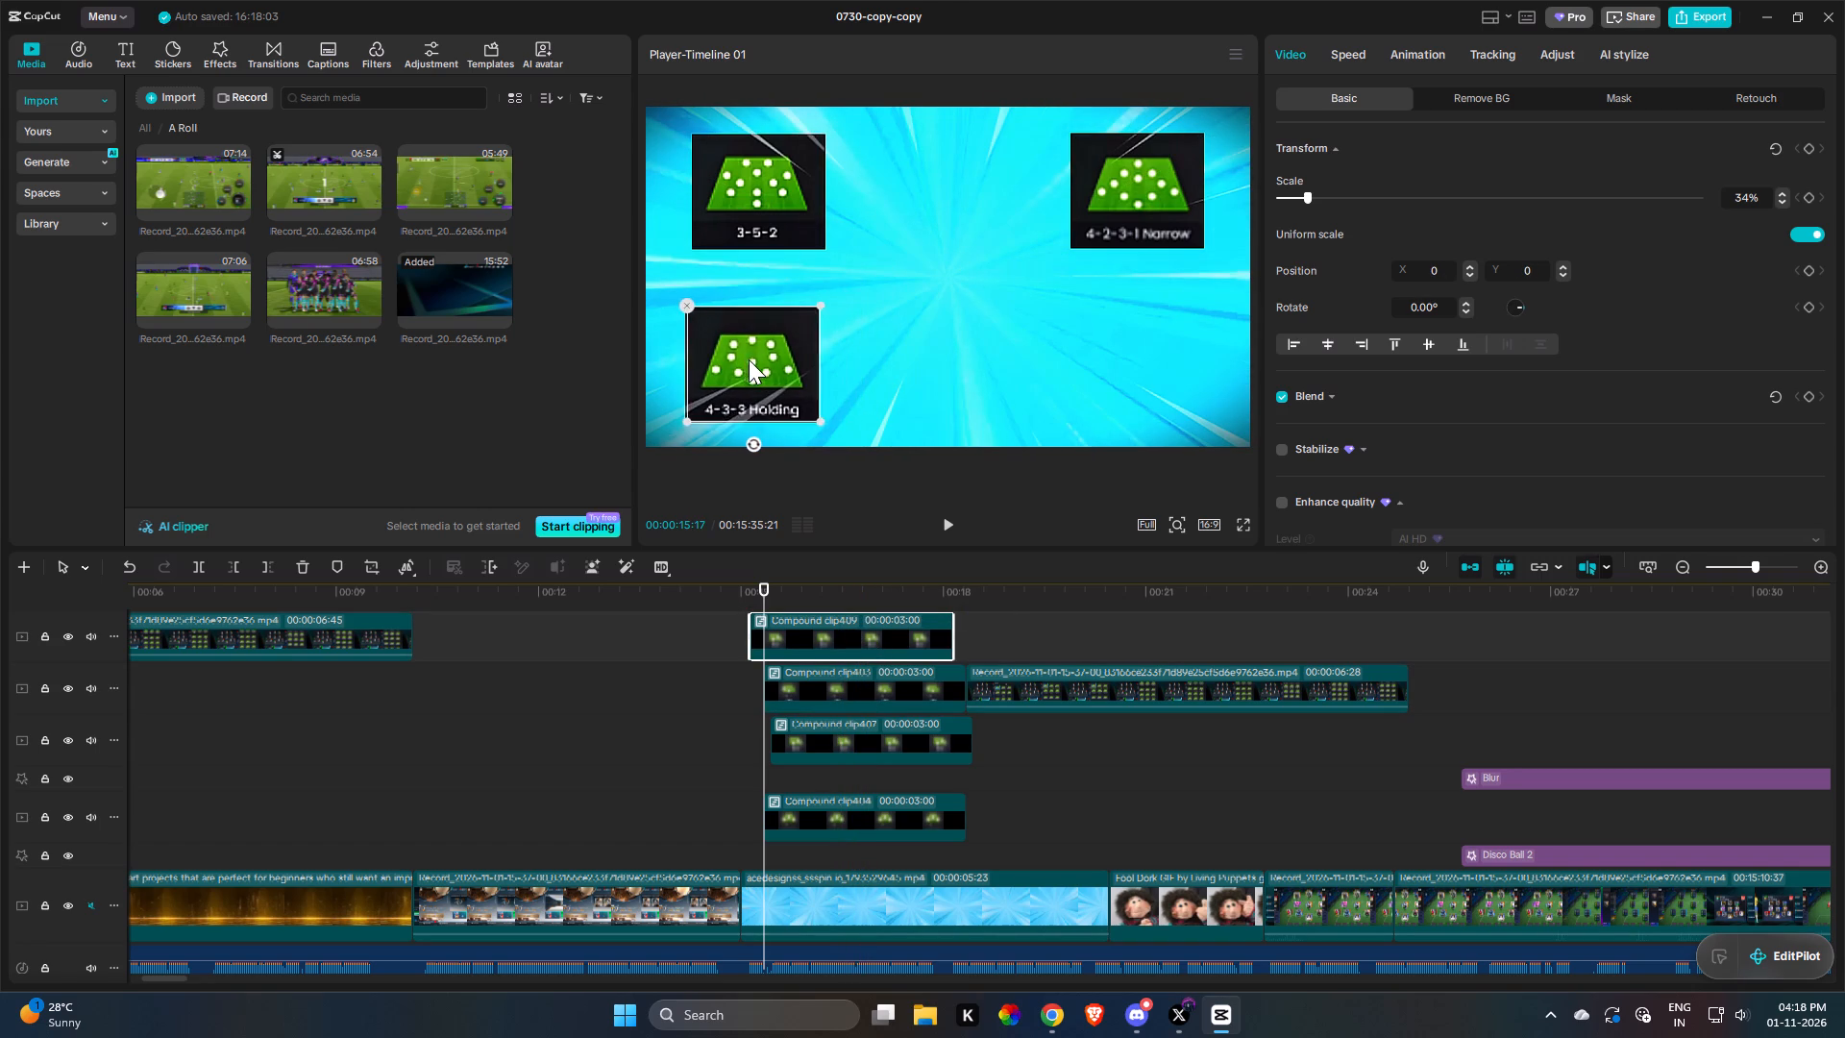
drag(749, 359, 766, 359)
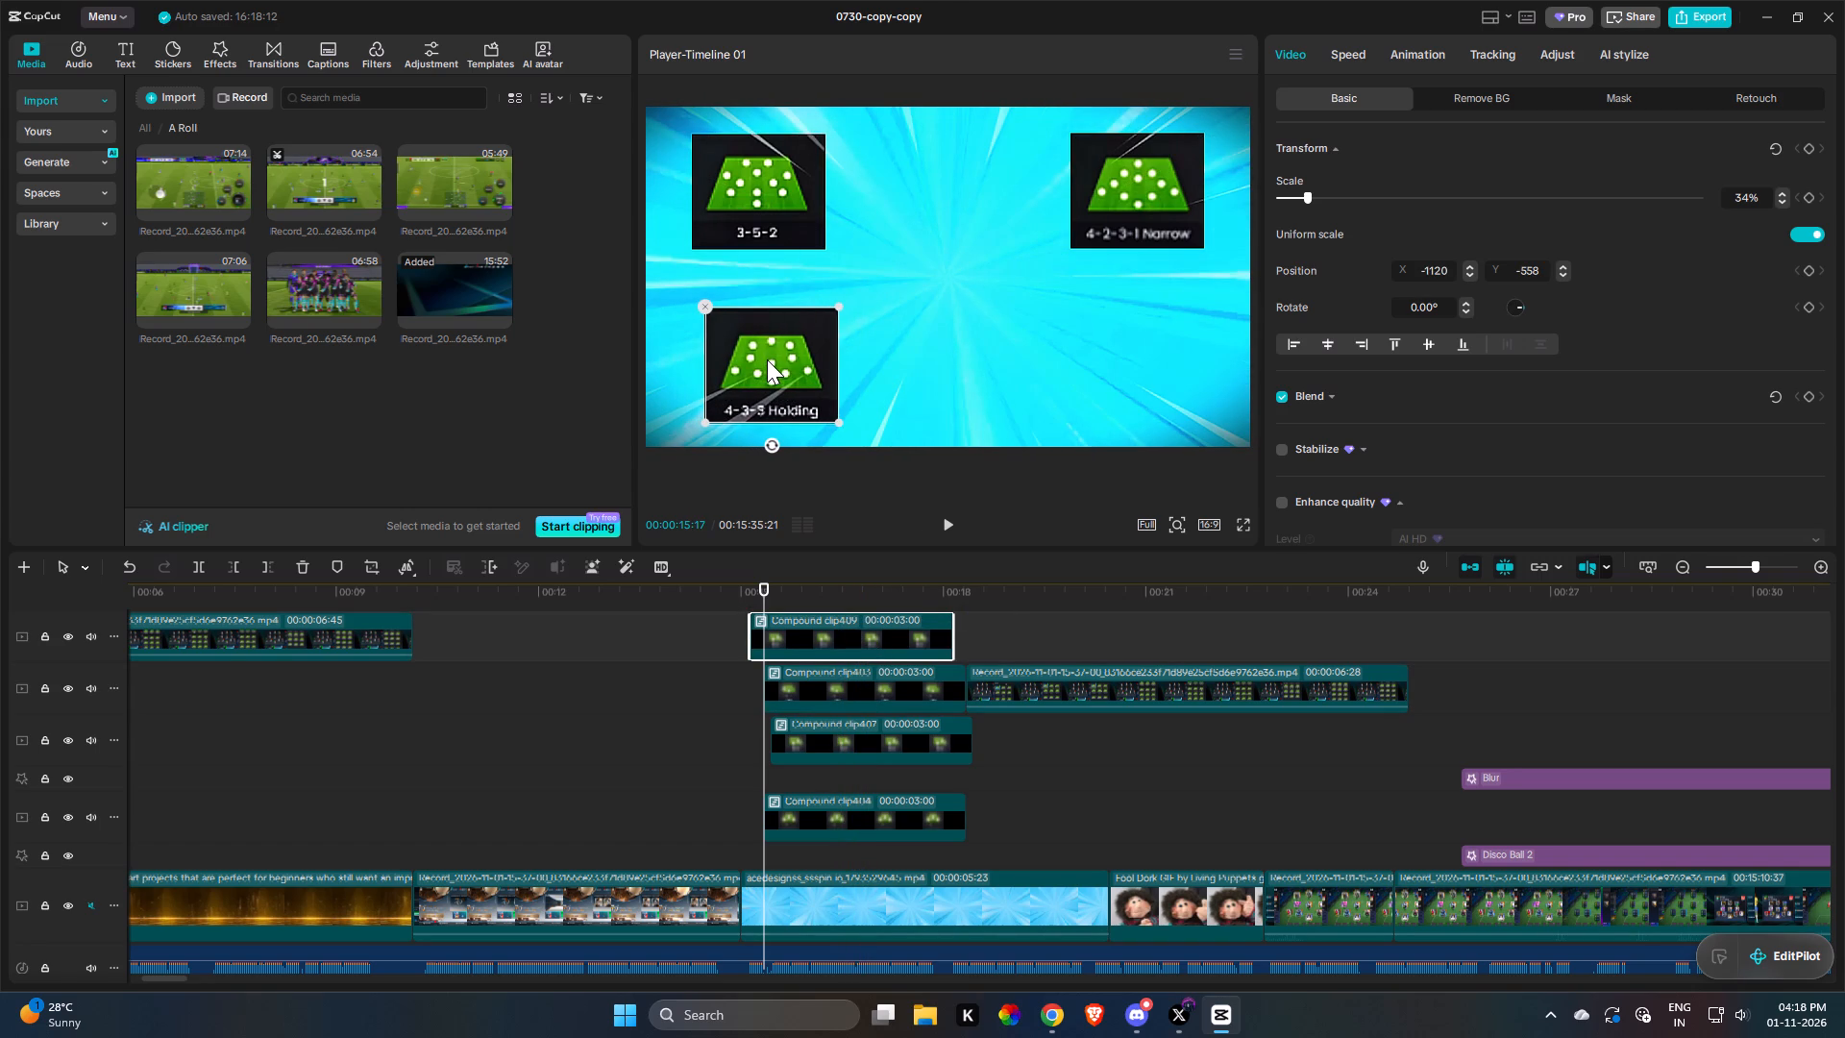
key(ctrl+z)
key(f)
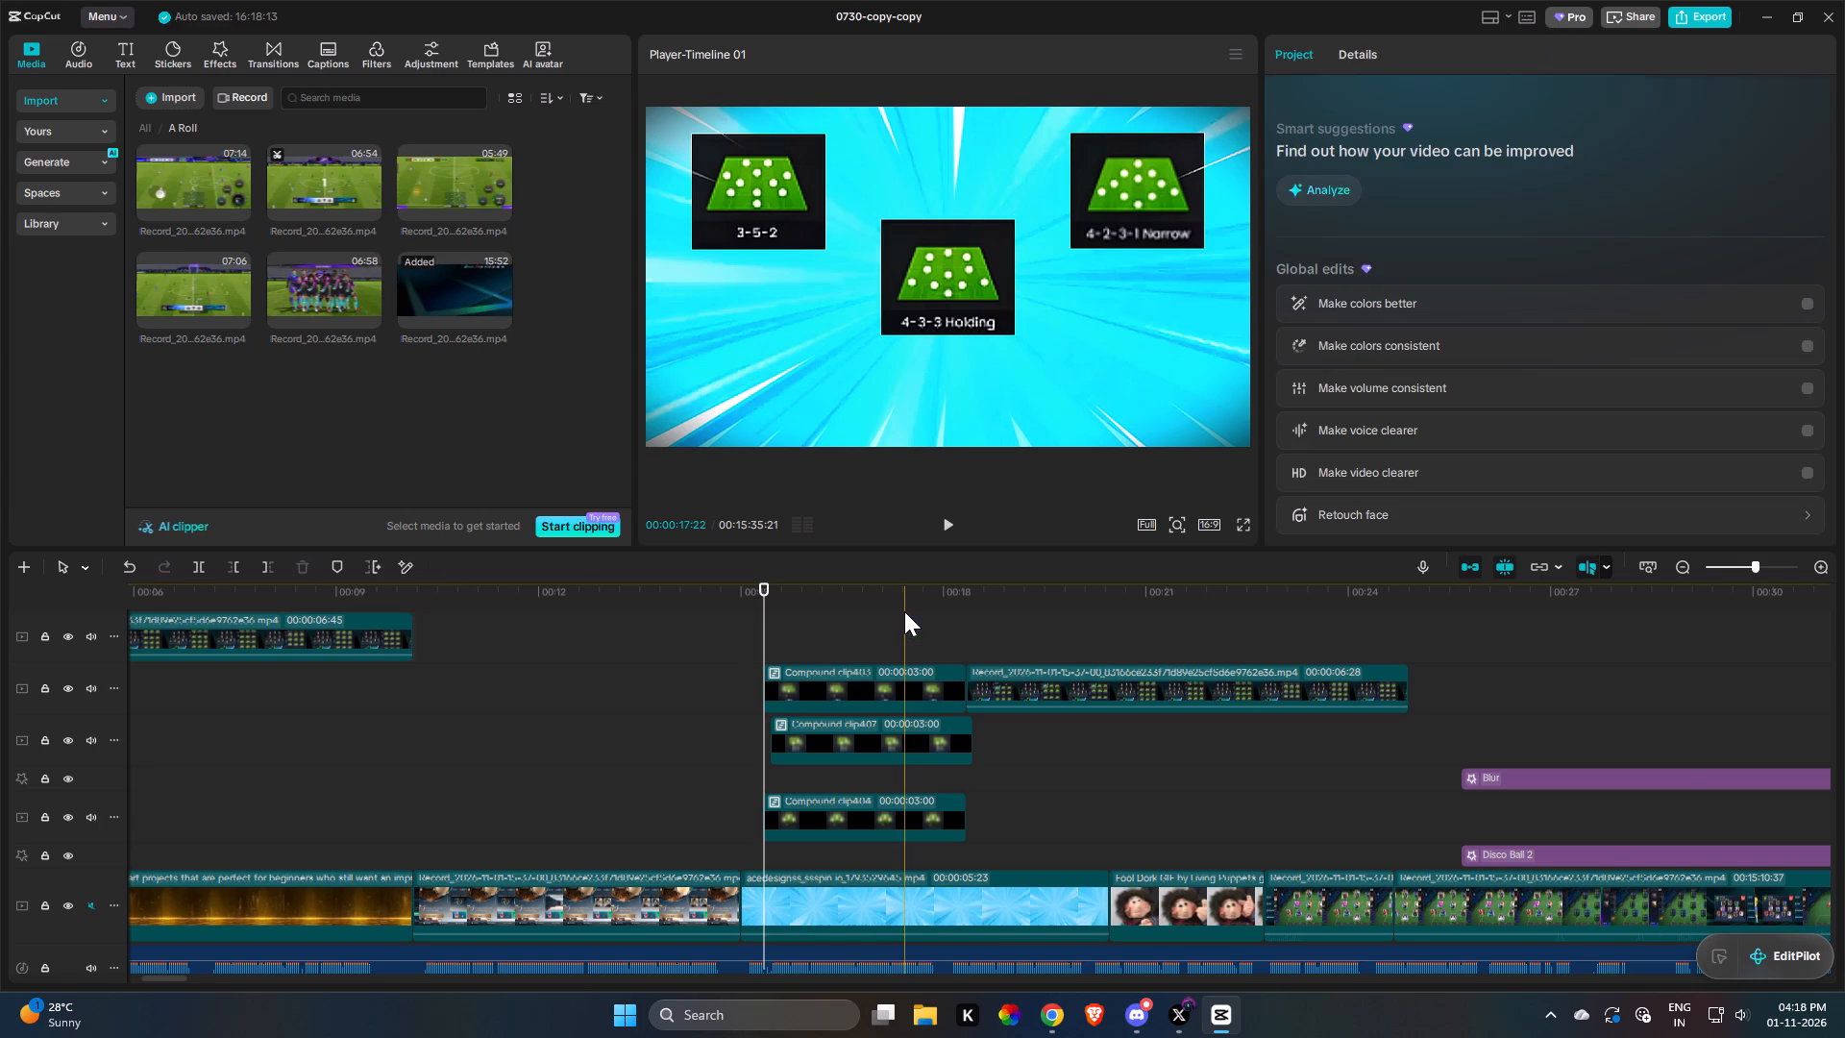
Paste a 4-3-3 Holding clip copy, shift it to the Film Frame effect's start, and place its tile lower left at about X -1145, Y -534.
scroll(897, 674, down, 2)
scroll(896, 677, up, 3)
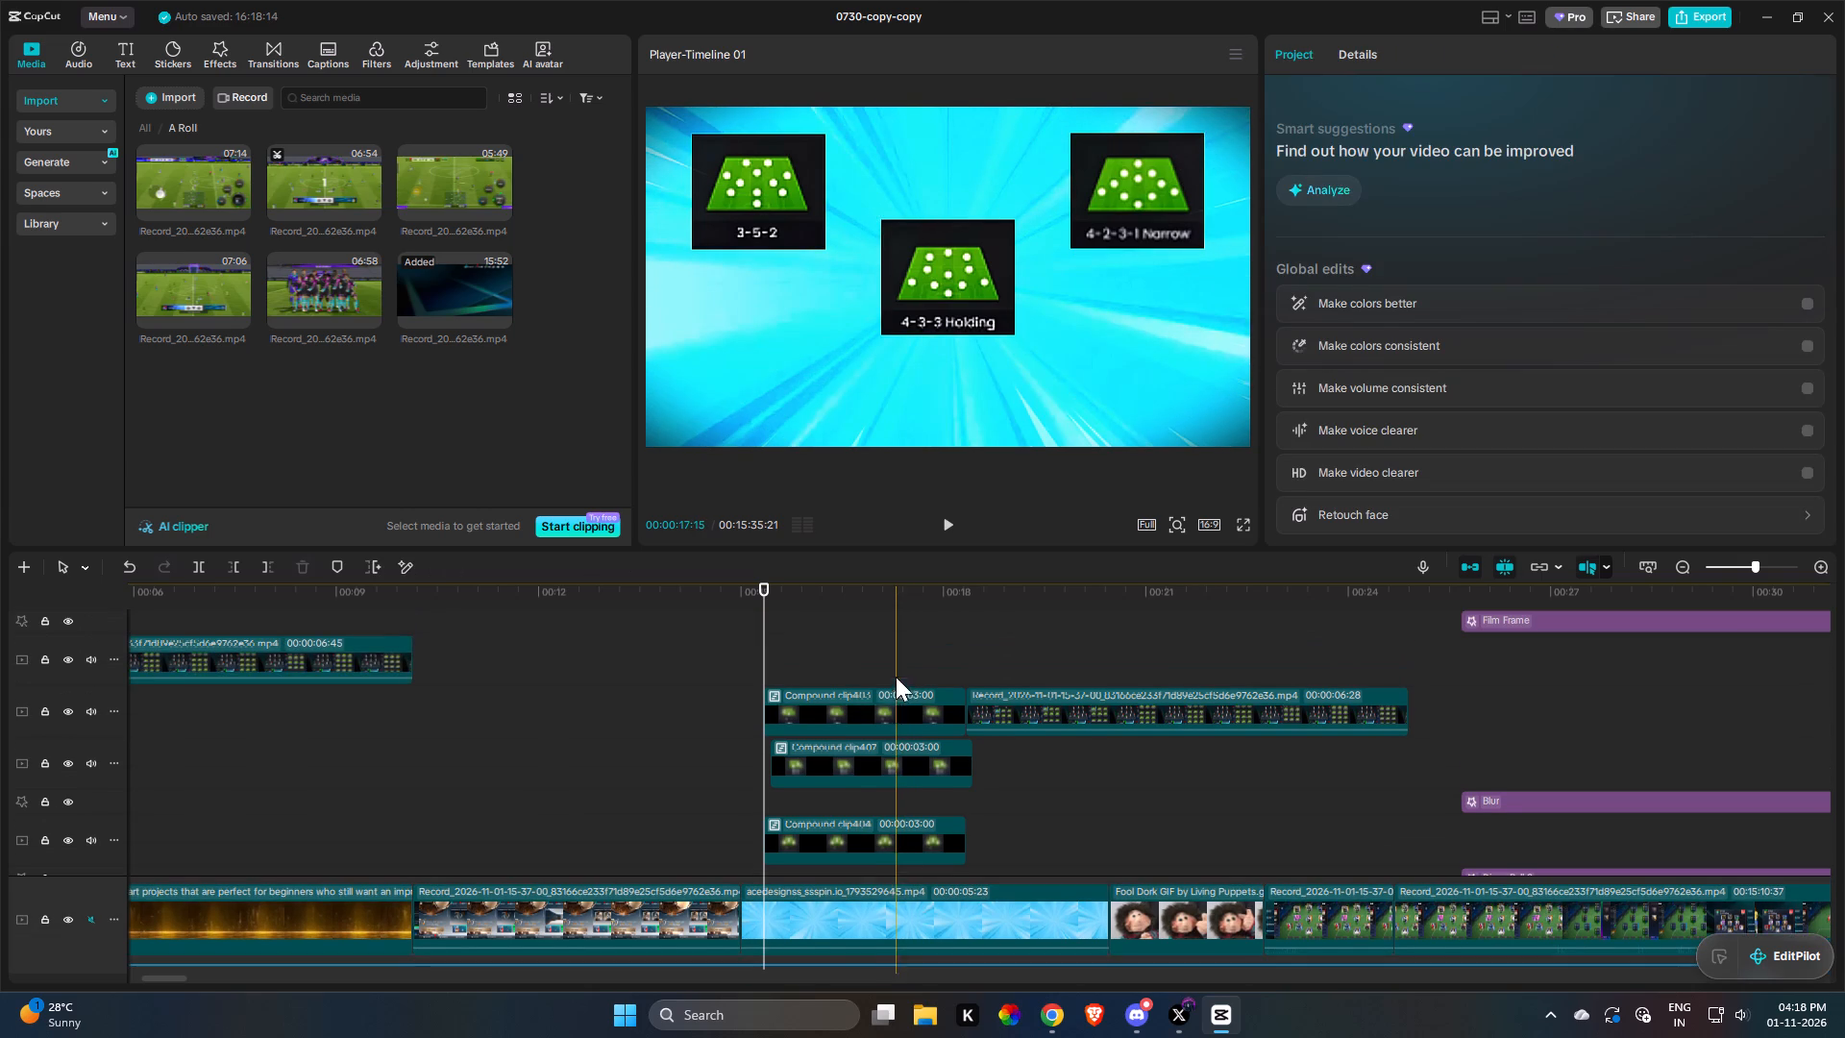
click(843, 637)
key(ctrl+v)
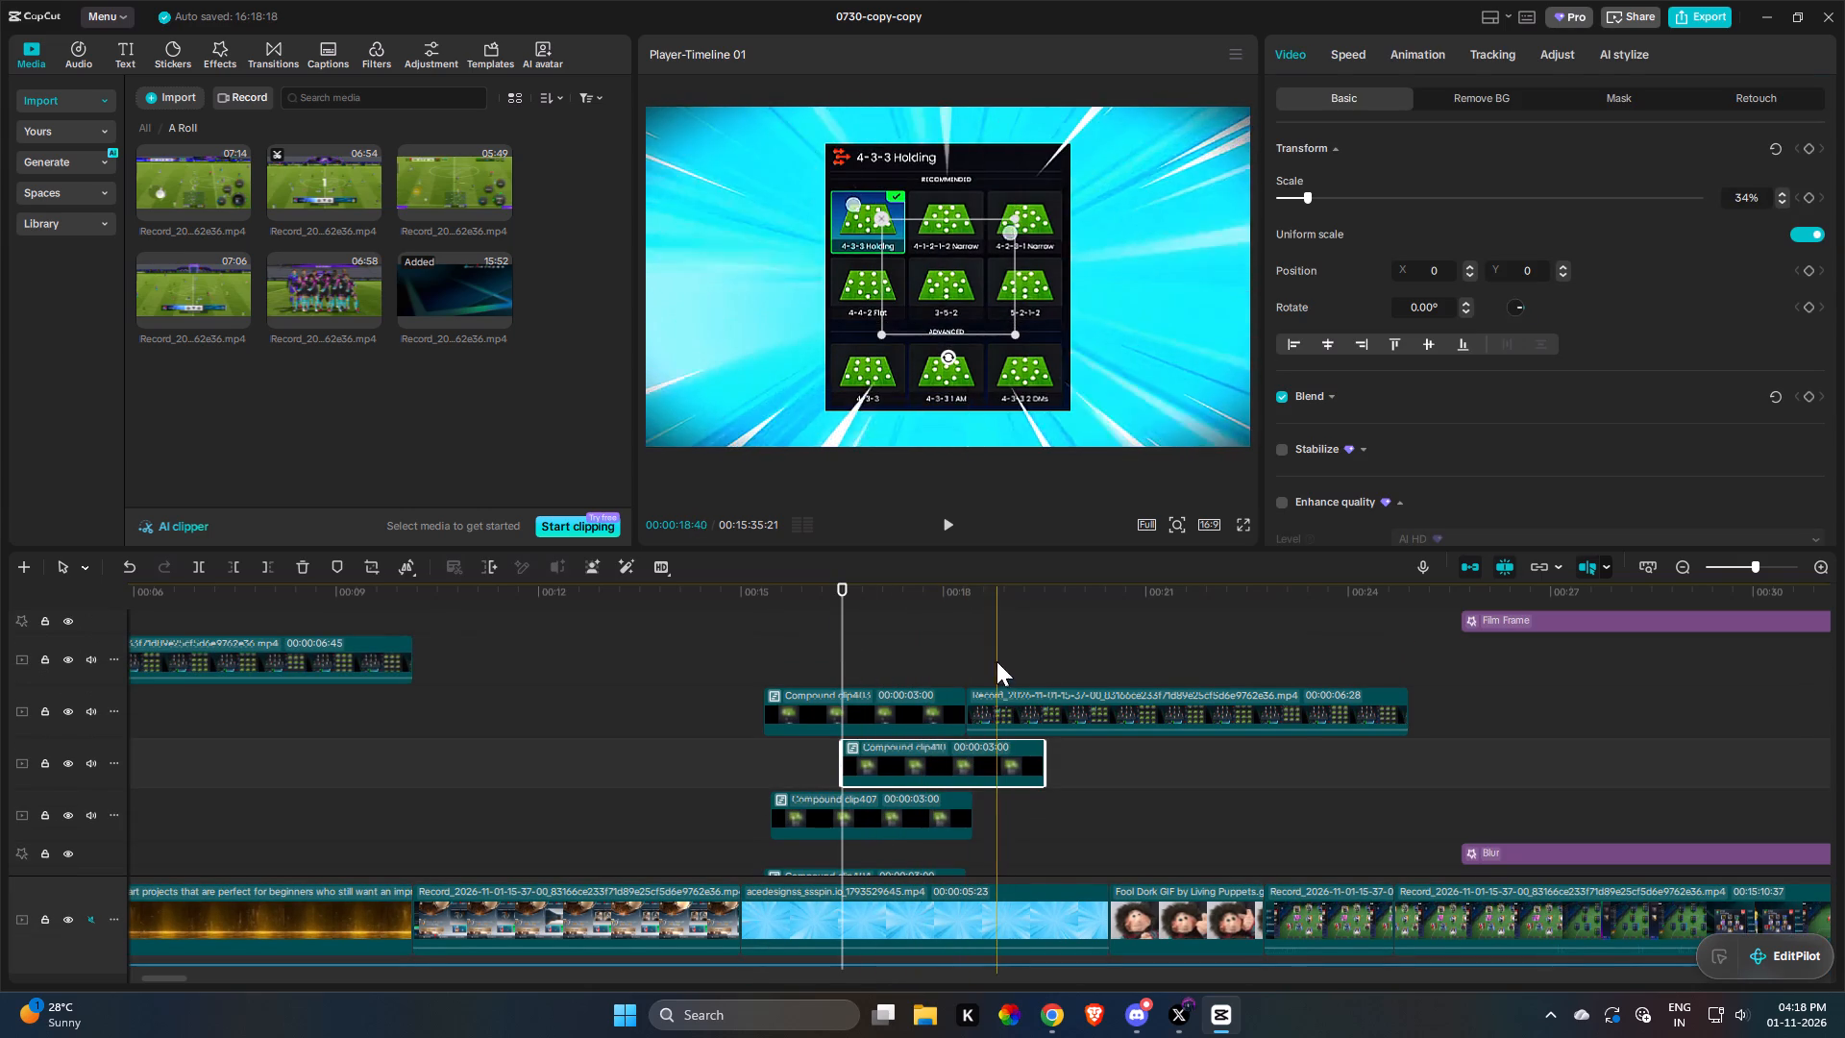
drag(1013, 760, 1552, 754)
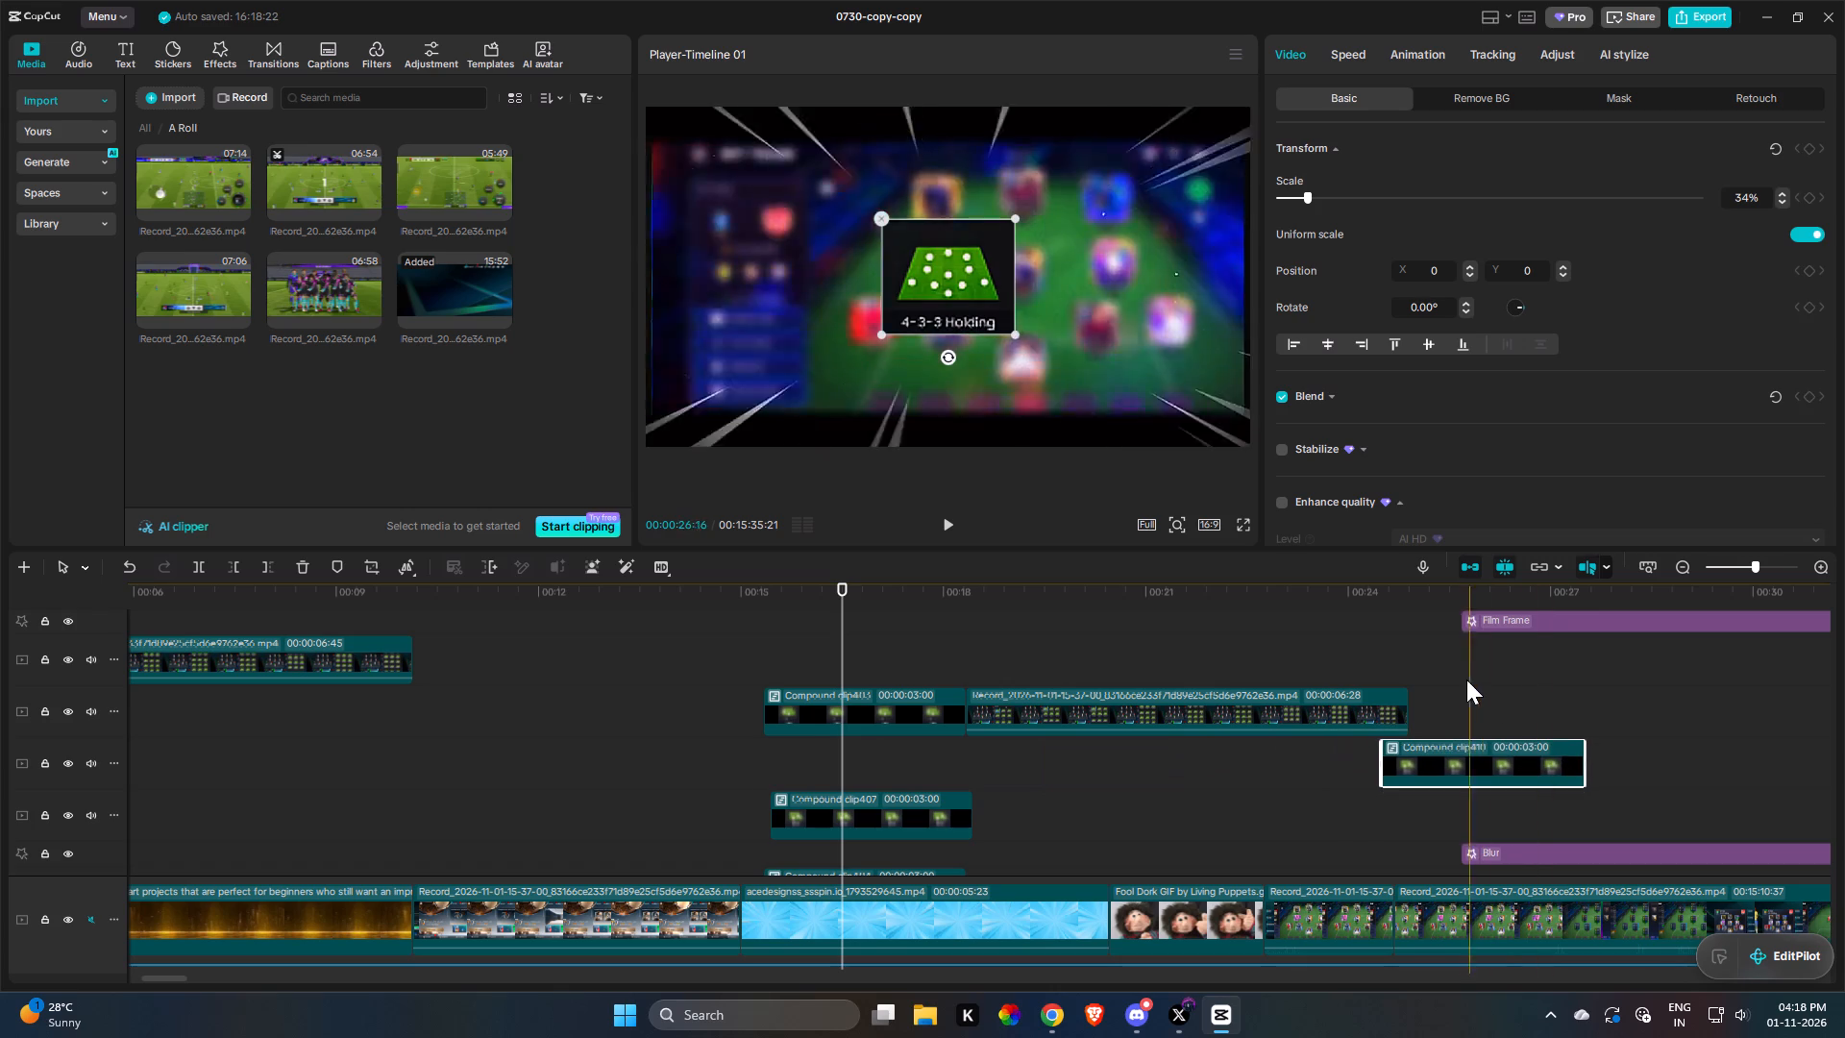
click(1479, 716)
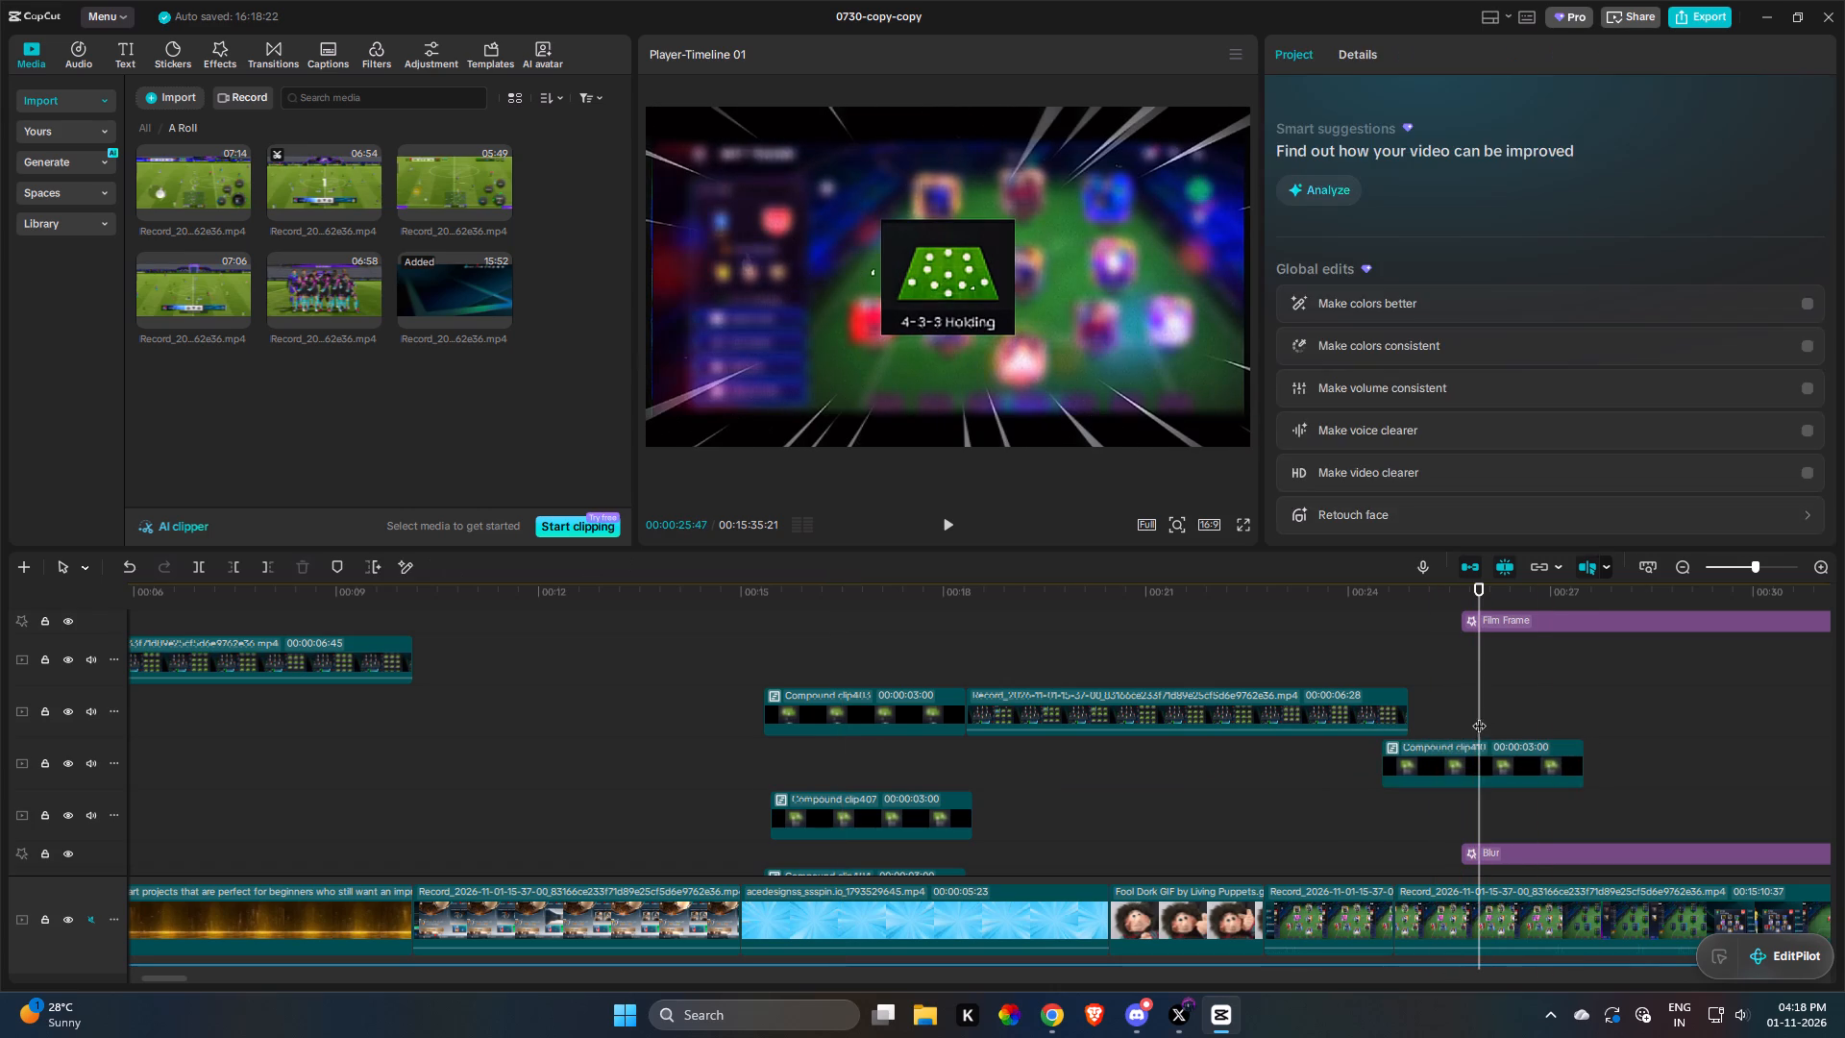
click(1481, 763)
drag(972, 304, 799, 386)
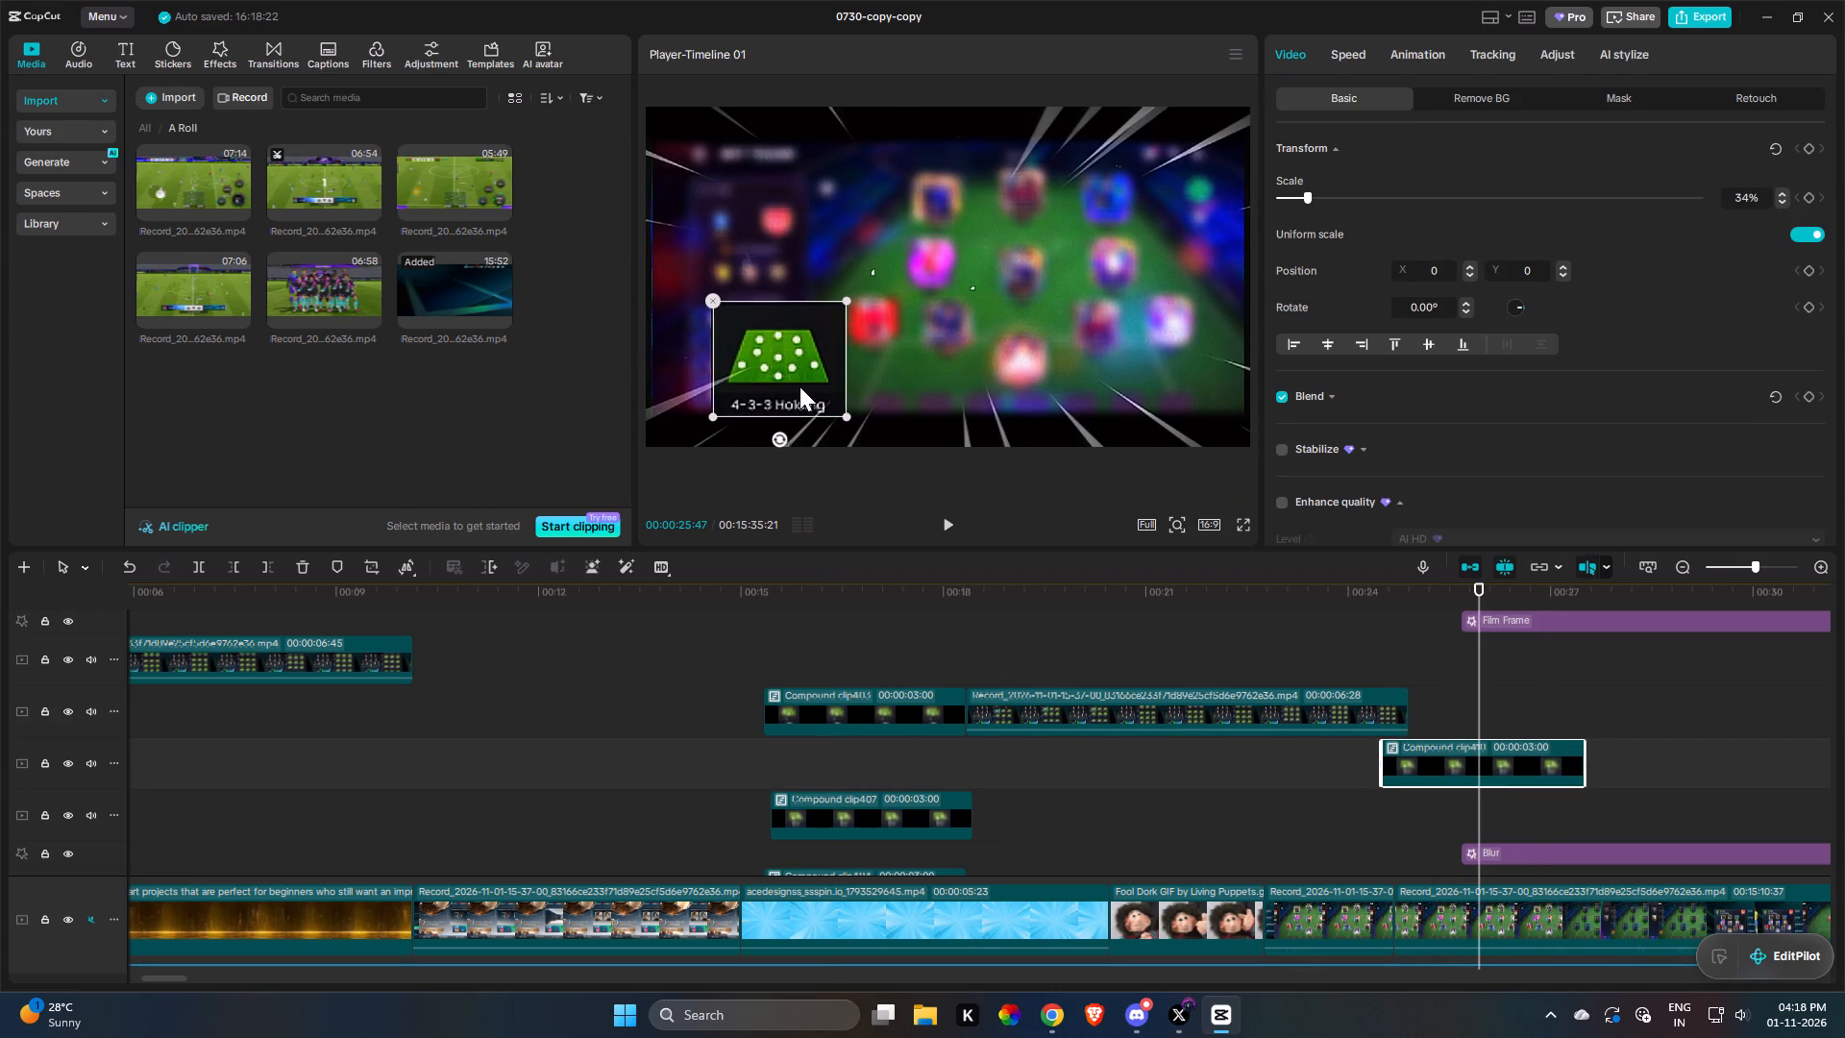
drag(799, 386, 791, 388)
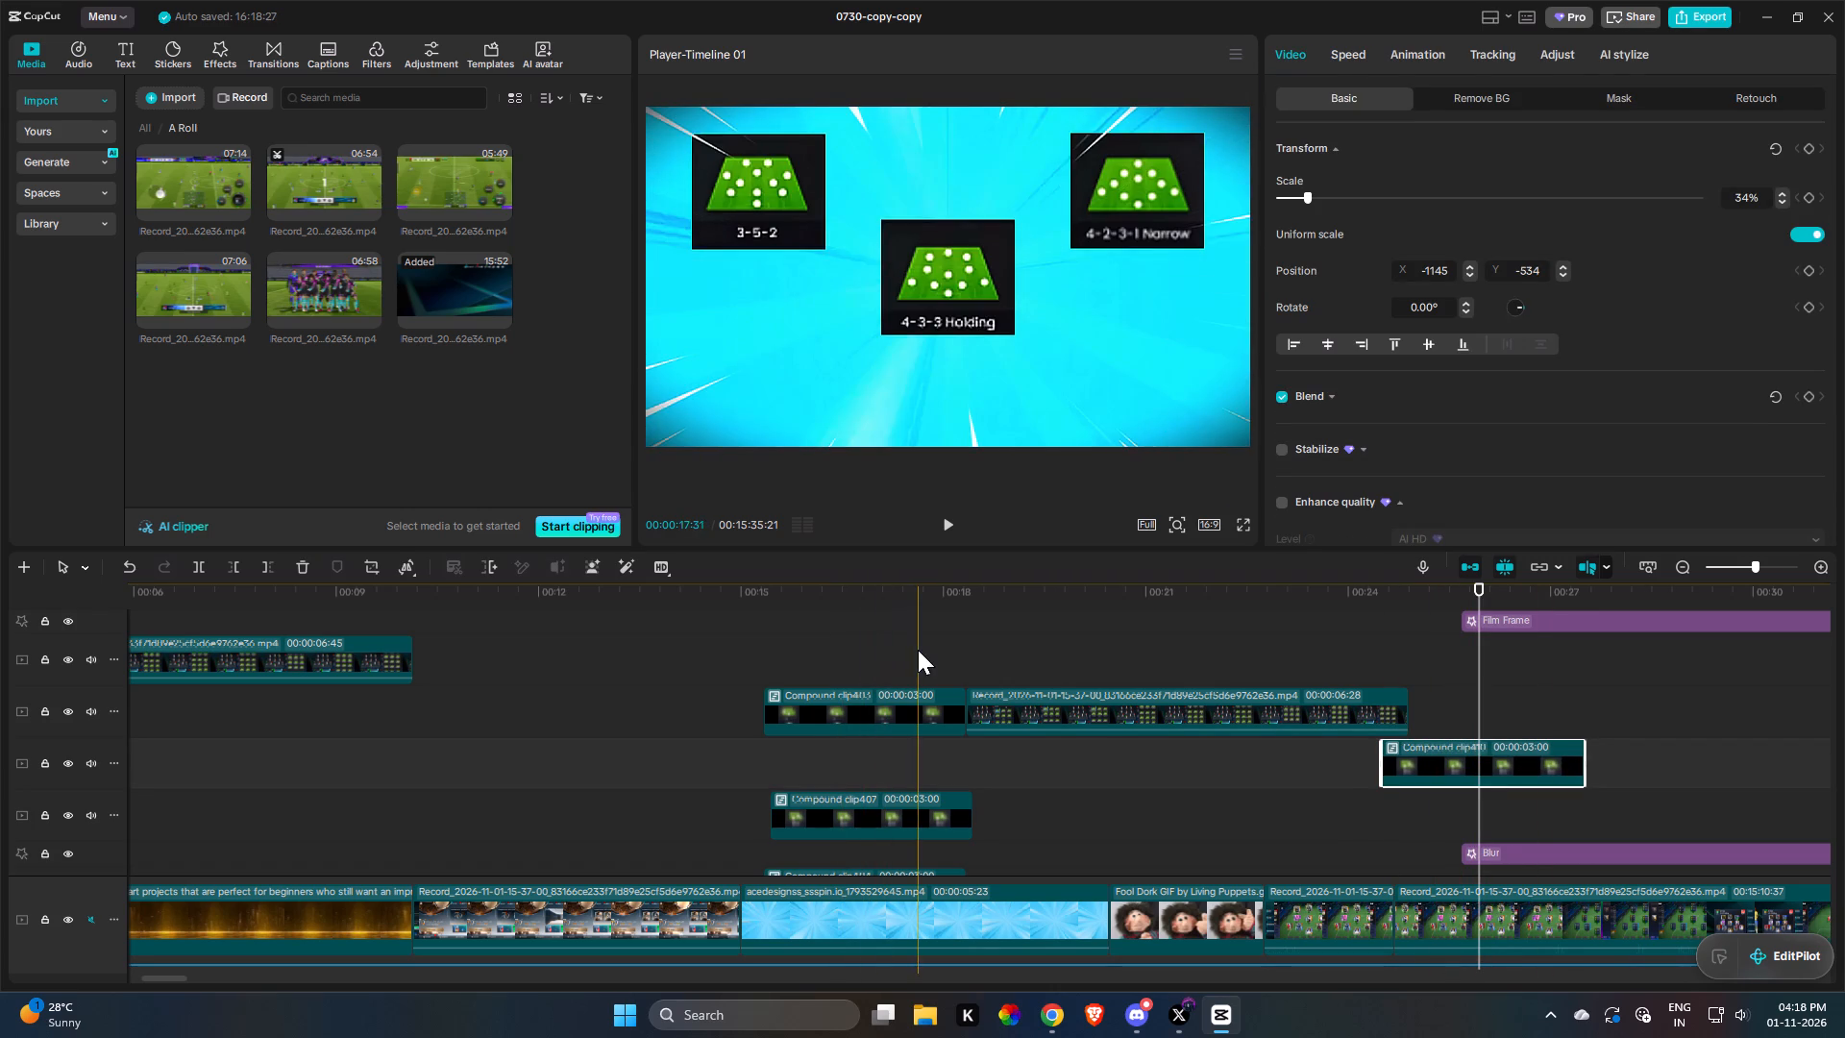
Move the copy back above the other tile clips and align its tile under the 3-5-2 tile at about X -1209, Y -549.
click(918, 650)
drag(1425, 770, 806, 670)
drag(778, 363, 763, 366)
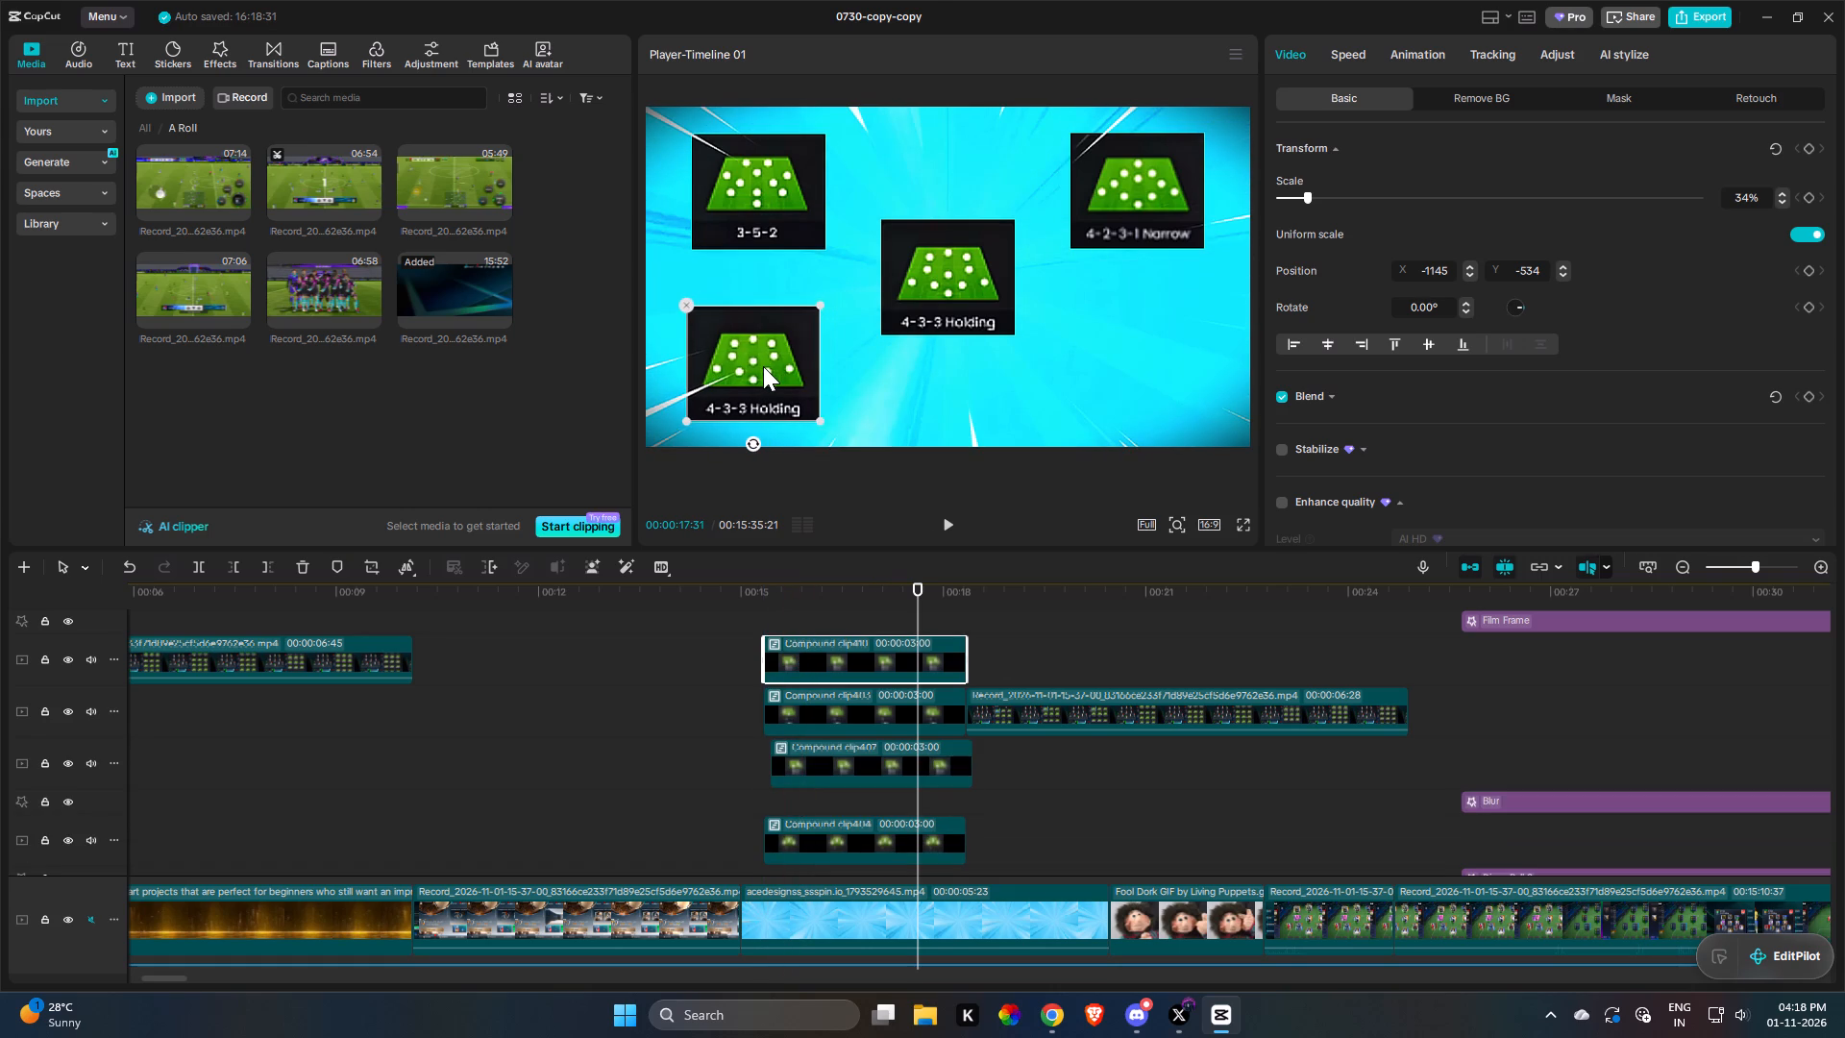
drag(763, 366, 768, 366)
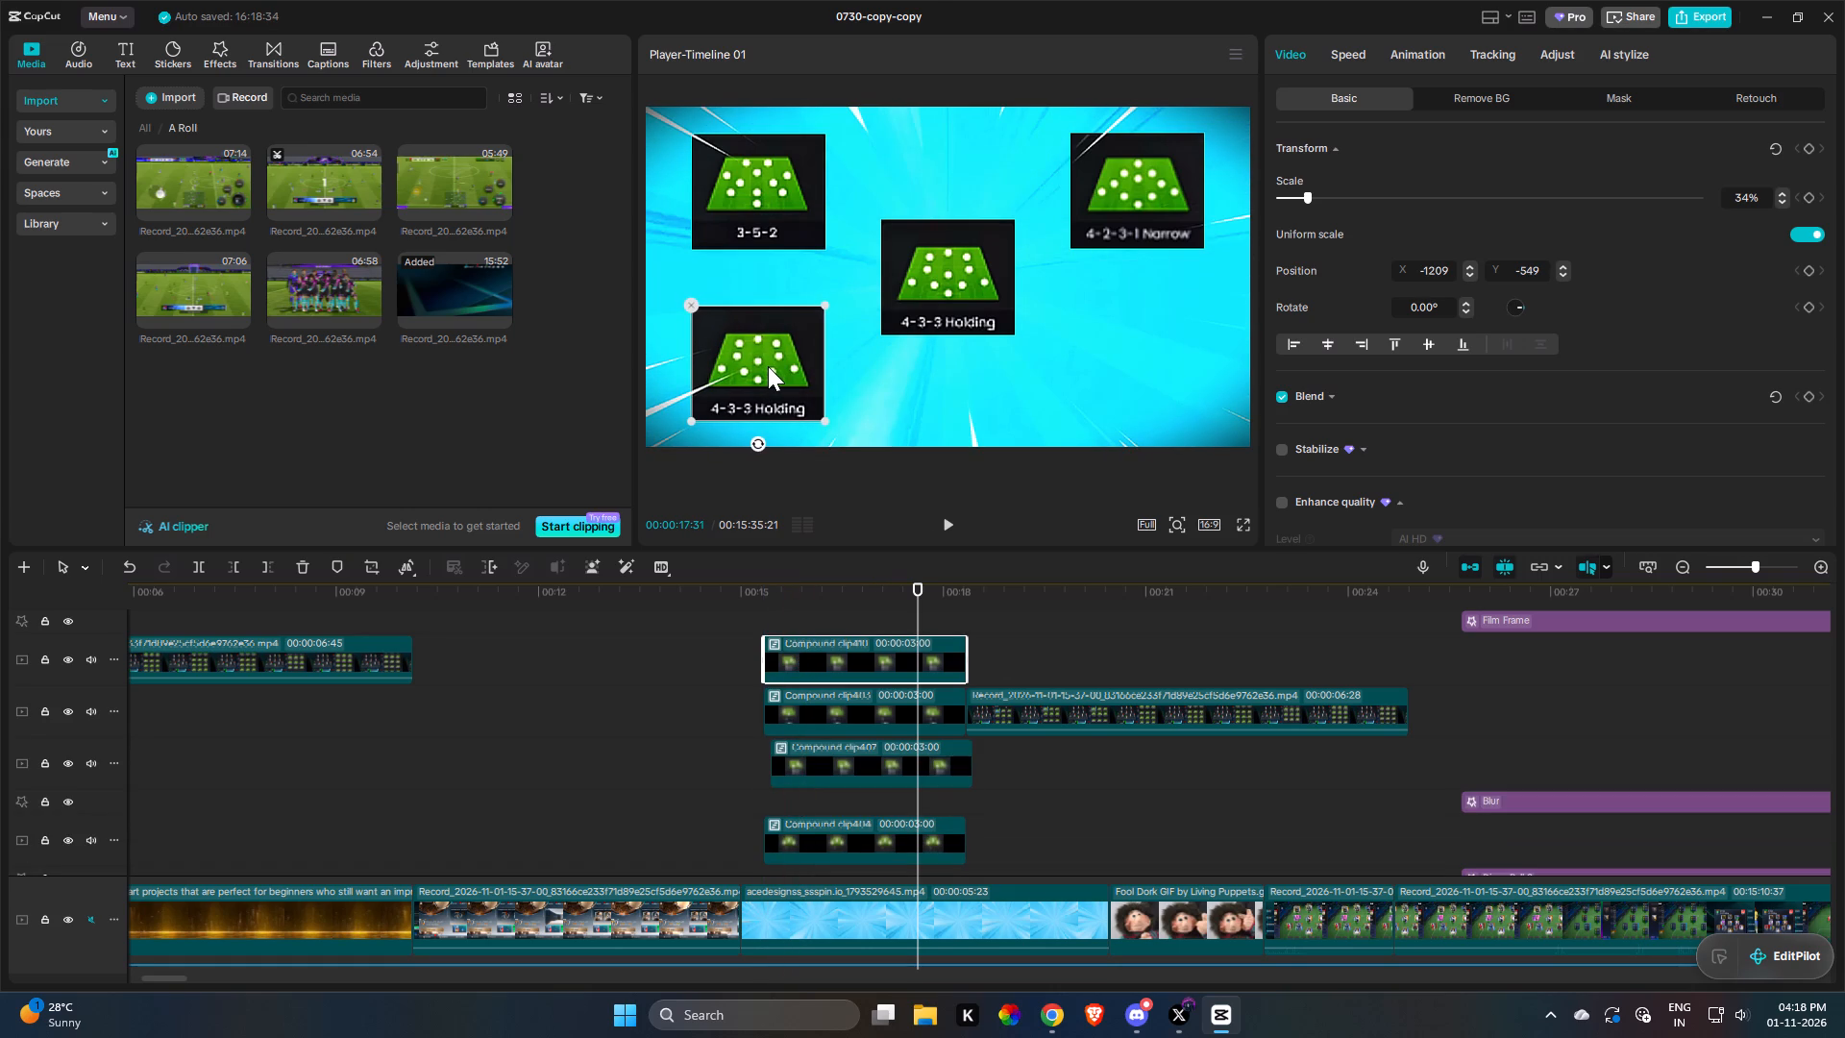
Duplicate the lower-left tile clip, place its tile lower right at about X 1218, Y -564, and align the clip's start with the others.
key(ctrl+c)
scroll(806, 652, up, 4)
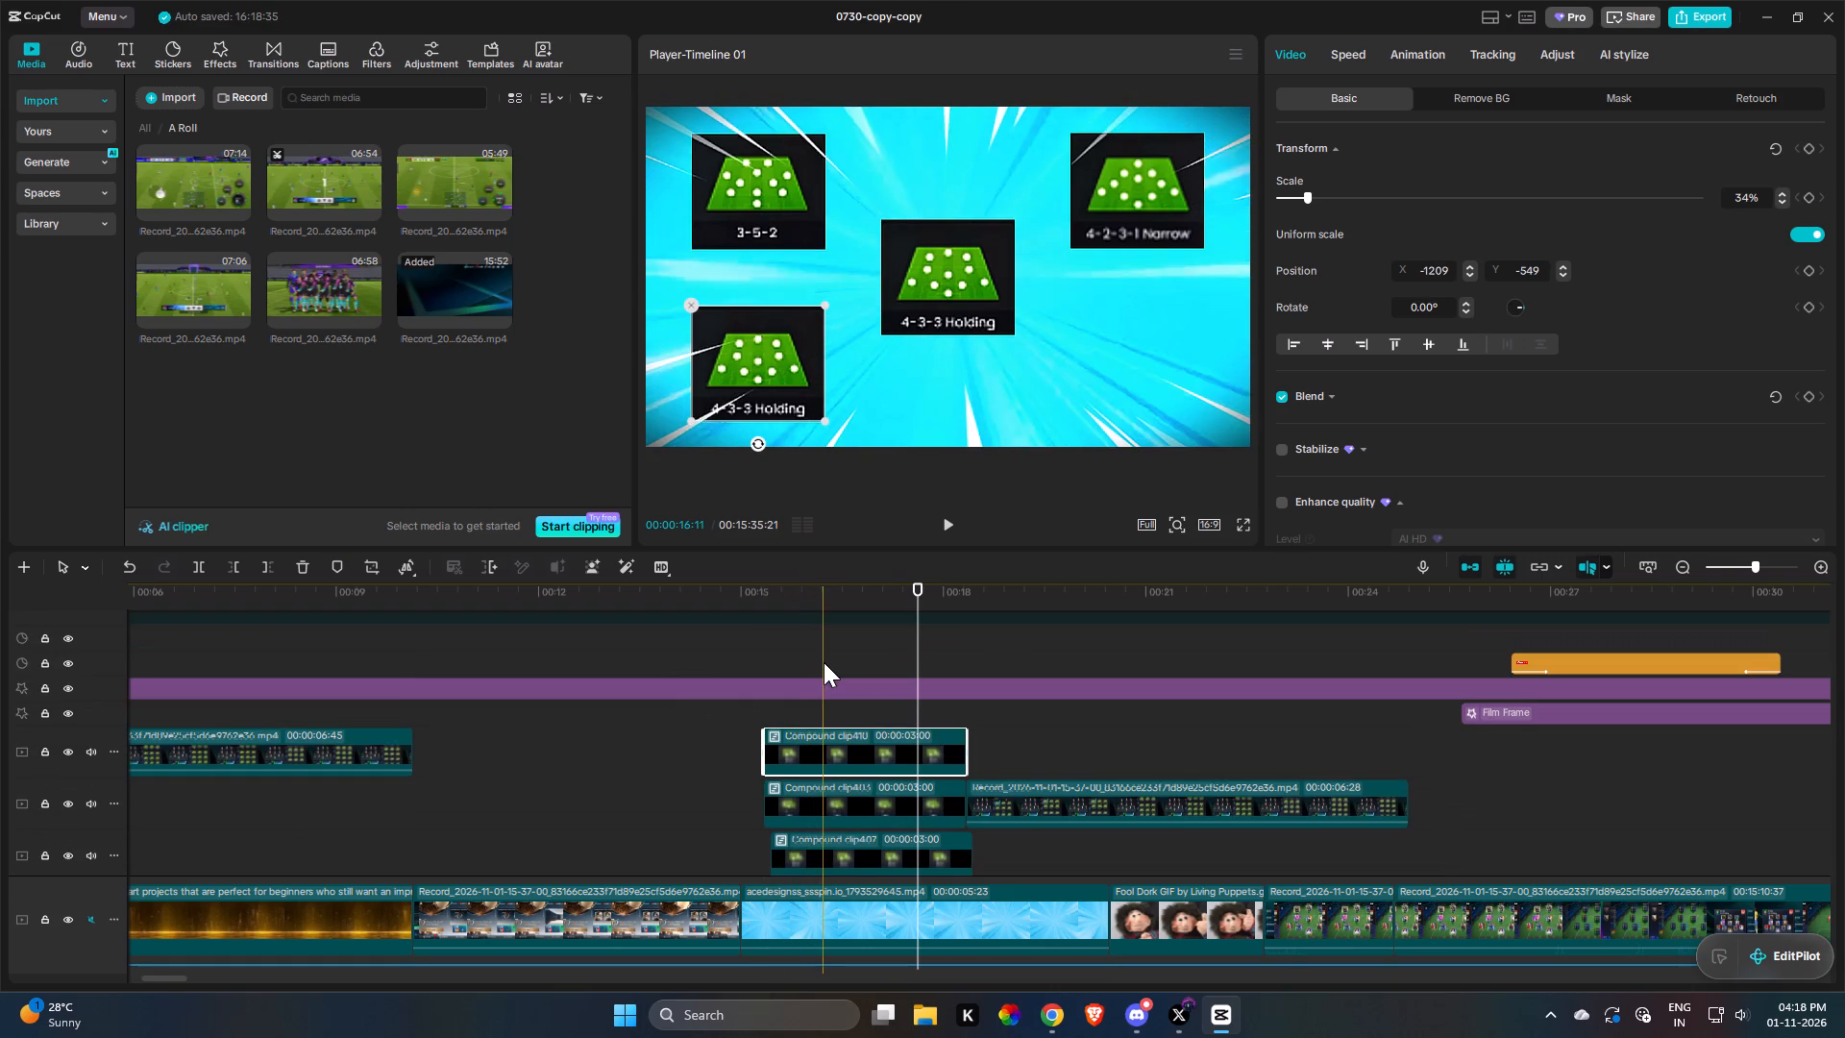
scroll(824, 662, down, 3)
key(ctrl+v)
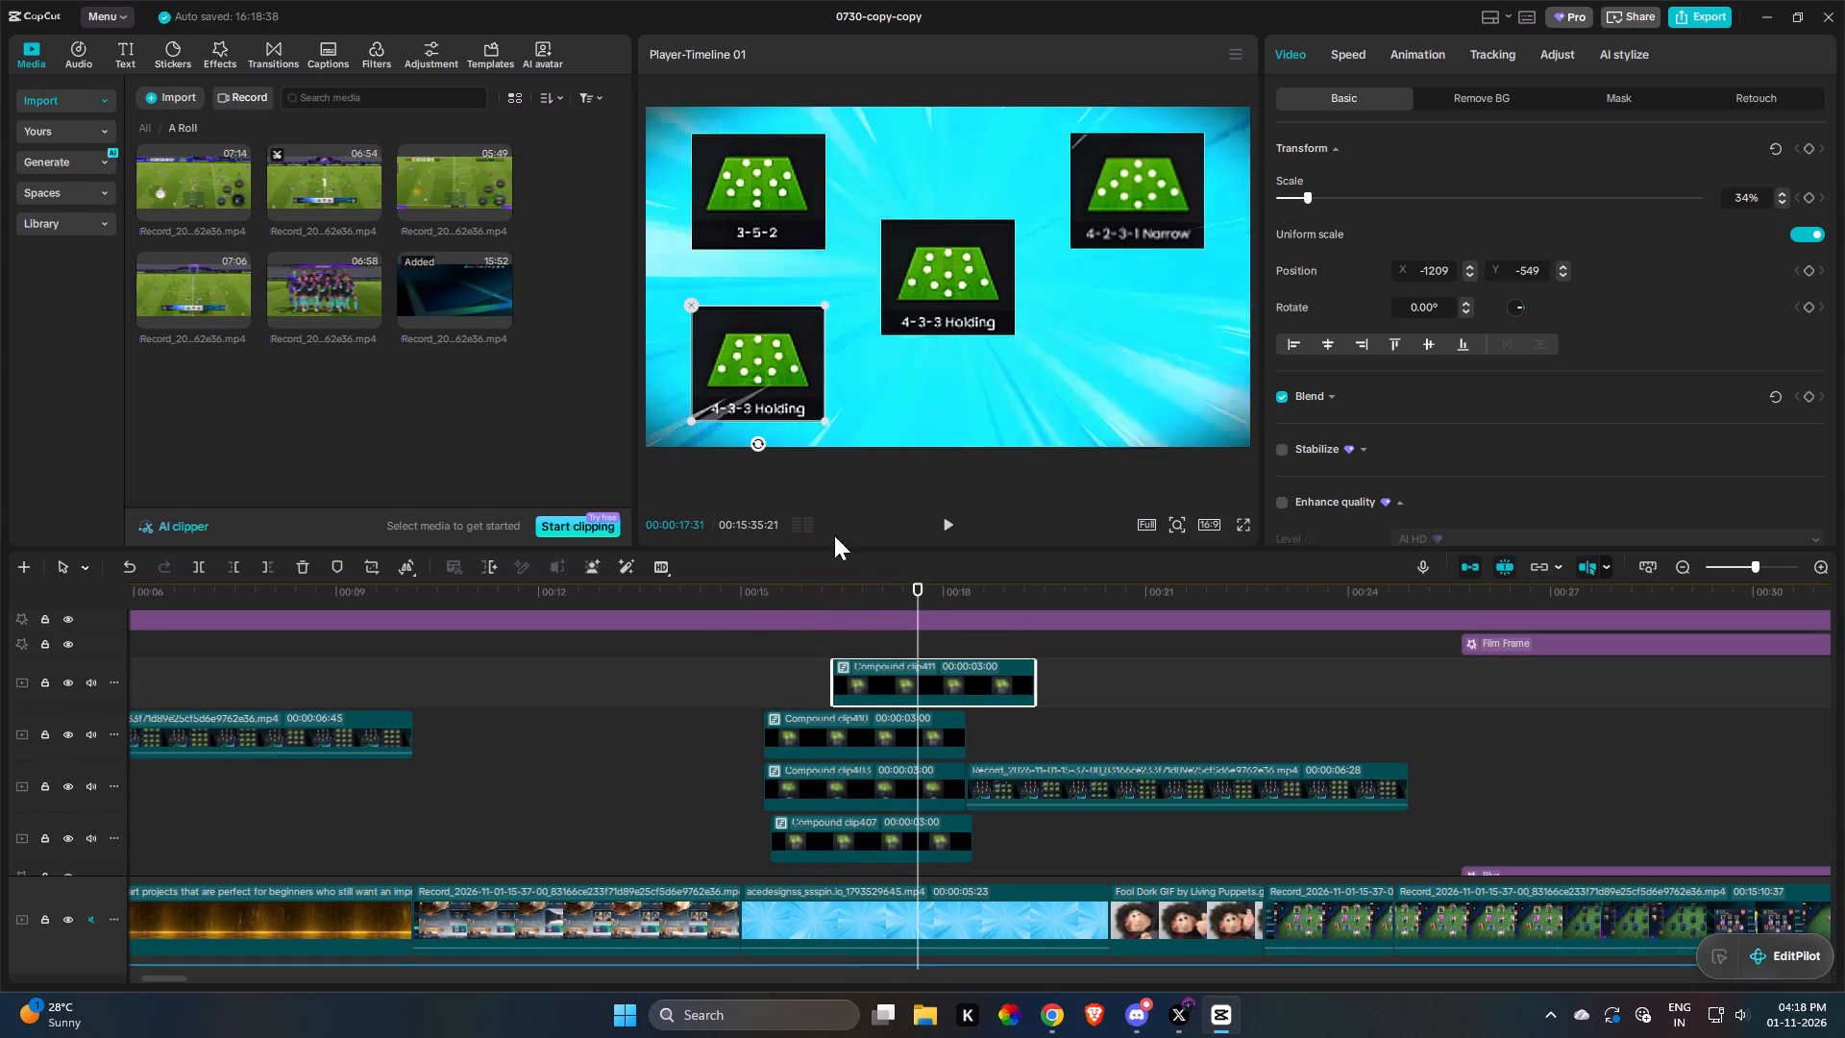
drag(741, 356, 1122, 358)
drag(864, 685, 791, 681)
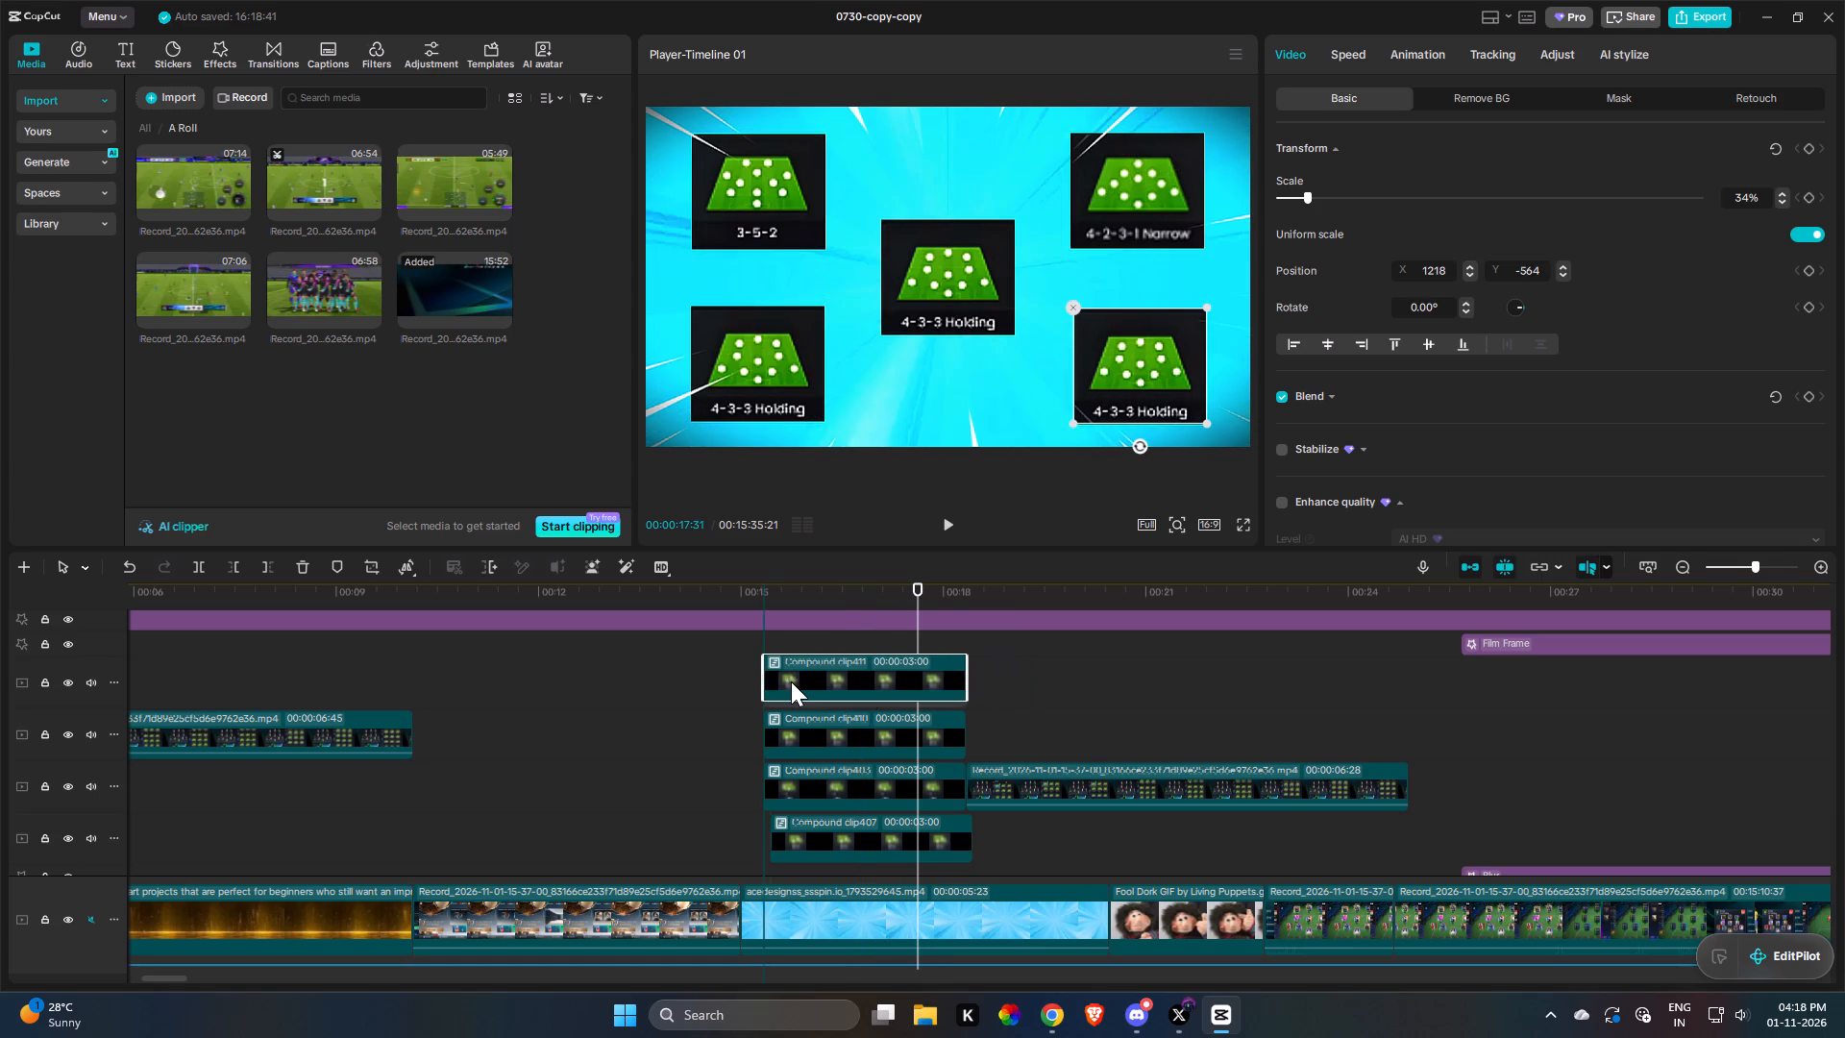
drag(791, 681, 791, 682)
Open the compound clip of the lower-left formation tile for editing.
scroll(797, 683, down, 3)
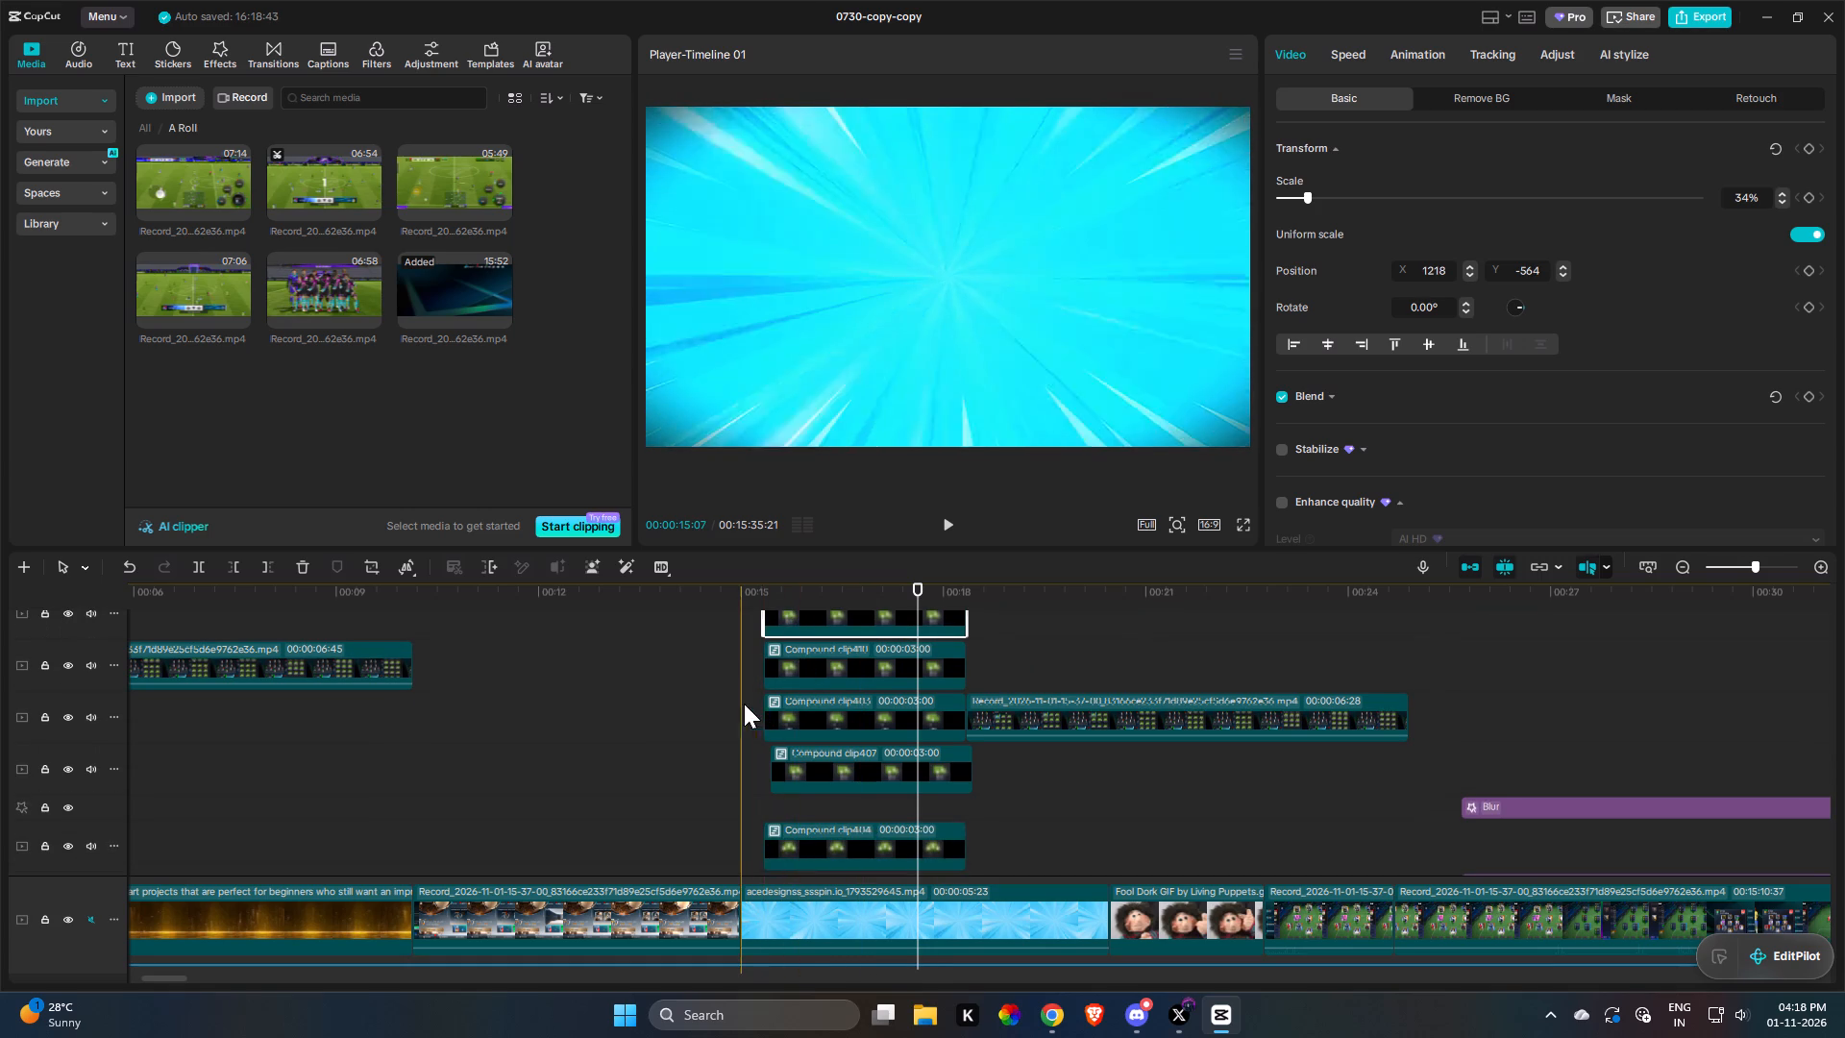
click(737, 704)
scroll(741, 706, up, 3)
double_click(832, 732)
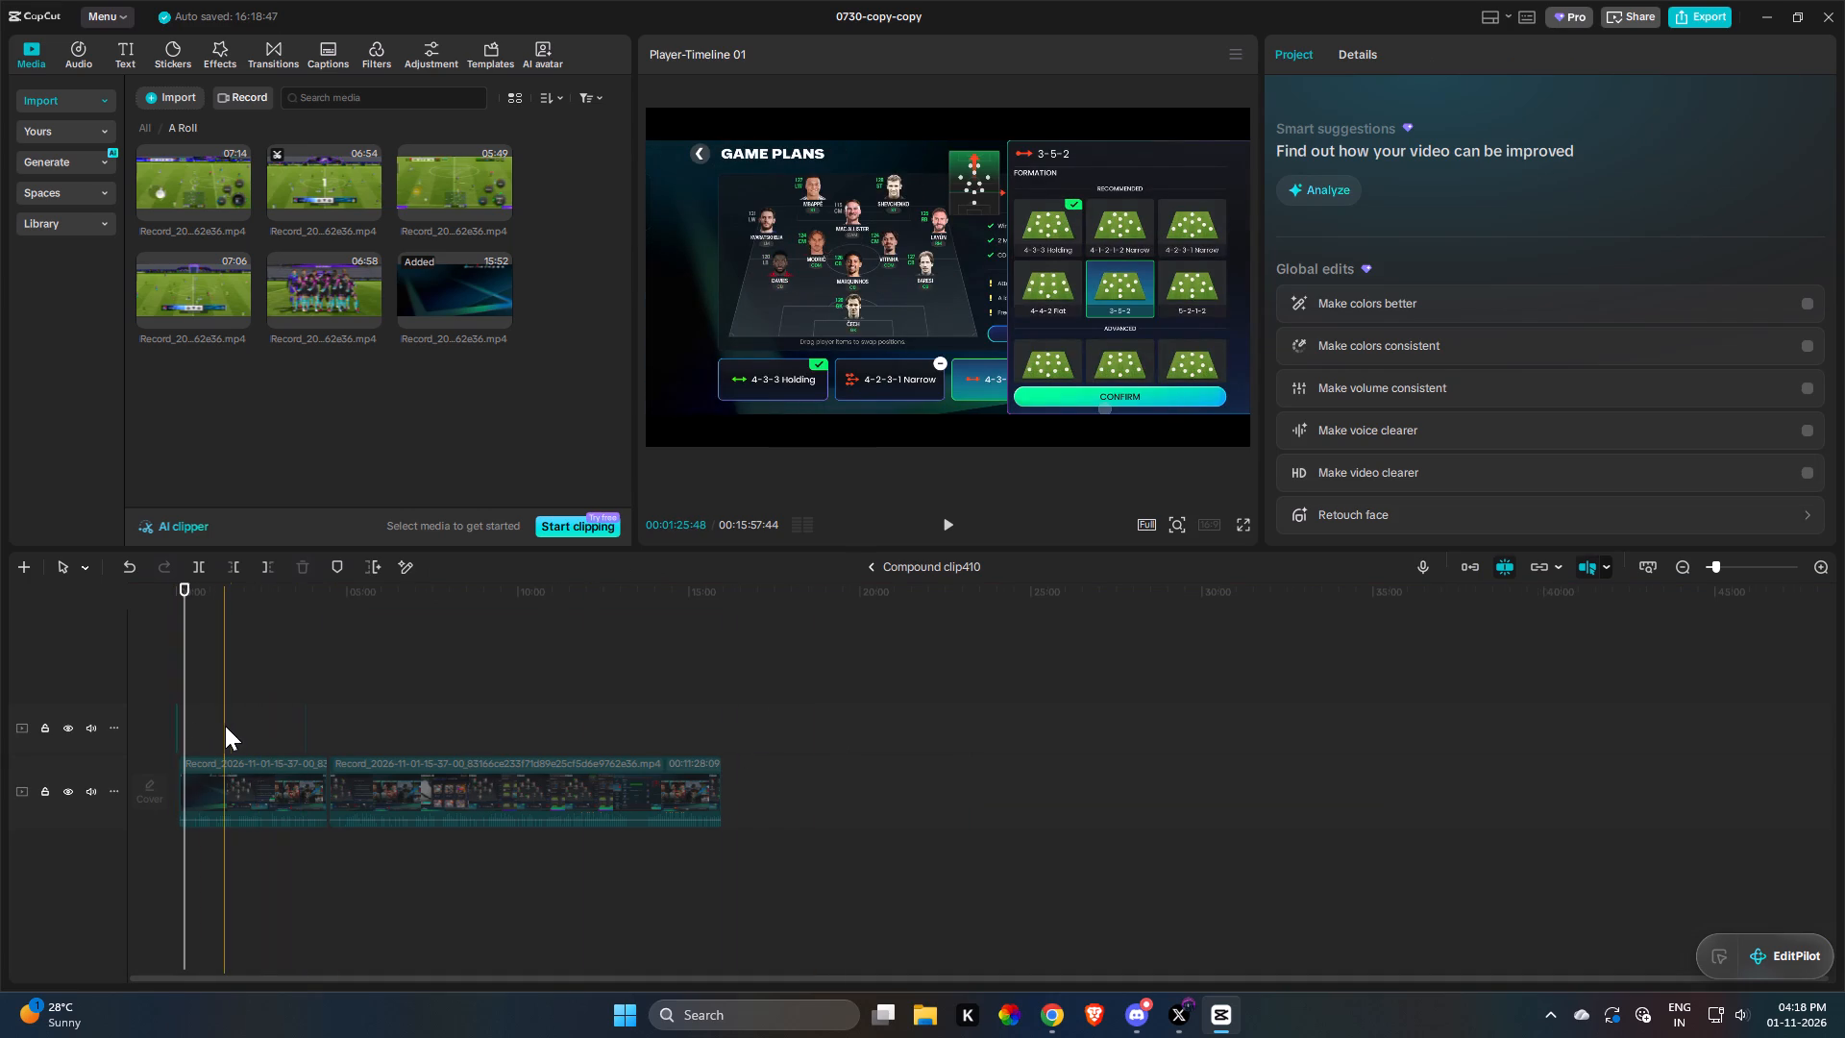
Insert a freeze frame in the recording at about 00:03:24, where the formation list shows 4-2-3-1 Wide.
ctrl+scroll(225, 726, up, 20)
ctrl+scroll(225, 726, up, 11)
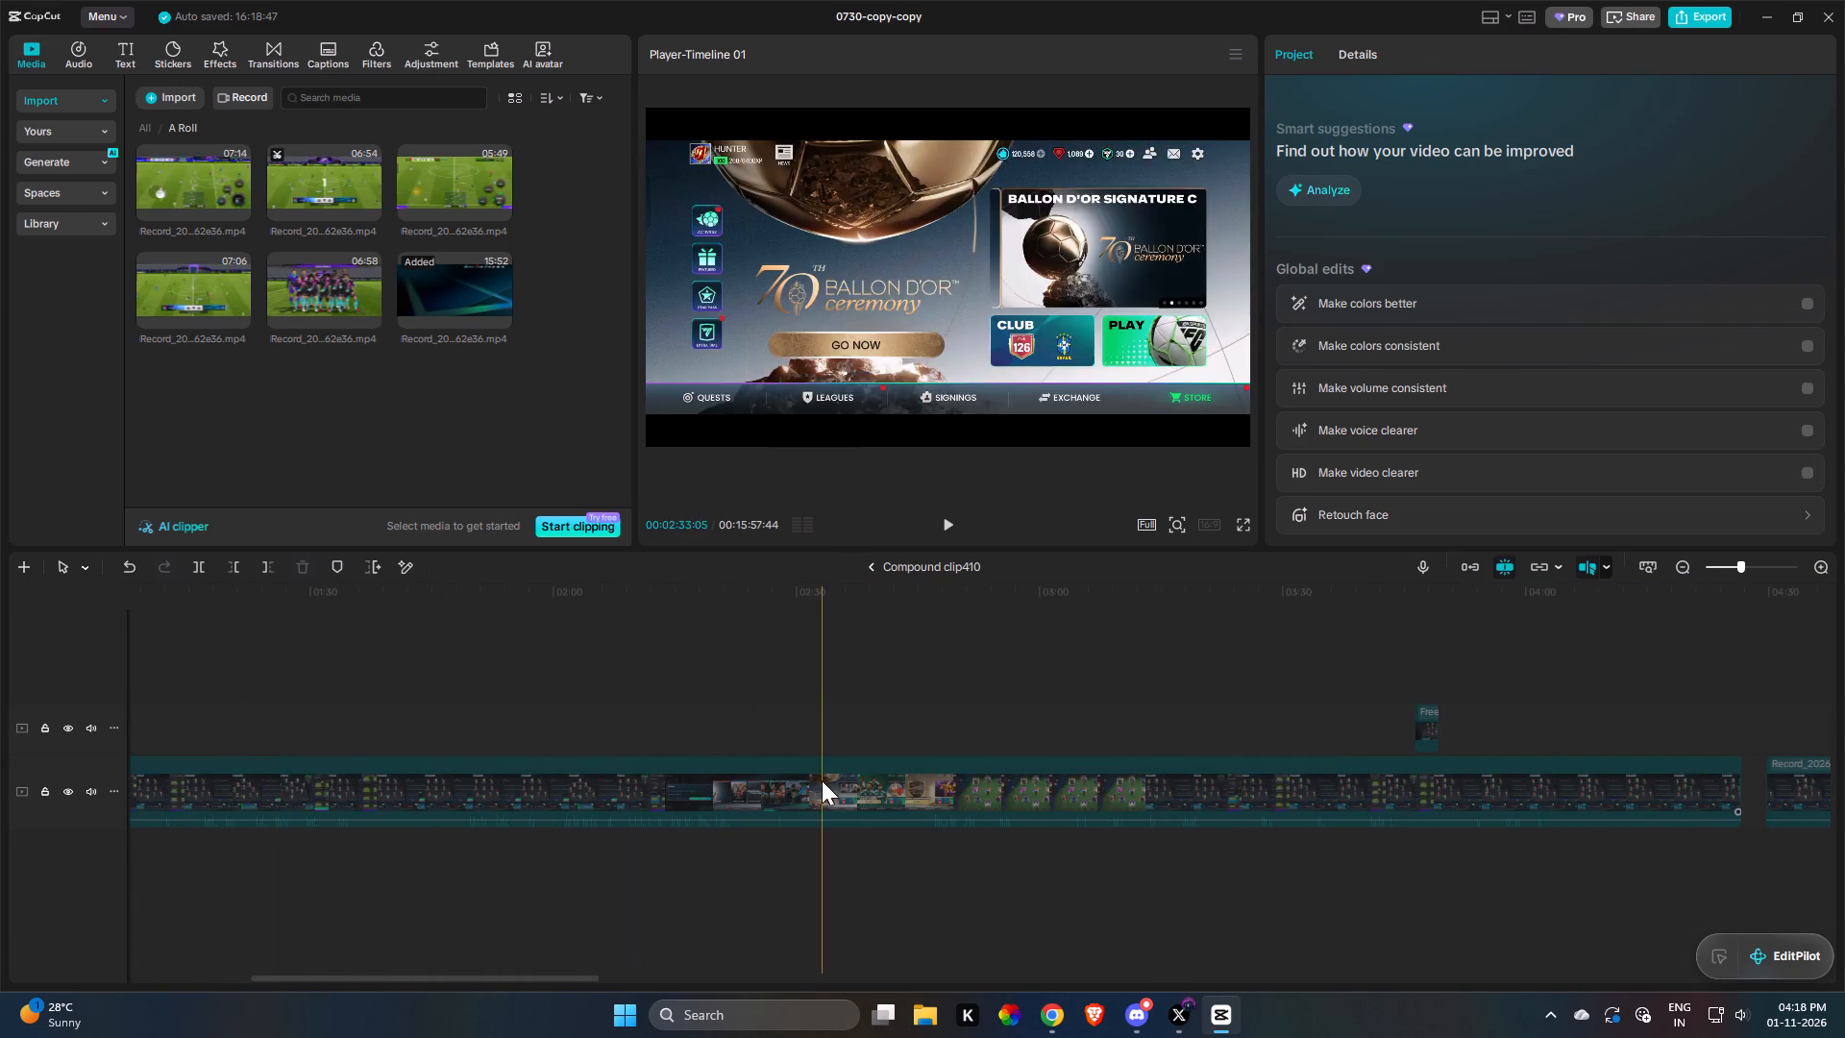
drag(831, 795, 1072, 808)
drag(1069, 809, 1060, 809)
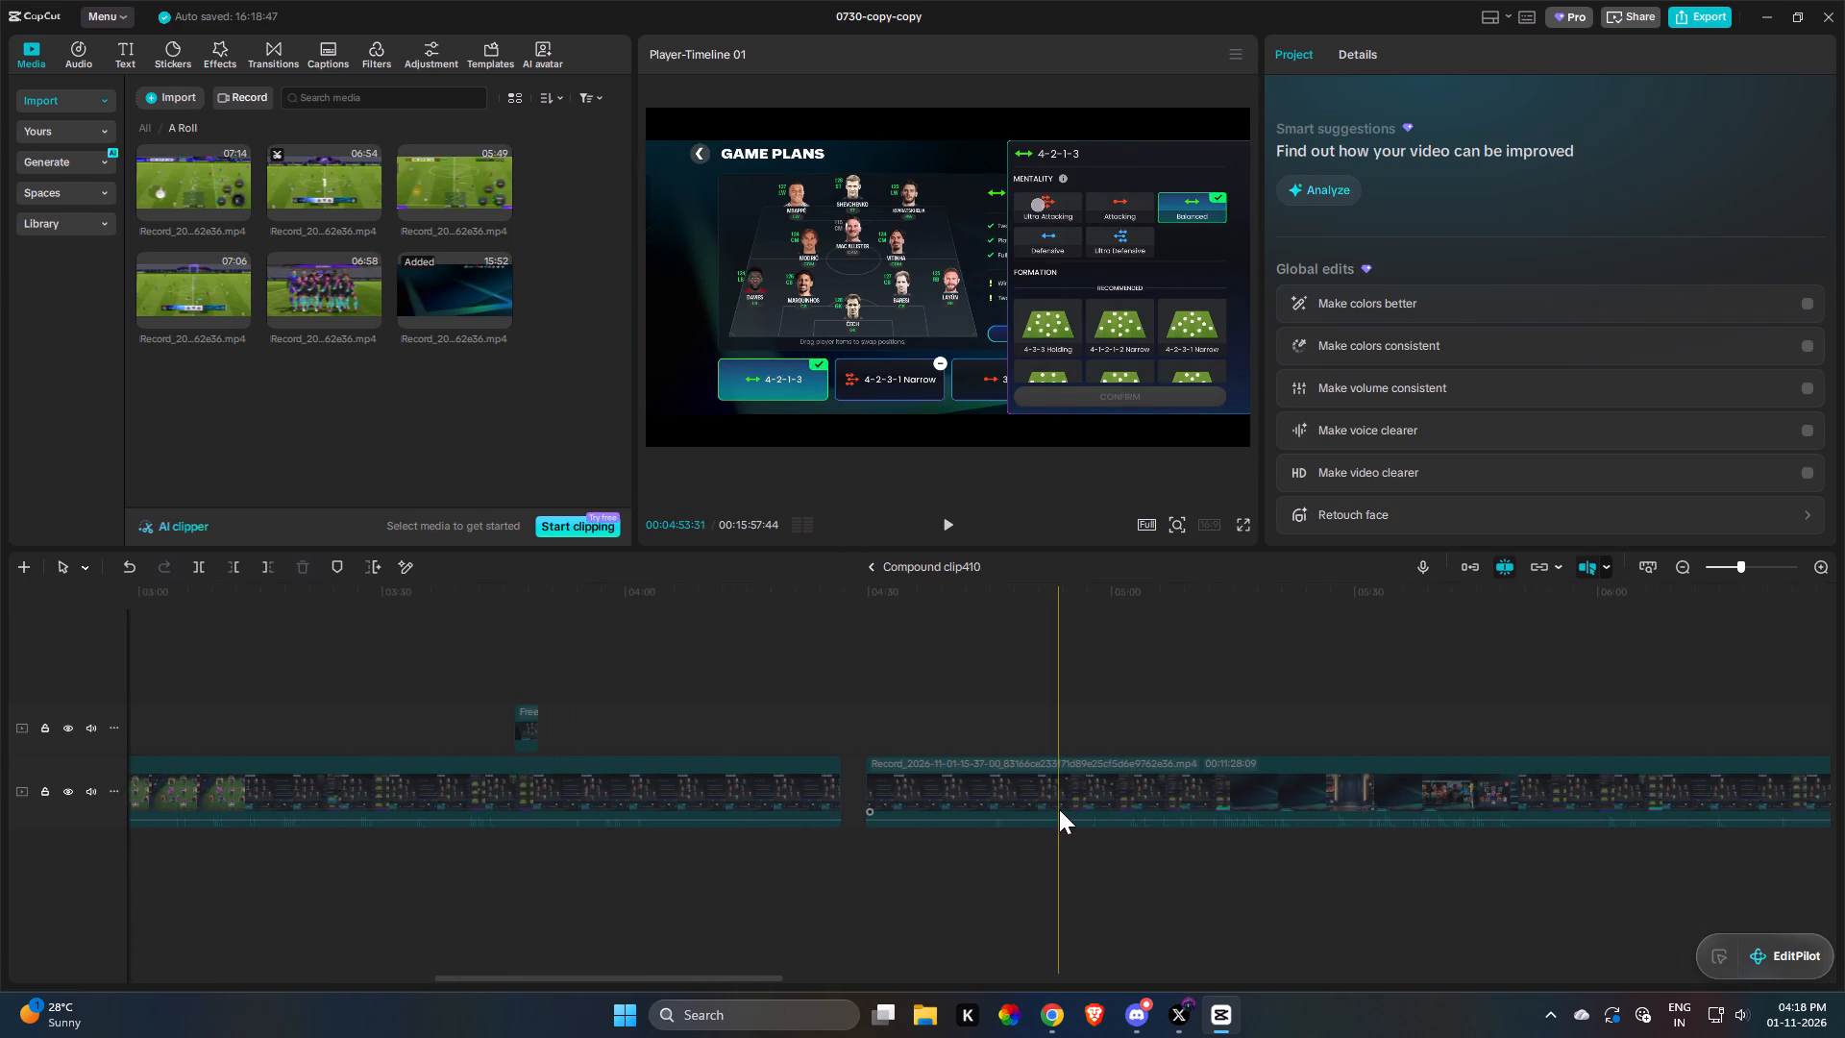
drag(1170, 791, 1226, 800)
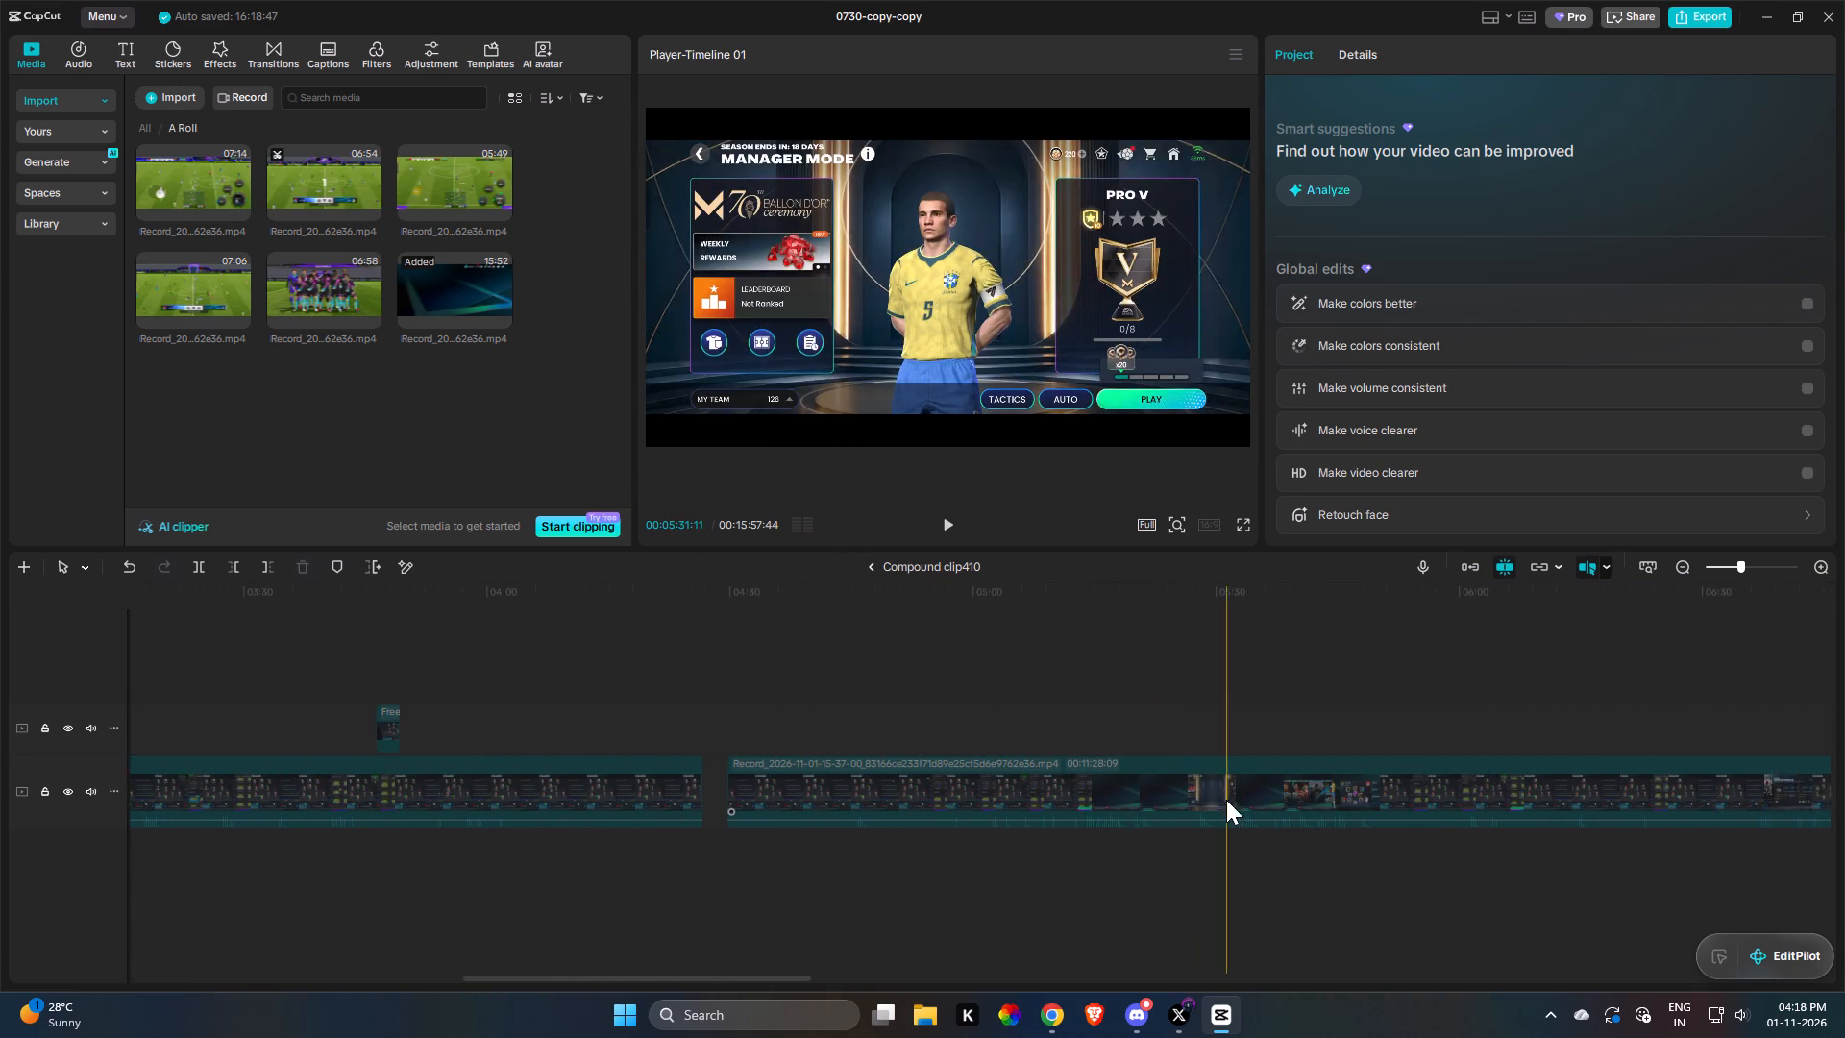
drag(1226, 800, 1130, 822)
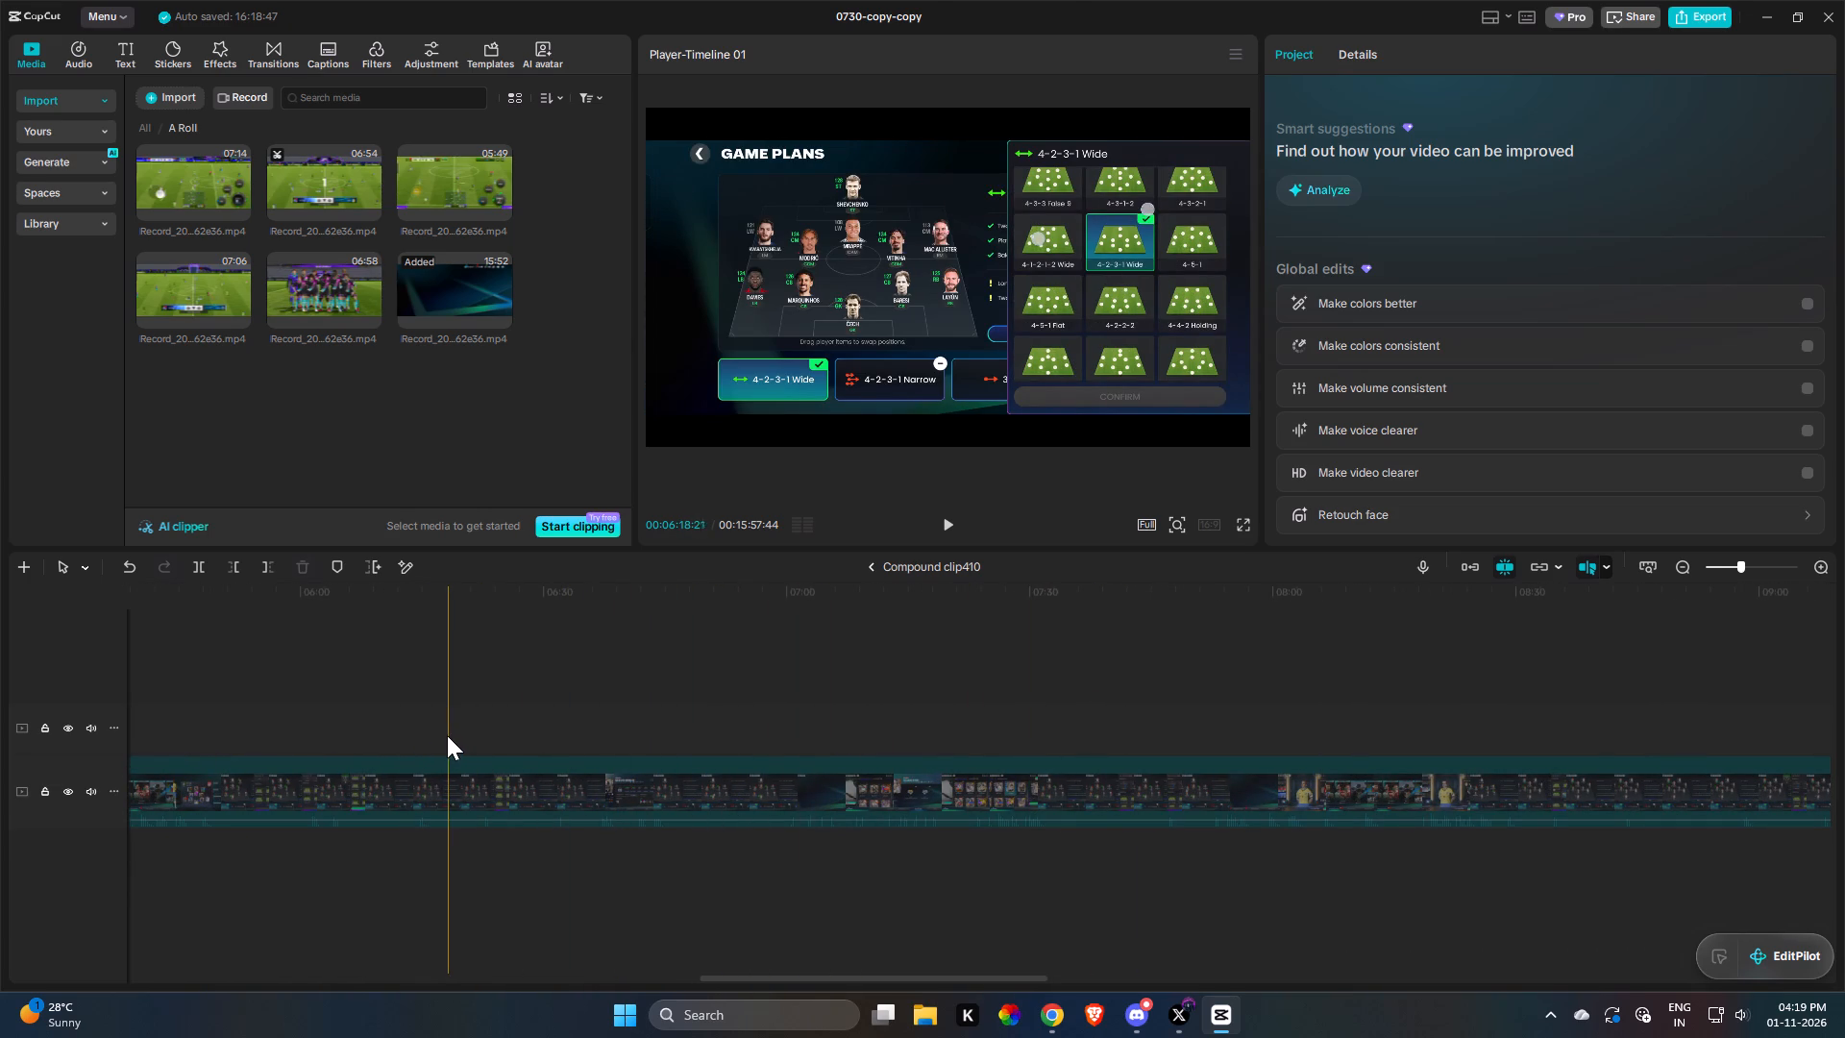
drag(351, 726, 321, 711)
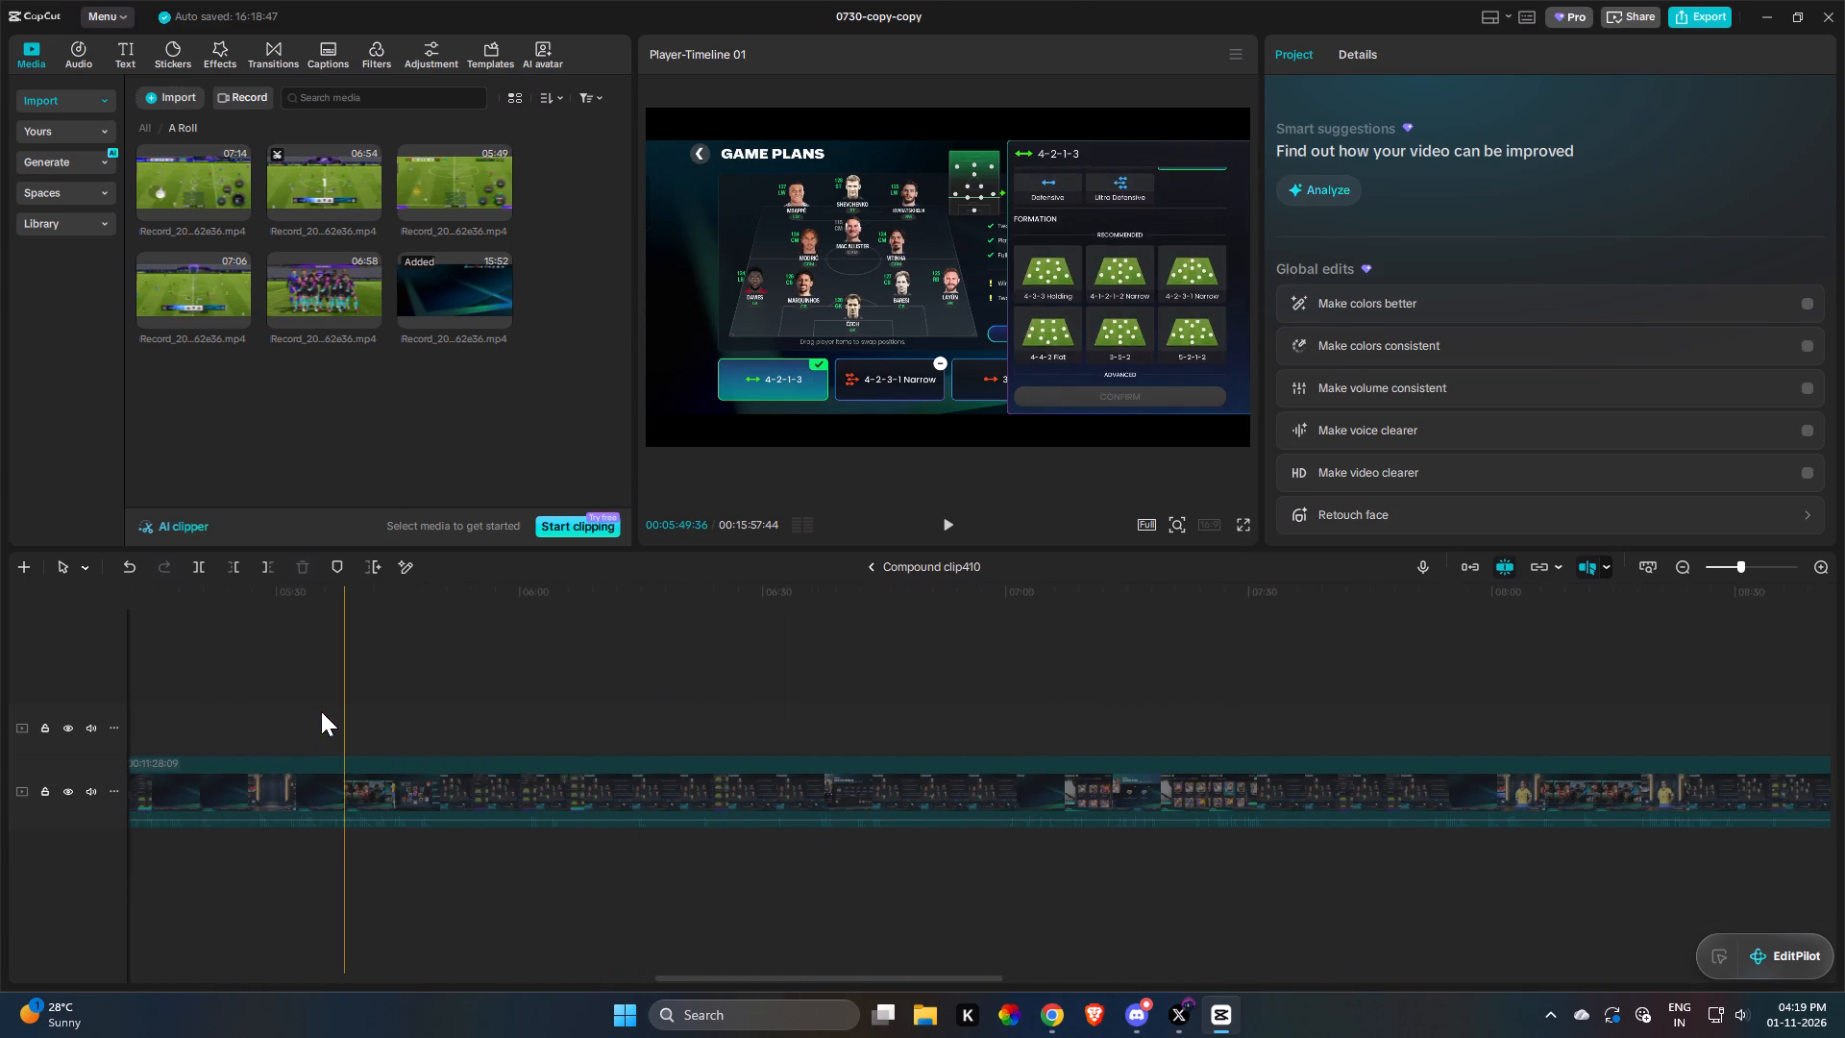
drag(321, 711, 406, 683)
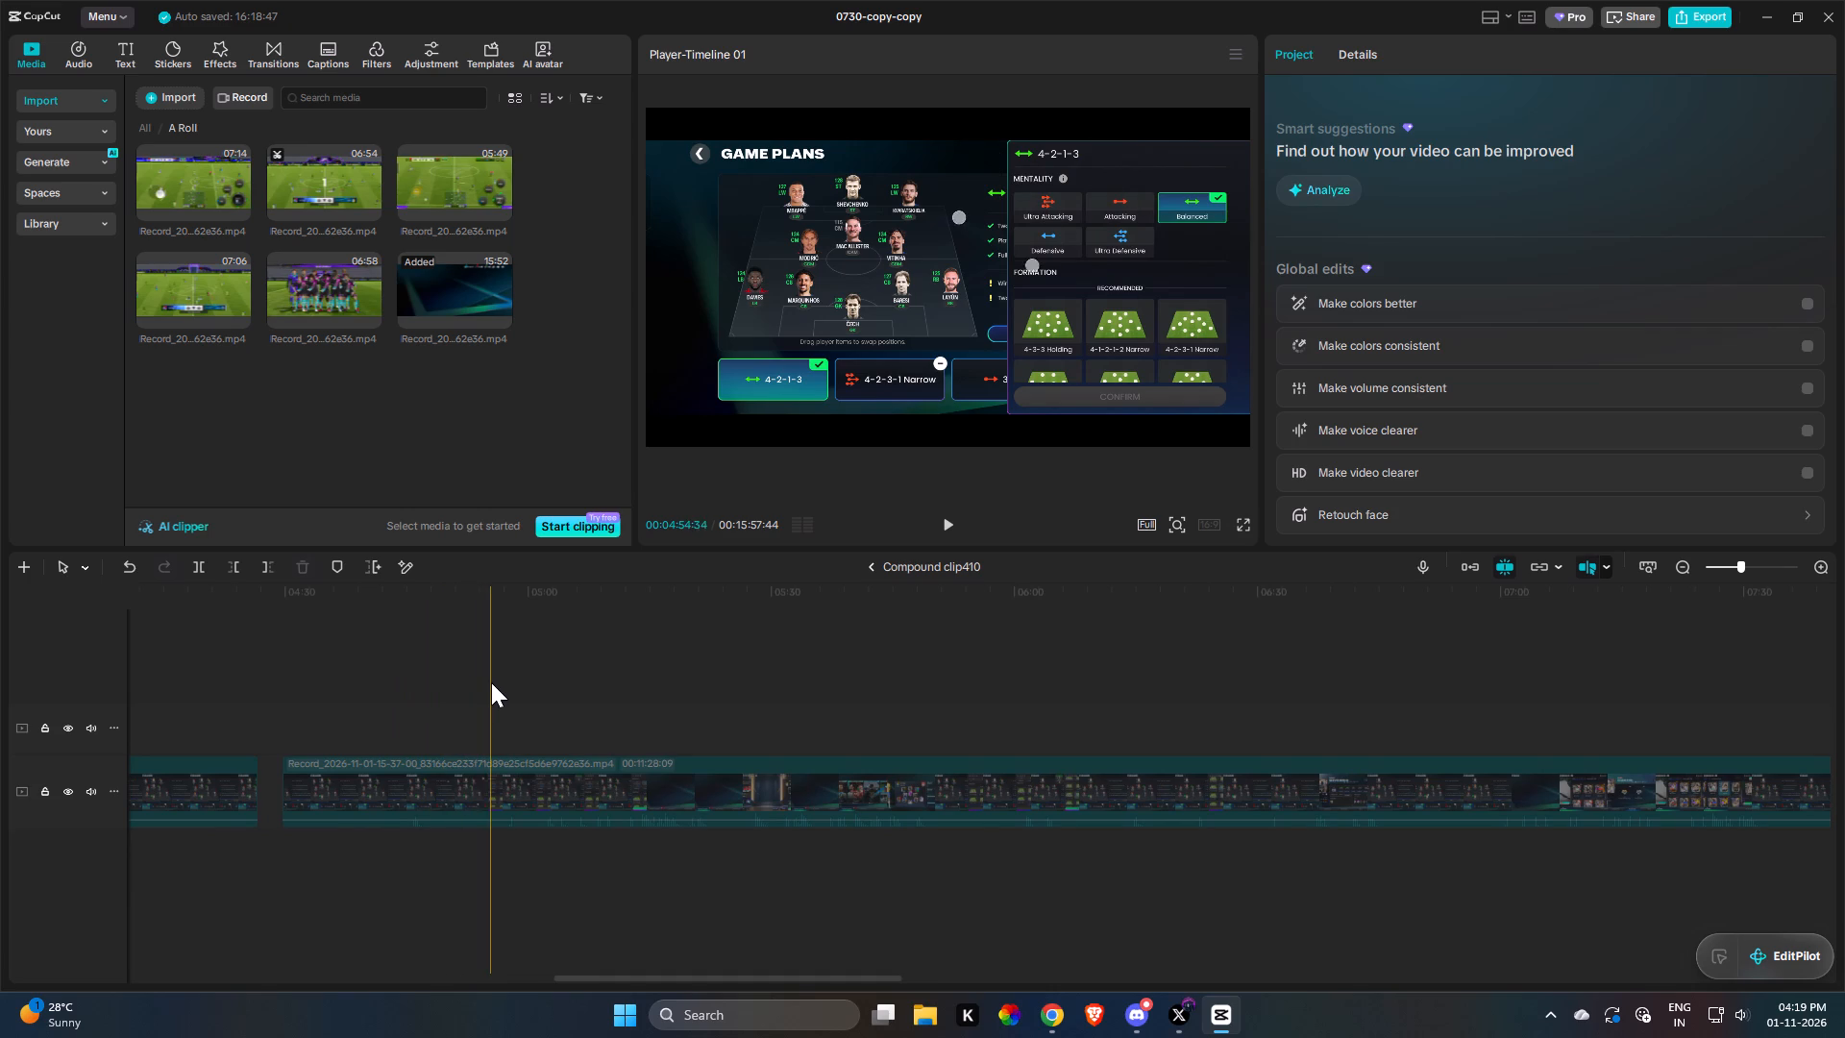
drag(331, 678, 433, 645)
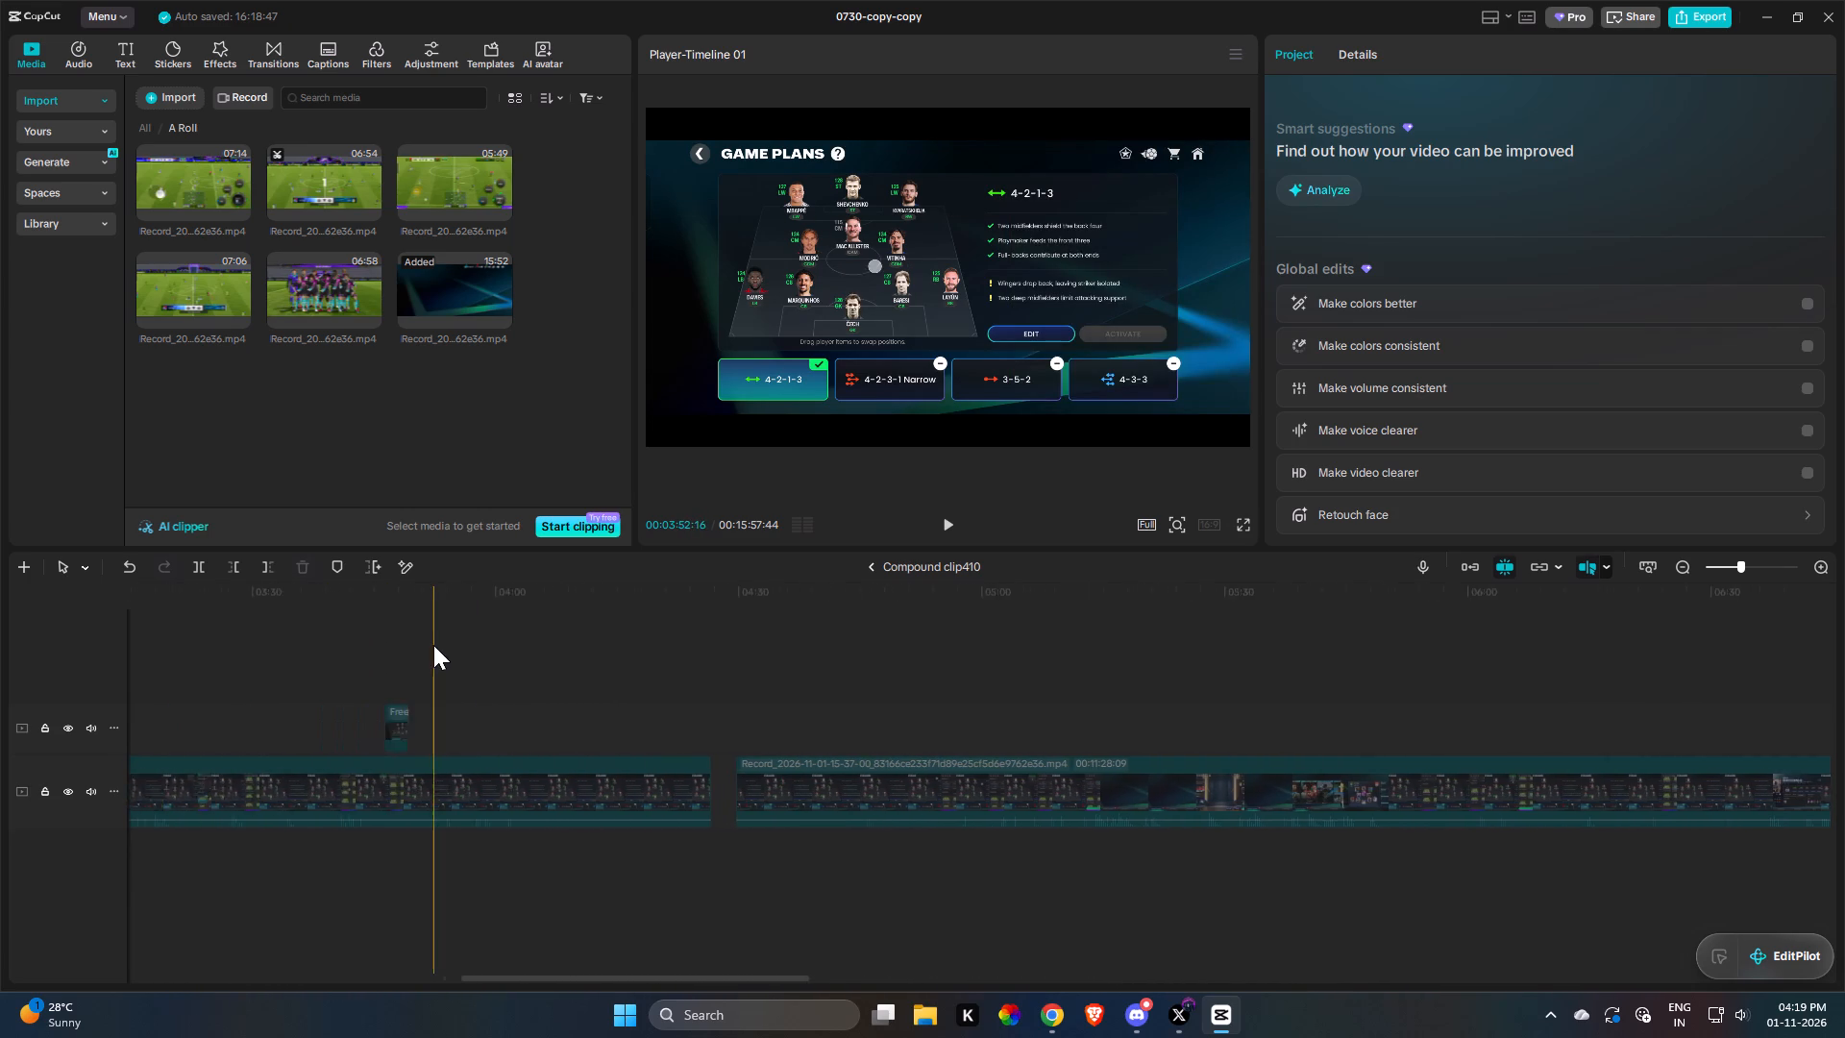
drag(433, 645, 407, 642)
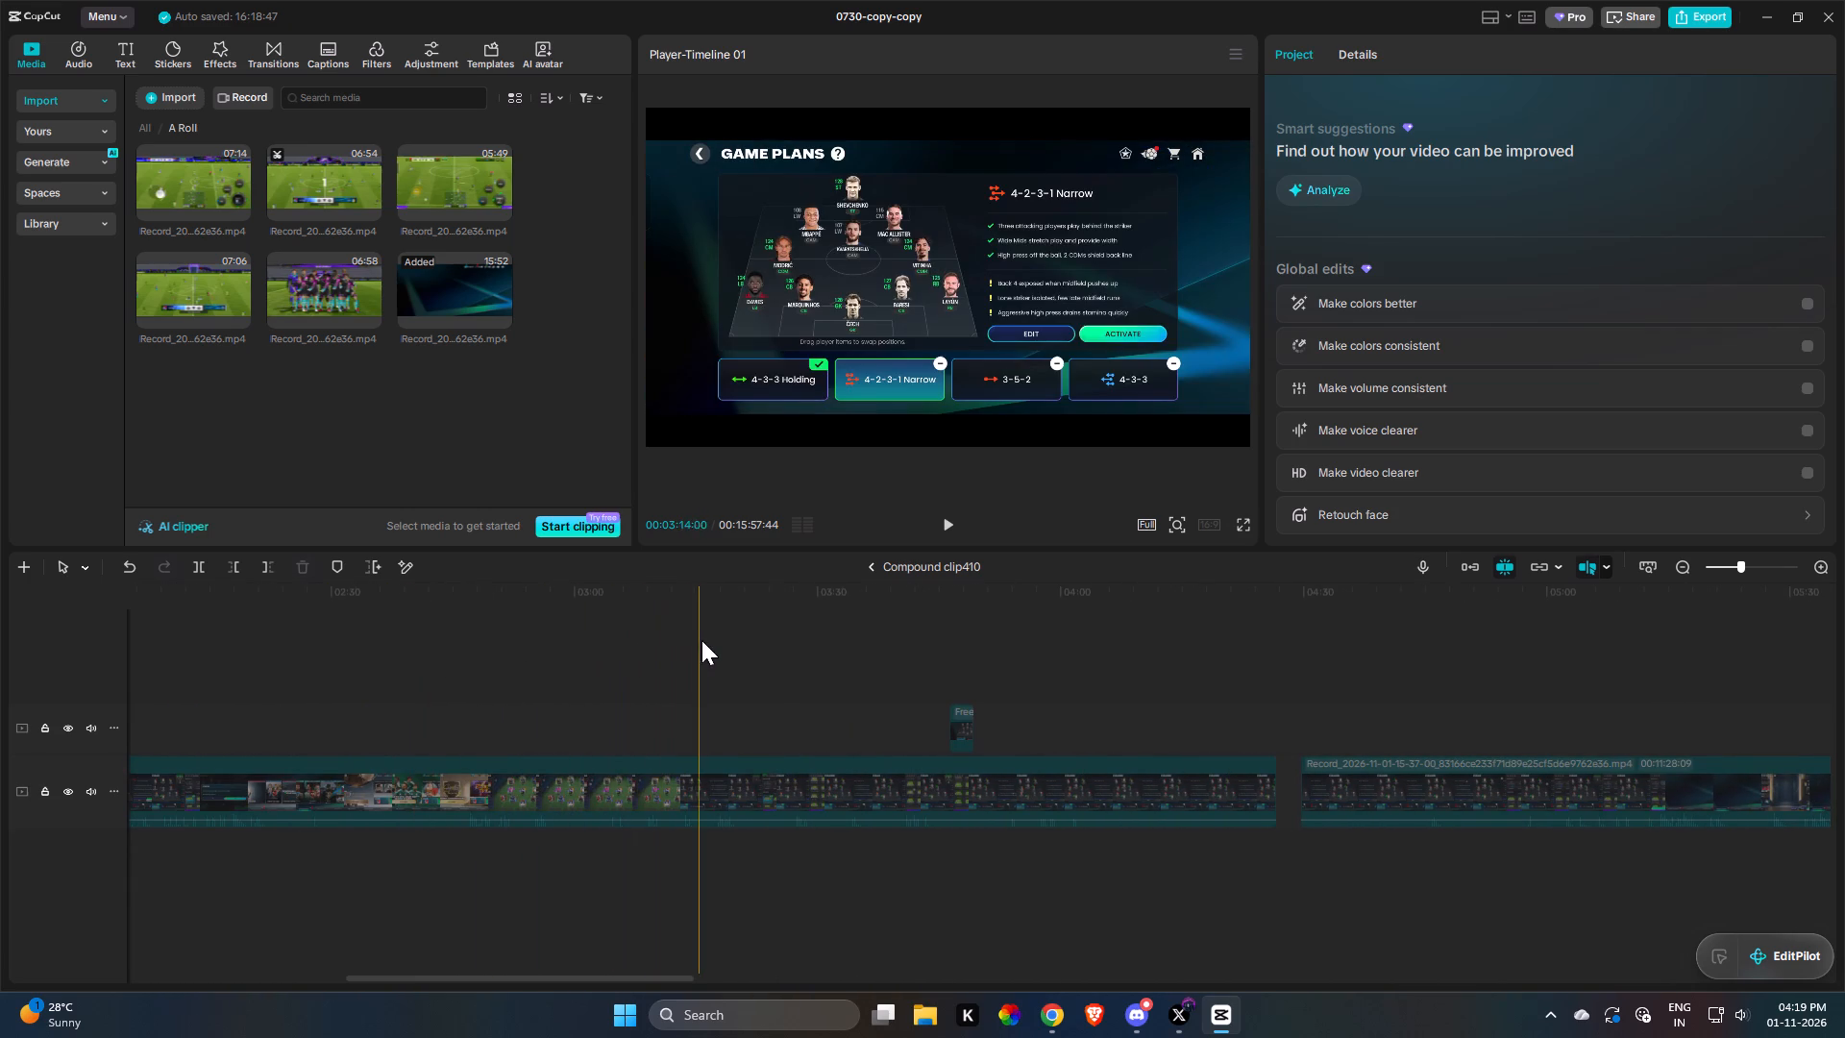
click(770, 635)
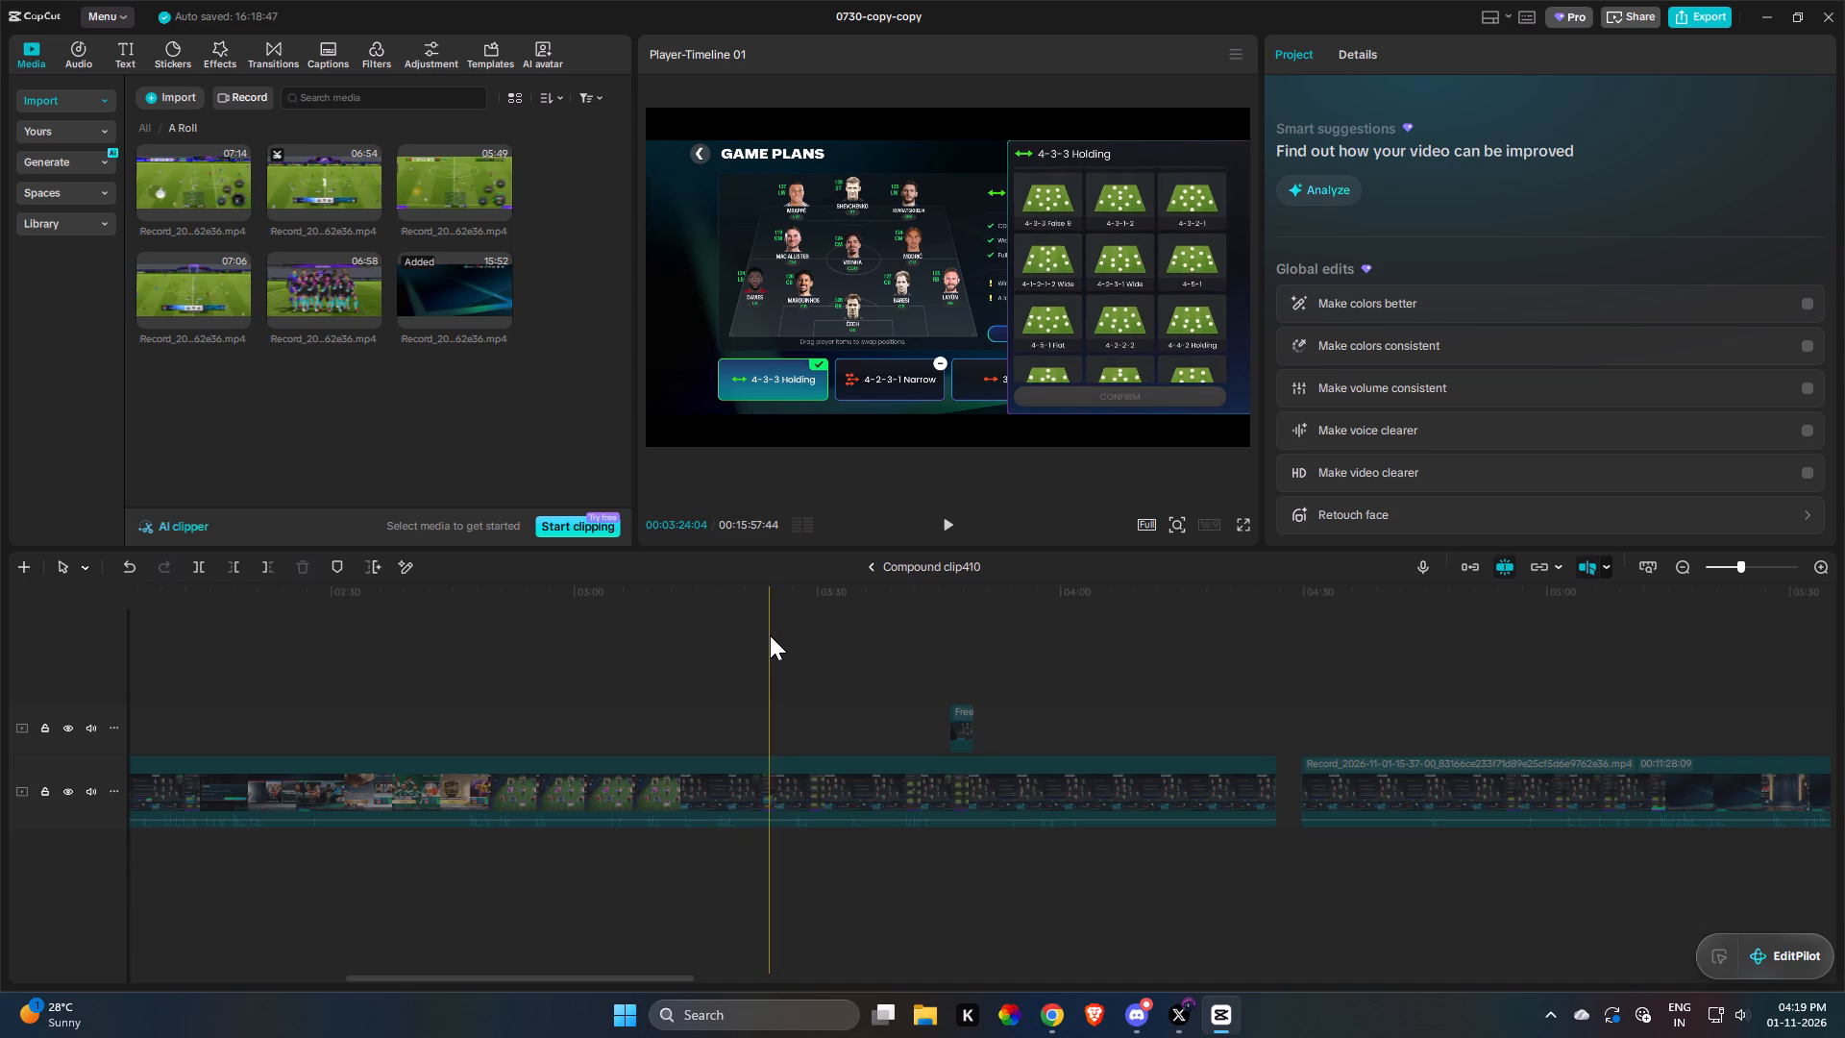
click(765, 794)
key(shift+f)
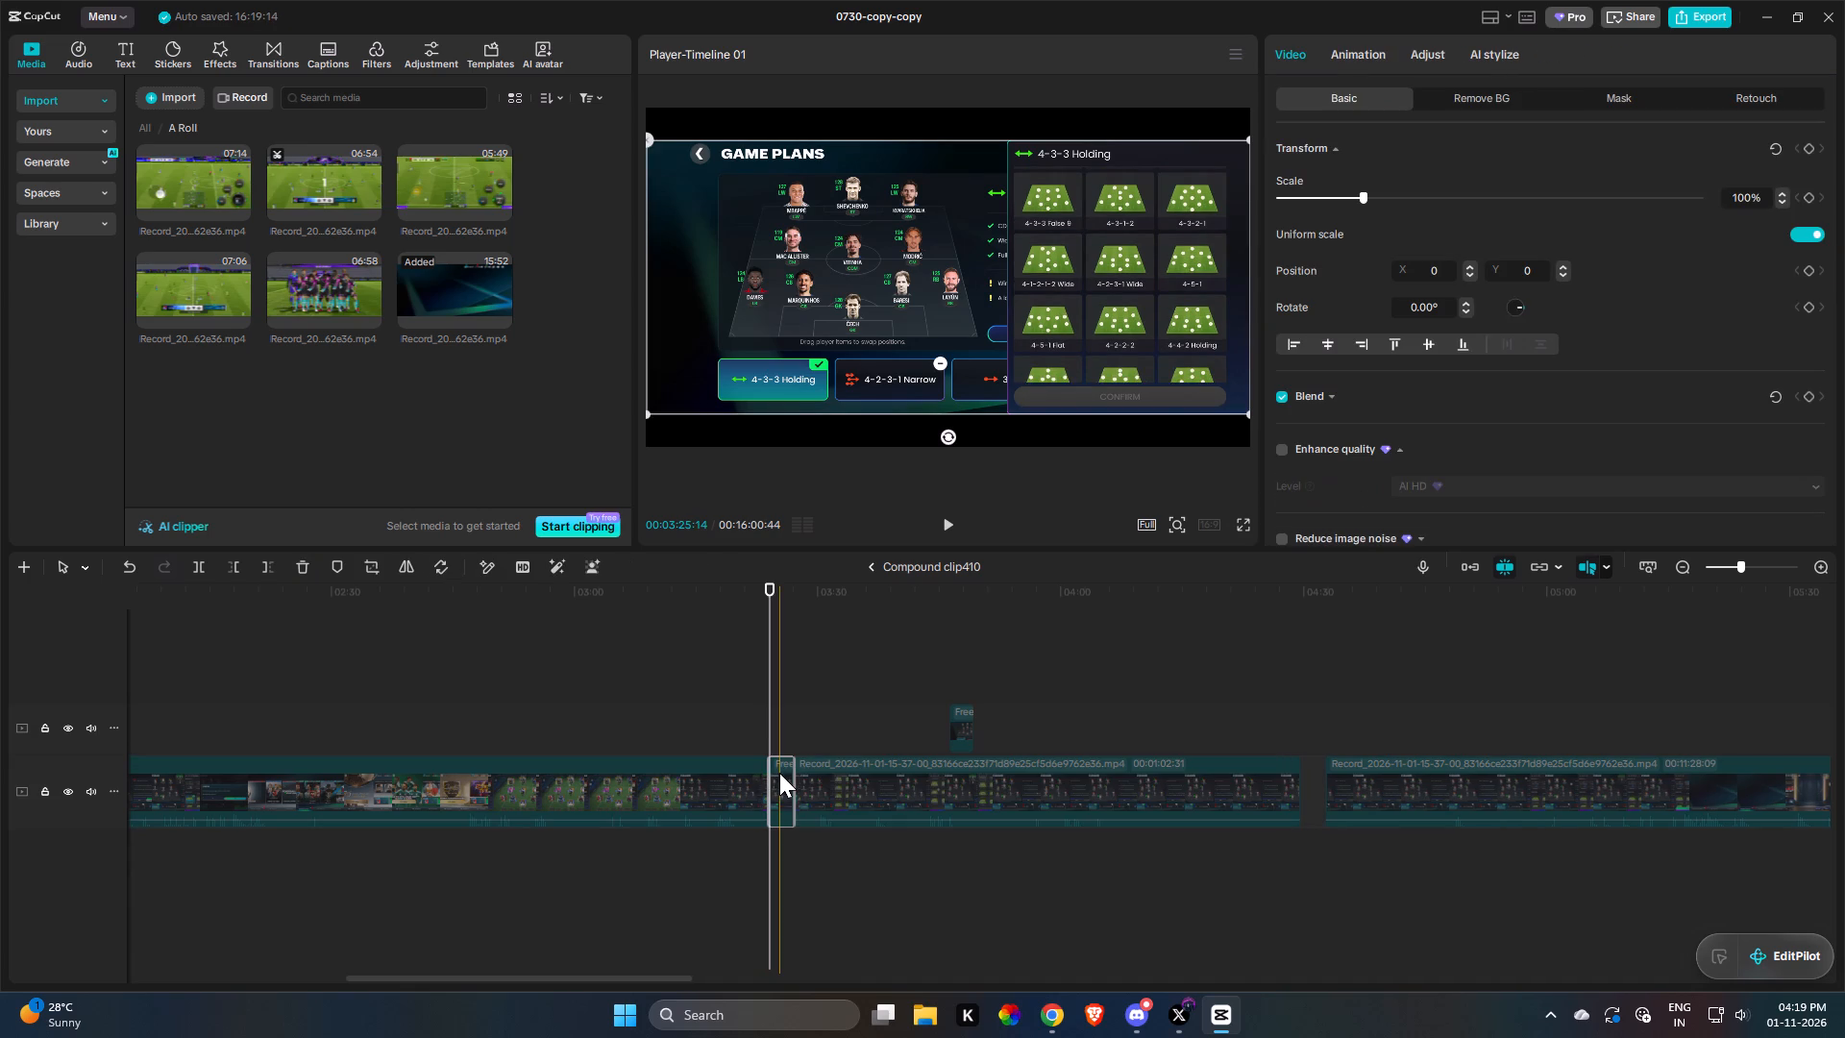
Copy the new freeze frame to the start of the compound clip, on a track directly above the existing freeze clip.
key(ctrl+c)
drag(639, 976, 0, 949)
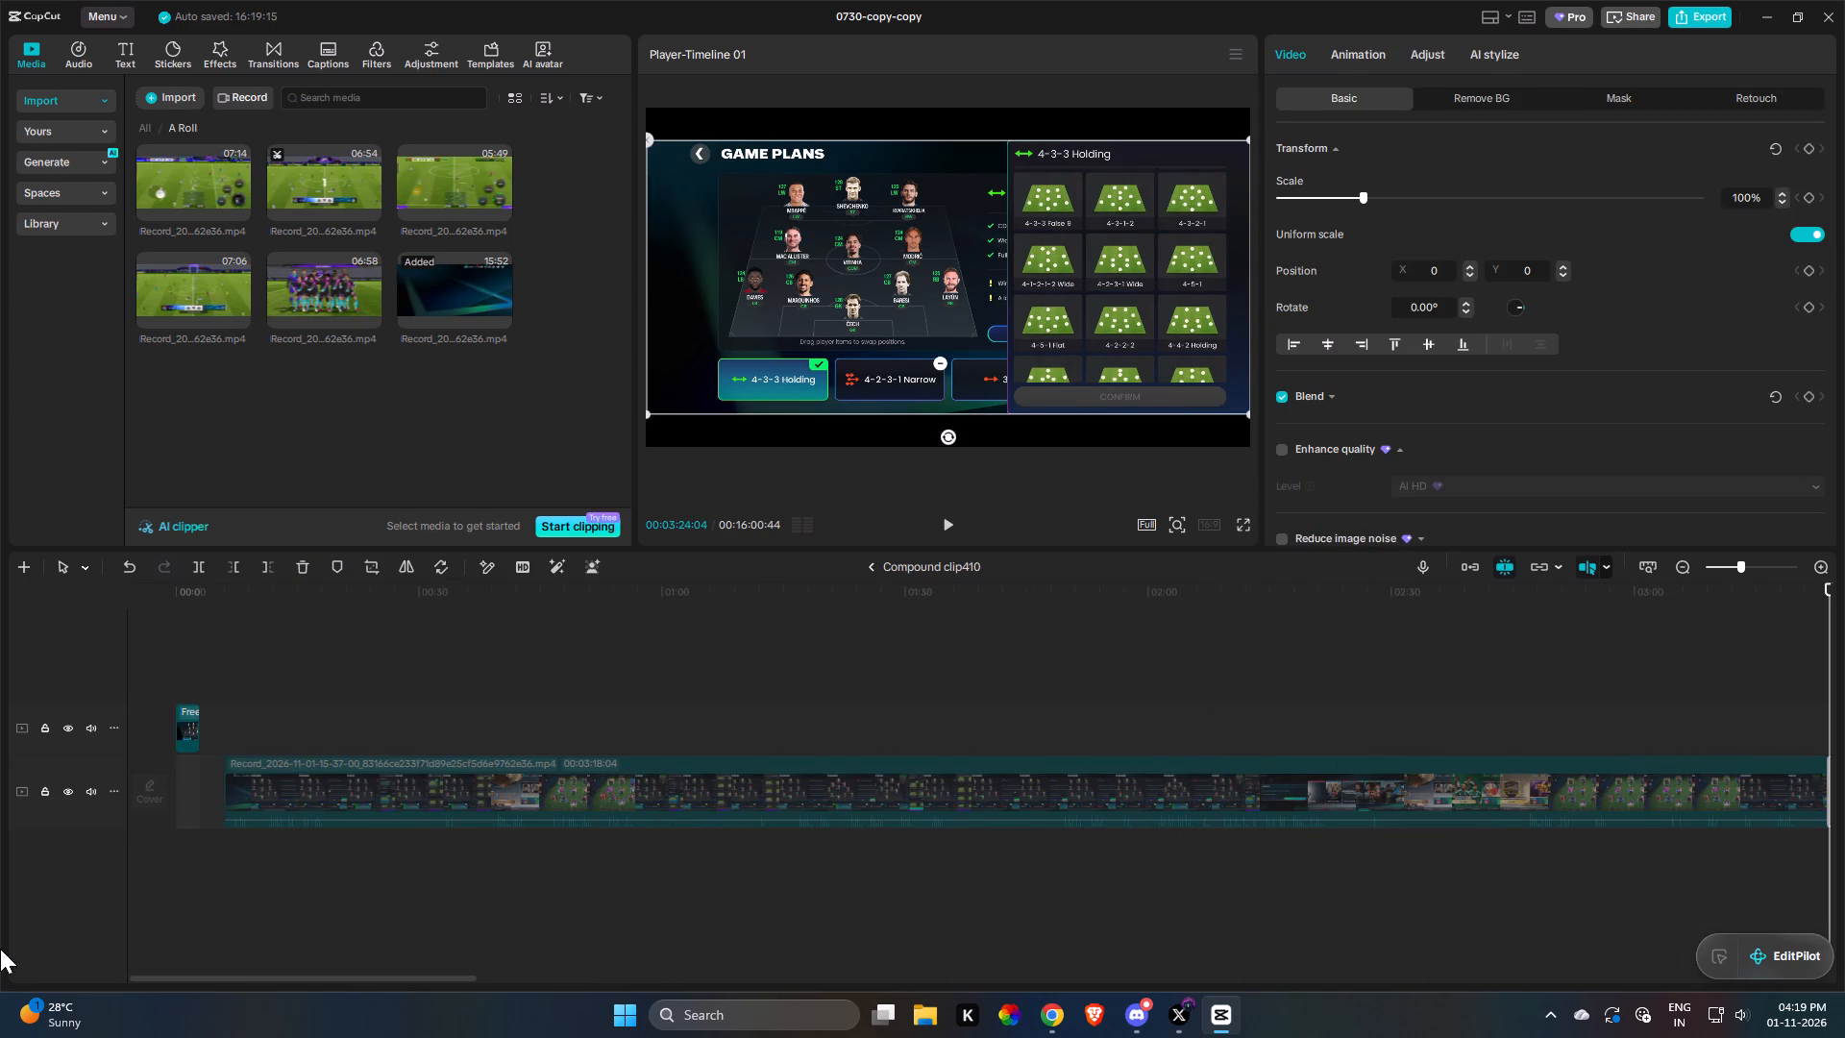
drag(0, 949, 0, 948)
key(ctrl+v)
ctrl+scroll(254, 724, up, 15)
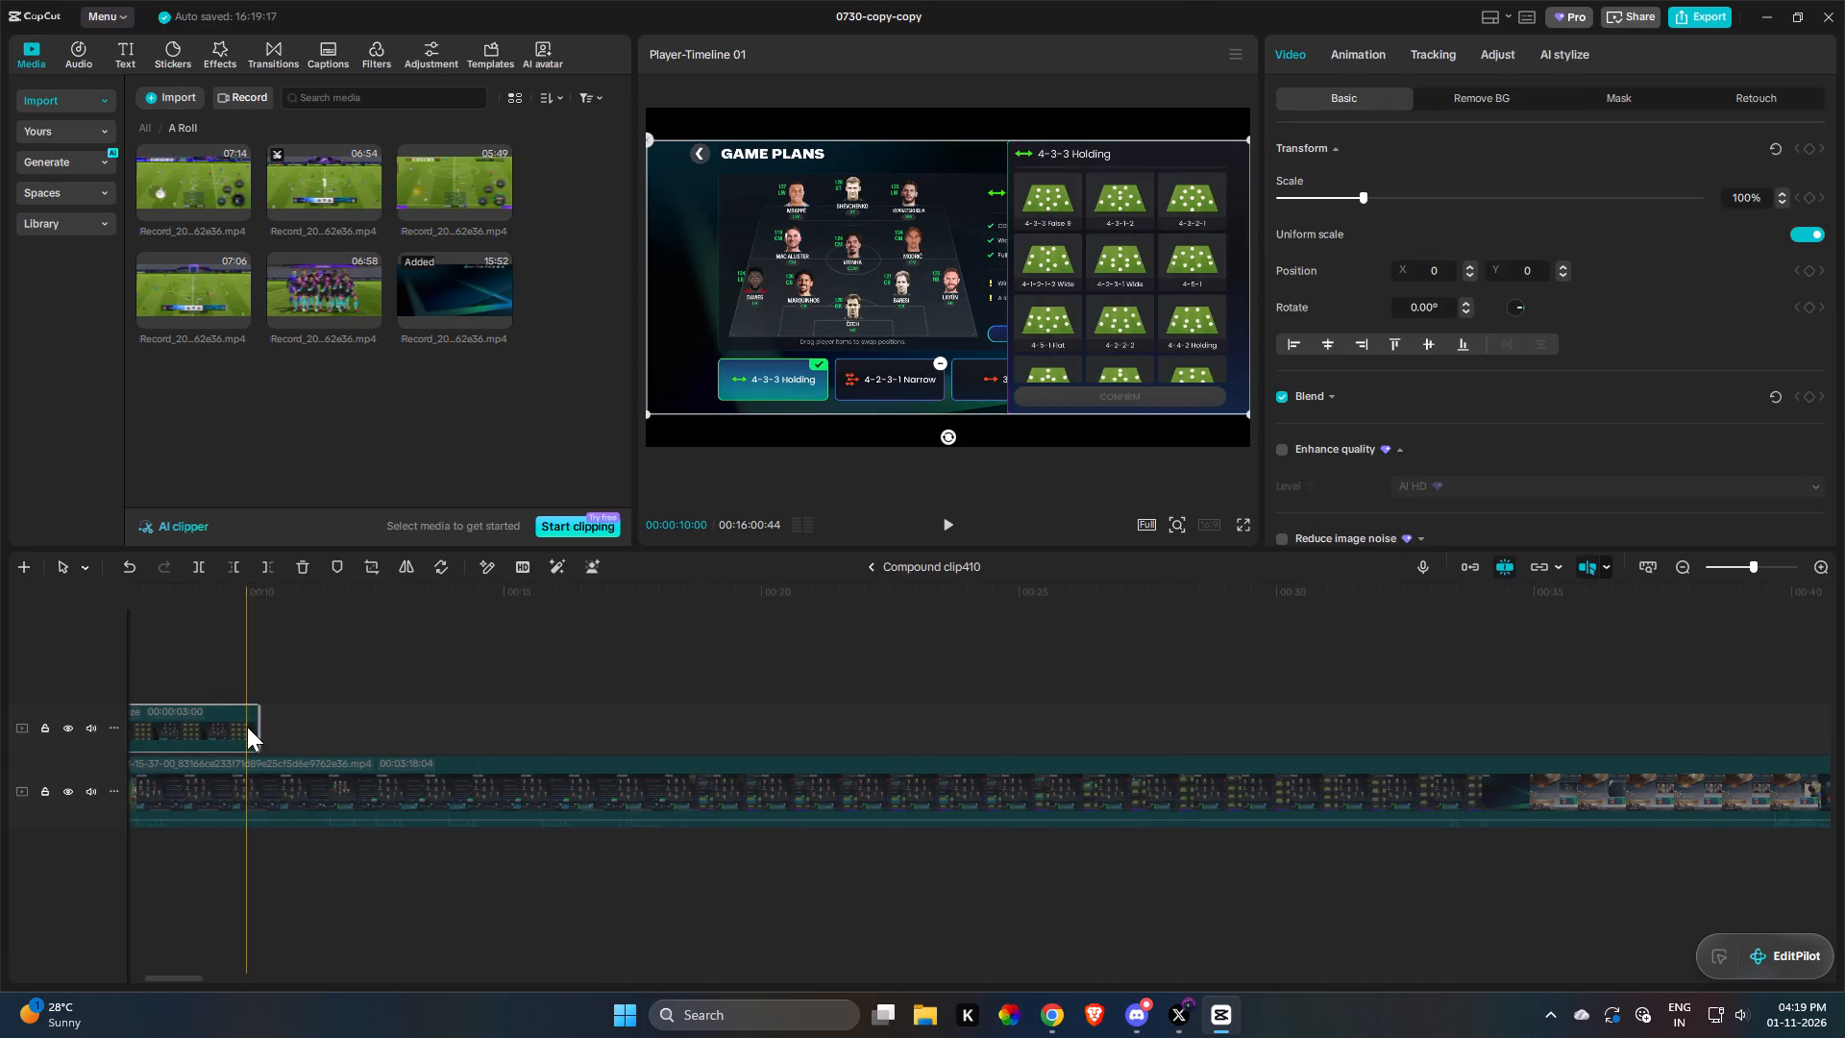
drag(247, 727, 648, 708)
drag(648, 709, 240, 689)
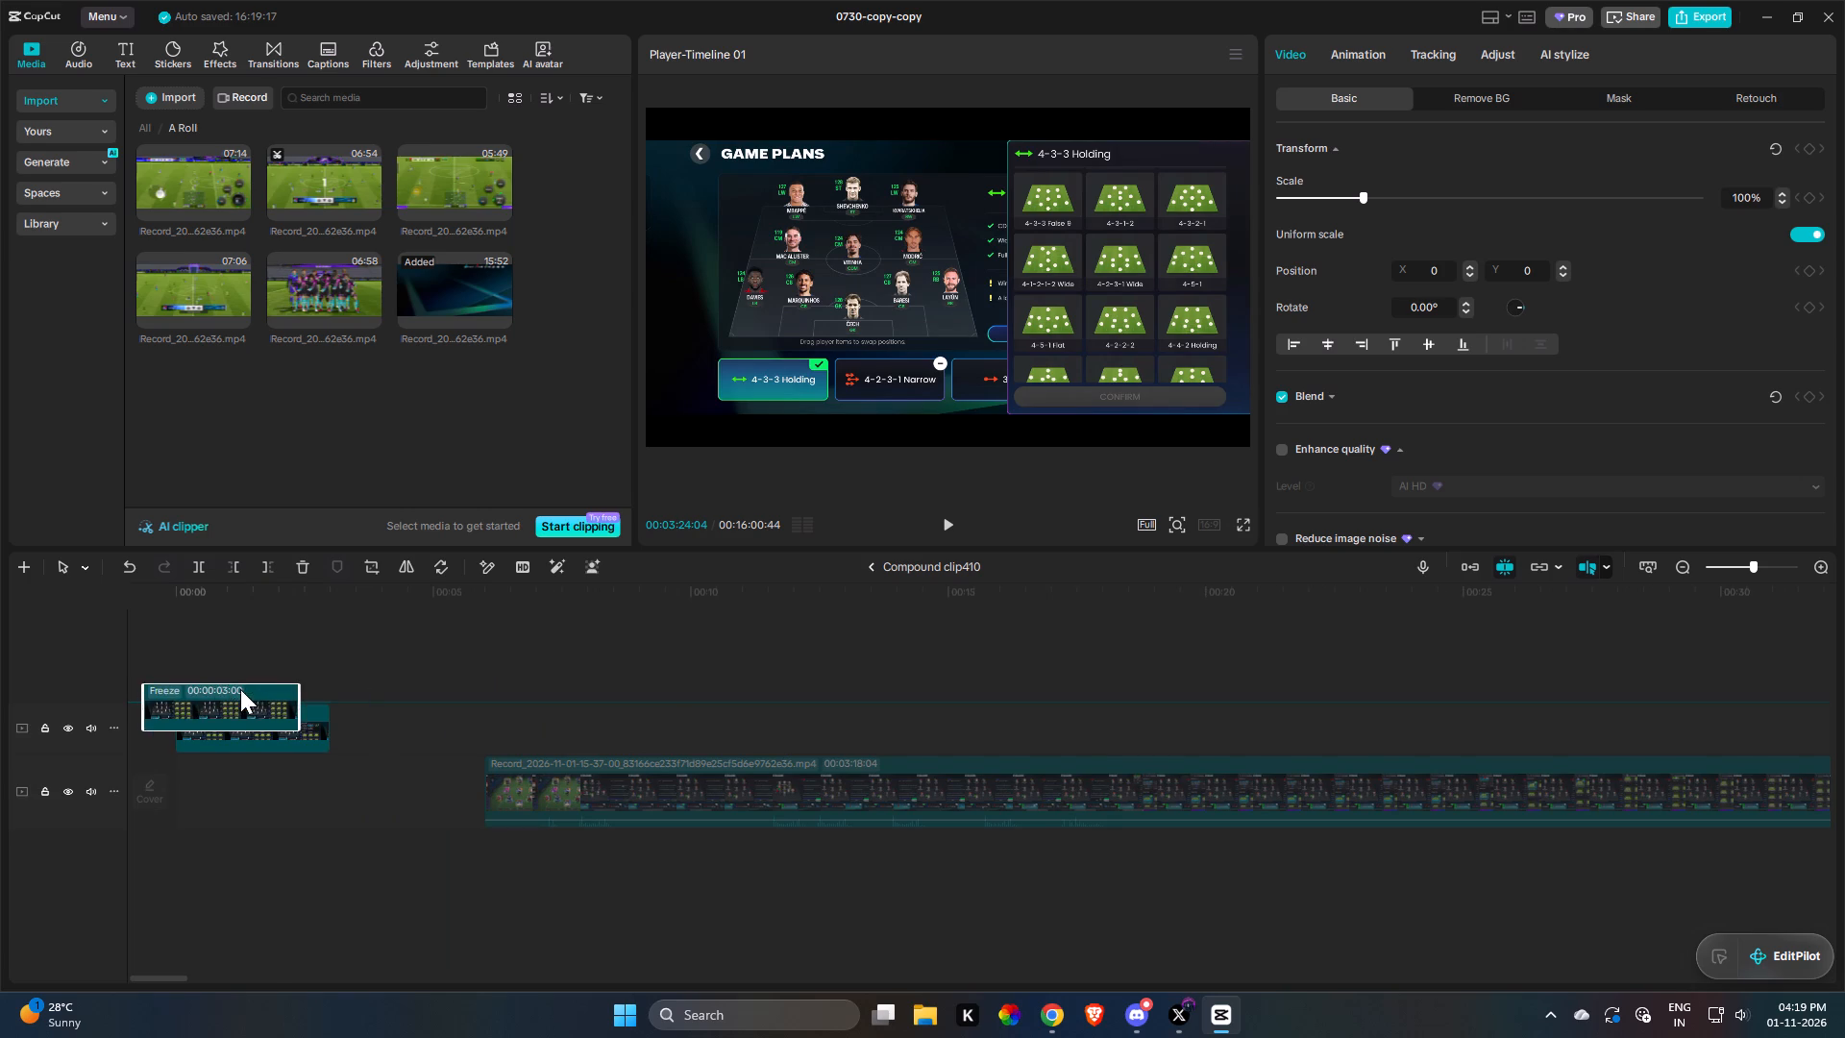
drag(240, 689, 239, 689)
Paste the old freeze clip's attributes onto the new freeze frame above it, and delete the old freeze clip.
click(268, 740)
key(shift+c)
click(273, 657)
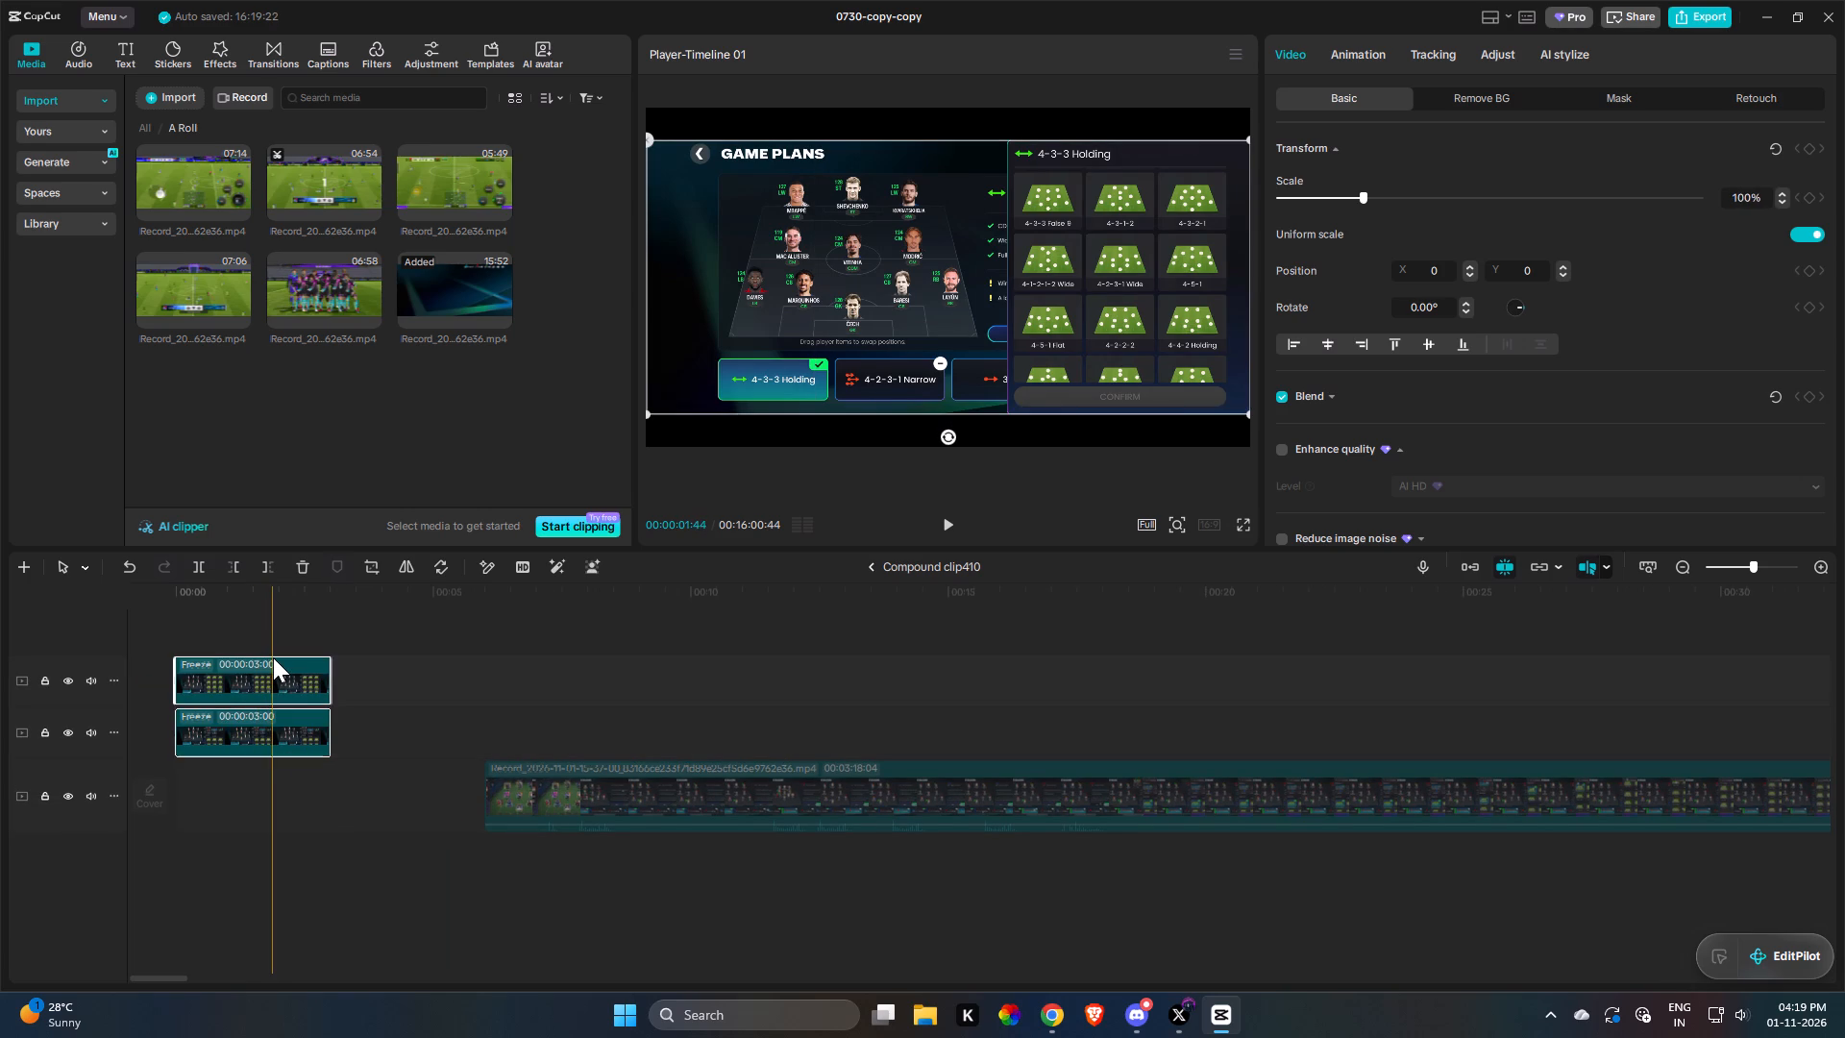
key(shift+v)
click(1142, 581)
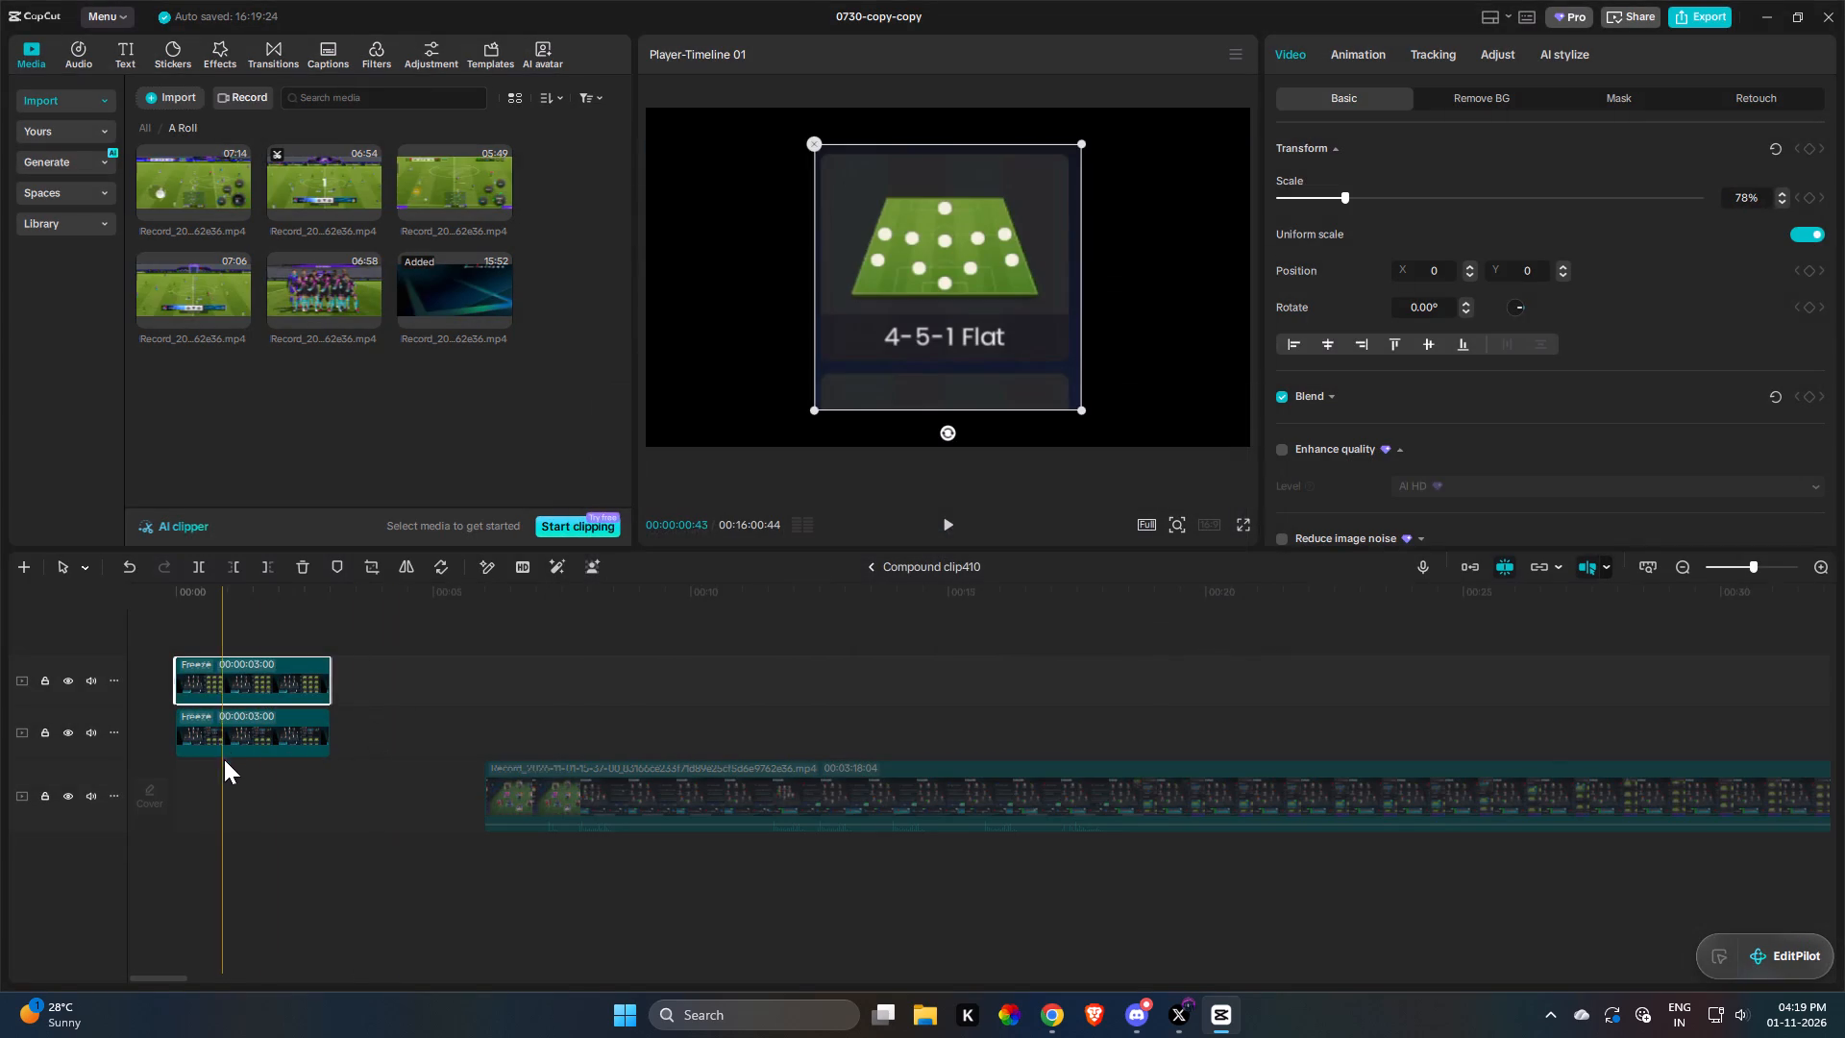
click(231, 750)
key(f)
Shift the freeze frame's crop area onto the 4-2-3-1 Wide tile and fine-tune it to frame the tile and its label.
key(space)
click(244, 679)
key(space)
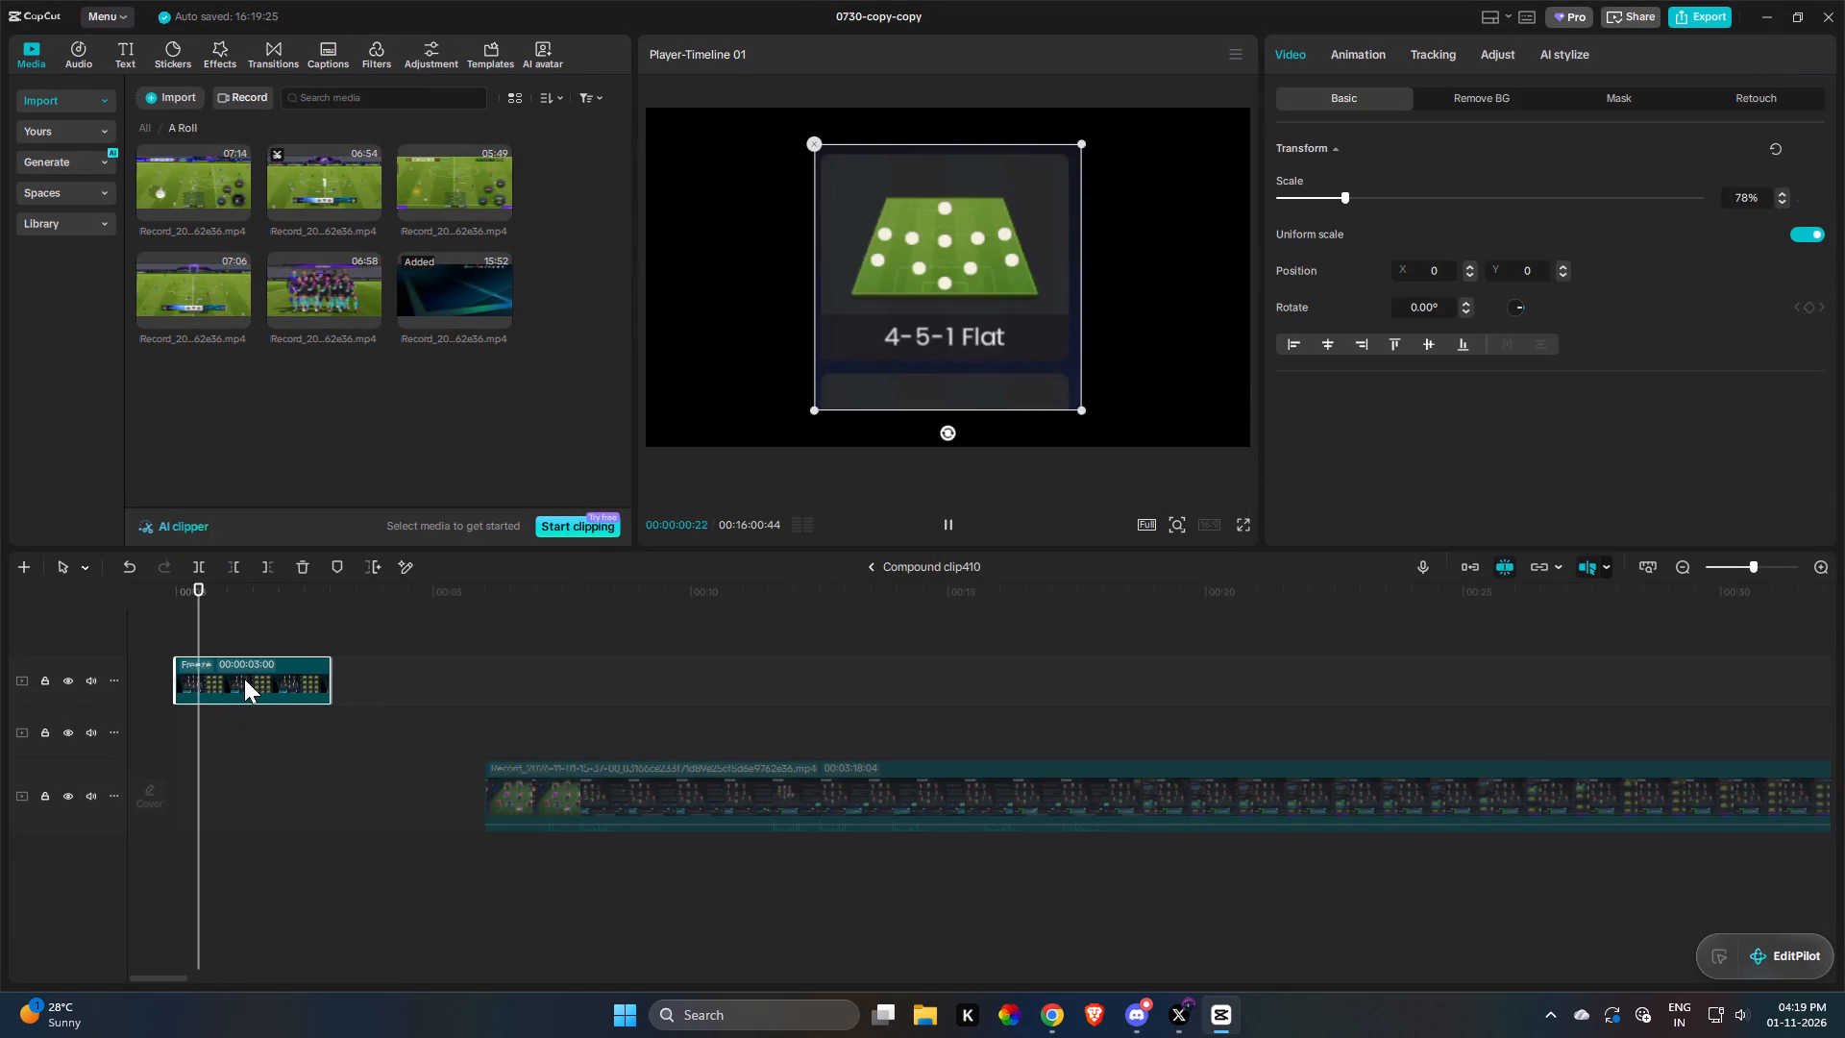
key(3)
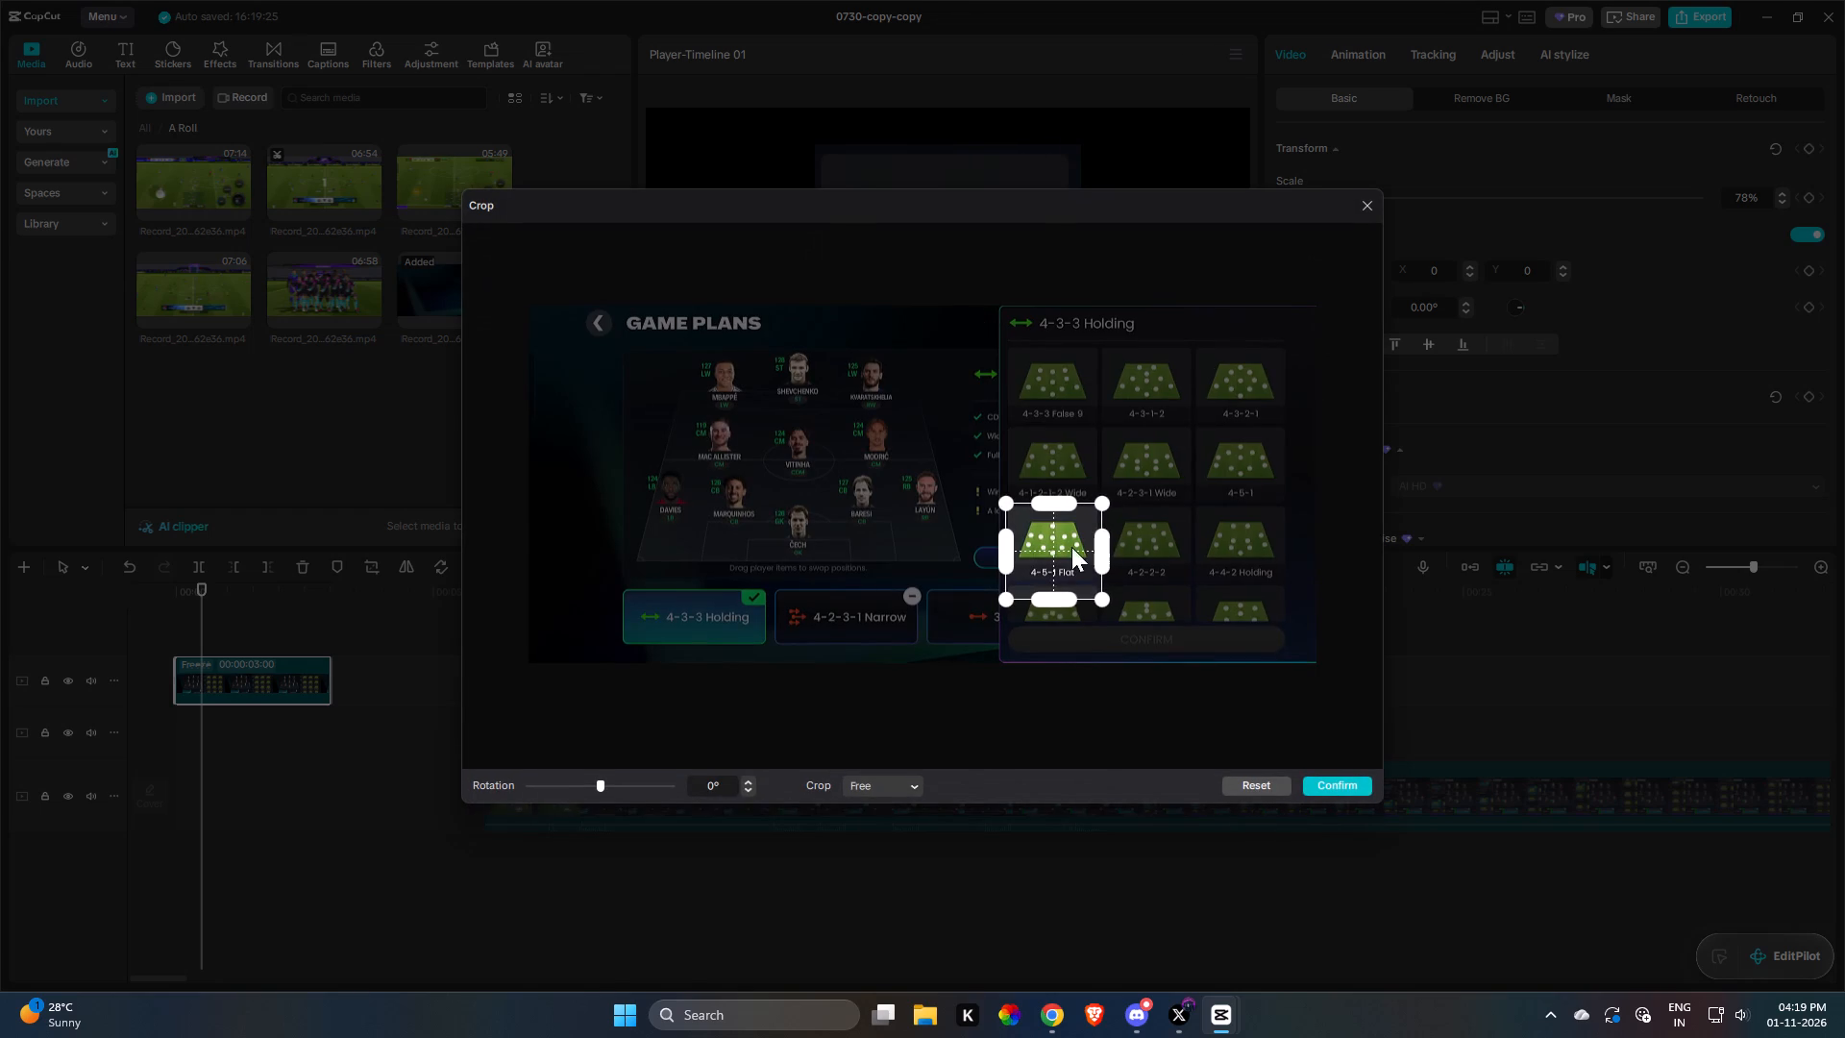
drag(1067, 553, 1160, 468)
click(1156, 490)
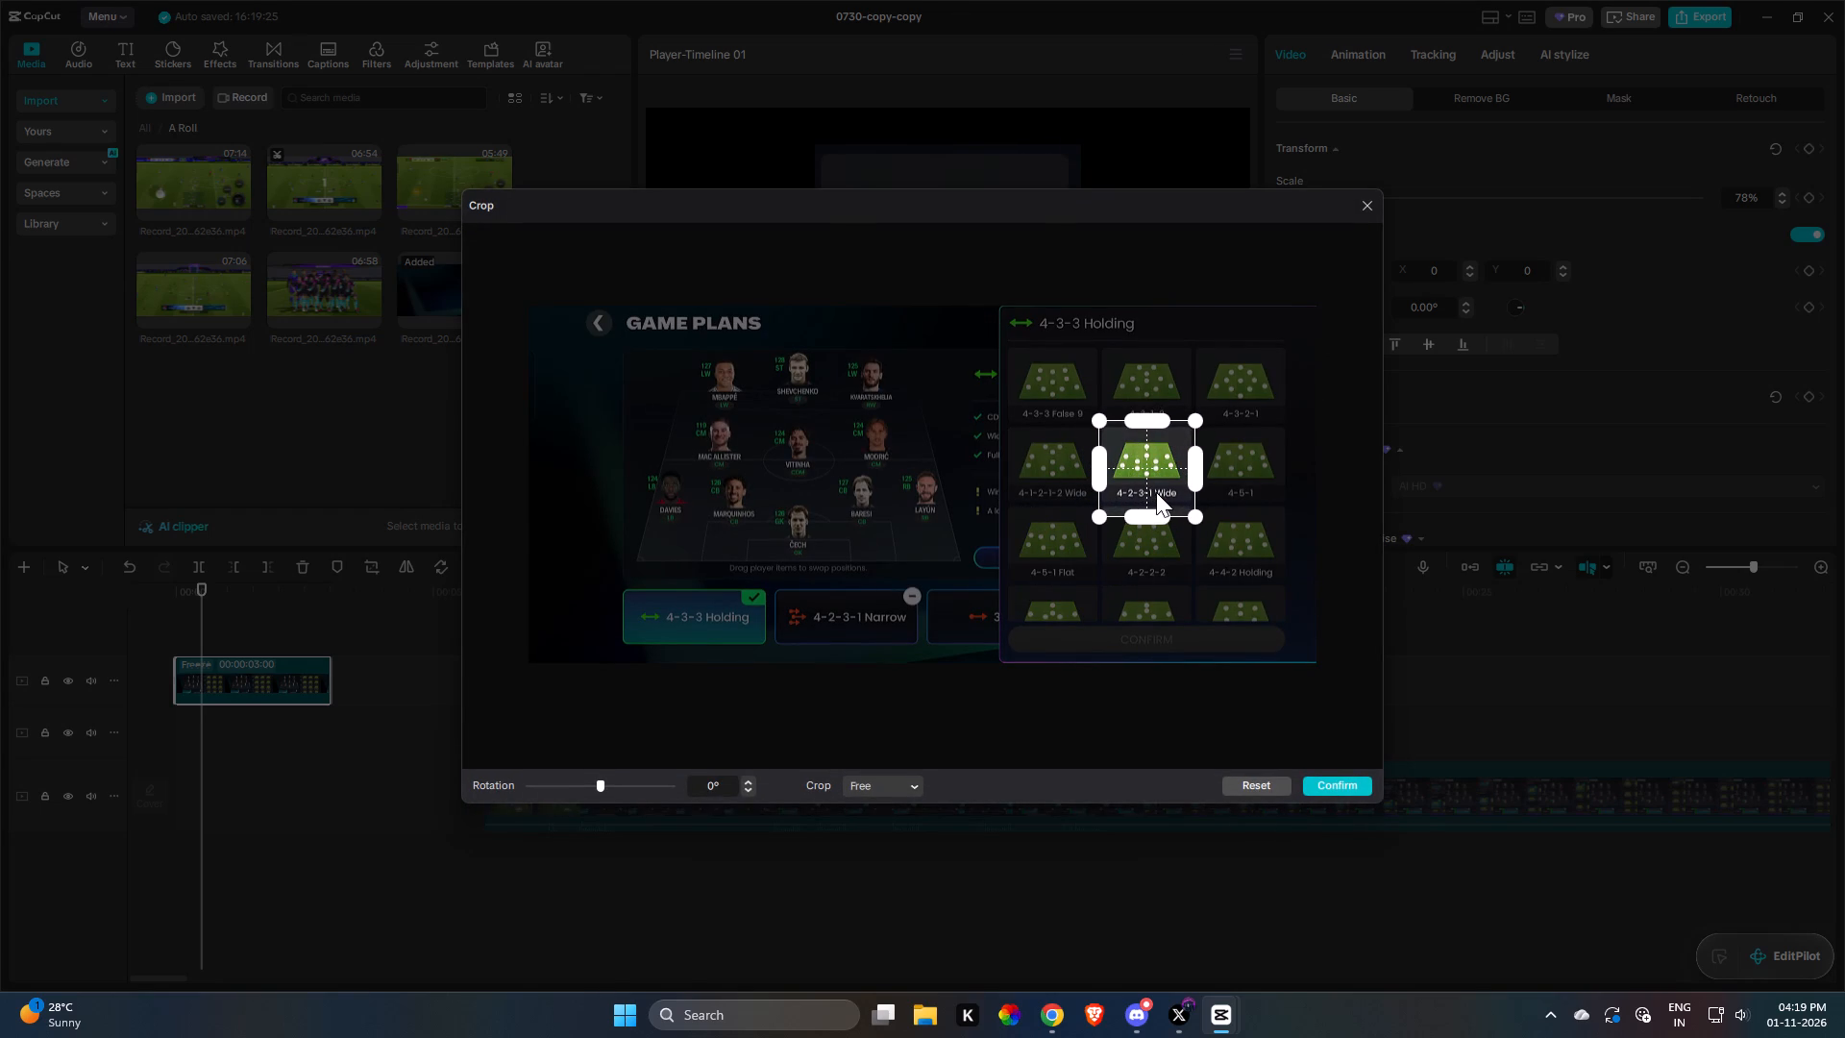
click(1341, 790)
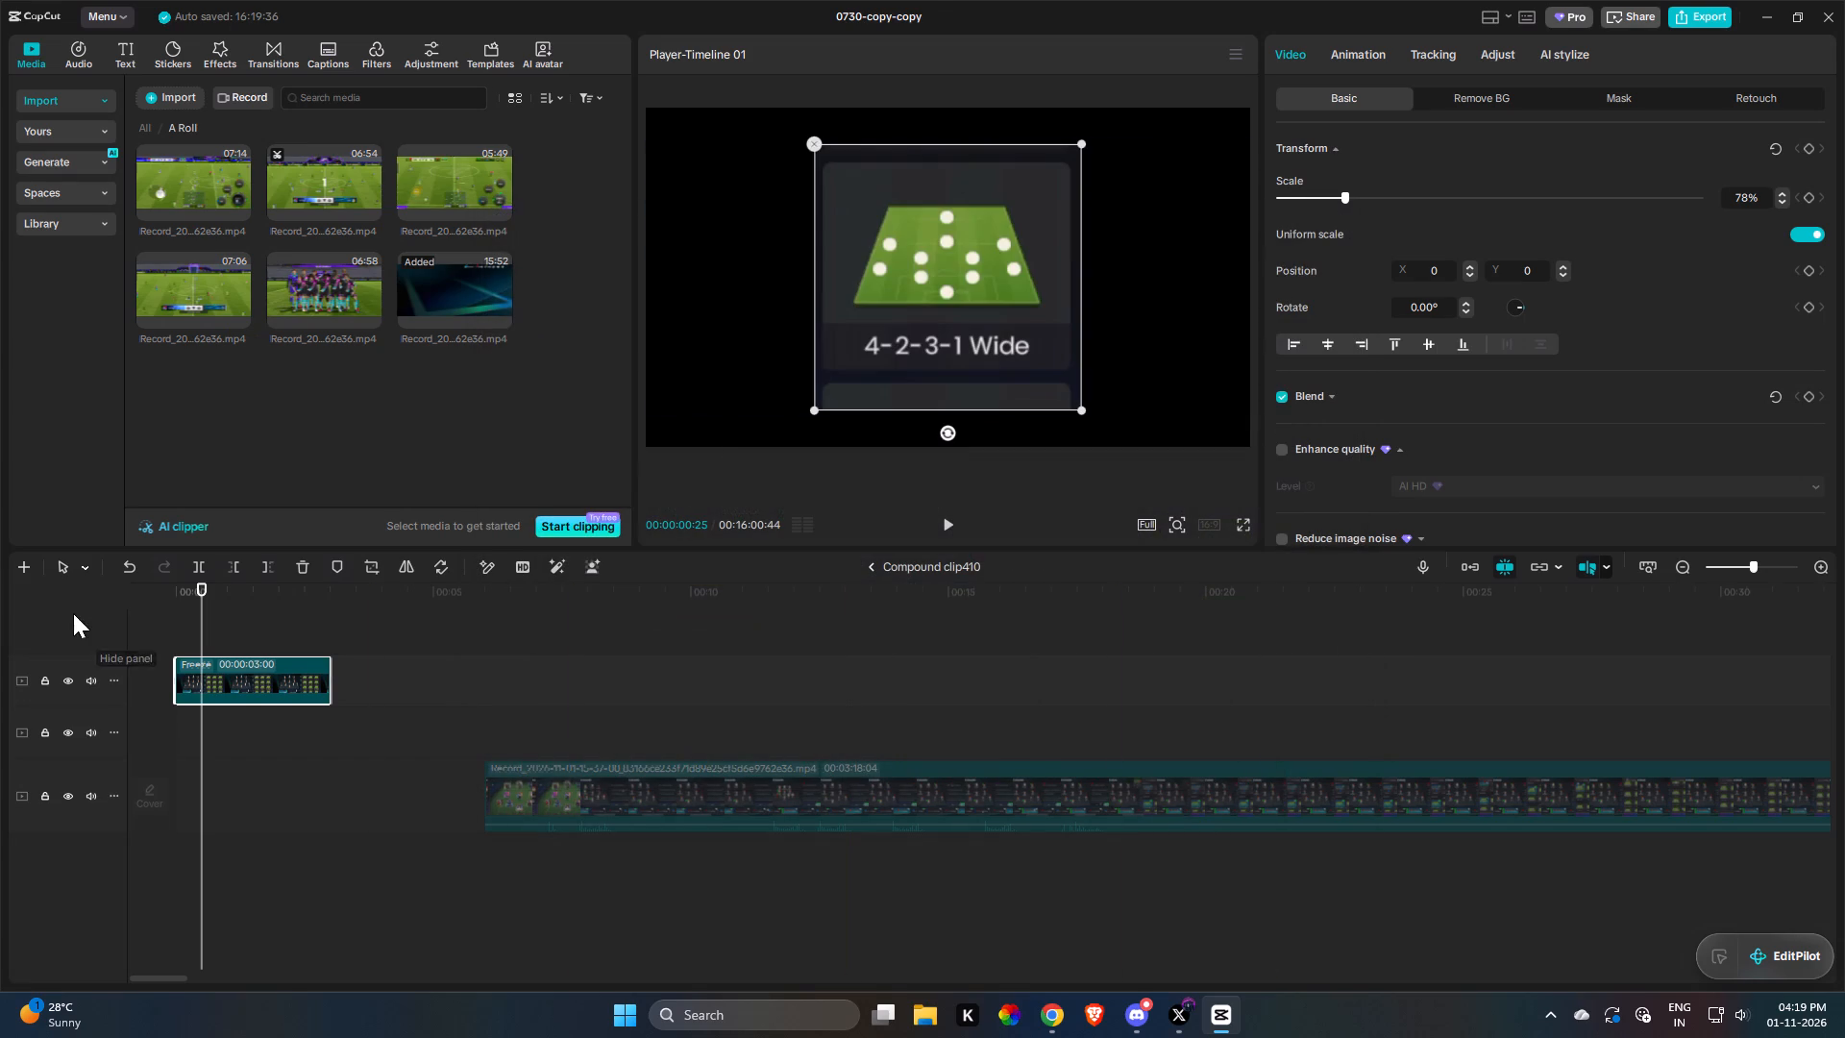
click(166, 640)
key(space)
key(space)
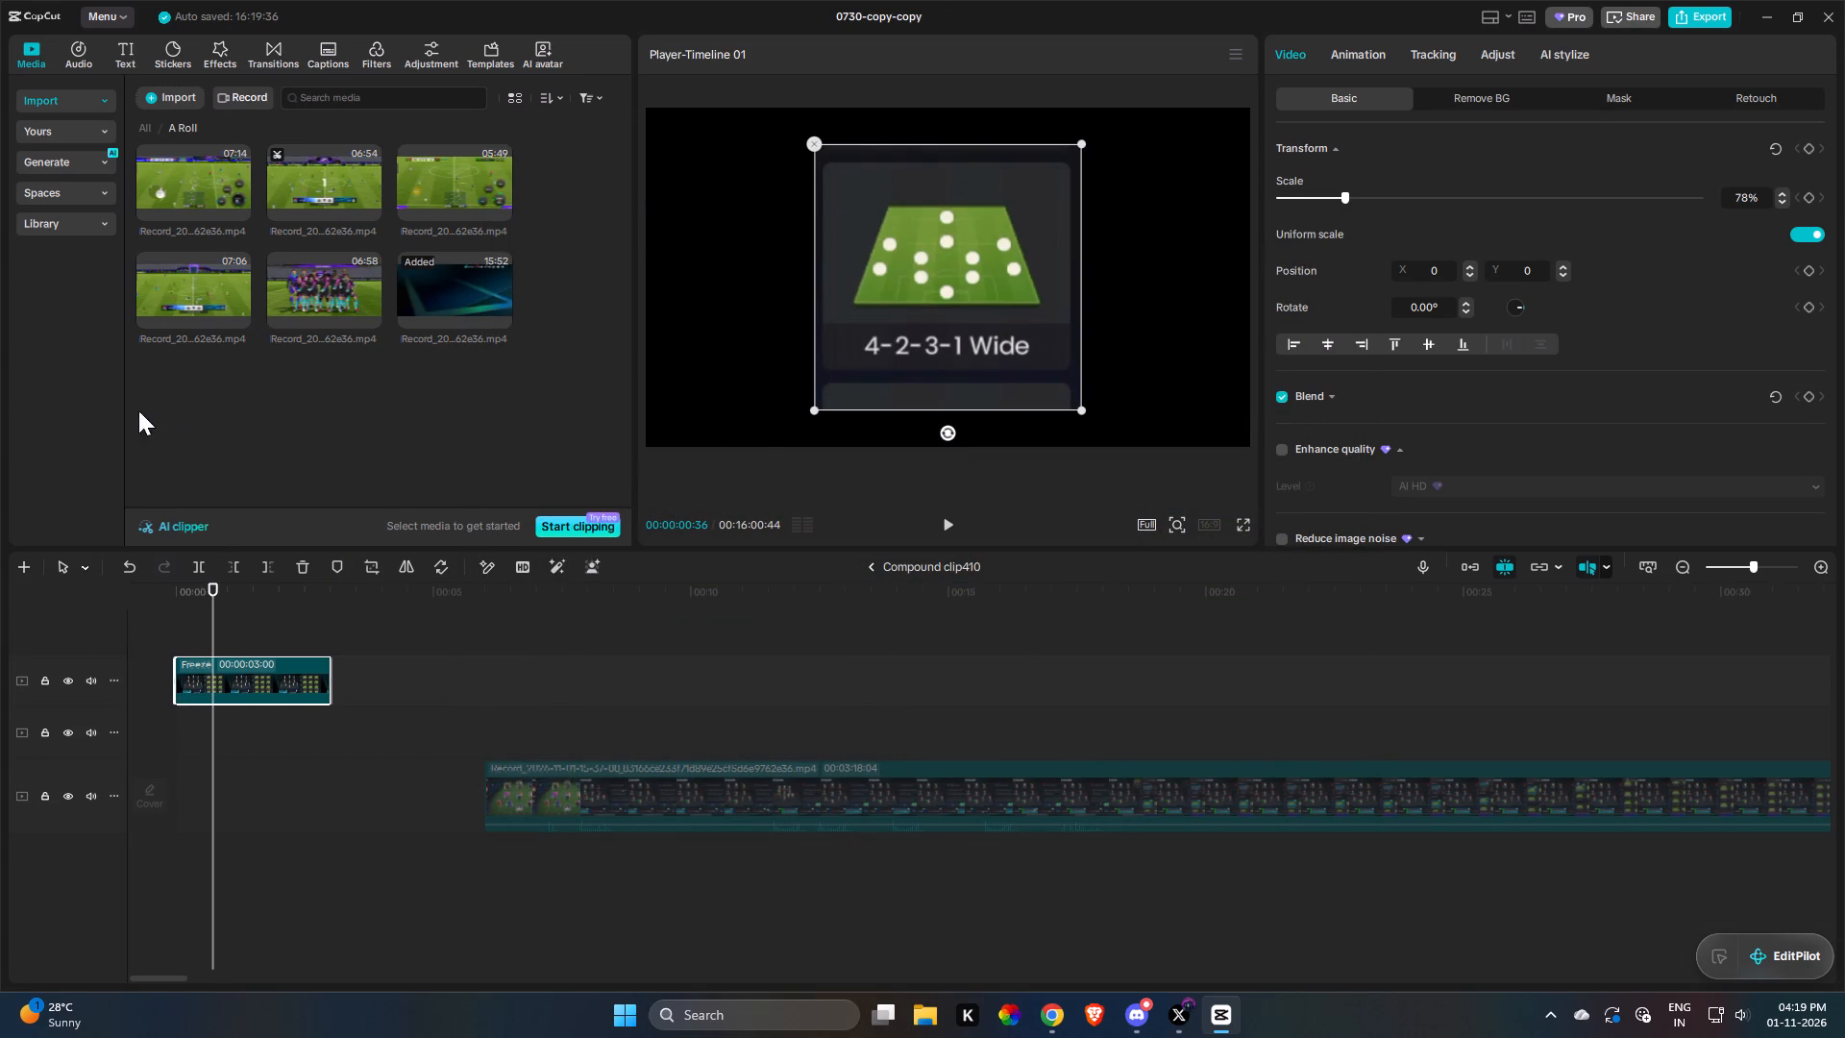
key(3)
click(1157, 470)
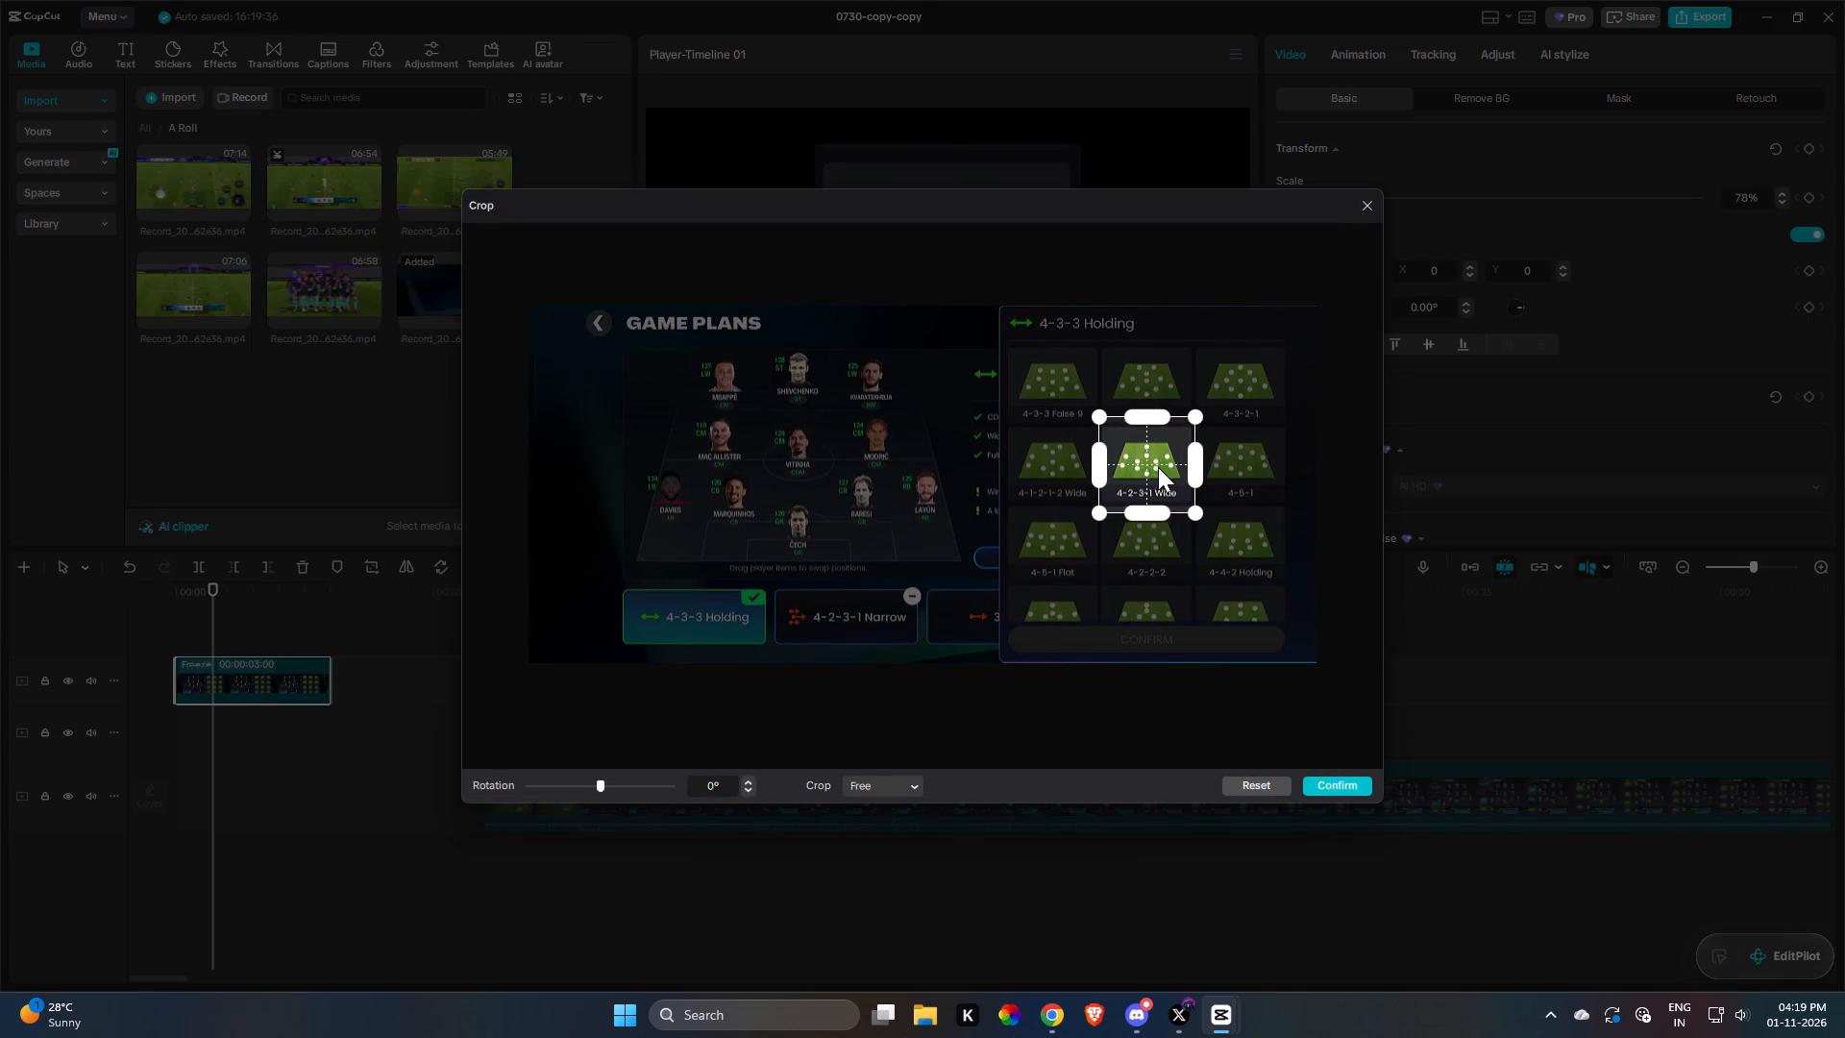
click(1343, 791)
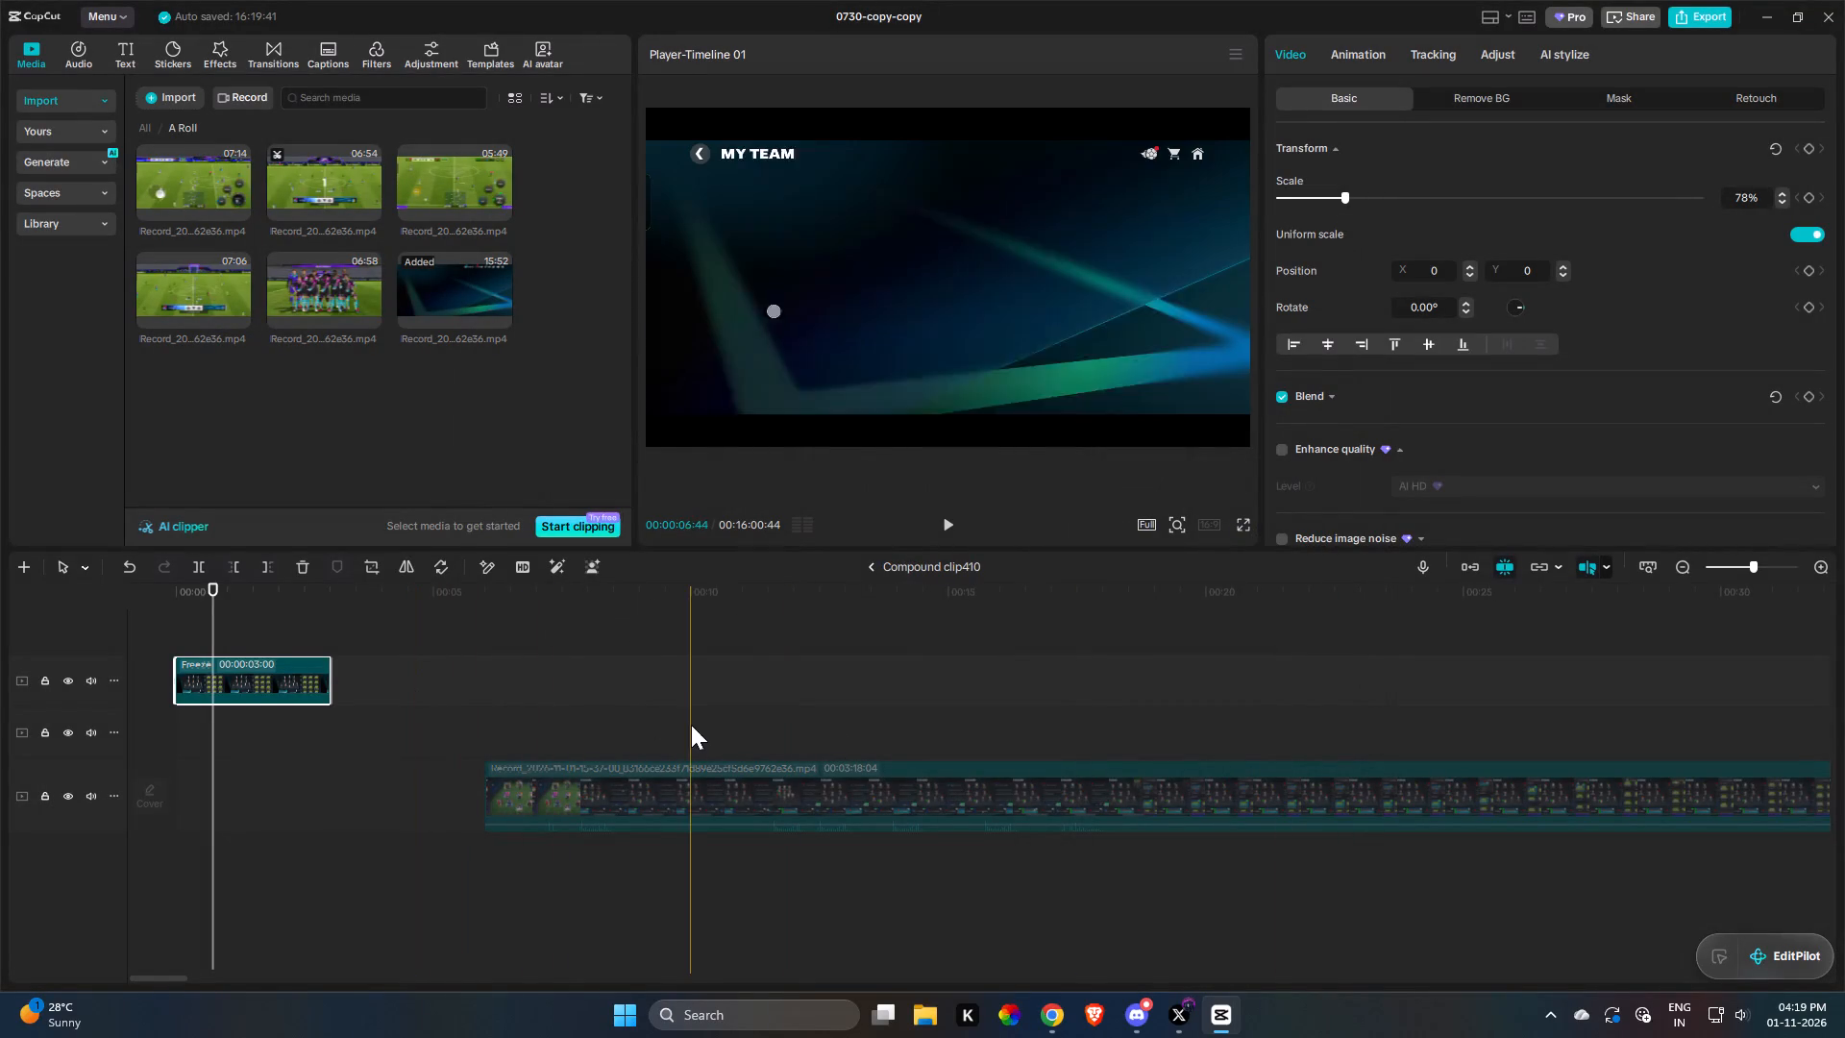
Insert another freeze frame in the recording at about 00:01:05, where the Advanced formations list is shown.
drag(744, 725, 1054, 794)
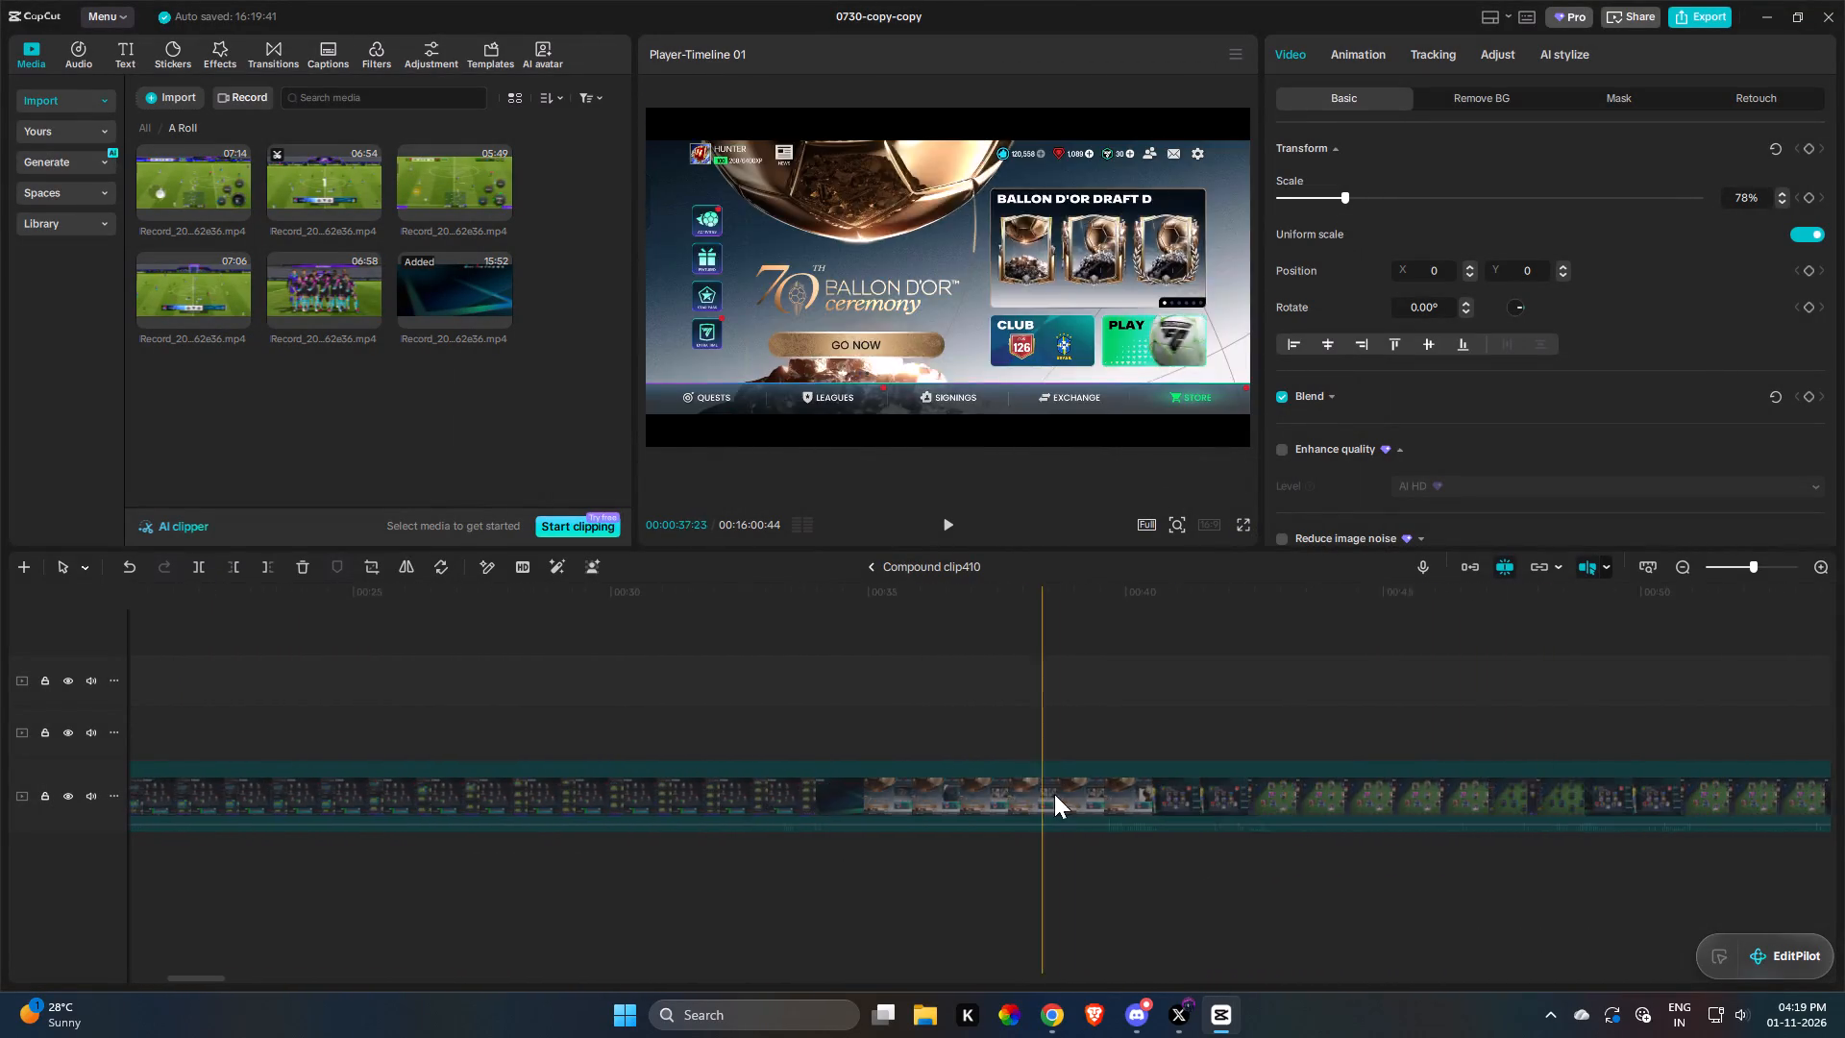
drag(1054, 794, 1080, 813)
drag(1086, 808, 1334, 781)
drag(1337, 781, 1364, 783)
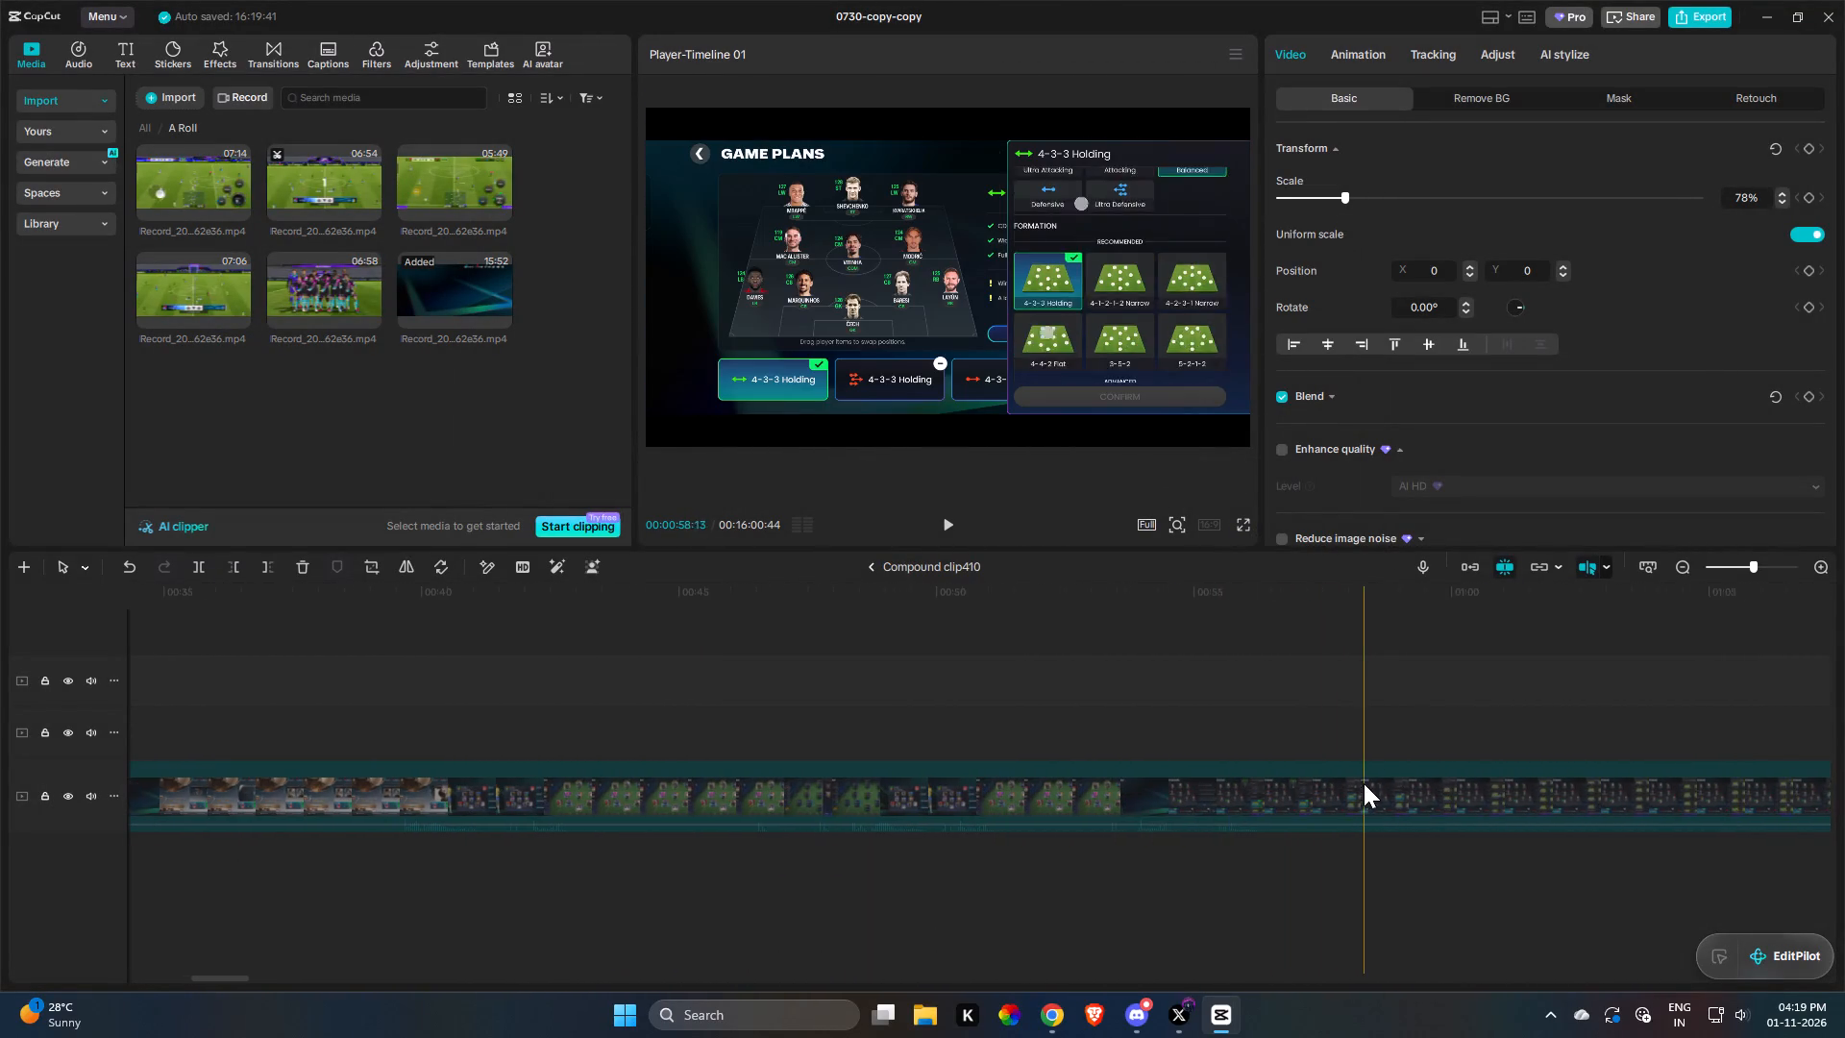
drag(1364, 783, 1355, 786)
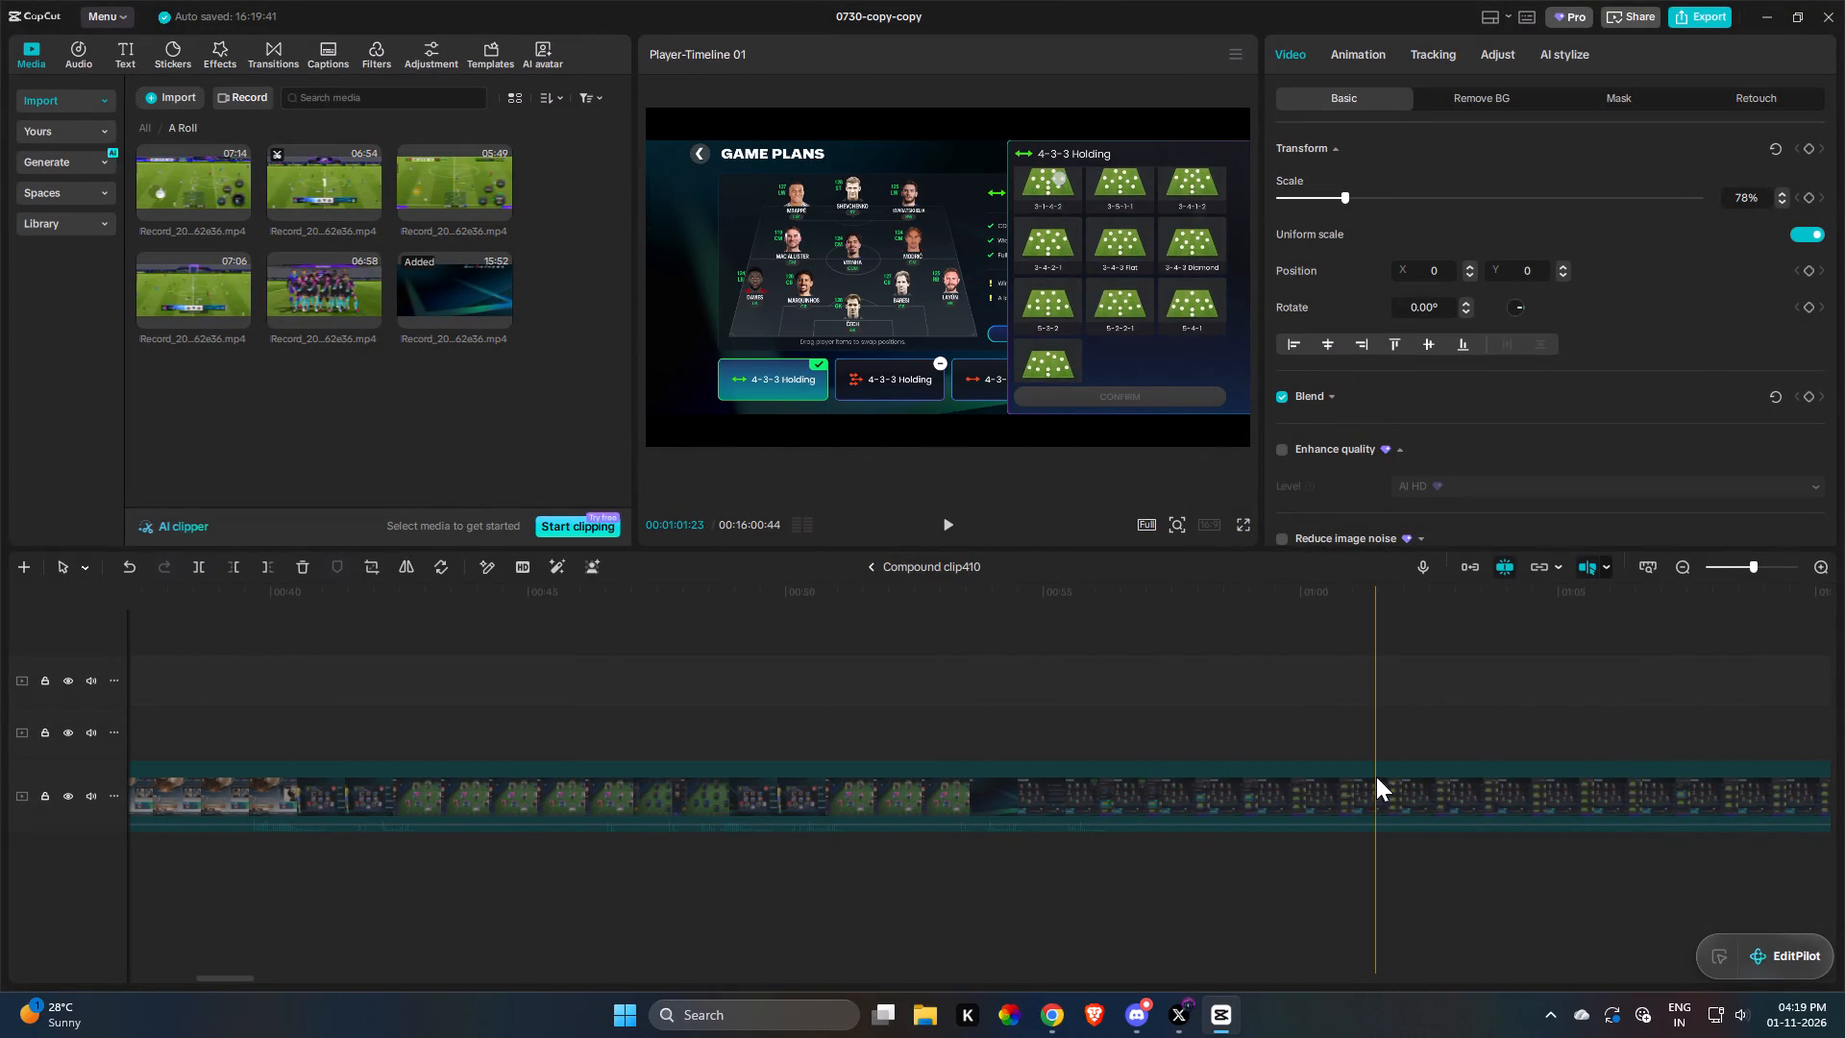
click(1375, 756)
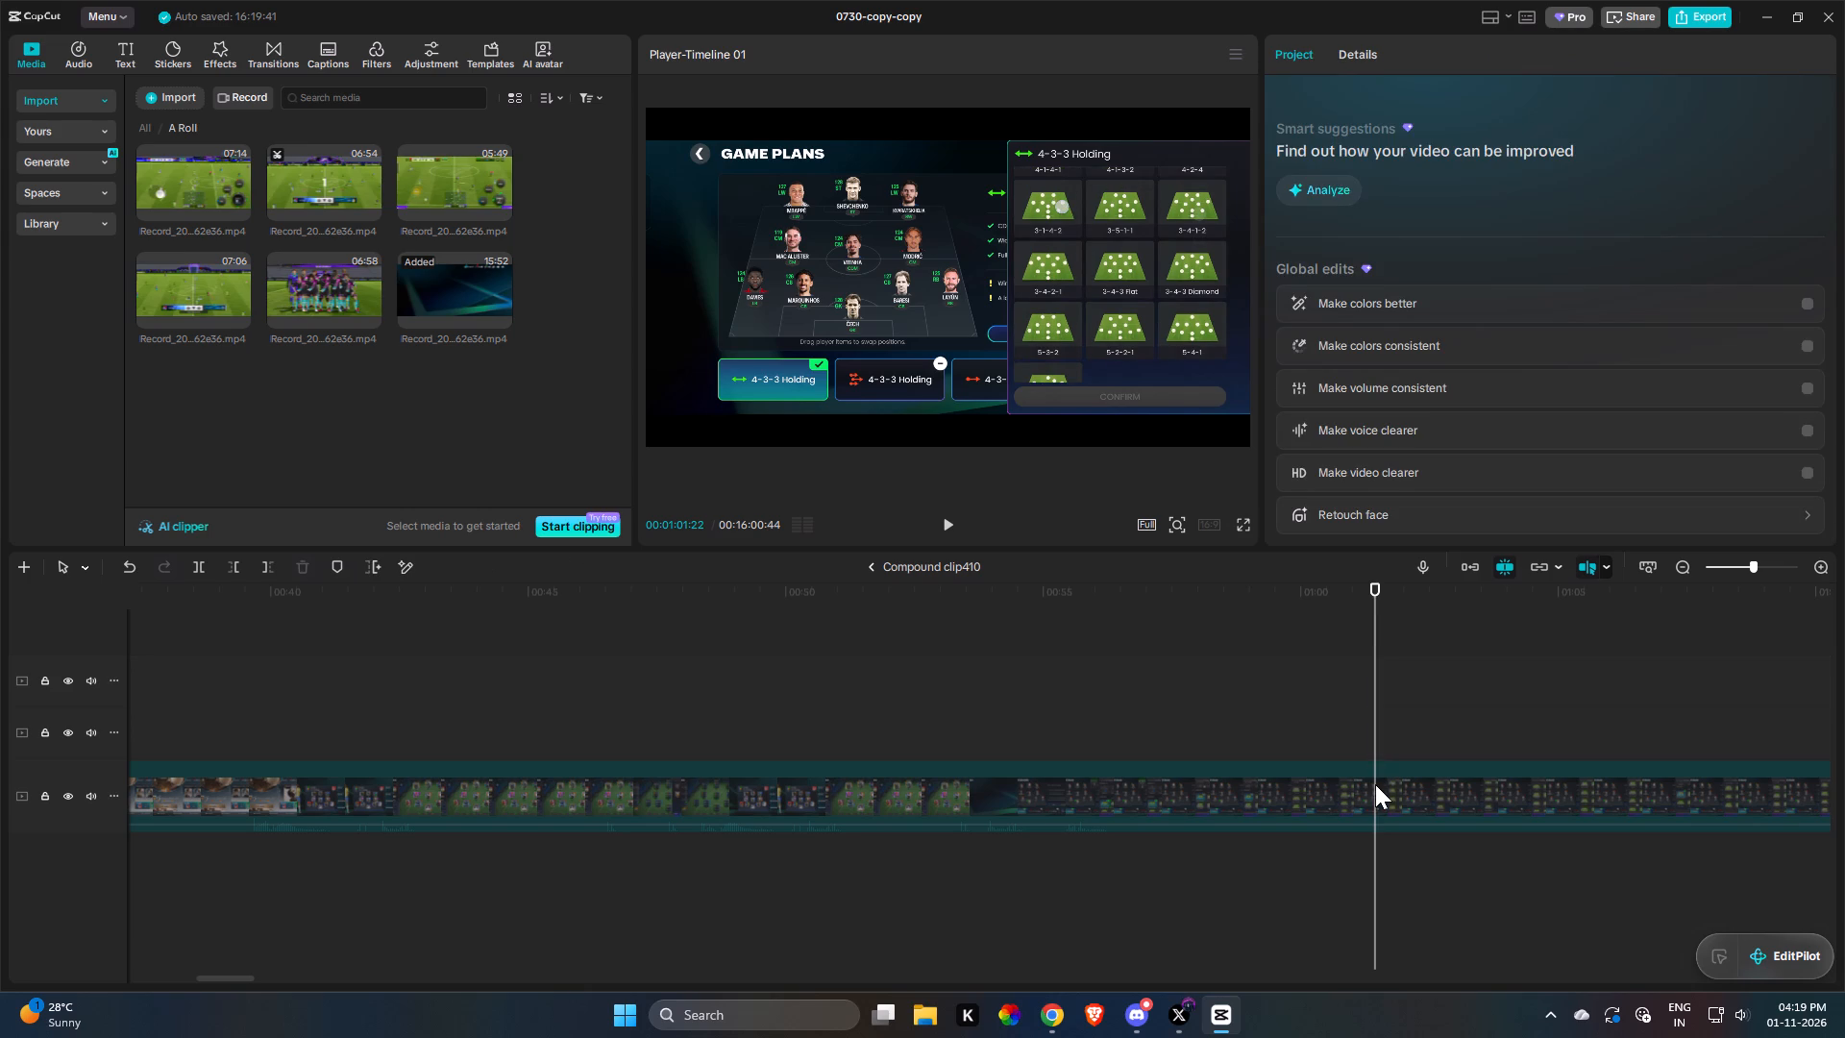
click(1369, 788)
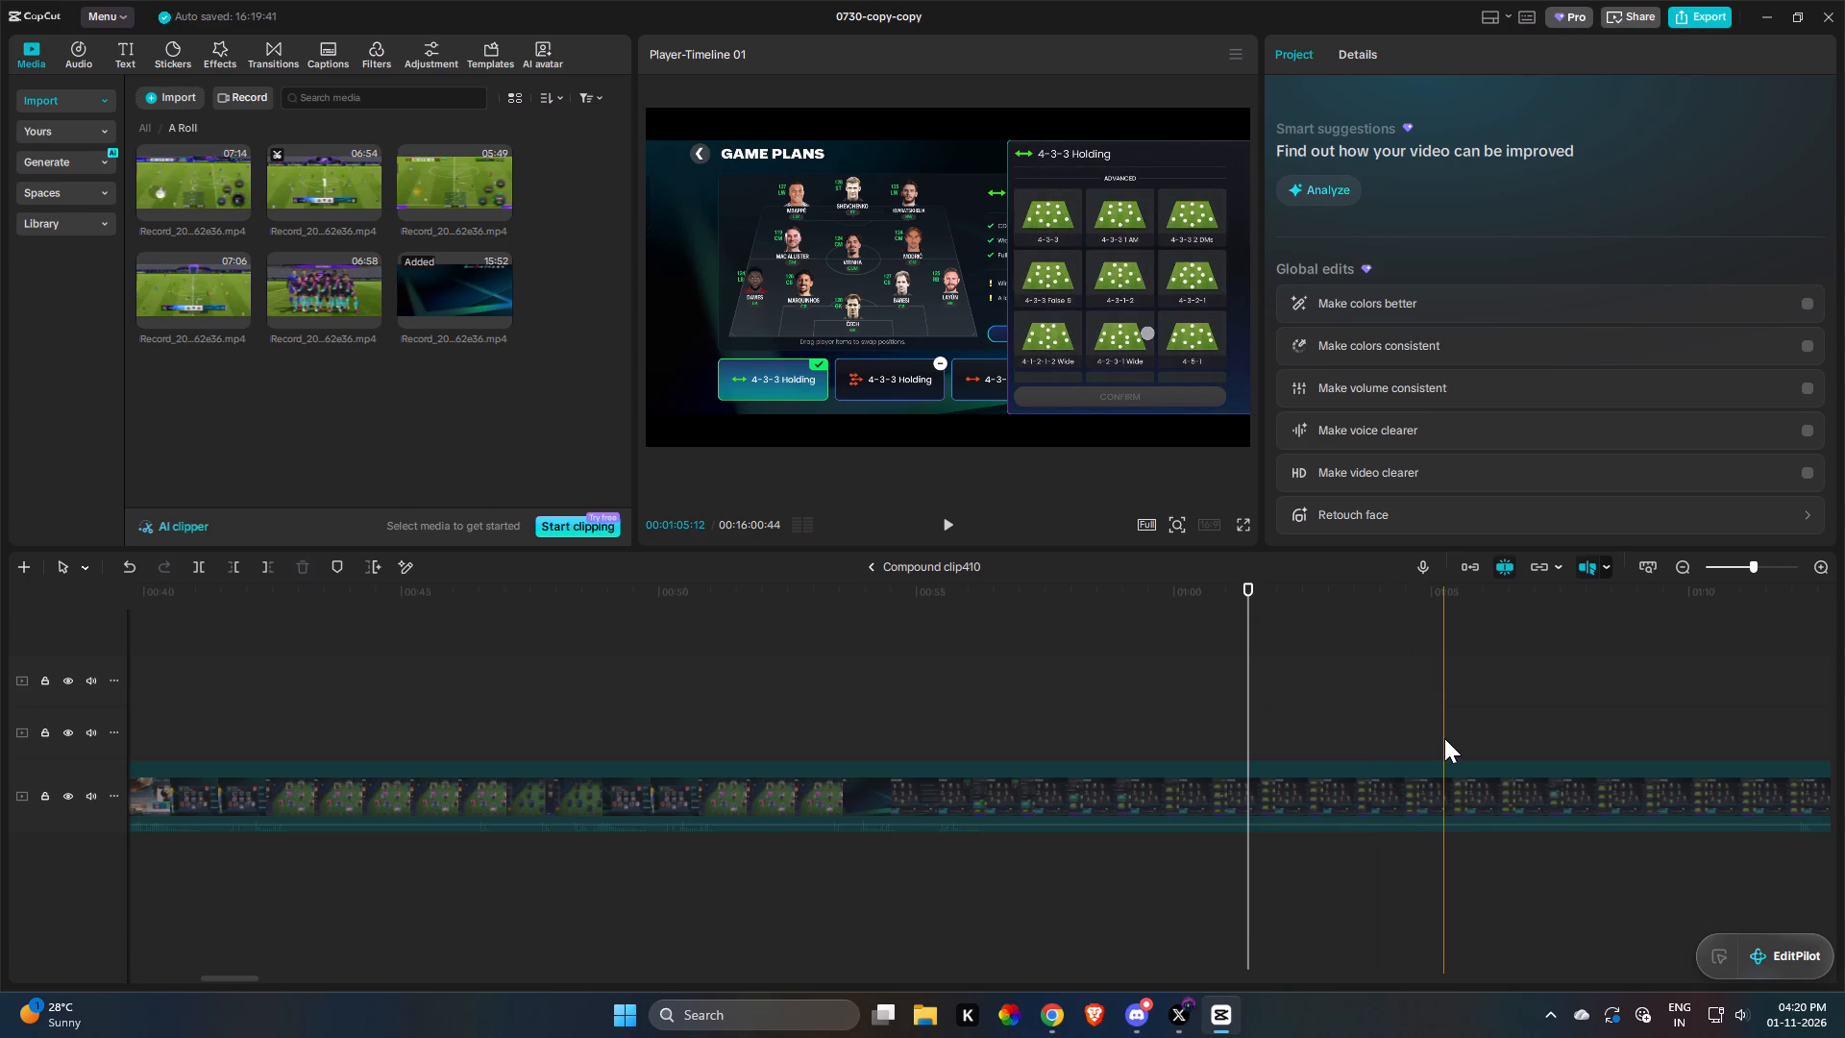
click(1444, 738)
click(1443, 760)
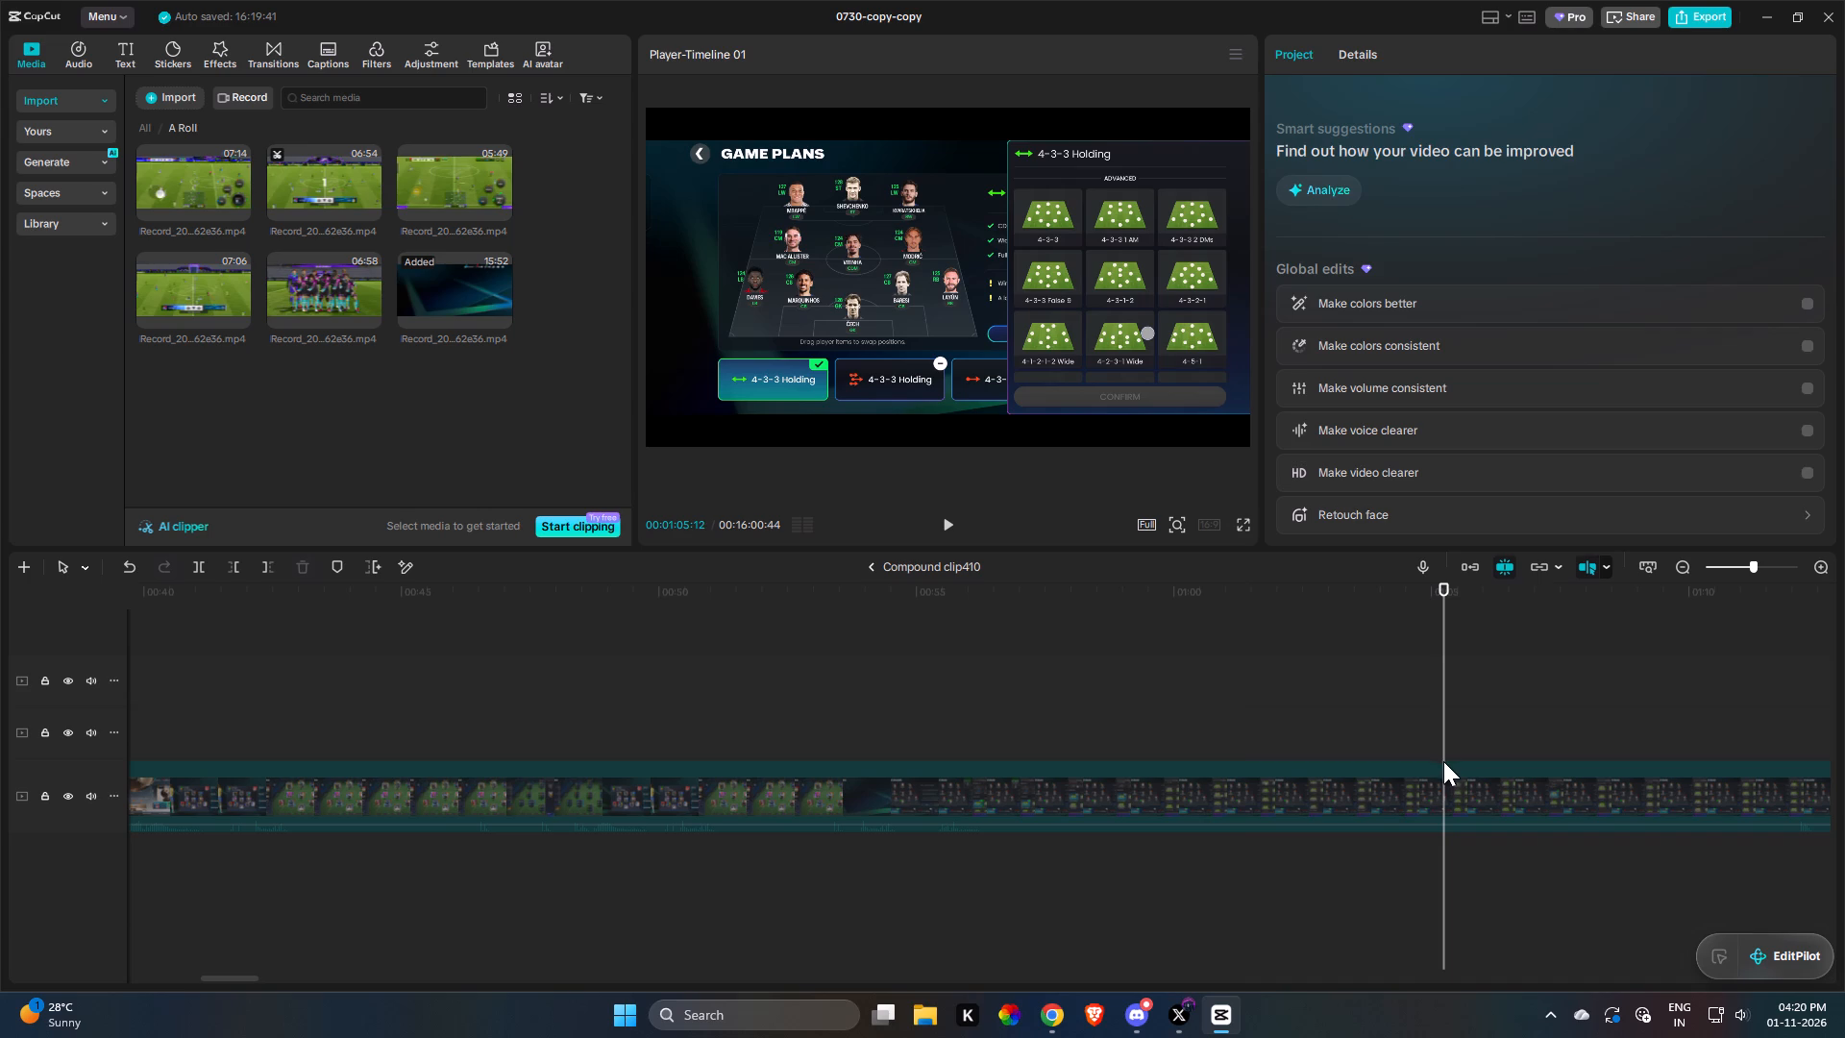
click(1441, 770)
key(shift+f)
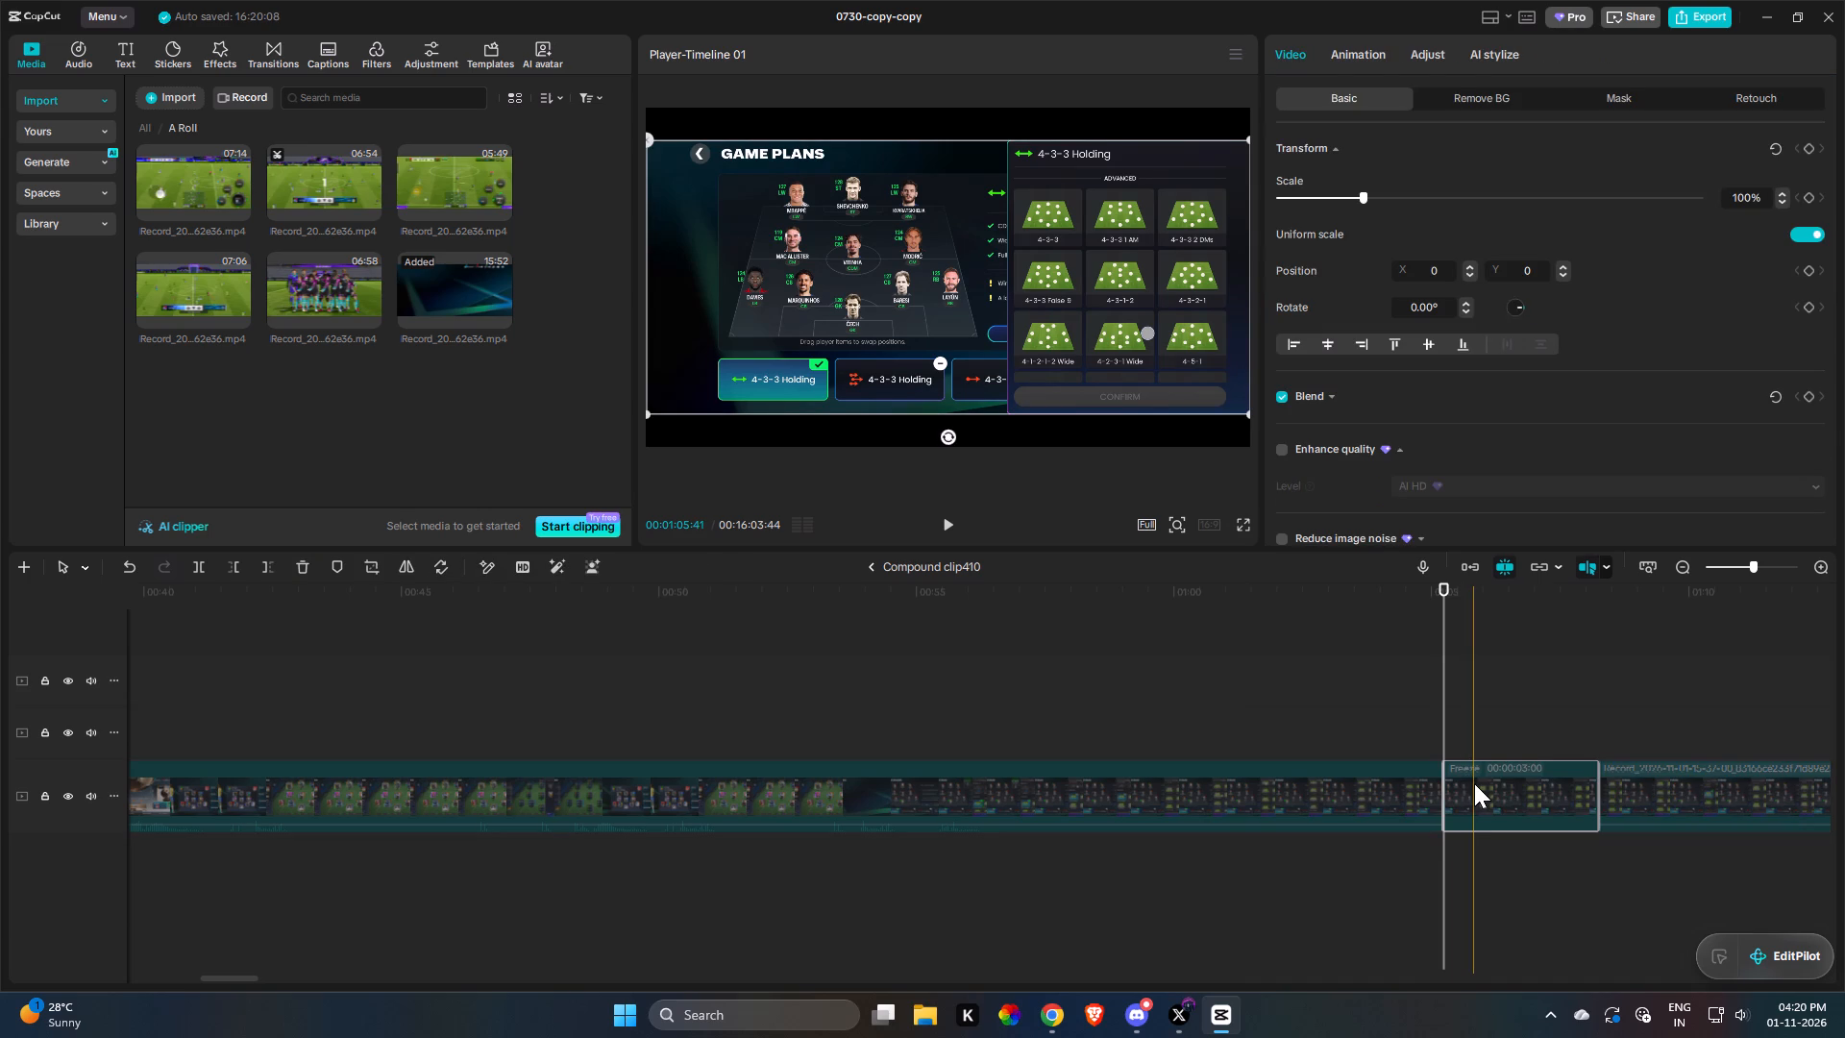
Paste a copy of this freeze frame near the start, move it to the middle track about 4.5 seconds in, and return to the main timeline.
key(ctrl+c)
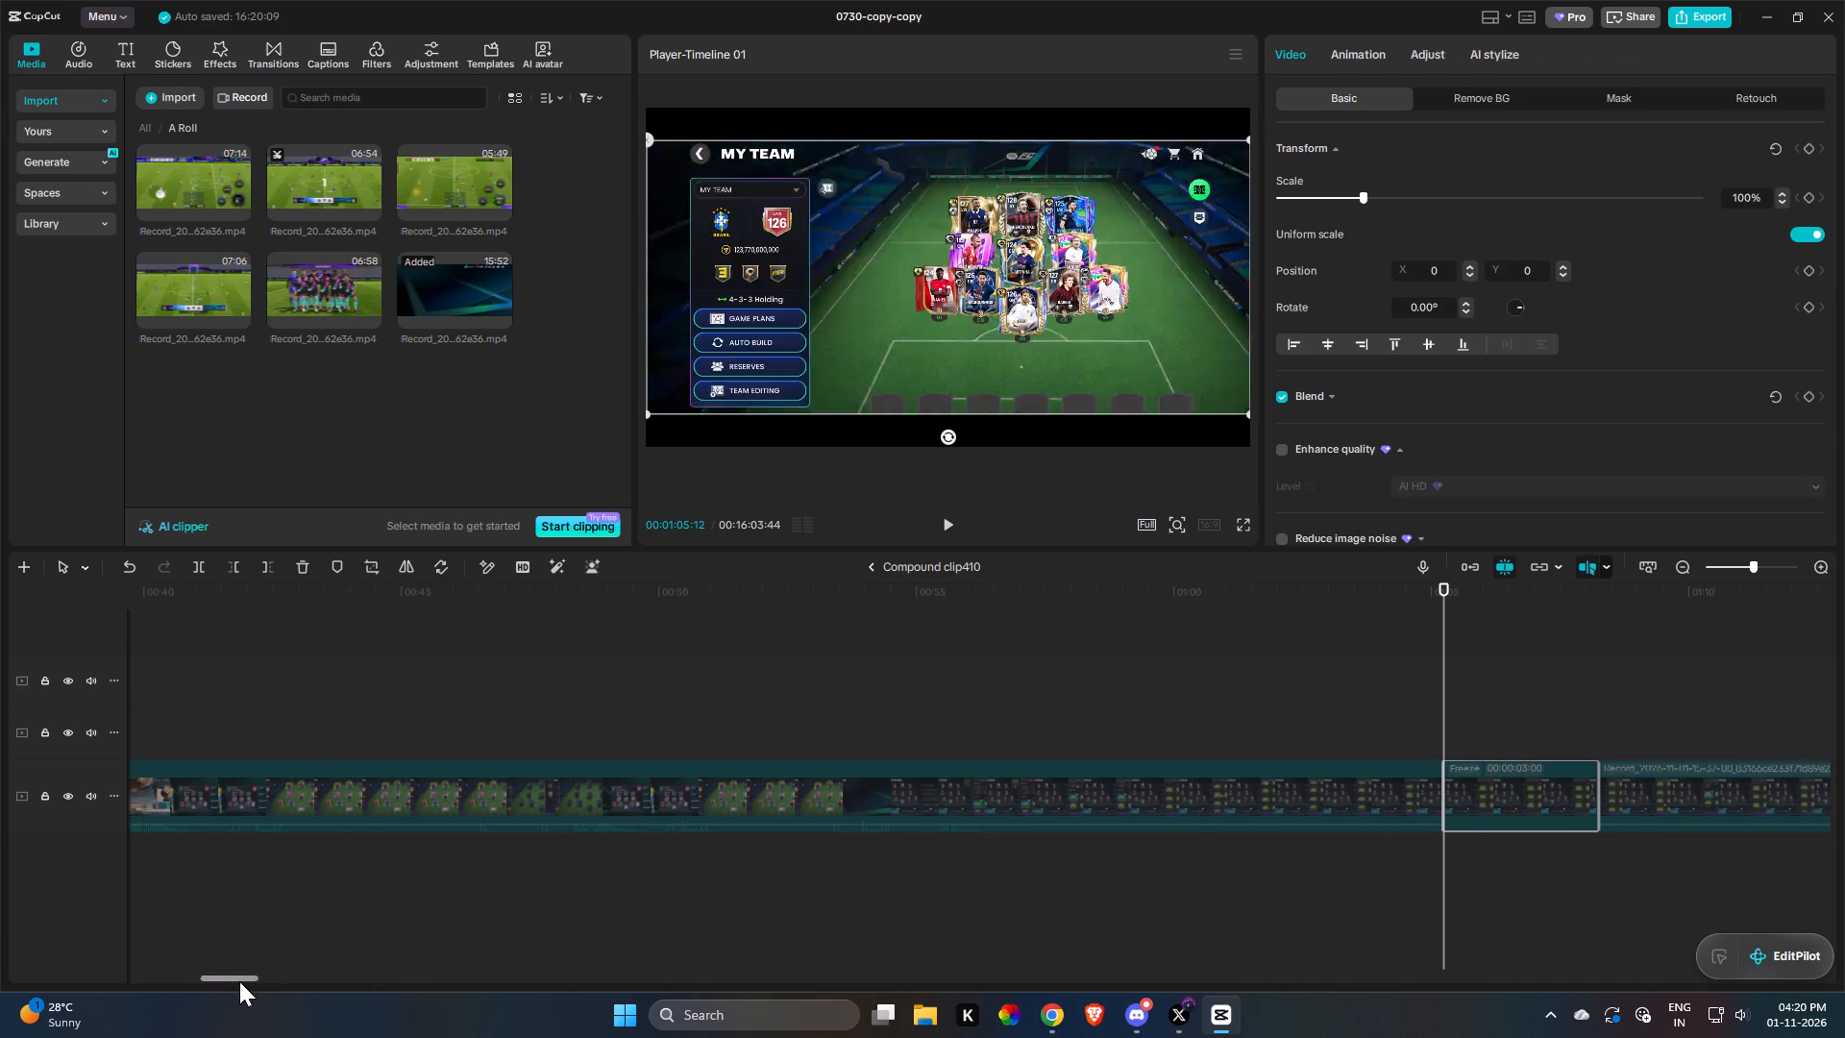
drag(239, 980, 0, 945)
key(ctrl+v)
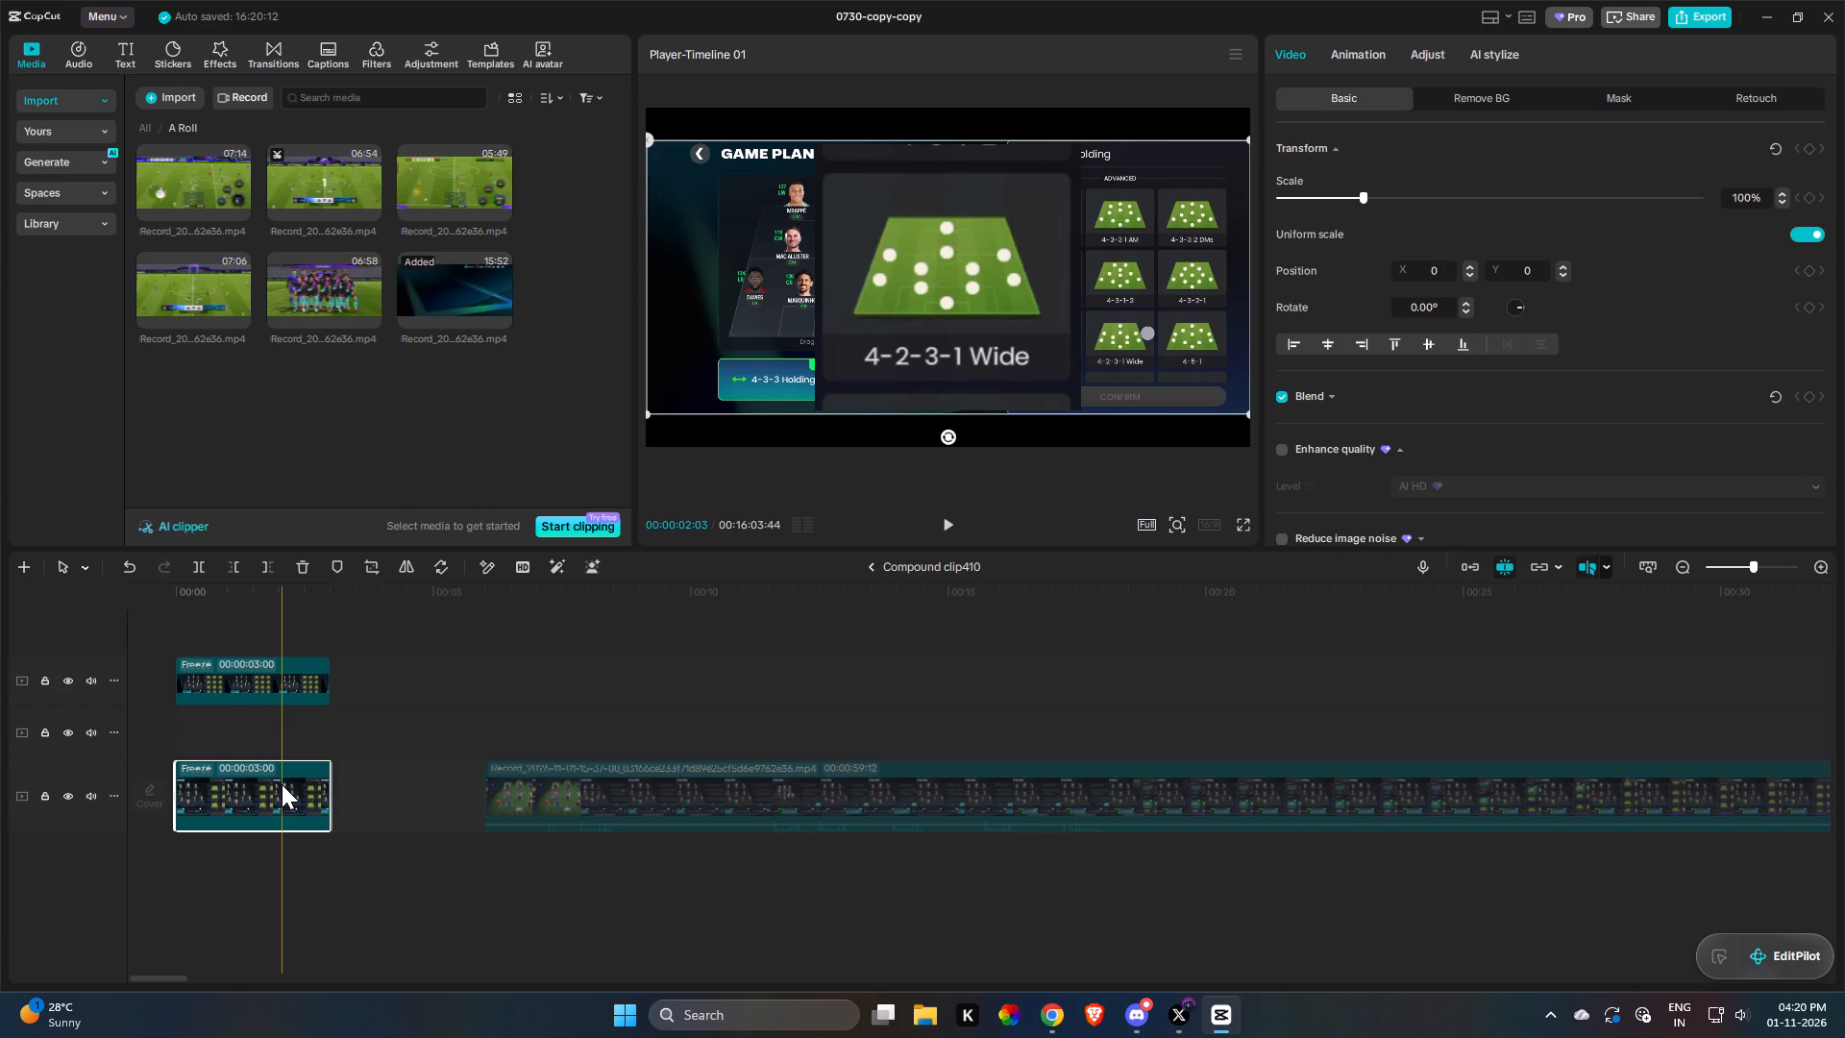
drag(282, 784, 519, 733)
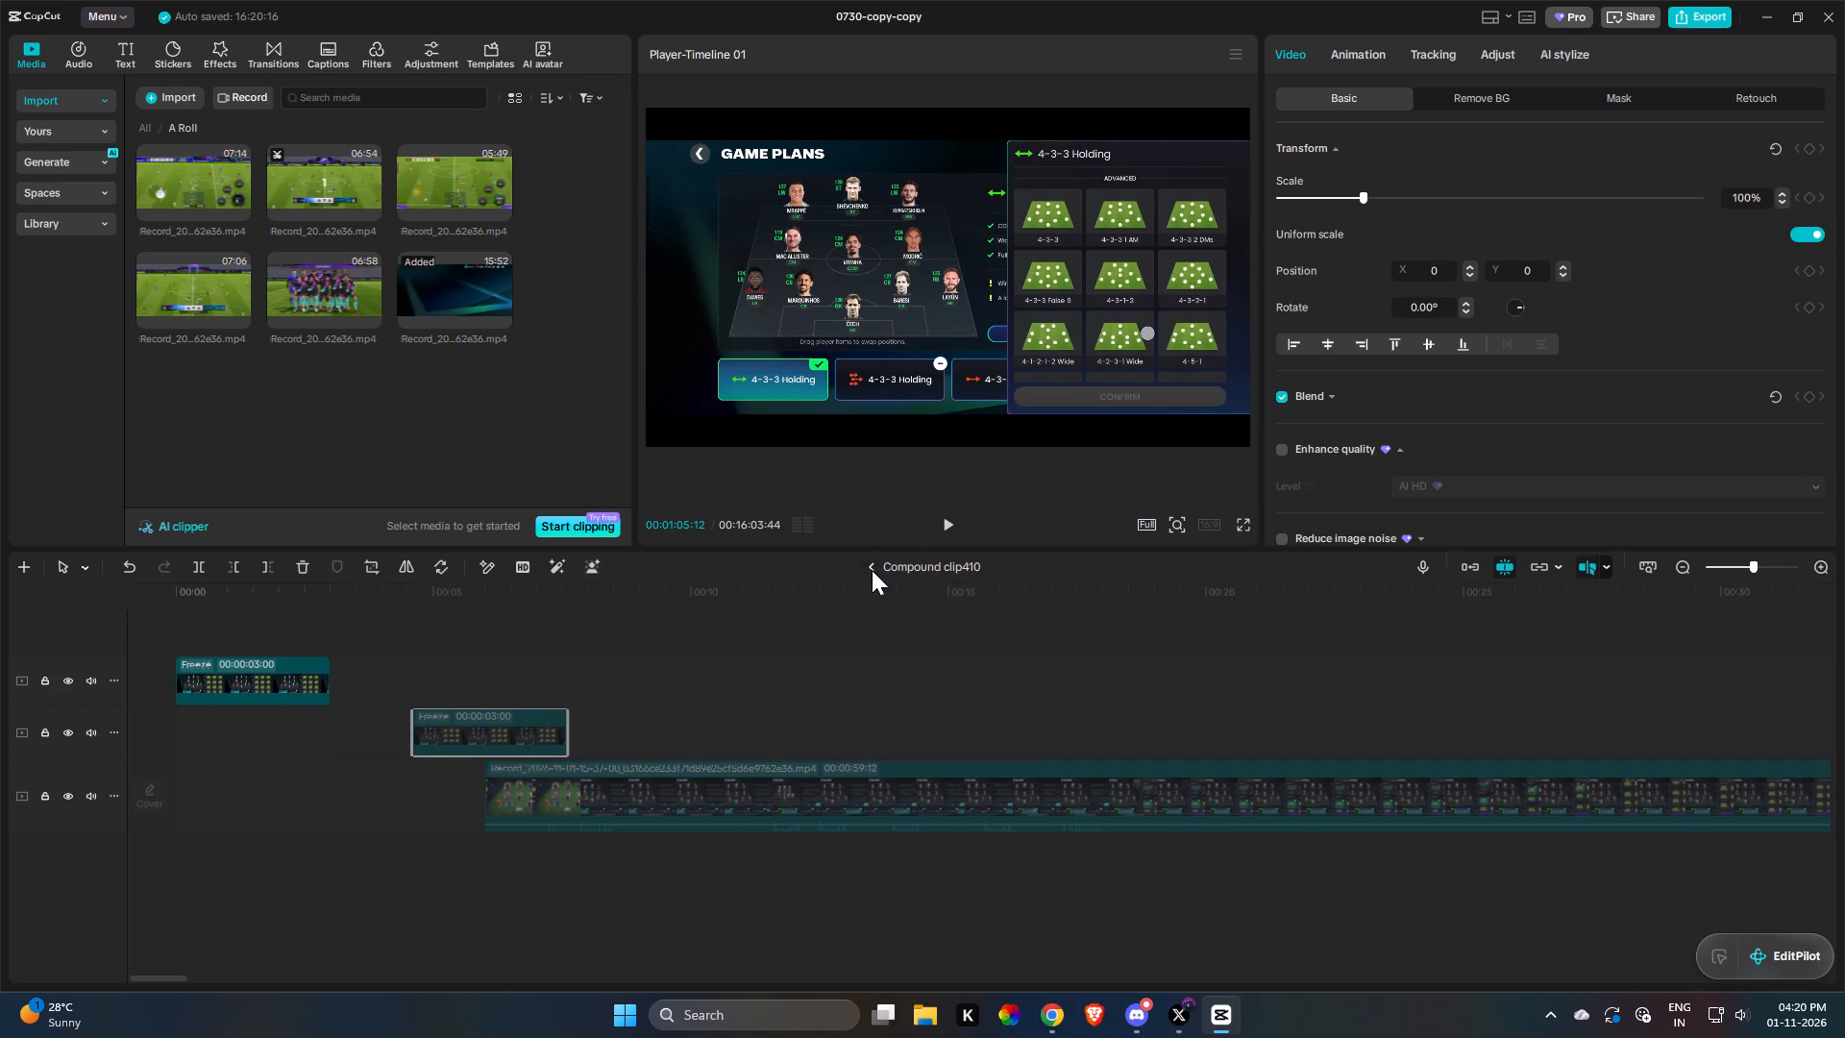
click(872, 568)
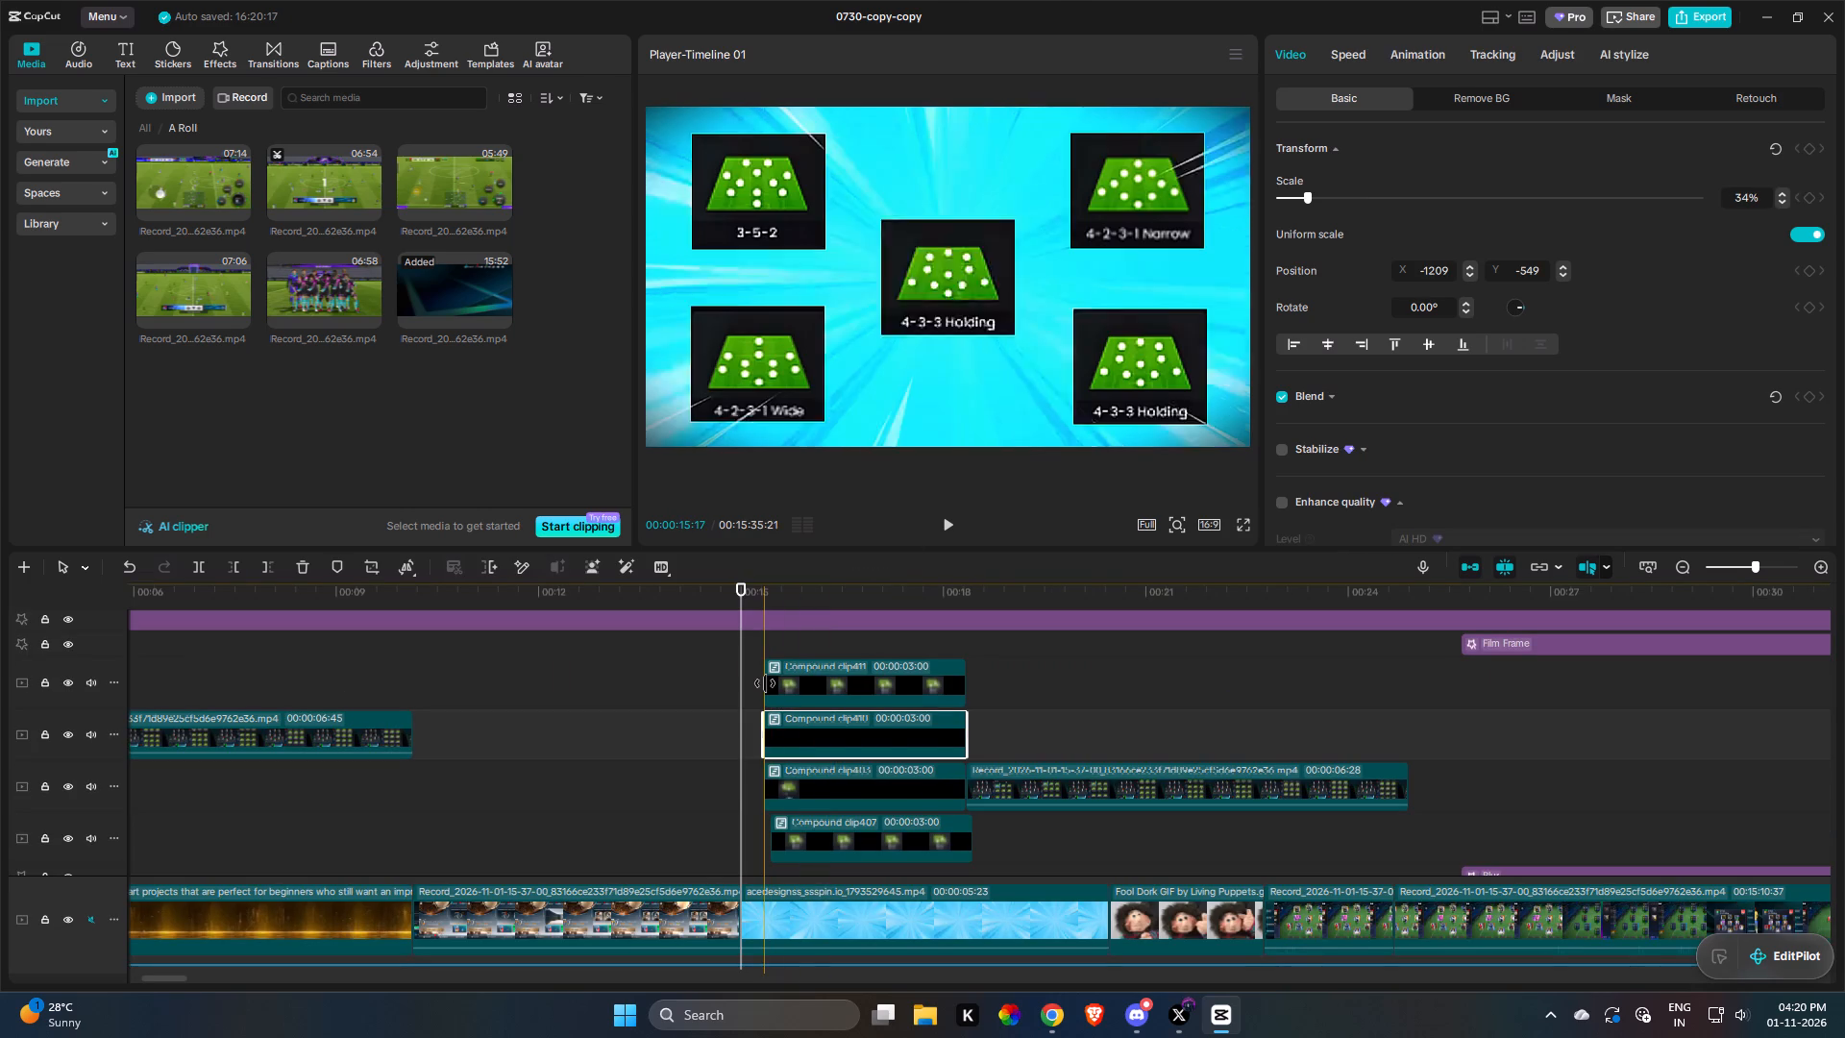
Play the tile section briefly, open the second 4-3-3 Holding tile's compound clip, and paste the copied freeze frame directly above its old freeze clip.
click(750, 690)
key(space)
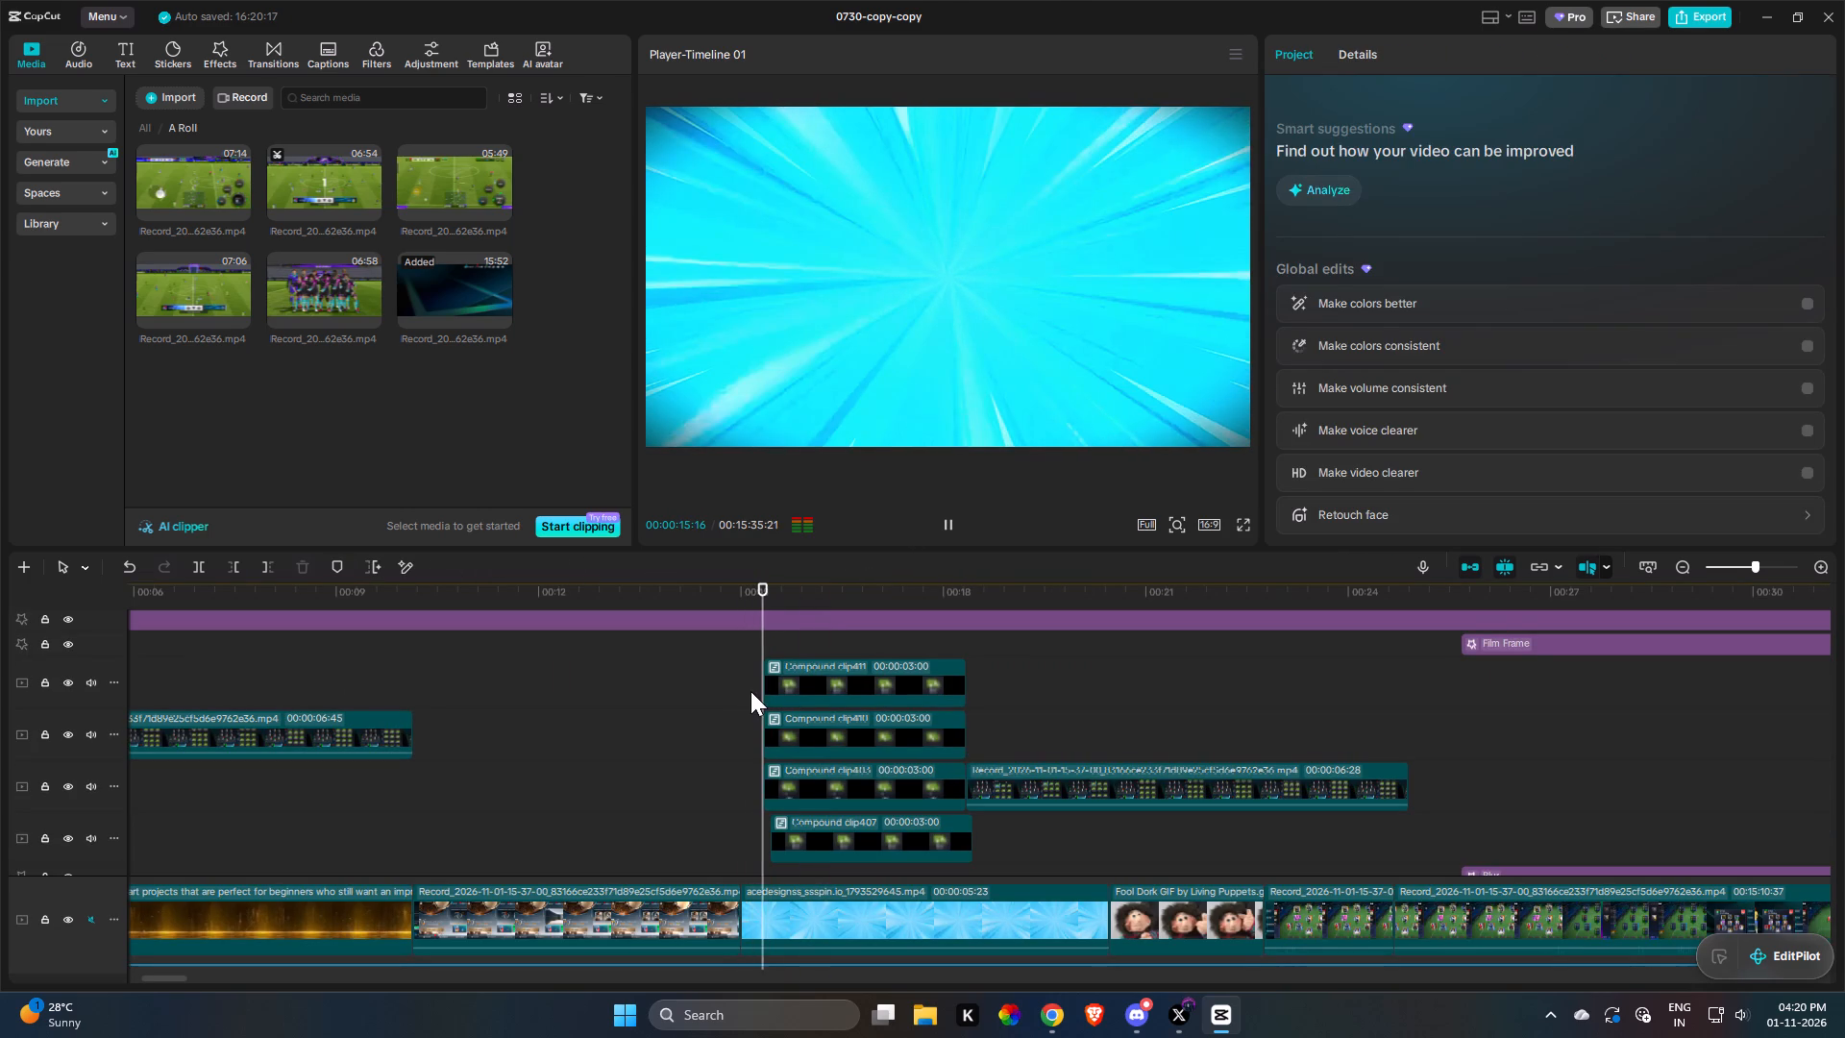
key(space)
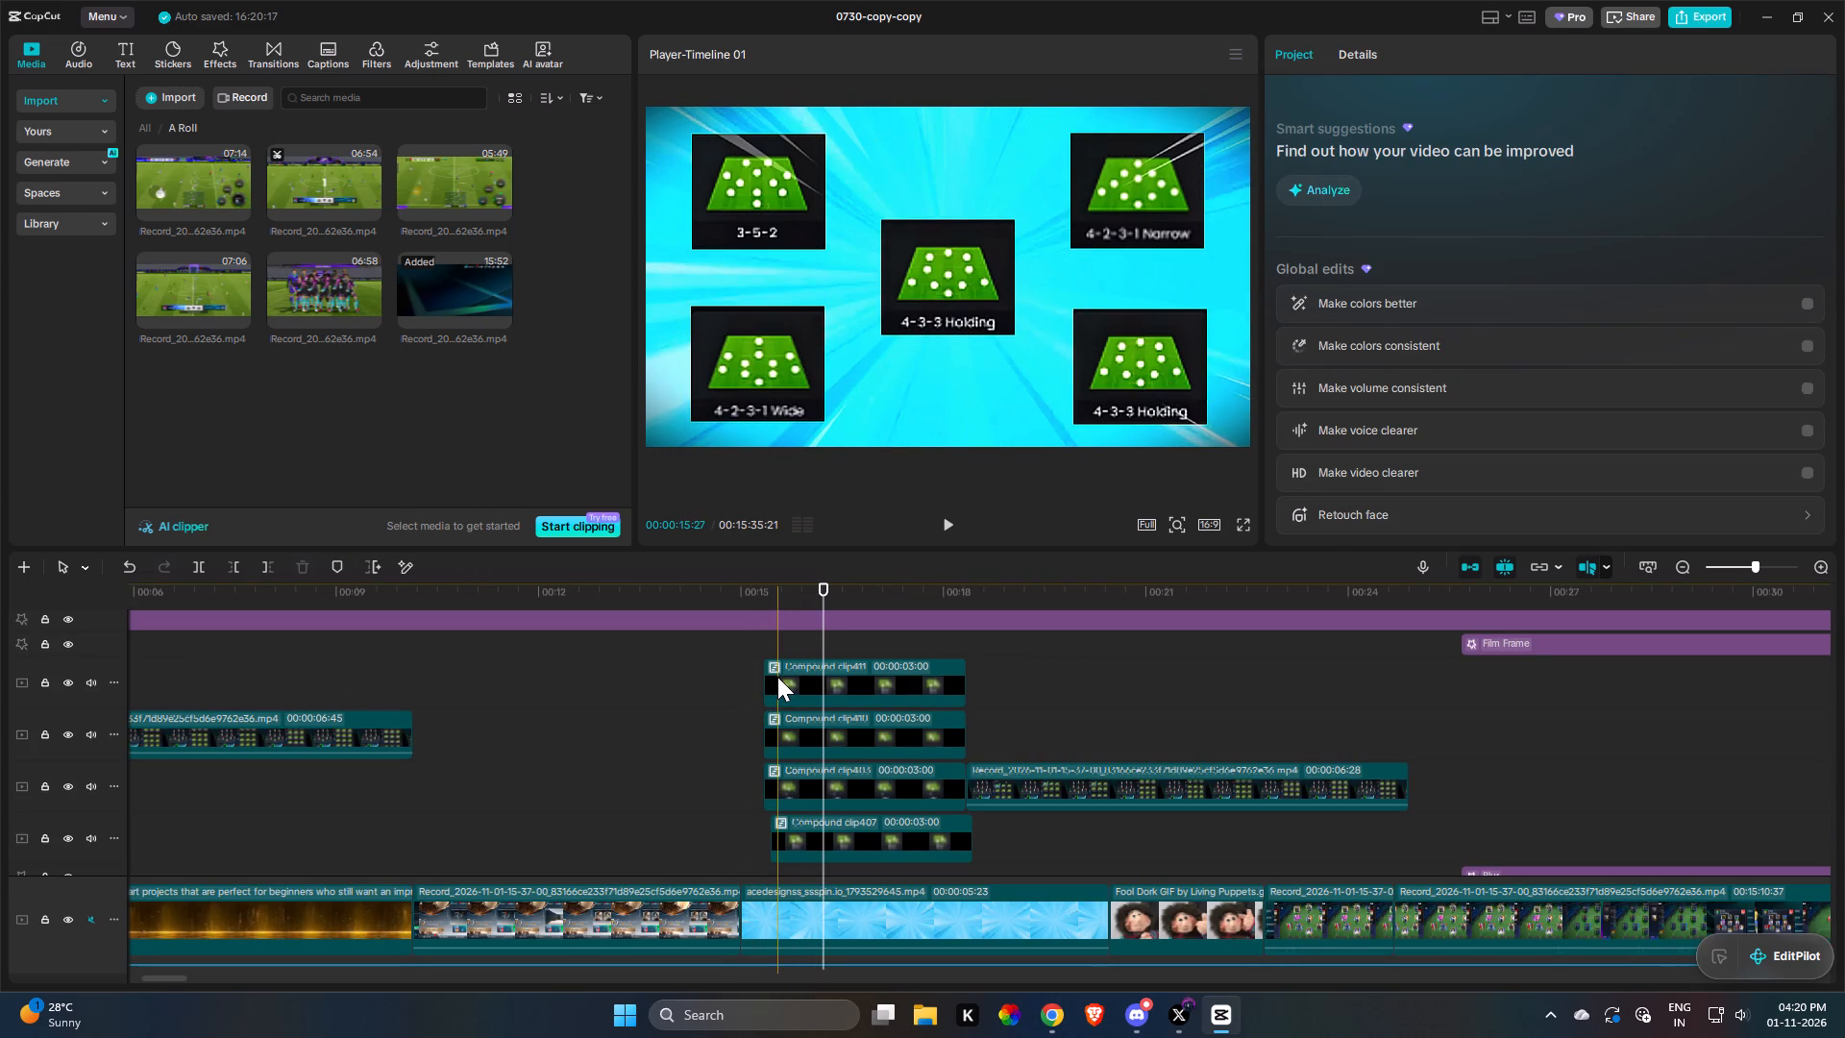
click(819, 687)
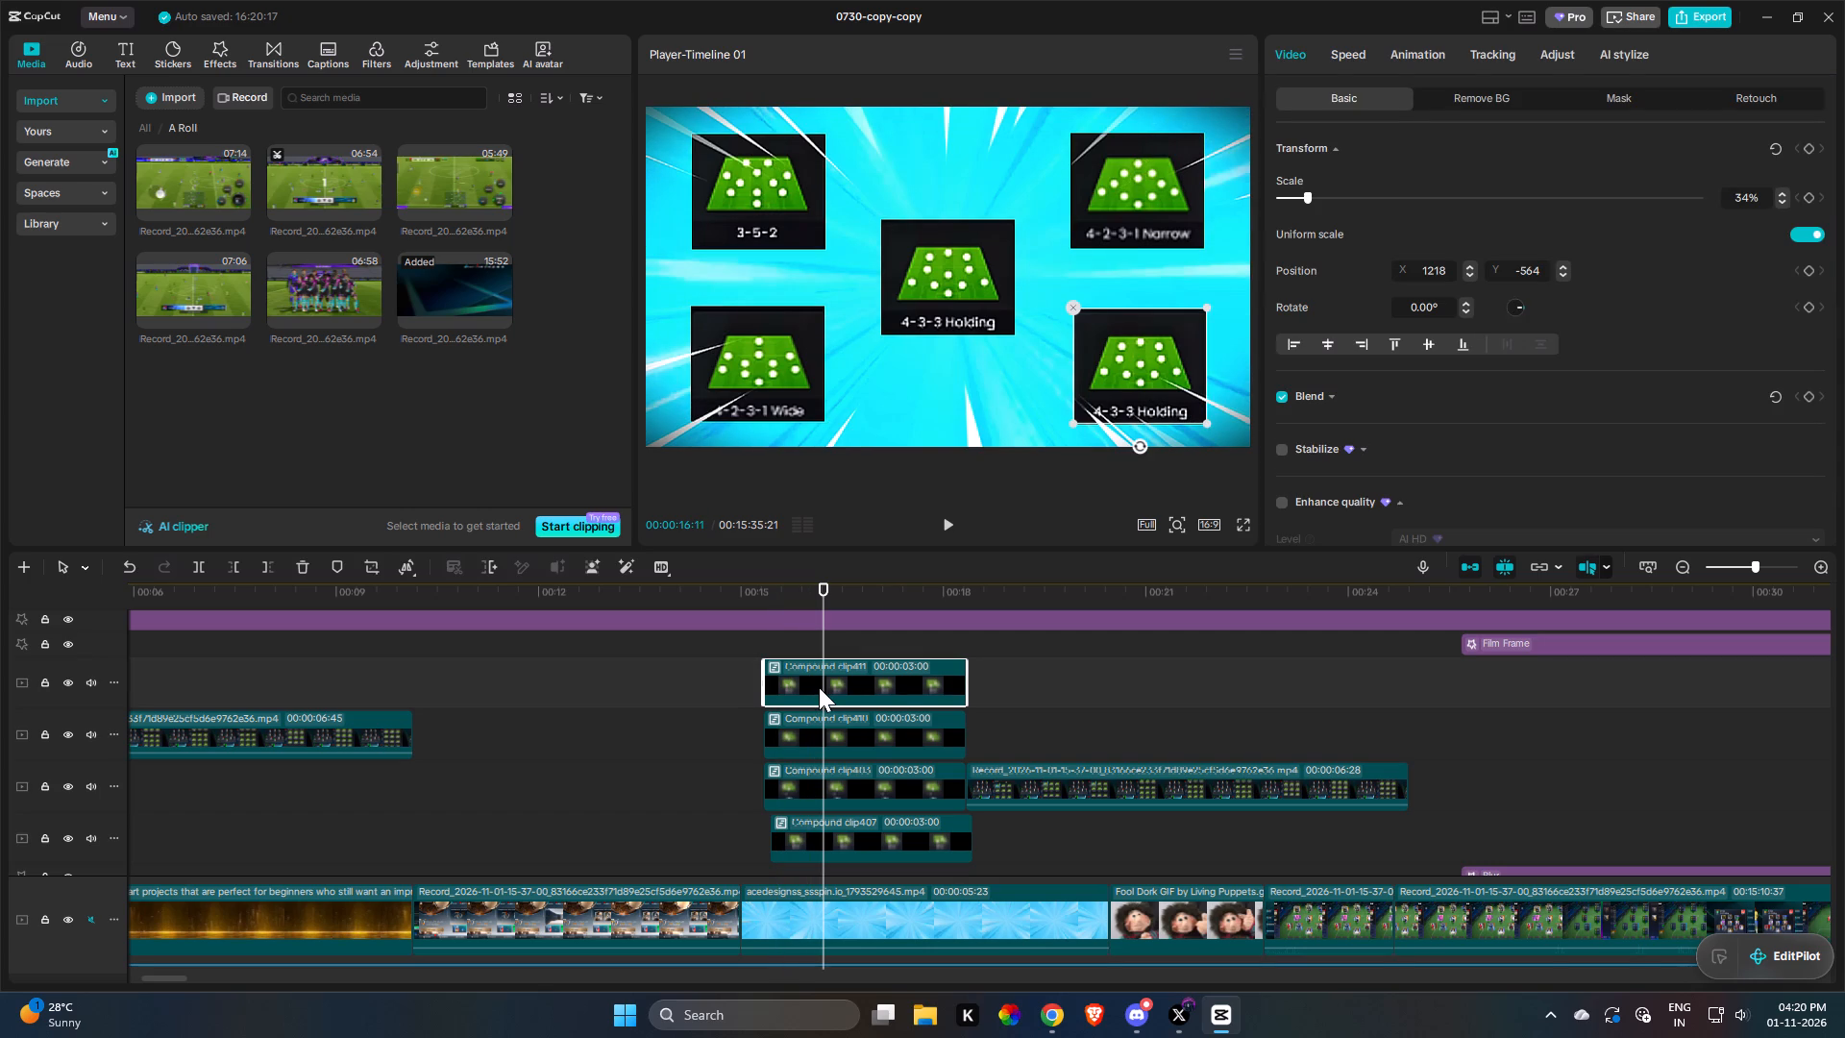
double_click(824, 686)
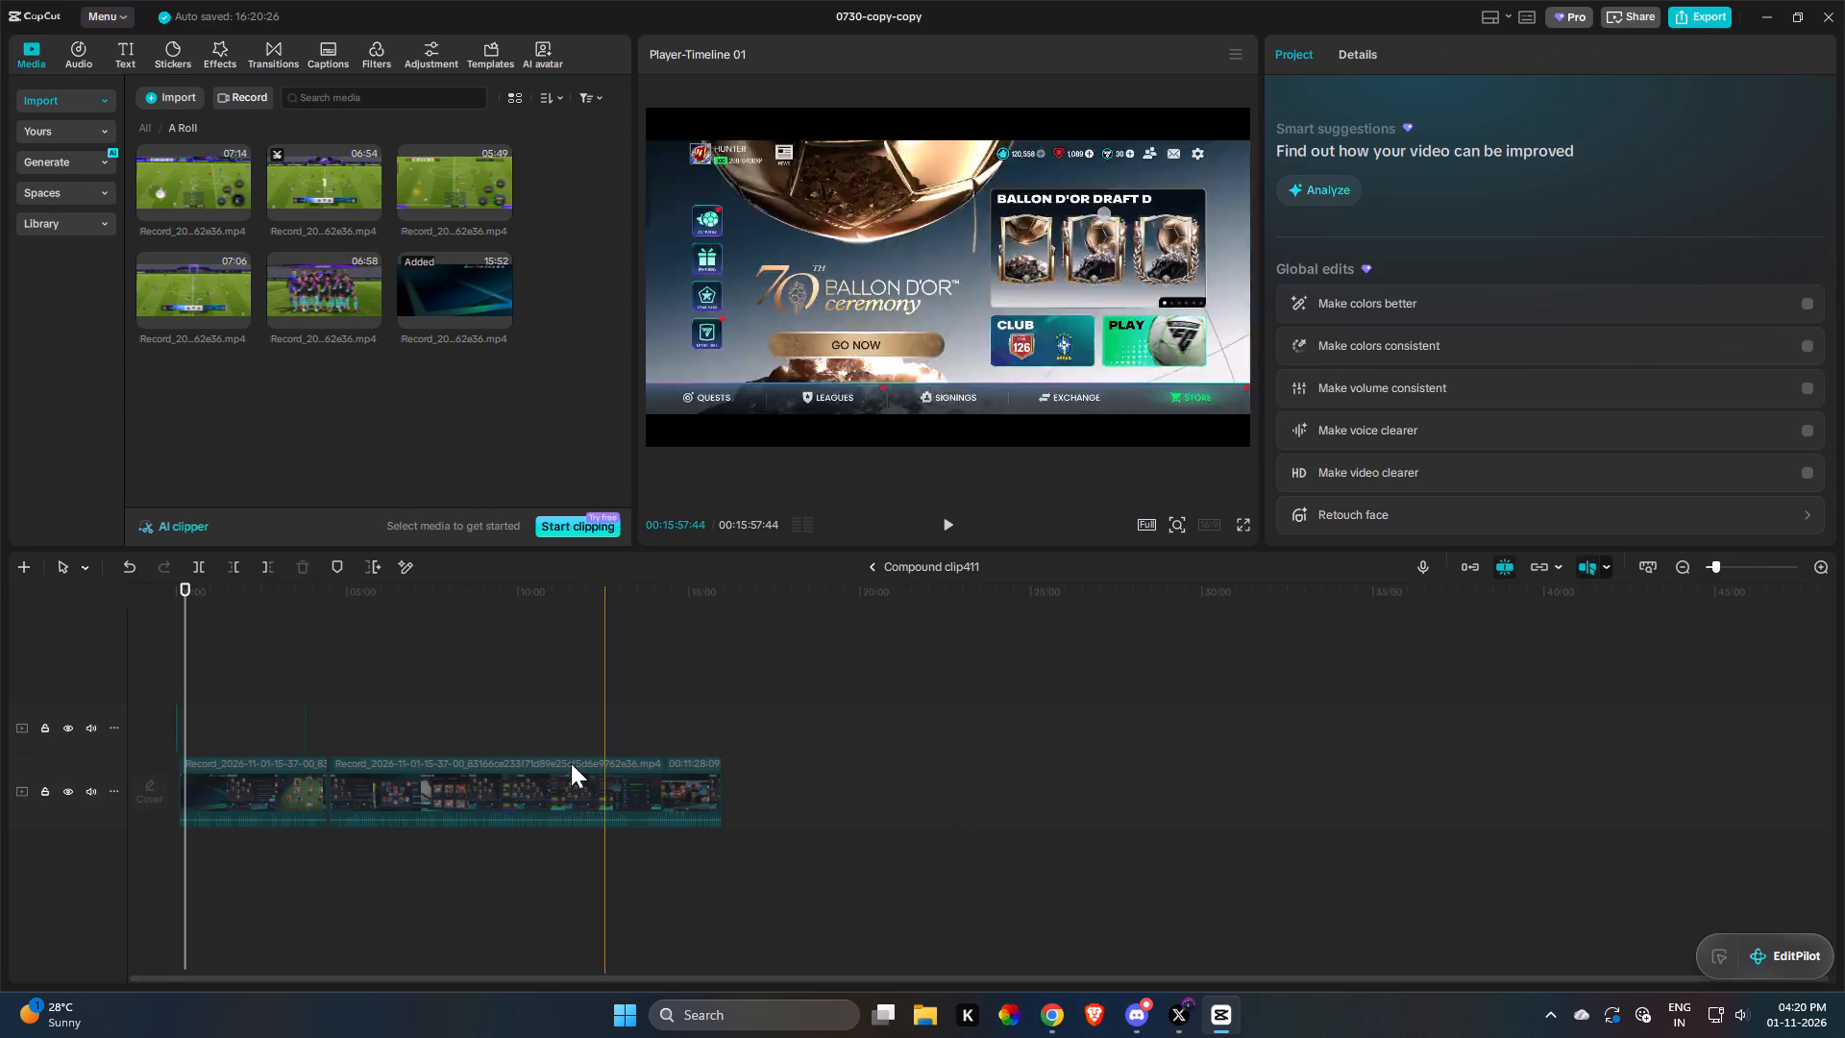
ctrl+scroll(250, 785, up, 20)
ctrl+scroll(250, 785, up, 2)
ctrl+drag(250, 785, 253, 784)
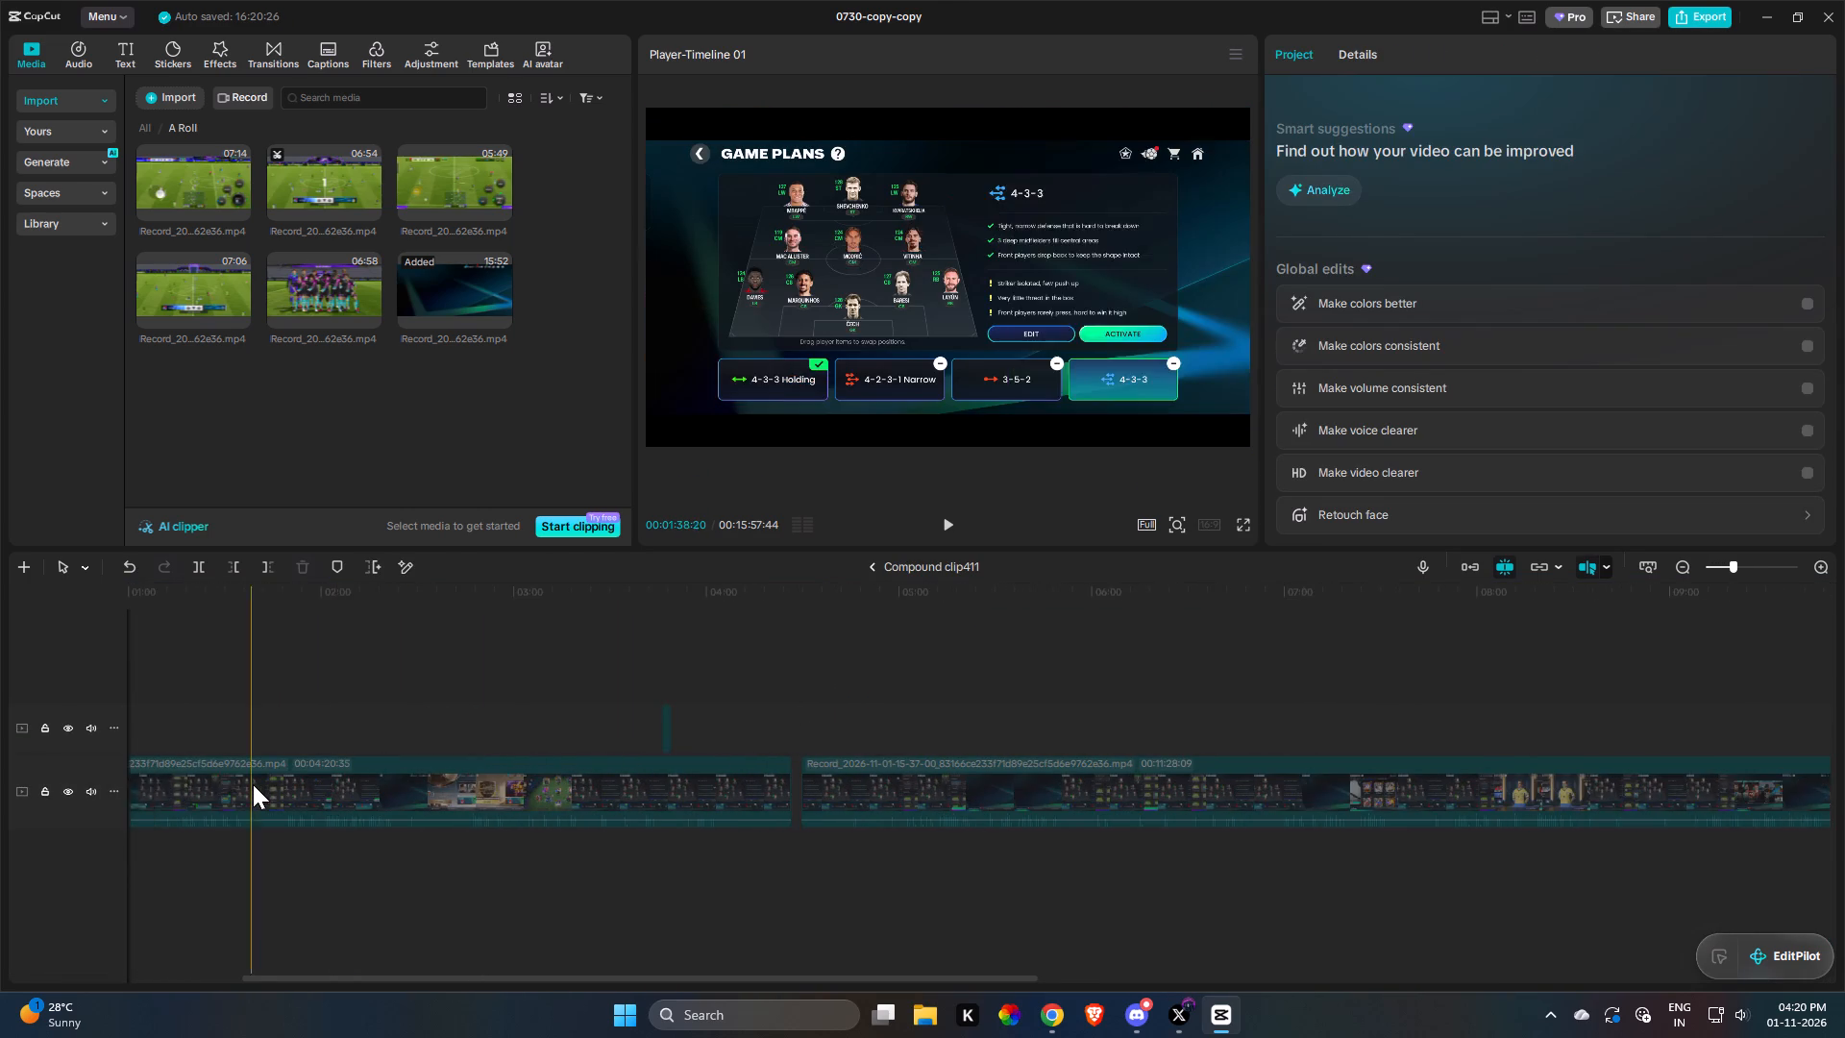
ctrl+drag(253, 784, 274, 776)
ctrl+scroll(270, 775, up, 12)
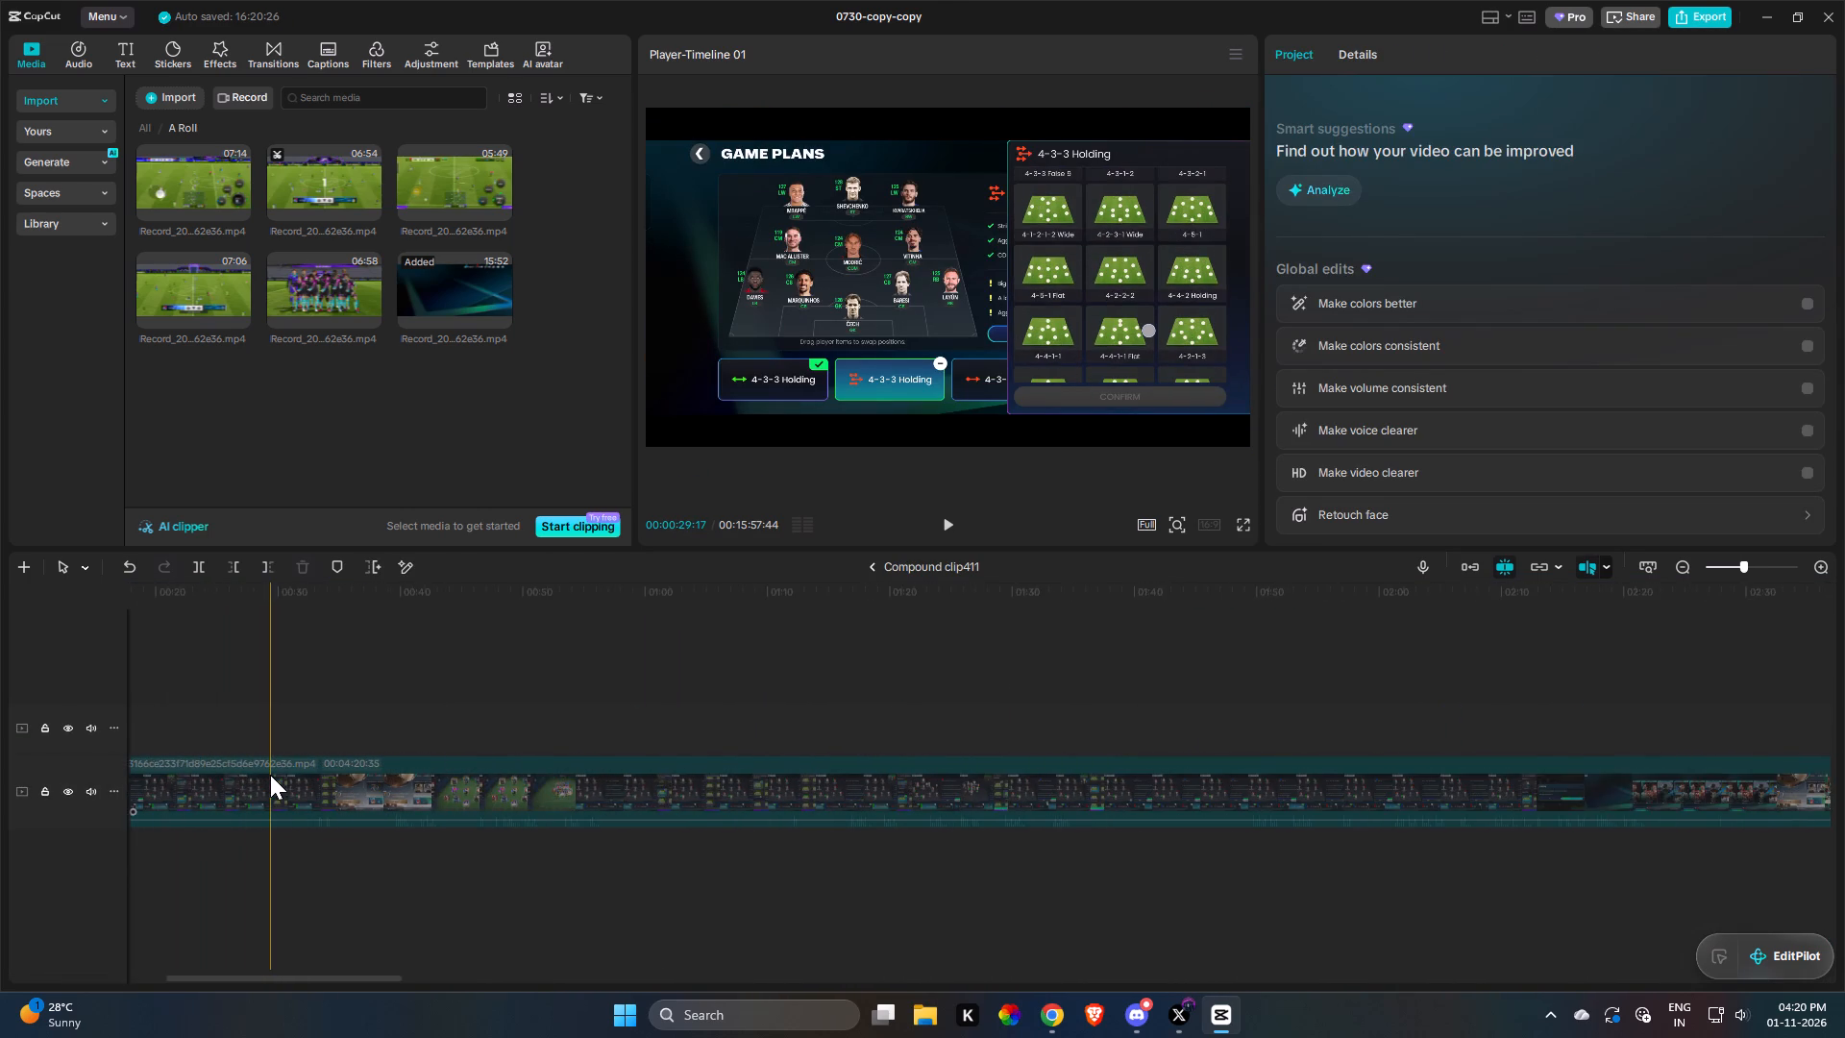
drag(270, 775, 262, 724)
key(ctrl+v)
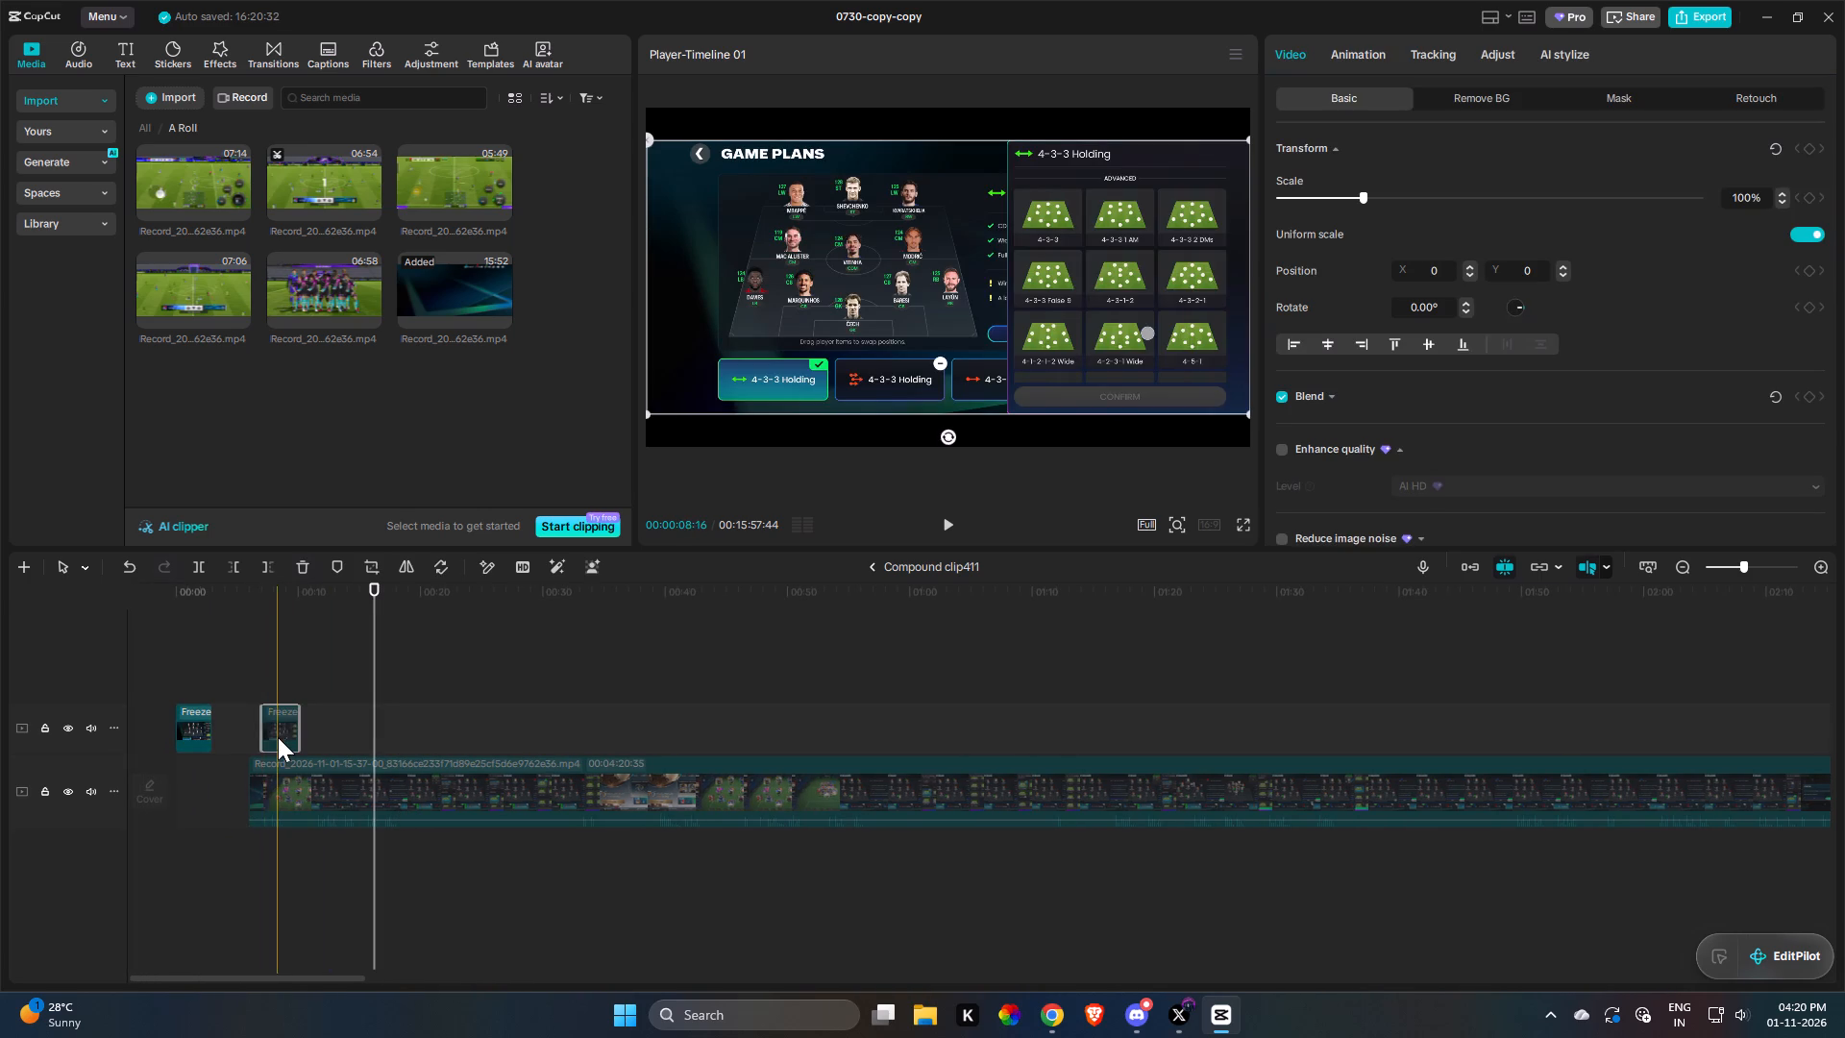
drag(278, 738, 183, 692)
Paste the old freeze clip's location, blend and canvas attributes onto the new freeze frame above it, and delete the old freeze clip.
click(202, 744)
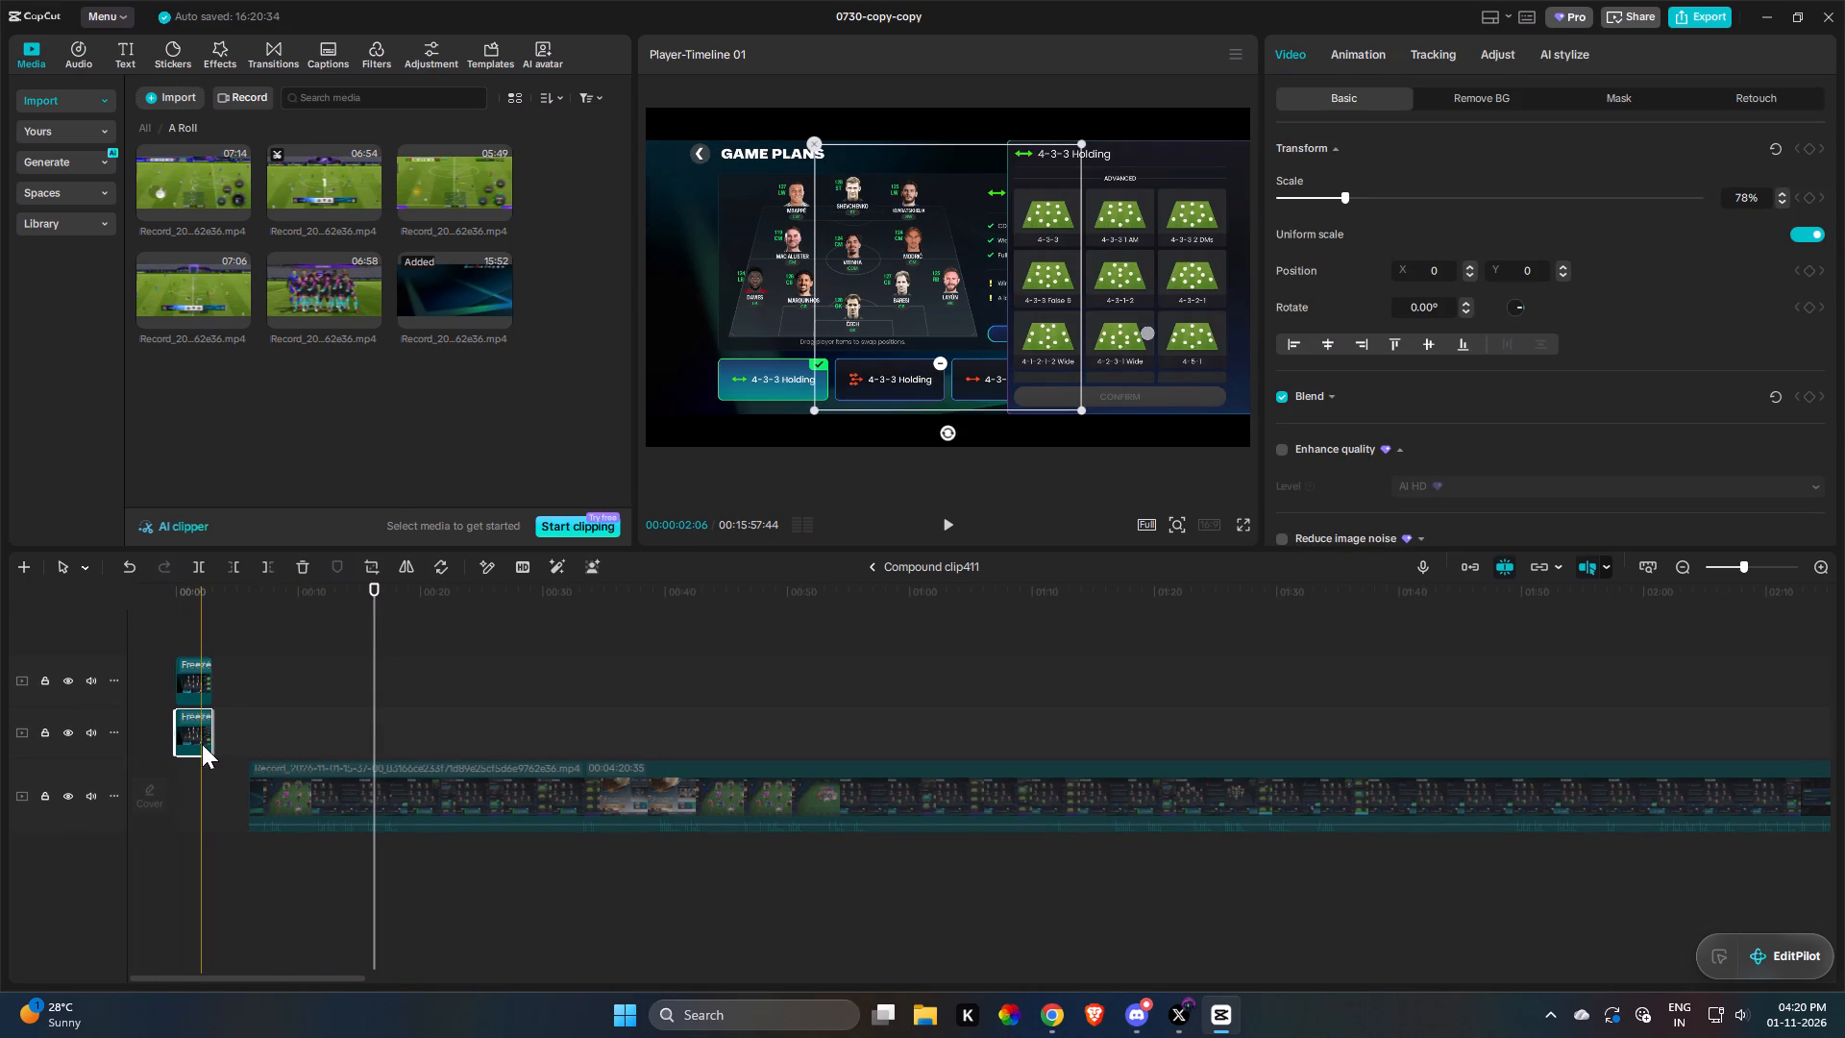
key(shift+c)
click(193, 673)
key(shift+v)
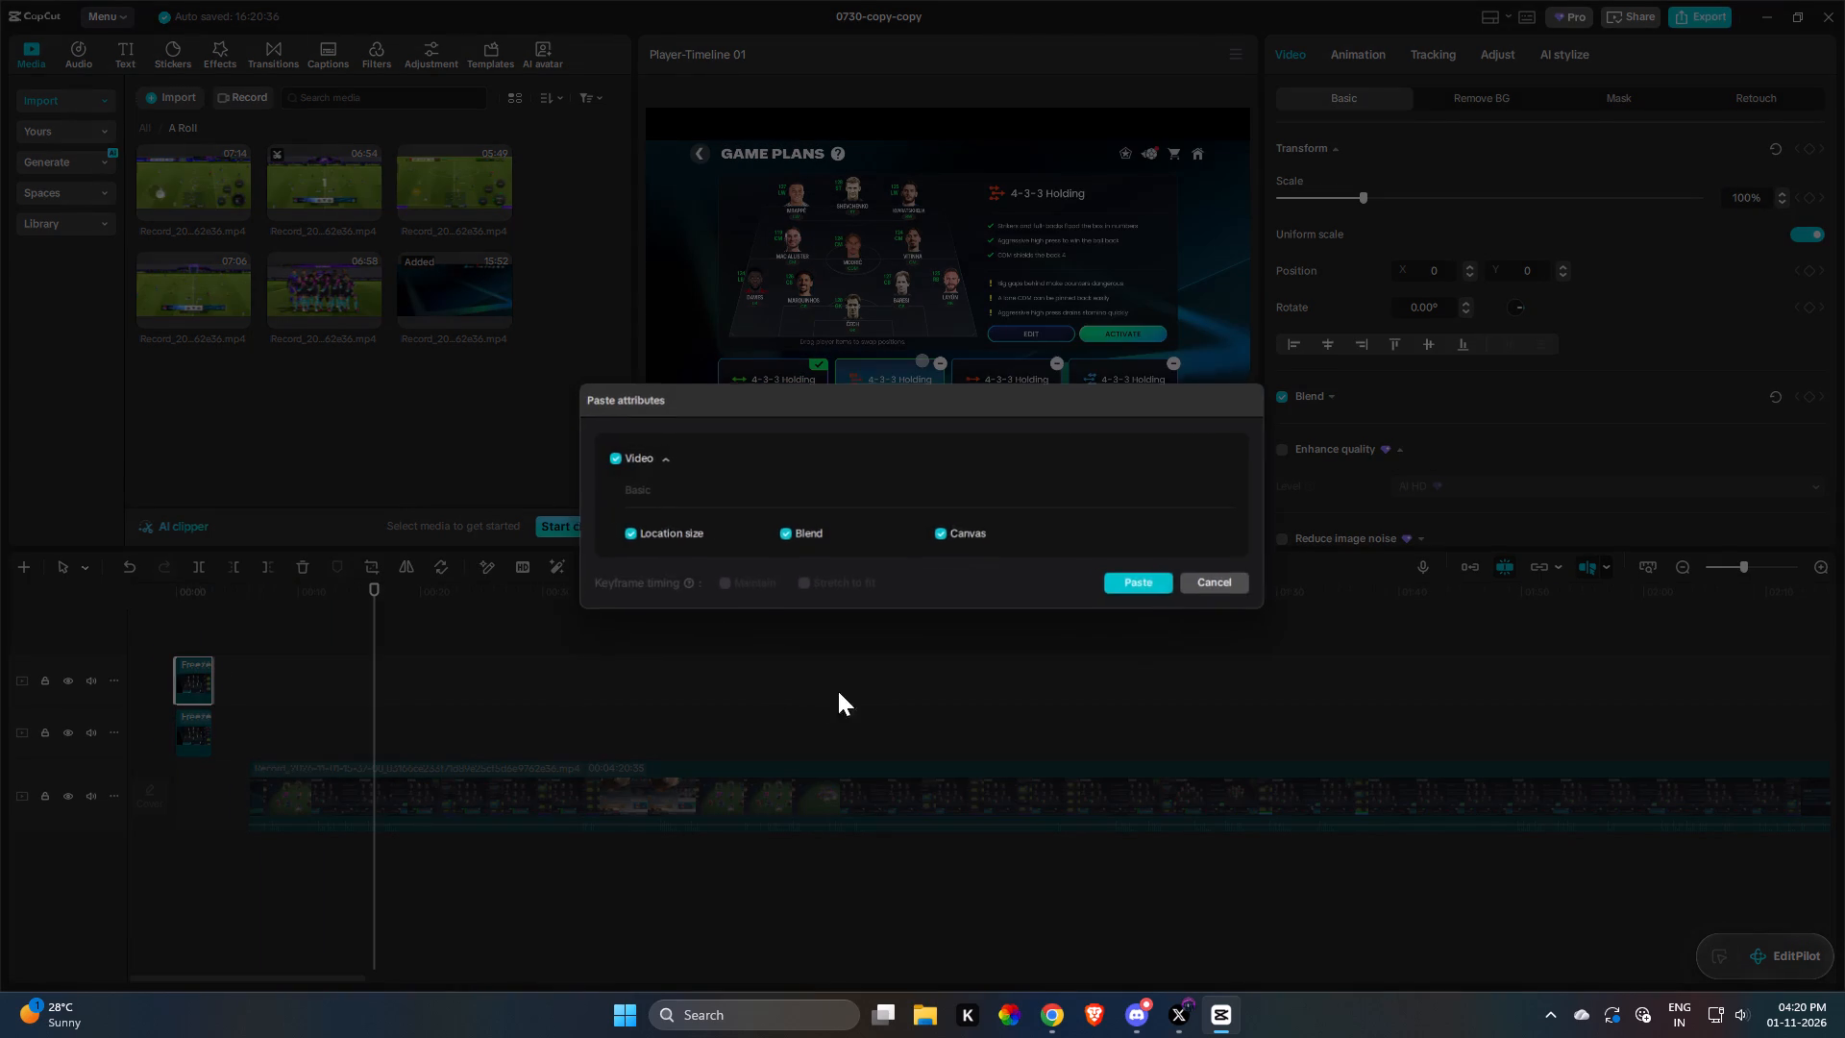
click(1153, 584)
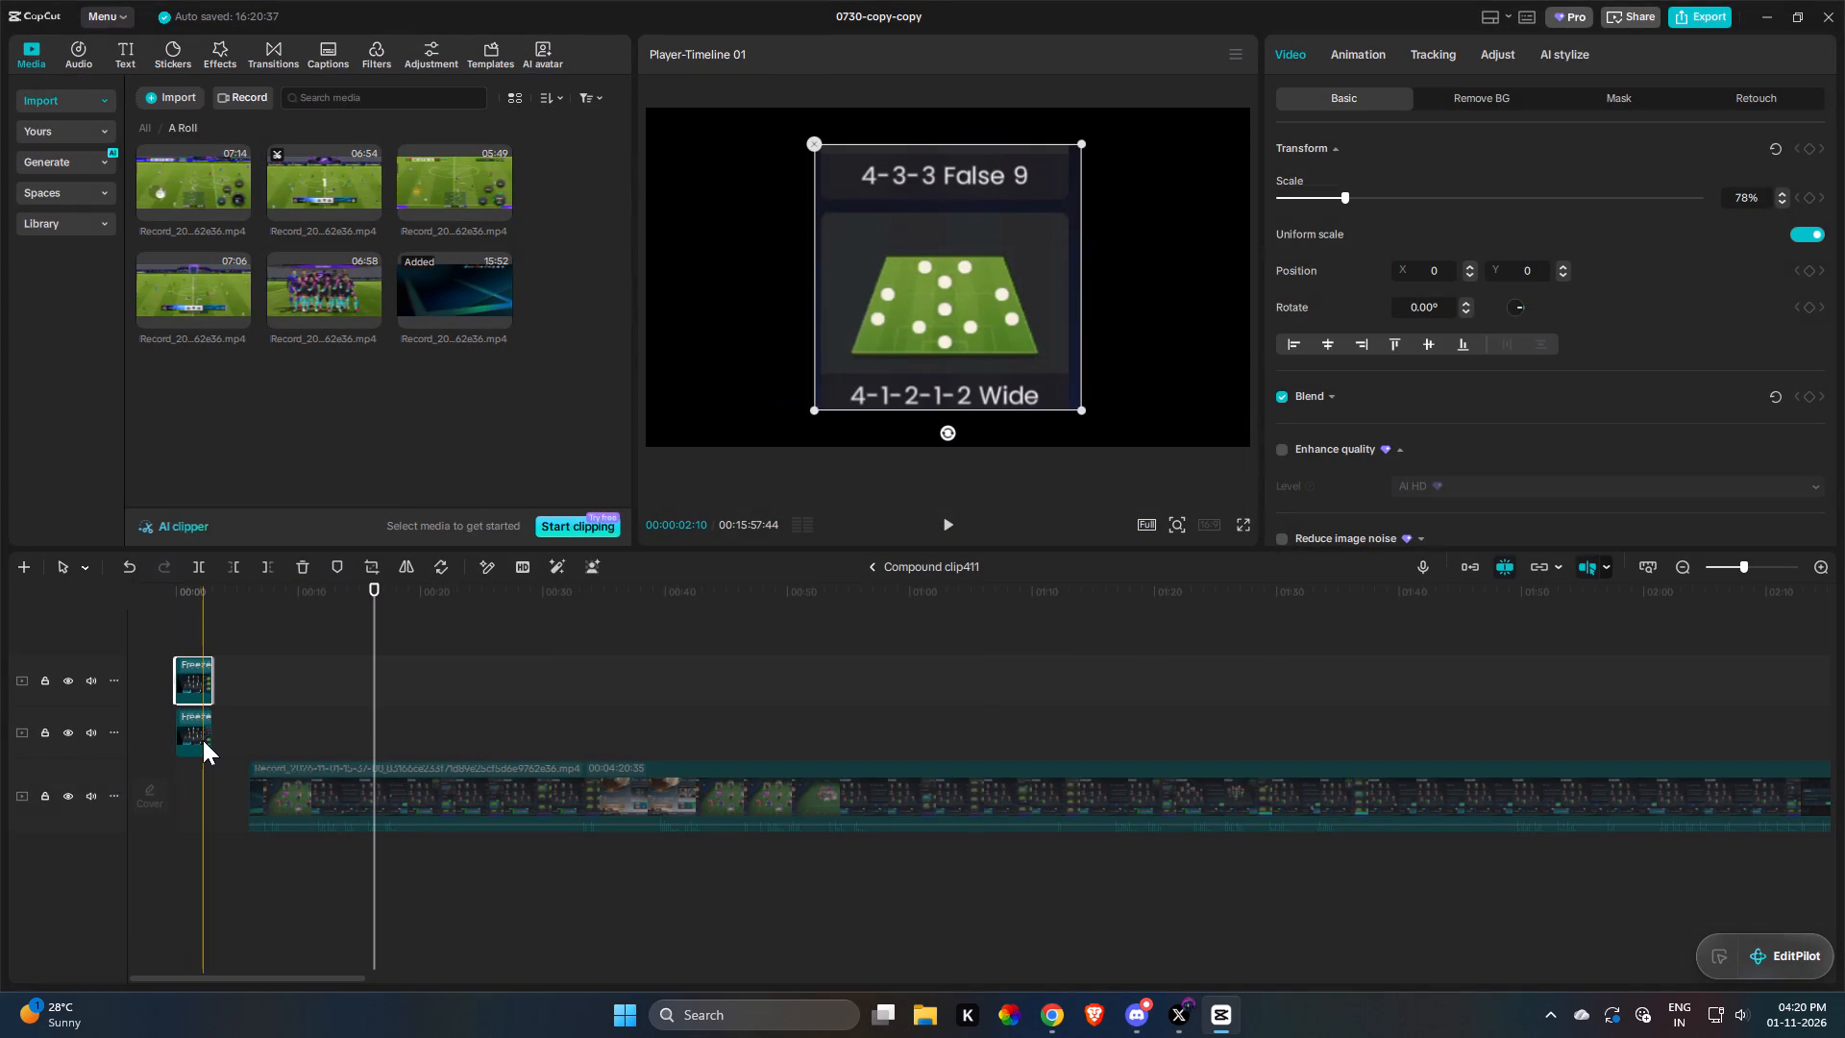
click(204, 740)
key(f)
Shift the freeze frame's crop area onto the 4-3-2-1 tile and its label, apply the crop, and return to the main timeline.
double_click(196, 684)
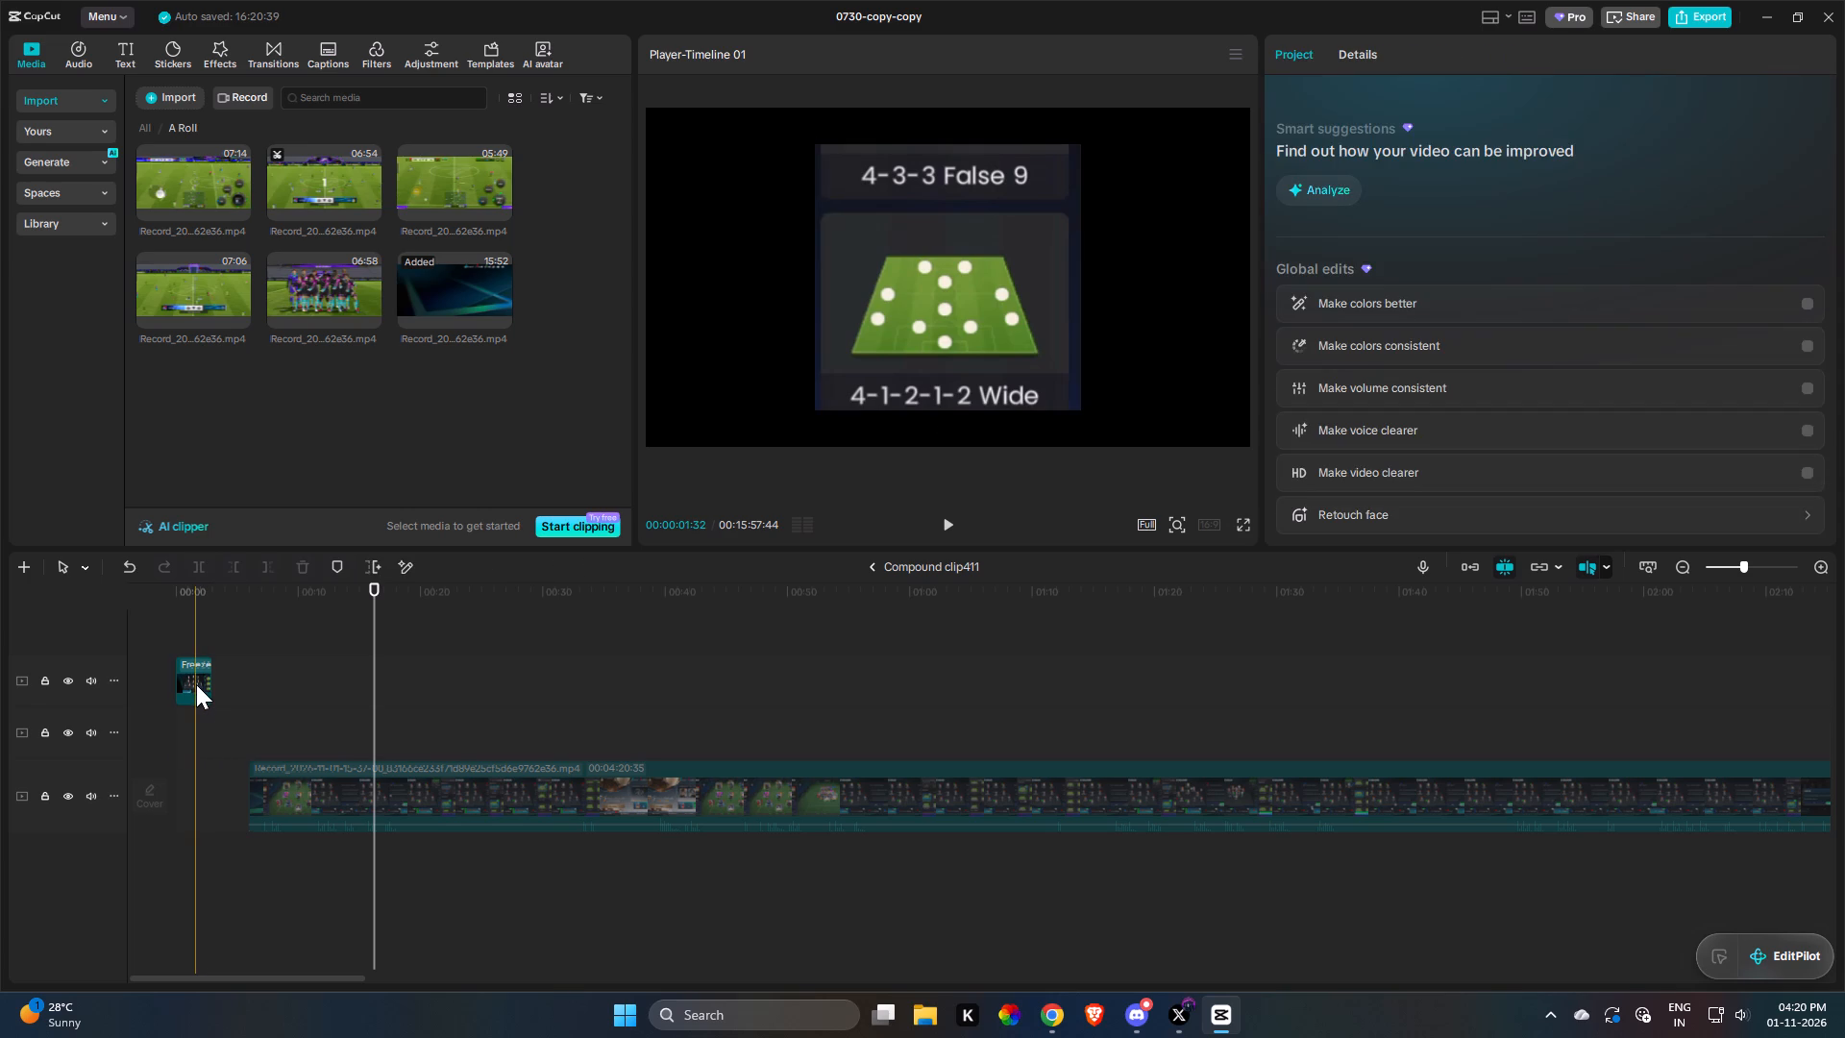
key(3)
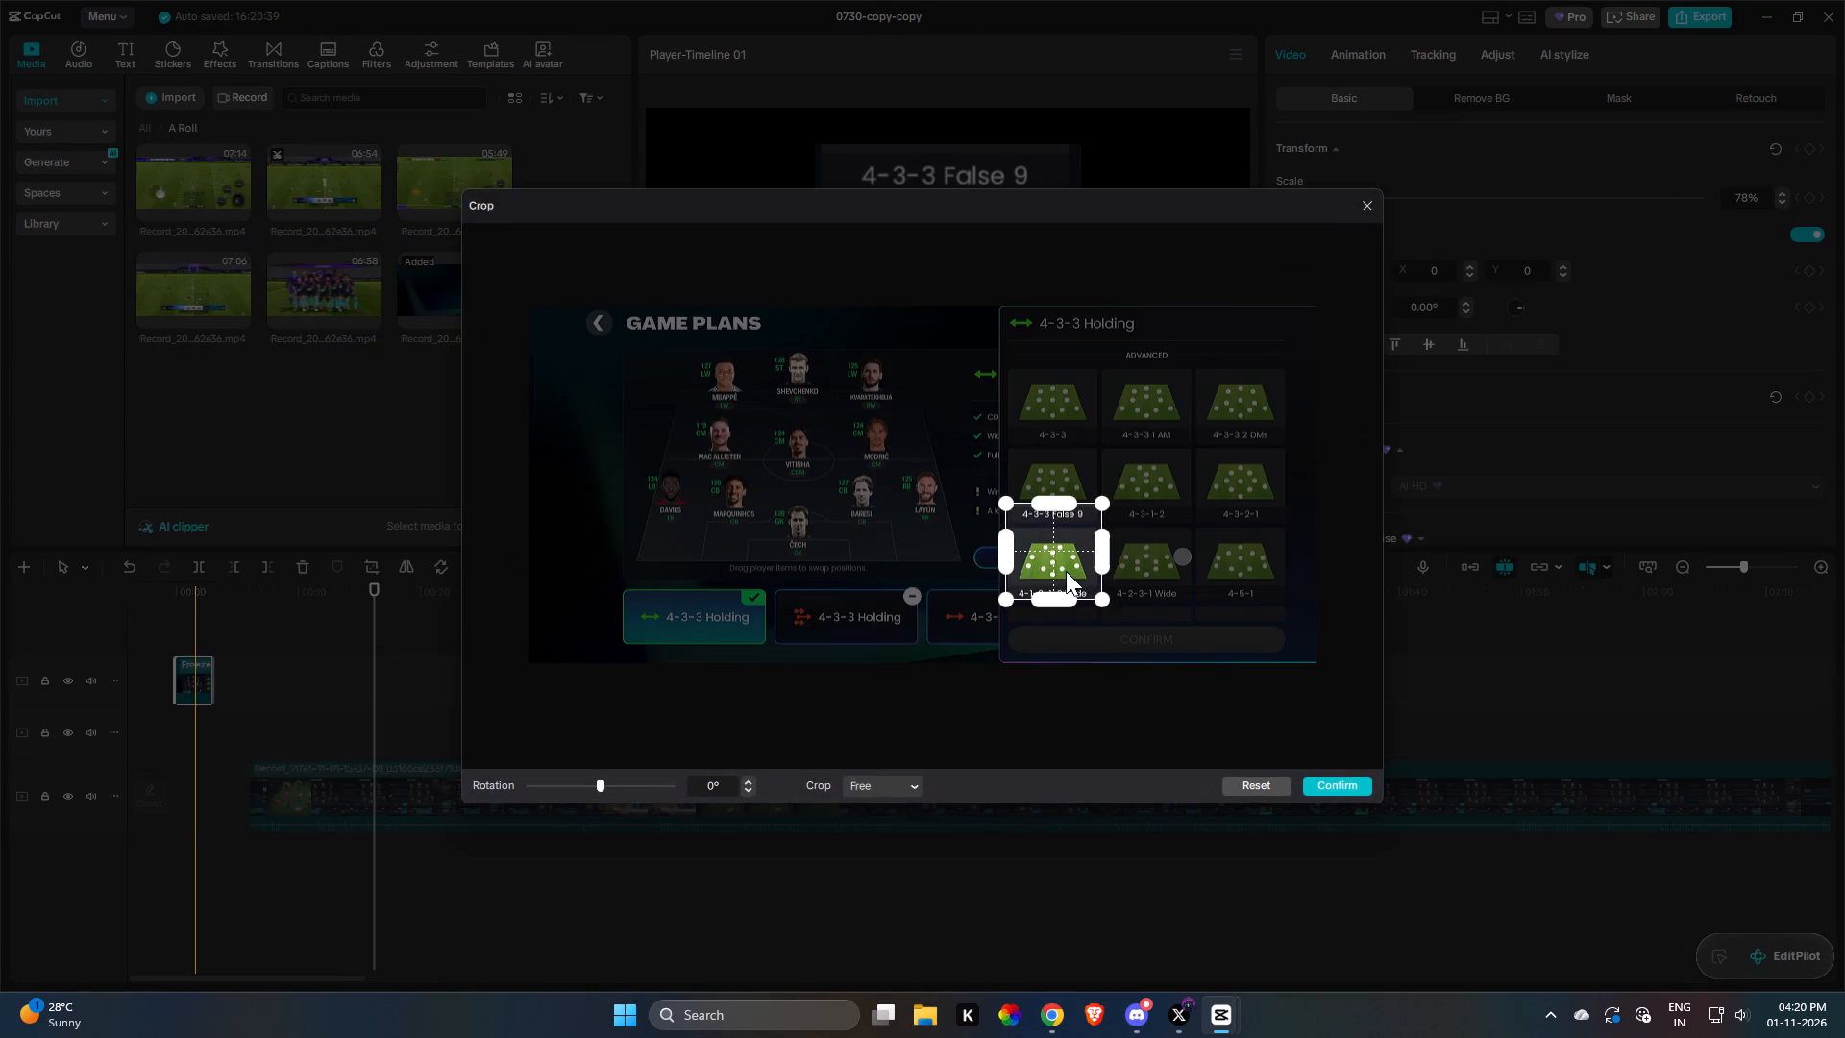
drag(1062, 560, 1245, 491)
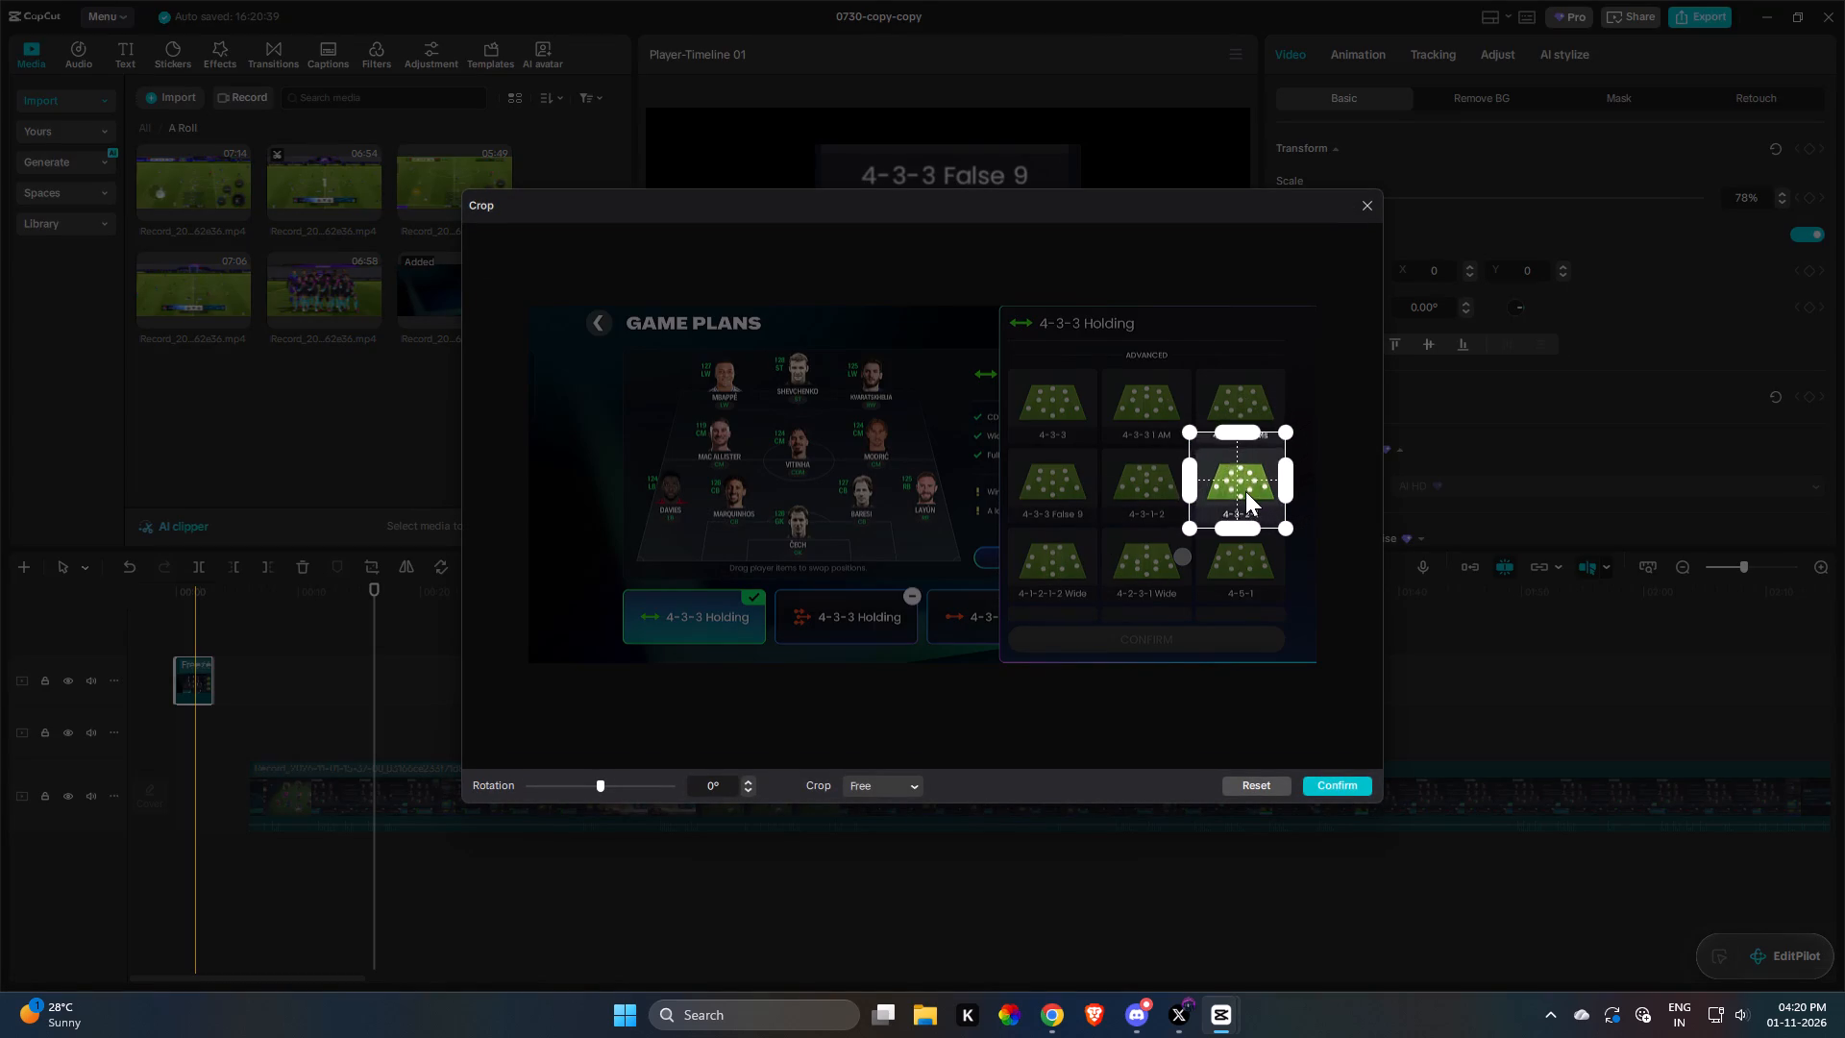
drag(1245, 491, 1250, 494)
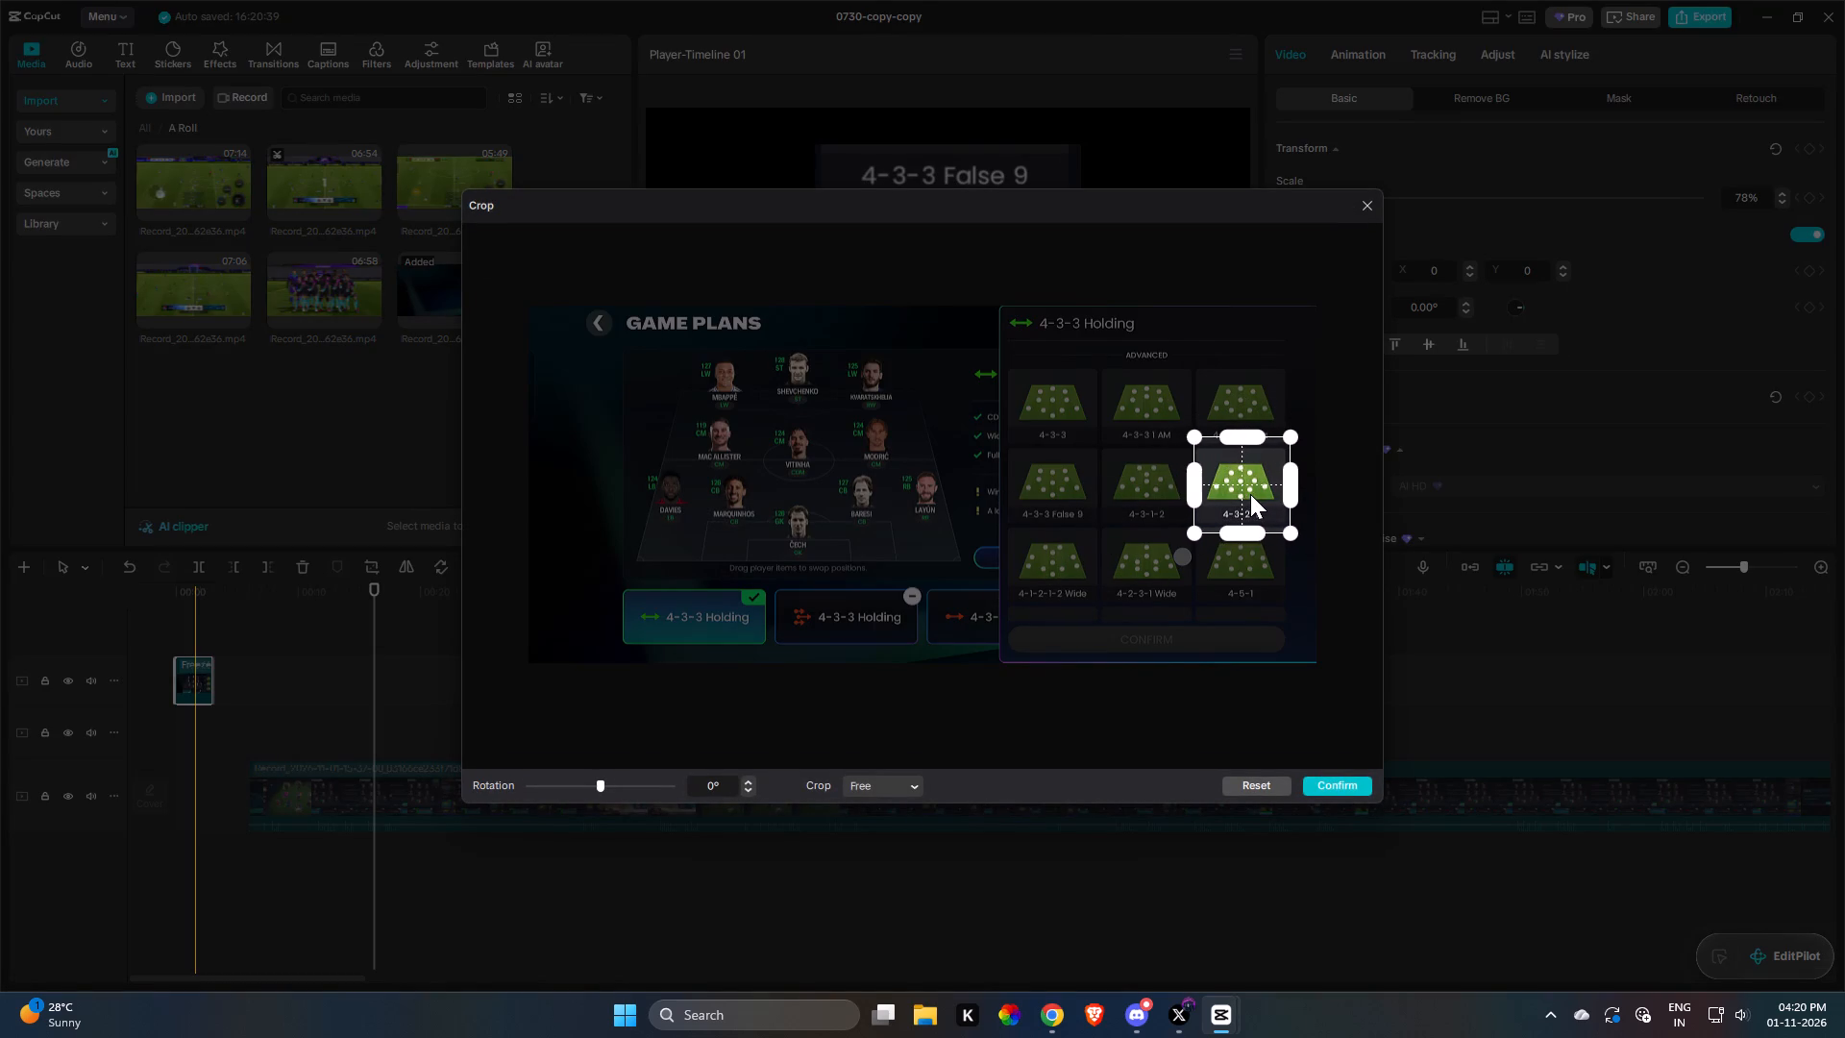
drag(1250, 494, 1250, 495)
click(1333, 778)
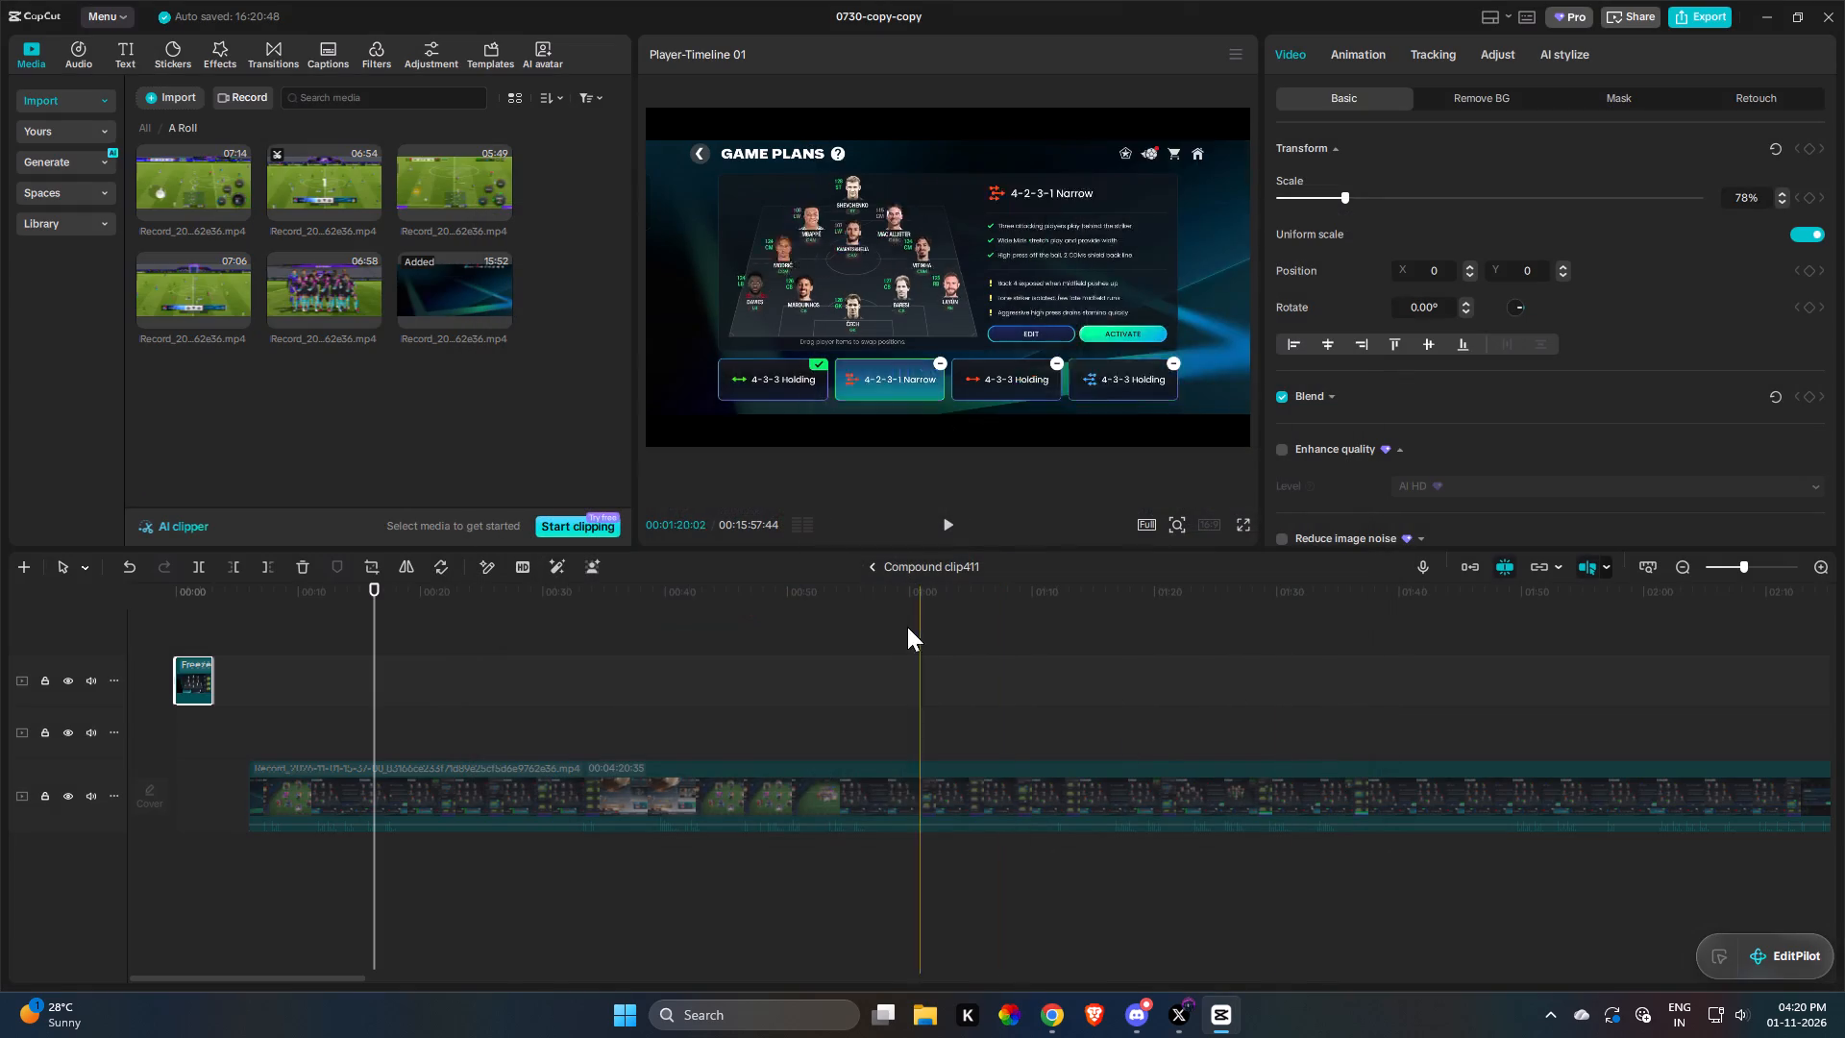
click(873, 565)
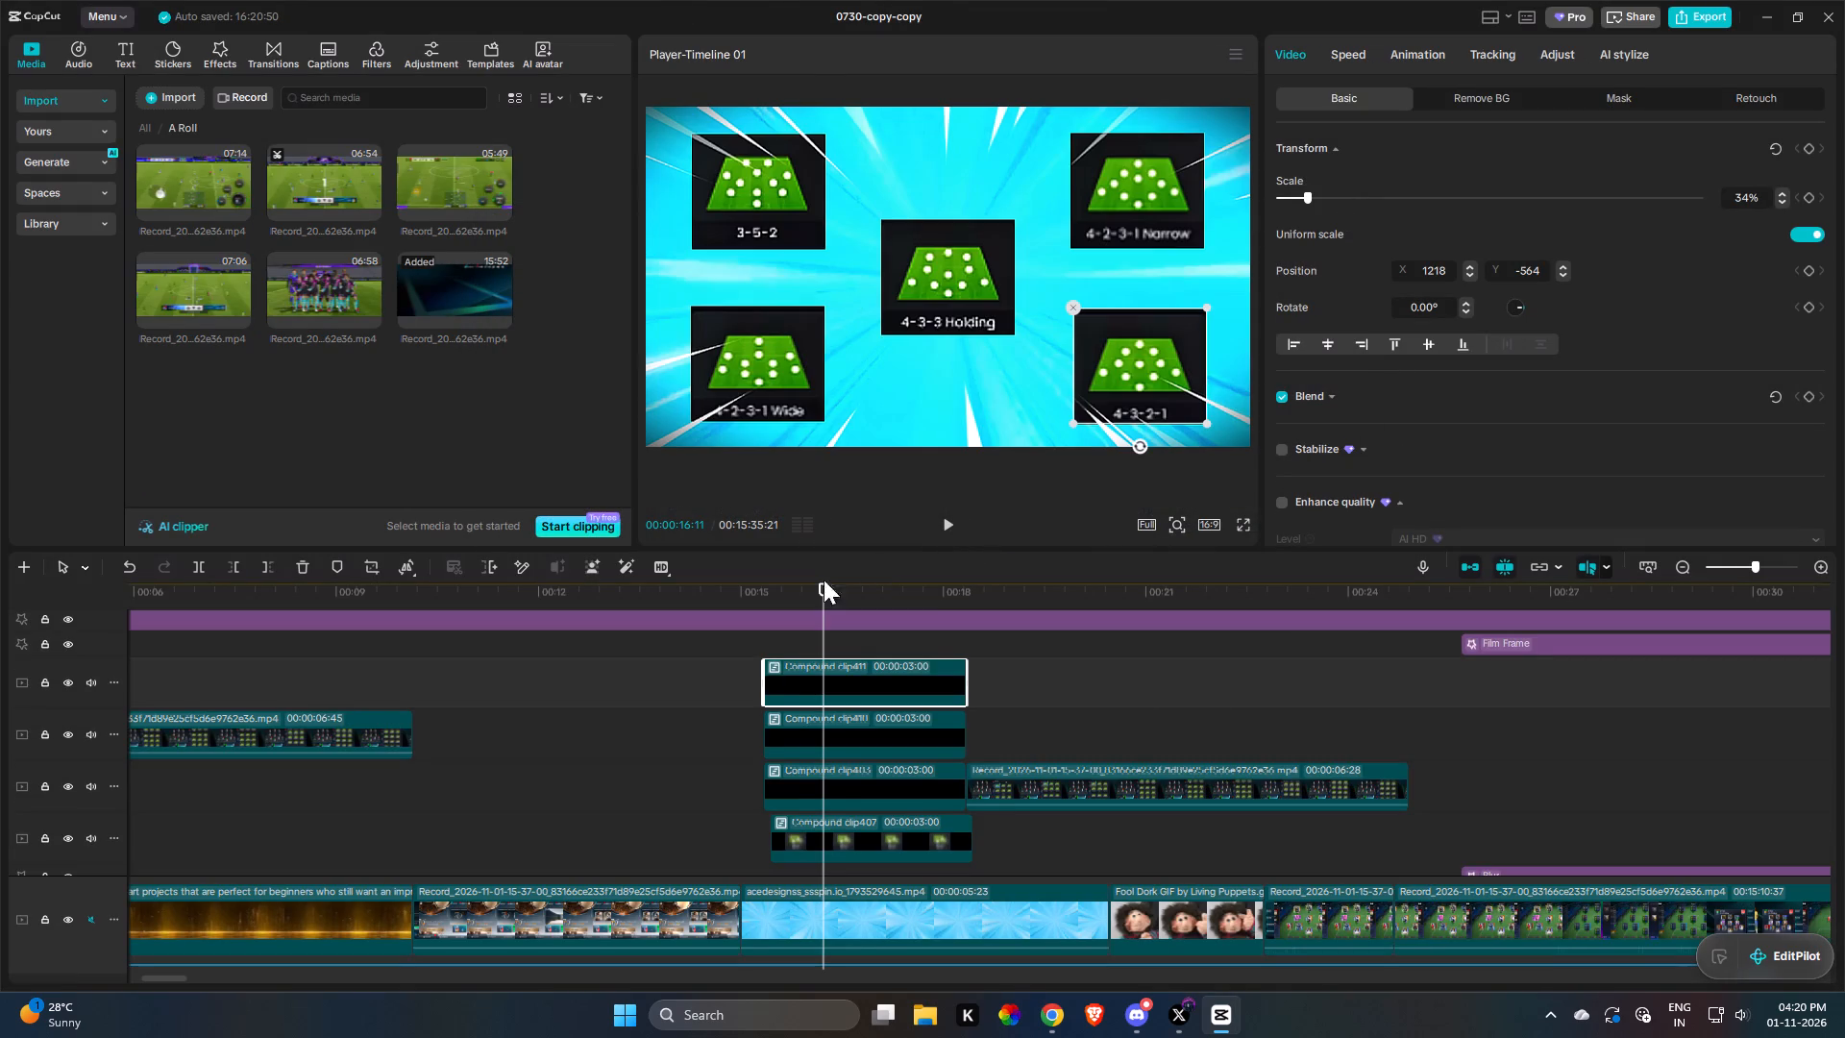
Delete the 6:28 screen recording clip that follows the 3-5-2 tile clip over the blue background.
scroll(792, 655, down, 5)
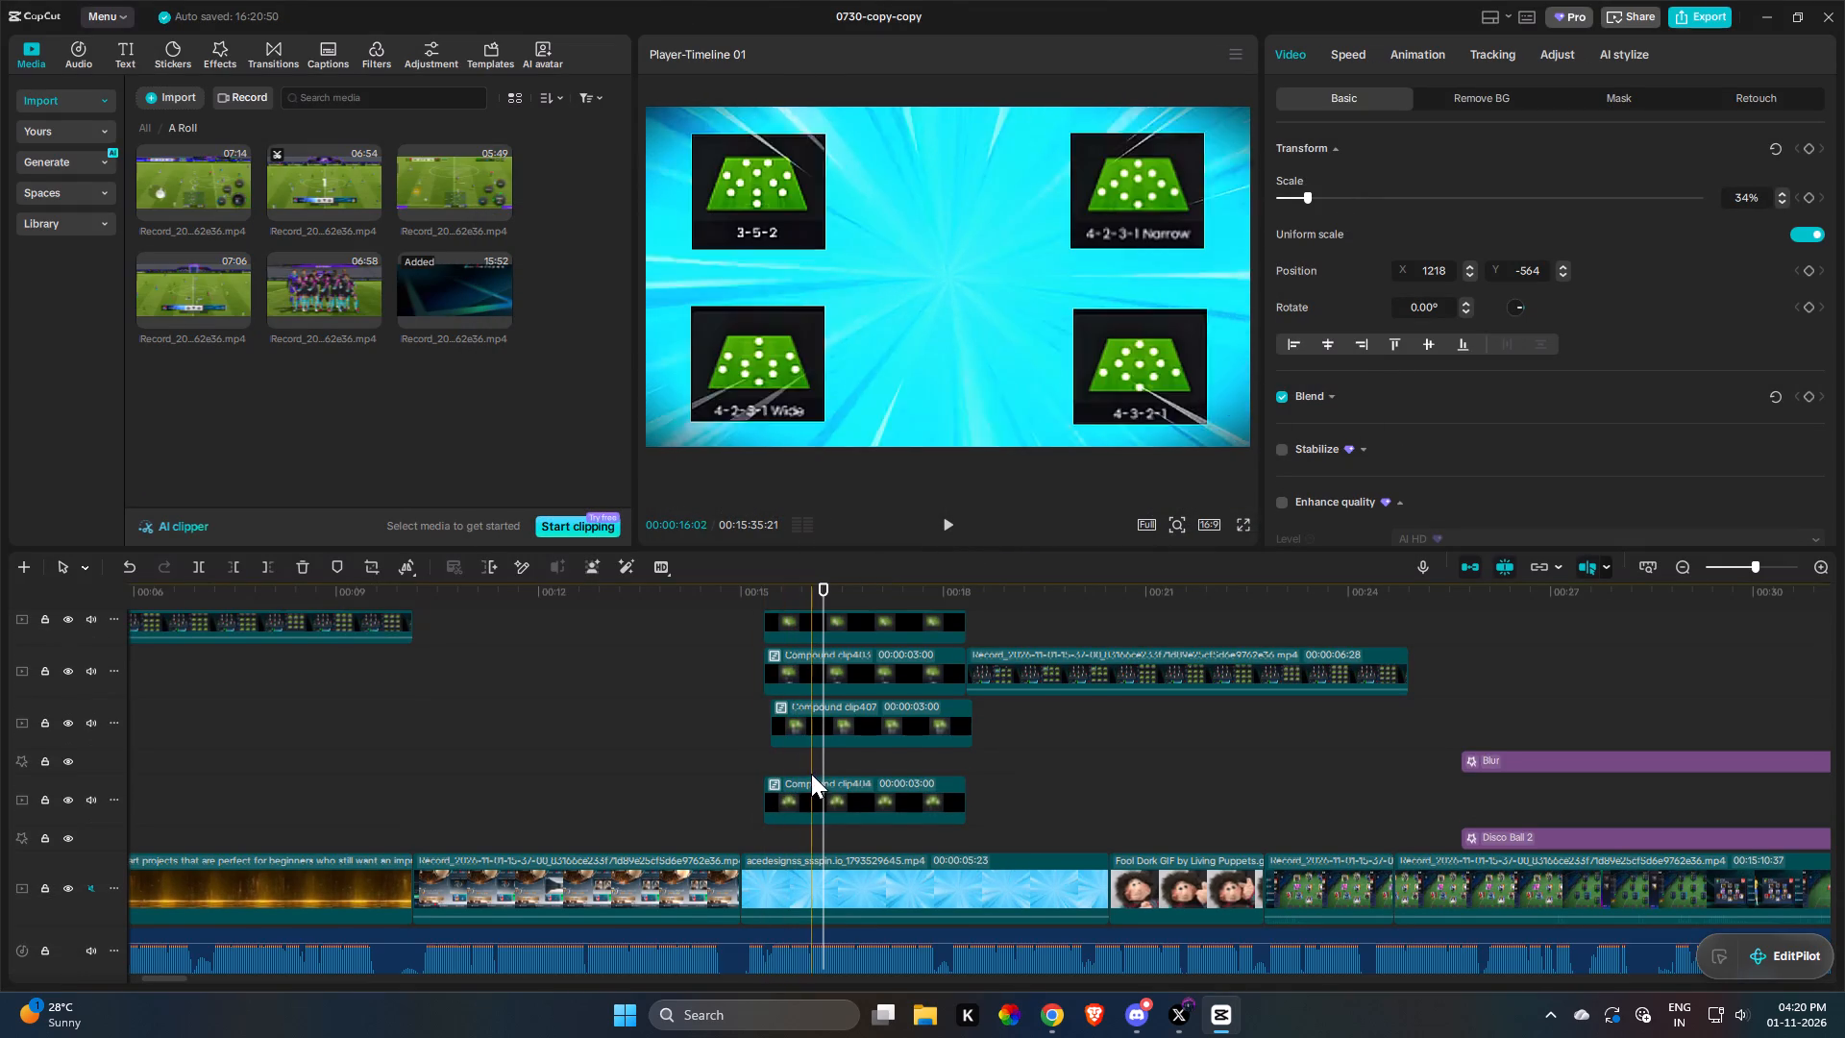
click(1030, 690)
key(f)
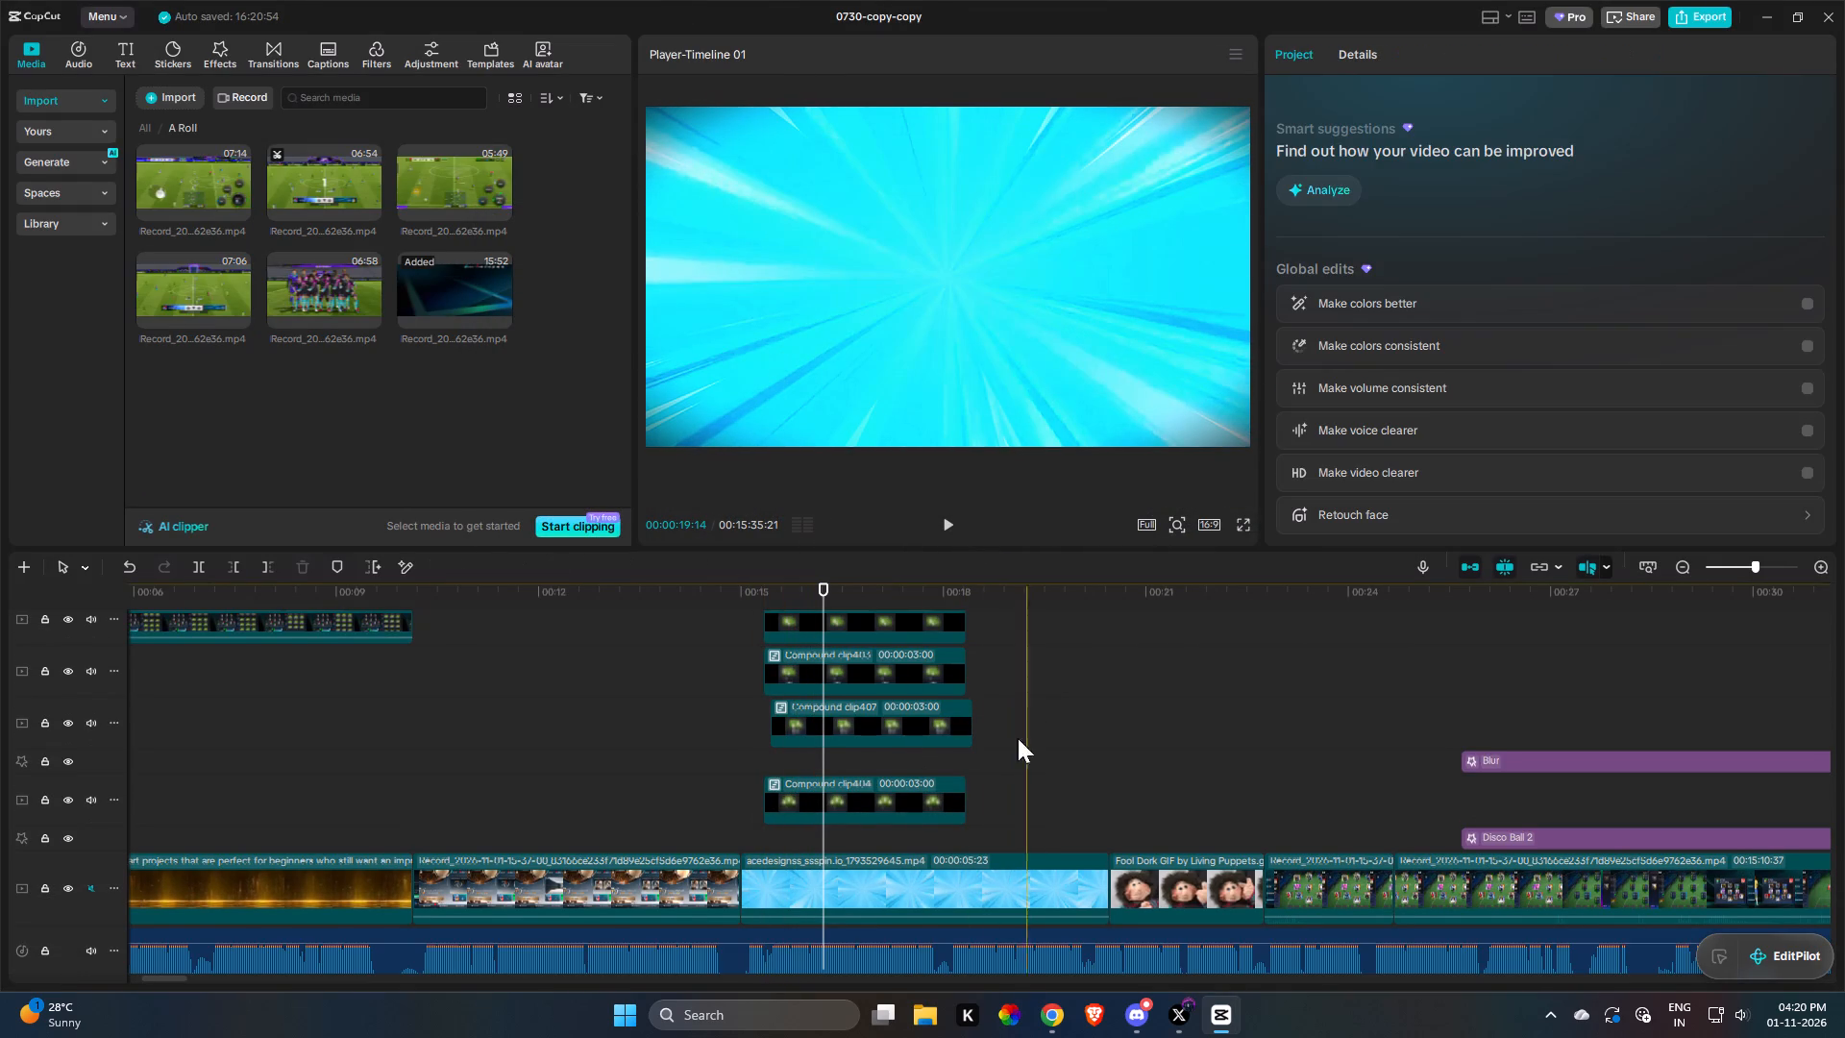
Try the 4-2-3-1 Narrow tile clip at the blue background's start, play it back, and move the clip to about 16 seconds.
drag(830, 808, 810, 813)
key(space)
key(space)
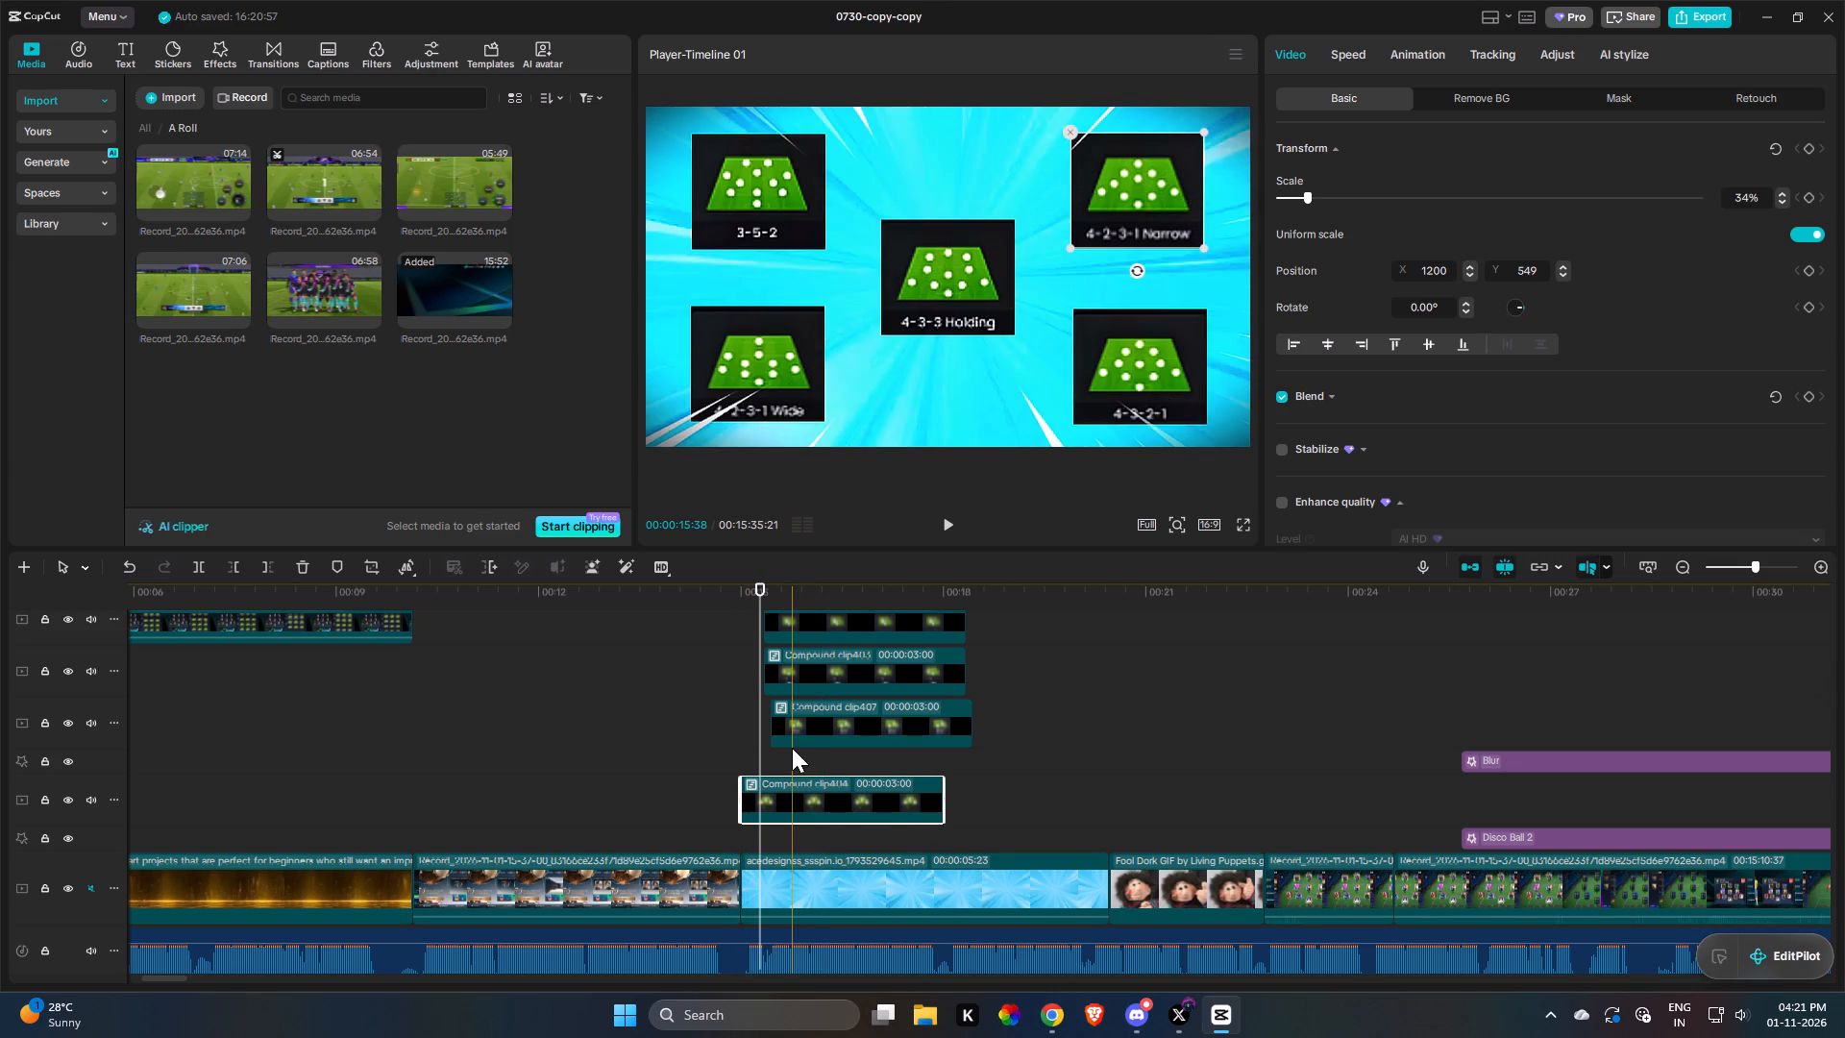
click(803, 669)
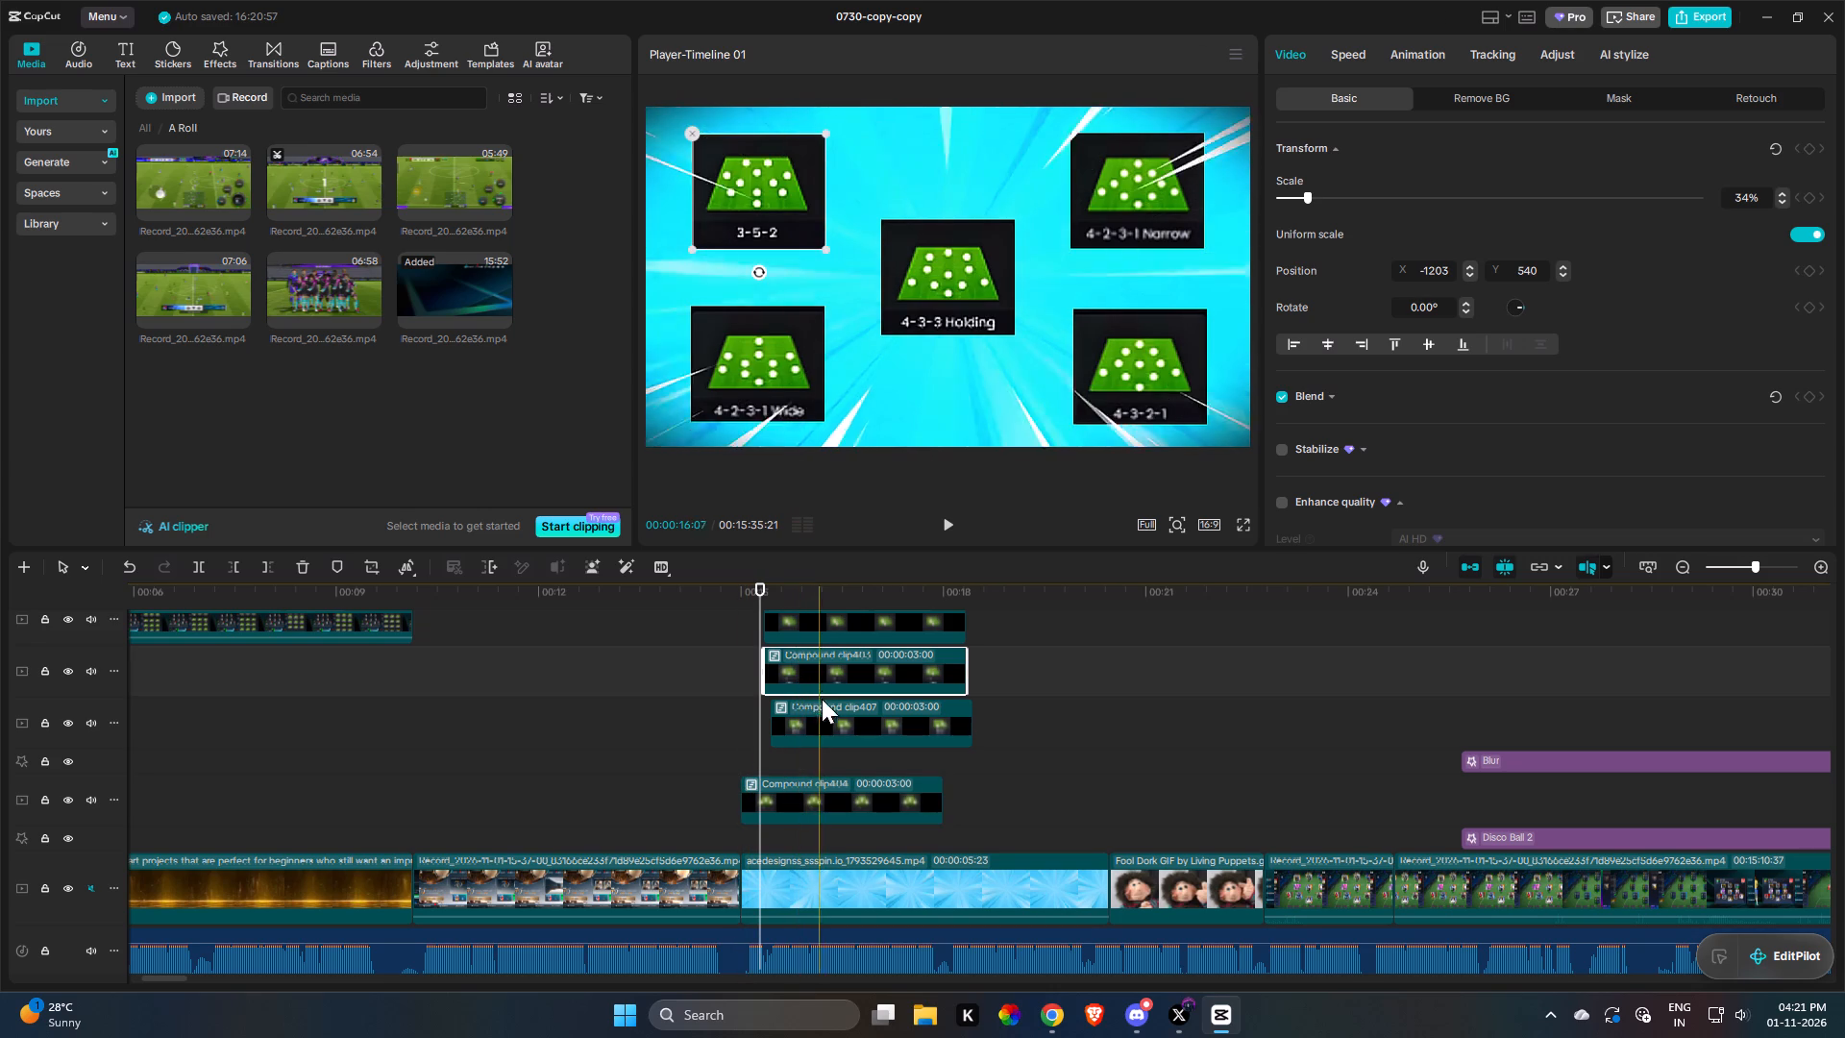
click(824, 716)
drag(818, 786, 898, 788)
Align the 4-3-3 Holding clip with the blue background's start, and stagger the 3-5-2 and 4-2-3-1 Wide clips about 0.1 s apart after it.
drag(805, 712, 779, 720)
ctrl+scroll(779, 720, up, 14)
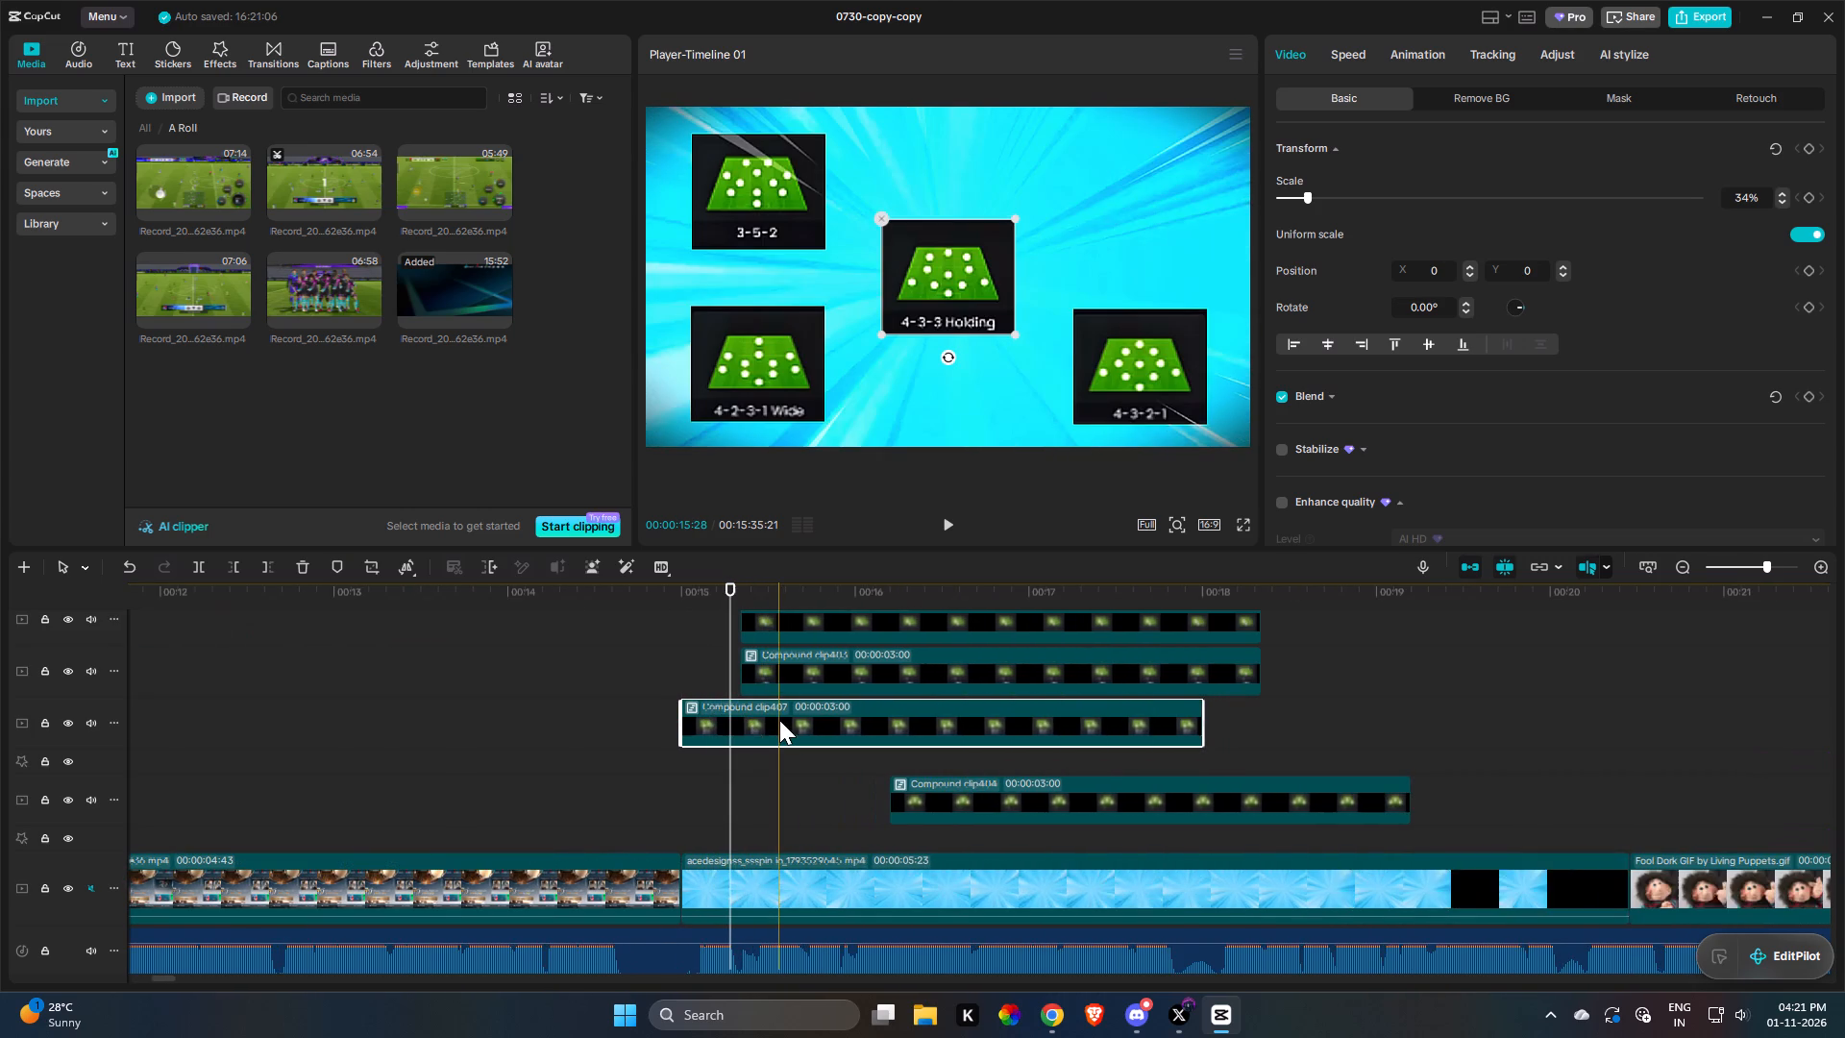
drag(737, 720, 738, 729)
click(770, 665)
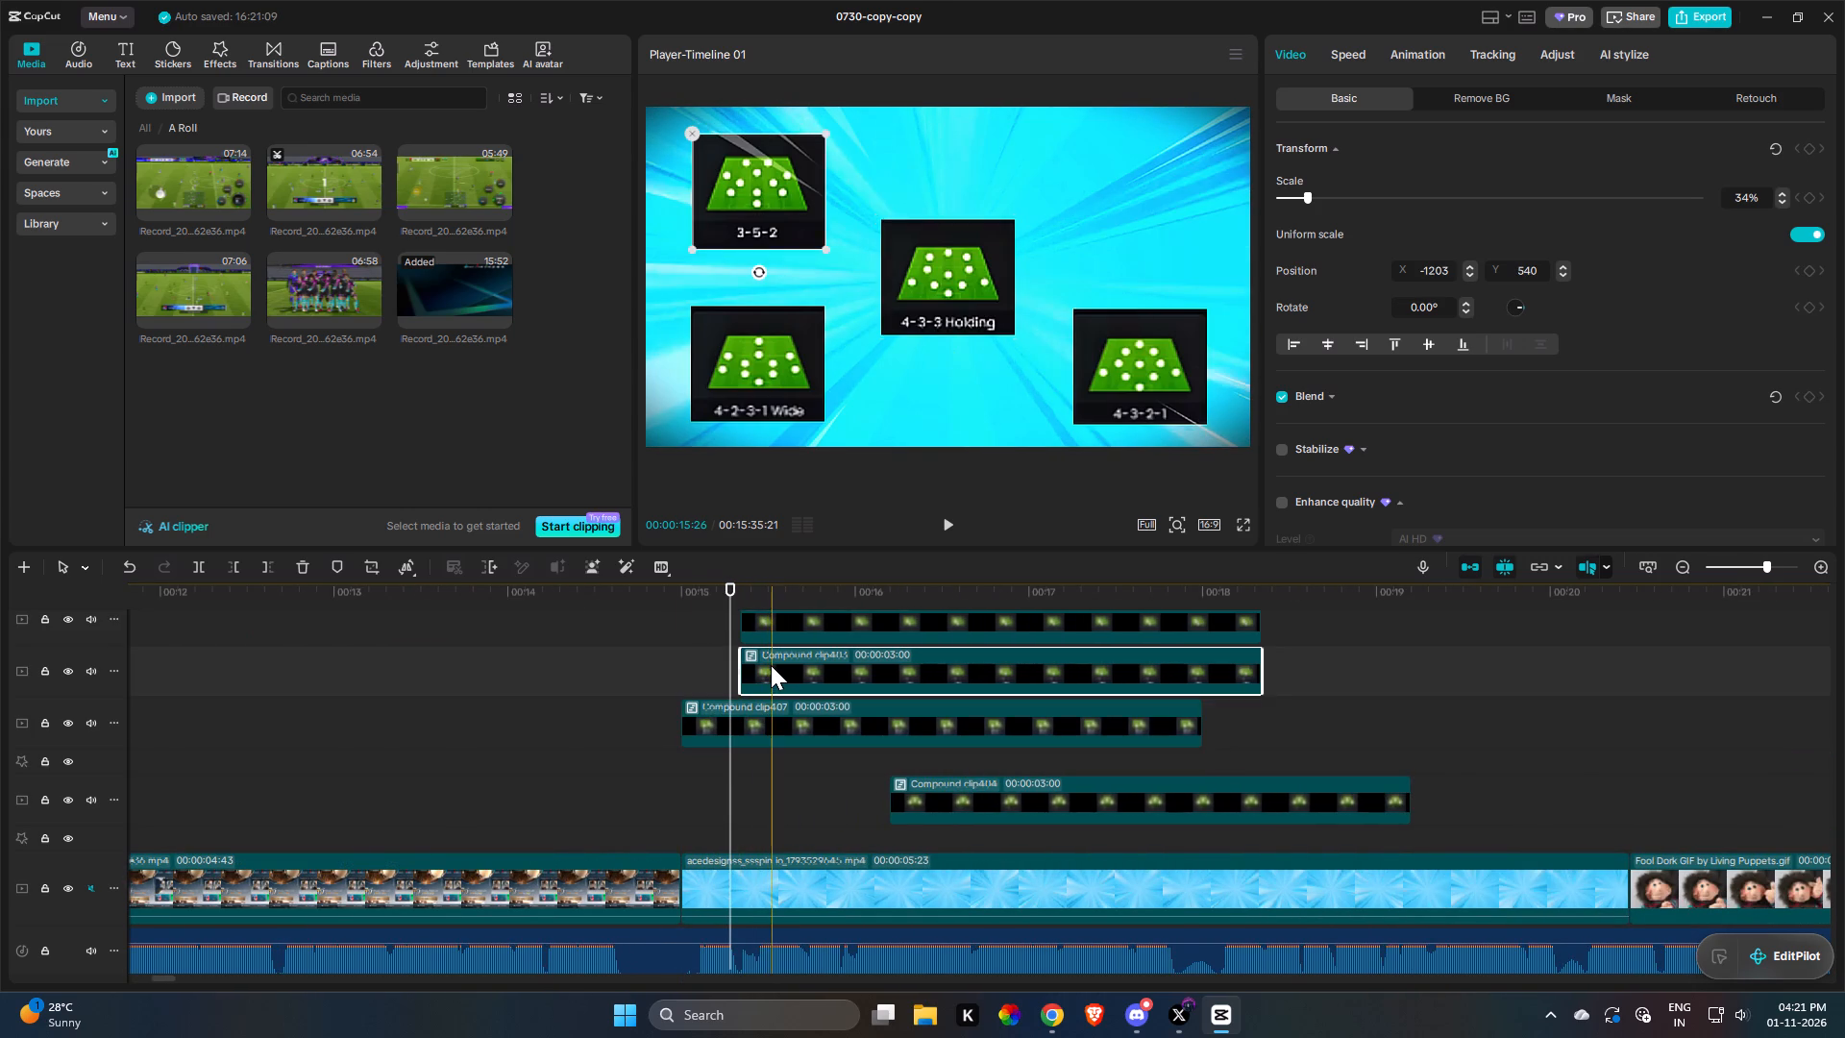
drag(774, 668, 748, 672)
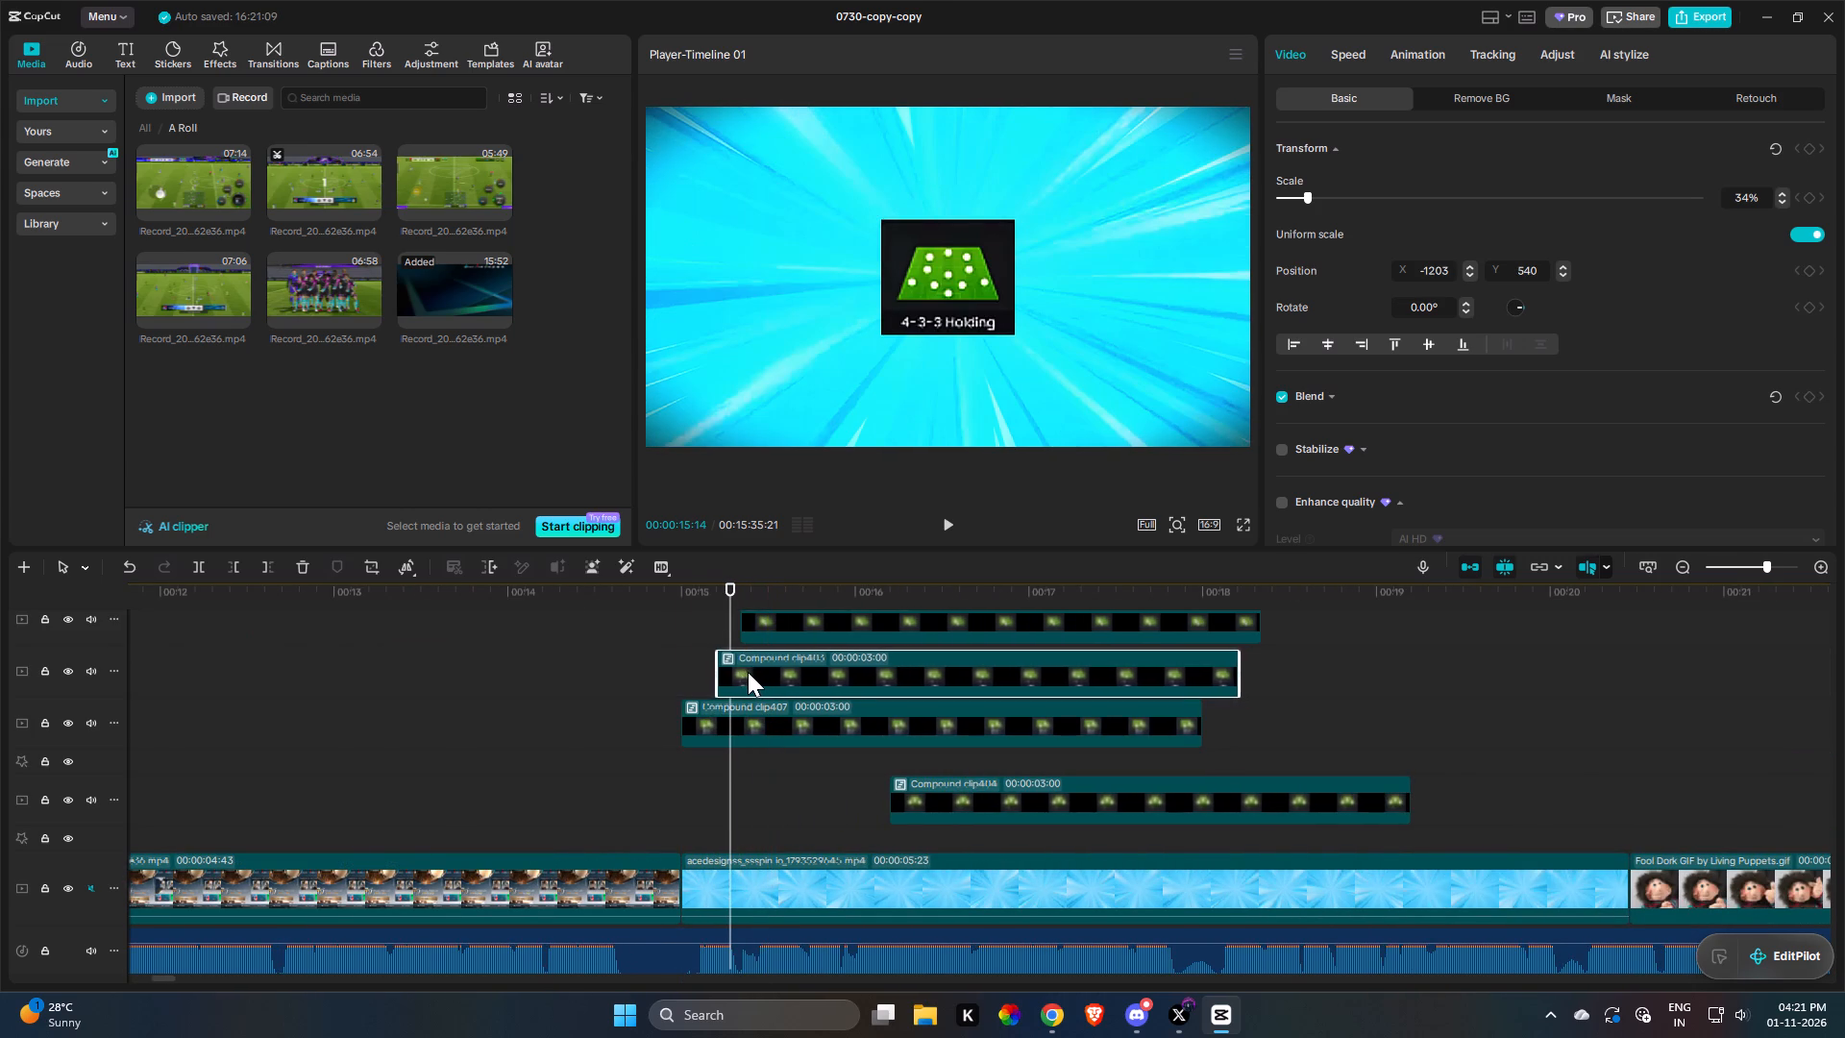
drag(748, 672, 731, 672)
scroll(743, 677, up, 1)
drag(757, 639, 736, 643)
scroll(773, 674, up, 3)
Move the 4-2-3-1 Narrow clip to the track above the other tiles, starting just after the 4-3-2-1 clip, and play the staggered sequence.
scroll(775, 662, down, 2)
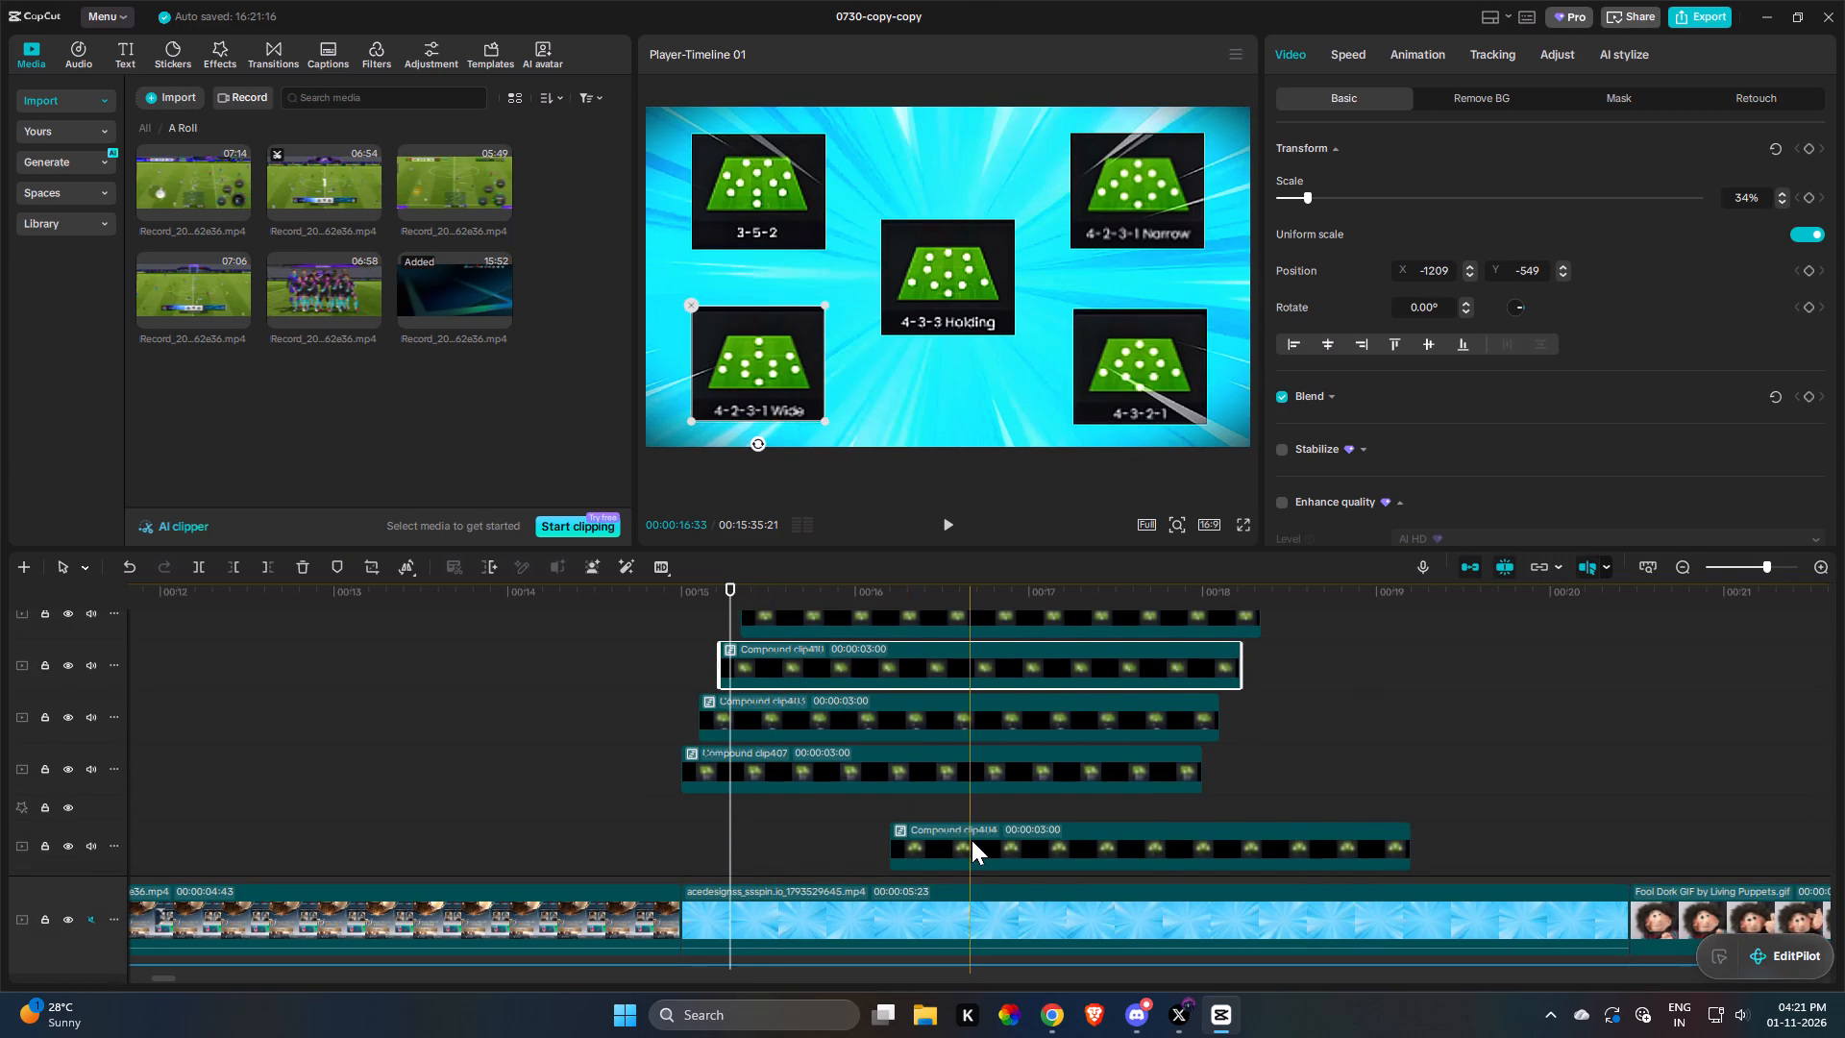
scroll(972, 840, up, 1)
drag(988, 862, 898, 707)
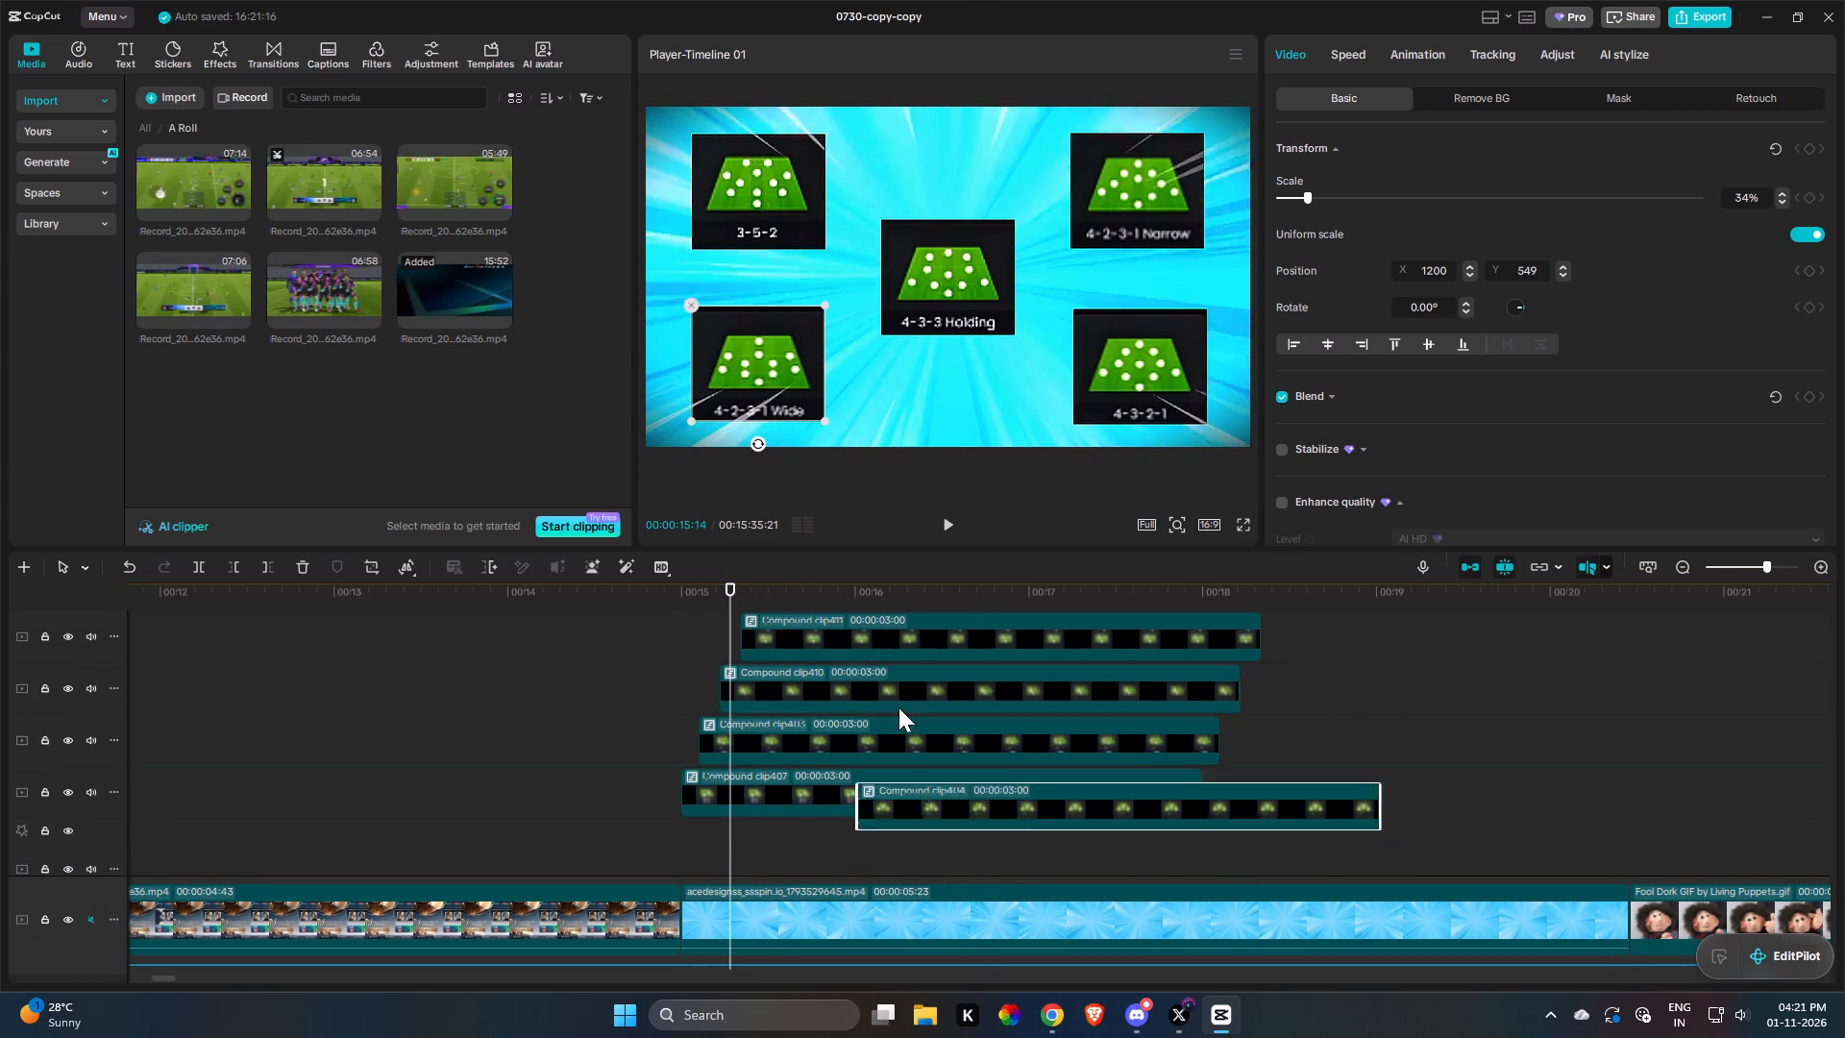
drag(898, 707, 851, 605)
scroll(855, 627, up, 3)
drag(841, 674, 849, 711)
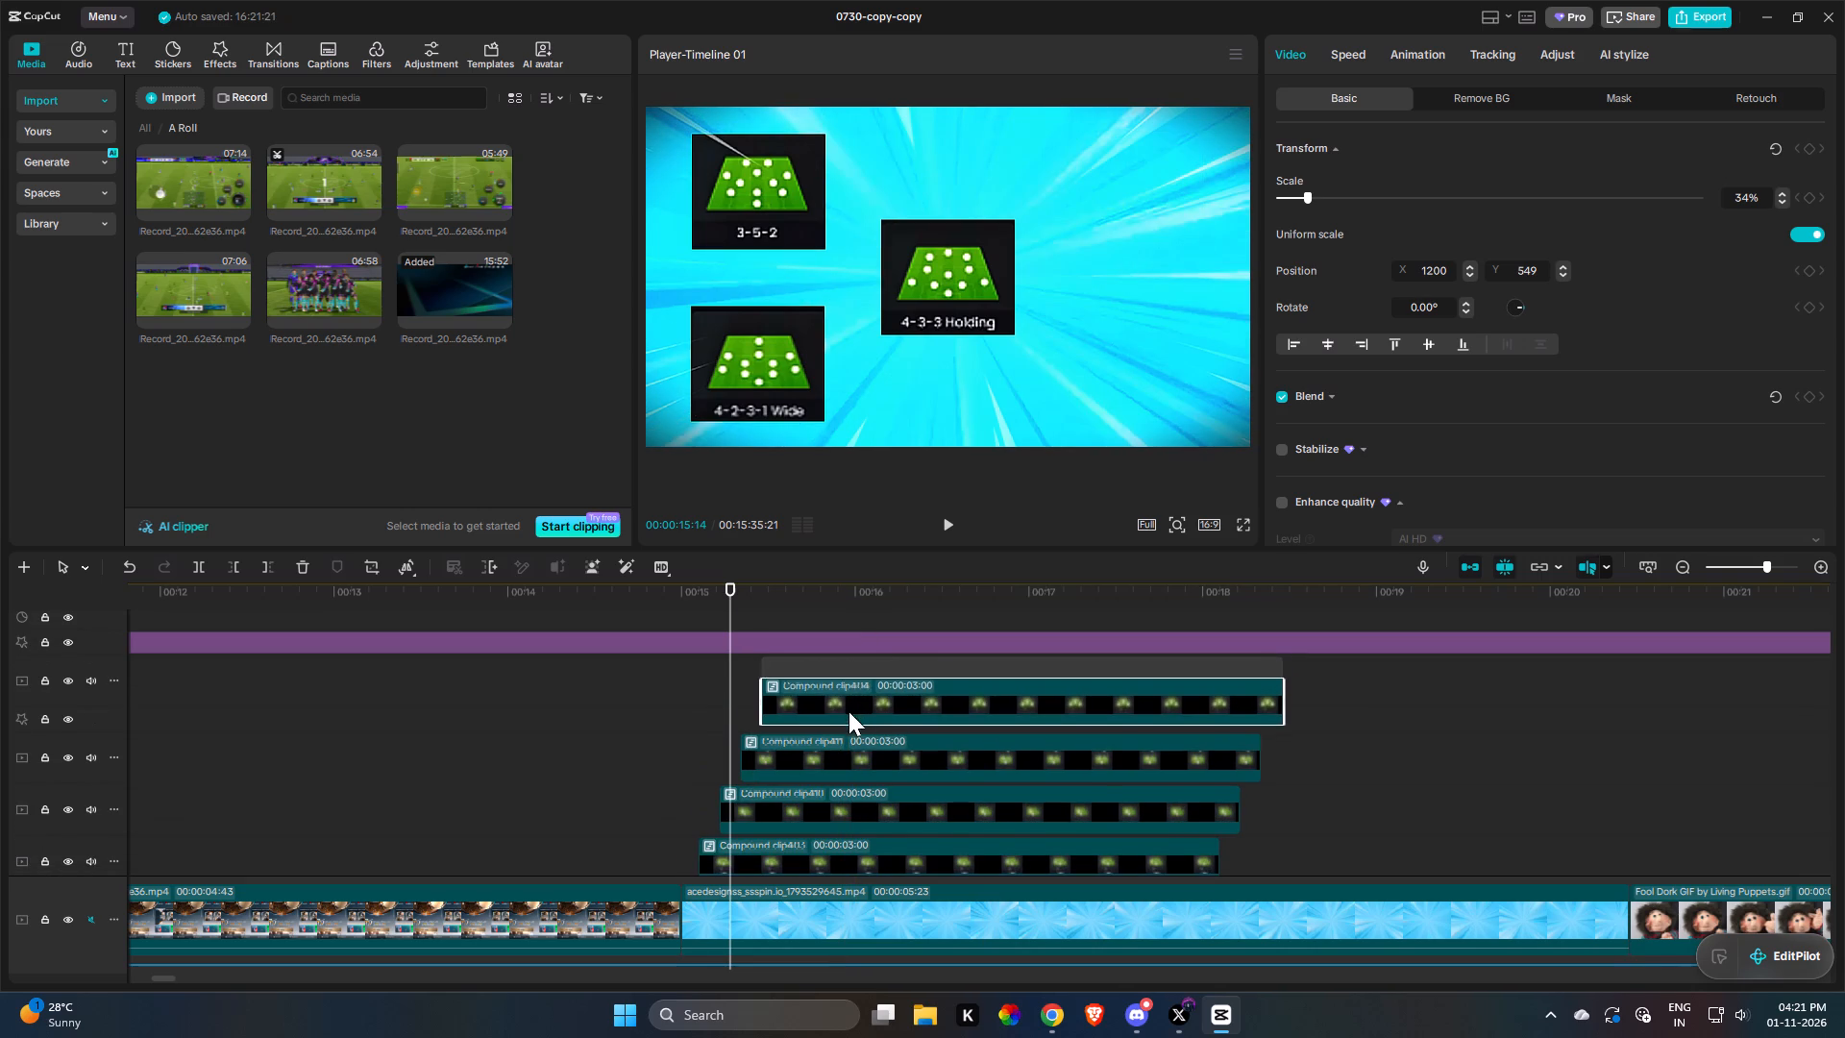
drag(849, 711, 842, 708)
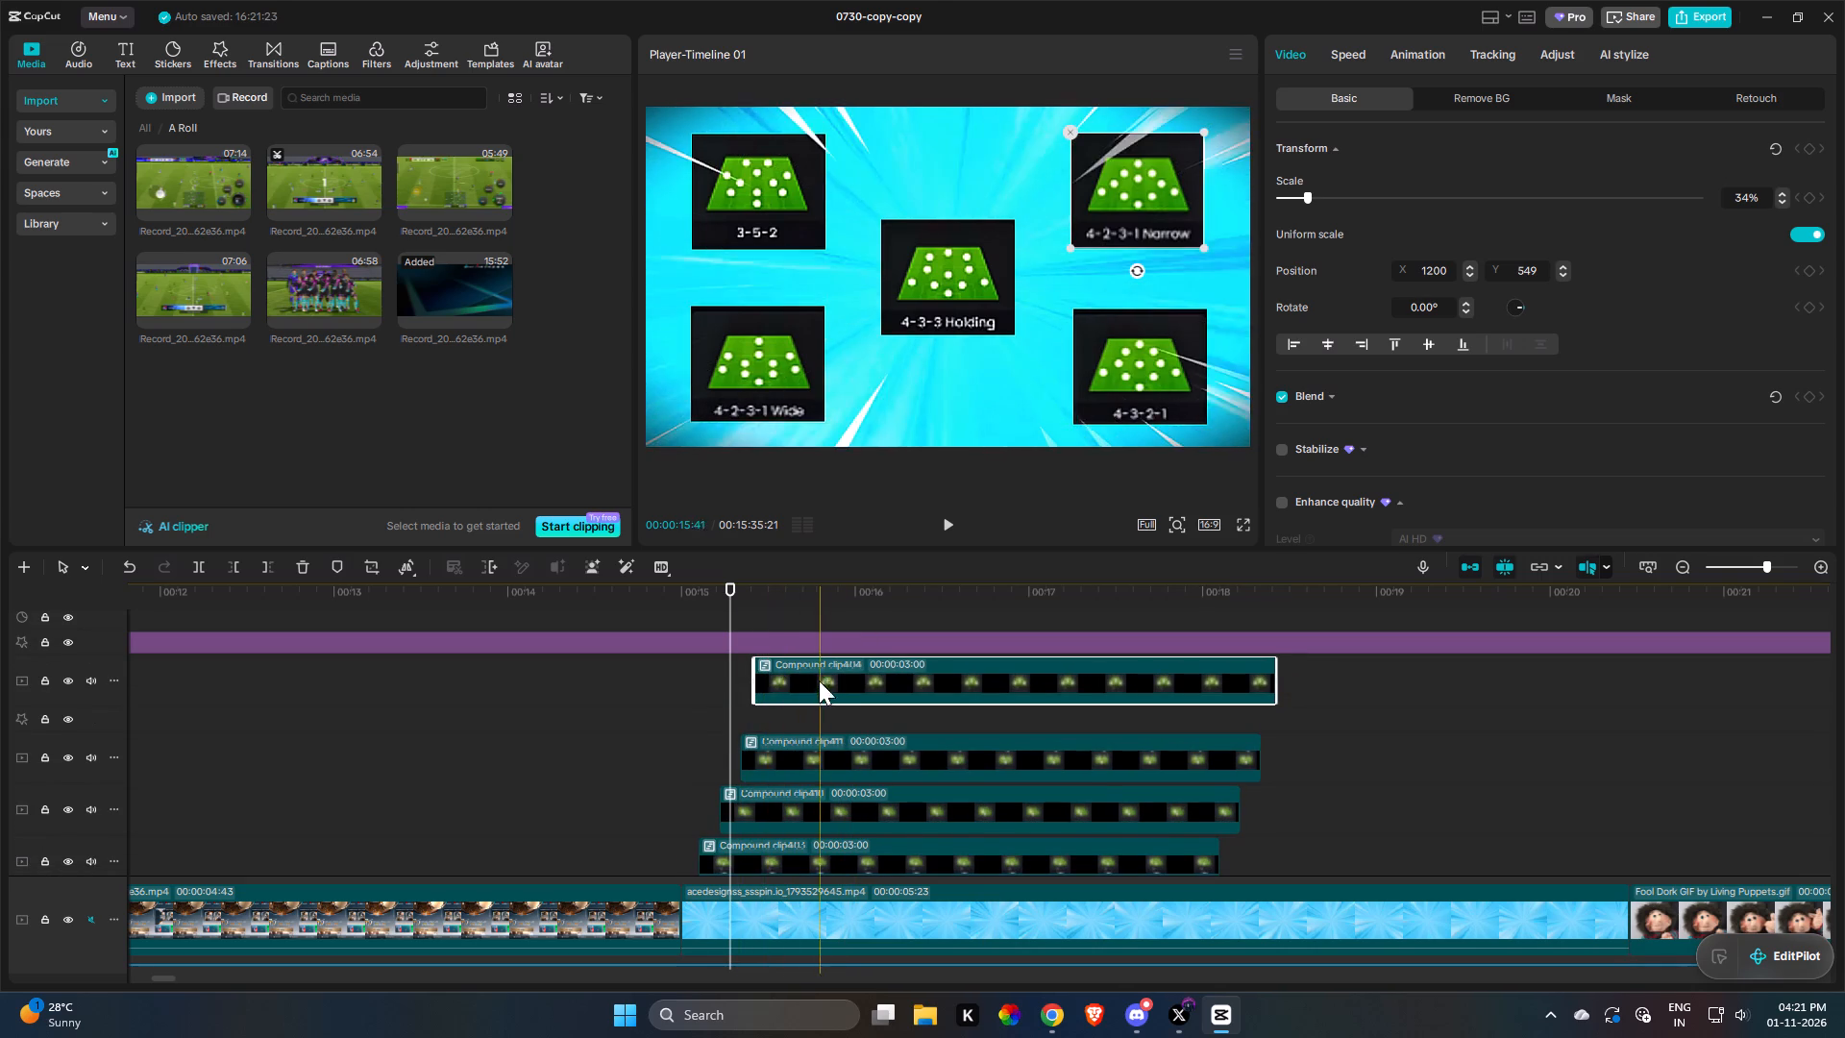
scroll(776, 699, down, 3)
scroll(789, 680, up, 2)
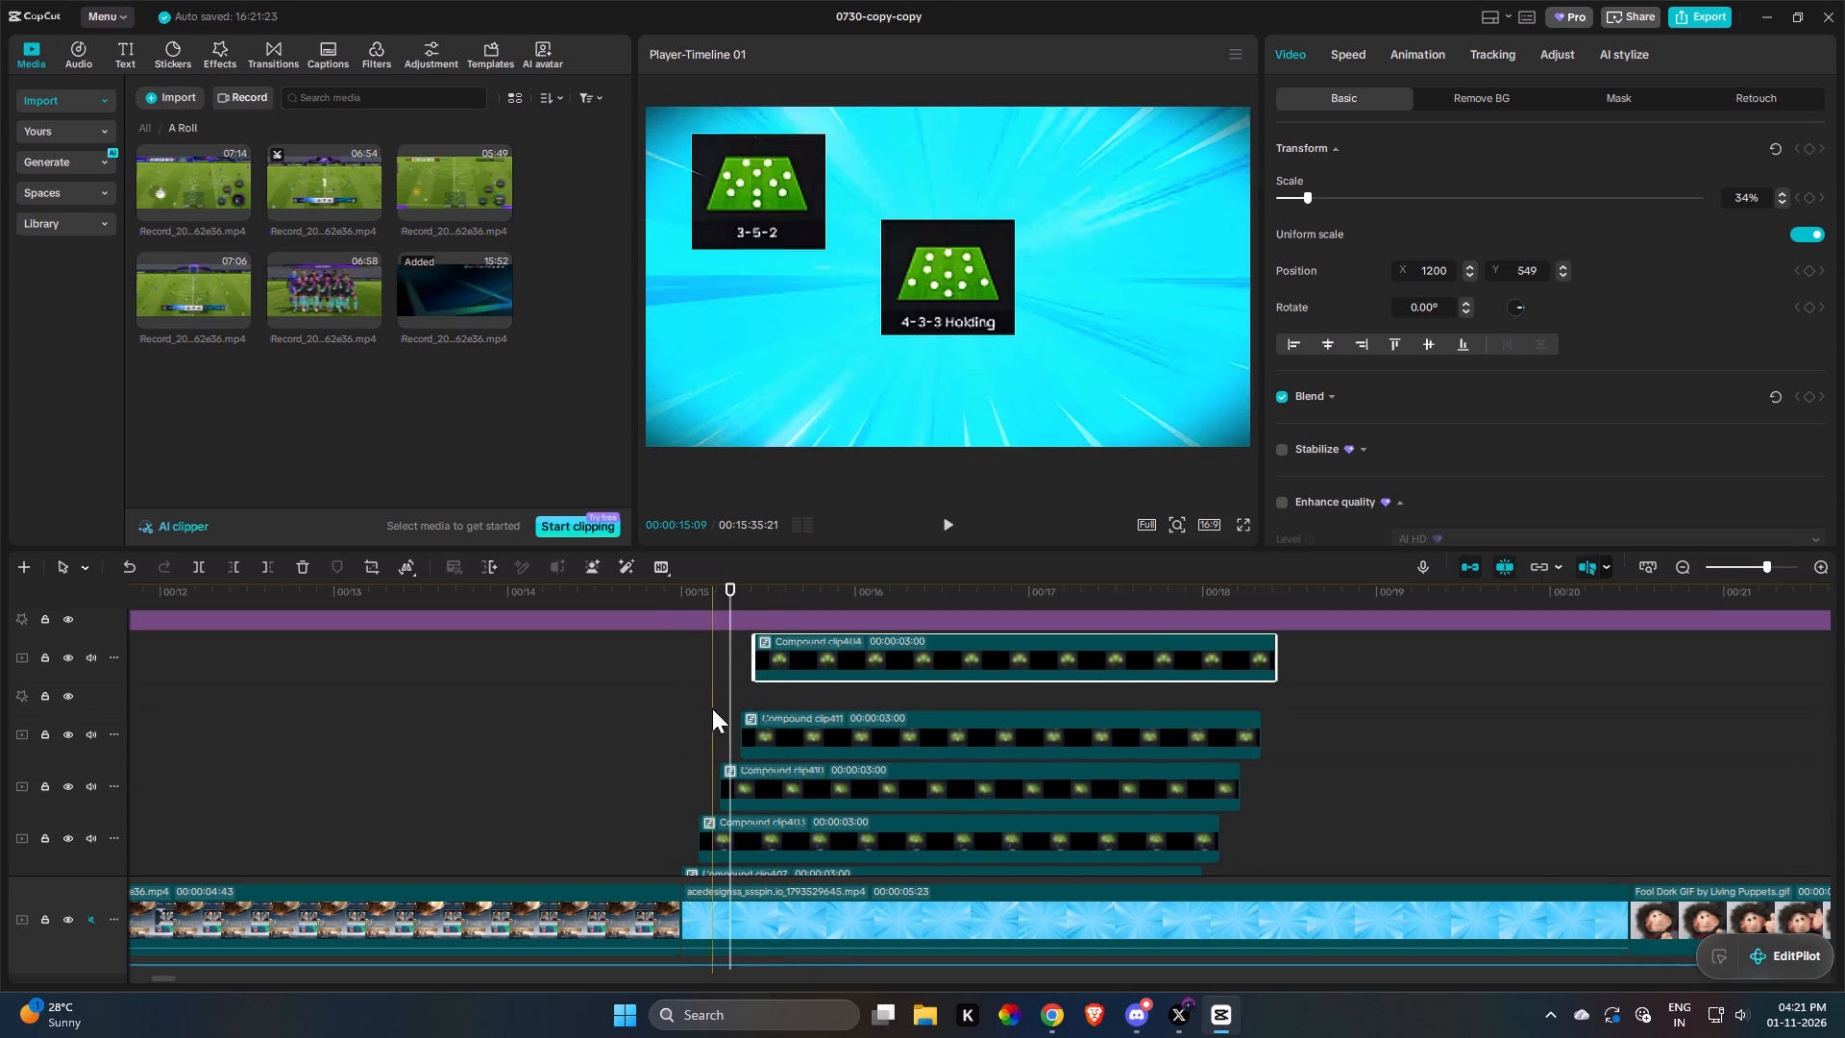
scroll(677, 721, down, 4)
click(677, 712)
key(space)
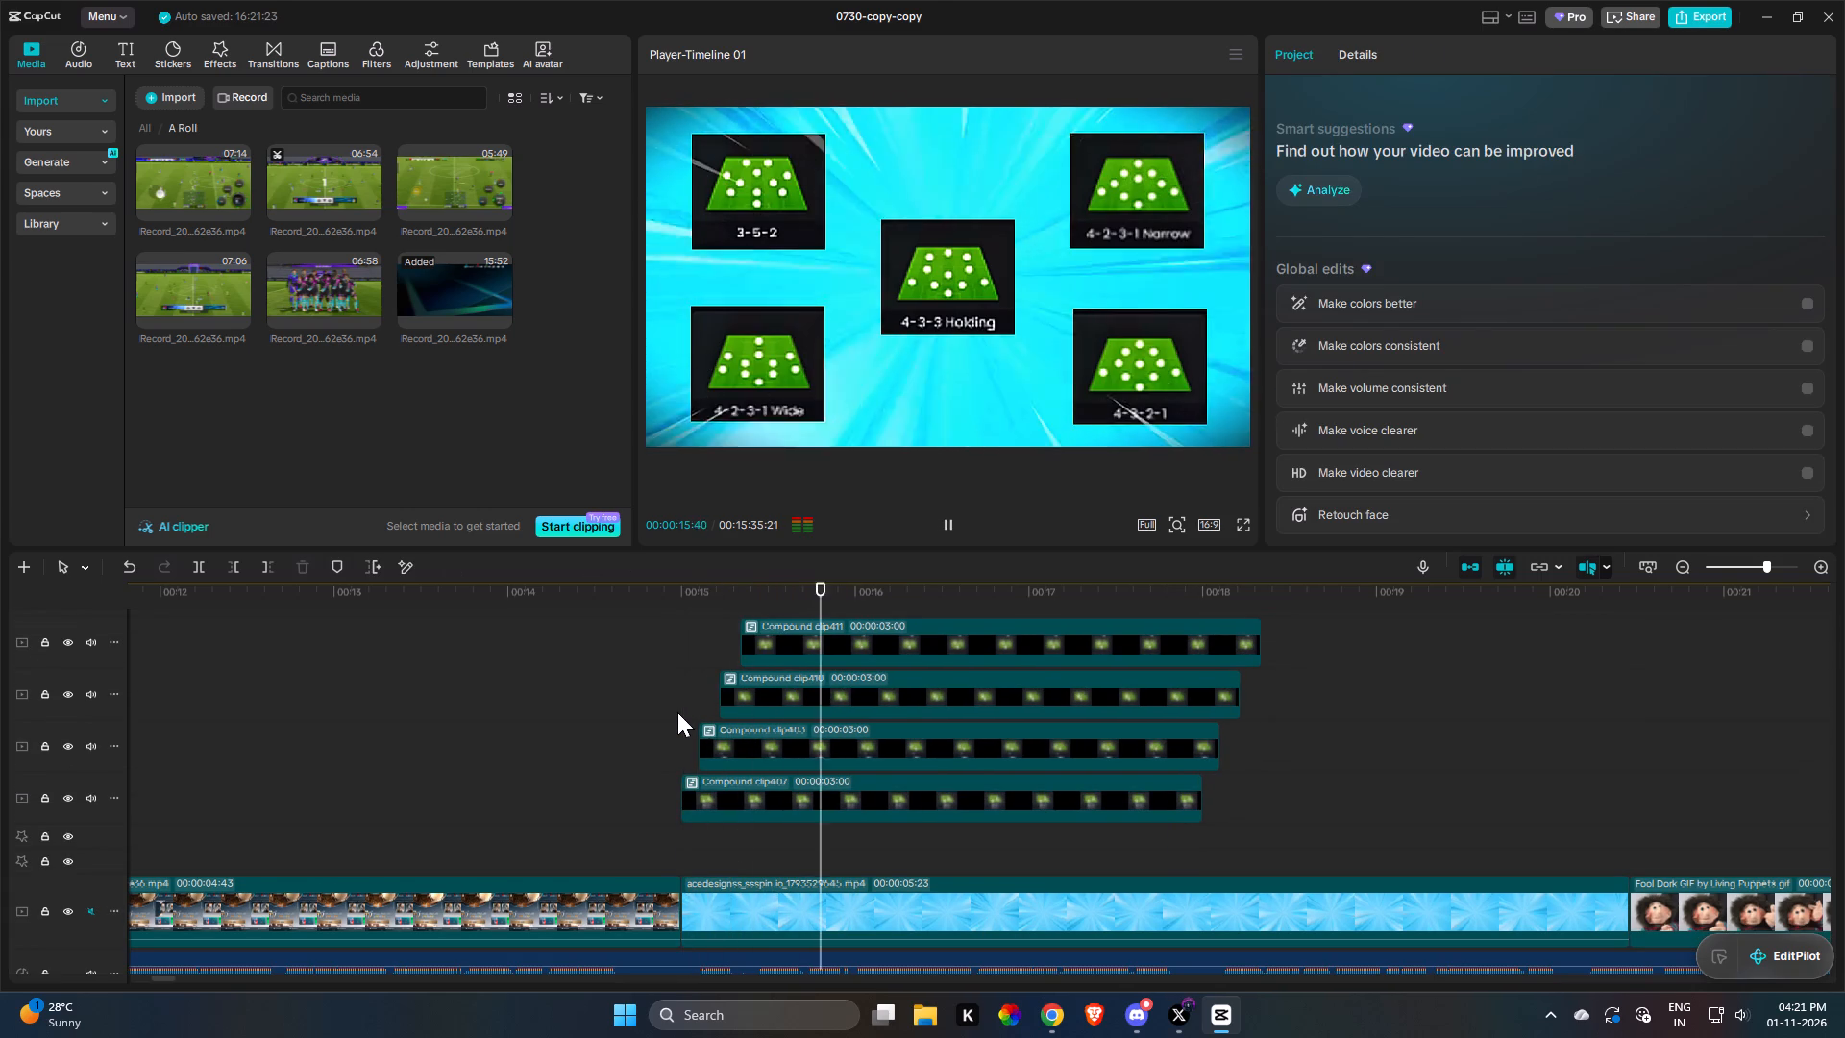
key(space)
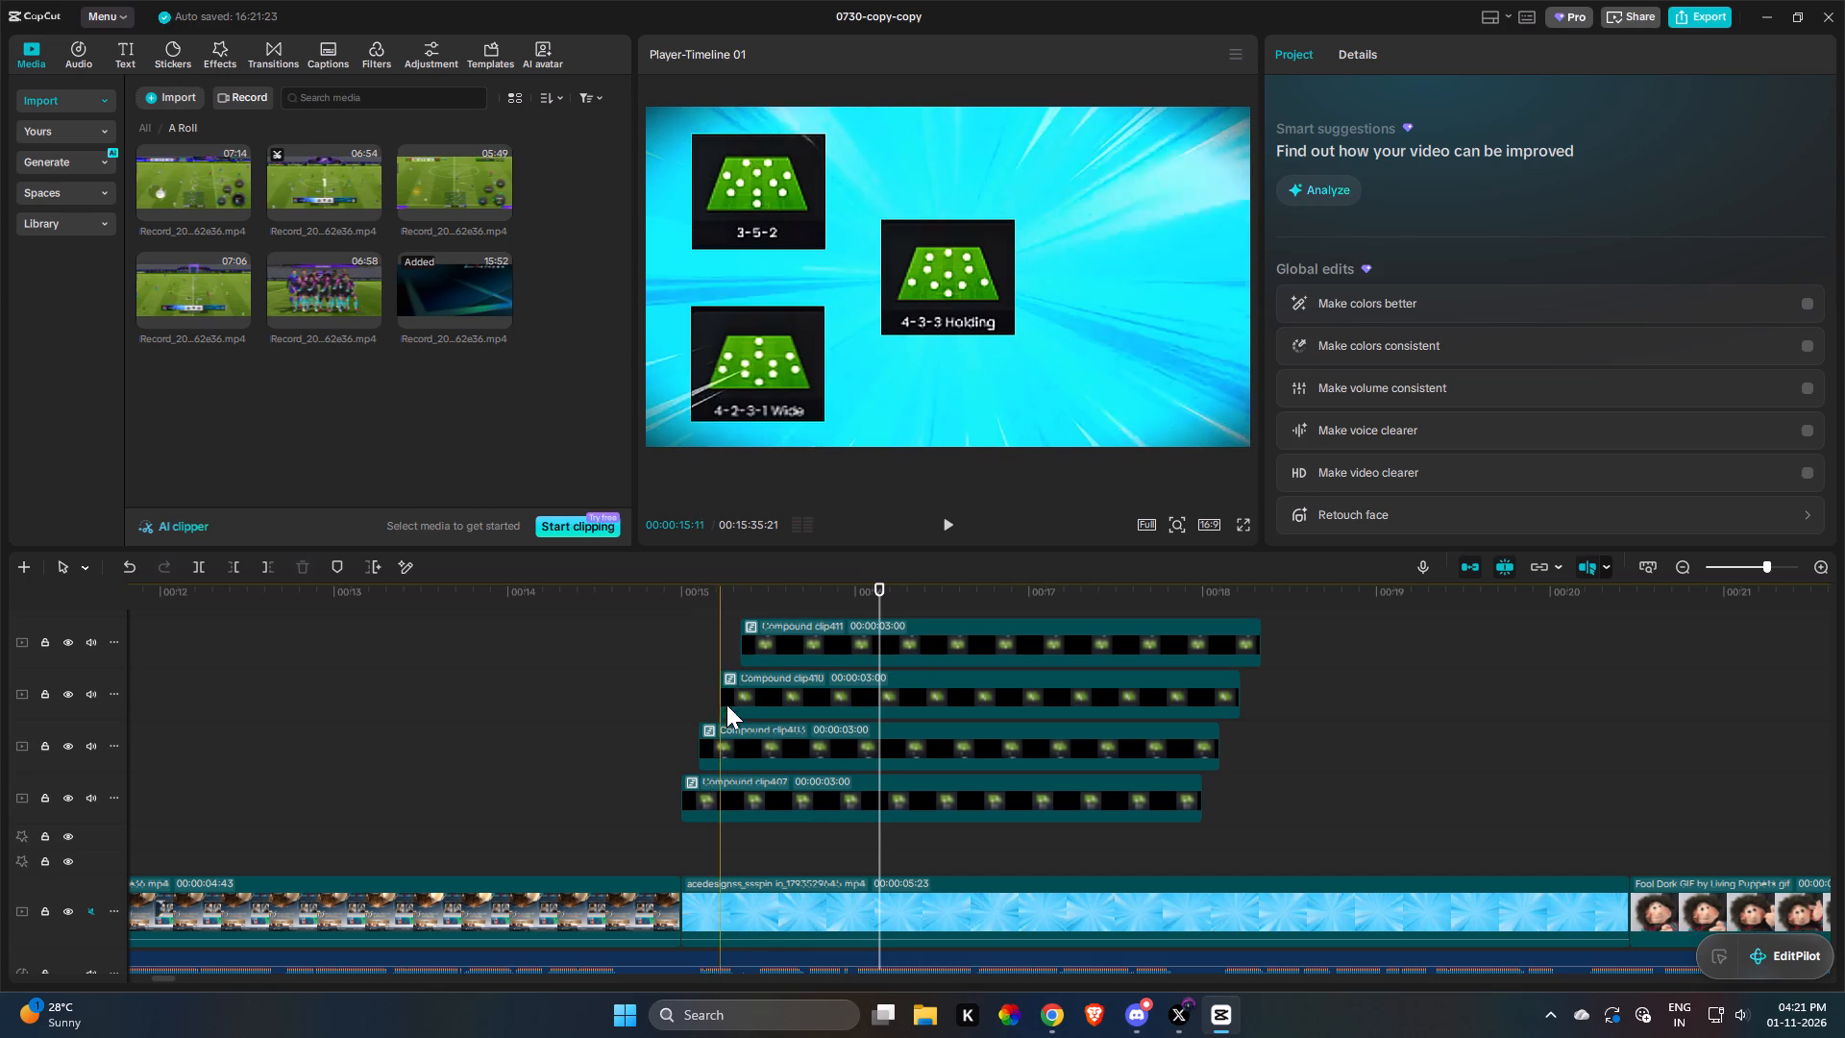
Reorder the staggered tiles so 4-2-3-1 Narrow starts after 3-5-2 and 4-2-3-1 Wide starts slightly after Narrow, checking the order in playback.
click(738, 702)
scroll(768, 720, up, 2)
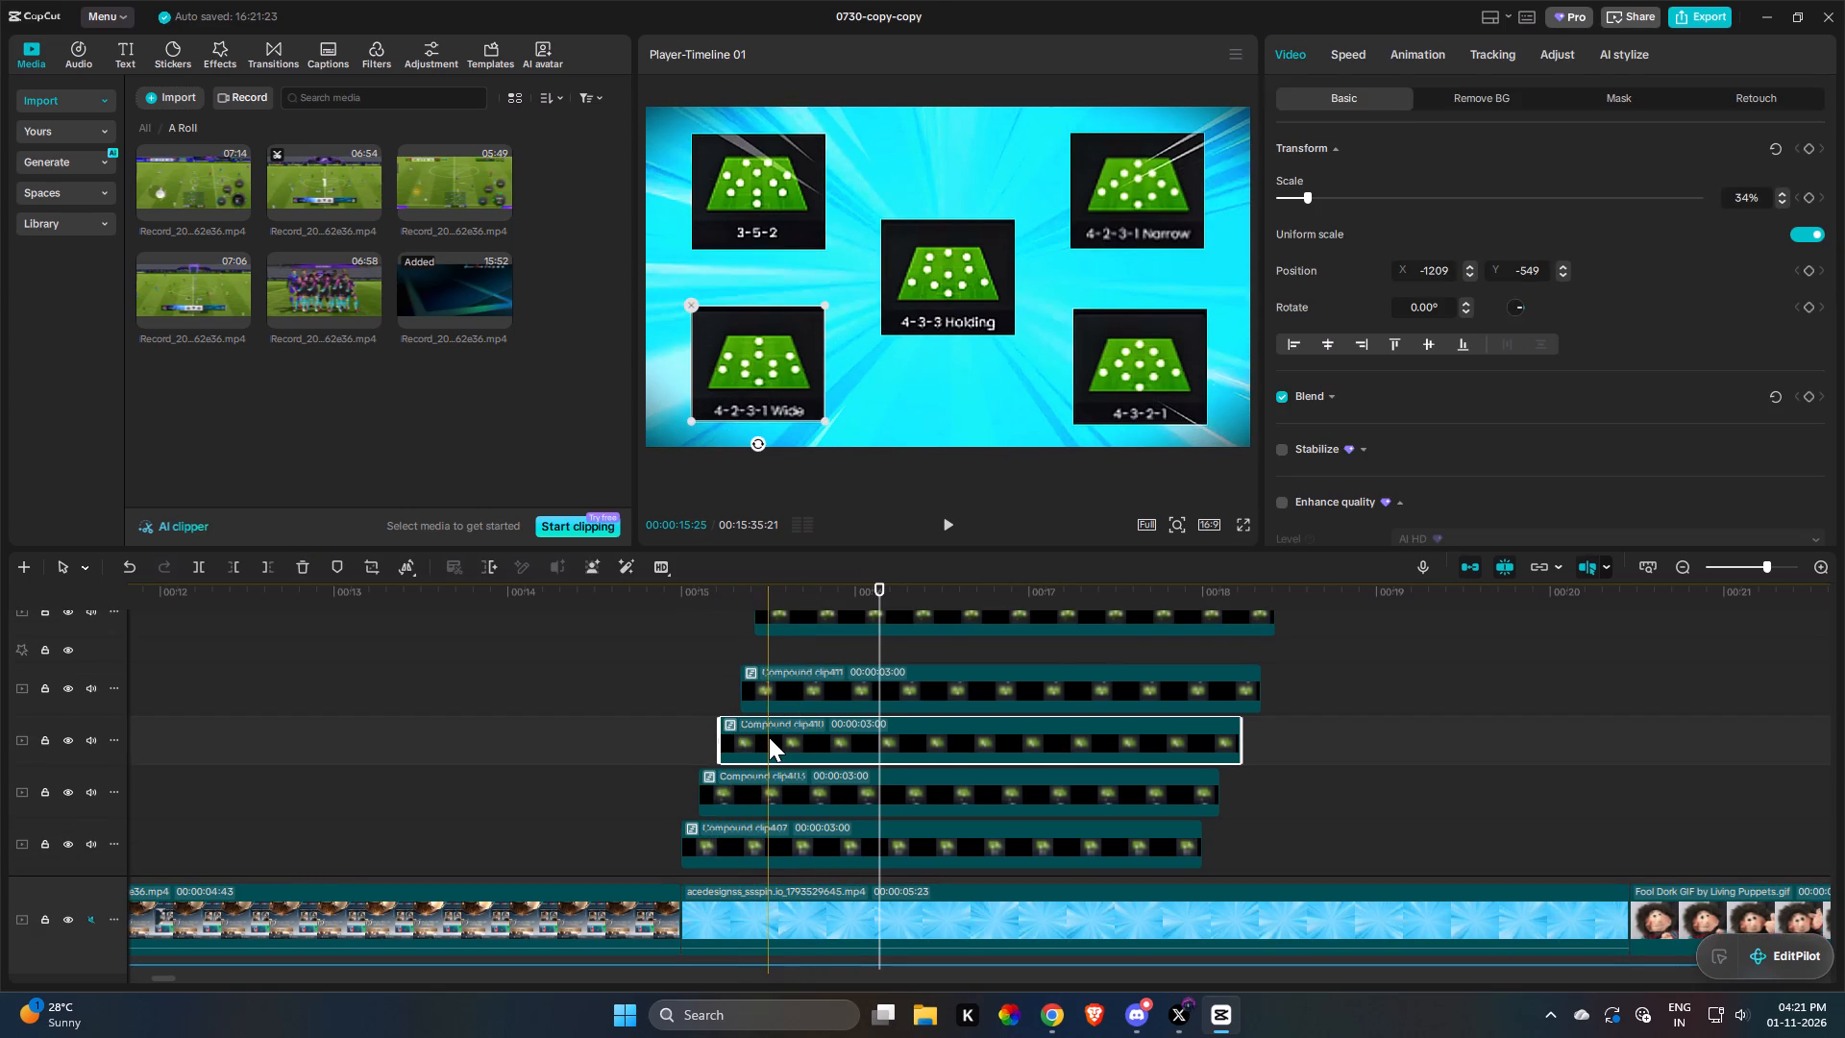
drag(769, 737, 806, 734)
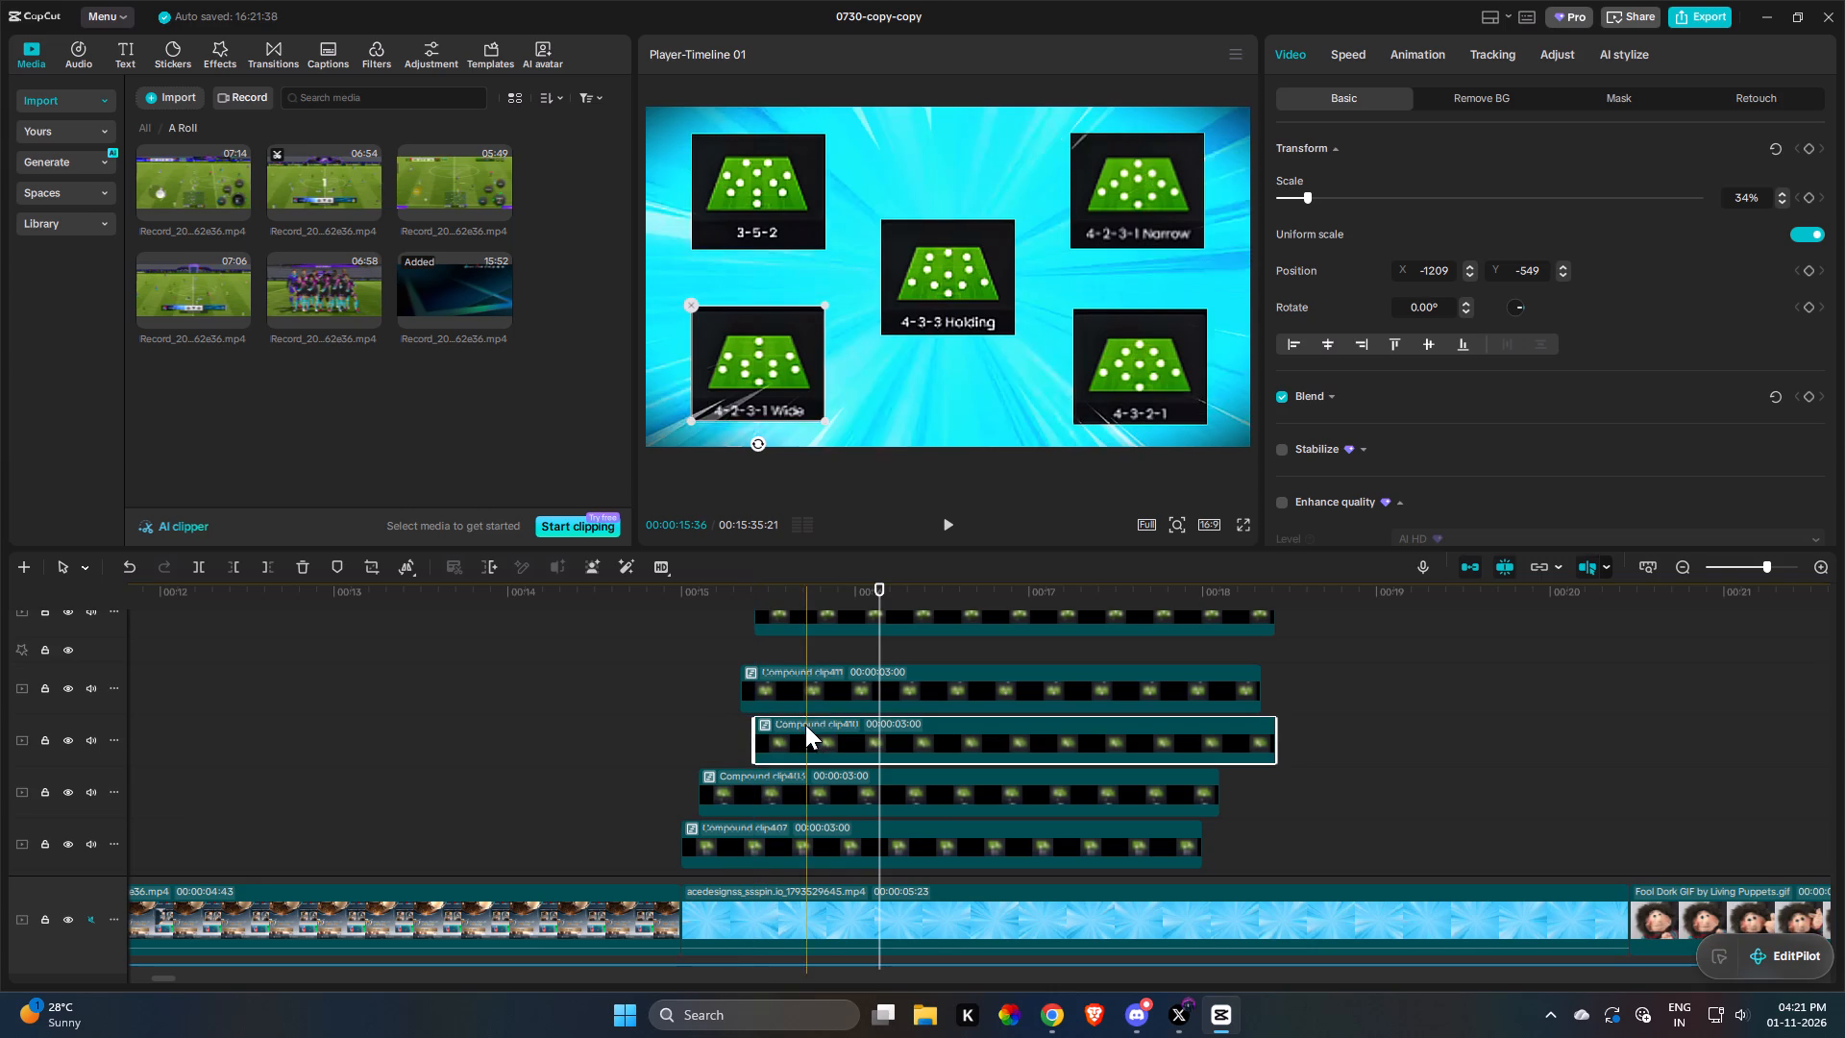
click(789, 684)
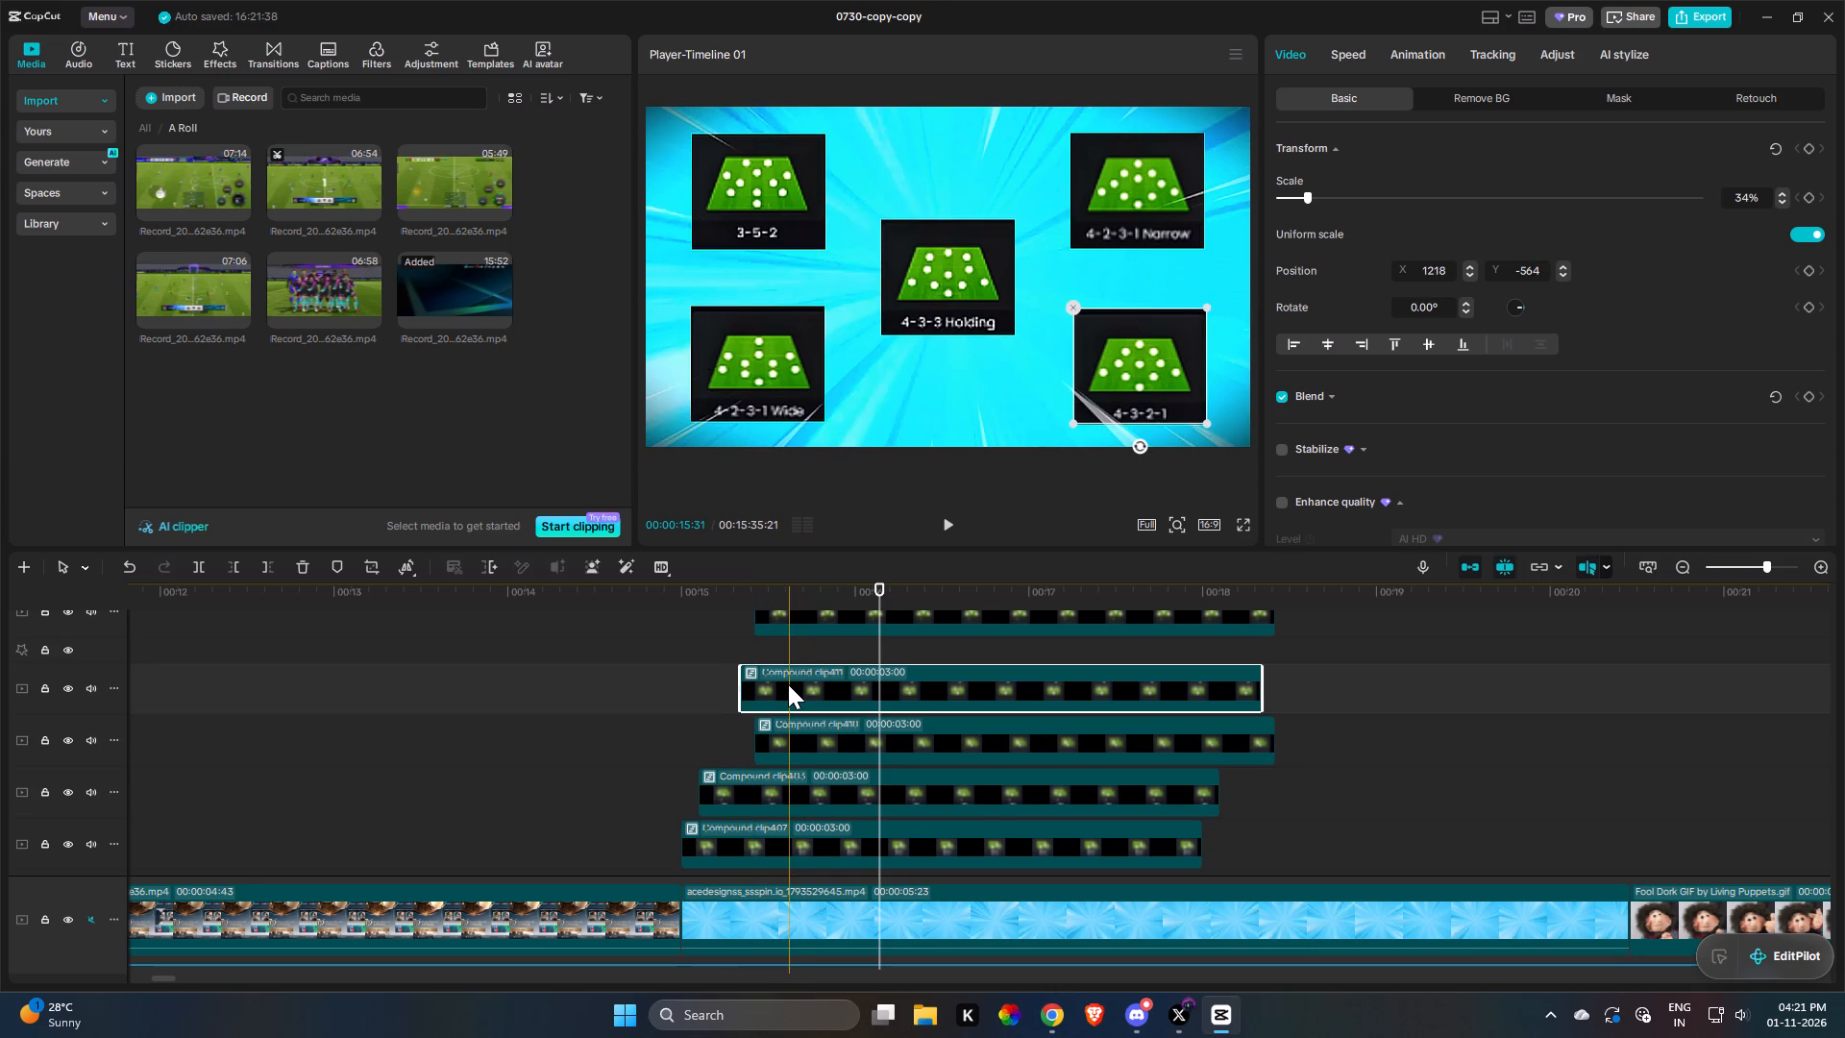
scroll(787, 684, up, 1)
drag(785, 632, 776, 792)
drag(784, 756, 765, 757)
key(space)
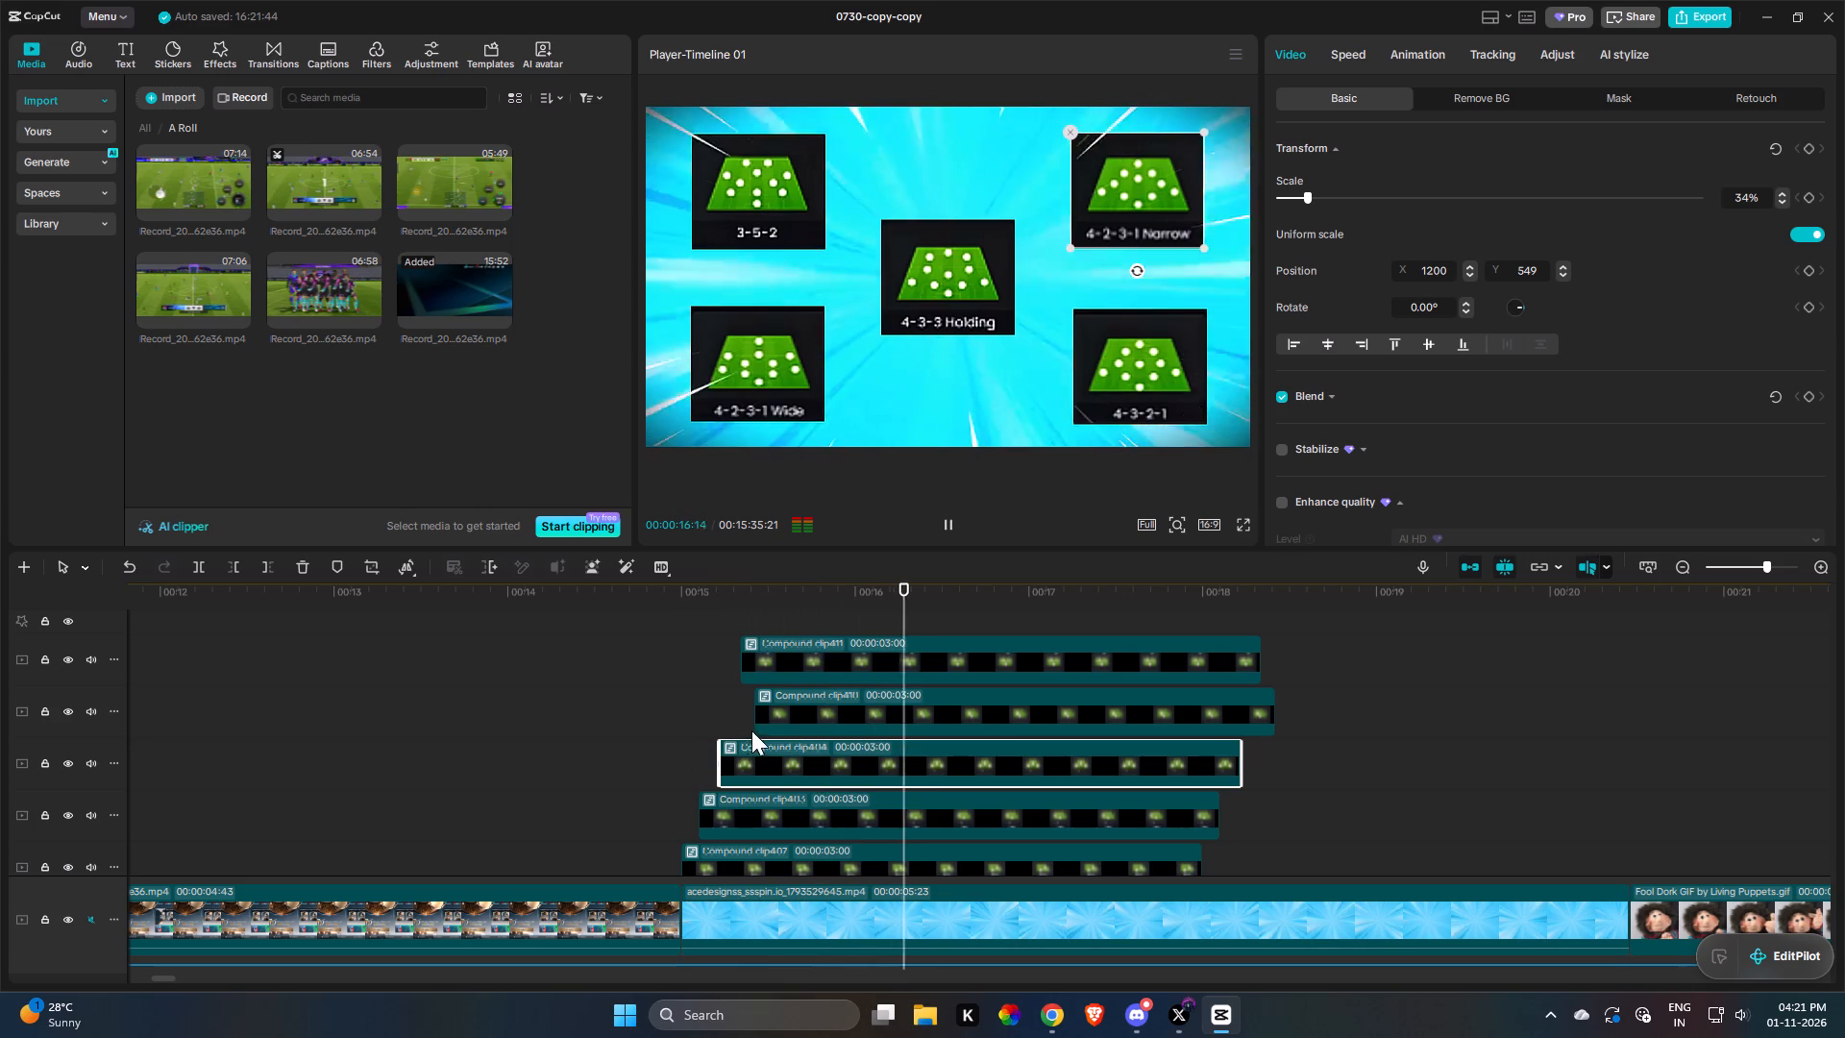
key(space)
drag(780, 718, 760, 720)
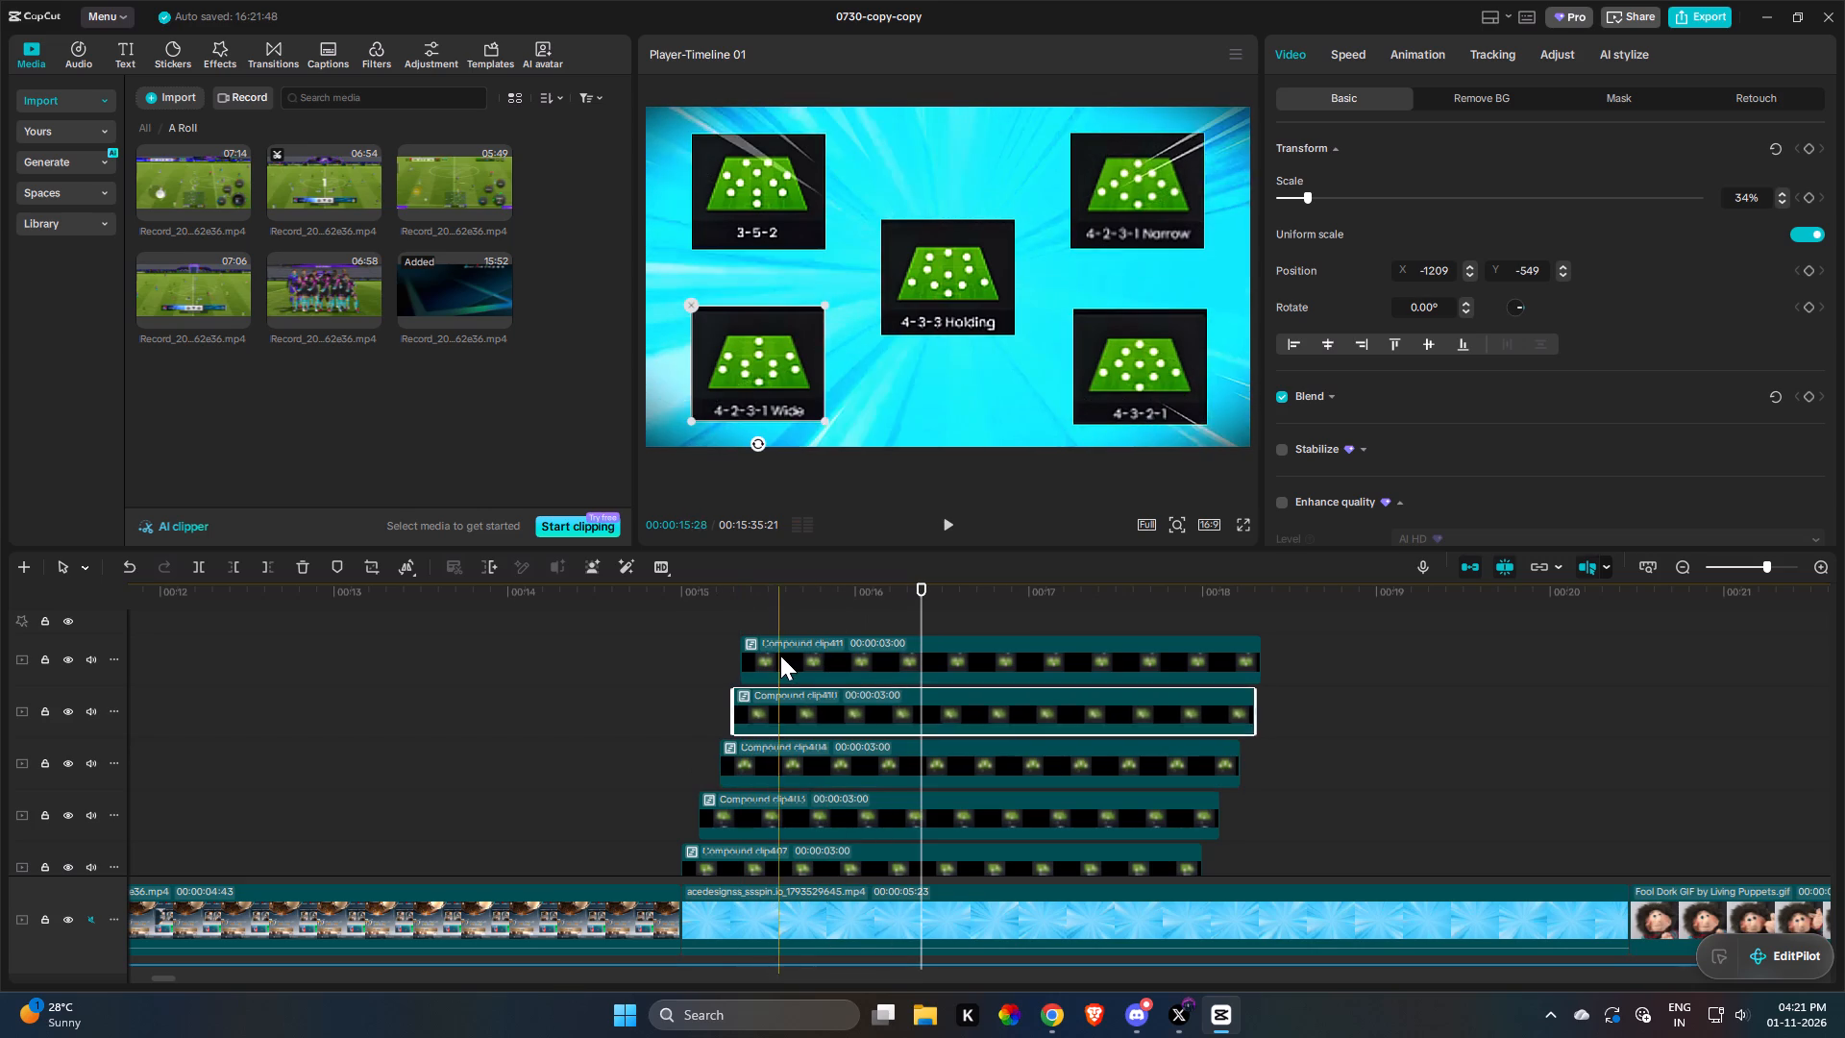
Shift the 4-3-2-1 tile clip slightly later so it starts after 4-2-3-1 Wide, and play back the staggered sequence.
drag(780, 655, 791, 655)
scroll(708, 673, down, 3)
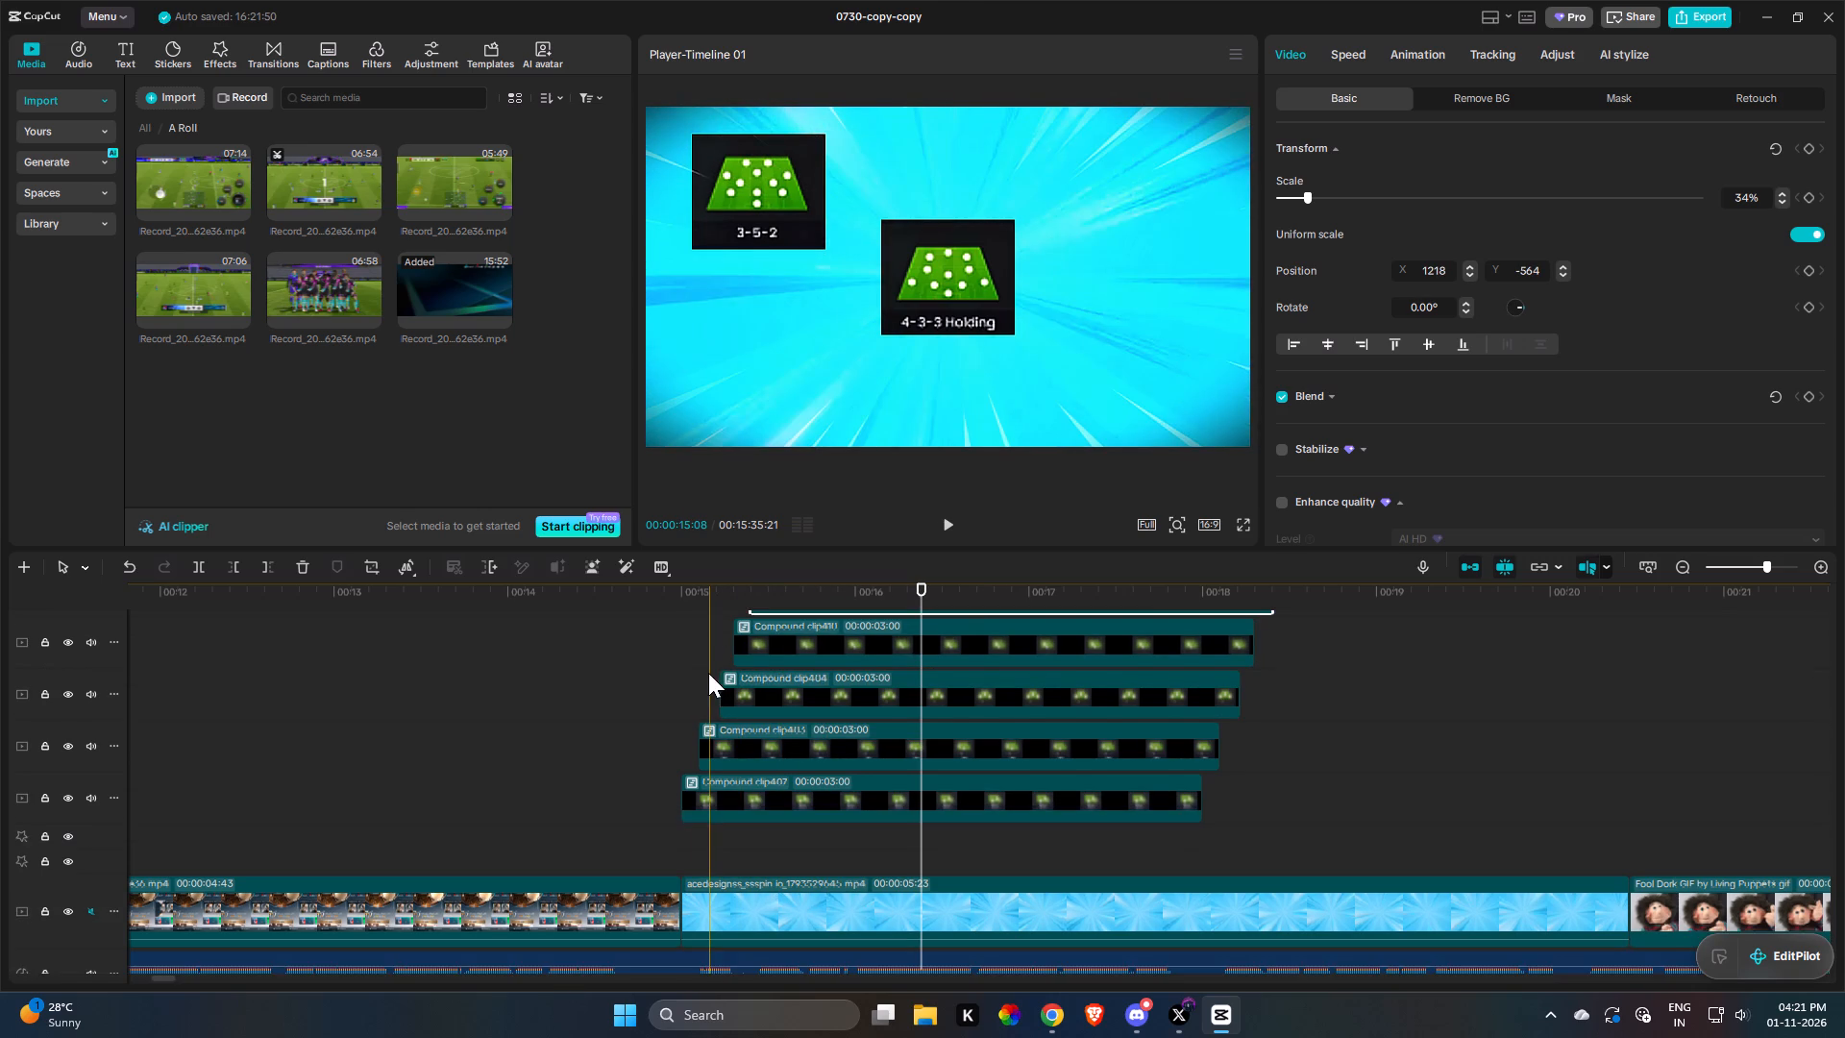
scroll(682, 673, up, 1)
click(684, 680)
key(space)
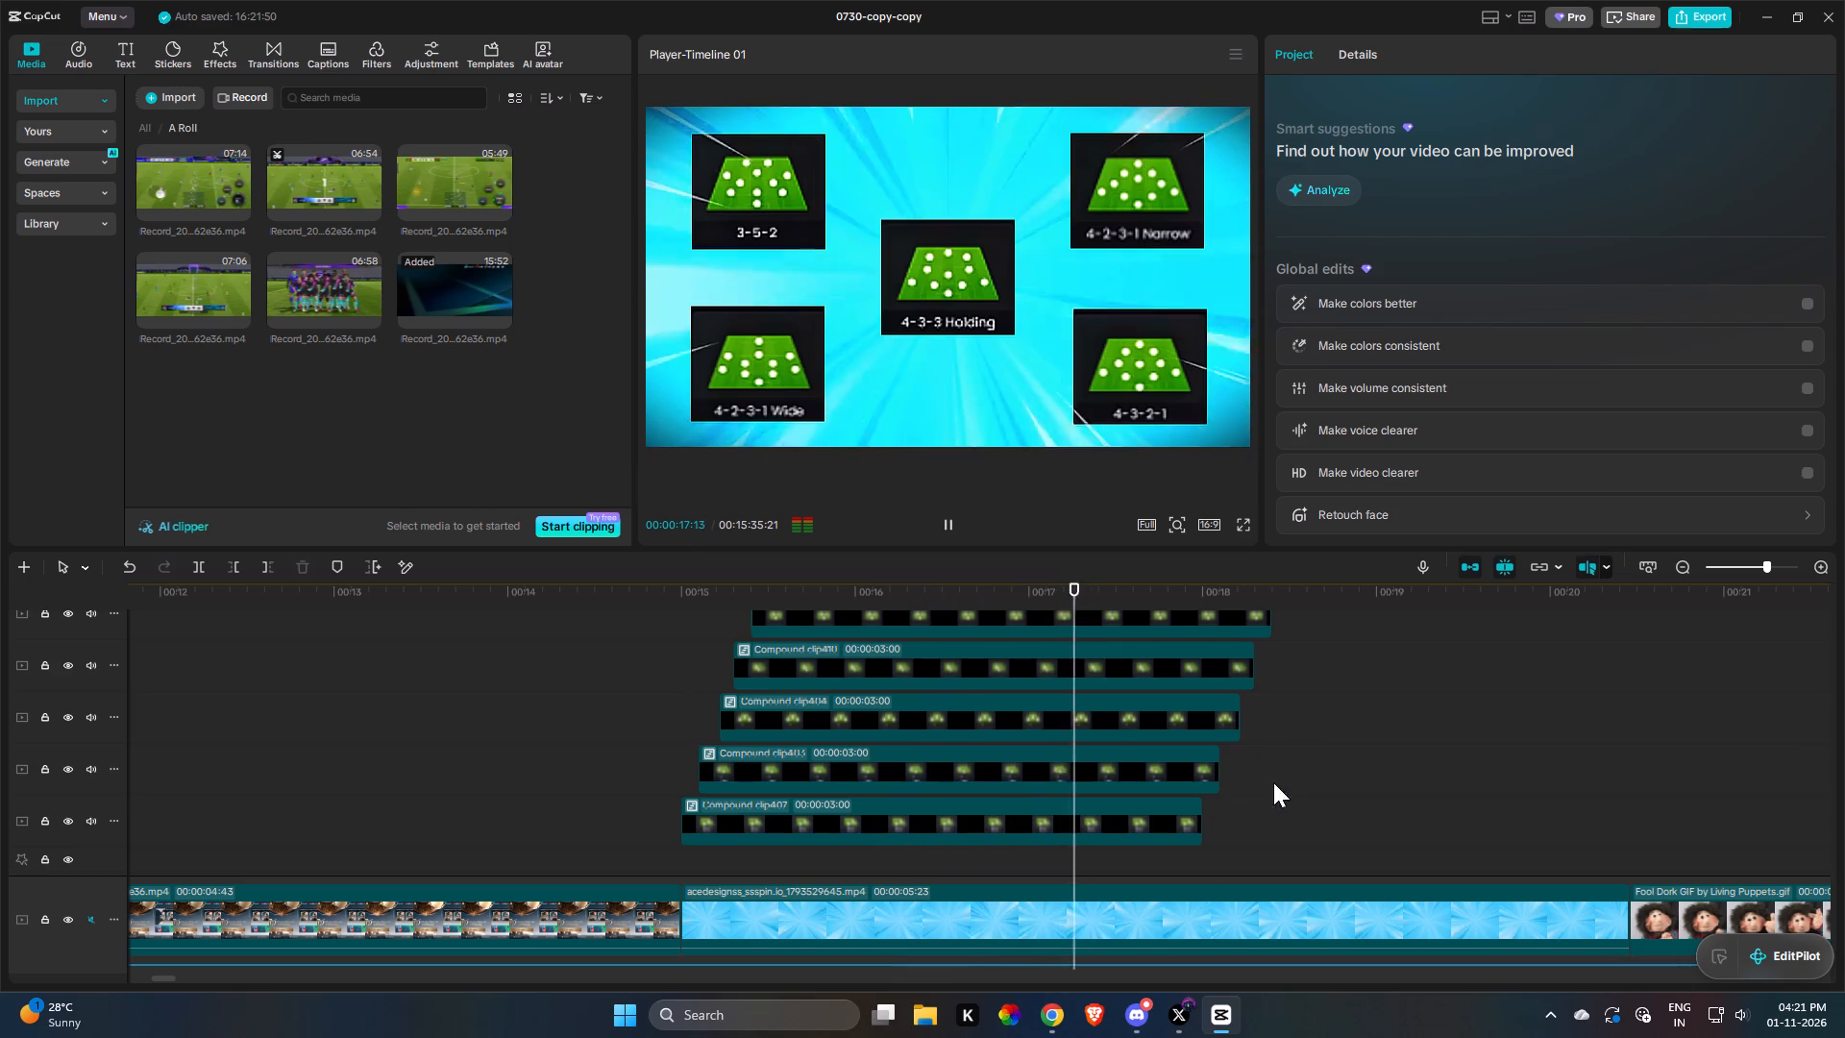
key(space)
scroll(1212, 785, up, 3)
scroll(1230, 721, down, 2)
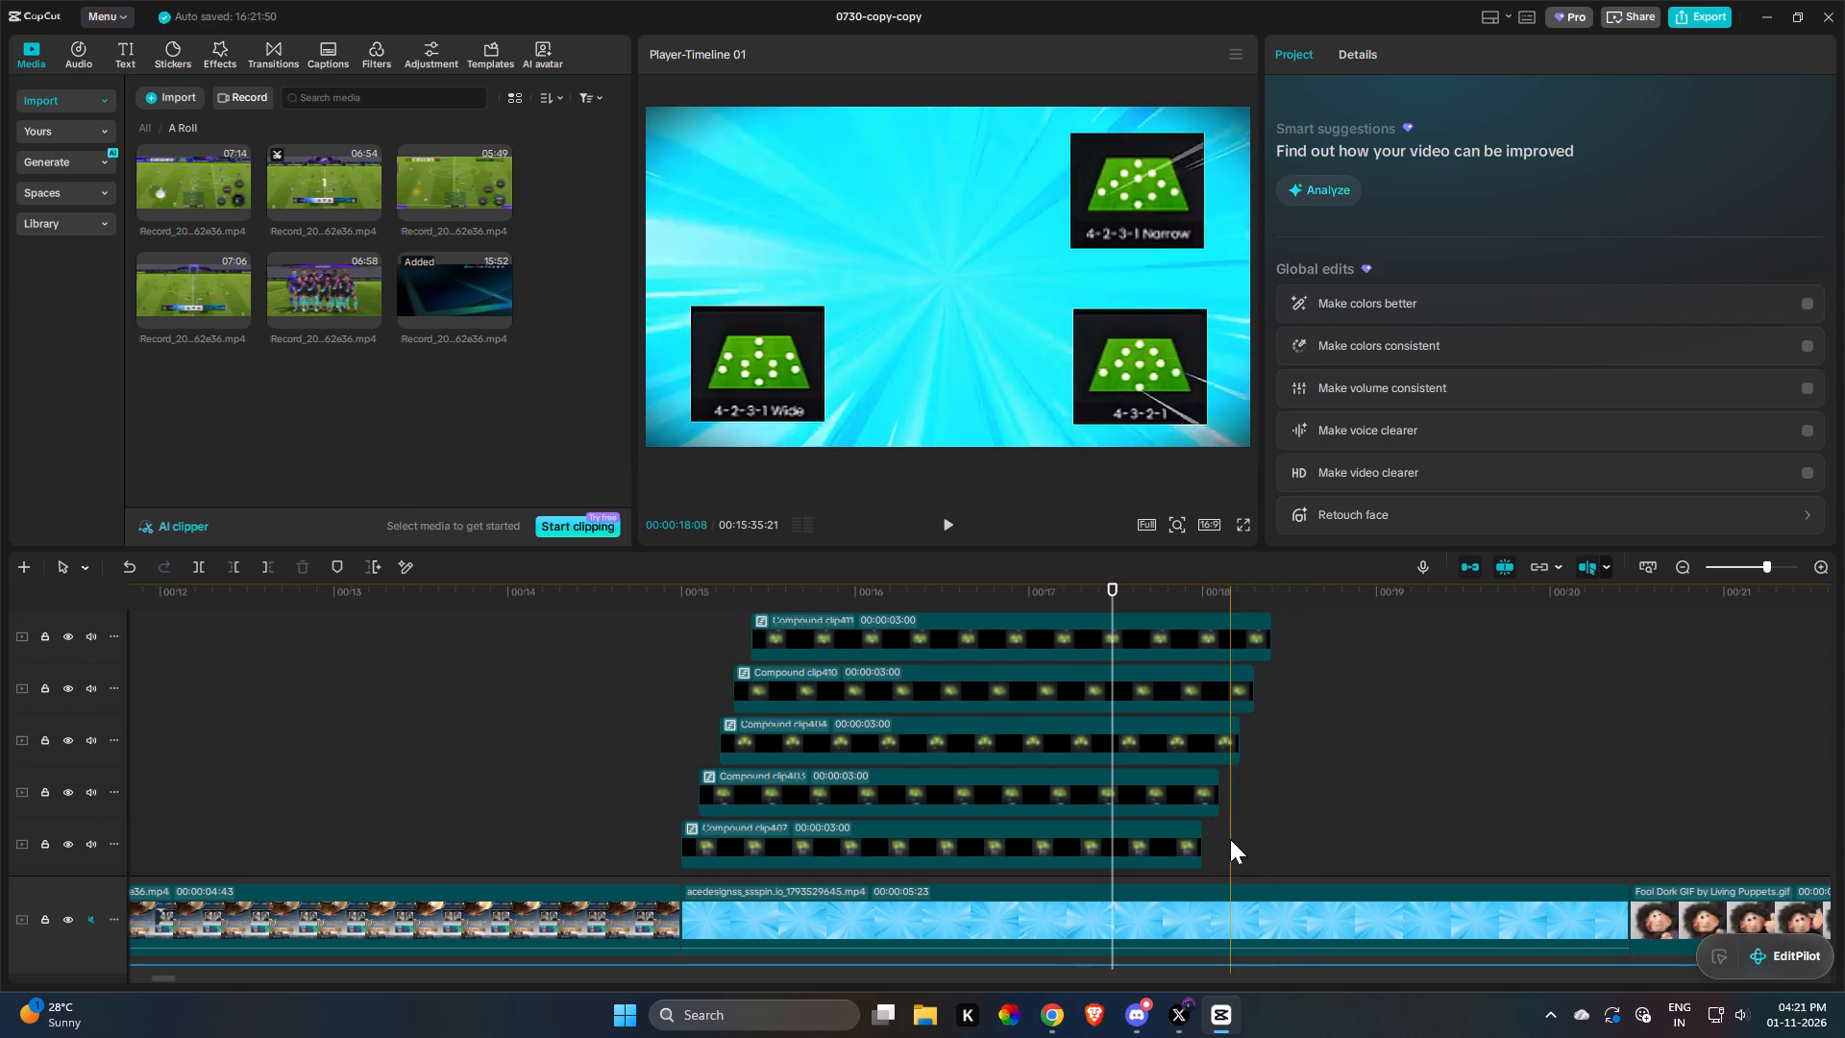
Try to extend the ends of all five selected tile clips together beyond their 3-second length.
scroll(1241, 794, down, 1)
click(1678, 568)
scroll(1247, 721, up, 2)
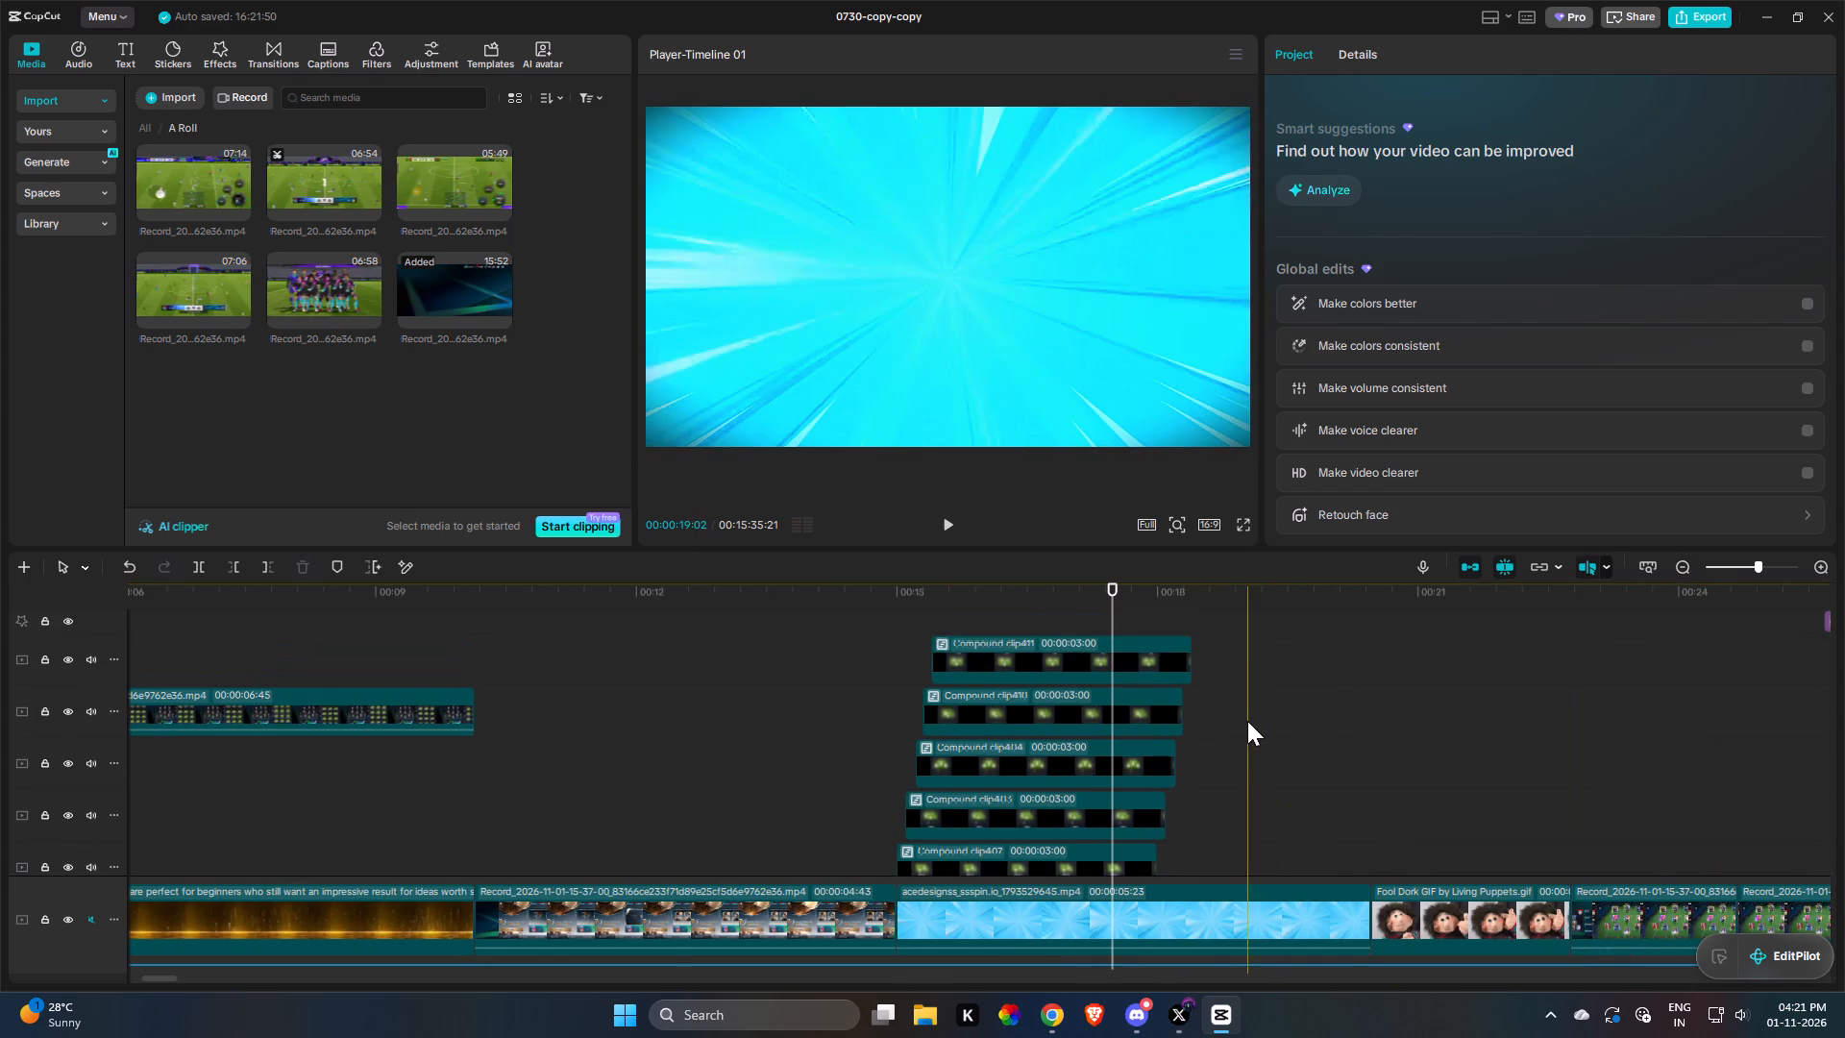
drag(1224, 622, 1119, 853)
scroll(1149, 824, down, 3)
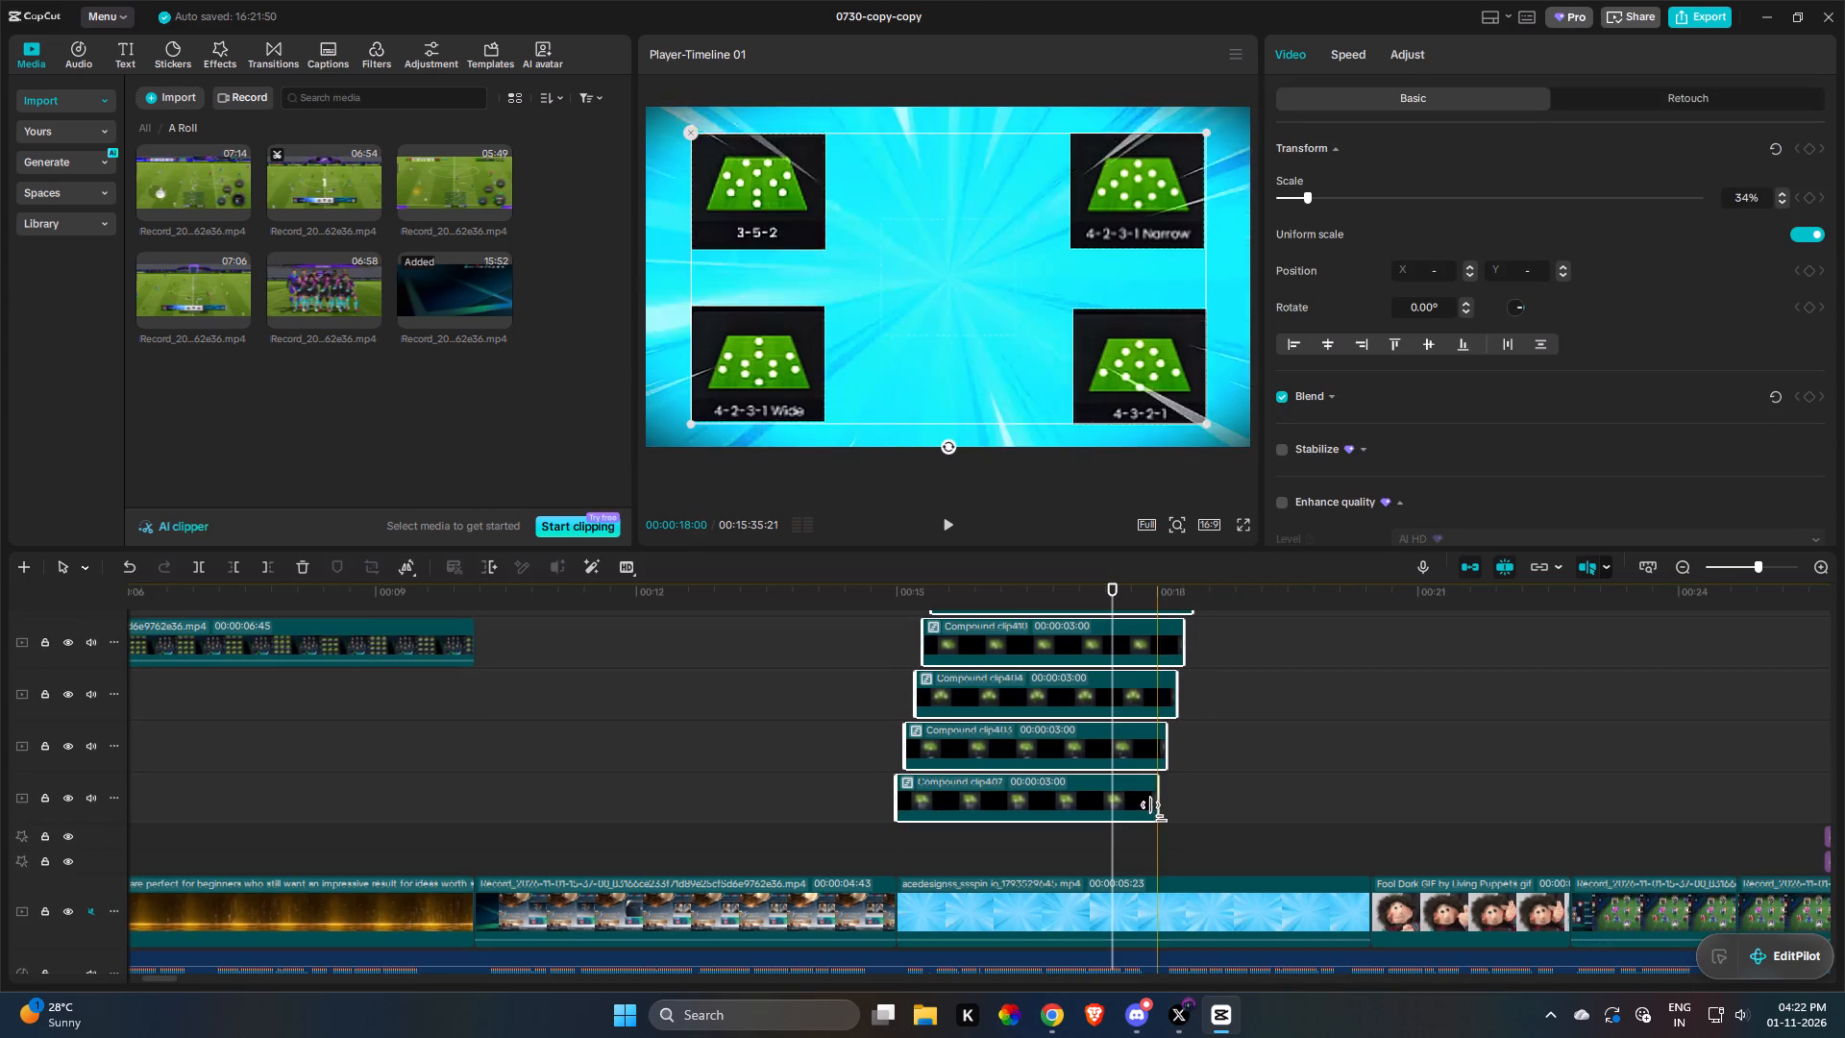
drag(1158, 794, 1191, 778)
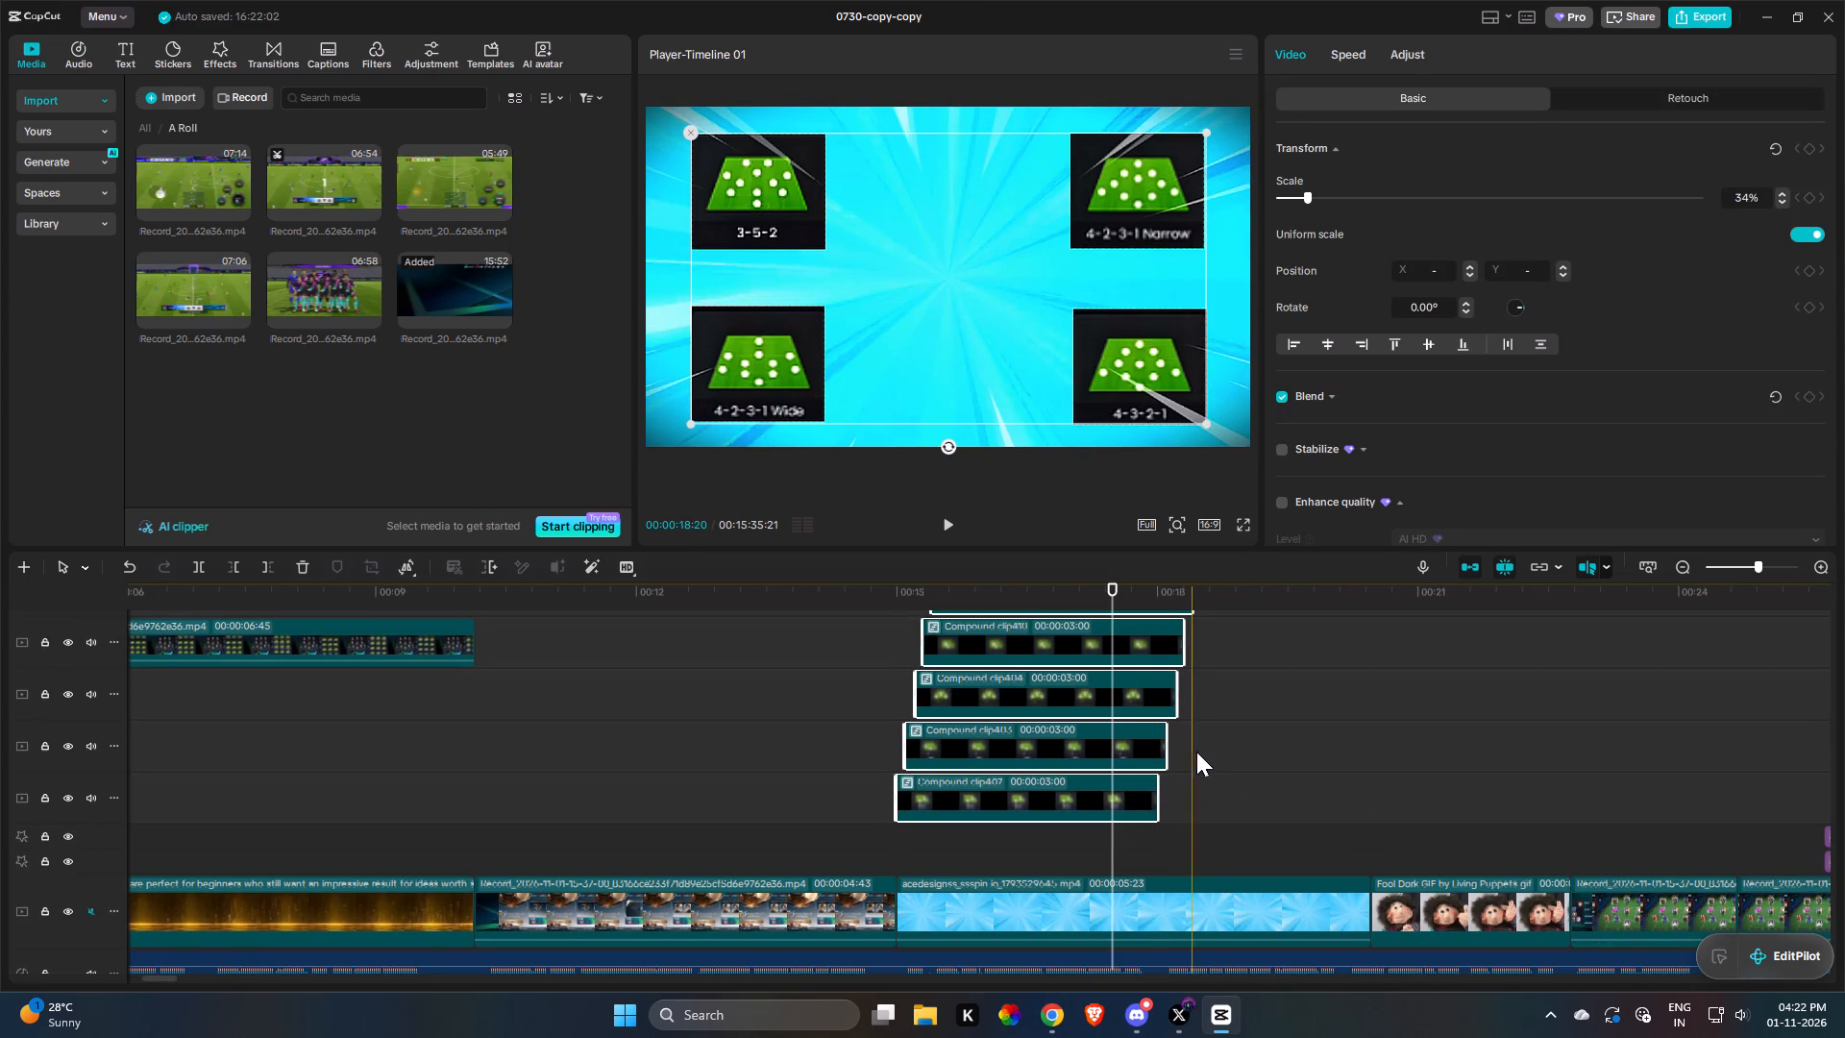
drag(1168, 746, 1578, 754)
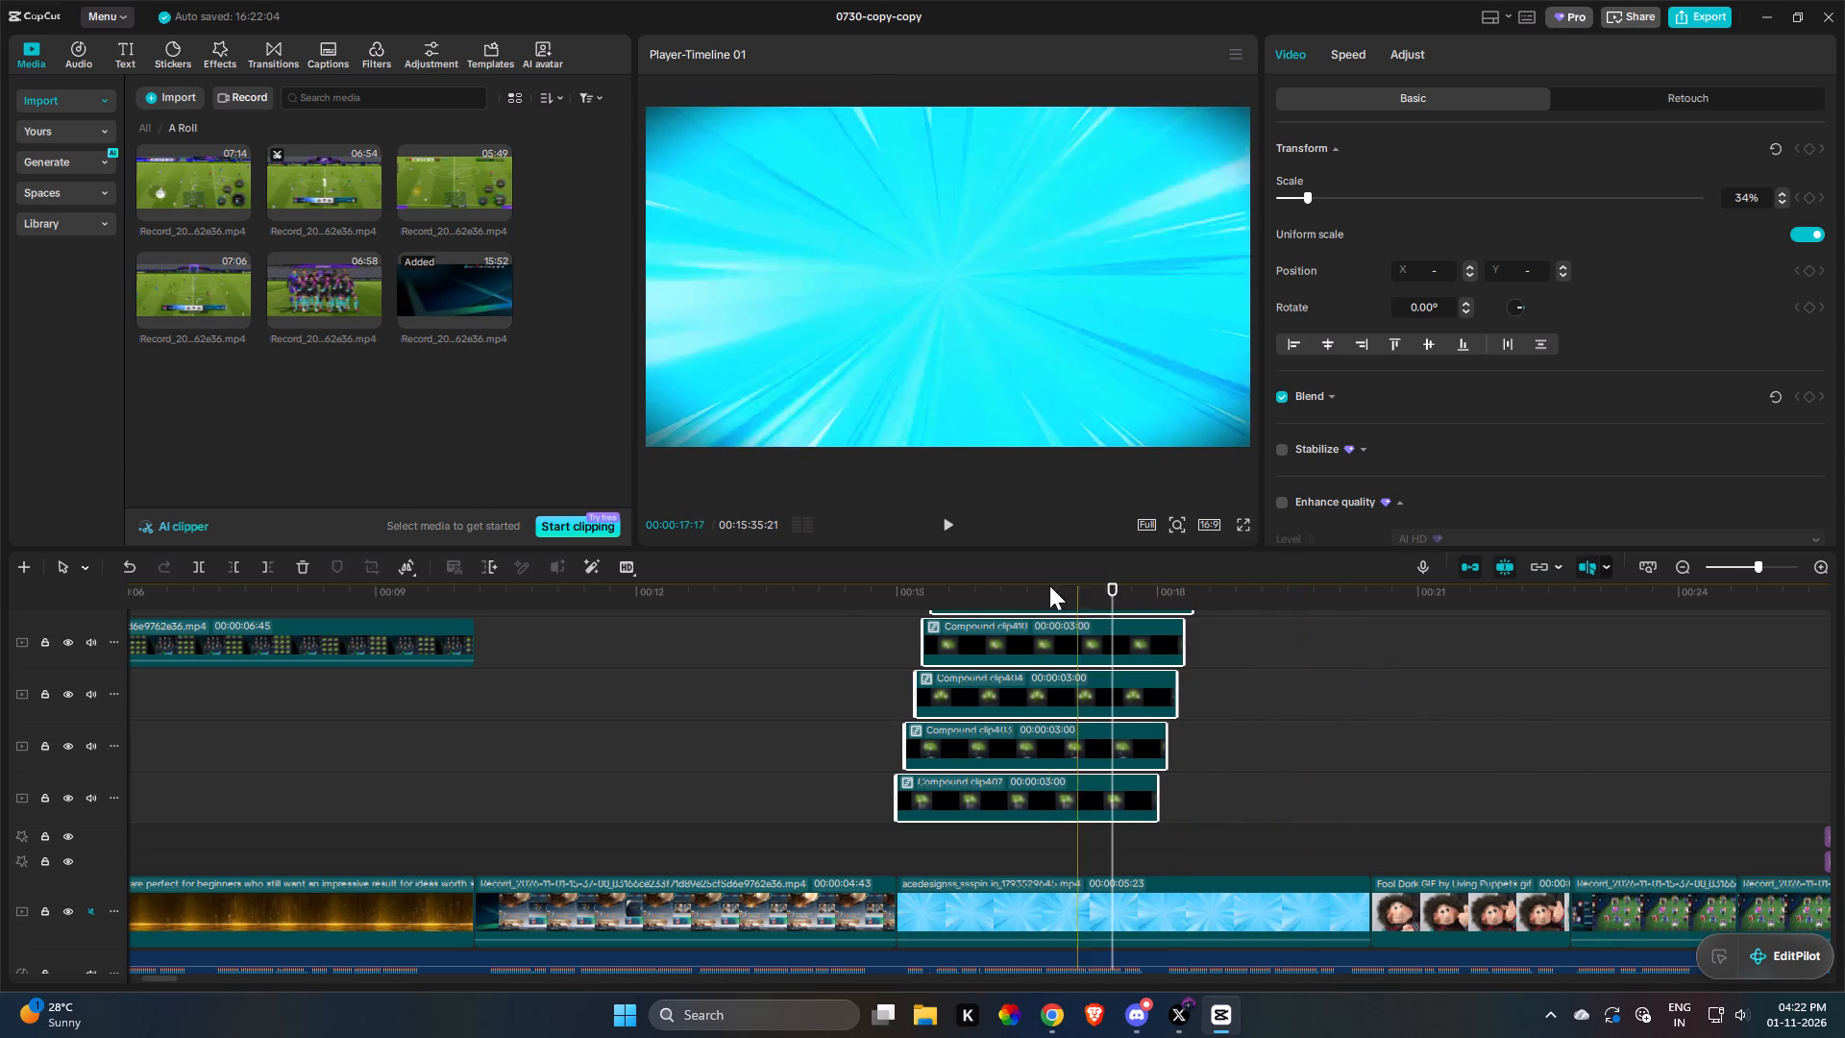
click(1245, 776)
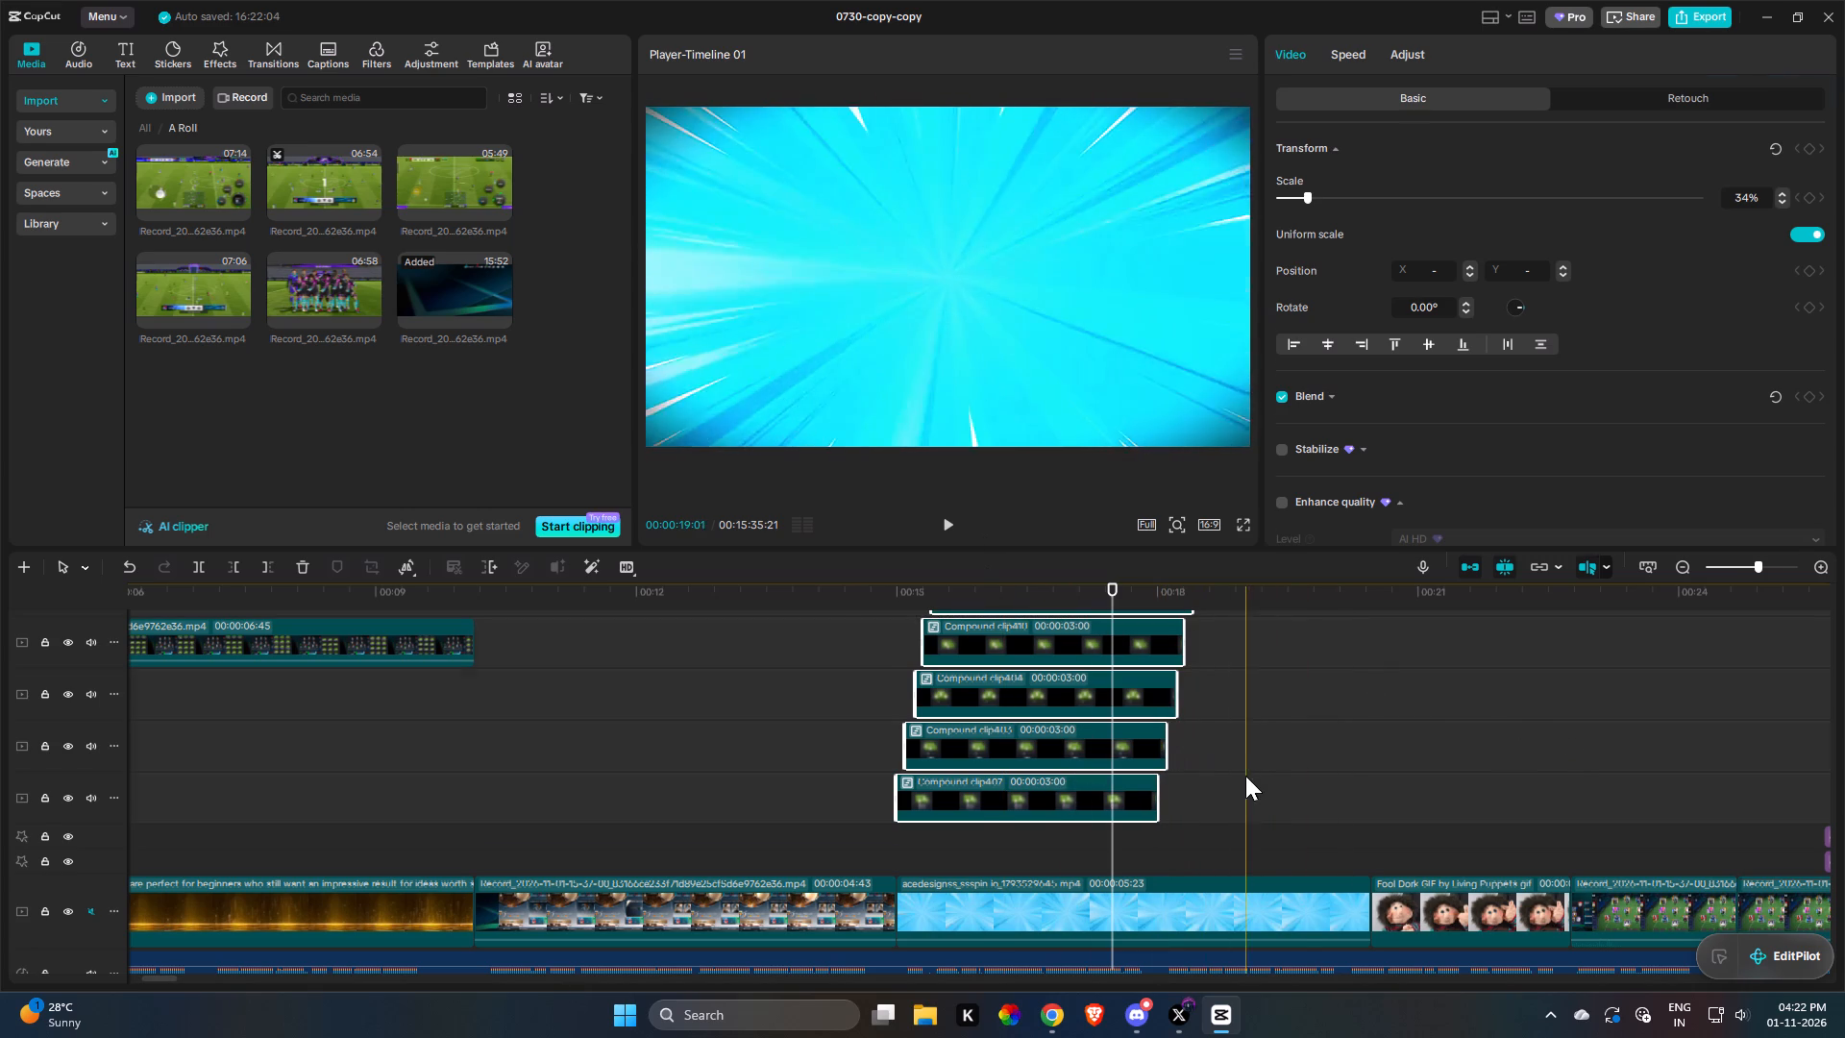
Inside the 4-3-3 Holding compound clip, delete the leftover recording segments and extend the freeze frame past 10 seconds.
double_click(1044, 787)
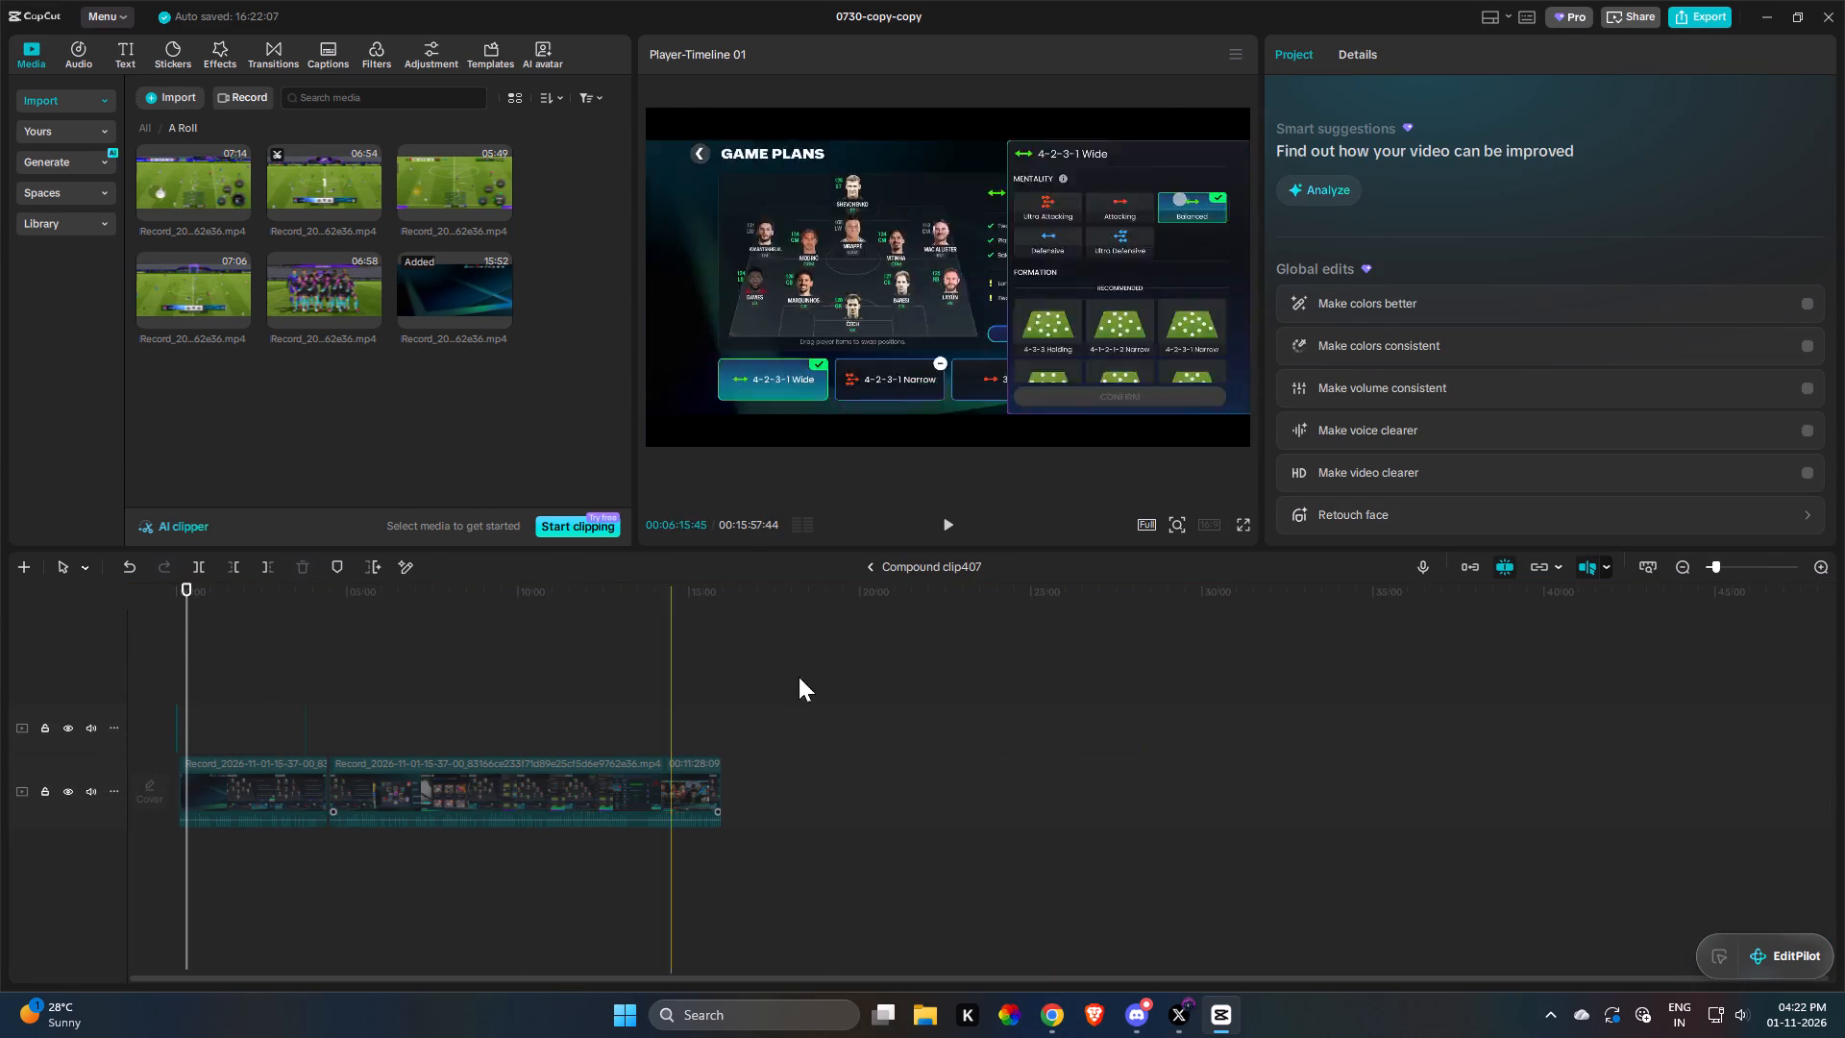
drag(894, 864, 293, 720)
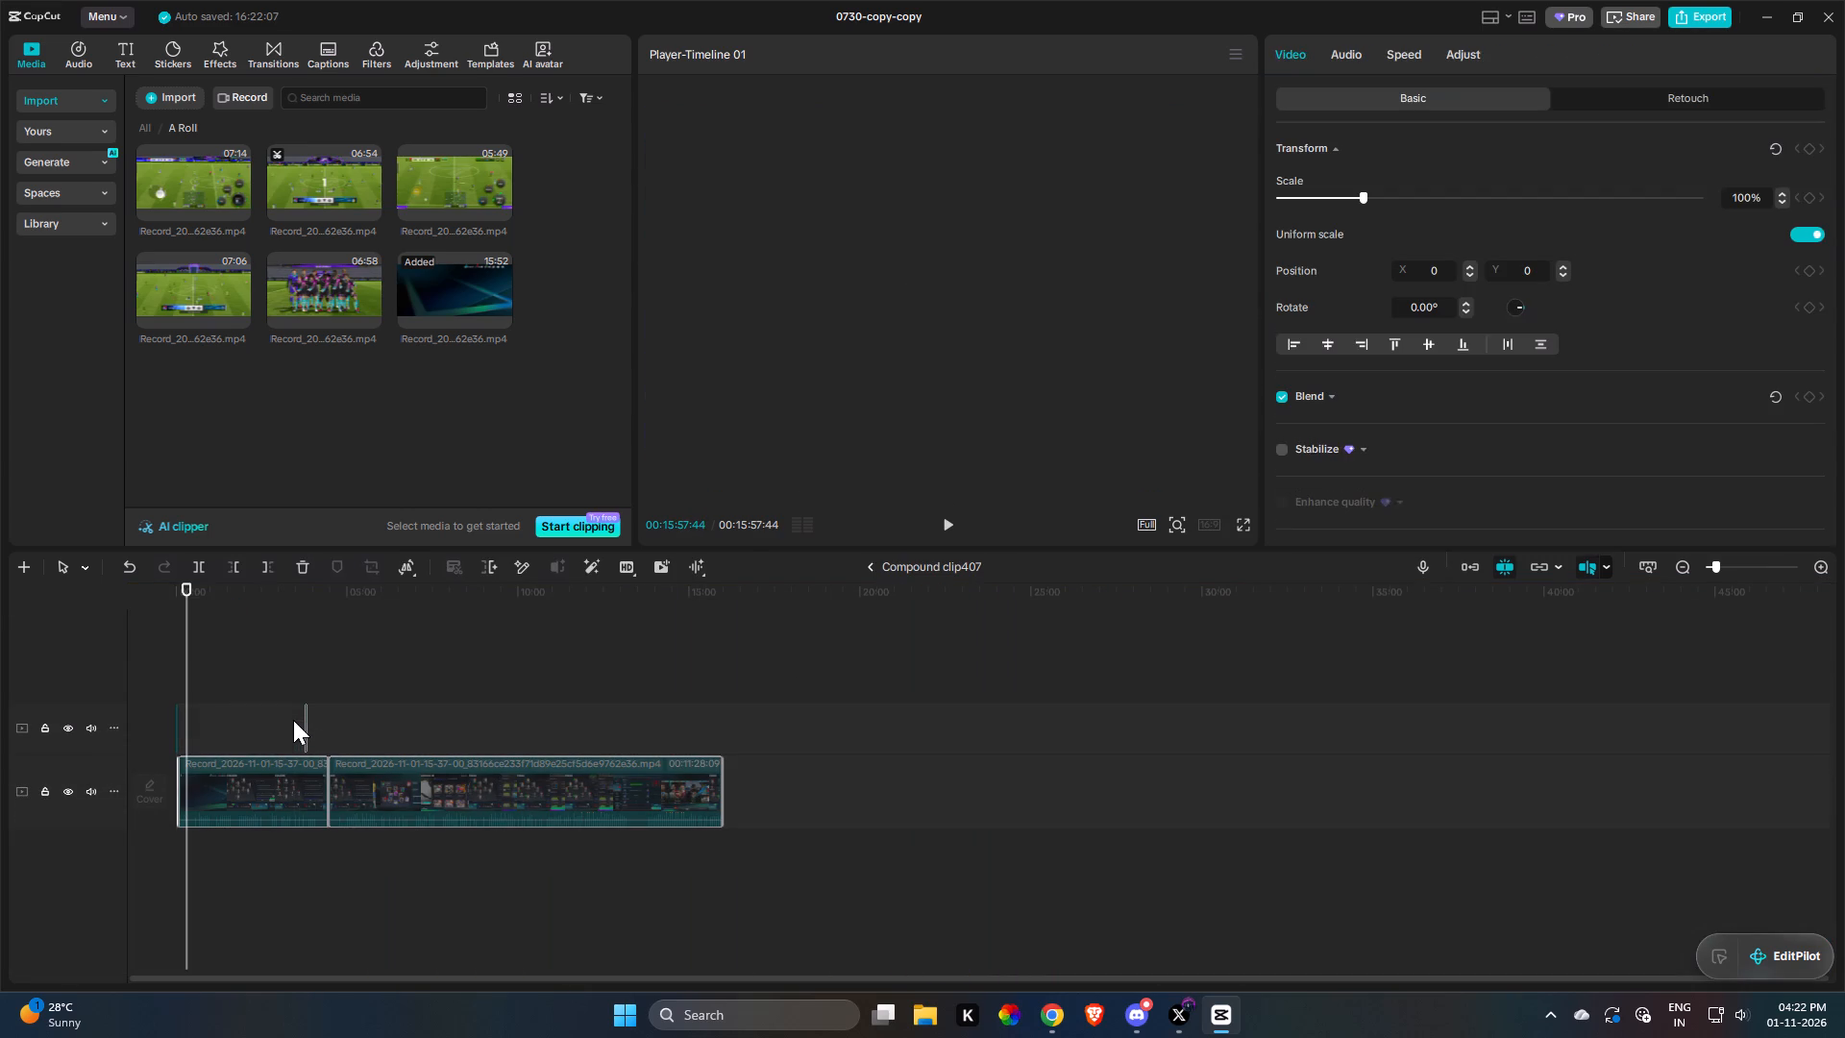
key(f)
ctrl+scroll(290, 730, up, 13)
click(548, 687)
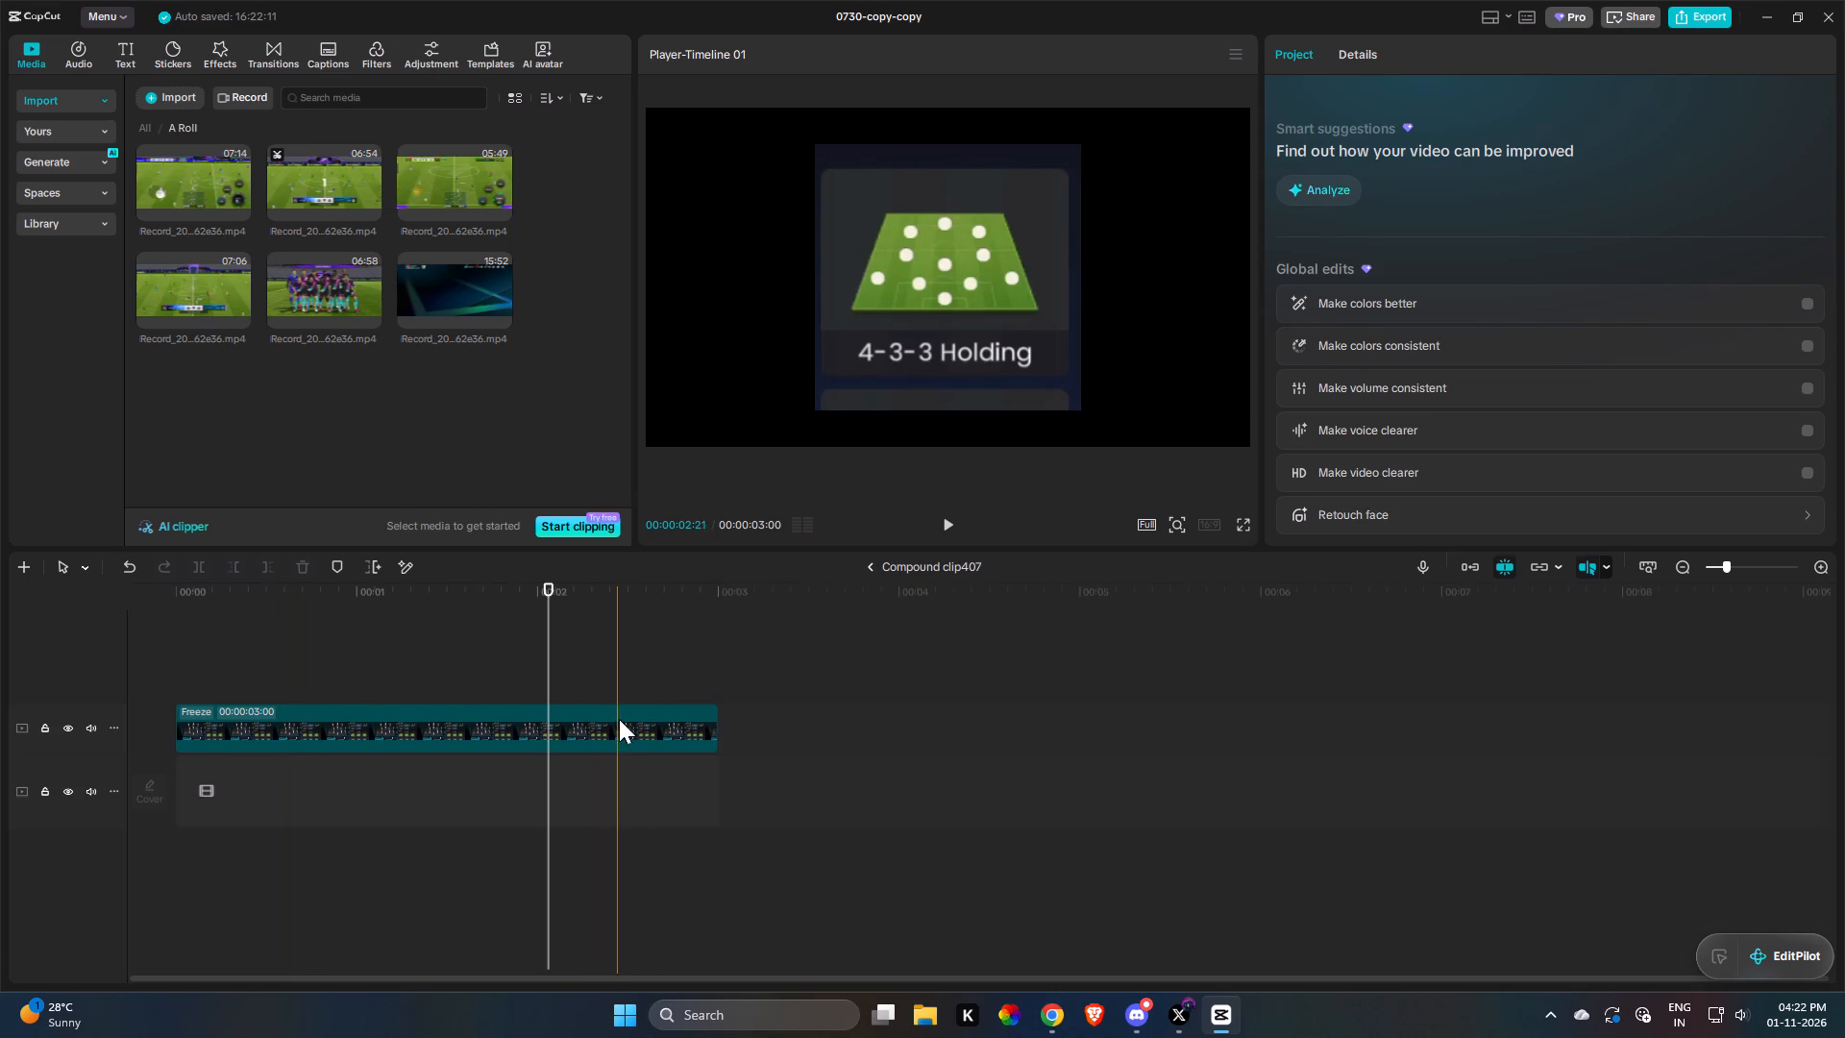
click(621, 722)
drag(720, 733, 1844, 902)
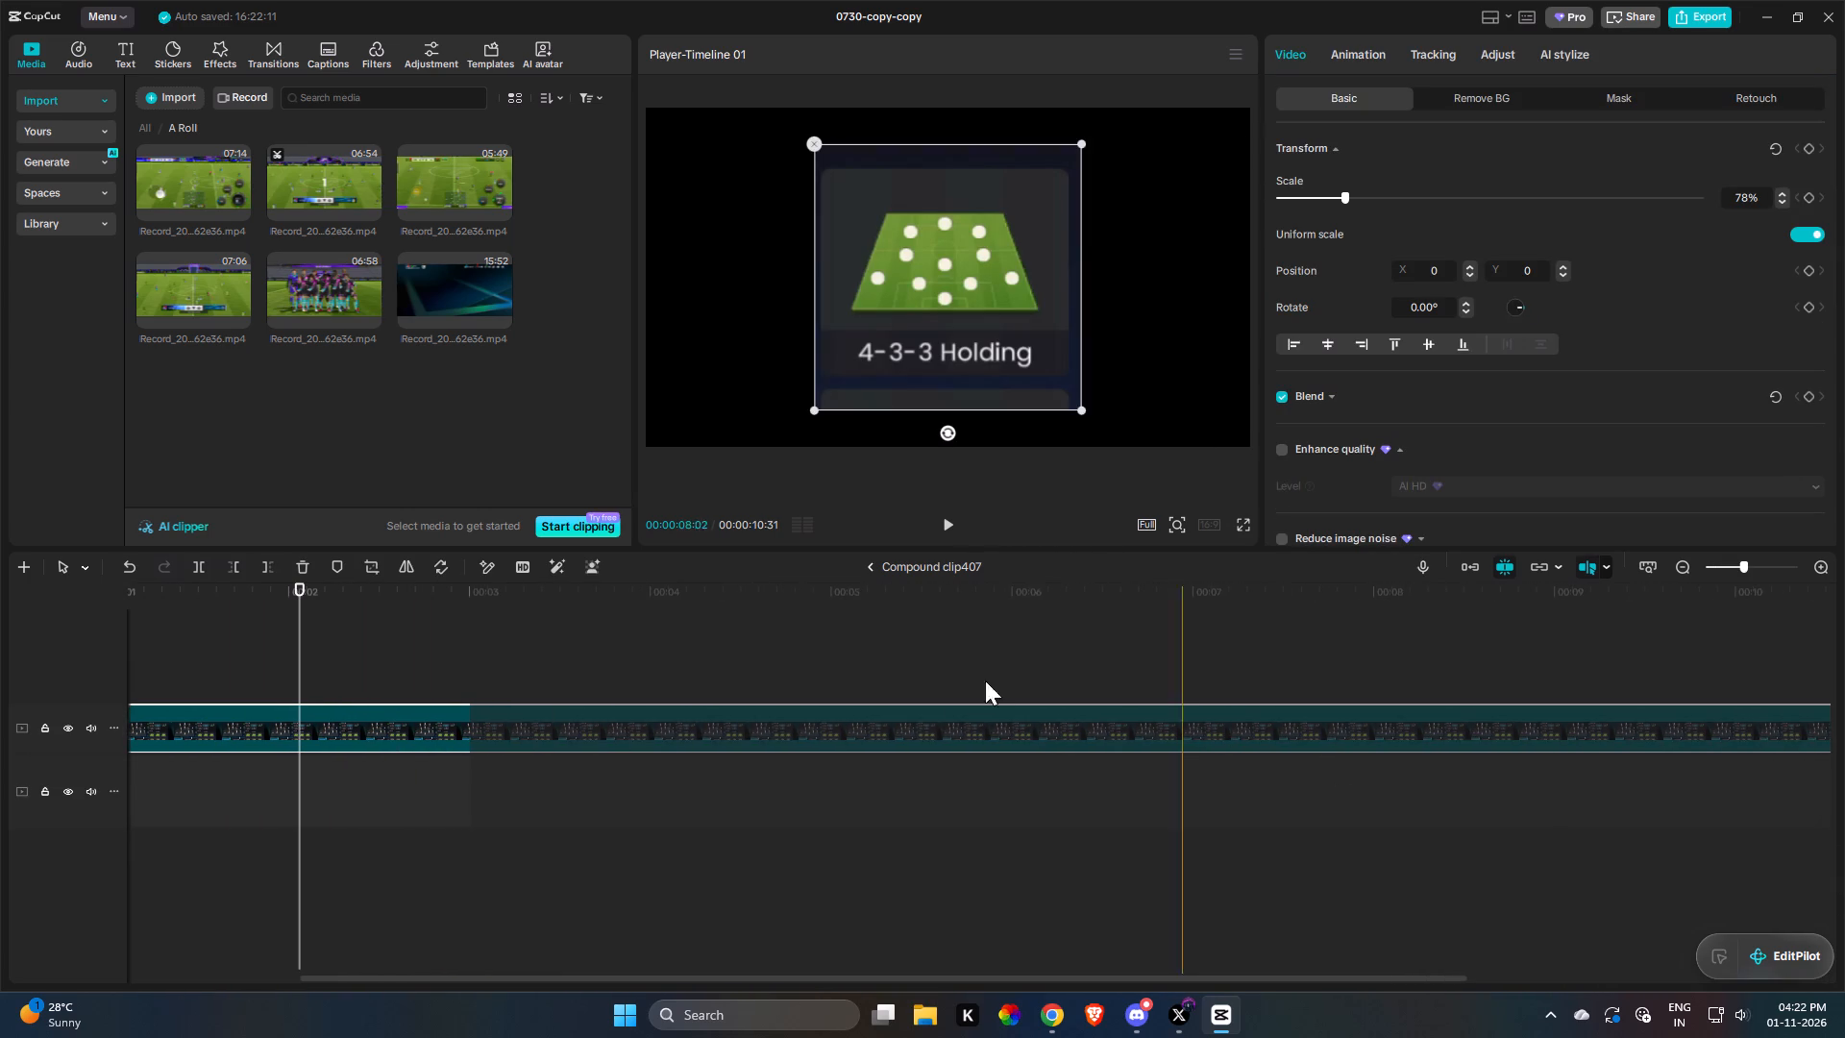
click(875, 570)
Inside the 3-5-2 compound clip, extend the freeze frame well past 3 seconds, and return to the main timeline.
double_click(1030, 729)
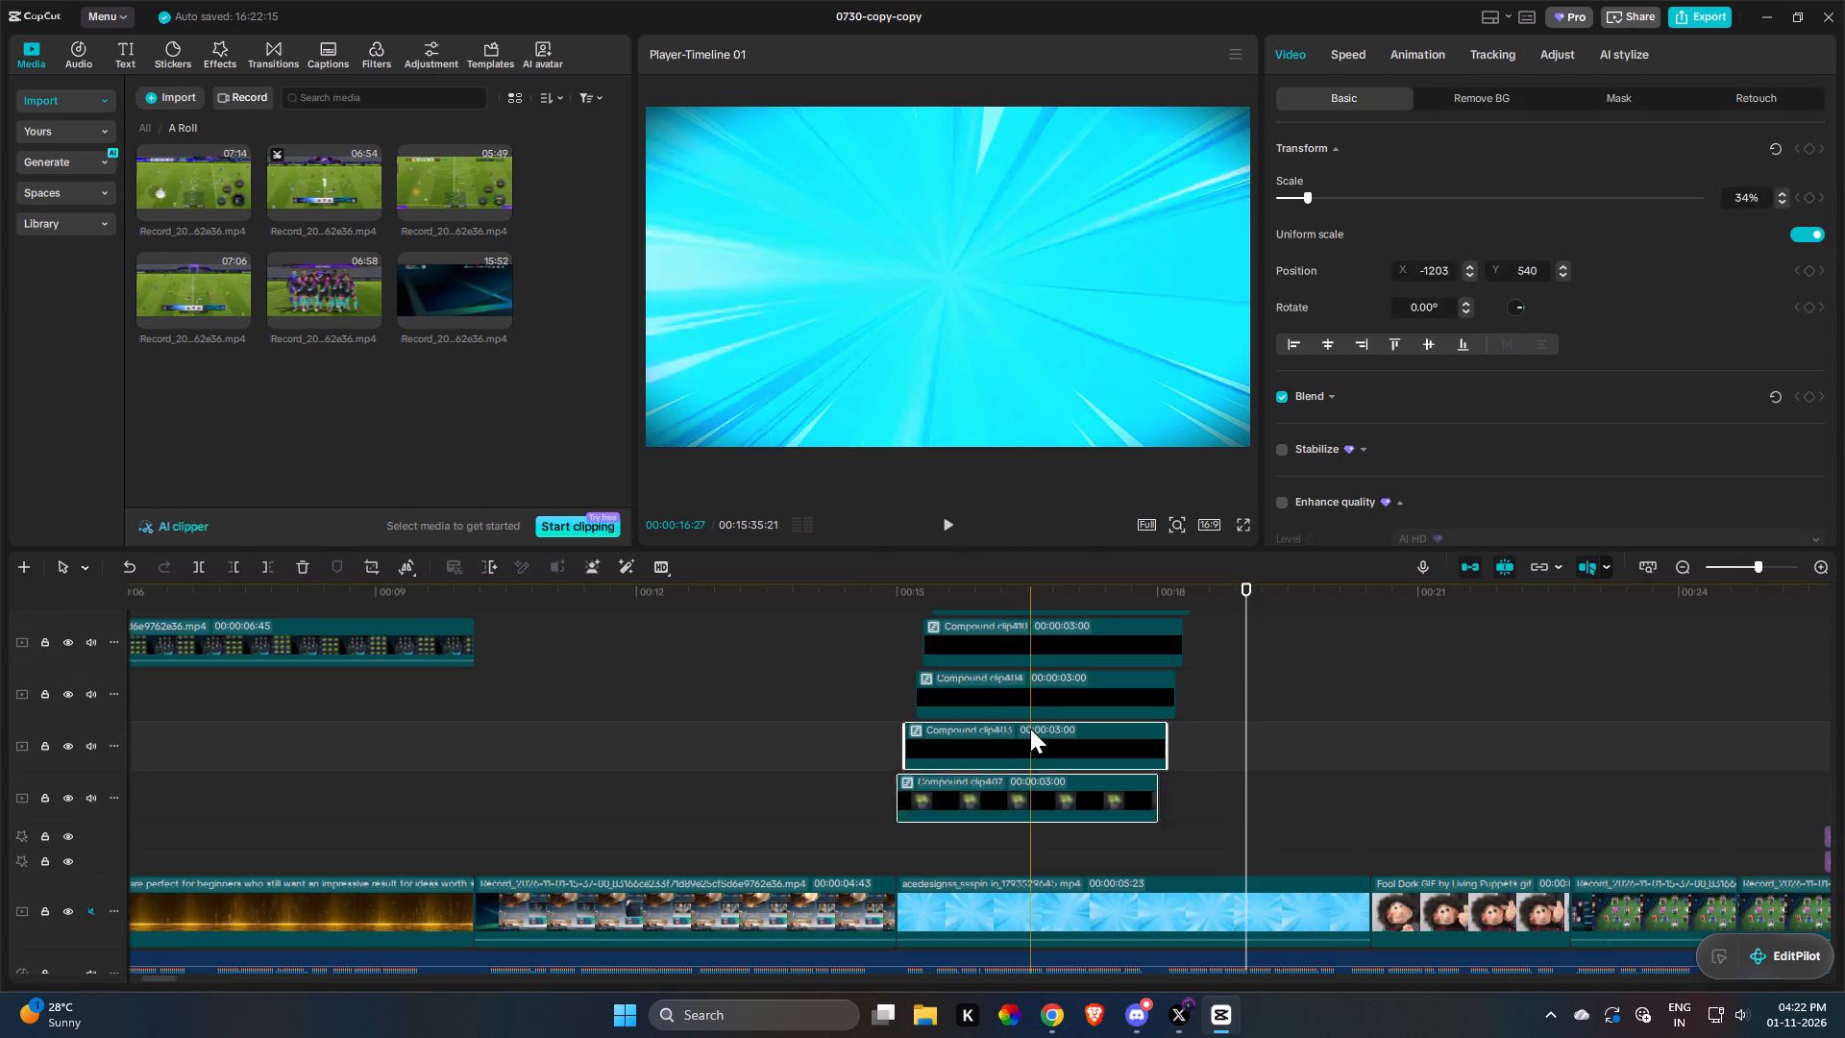
click(399, 738)
drag(719, 729, 1713, 761)
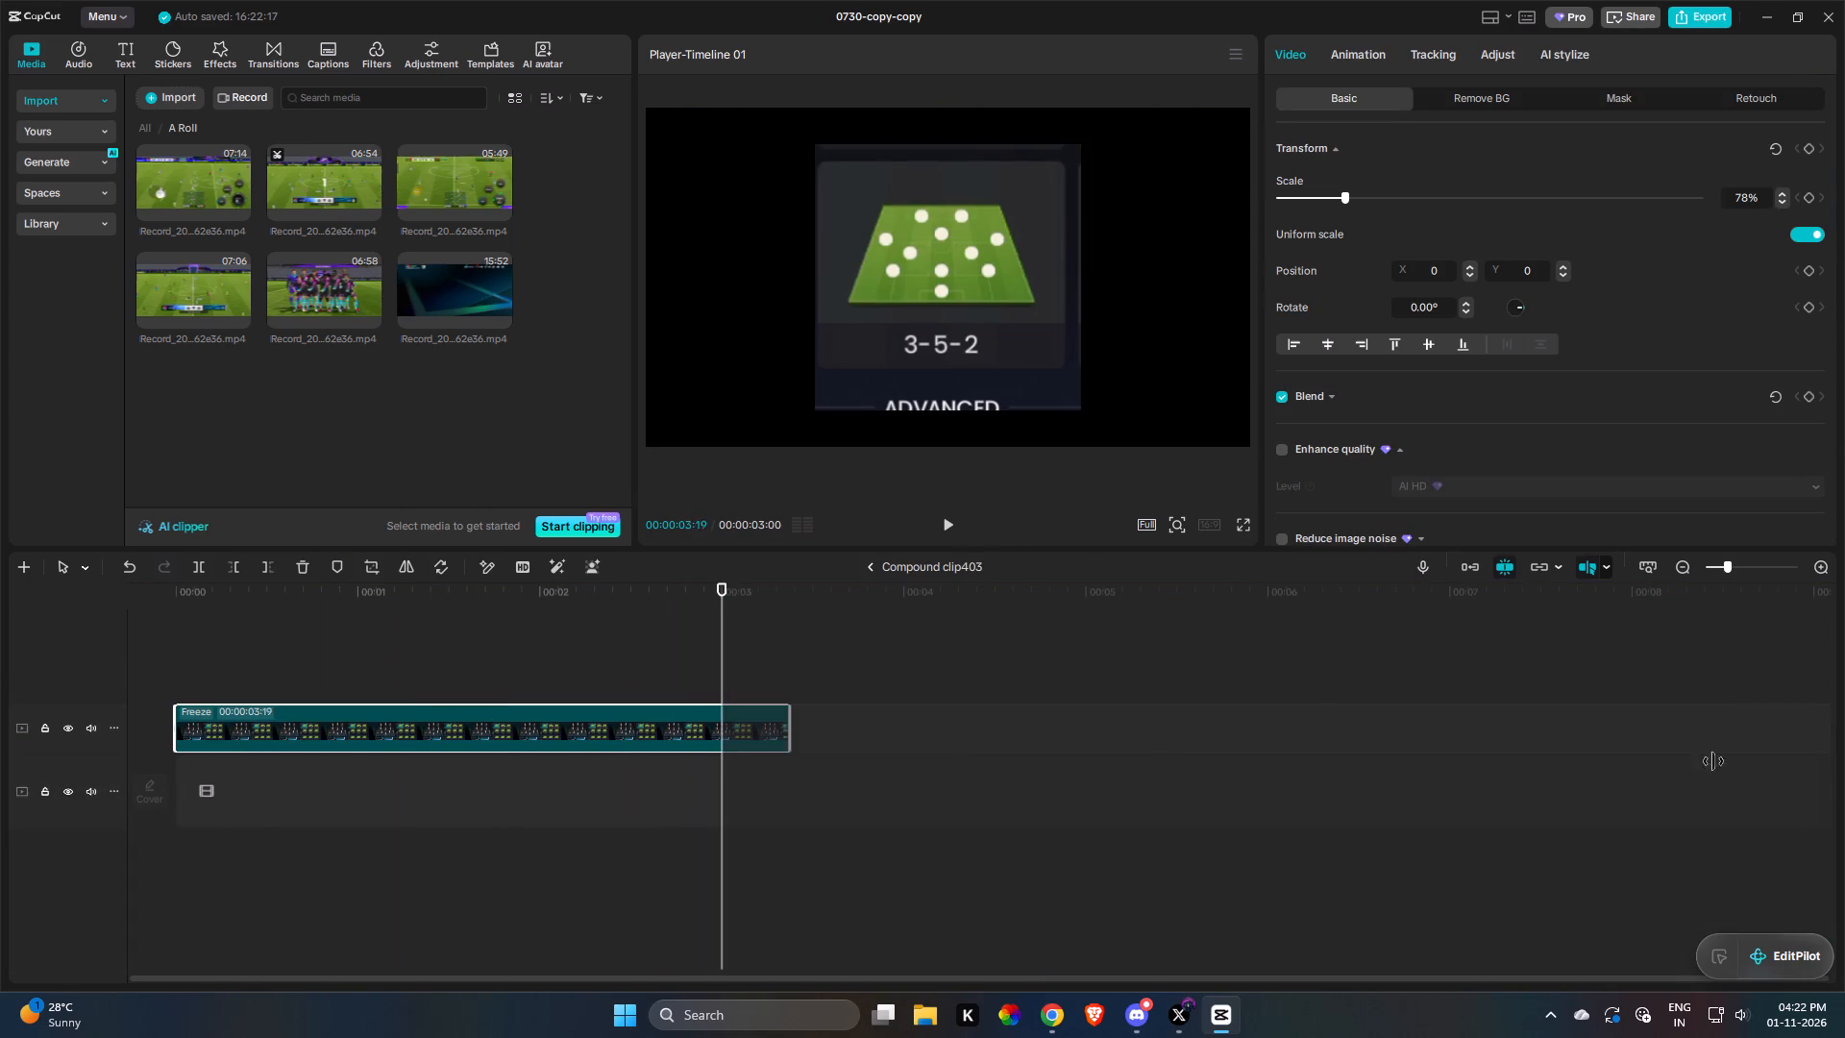
drag(1713, 761, 1844, 727)
click(867, 567)
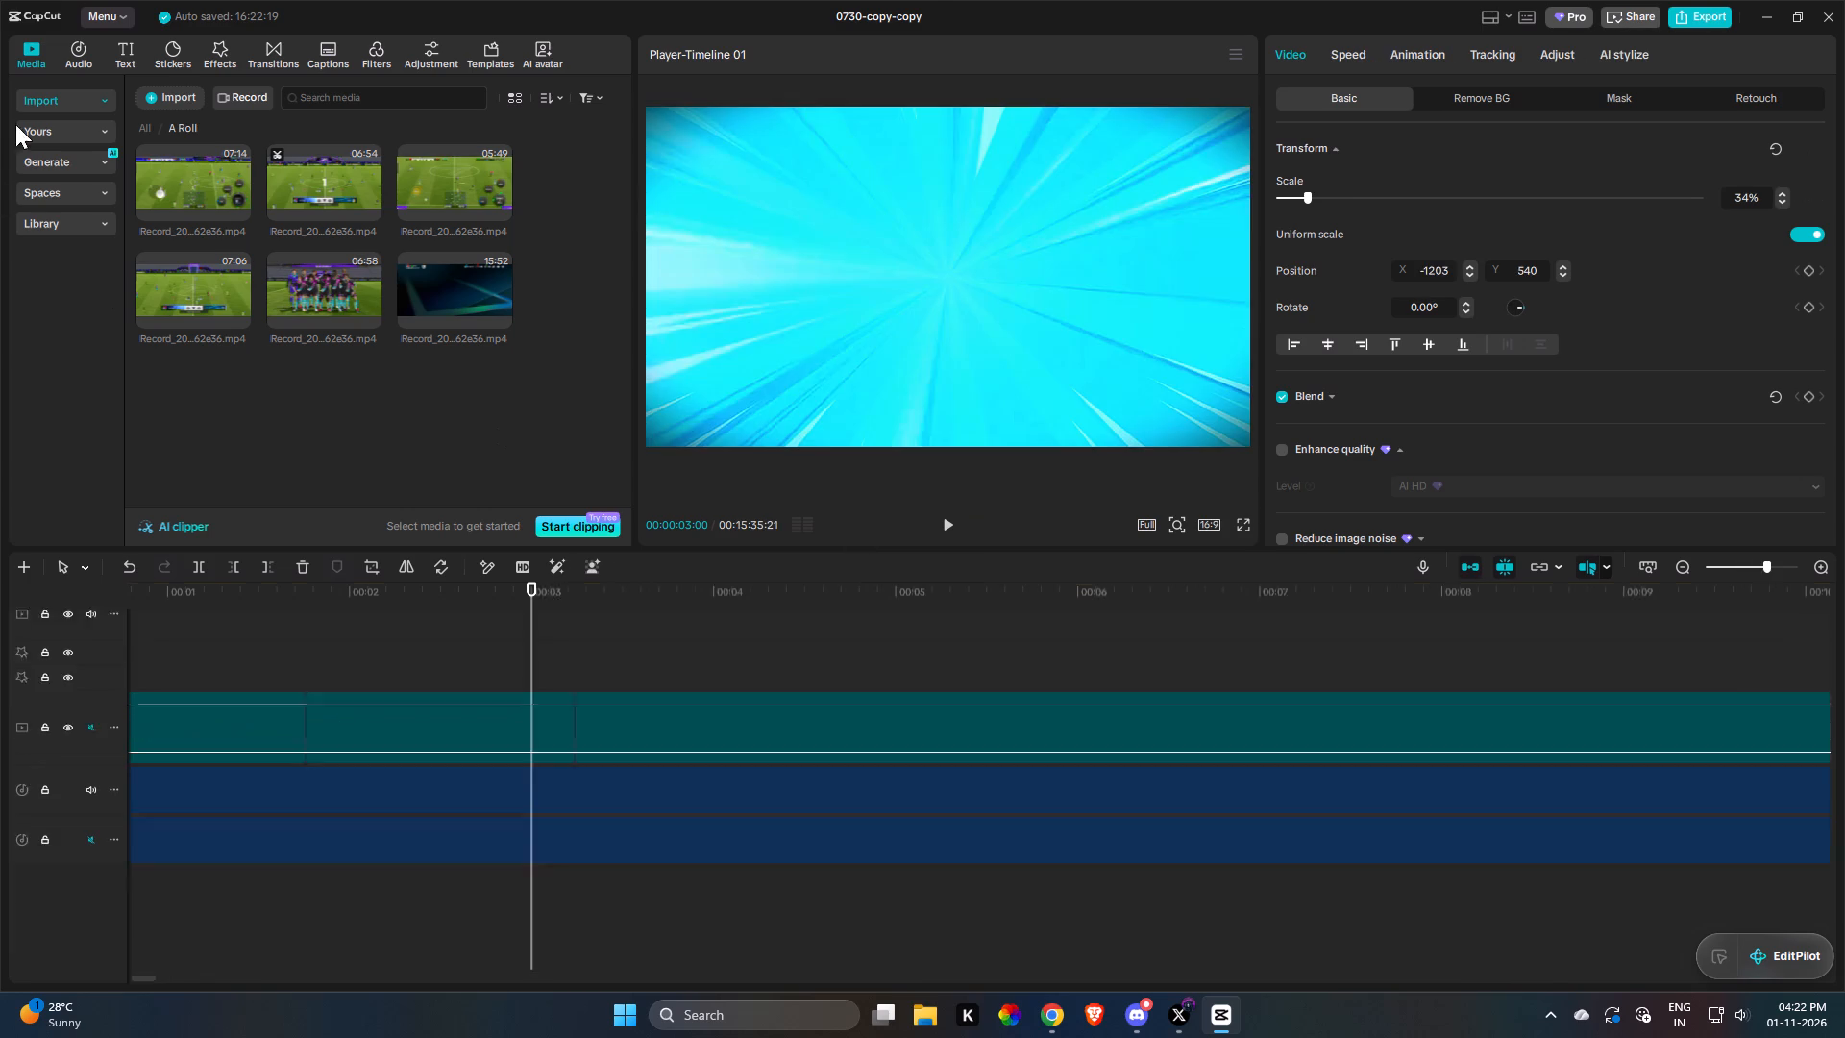
Inside the 4-2-3-1 Narrow compound clip, extend the freeze frame to about 11 seconds, and return to the main timeline.
double_click(1037, 686)
click(544, 747)
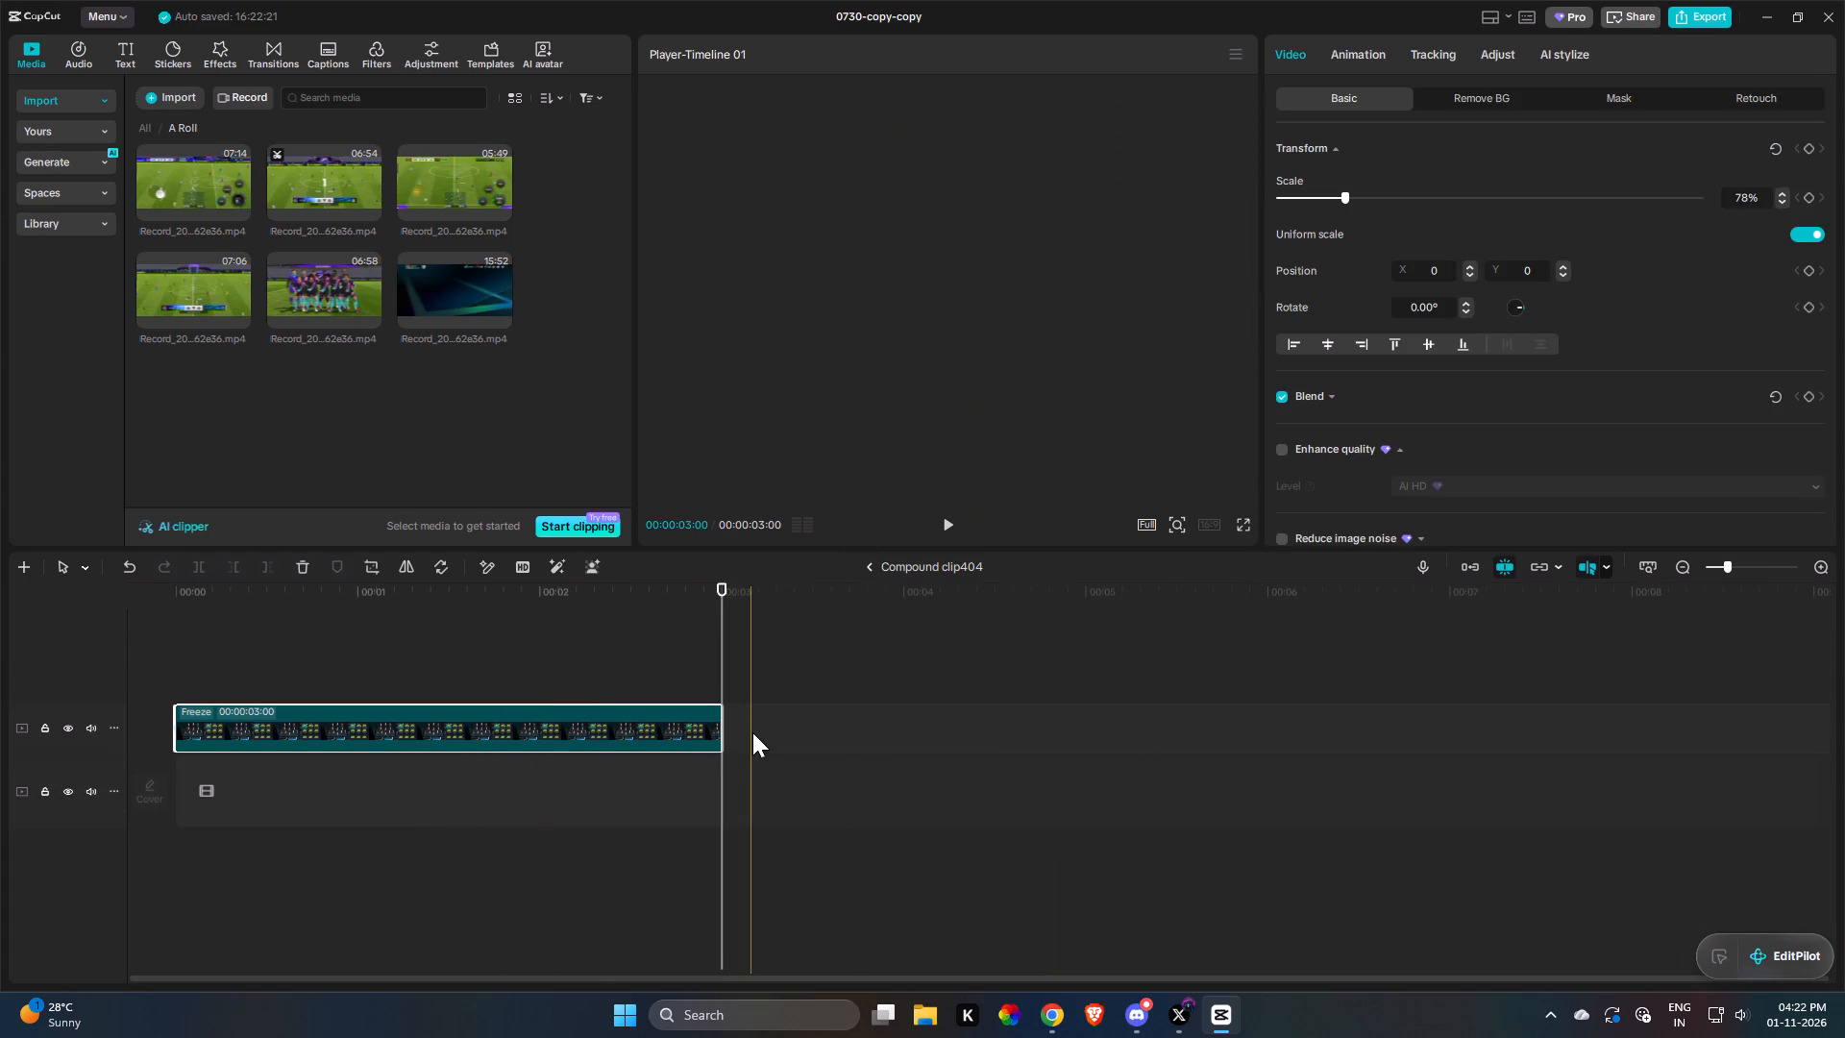
drag(720, 719, 1844, 717)
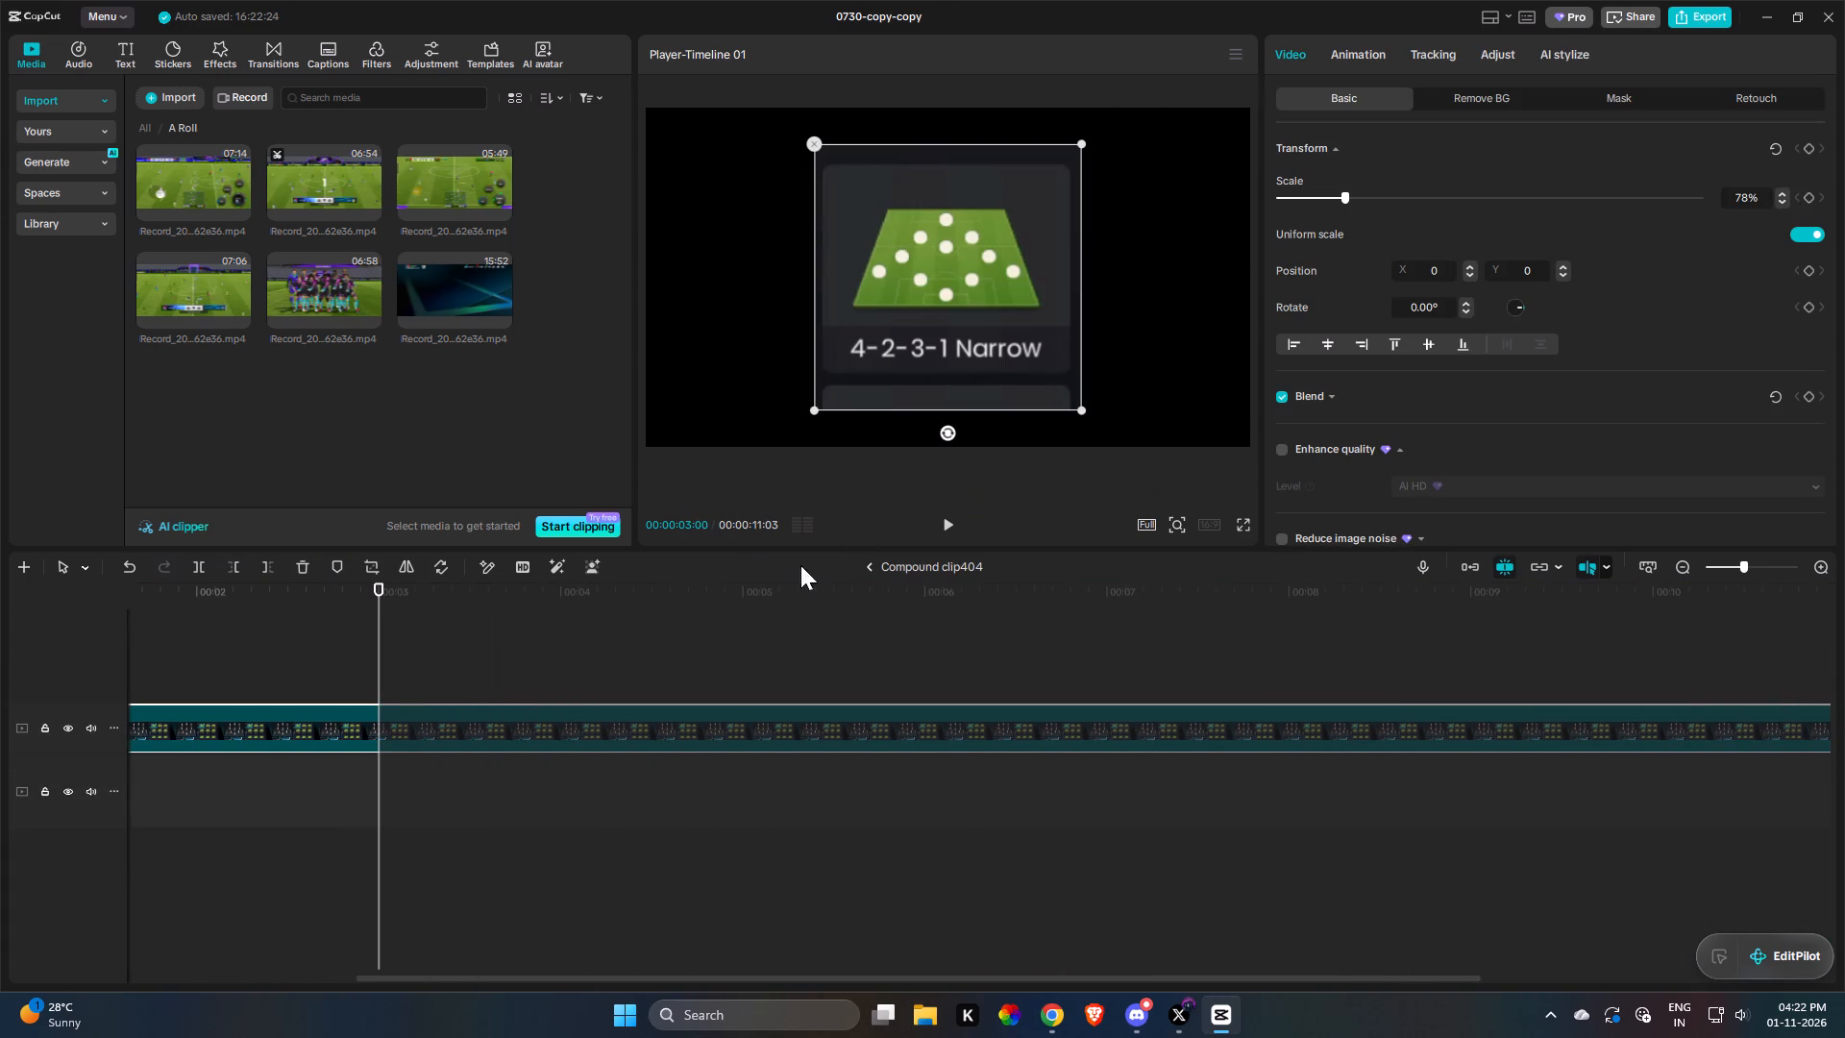
click(867, 576)
Inside the 4-2-3-1 Wide compound clip, delete the leftover freeze and recording segments and extend the remaining freeze frame well past 3 seconds.
drag(1380, 821, 1222, 747)
scroll(952, 707, up, 1)
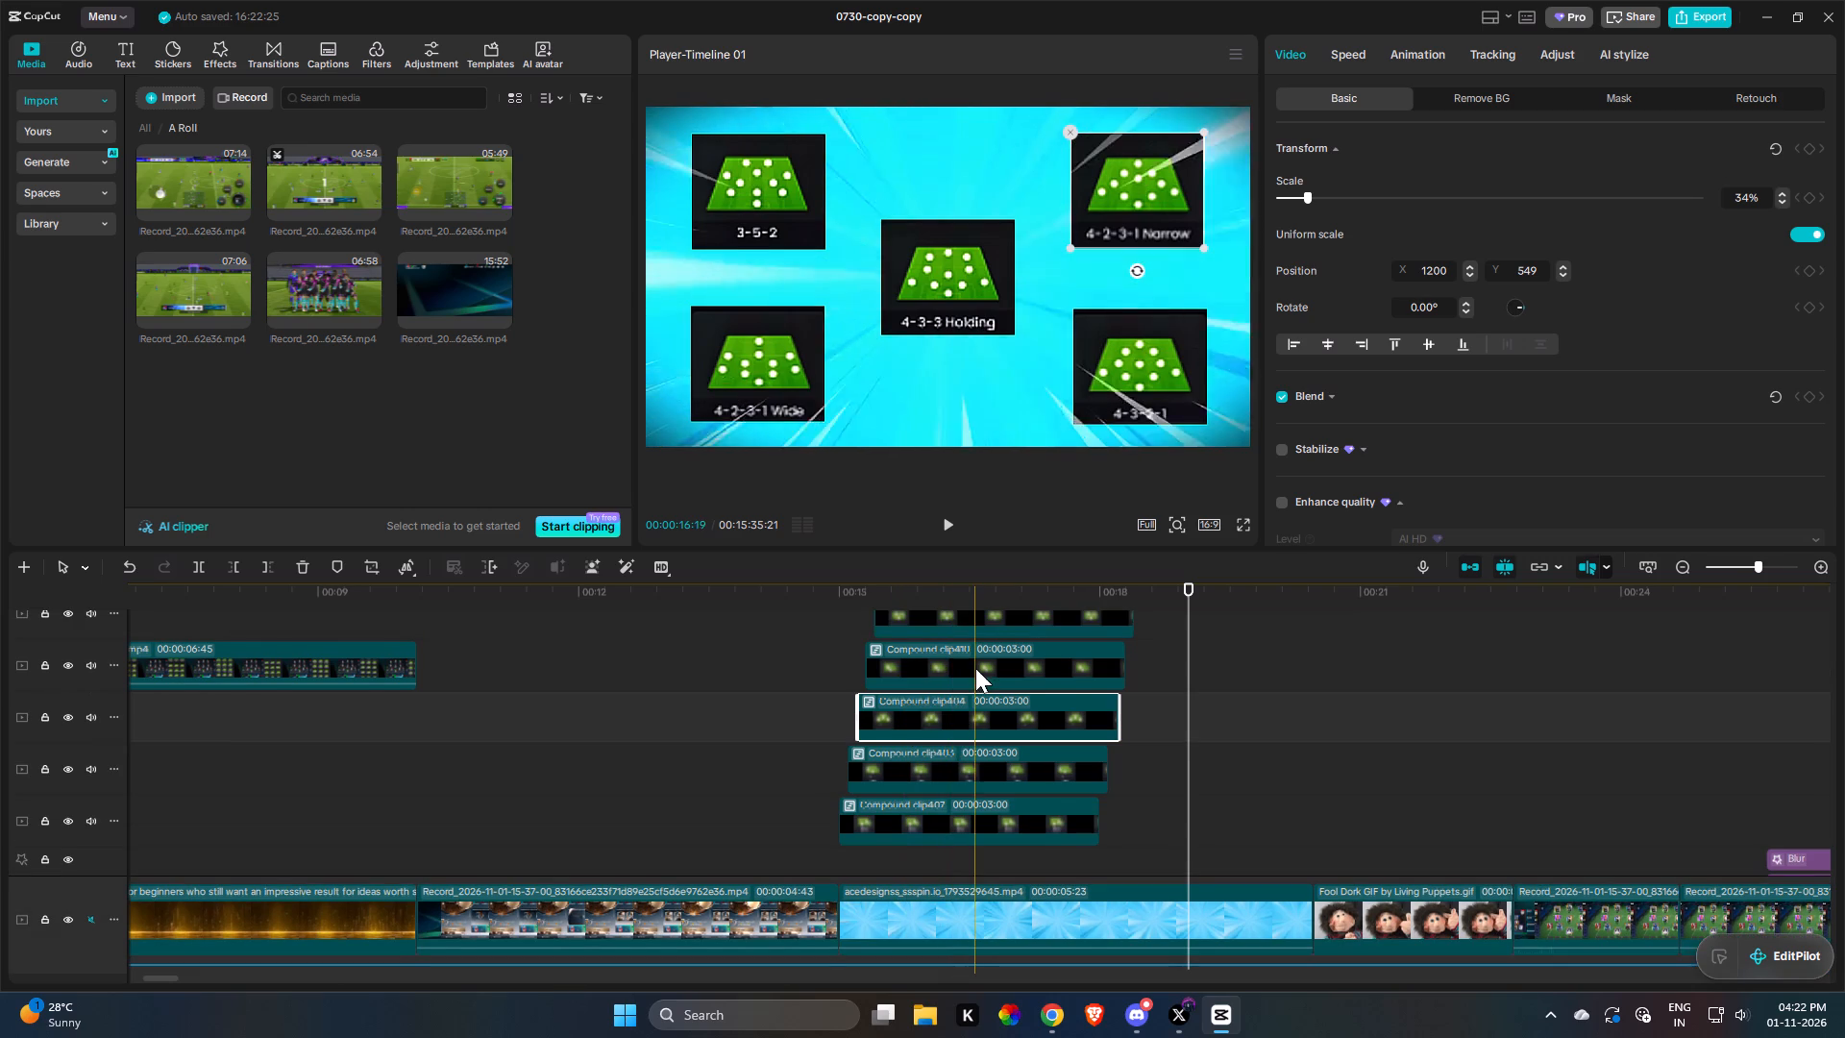
double_click(975, 666)
drag(467, 614, 734, 874)
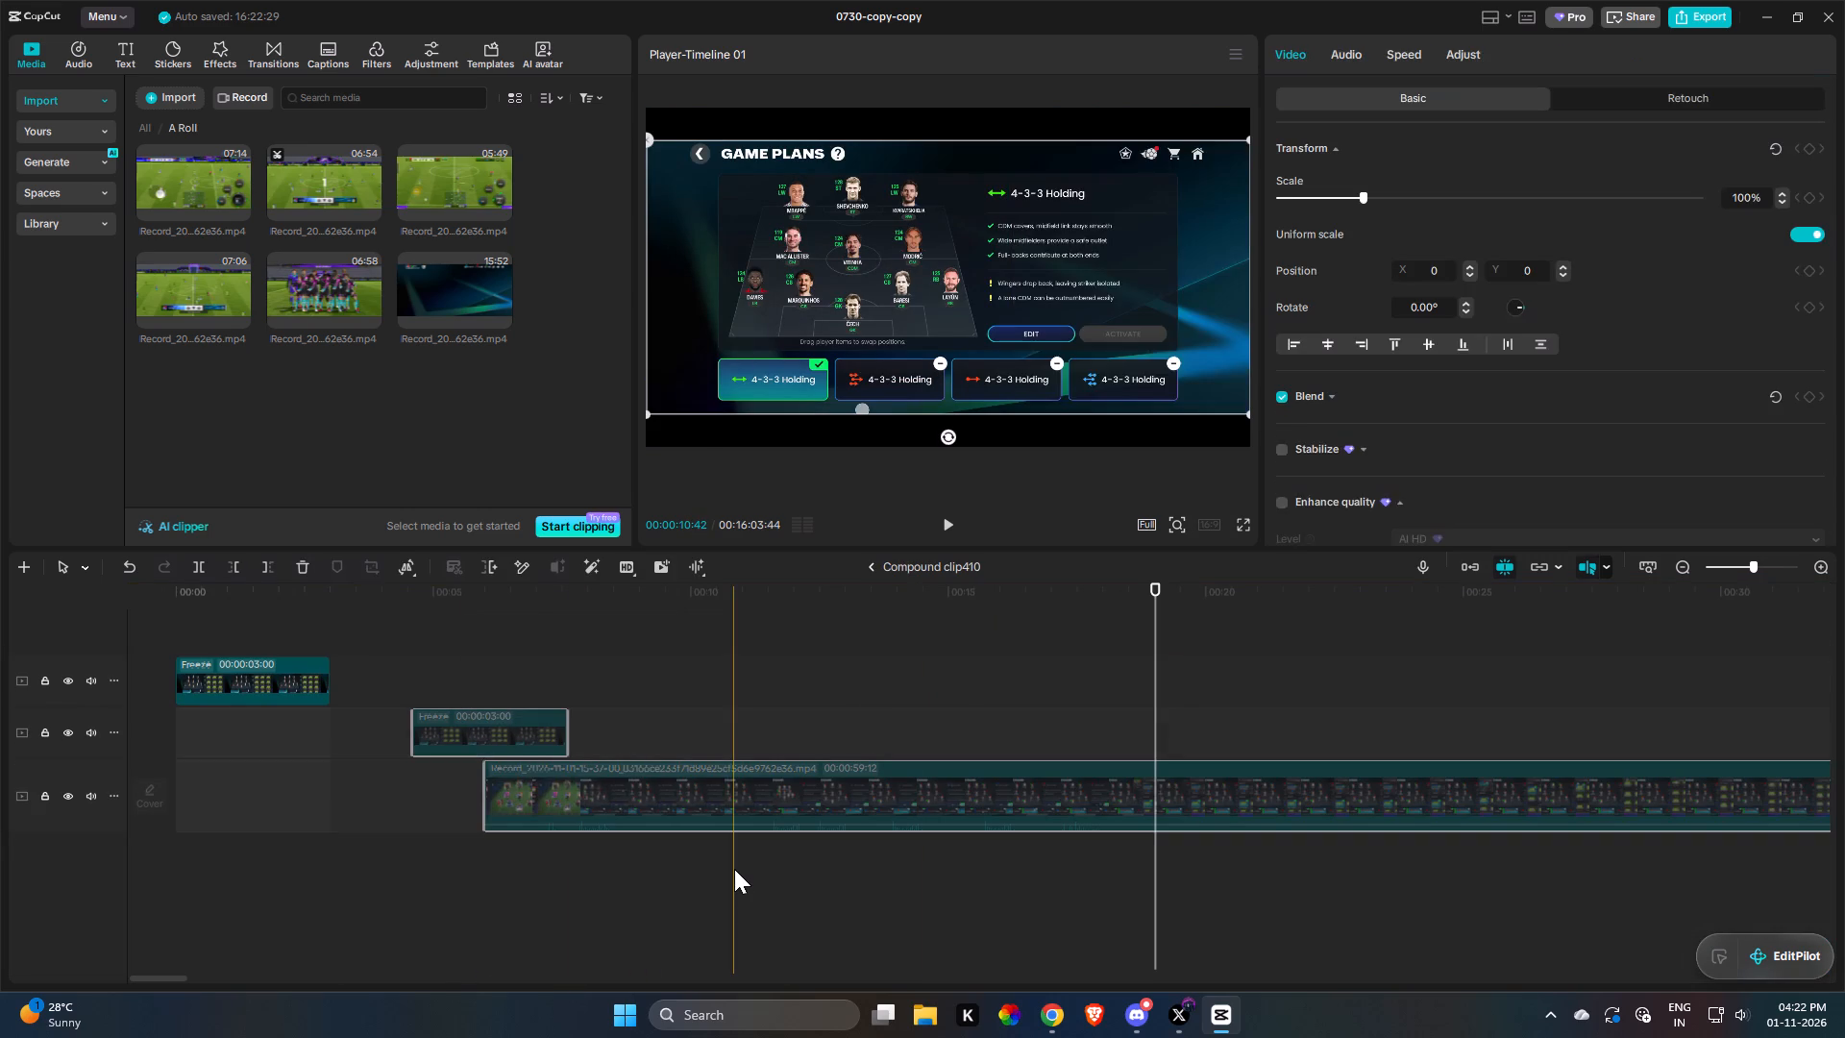
key(f)
click(316, 681)
drag(330, 680, 387, 691)
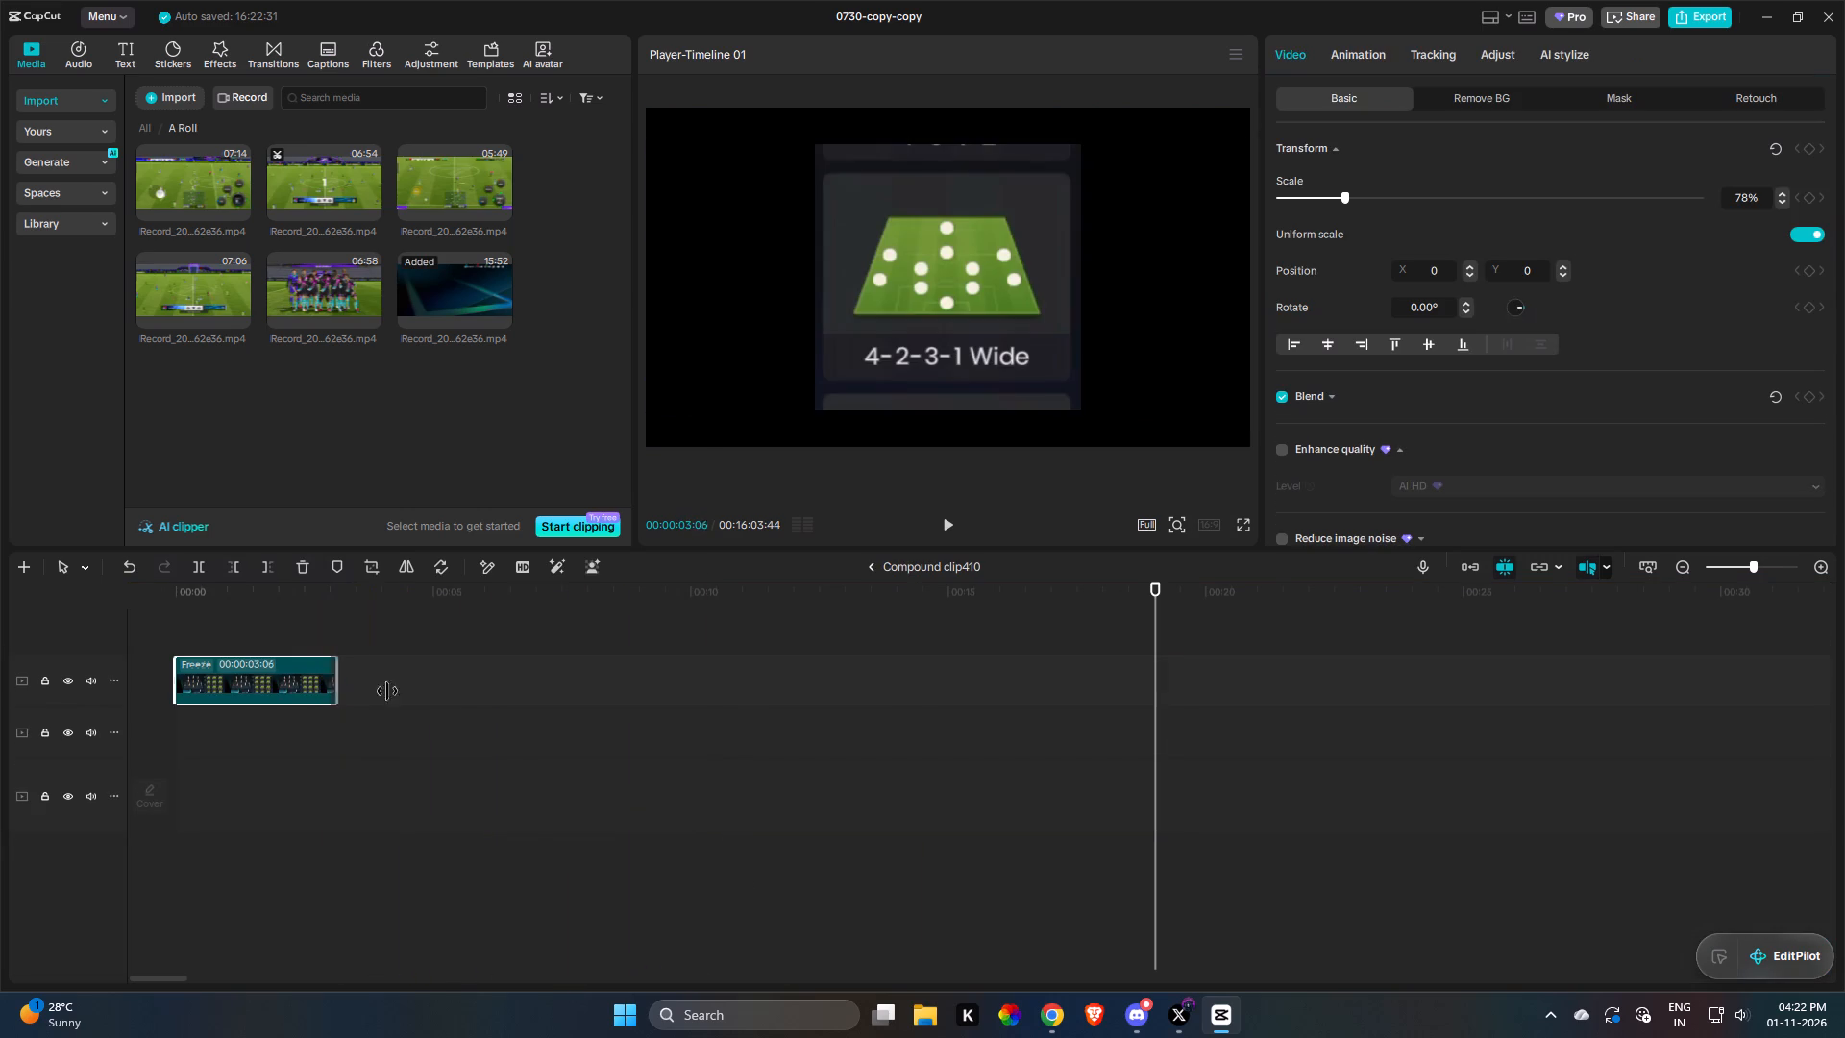
drag(387, 691, 1844, 843)
click(873, 565)
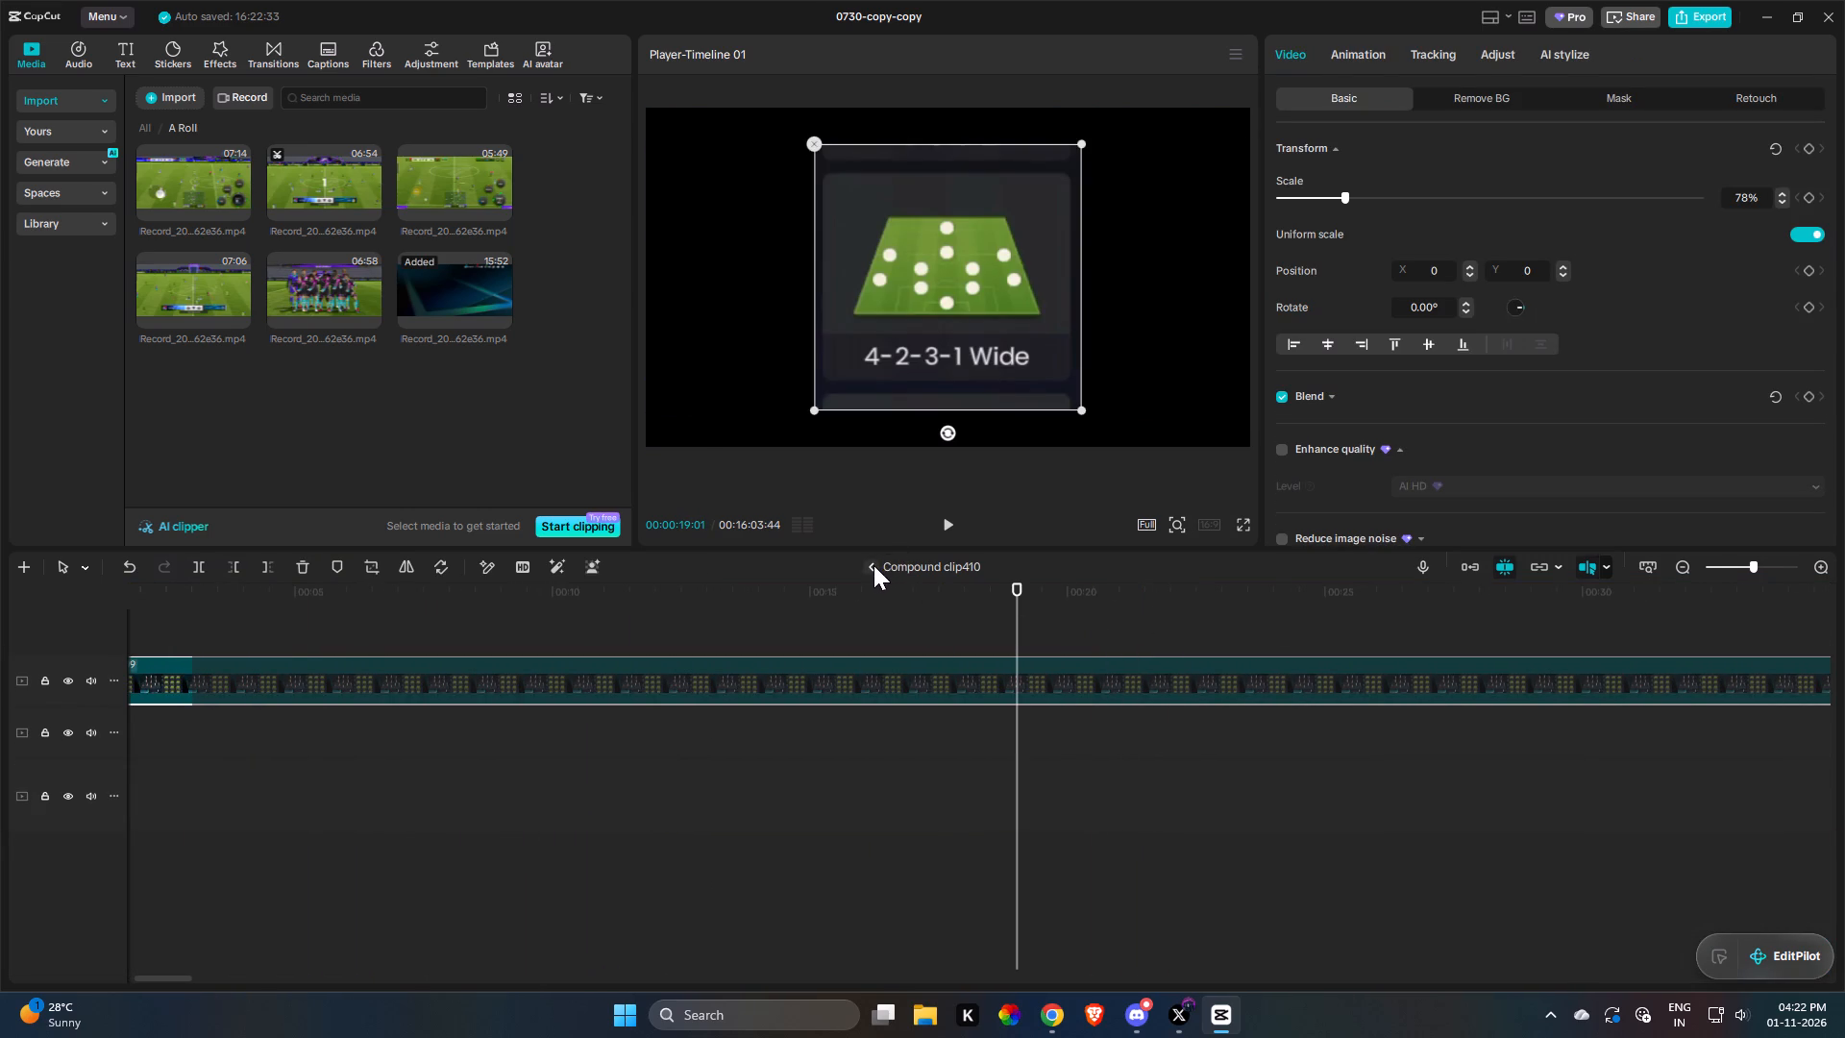
Inside the 4-3-2-1 compound clip, delete the leftover recording segments and extend the freeze frame to about 1 min 9 s.
scroll(1070, 716, up, 2)
double_click(1022, 667)
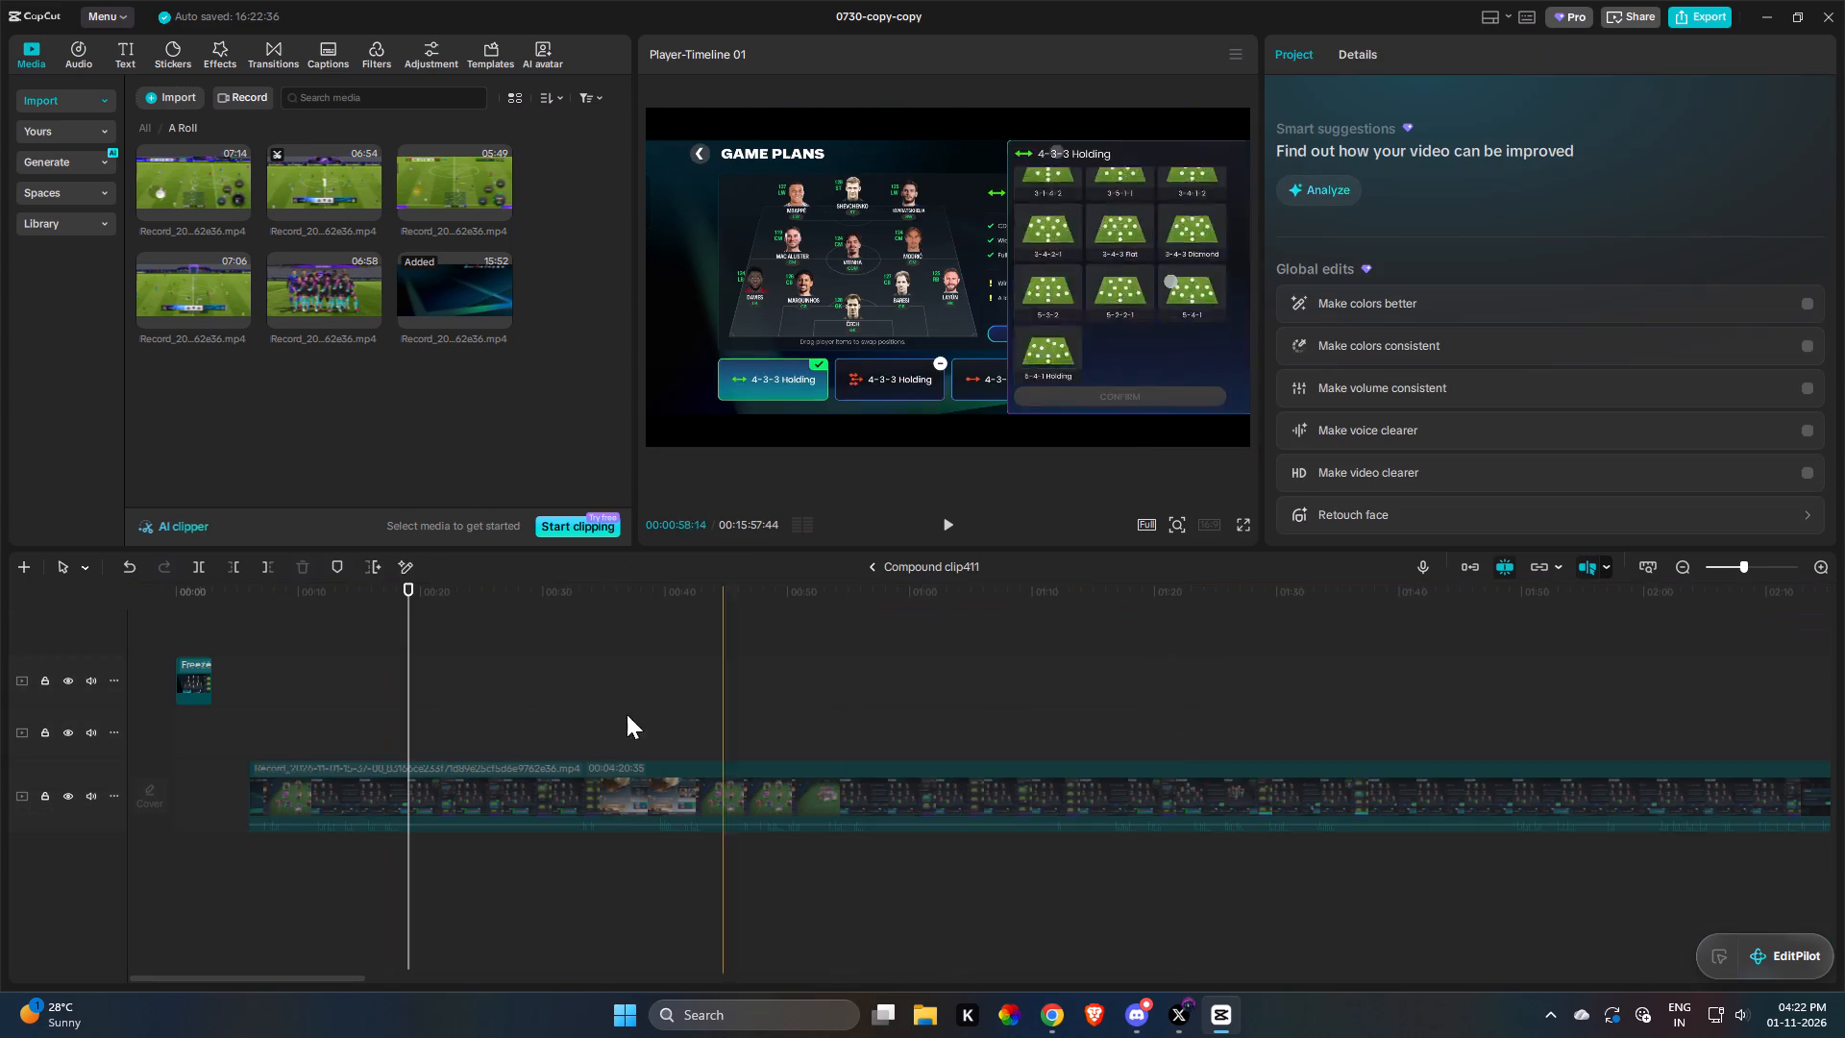
drag(341, 690, 634, 829)
key(f)
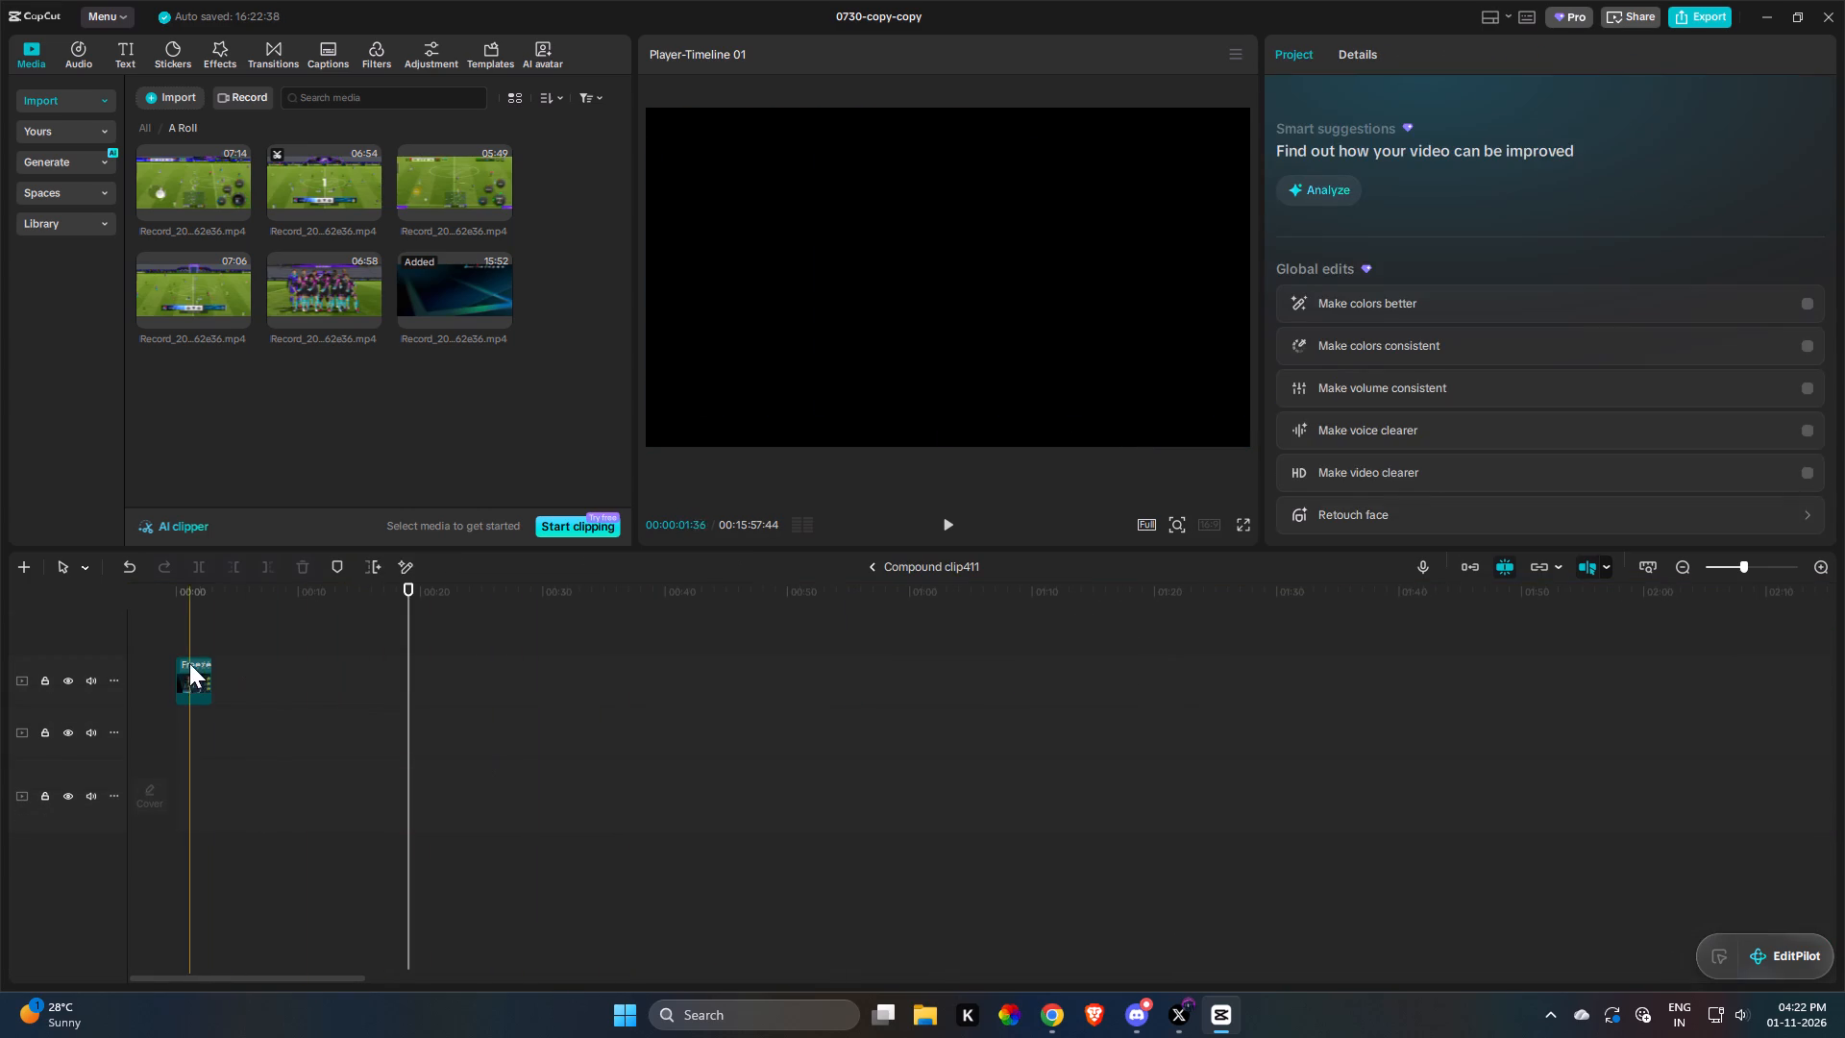
click(190, 678)
drag(212, 677, 1020, 689)
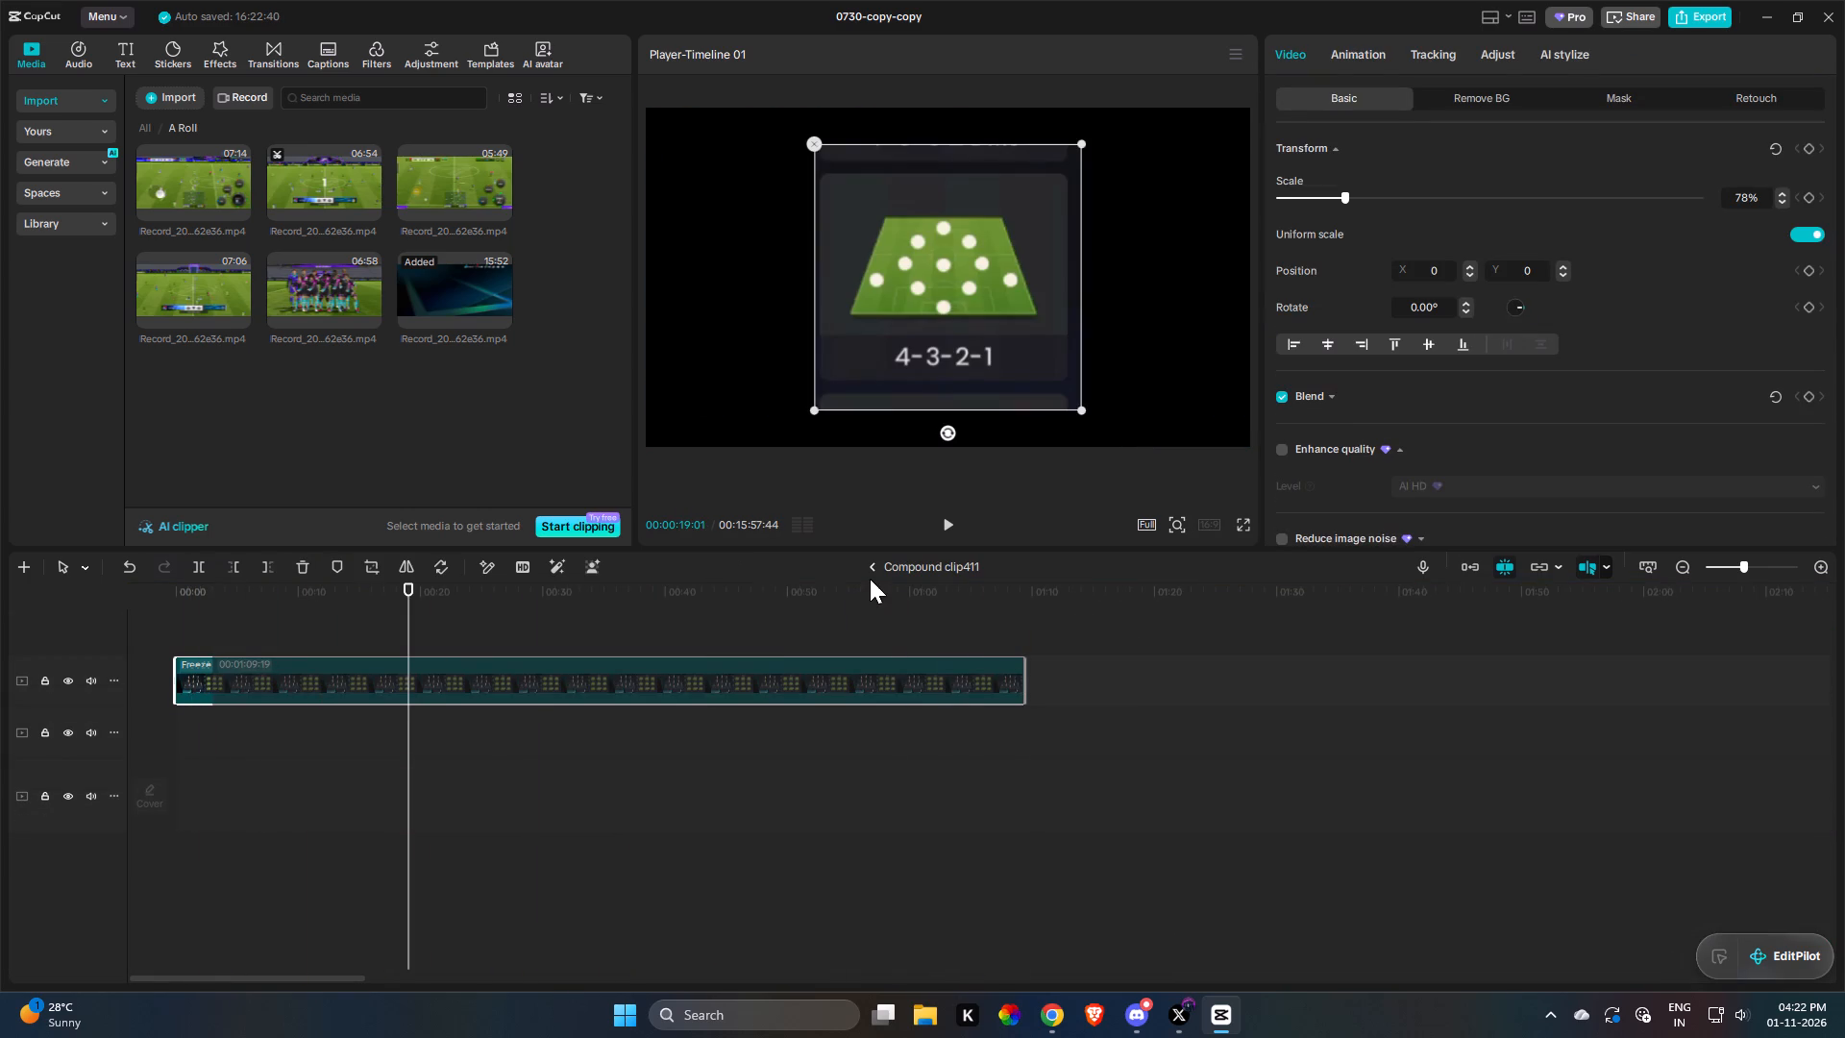
click(872, 567)
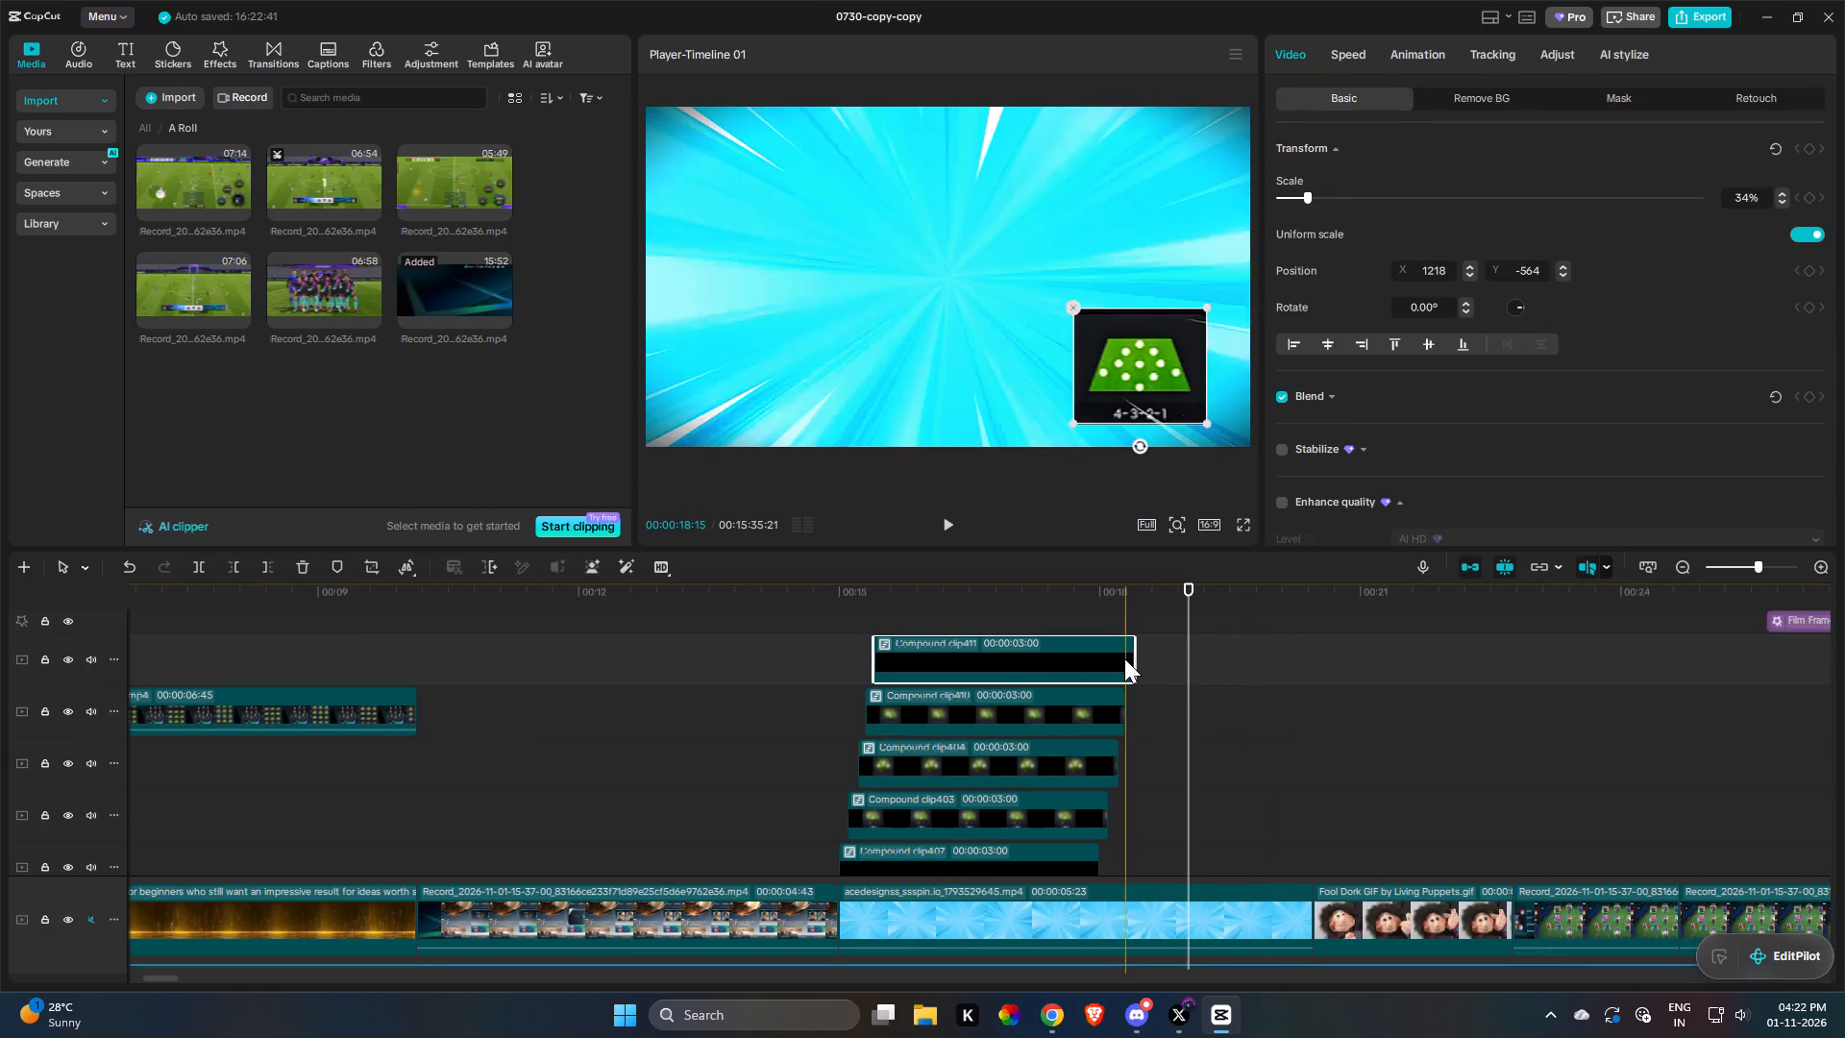
Extend all five tile clips together, trim them to end with the blue background before the puppet meme, and play the section.
click(1672, 564)
drag(956, 614, 938, 853)
drag(962, 806, 1063, 833)
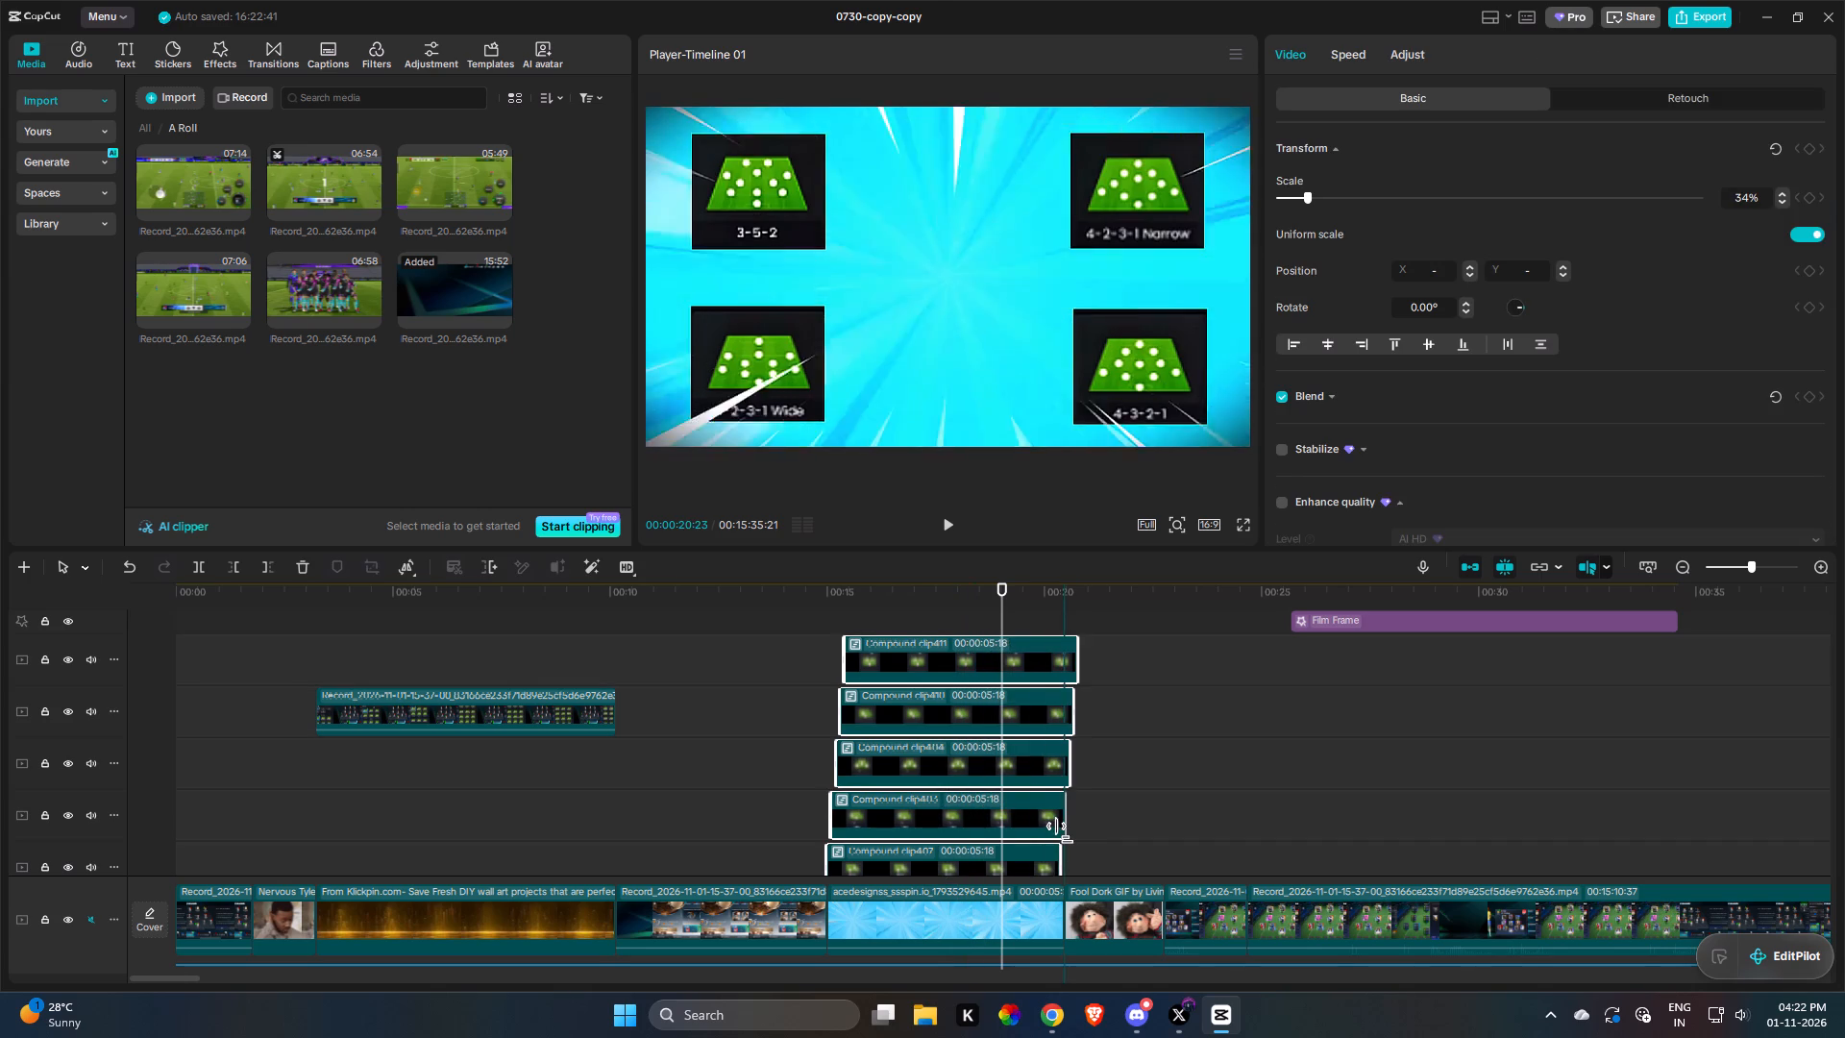
drag(1063, 833, 1081, 831)
scroll(1057, 790, down, 7)
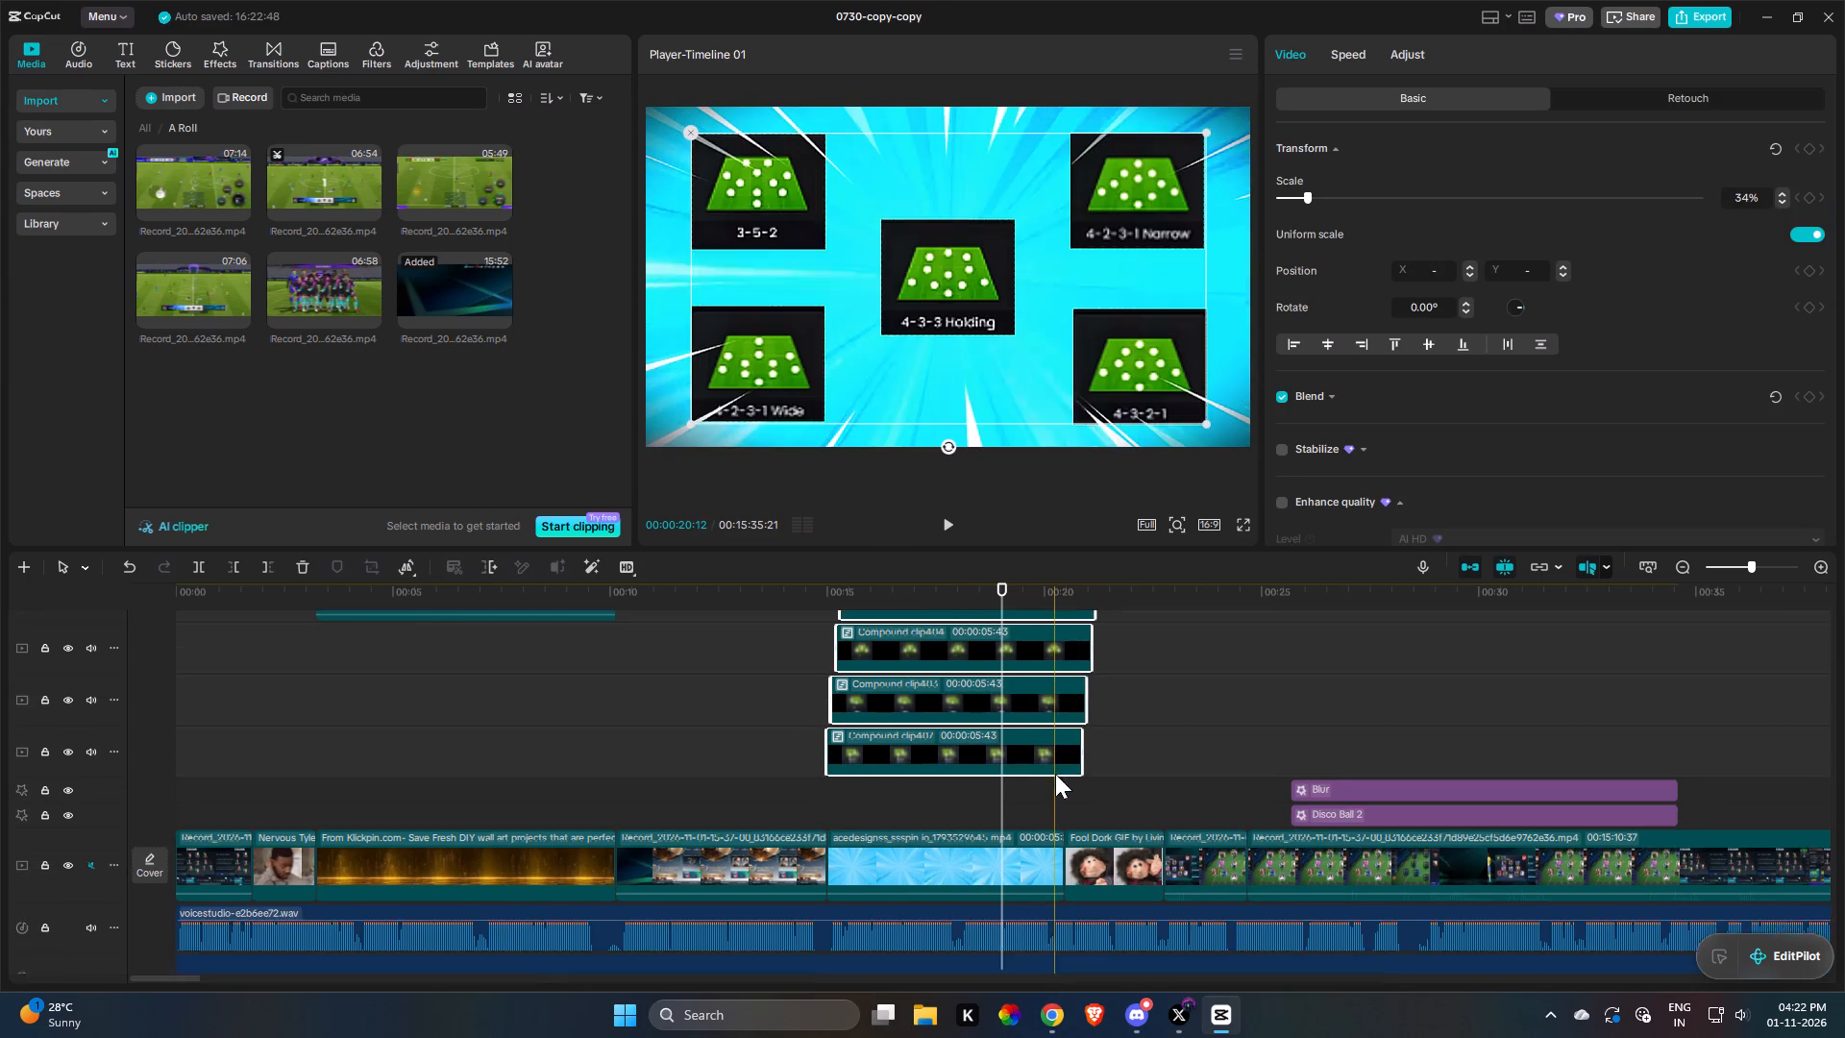
scroll(1055, 774, down, 1)
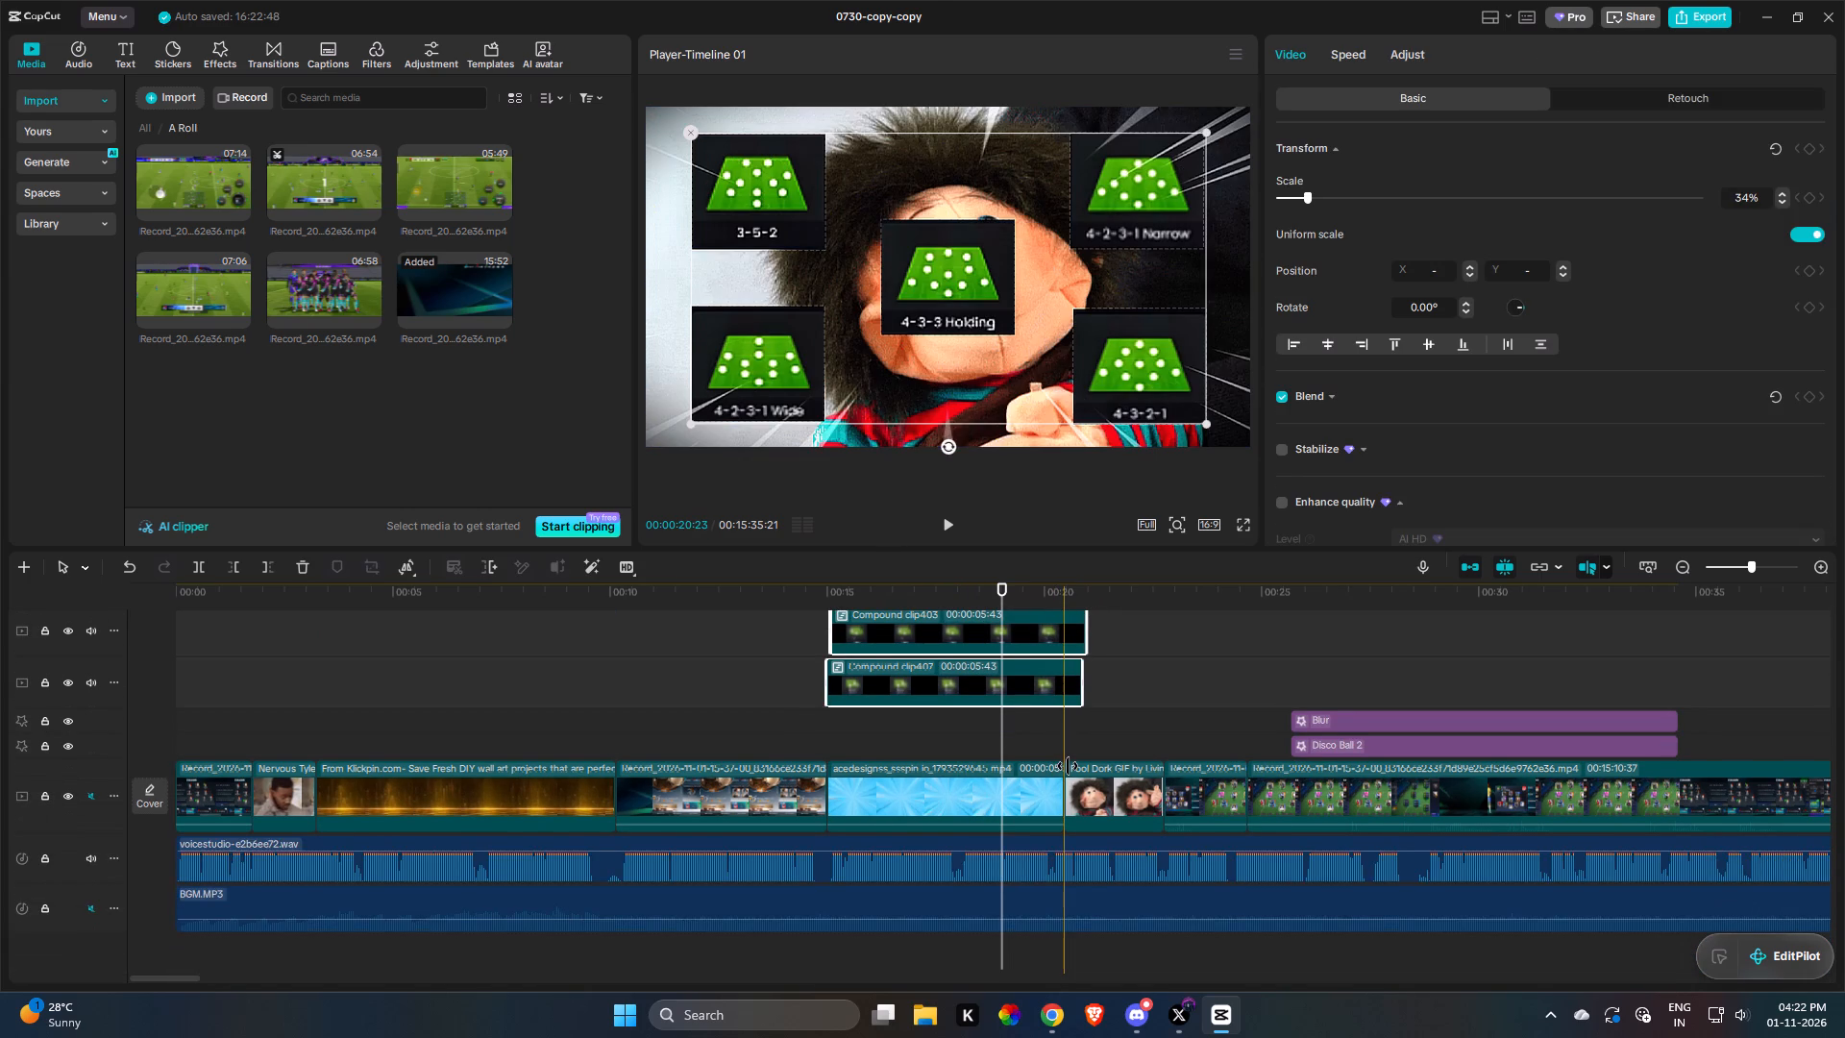
key(w)
click(847, 723)
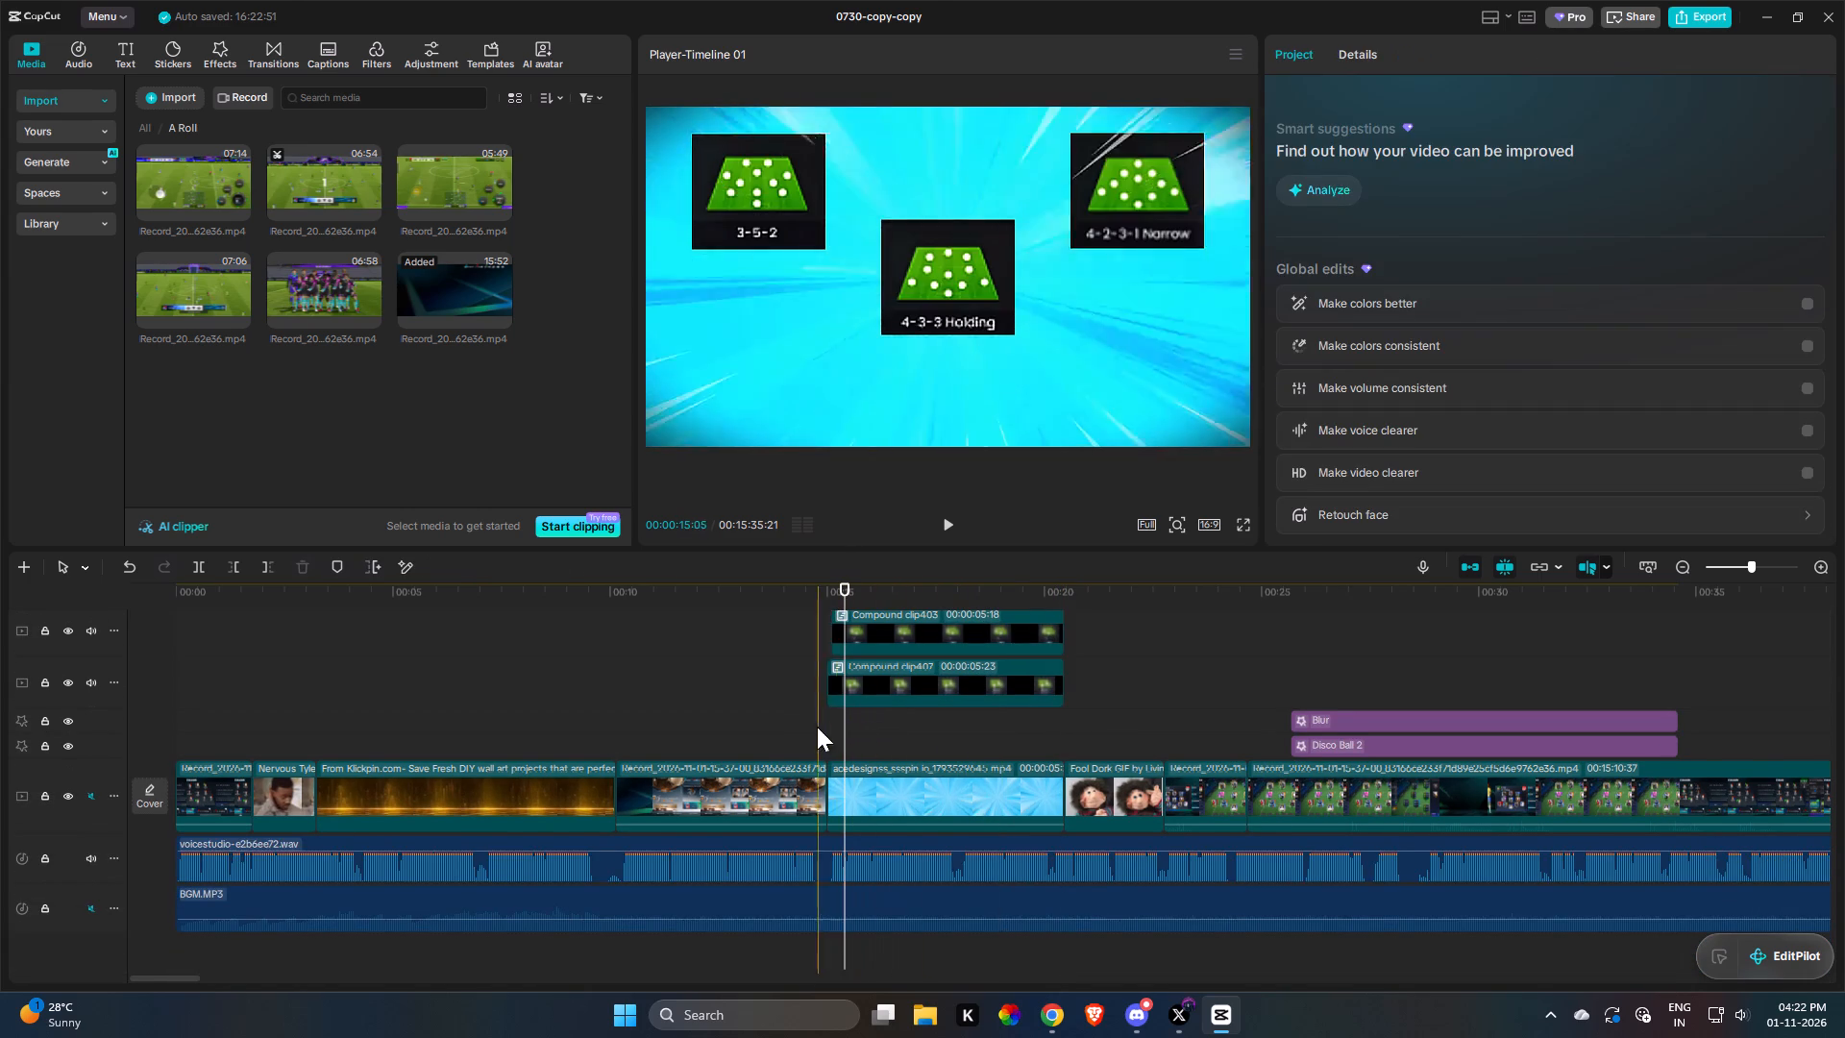
ctrl+scroll(878, 740, up, 9)
scroll(845, 733, up, 7)
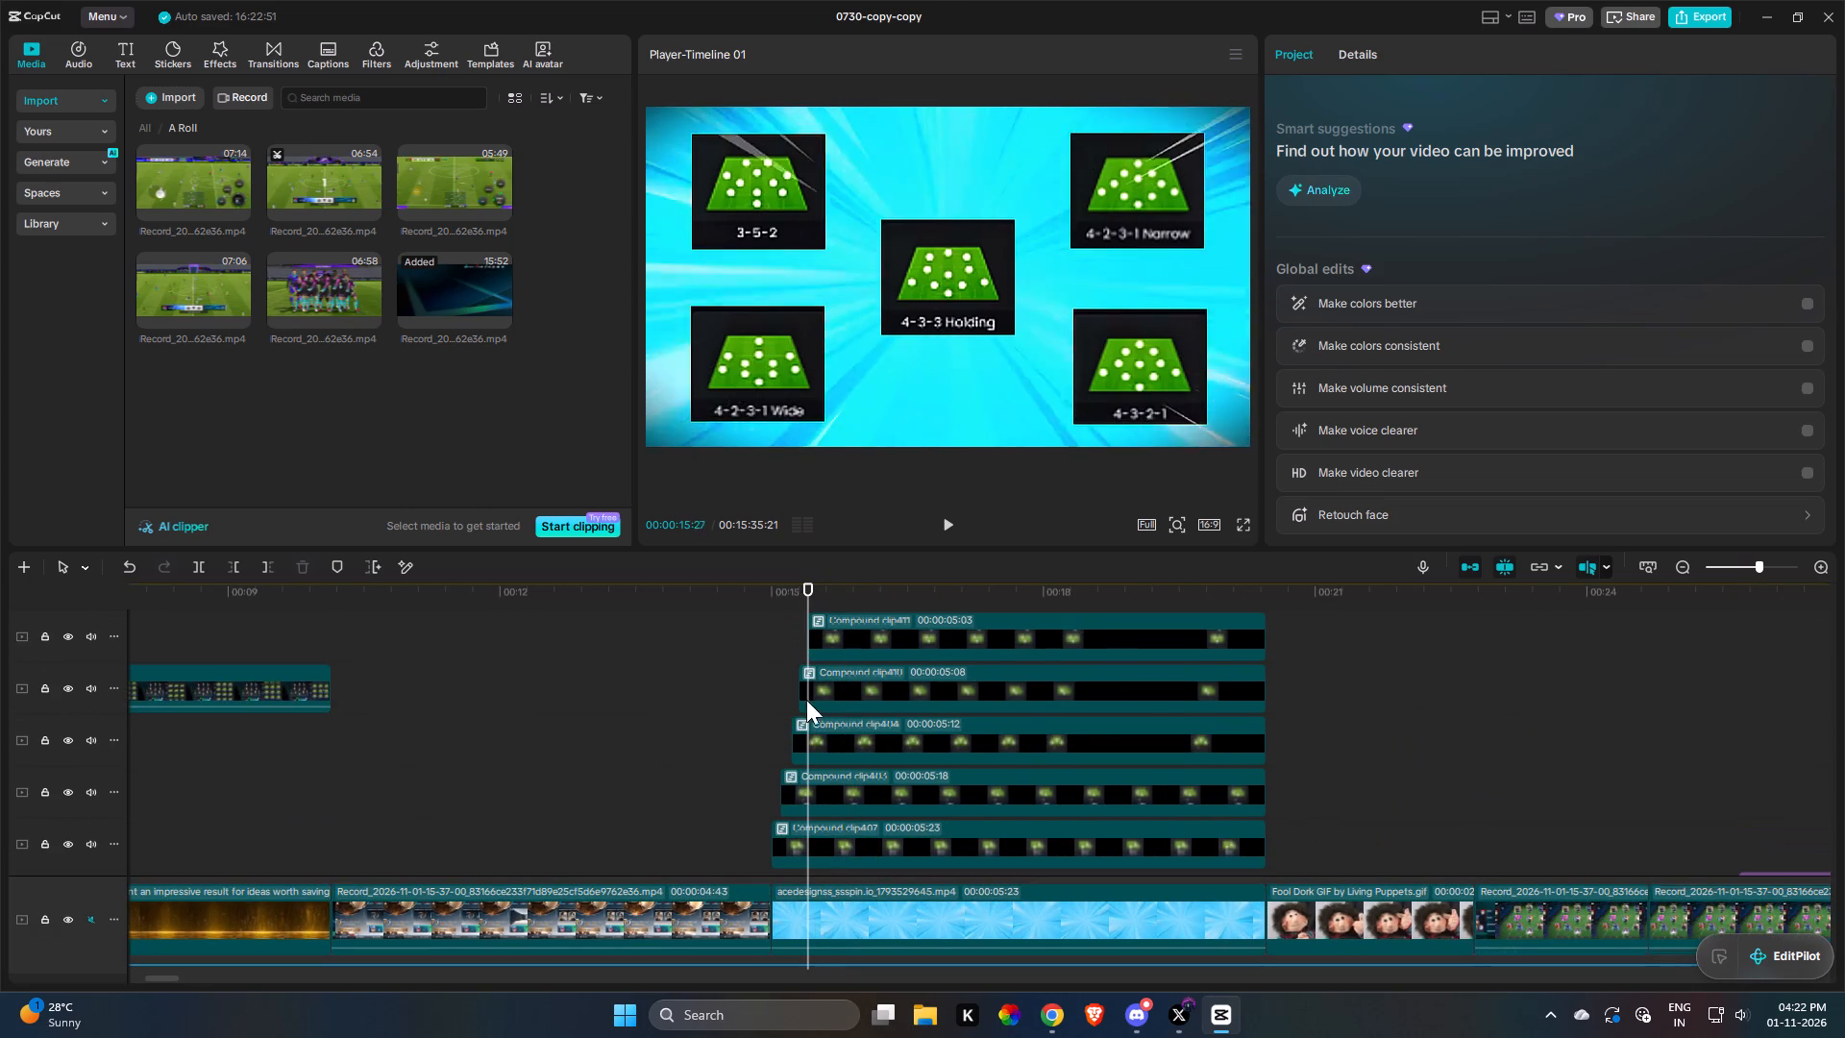
key(space)
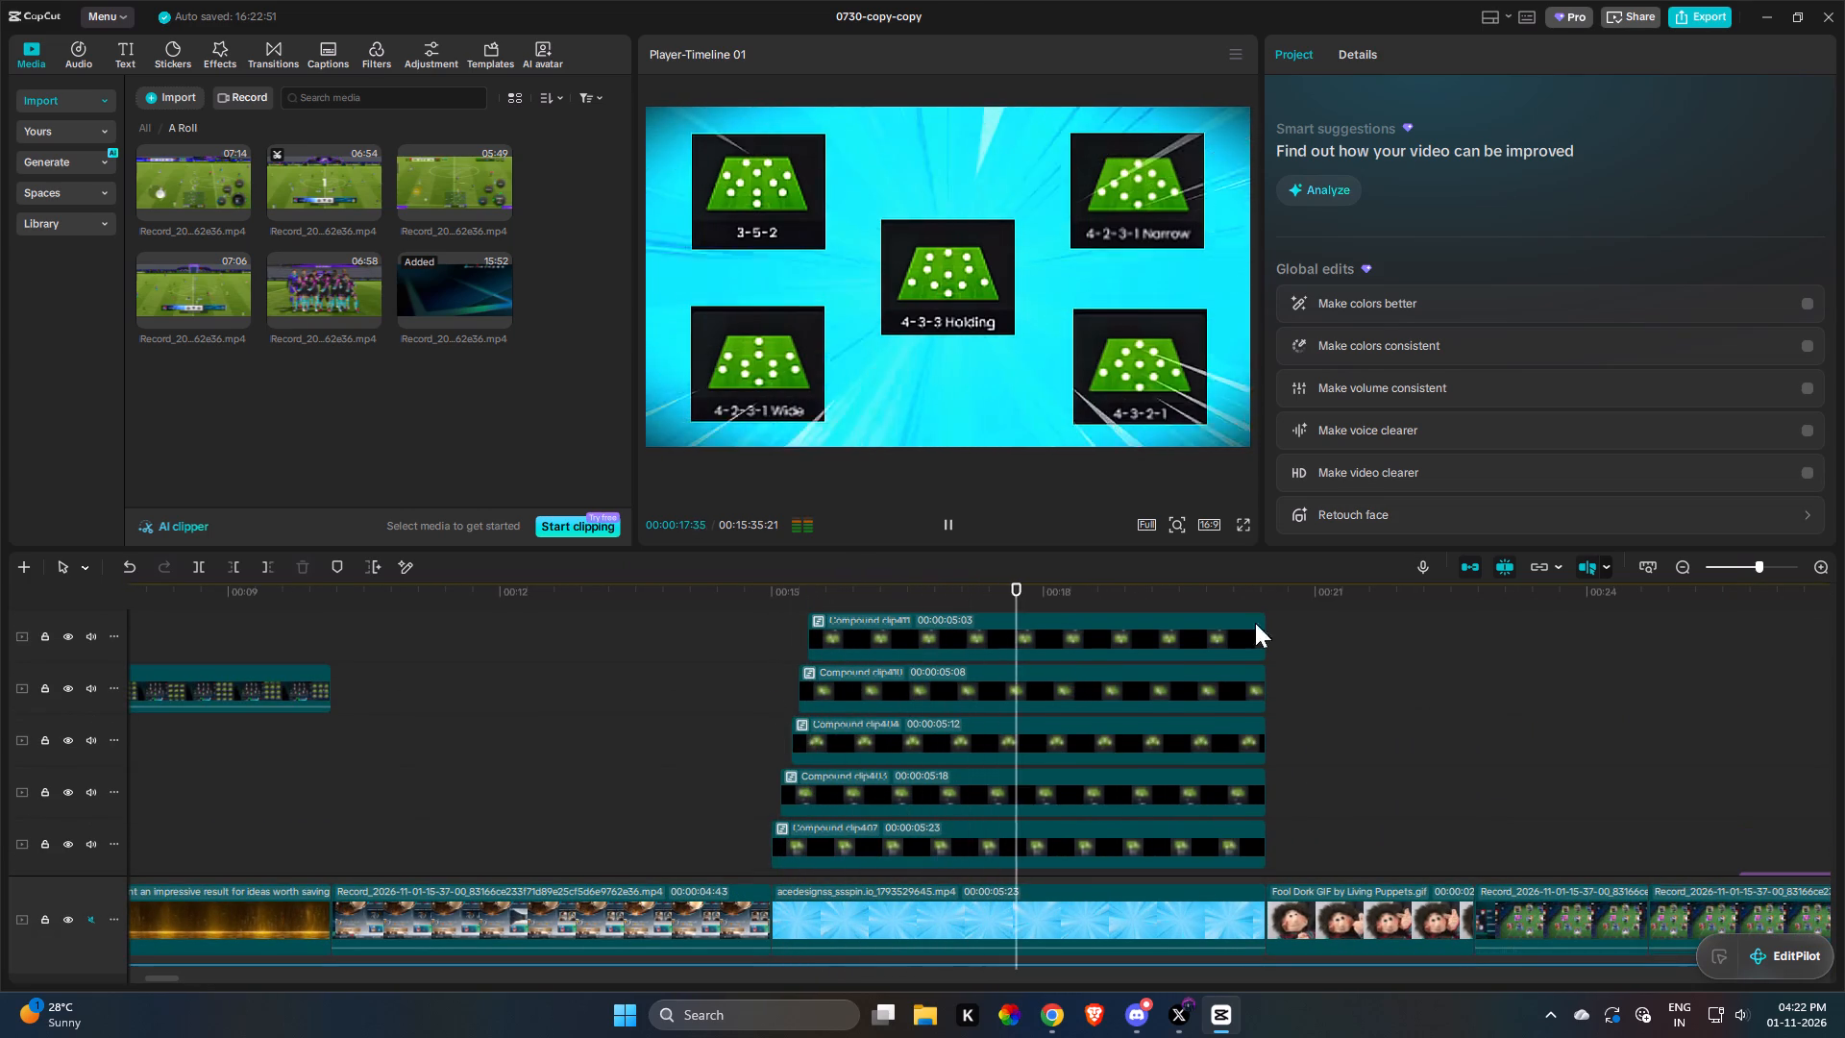
click(1683, 567)
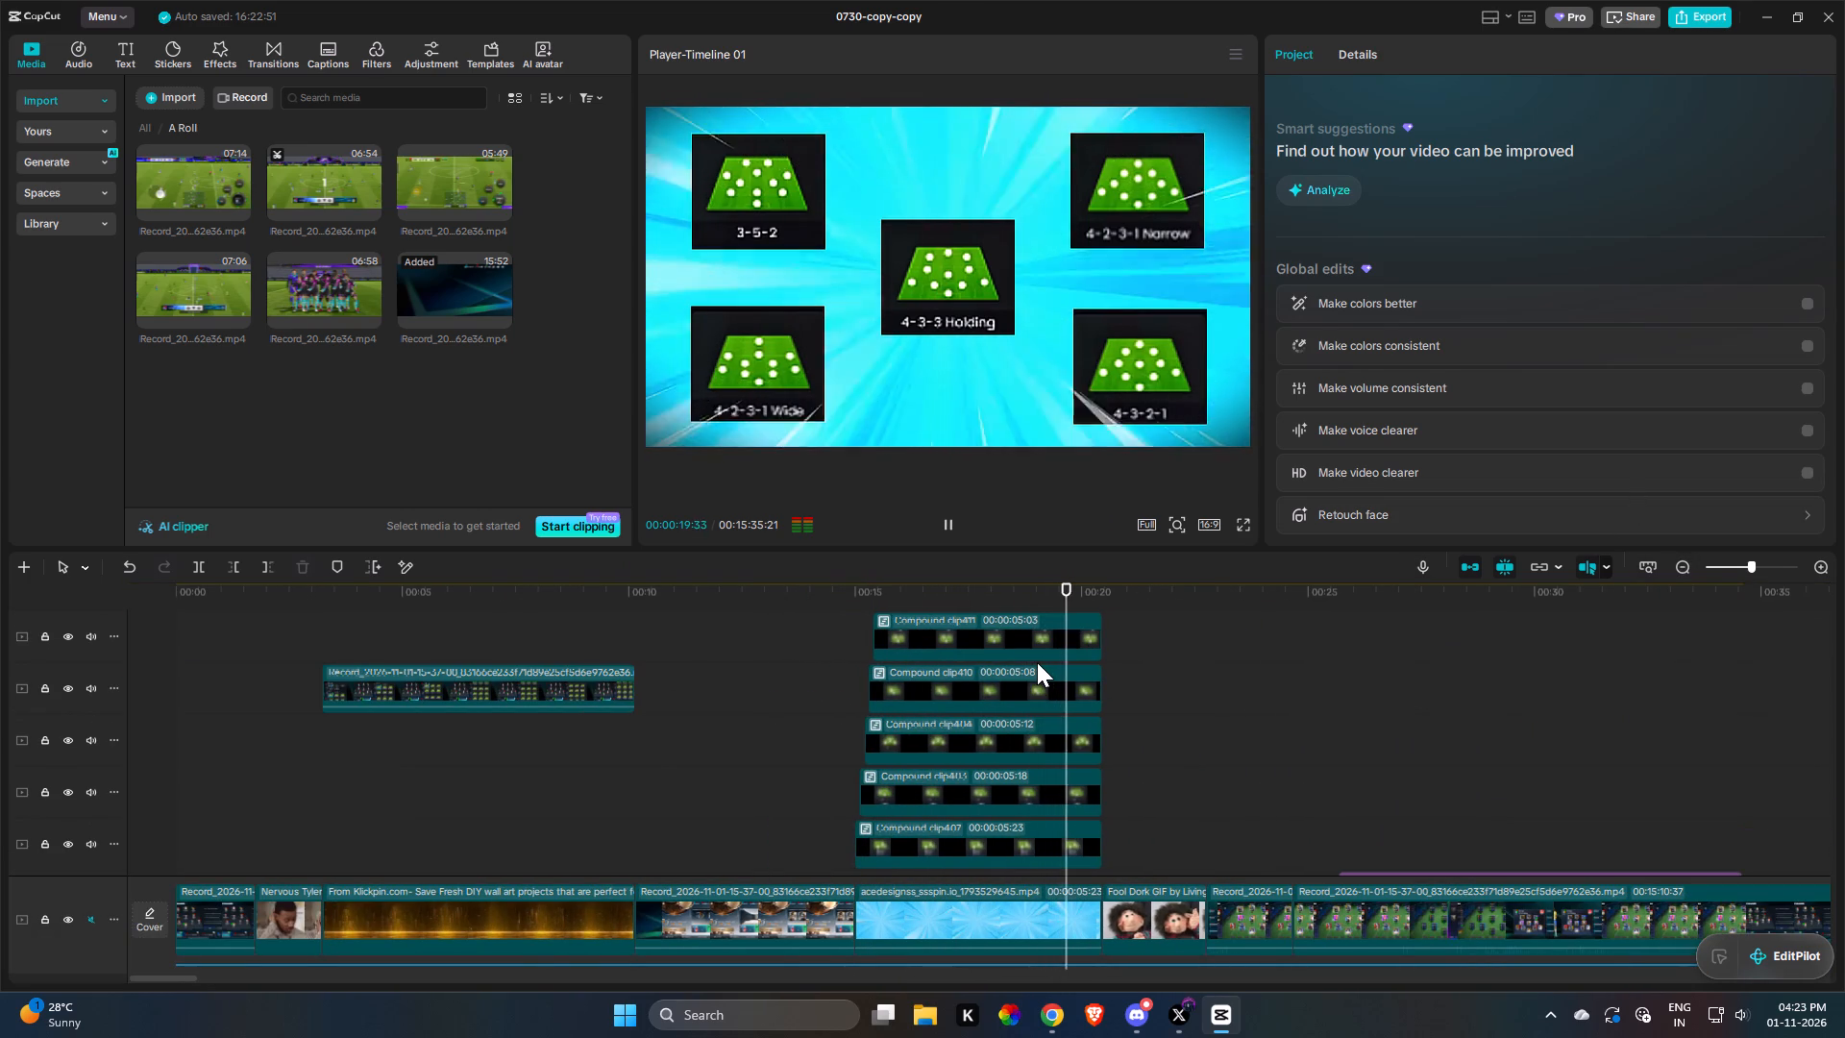
key(space)
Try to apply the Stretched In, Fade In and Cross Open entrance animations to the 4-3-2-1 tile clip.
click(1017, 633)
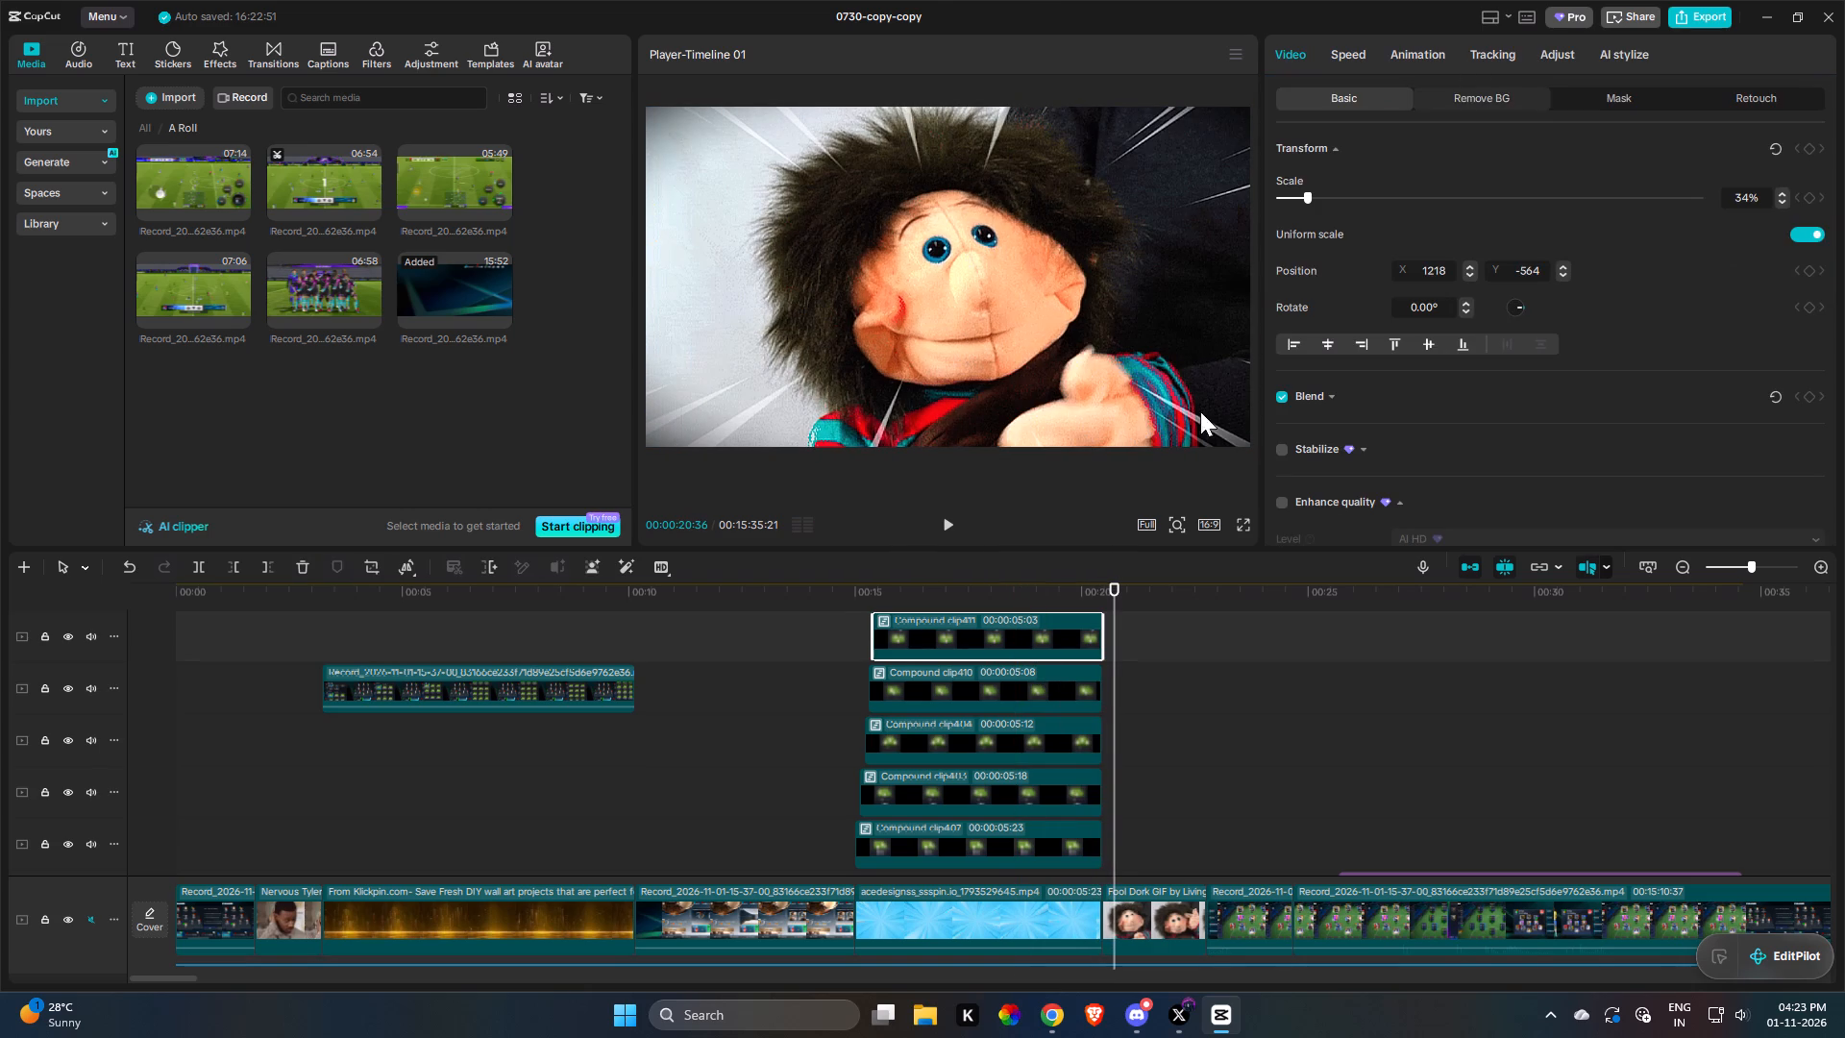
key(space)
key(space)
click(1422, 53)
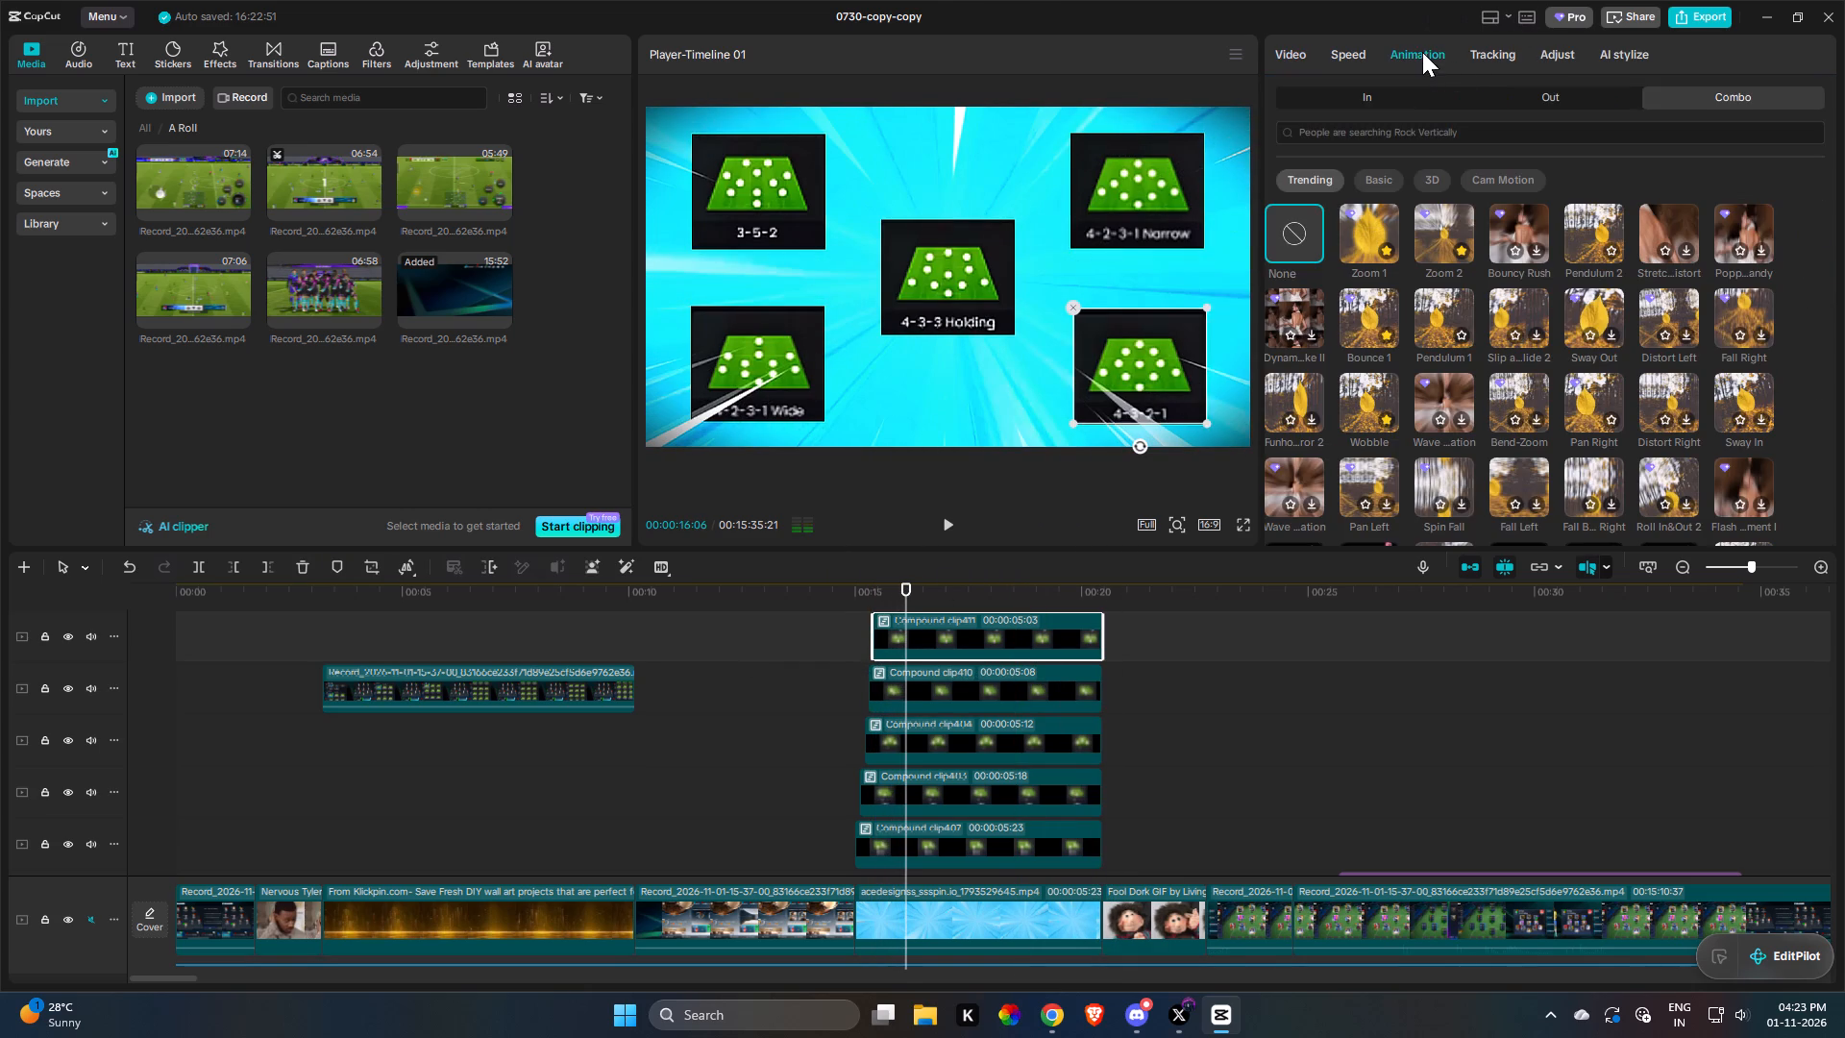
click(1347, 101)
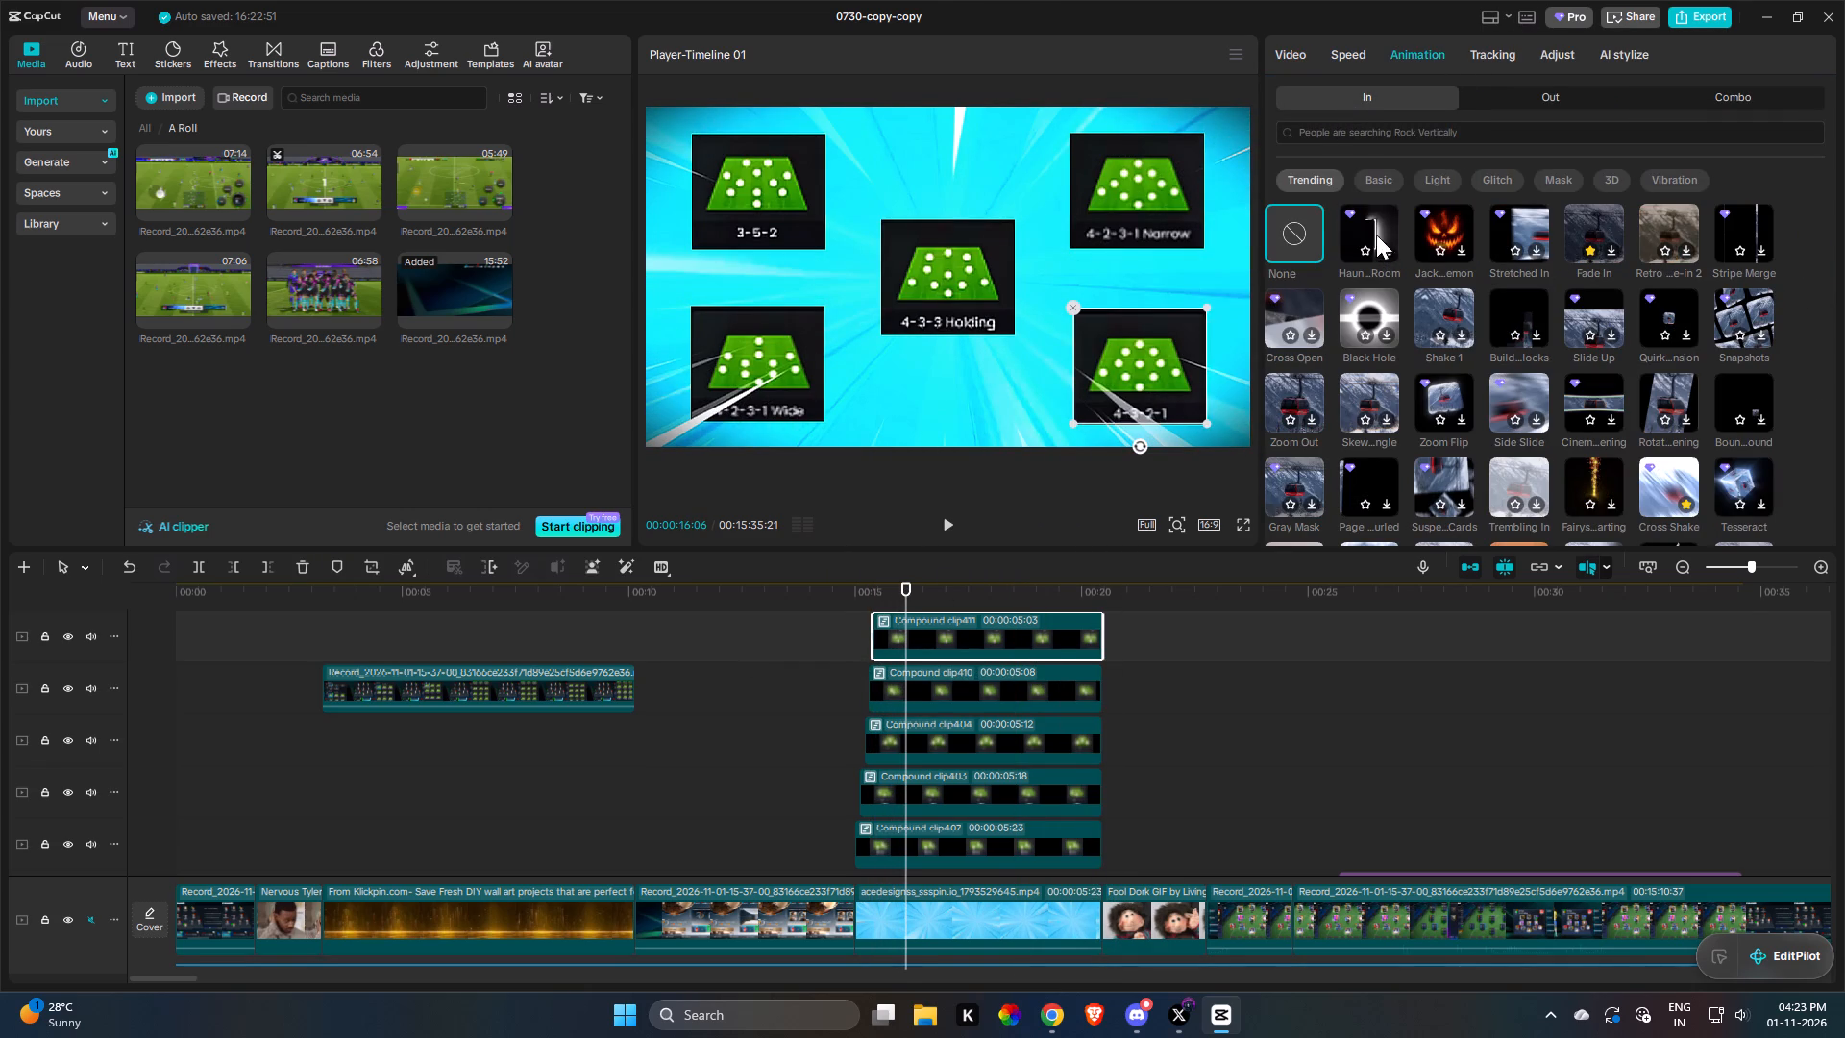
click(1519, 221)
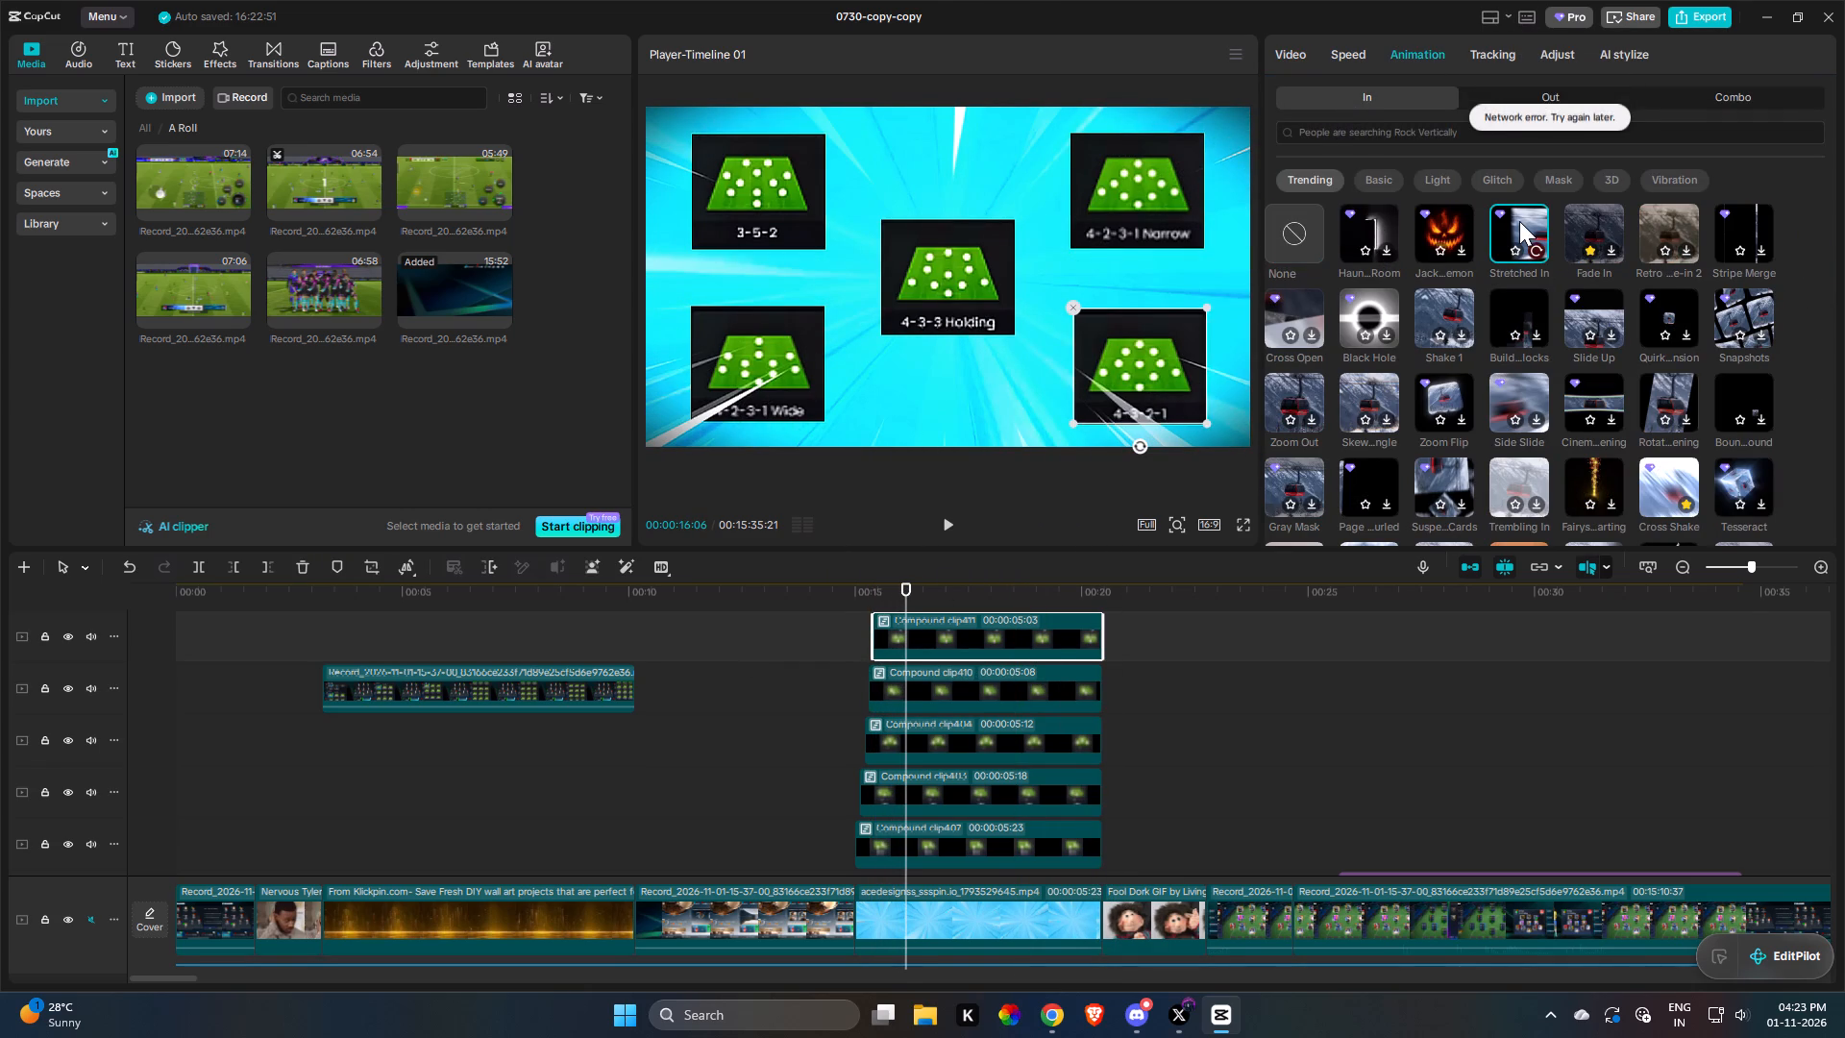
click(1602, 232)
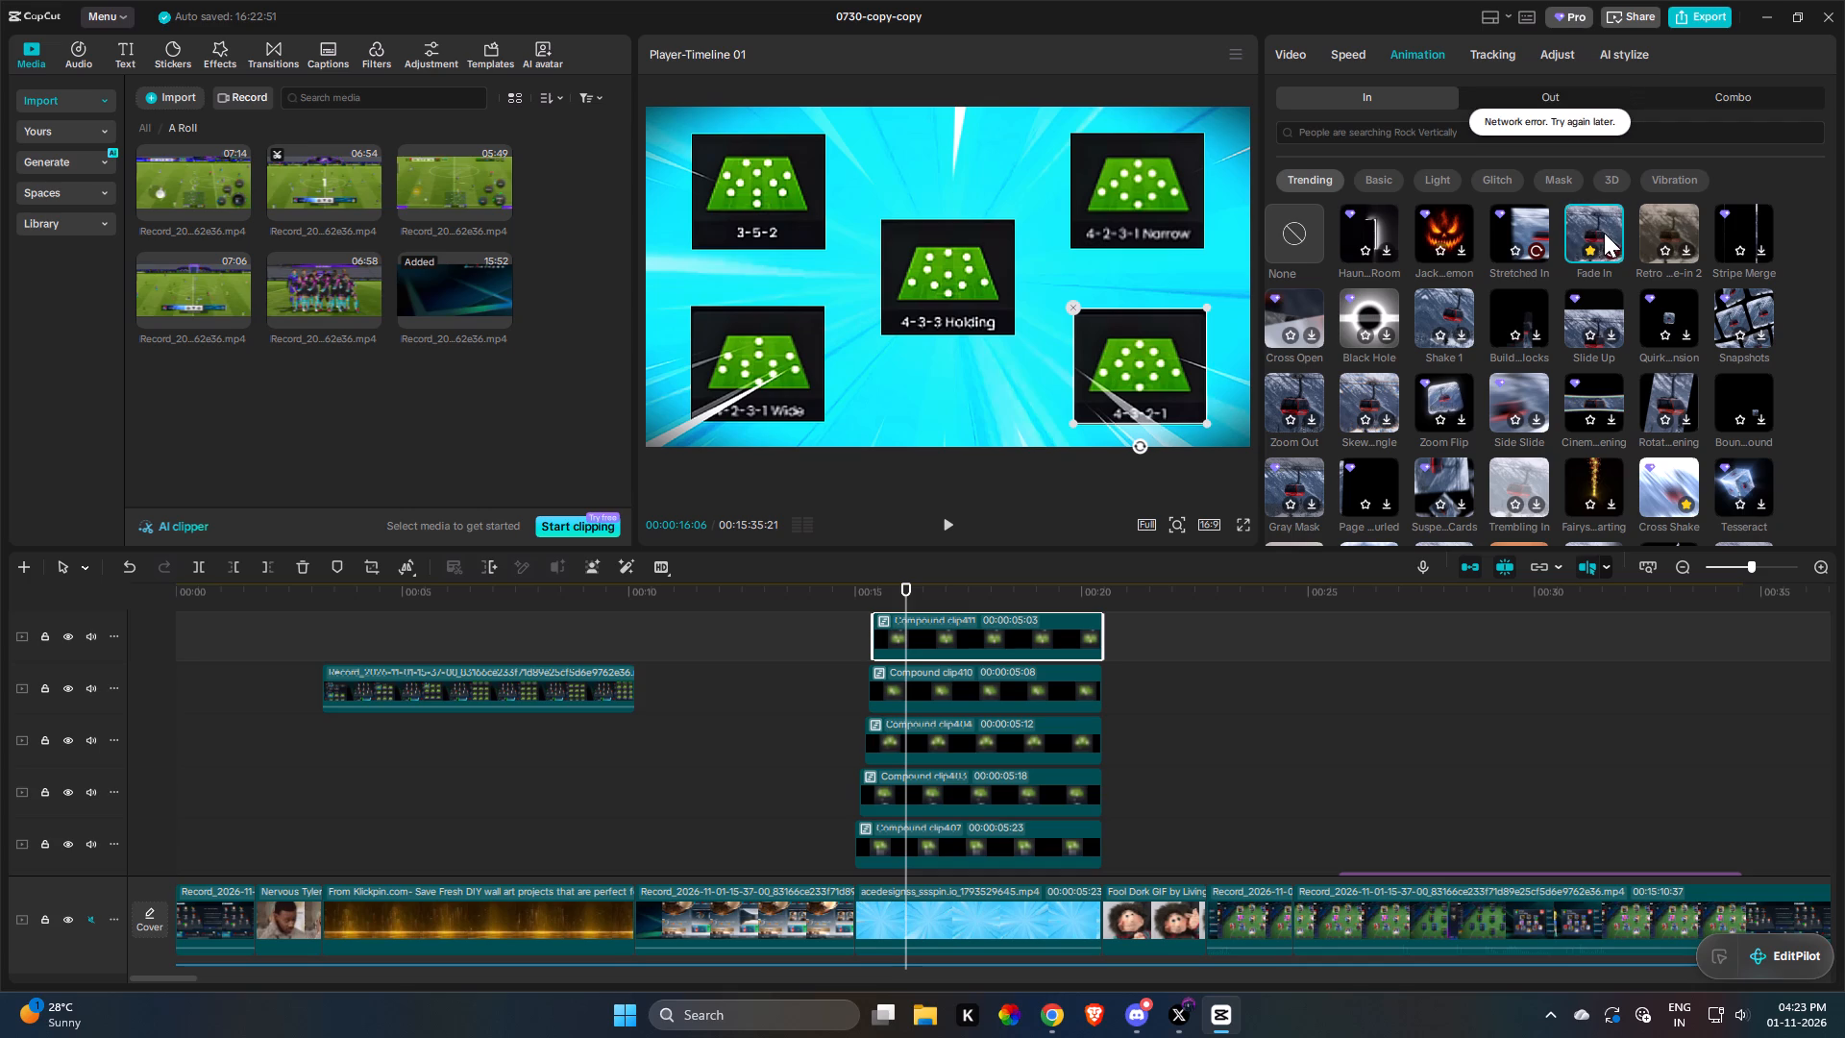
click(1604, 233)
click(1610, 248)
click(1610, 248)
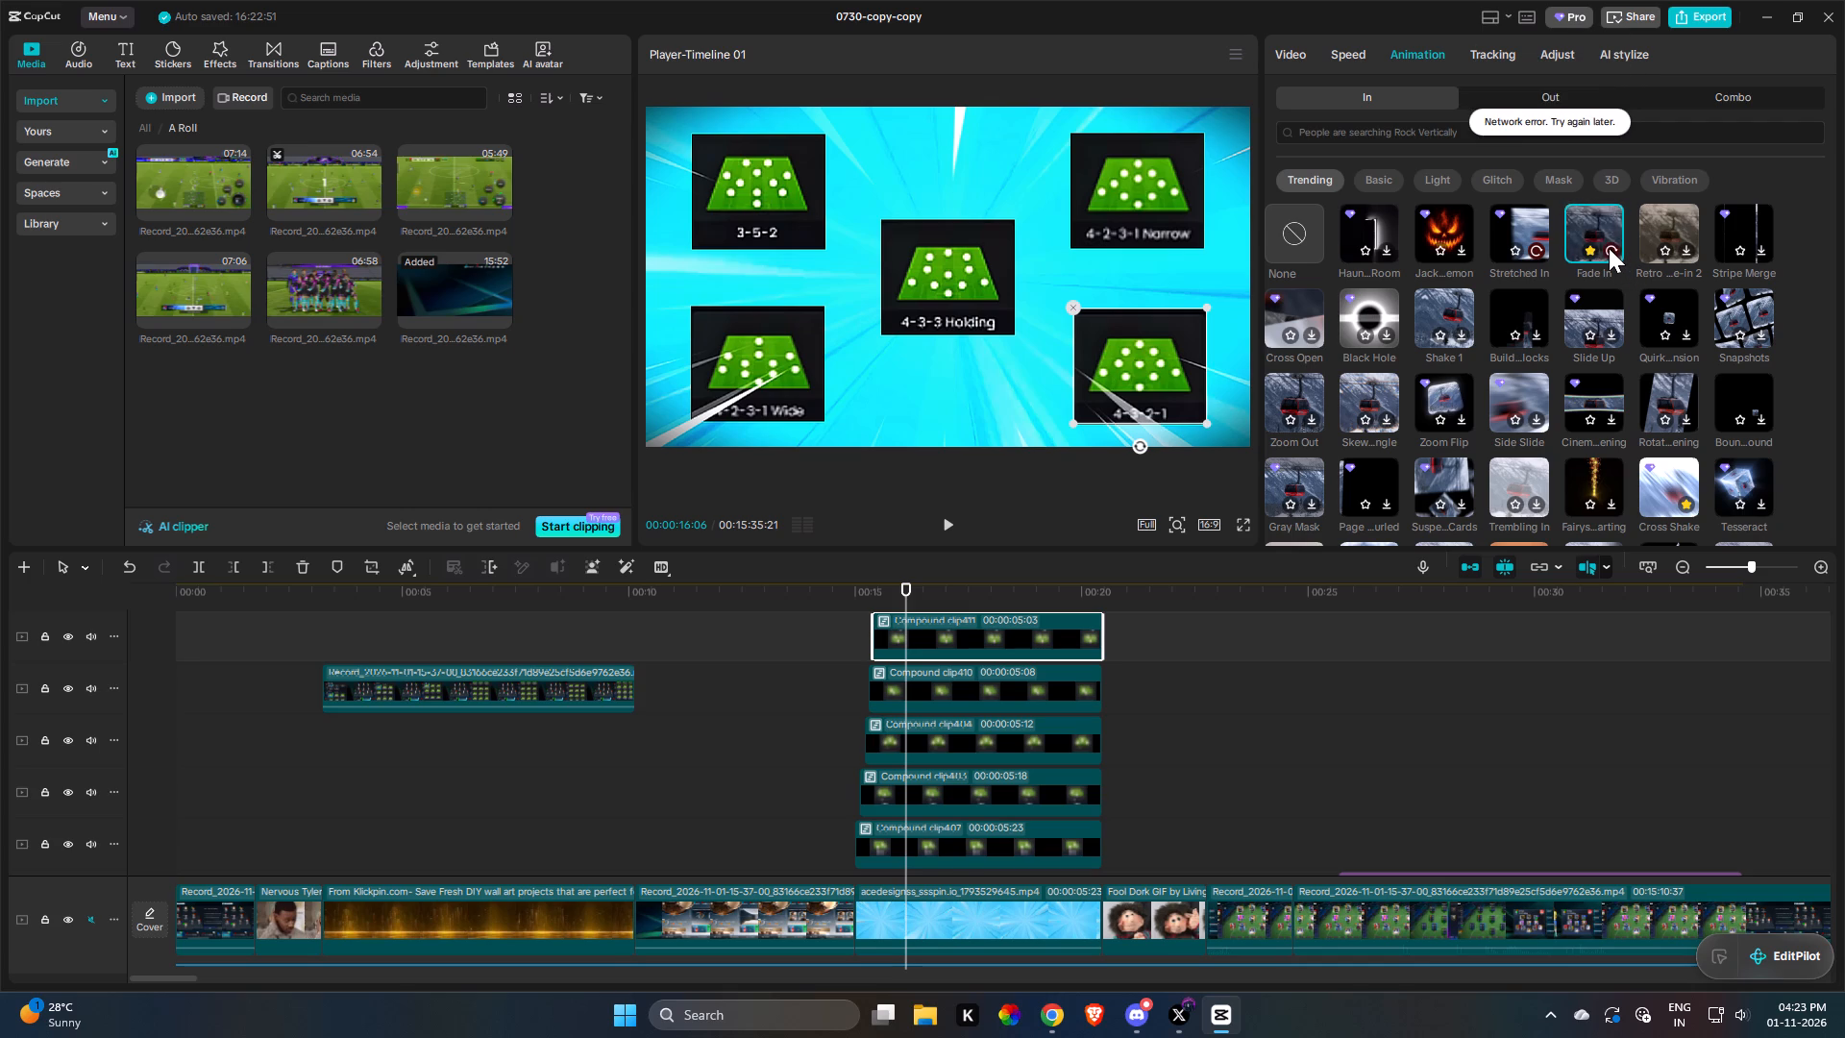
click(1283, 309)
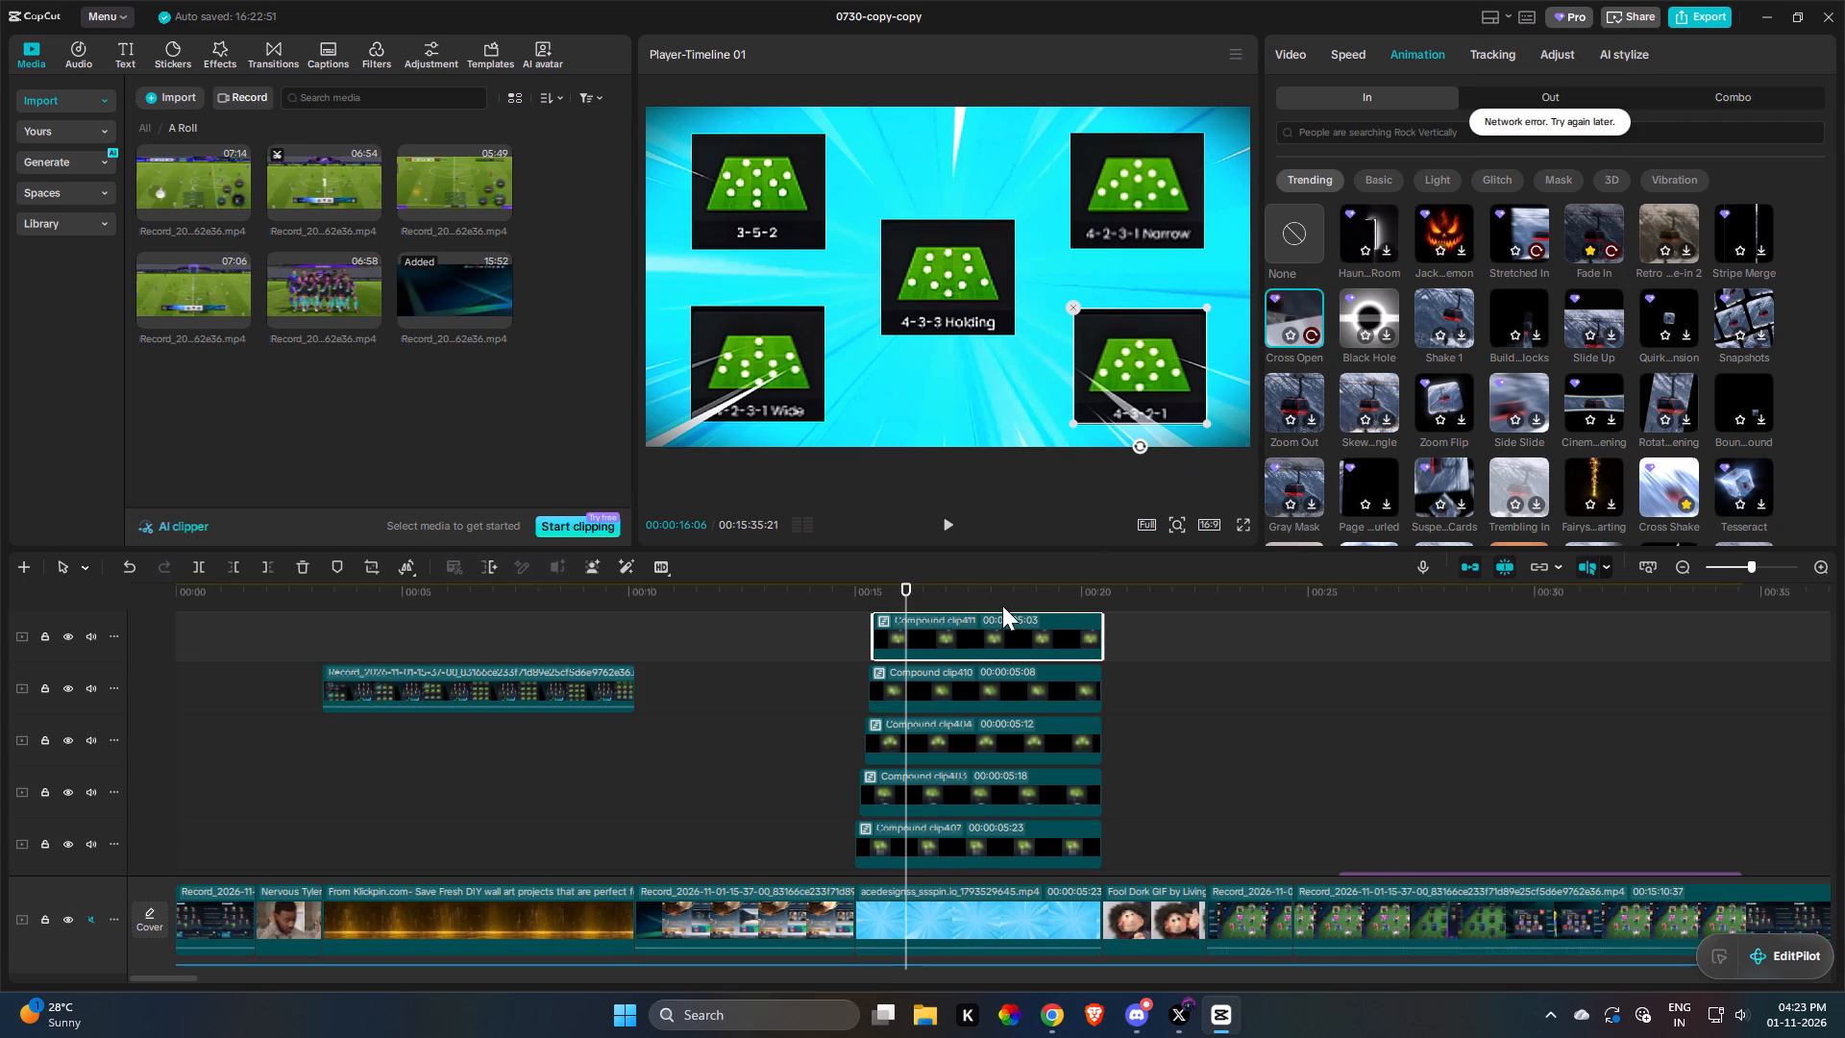
Apply the Zoom 1 combo animation to the 4-3-2-1 tile clip and preview it.
click(1709, 101)
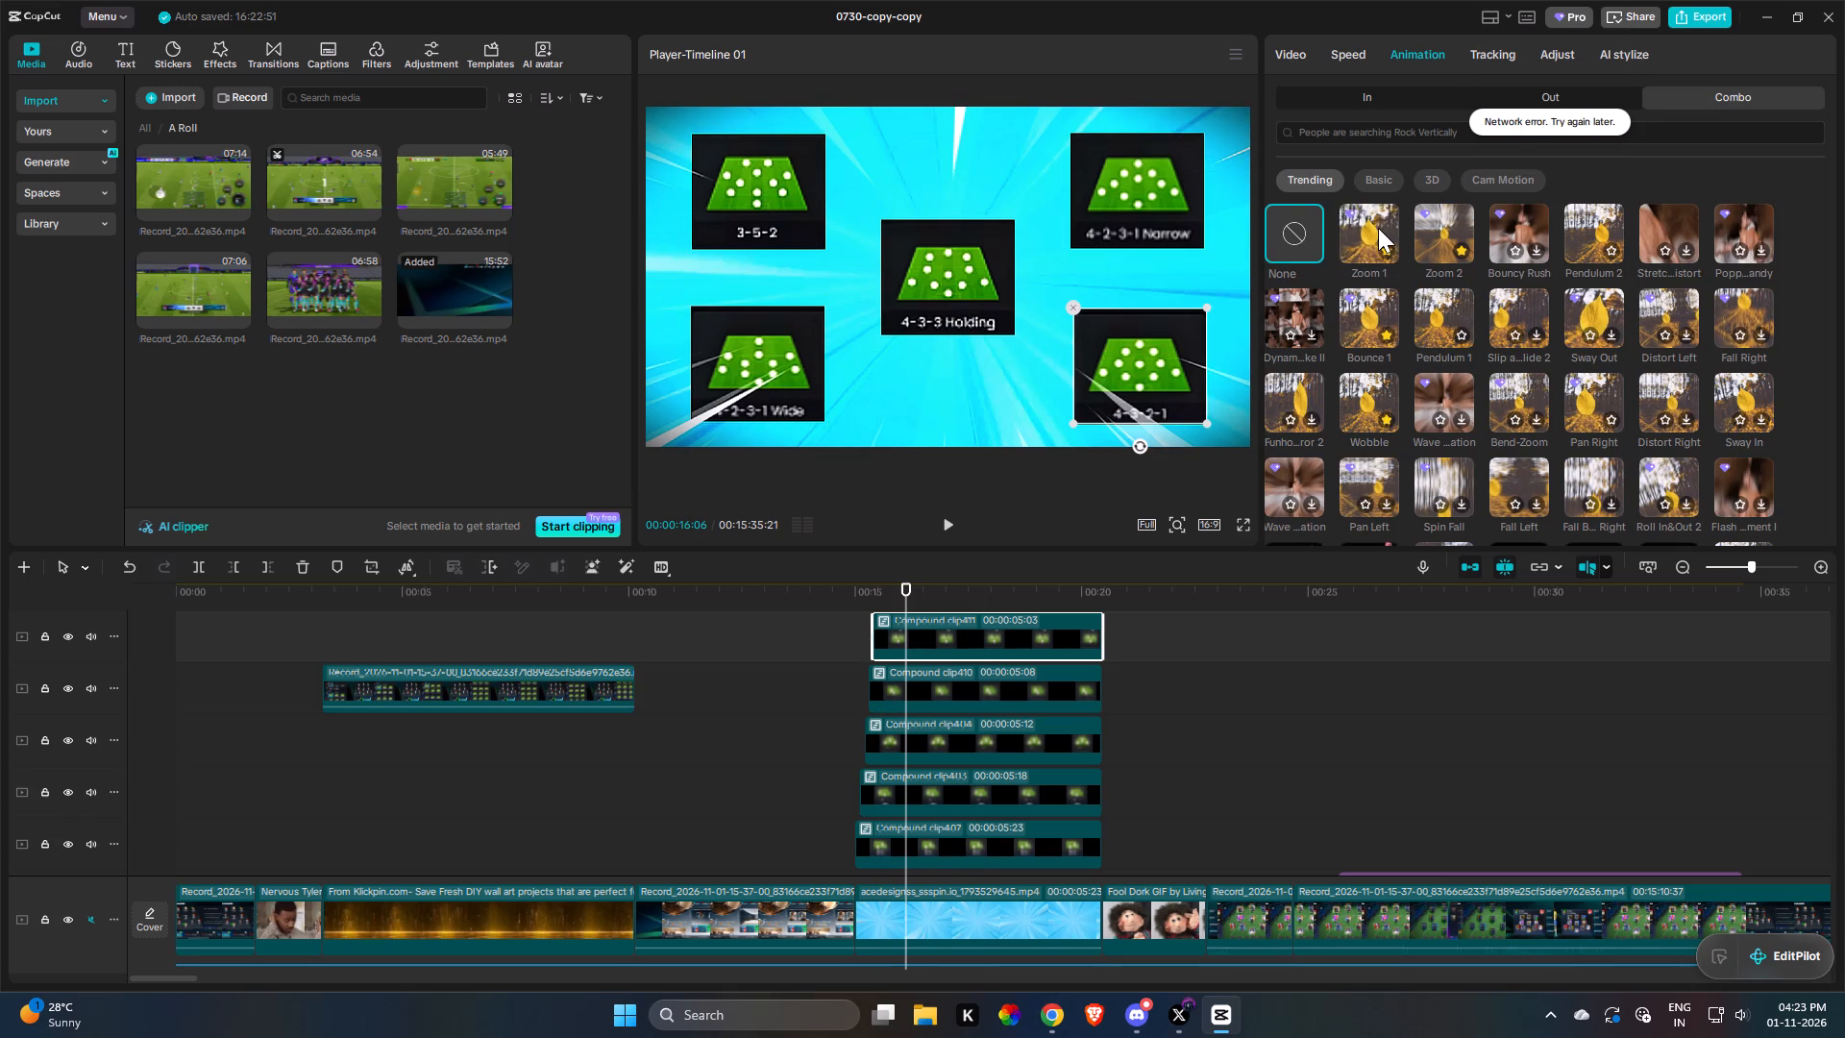
click(1378, 228)
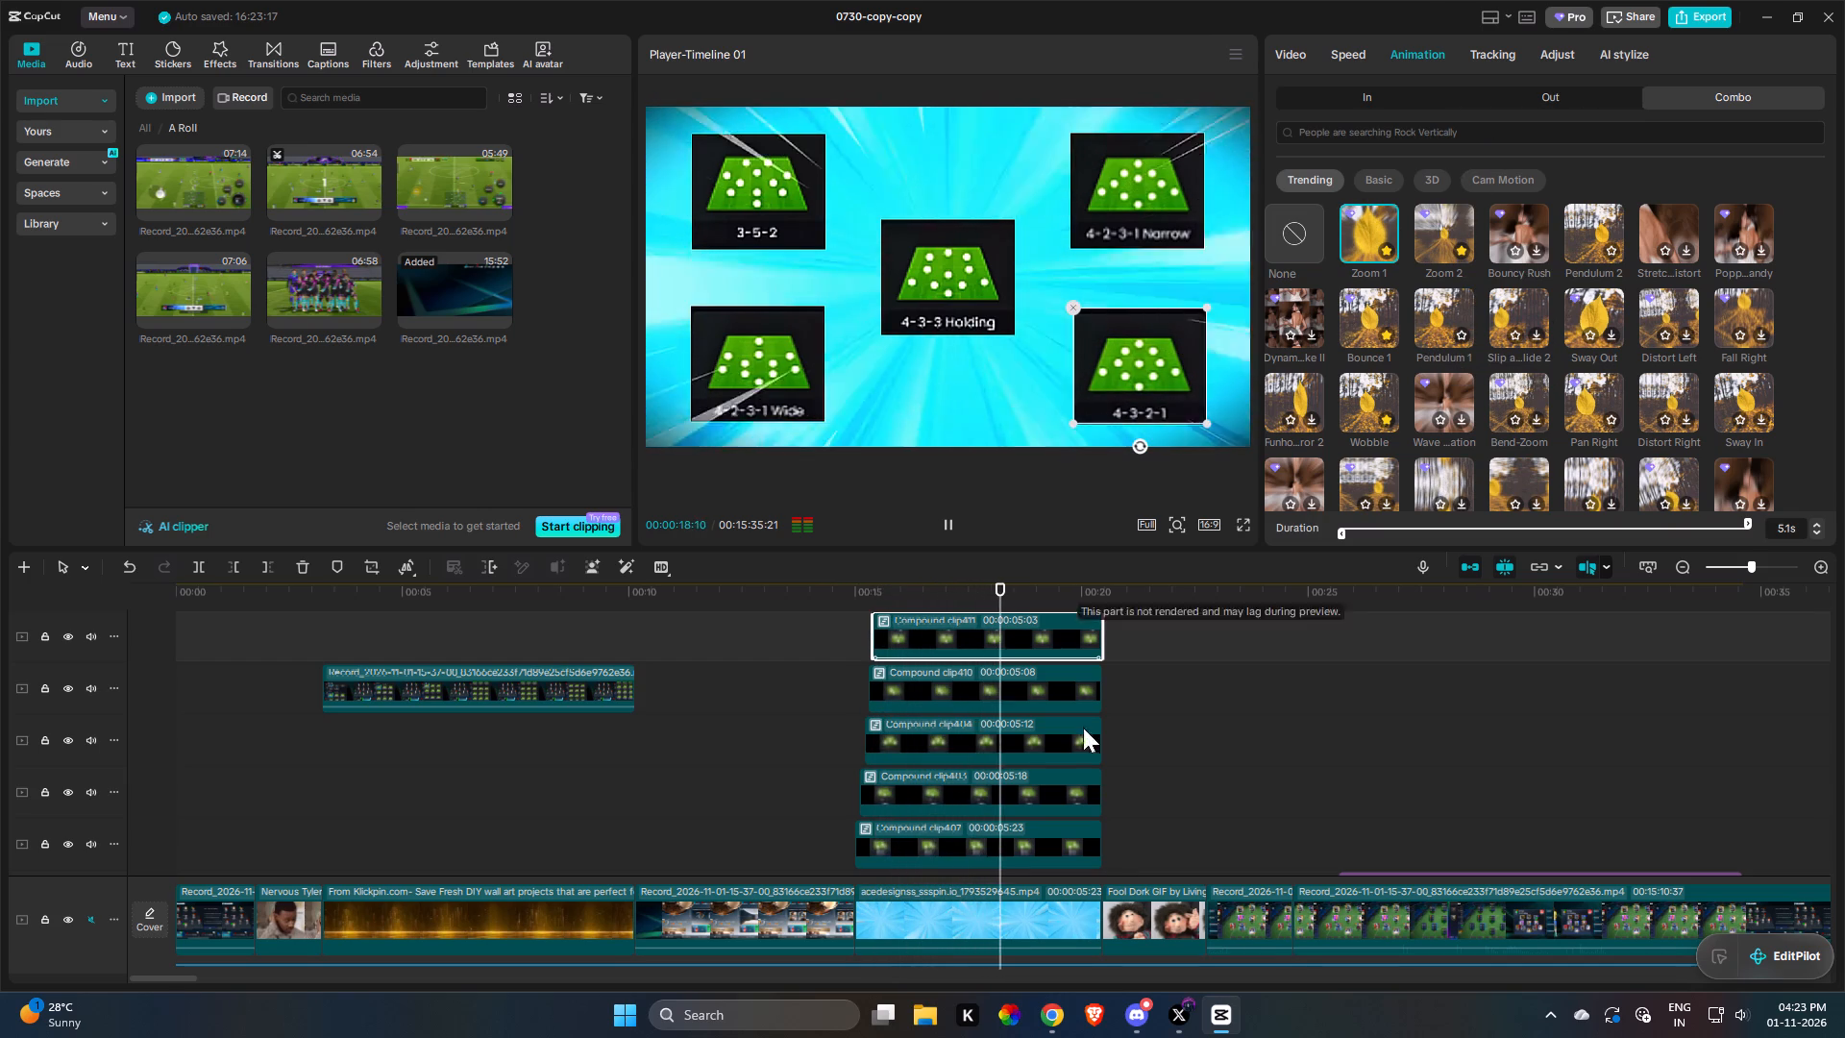
key(space)
Copy only the Zoom 1 animation from the 4-3-2-1 tile onto the other four tile clips, and play the section.
key(shift+c)
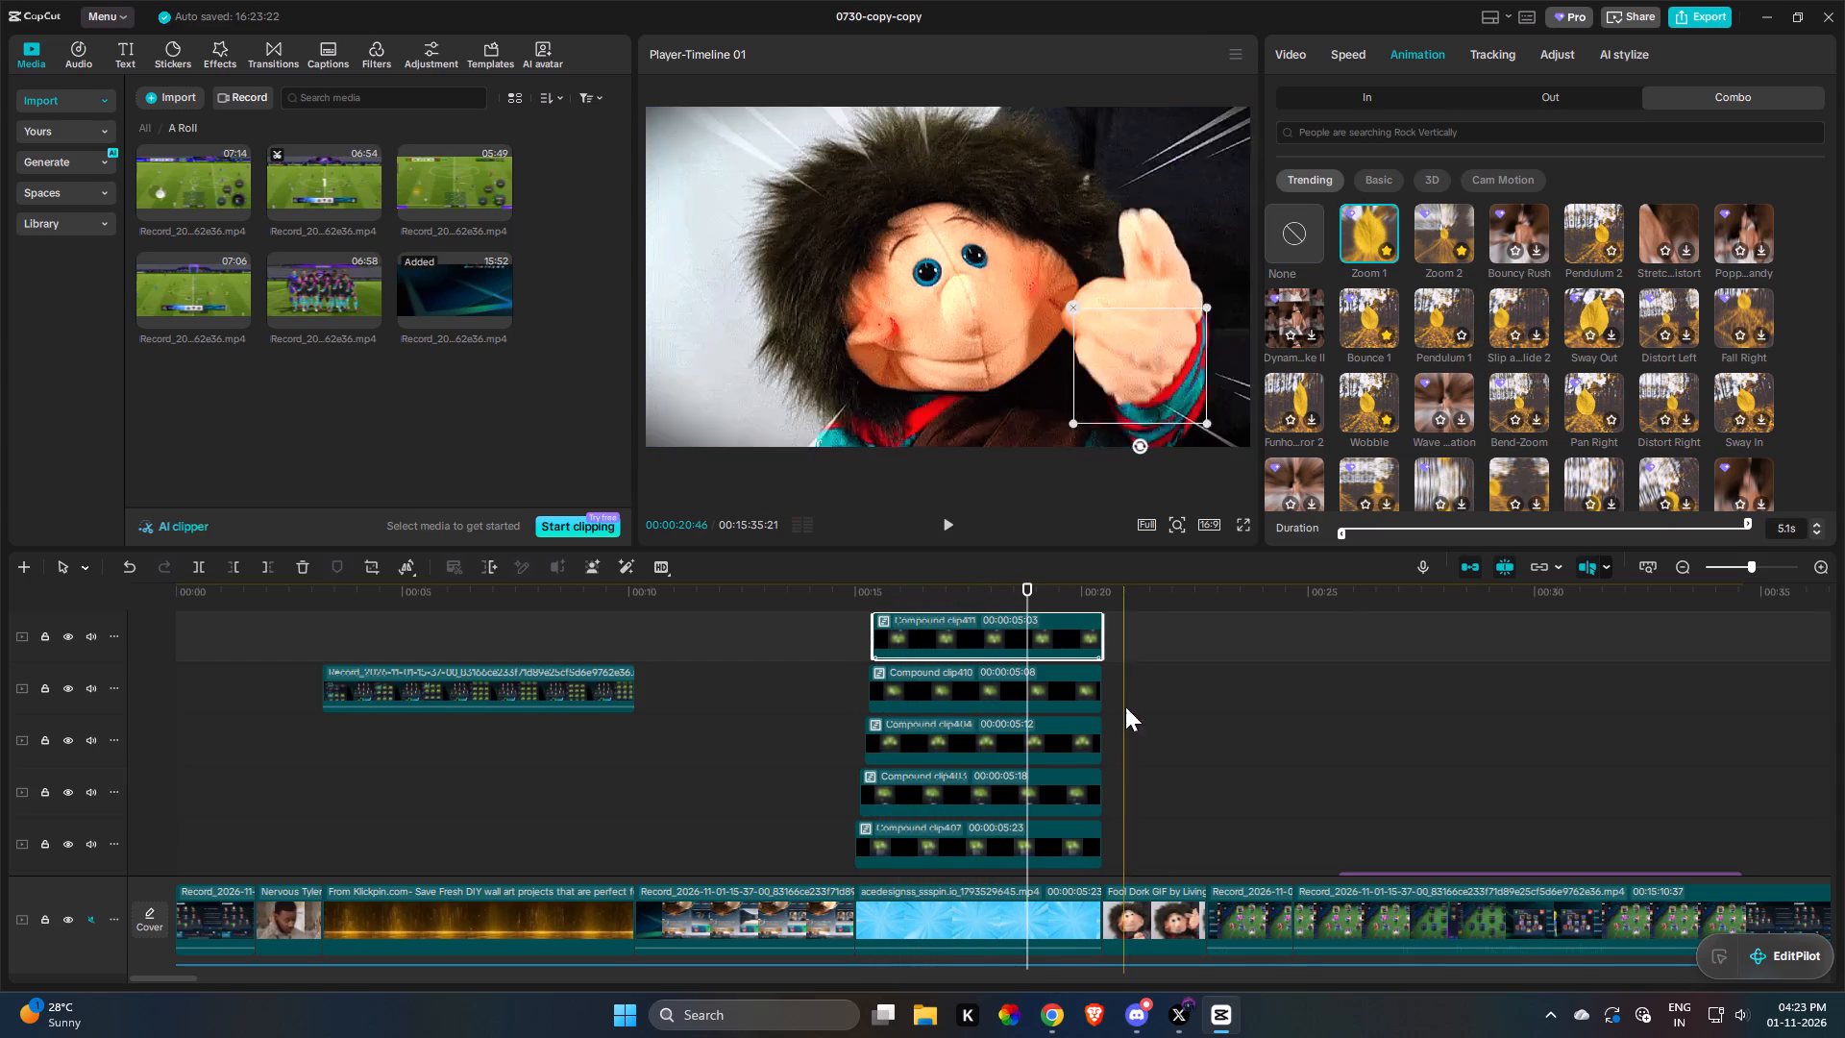
drag(1145, 685, 1048, 862)
key(shift+v)
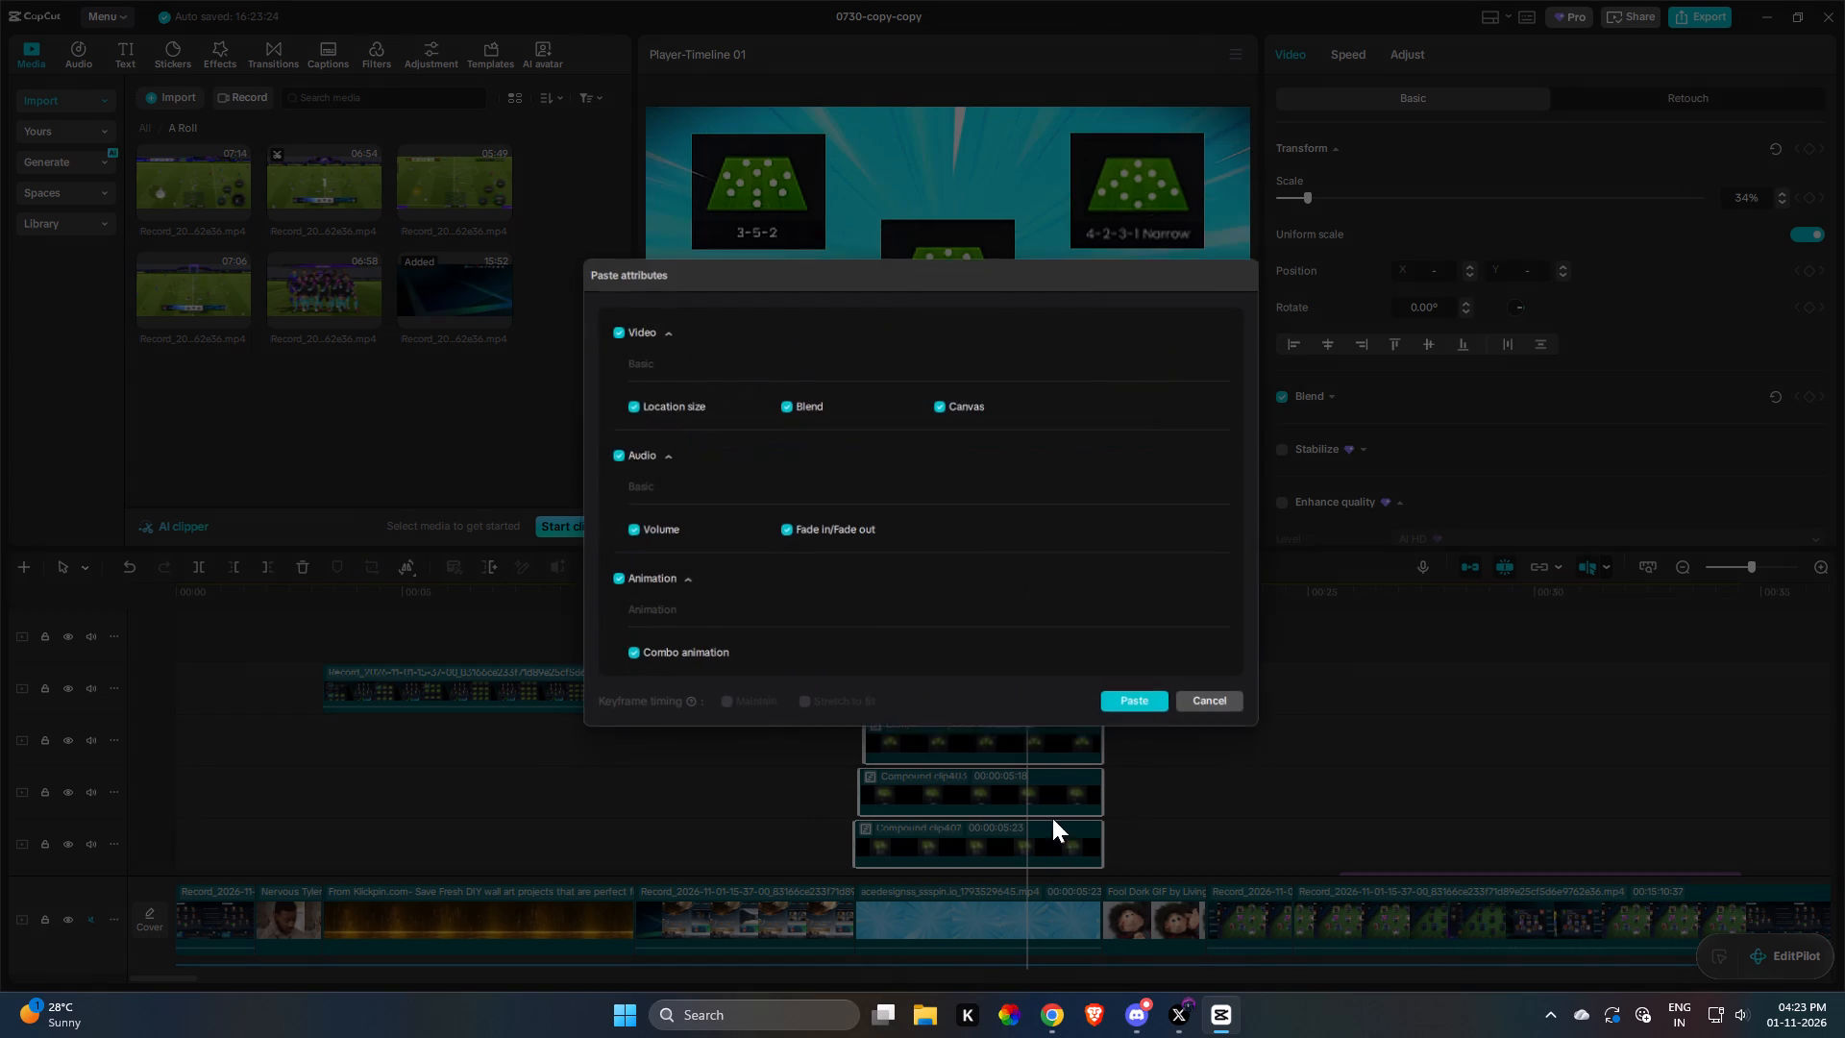
click(608, 334)
click(618, 465)
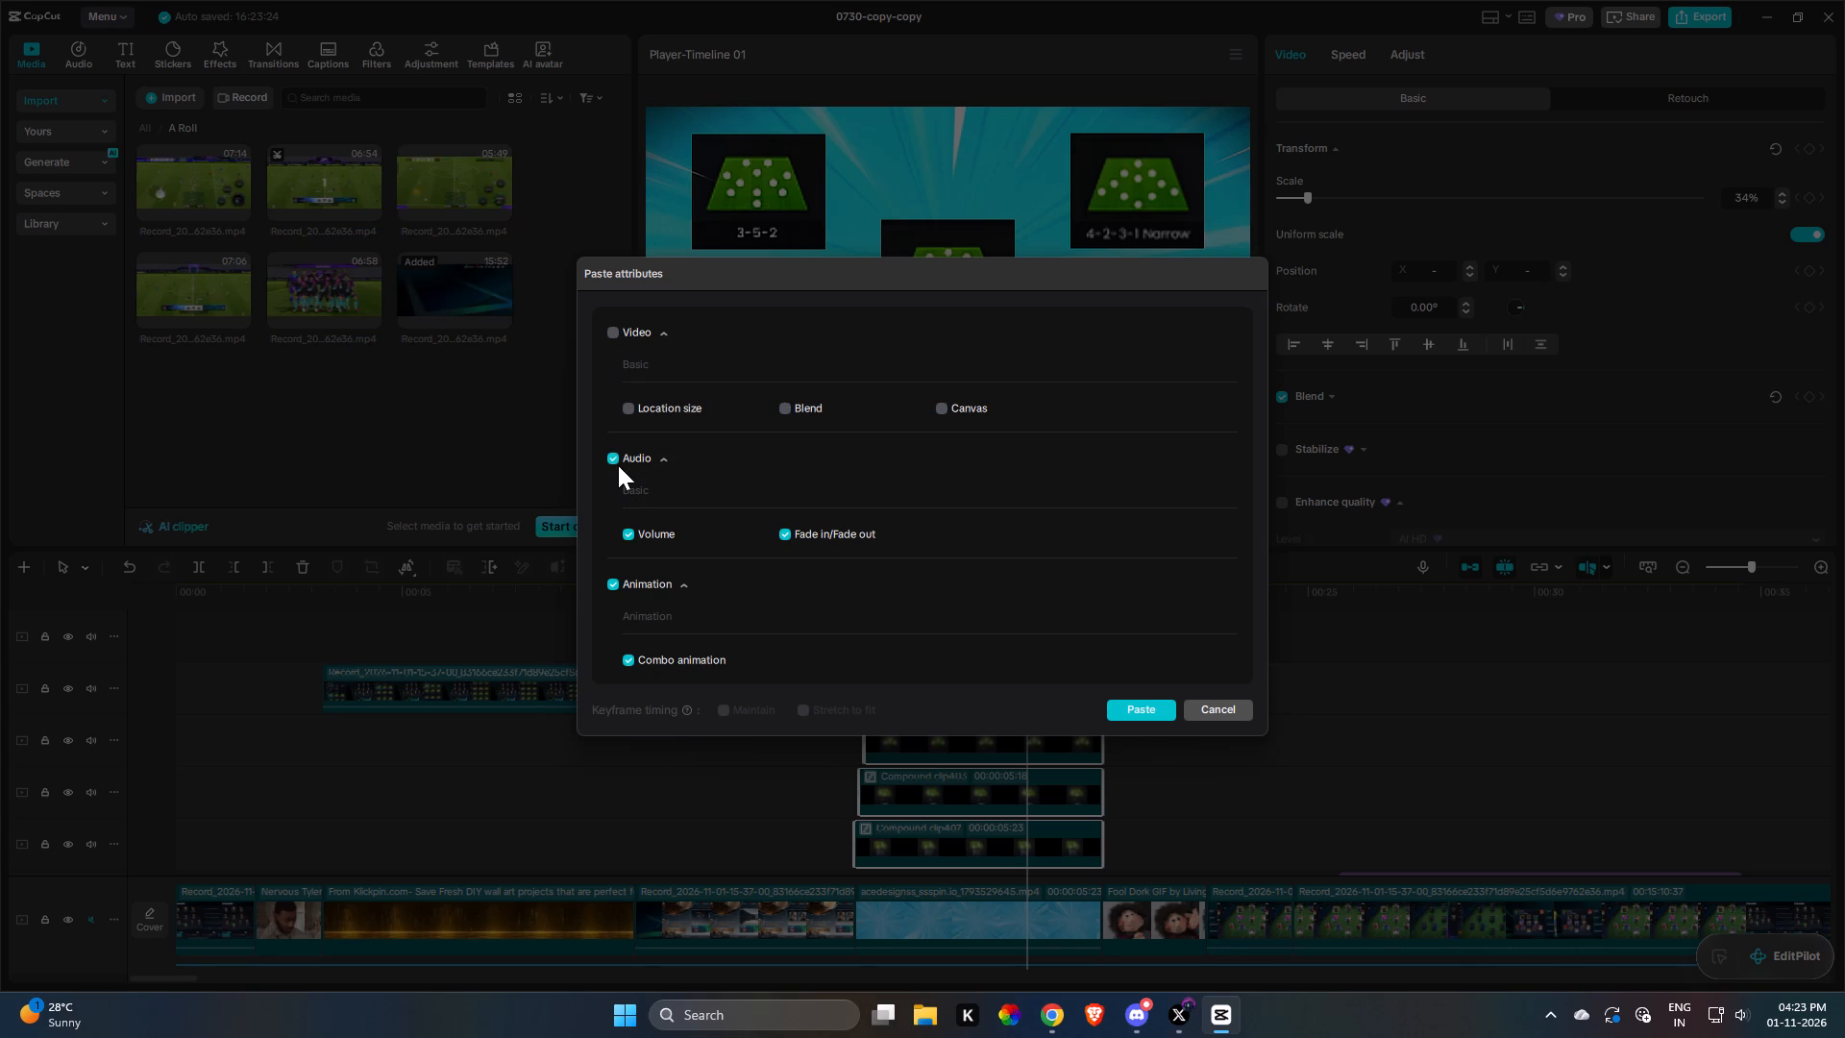
scroll(926, 568, down, 4)
click(1133, 715)
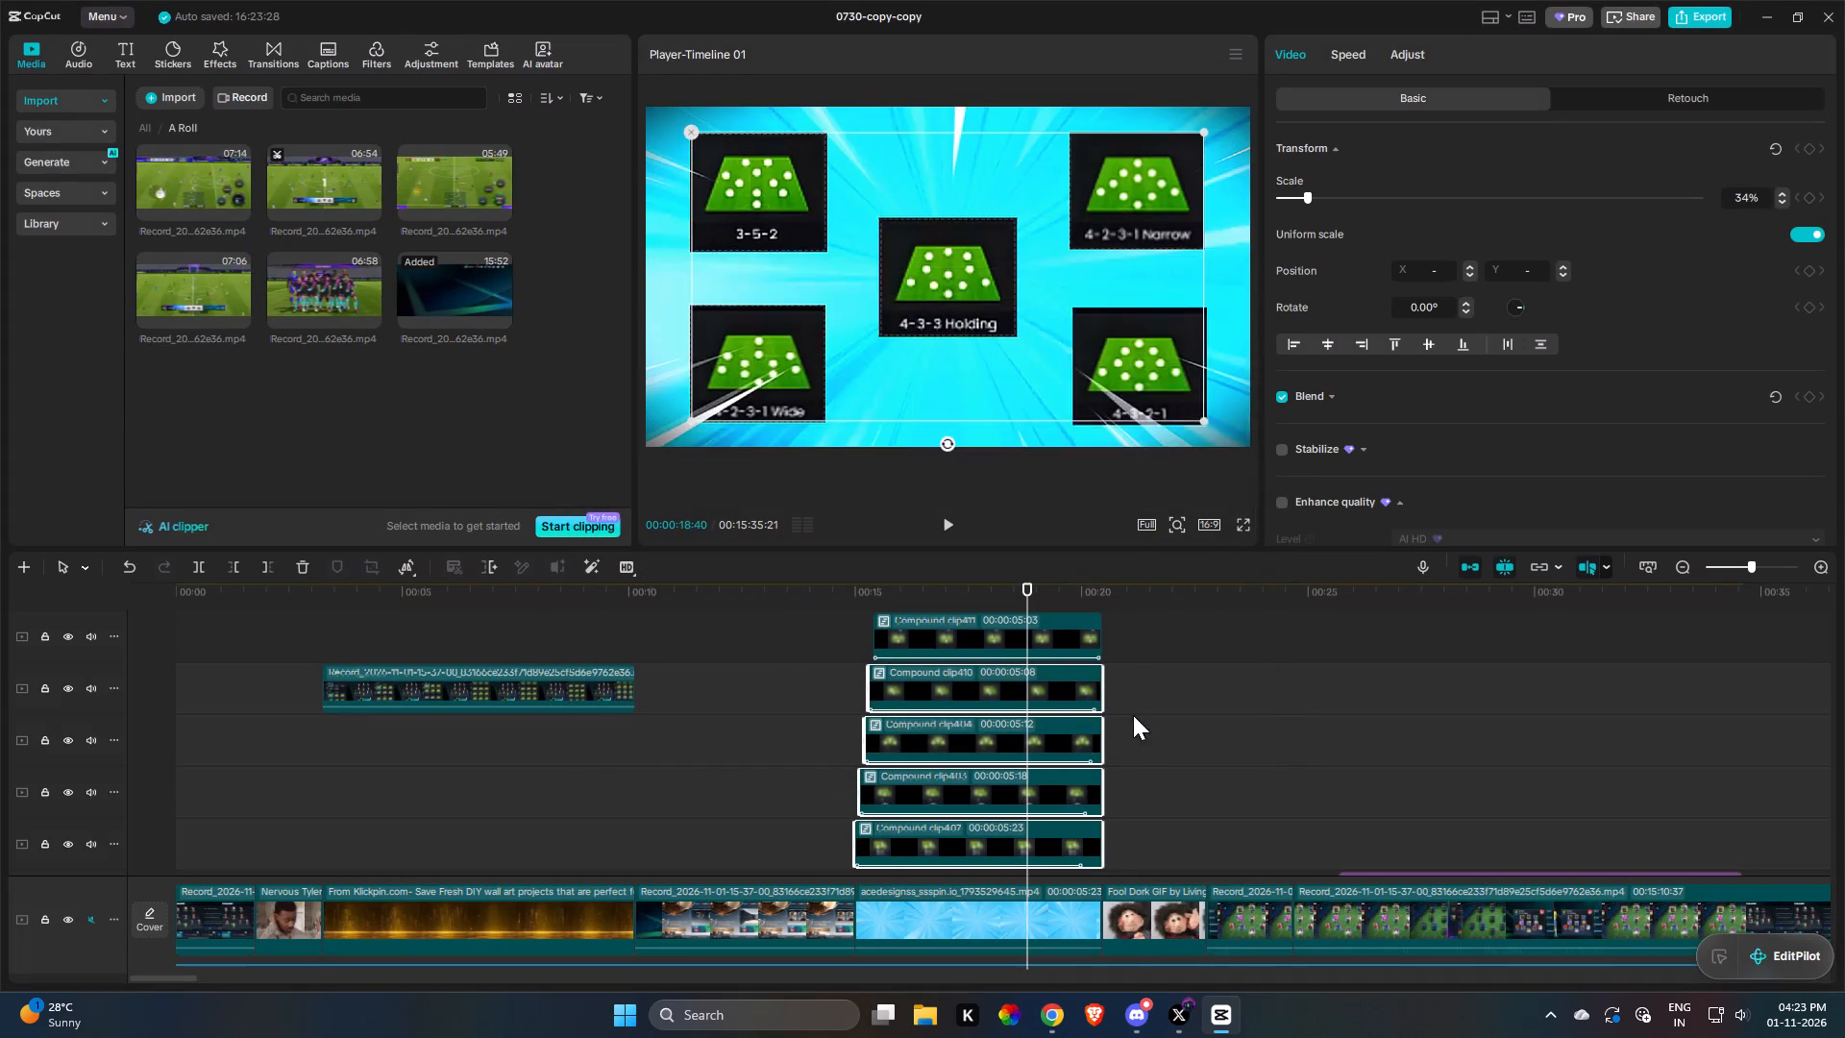
click(838, 716)
key(space)
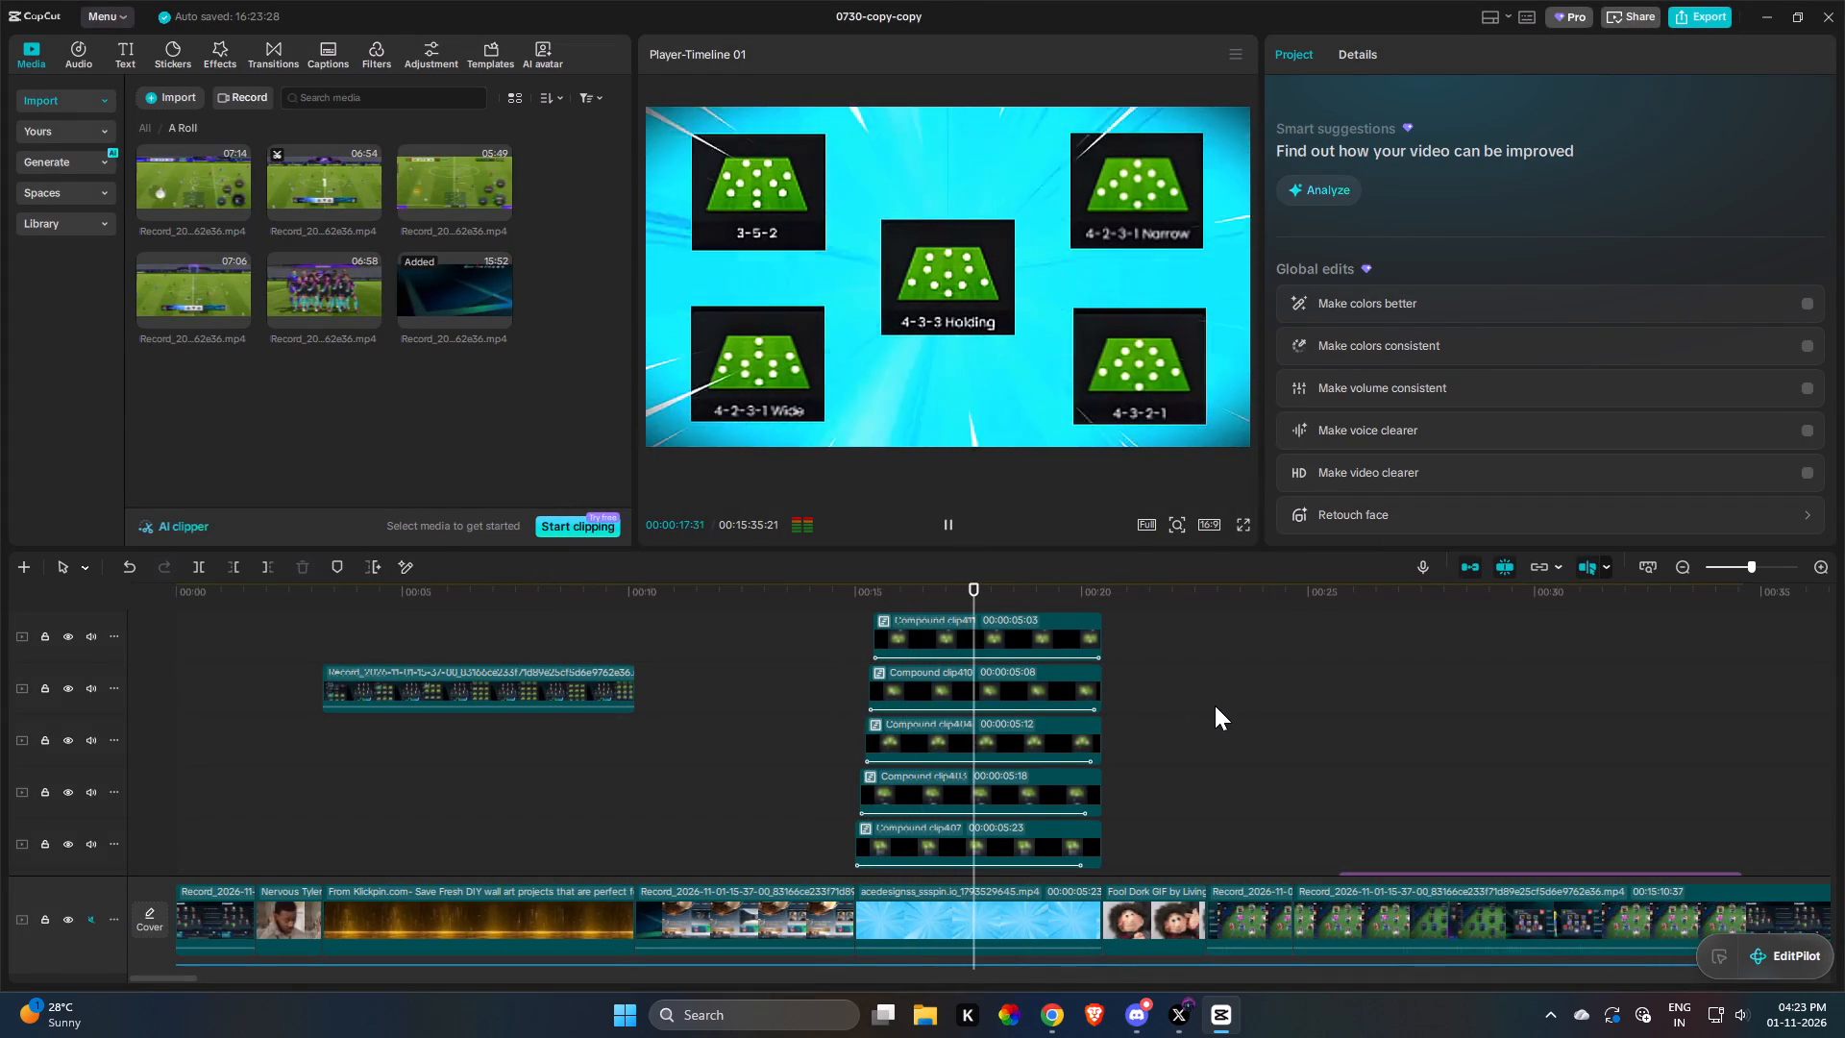
key(space)
scroll(1042, 656, down, 3)
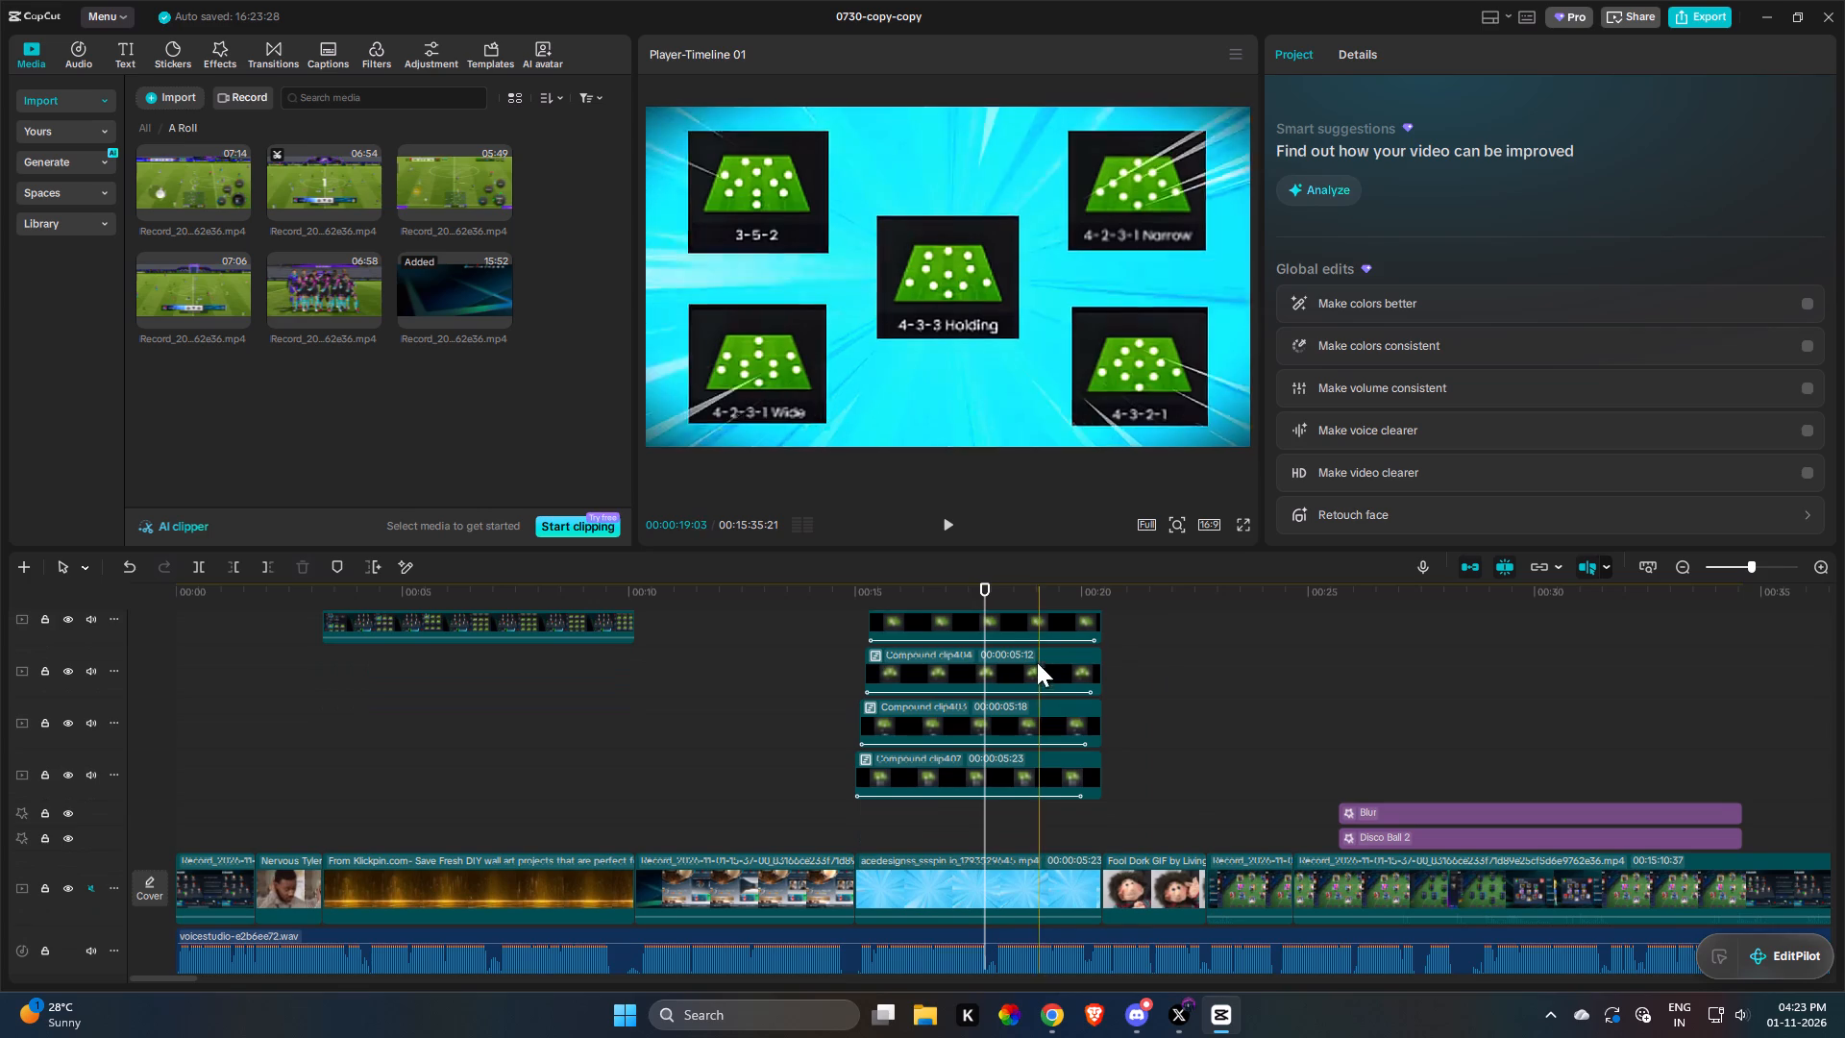
click(1158, 678)
key(space)
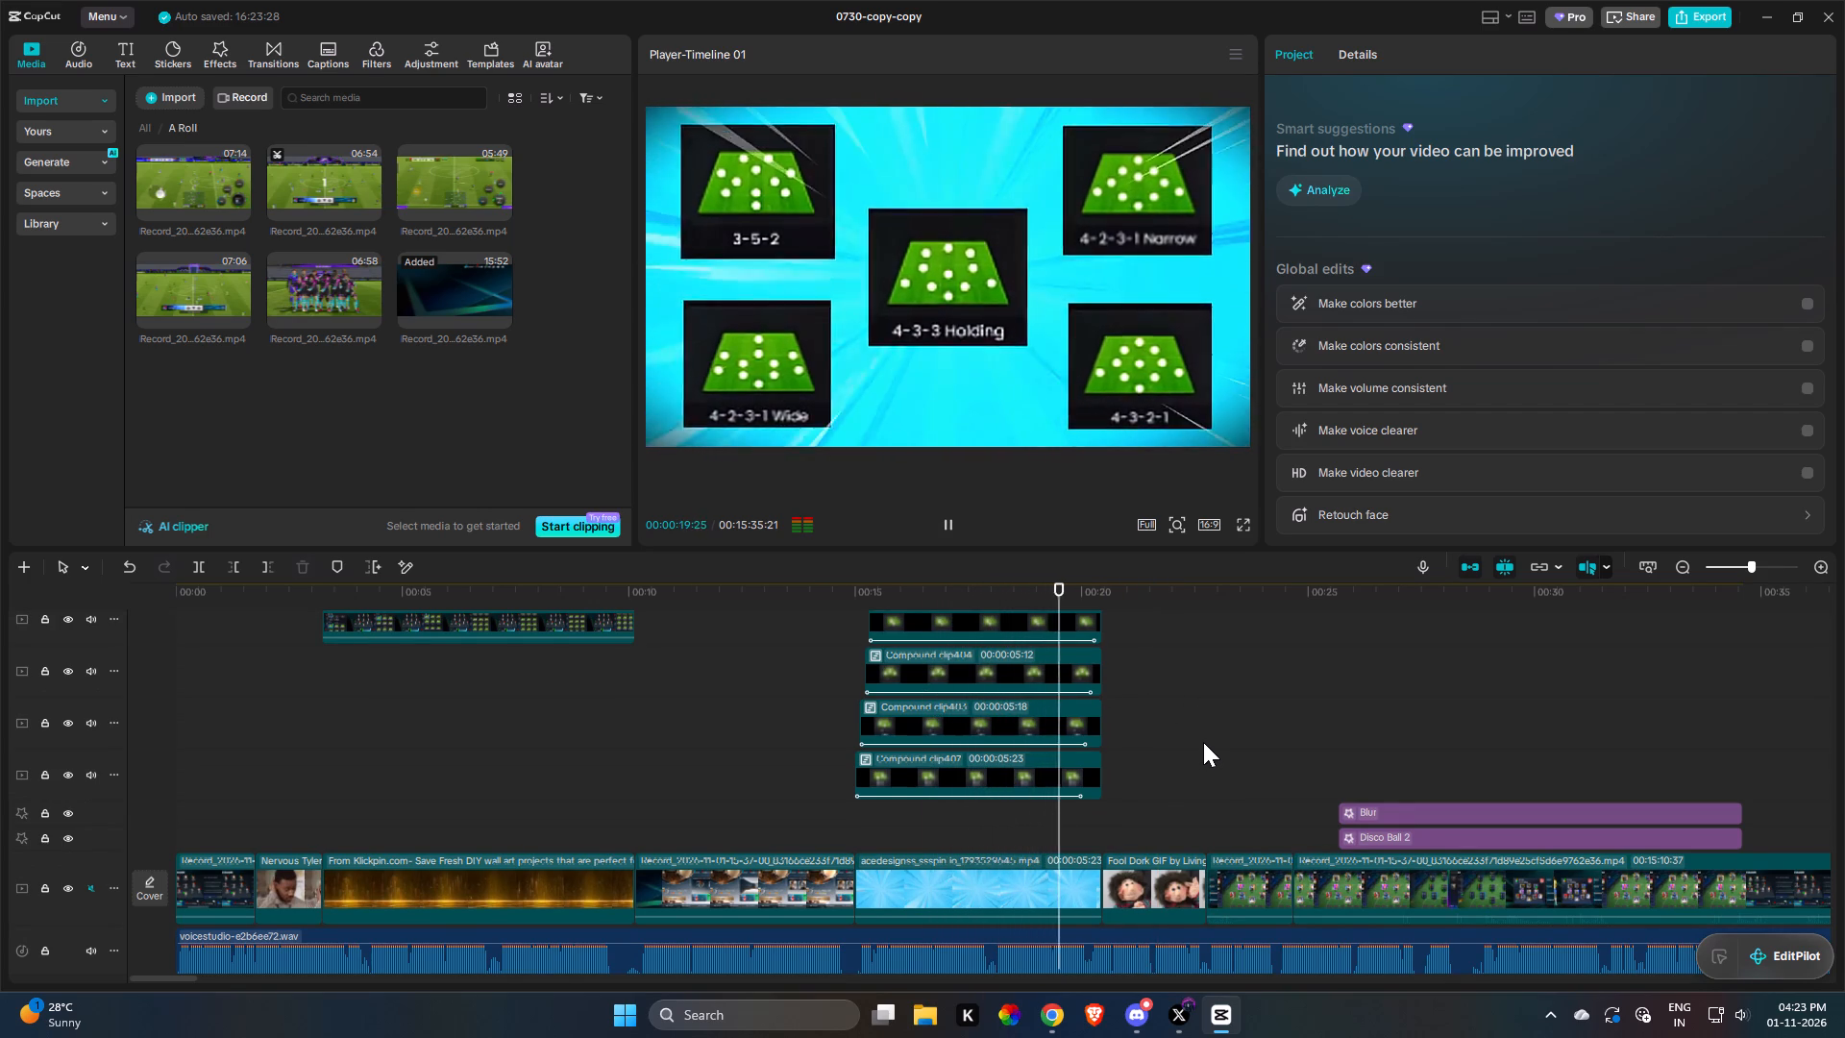
key(space)
Extend the Zoom 1 animation on the 4-2-3-1 Narrow, 4-2-3-1 Wide, 3-5-2 and 4-3-3 Holding tiles to each clip's full length.
scroll(1082, 757, up, 2)
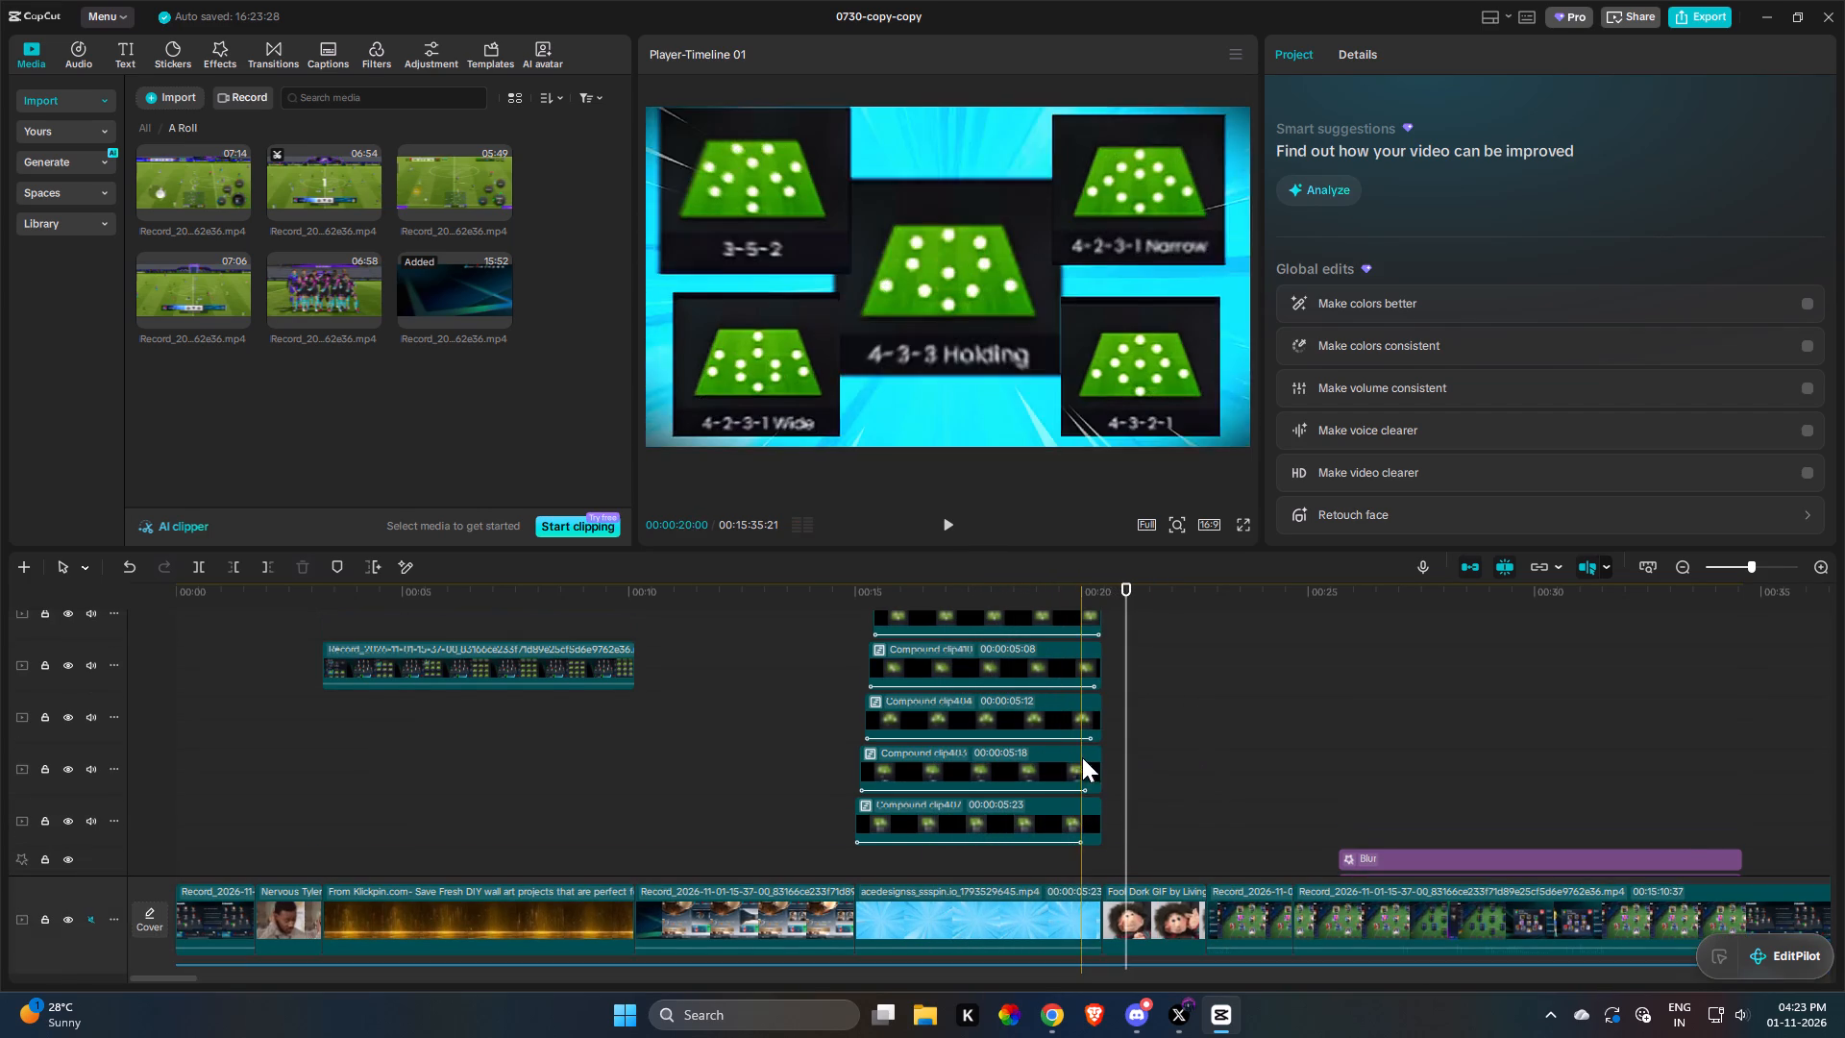
click(1073, 719)
click(1427, 62)
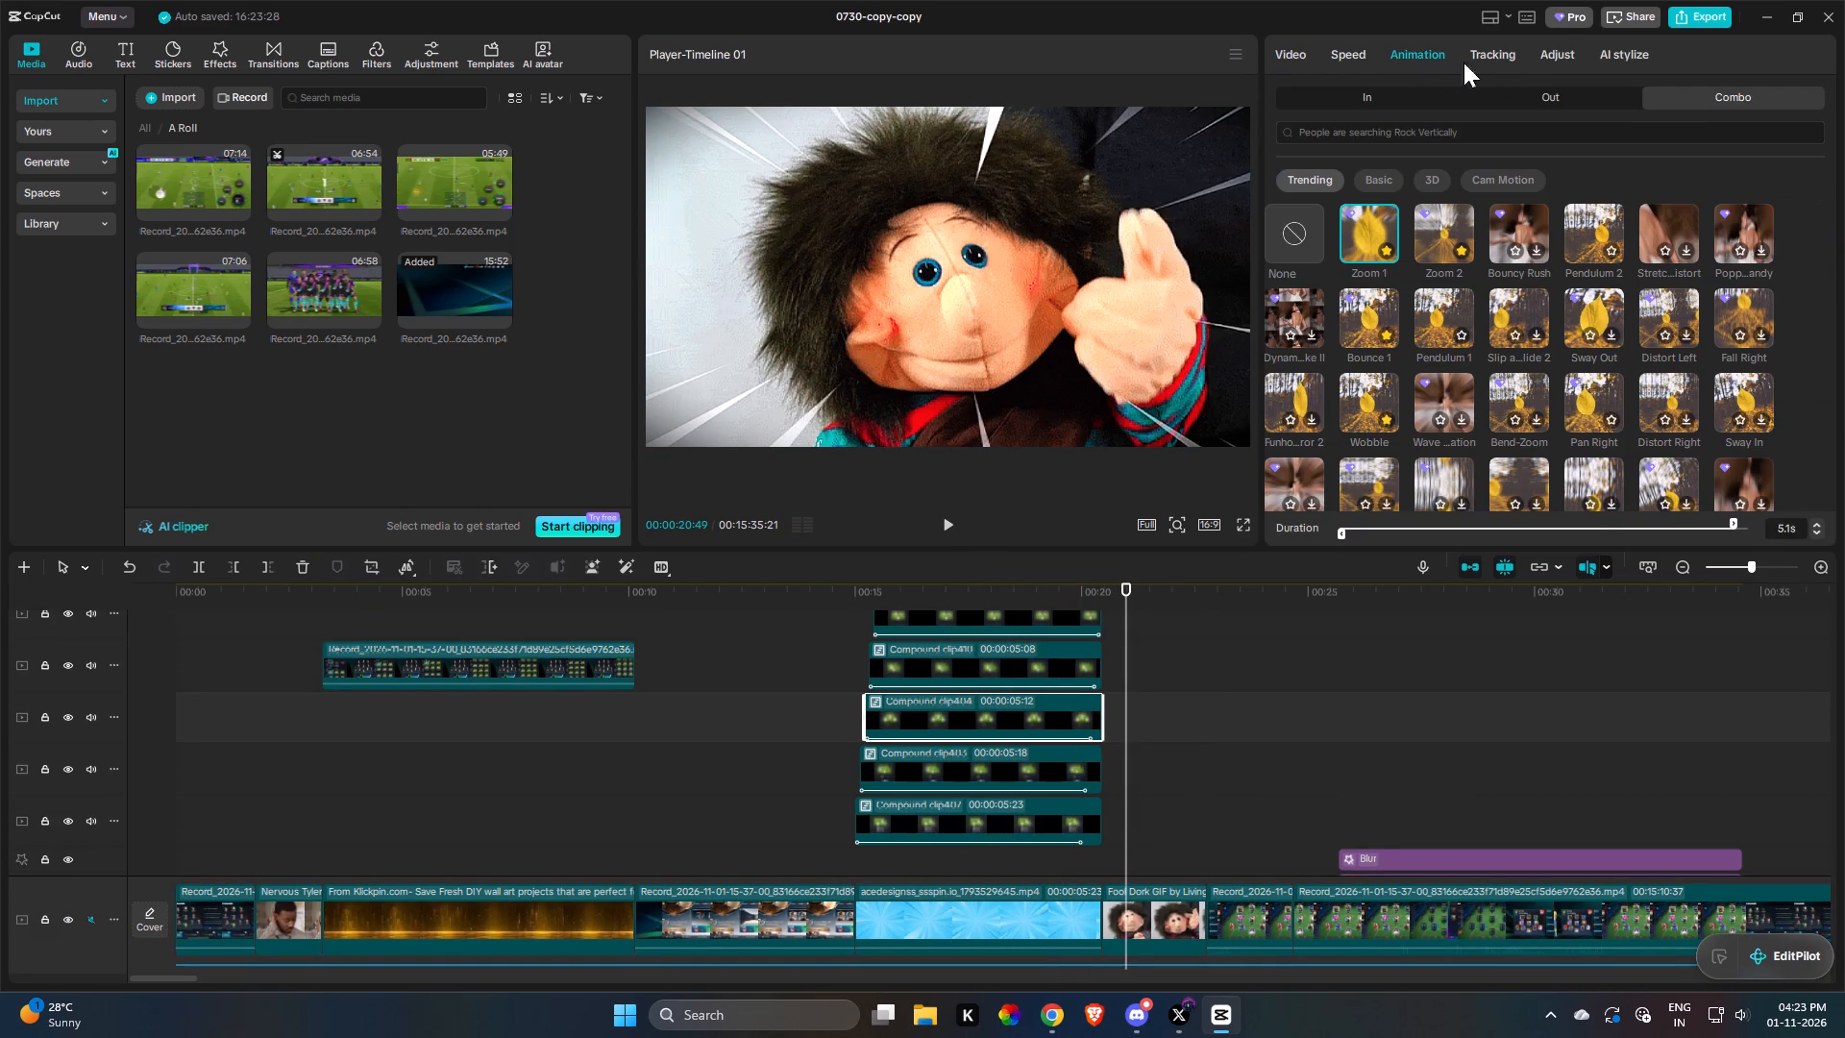
drag(1738, 526, 1805, 531)
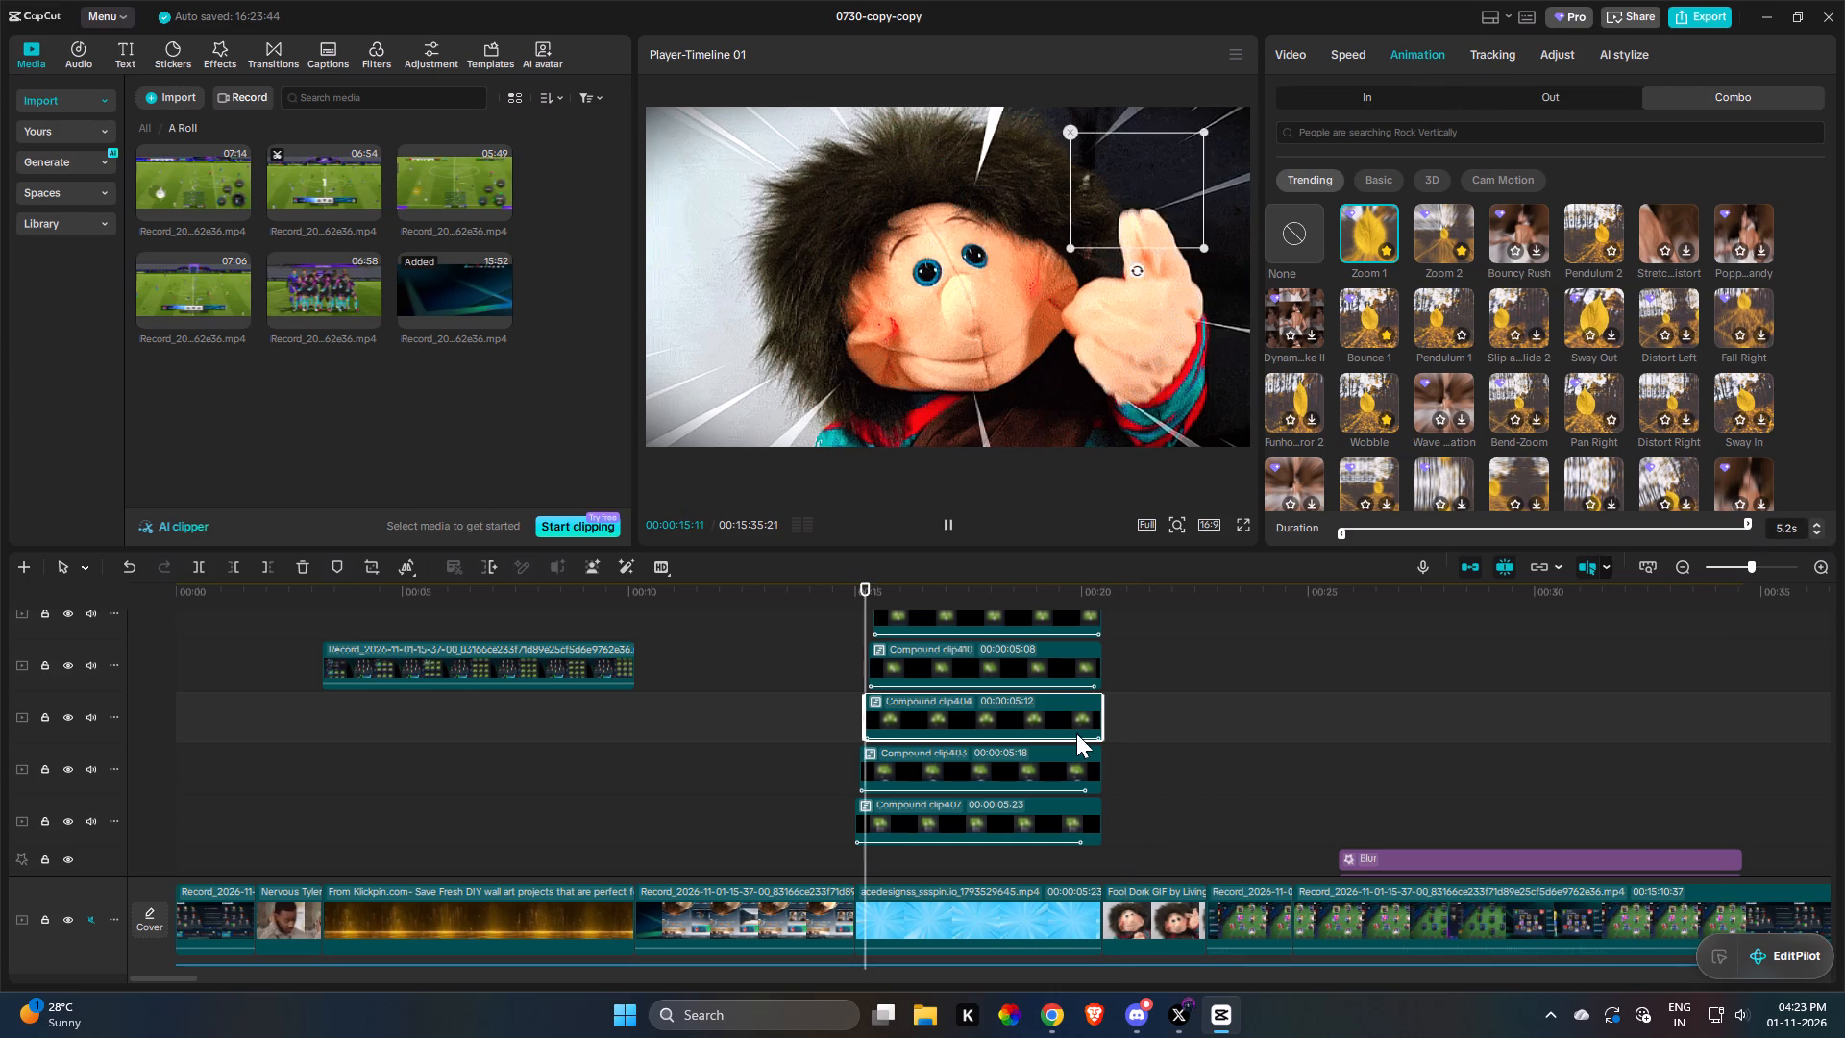
click(1047, 667)
drag(1740, 520, 1813, 531)
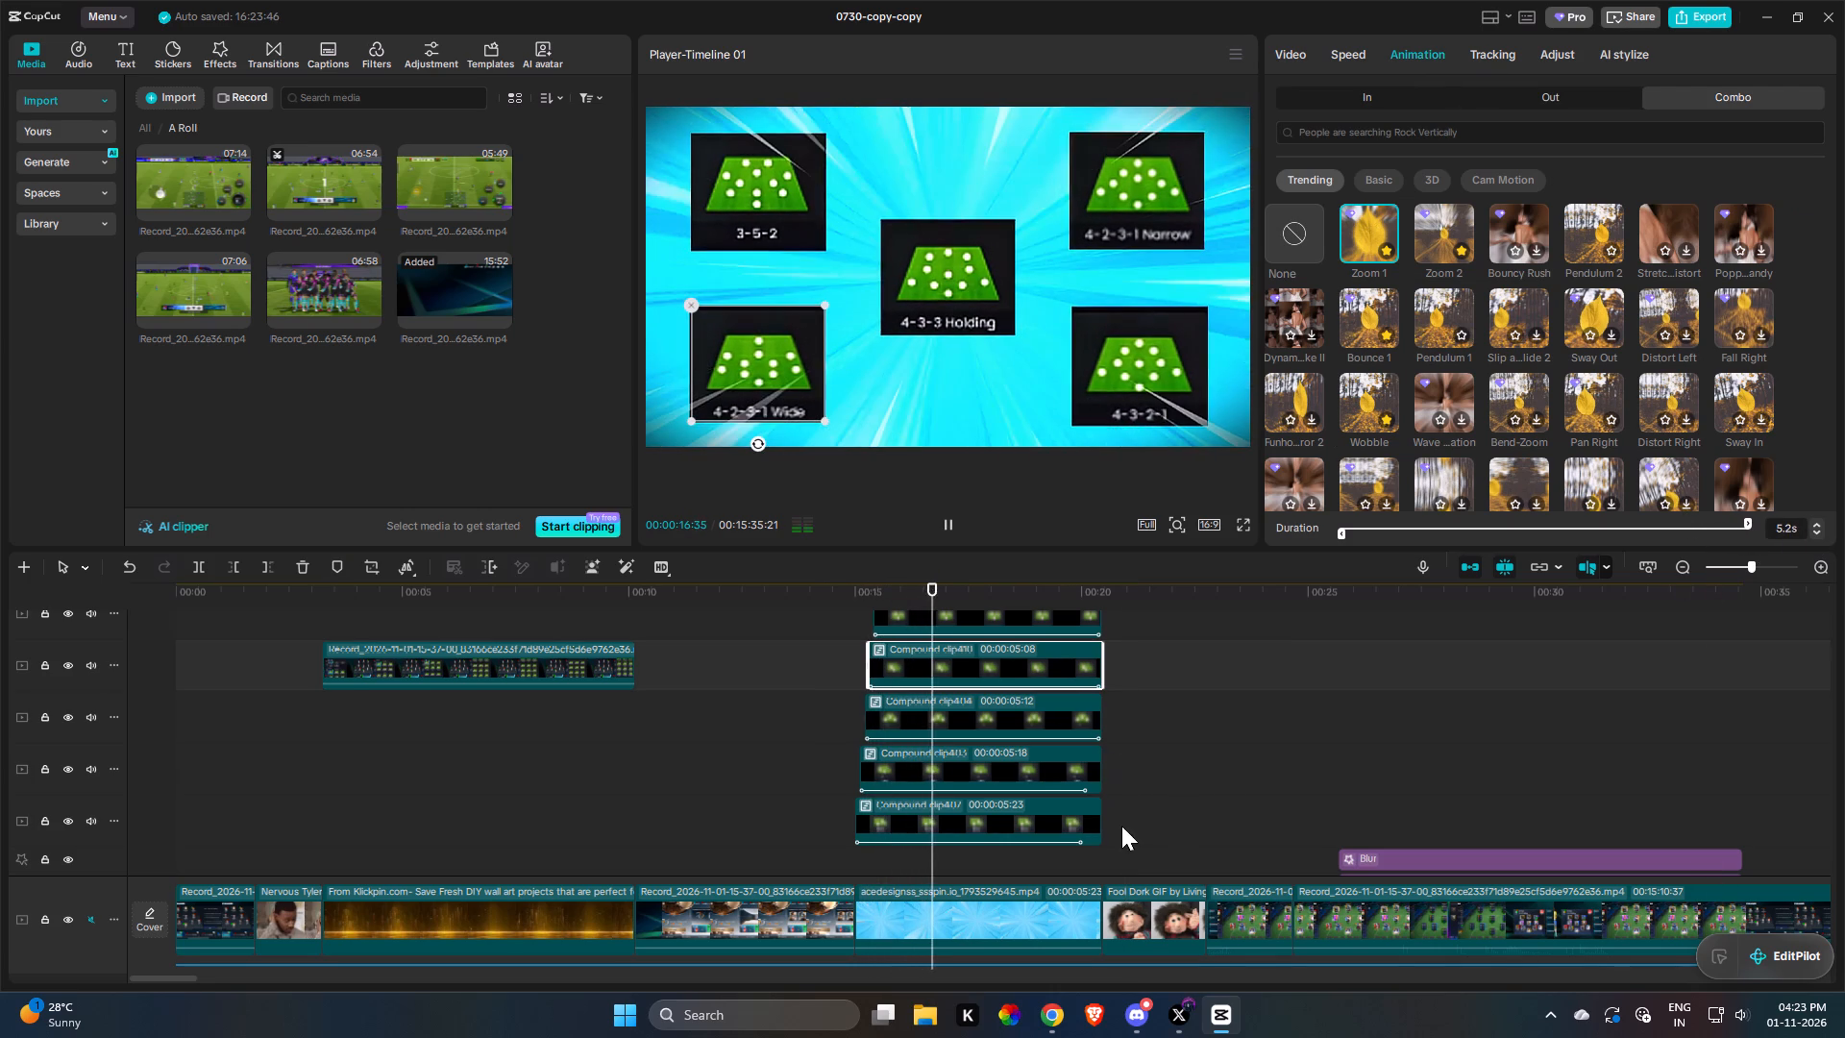
click(1058, 774)
drag(1734, 523, 1813, 536)
click(1081, 803)
drag(1733, 524, 1844, 556)
scroll(1193, 715, up, 3)
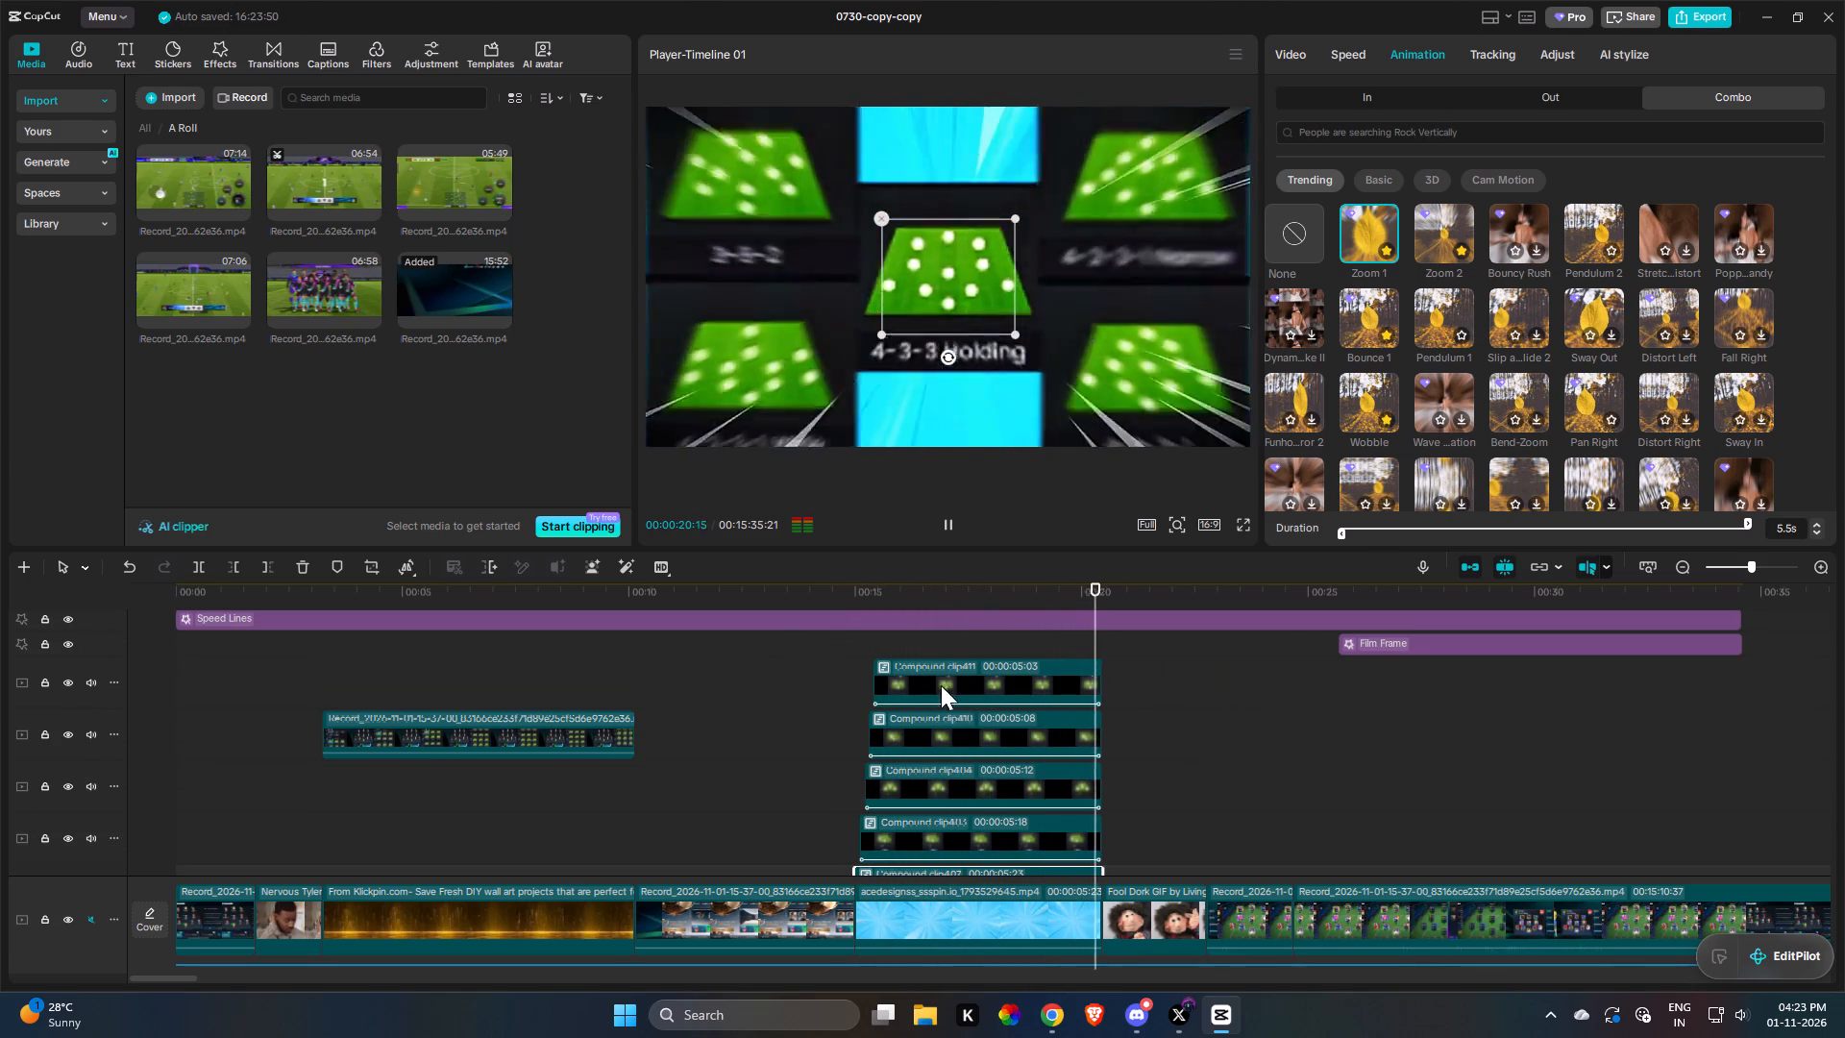
Play back the animated tile section through the puppet meme and into the My Team recording to check the timing.
click(1339, 740)
scroll(1026, 759, down, 5)
key(space)
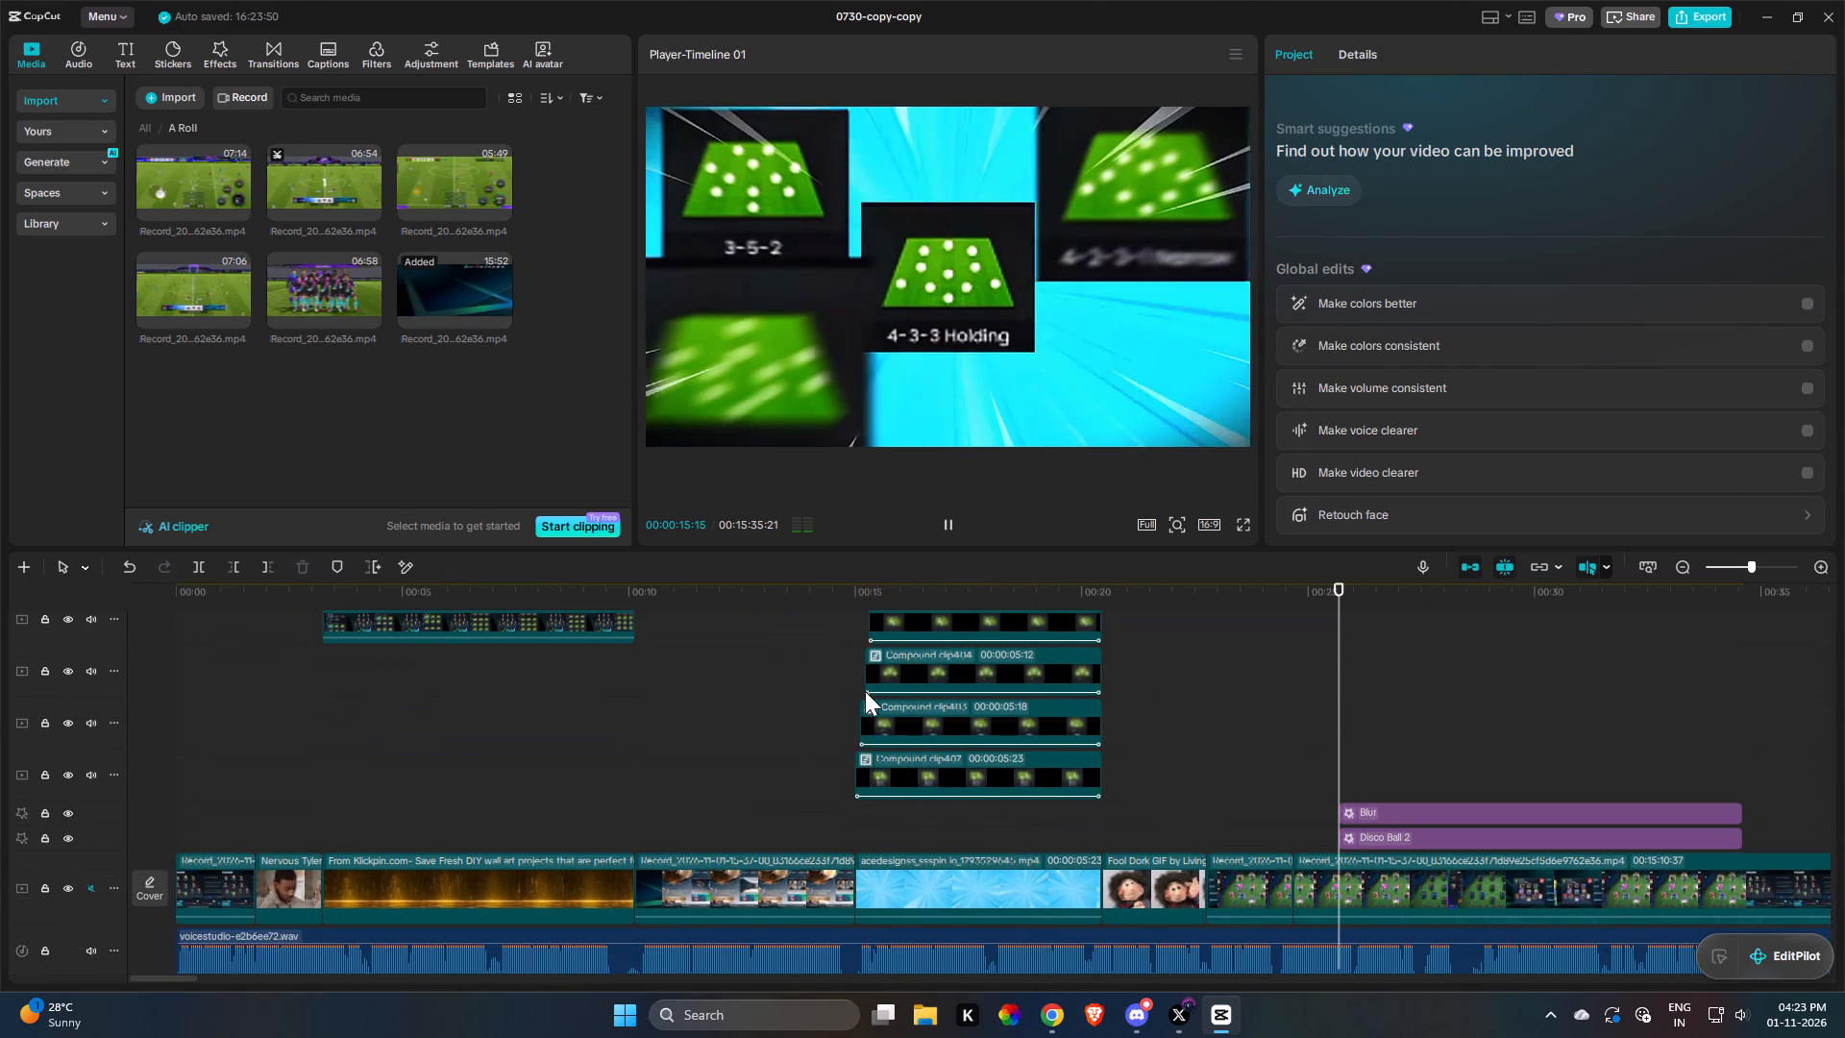
key(space)
key(space)
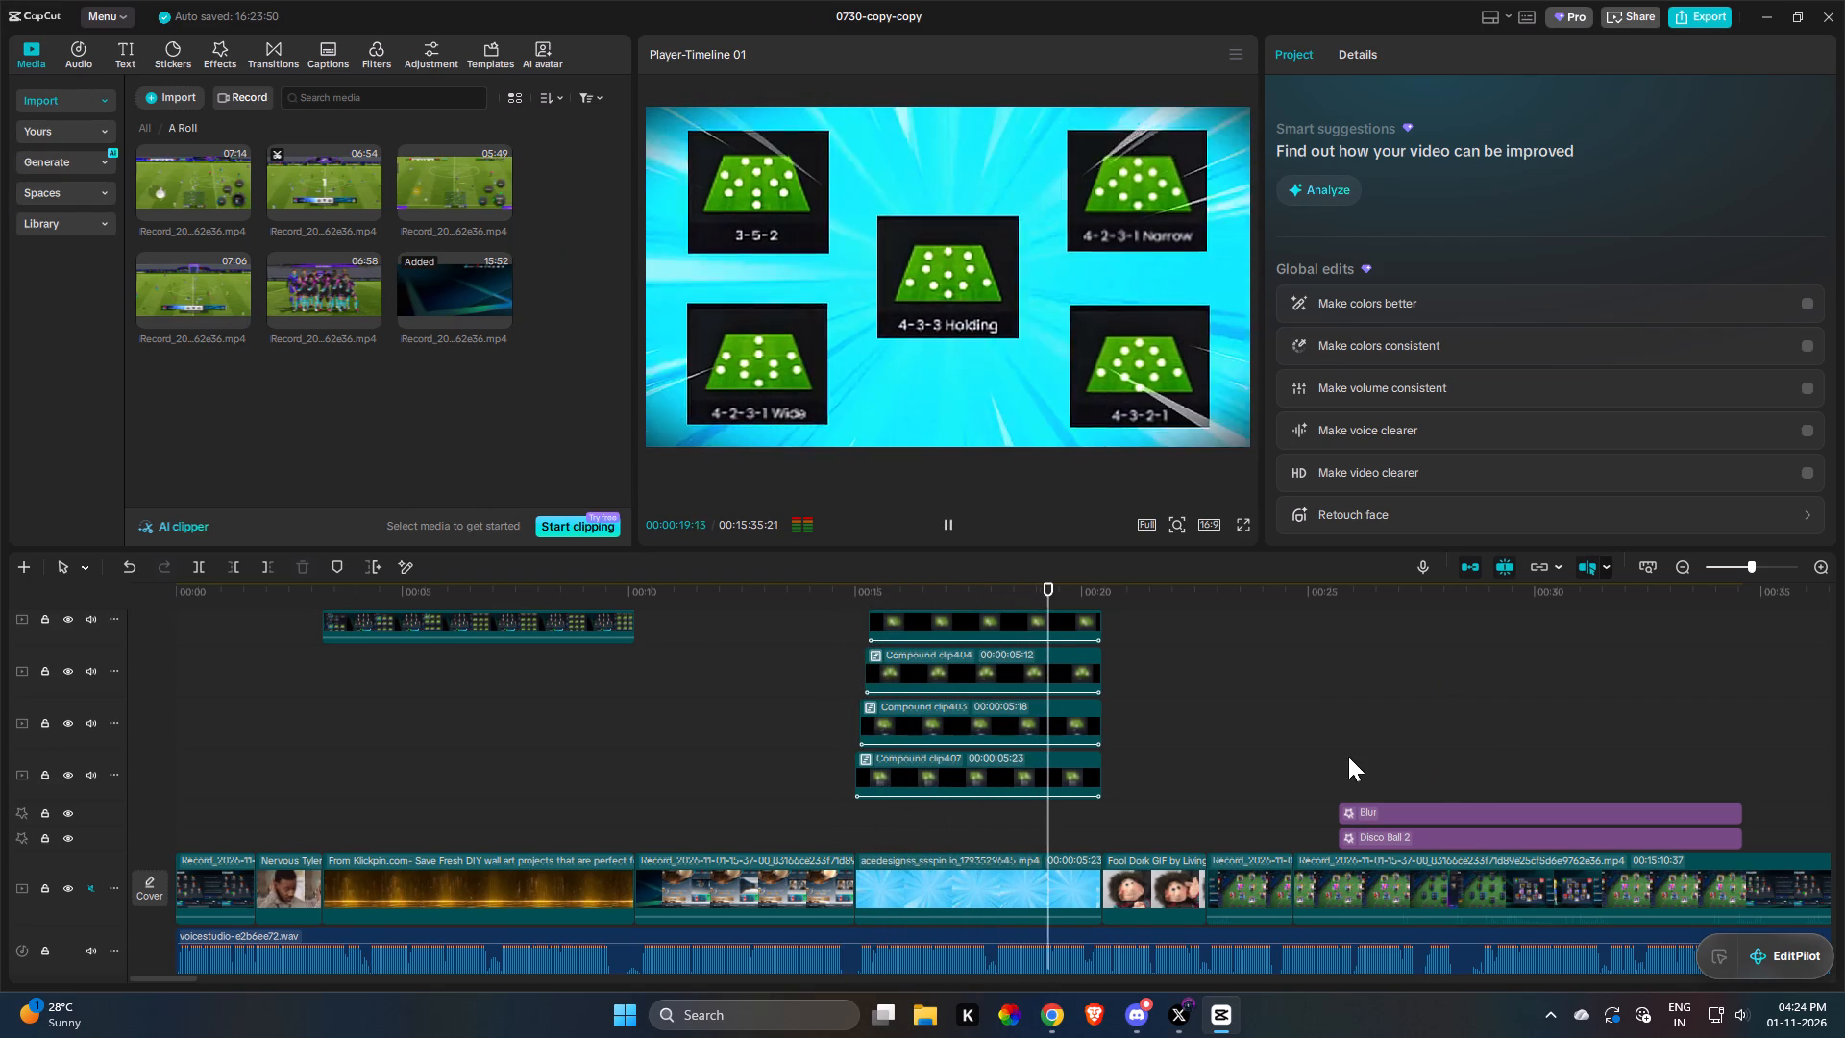
drag(1278, 761, 1042, 809)
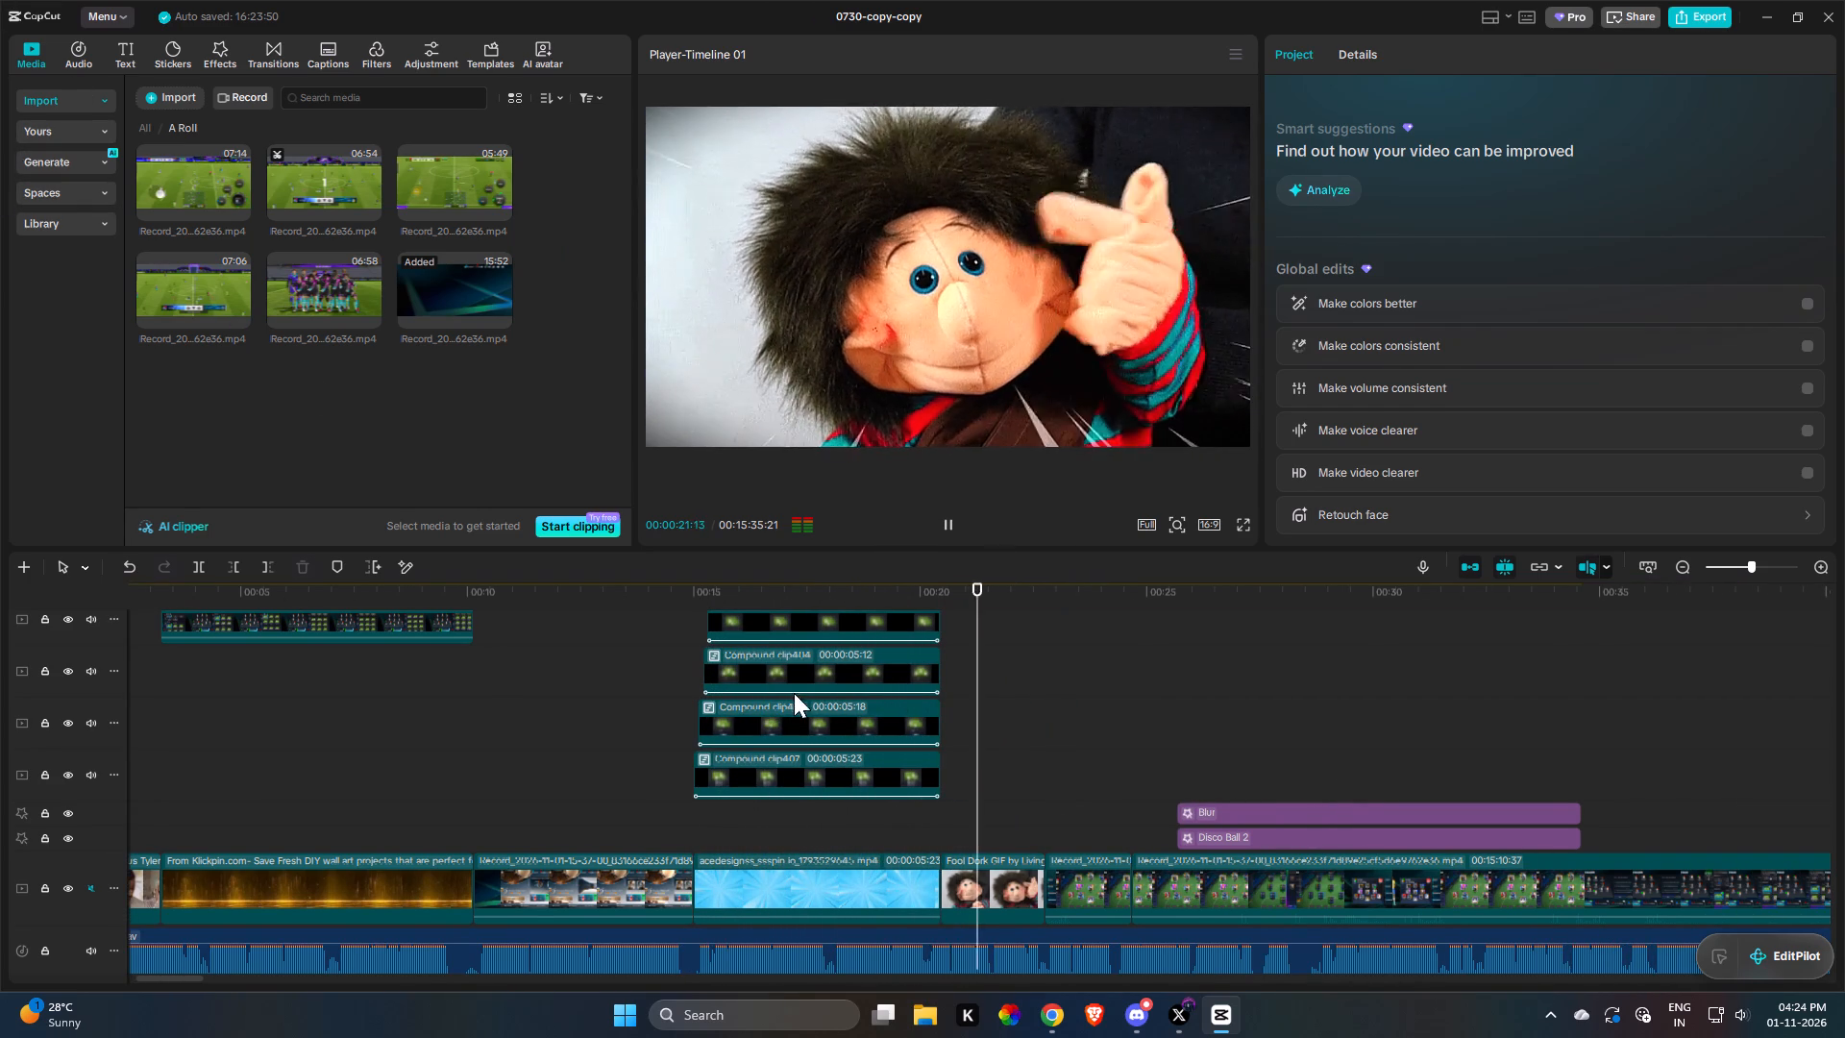
scroll(1599, 579, down, 4)
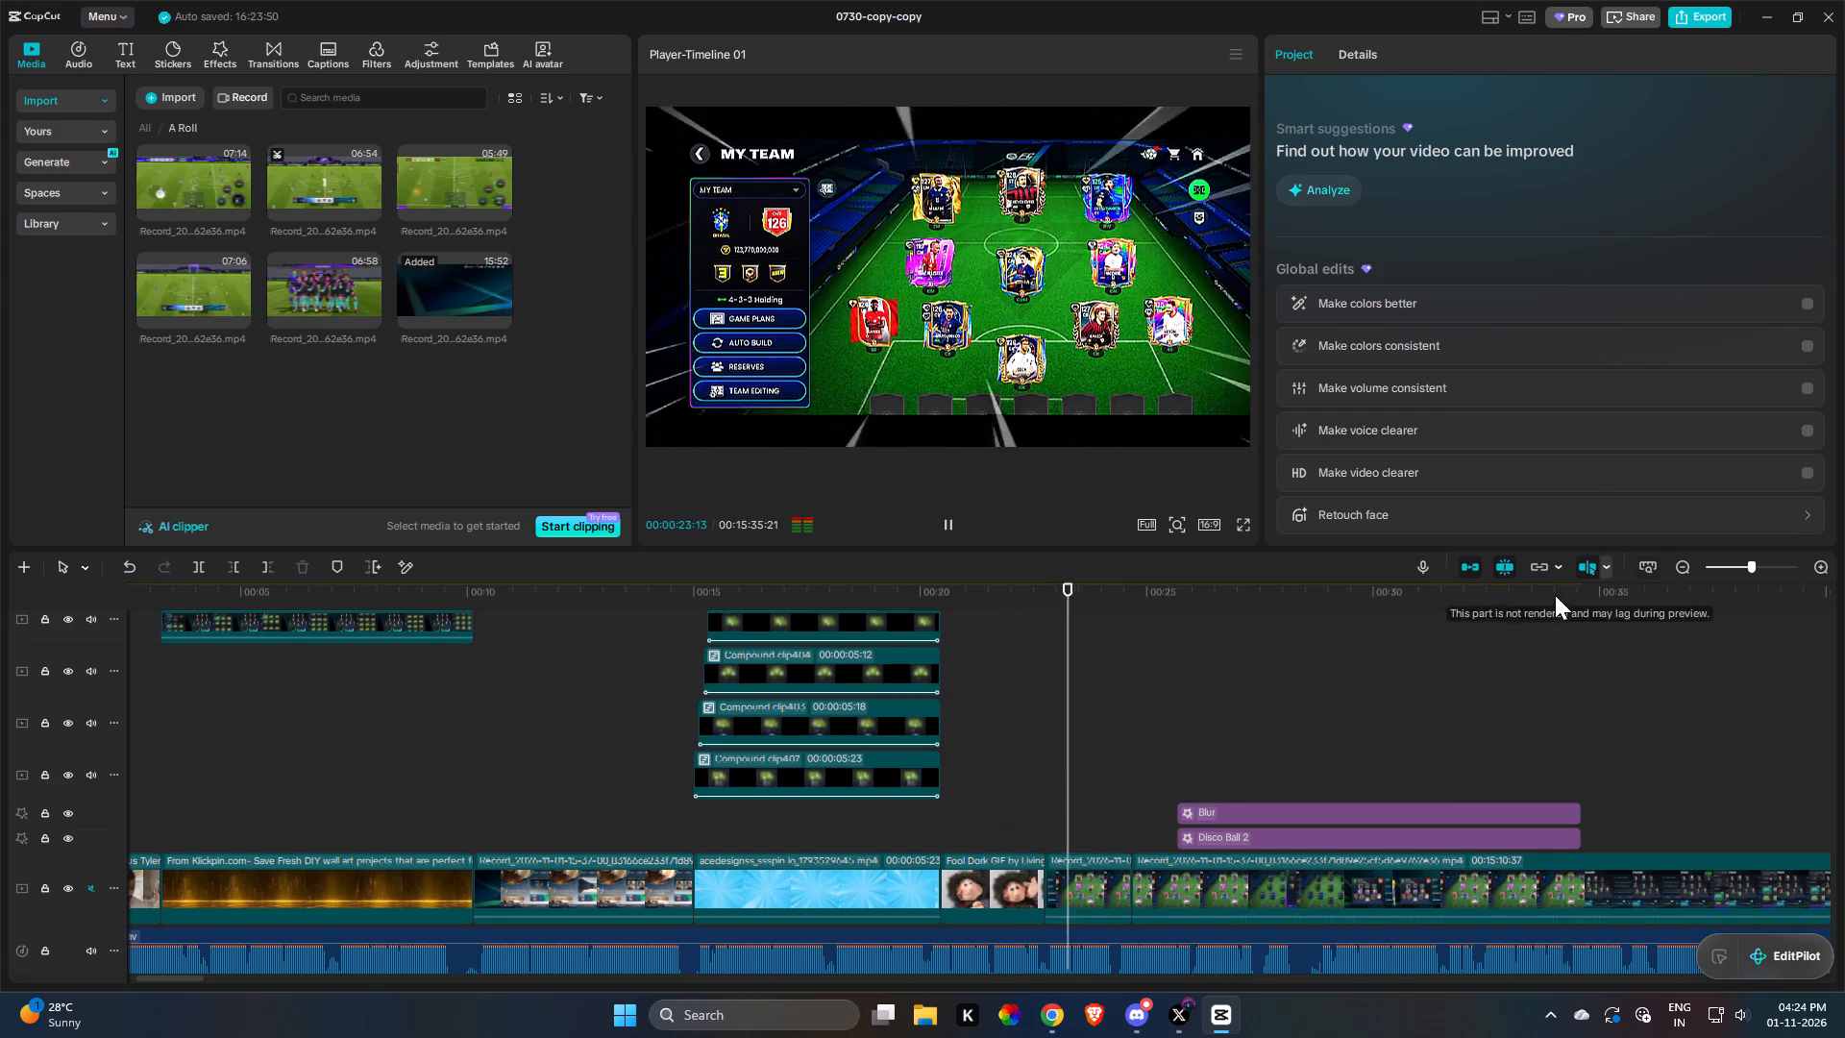
scroll(1312, 696, down, 7)
drag(1292, 700, 1176, 789)
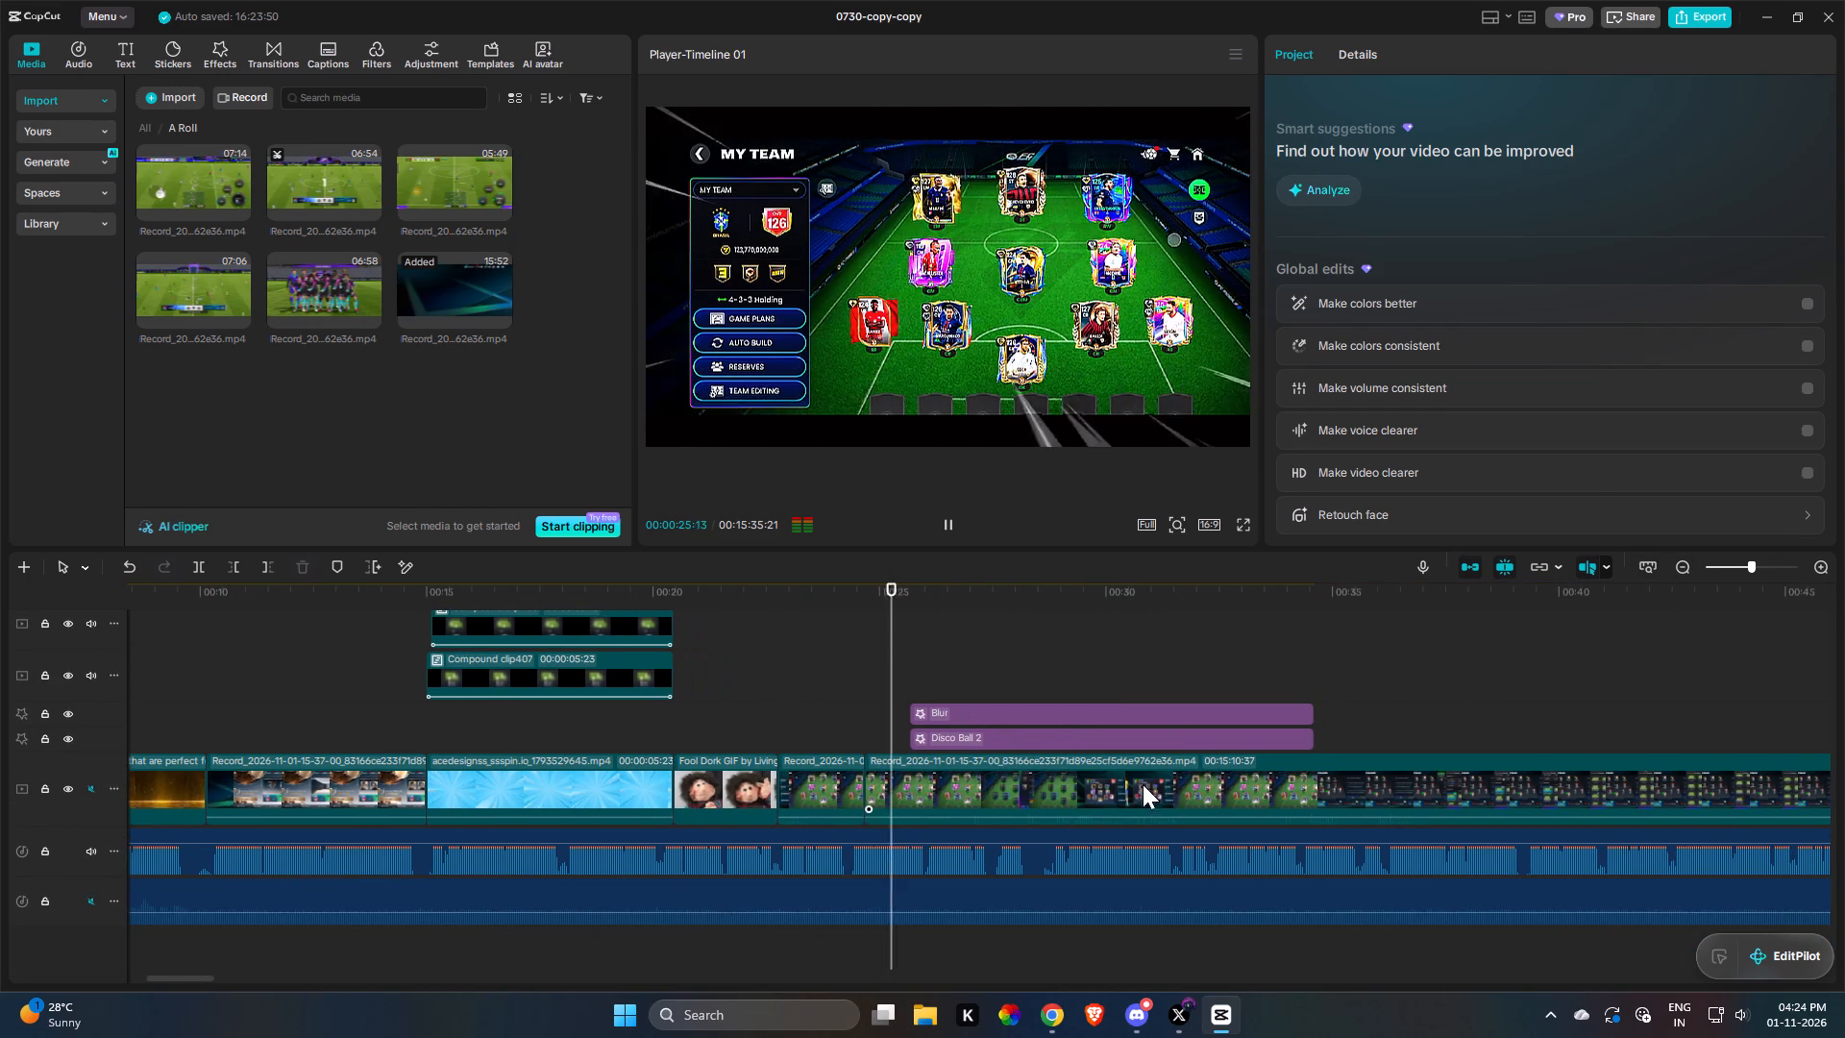
key(space)
key(space)
key(space)
Delete the long recording clip after the short My Team segment and insert a fresh copy of the 15:52 recording there.
click(929, 778)
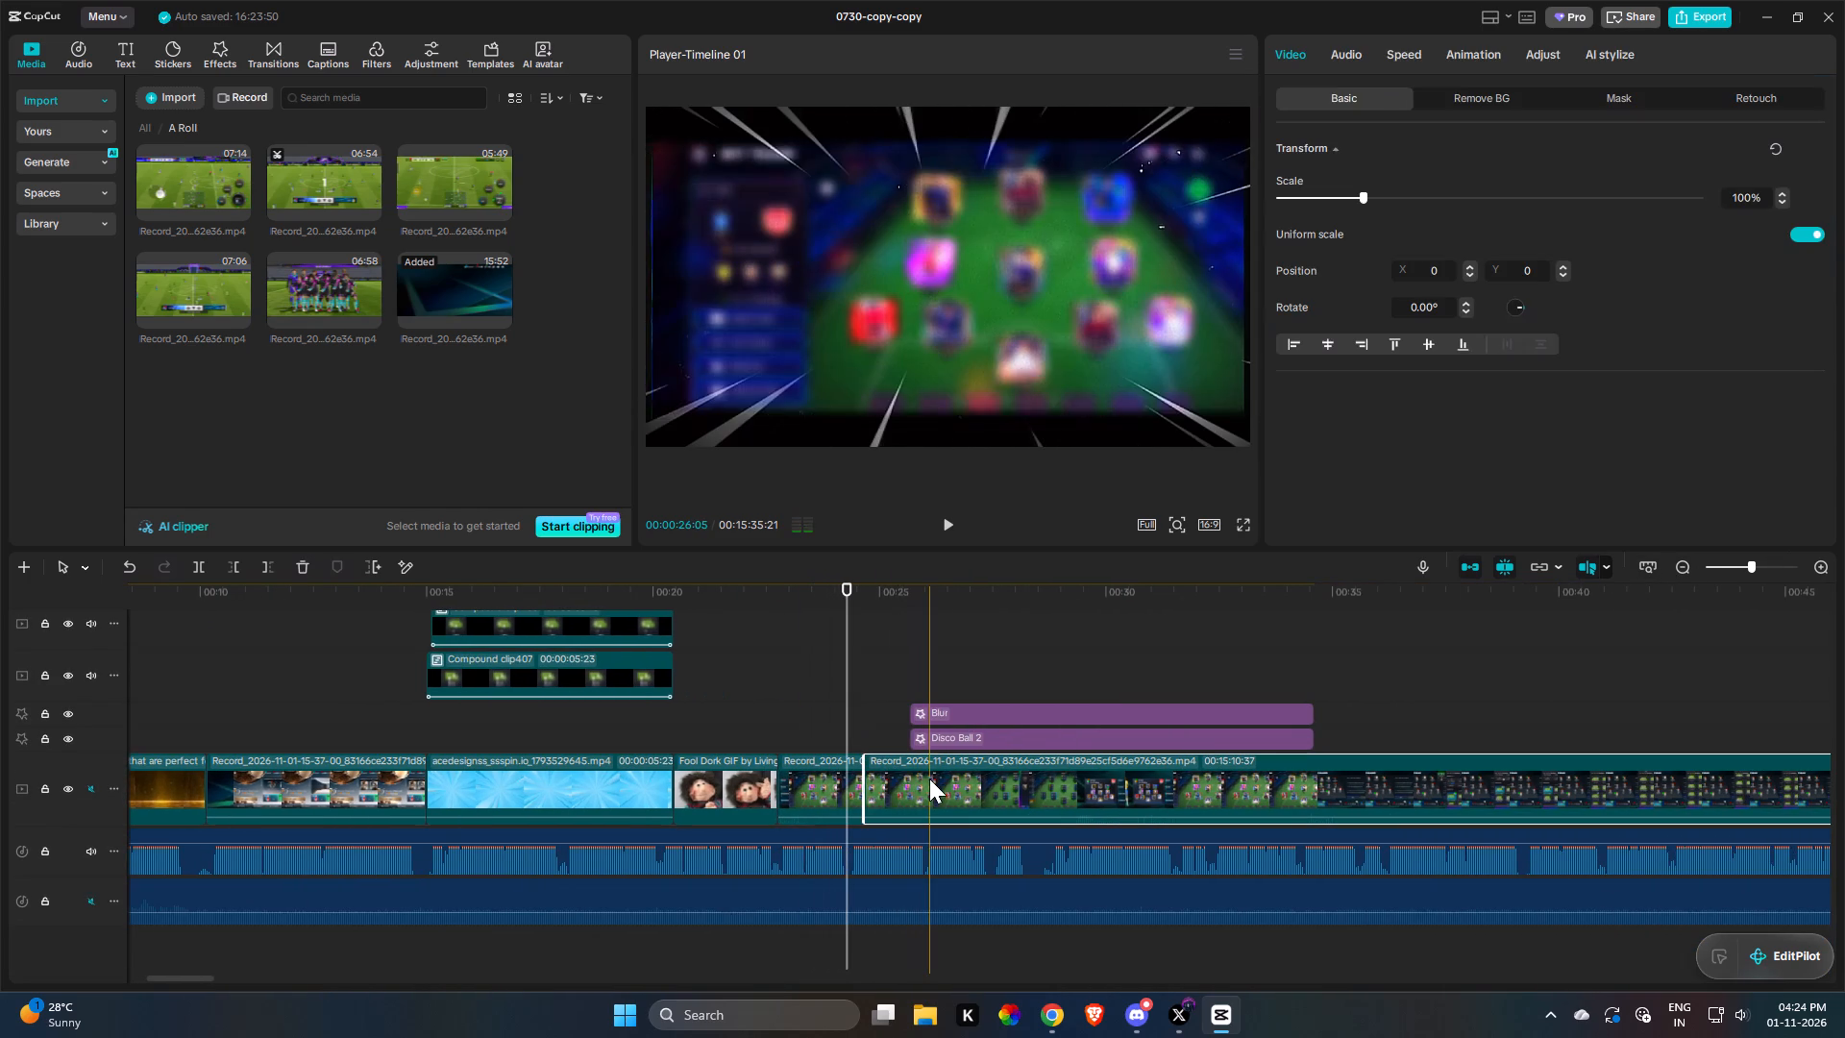
click(286, 811)
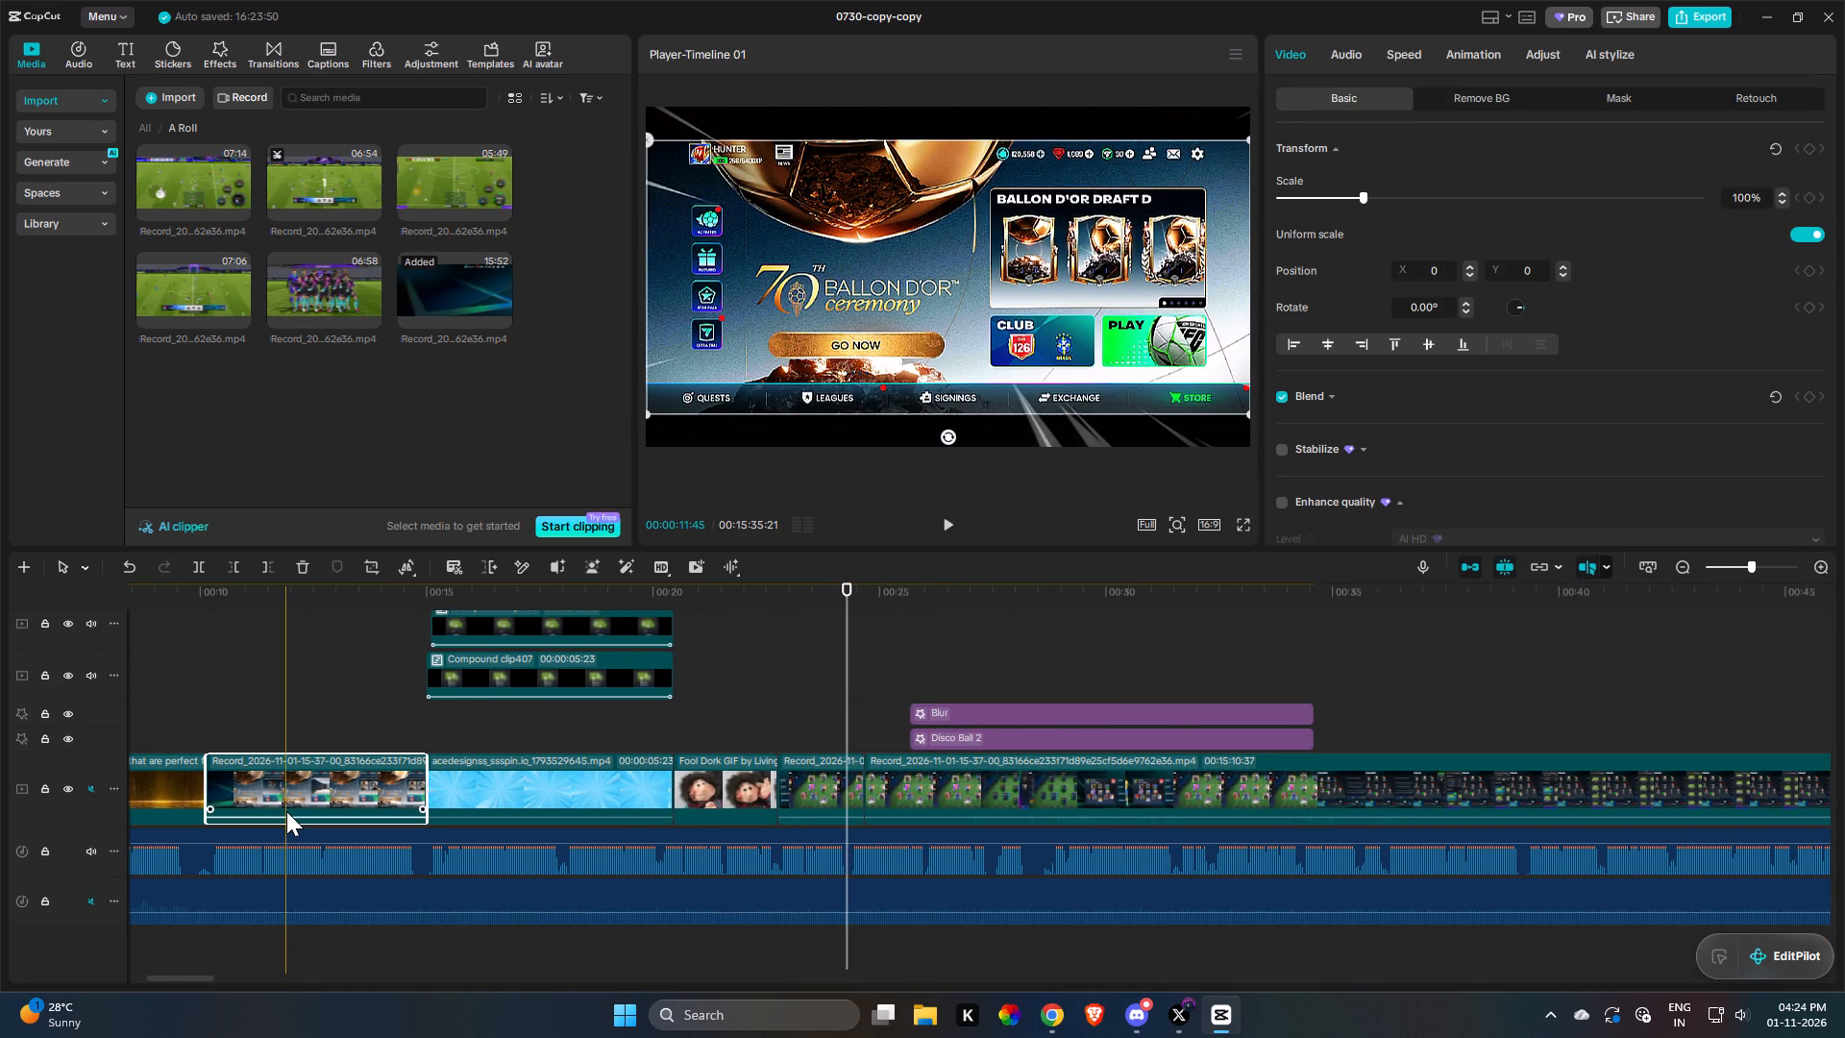
click(945, 773)
key(f)
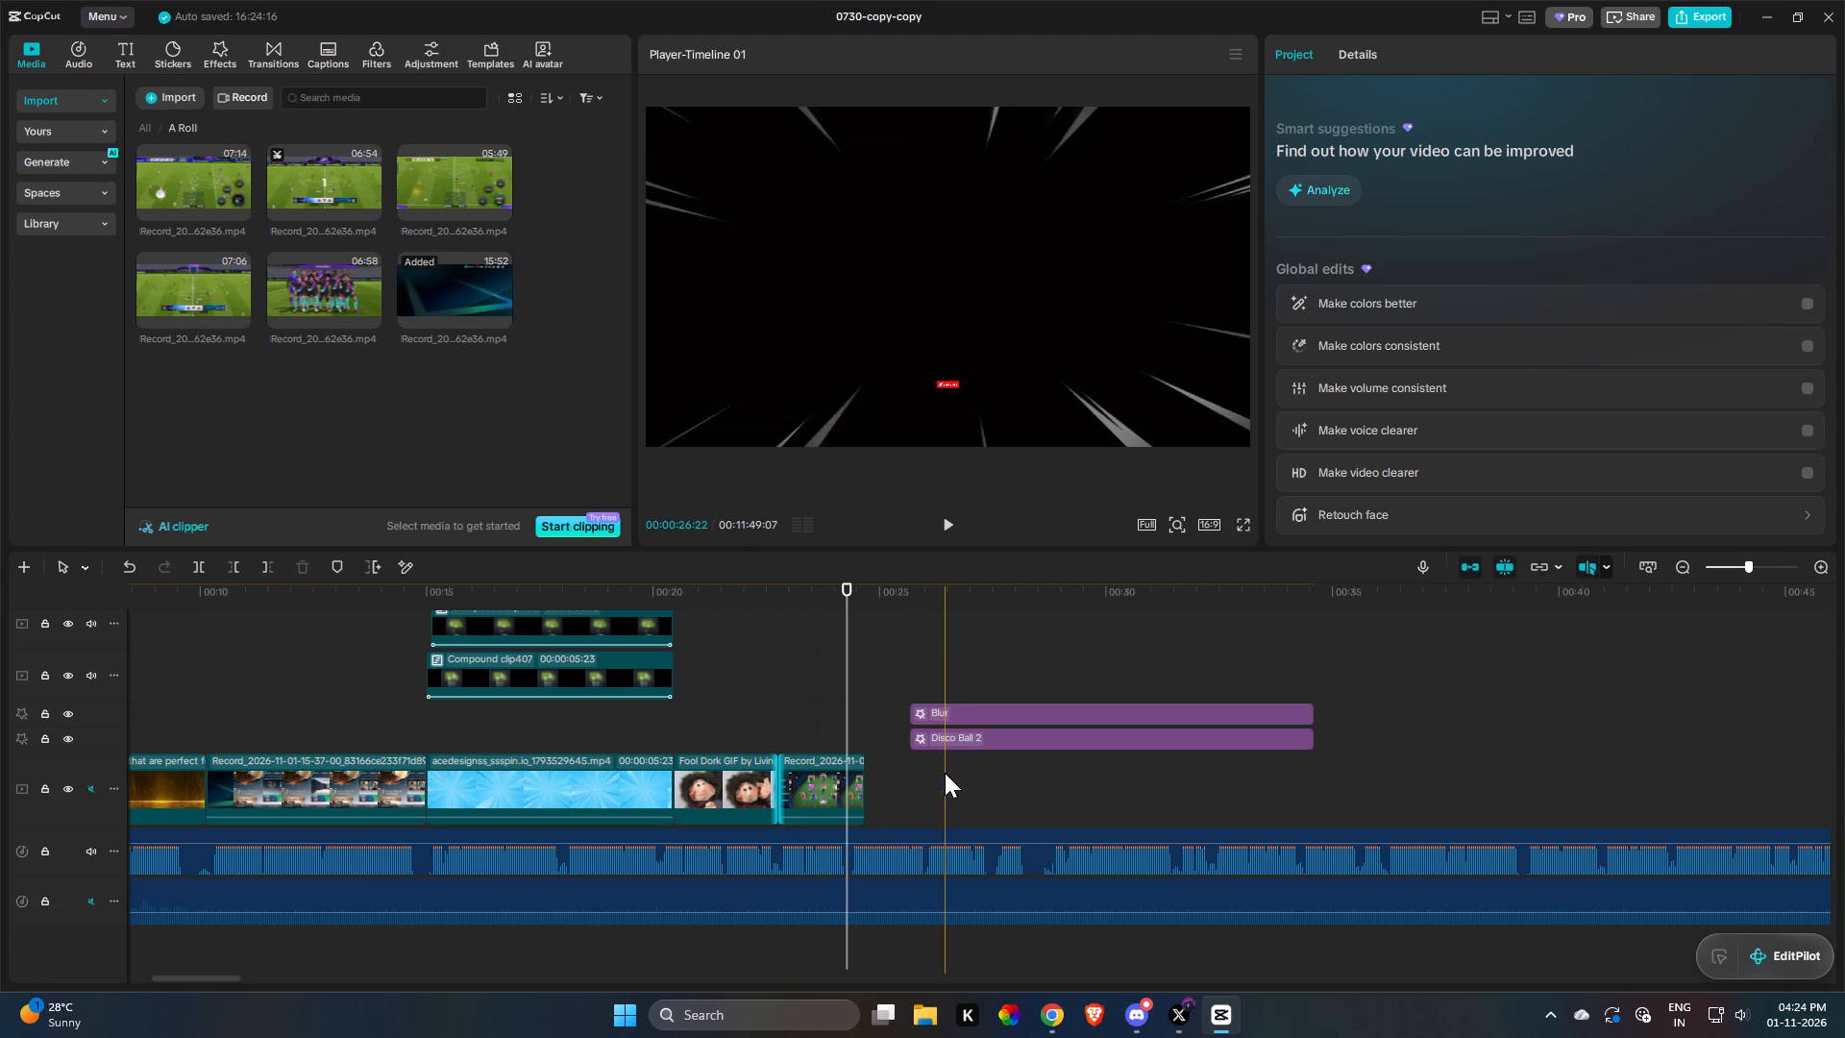
drag(464, 315, 1035, 805)
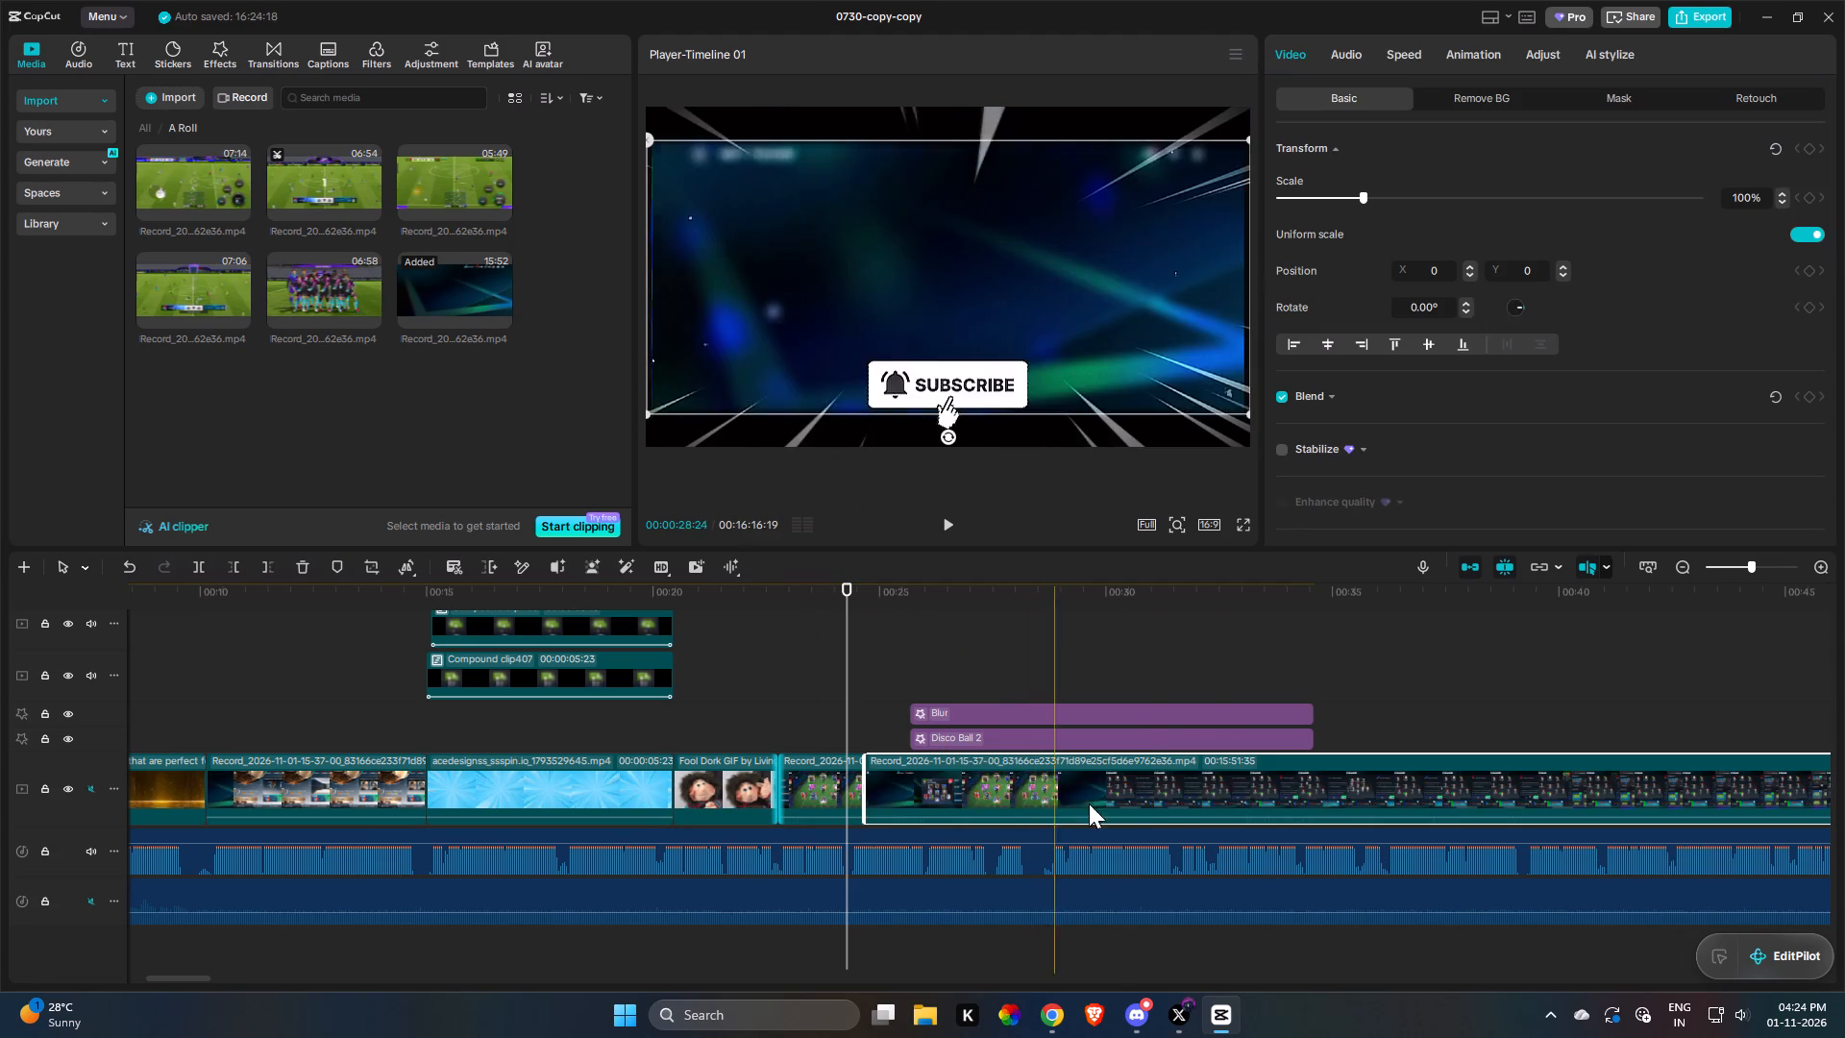
Trim the start of the new recording repeatedly until about 13 min 25 s remains, and play across the cut.
text(qqqq)
key(q)
text(qq)
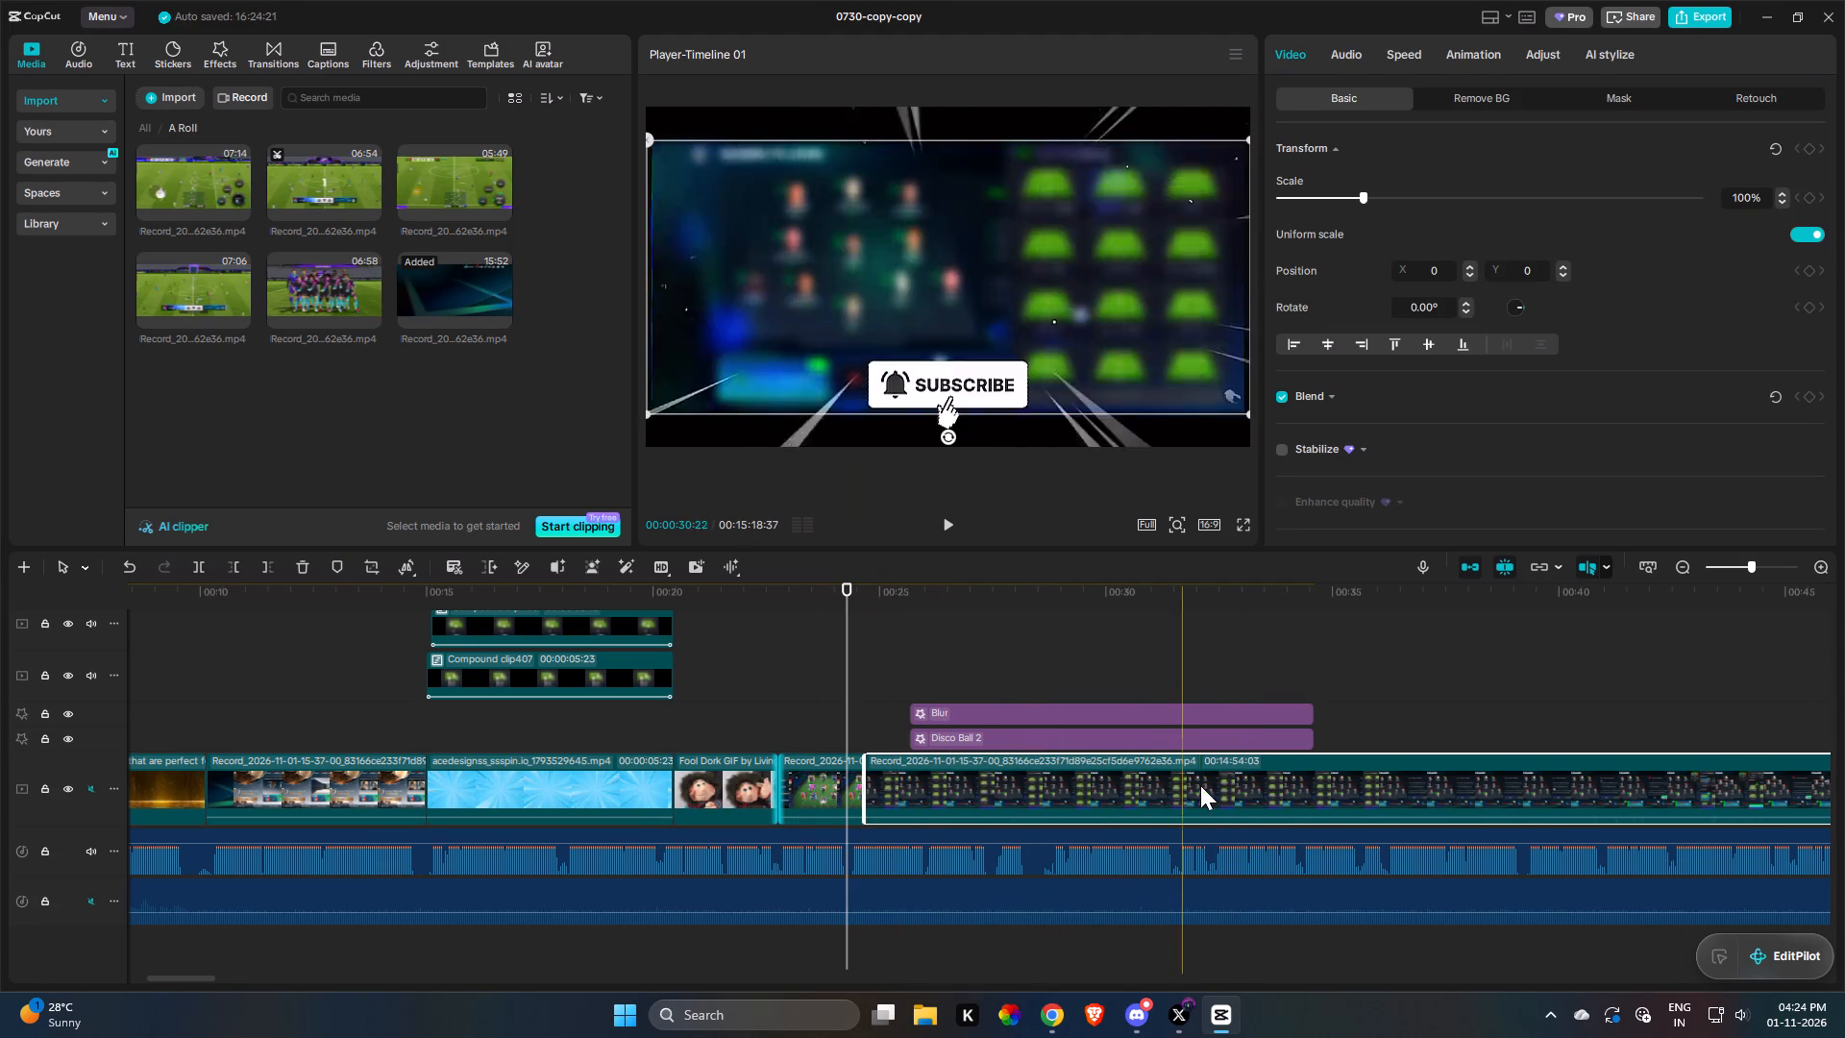
drag(1208, 796, 1496, 794)
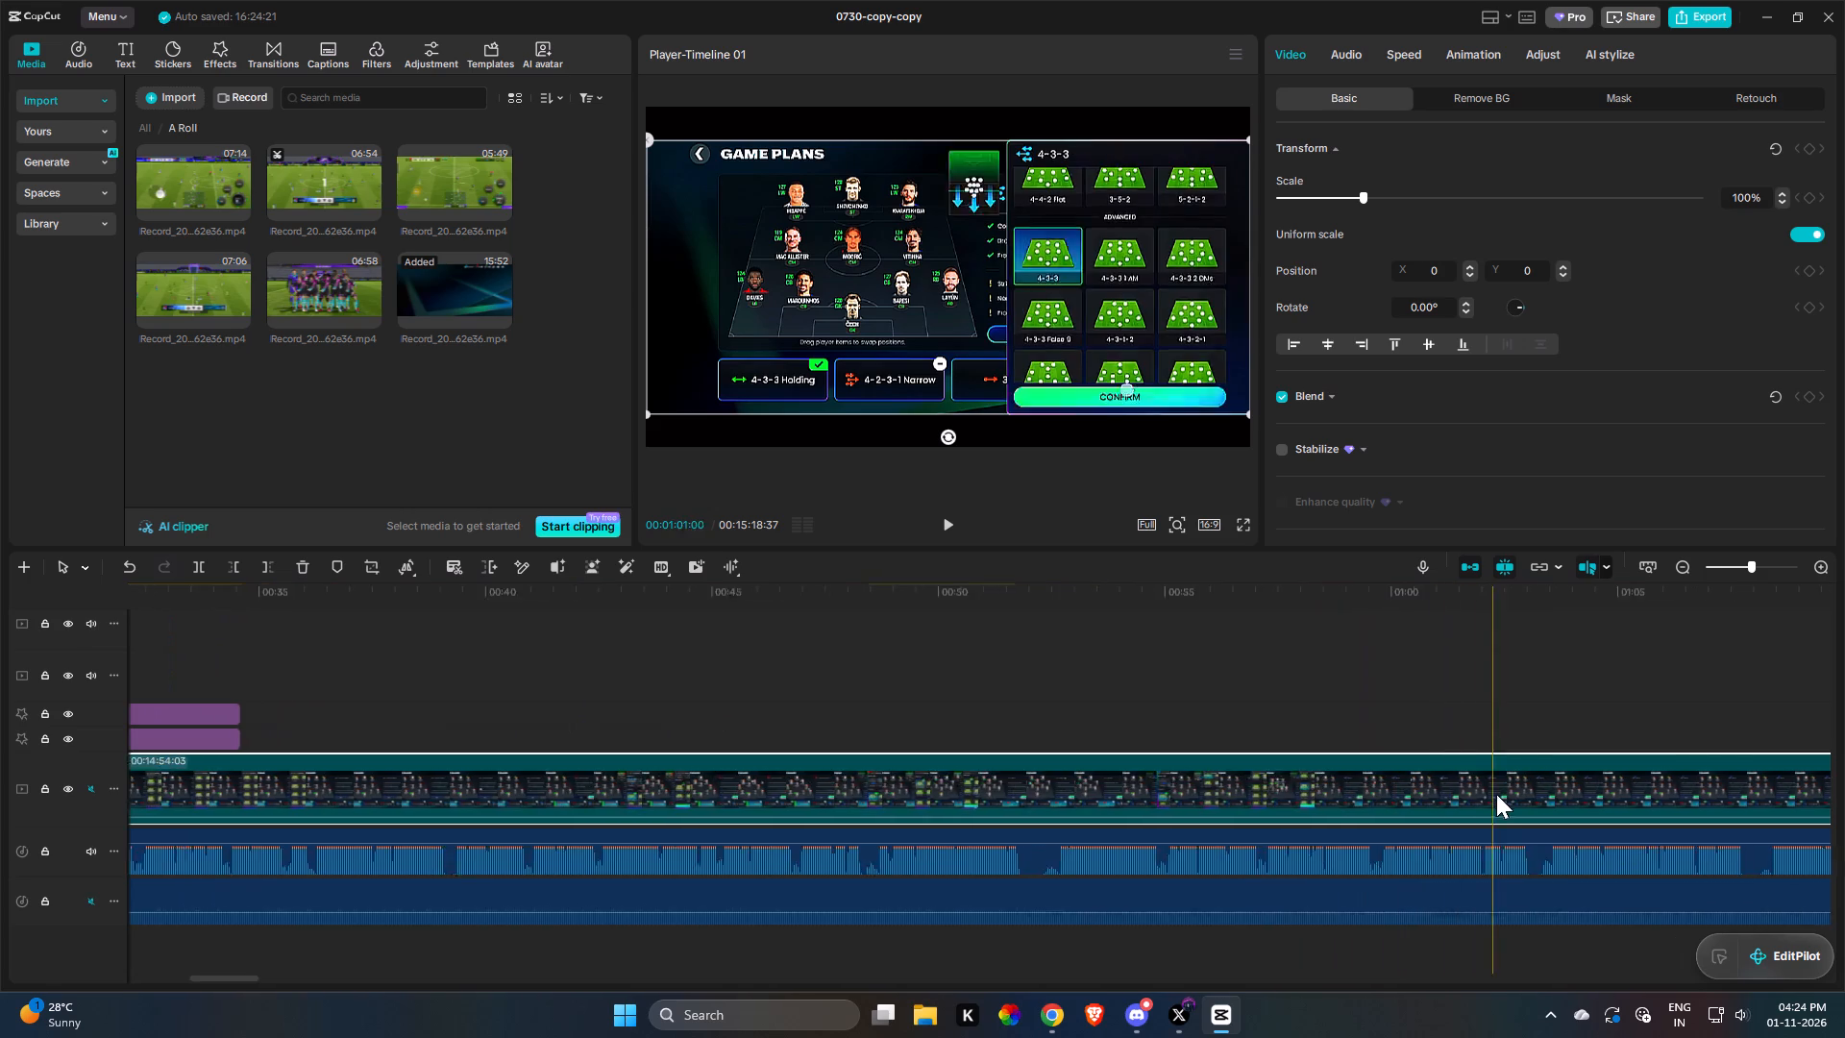
drag(1496, 794, 952, 779)
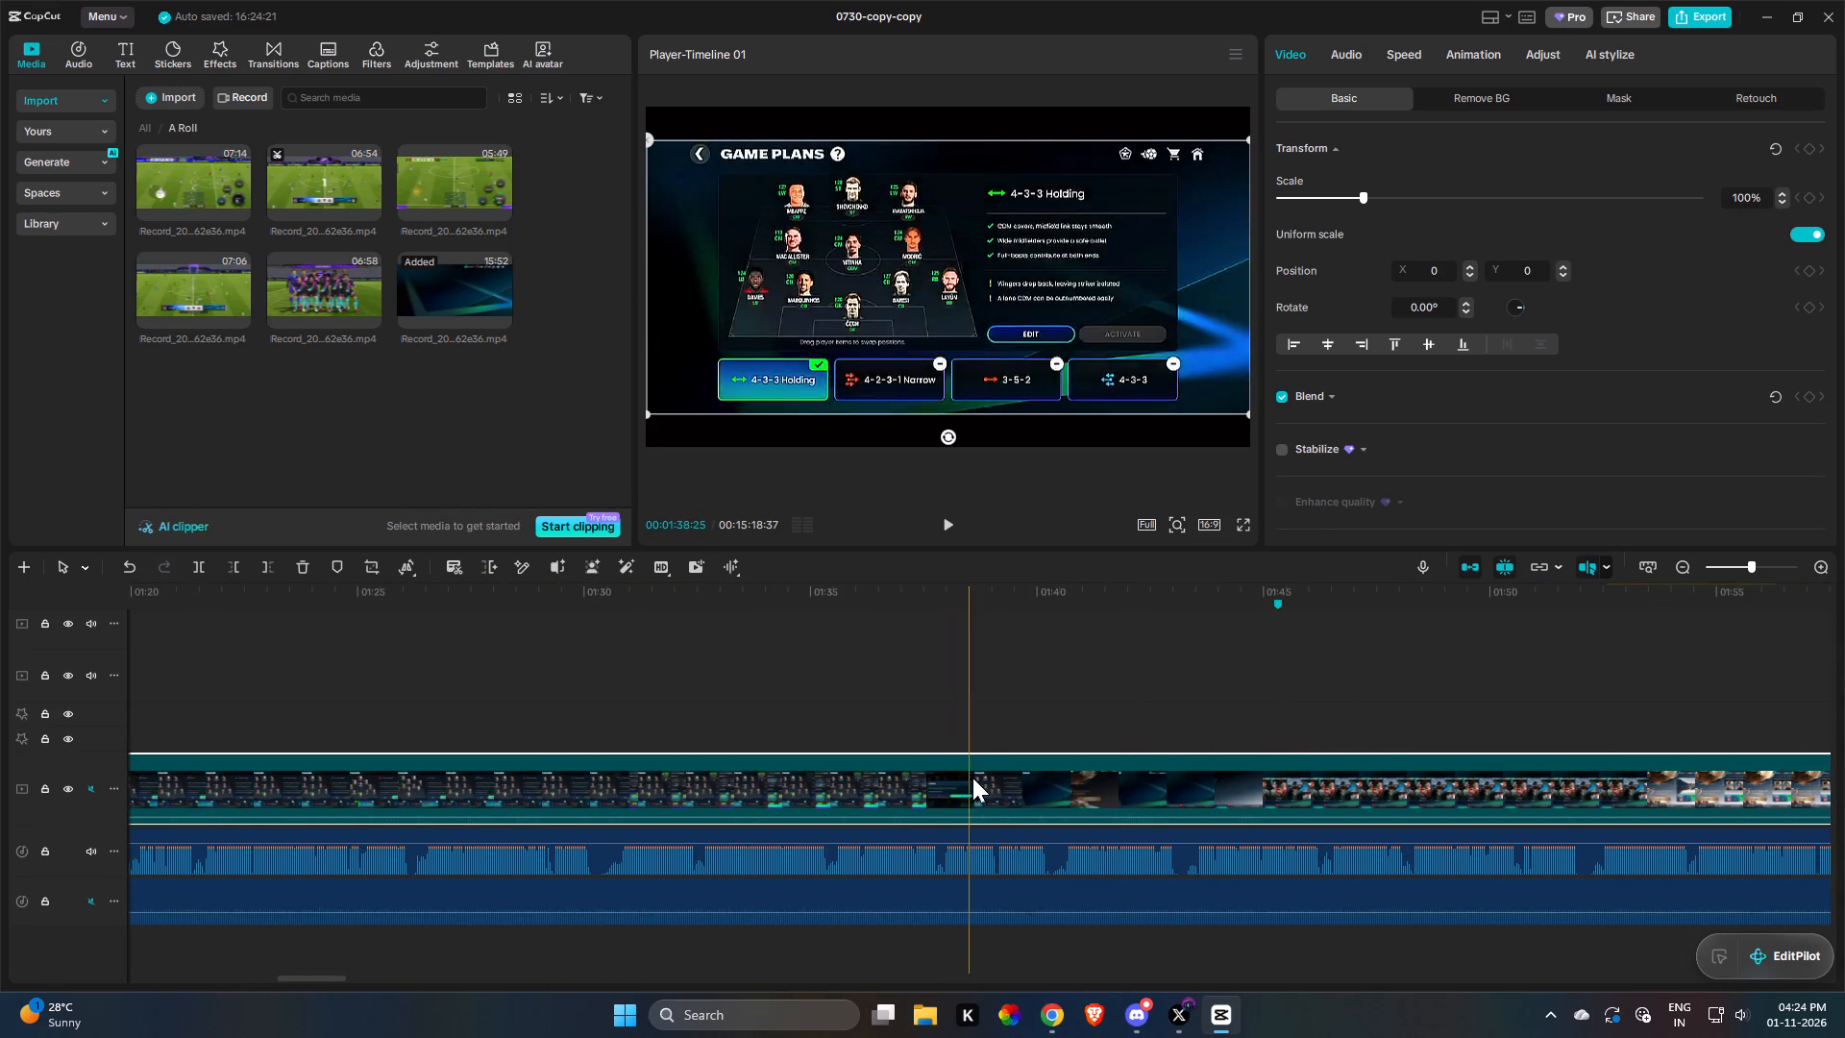
drag(1376, 775, 1468, 783)
key(q)
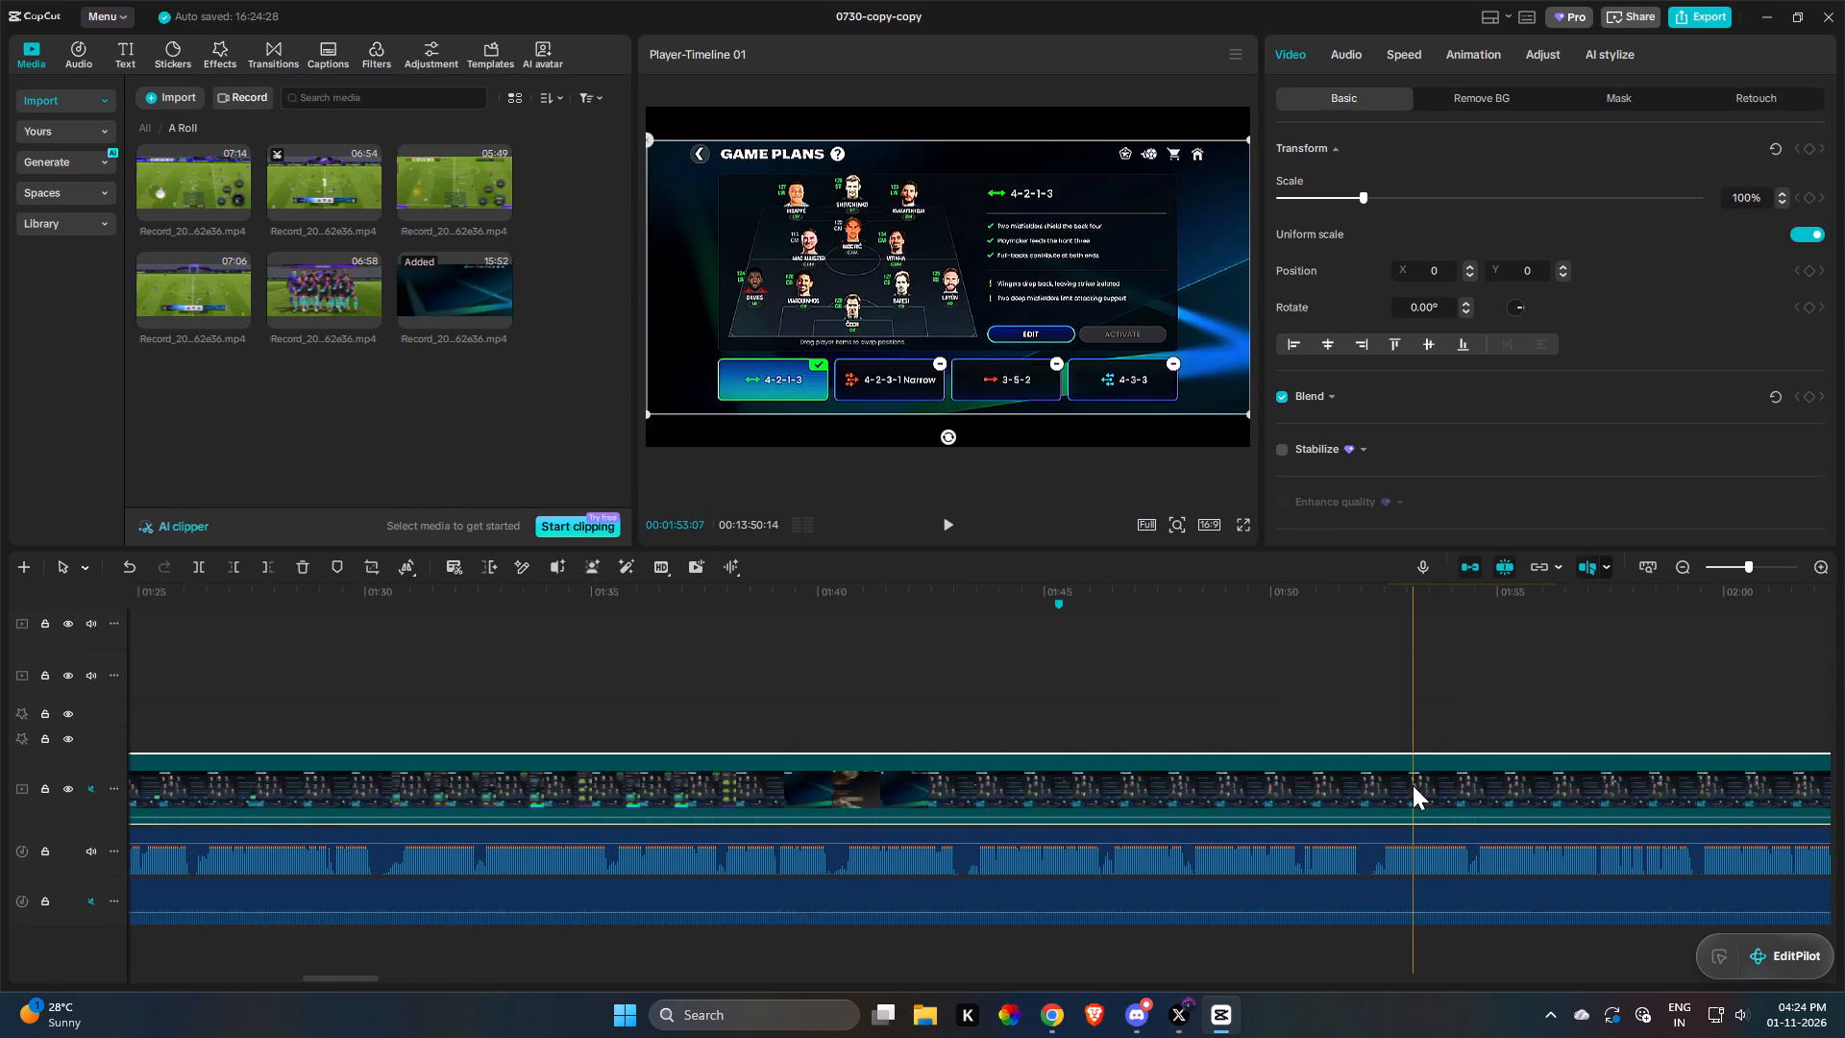
click(947, 522)
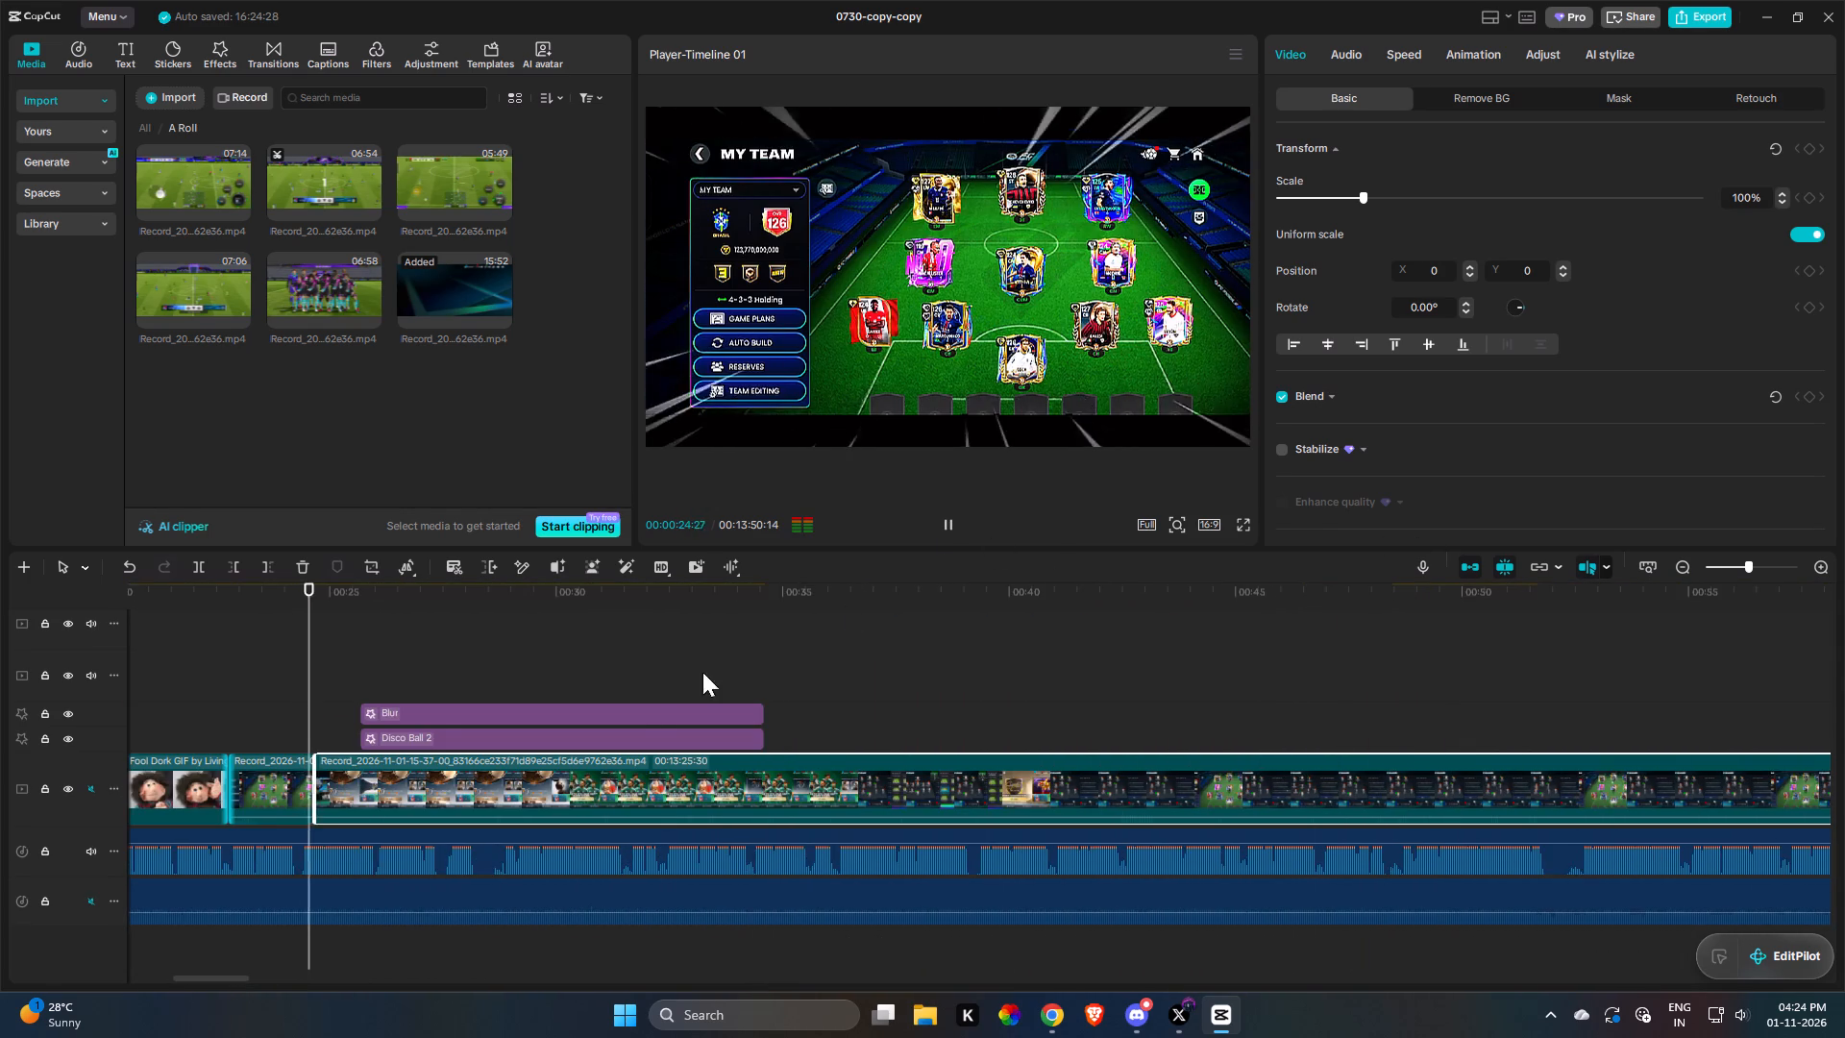
Play back the start of the new recording under the Blur and Disco Ball 2 effects to check its timing.
click(625, 715)
scroll(476, 649, down, 4)
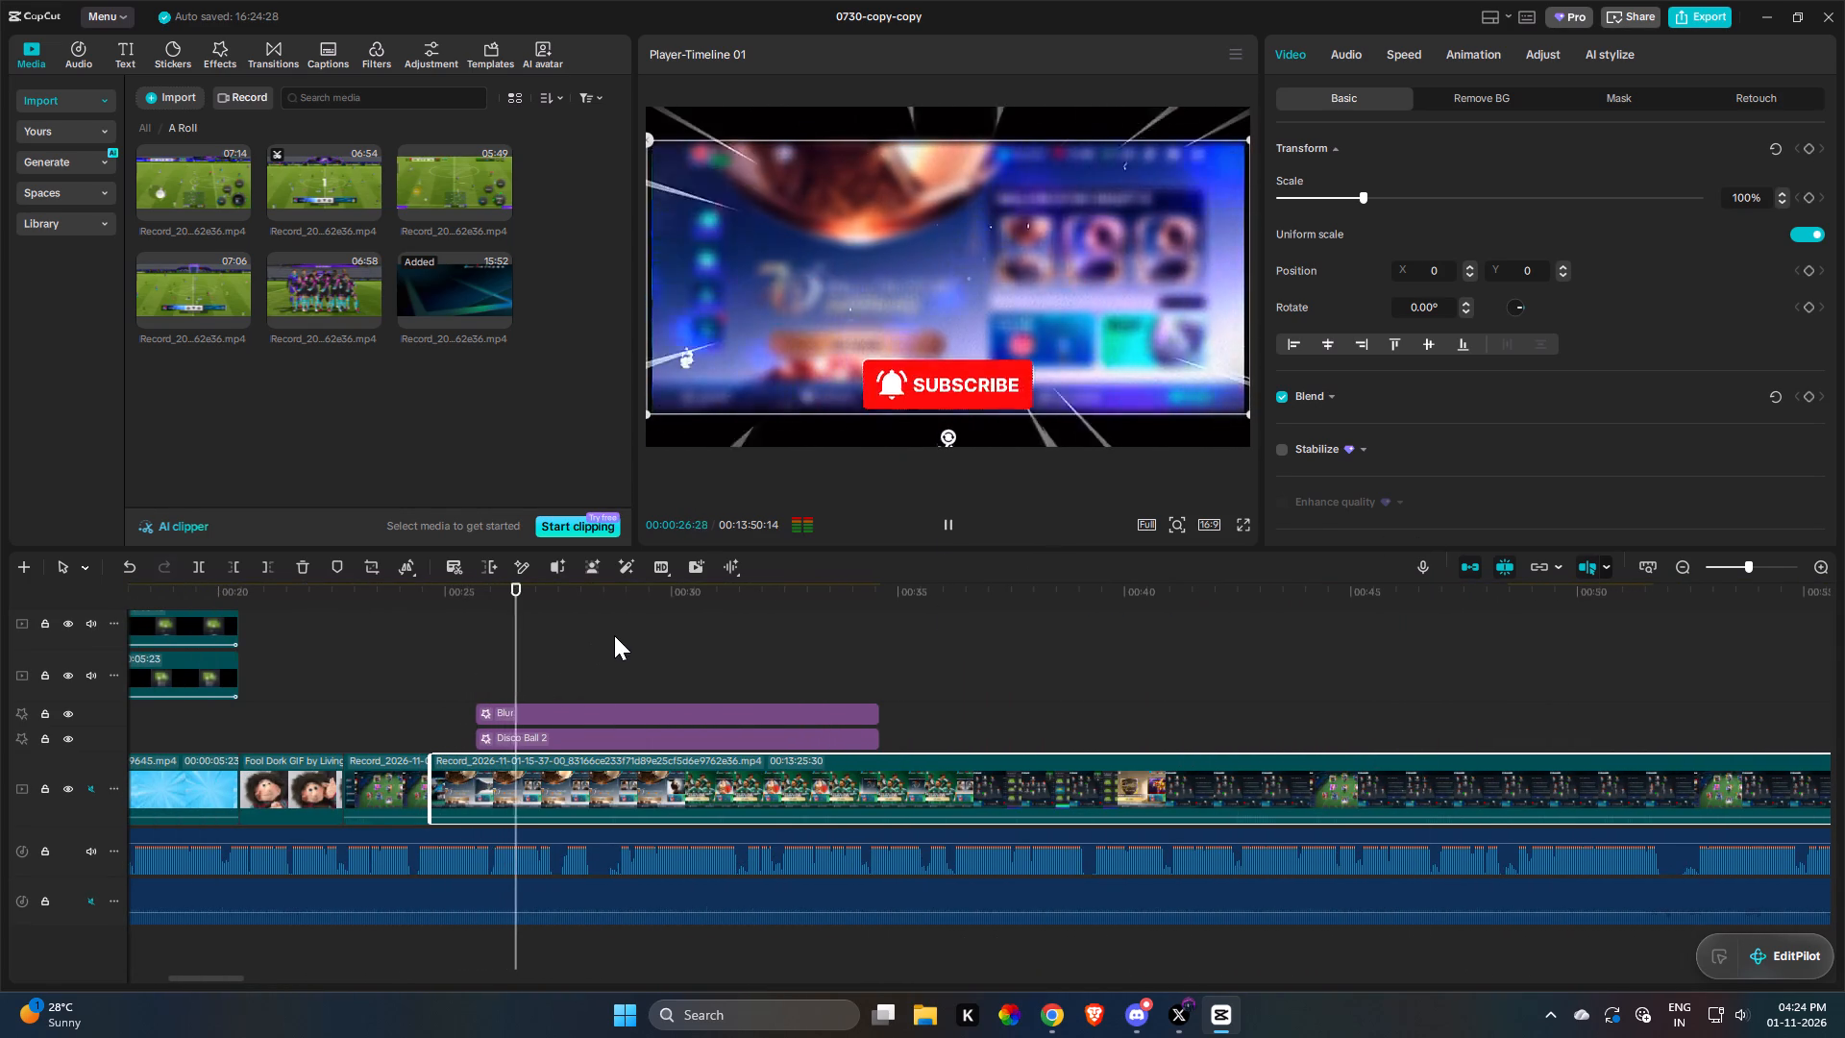
scroll(616, 641, down, 4)
scroll(621, 662, up, 7)
scroll(640, 676, down, 12)
click(770, 626)
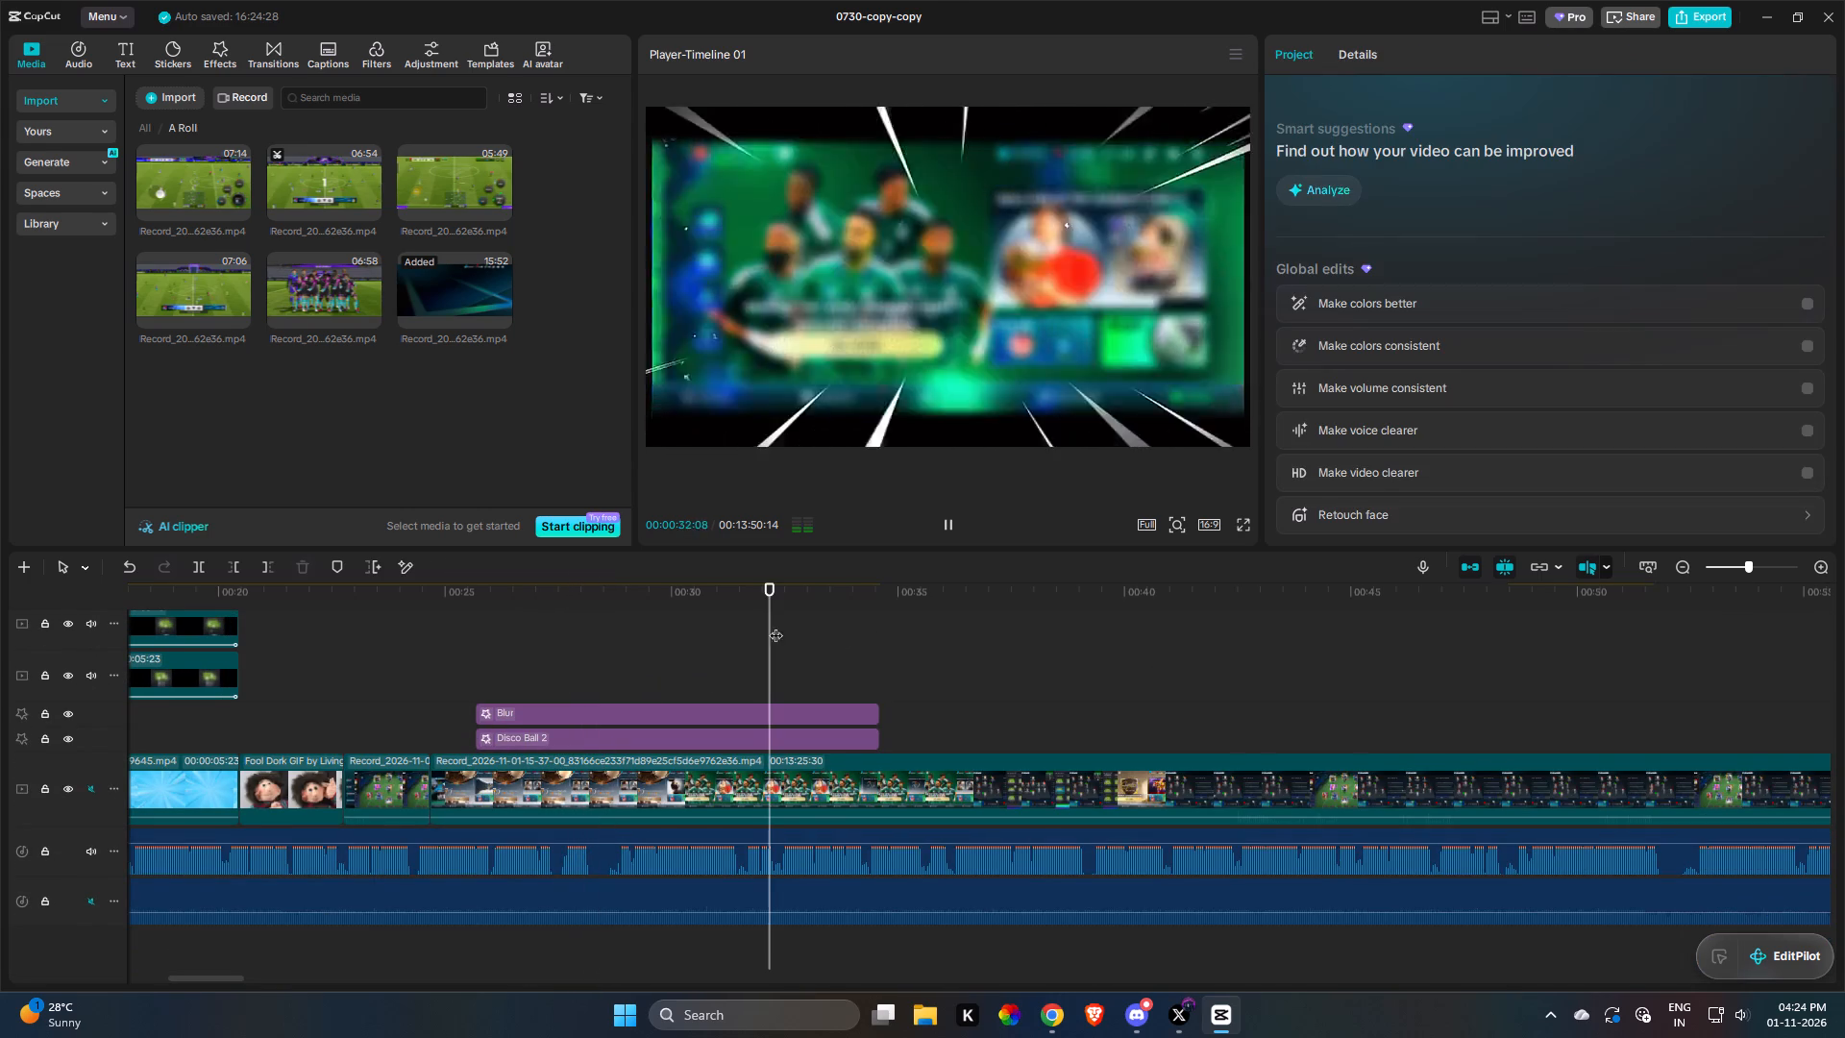
Move the Film Frame effect onto its own track directly above Blur, aligned in time with Blur and Disco Ball 2.
click(1651, 569)
scroll(726, 720, up, 9)
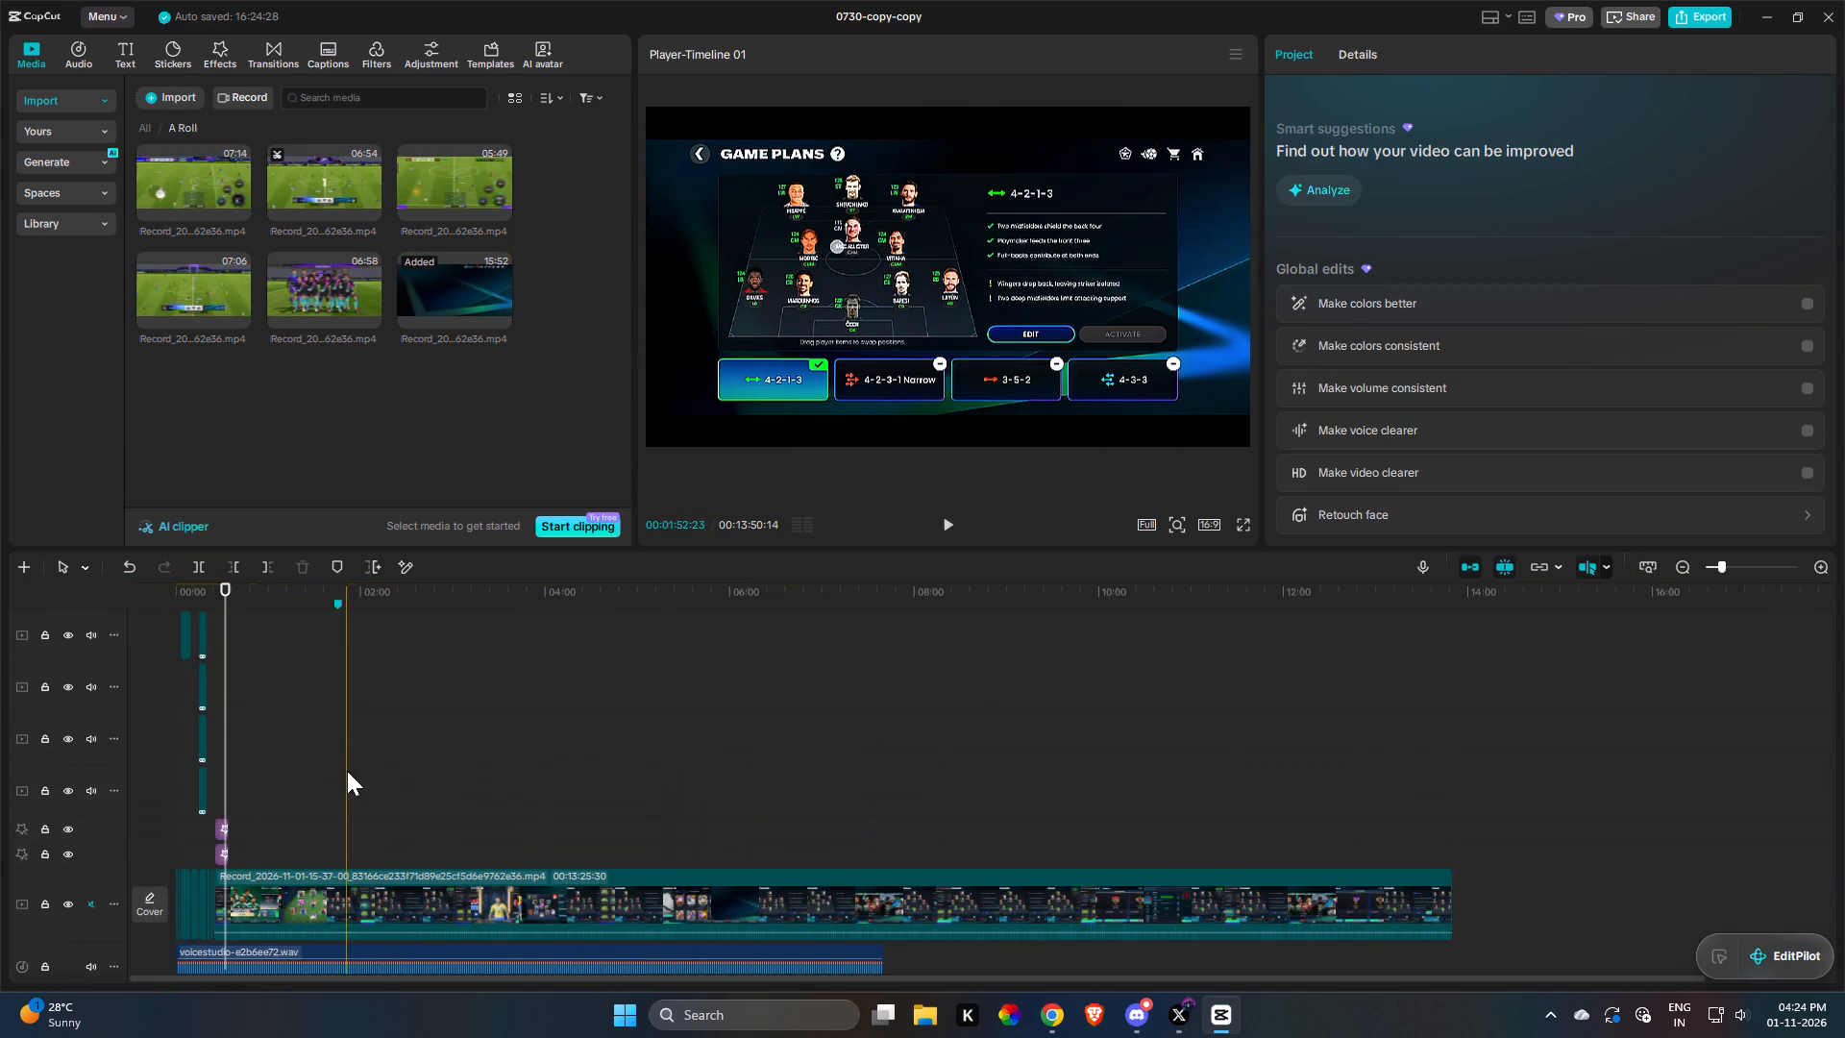
scroll(347, 771, up, 7)
scroll(279, 764, down, 4)
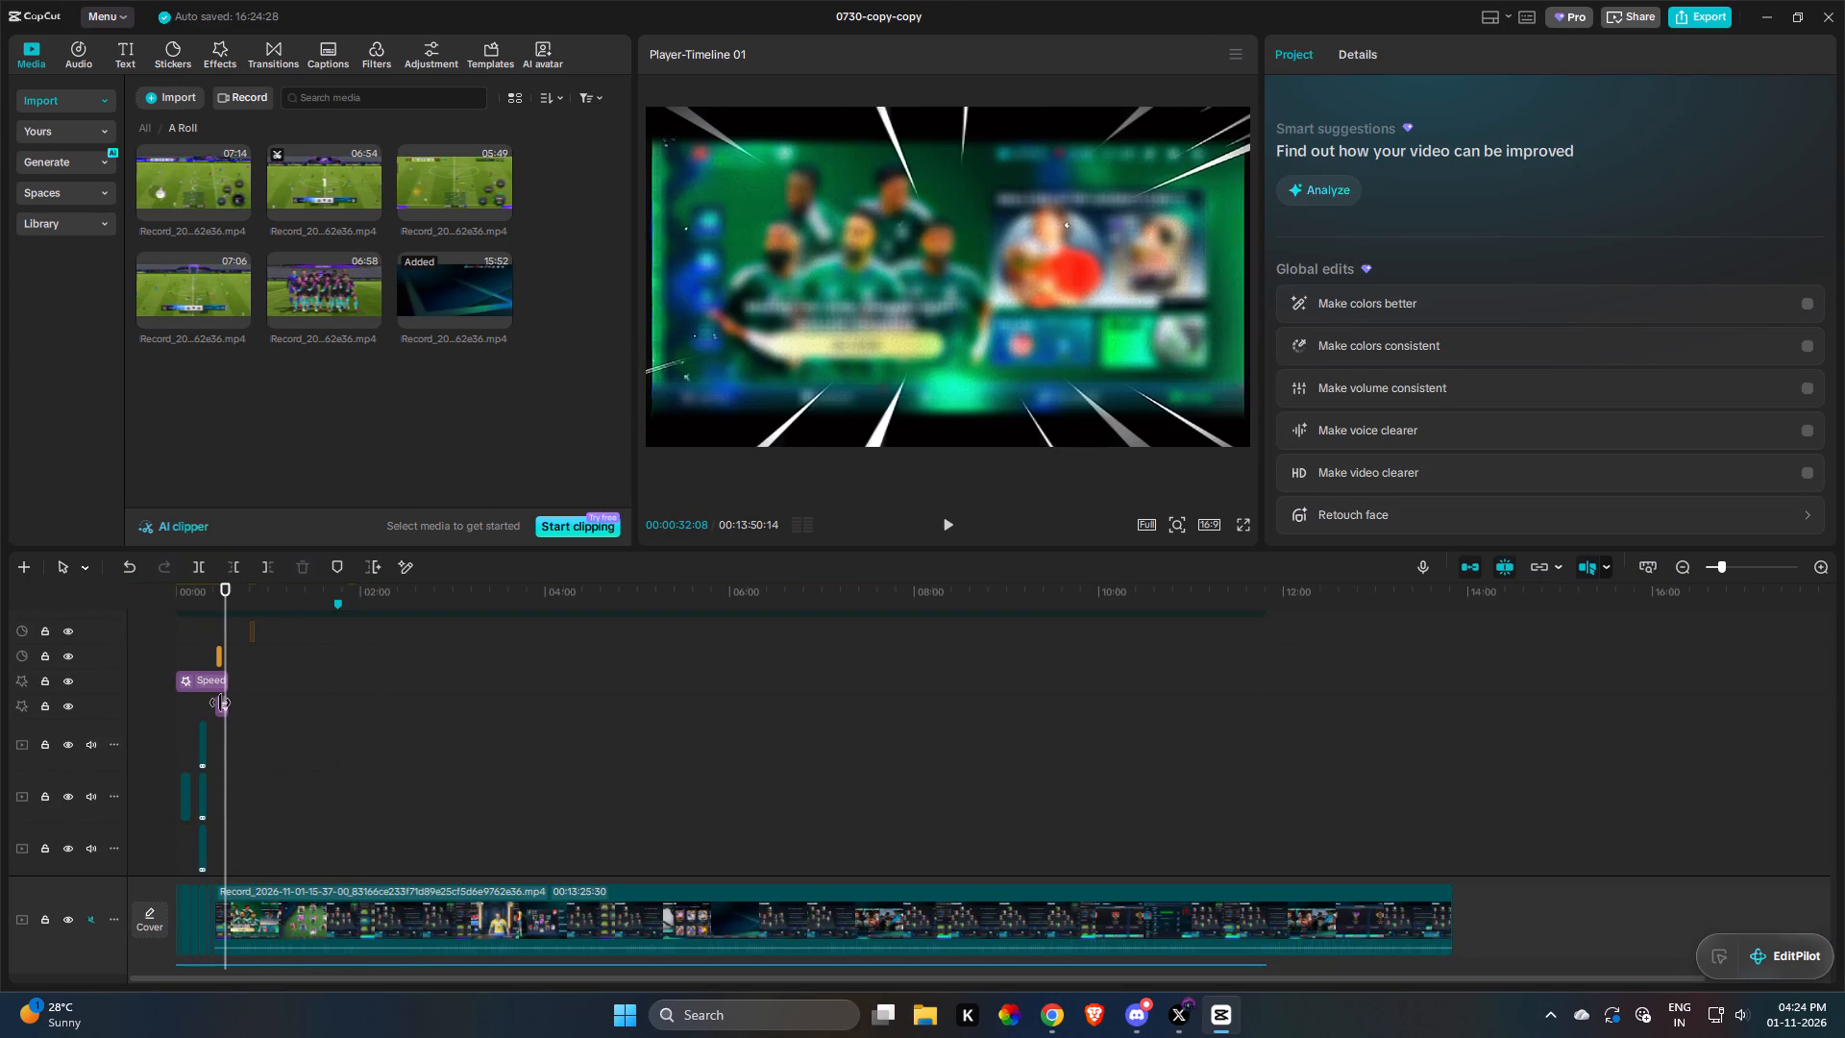
click(220, 703)
drag(221, 708, 234, 892)
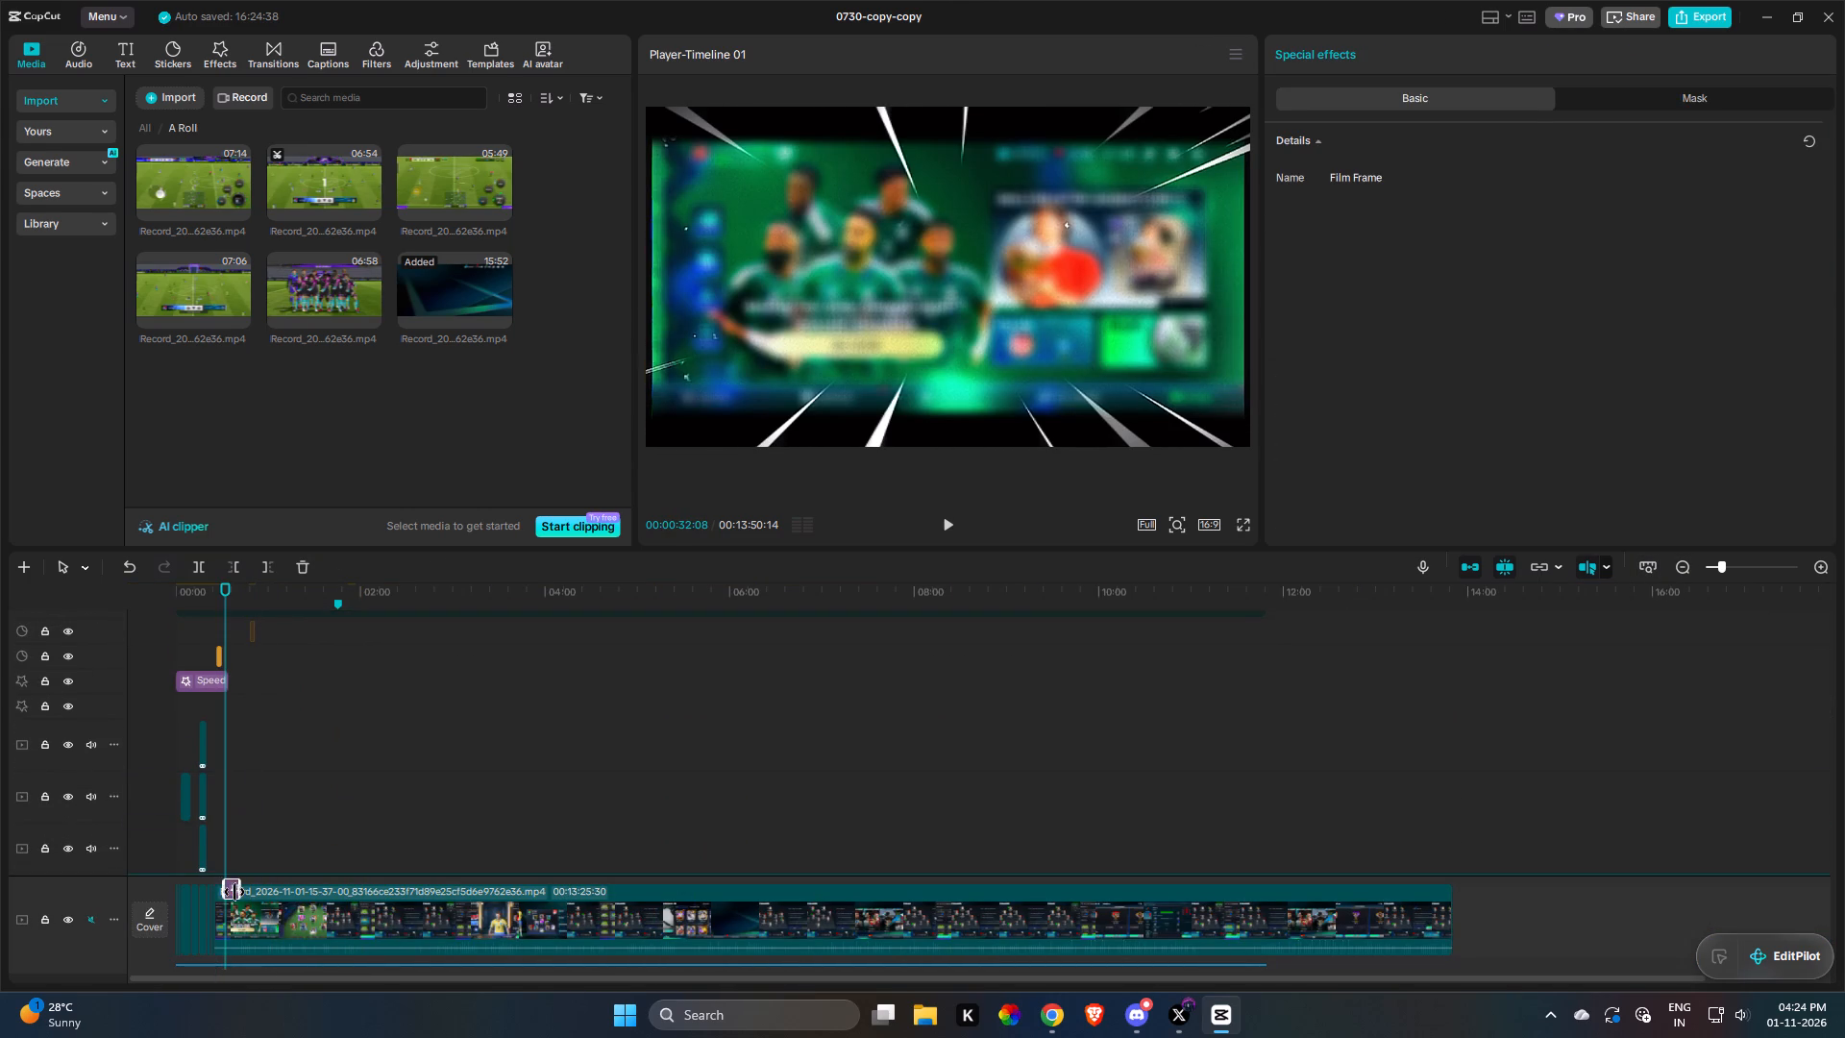
drag(234, 892, 233, 891)
scroll(234, 850, down, 7)
drag(233, 692, 236, 764)
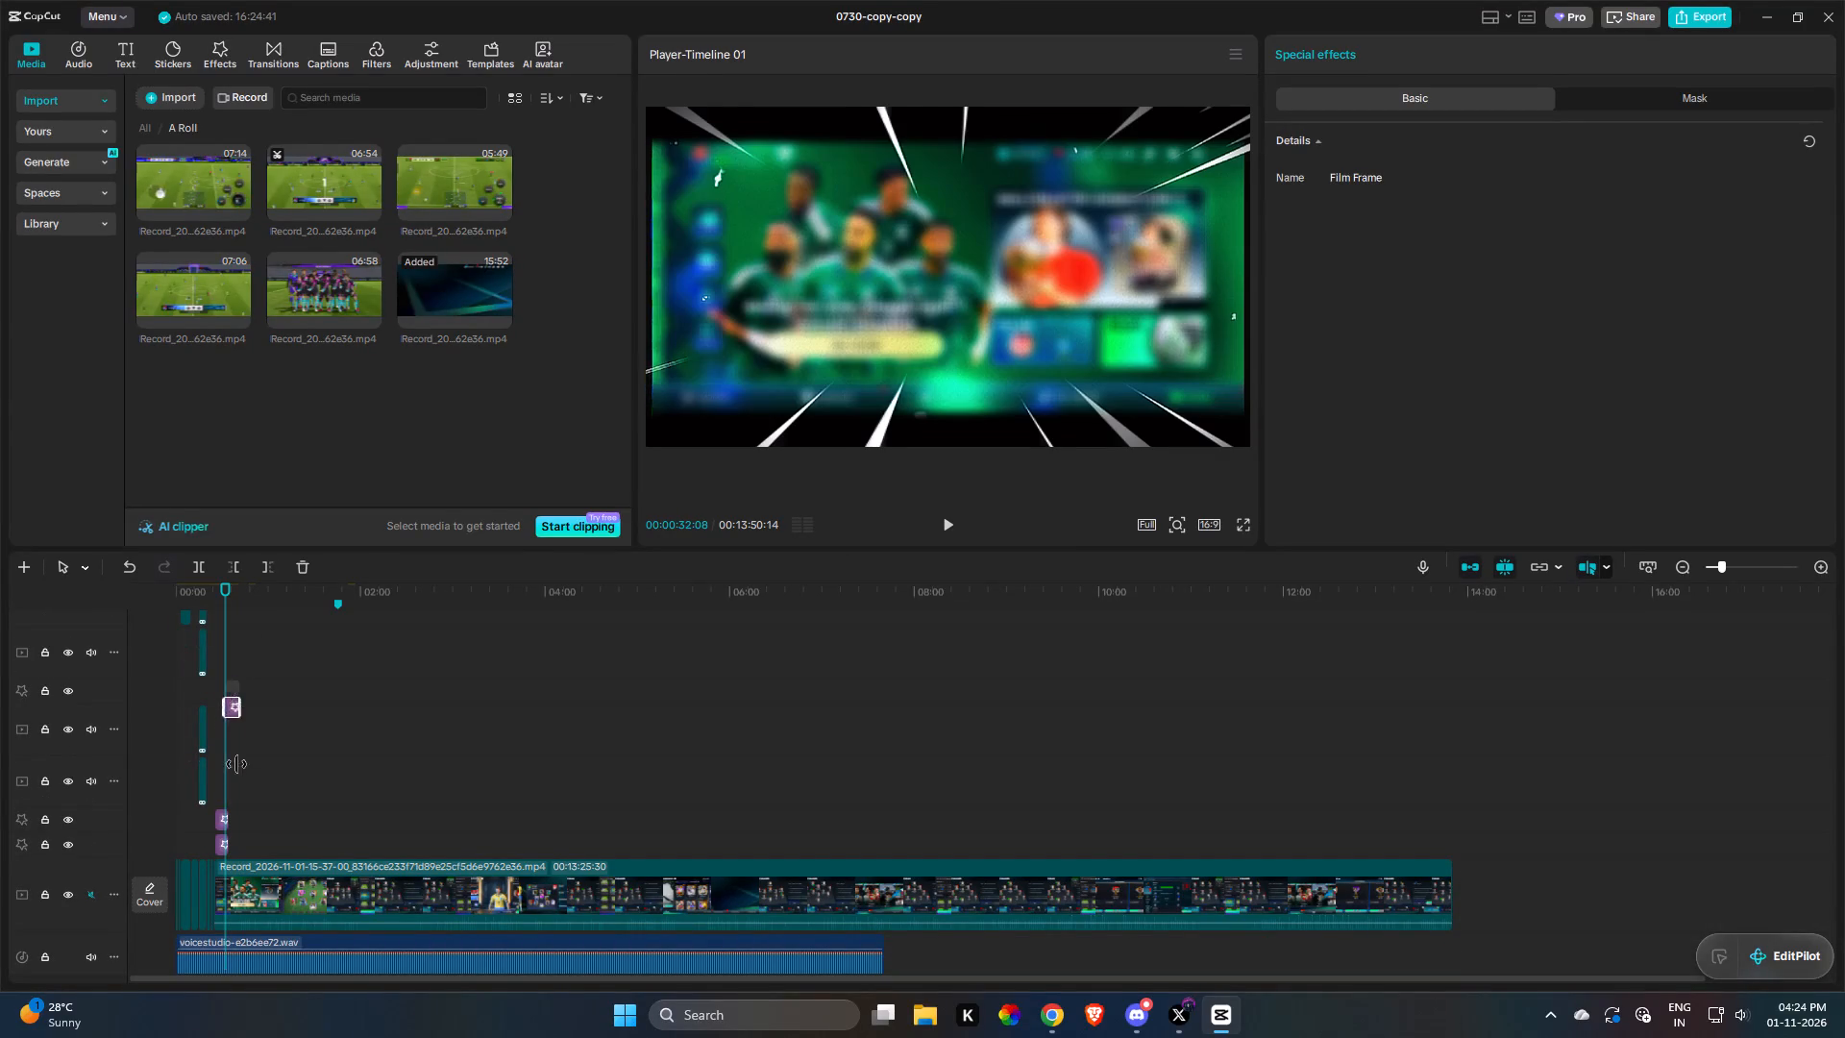
drag(236, 764, 228, 818)
ctrl+scroll(226, 818, up, 15)
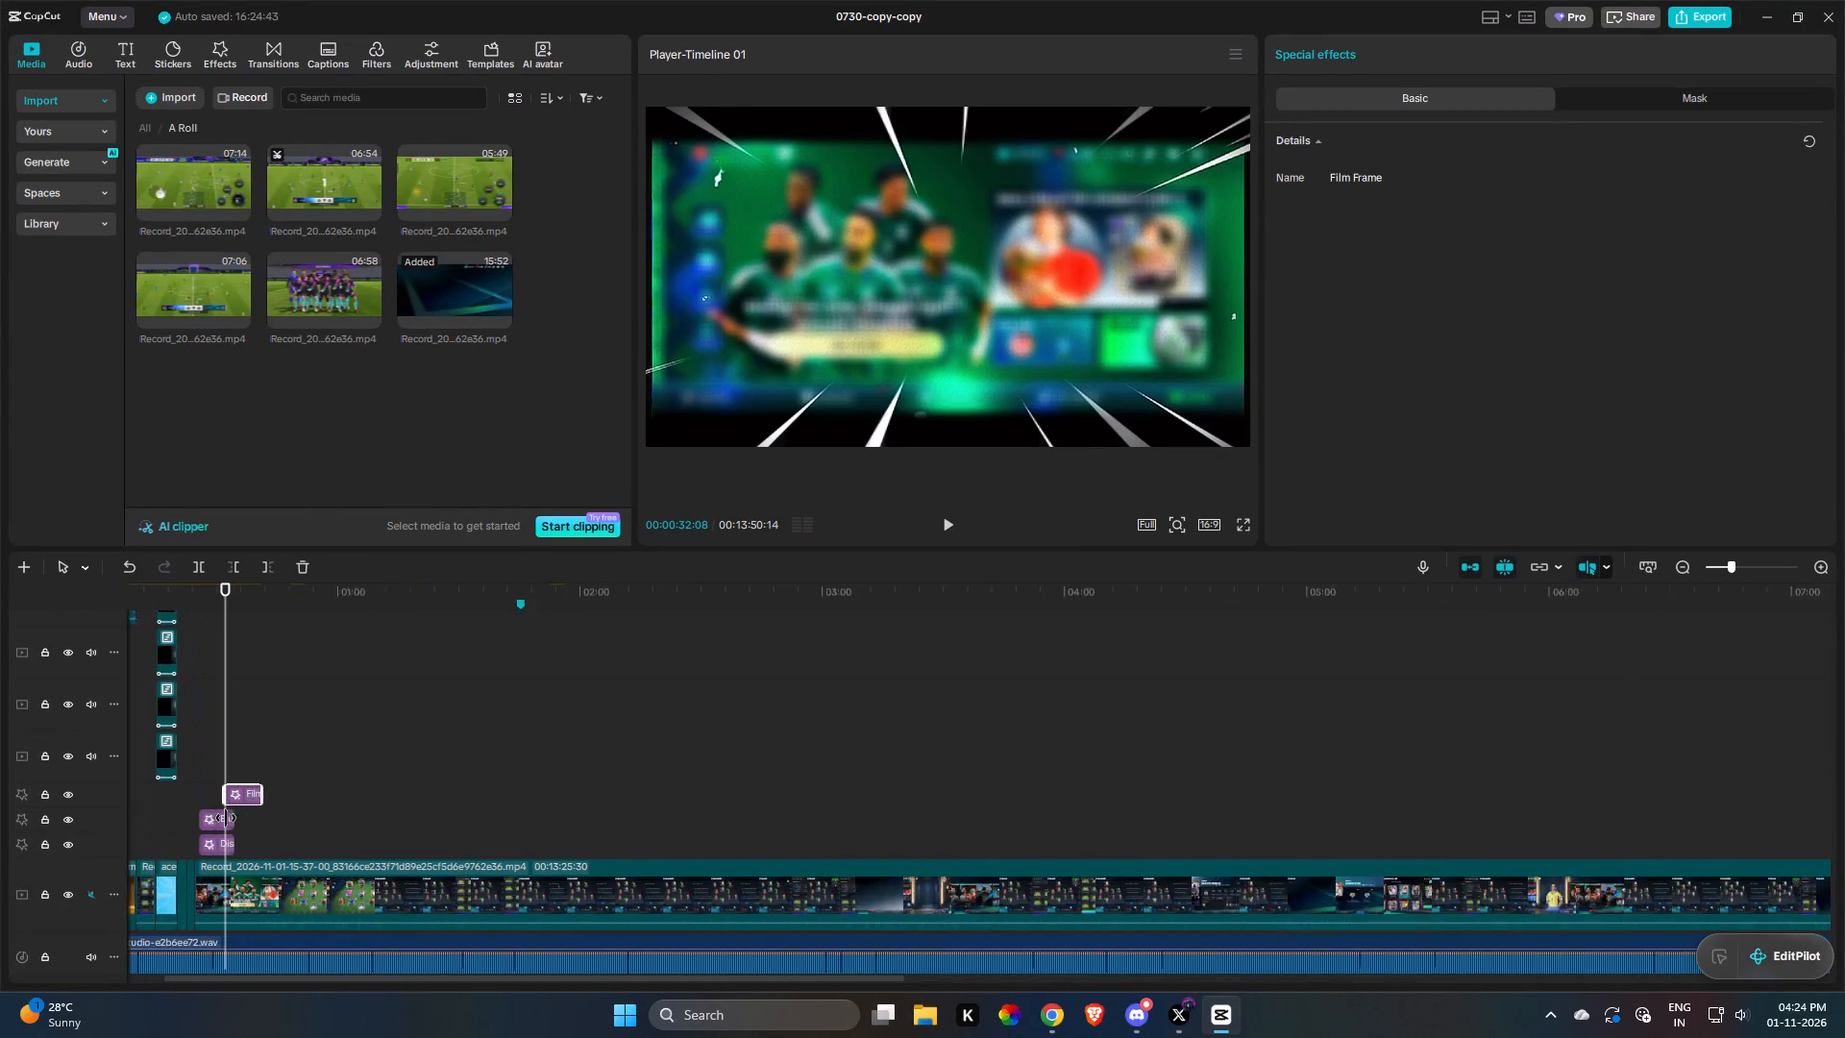
ctrl+scroll(226, 818, up, 2)
ctrl+drag(226, 818, 407, 800)
drag(401, 796, 357, 798)
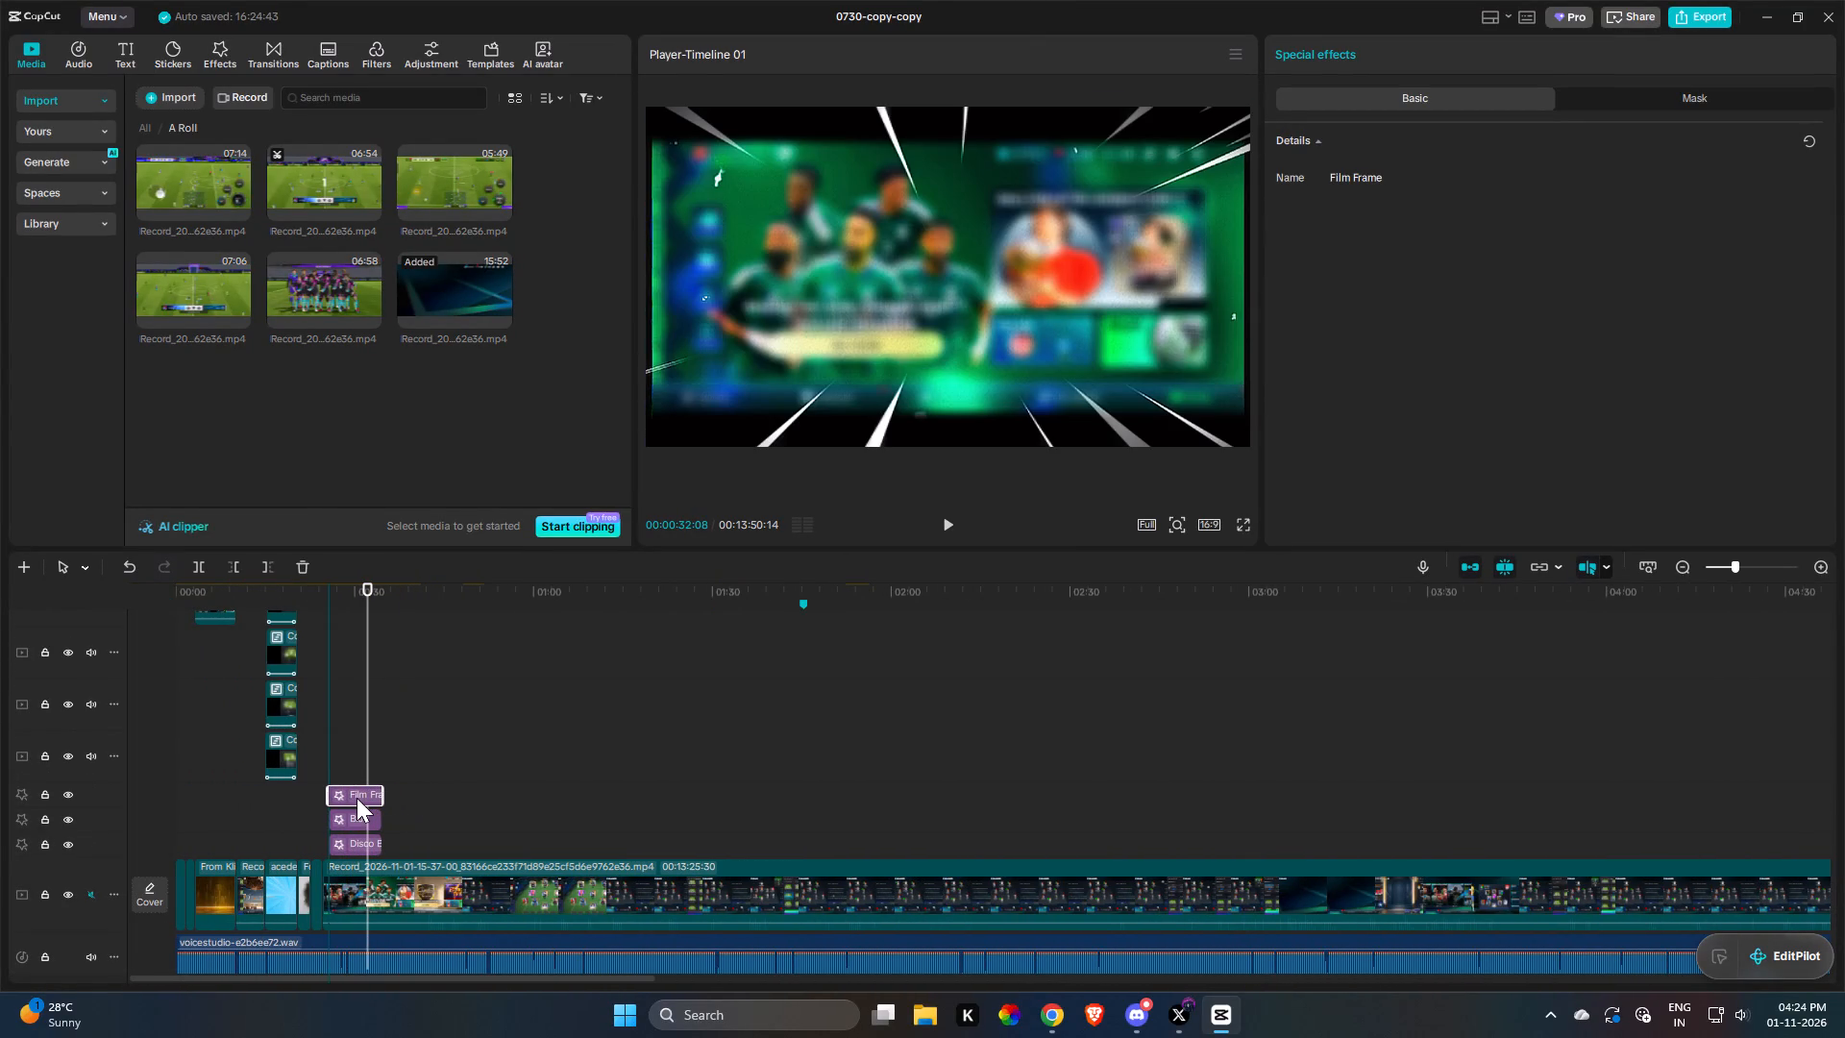
drag(357, 798, 357, 798)
ctrl+scroll(357, 798, up, 13)
drag(357, 798, 332, 761)
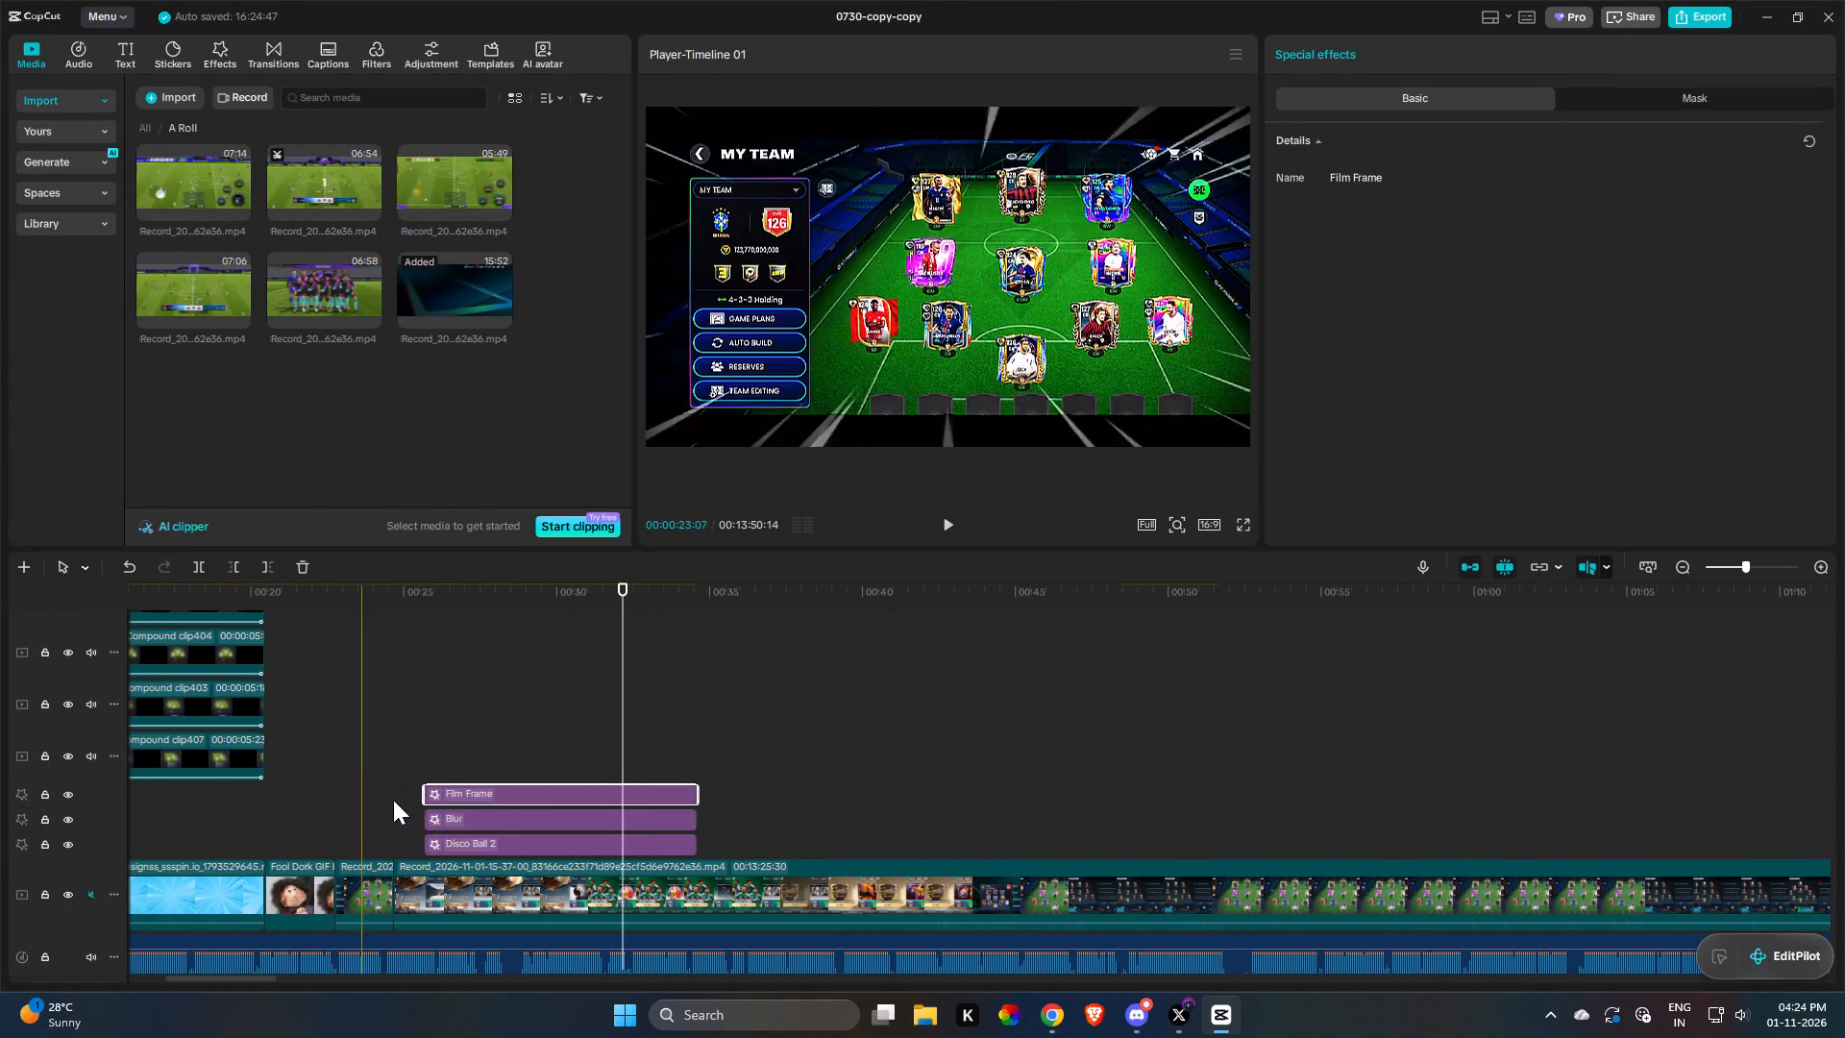
Move the Disco Ball 2 effect to the top of the stack, above Film Frame and Blur, and play it back.
drag(495, 845, 497, 789)
key(space)
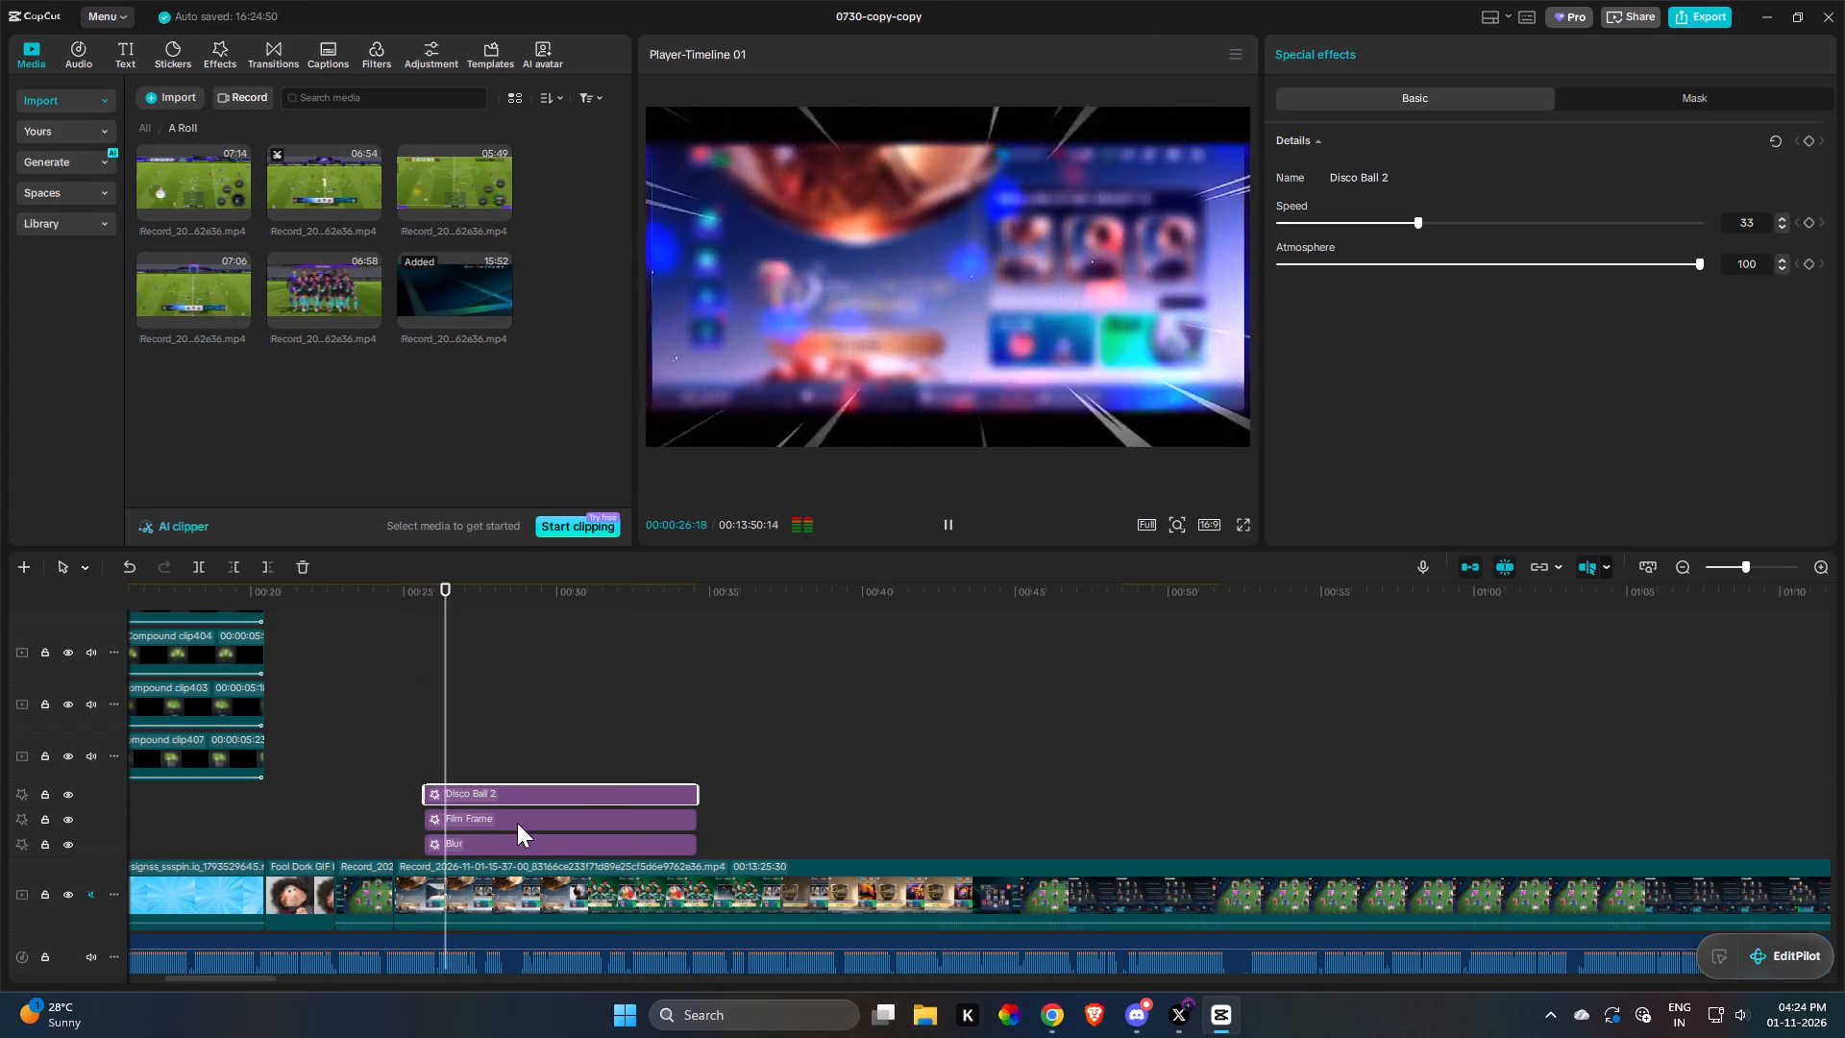
key(space)
Shift the Disco Ball 2, Film Frame and Blur effects together so they begin at the start of the long recording clip.
drag(548, 720, 536, 845)
drag(531, 846, 510, 846)
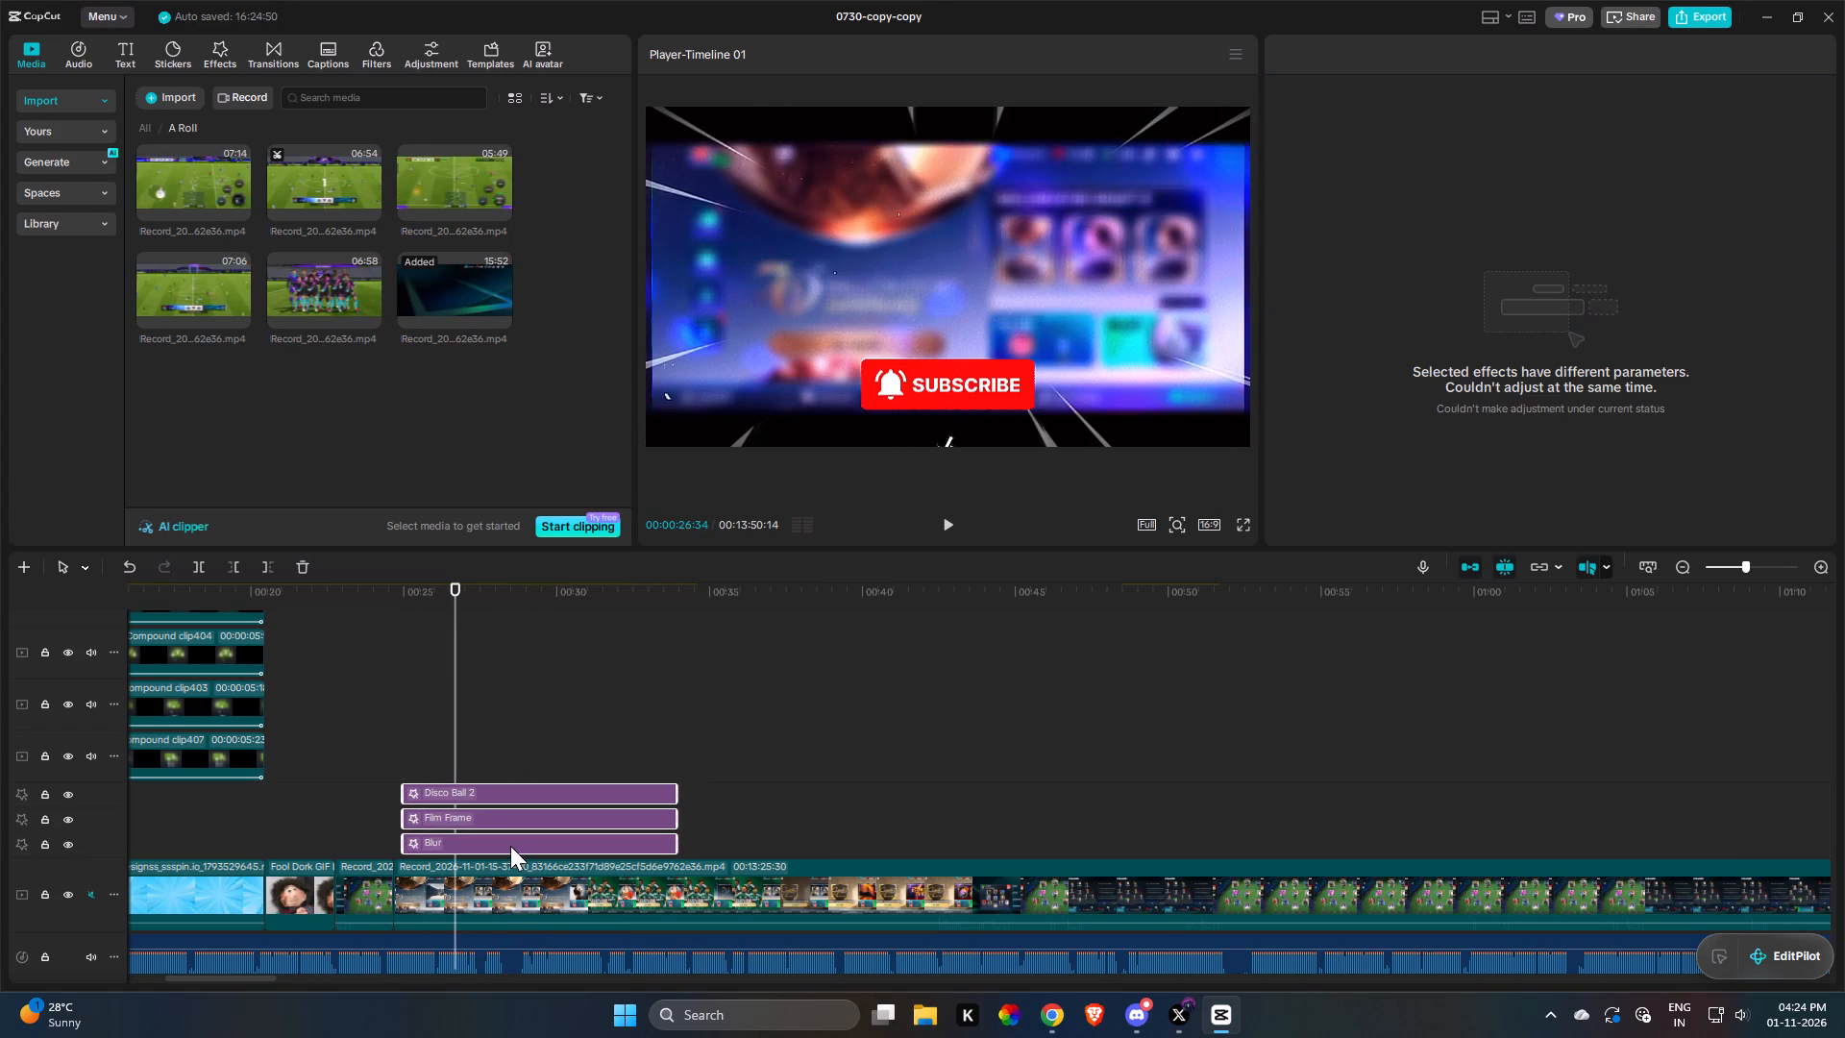
drag(510, 846, 504, 846)
key(space)
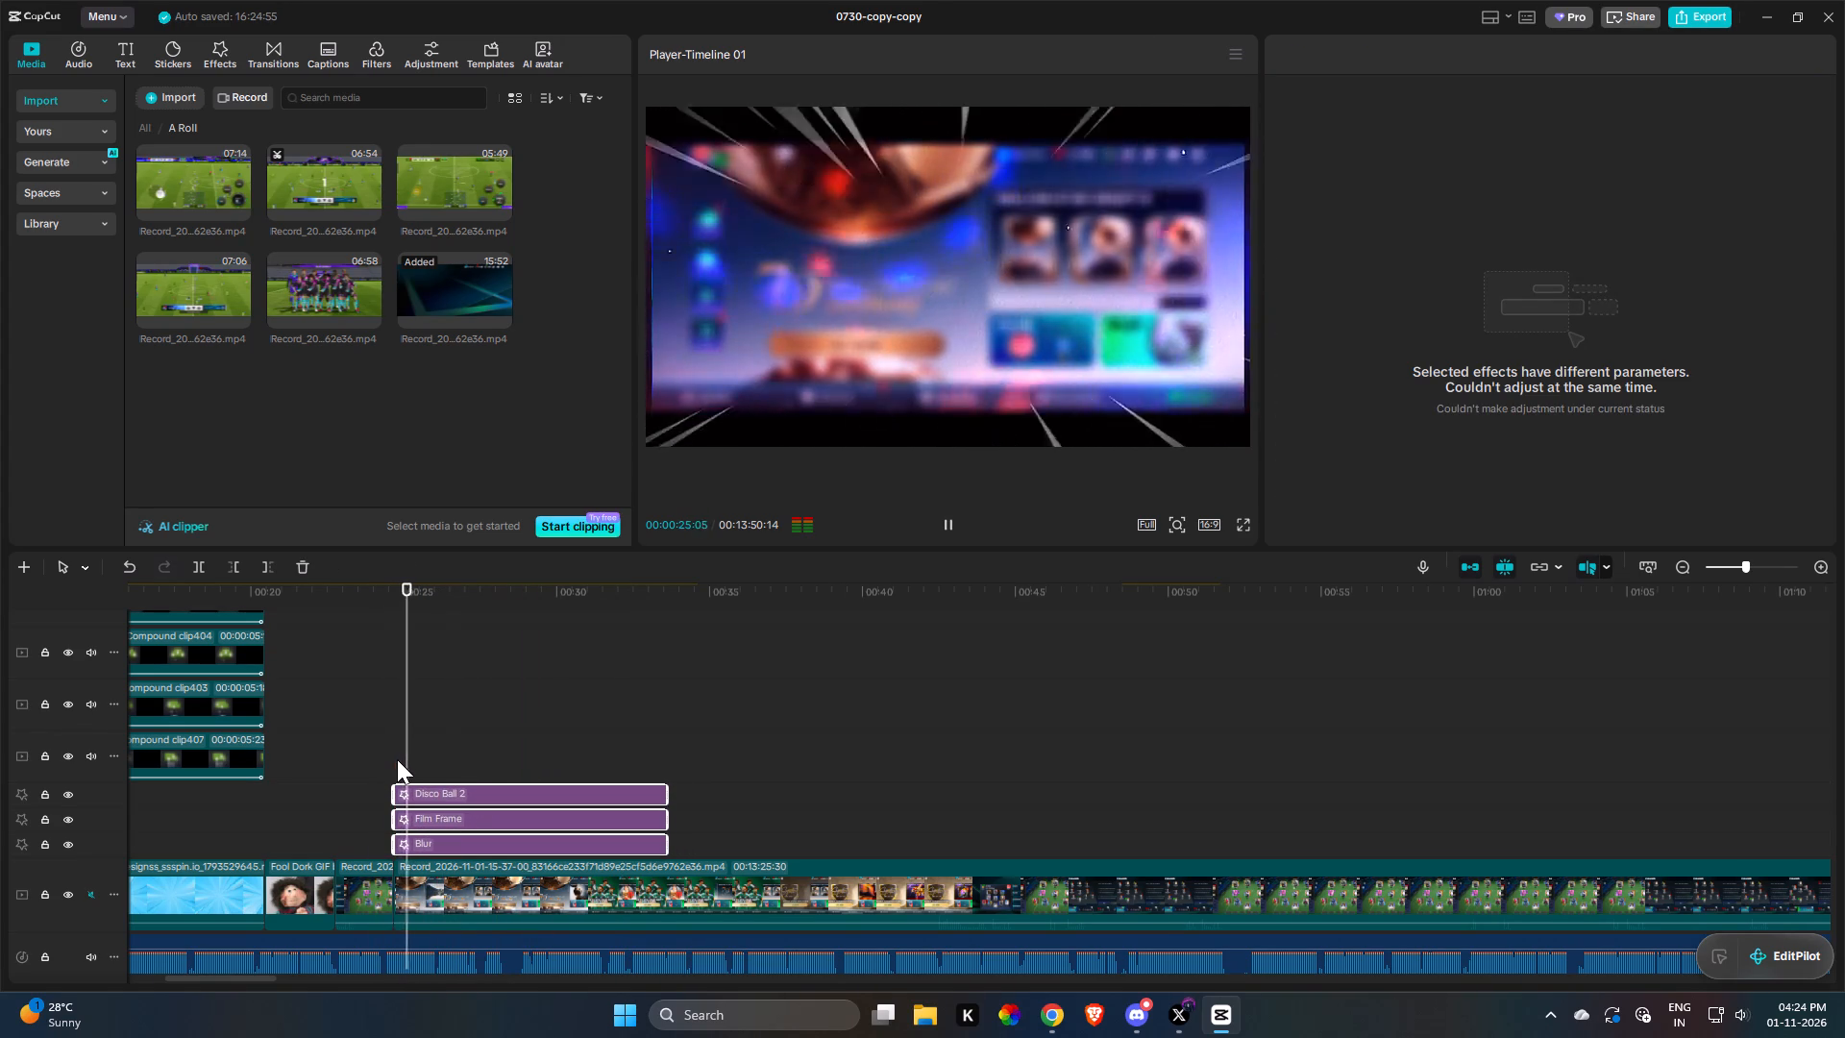
Find the end of the line by playback and split the long recording clip and its three effects together at about 28 s.
ctrl+click(505, 868)
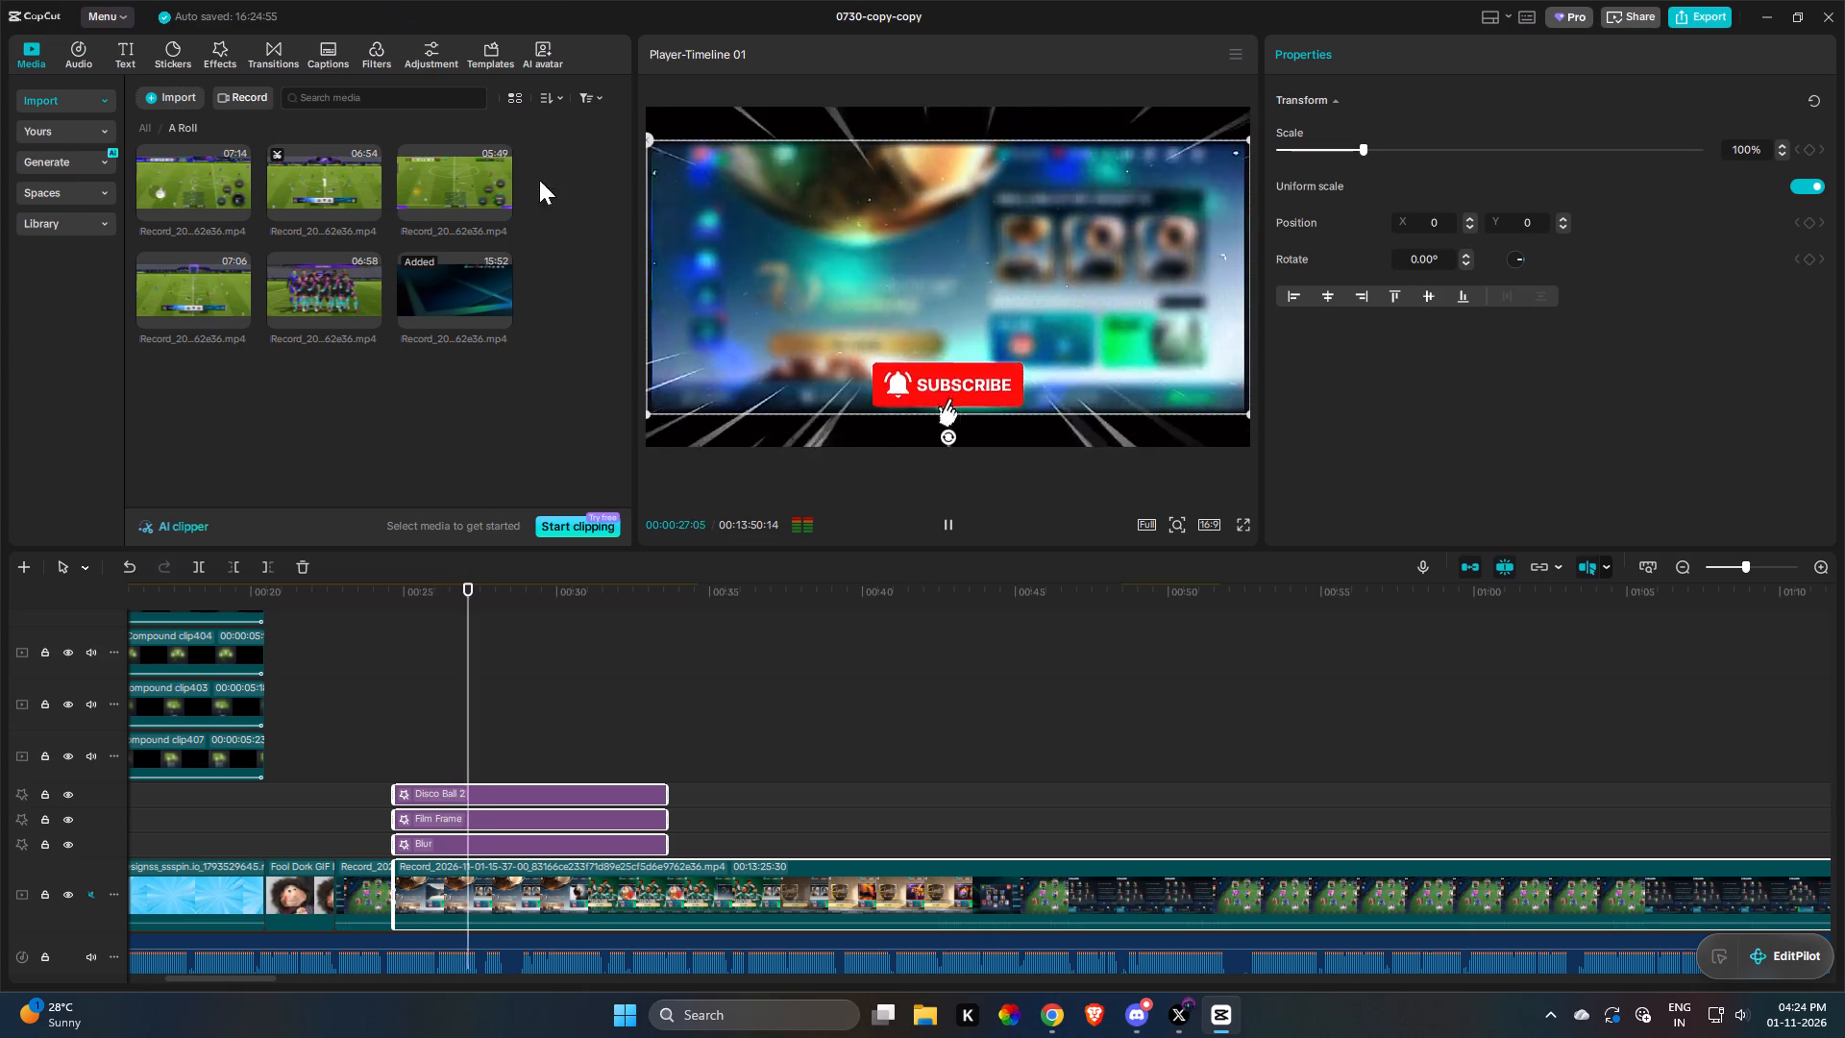
scroll(629, 760, down, 6)
key(space)
key(space)
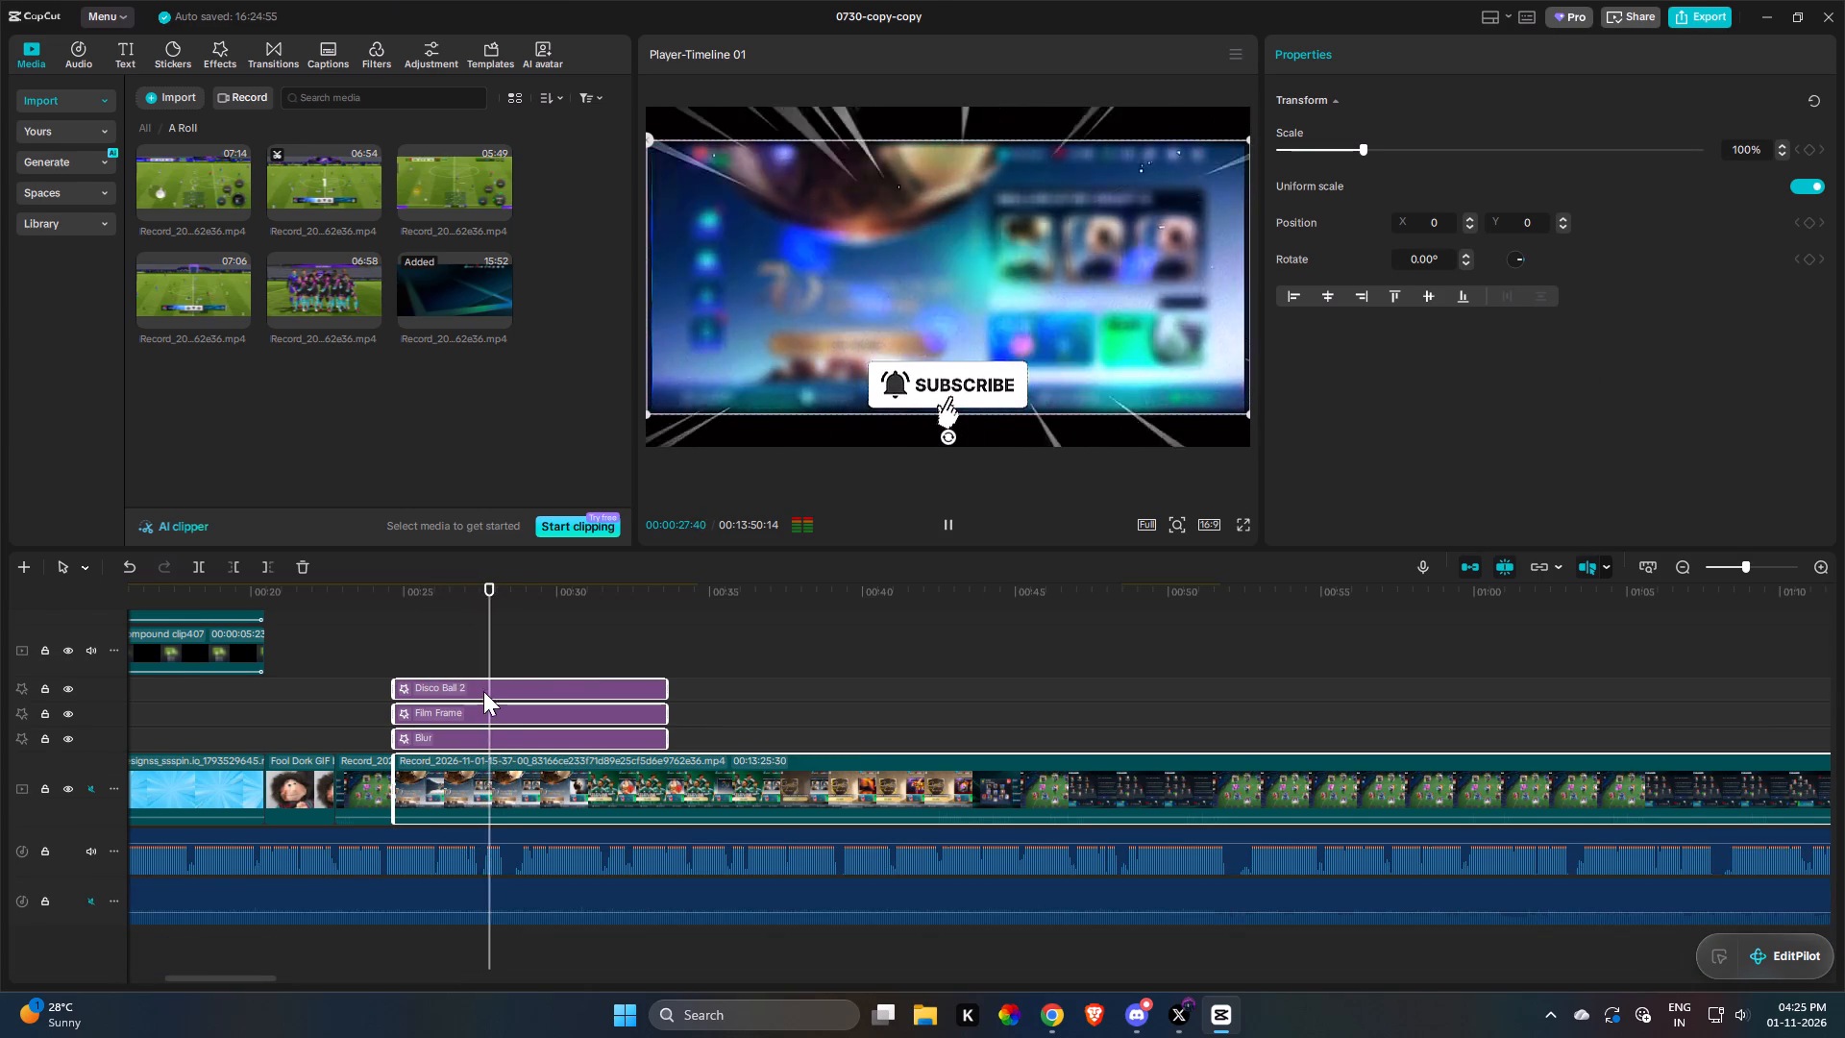
key(space)
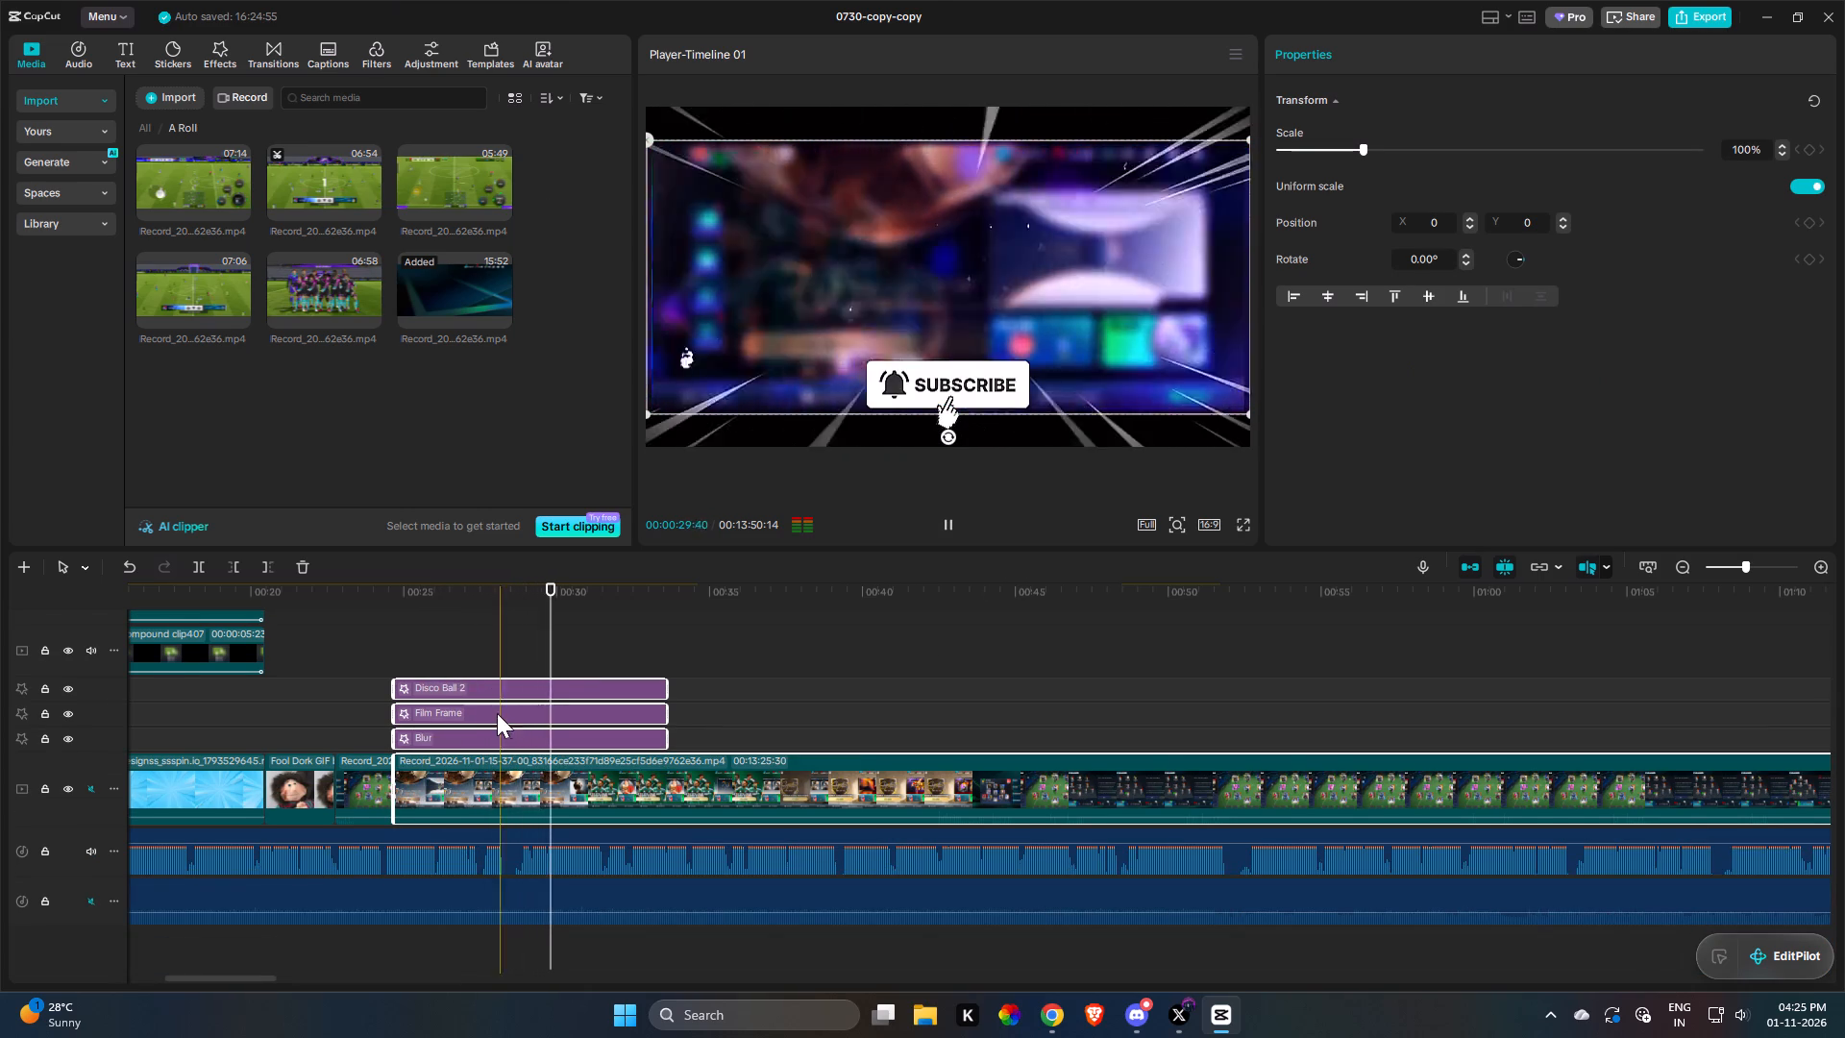
key(space)
key(space)
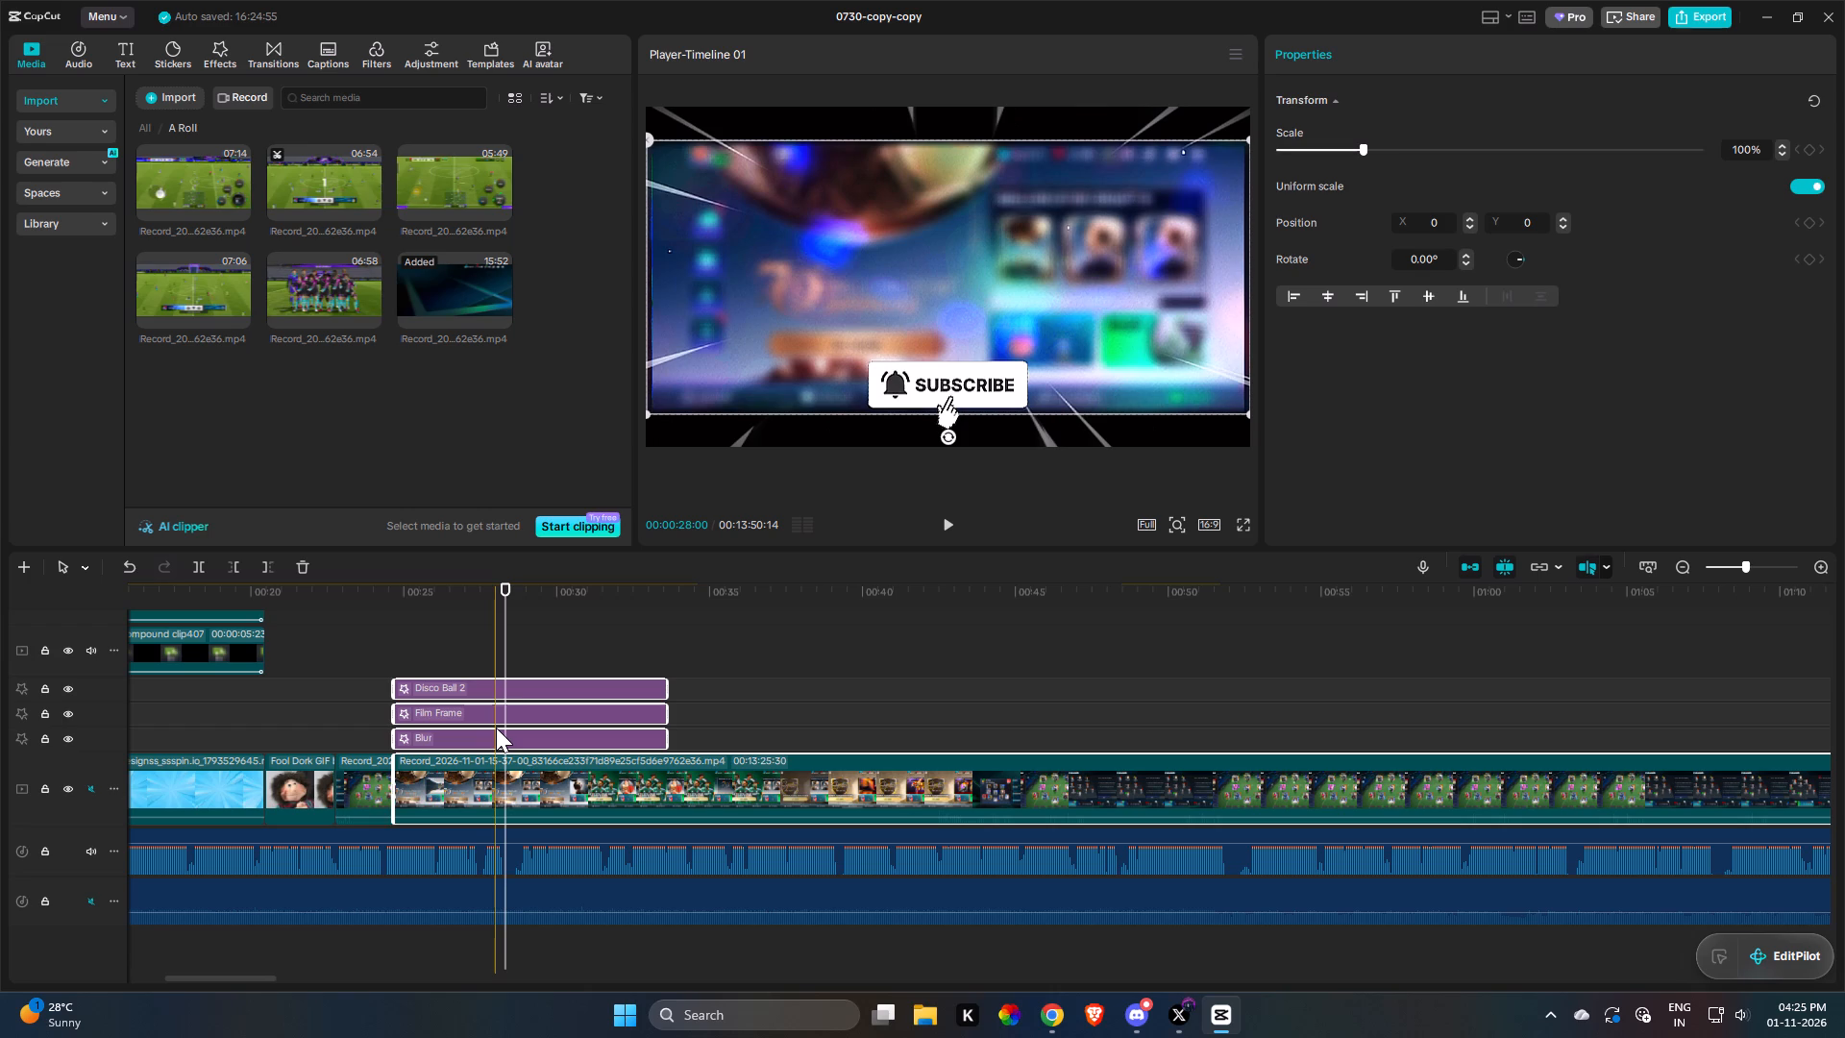
key(r)
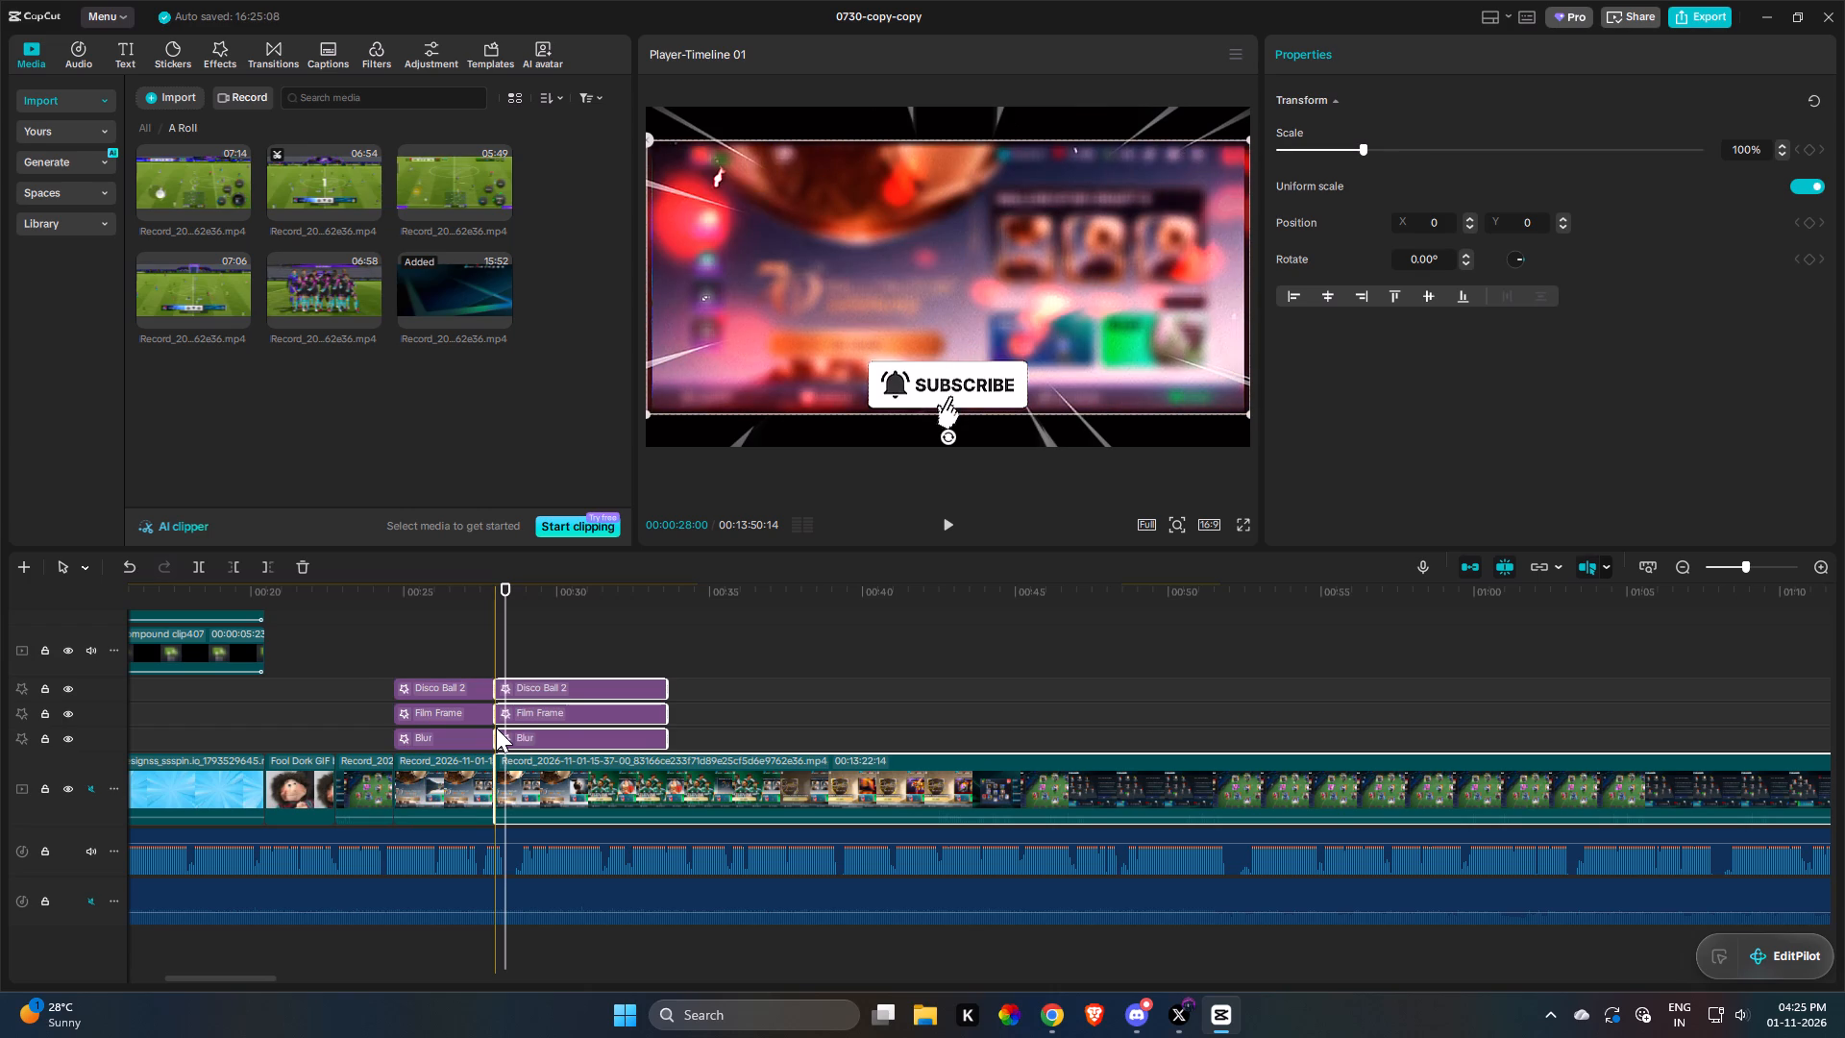
Delete the later parts of Disco Ball 2, Film Frame and Blur after the 28 s split.
click(593, 651)
drag(695, 648, 638, 742)
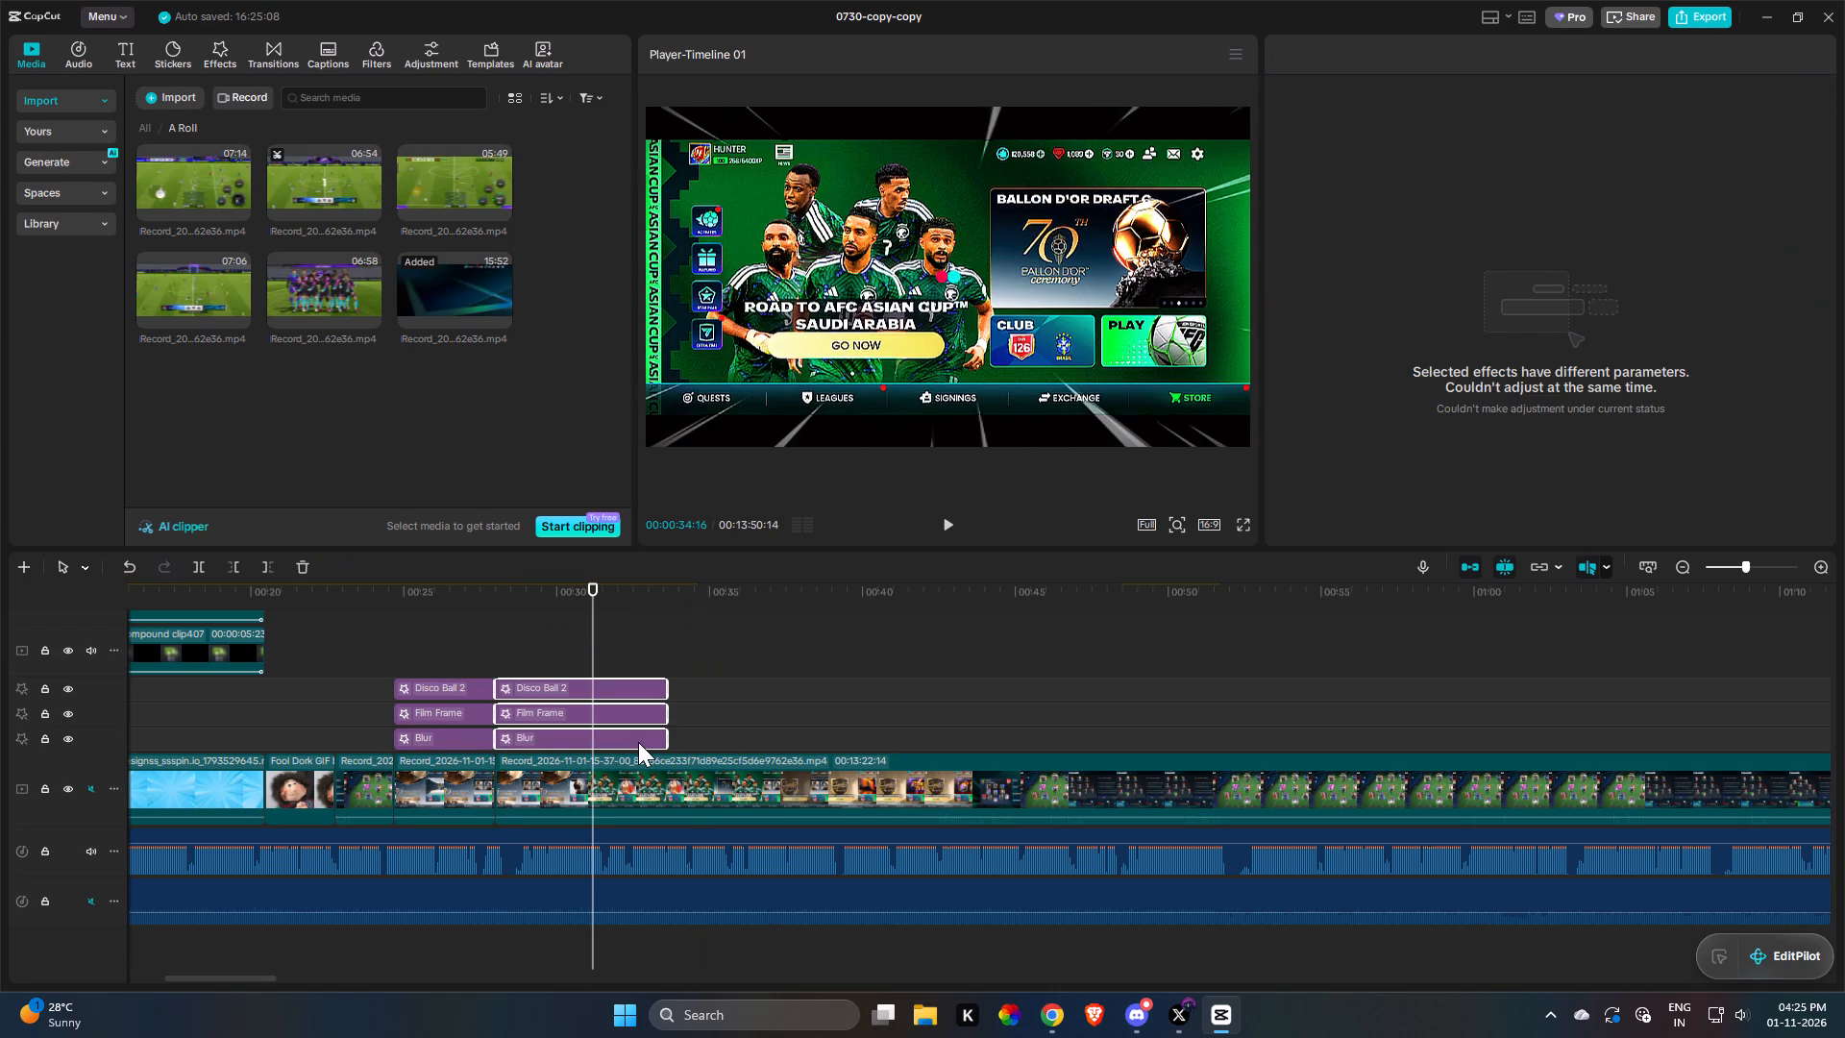
key(f)
Copy the five formation tiles with their blue background and insert the copy at about 28 s, between the two recording segments.
drag(638, 742, 462, 693)
scroll(478, 723, up, 4)
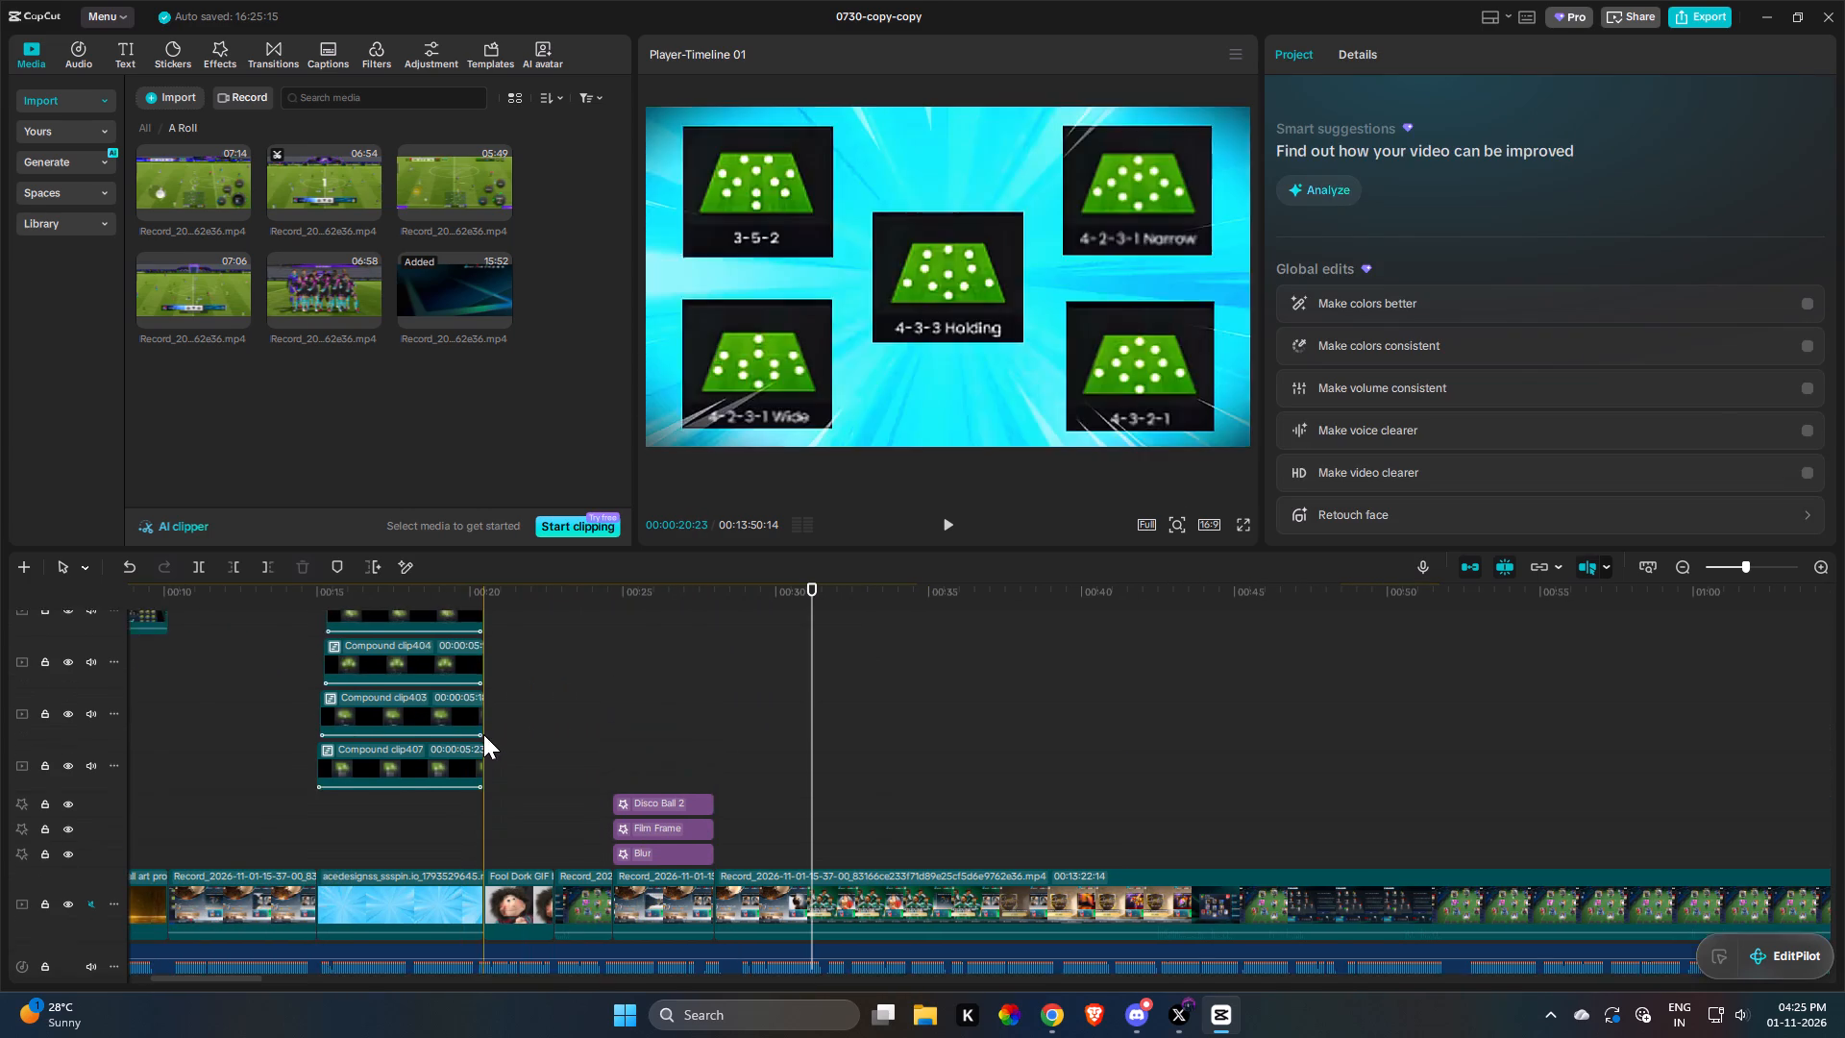
scroll(483, 734, up, 5)
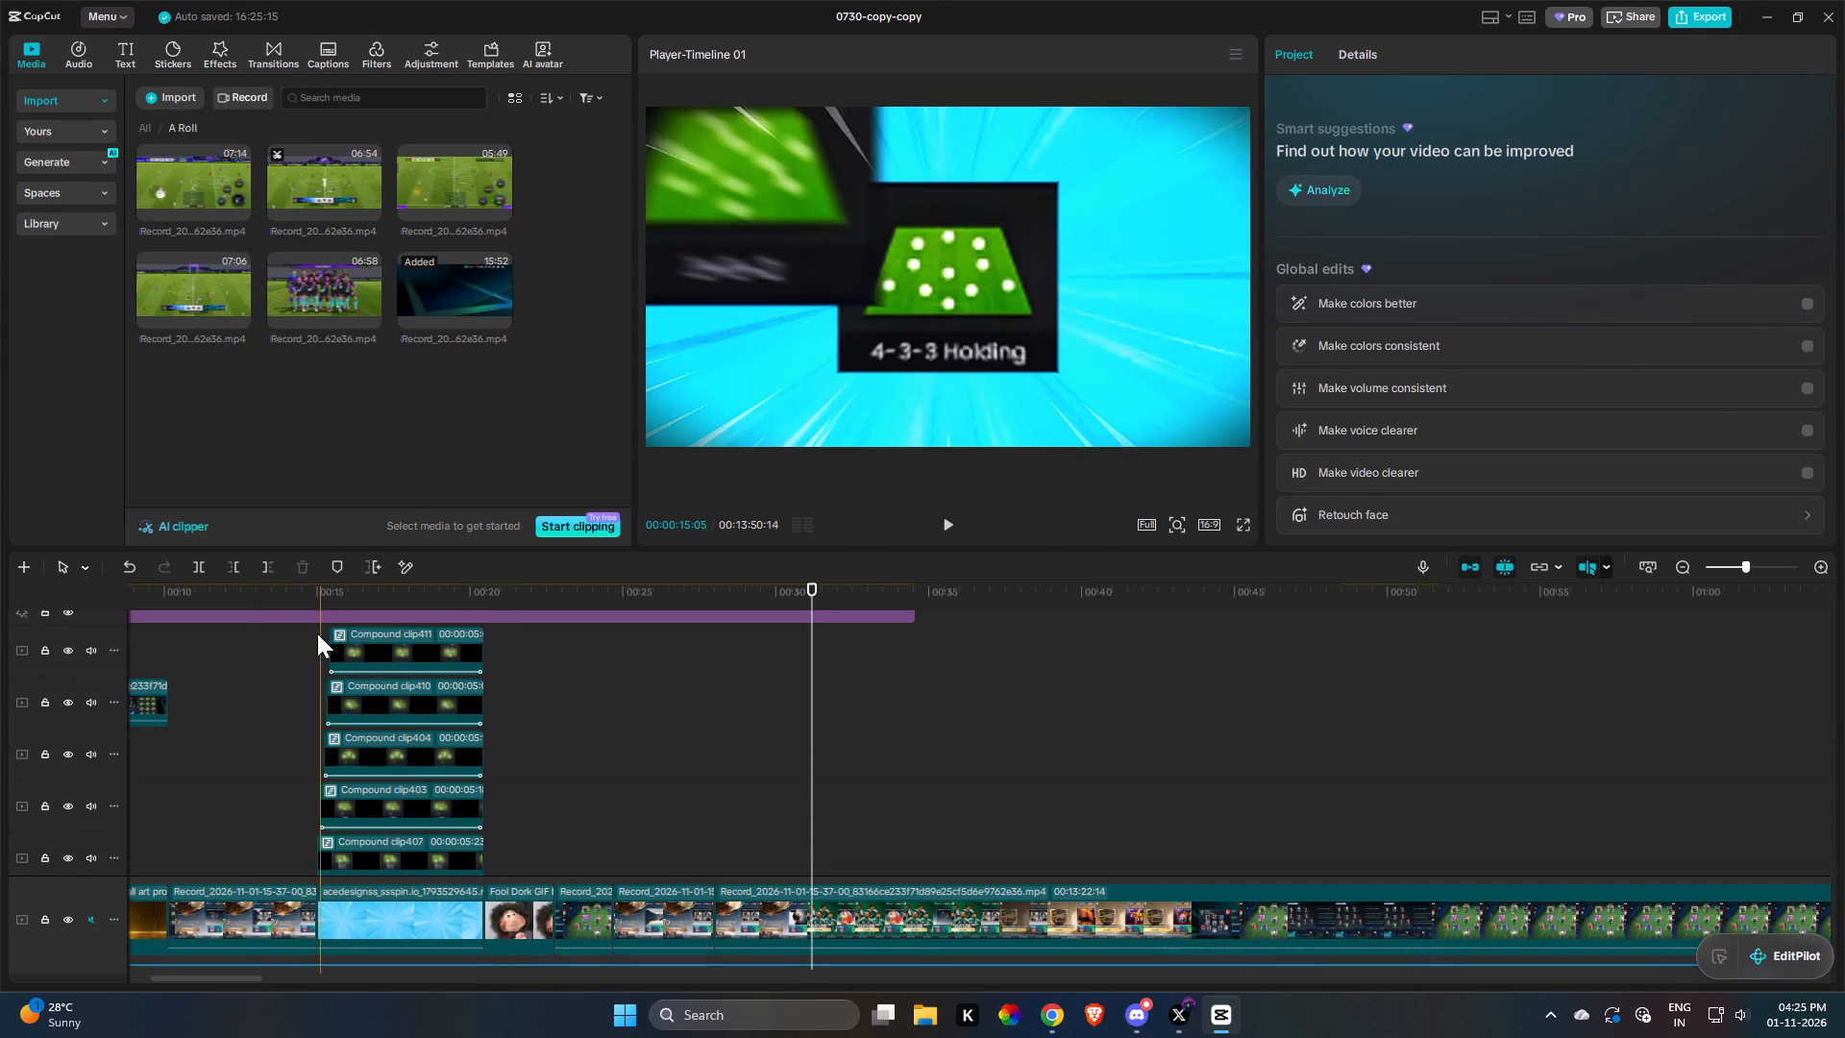
drag(317, 633, 395, 943)
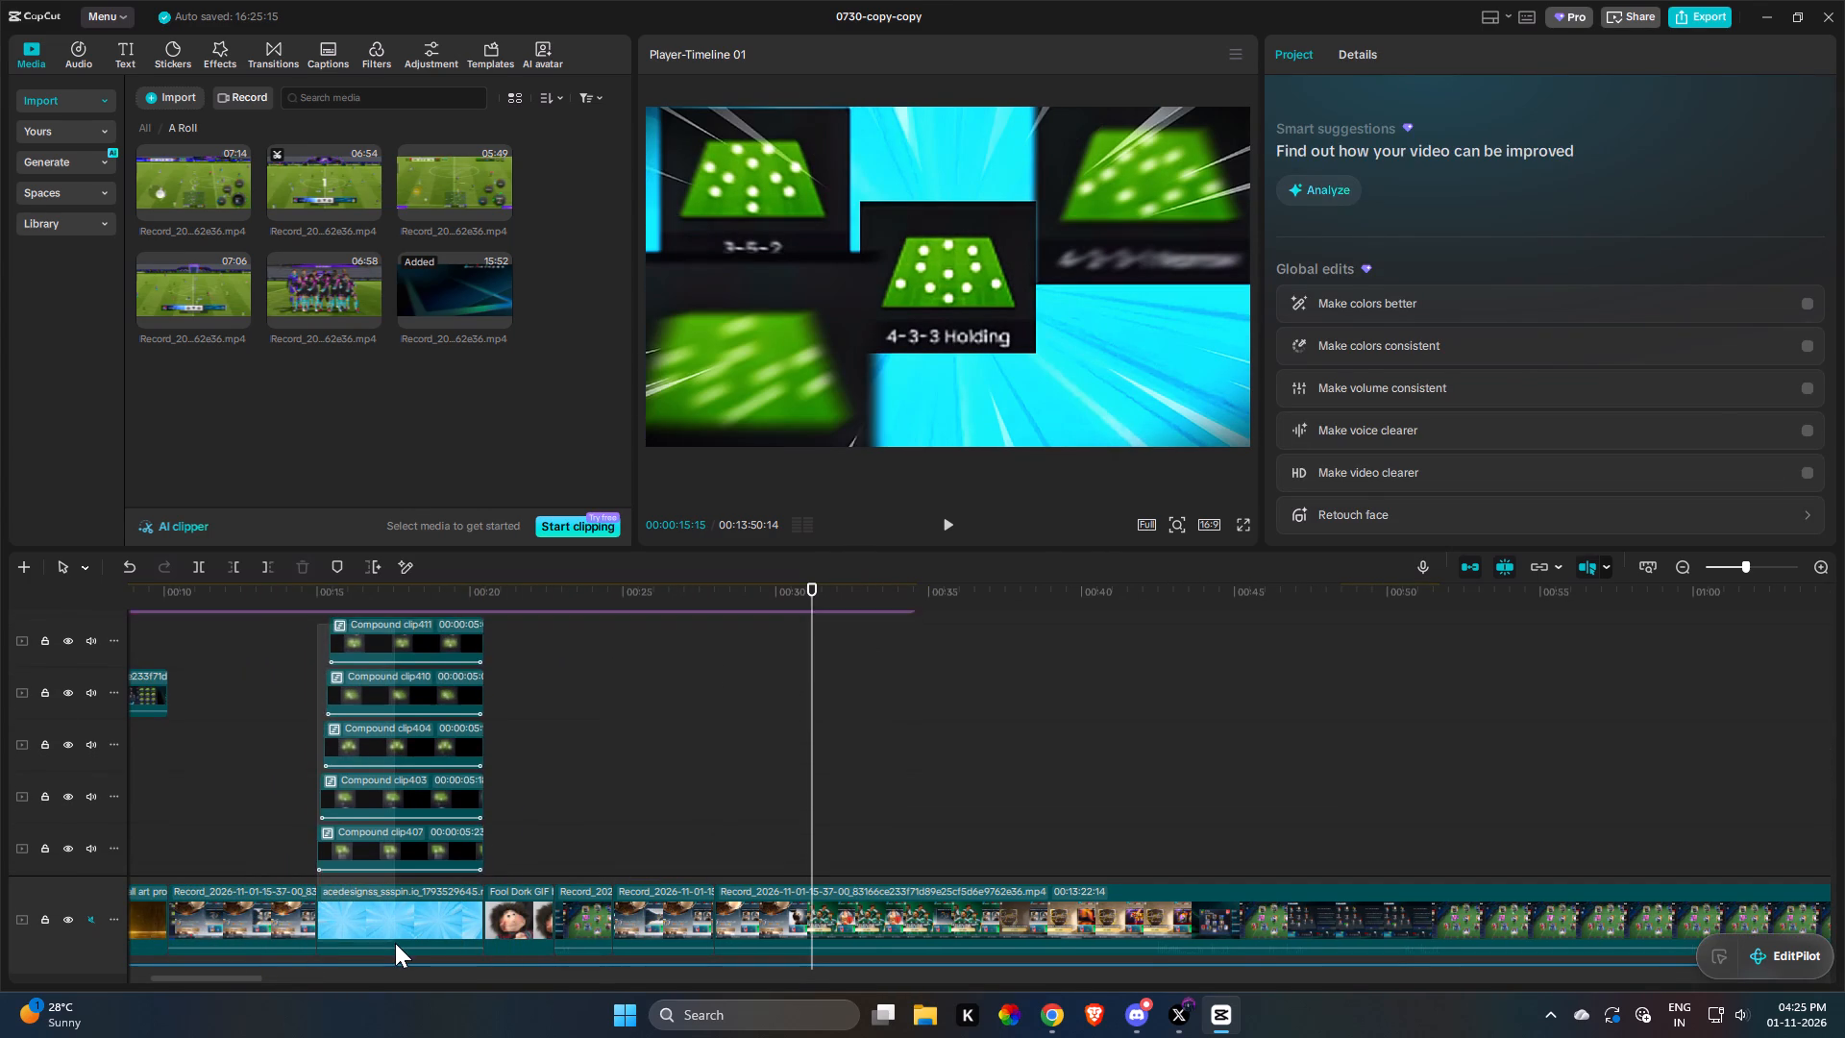
drag(395, 943, 401, 942)
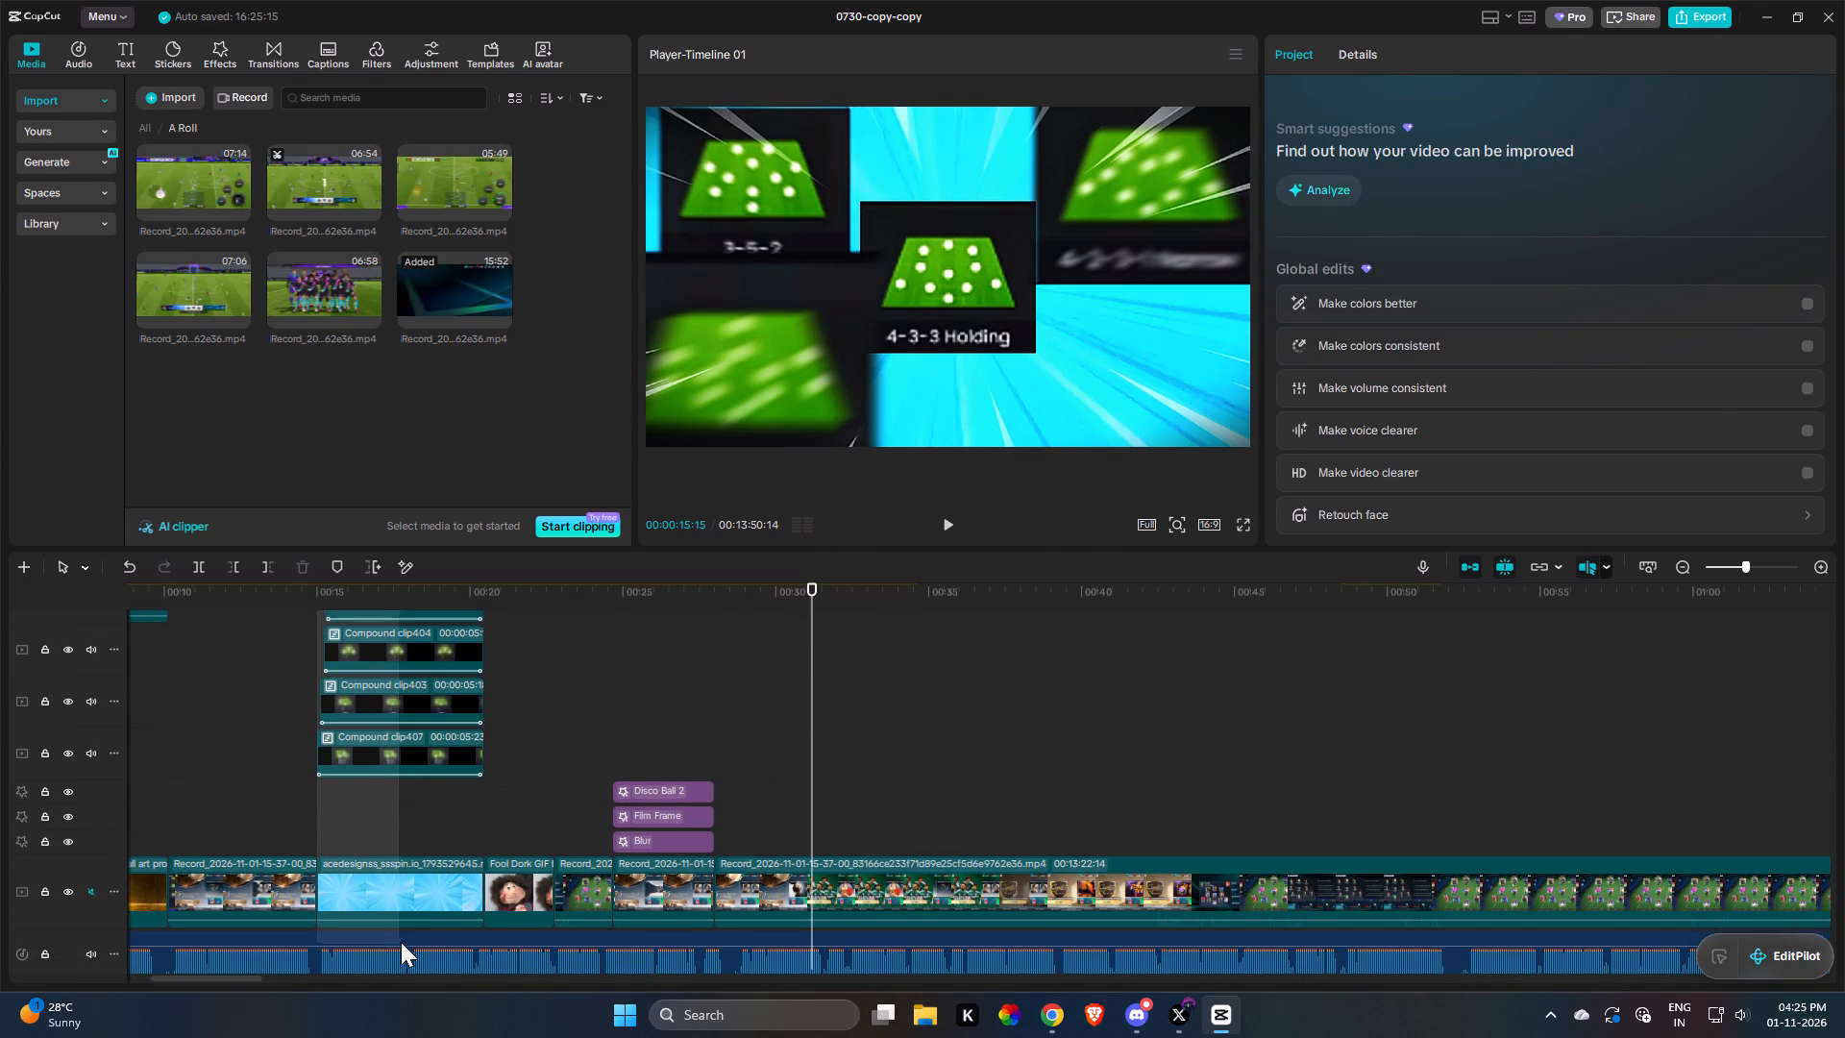
drag(401, 942, 408, 900)
key(ctrl+c)
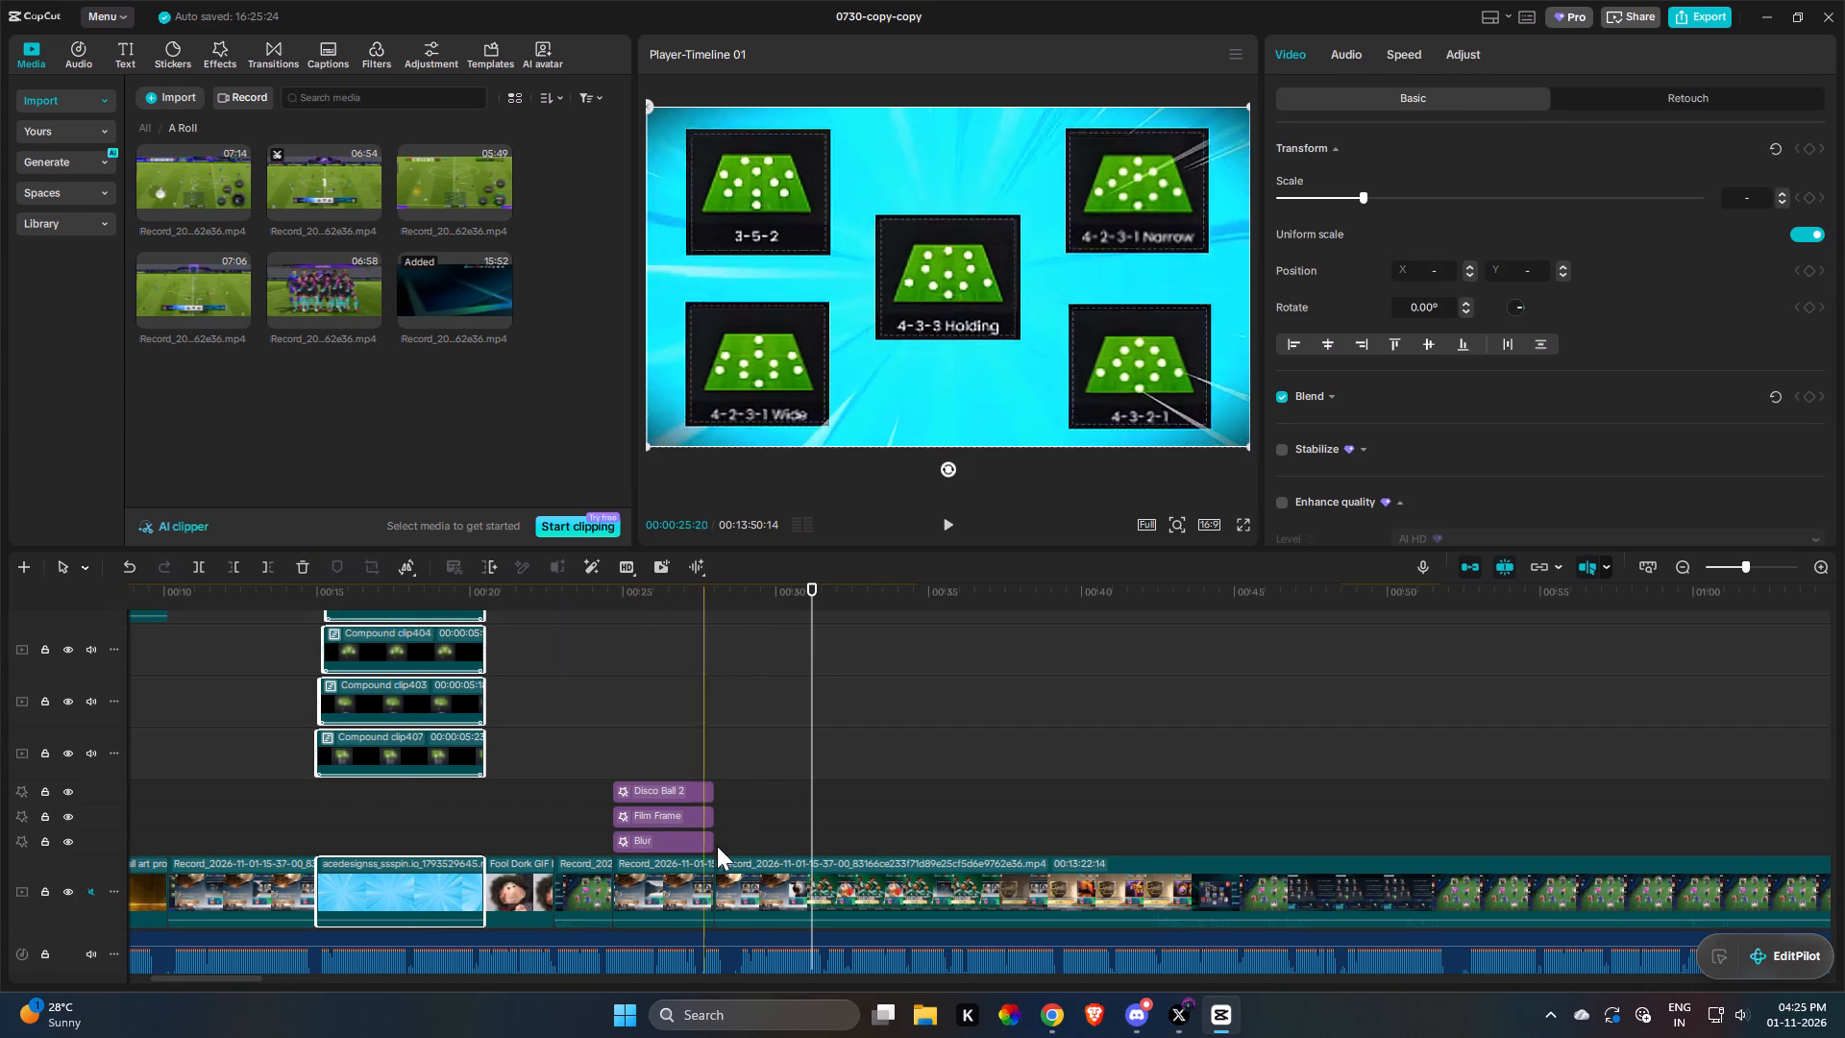
key(ctrl+v)
scroll(798, 826, down, 14)
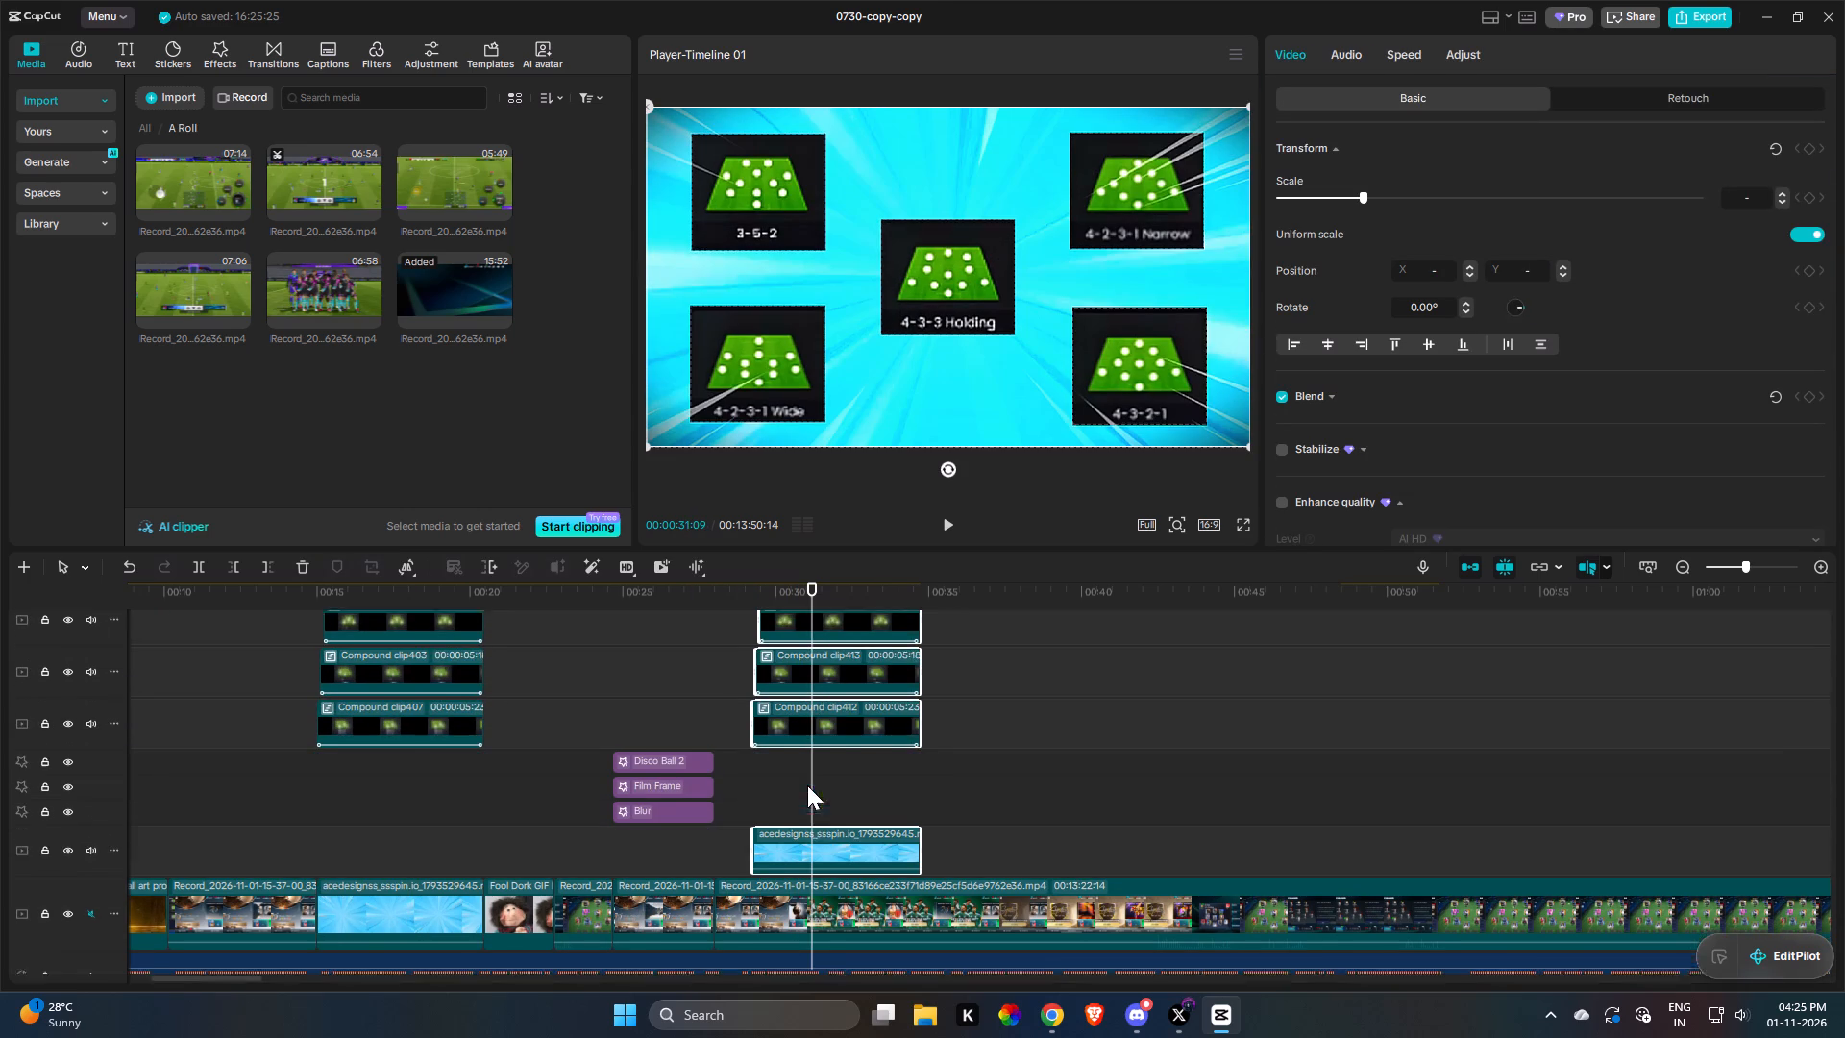
scroll(807, 785, down, 1)
drag(817, 815, 778, 868)
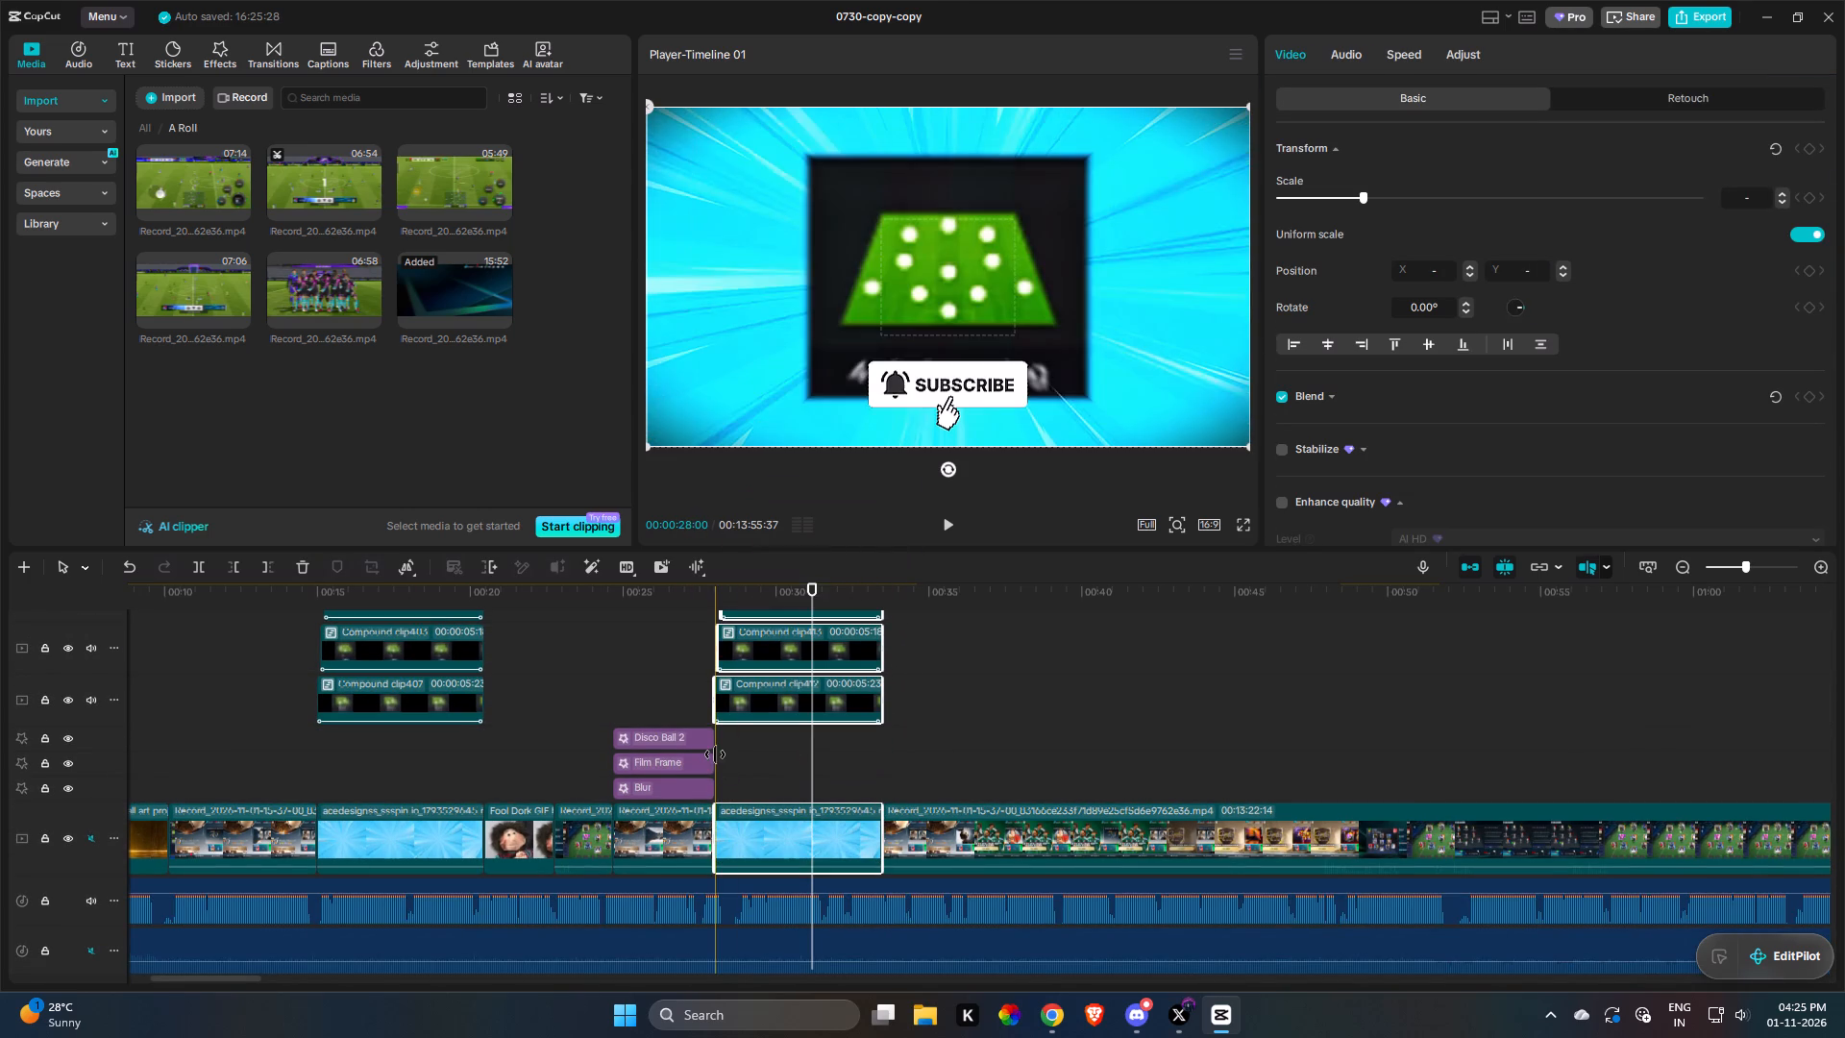
Play back the inserted formation-tile section to find where its voiceover line ends.
key(space)
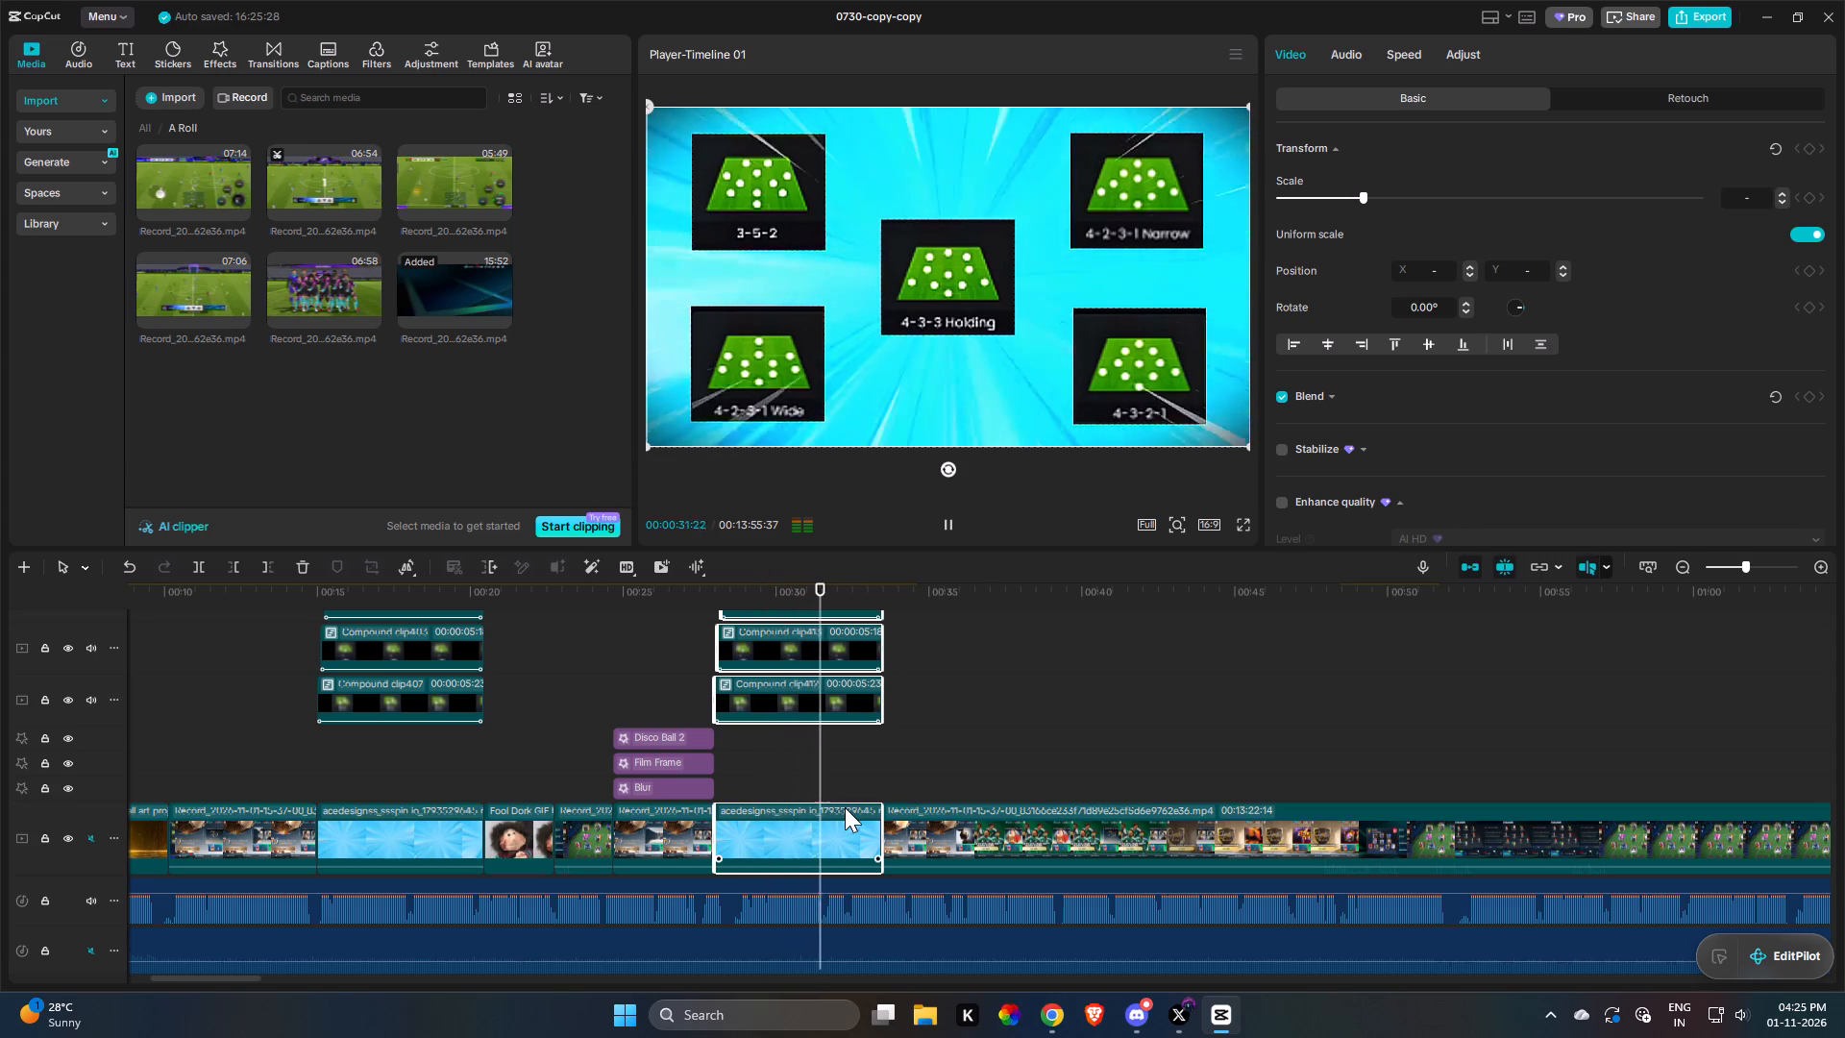
key(space)
click(826, 922)
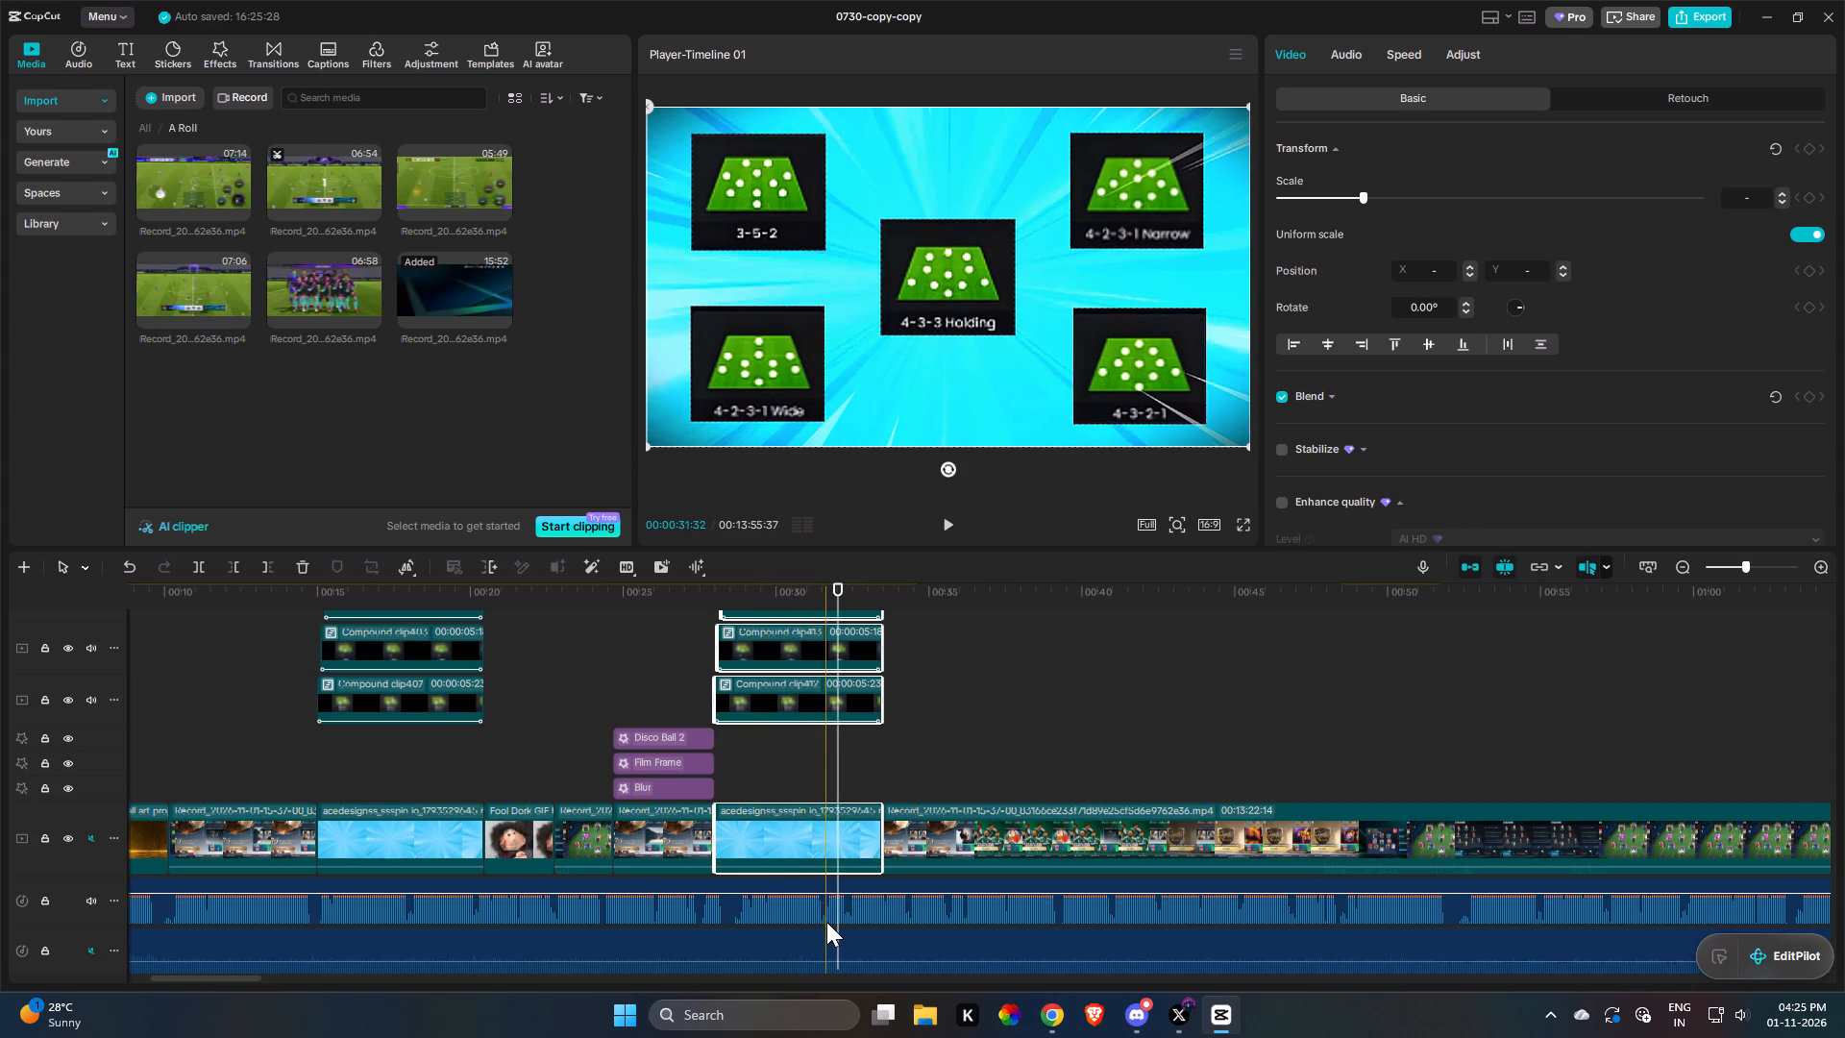
key(space)
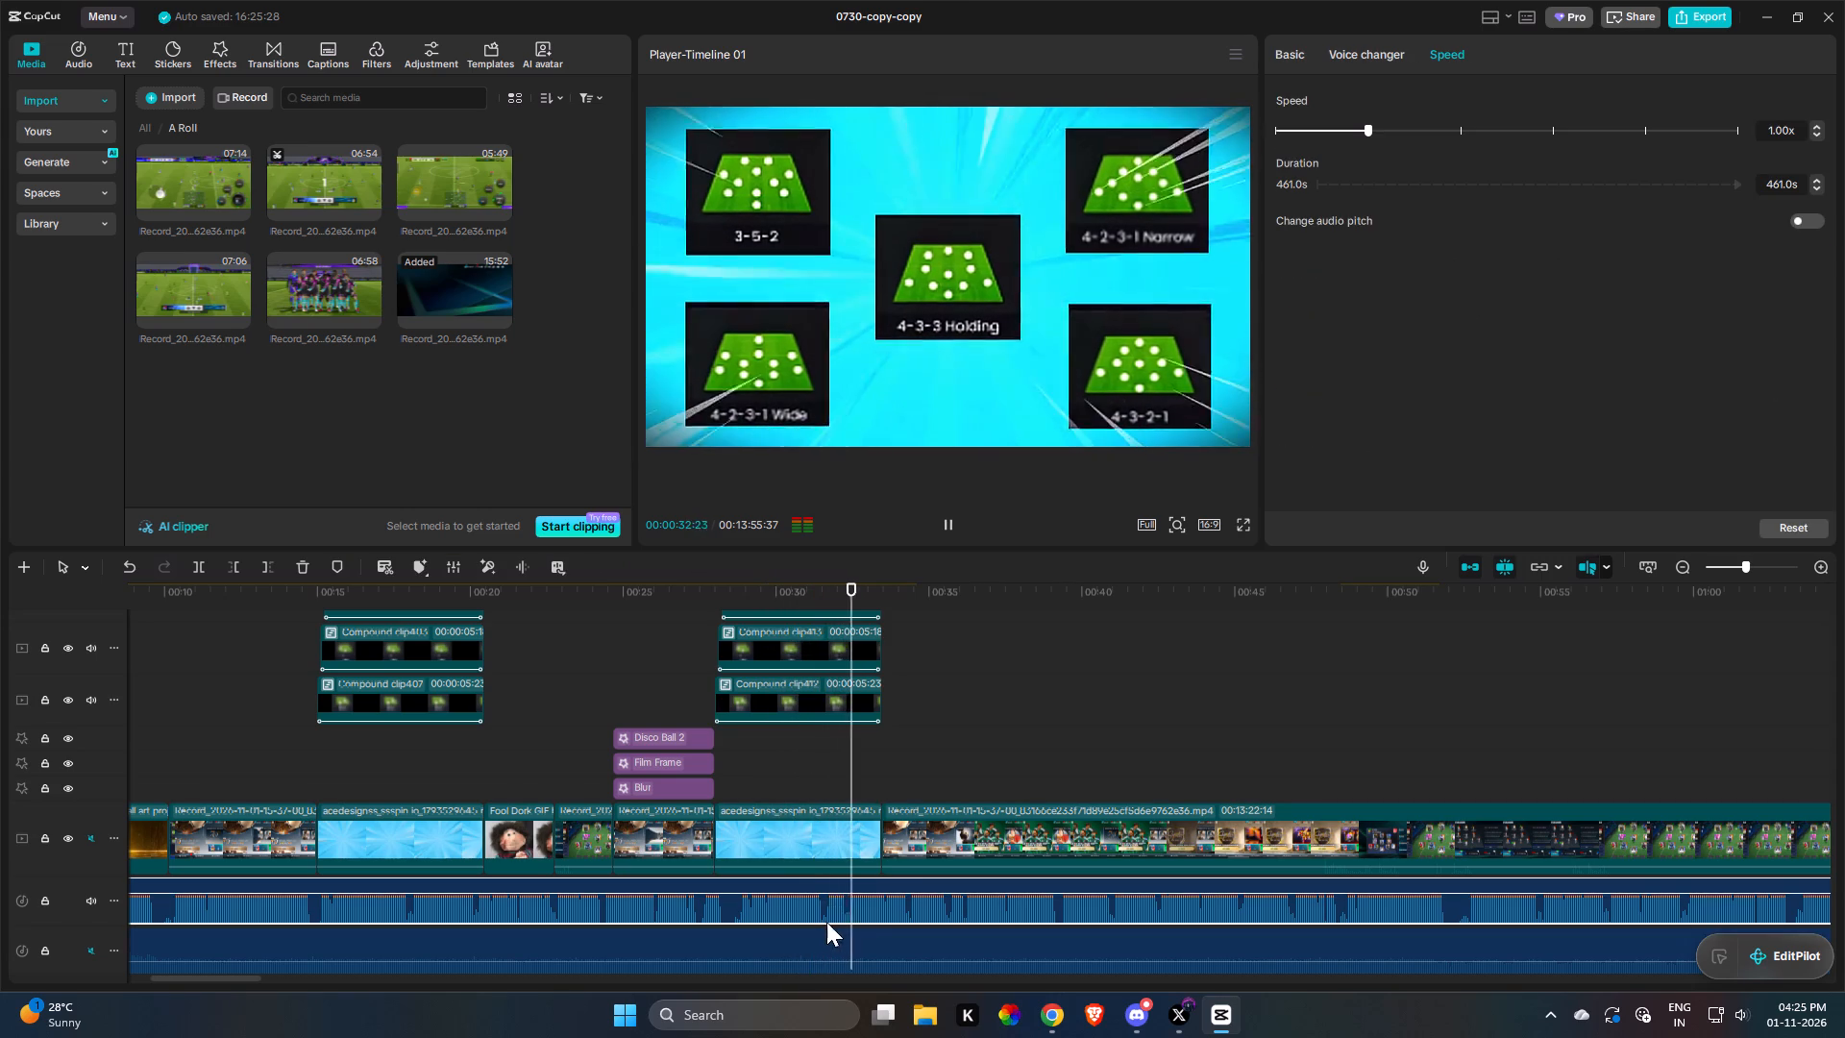
drag(956, 892, 775, 875)
key(space)
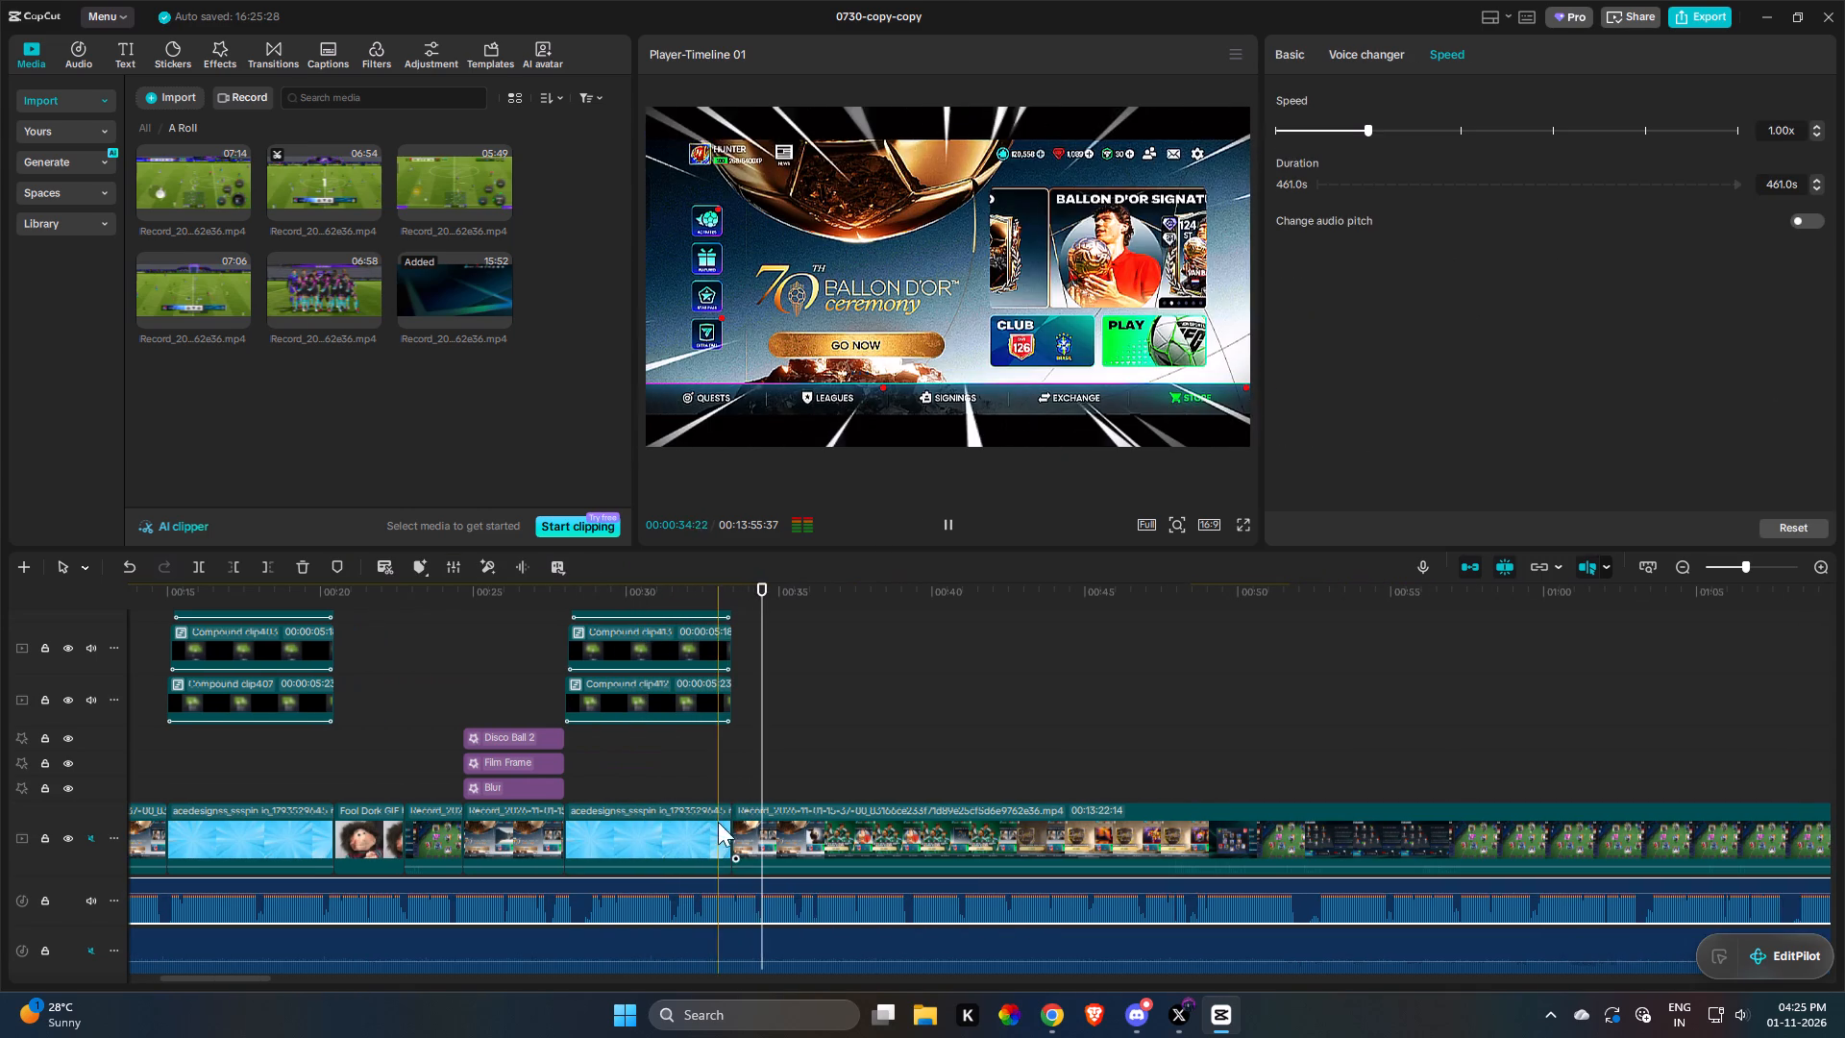
key(space)
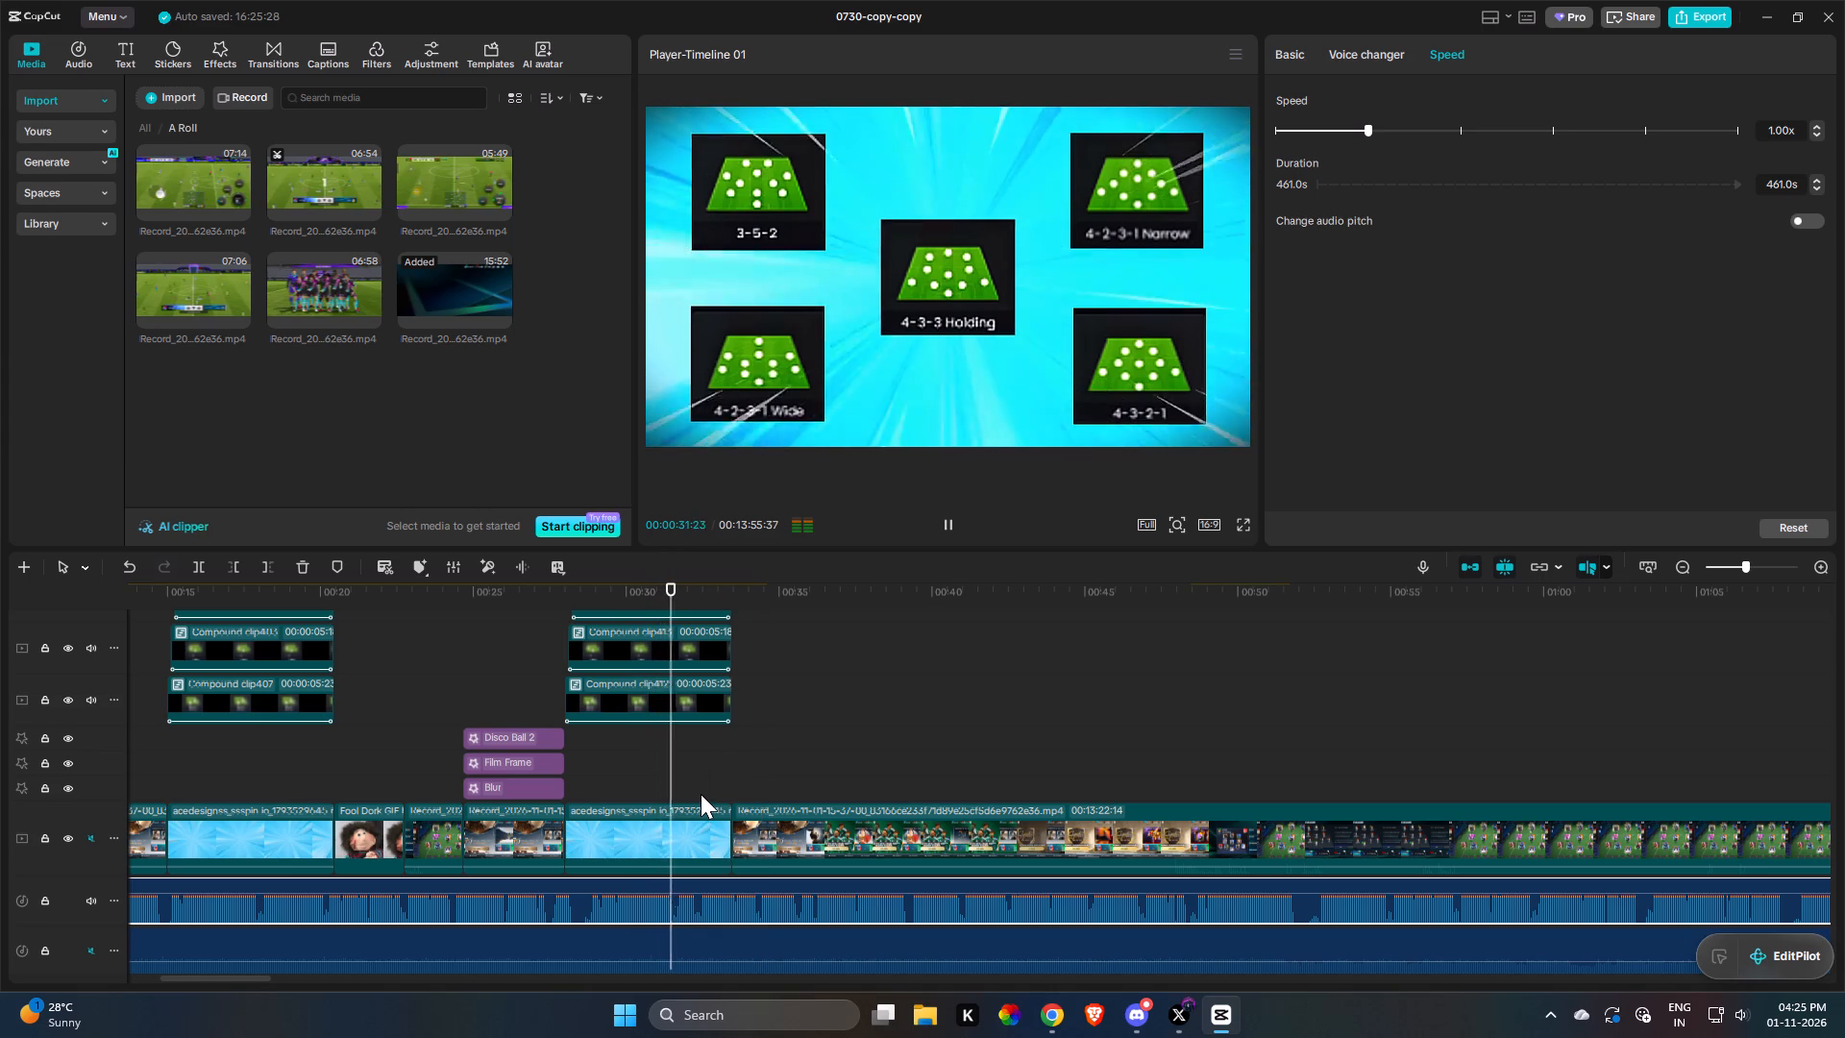
key(space)
Trim the ends of the second set of five formation tiles and its blue background together at about 32 s, where the voiceover line ends.
scroll(701, 797, up, 9)
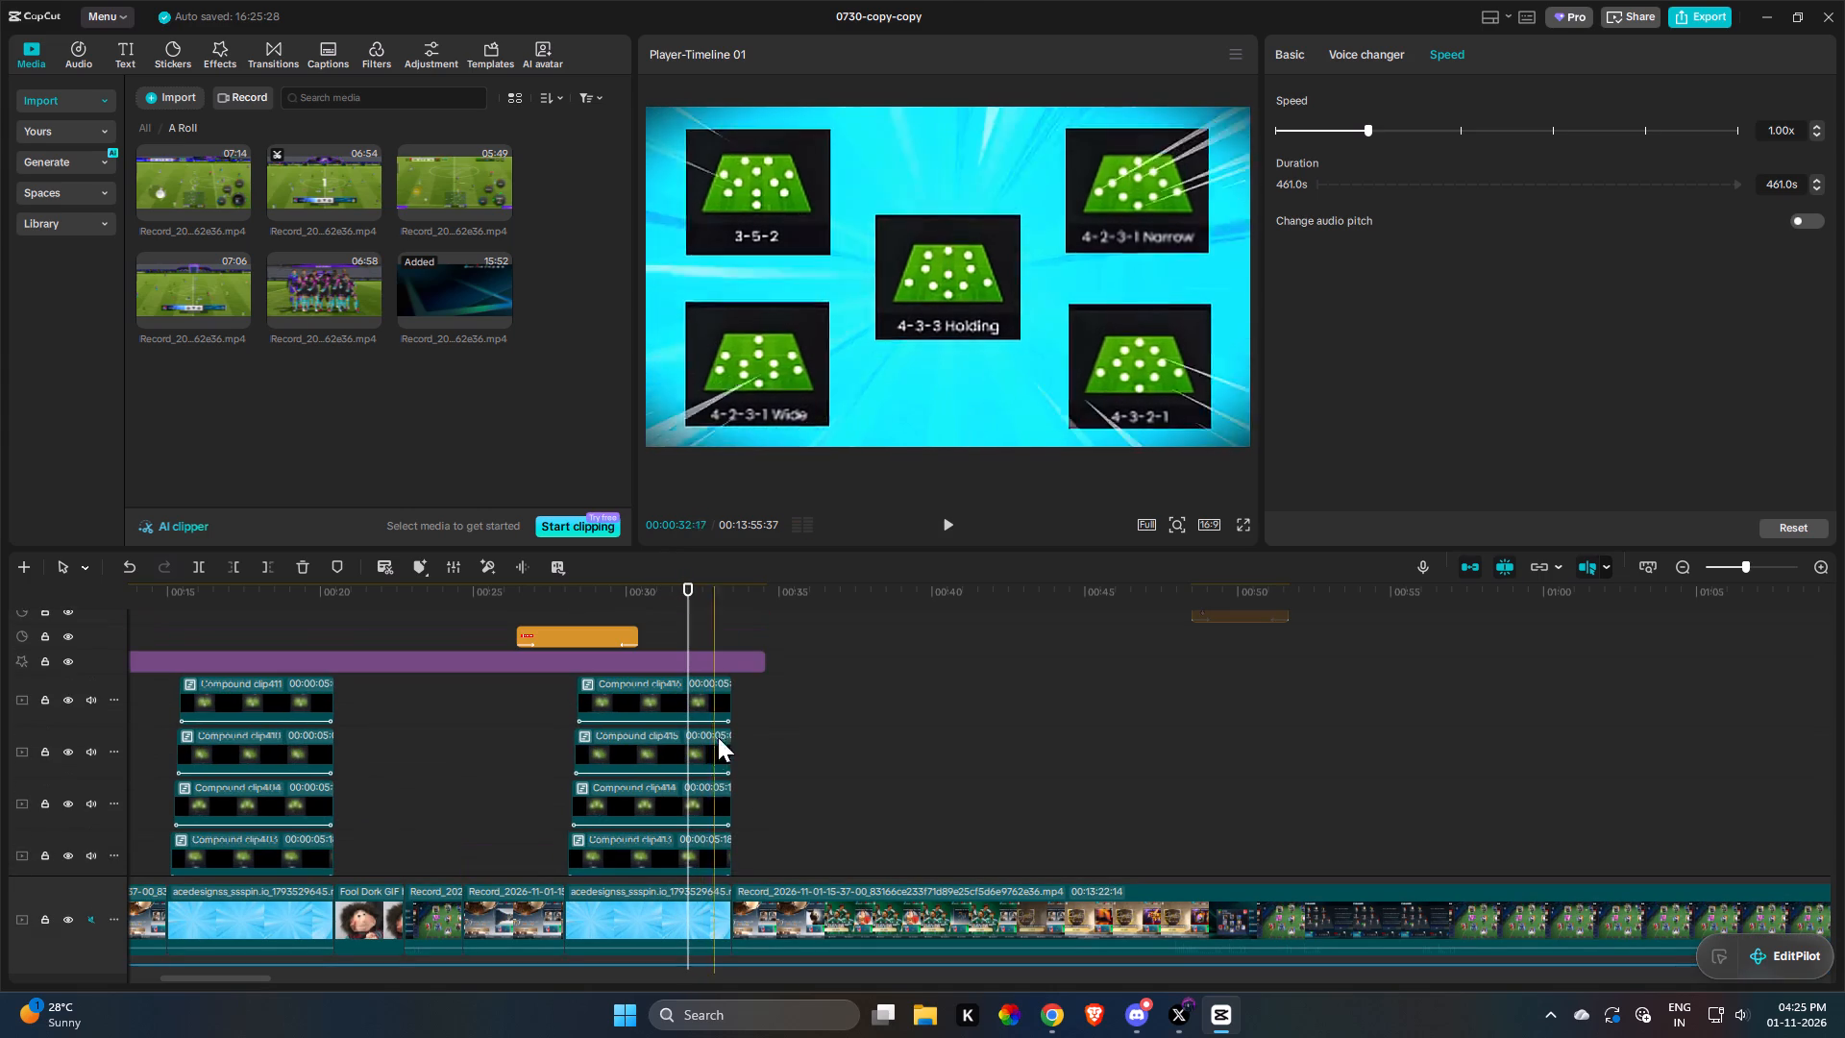
drag(744, 681, 673, 943)
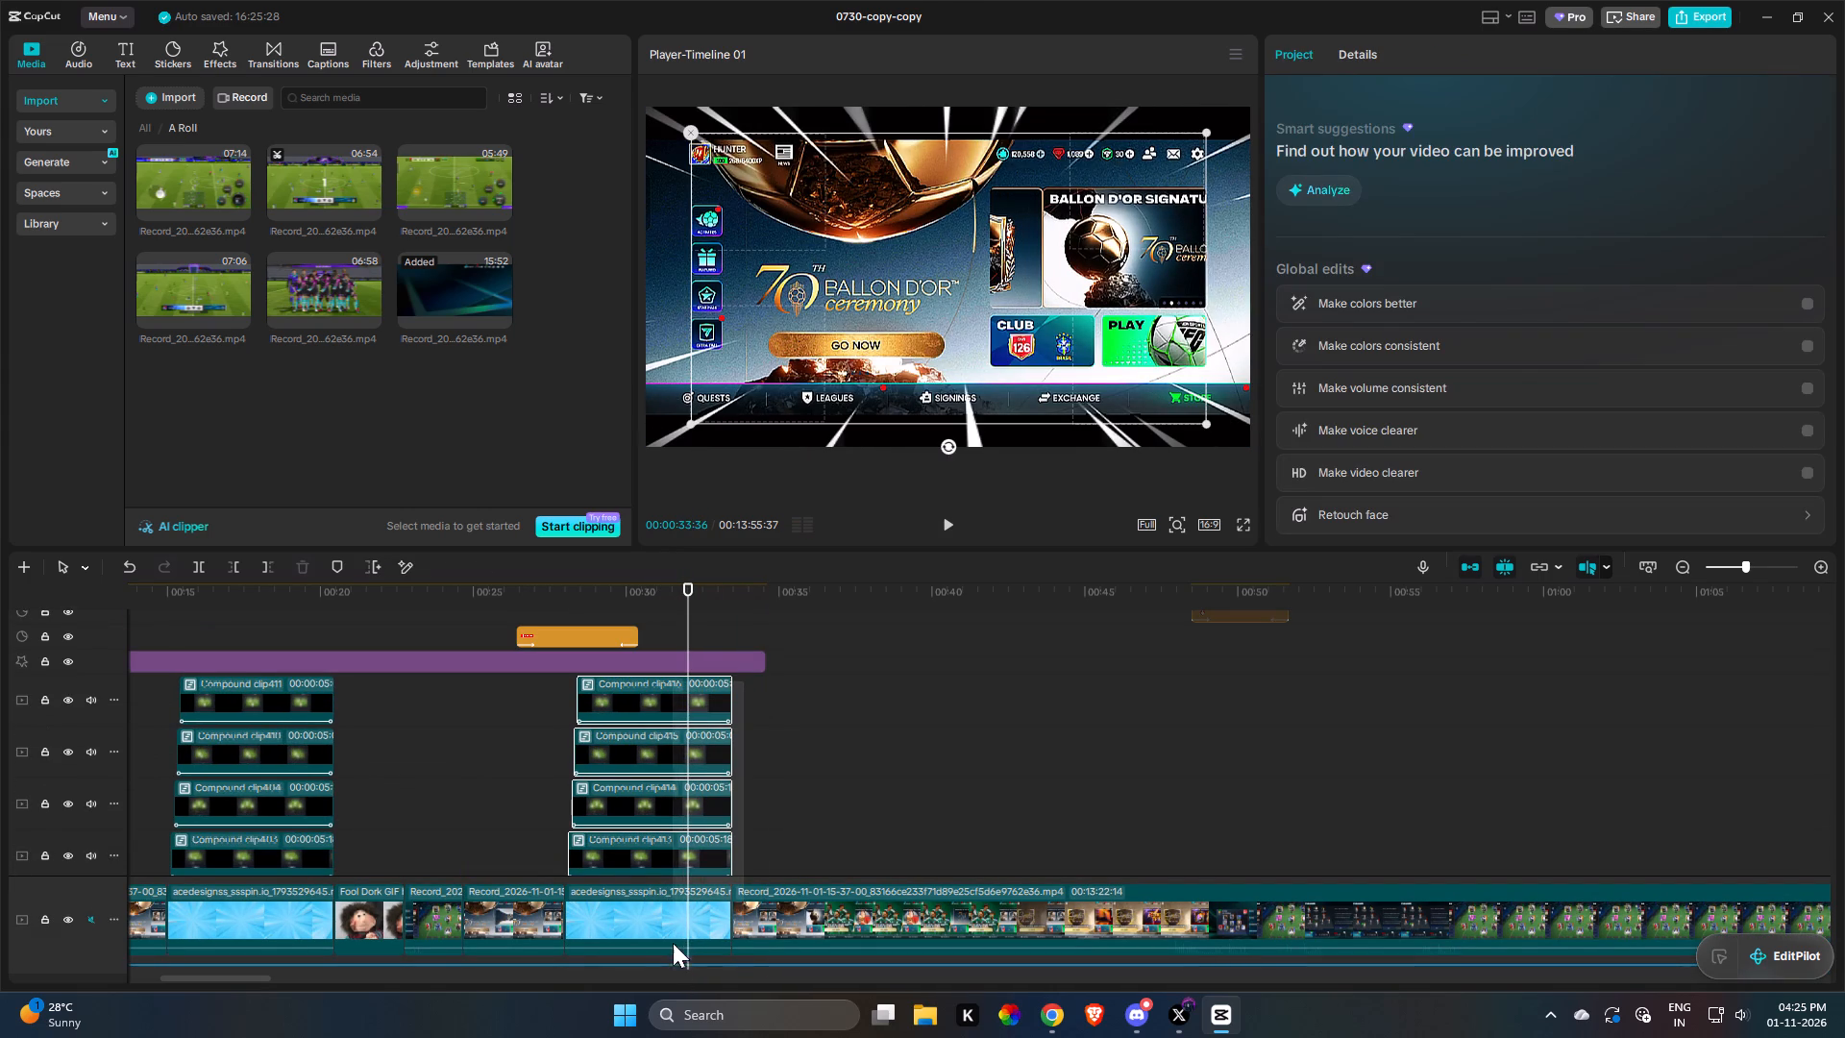
drag(673, 943, 625, 1037)
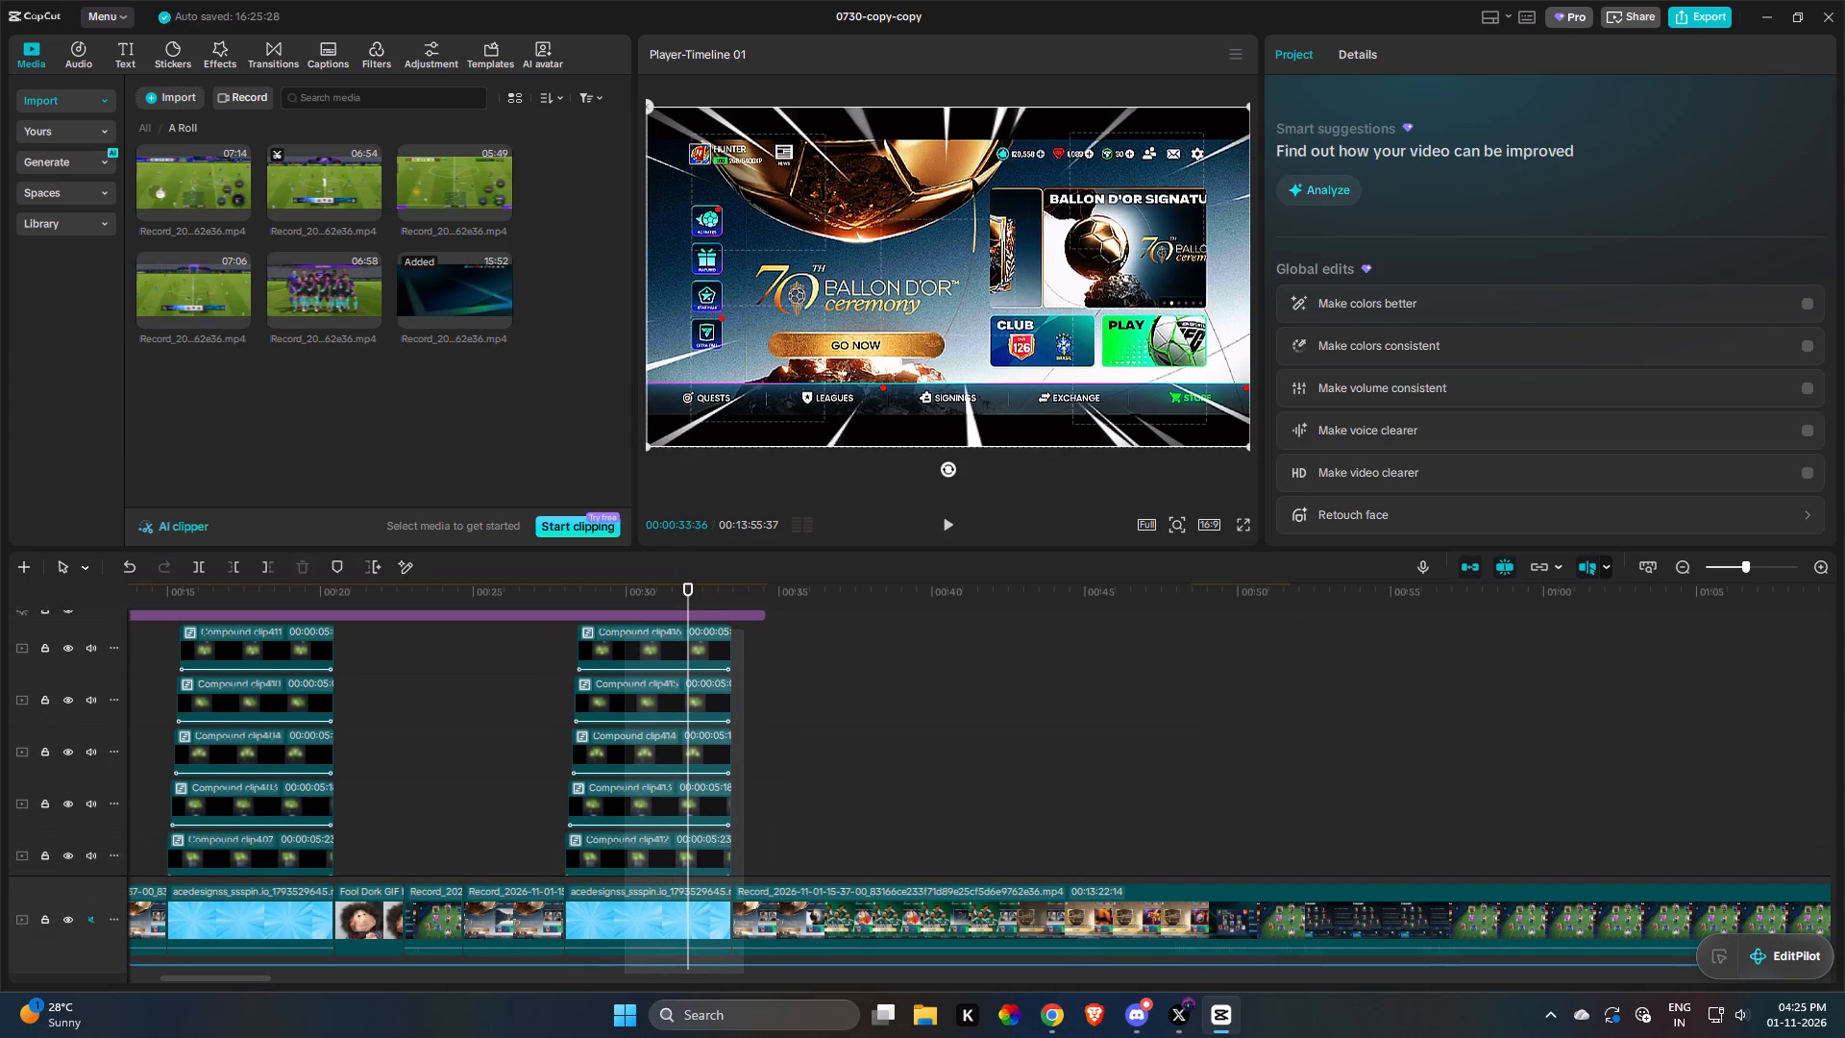
drag(625, 1037, 686, 882)
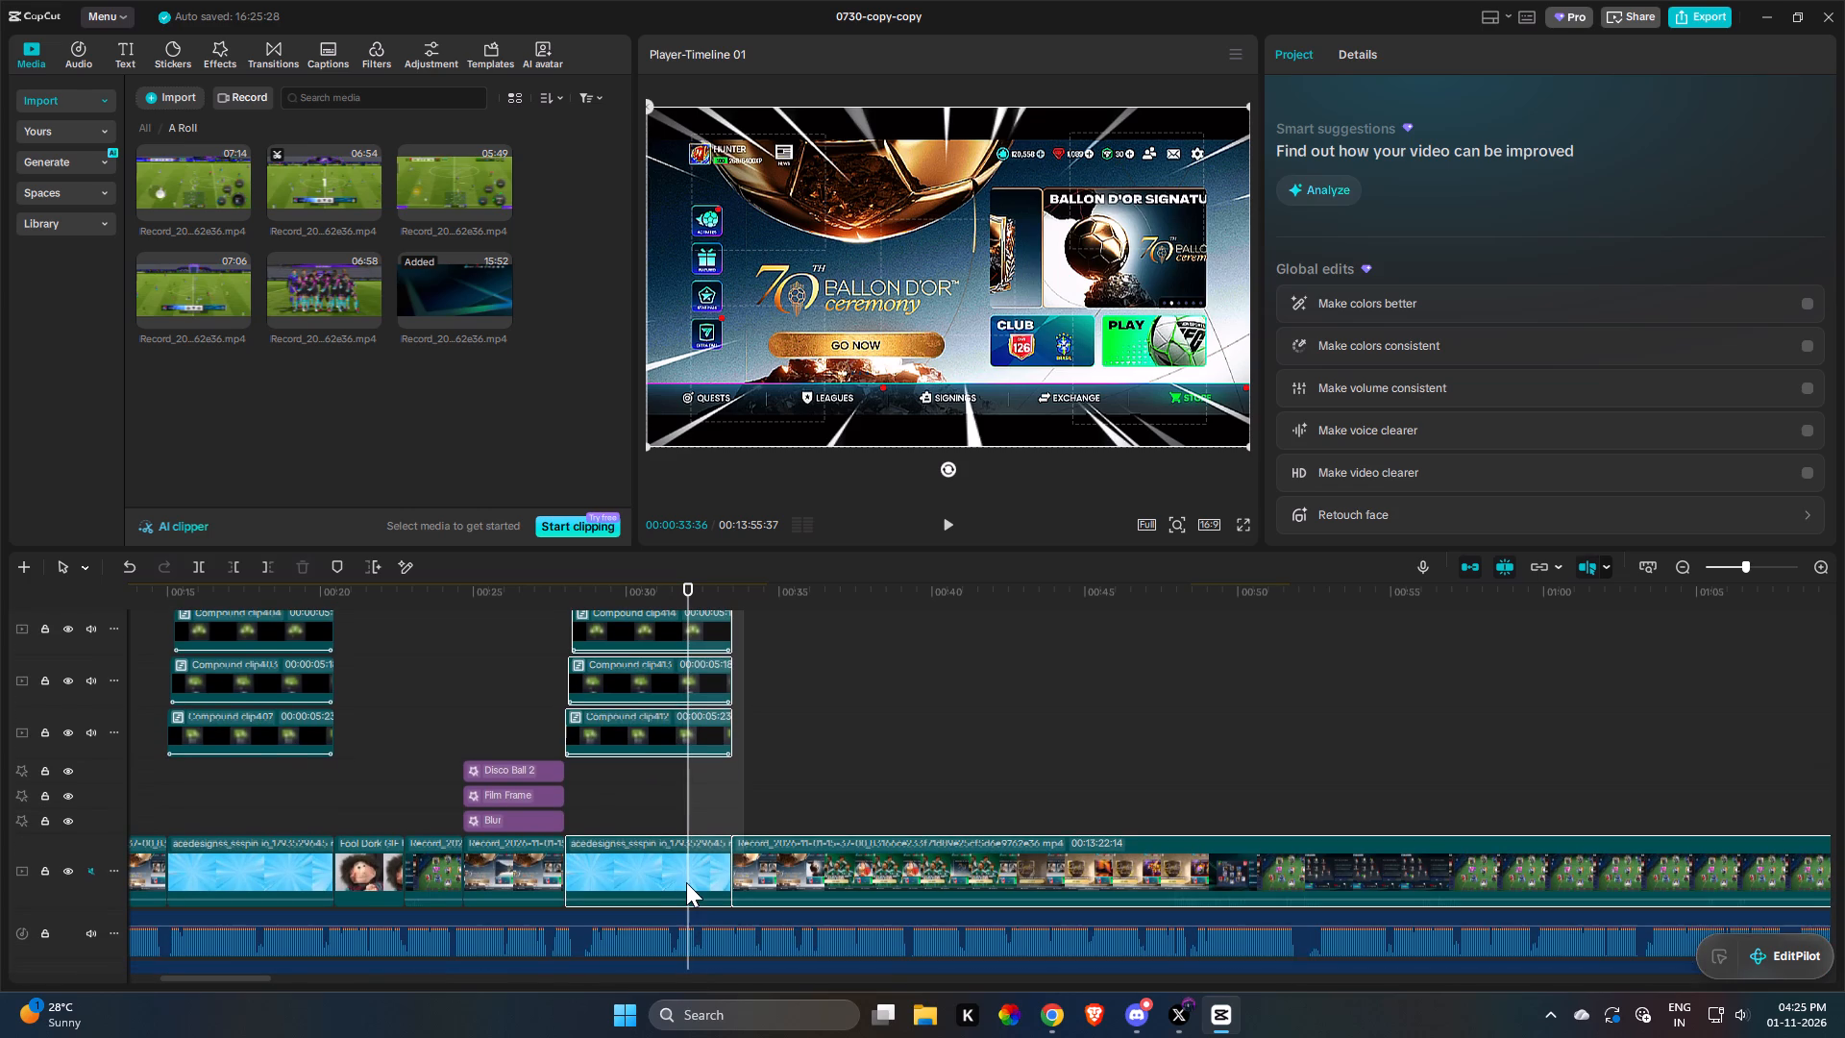
drag(686, 882, 675, 878)
ctrl+click(796, 880)
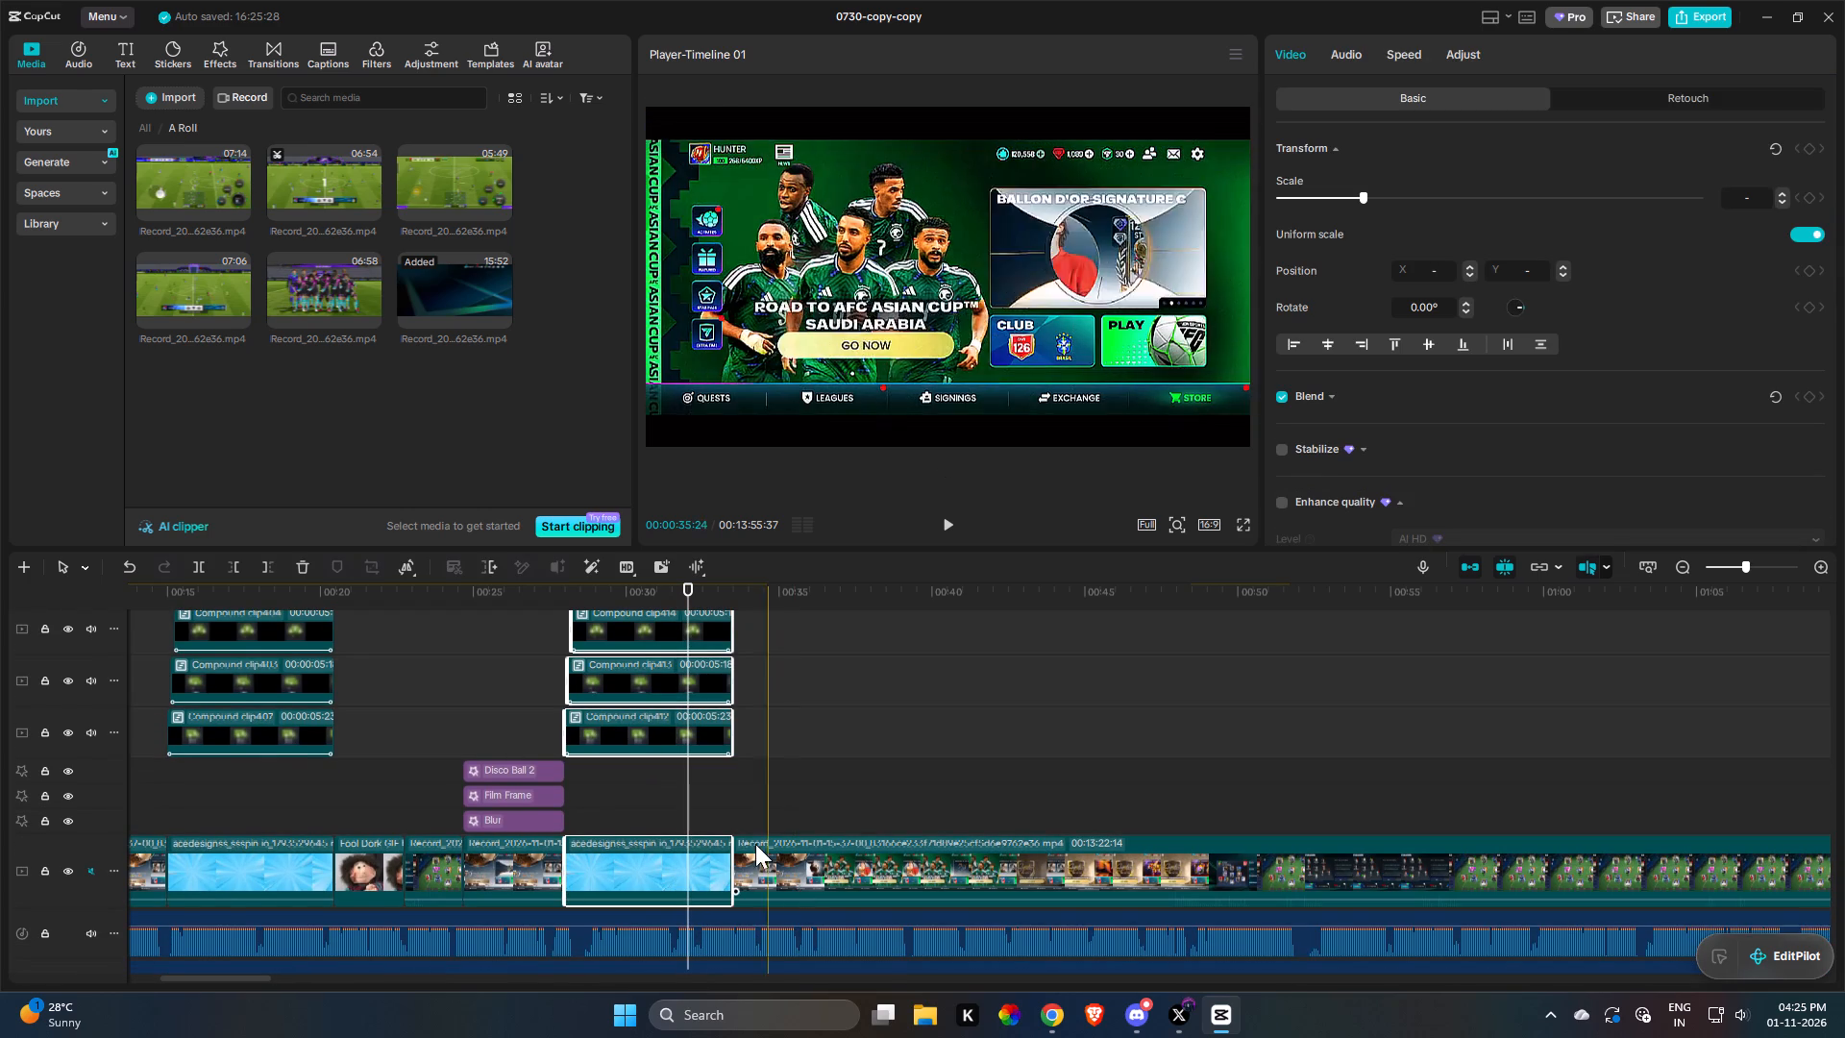
key(space)
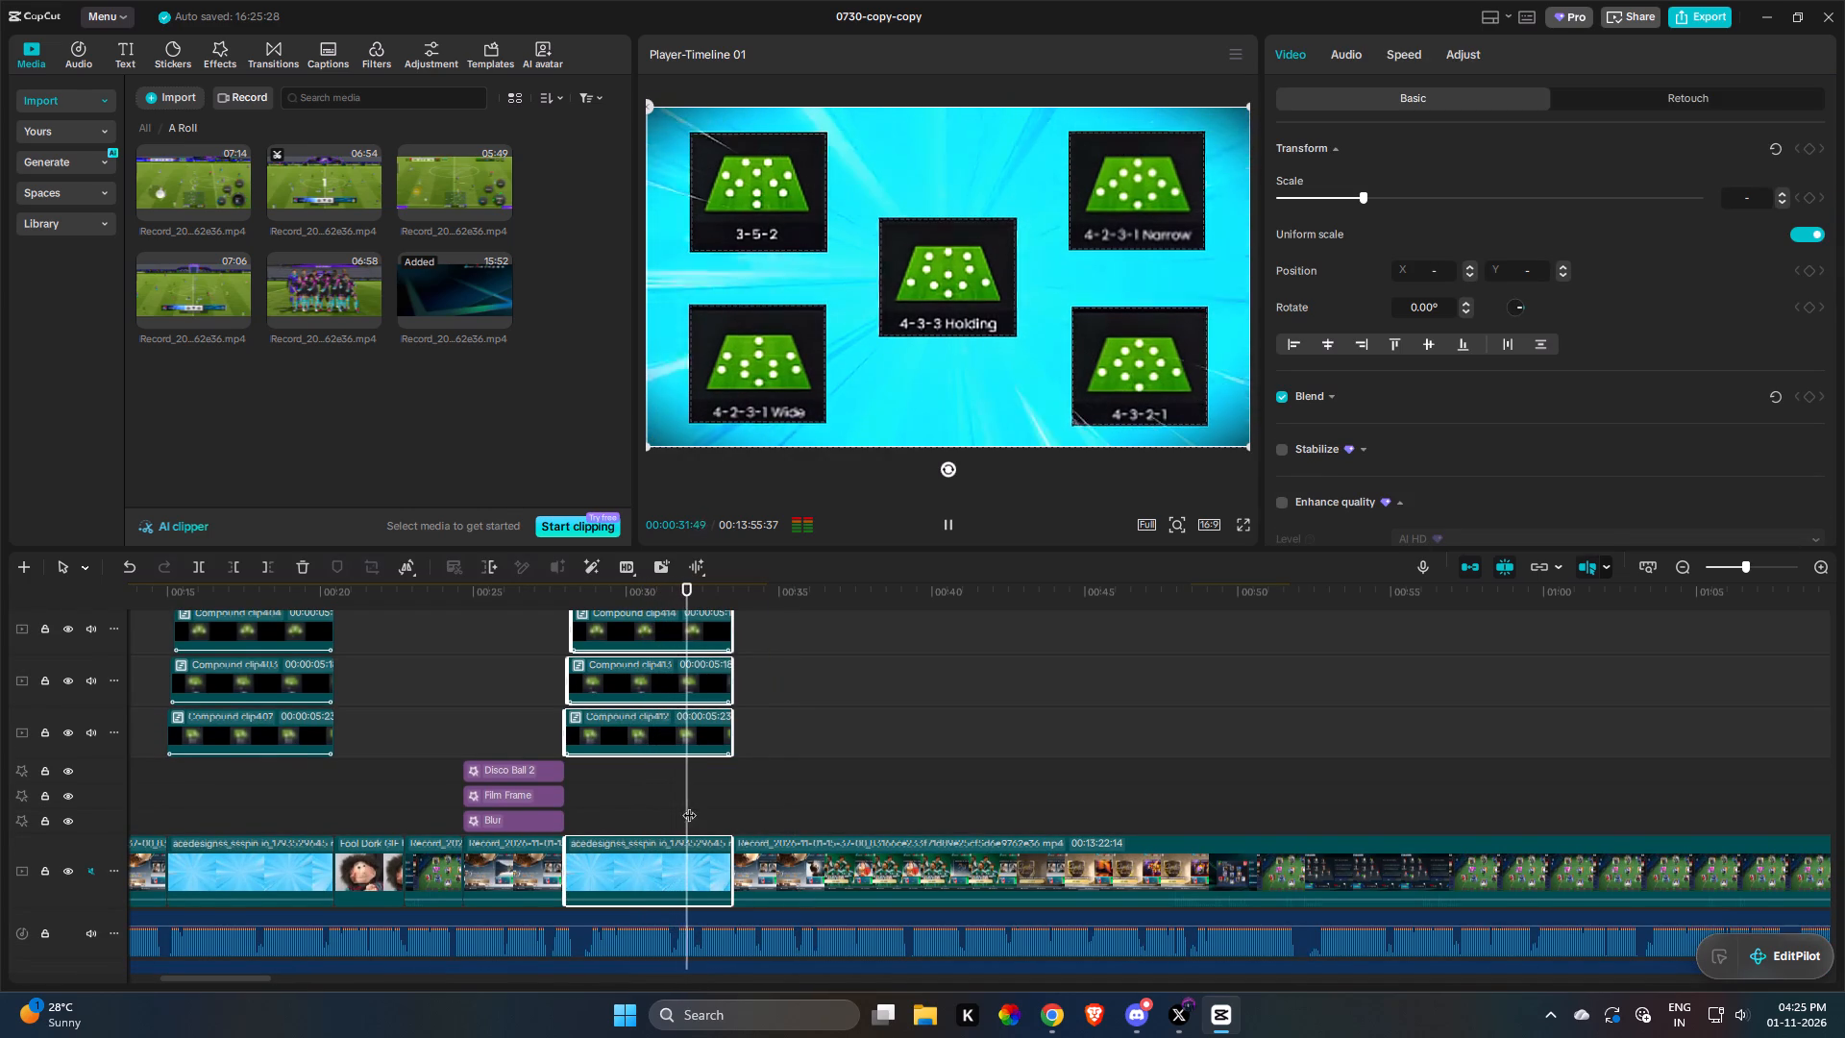
key(space)
key(w)
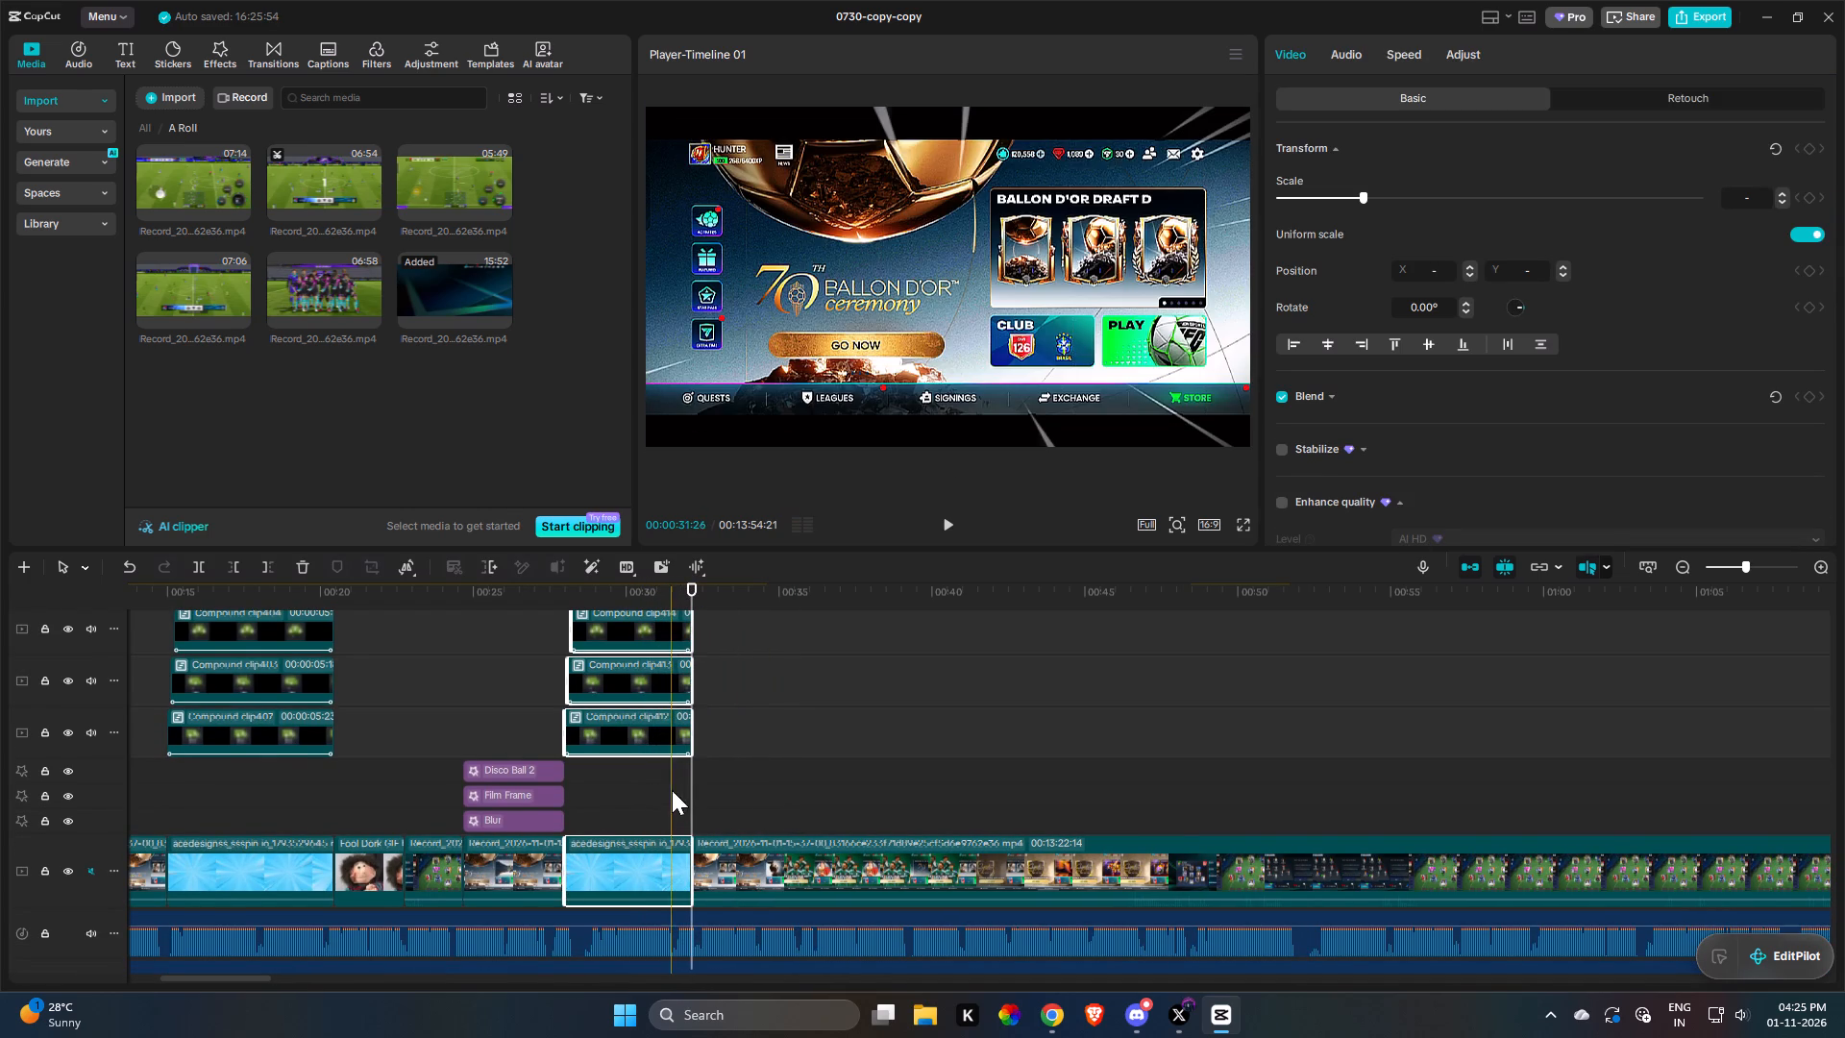
click(672, 790)
key(space)
key(space)
key(space)
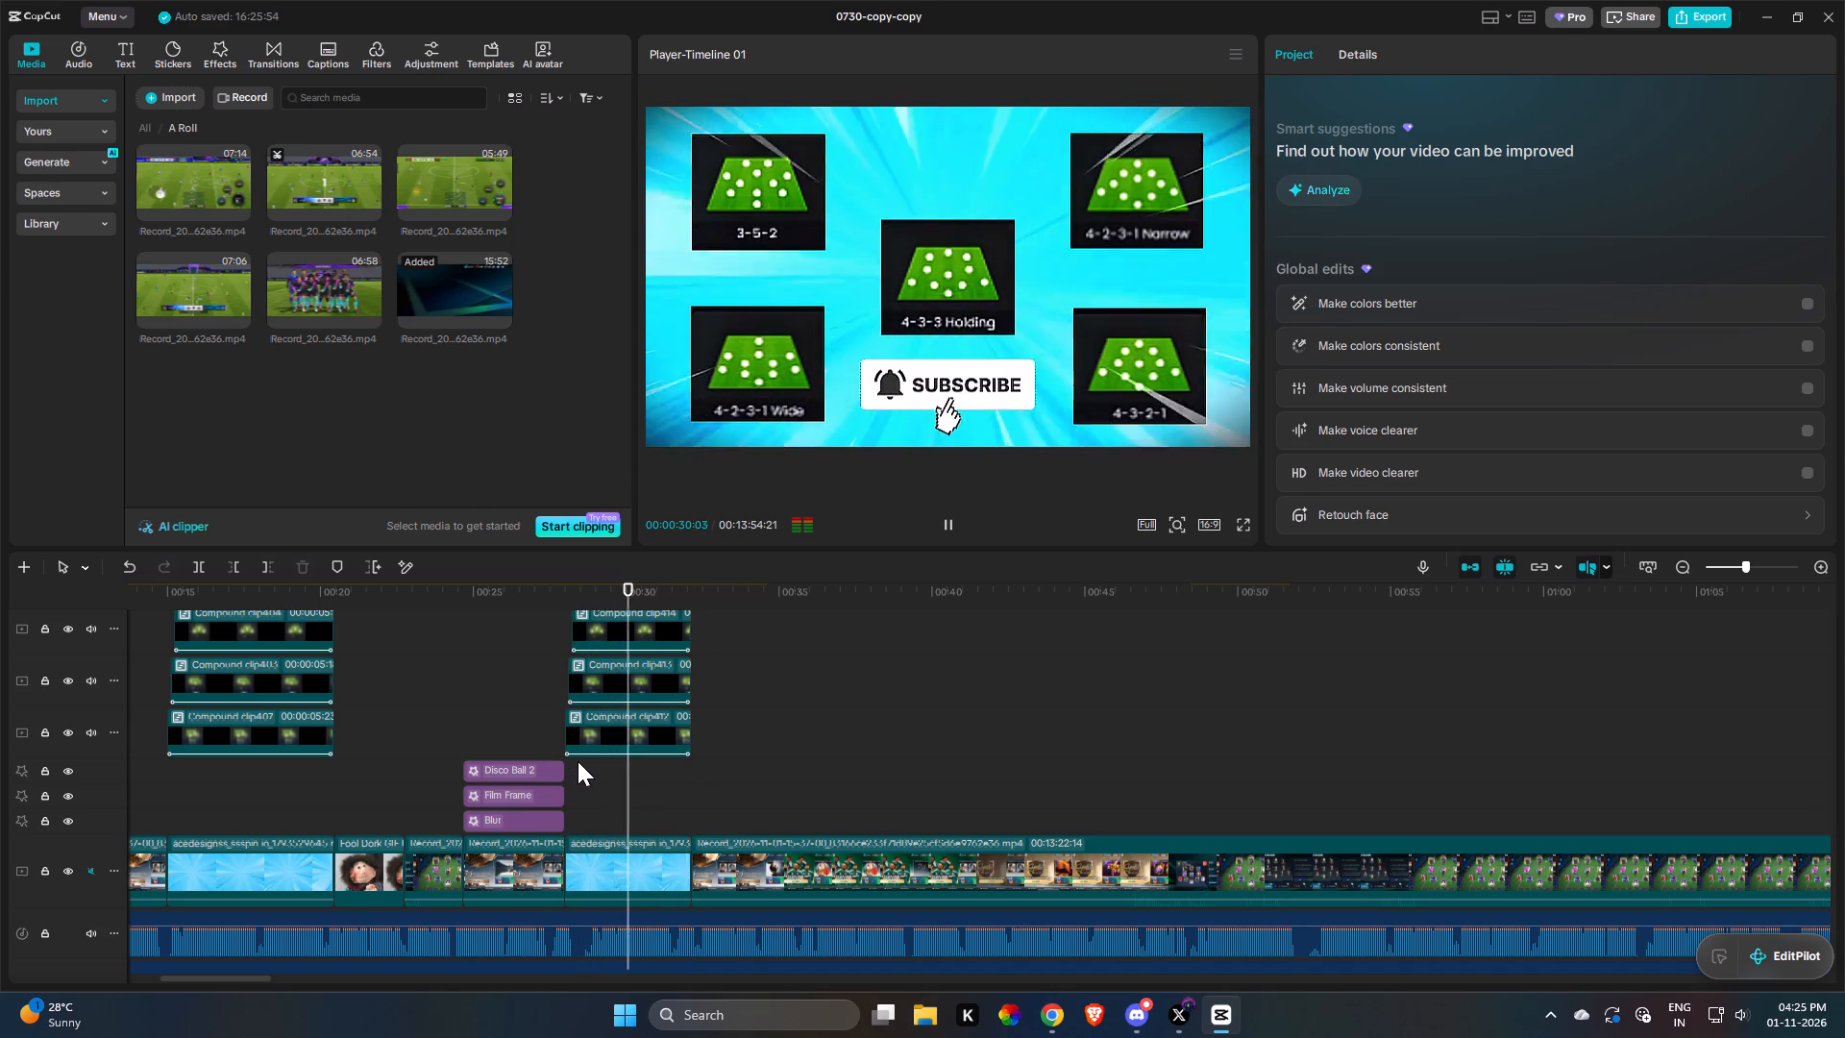
Trim the start of the long recording after the tiles so it begins with the 4-2-1-3 formation settings open in Game Plans.
click(781, 873)
key(space)
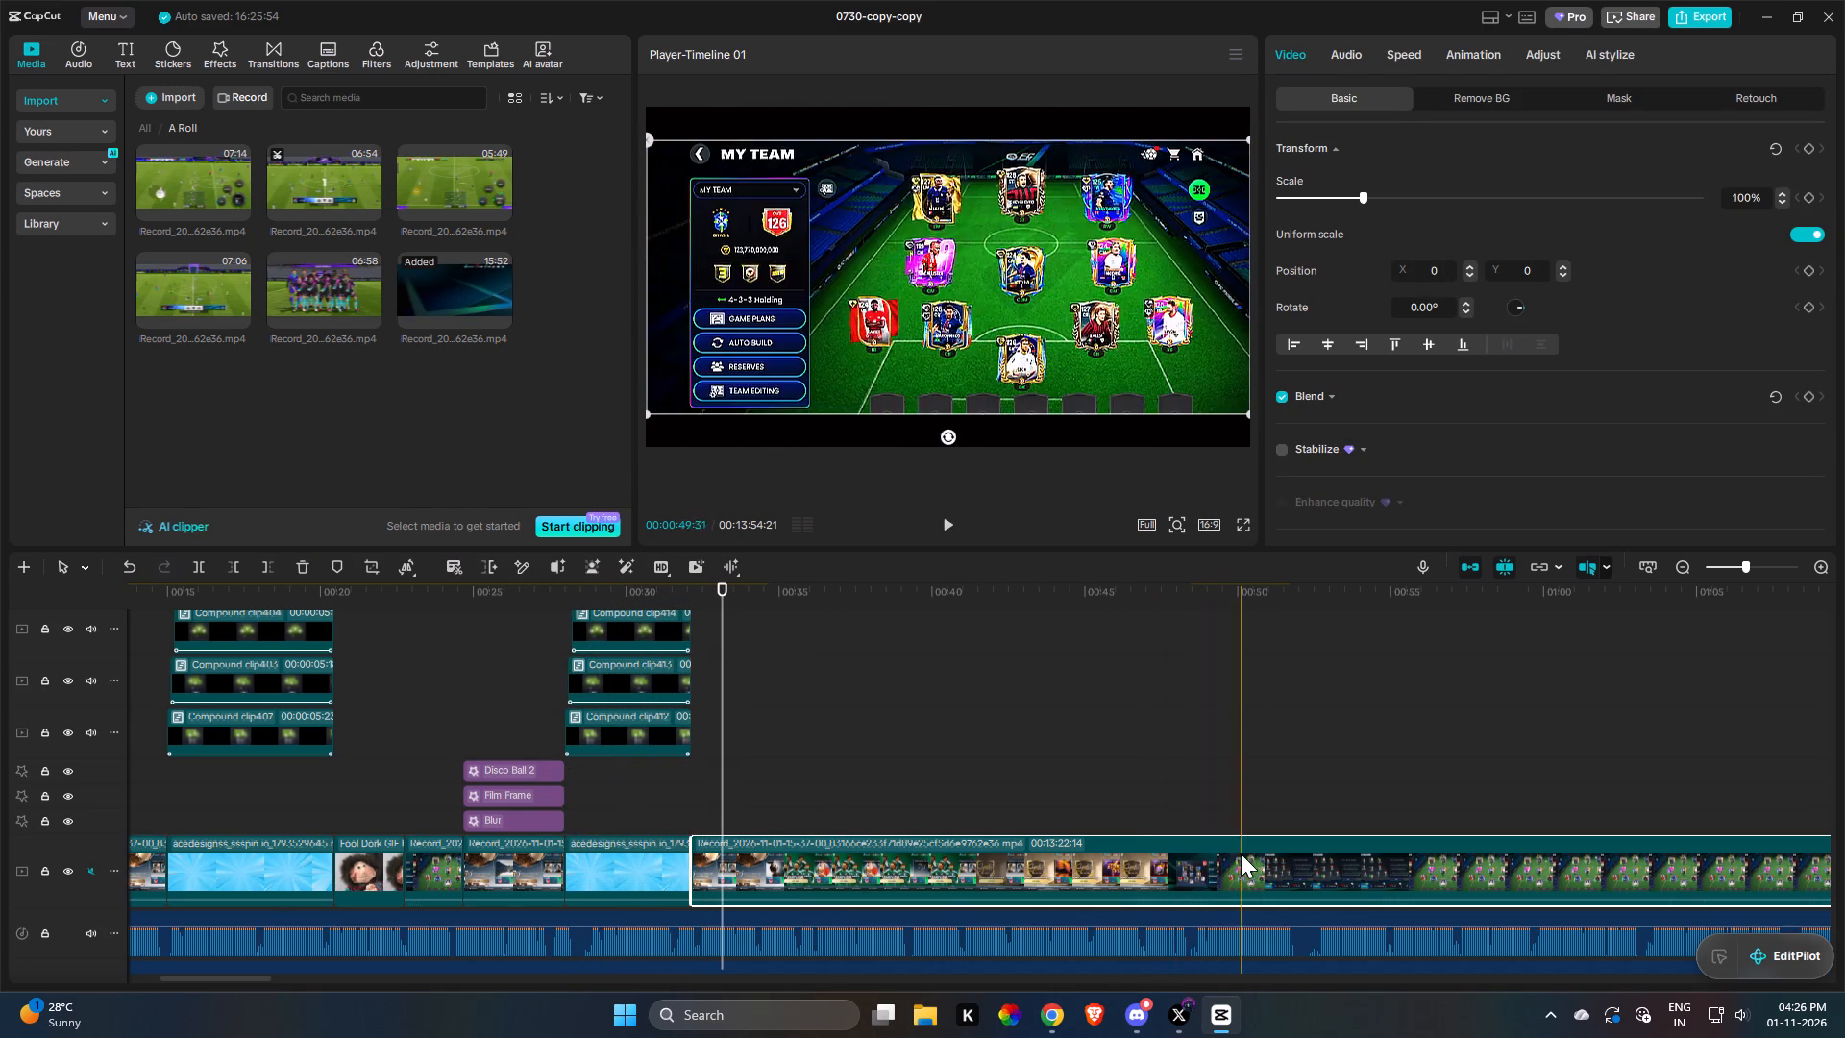
drag(1466, 814, 1535, 810)
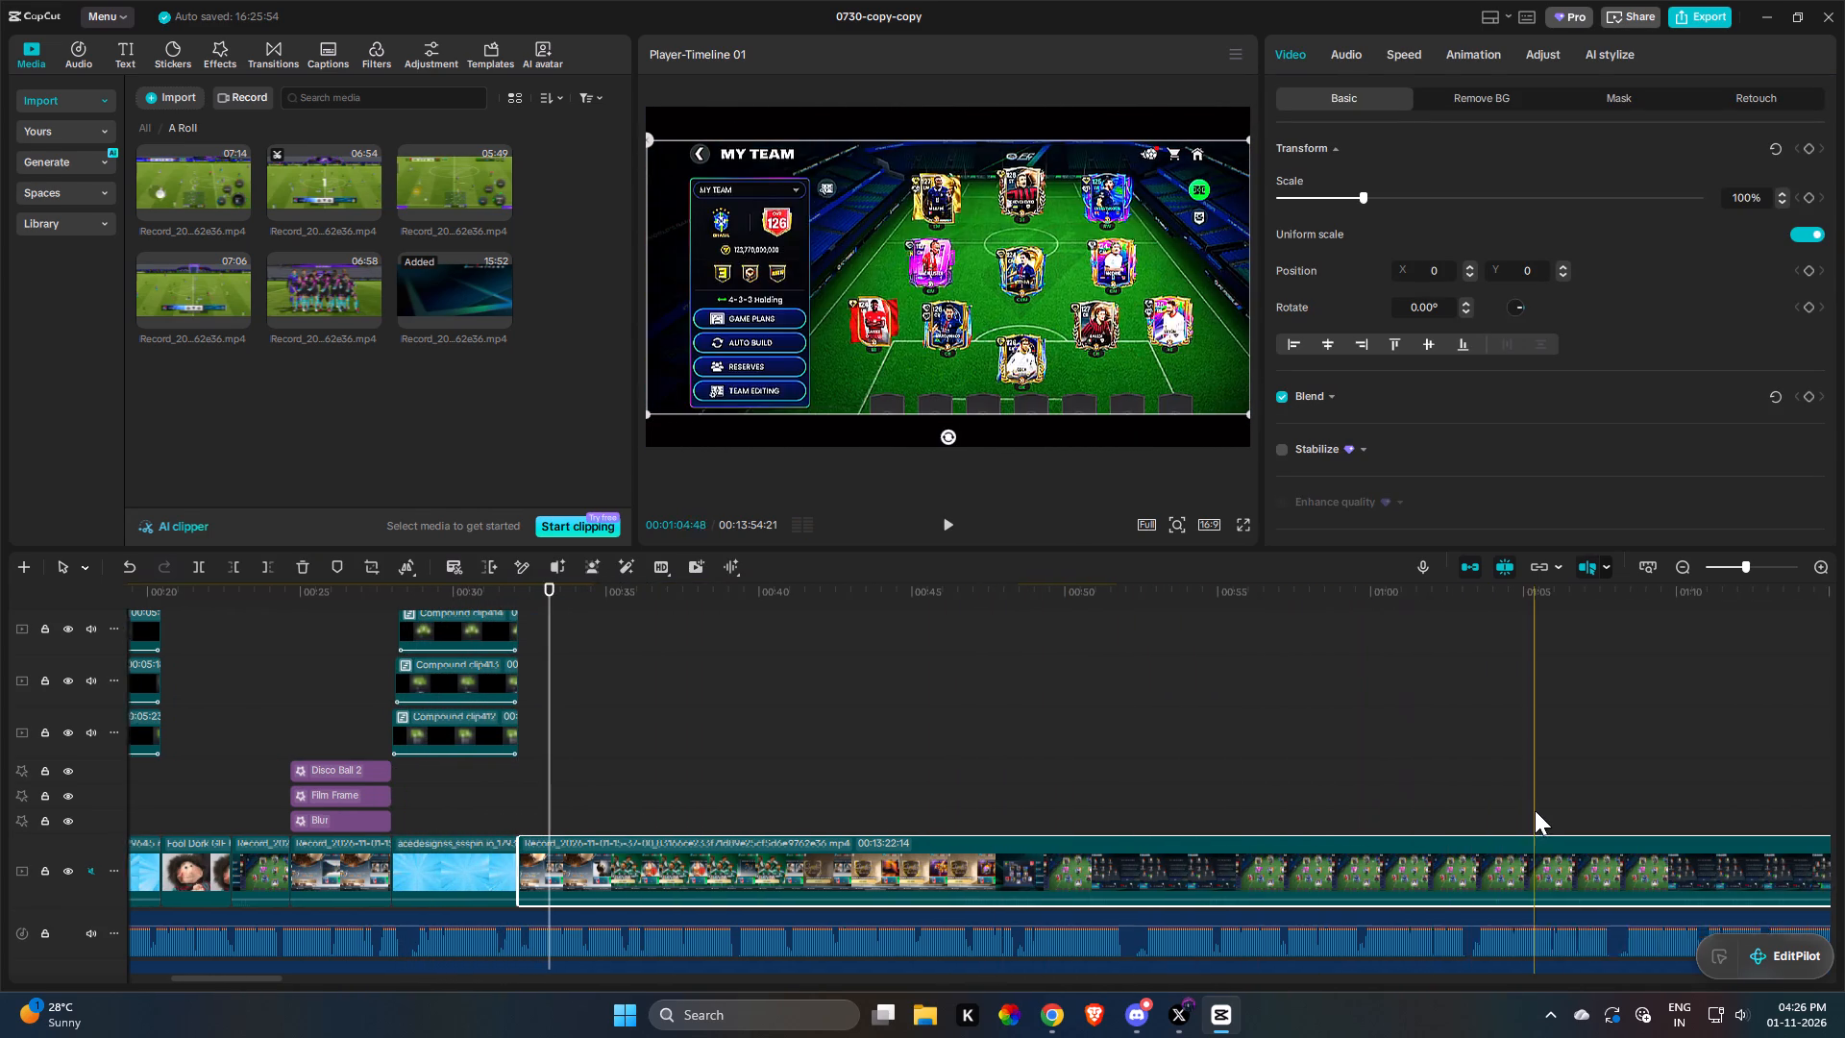
drag(1535, 810, 1267, 818)
drag(1423, 809, 1469, 826)
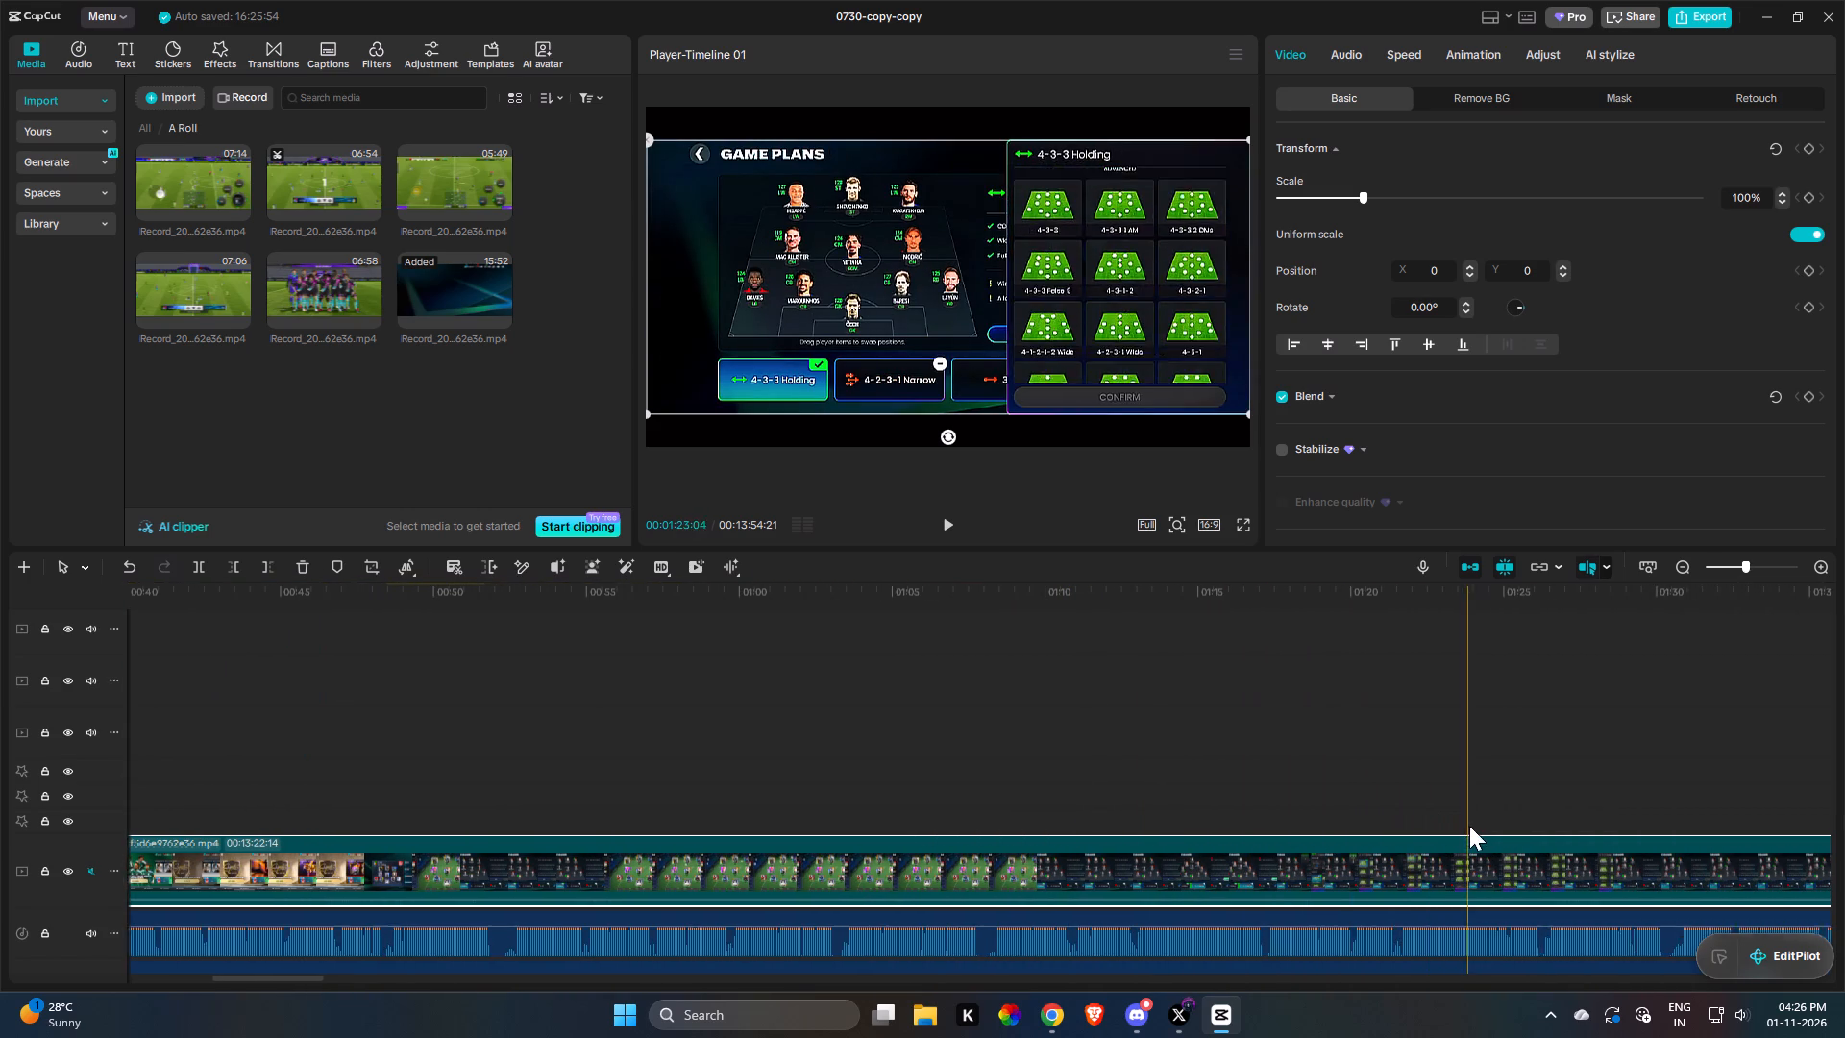
drag(1469, 826, 1472, 825)
drag(1492, 822, 1291, 829)
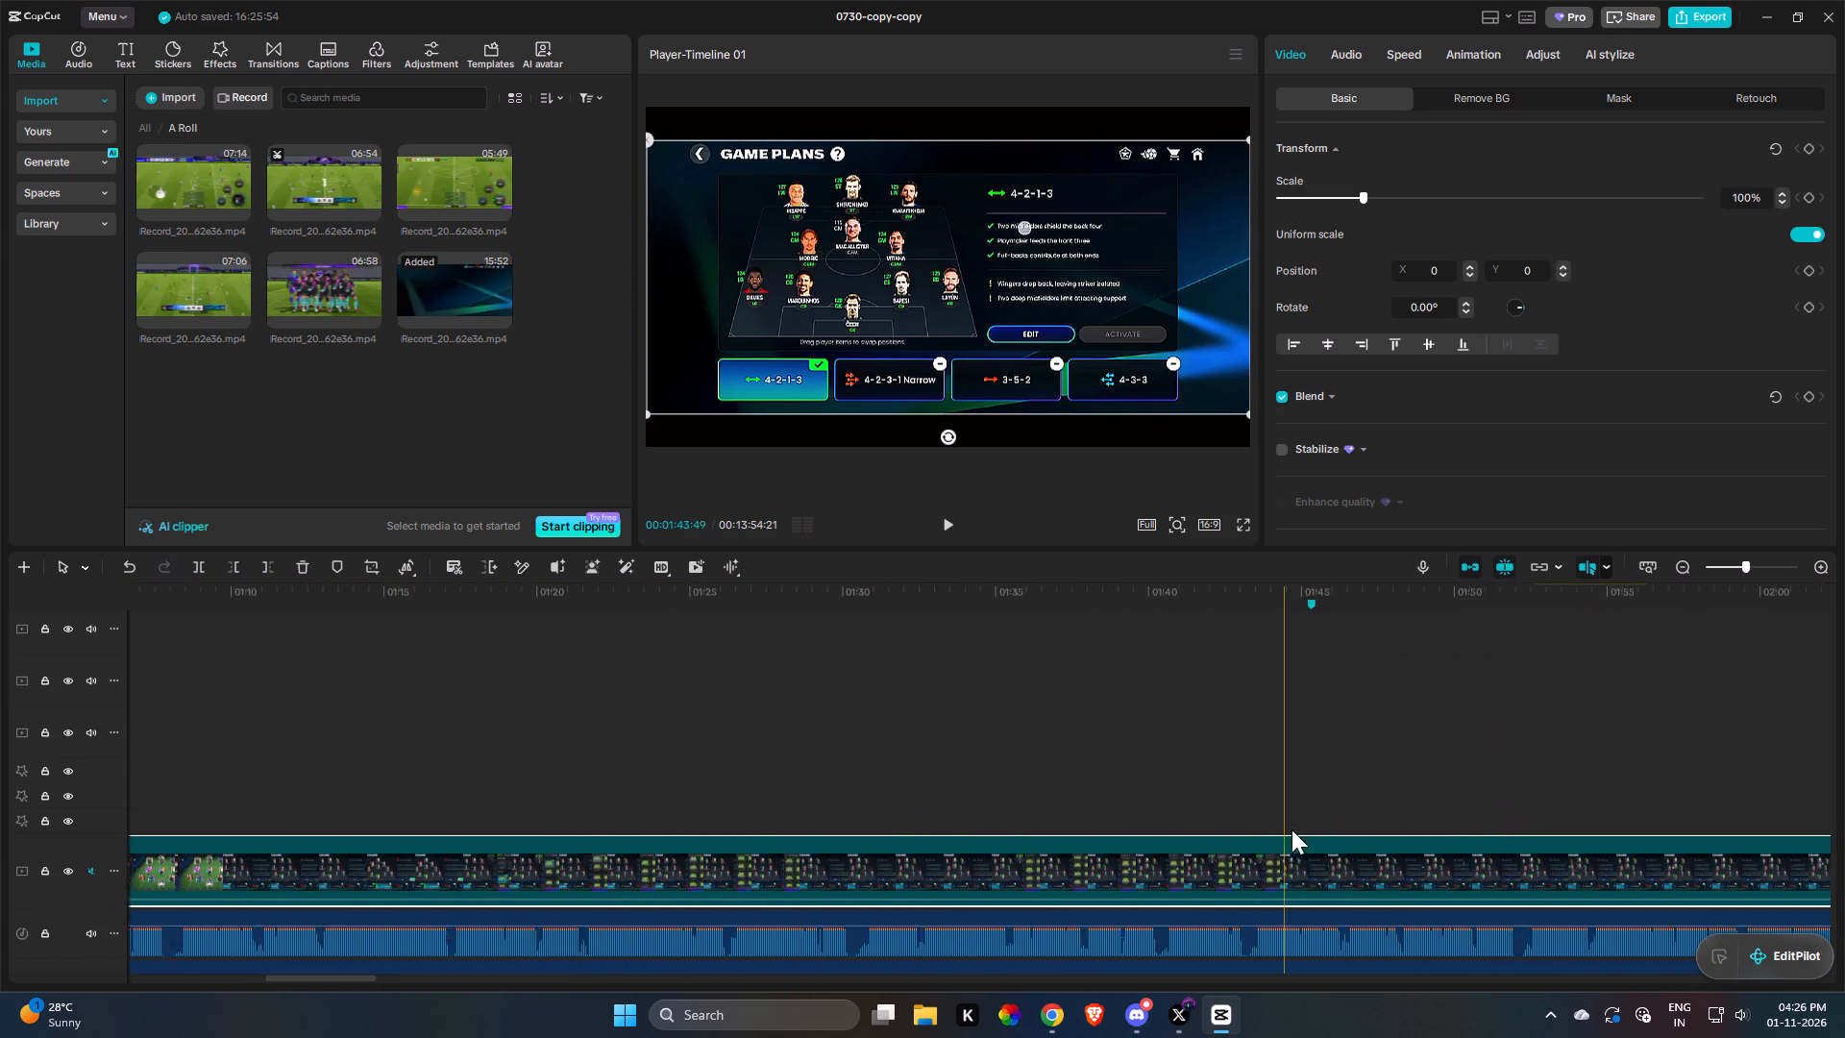
drag(1291, 829, 1312, 827)
drag(1327, 821, 1331, 837)
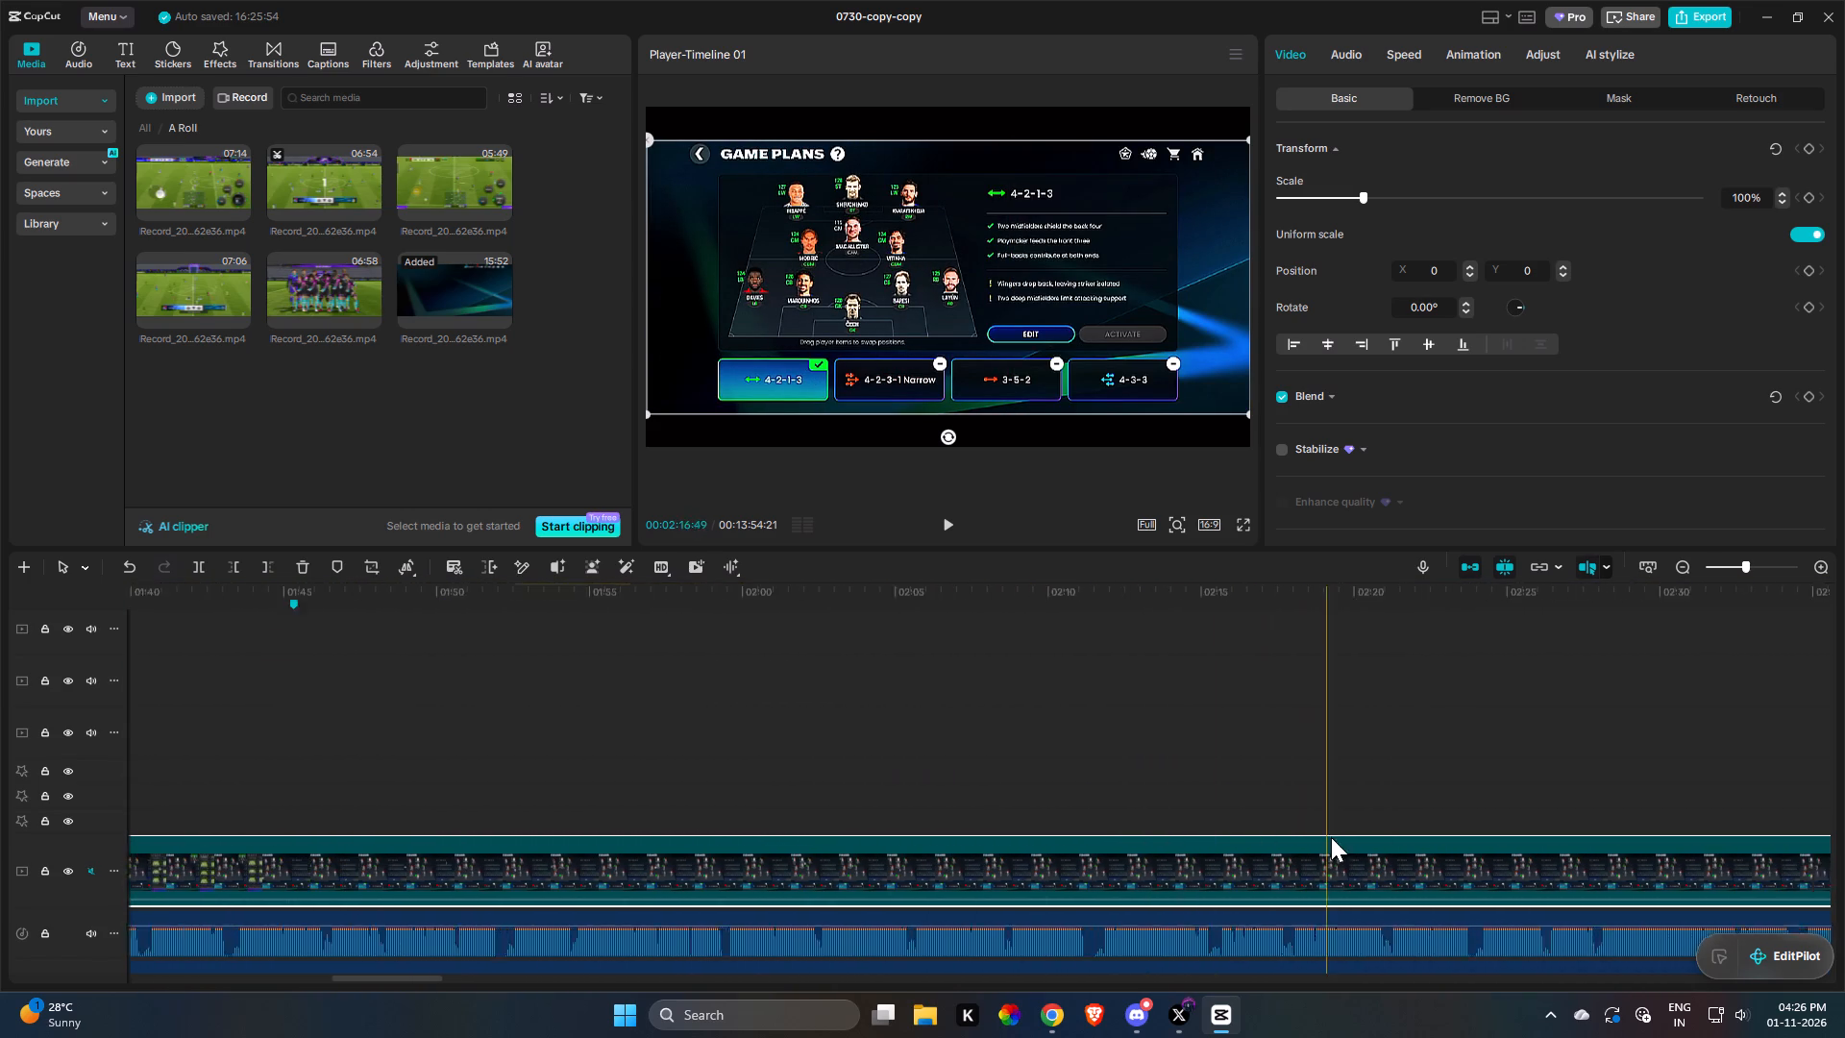
drag(1331, 837, 1151, 816)
drag(874, 821, 1171, 812)
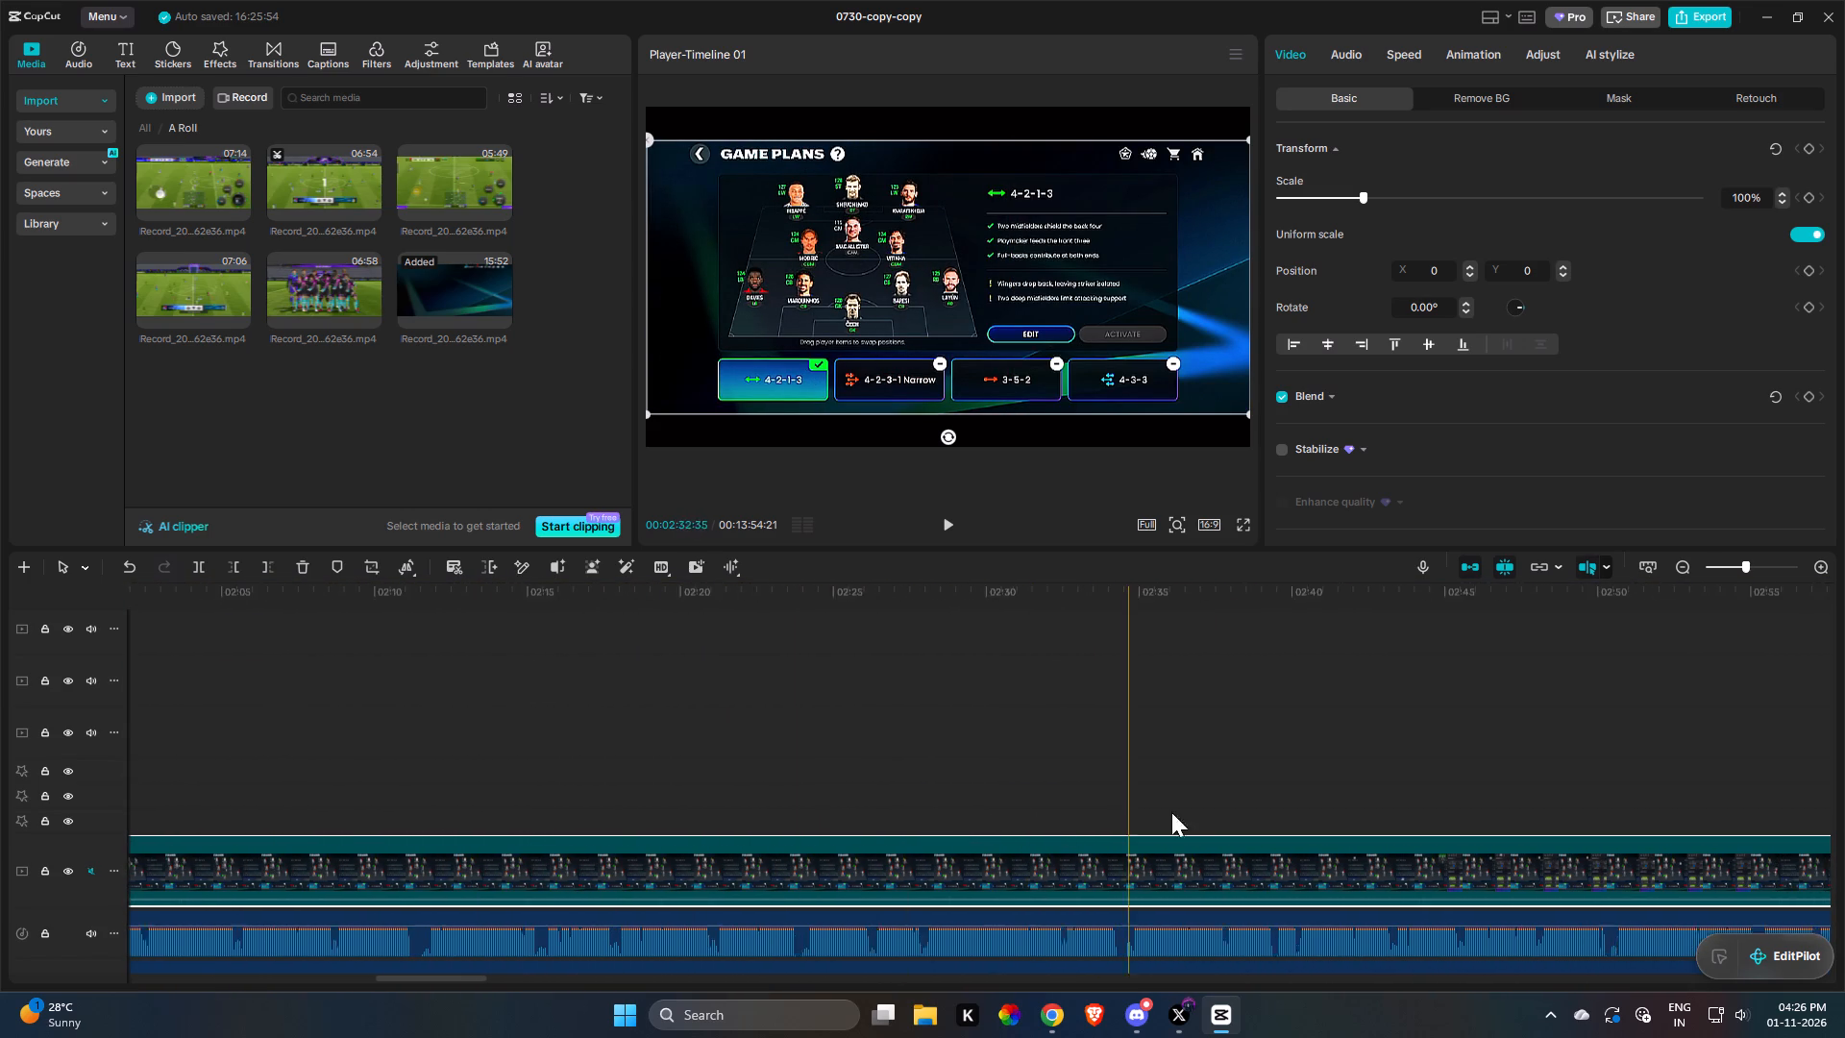
drag(1171, 812, 1347, 829)
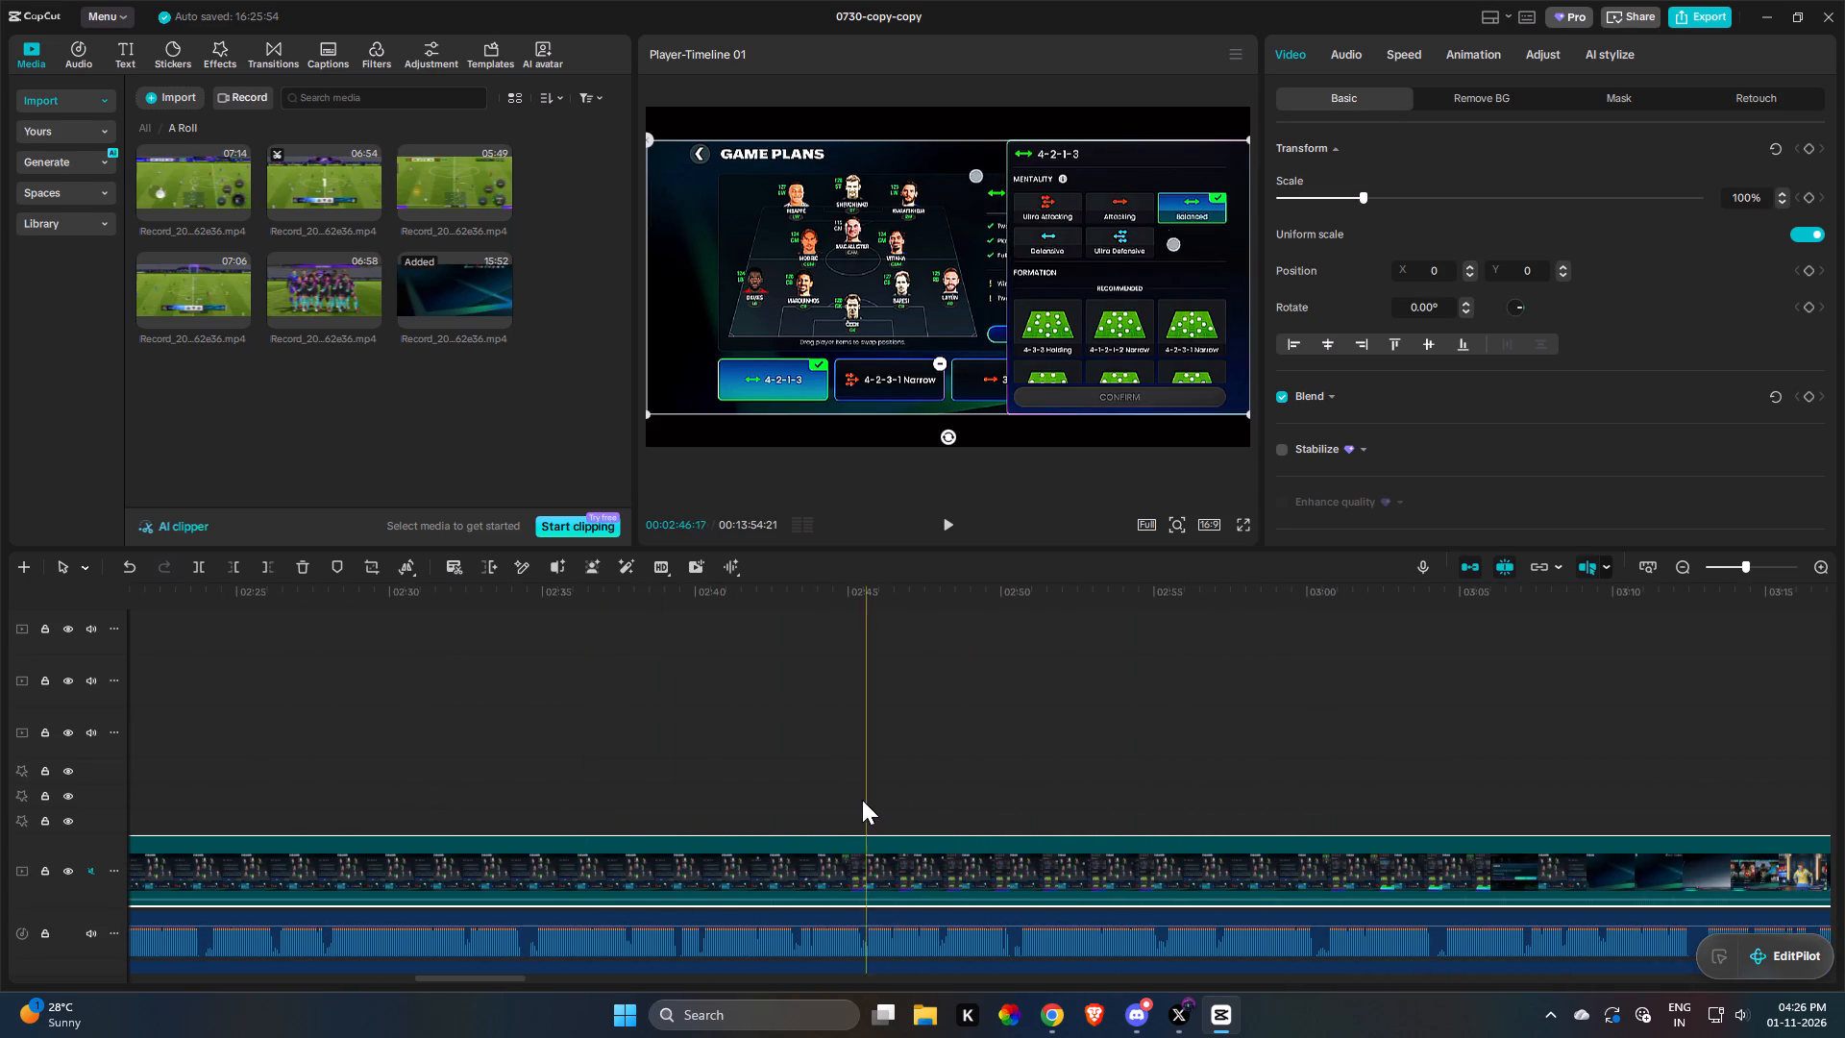
key(q)
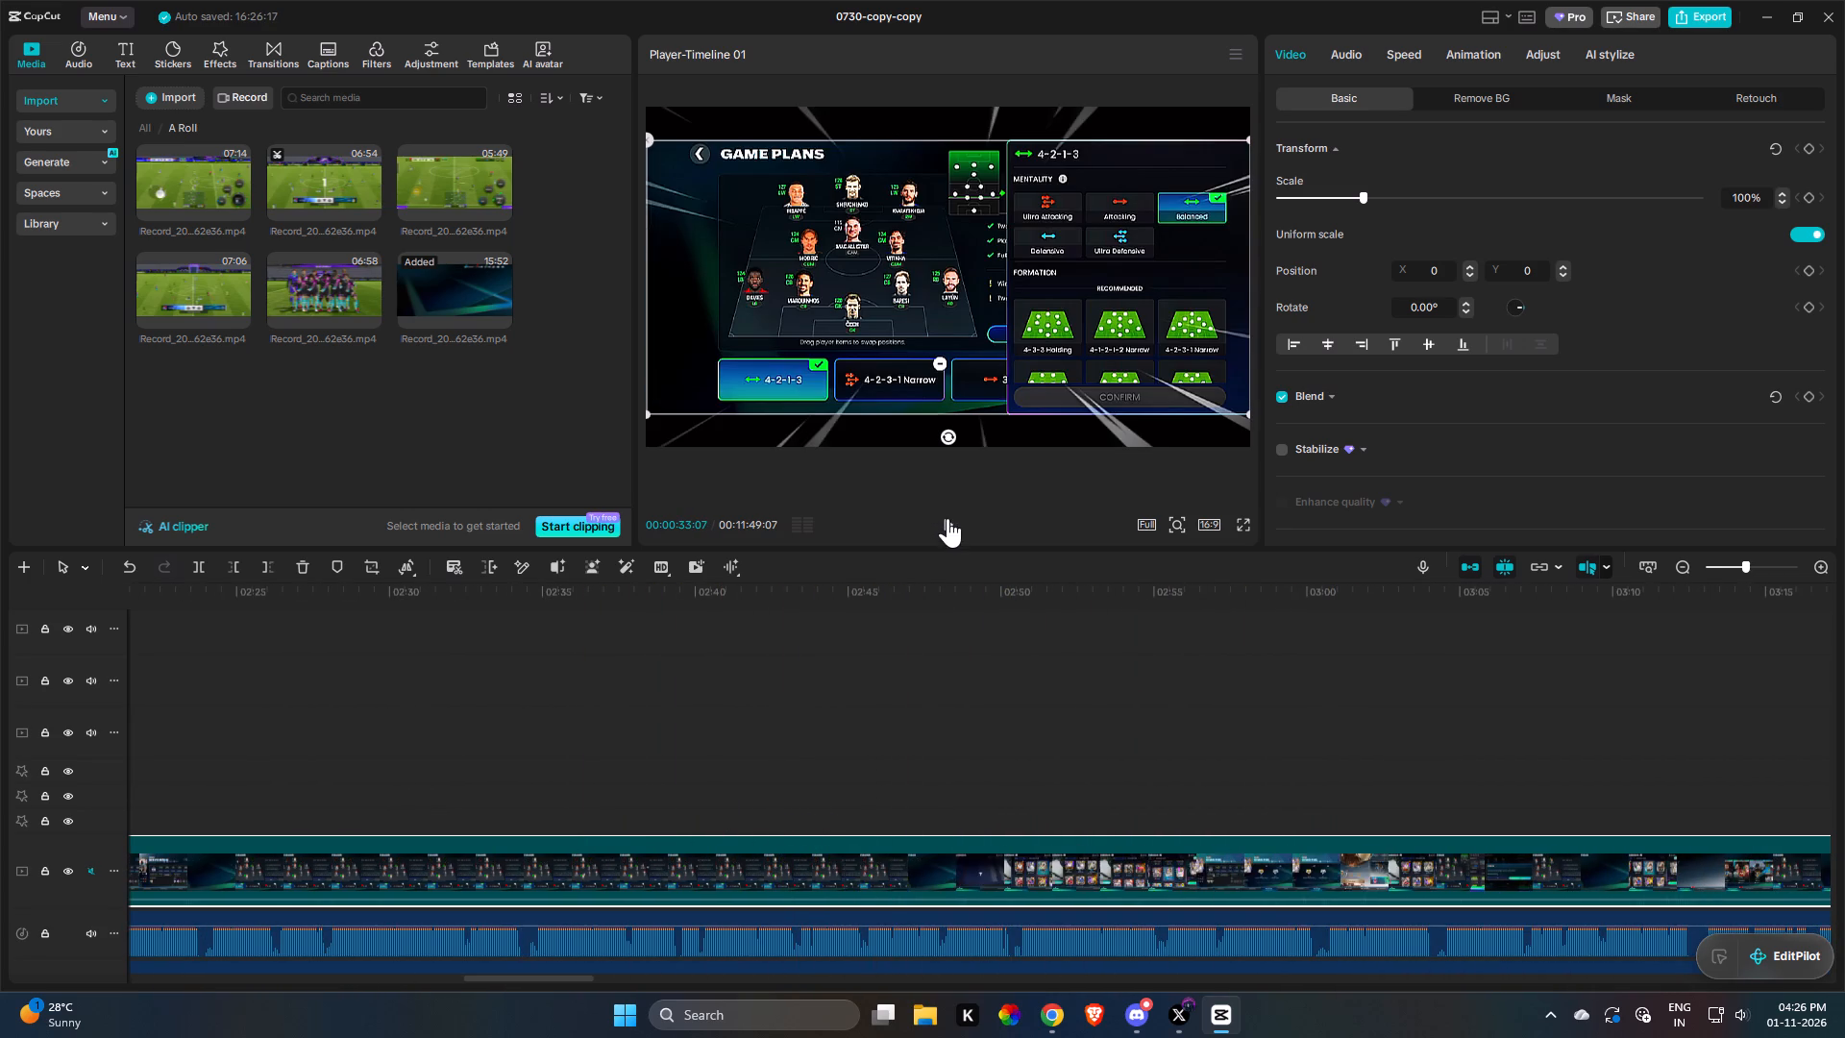
click(947, 518)
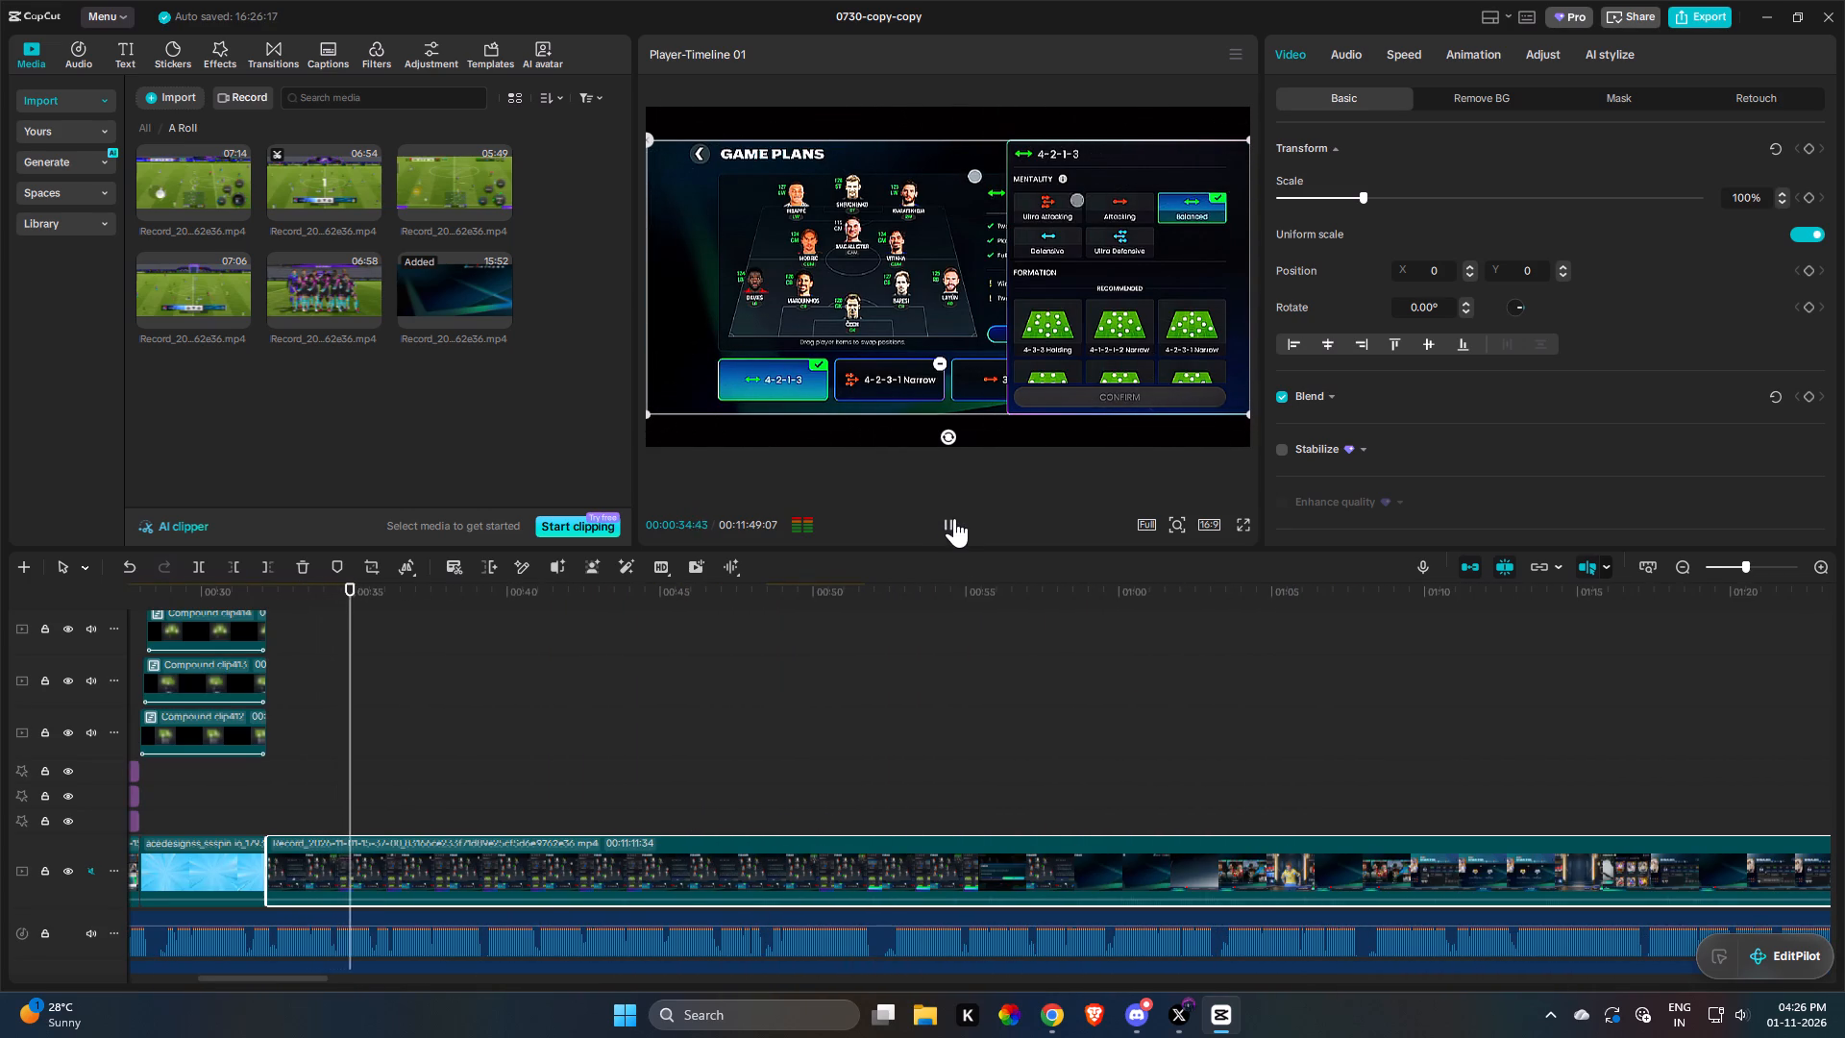
key(space)
Switch to Chrome and copy the link of the Pinterest pin "[Royalty Free] Looping line background video".
click(1049, 1005)
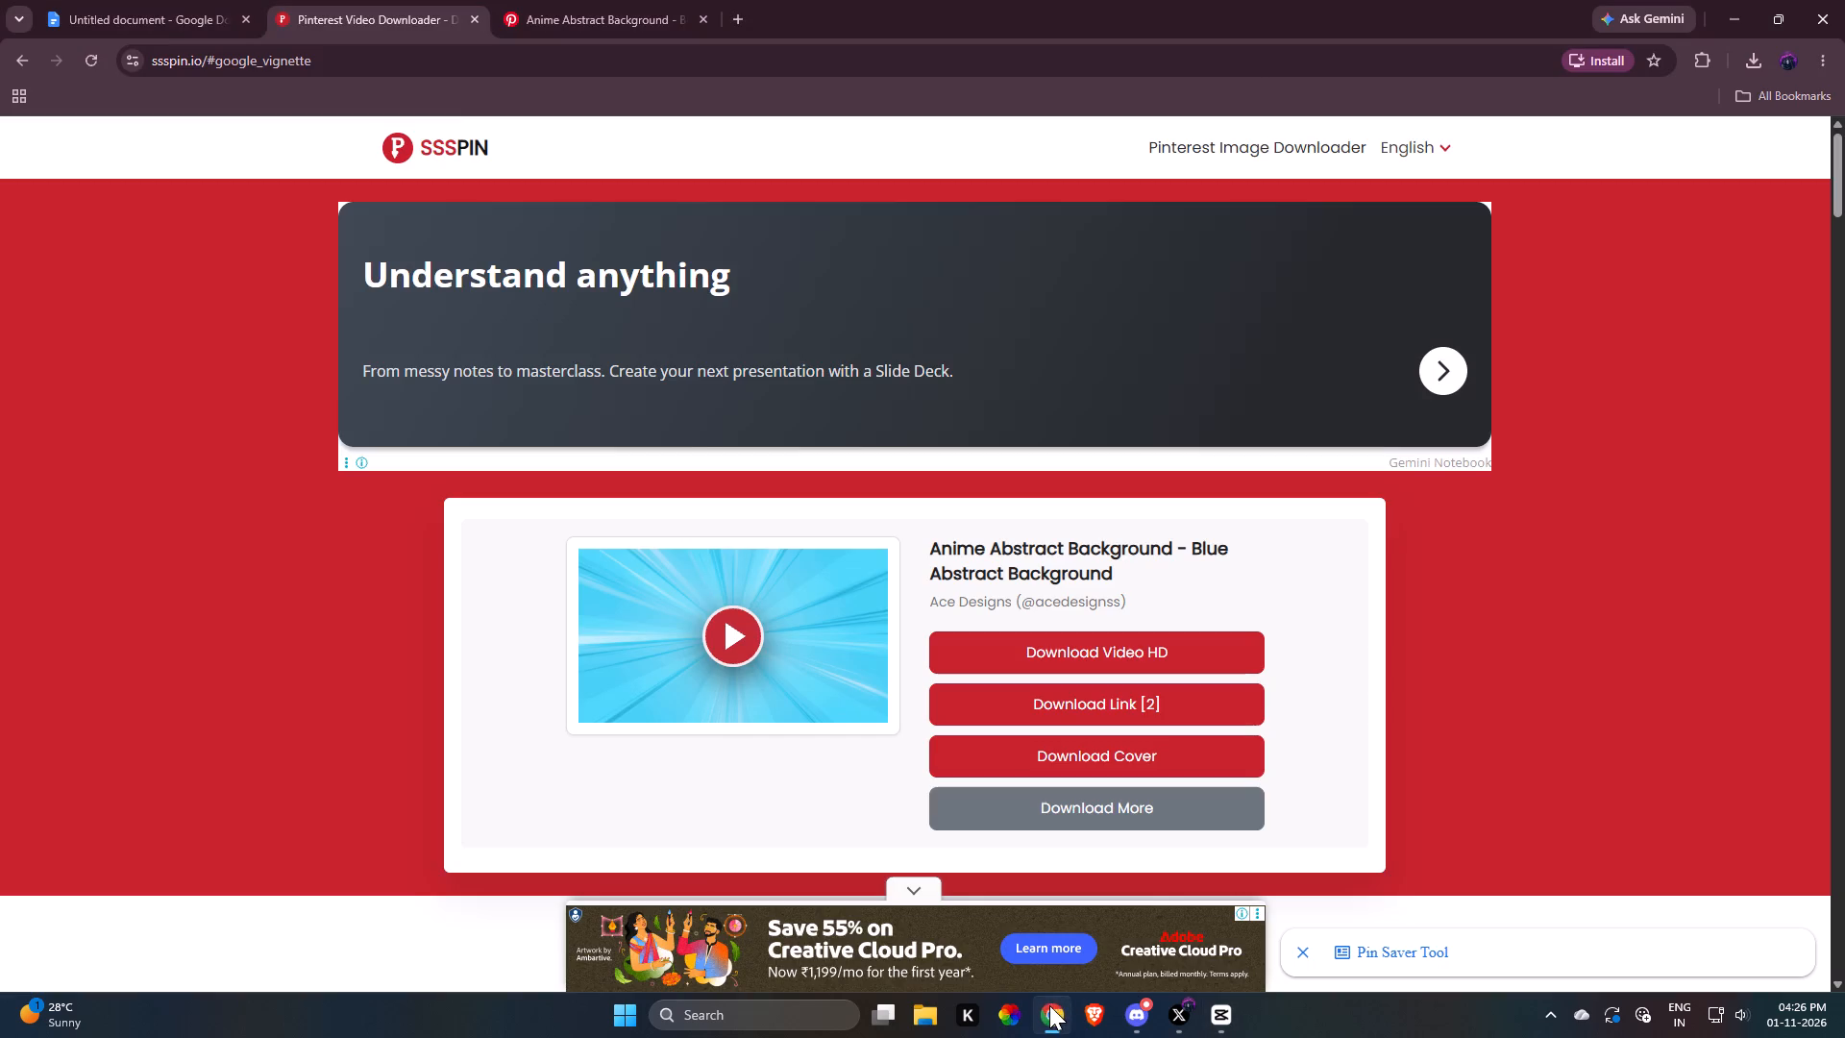
click(632, 15)
scroll(949, 590, down, 2)
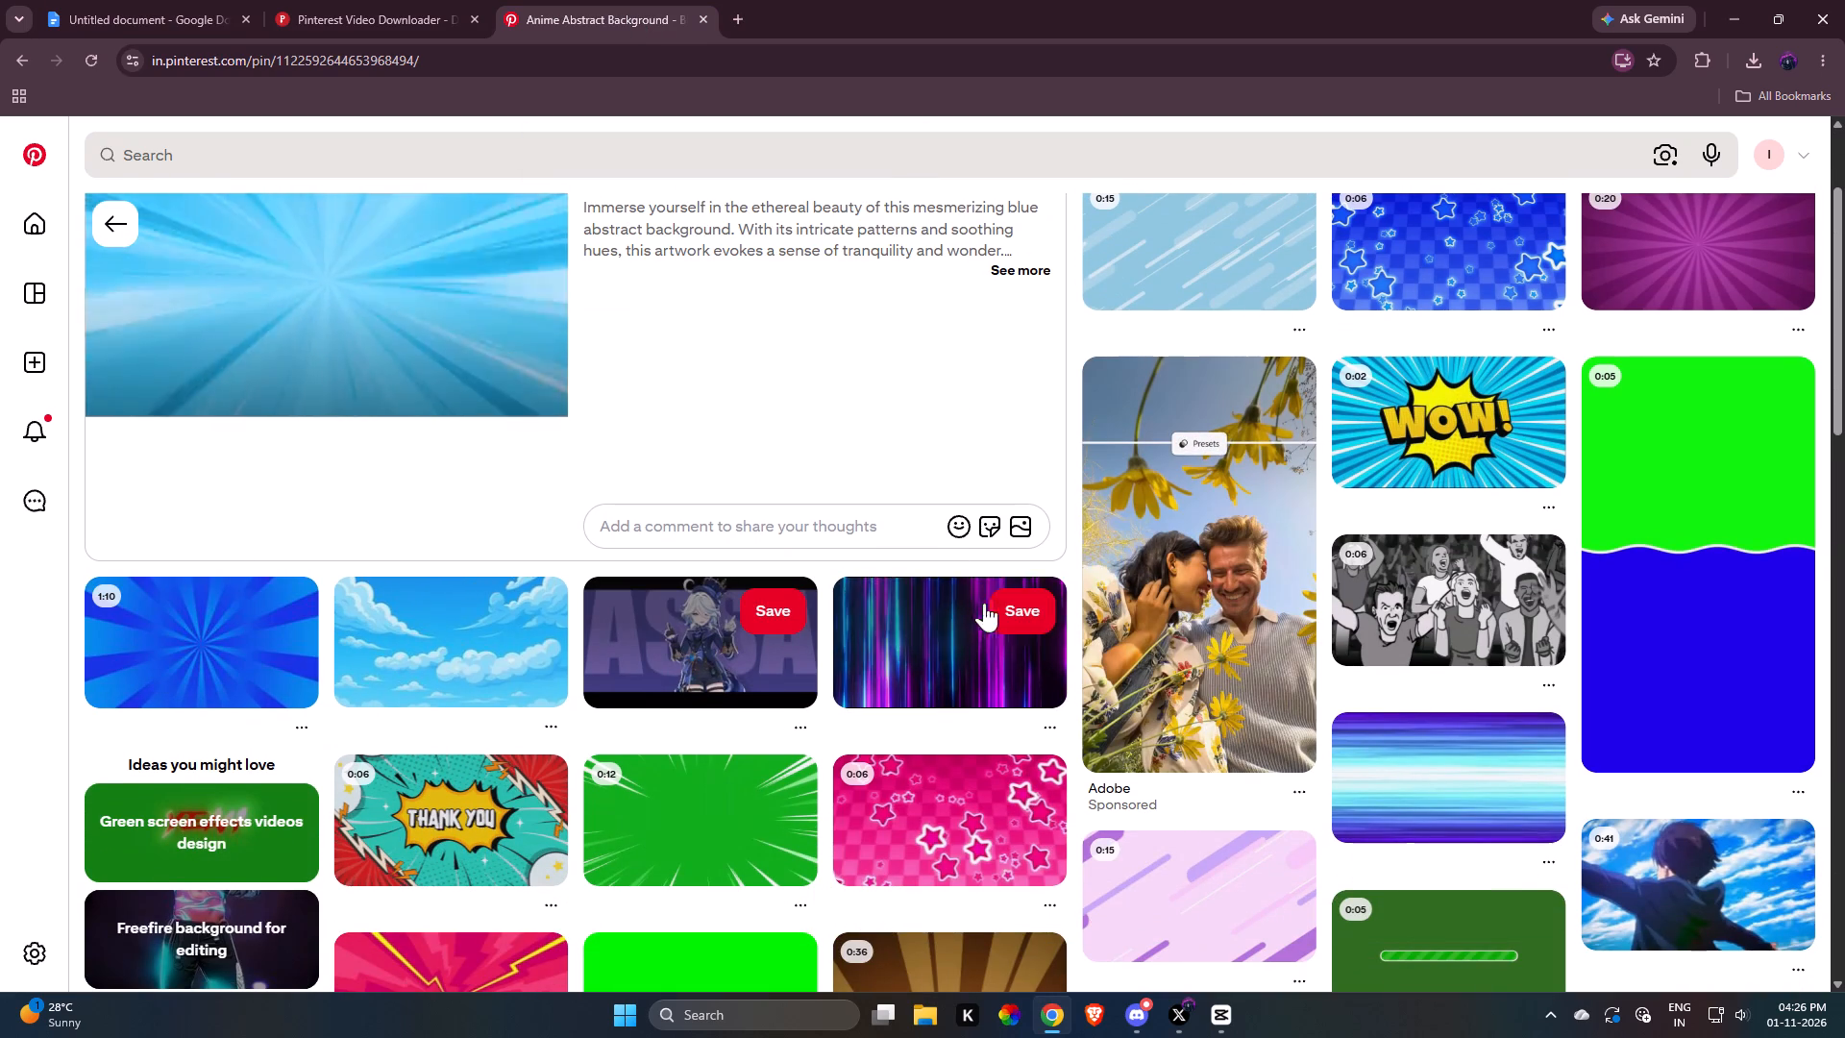
scroll(1710, 515, up, 2)
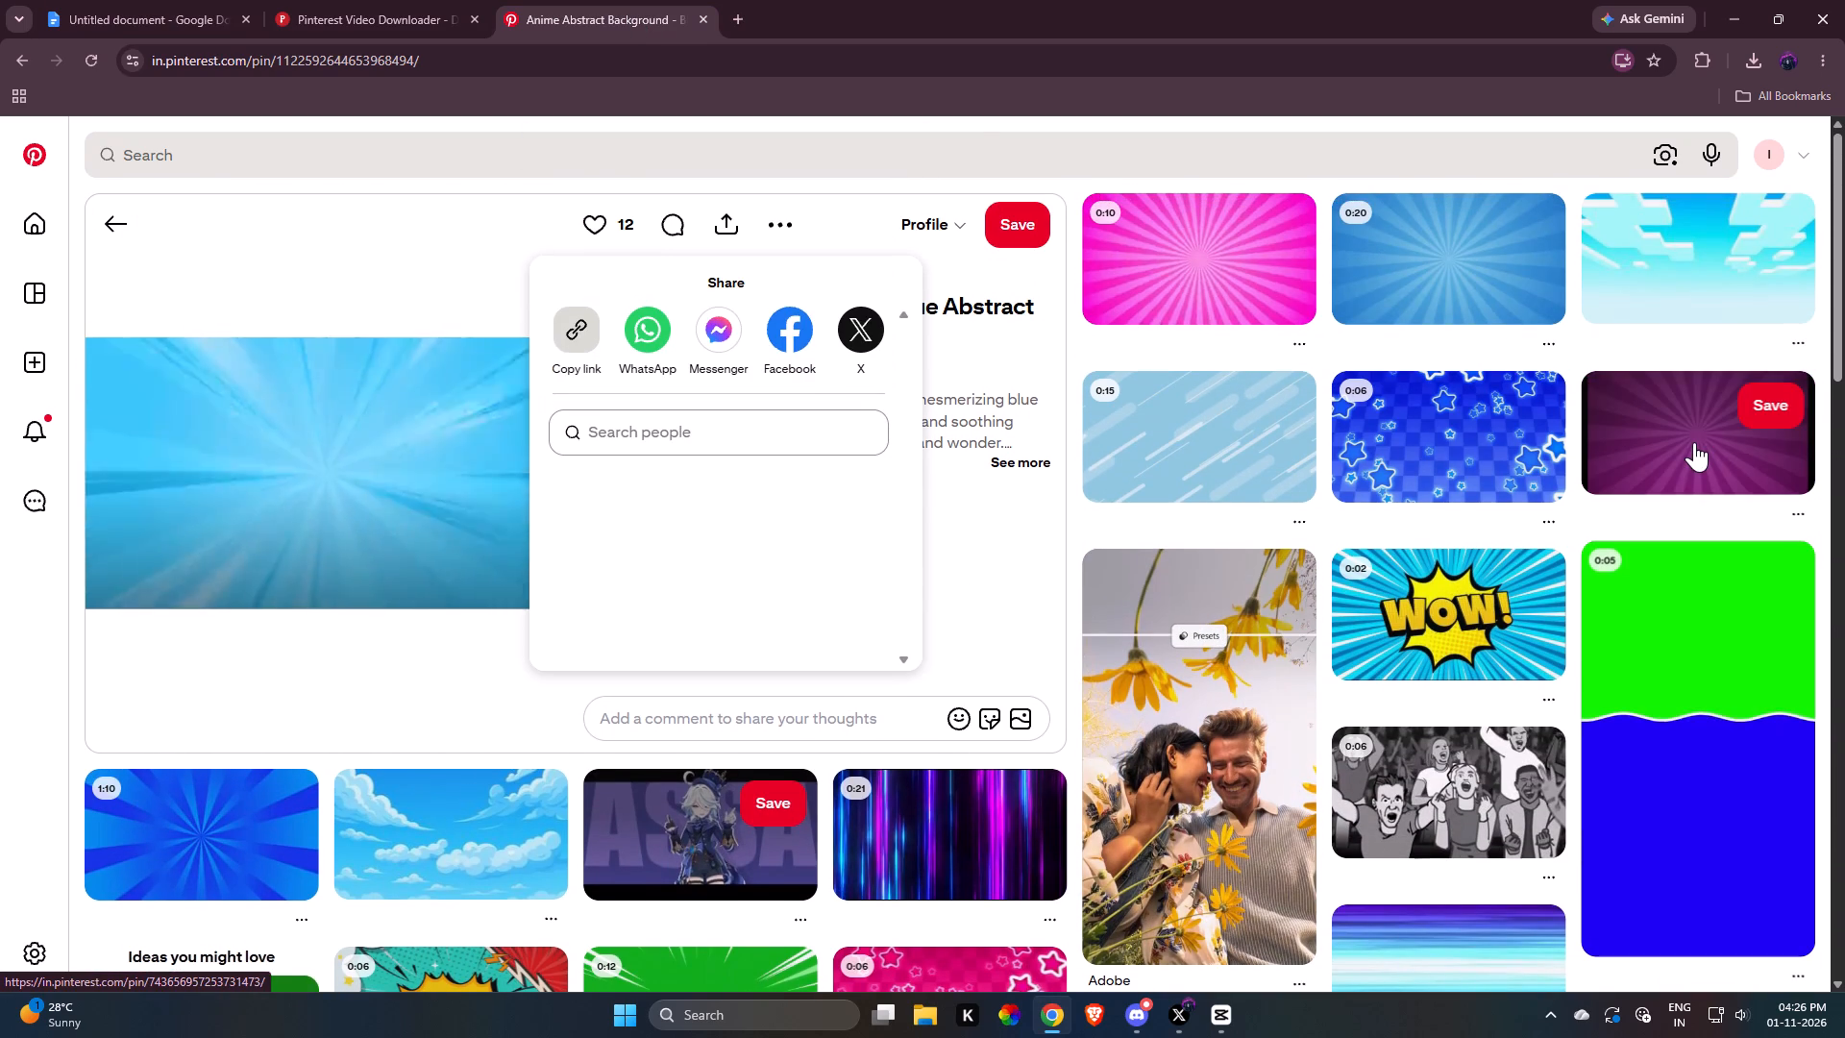
click(1694, 442)
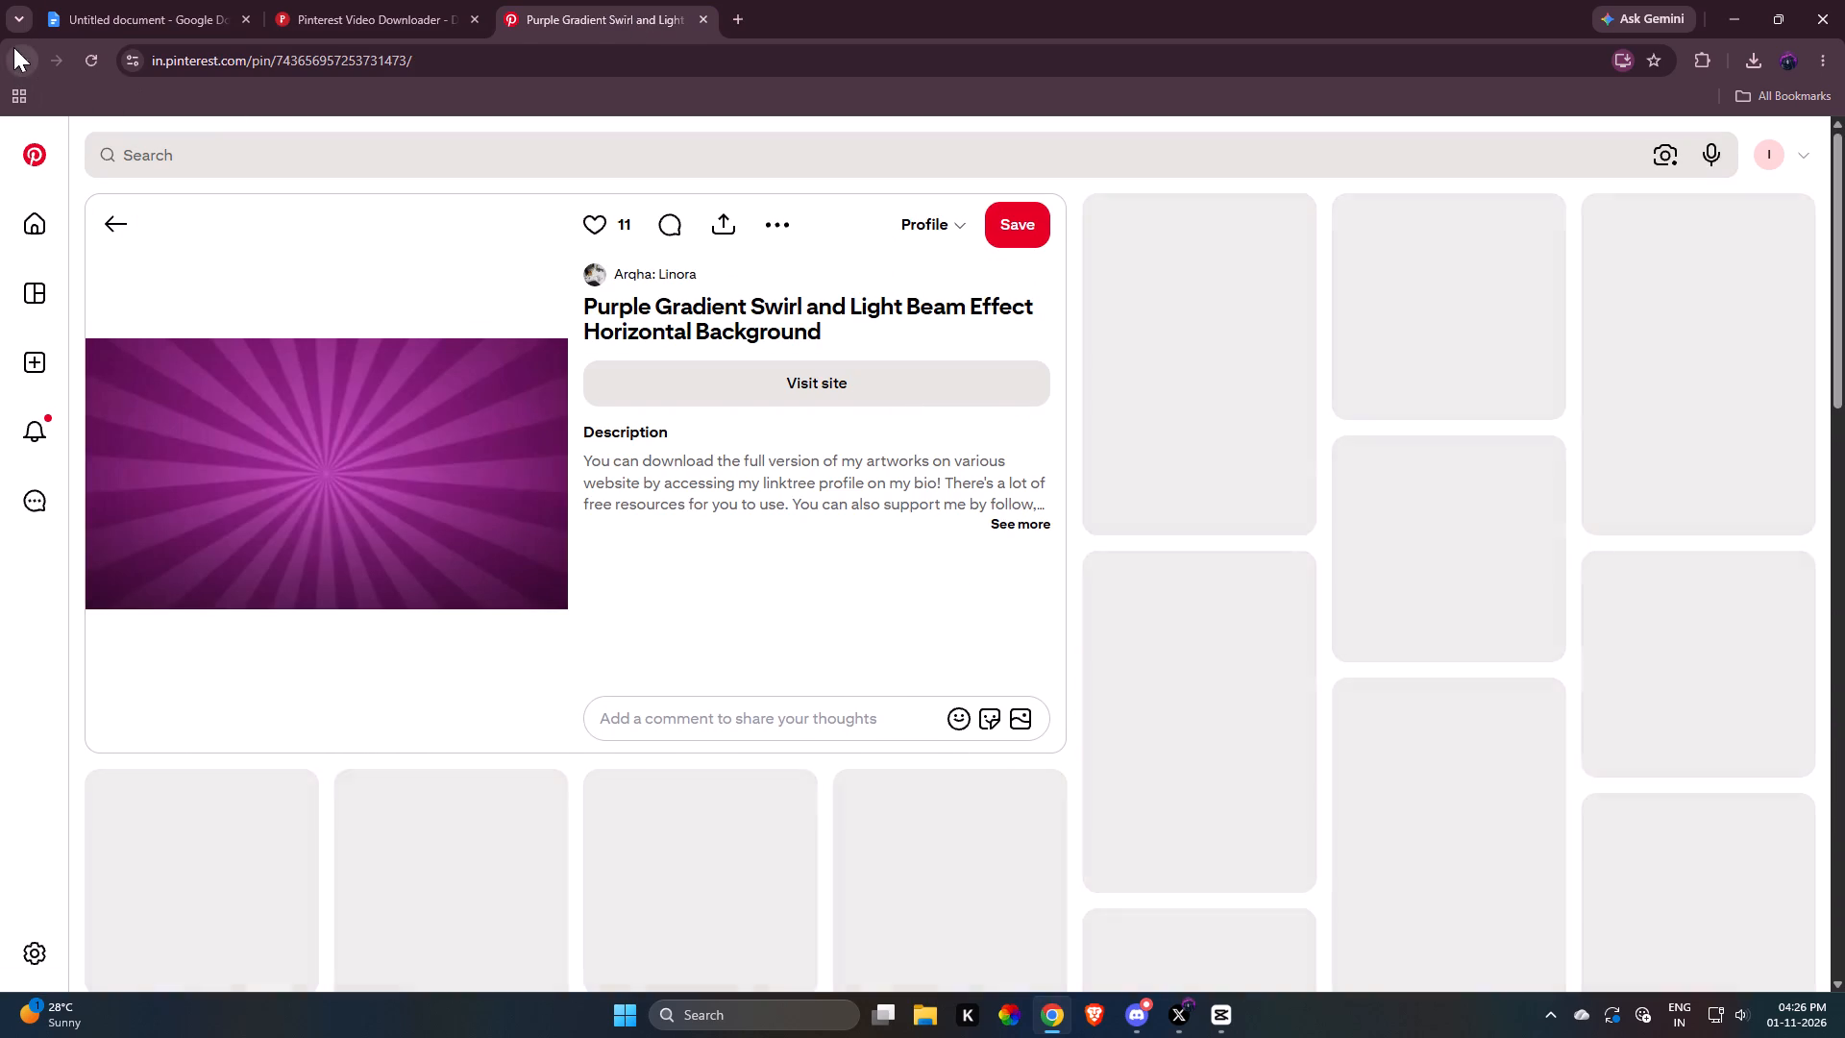
click(13, 47)
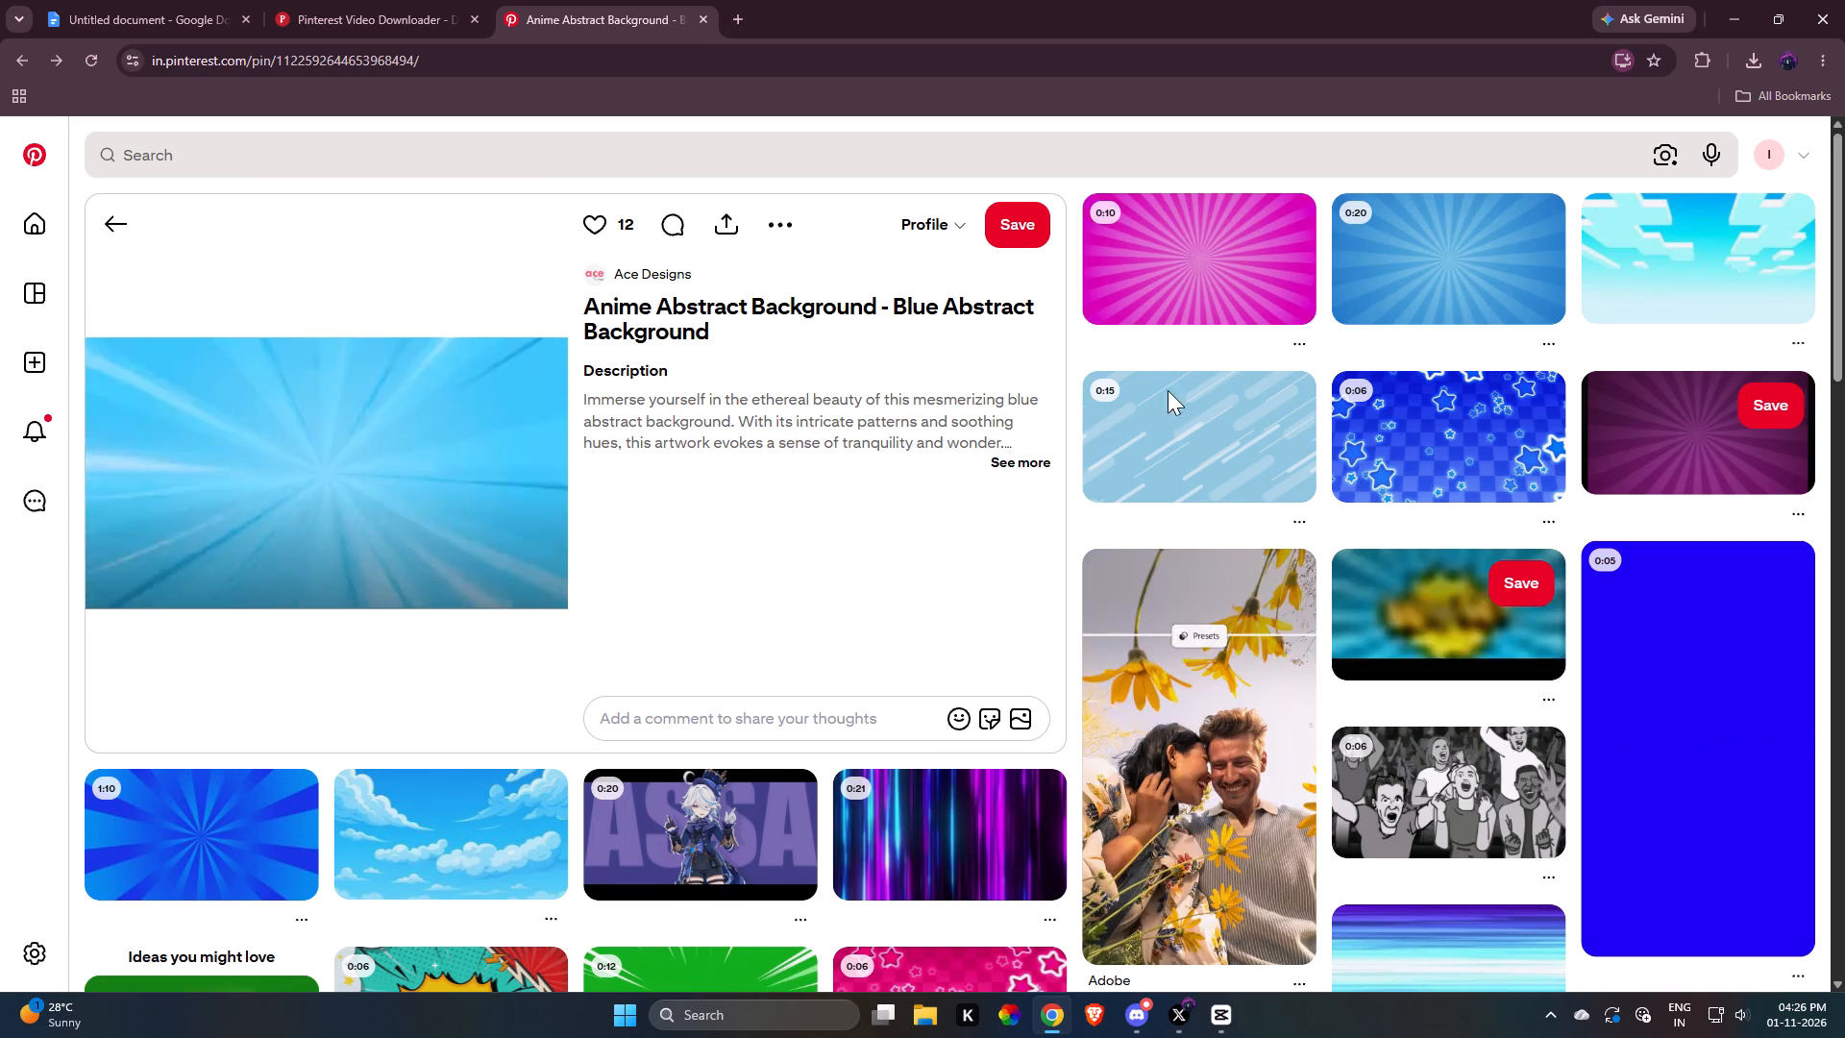
click(1263, 463)
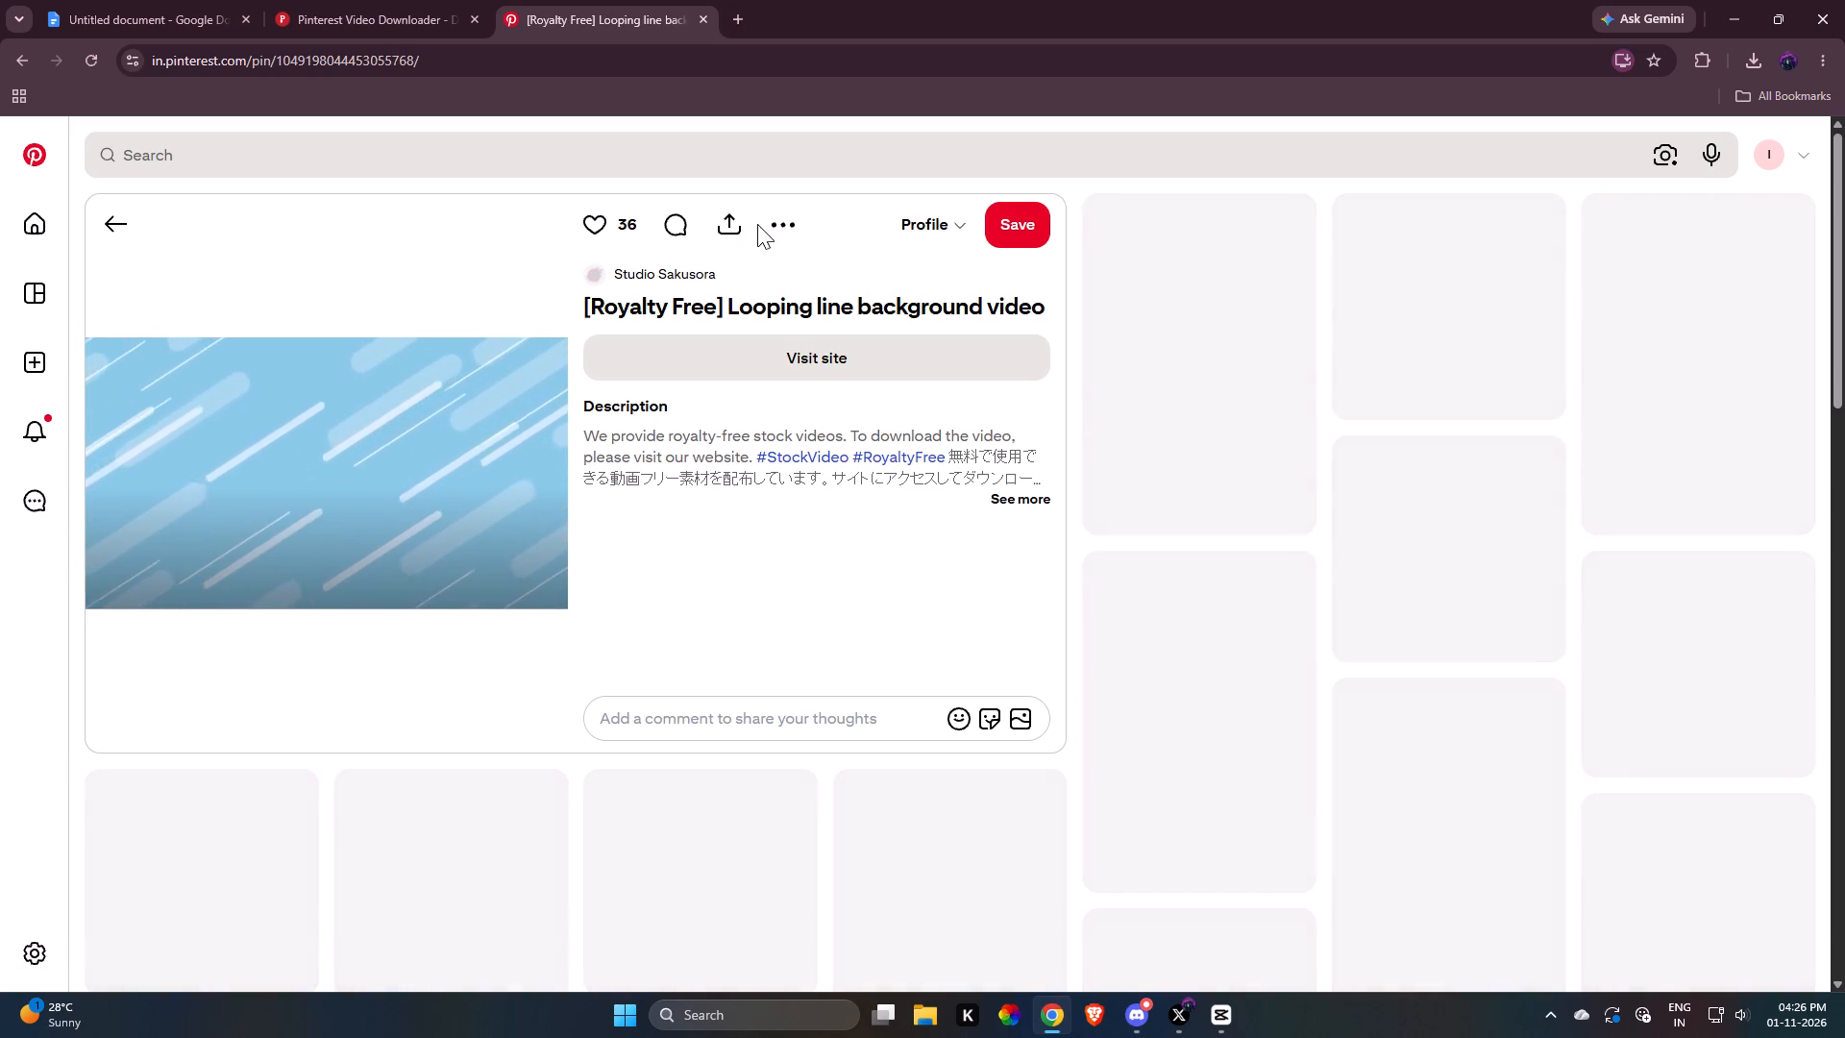
click(721, 233)
click(583, 337)
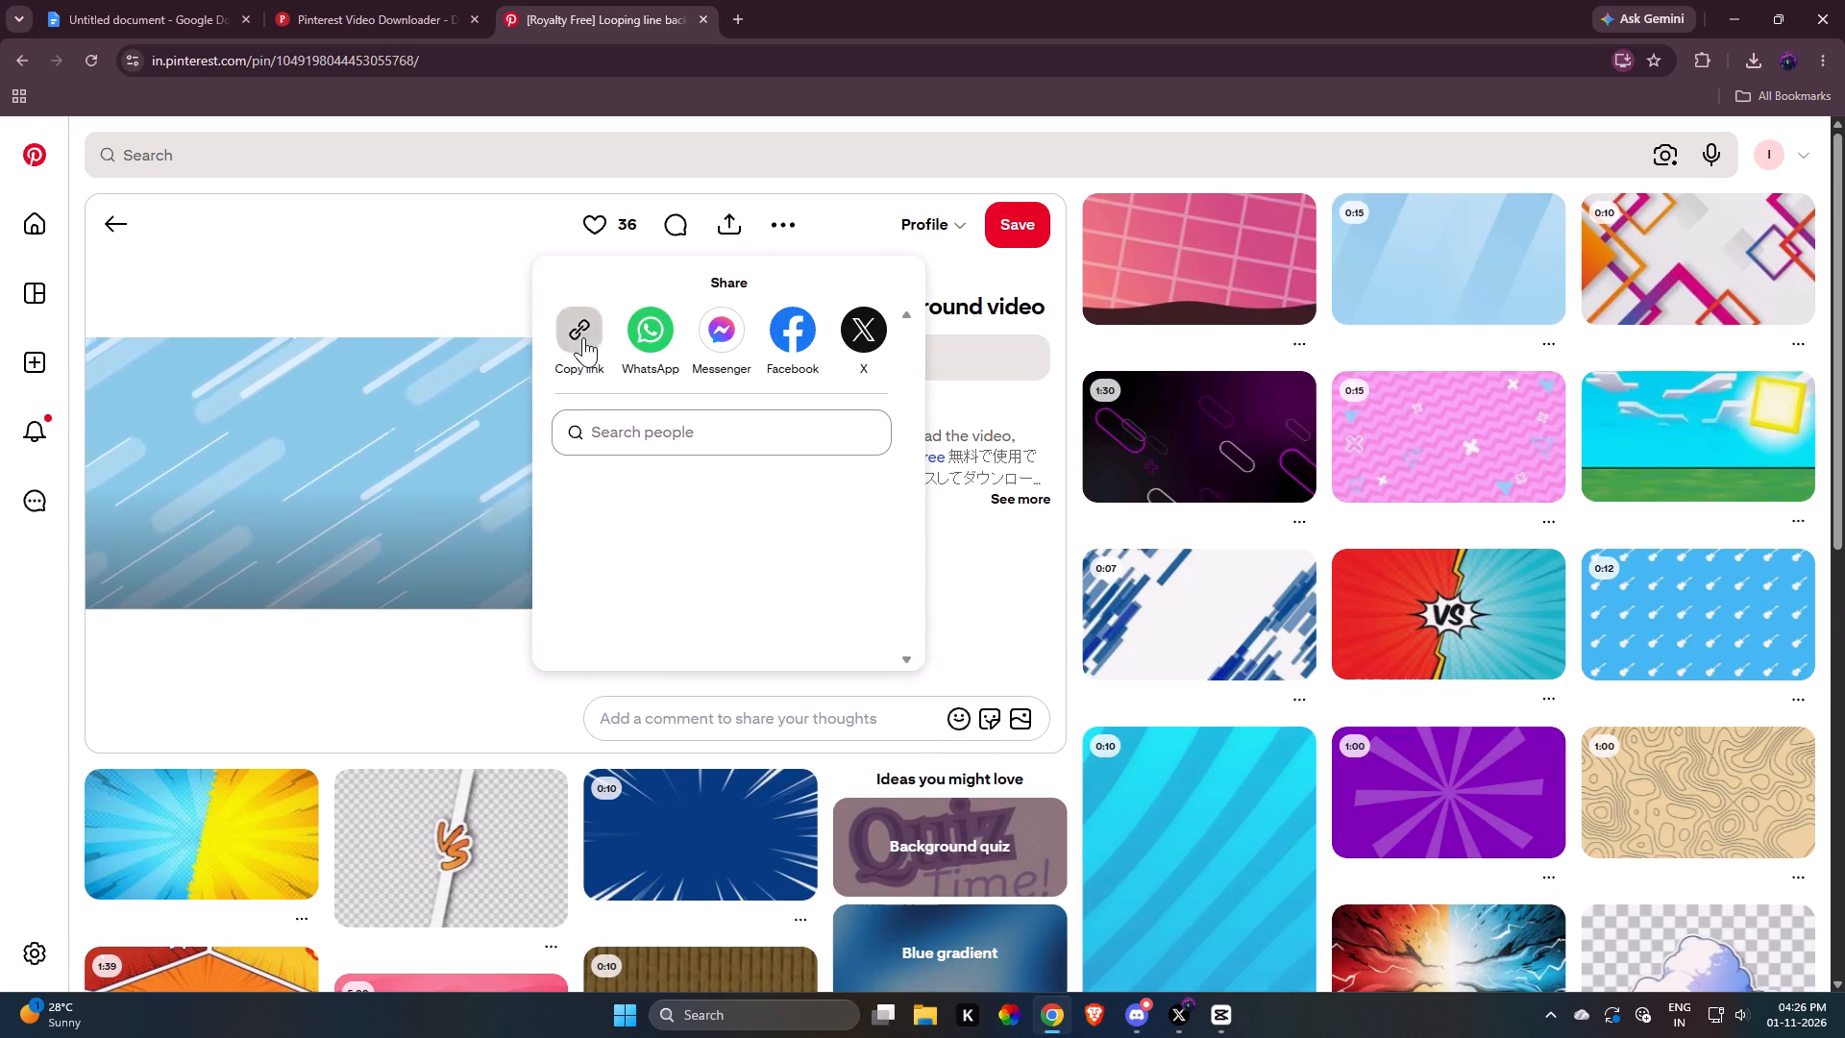
Download the HD video of the copied looping line background pin from the SSSPIN downloader, and return to CapCut.
click(422, 0)
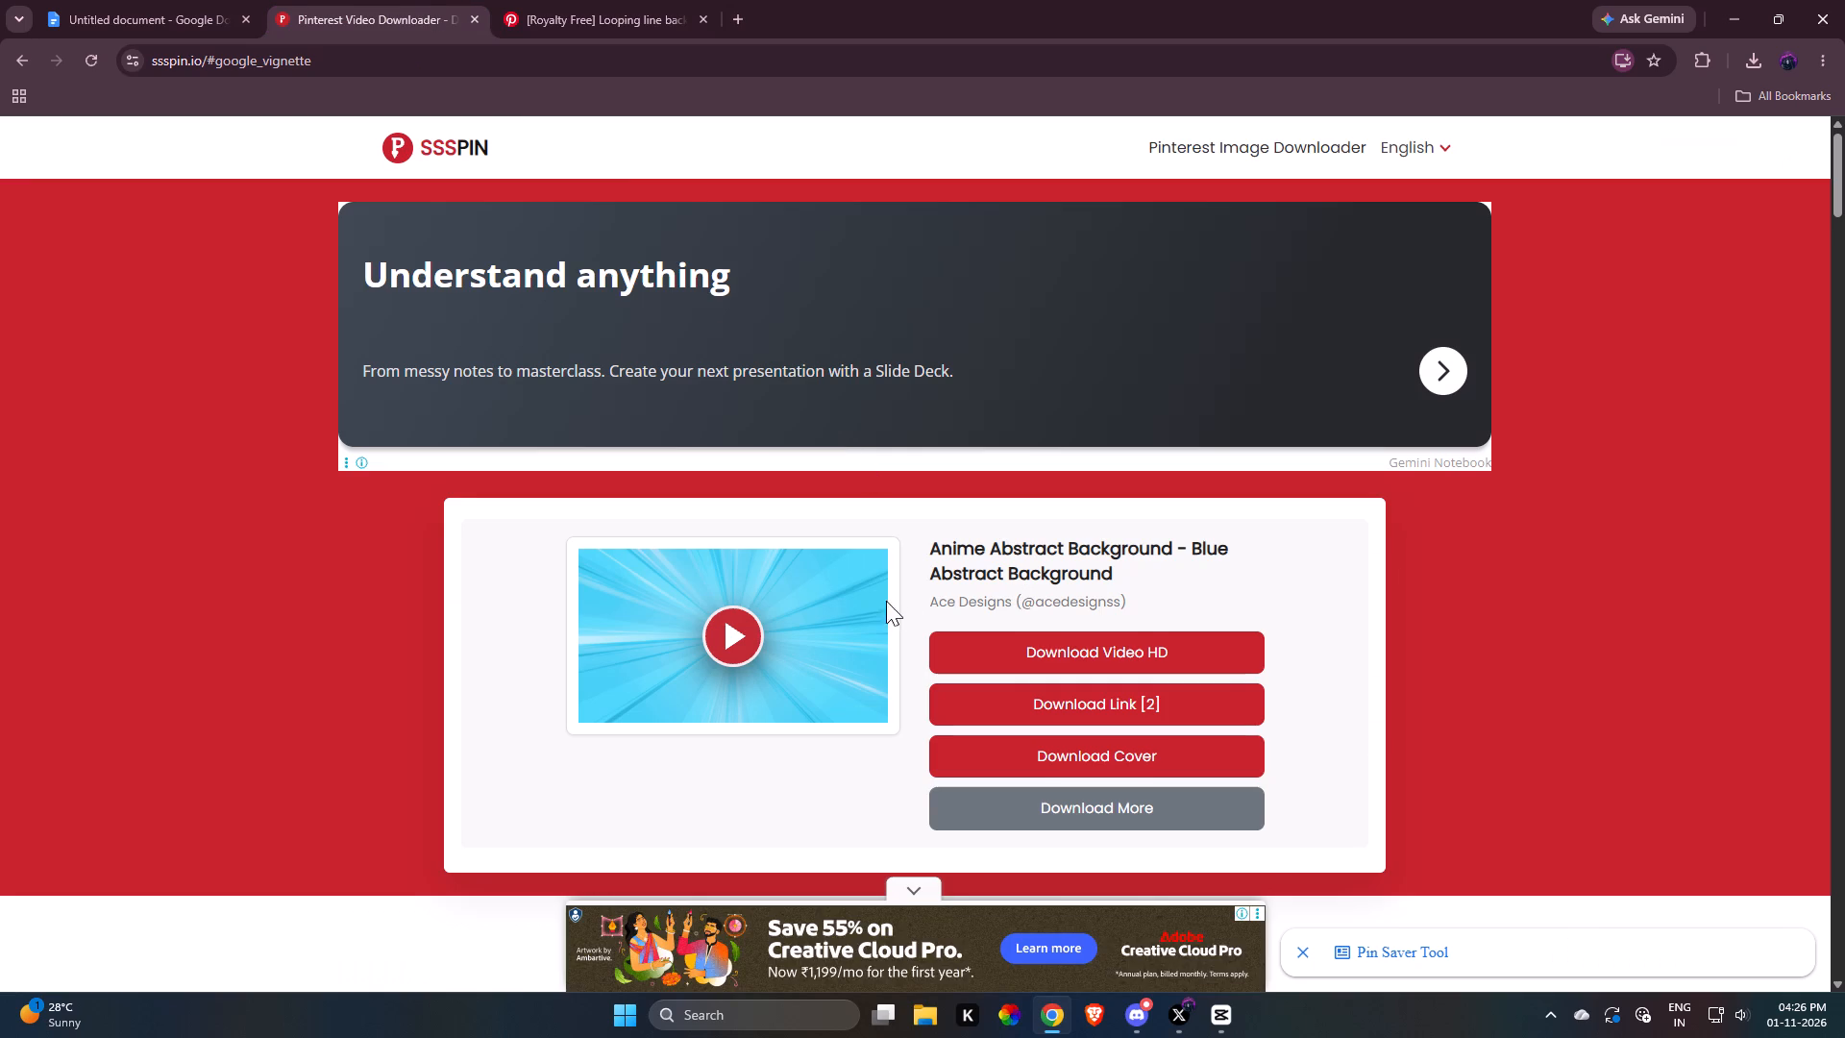
scroll(1255, 587, down, 4)
click(1125, 432)
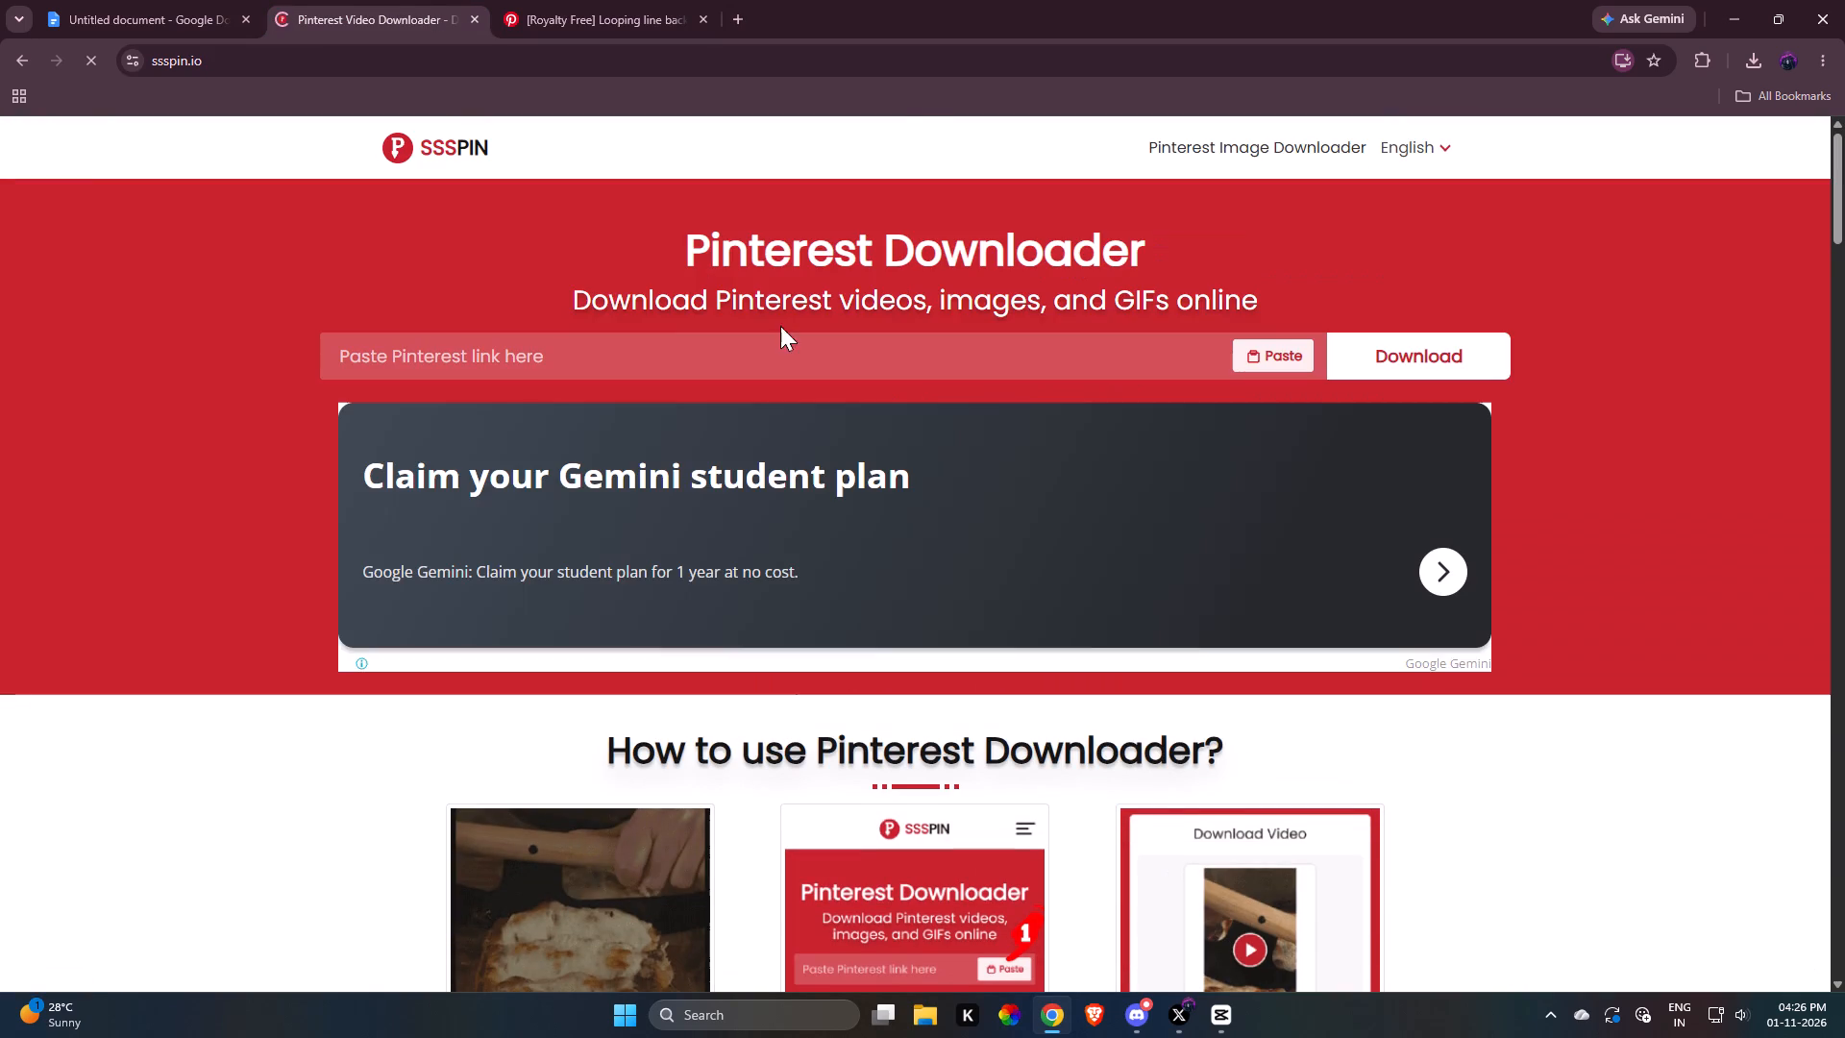
ctrl+click(771, 358)
key(ctrl+v)
click(1462, 347)
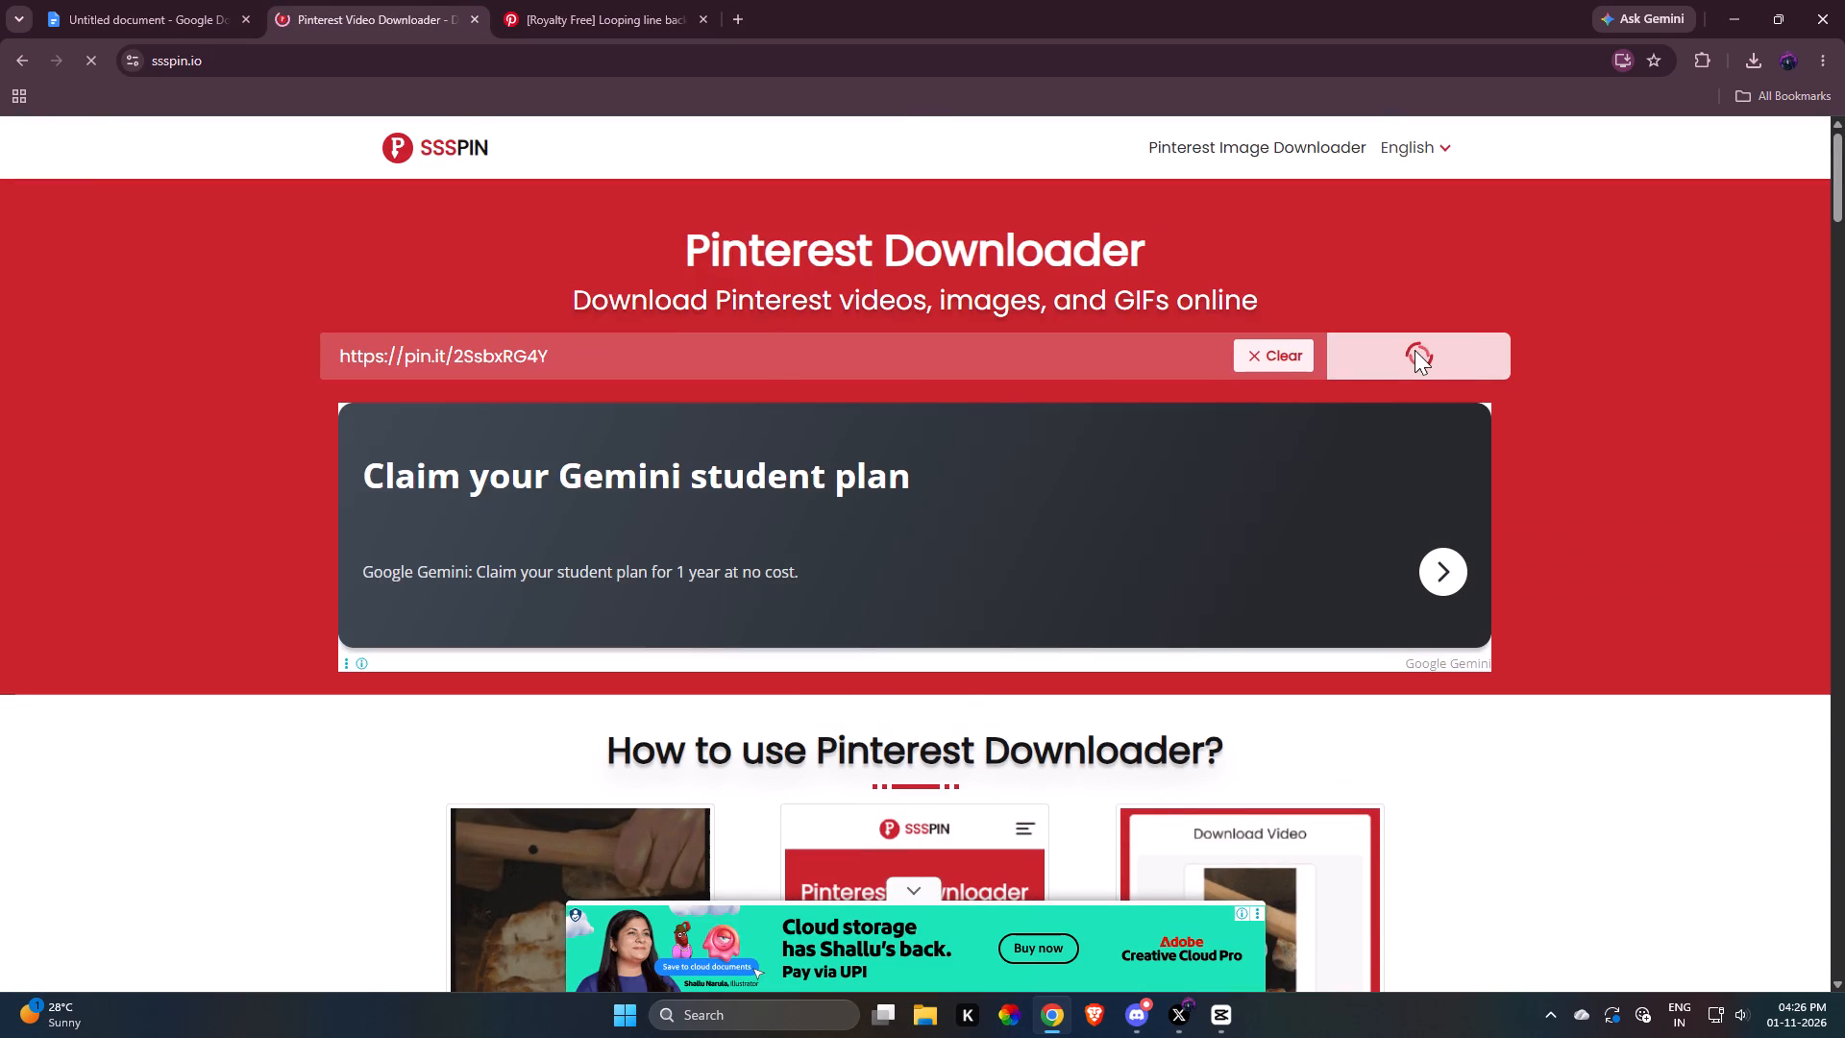
click(1168, 644)
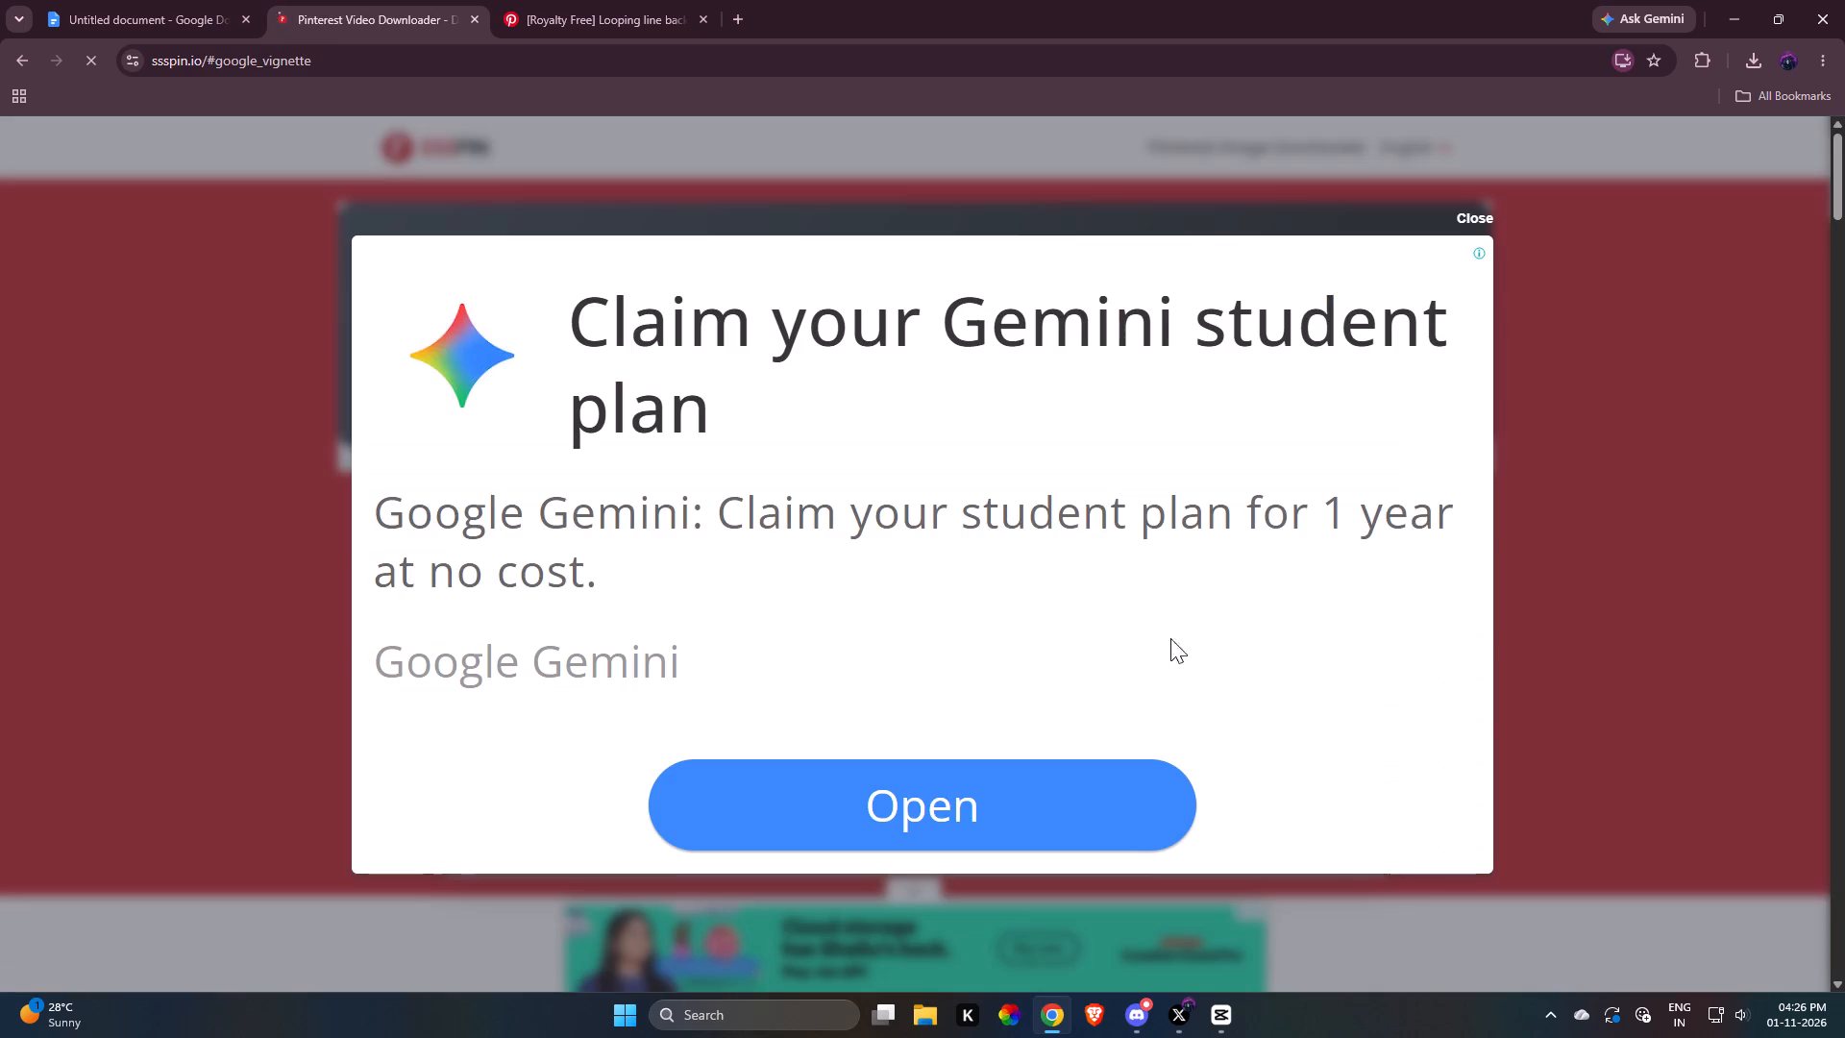
click(1469, 222)
click(1479, 211)
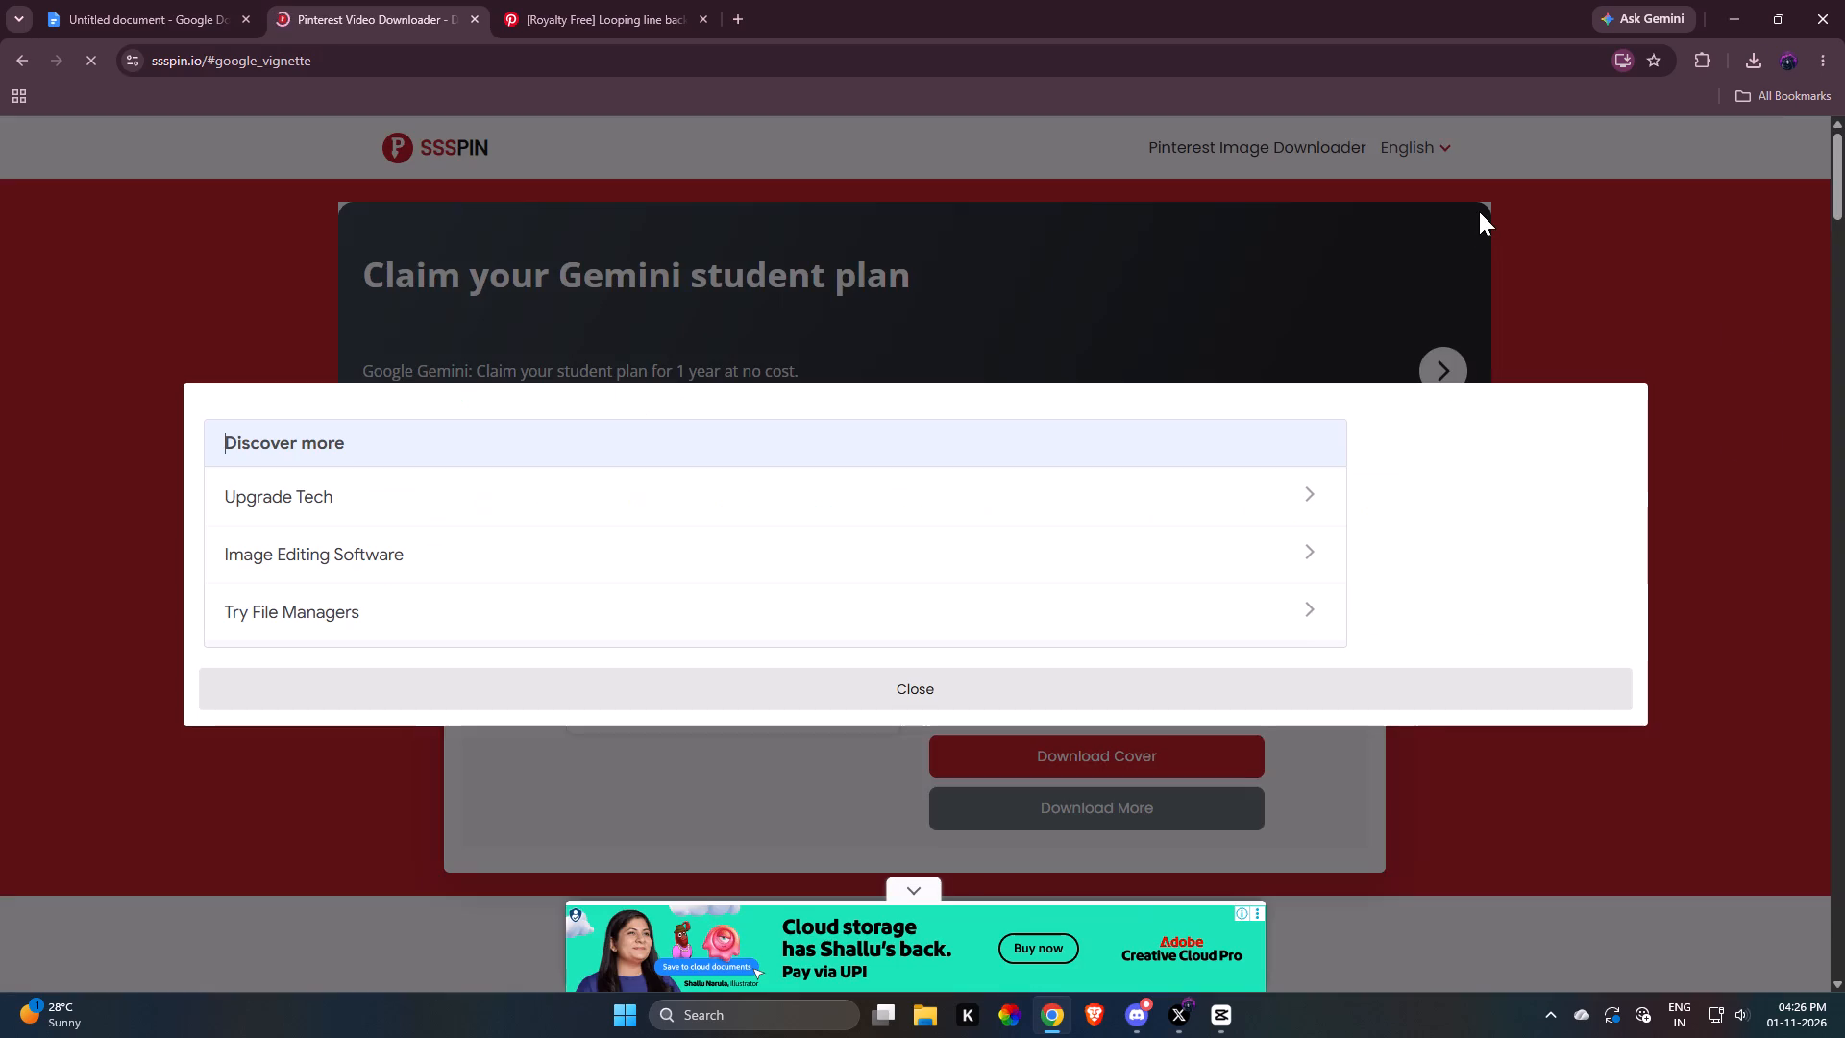
click(1242, 1027)
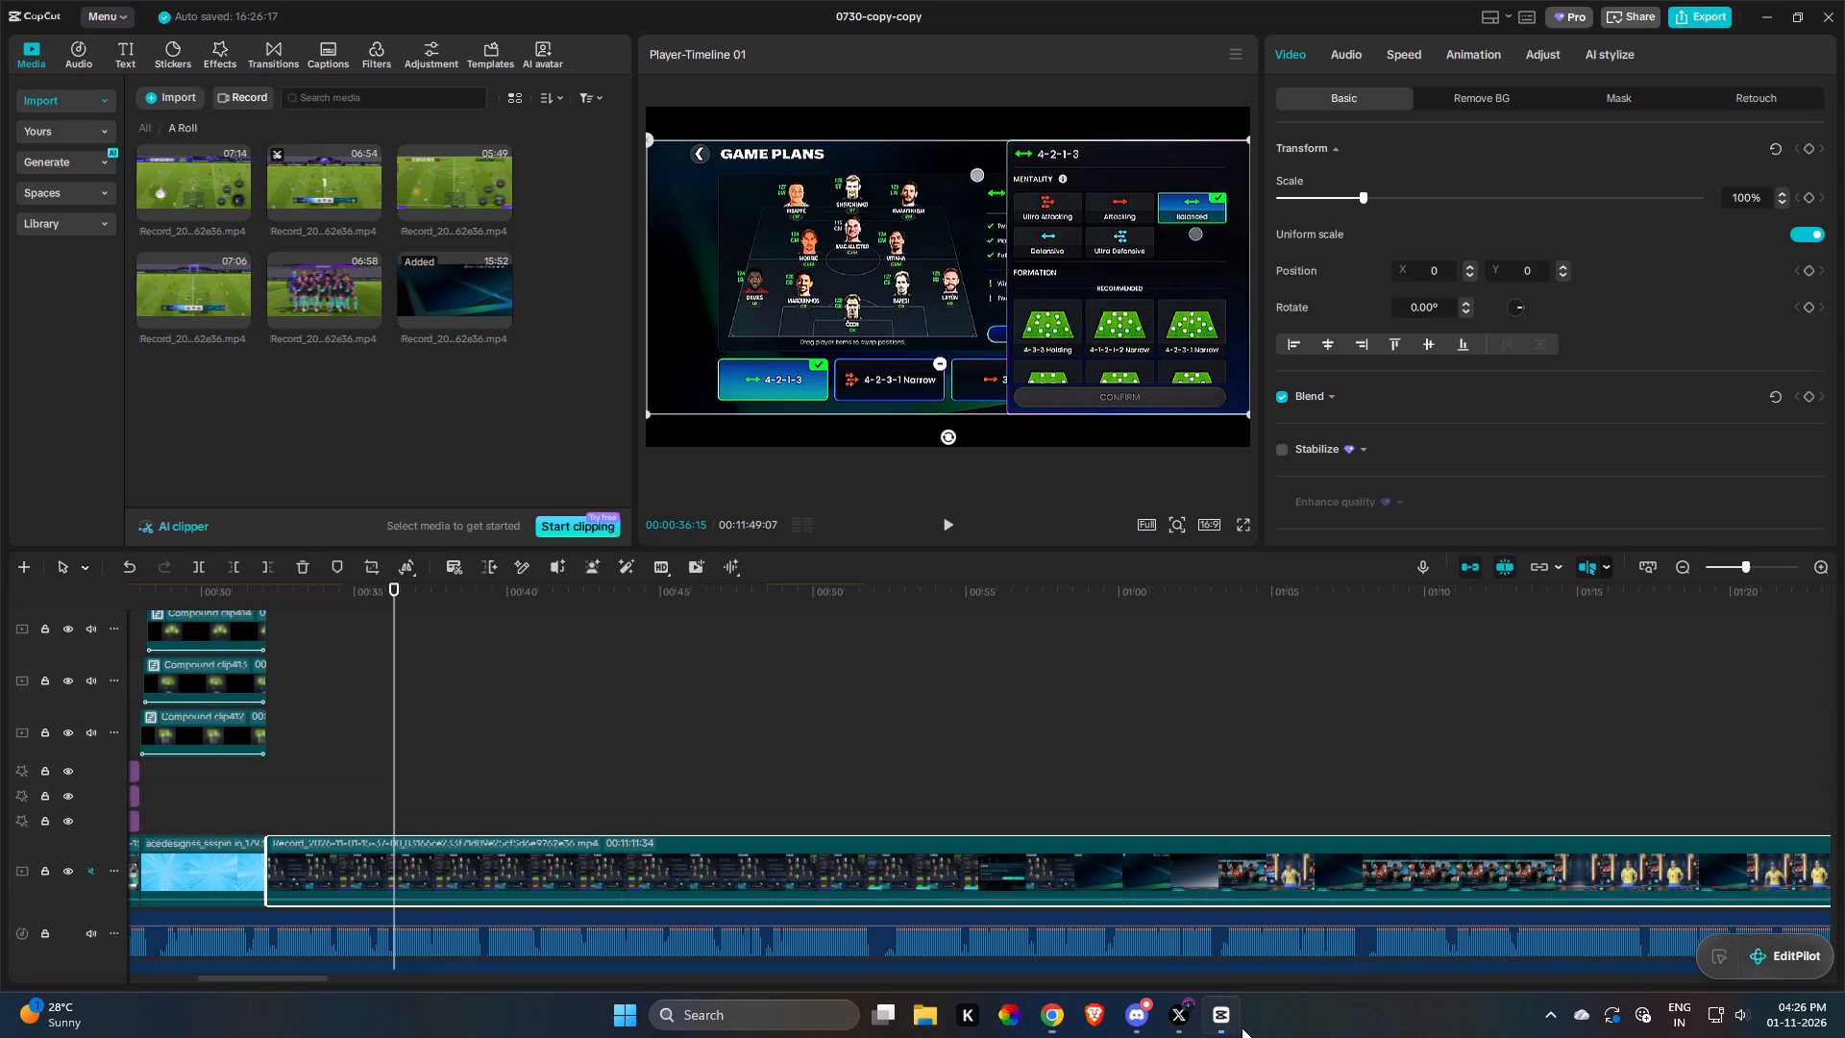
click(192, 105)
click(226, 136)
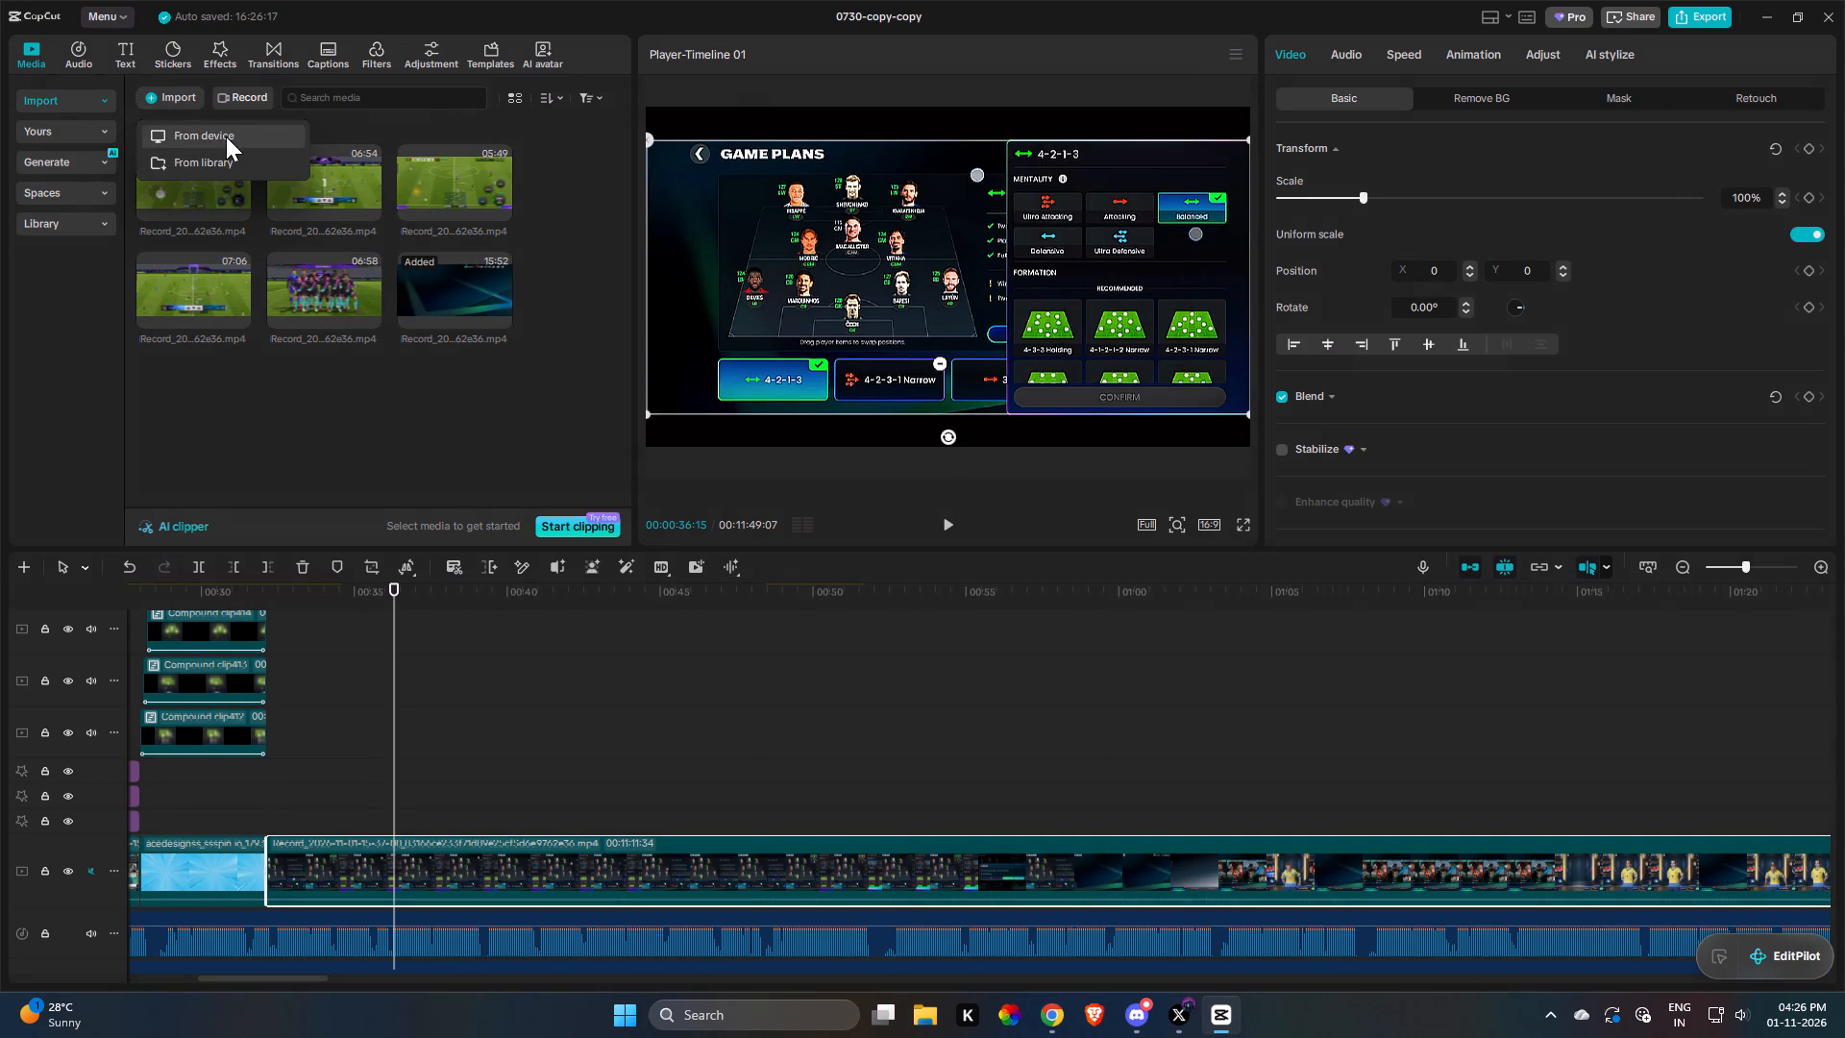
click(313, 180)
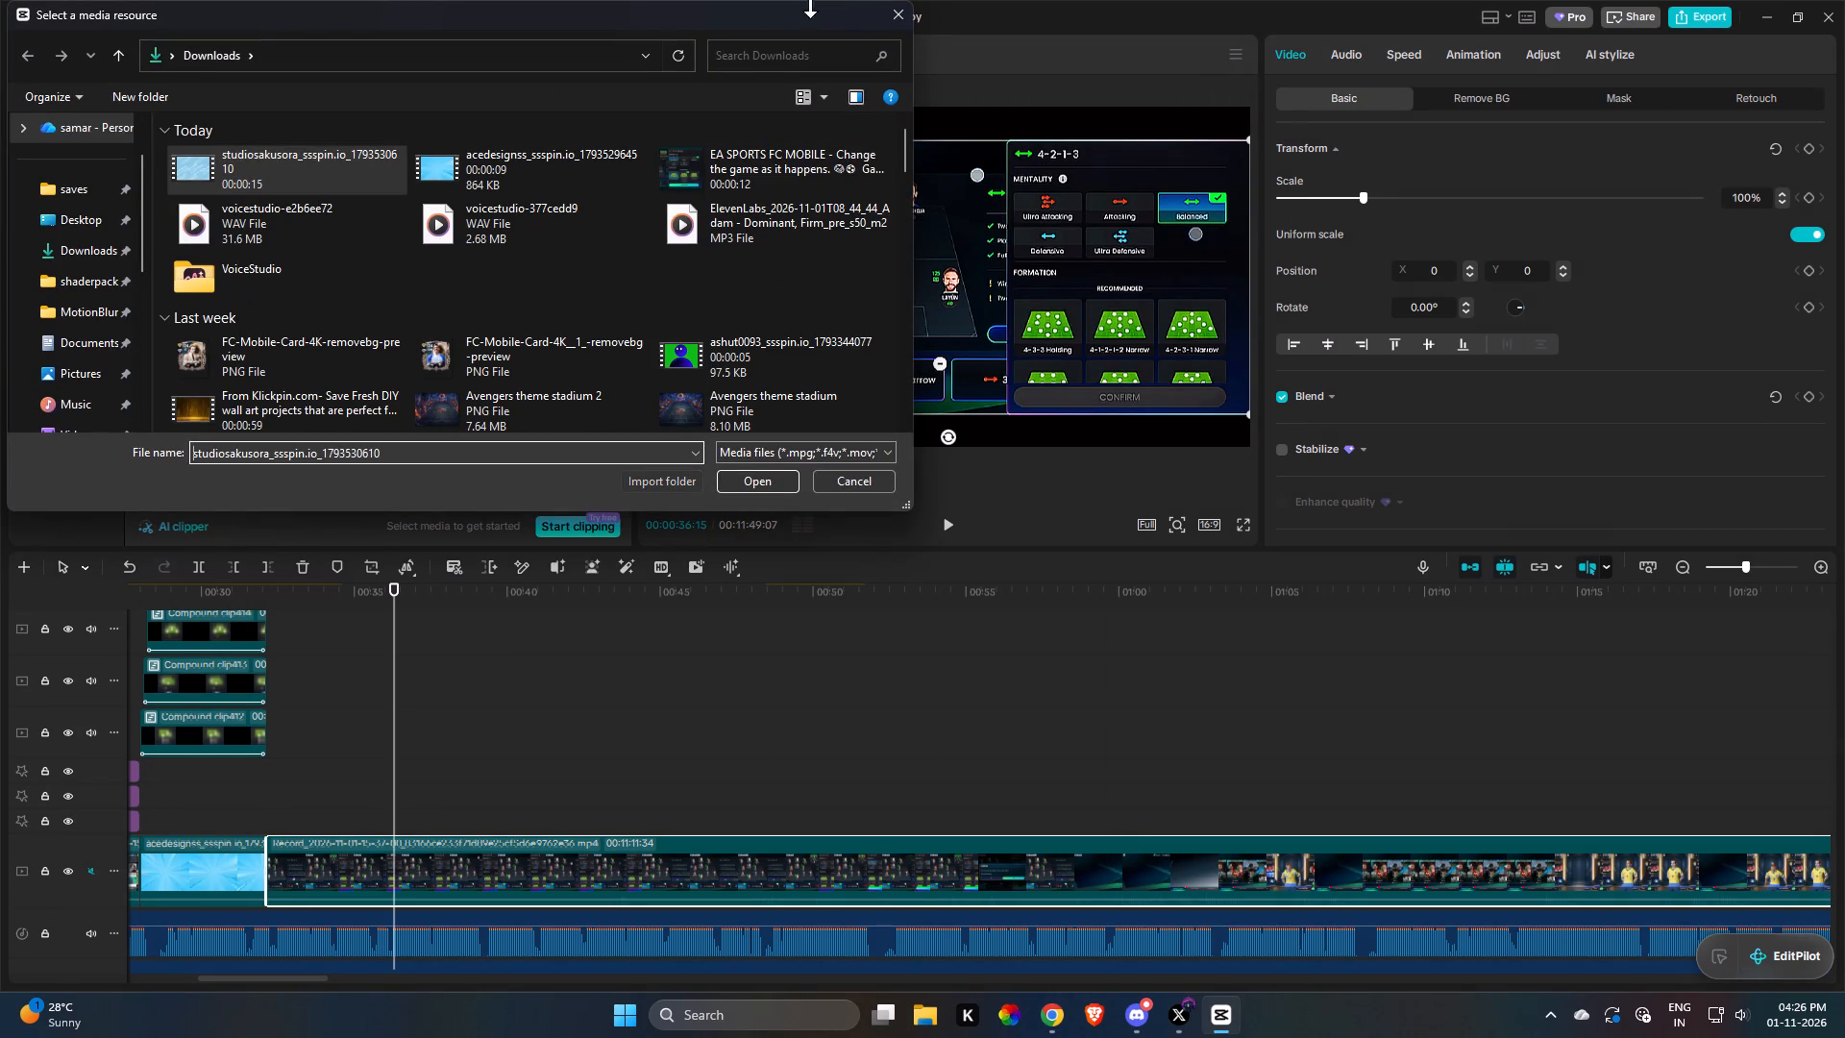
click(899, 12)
Import the downloaded studiosakusora looping line video into the 10 Animated Backgrounds folder inside basic assets.
double_click(152, 137)
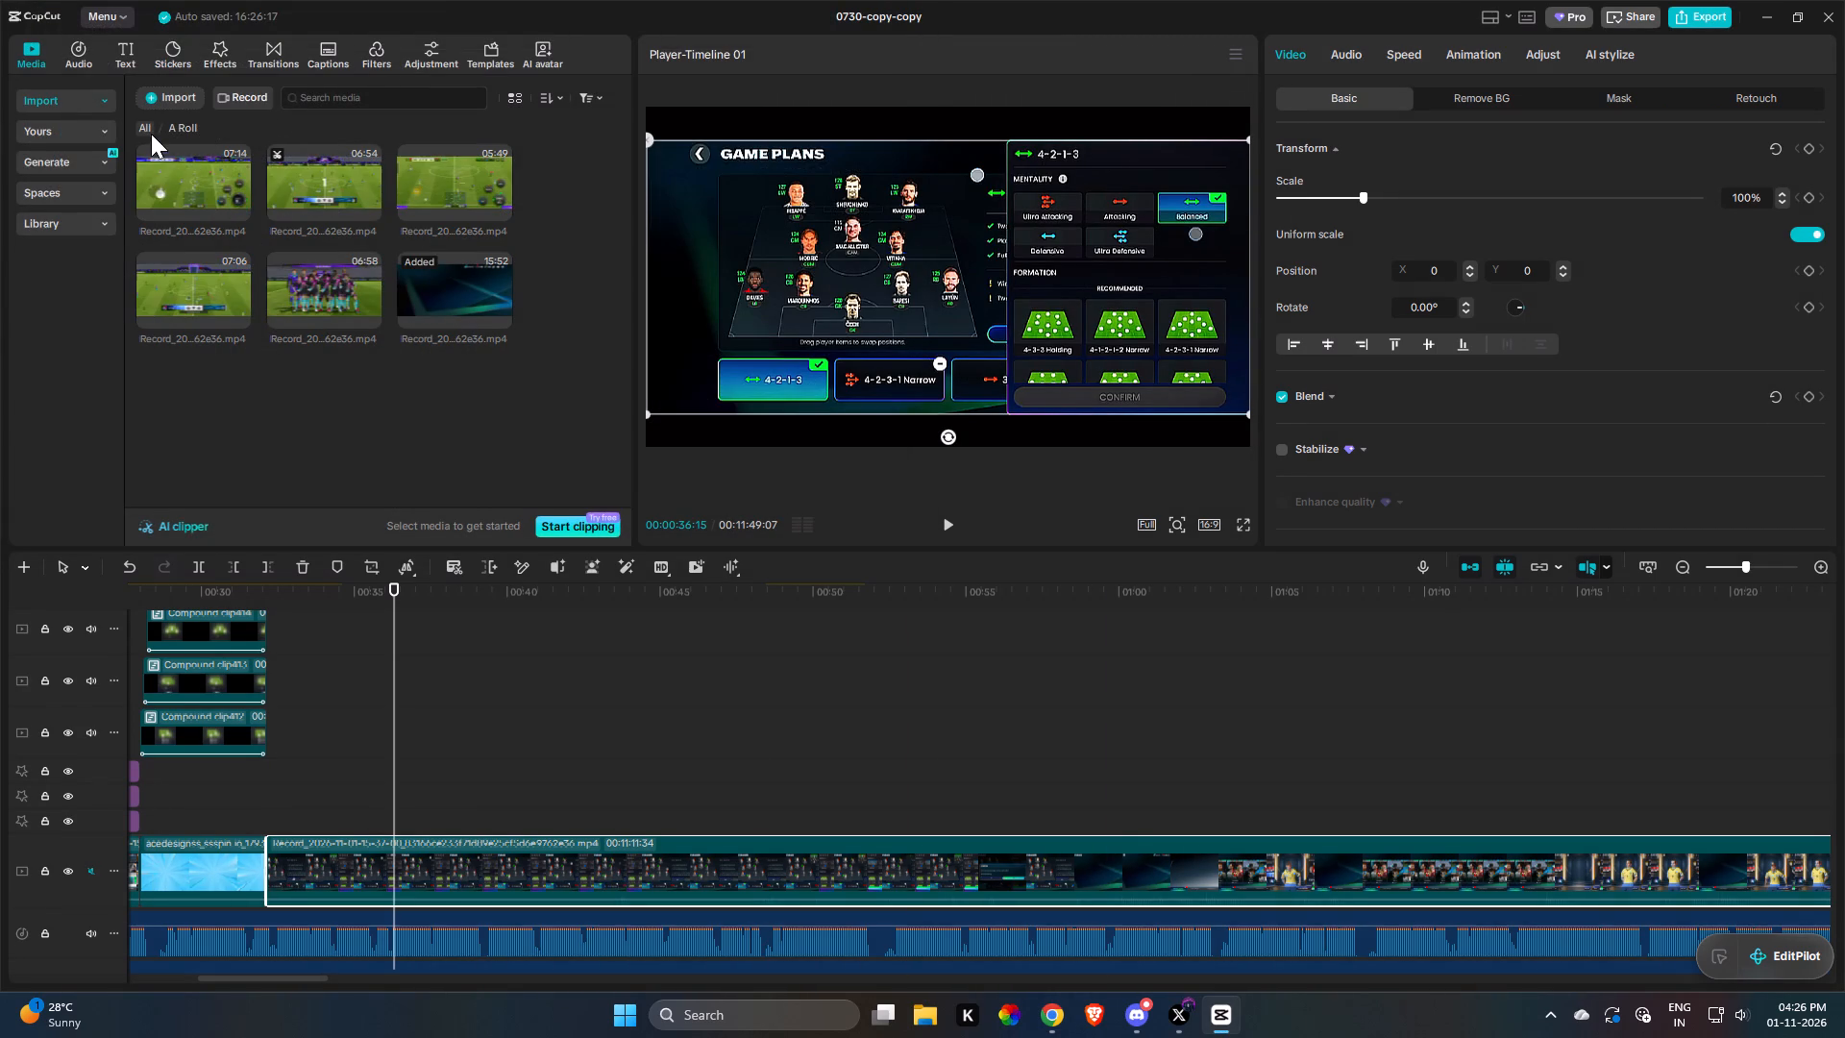
click(143, 133)
double_click(293, 182)
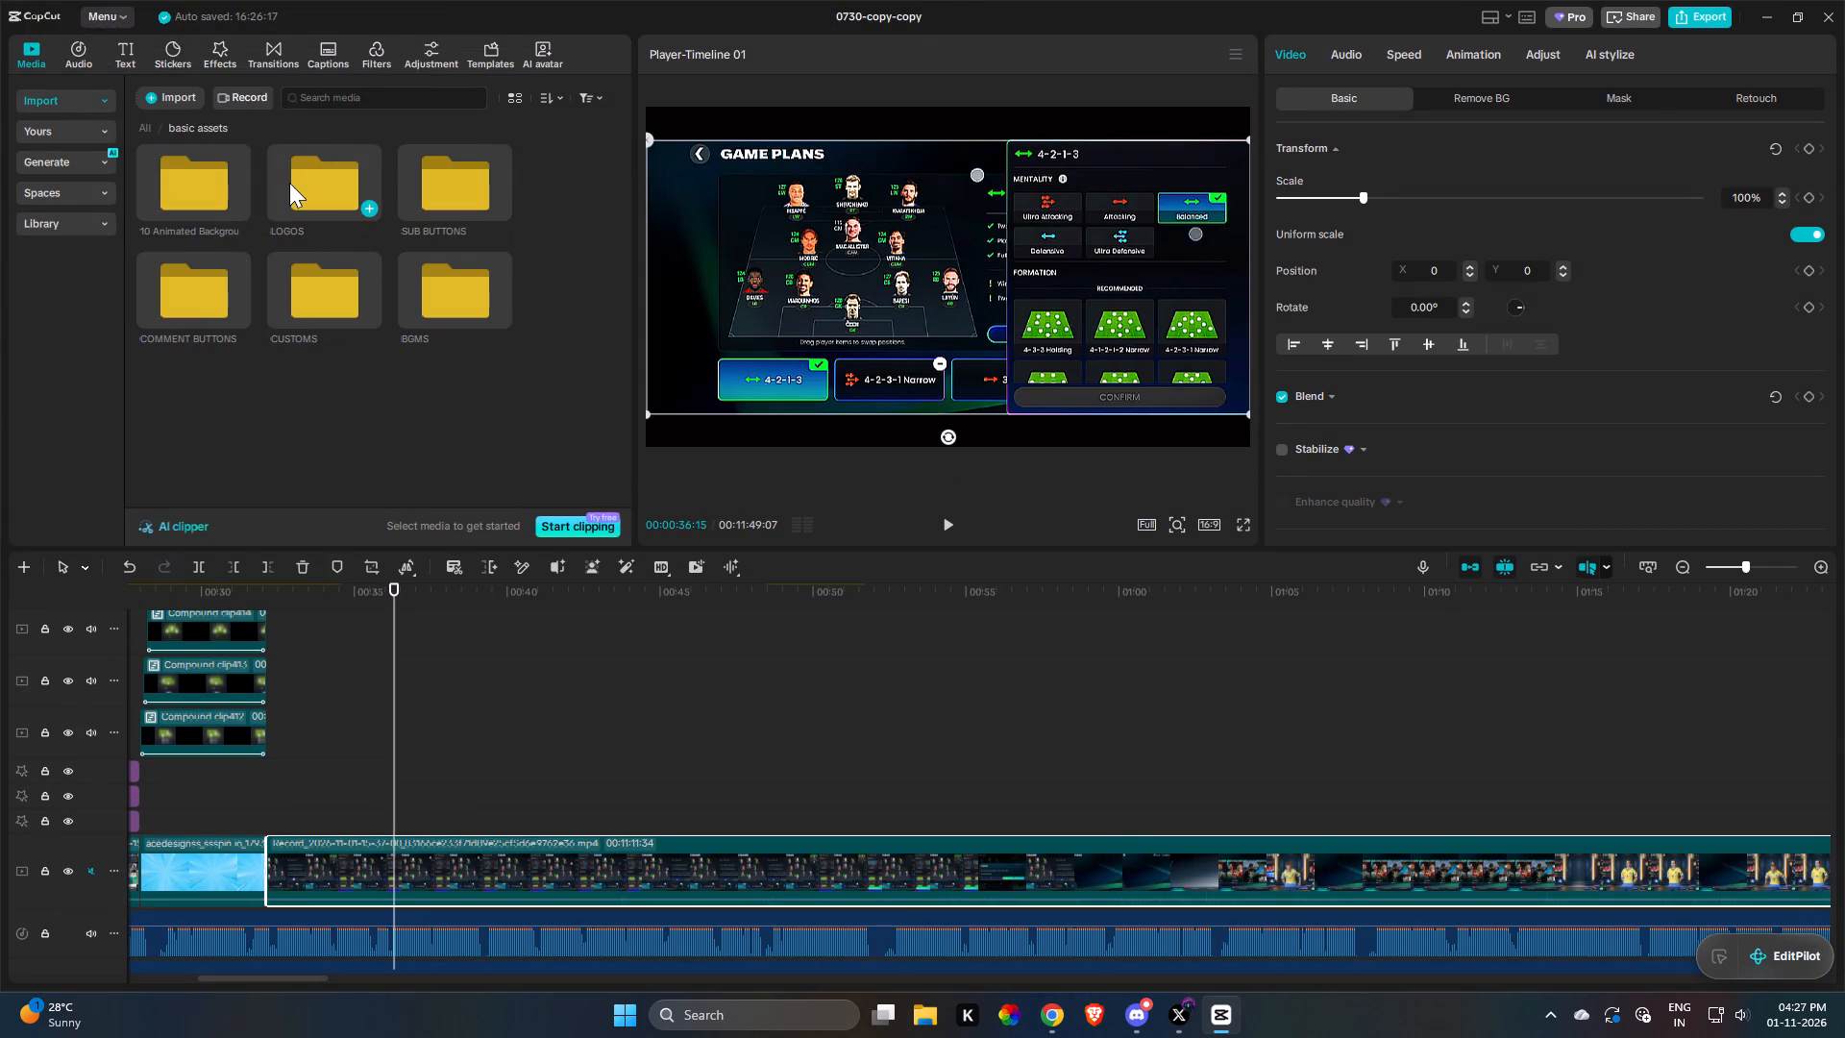
click(200, 286)
double_click(199, 168)
click(186, 91)
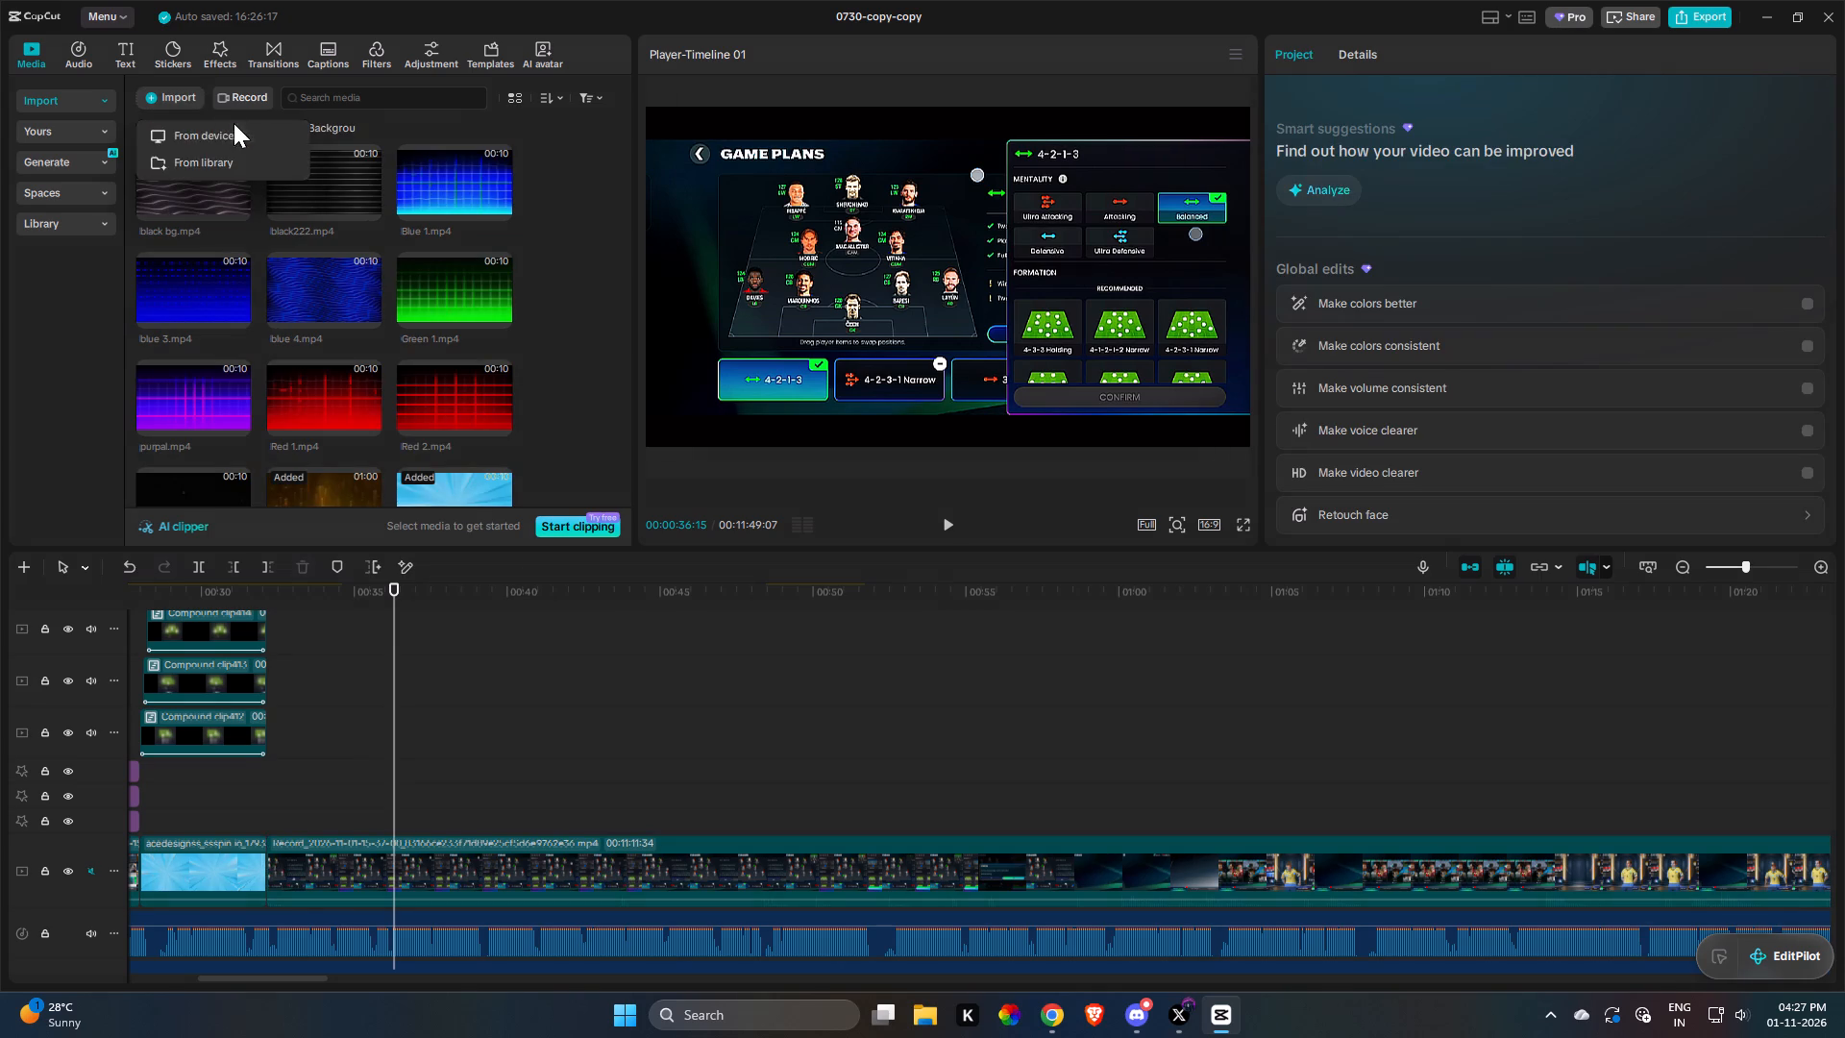
click(238, 129)
double_click(250, 159)
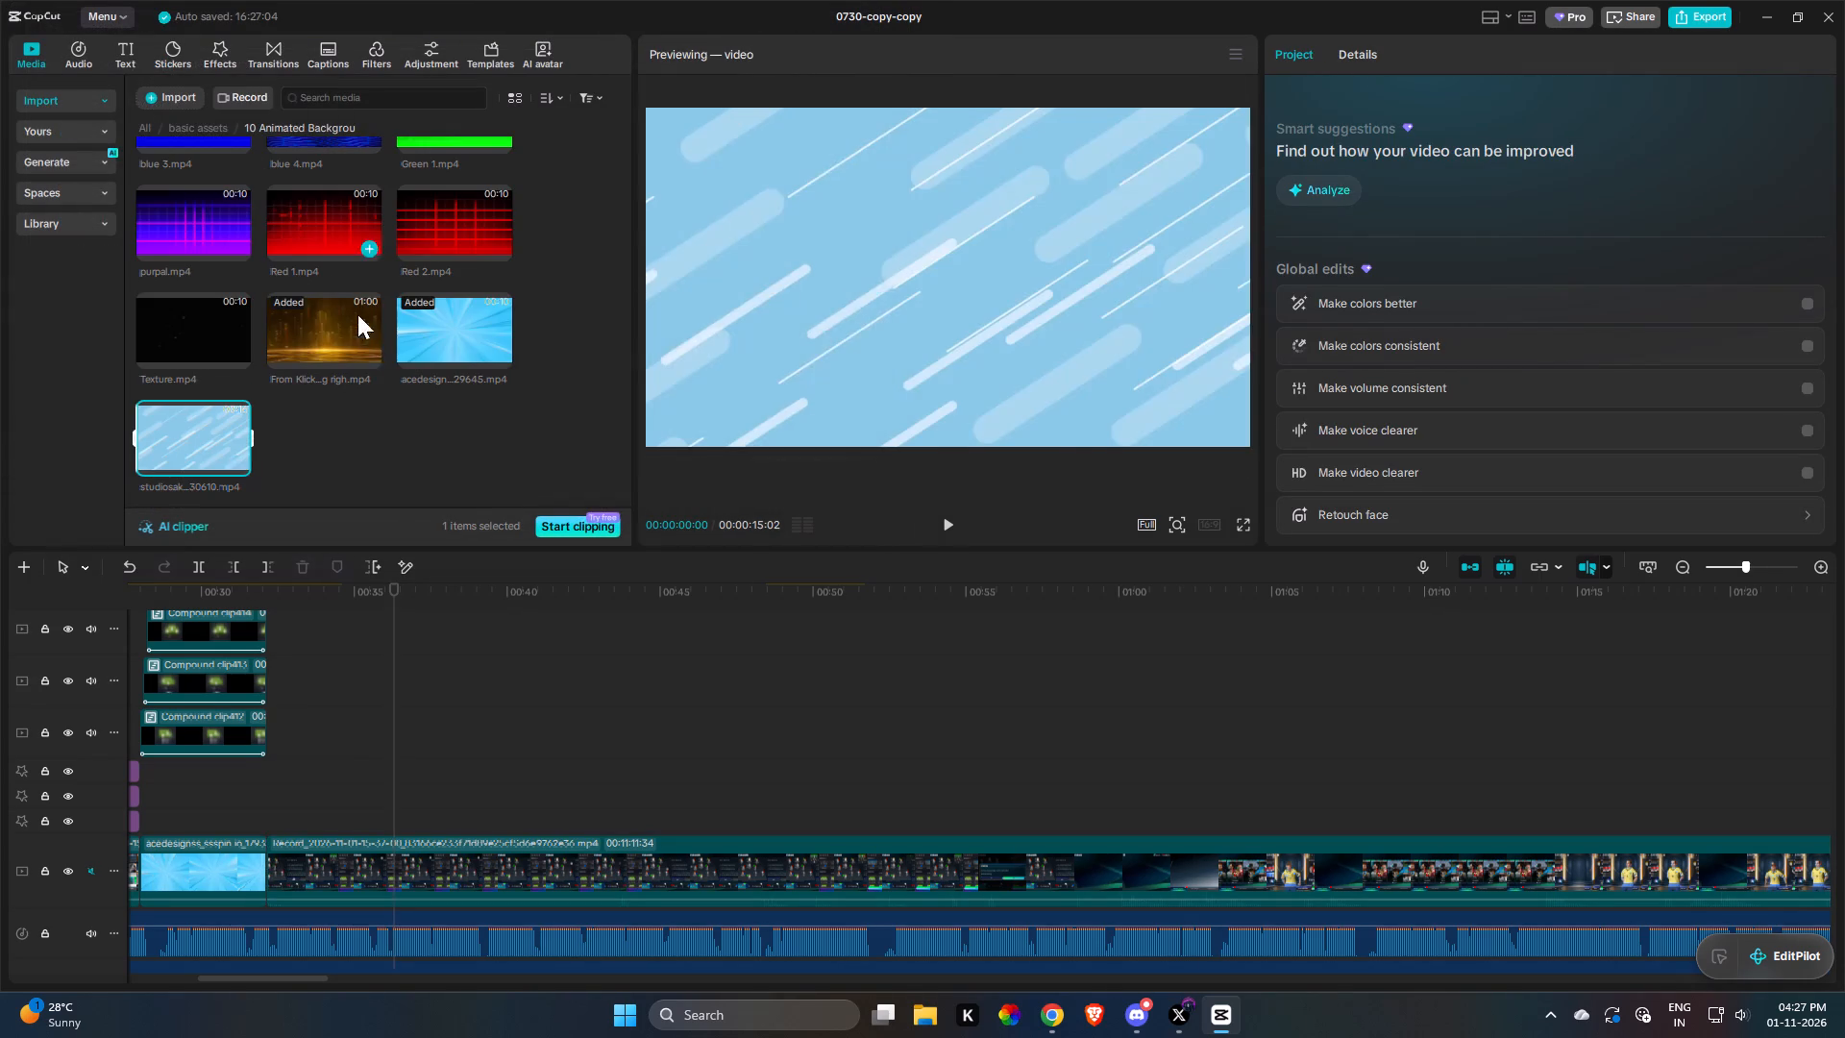
Insert the looping line background after the second formation tile set and cut it off at about 36 s, where the voiceover line ends.
drag(234, 443, 336, 862)
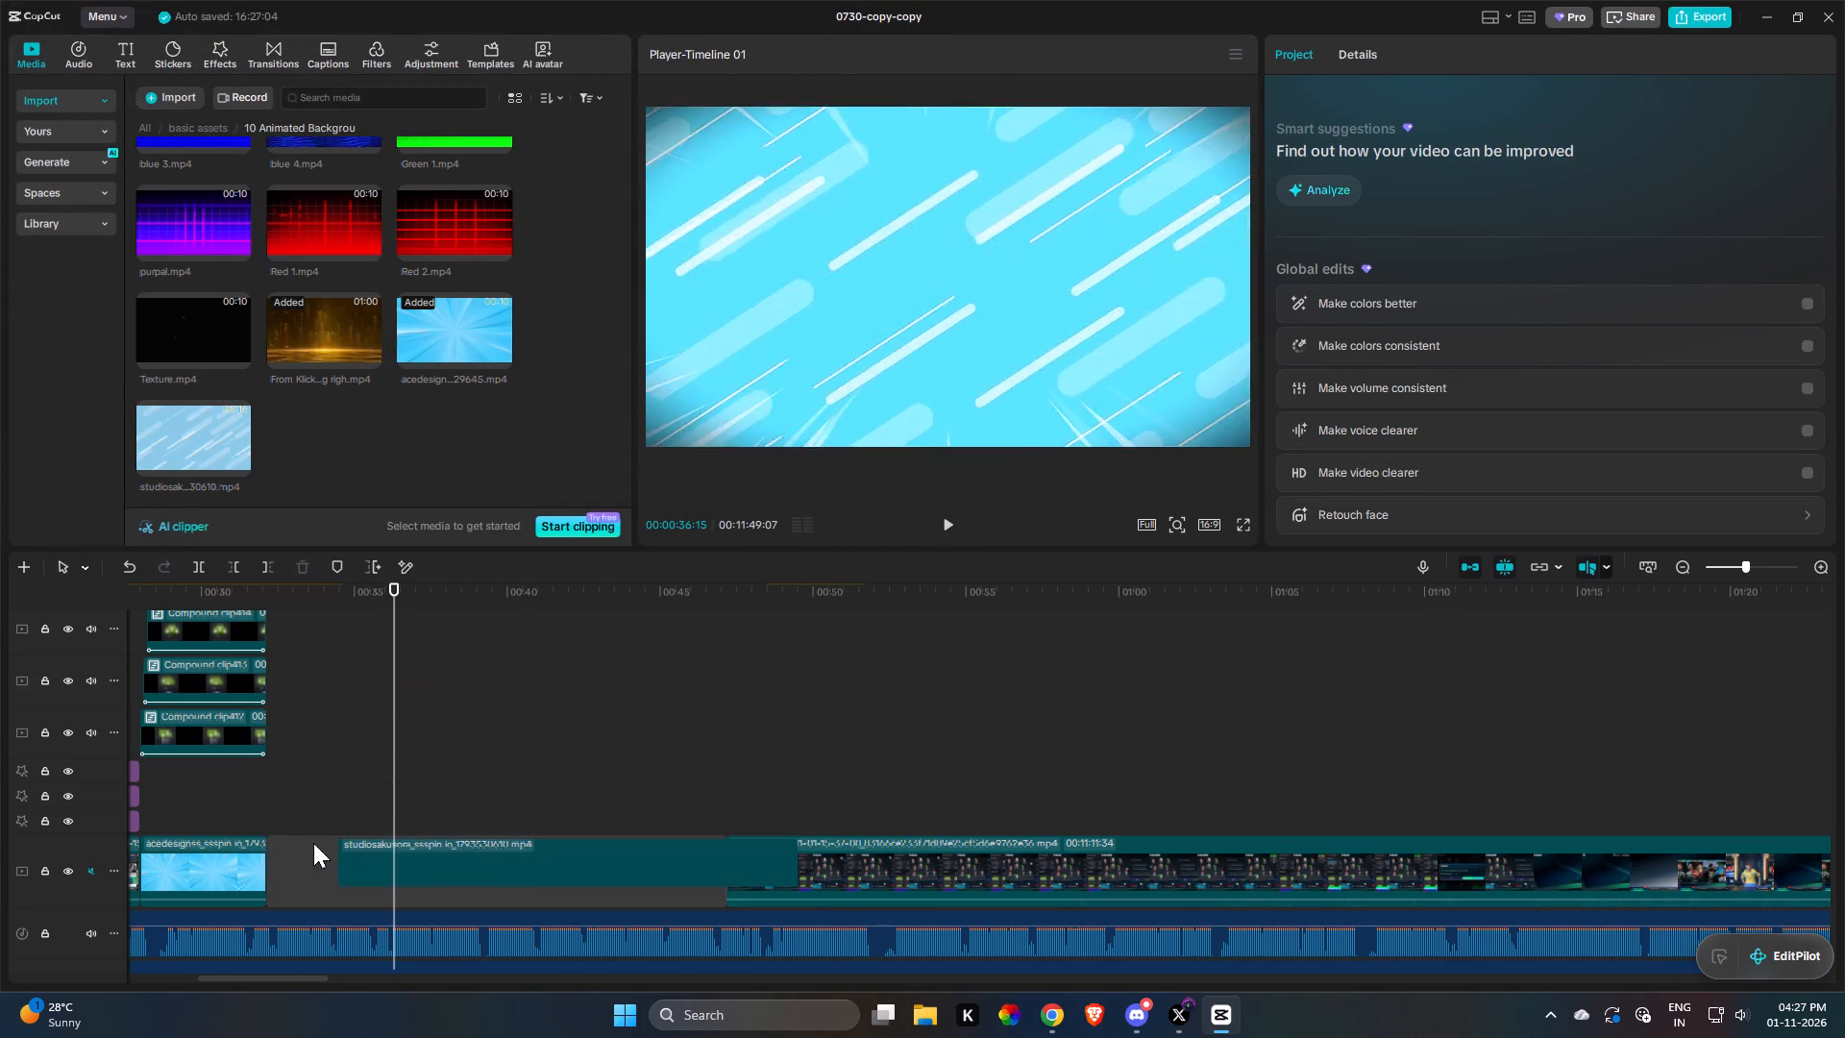
key(space)
scroll(348, 795, down, 5)
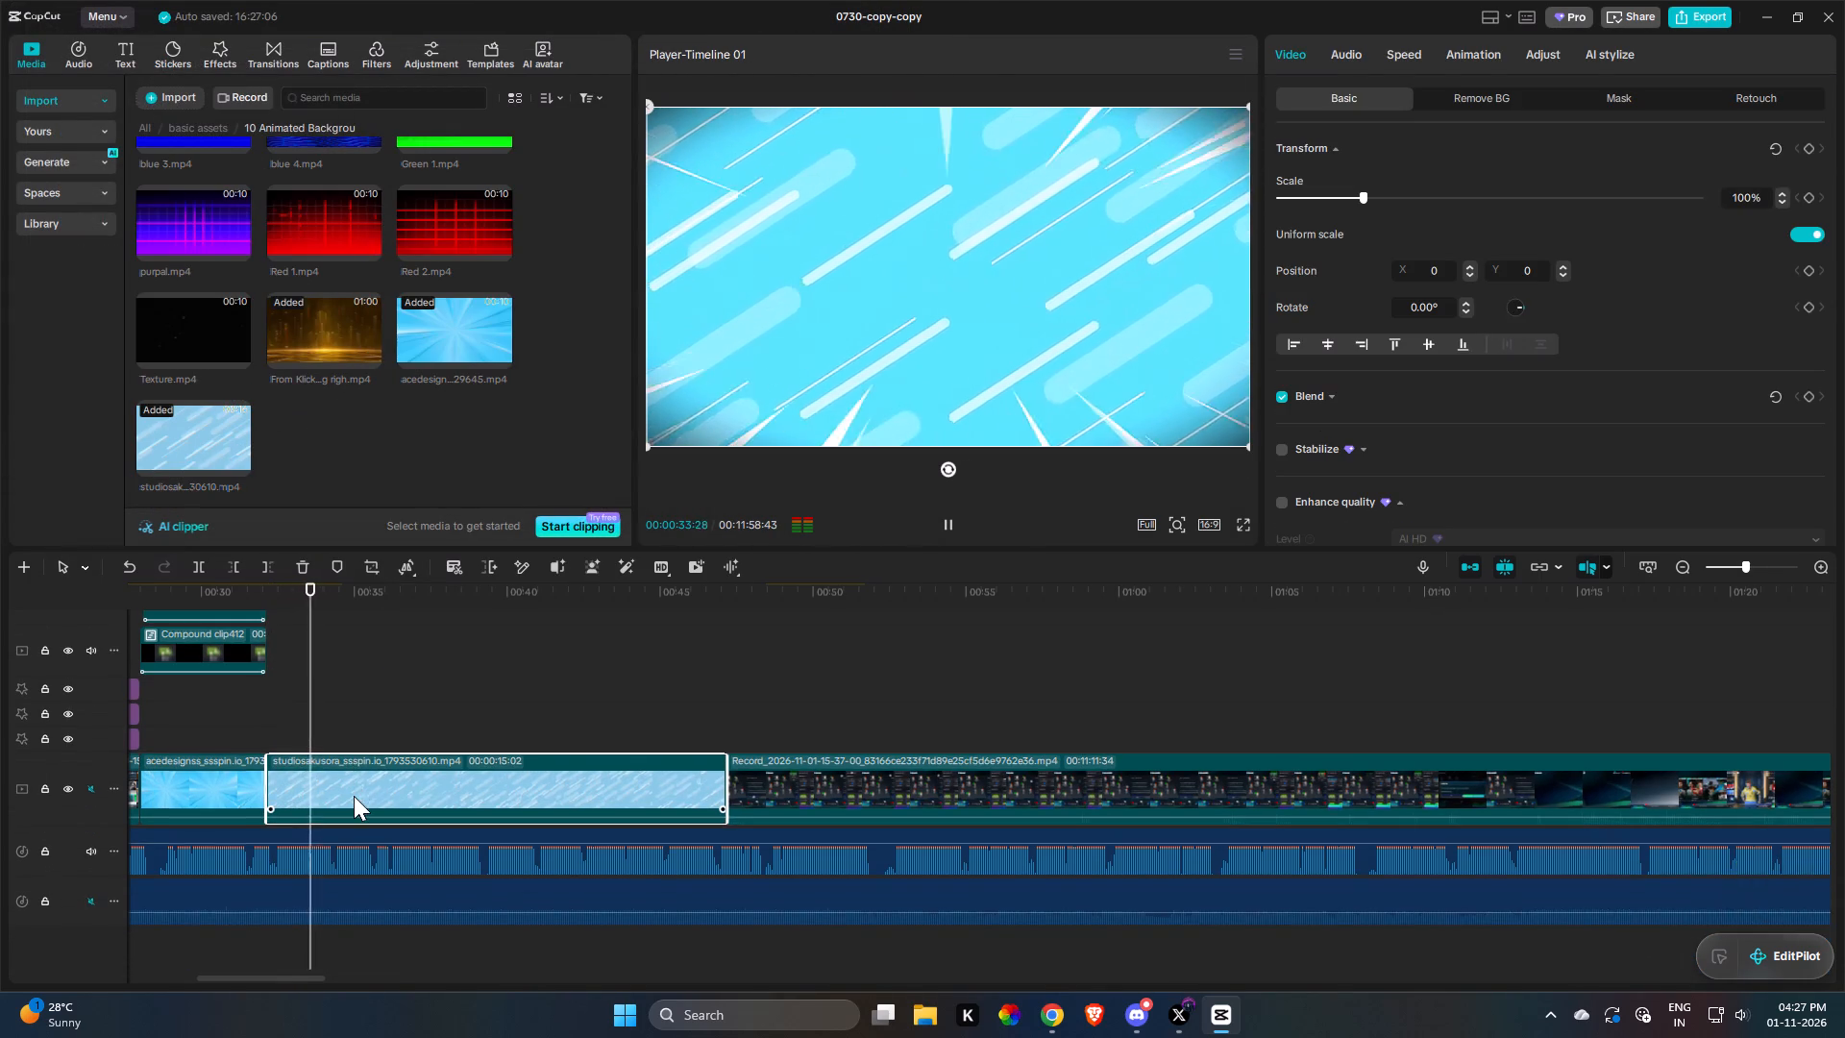
drag(422, 792, 550, 817)
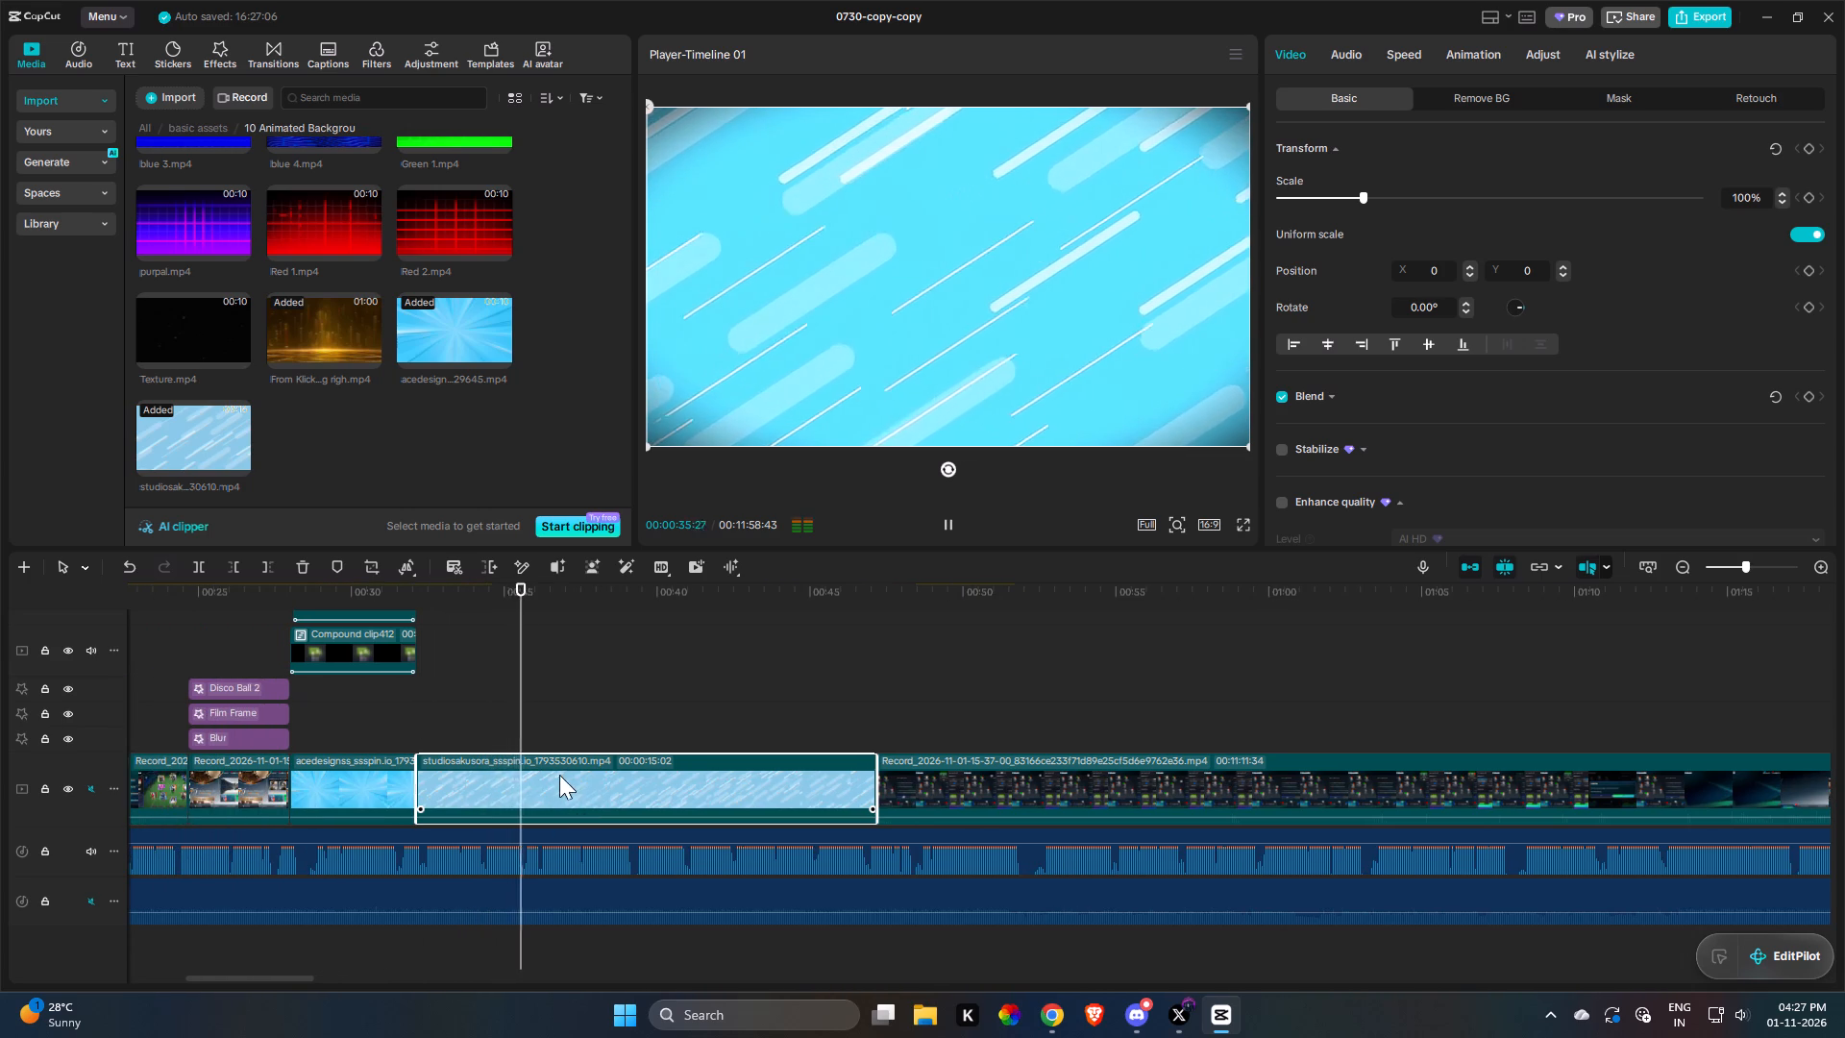
scroll(549, 769, down, 1)
key(space)
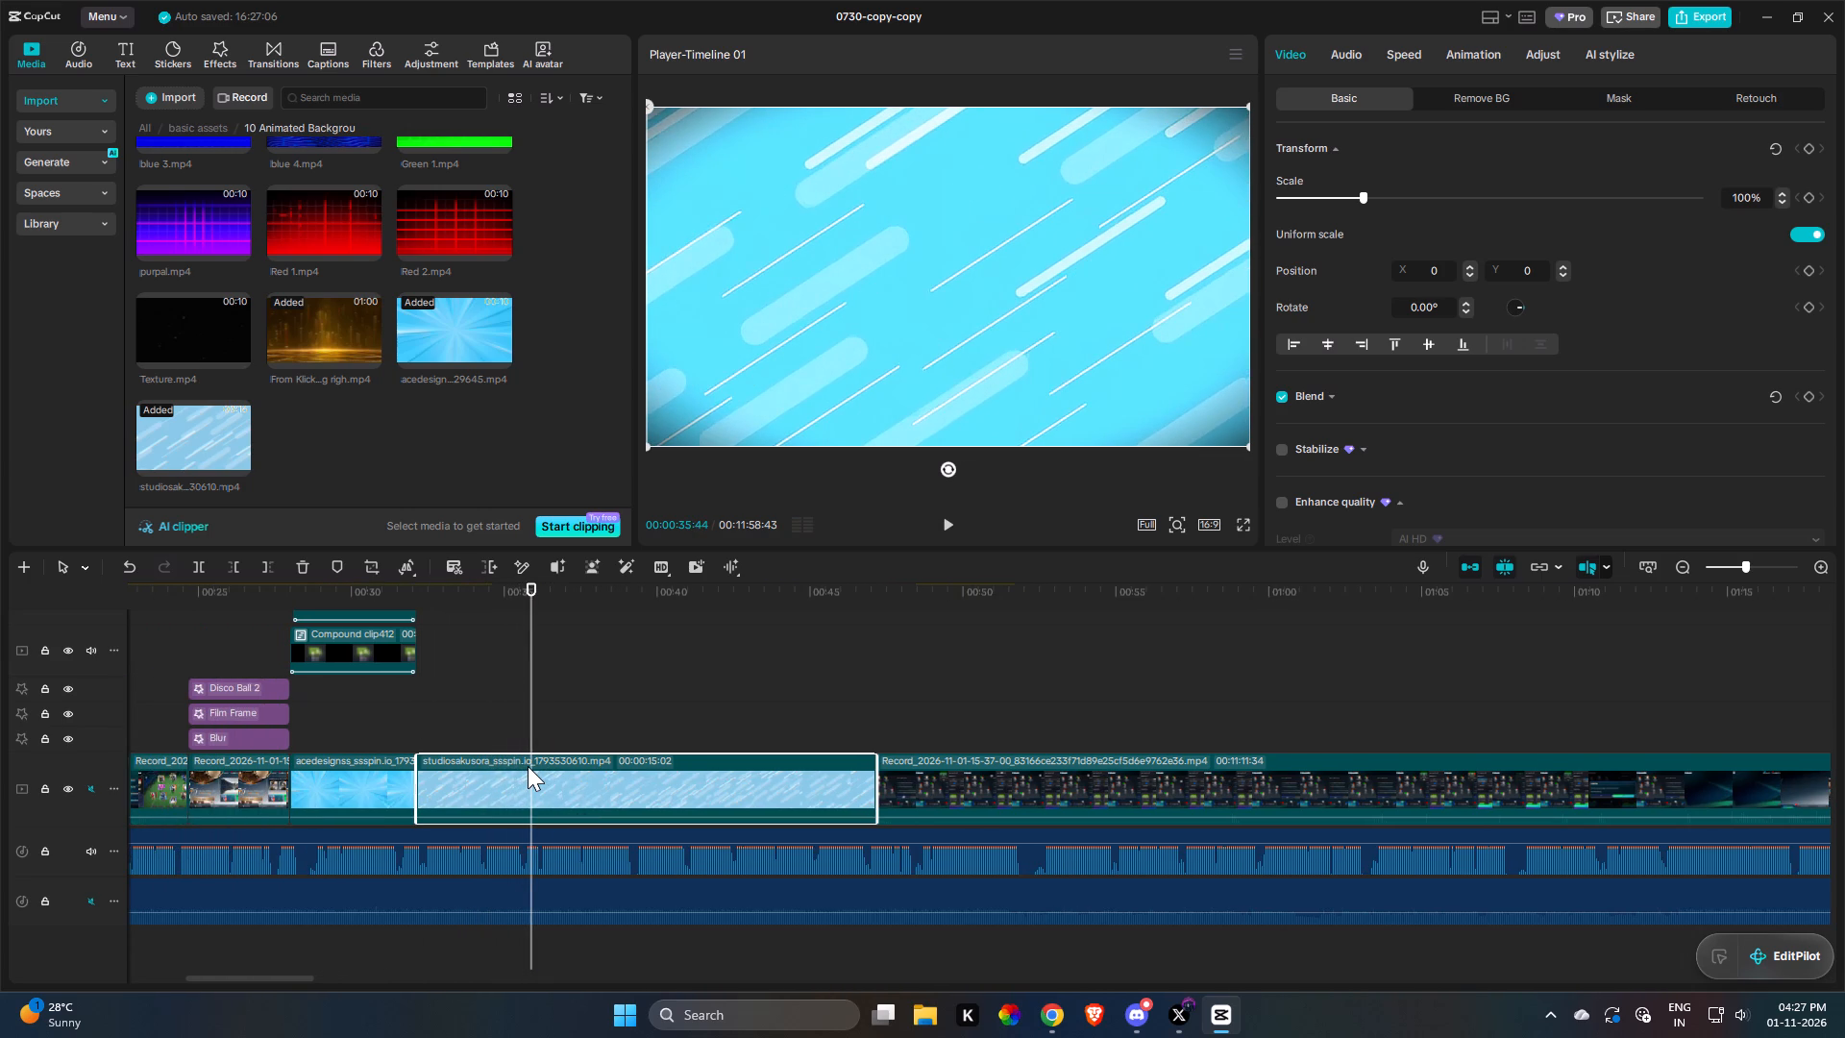
key(r)
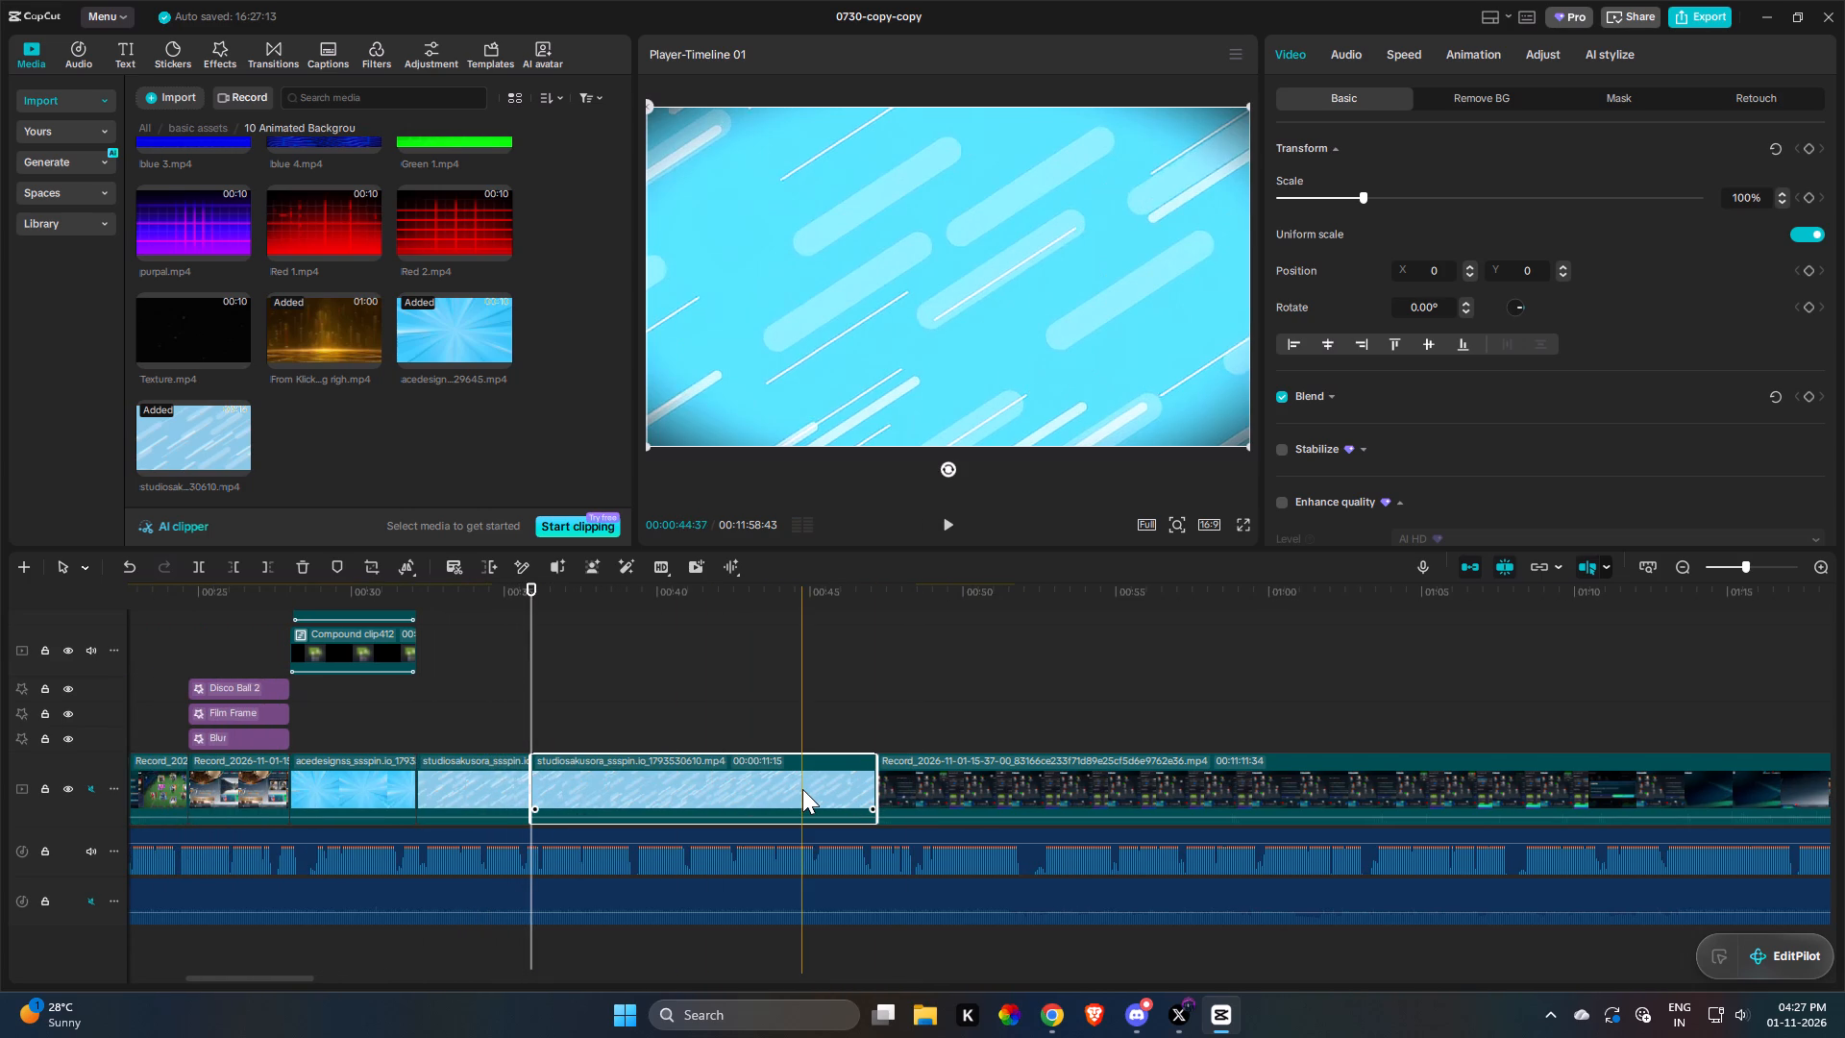
key(f)
Split off the recording's opening 10 s, layer it above the line background, trim its start and align it with the background's start.
click(629, 785)
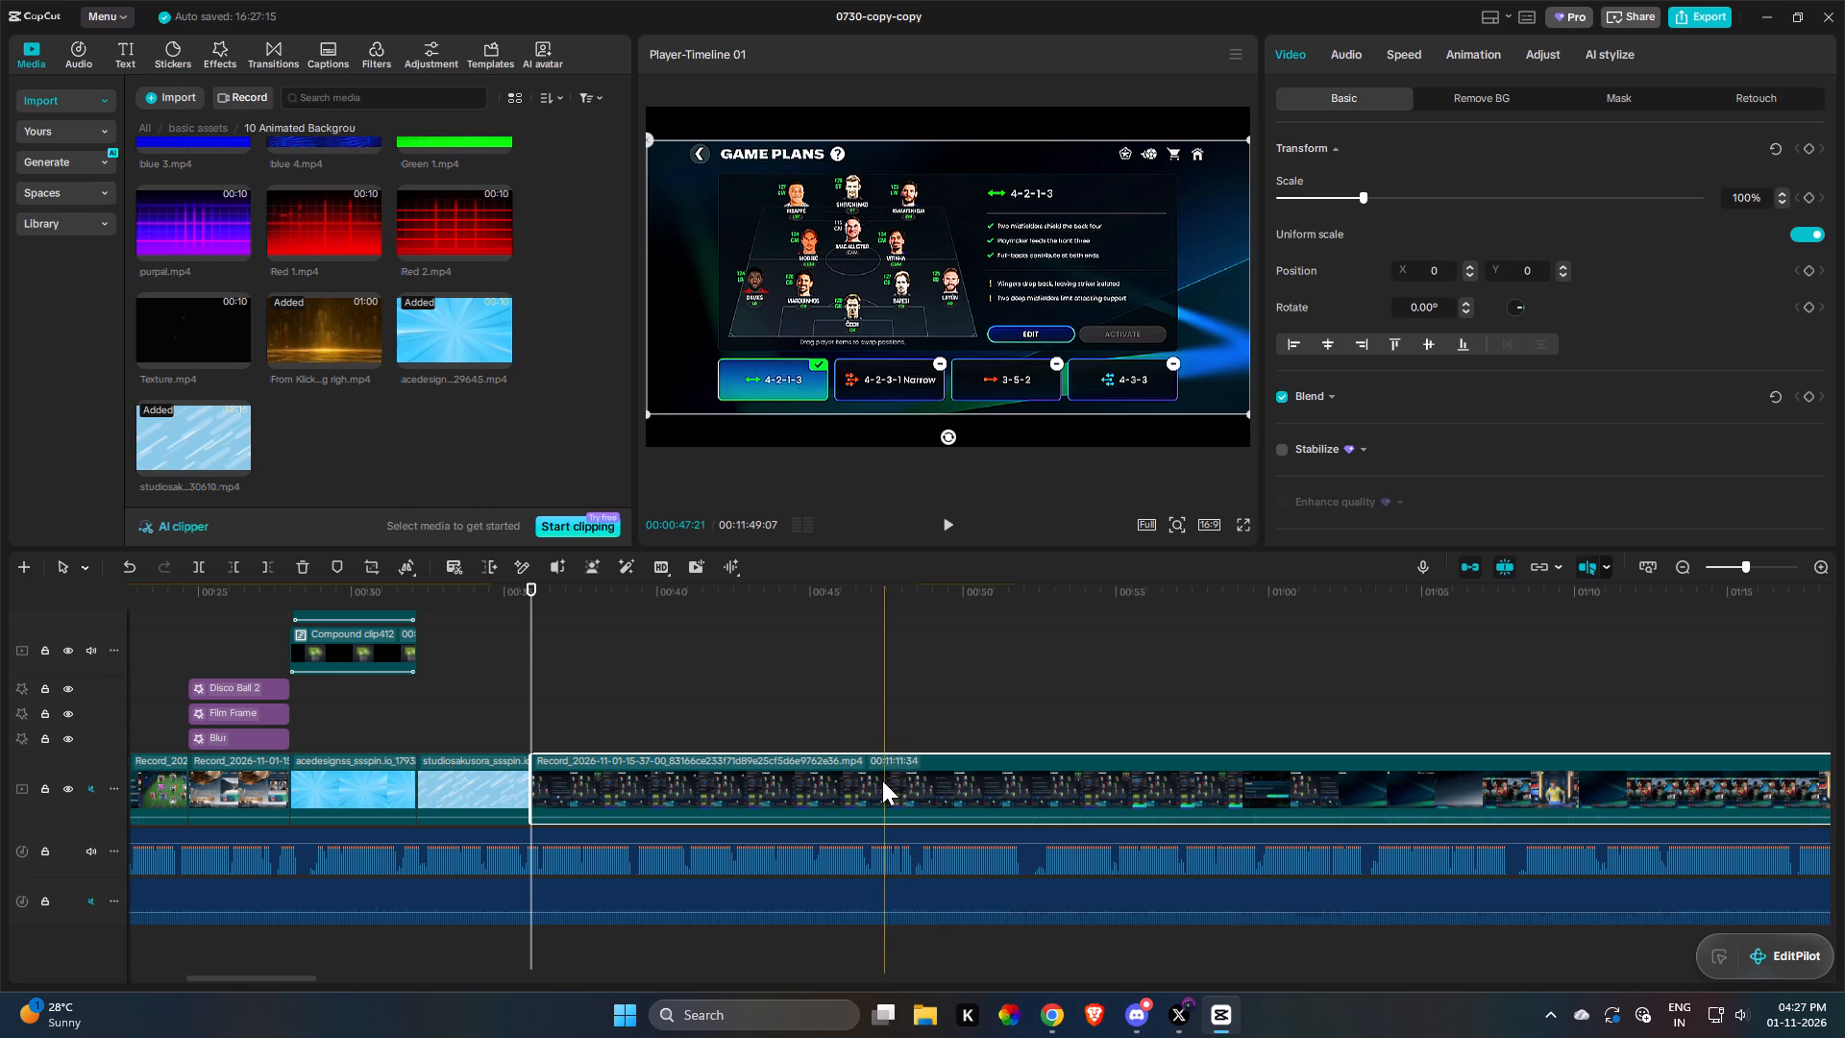
key(r)
drag(663, 798, 603, 772)
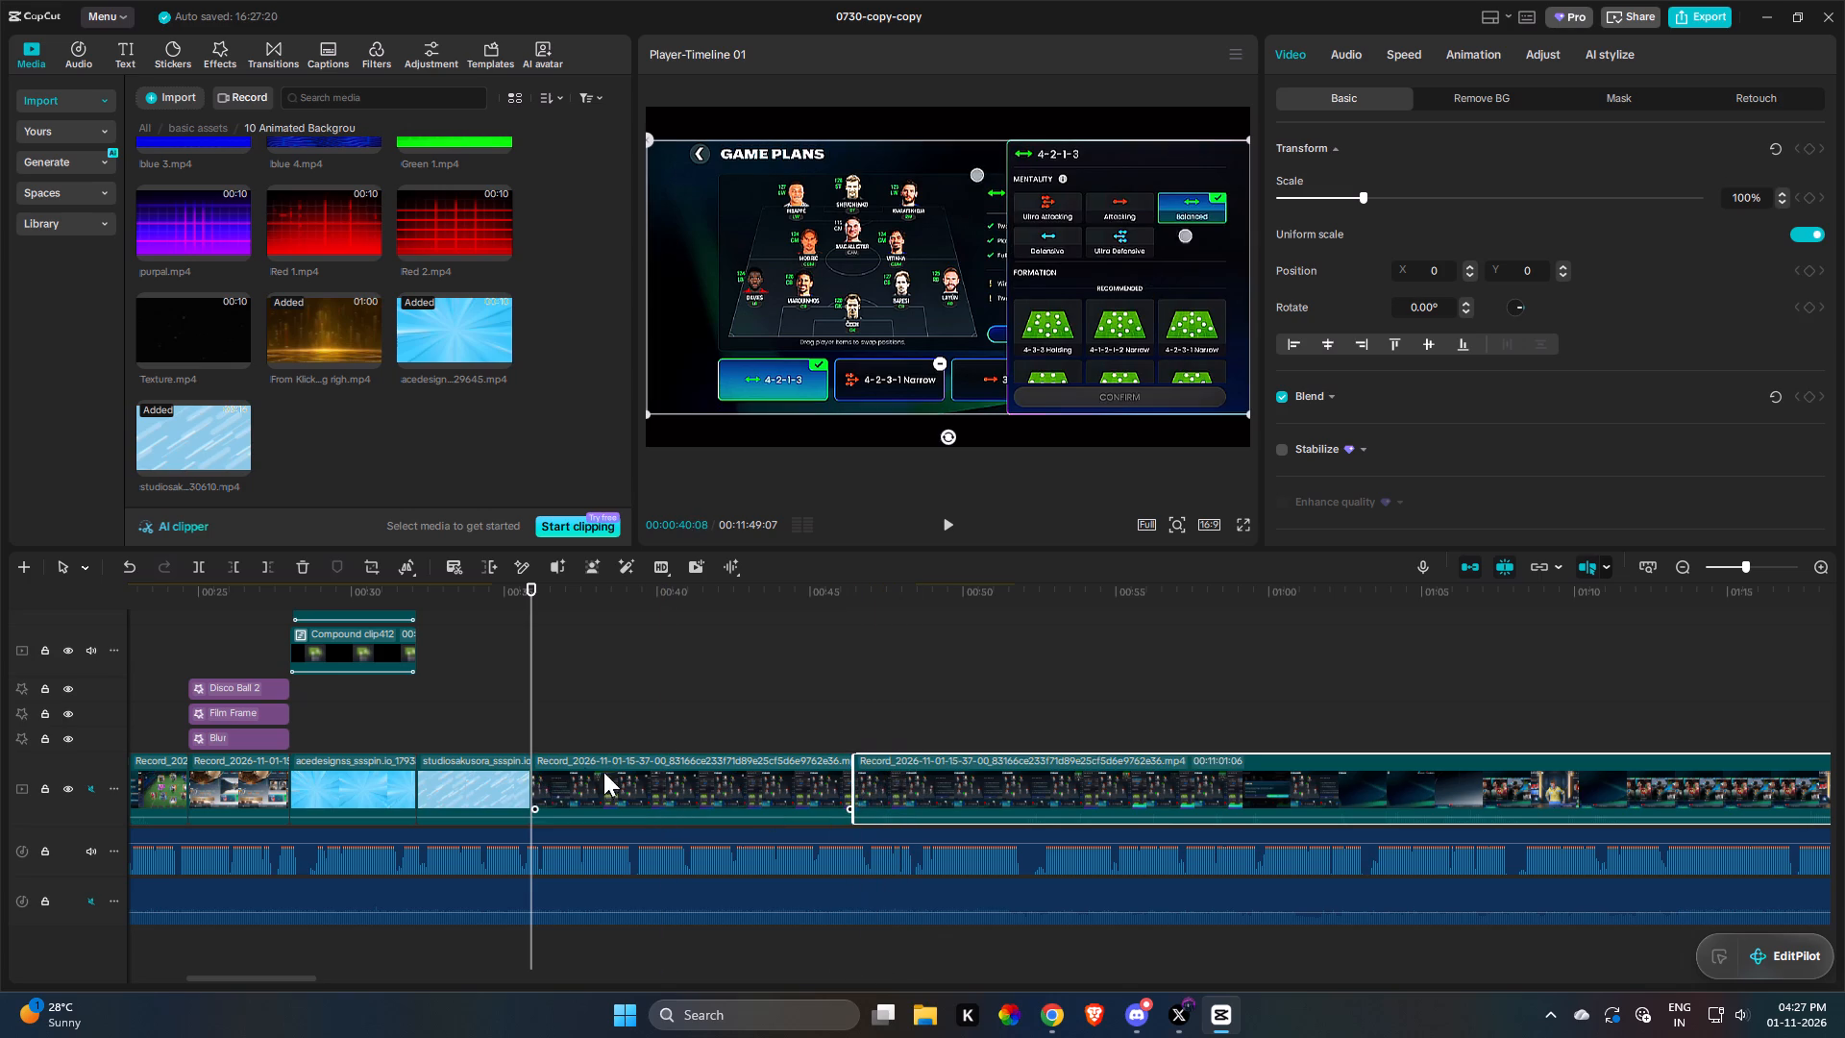
drag(603, 772, 543, 748)
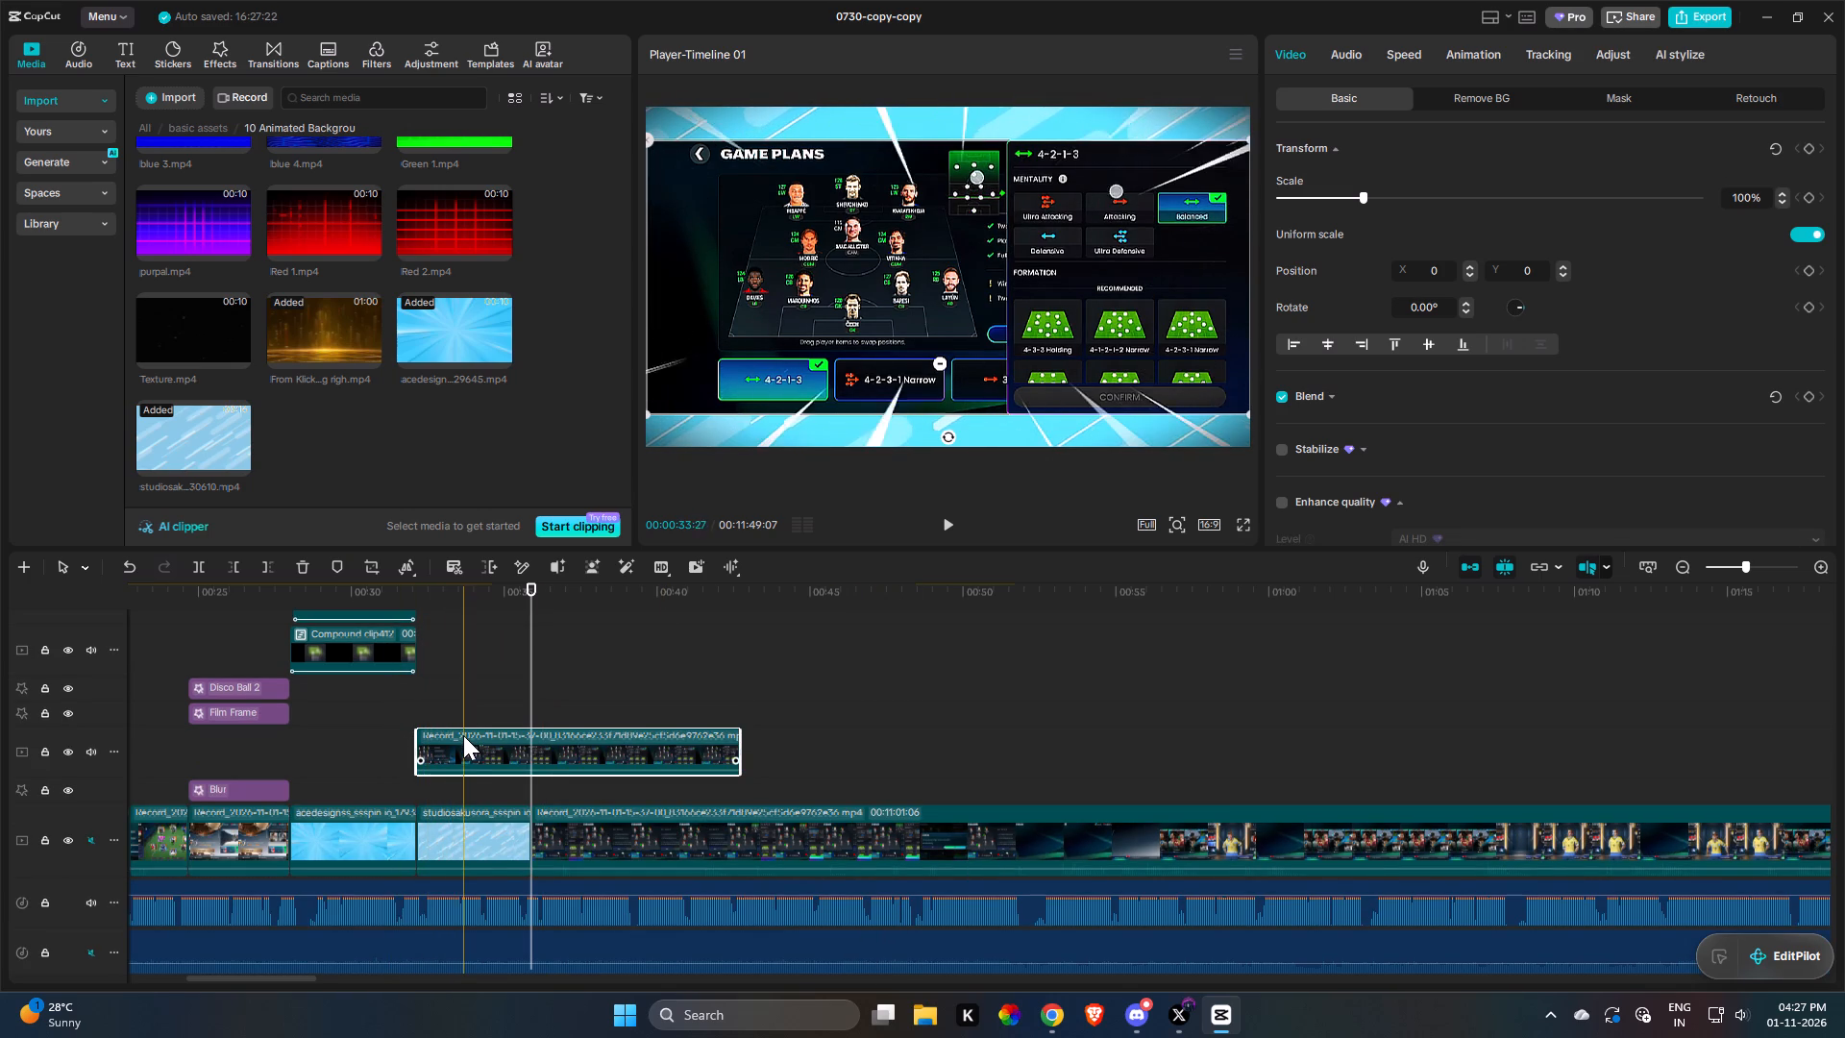
key(q)
drag(489, 740, 482, 740)
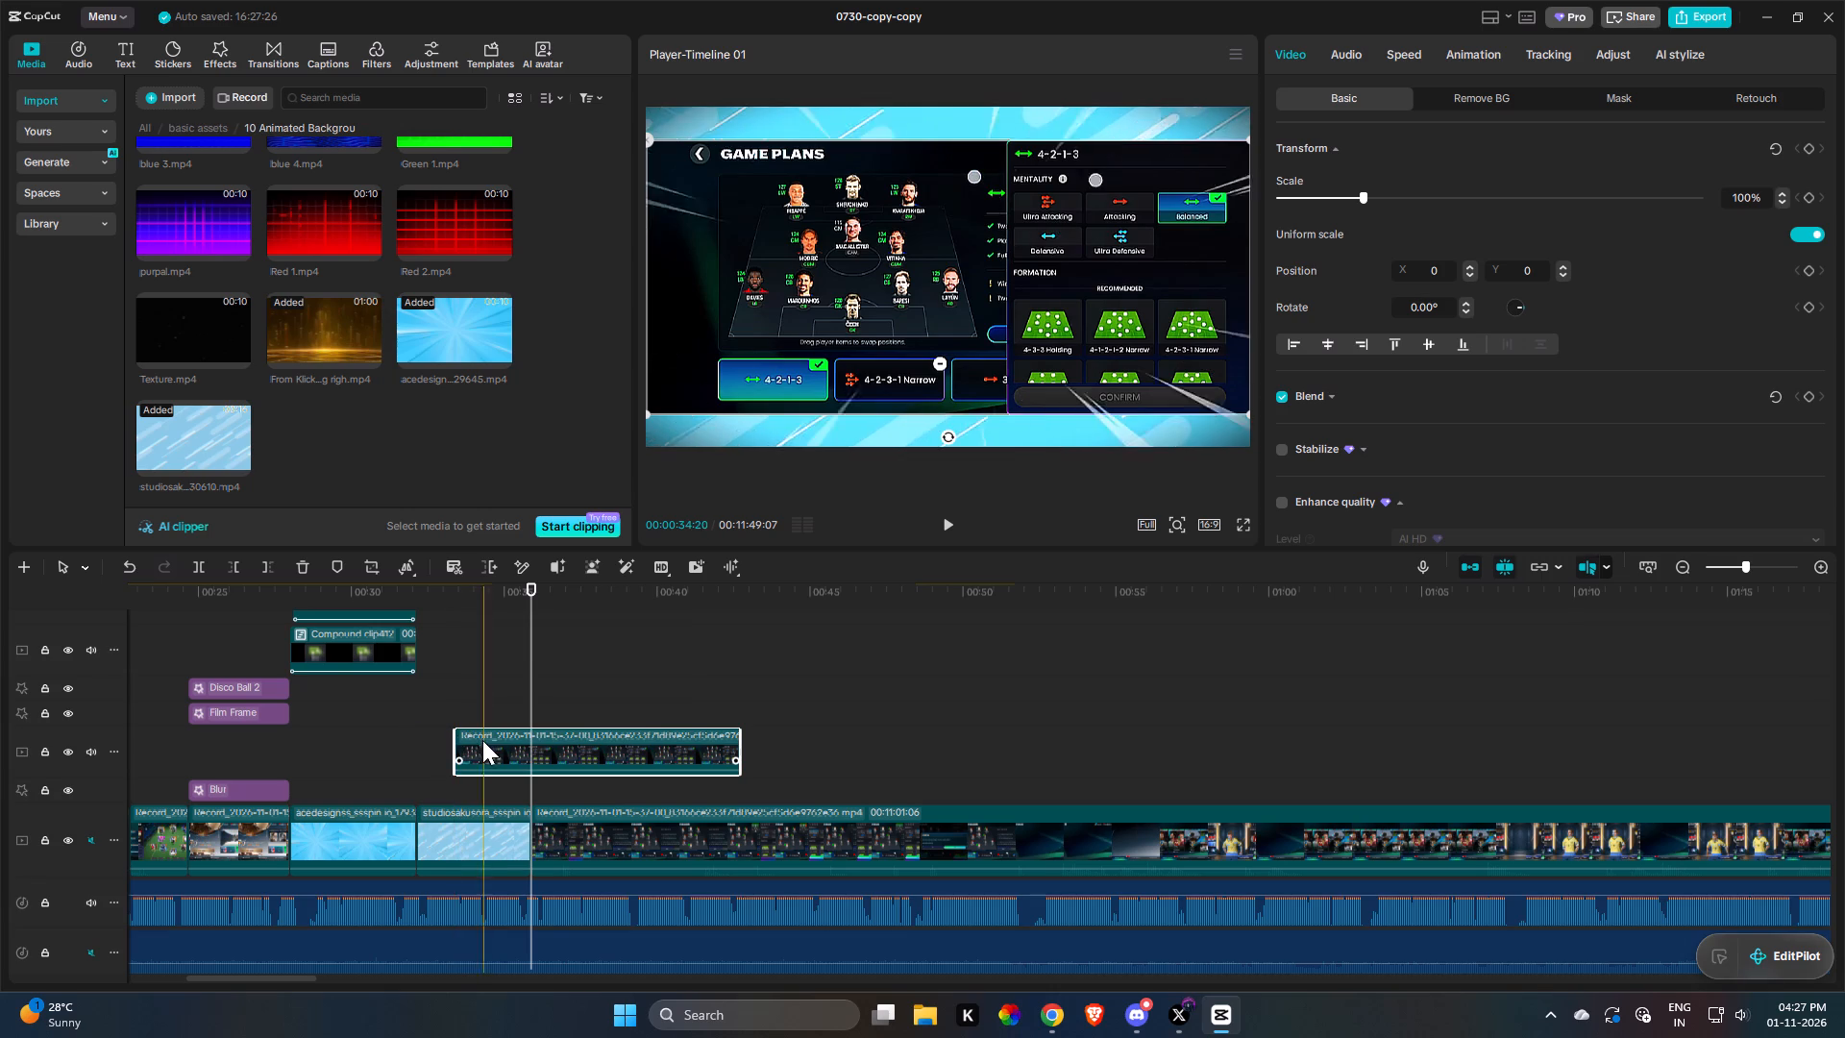
drag(482, 740, 455, 740)
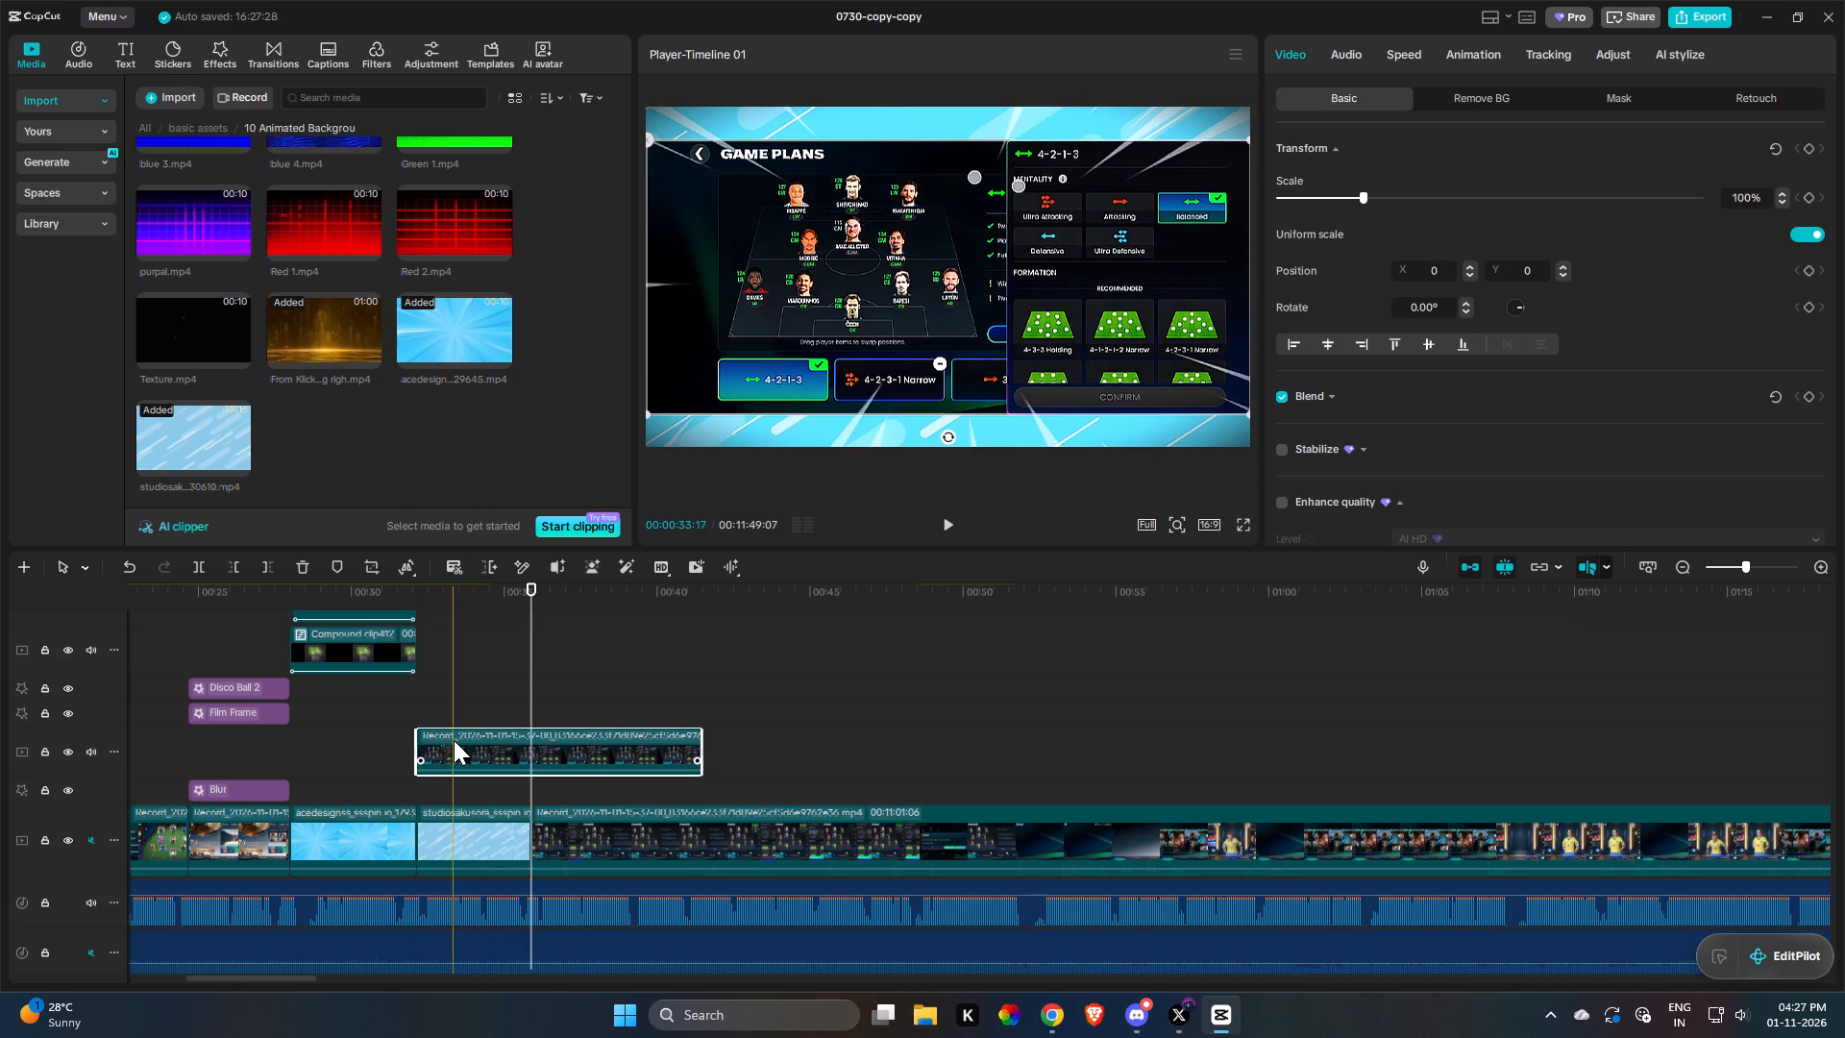
Crop the layered recording clip to the 4-2-1-3 header and Mentality options of the settings panel.
key(3)
drag(527, 487, 986, 491)
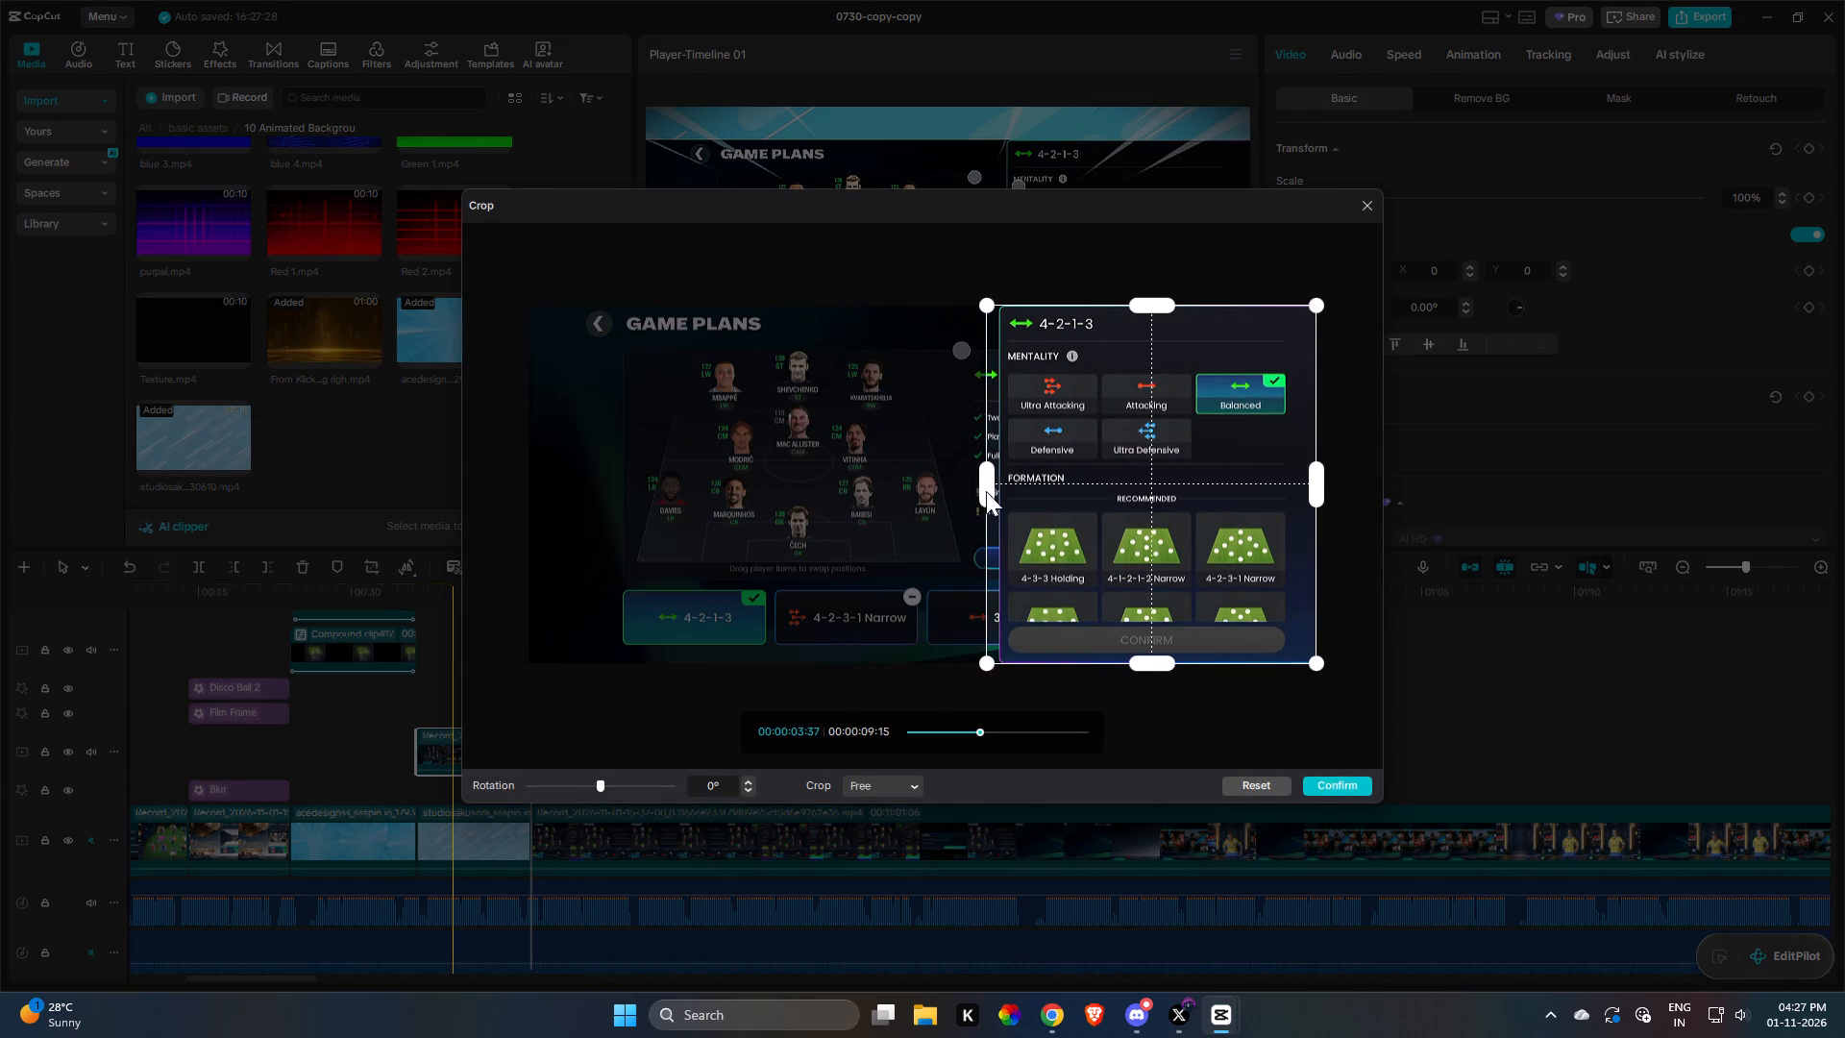
drag(986, 491, 996, 500)
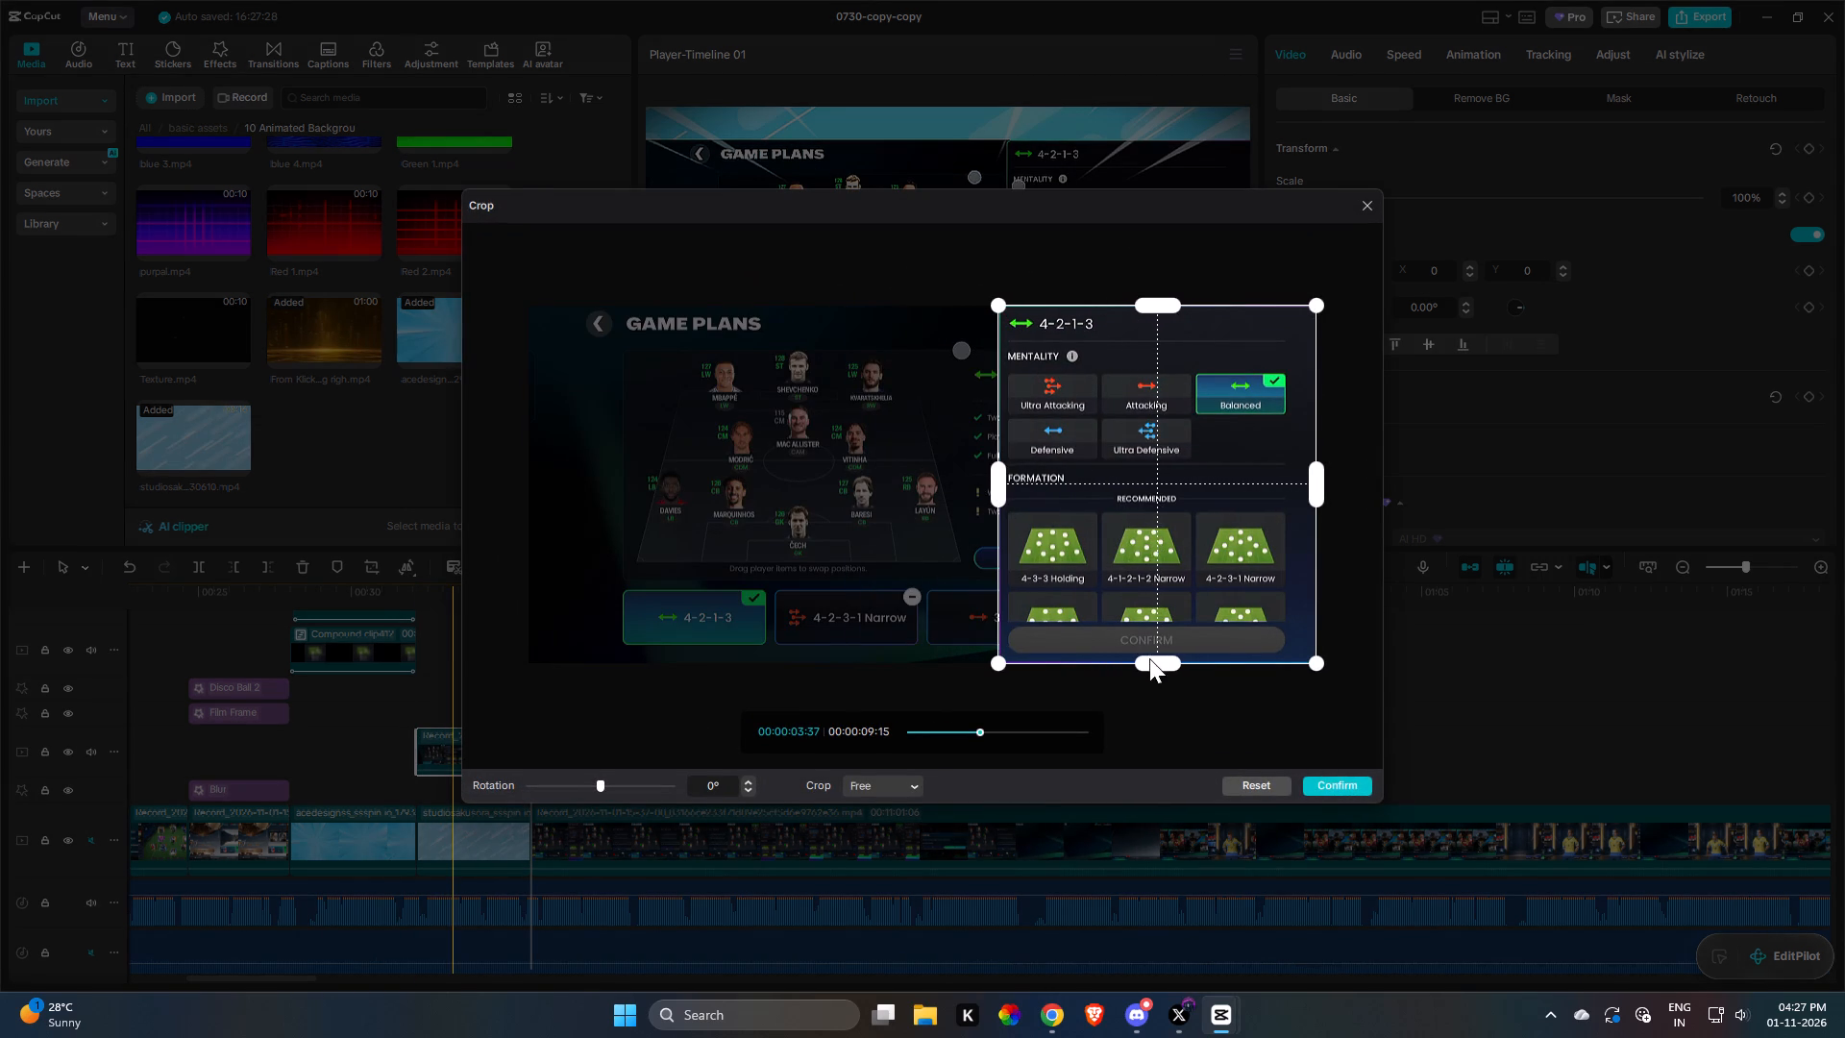
drag(1149, 658, 1128, 467)
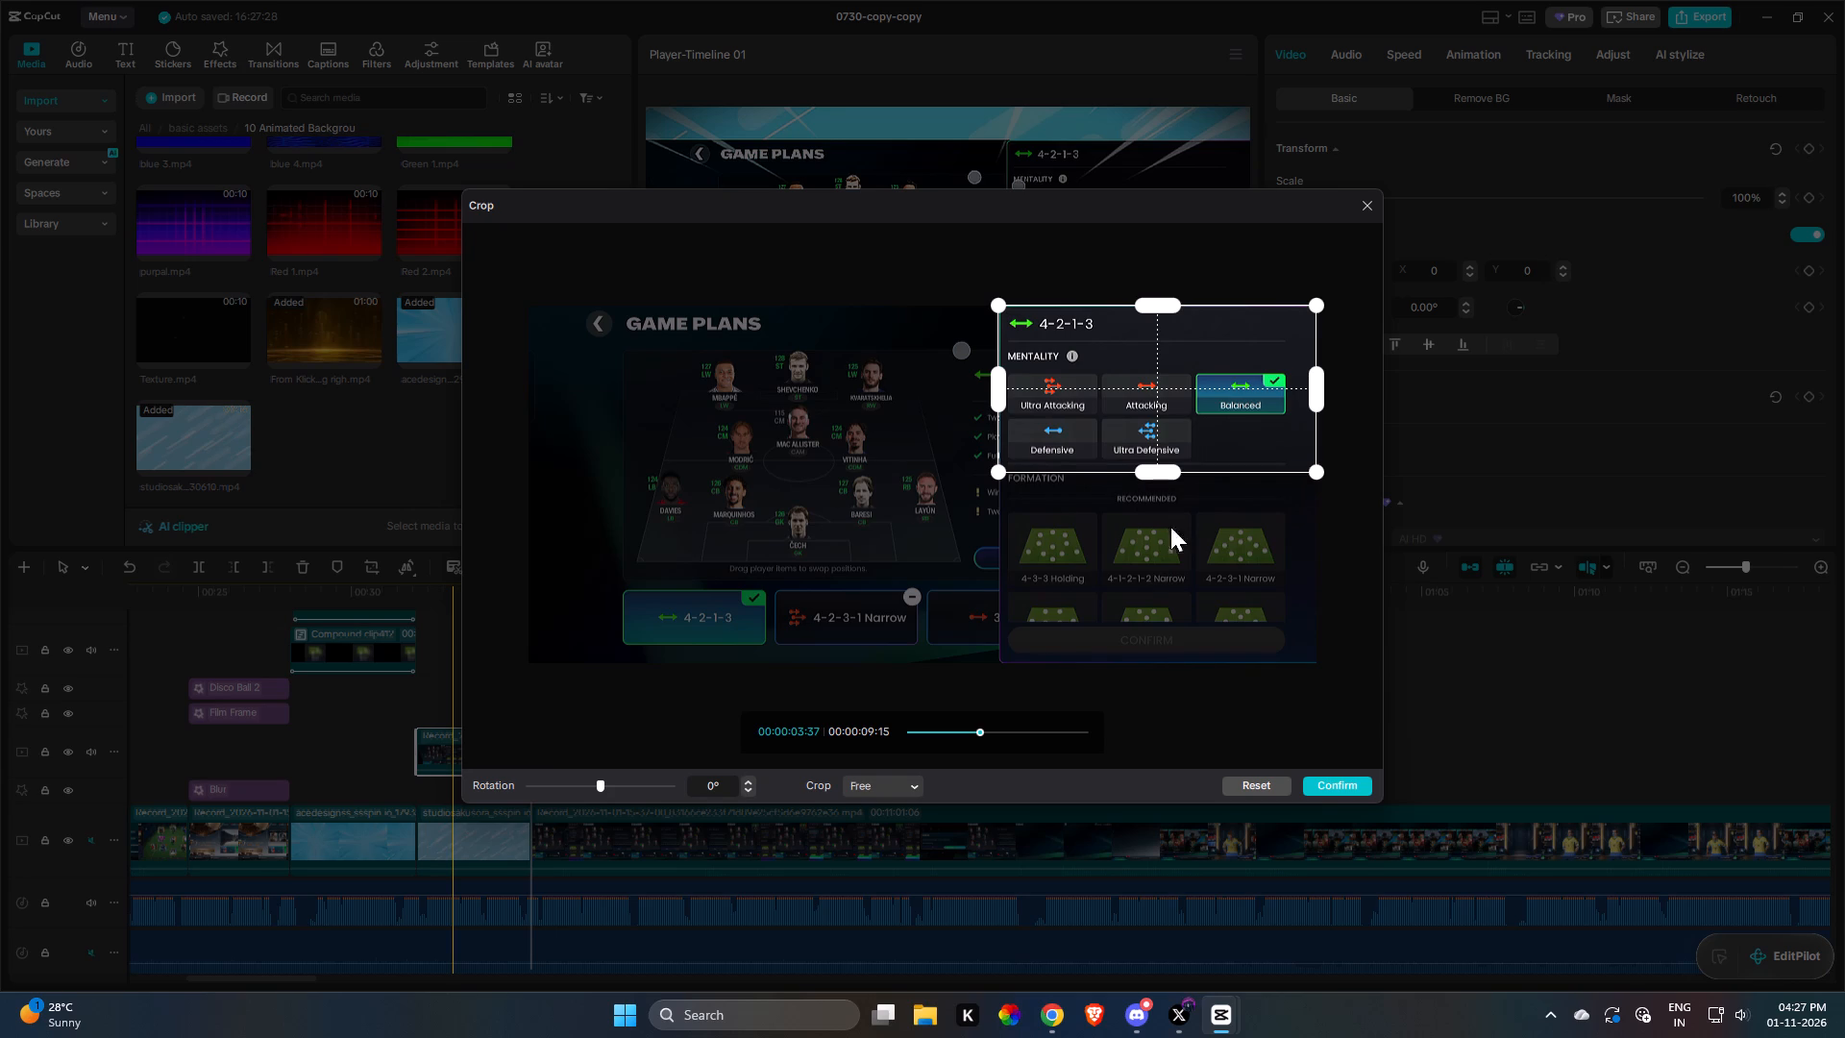
click(1329, 777)
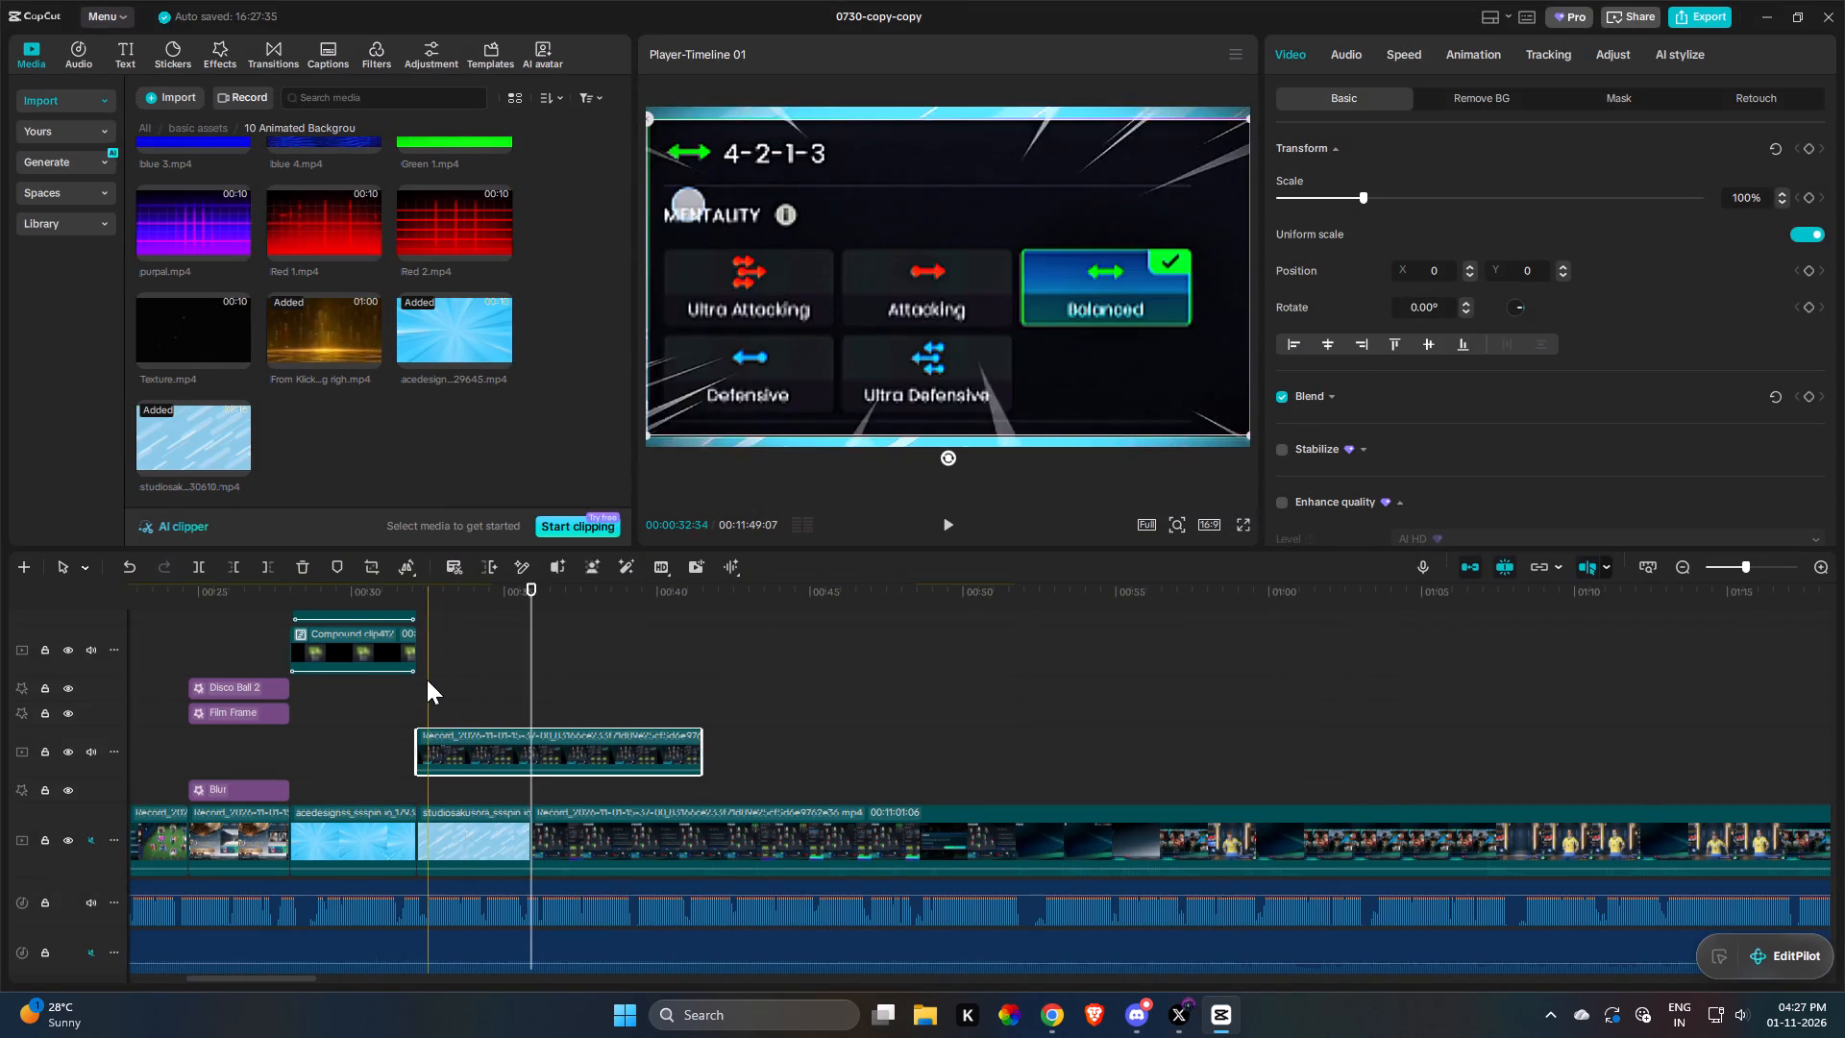
Scale the cropped Mentality clip down to 55% so the line background surrounds it.
click(413, 694)
key(space)
click(486, 756)
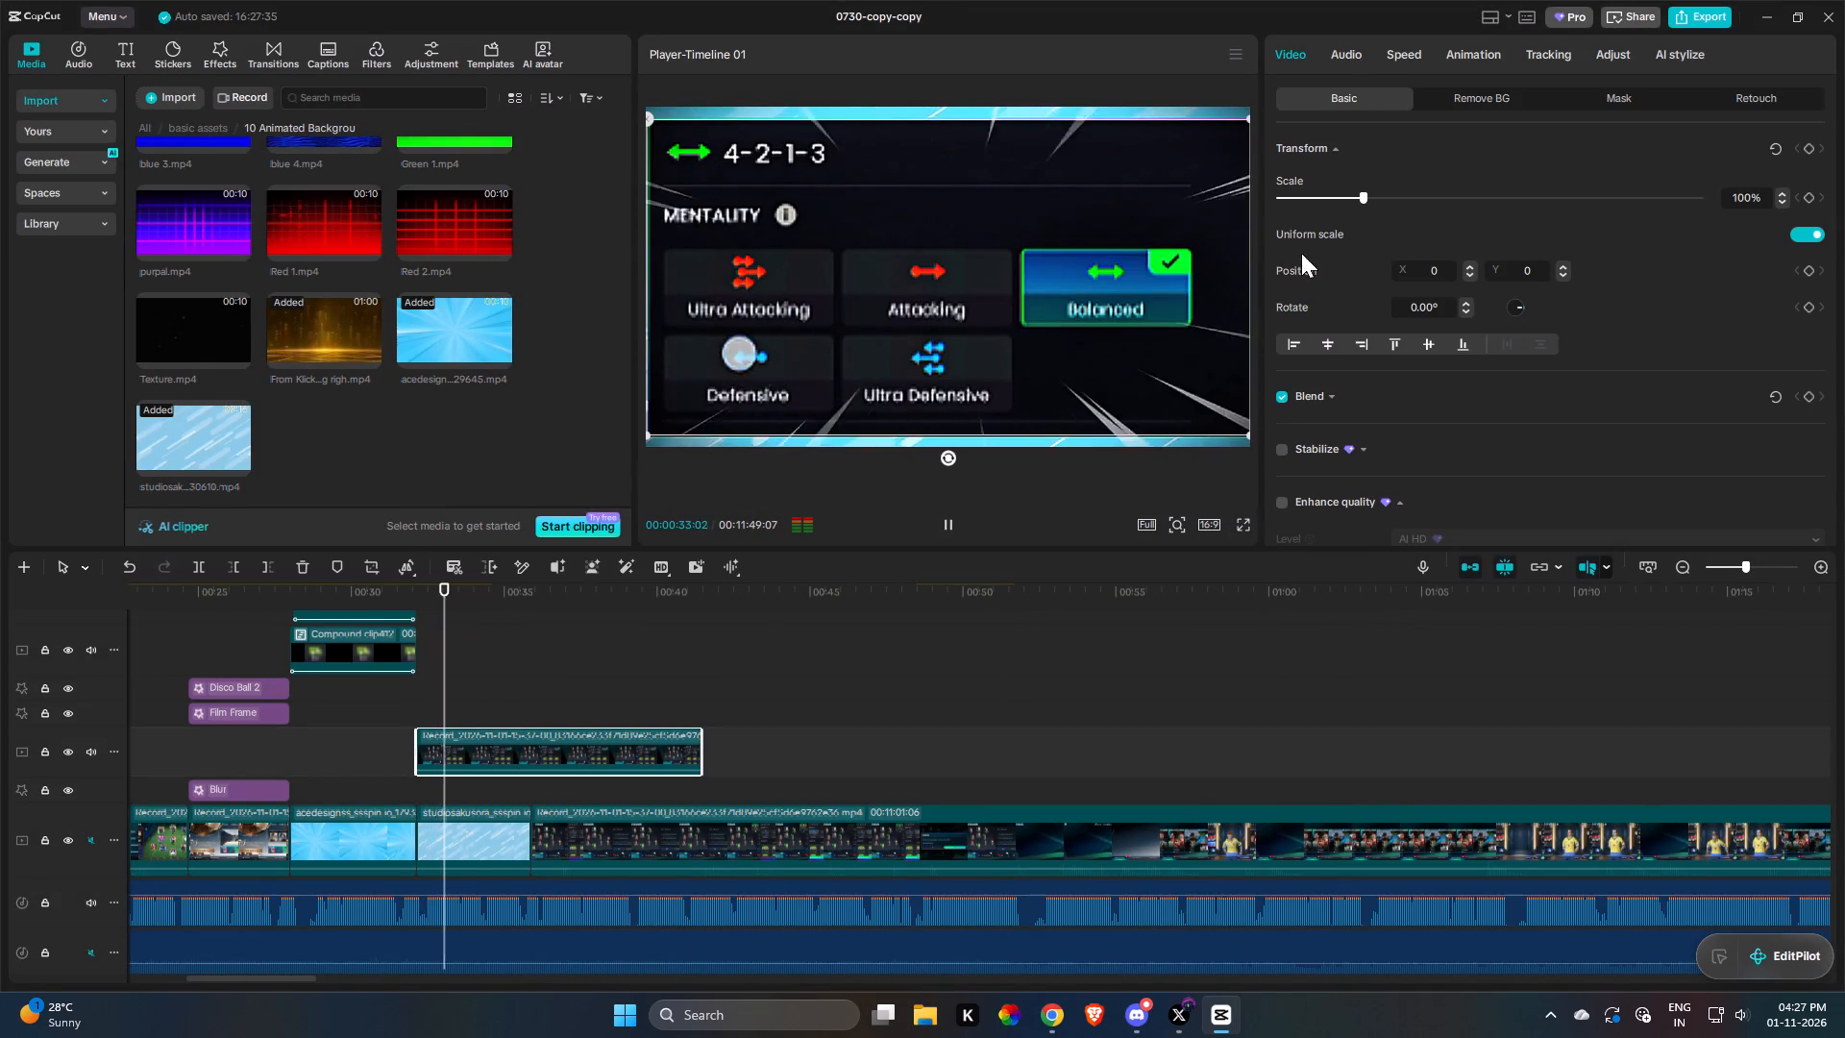
drag(1365, 190, 1318, 195)
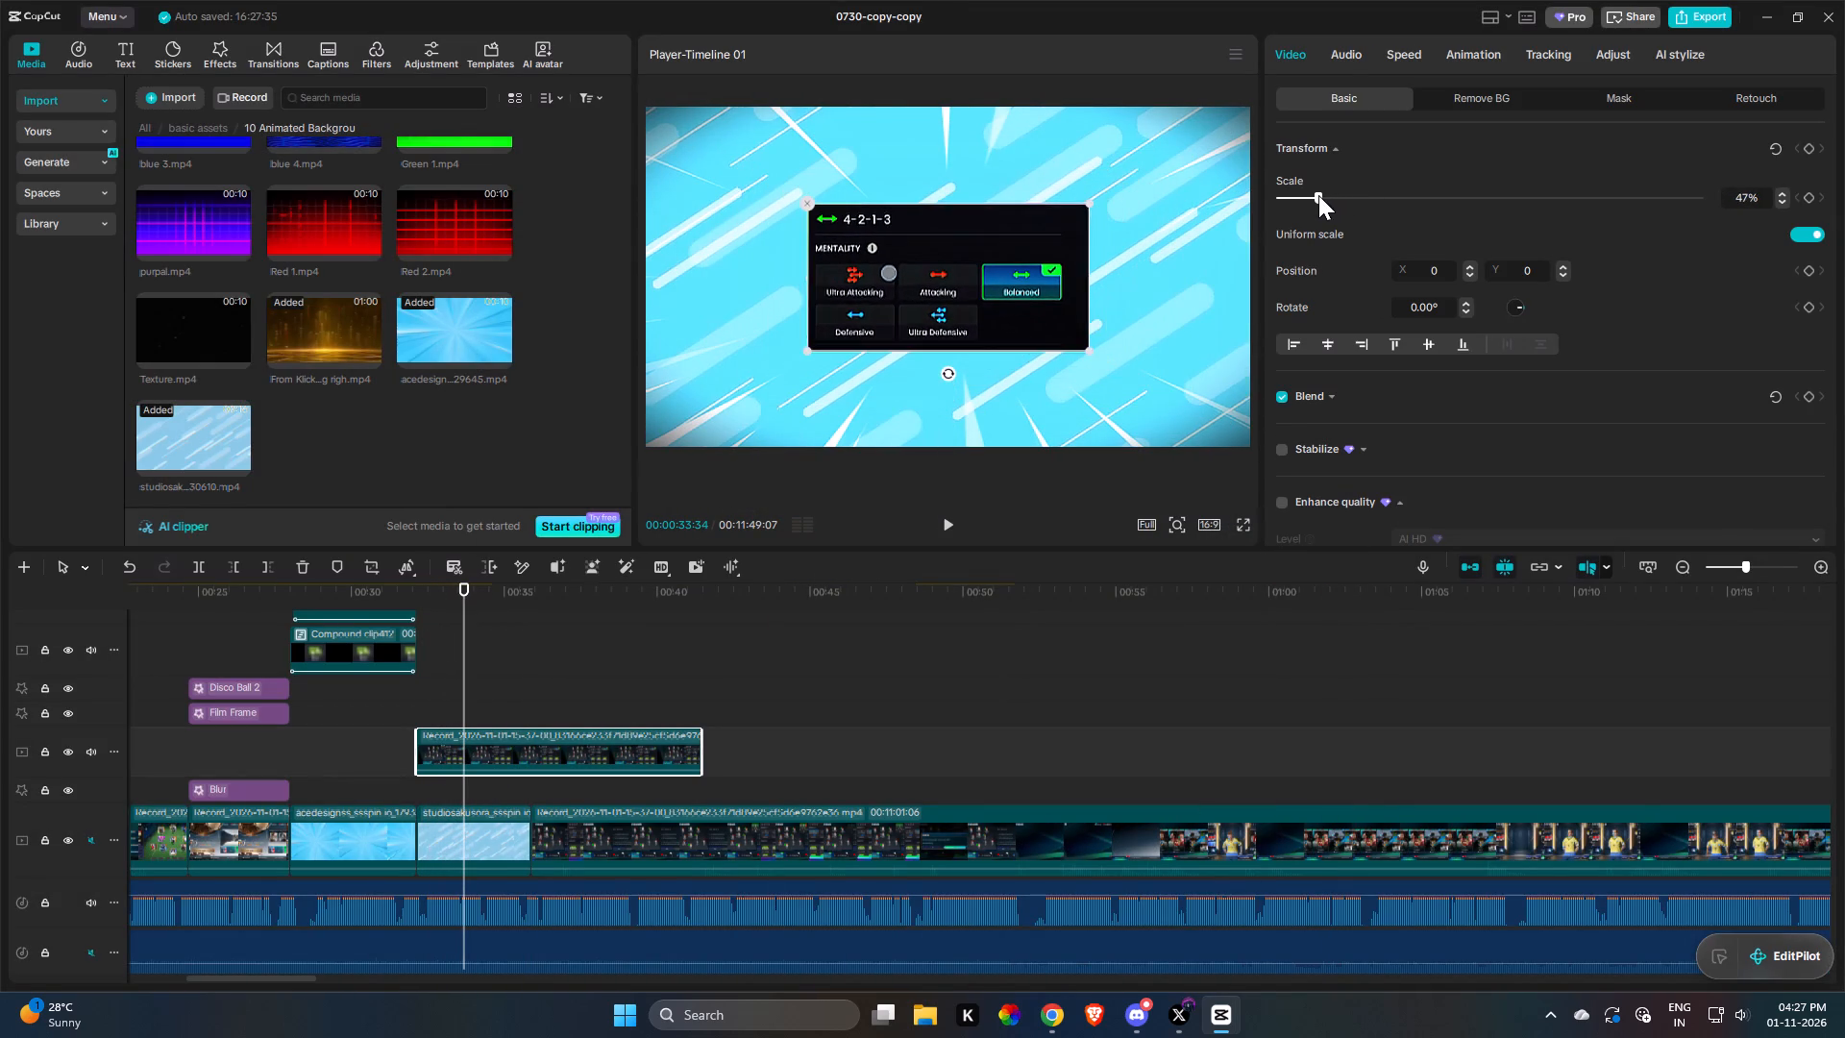
drag(1318, 195, 1325, 193)
Trim the end of the Mentality clip to match the end of the line background, and play back the section.
key(space)
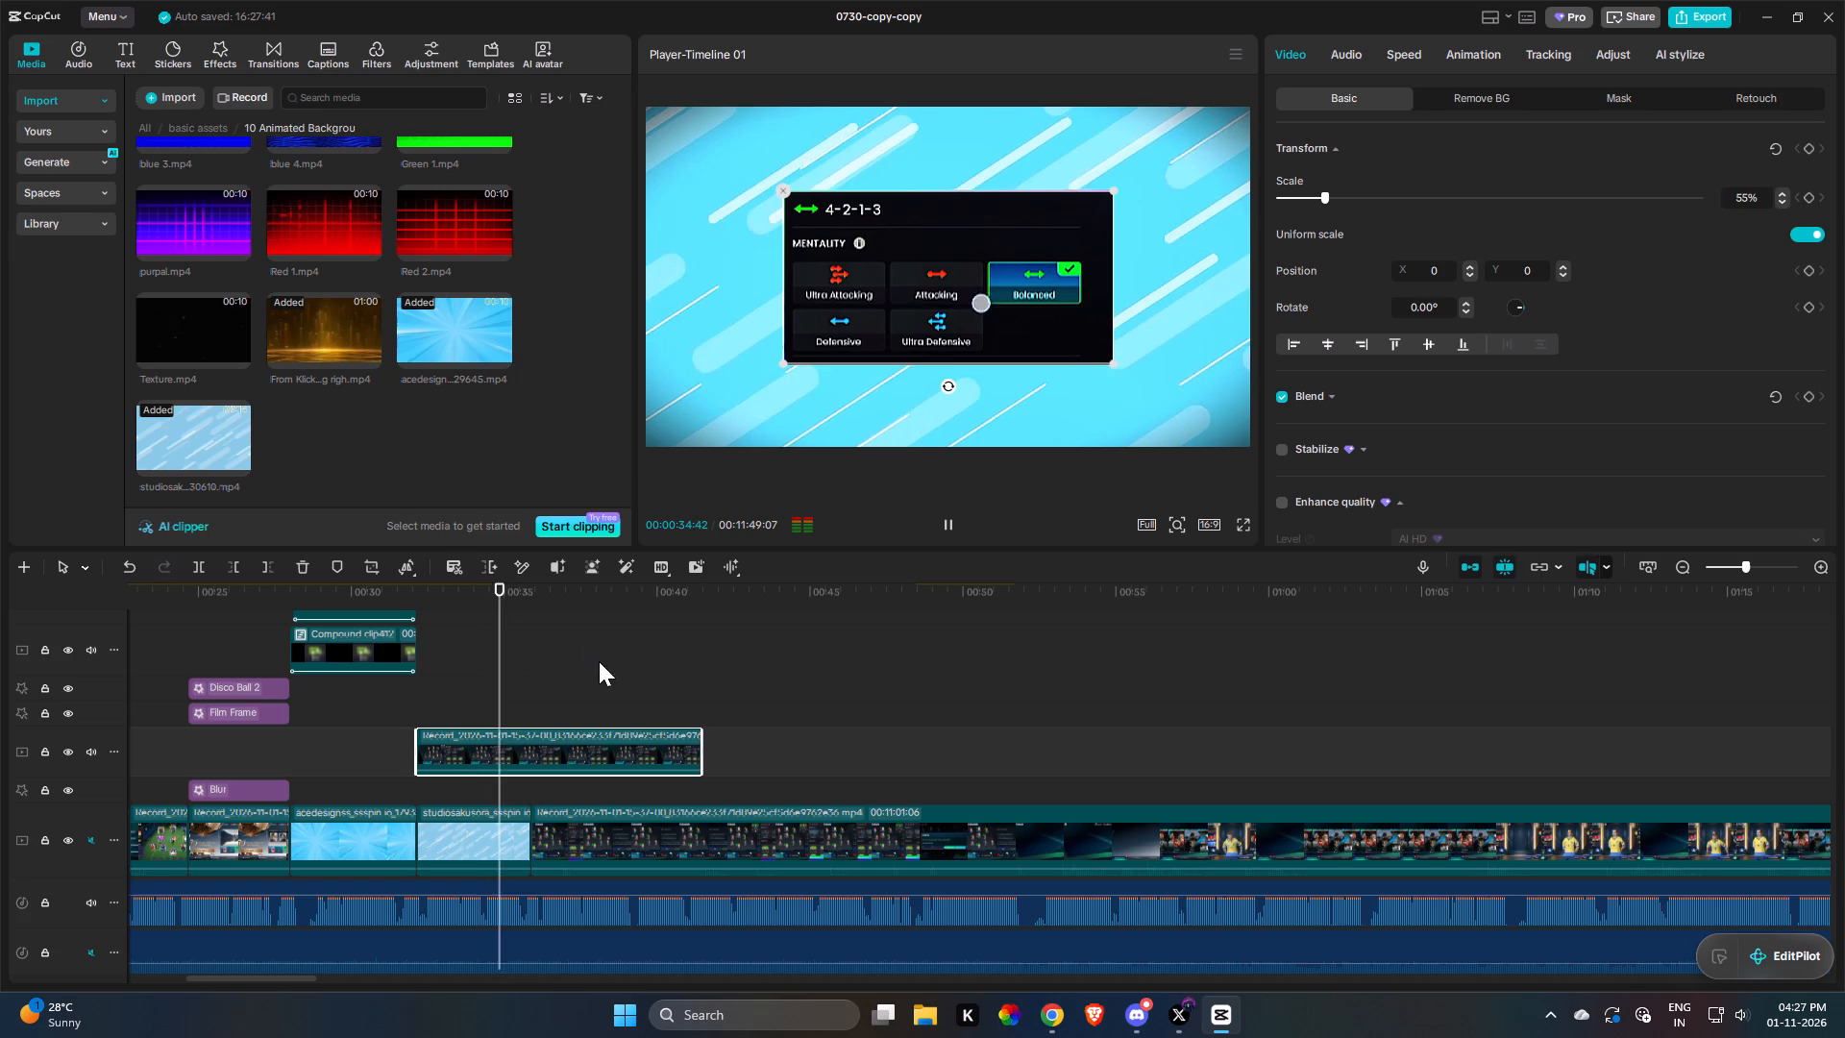
click(513, 680)
click(530, 734)
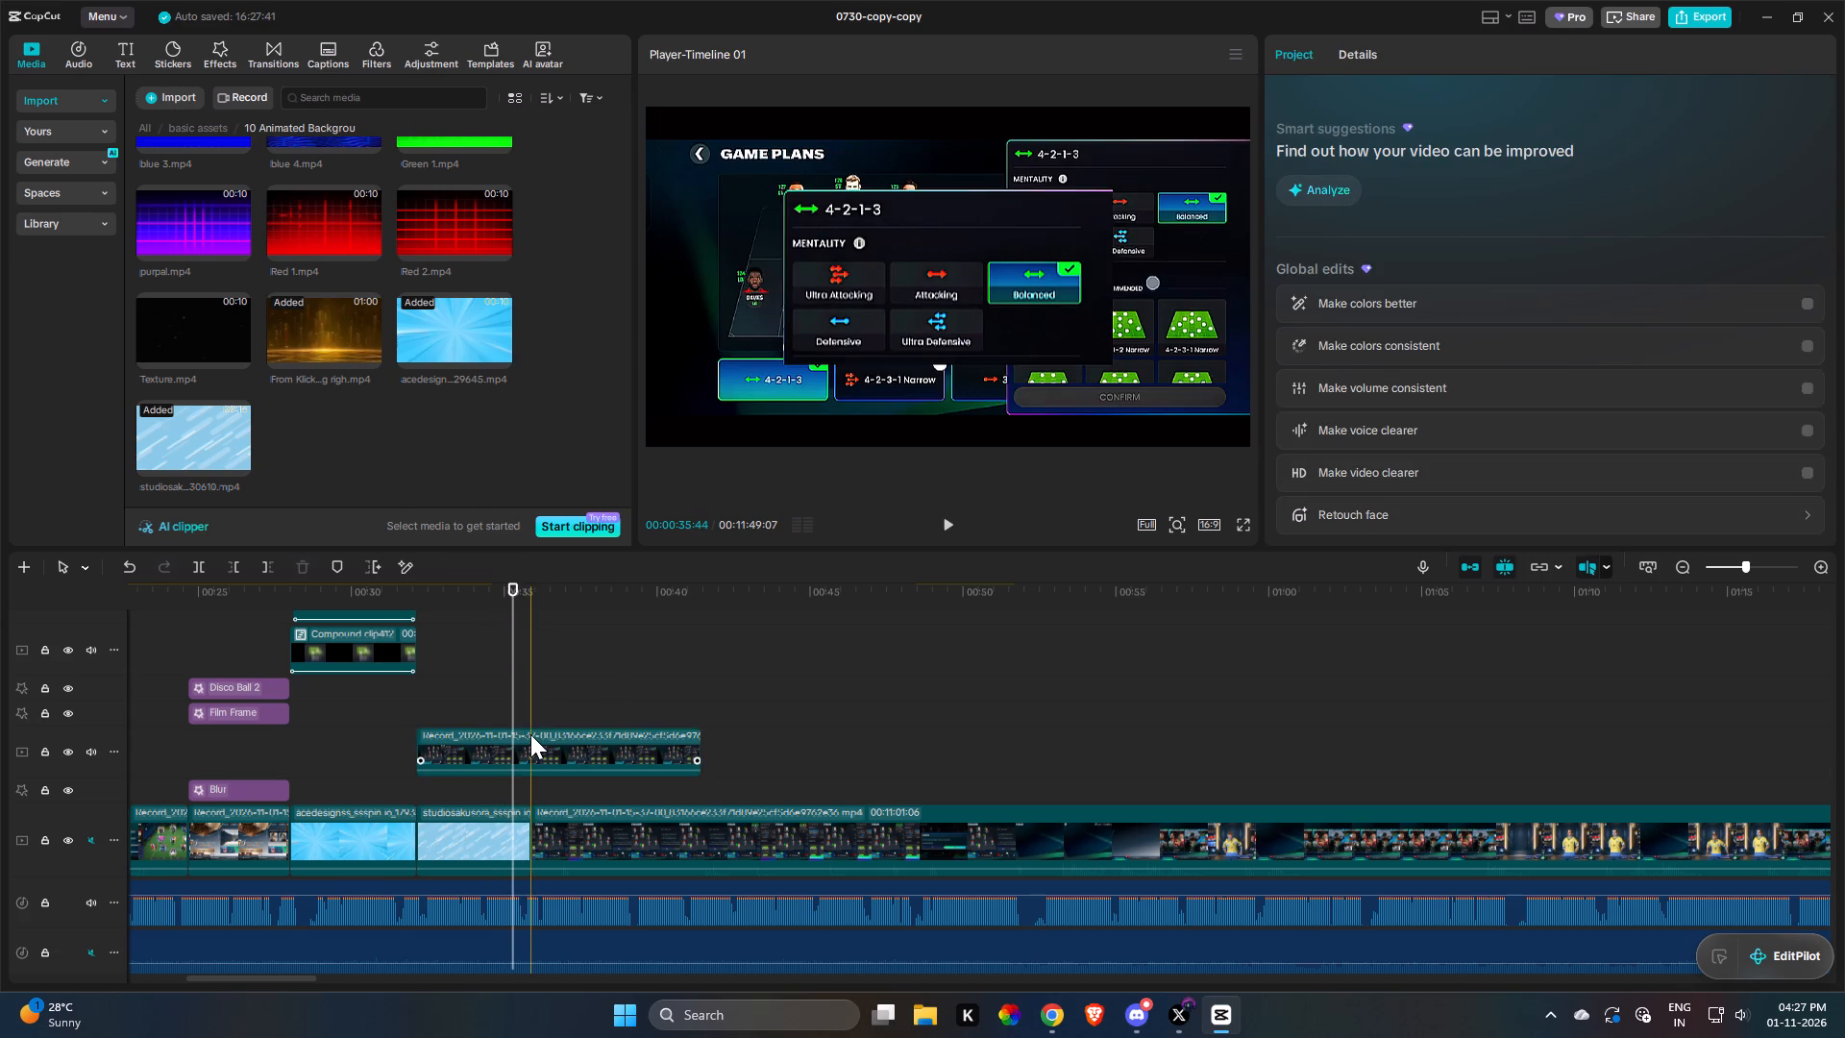
key(w)
click(457, 698)
key(space)
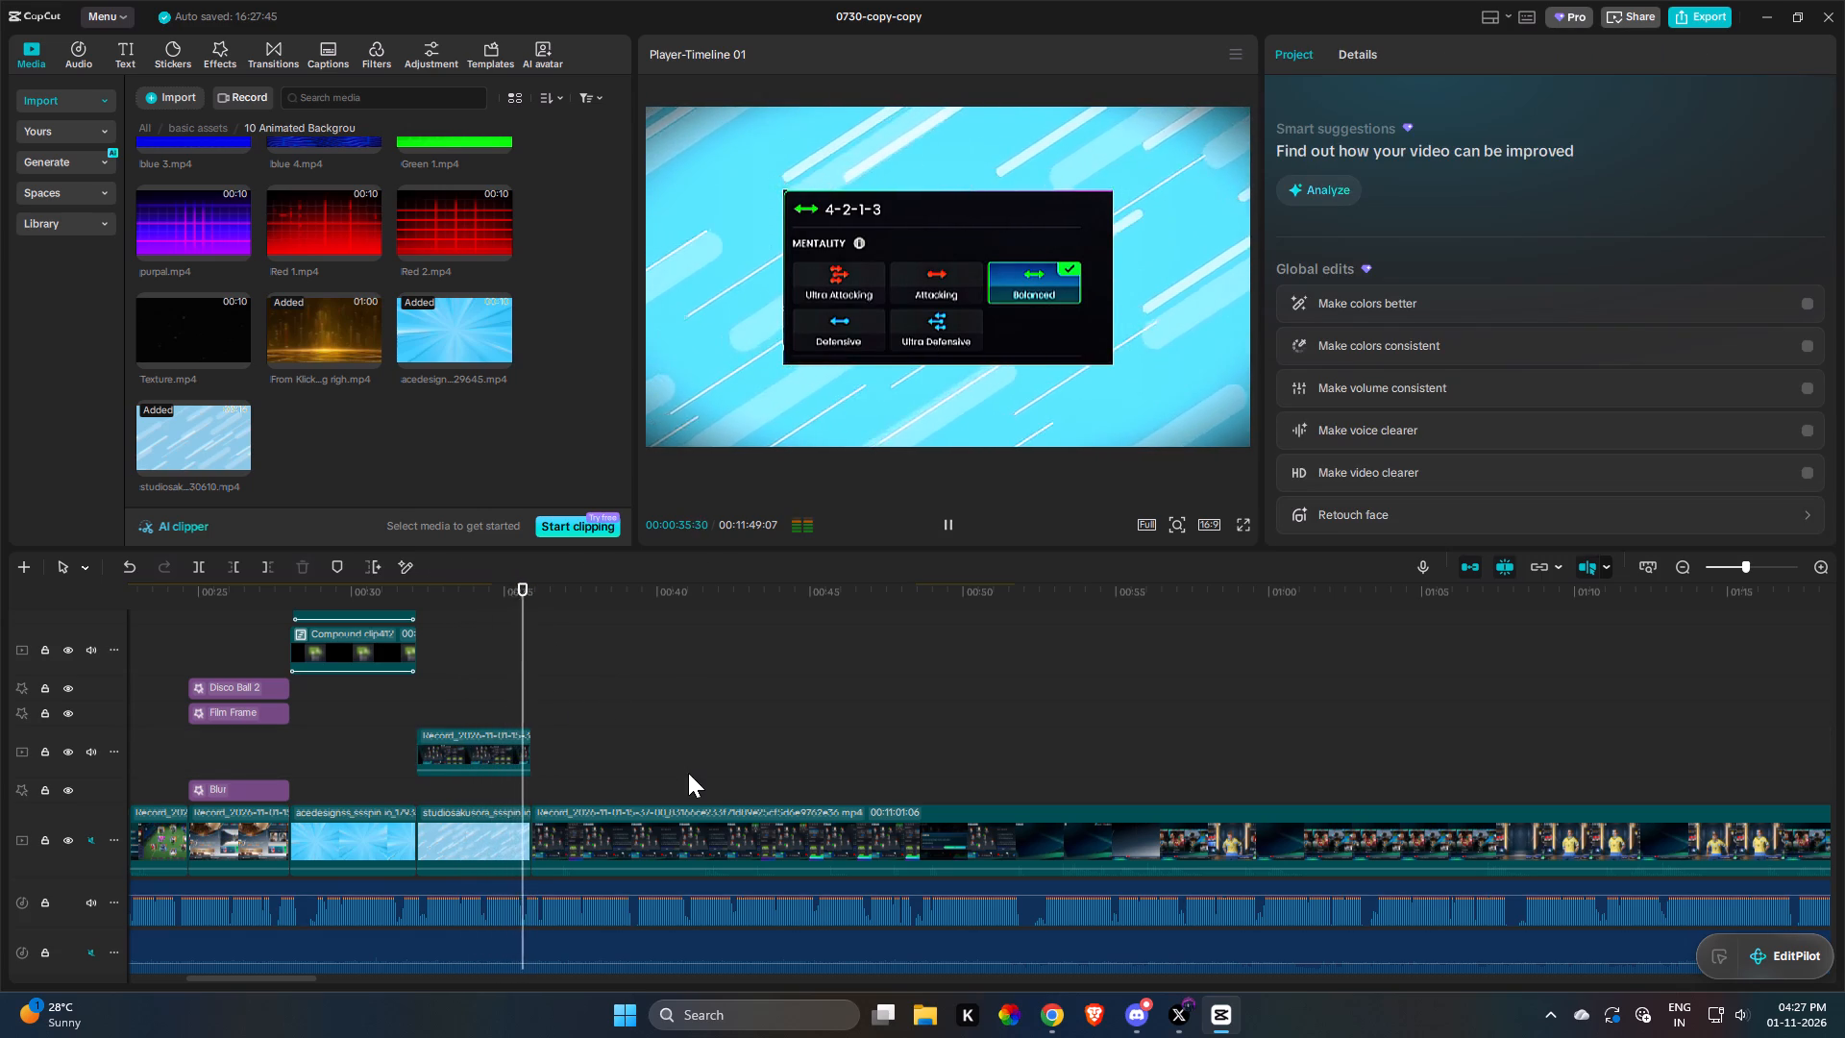
key(space)
Tighten the Mentality clip's crop slightly at its upper-left corner to remove the panel's border.
click(467, 753)
key(3)
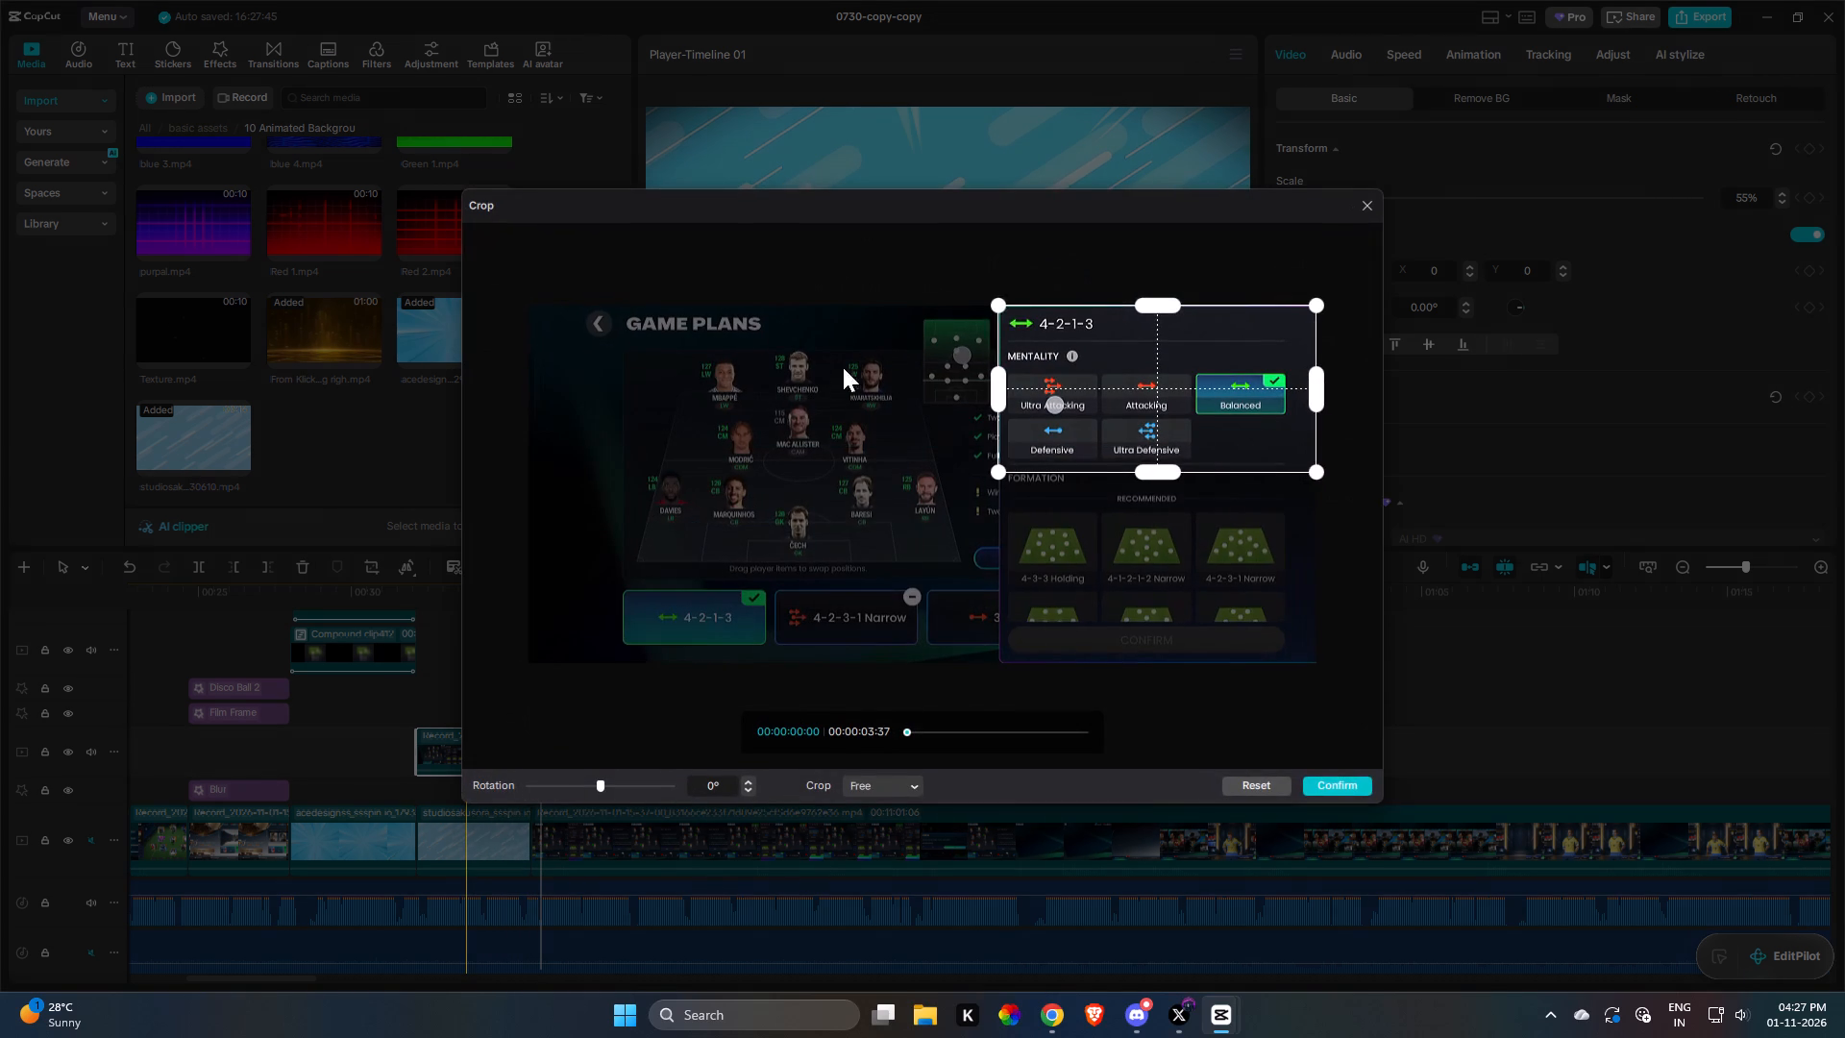
click(996, 303)
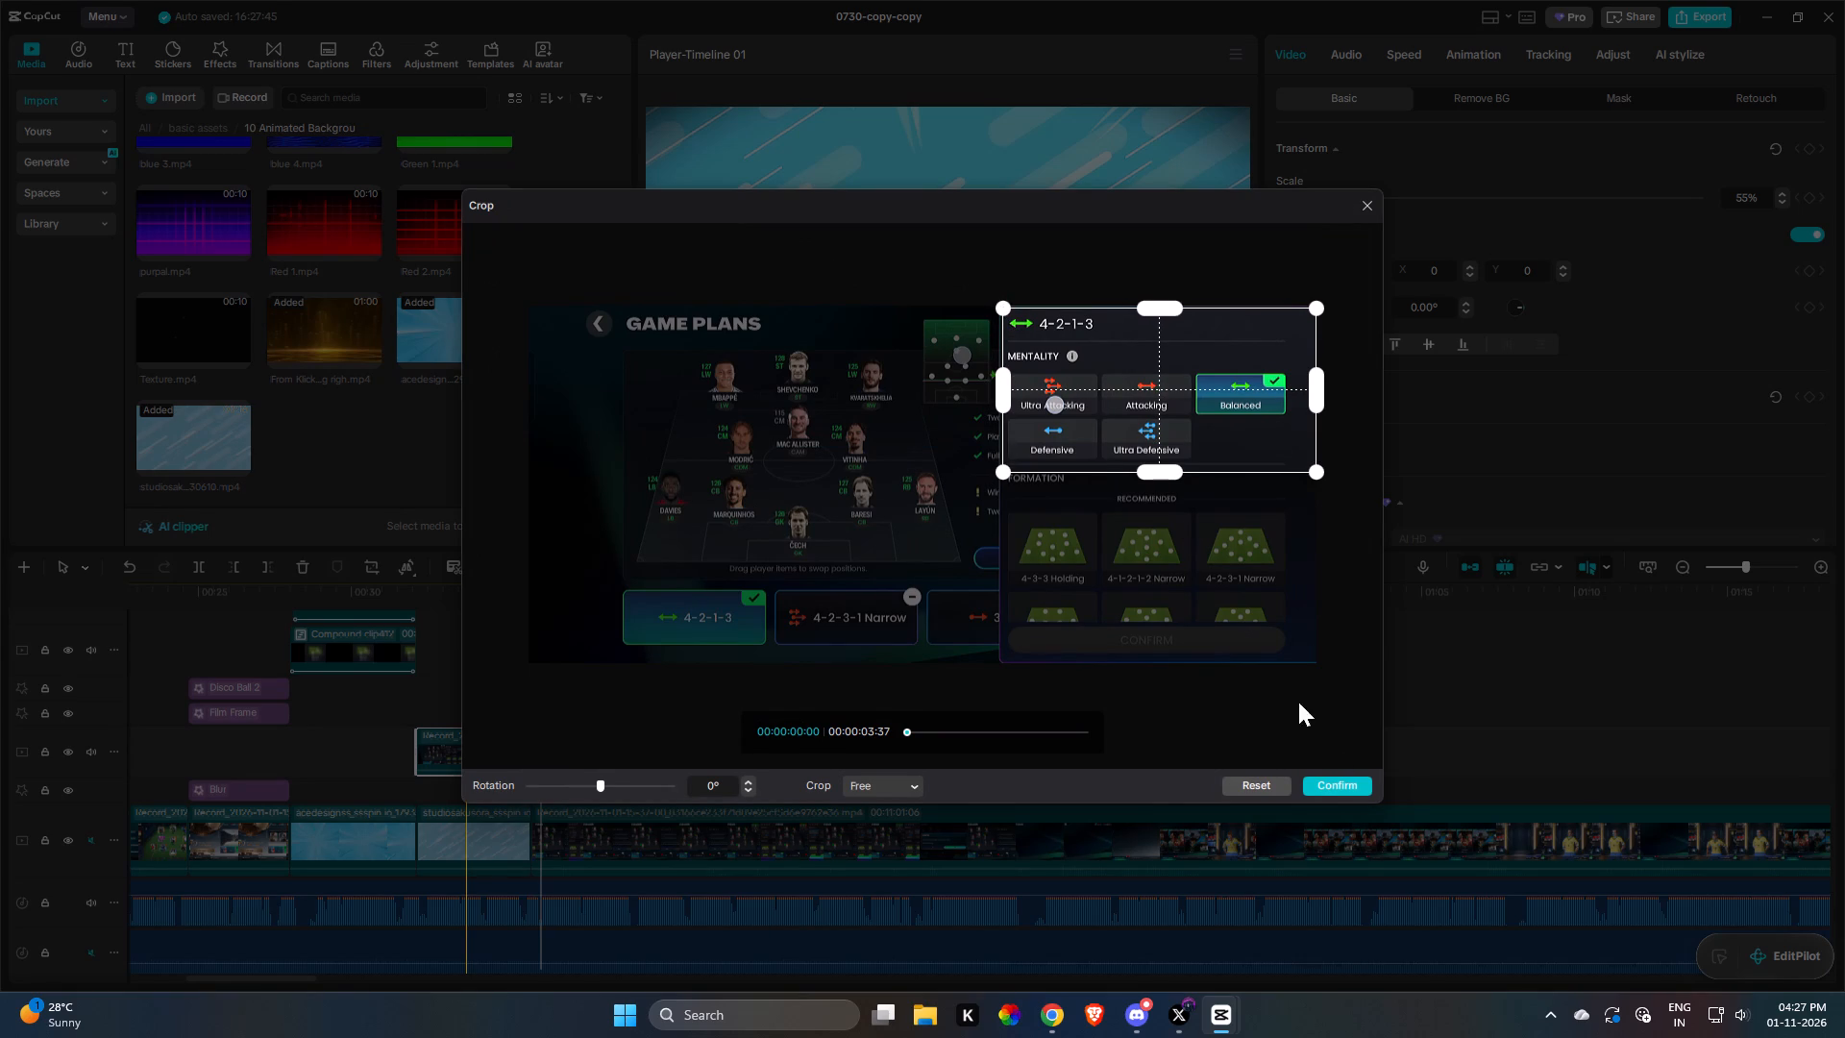
click(1334, 775)
click(1337, 784)
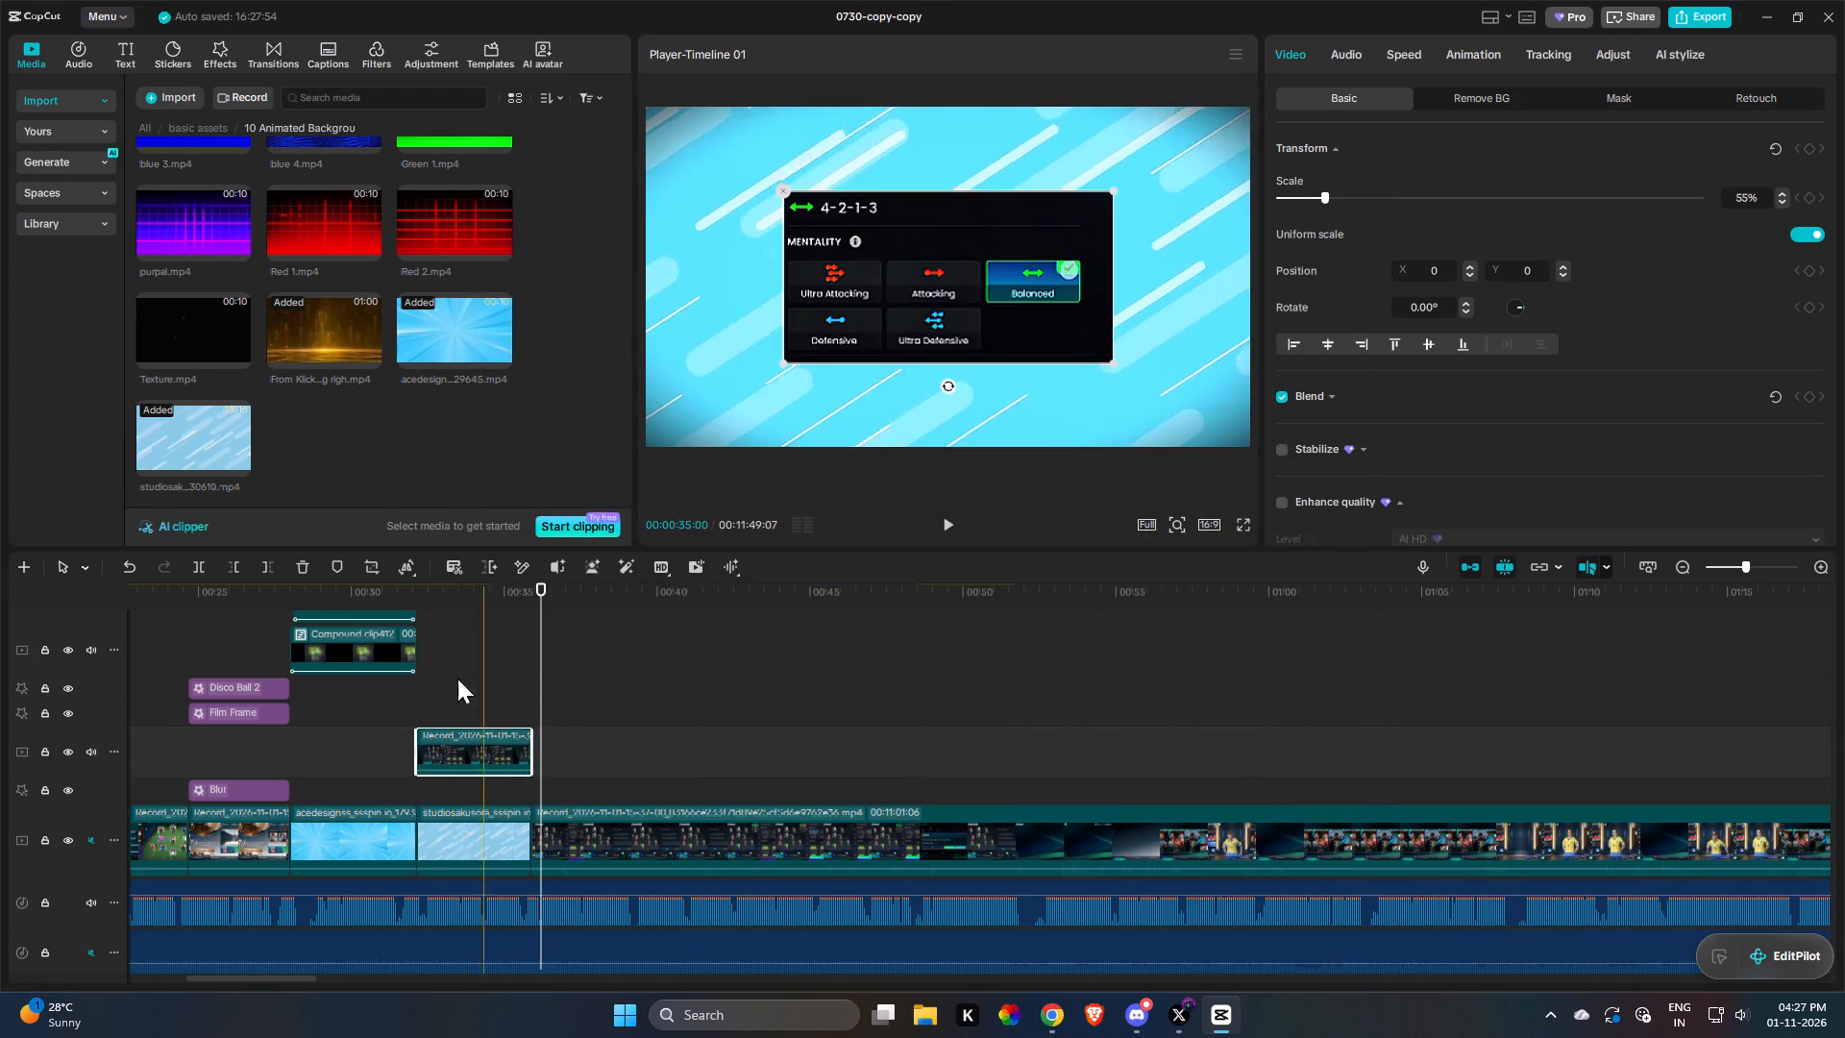
Trim the start of the main recording after the line background so it begins on the Game Plans overview with the Edit option.
click(429, 670)
key(space)
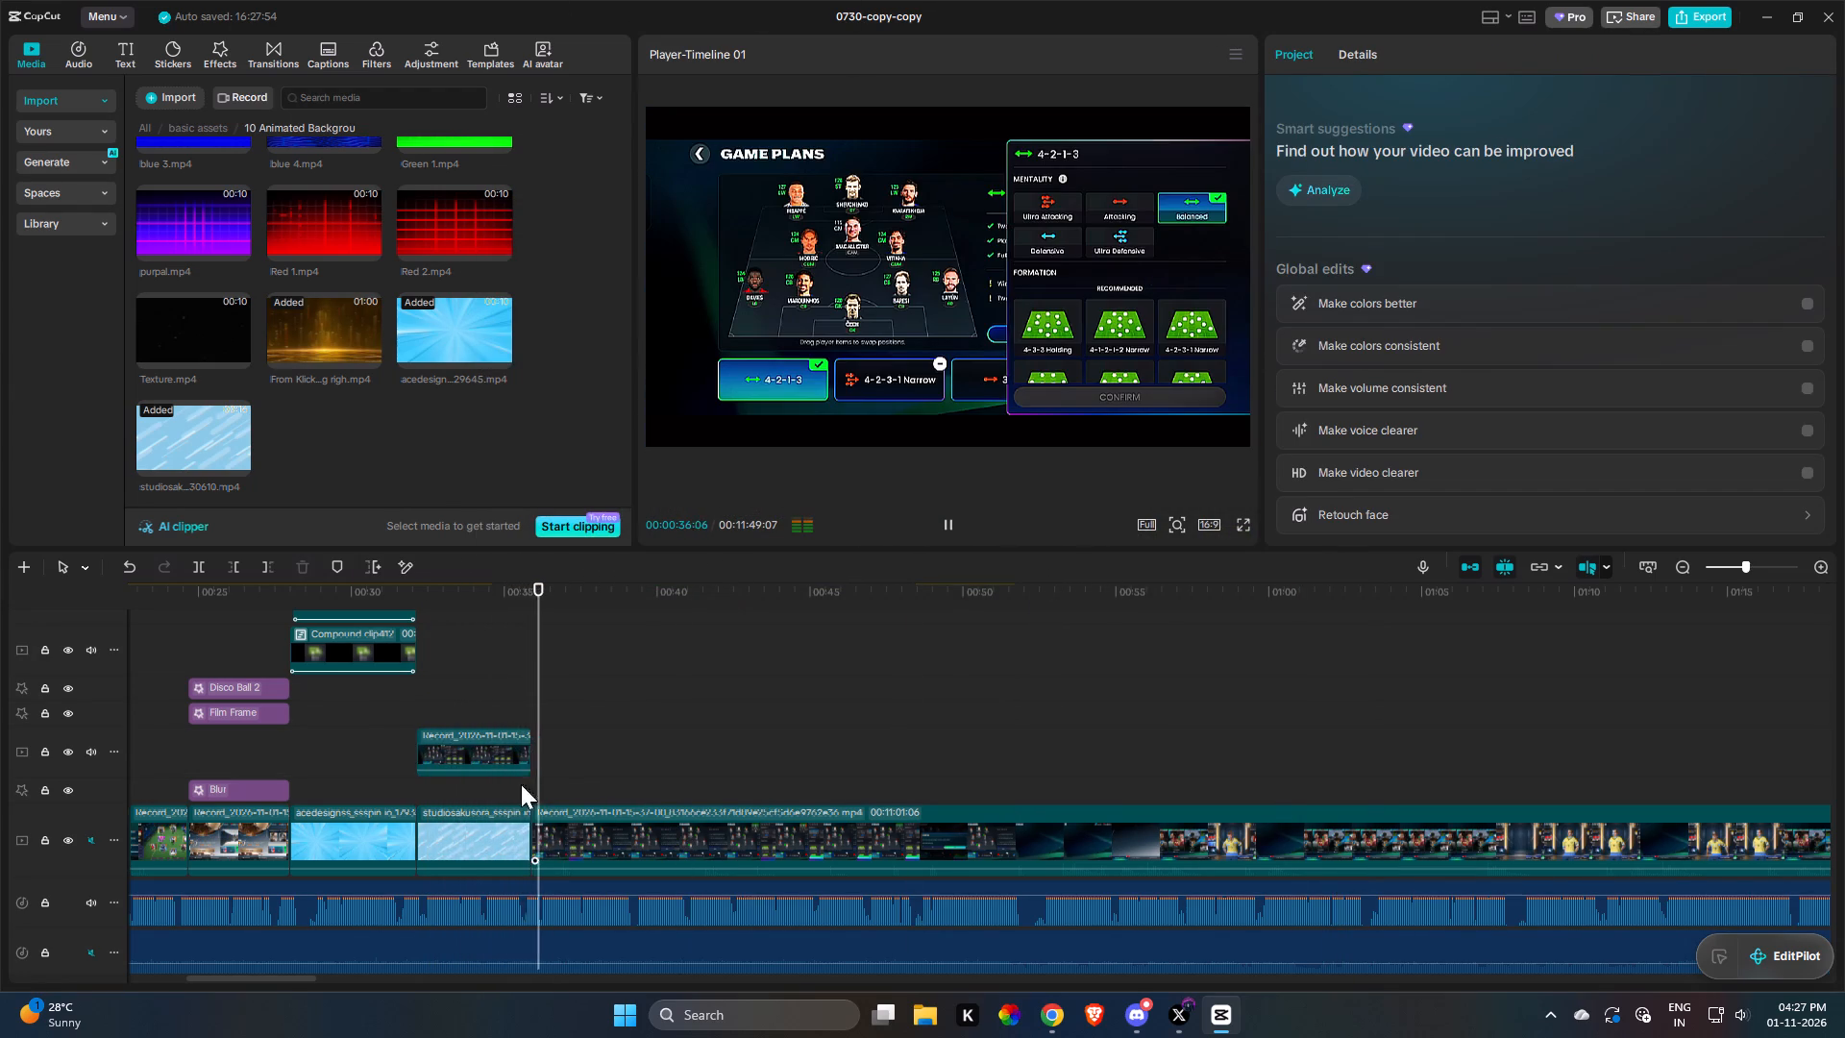
key(space)
key(space)
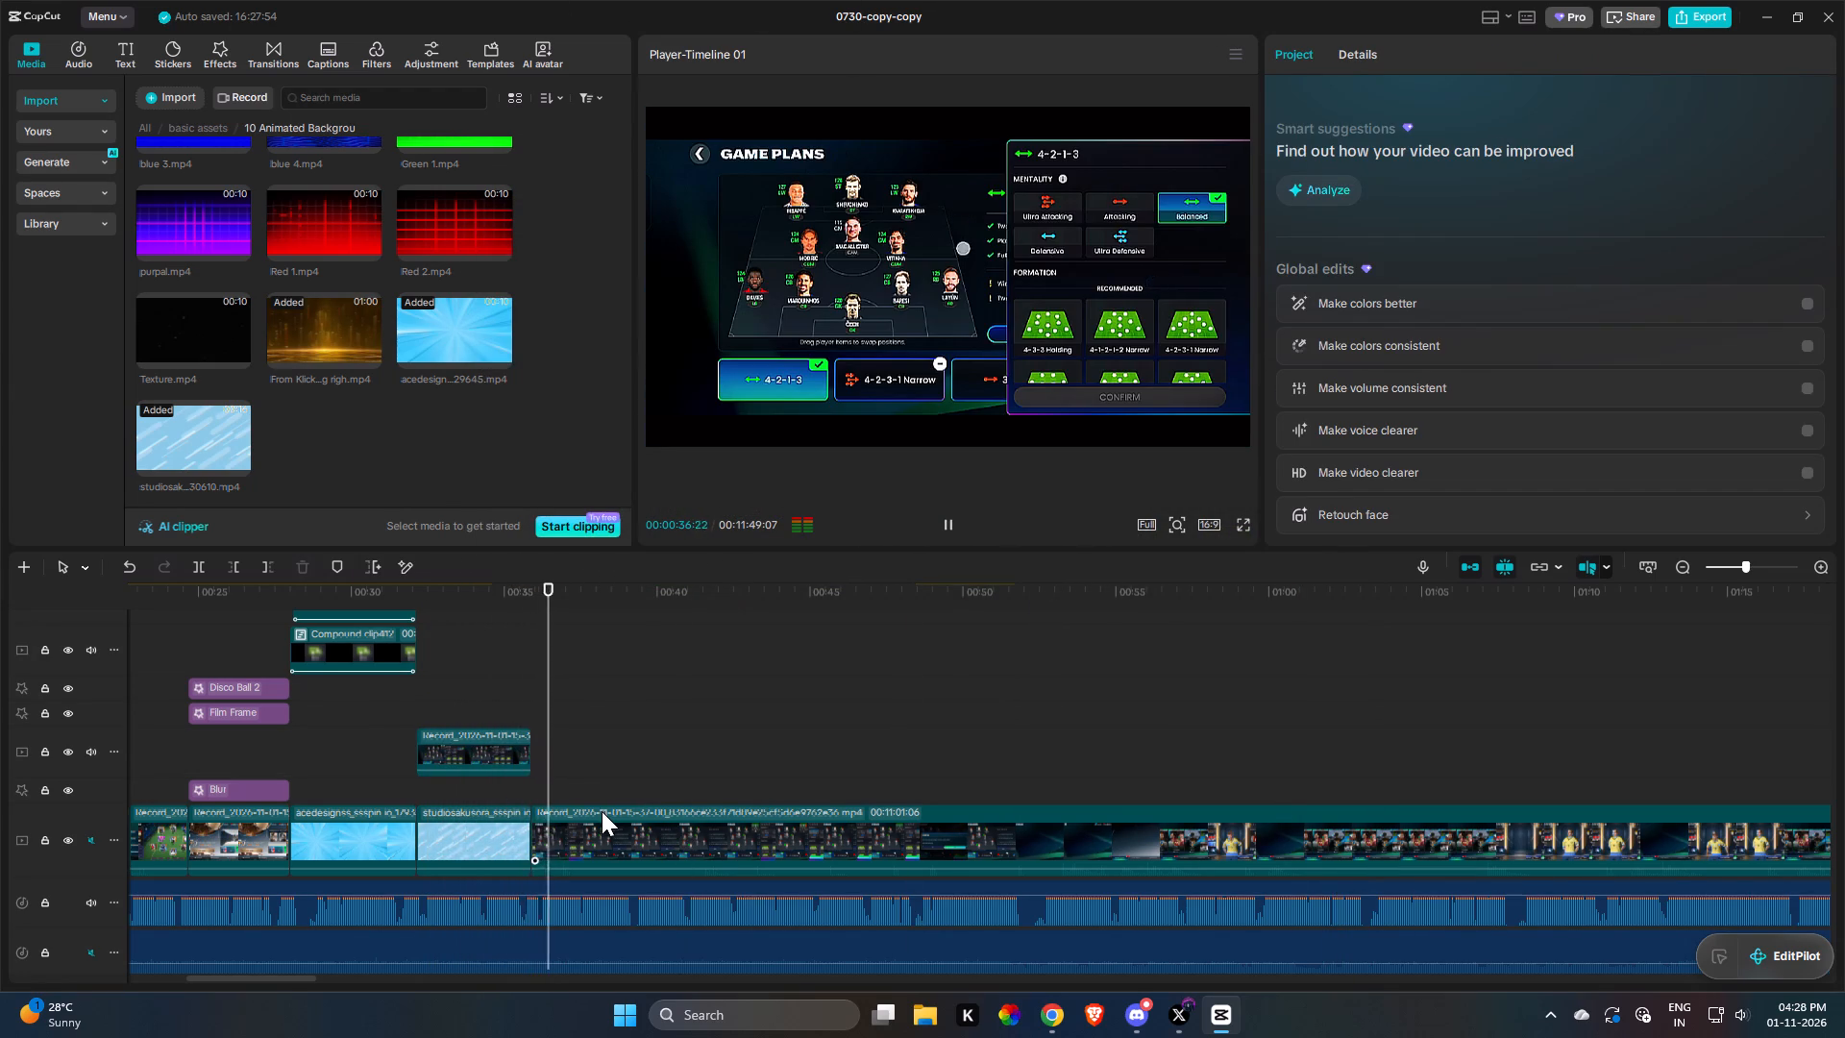
click(602, 811)
key(space)
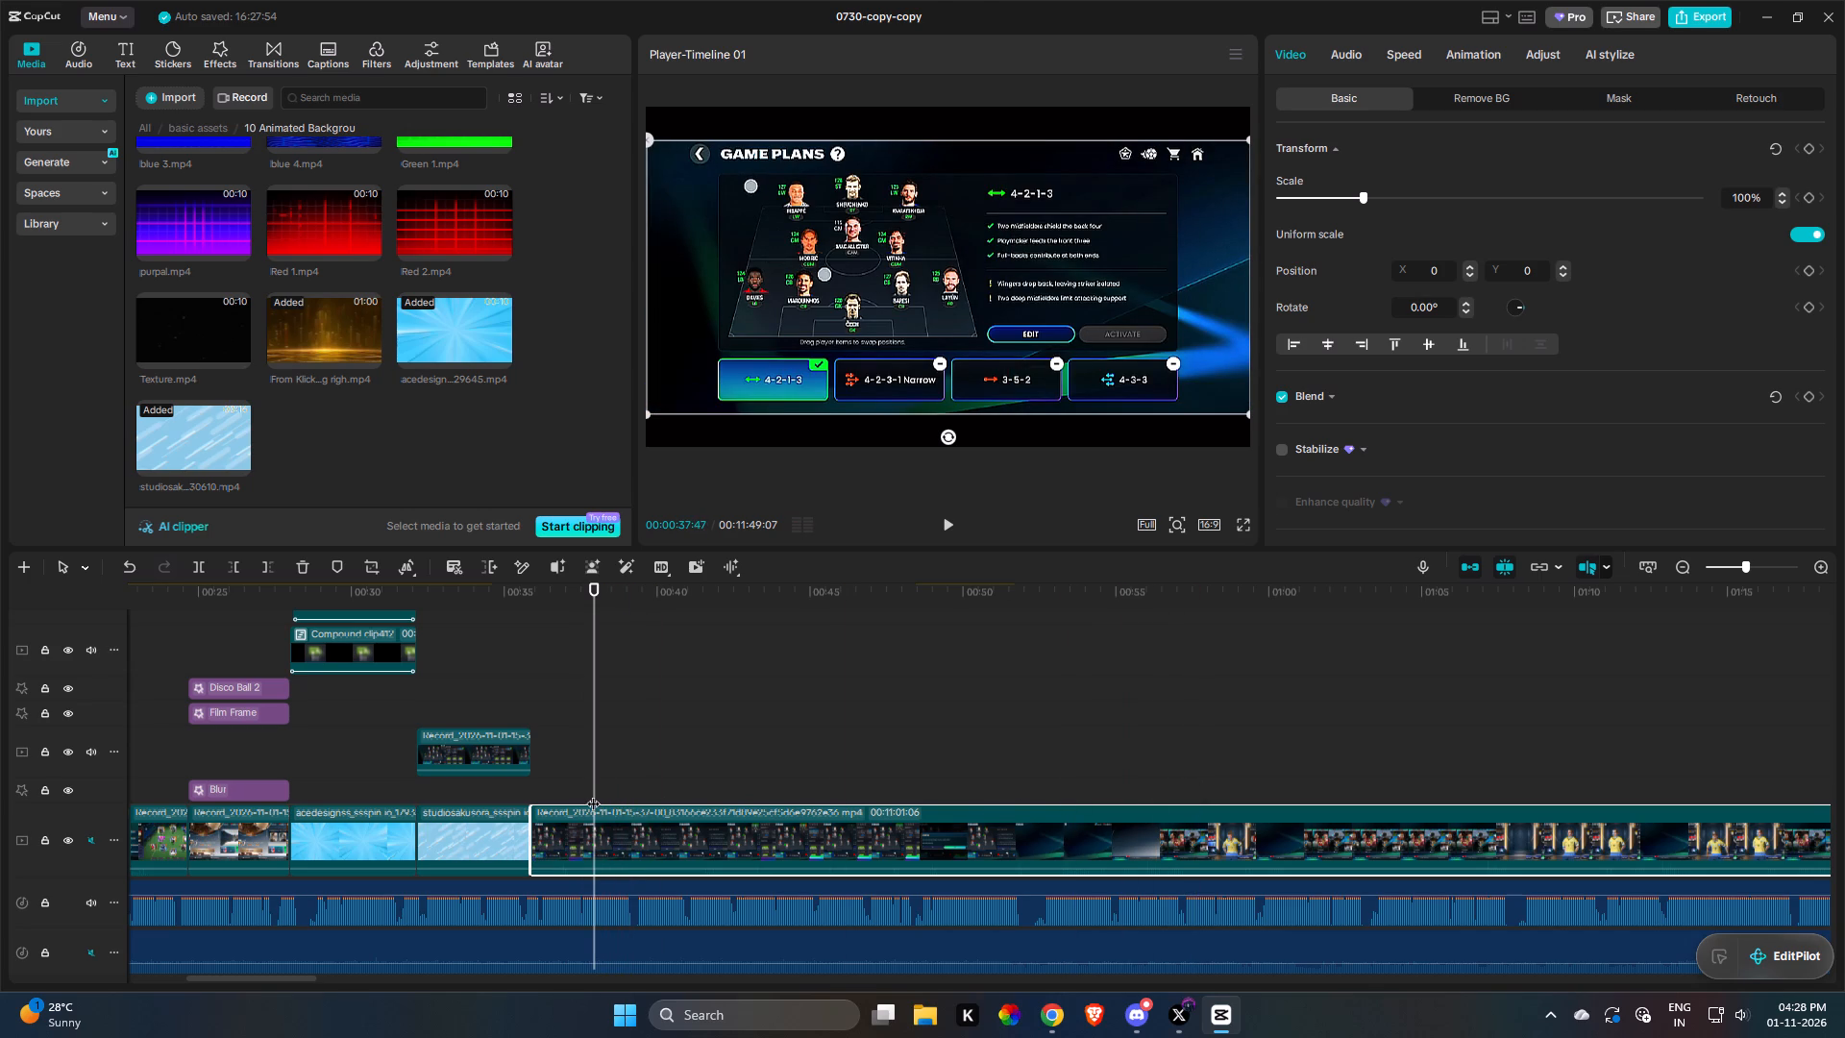
key(q)
Split the recording at about 37.5 s and trim the following part's start so it opens on the Division Rivals Play screen.
key(space)
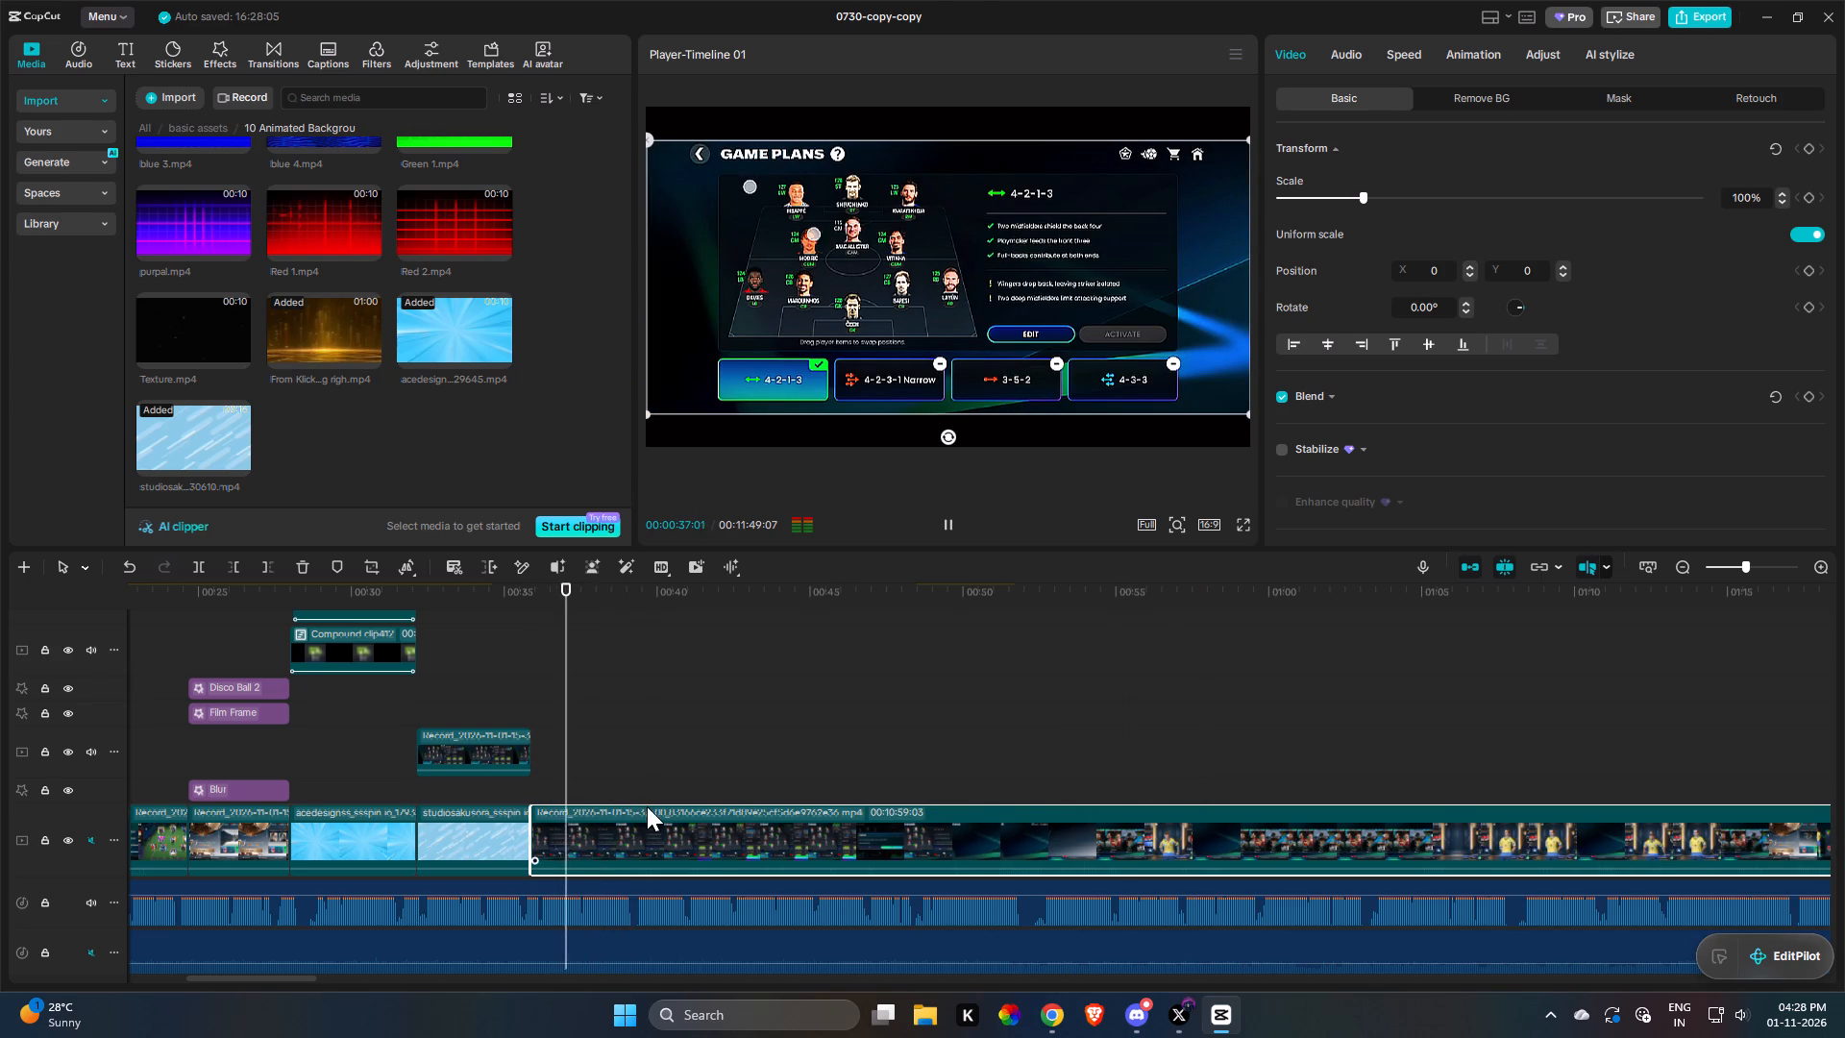
key(space)
text(4r)
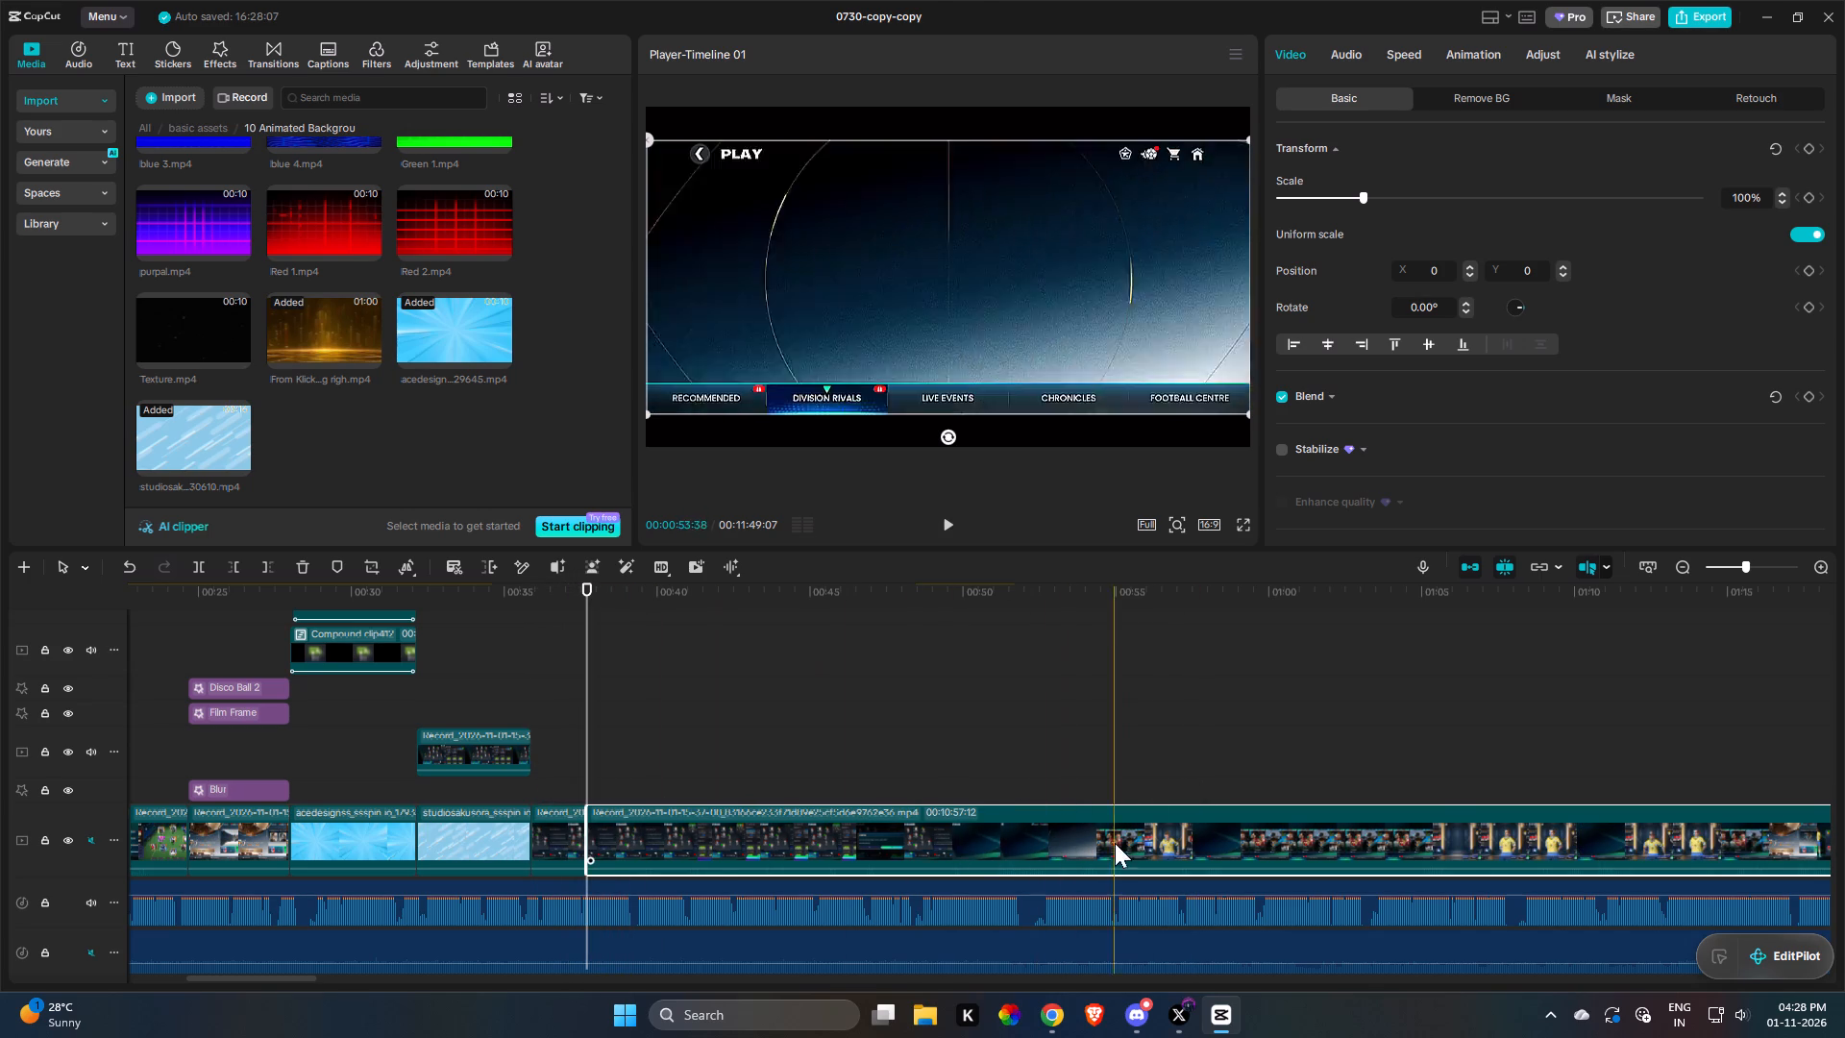
key(q)
Play back the Division Rivals part of the recording and split it at about 39.5 s.
key(space)
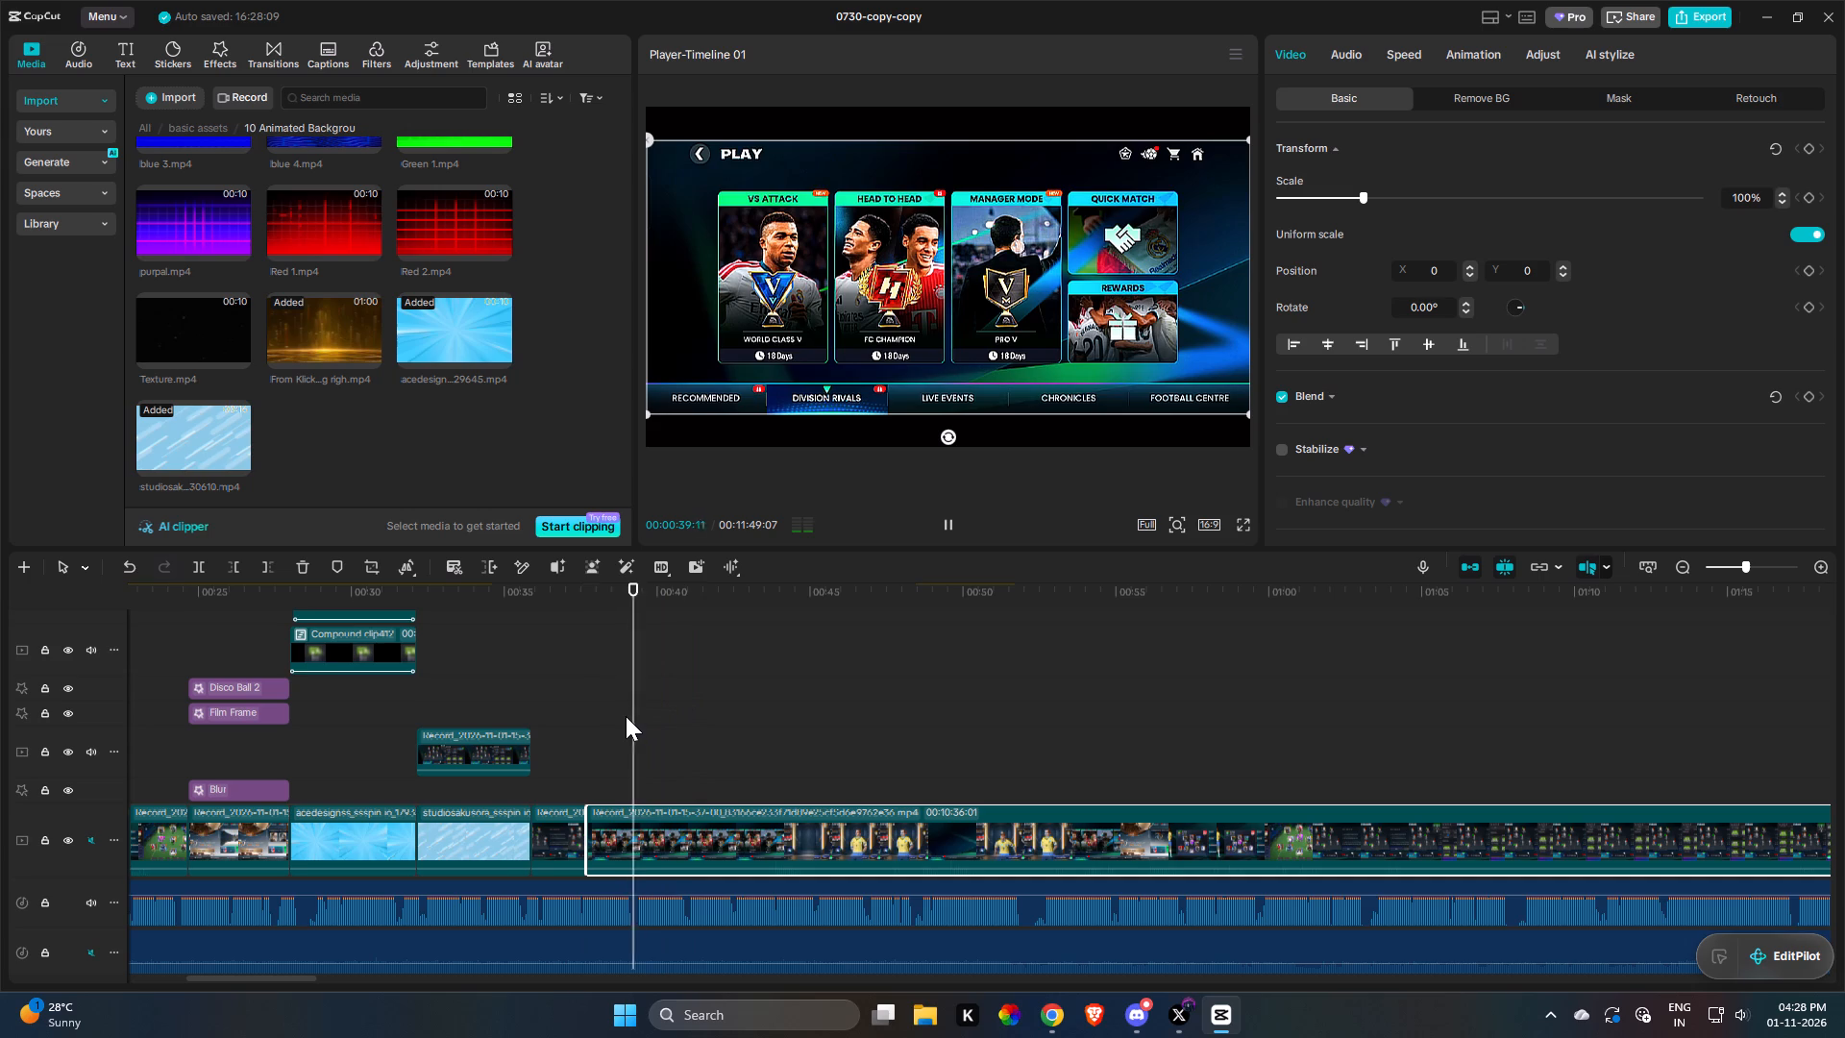
scroll(650, 838, down, 4)
key(space)
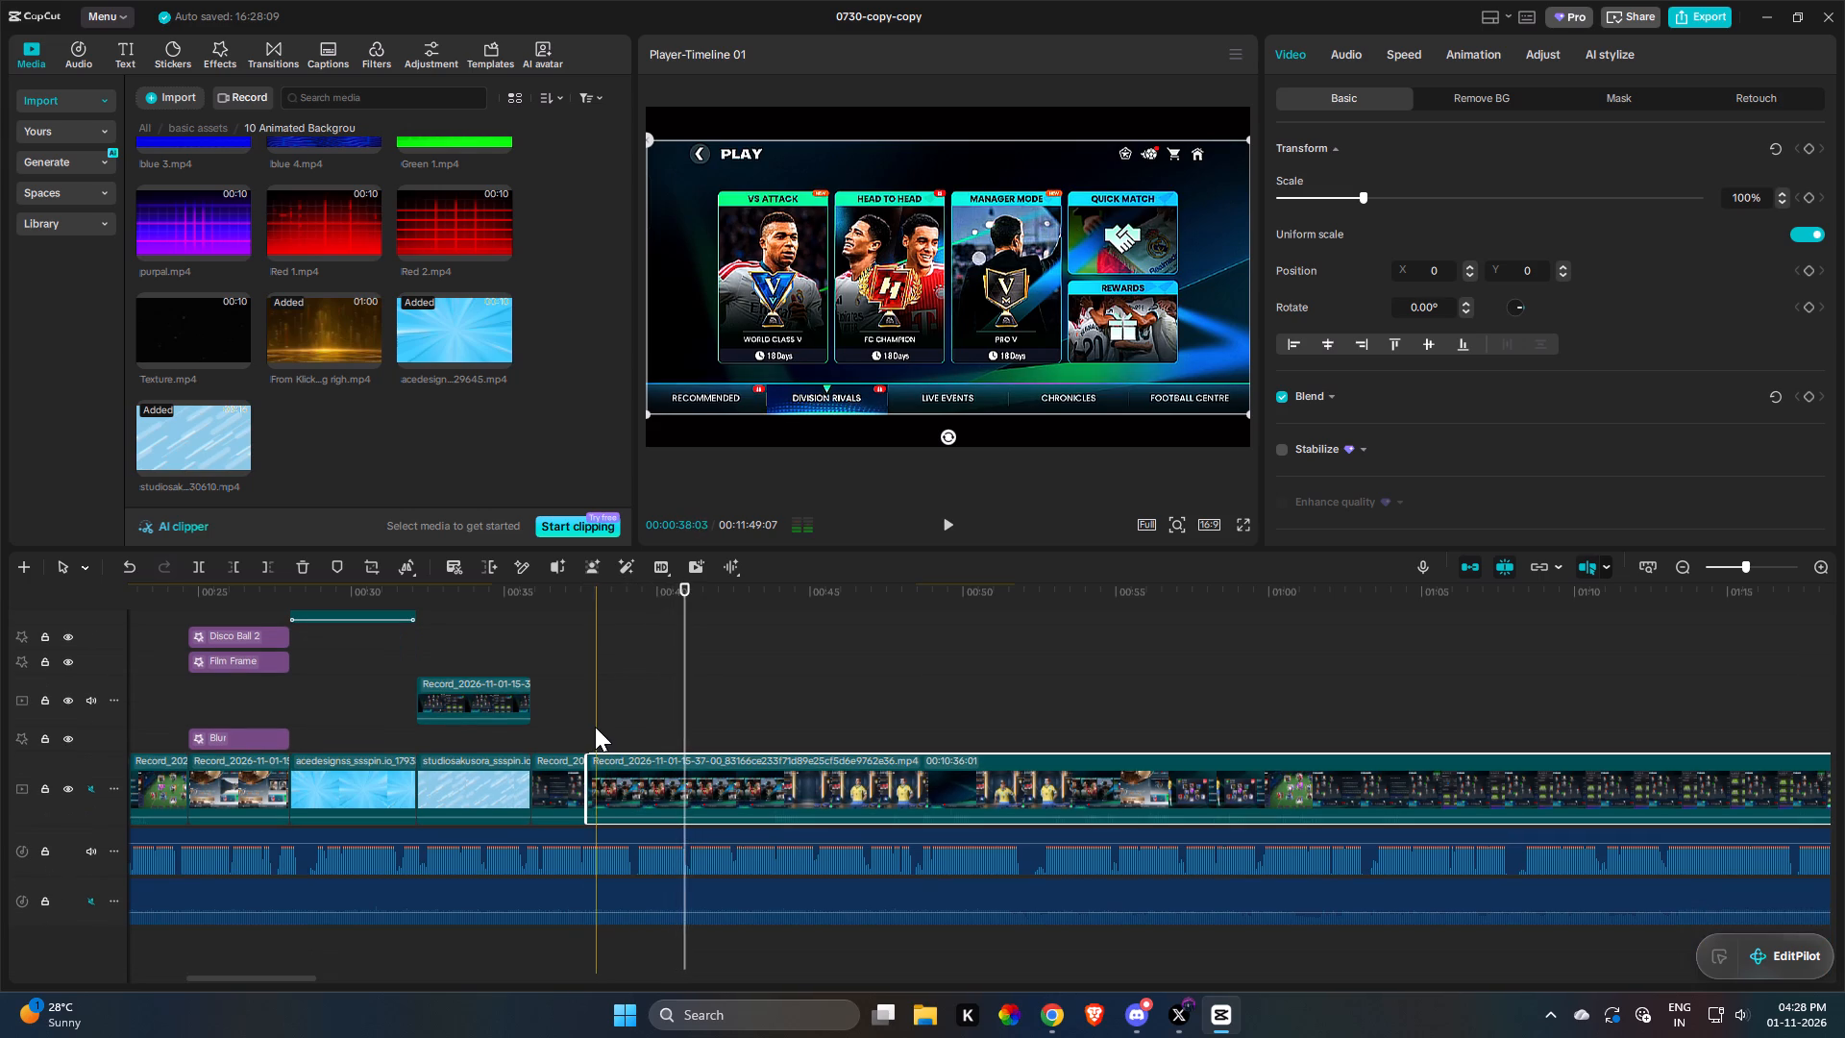
key(space)
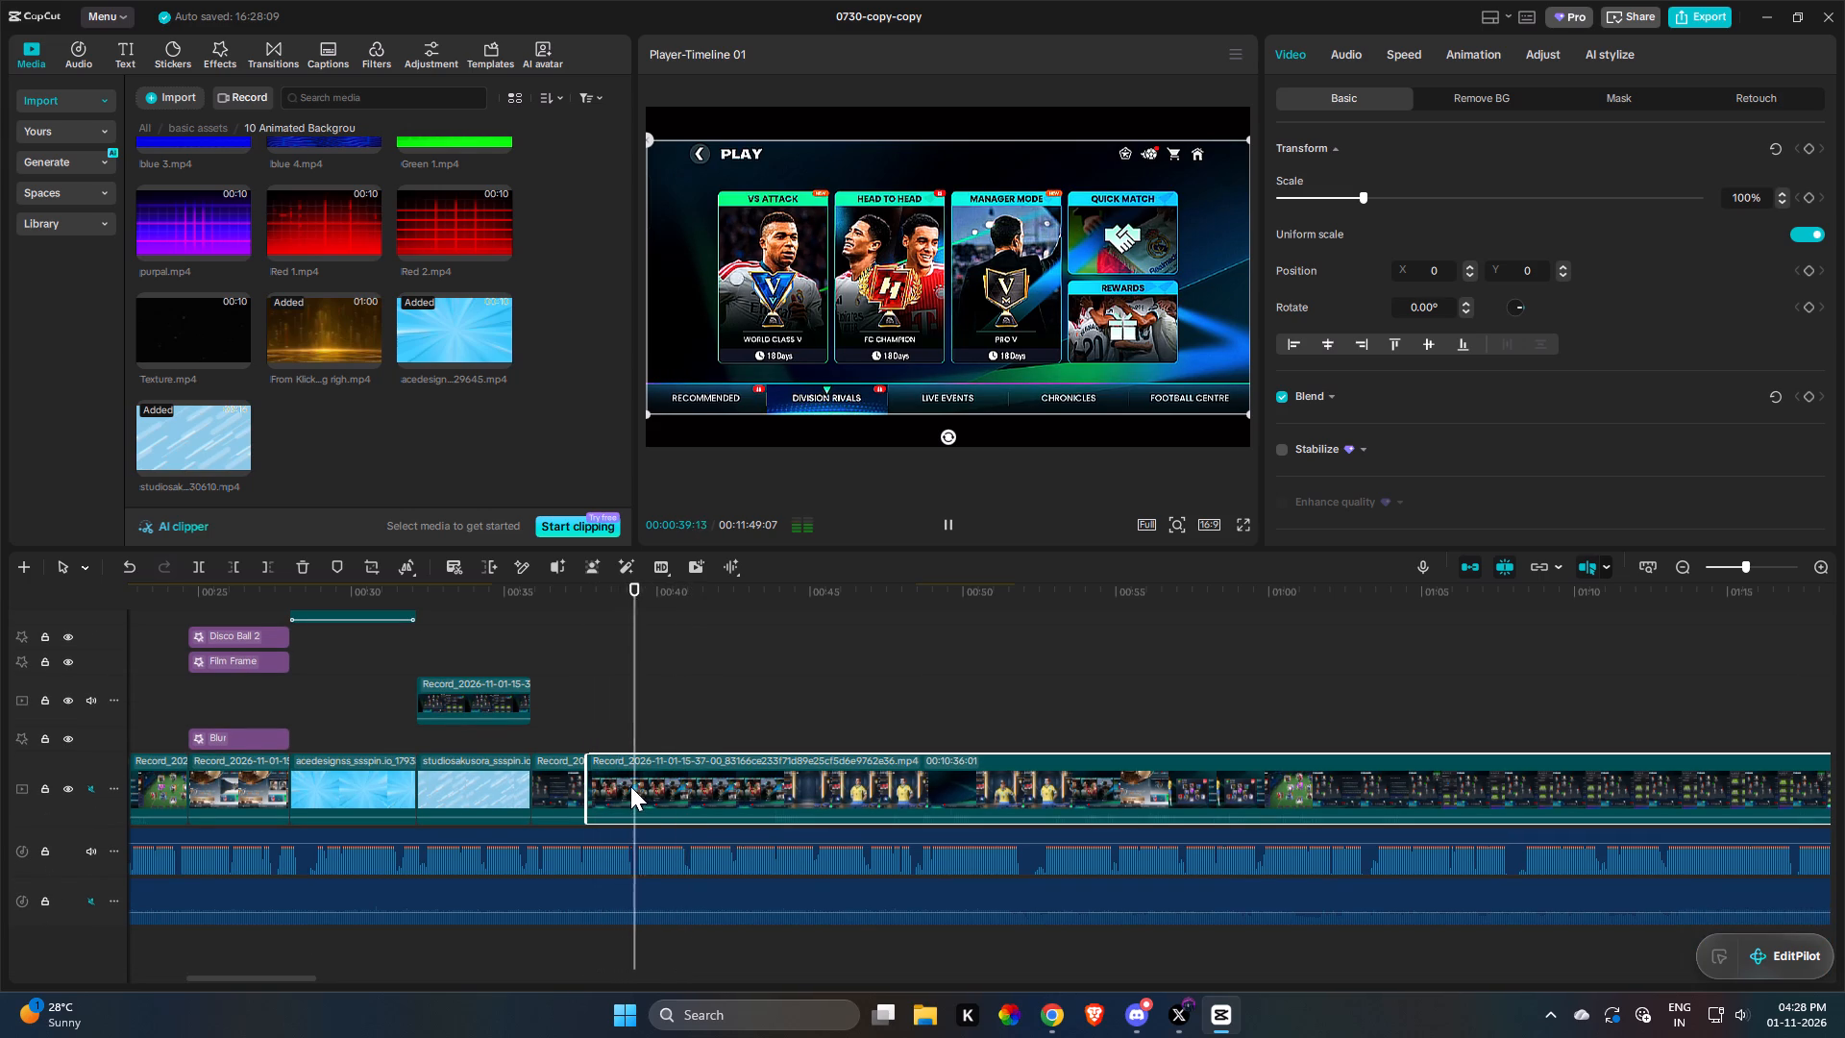
key(space)
key(r)
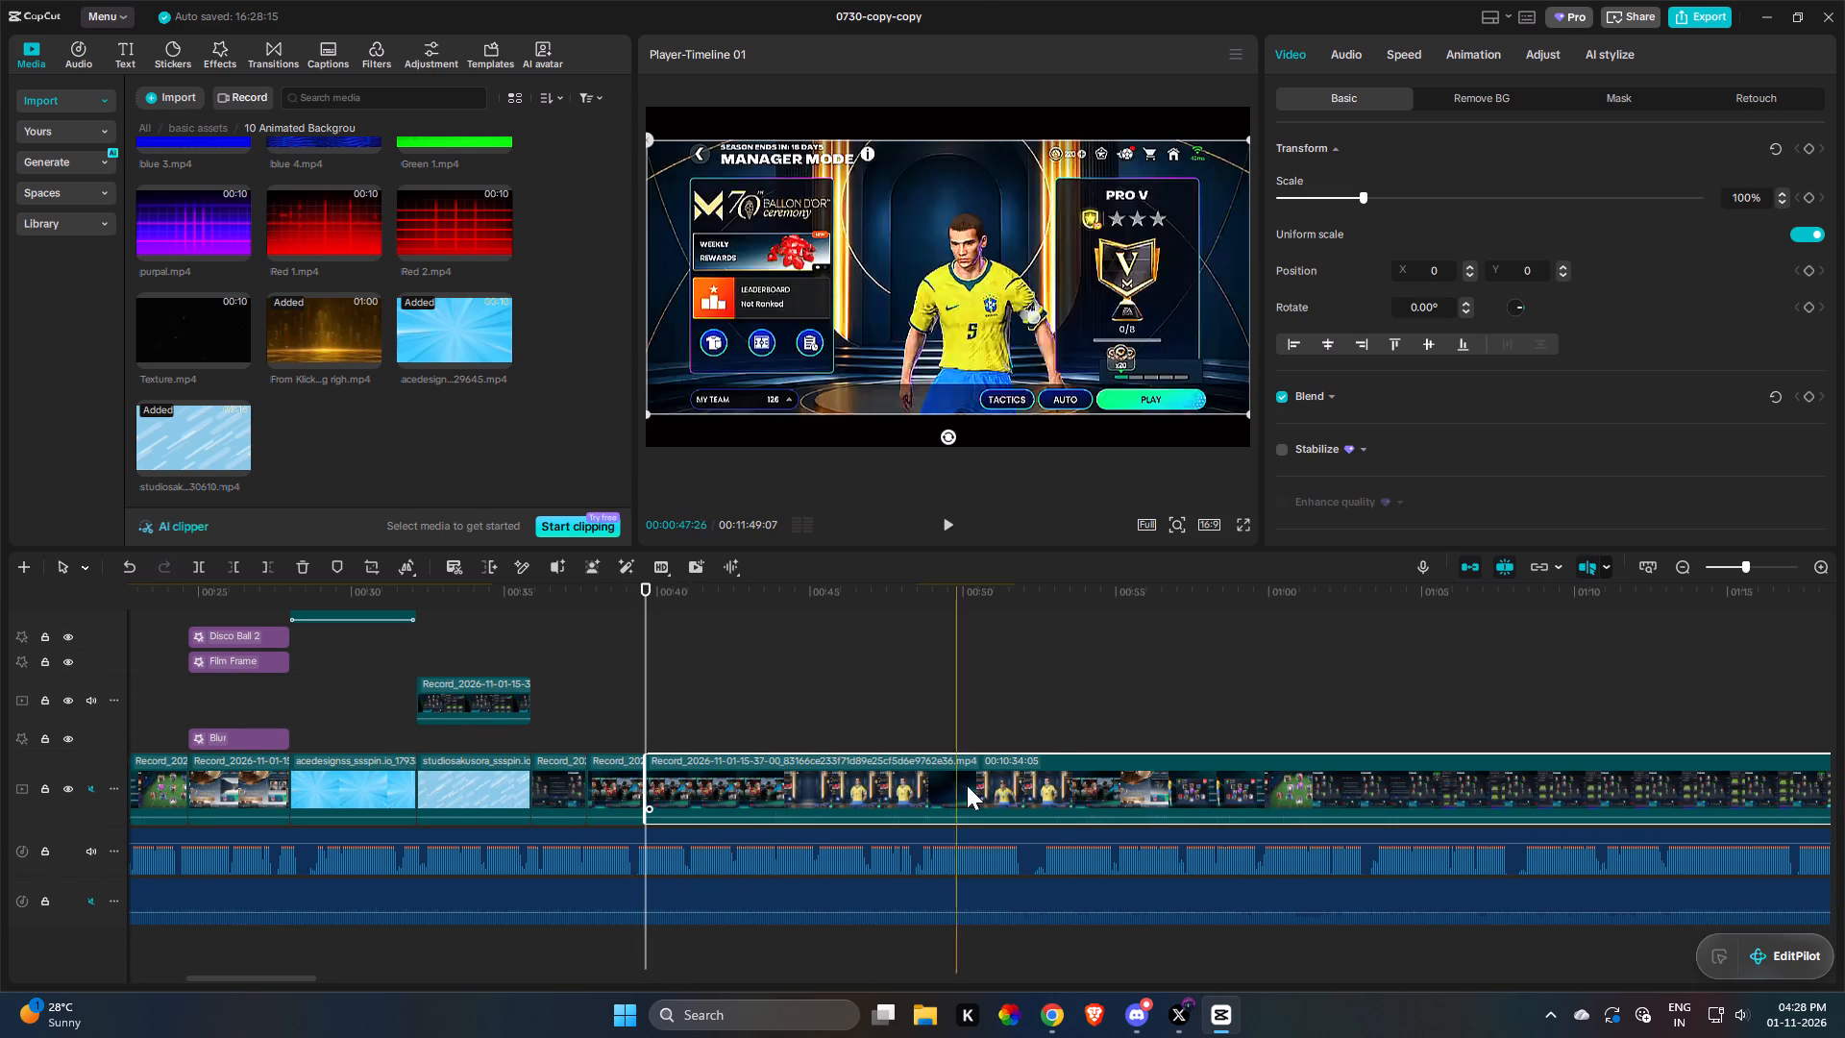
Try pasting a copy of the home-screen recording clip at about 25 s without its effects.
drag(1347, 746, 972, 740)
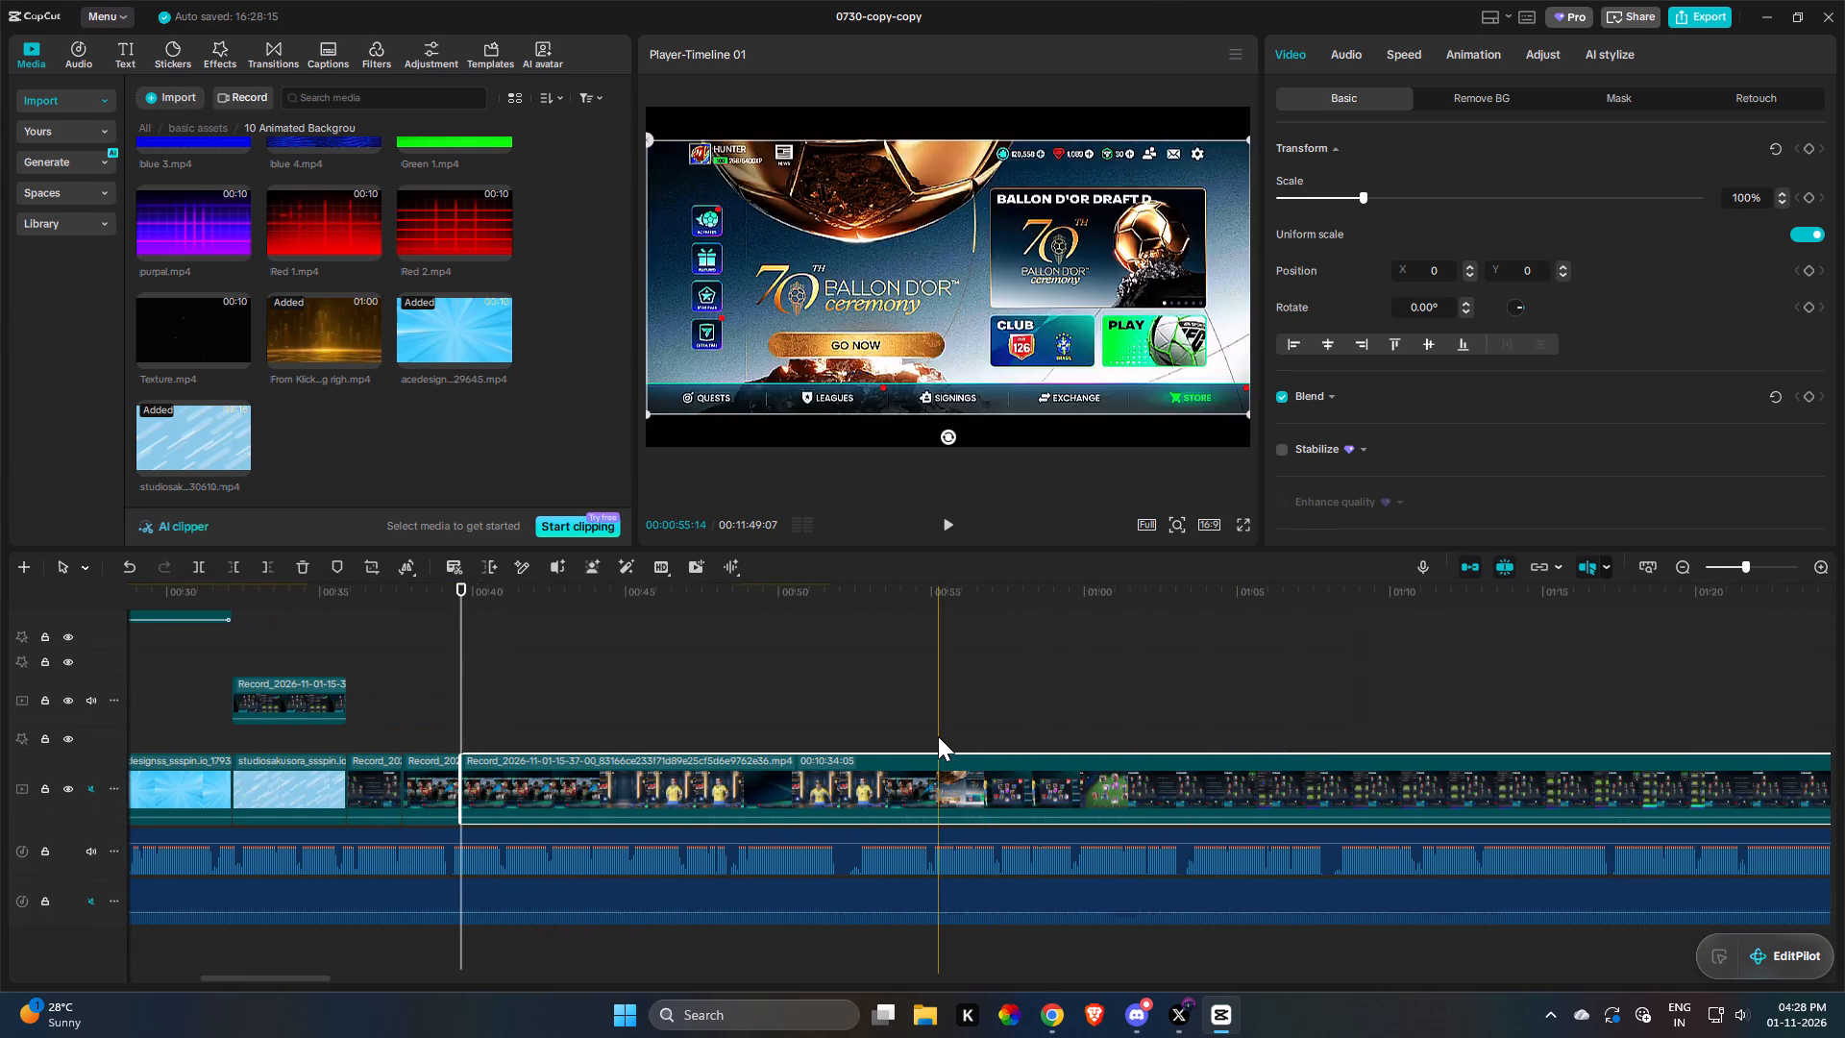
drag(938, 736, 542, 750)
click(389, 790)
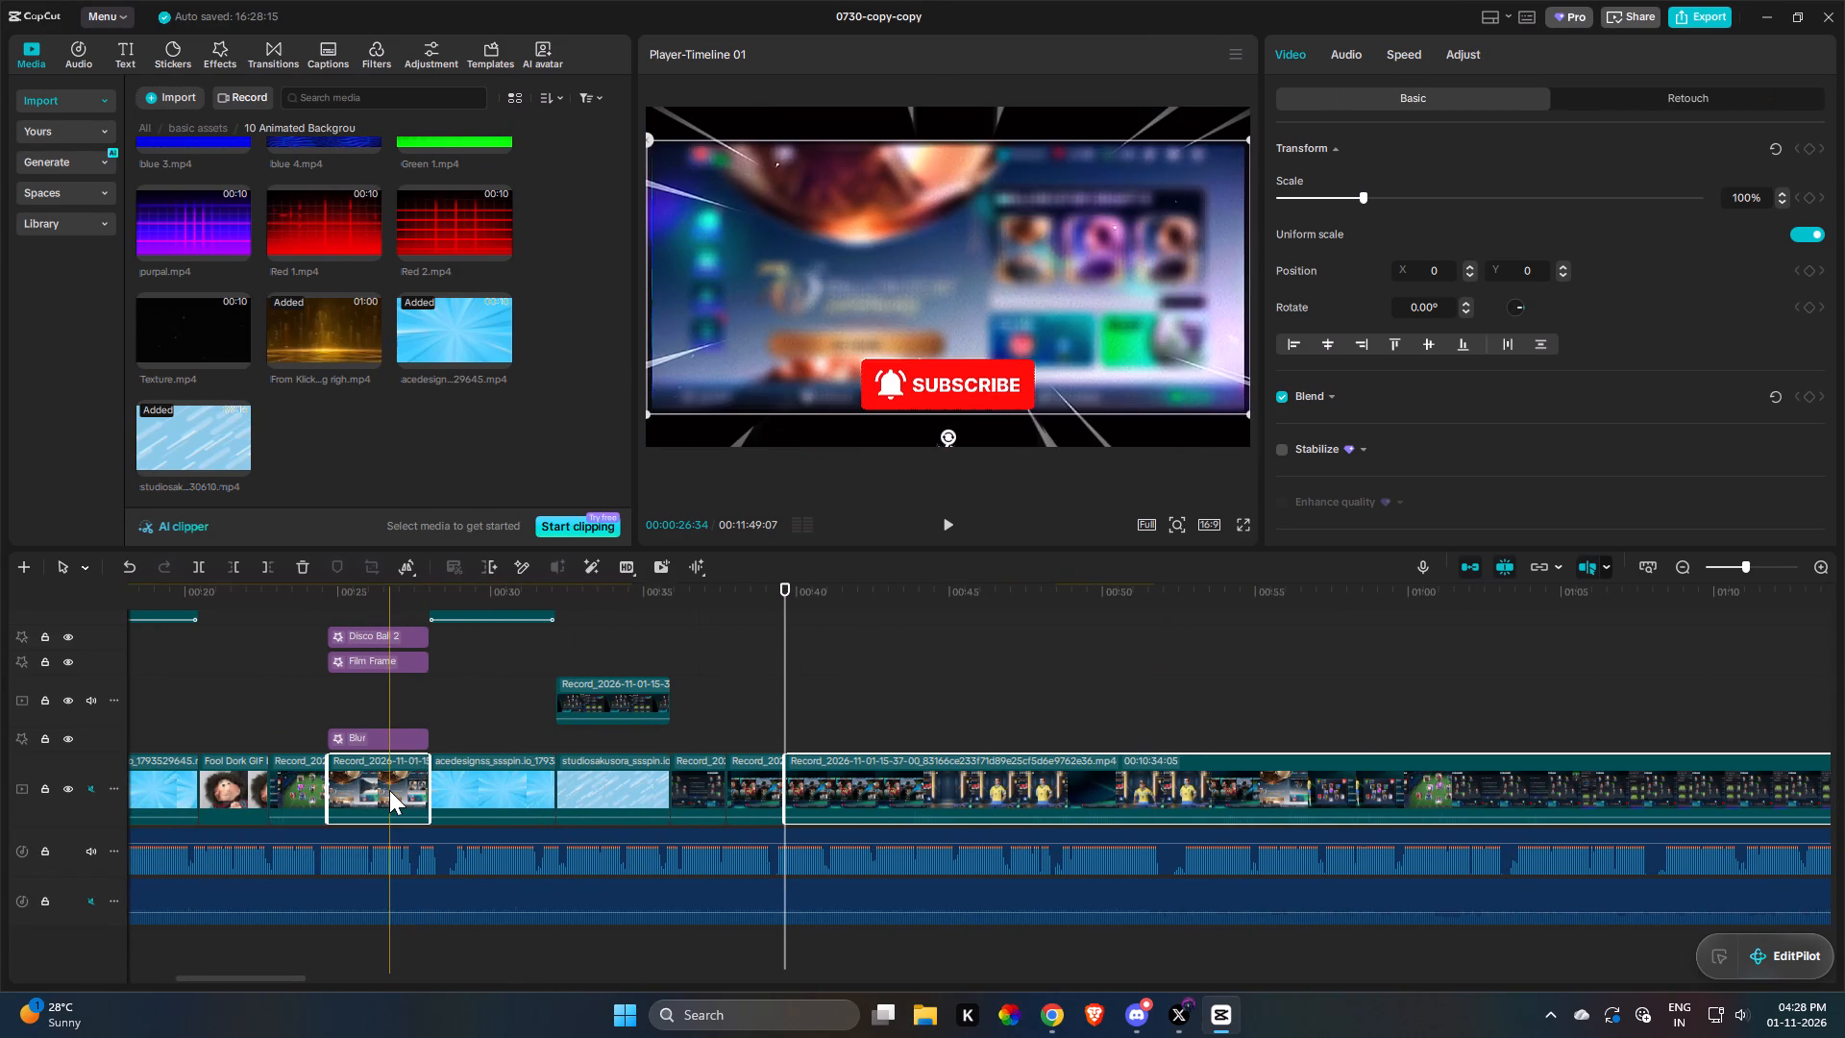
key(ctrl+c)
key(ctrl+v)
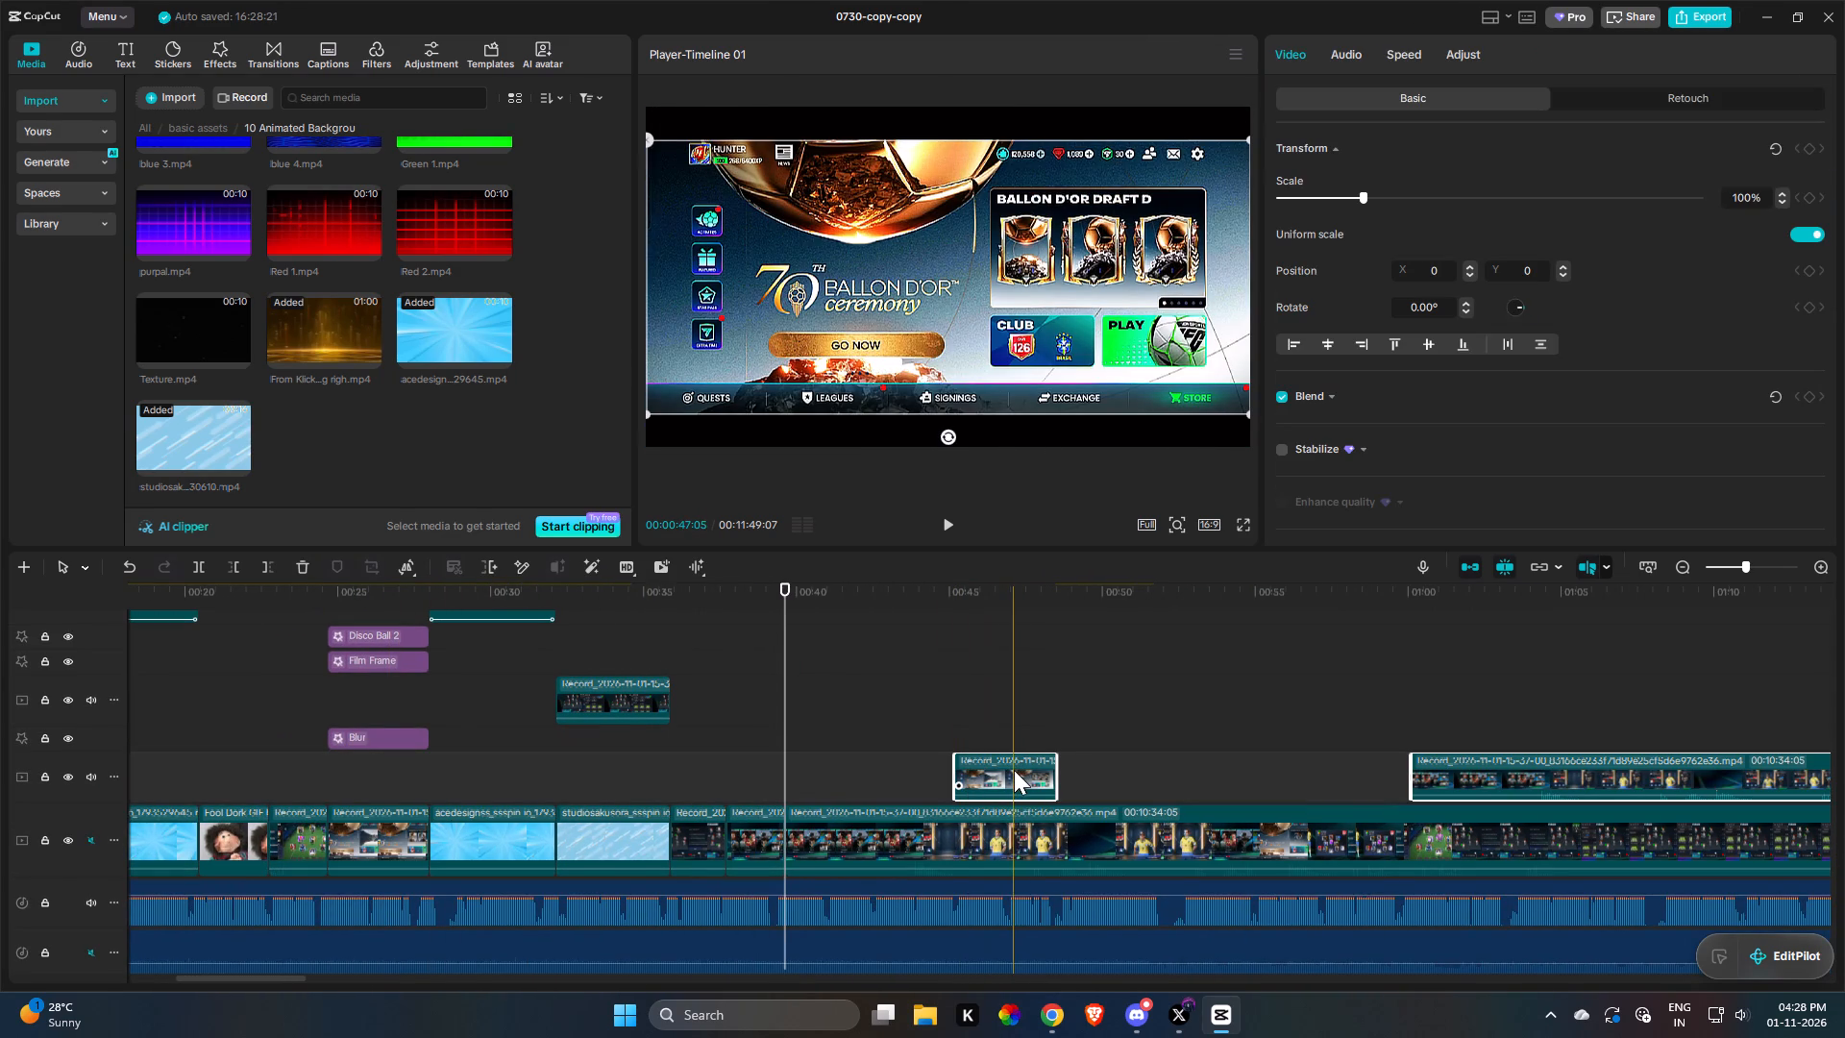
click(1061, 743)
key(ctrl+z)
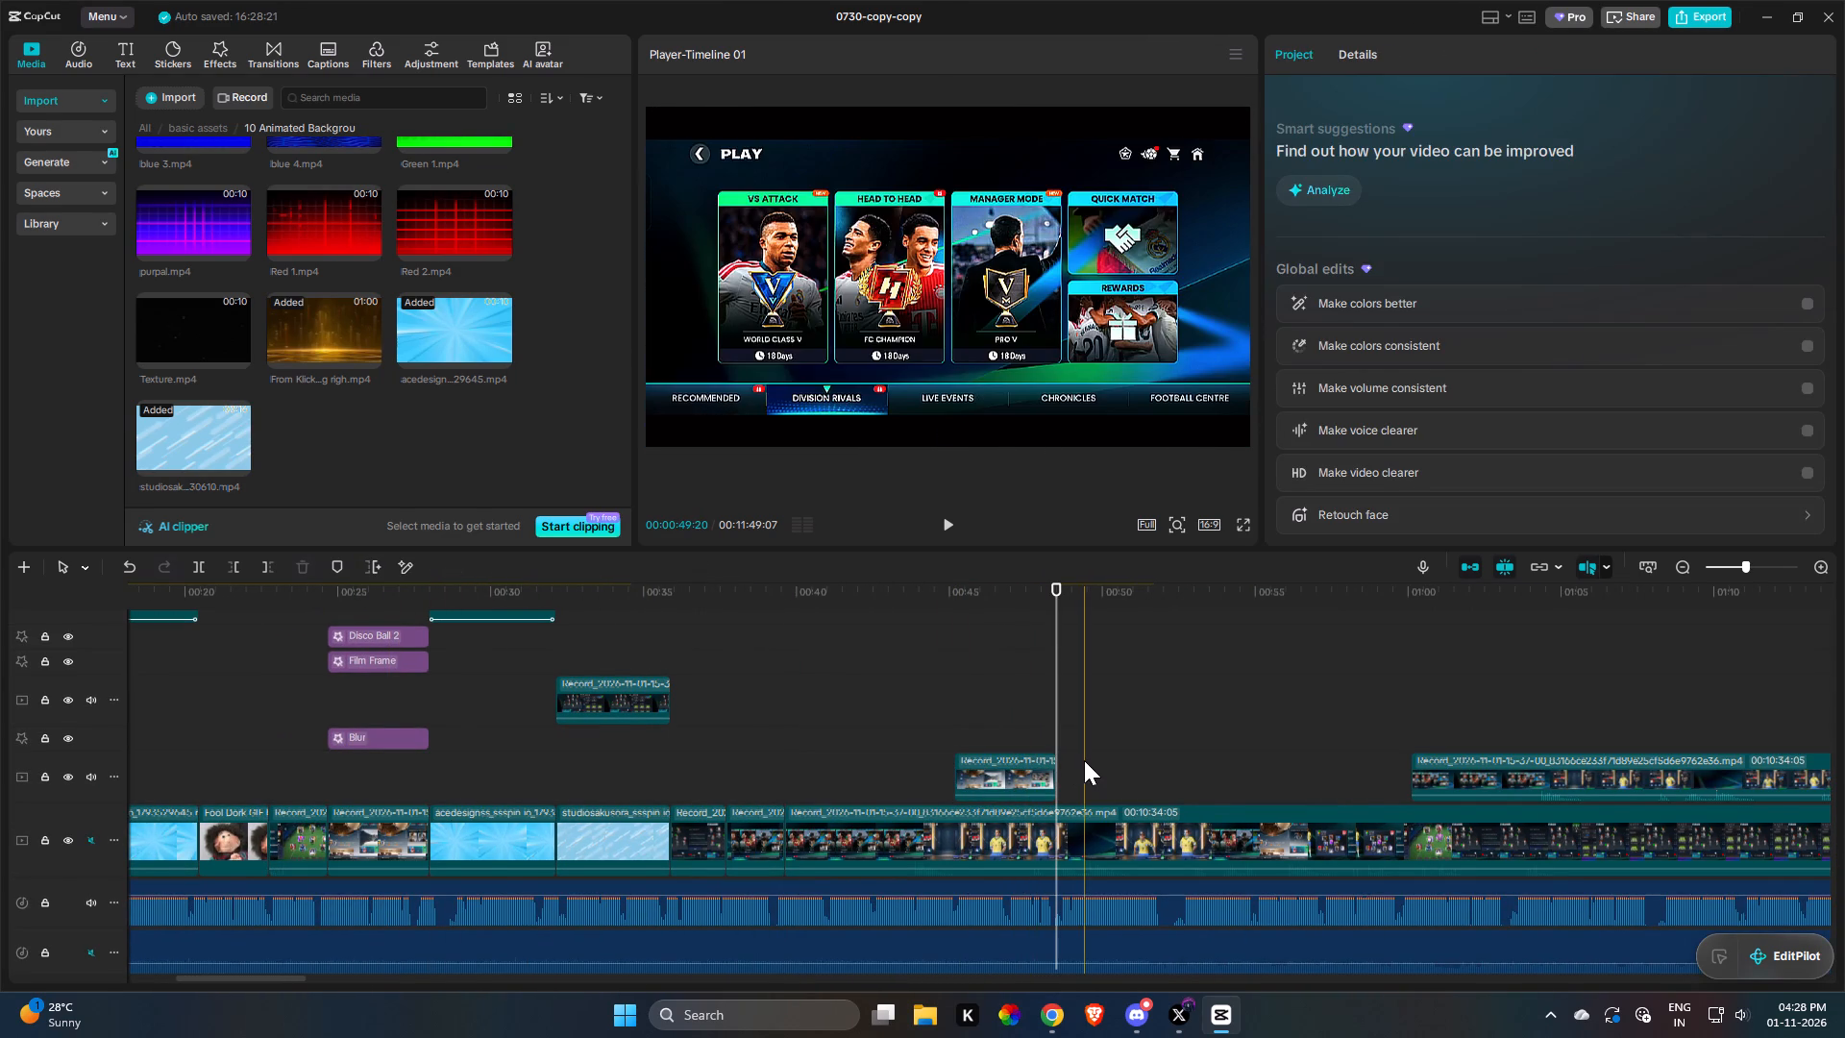
Duplicate the home-screen clip with its Disco Ball 2, Film Frame and Blur effects into the main track at the 39.5 s split.
scroll(357, 746, up, 4)
drag(383, 684, 379, 881)
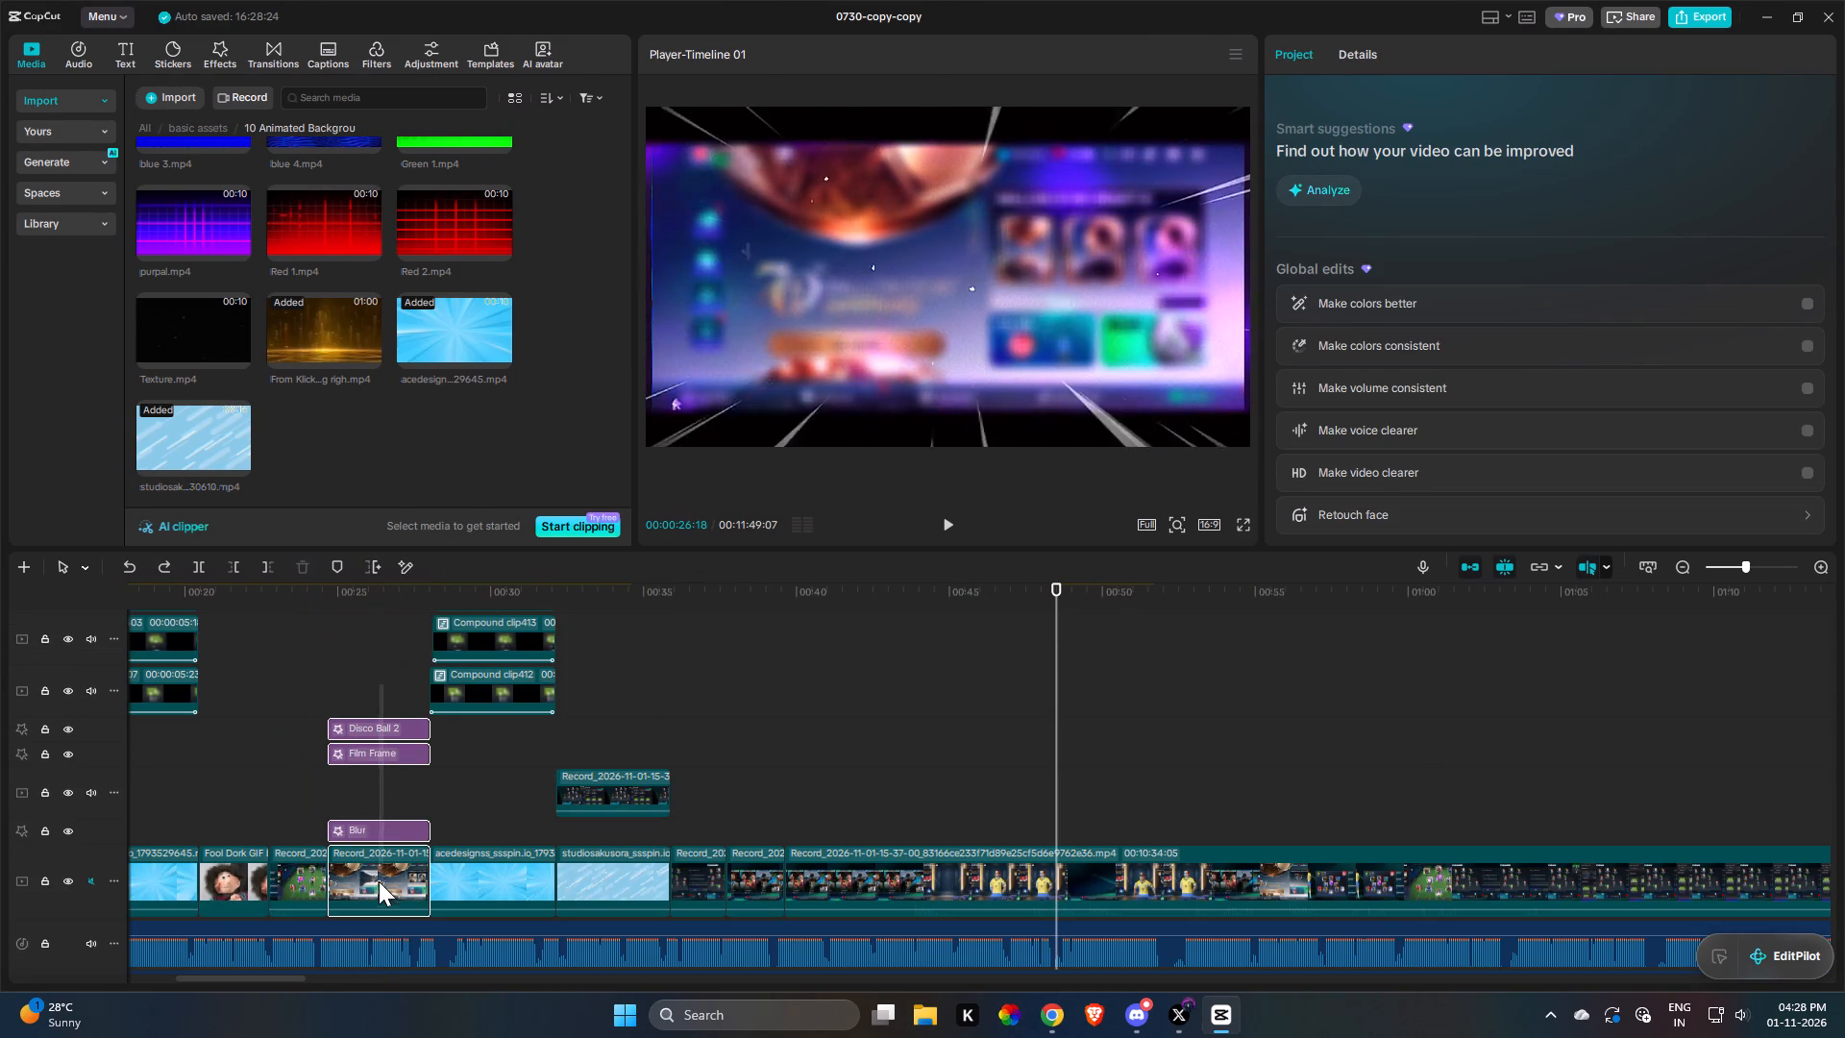
drag(379, 881, 379, 883)
key(ctrl+c)
key(ctrl+v)
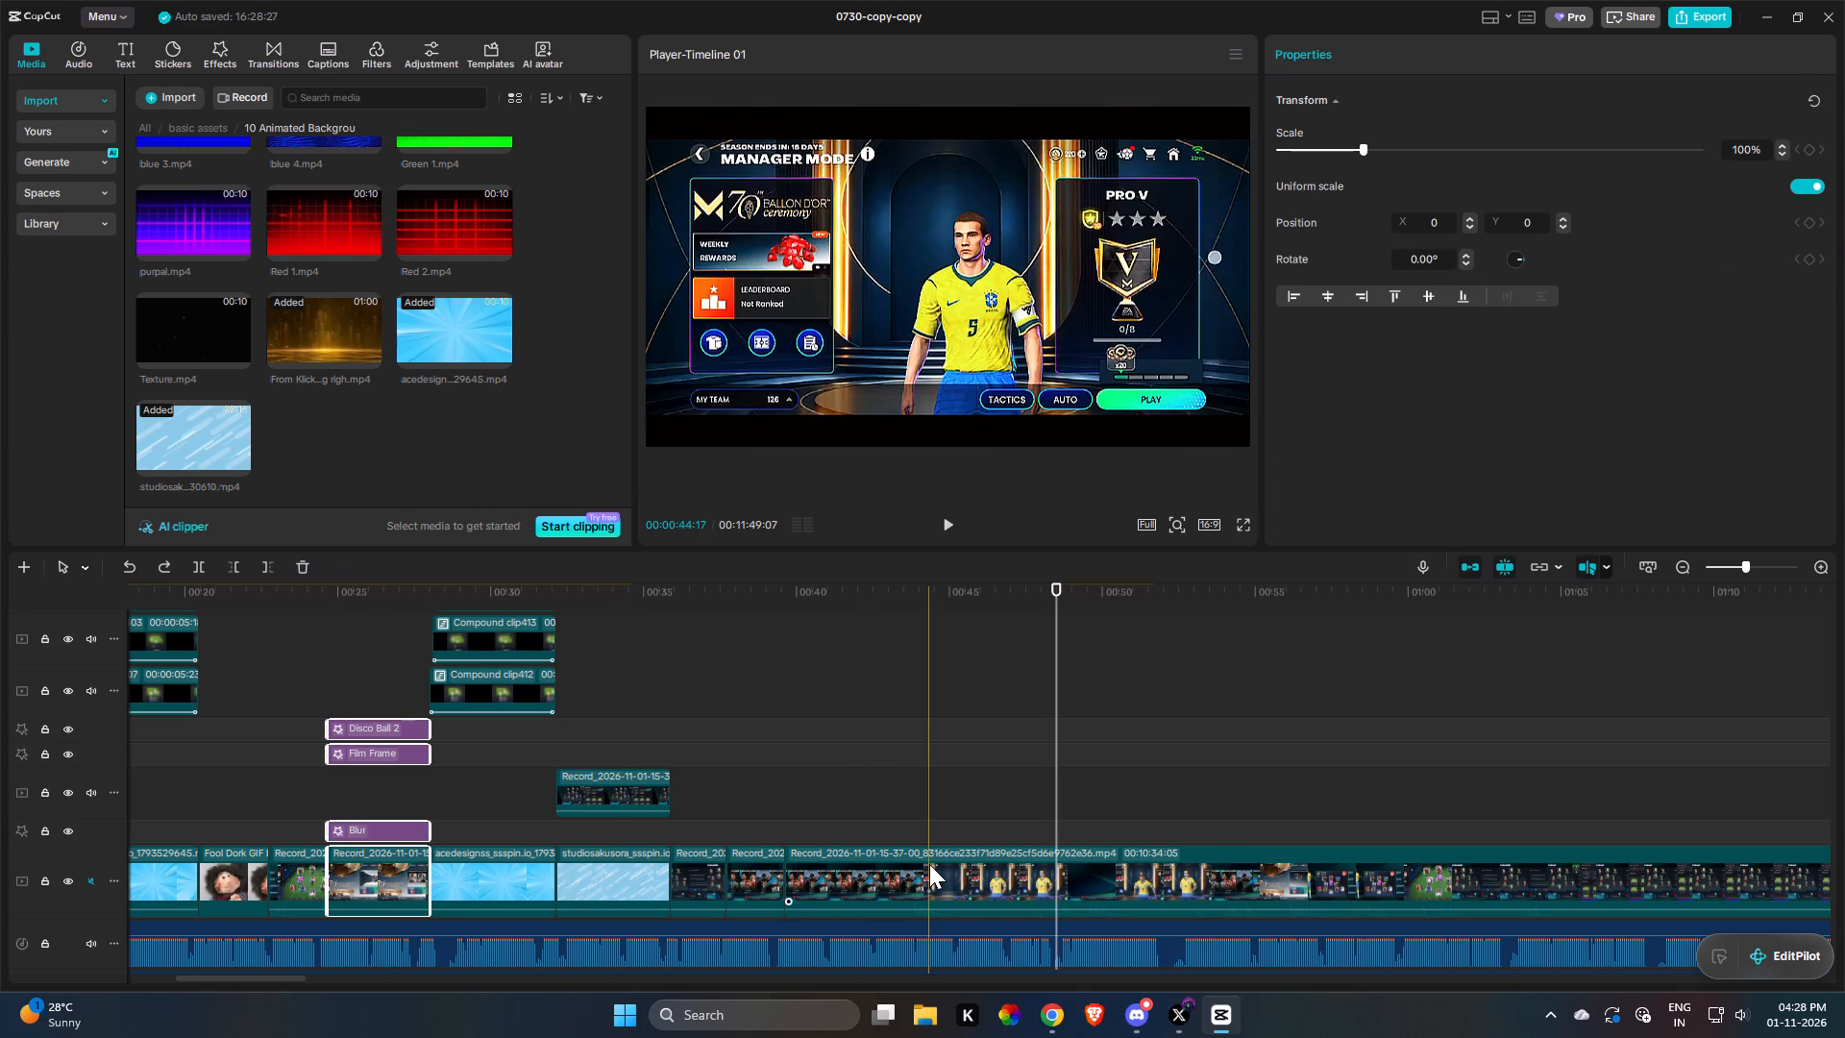
scroll(997, 851, down, 5)
drag(987, 762, 910, 822)
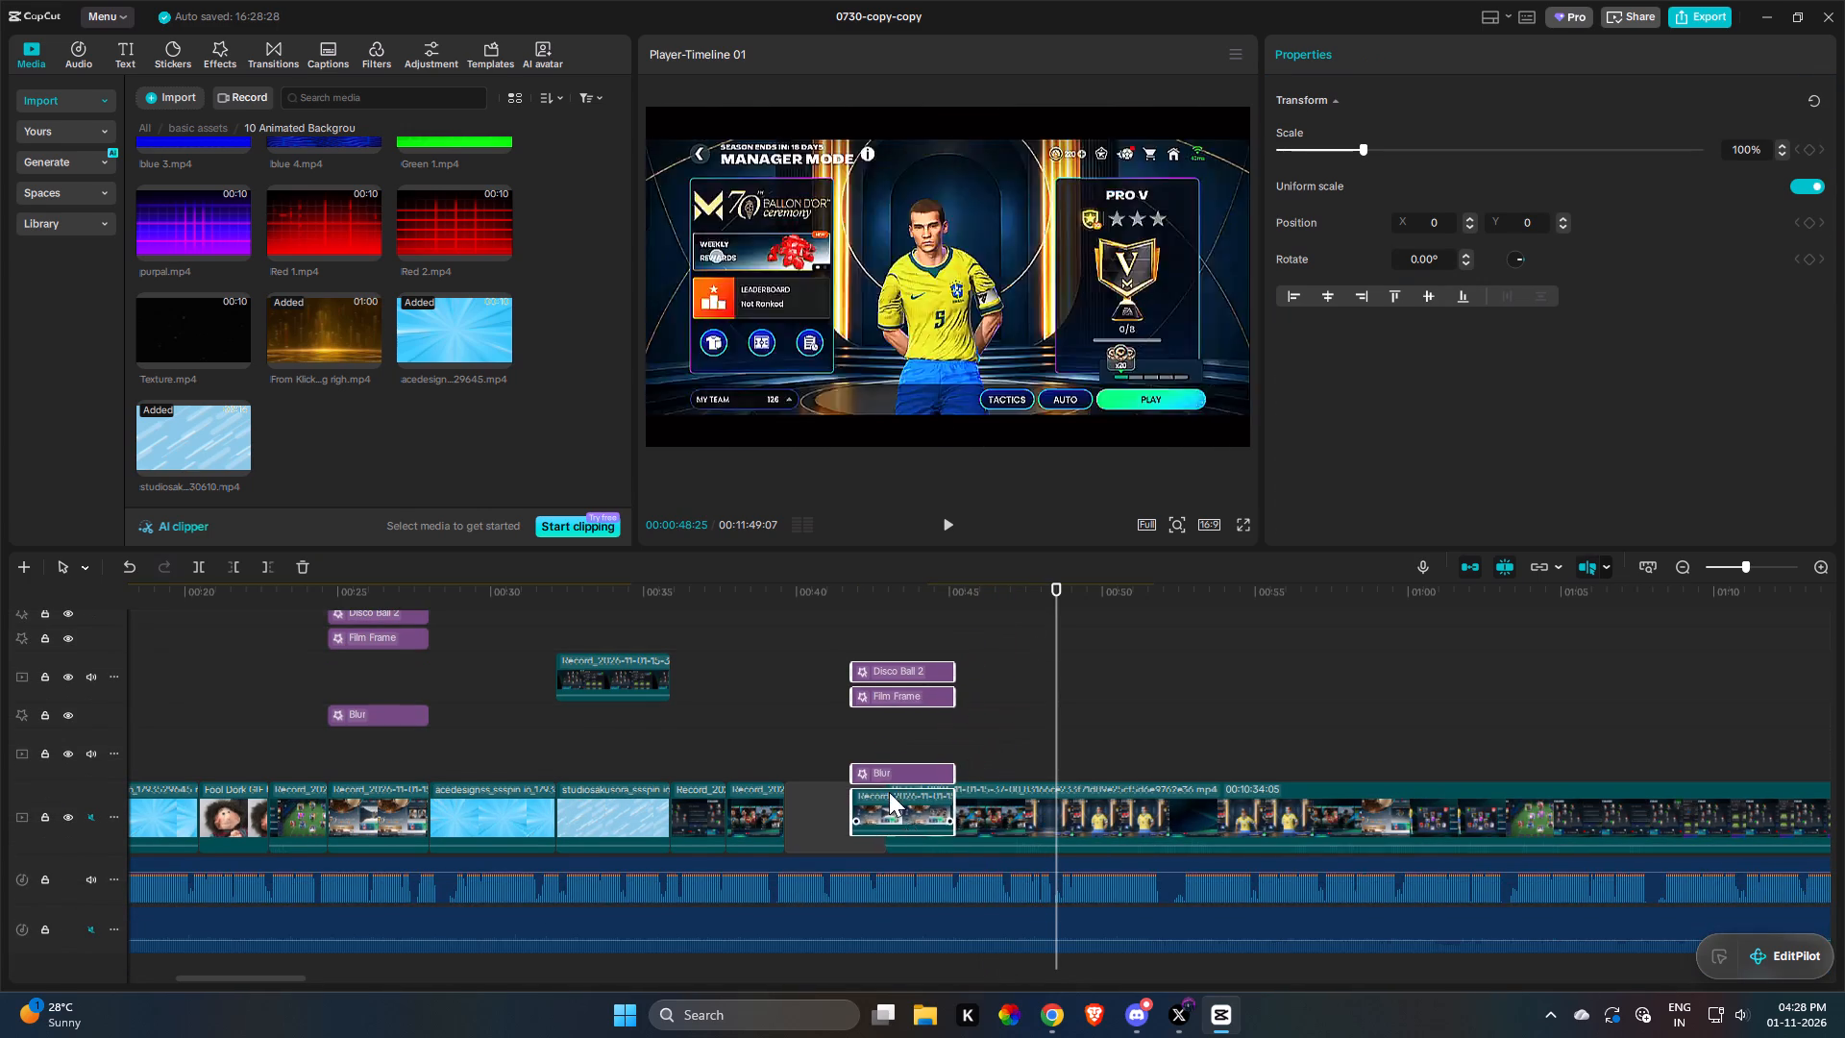
Extend the duplicated clip and its three effects, and trim their shared end to the voiceover at about 48 s.
key(space)
drag(924, 745, 877, 779)
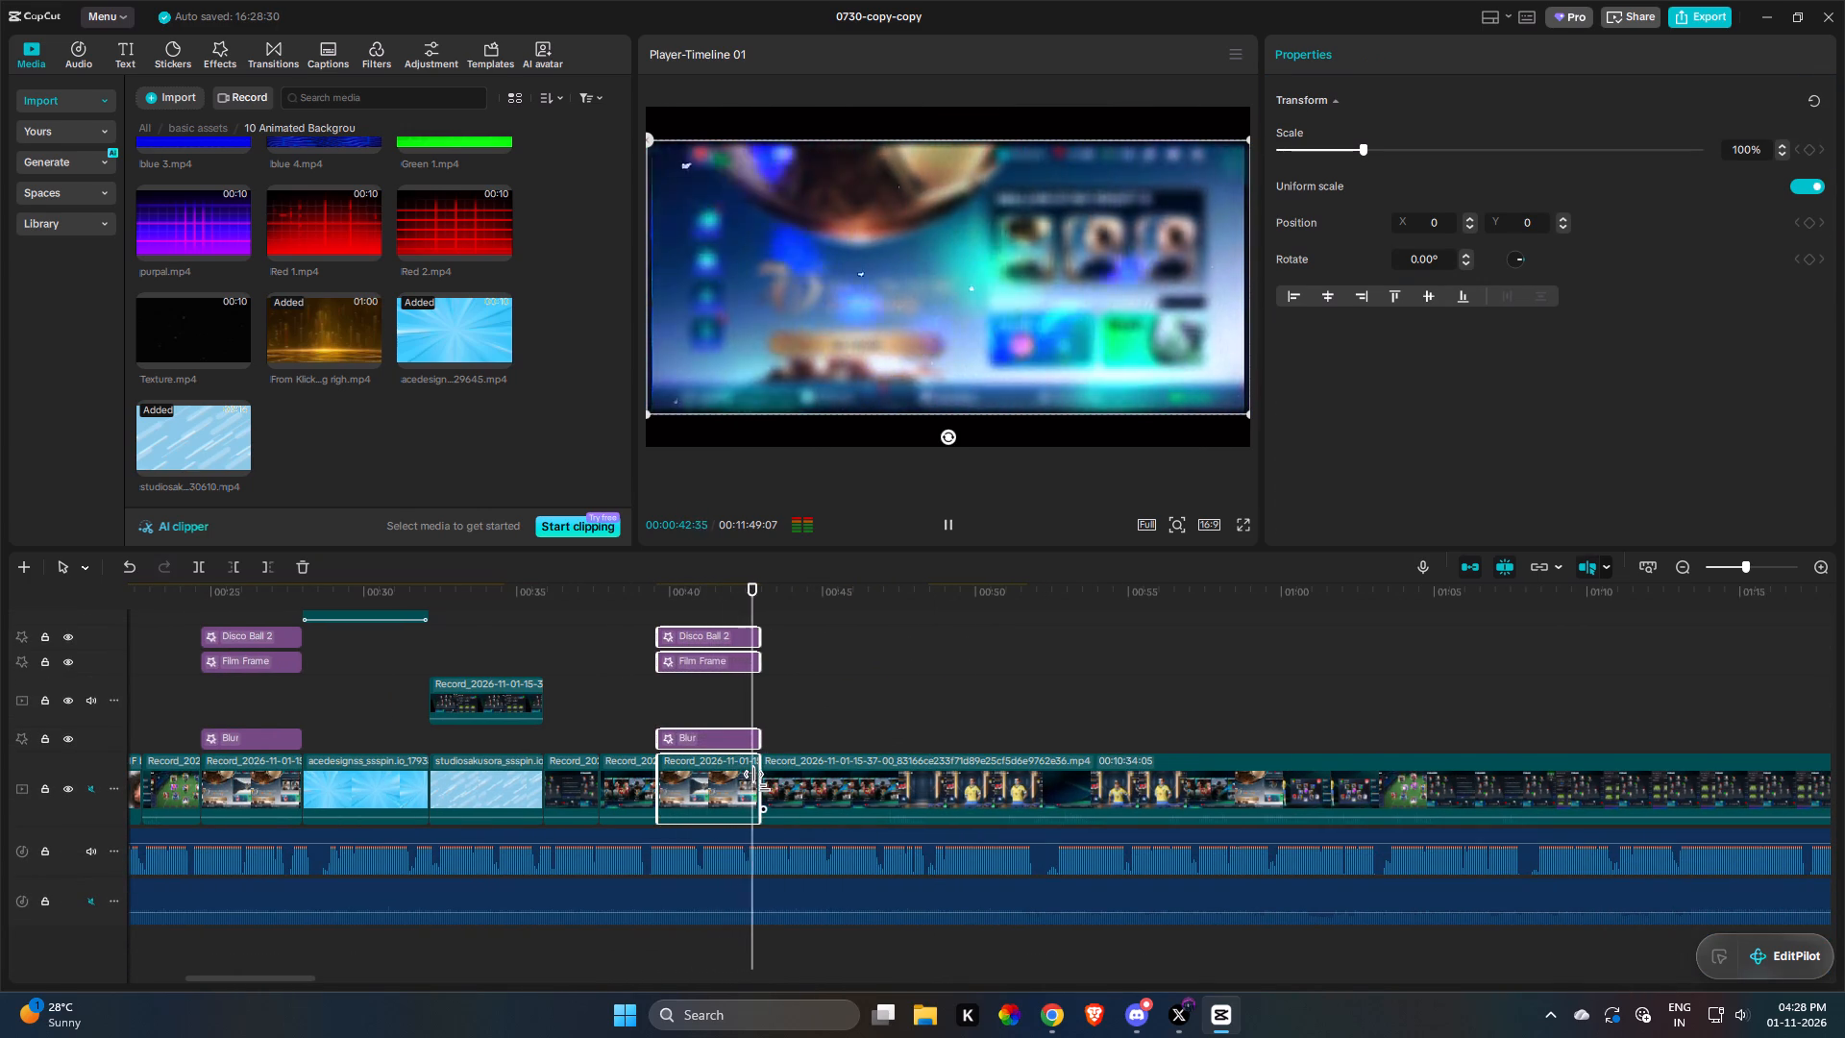
drag(761, 782, 1219, 795)
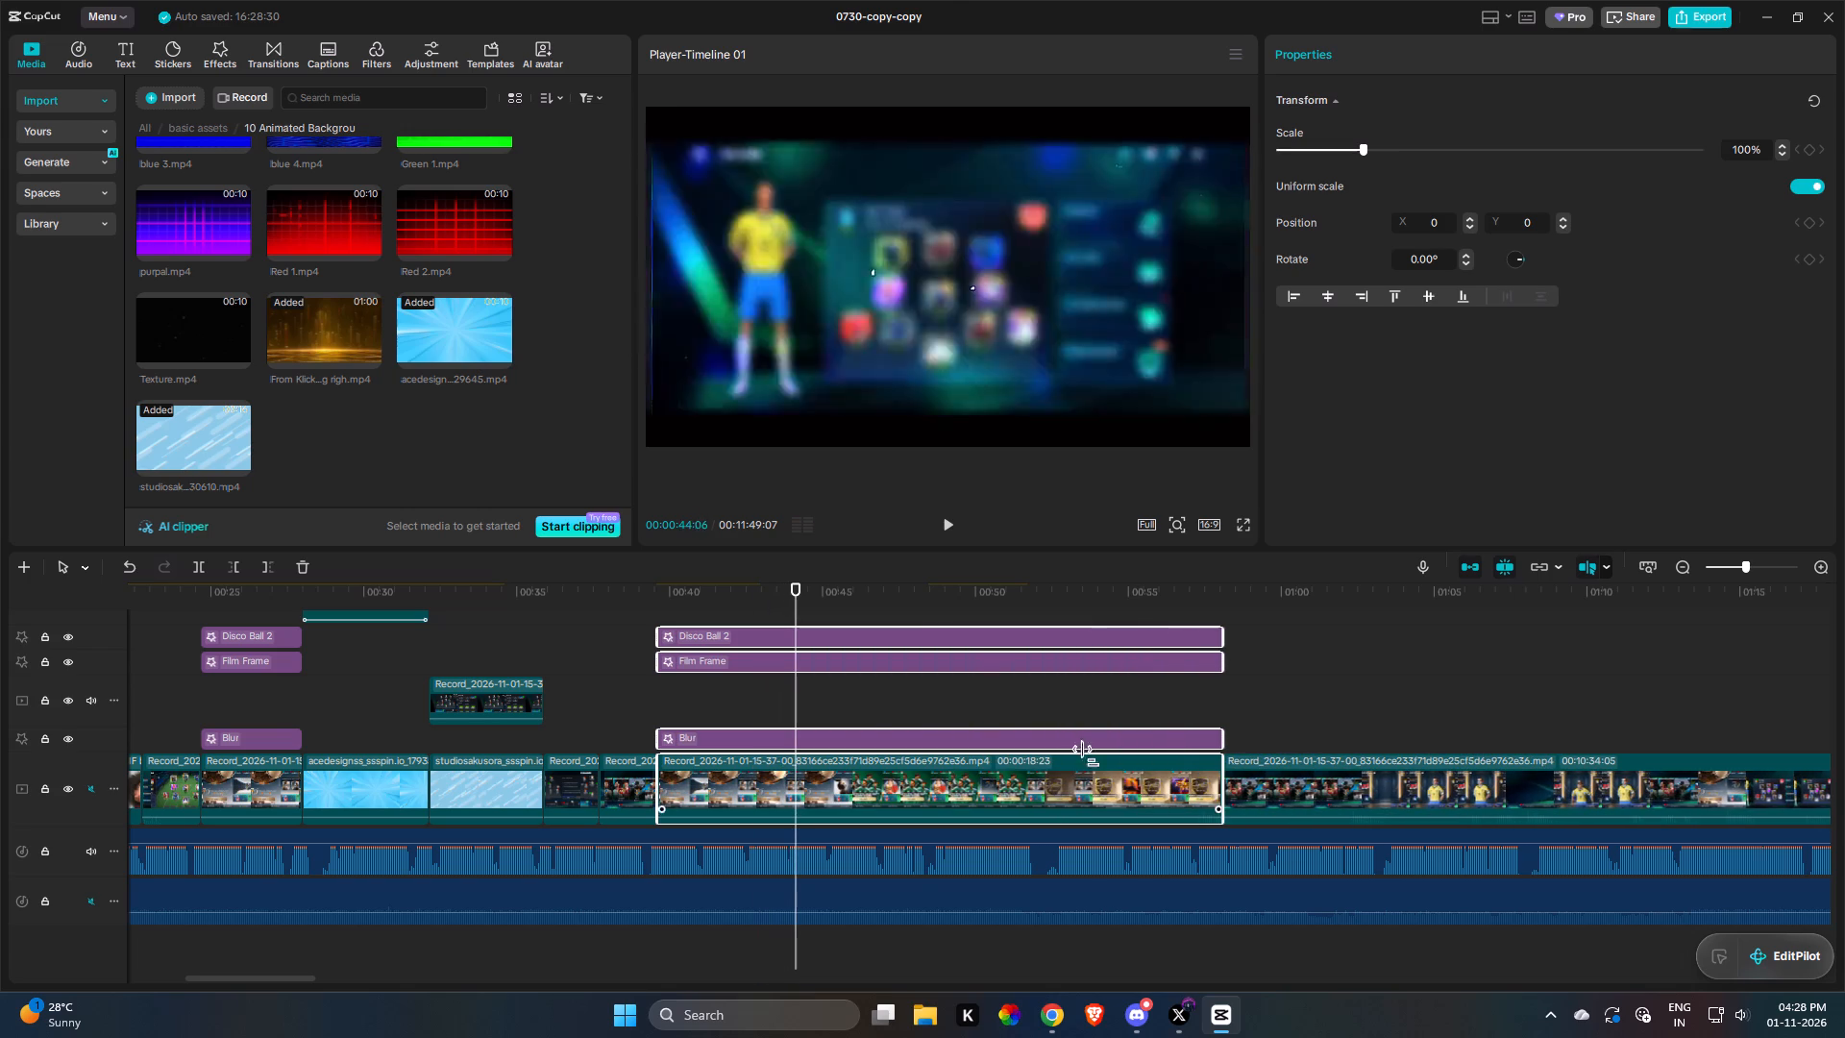
key(space)
drag(997, 752, 1004, 760)
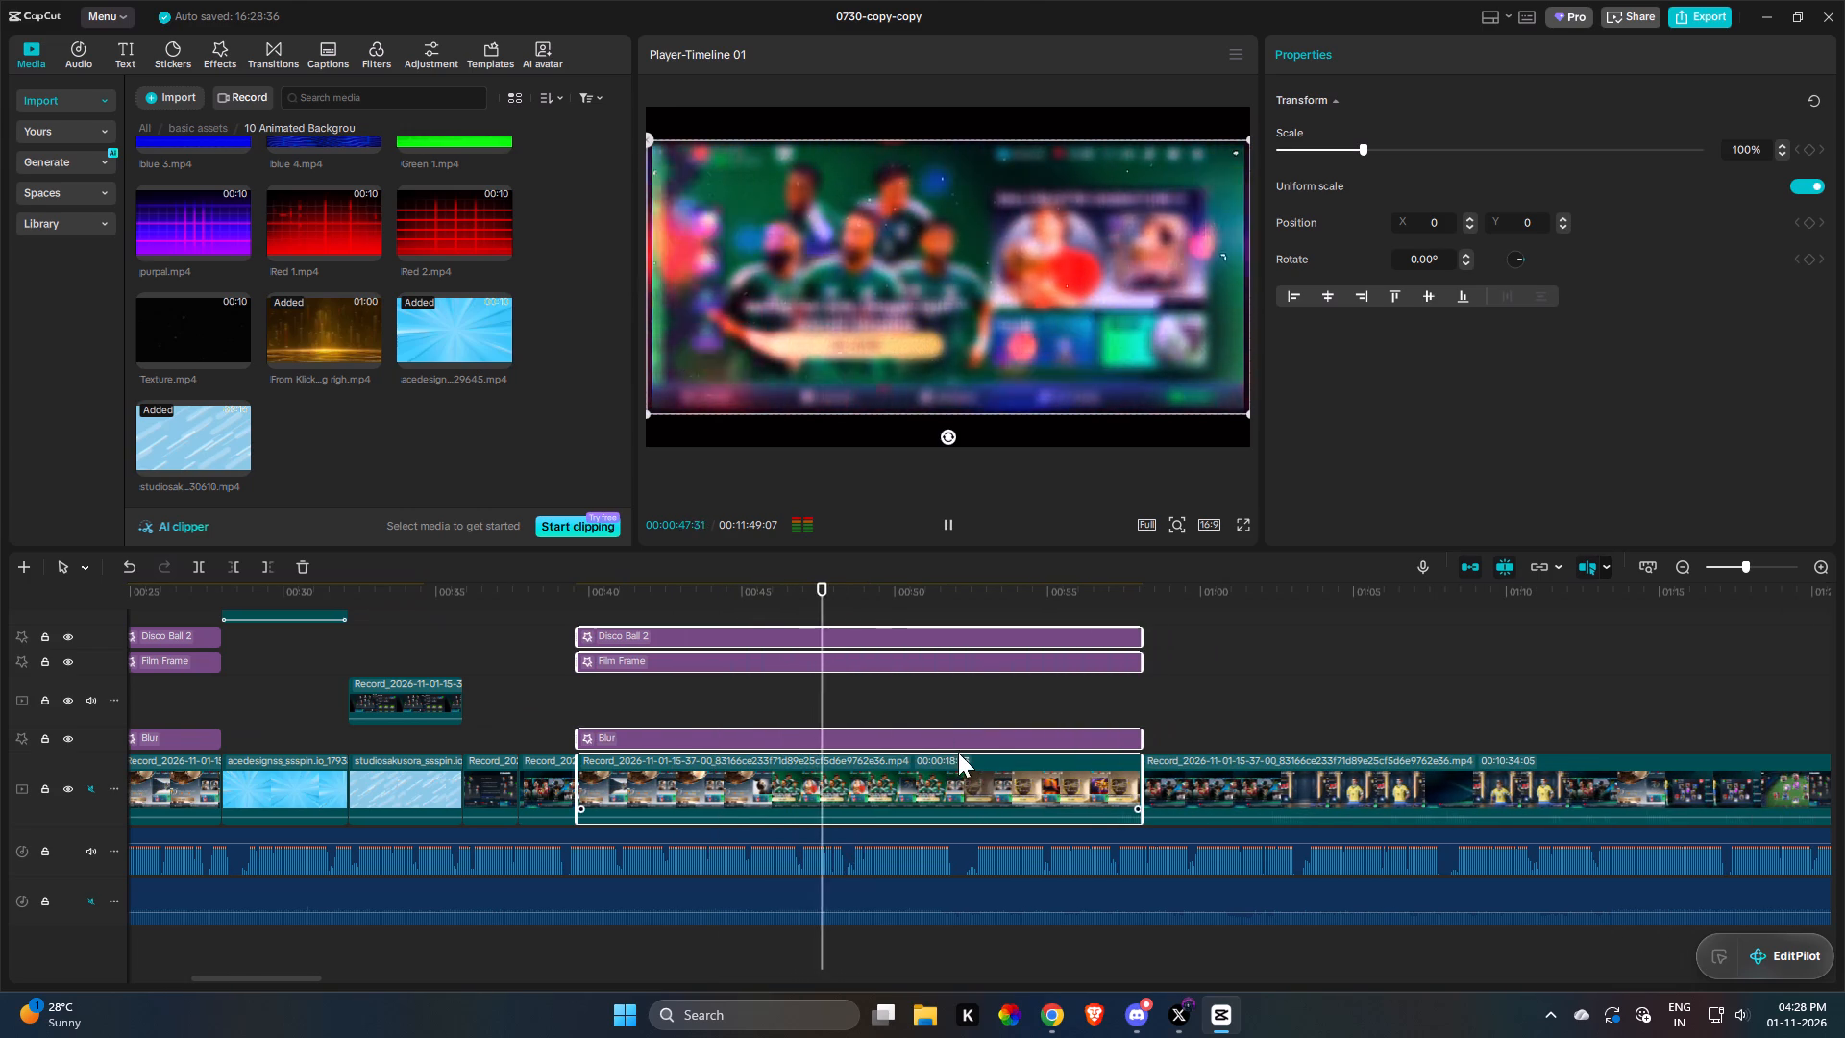
key(space)
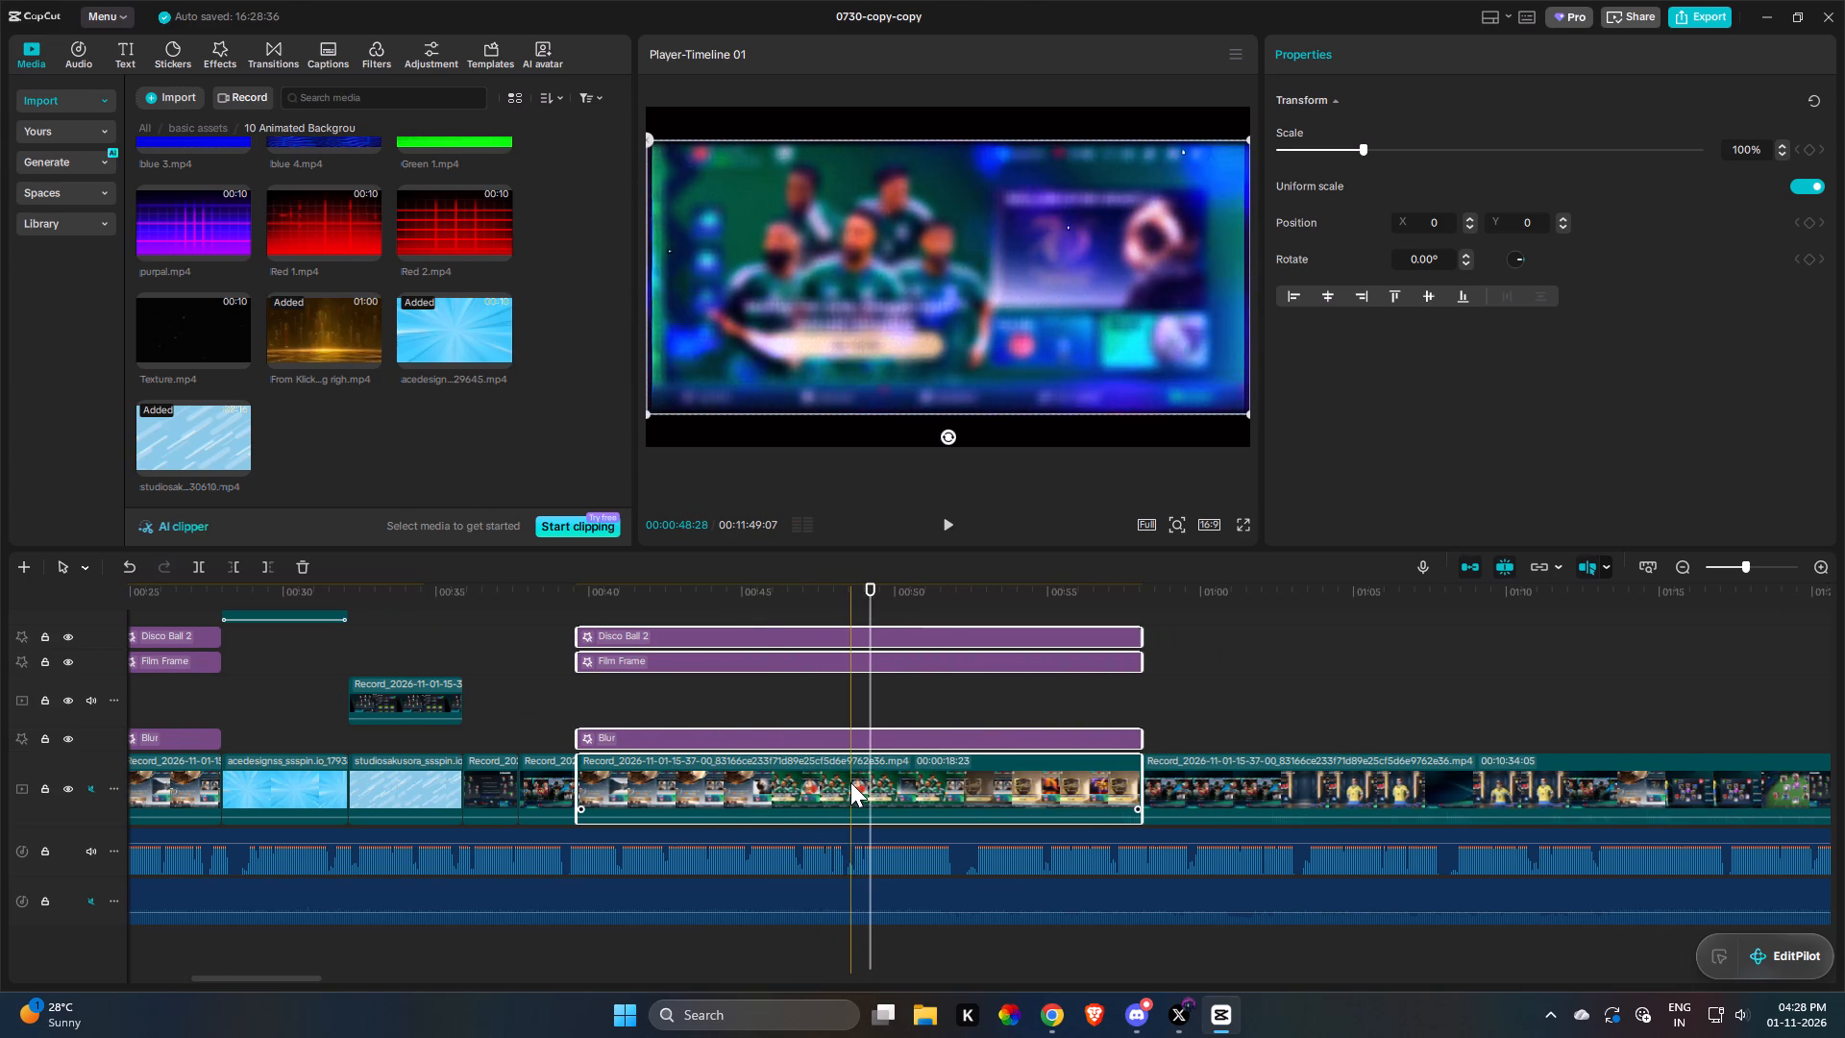
key(w)
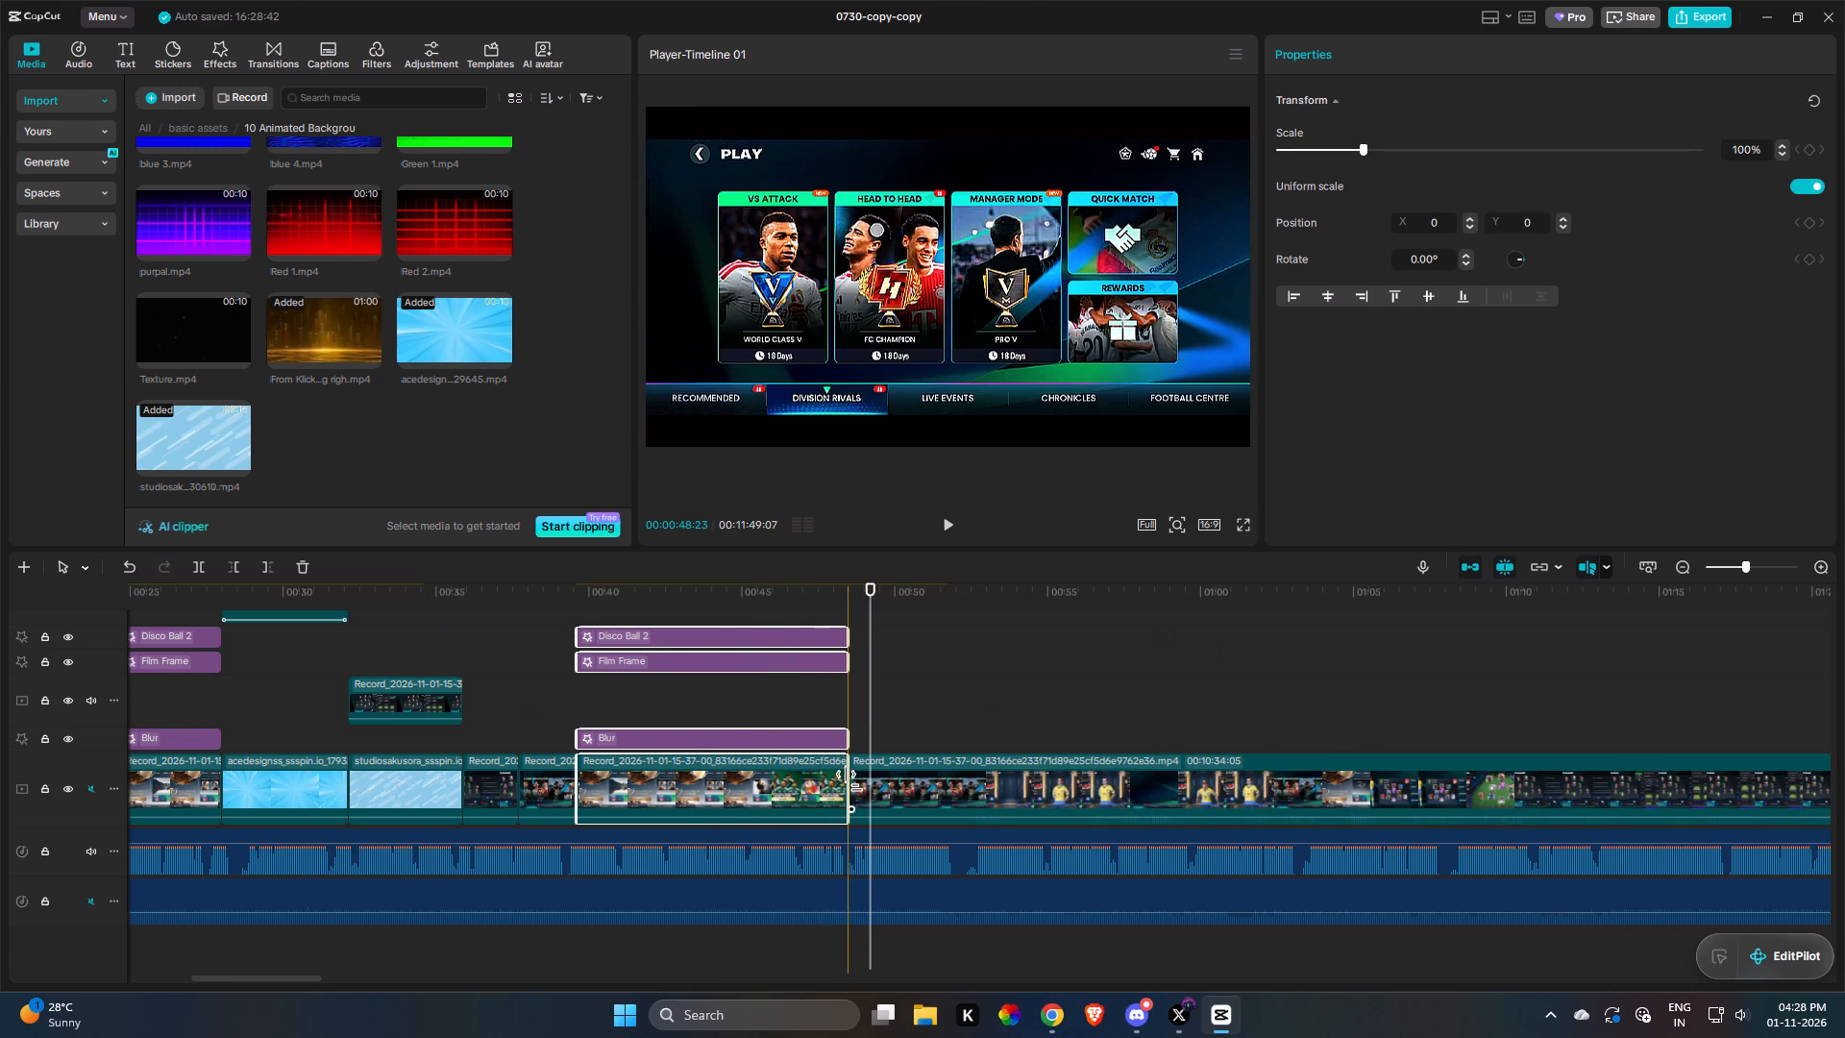
Duplicate the five formation panels with their blue ray background directly after the blurred clip at about 48 s, and play back the section.
drag(766, 710, 448, 710)
scroll(448, 710, up, 10)
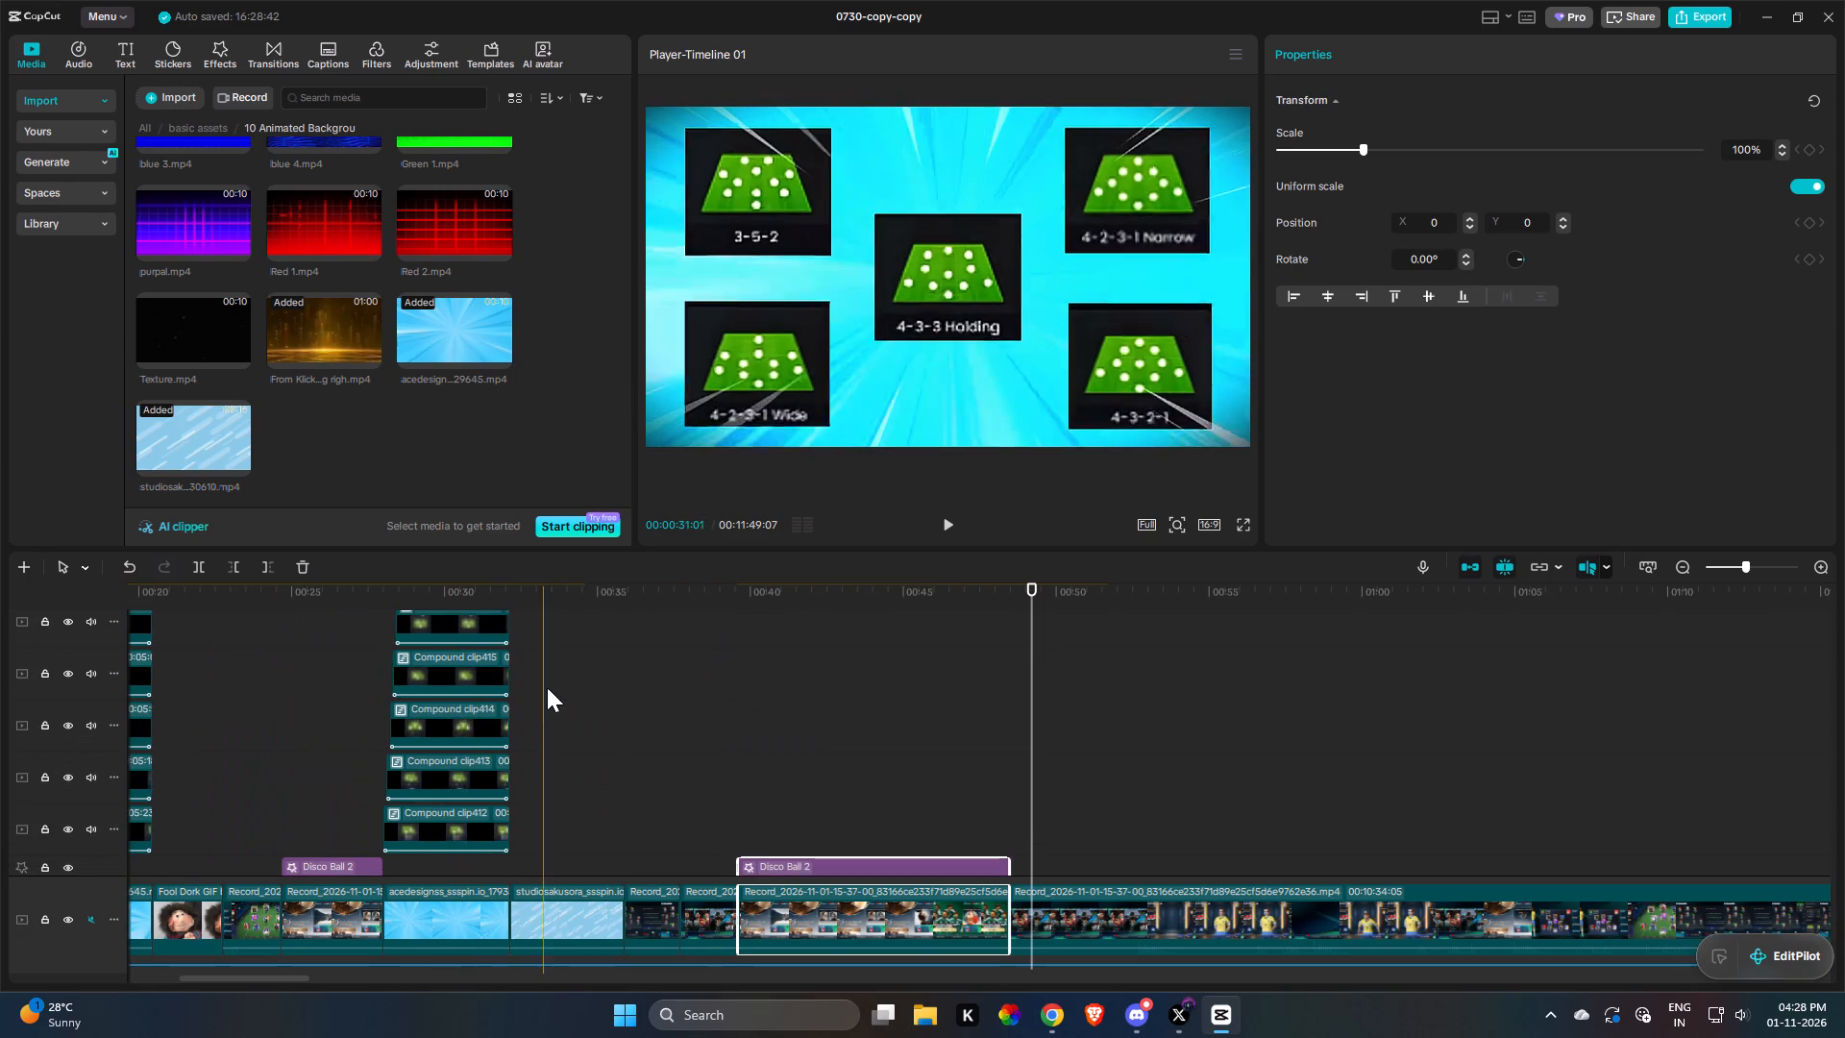
scroll(547, 687, up, 3)
click(536, 686)
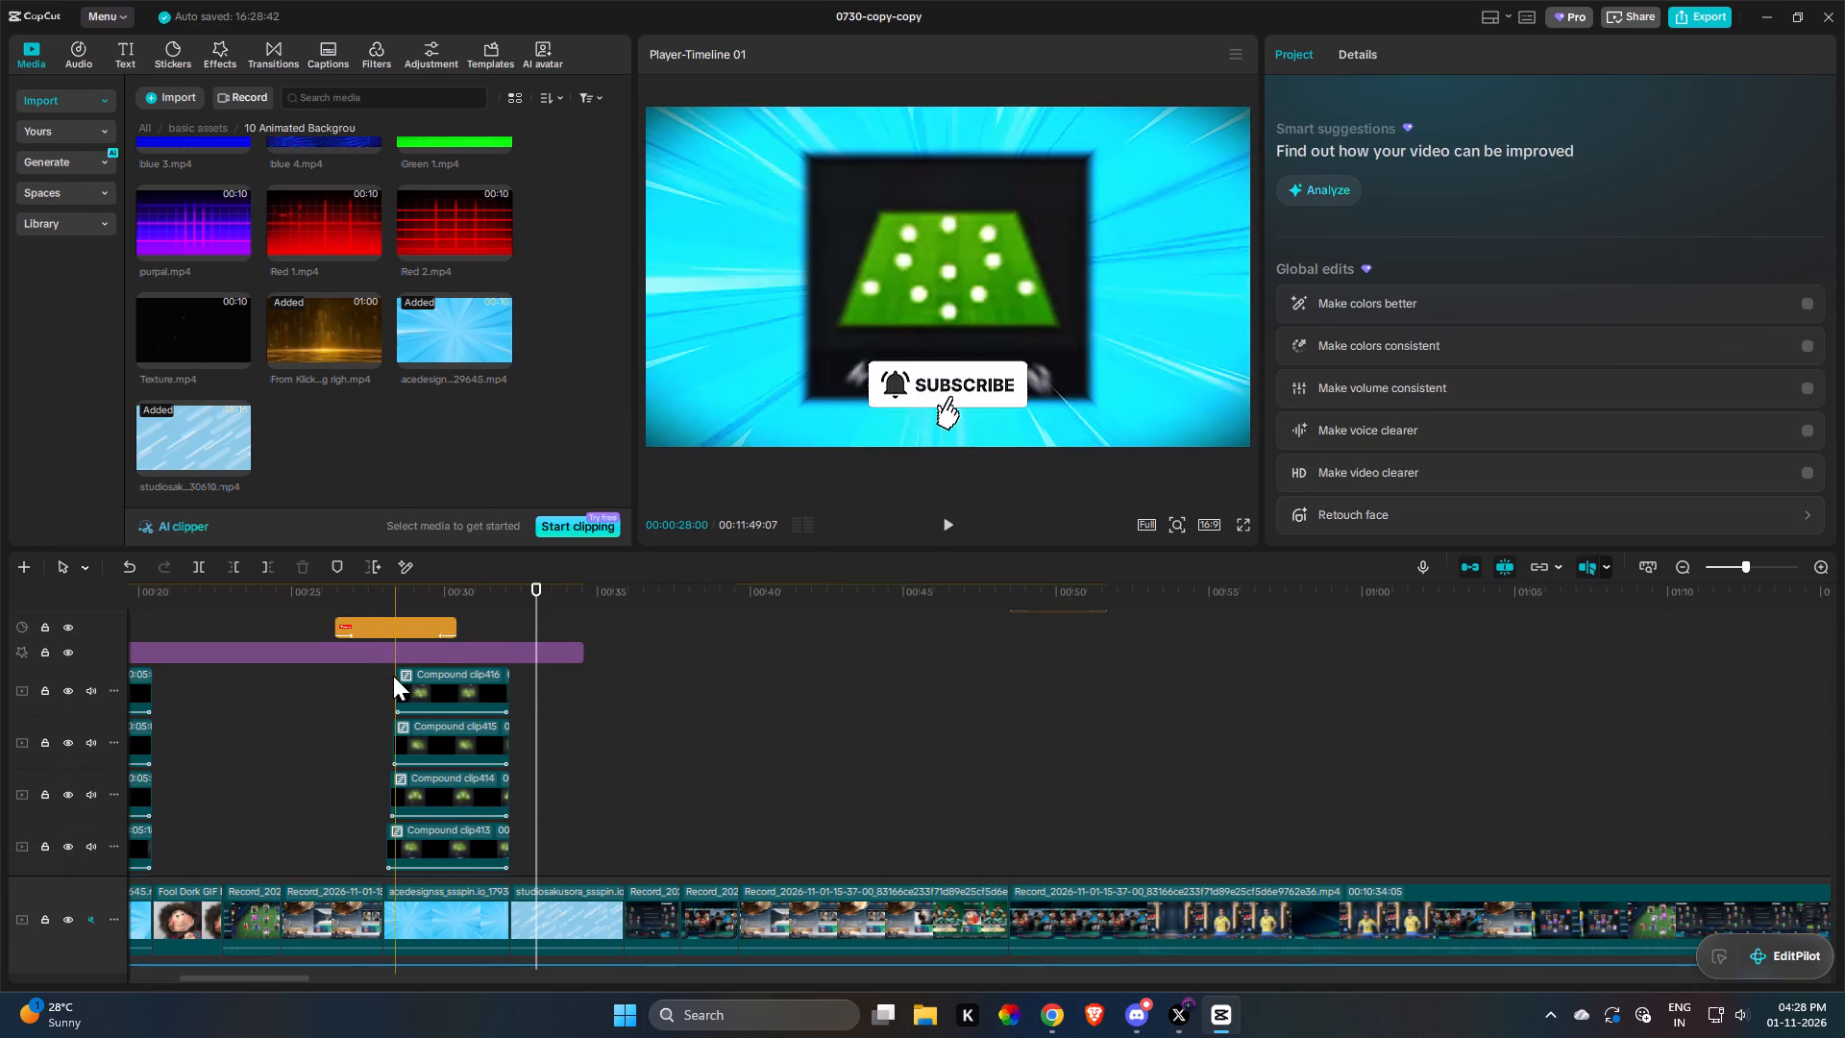
drag(385, 679, 427, 933)
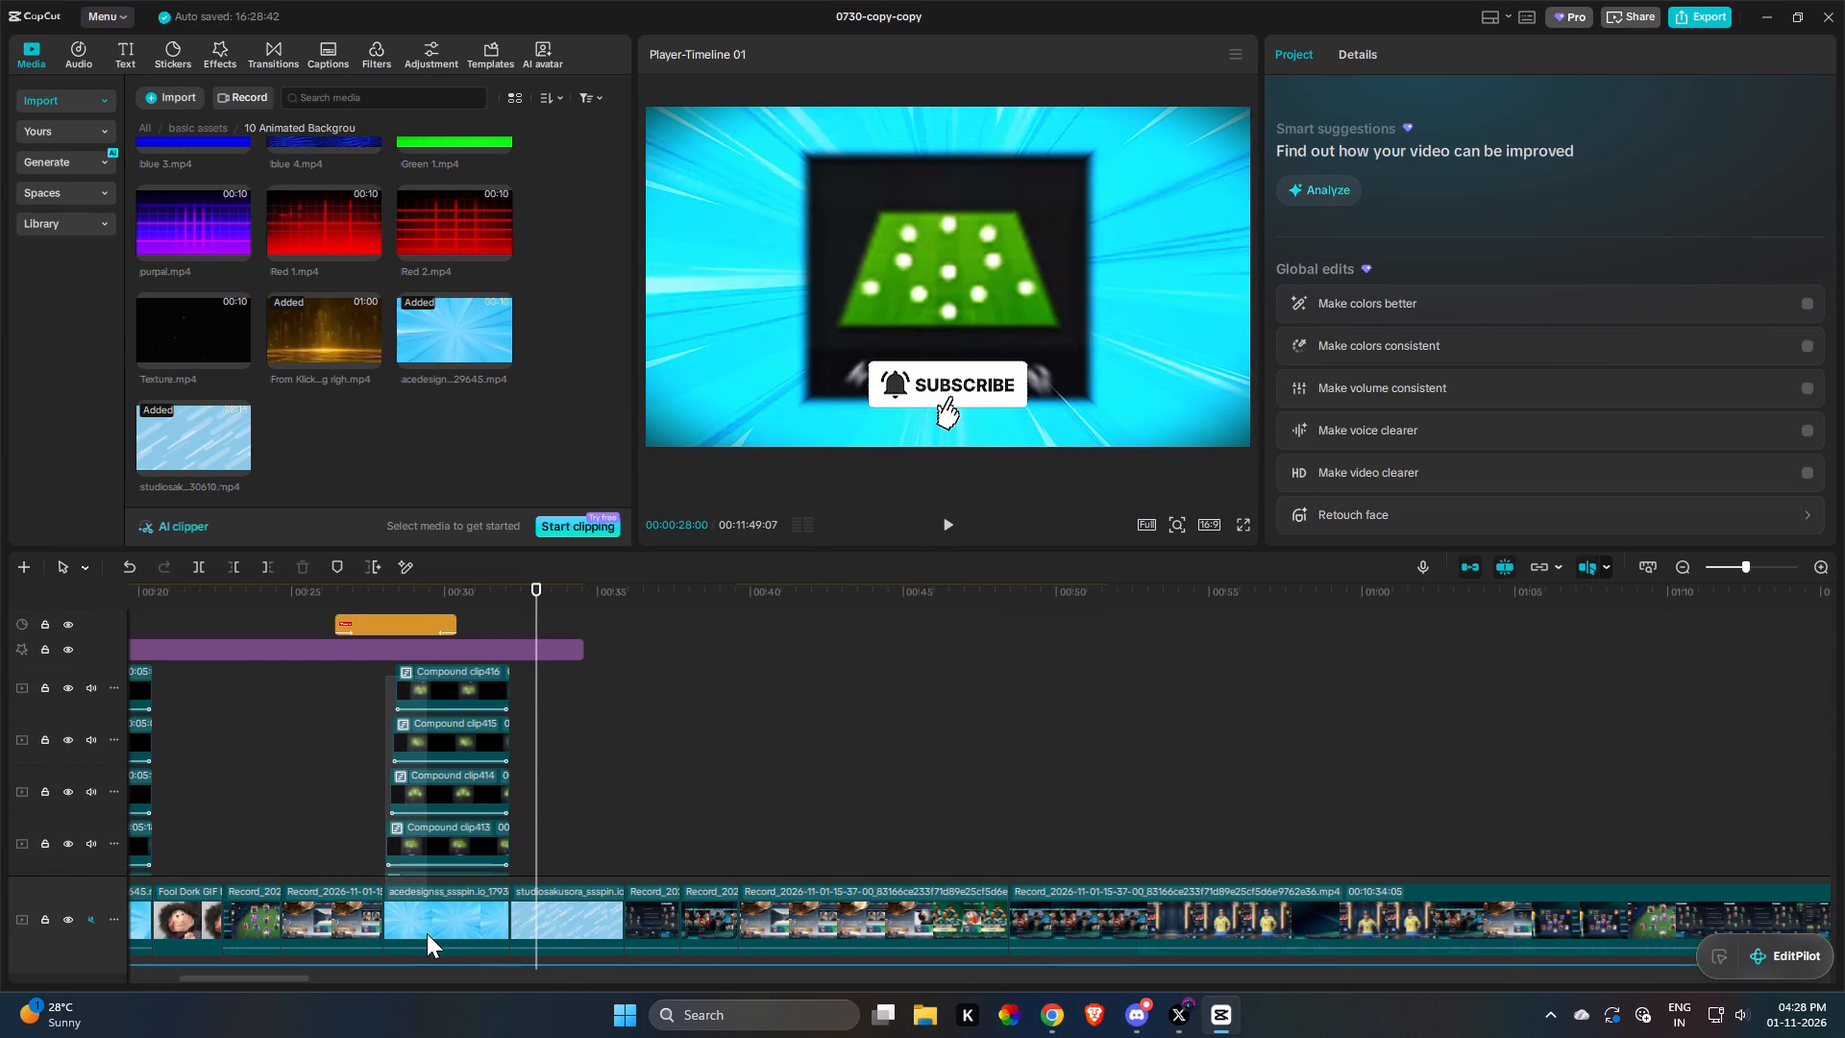
drag(427, 933, 433, 933)
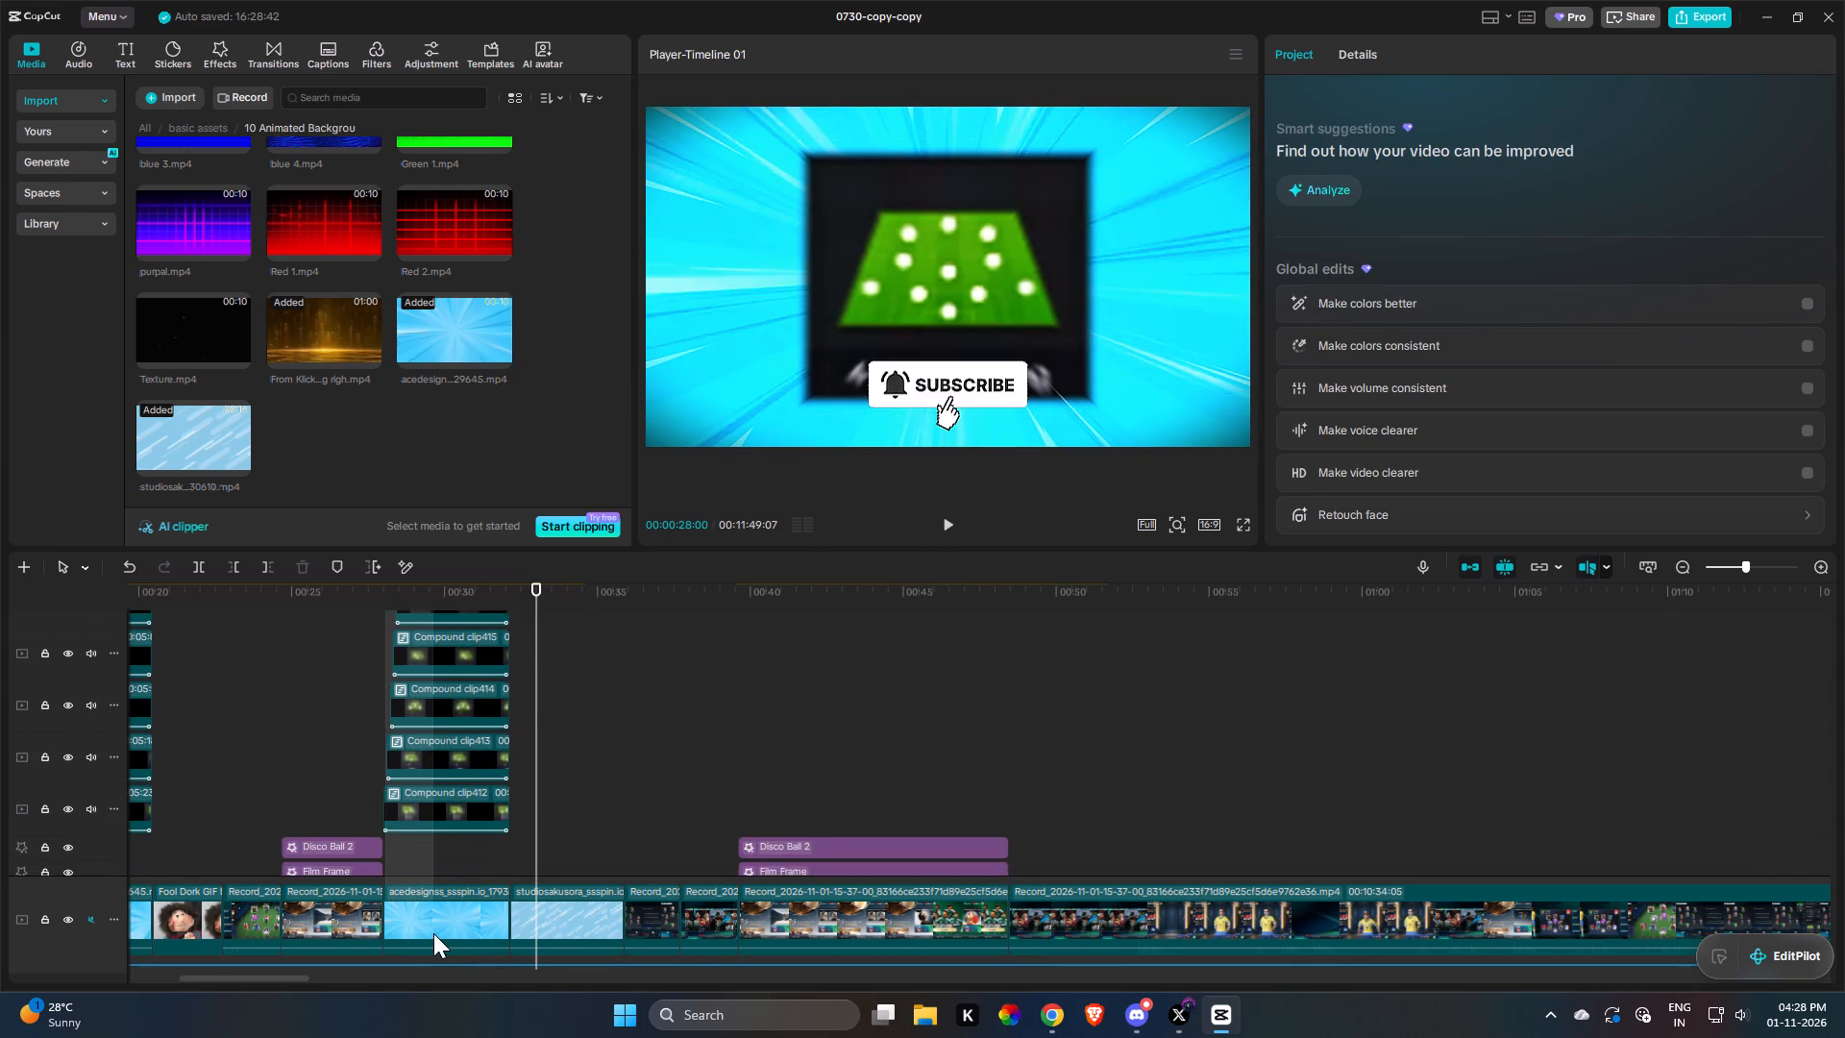
drag(433, 933, 443, 933)
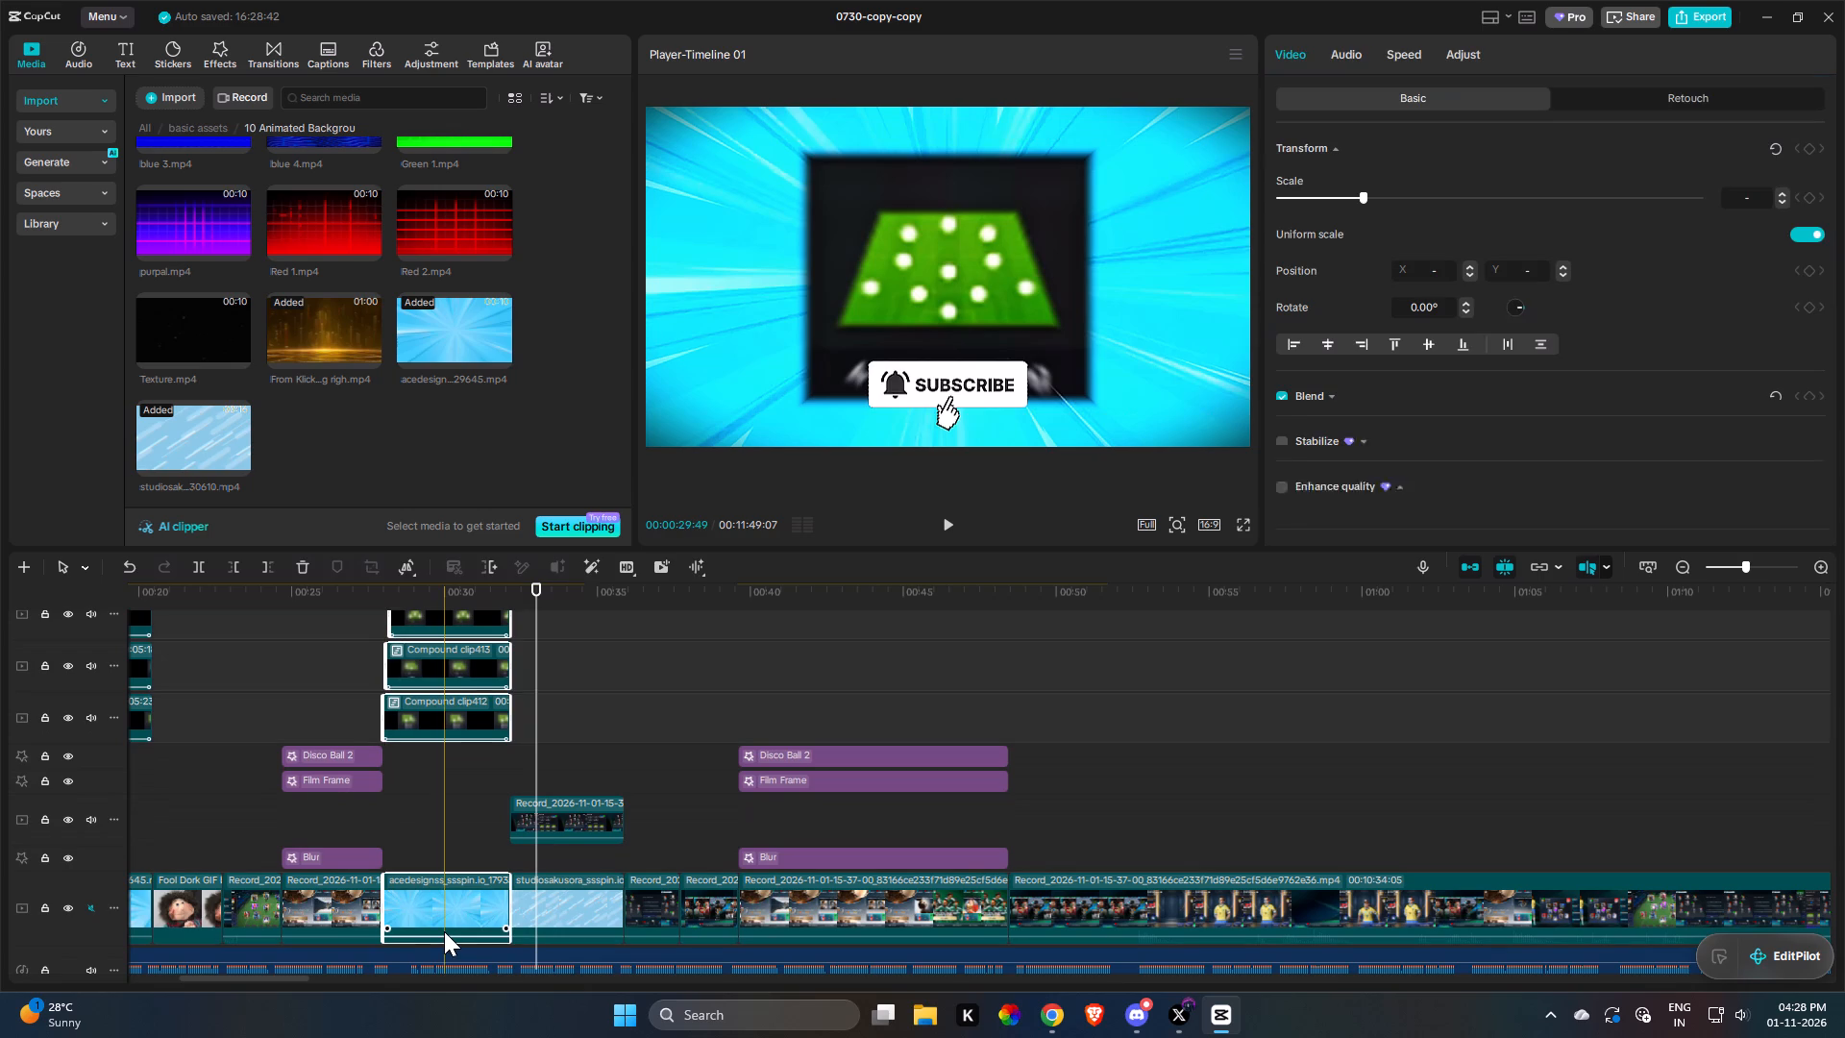
key(ctrl+c)
key(ctrl+v)
scroll(1146, 839, down, 2)
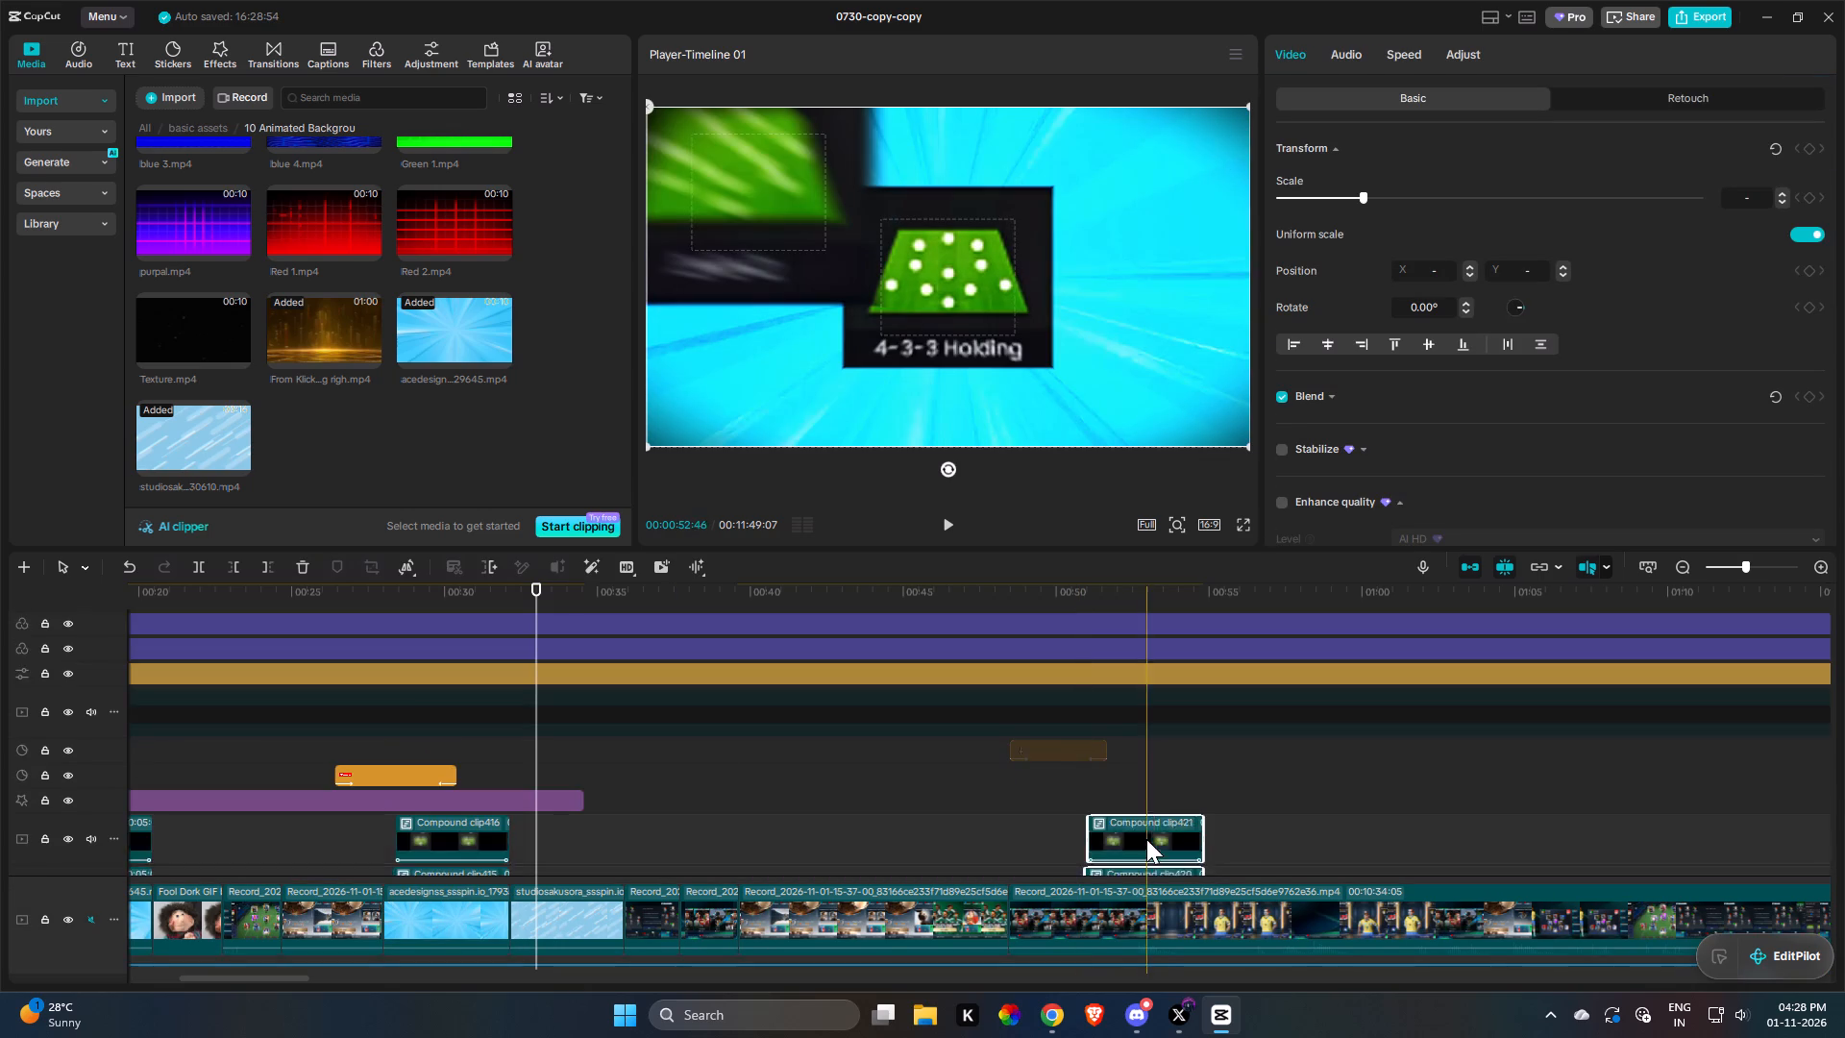
scroll(1146, 839, down, 16)
drag(1152, 805, 1088, 862)
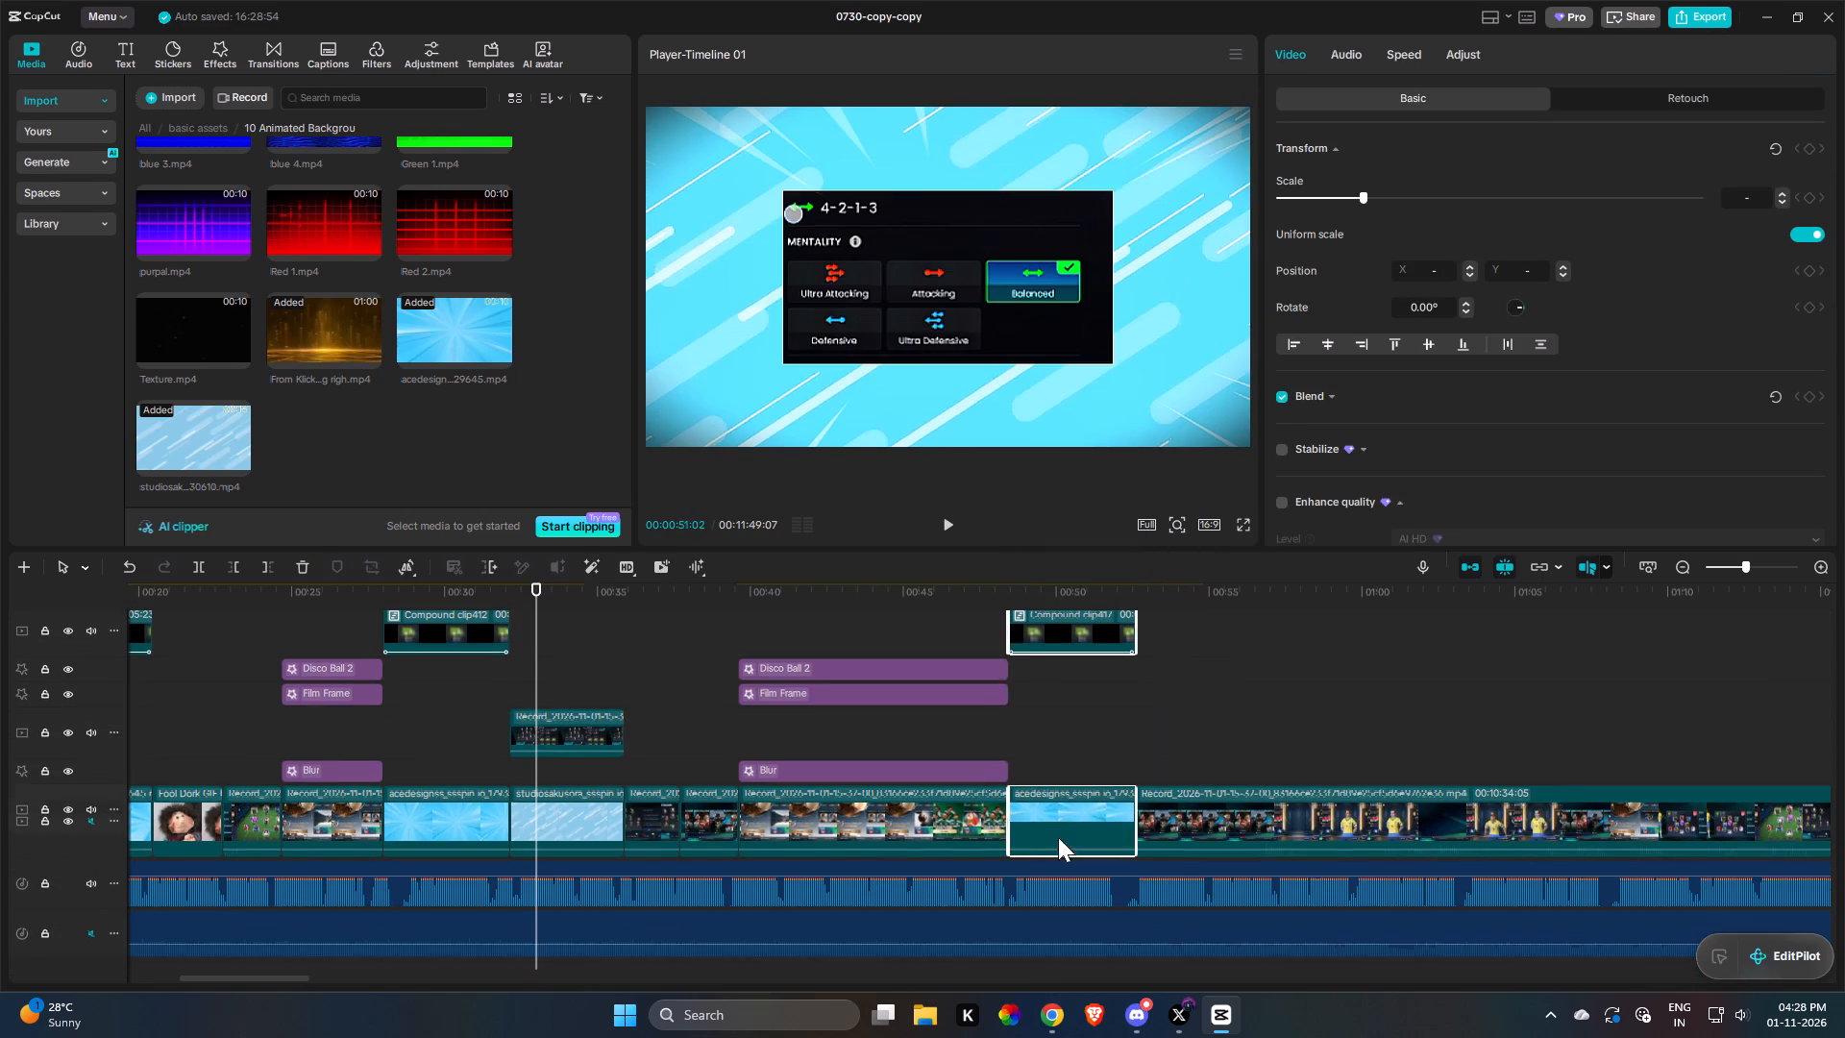
key(space)
drag(1084, 779, 963, 783)
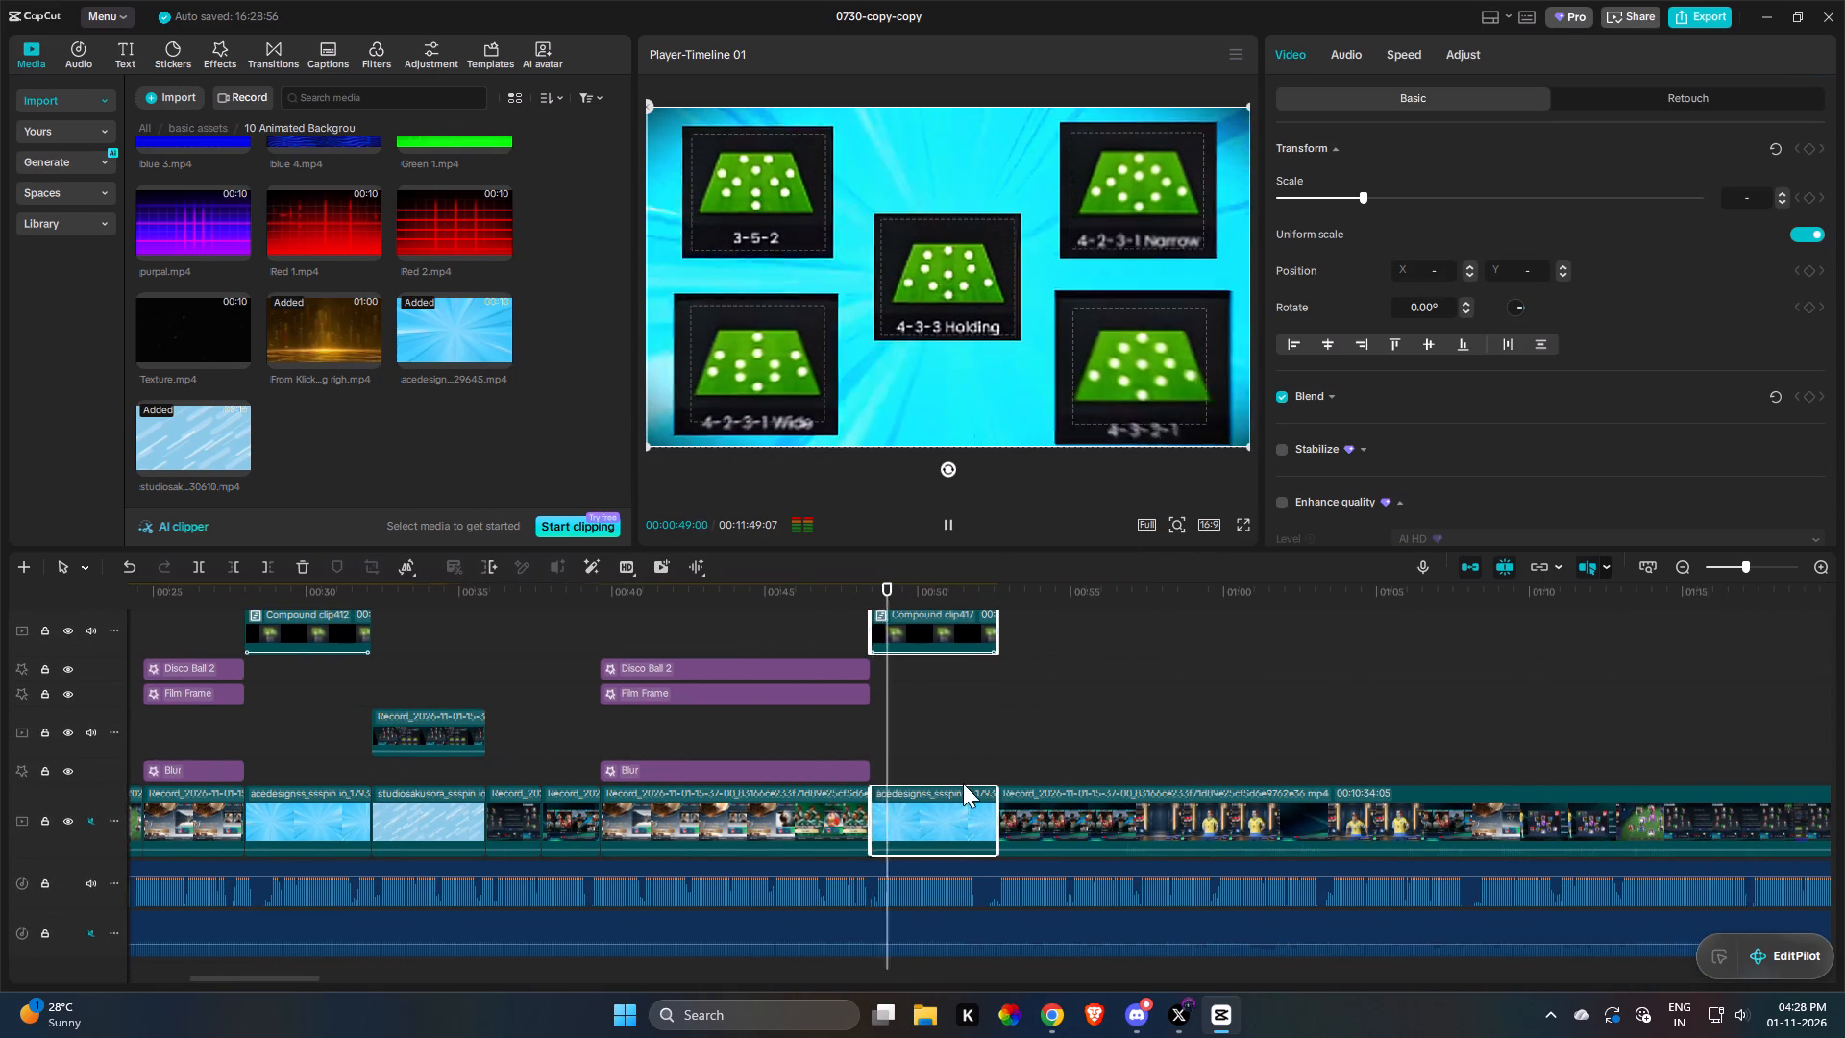
drag(963, 783, 961, 781)
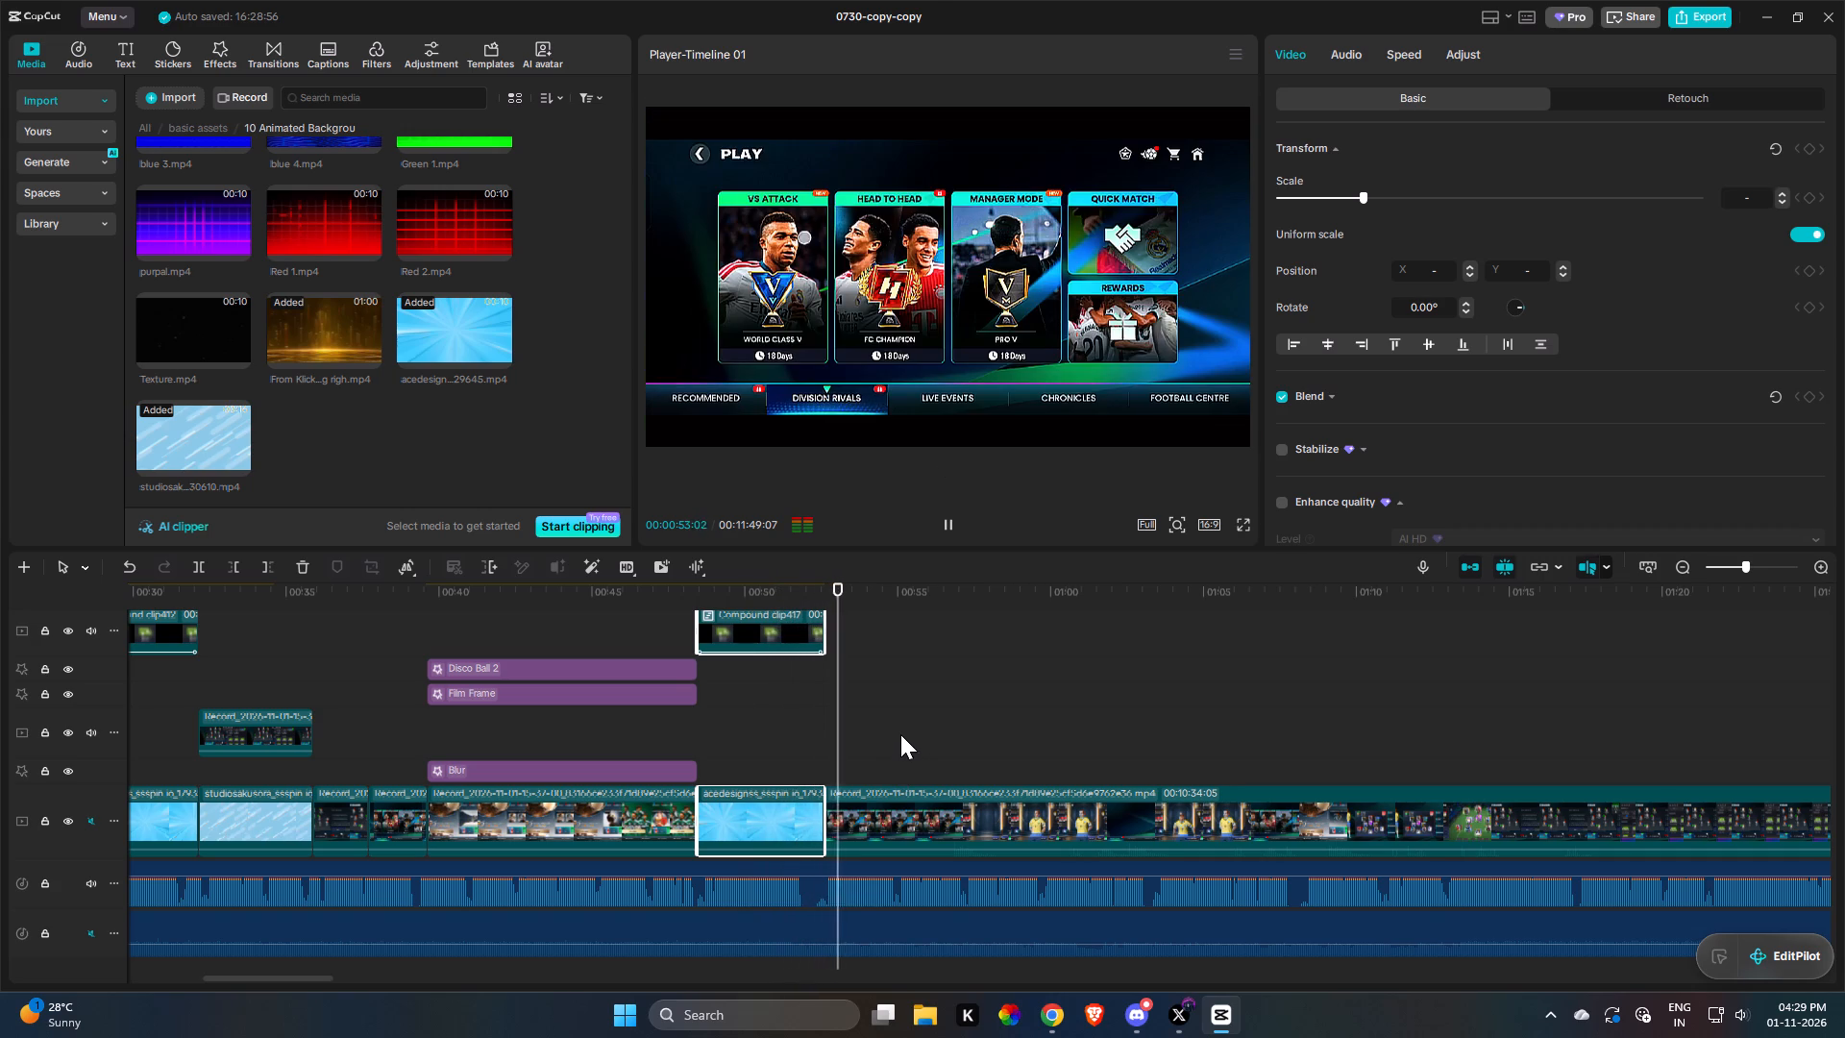
Trim the start of the recording after the duplicated formation panels so it opens on the Club screen showing My Team.
click(960, 755)
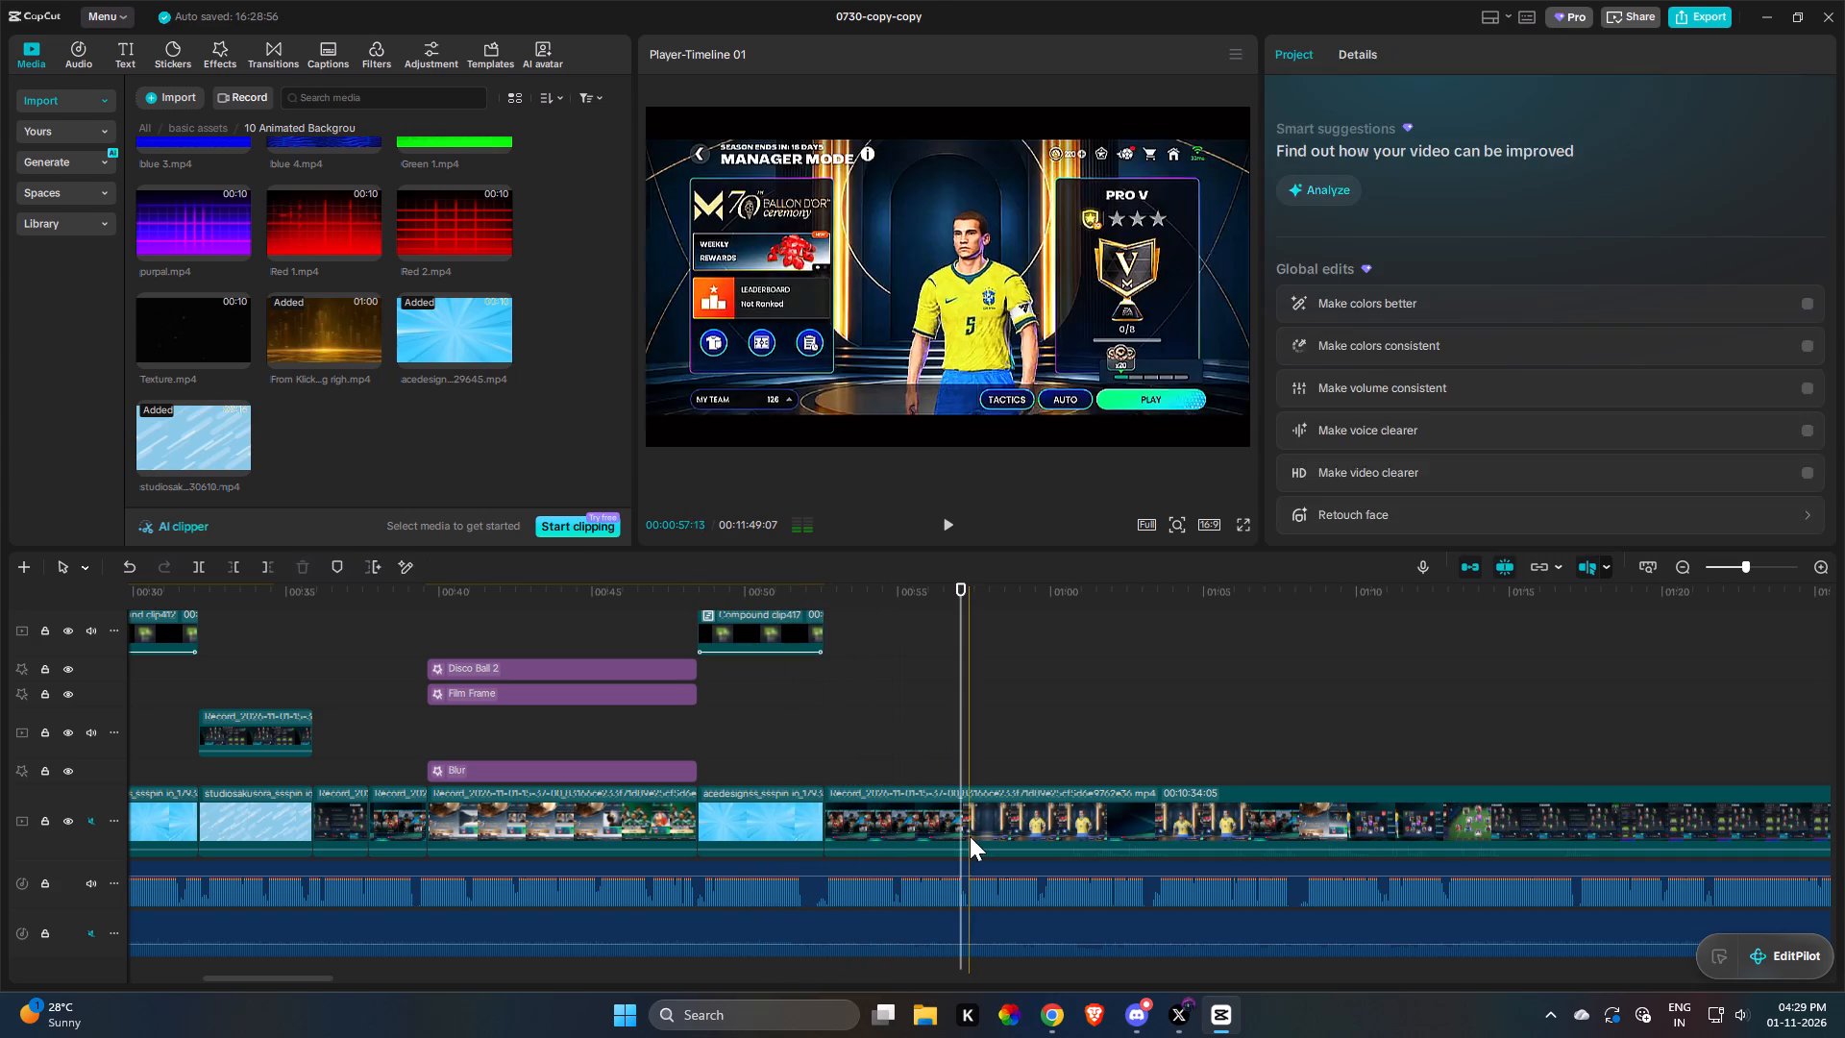
click(970, 836)
drag(1362, 808, 1382, 809)
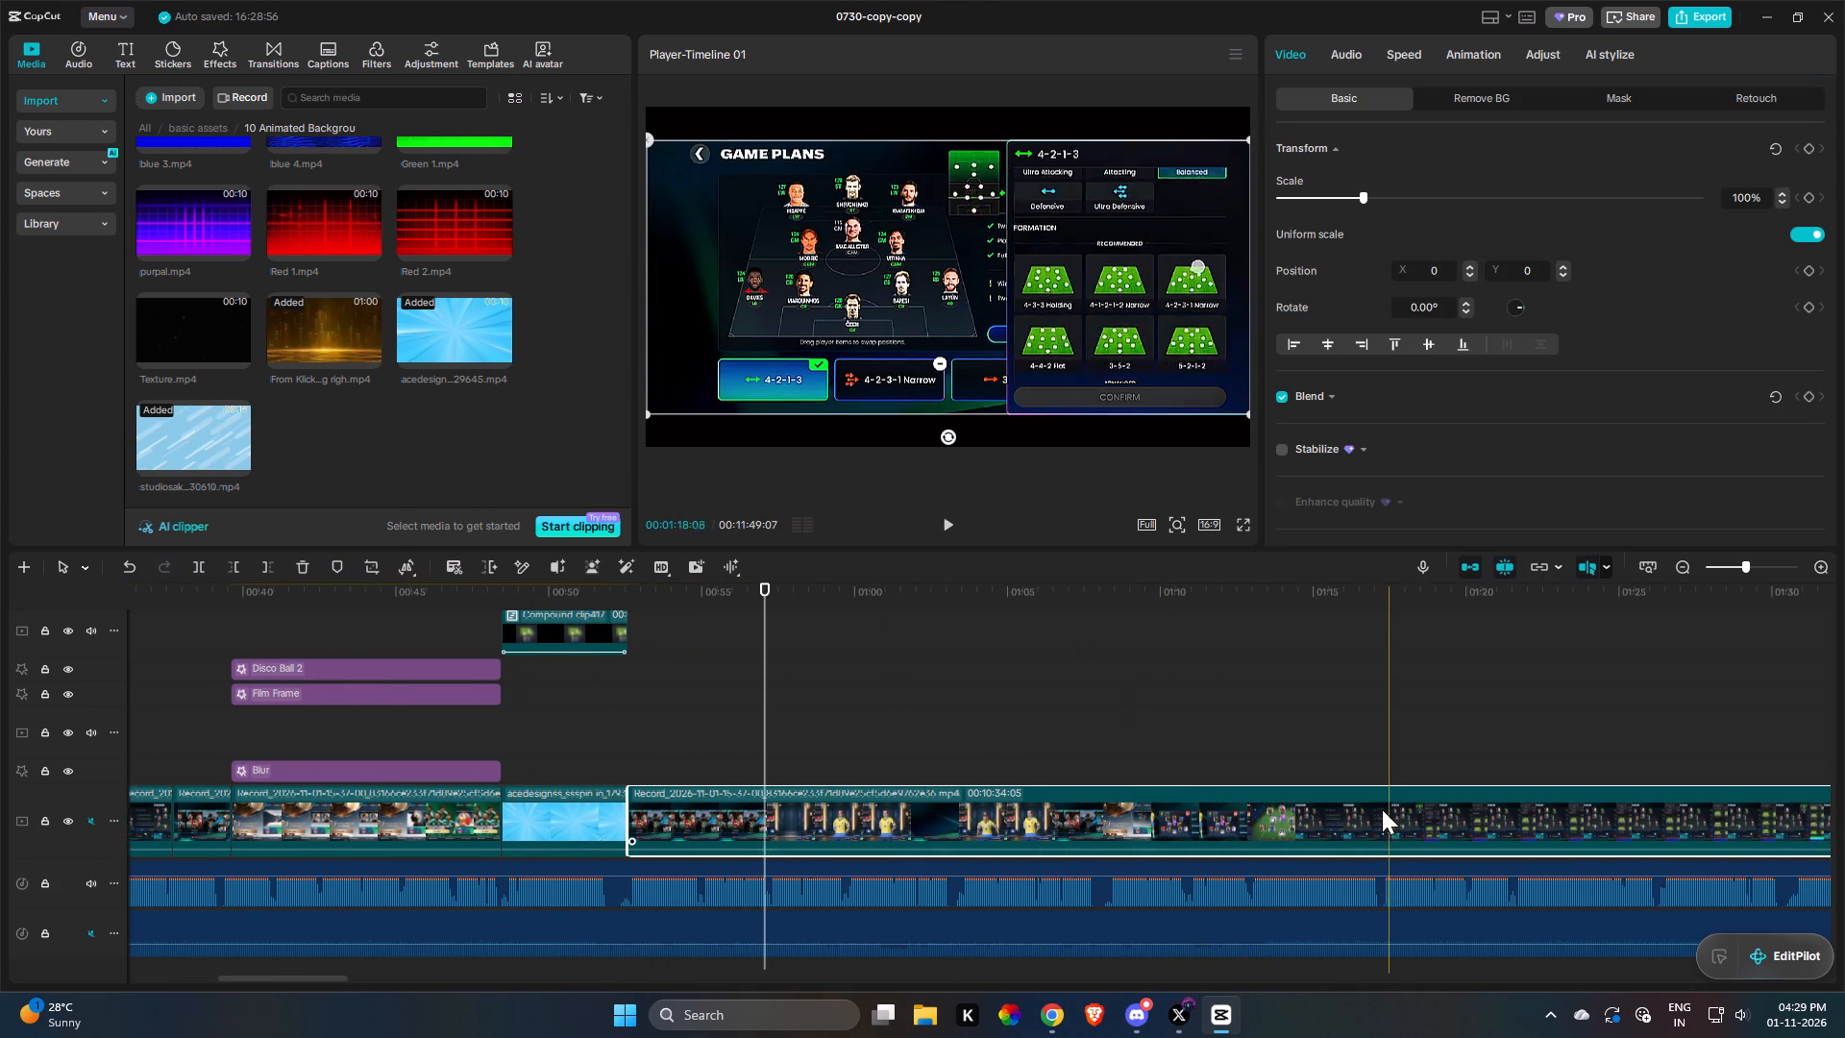
drag(1382, 809, 1381, 809)
drag(1136, 803, 1341, 793)
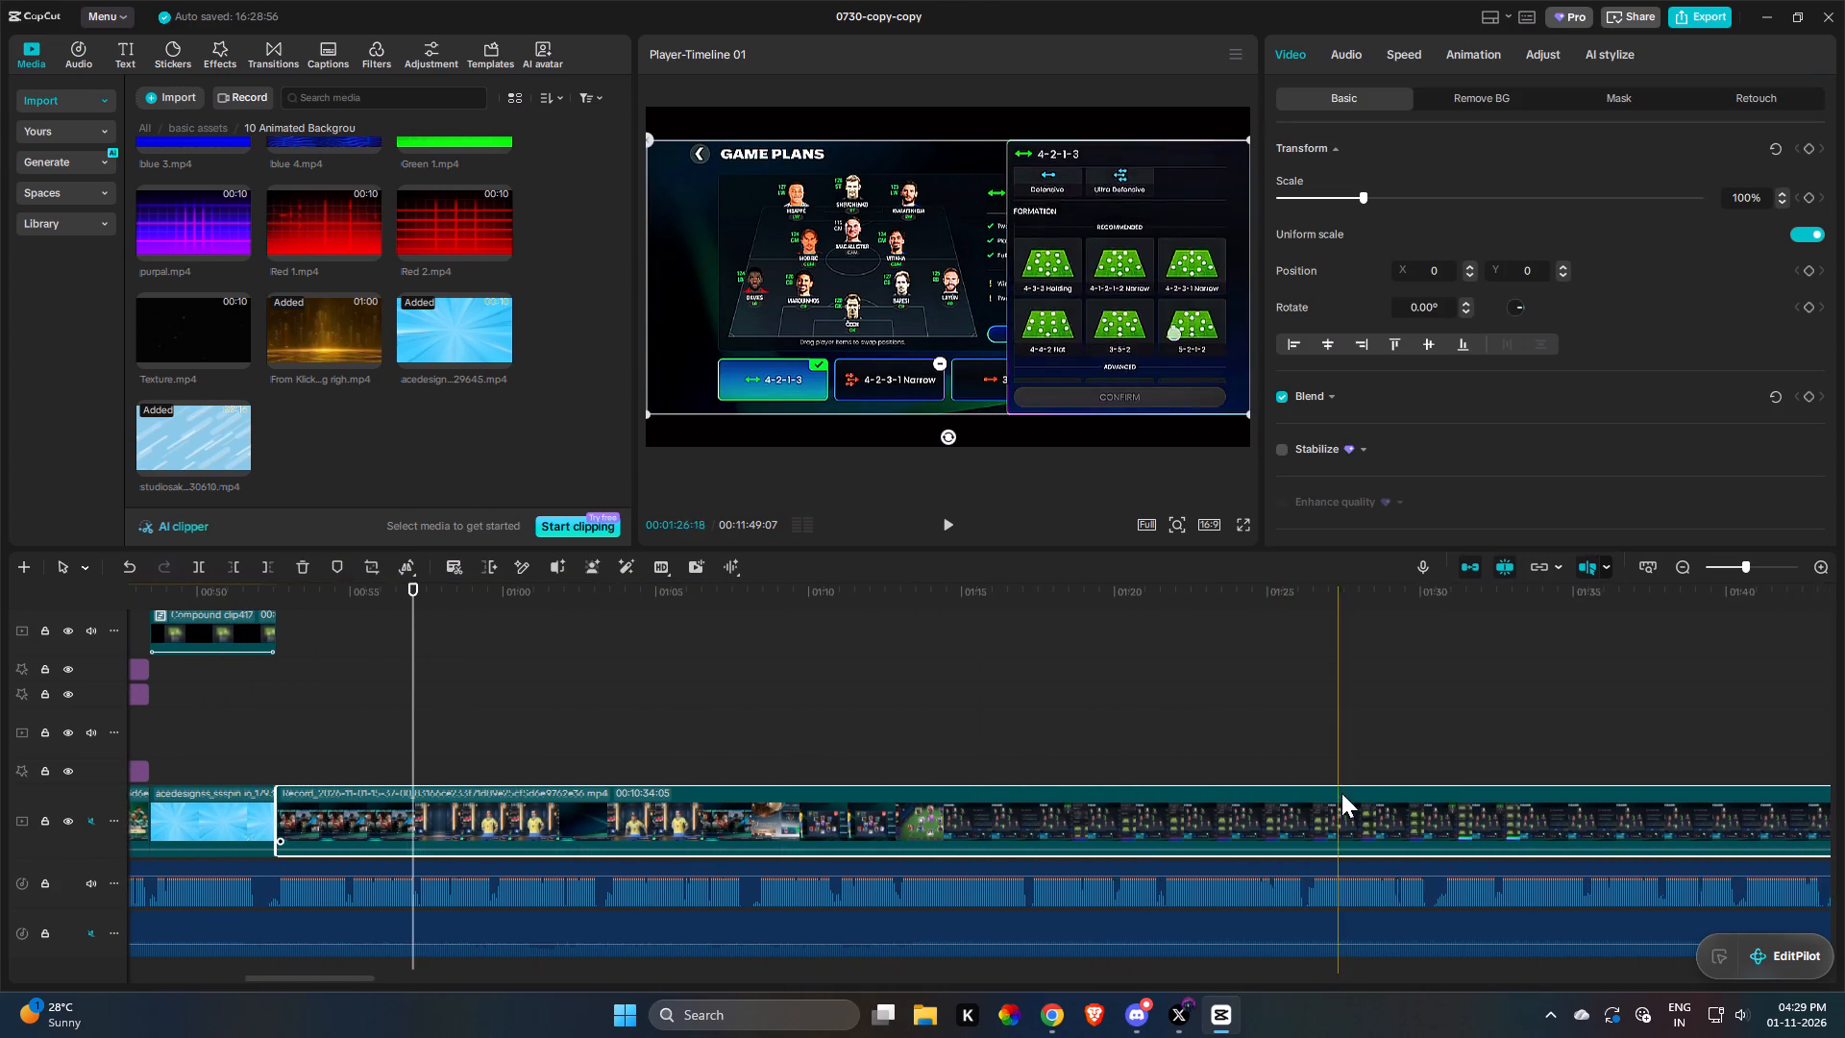
drag(1341, 793, 1386, 798)
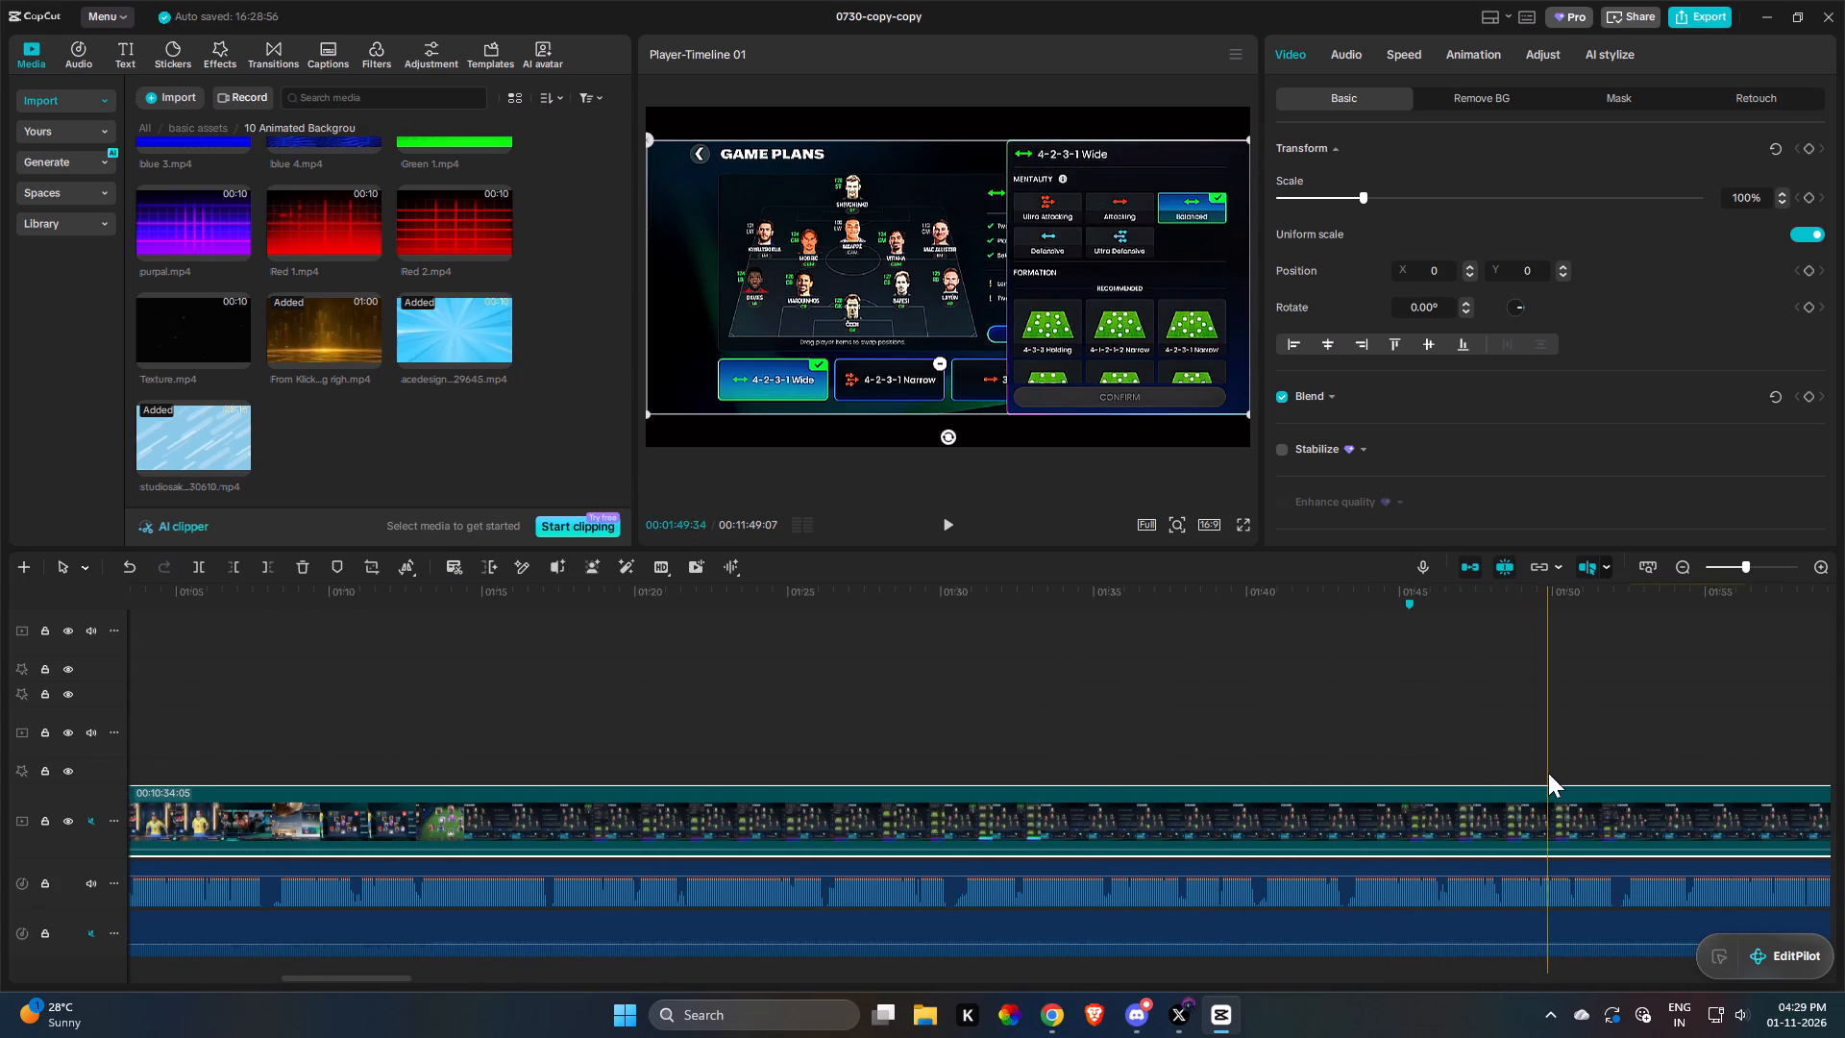
drag(825, 775, 504, 755)
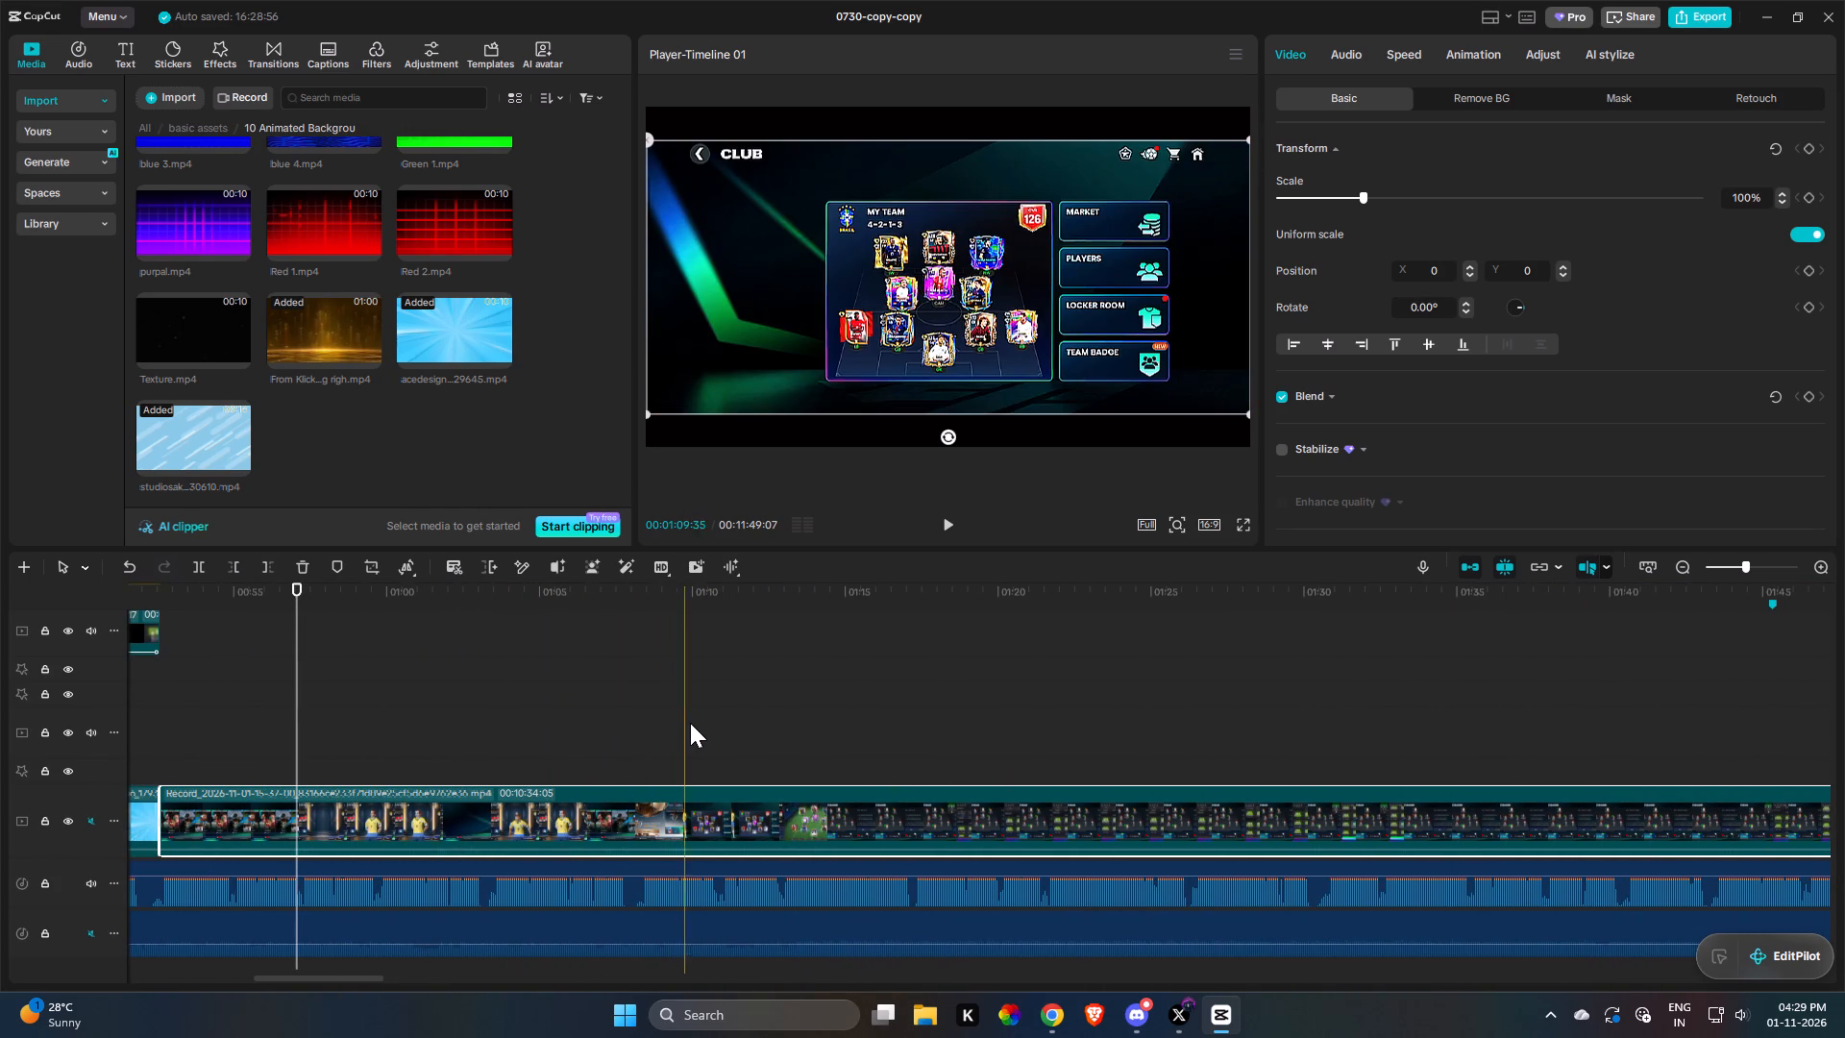
key(q)
Play back and scrub the recording after the duplicated formation panels against the voiceover, up to about 1:08.
key(space)
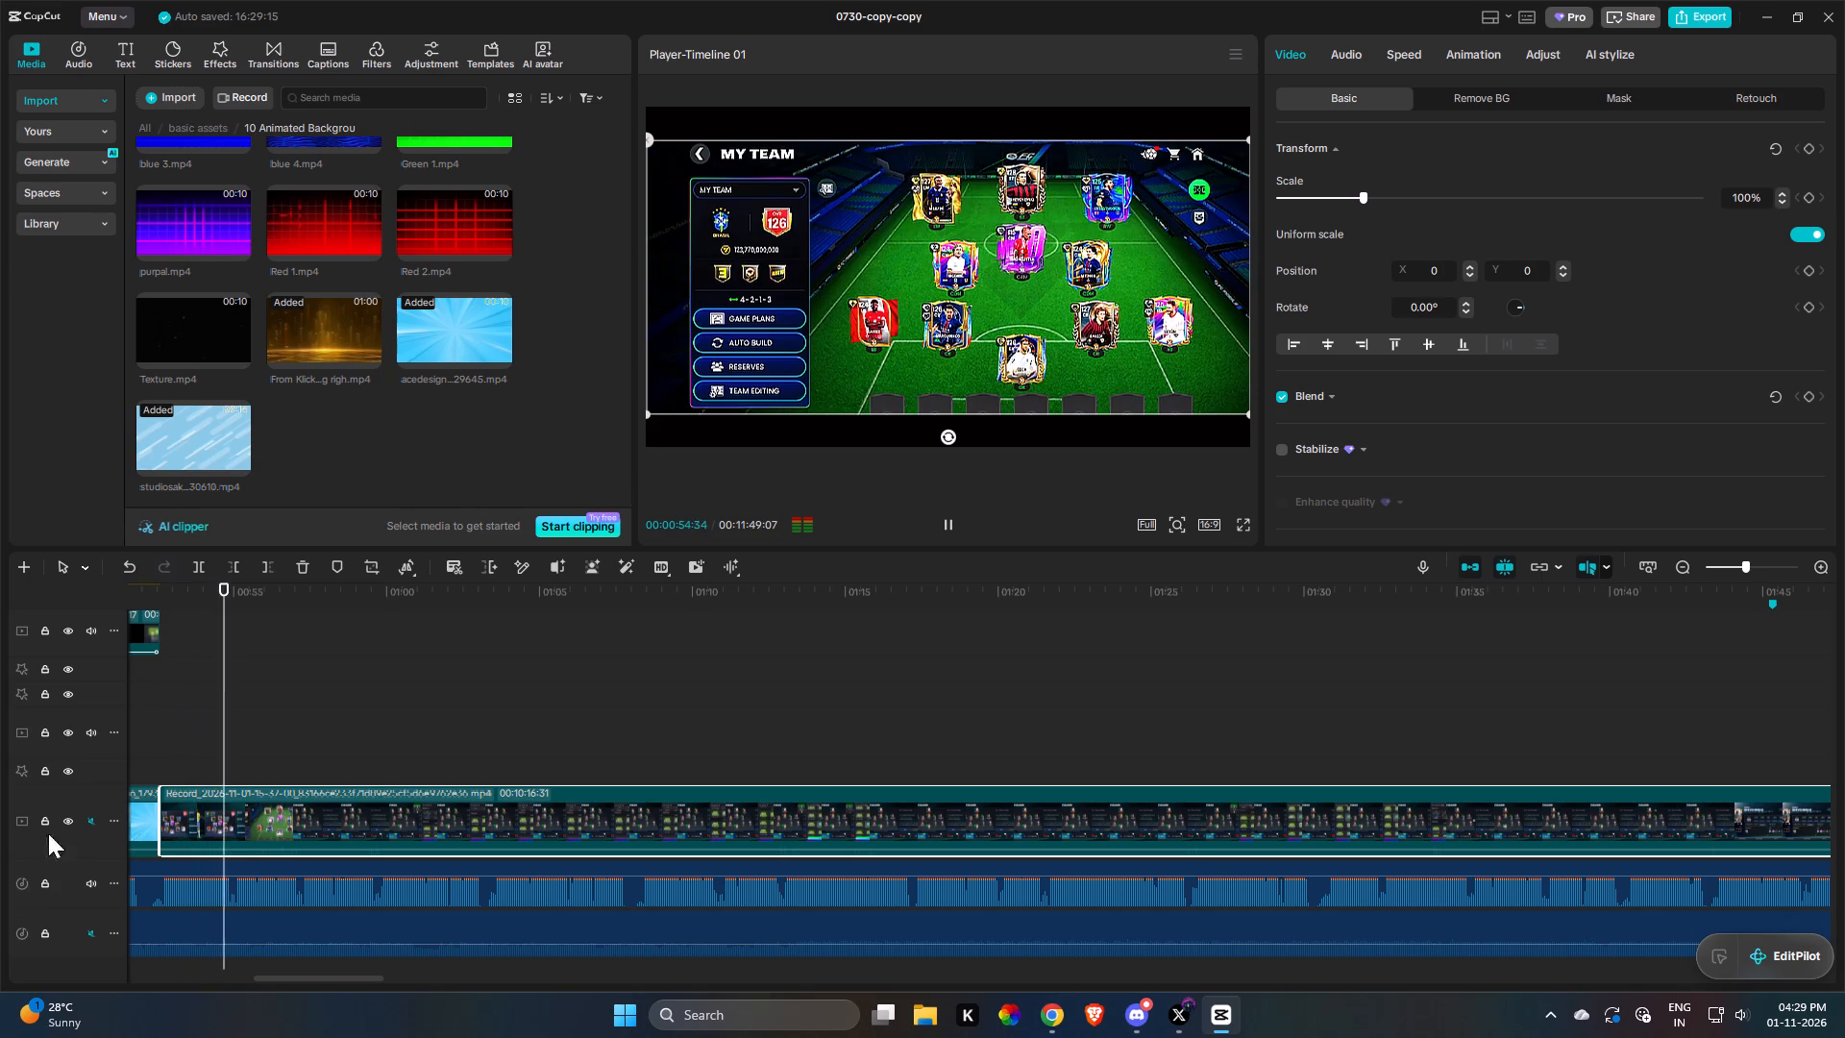
click(149, 126)
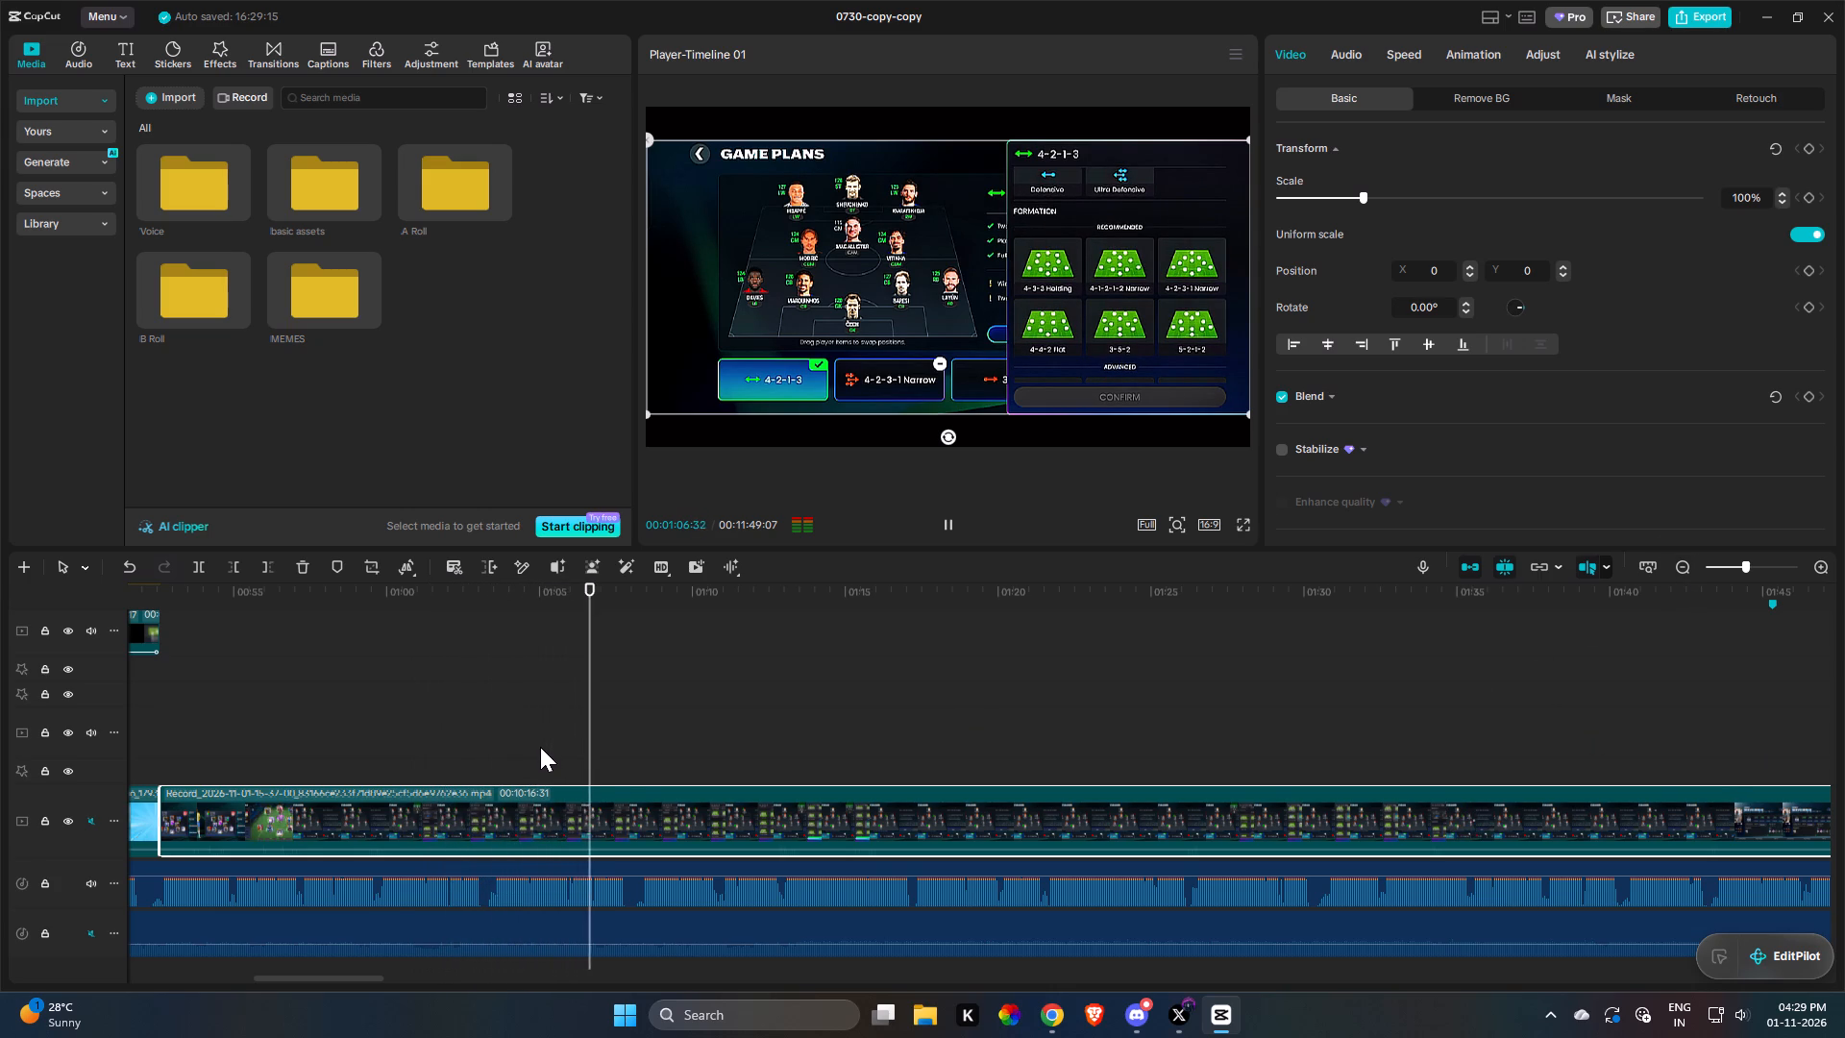
key(space)
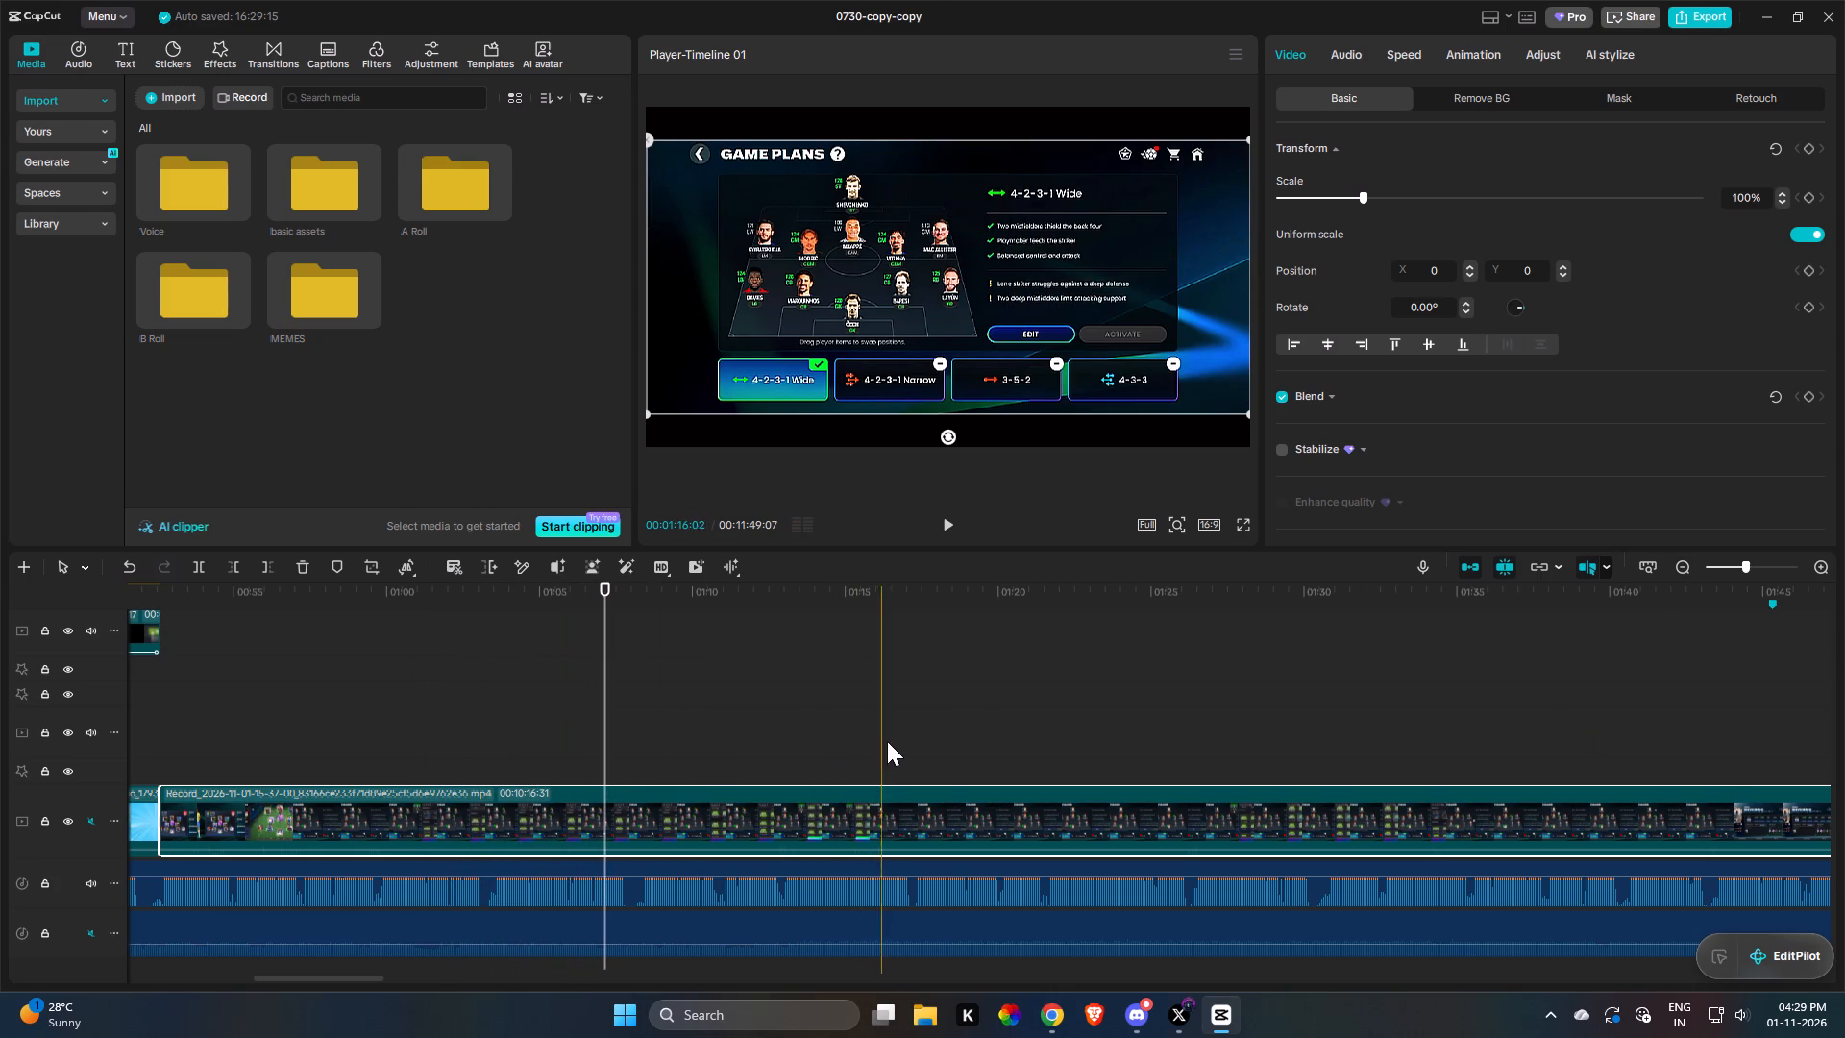
drag(759, 807, 1023, 798)
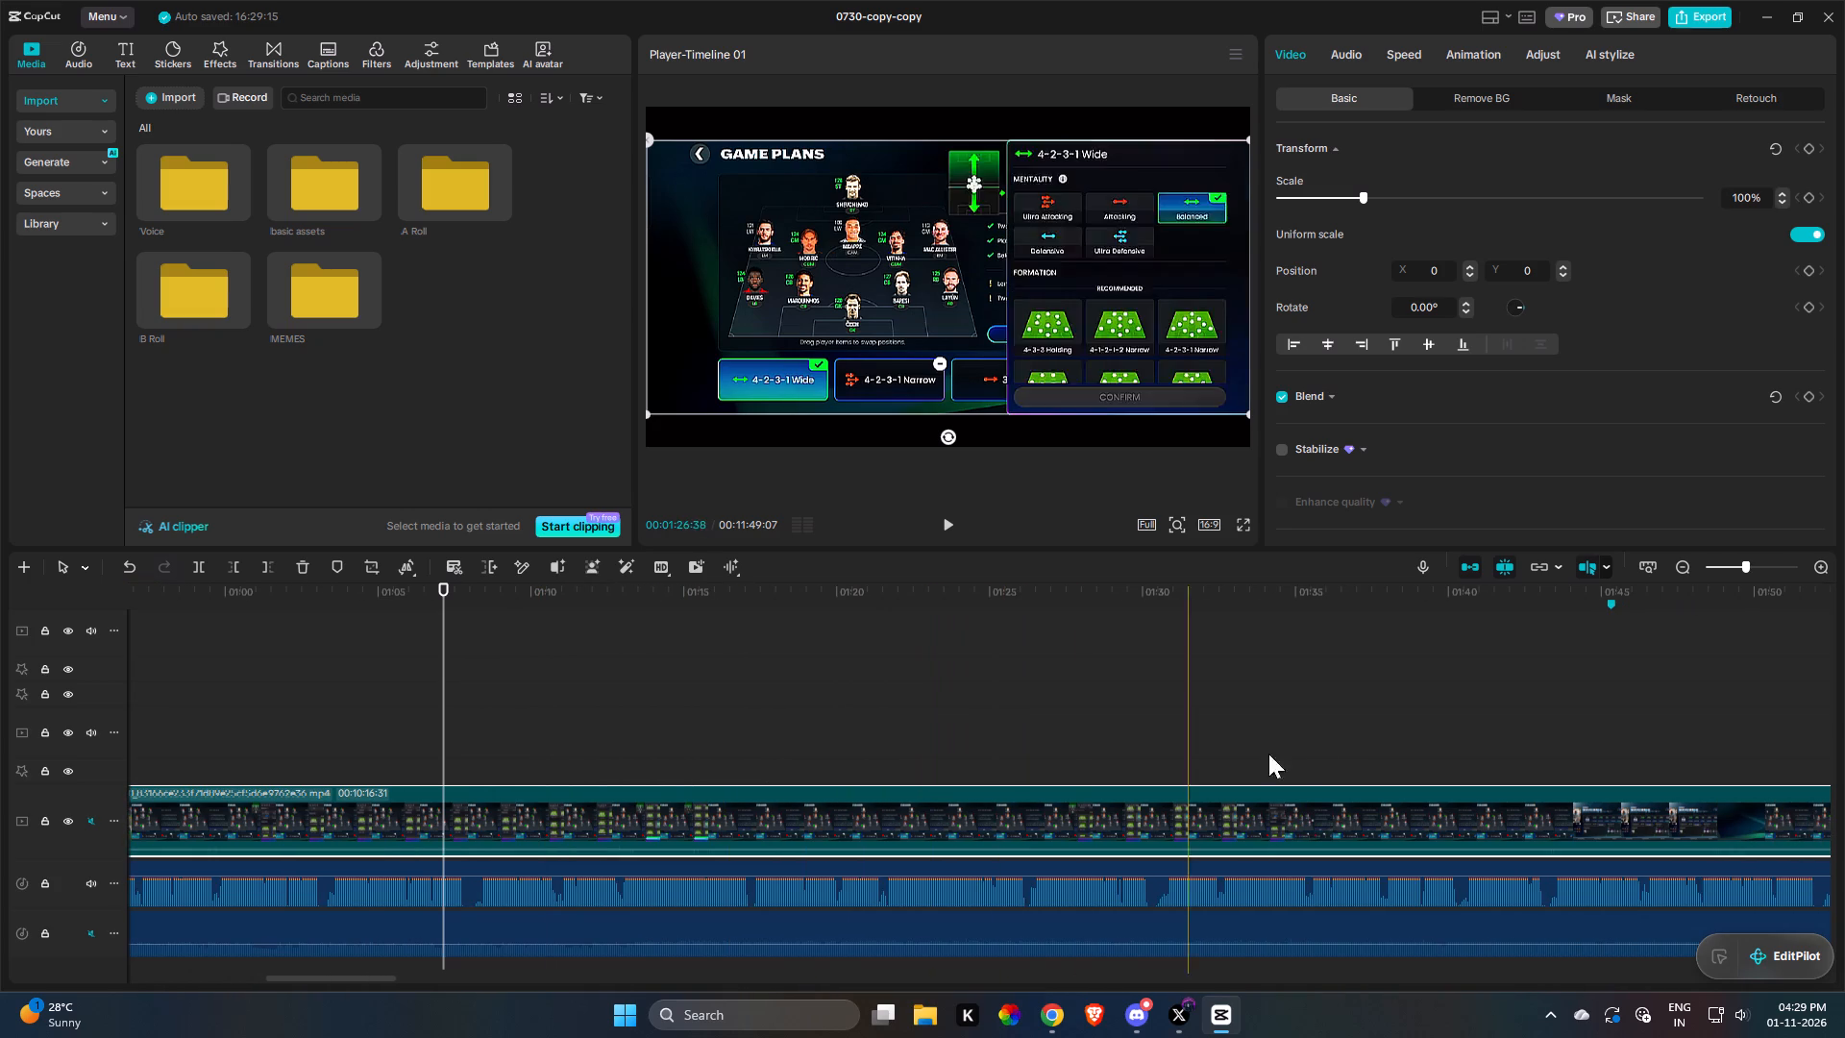
drag(1424, 781, 677, 690)
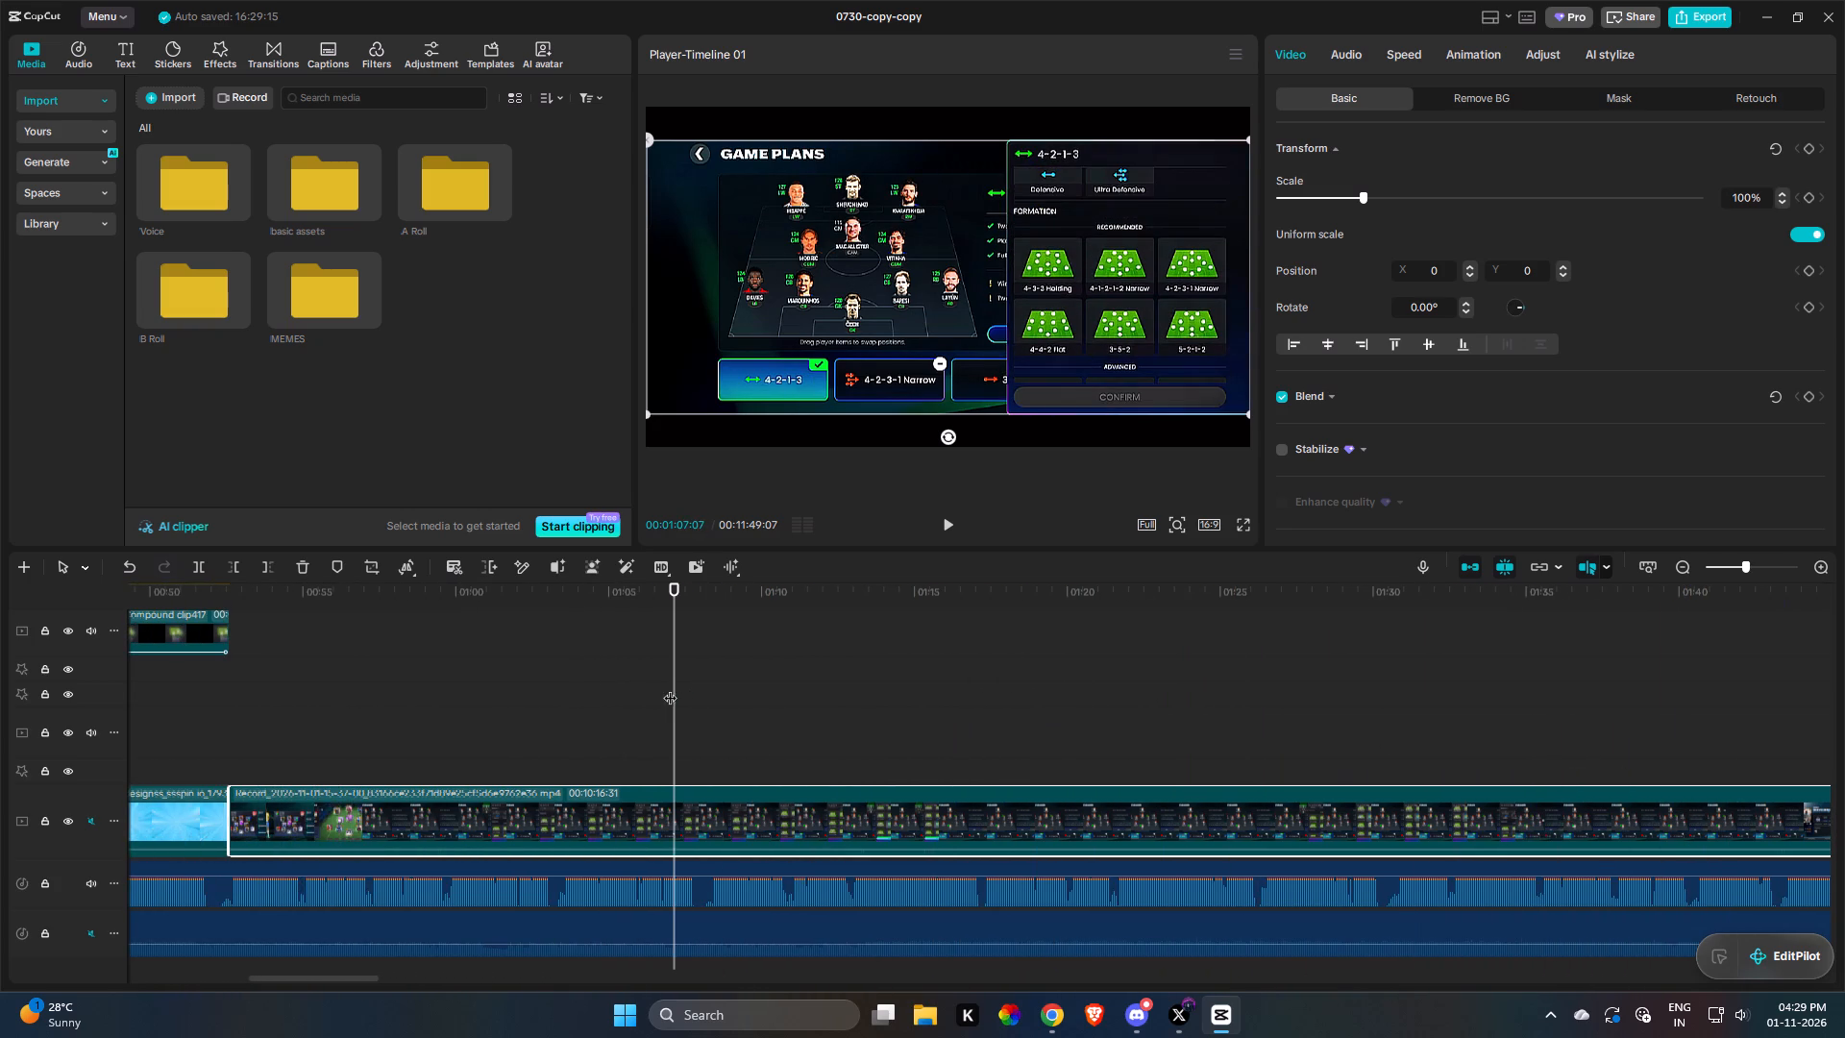
key(space)
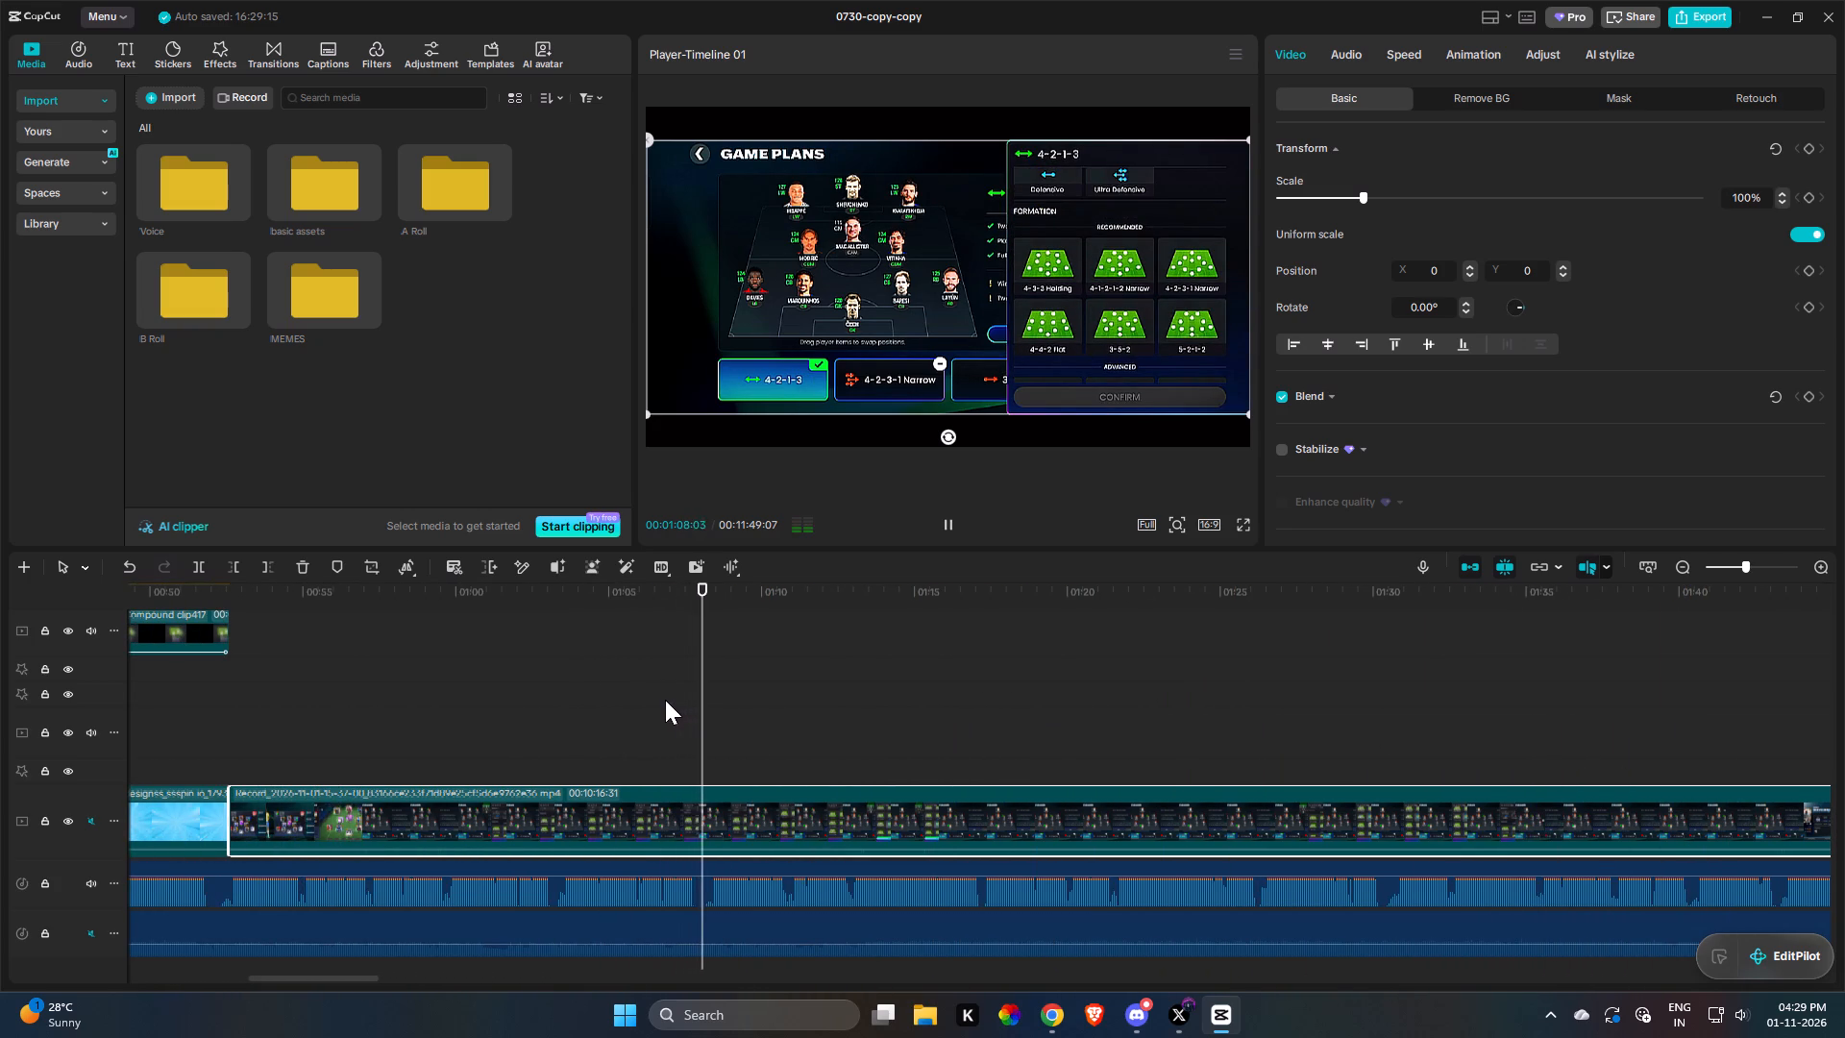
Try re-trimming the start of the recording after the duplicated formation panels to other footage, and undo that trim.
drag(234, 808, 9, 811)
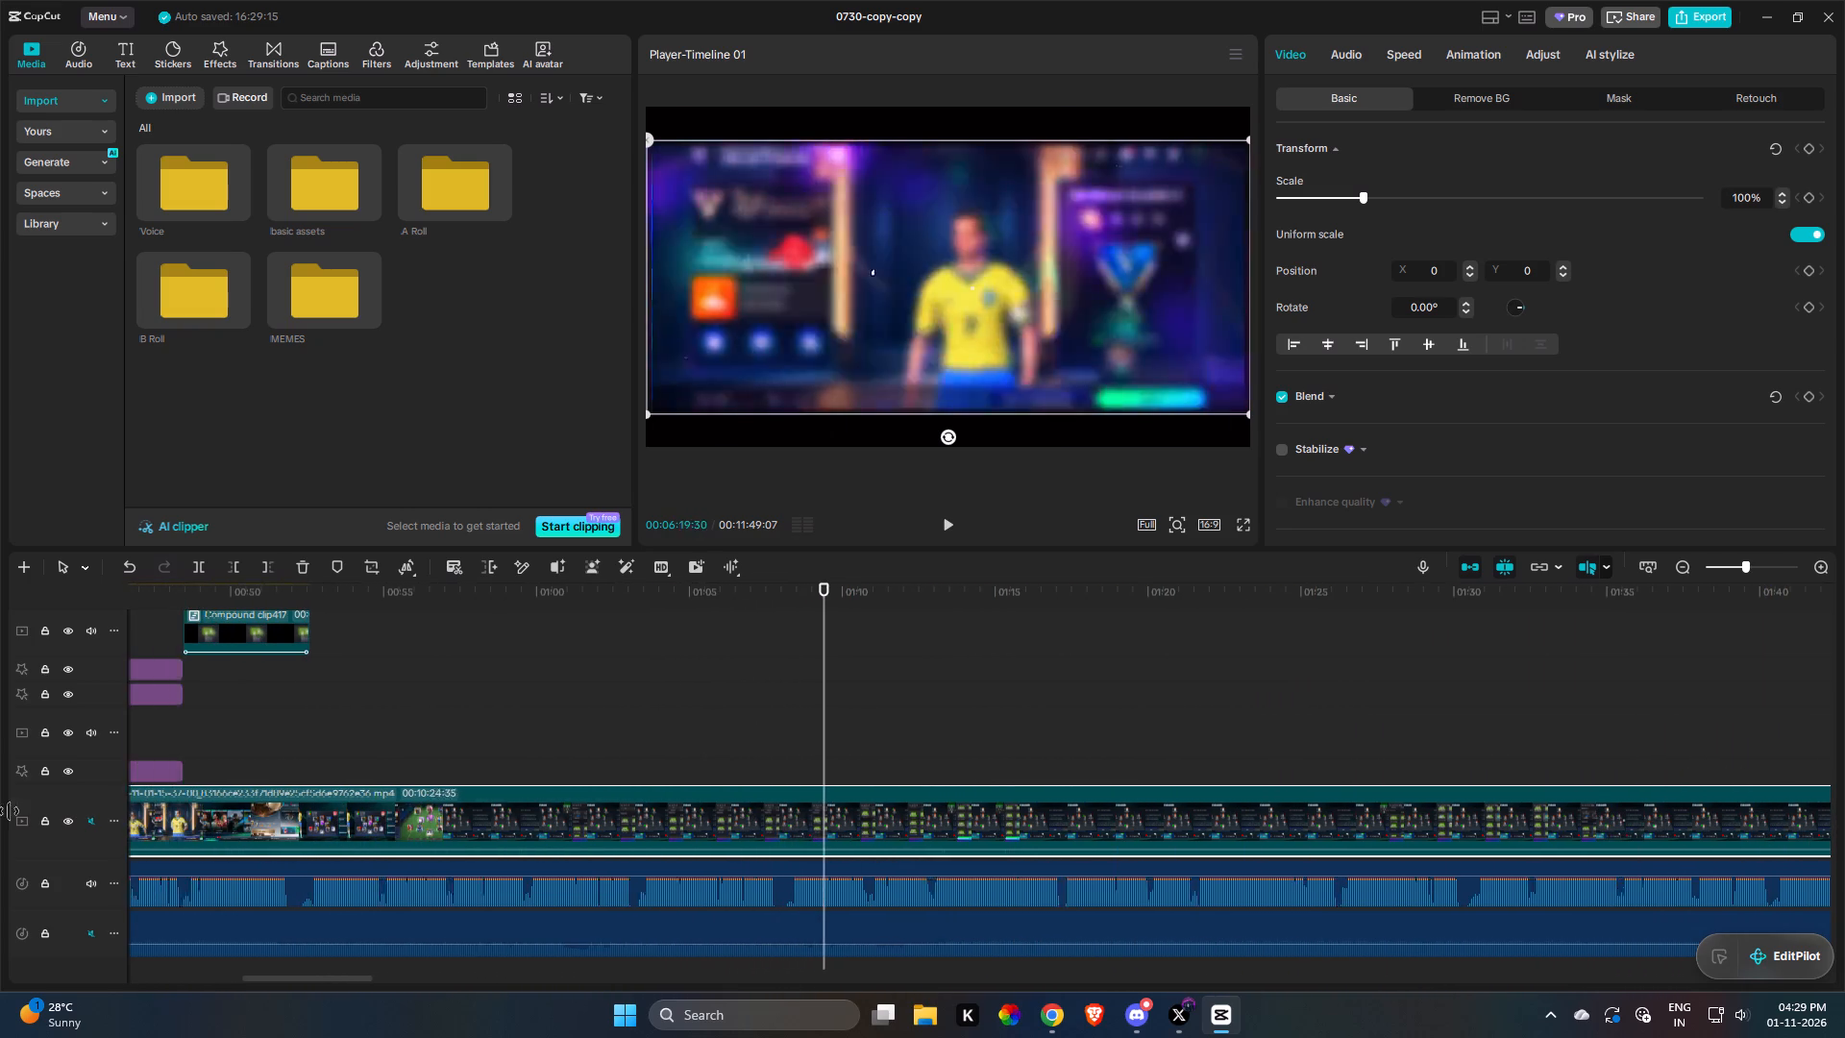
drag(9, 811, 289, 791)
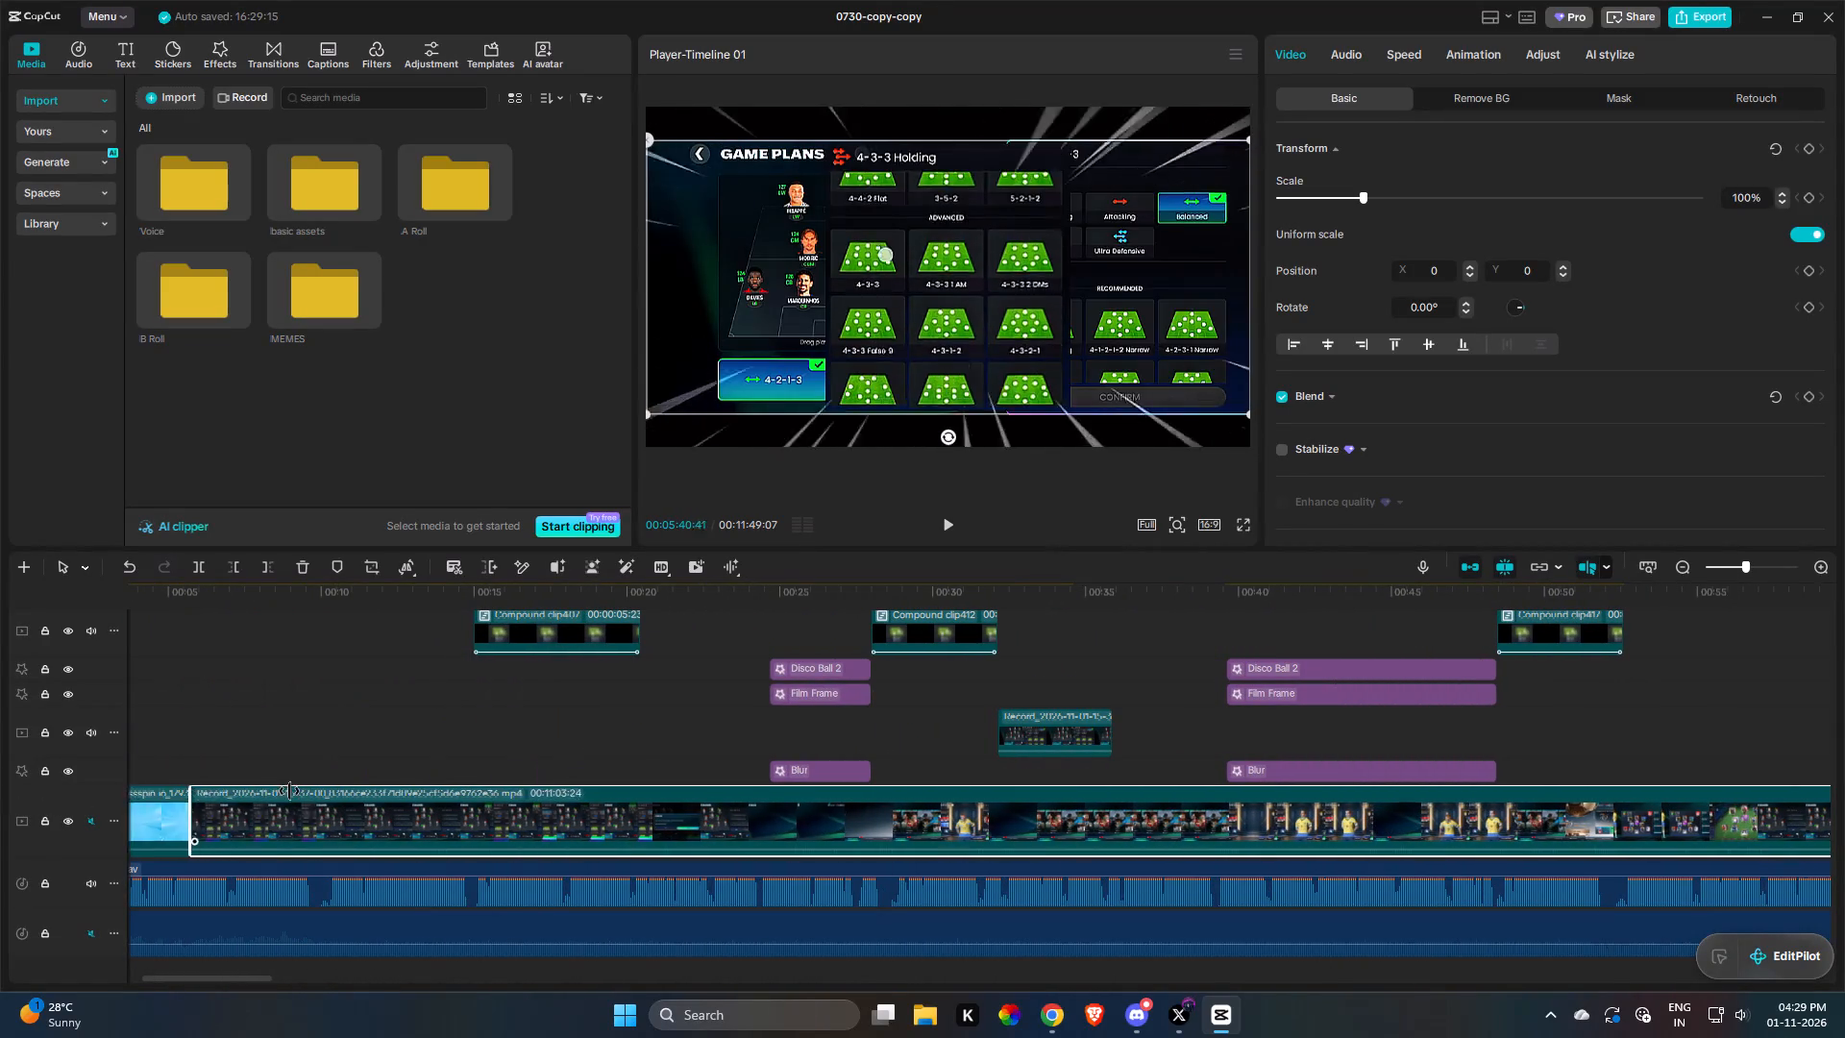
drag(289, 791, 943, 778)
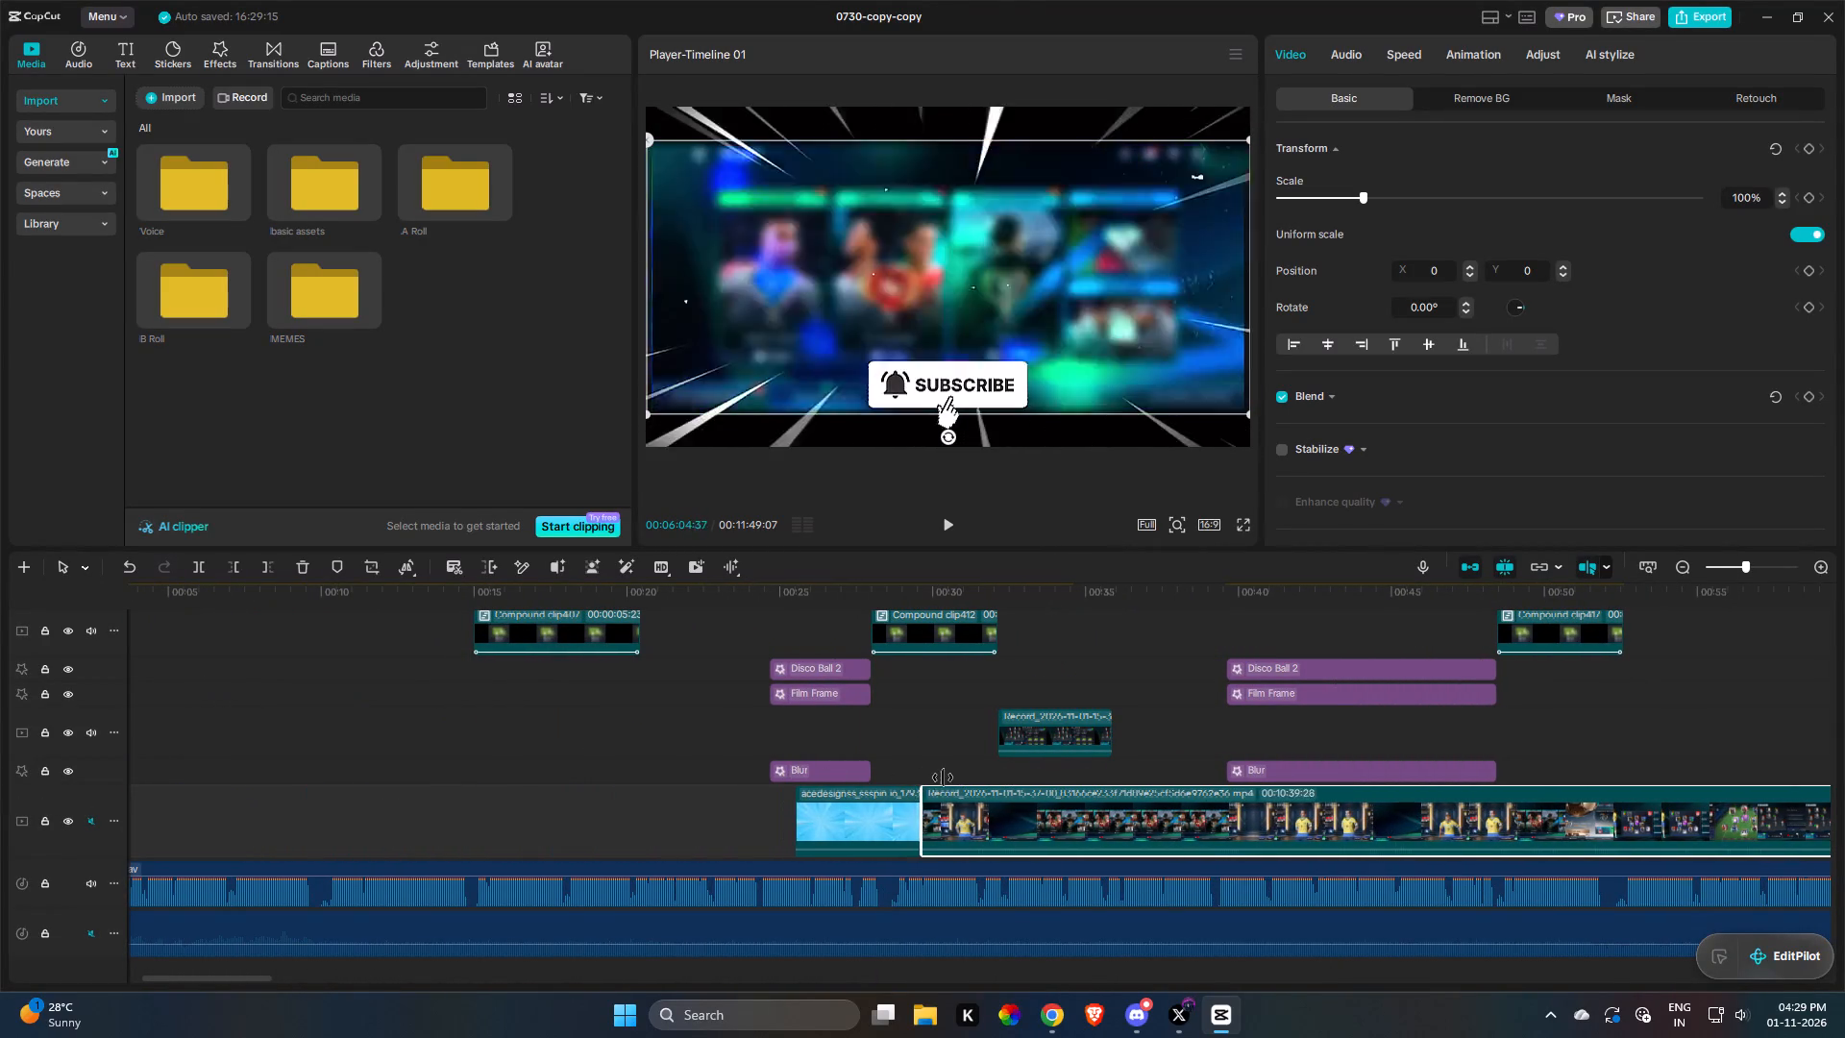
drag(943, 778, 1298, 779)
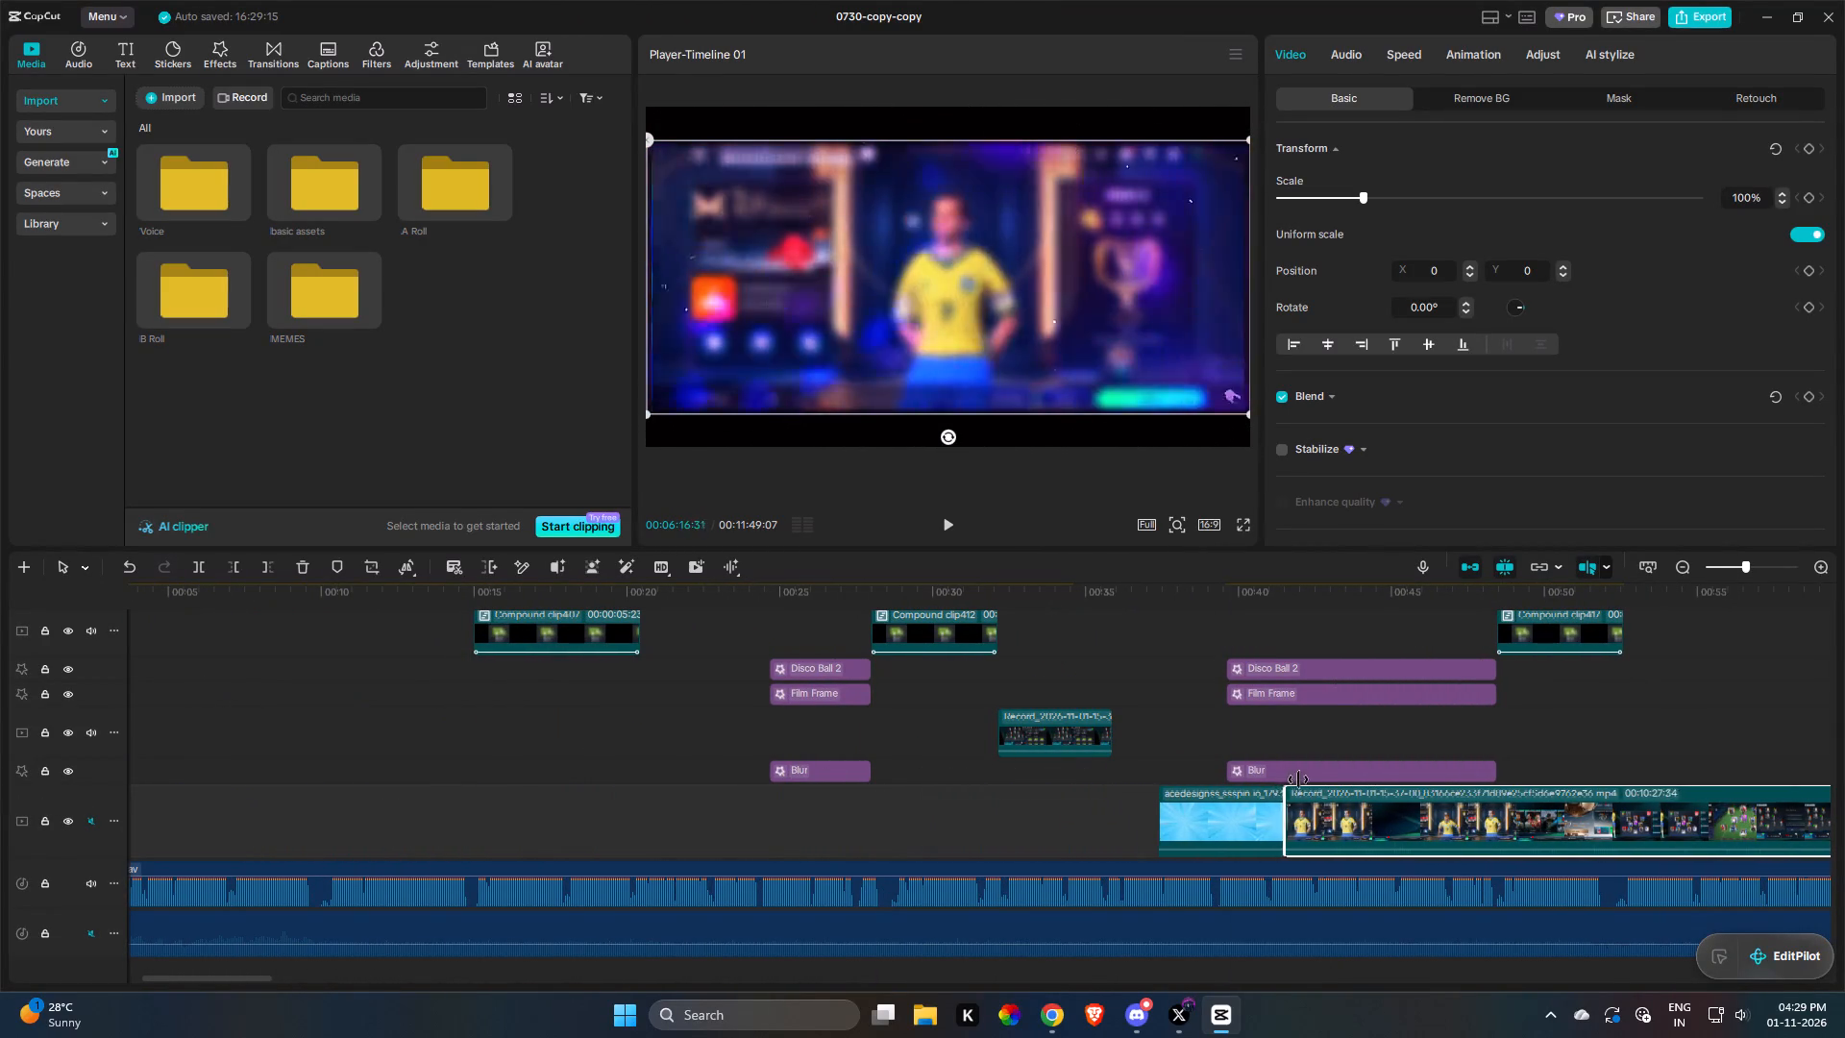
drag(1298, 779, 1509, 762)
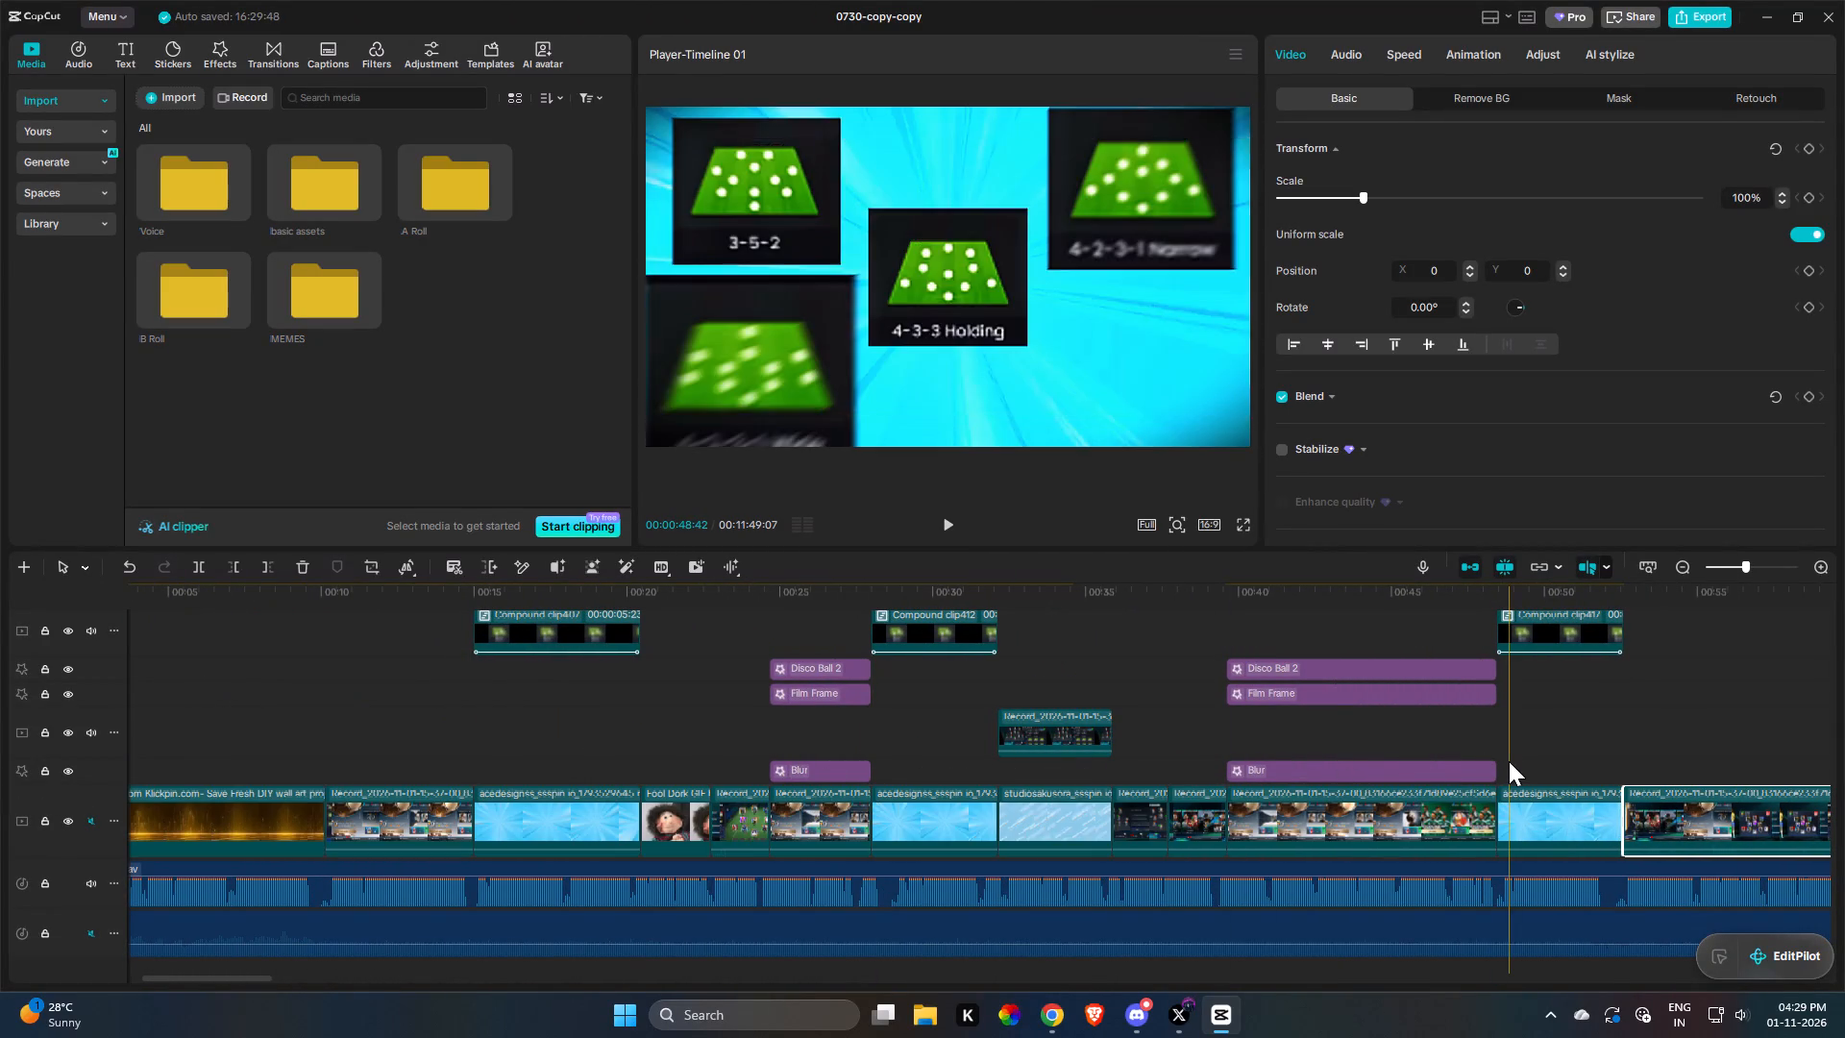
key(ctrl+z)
Review the recording after the duplicated formation panels and trim about 3 seconds off its start, into the My Team screen before Game Plans.
click(947, 518)
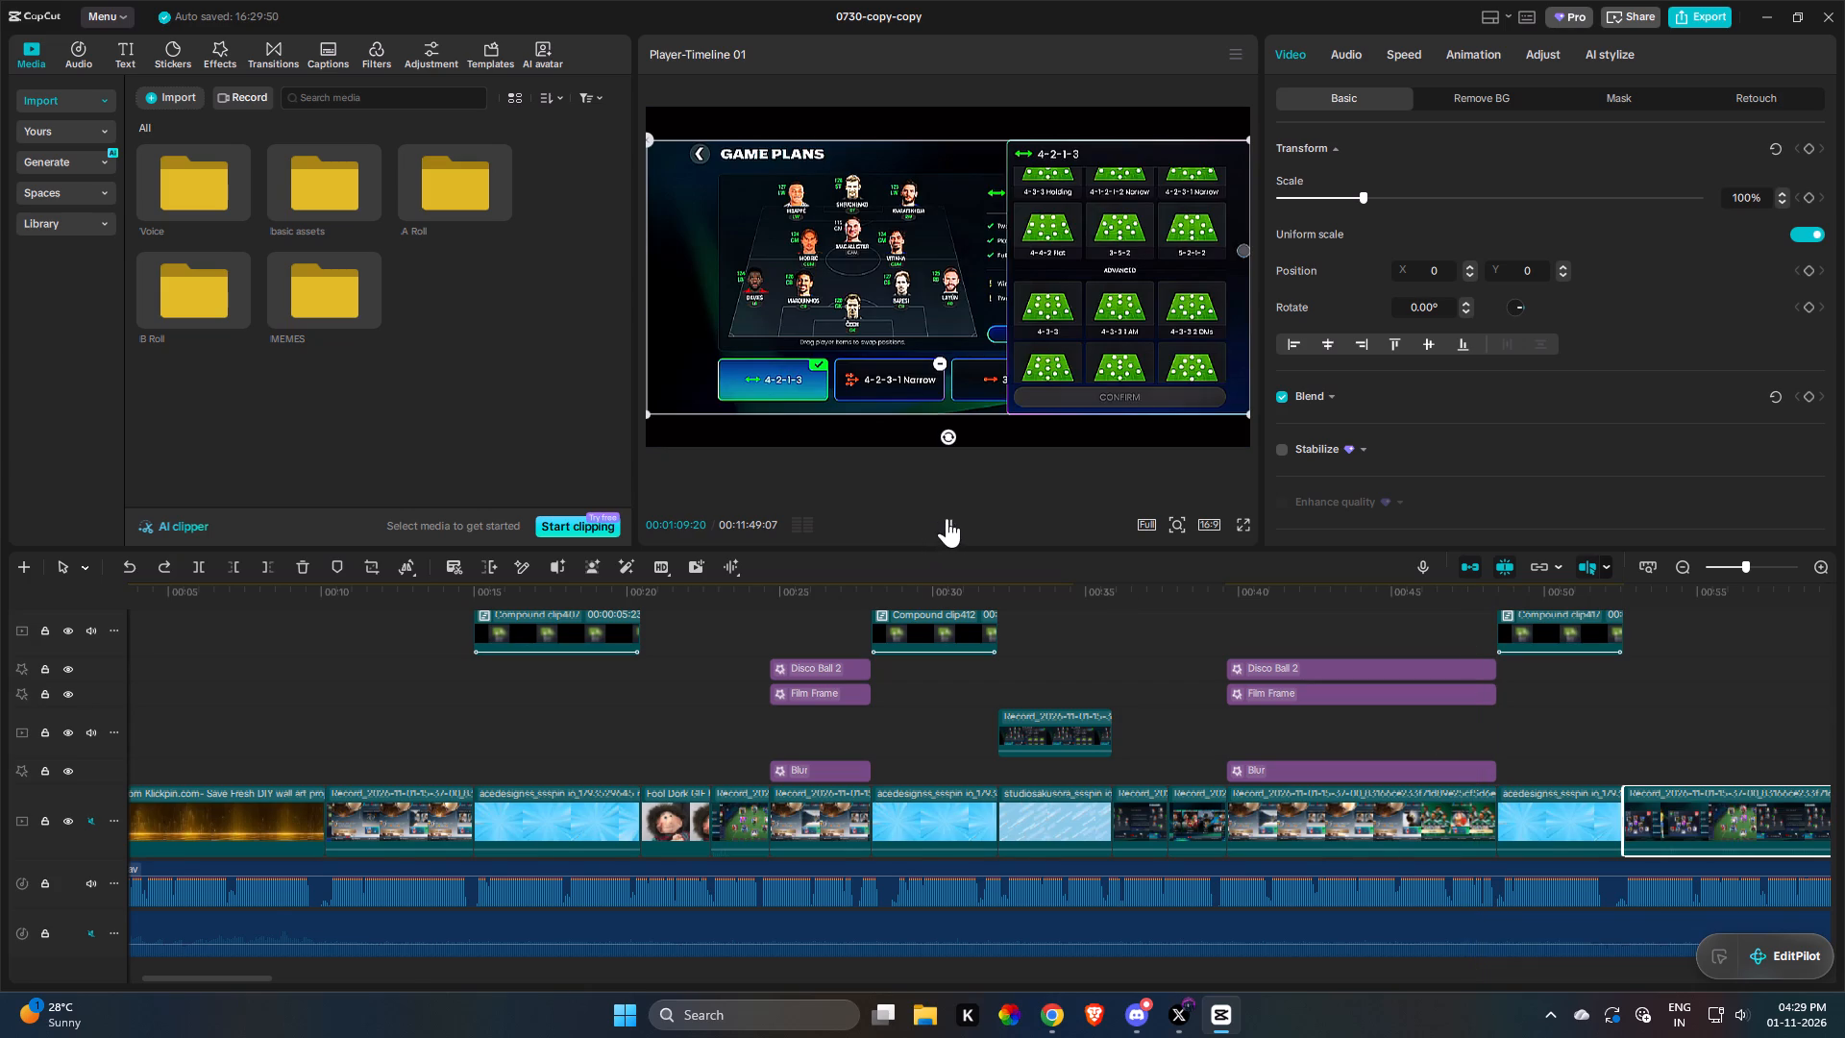
drag(232, 694, 304, 692)
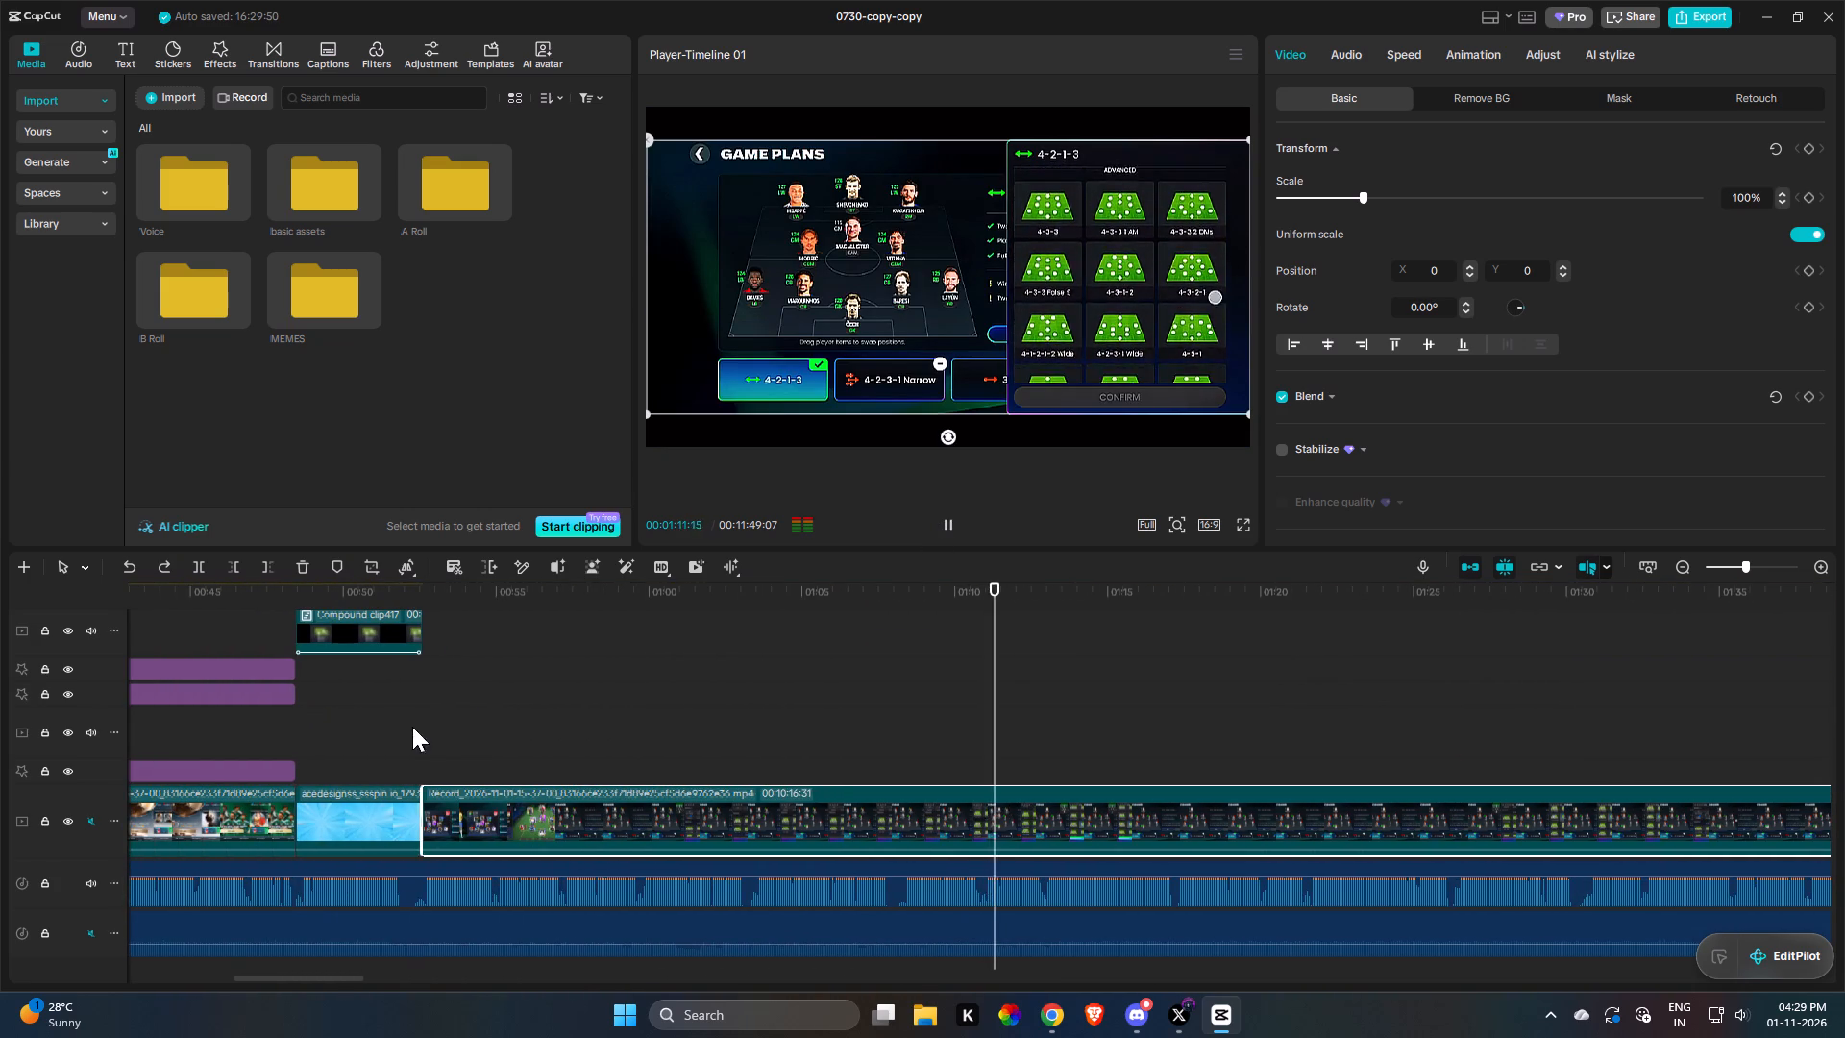
click(431, 732)
key(space)
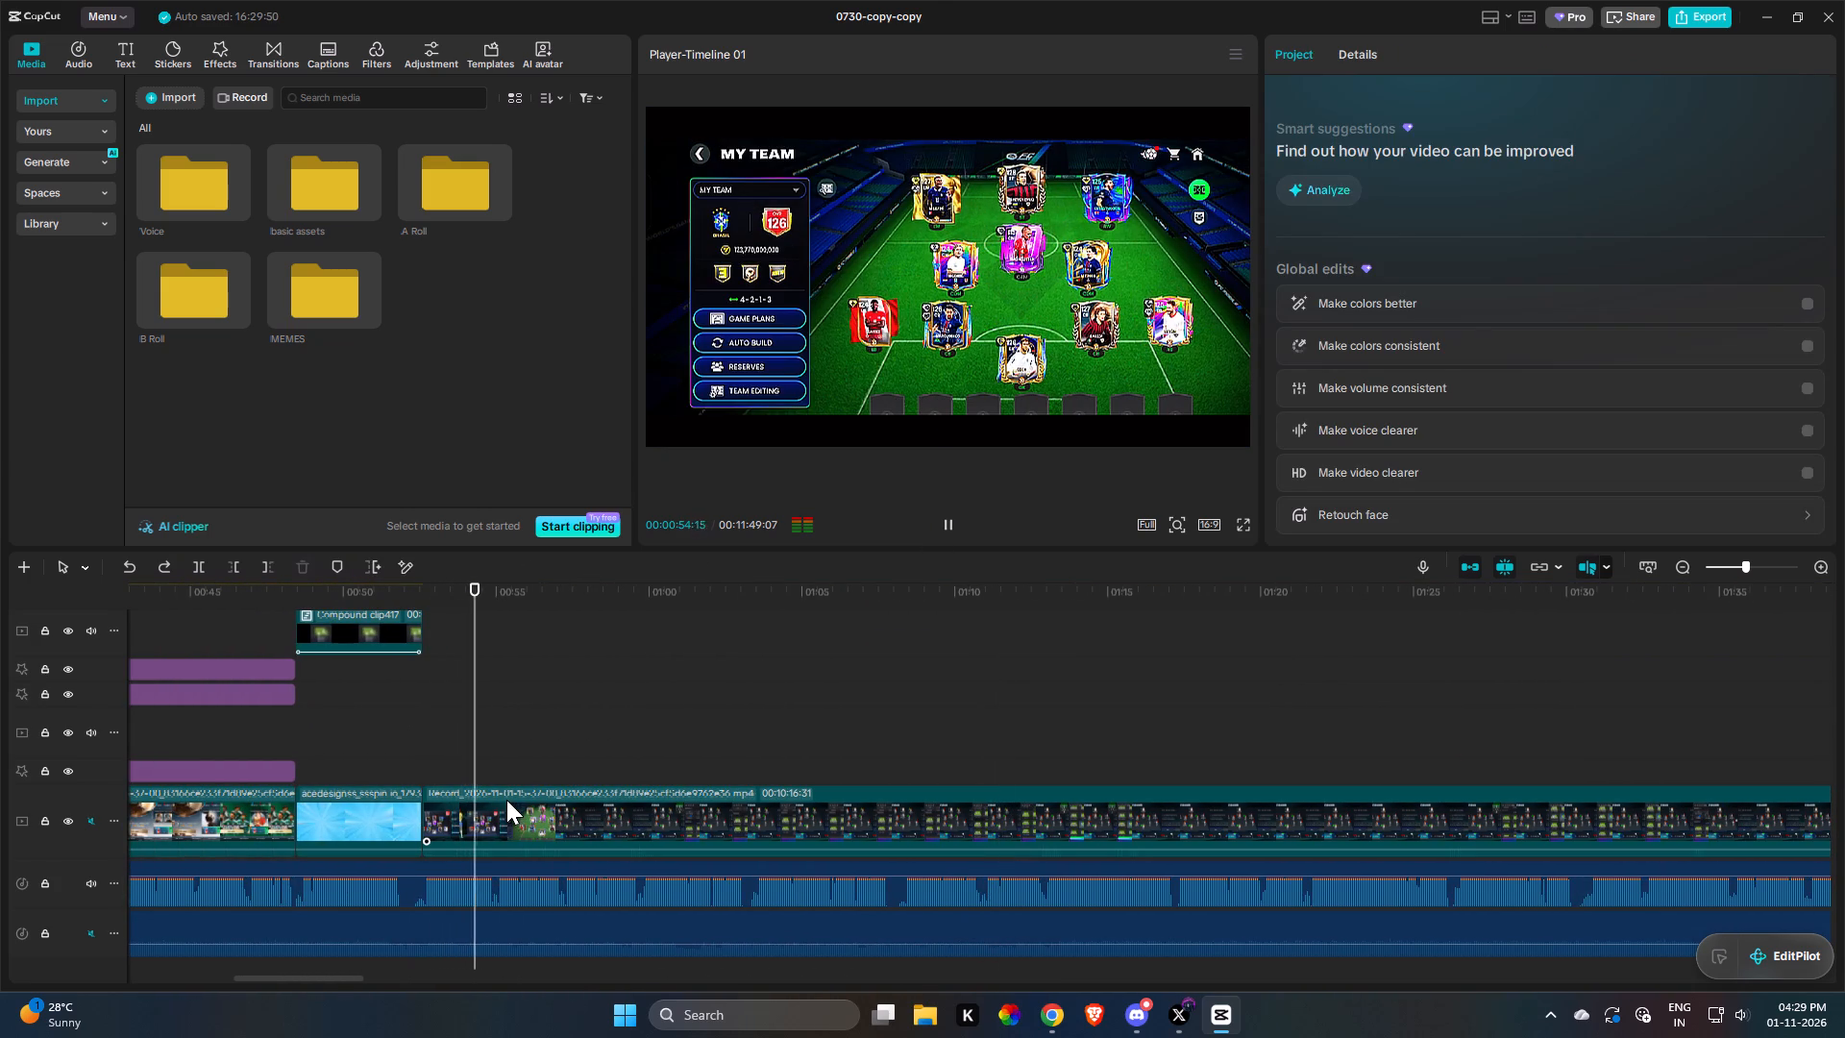
click(584, 846)
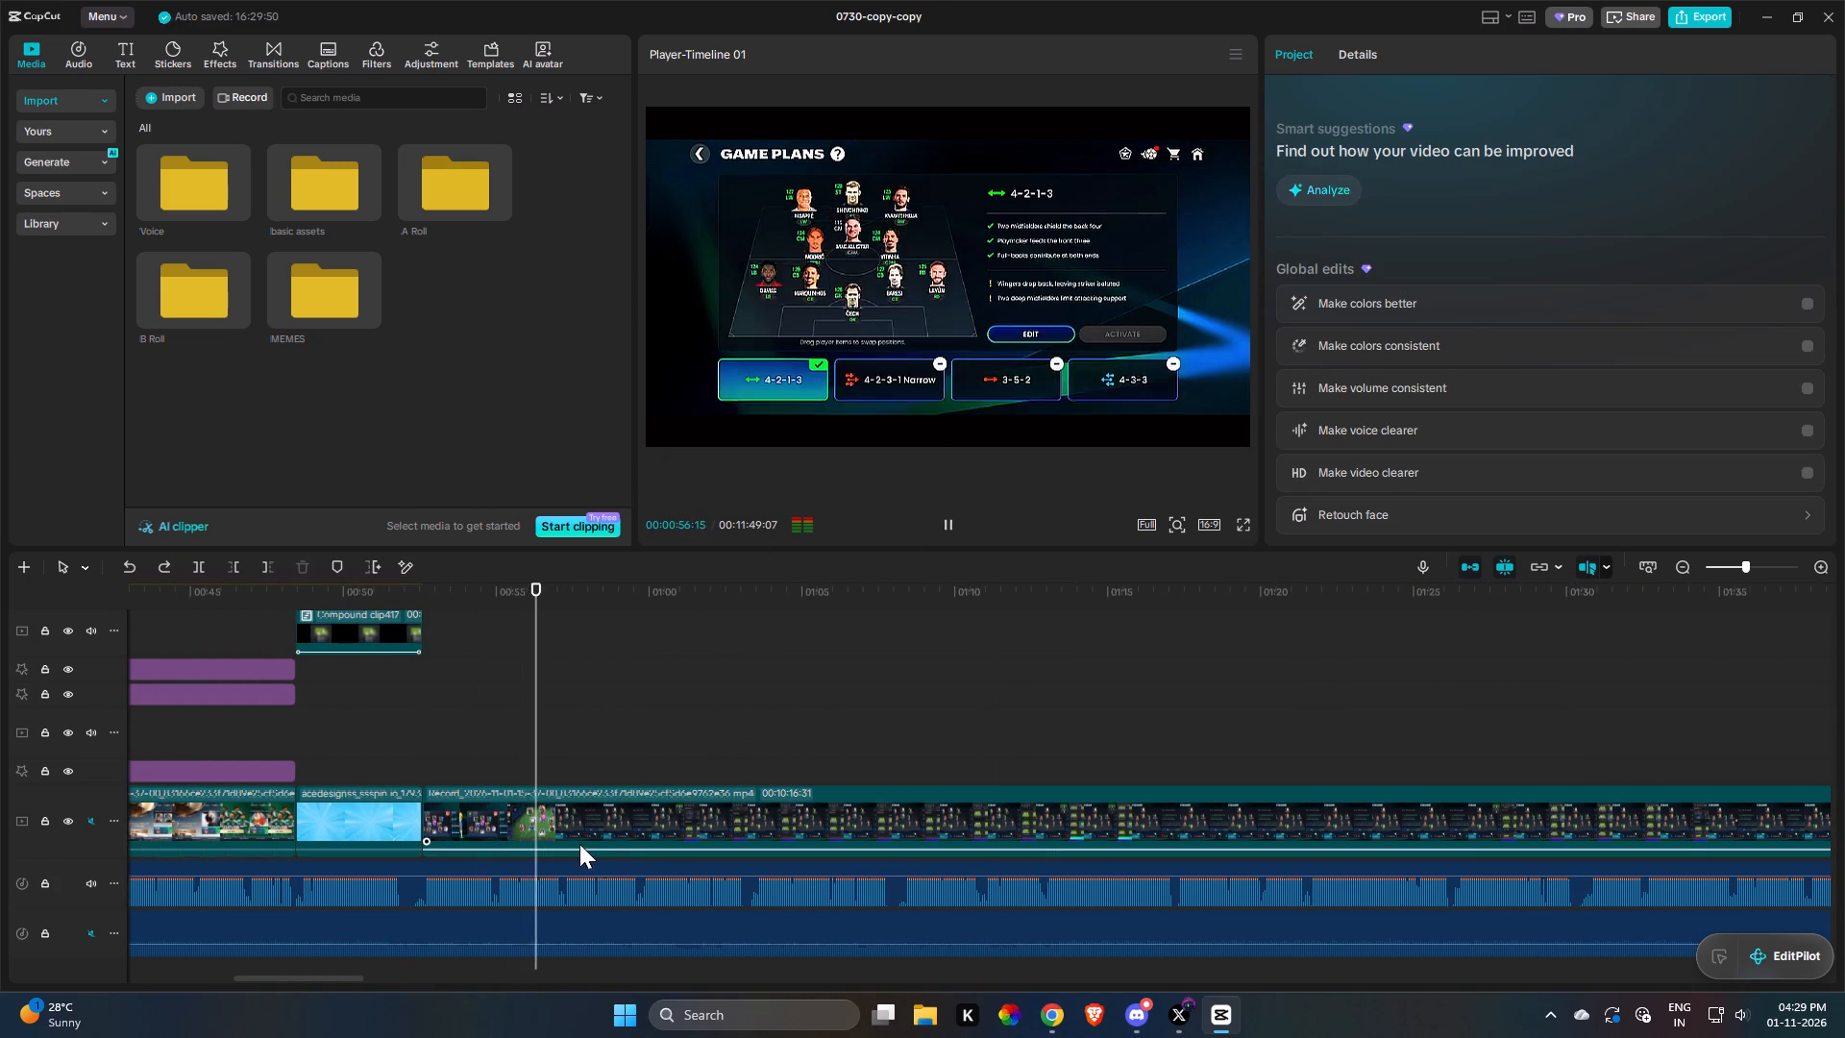
drag(422, 812, 186, 817)
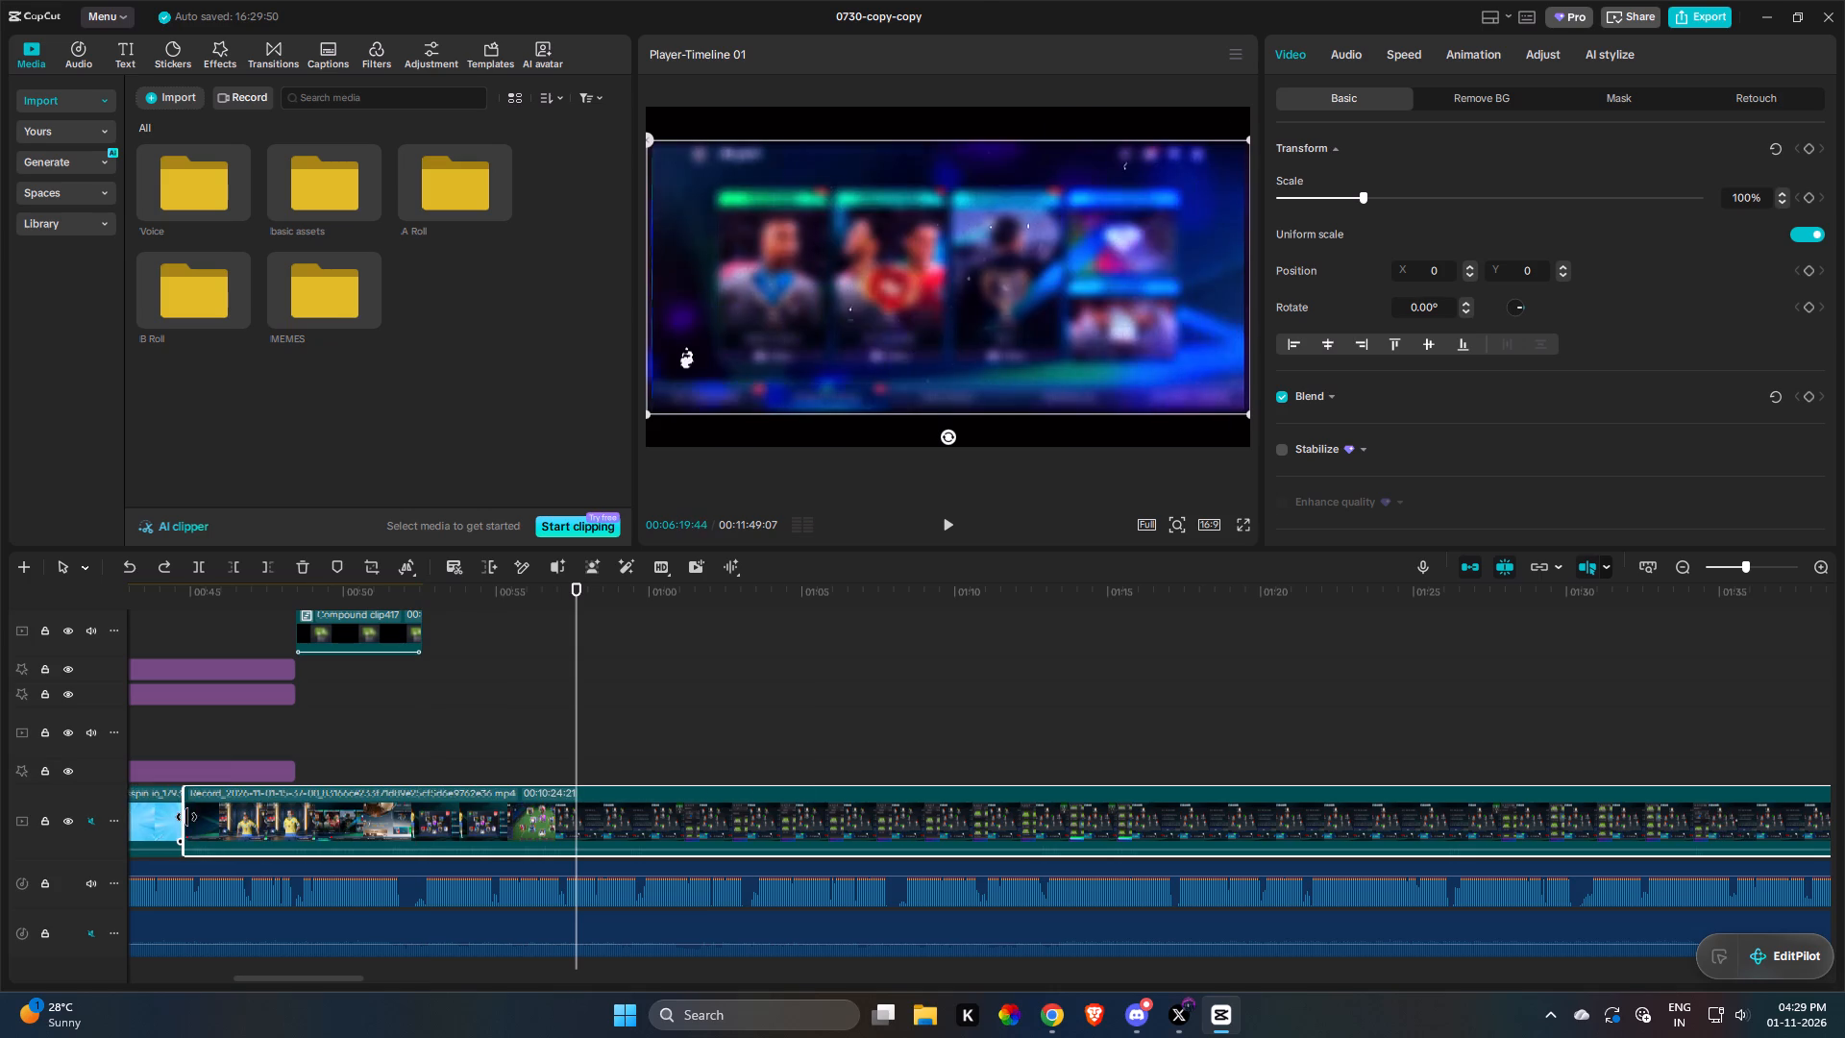
drag(186, 817, 427, 830)
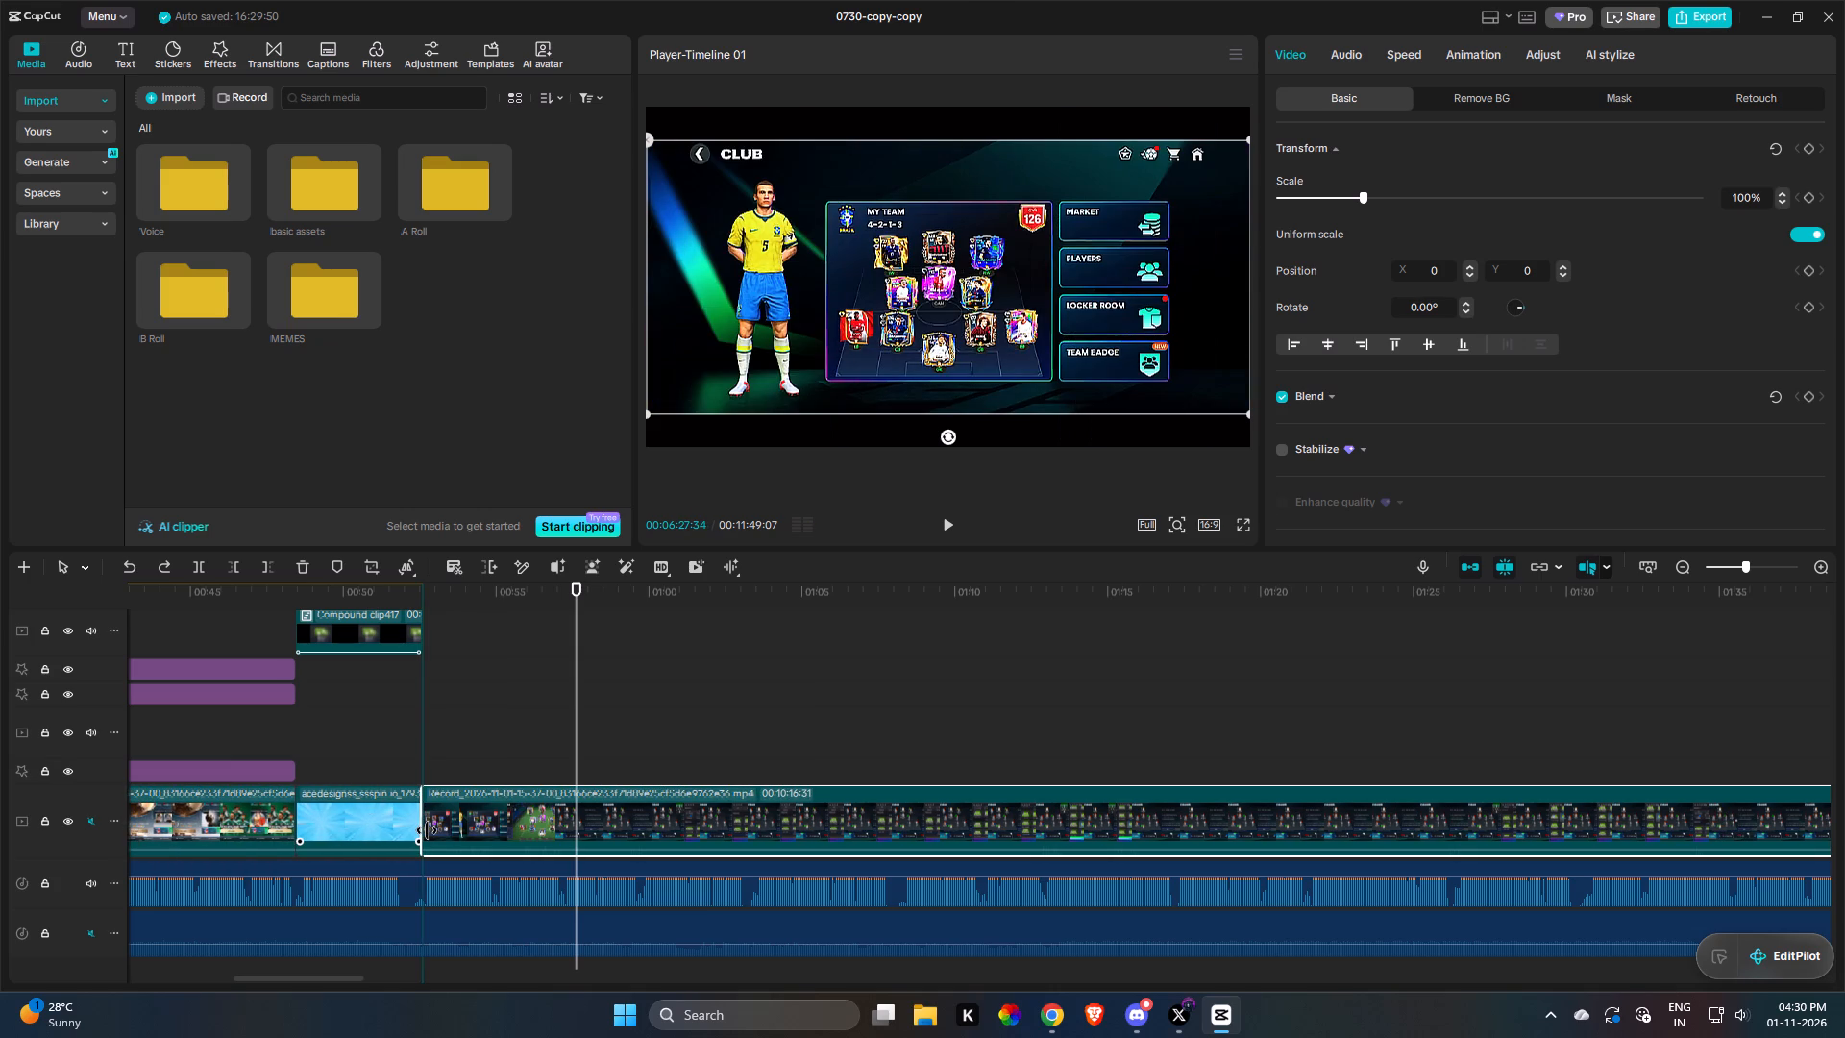
drag(427, 830, 518, 831)
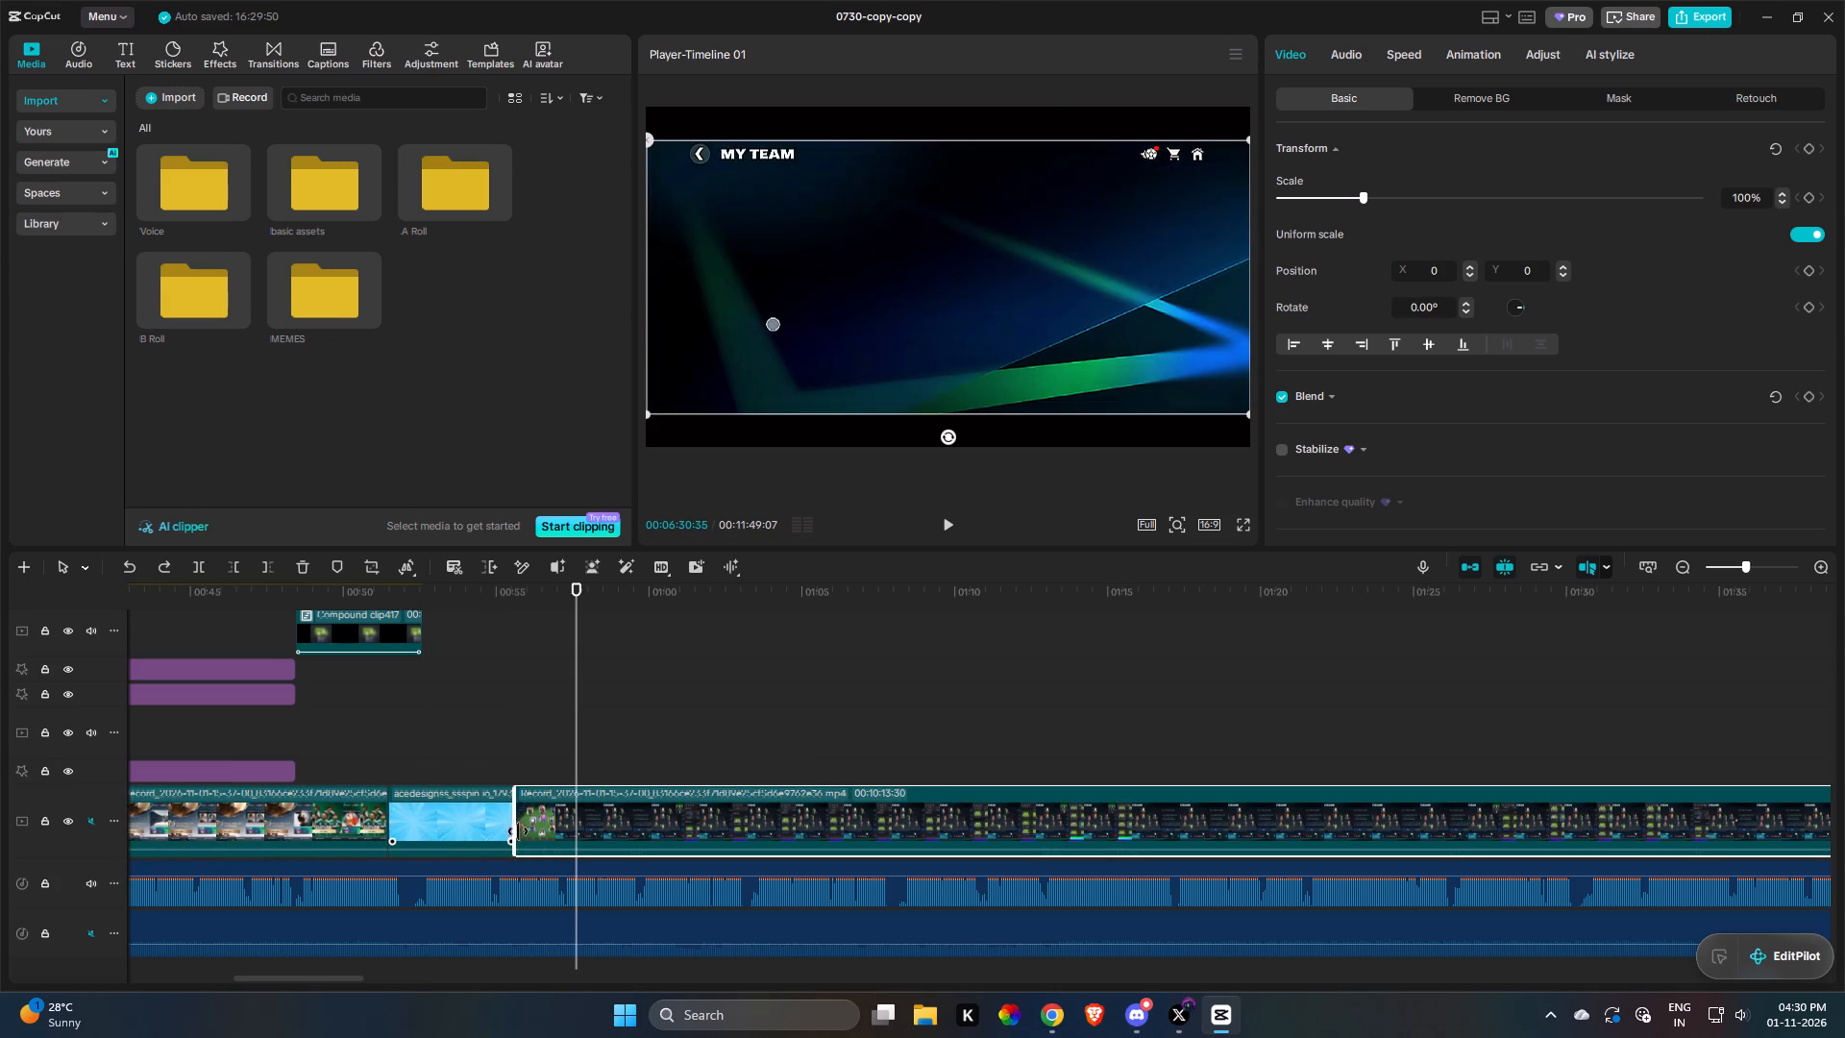
drag(518, 831, 523, 840)
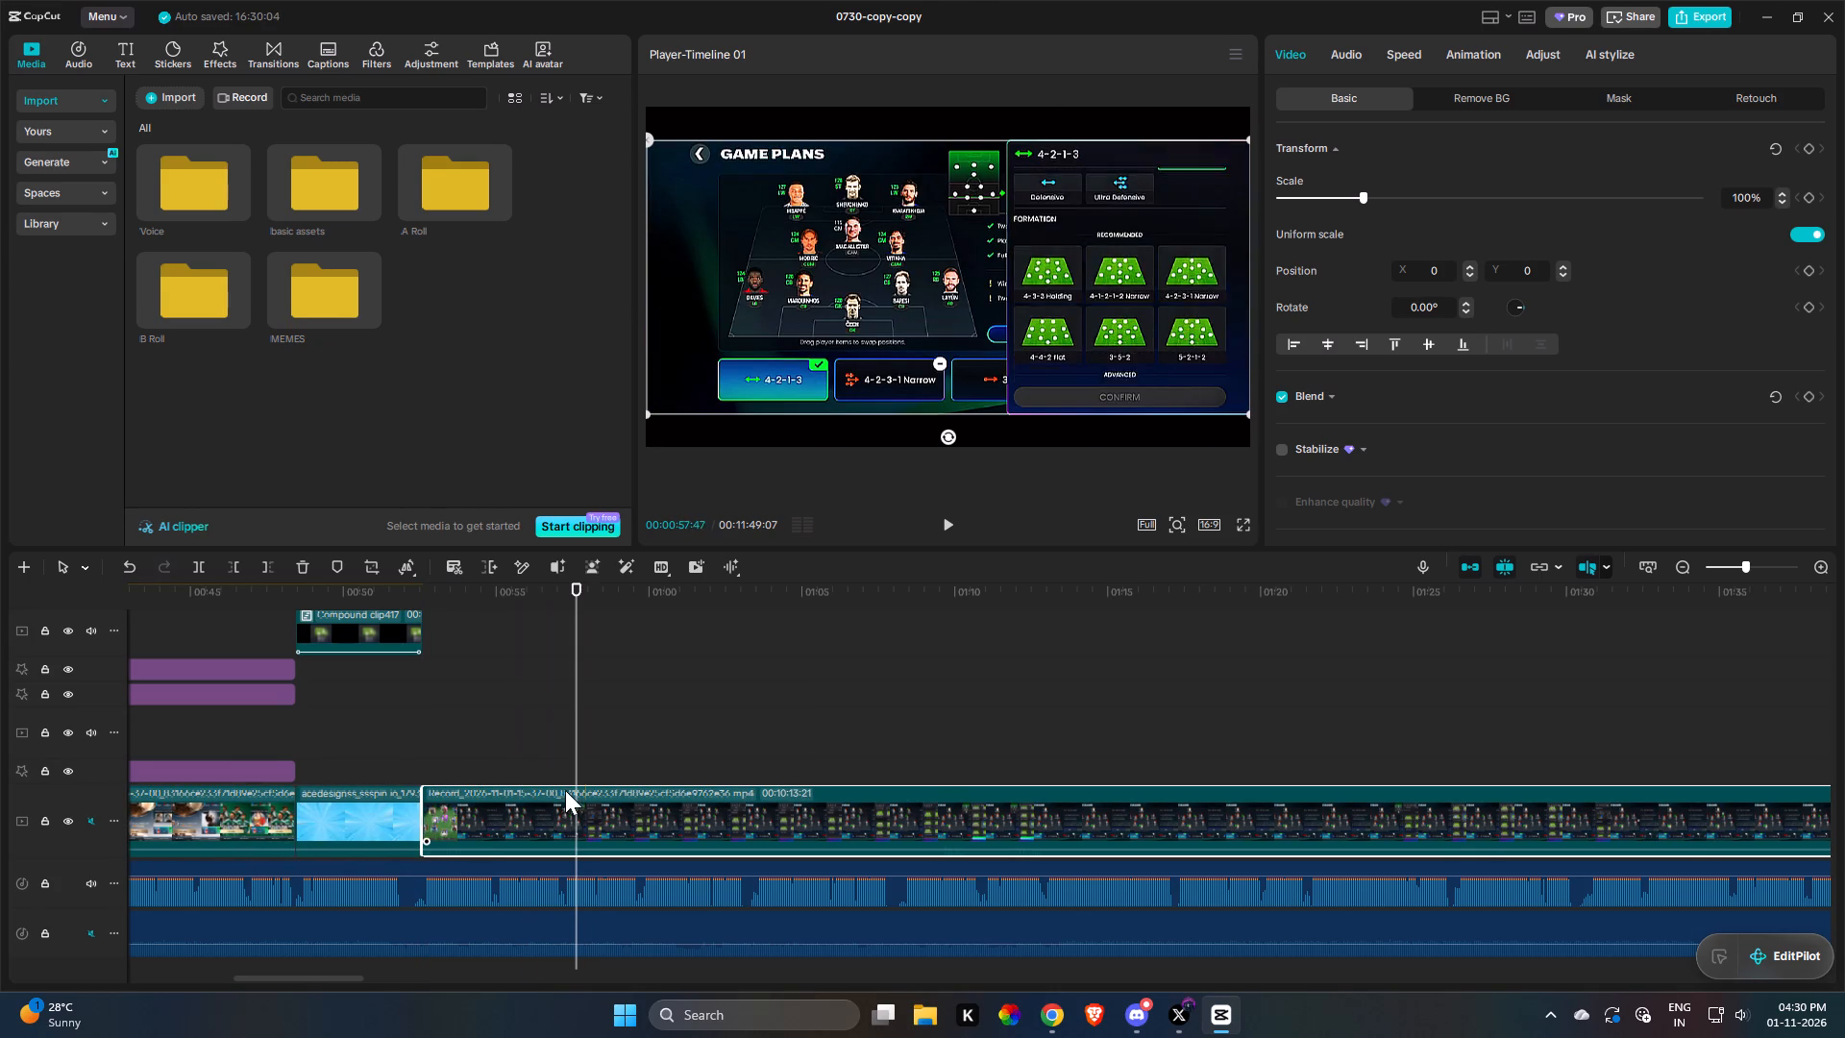
Split the Game Plans recording at about 59.6 s and insert the first A Roll gameplay recording at the split.
key(space)
scroll(556, 766, down, 6)
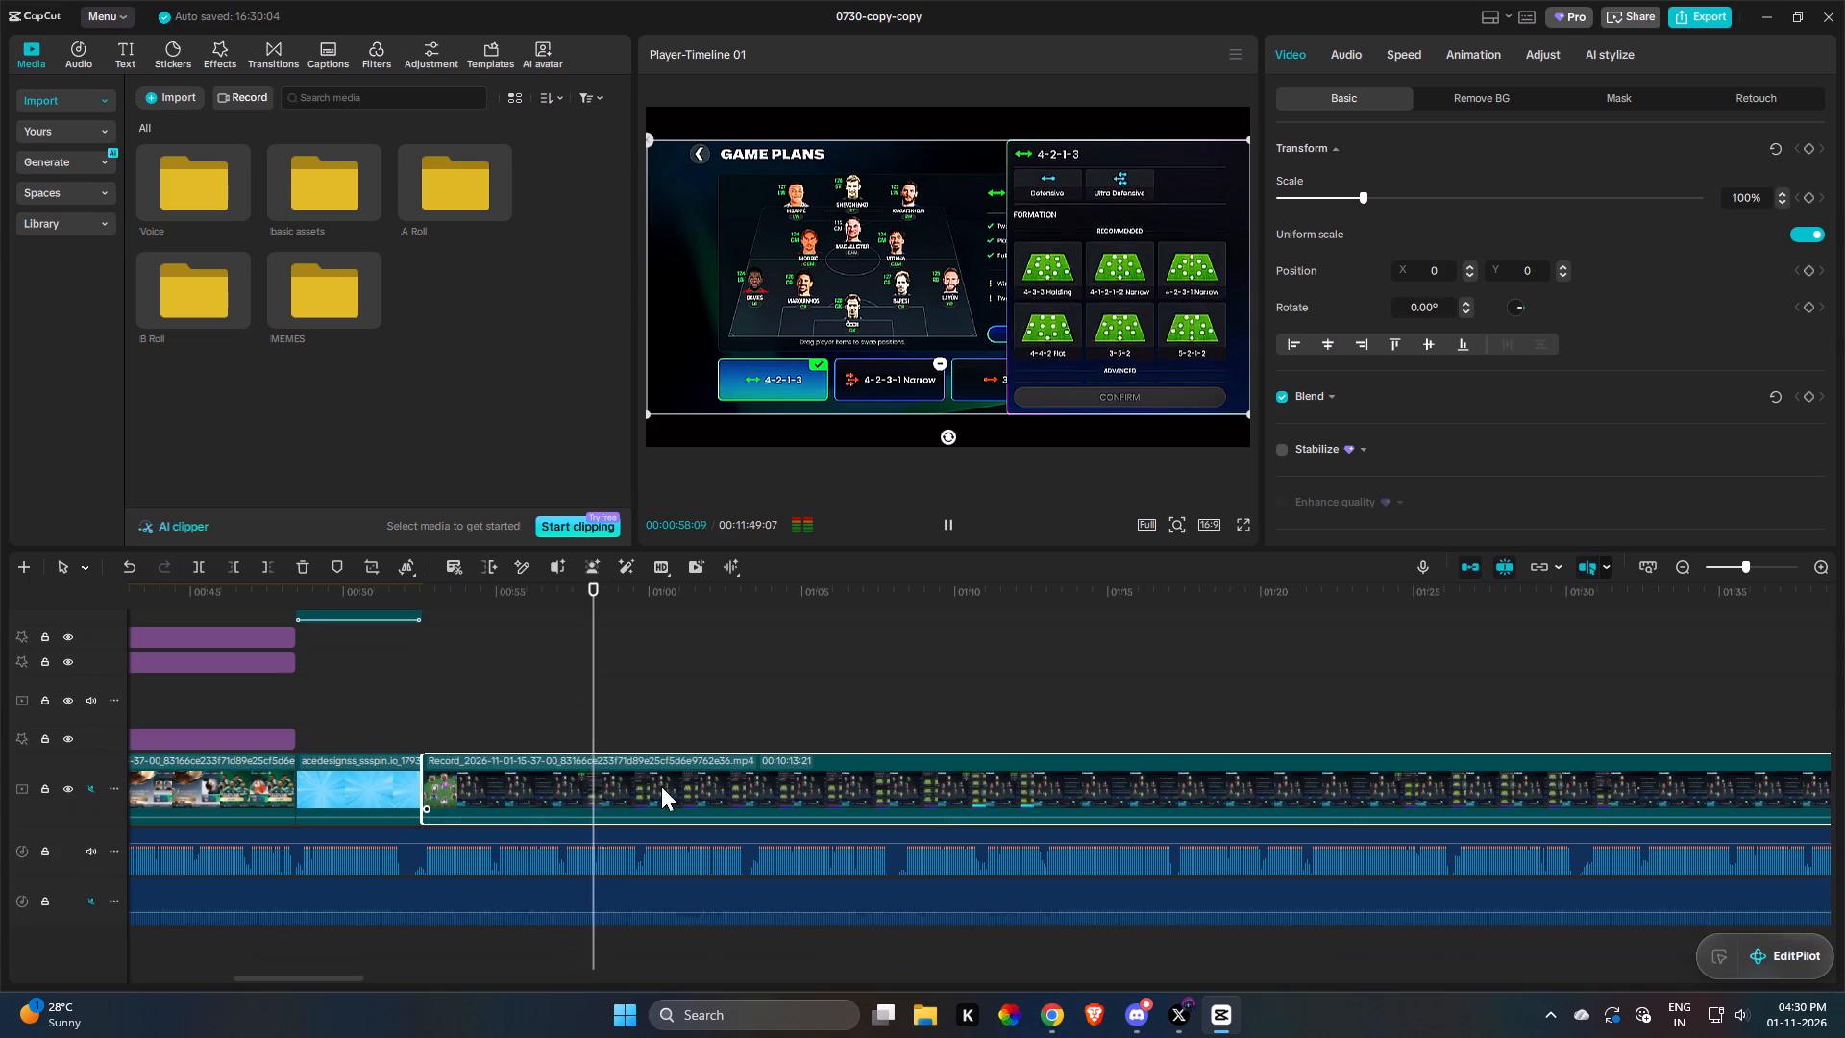
key(space)
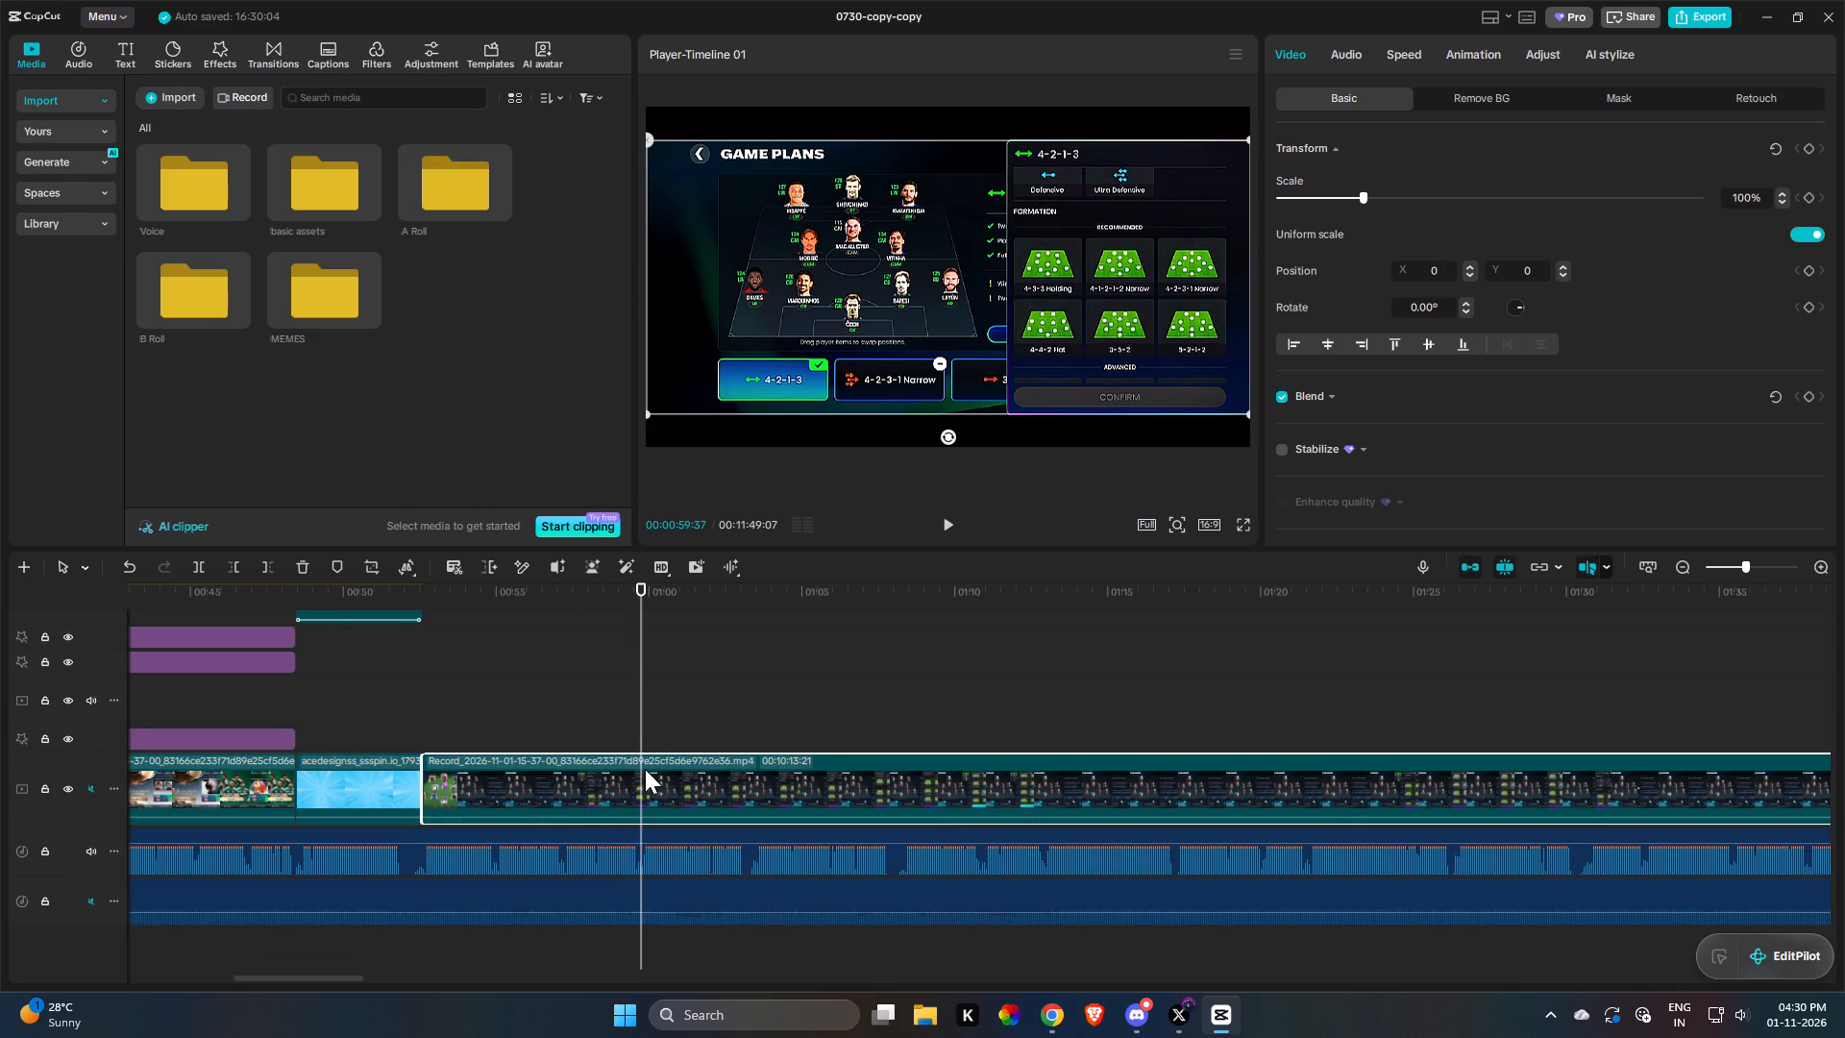
key(r)
double_click(439, 177)
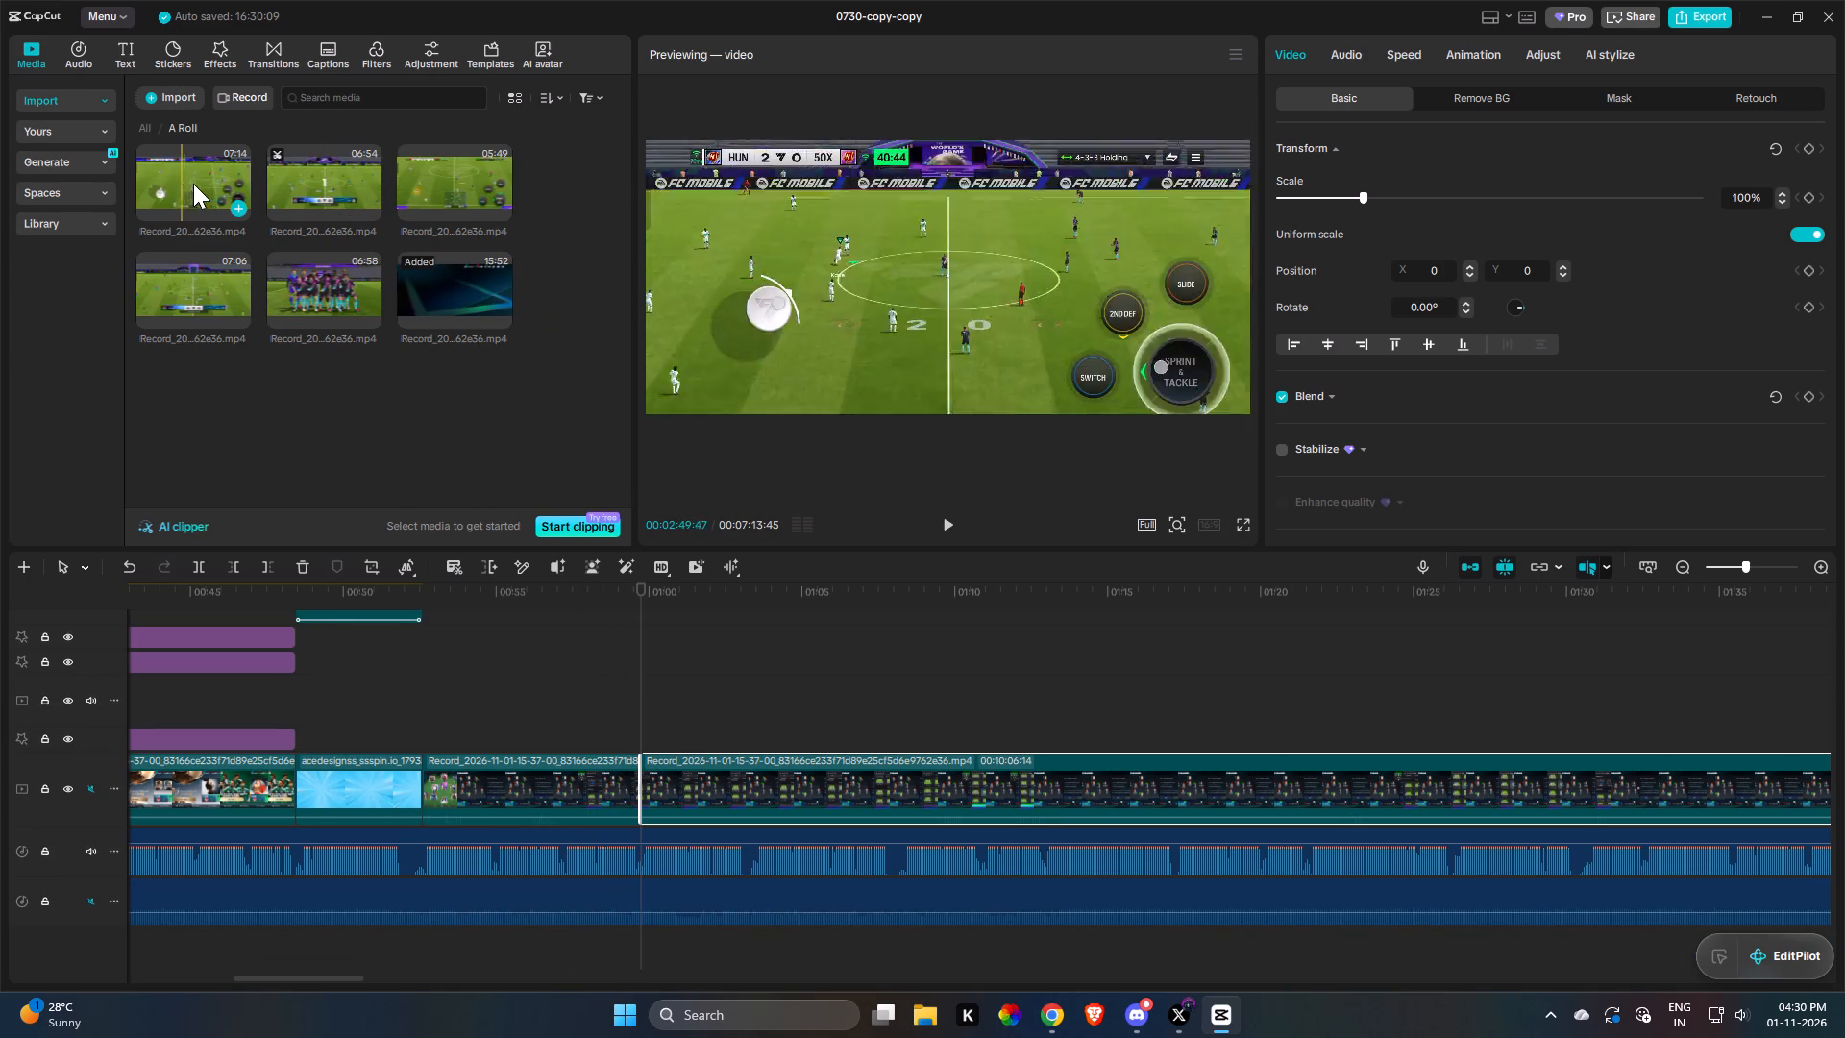
drag(209, 184, 660, 819)
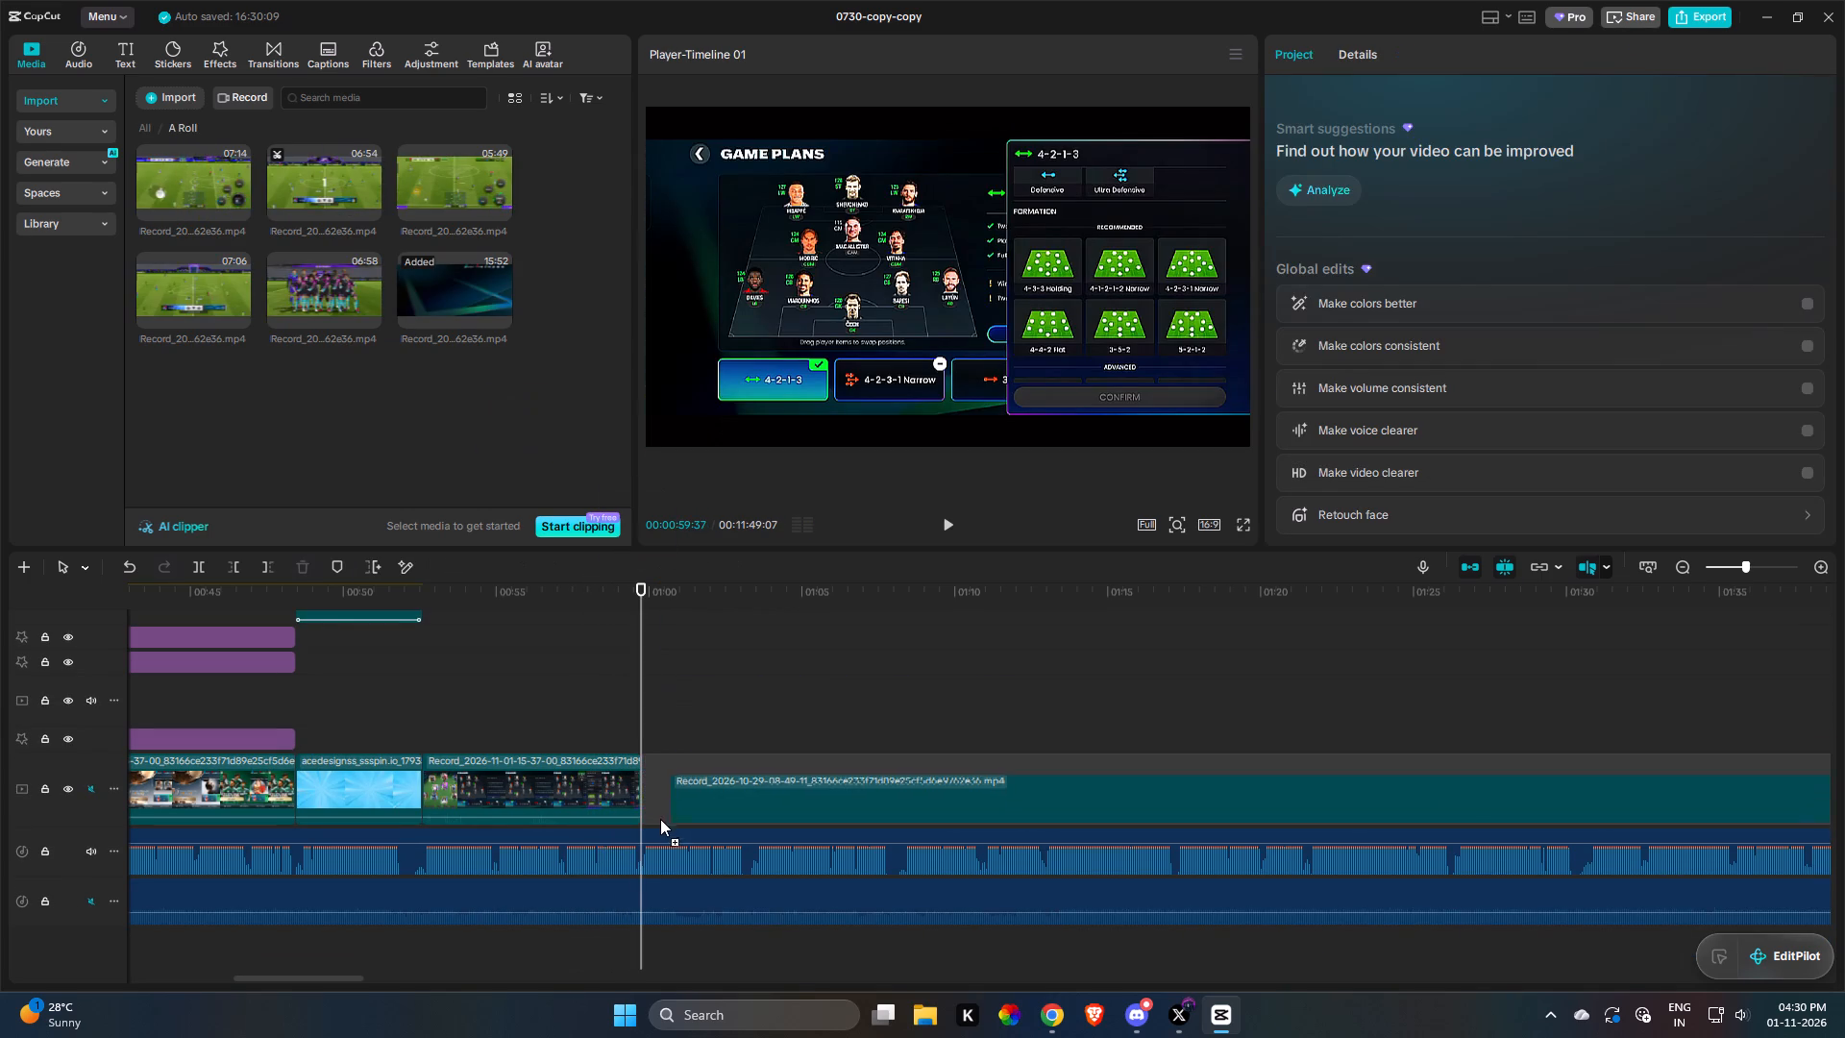
drag(660, 819, 659, 819)
Cut away the start of the inserted gameplay clip in successive trims so it opens shortly before the 2-0 goal.
text(qq)
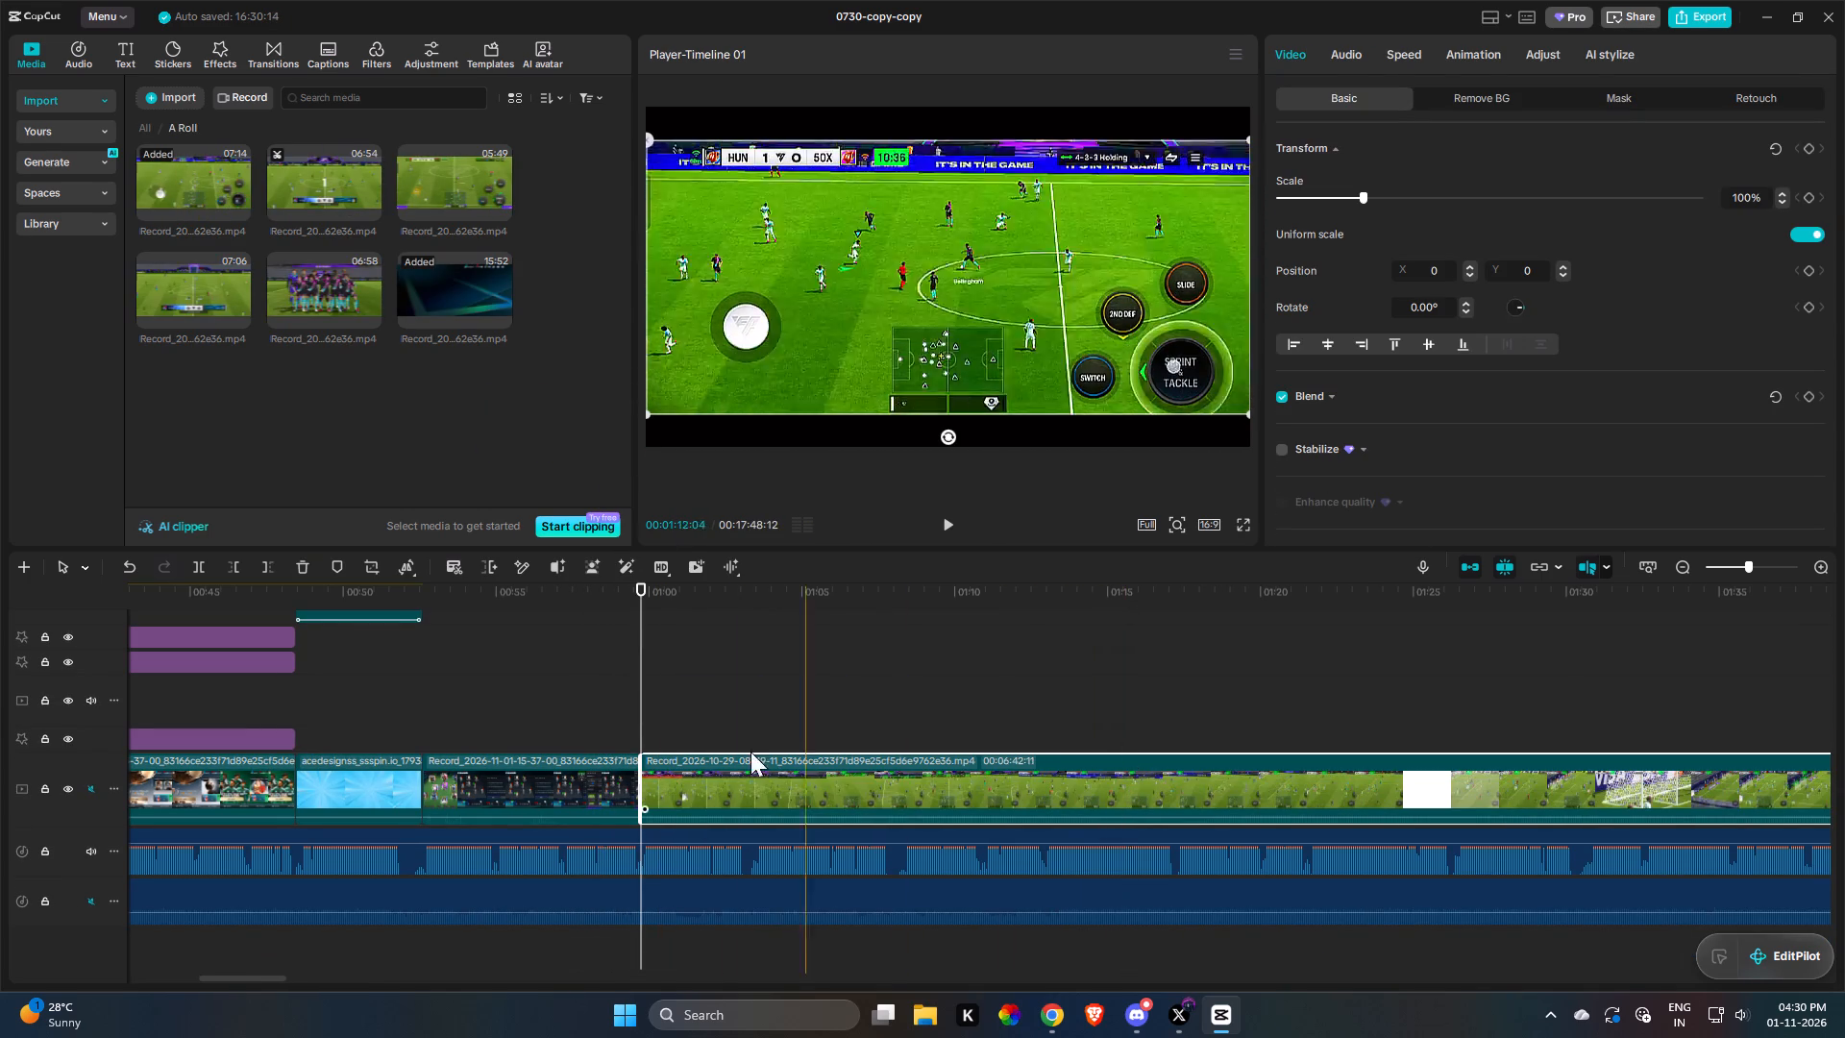
drag(642, 775, 527, 777)
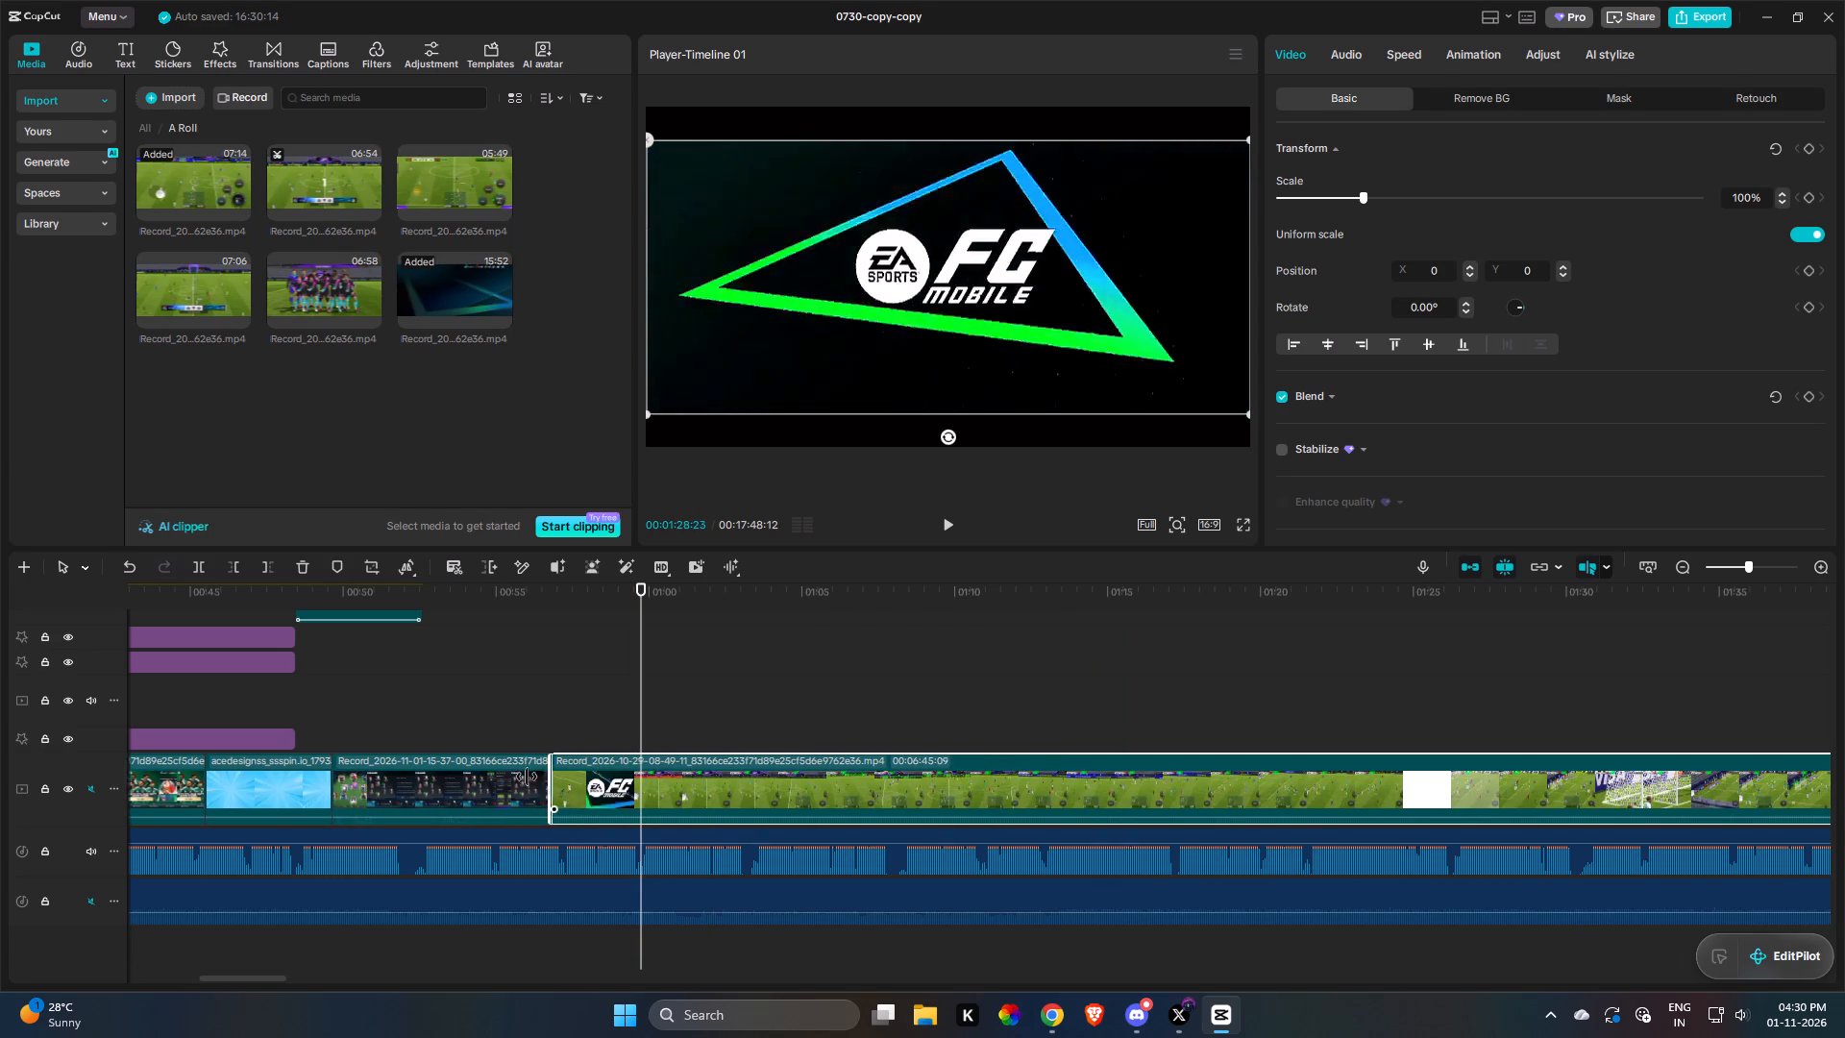
drag(527, 777, 962, 774)
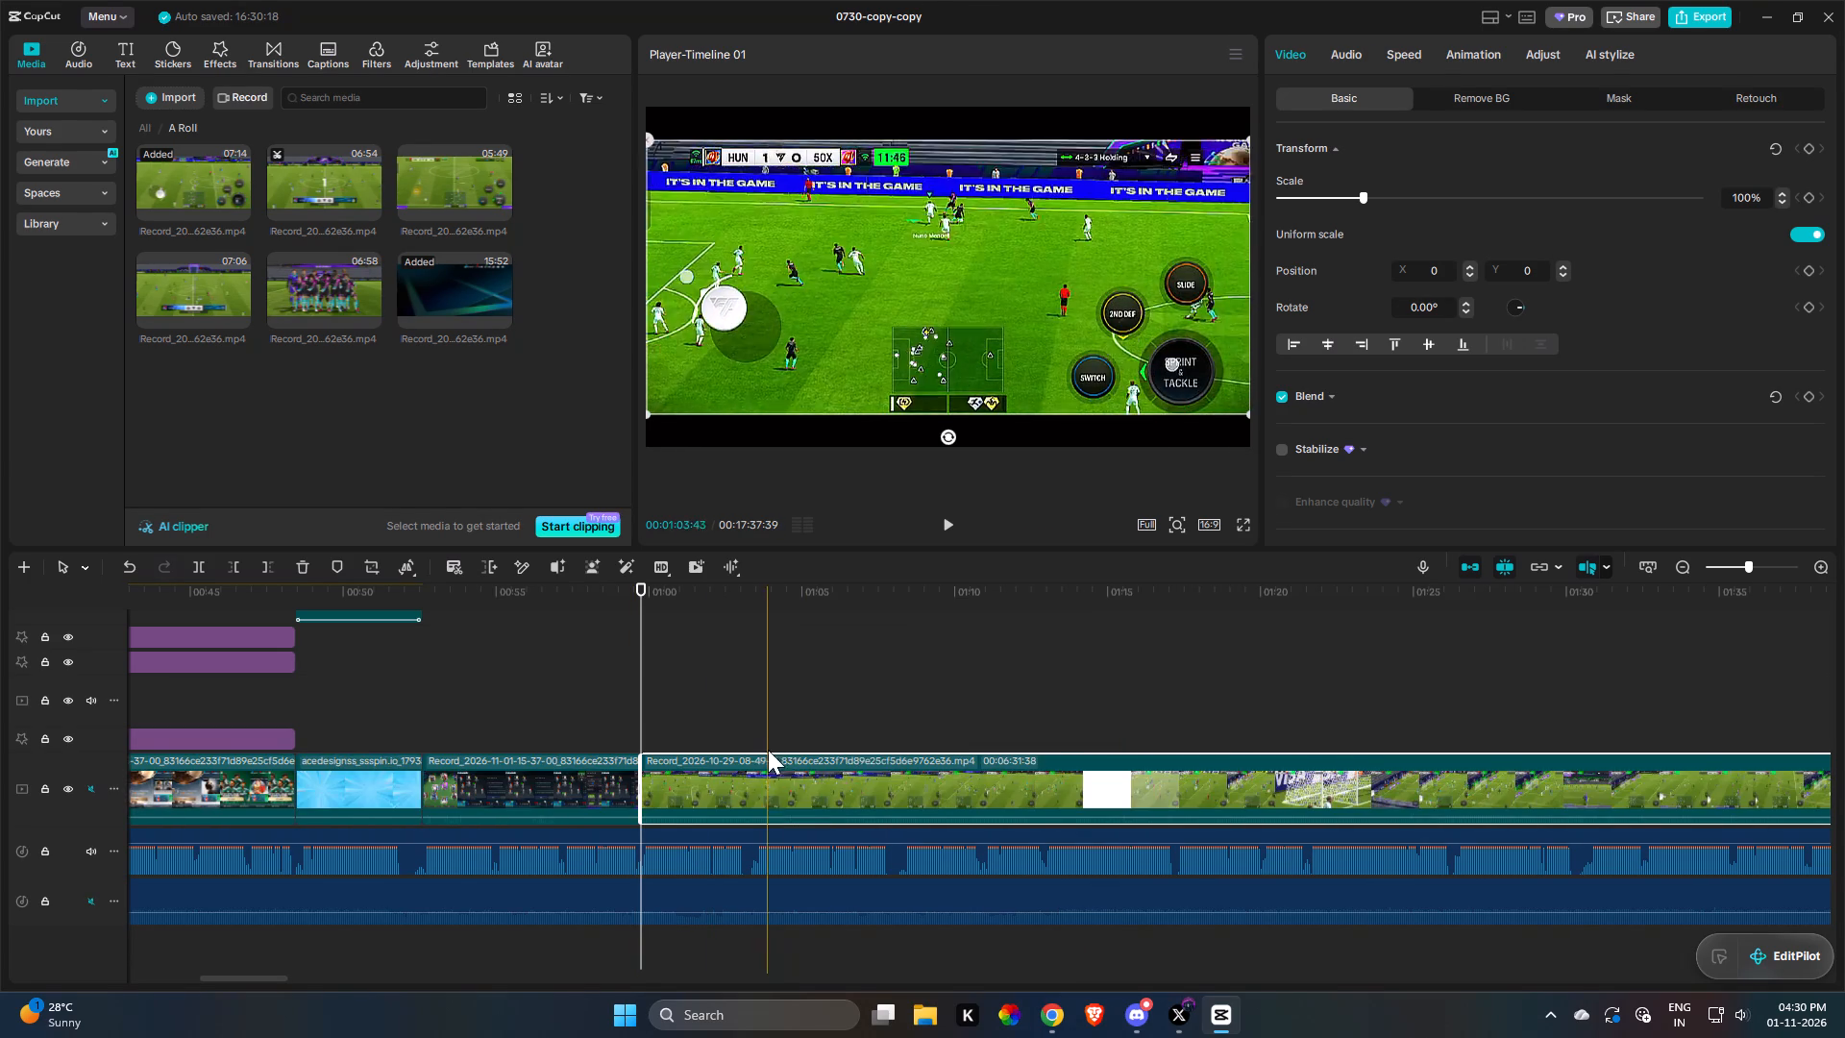
key(q)
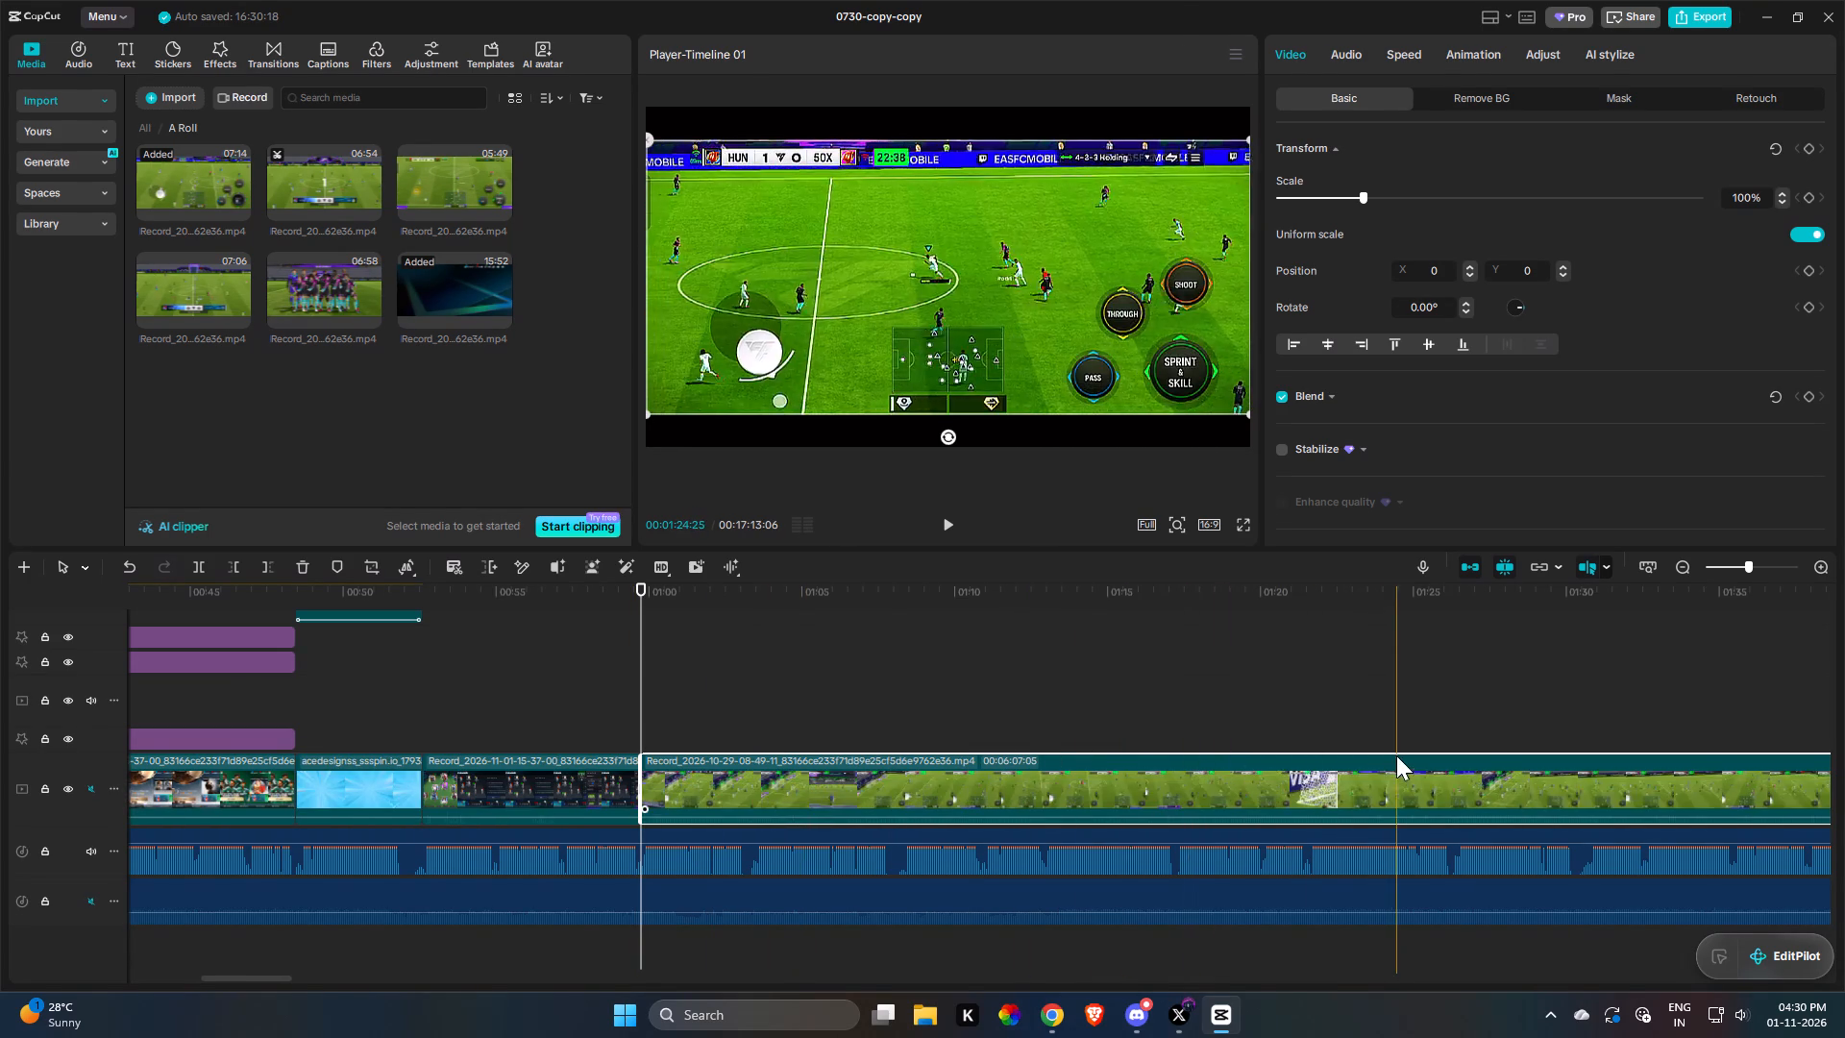
key(q)
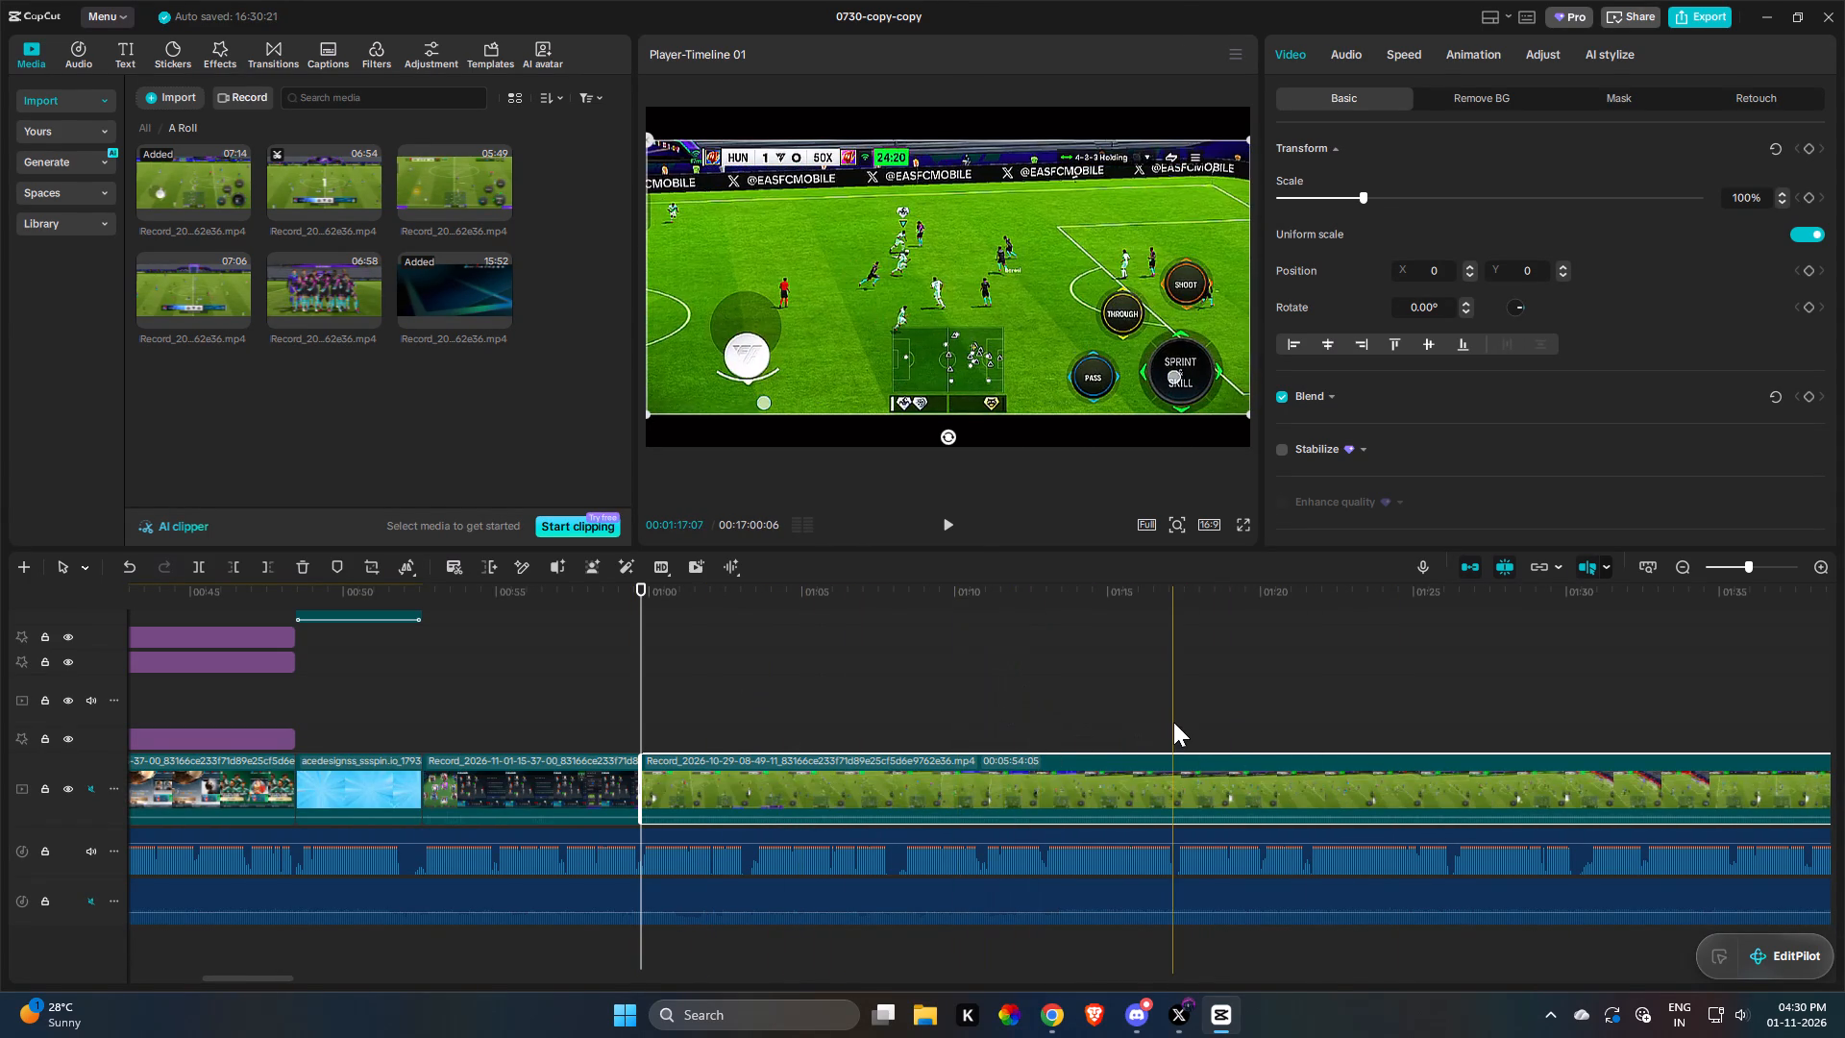
key(q)
key(q)
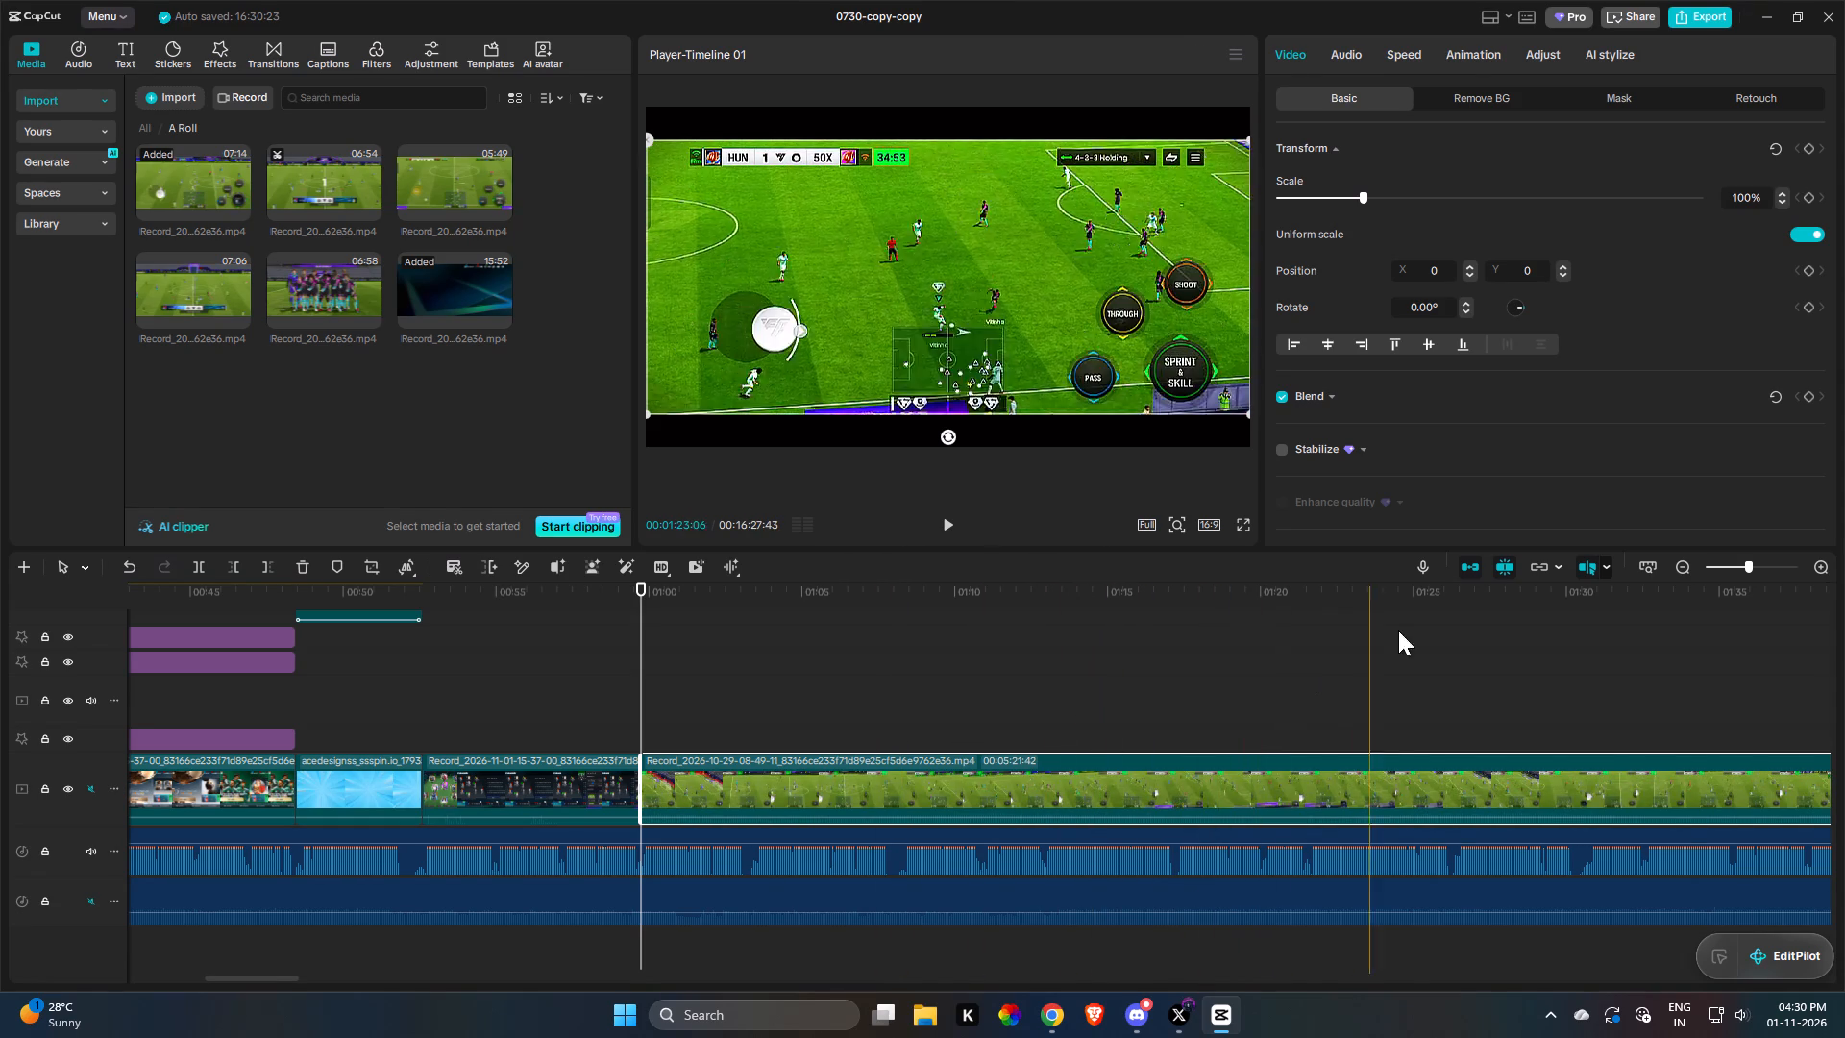
key(q)
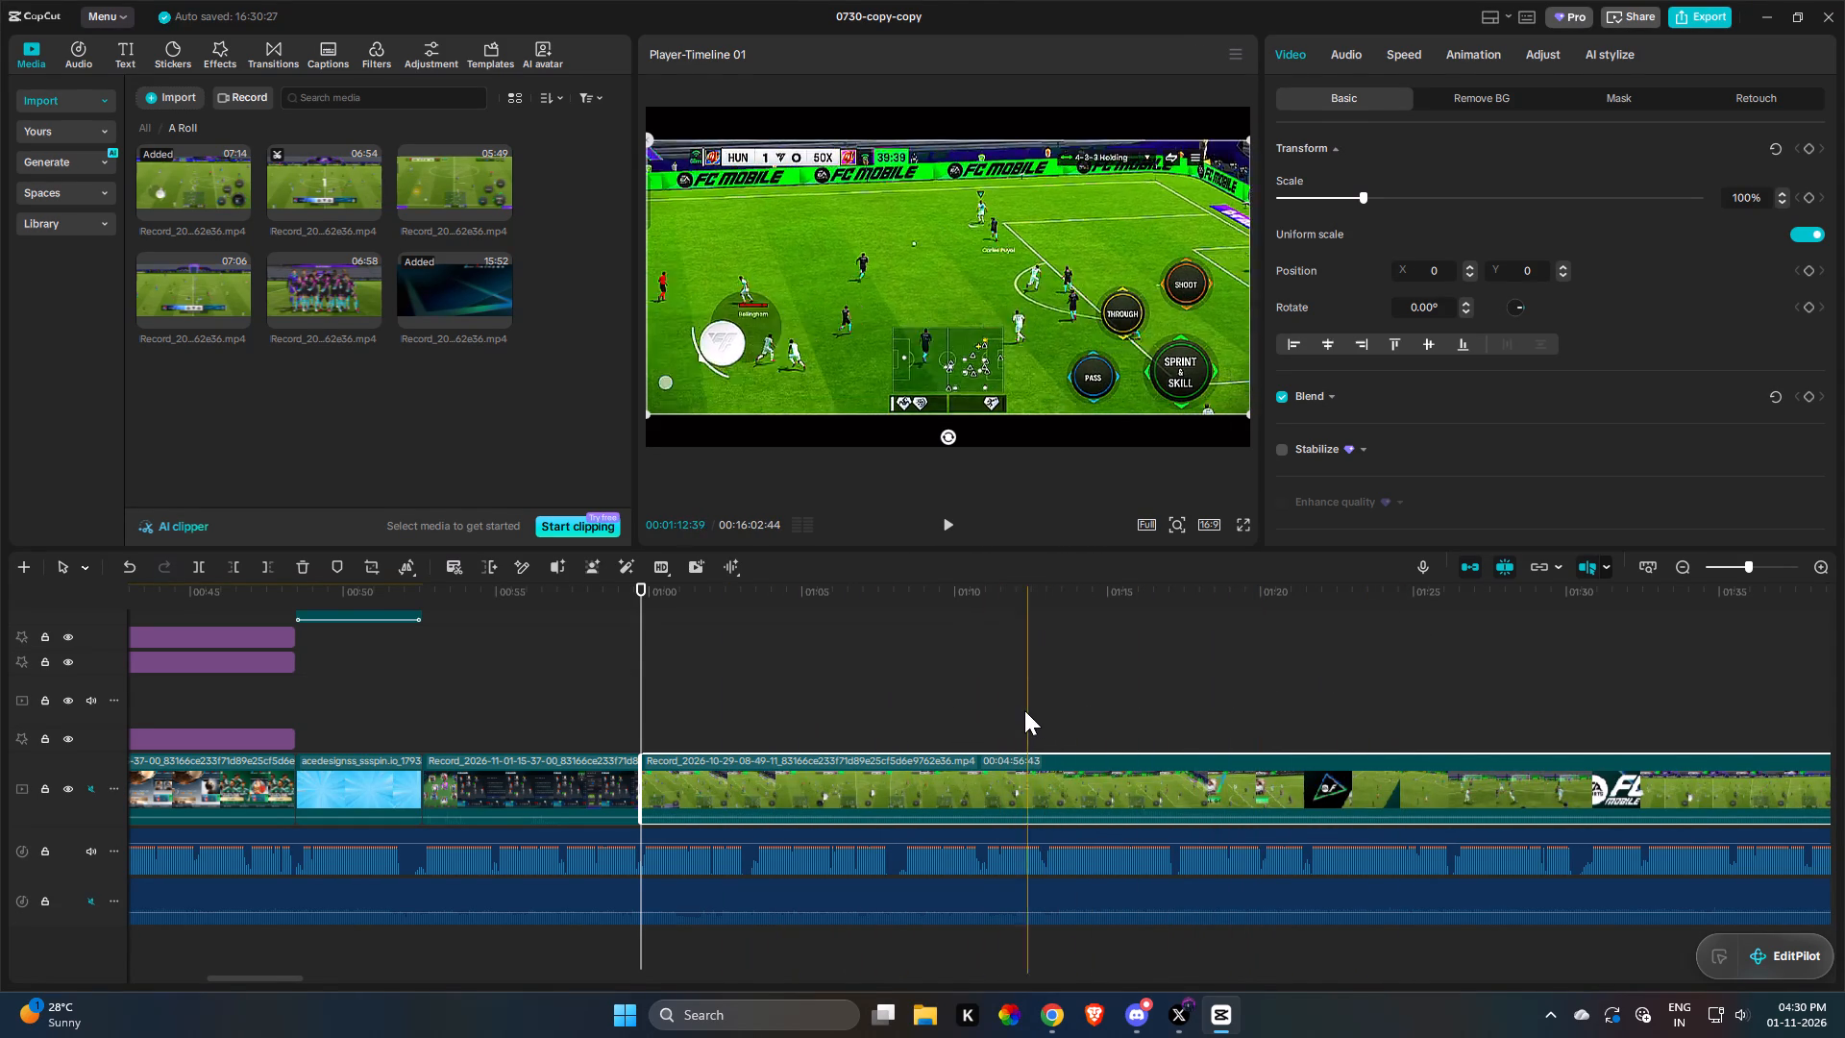
key(q)
Play back the goal footage and extend the gameplay clip's start about 2 seconds earlier.
key(space)
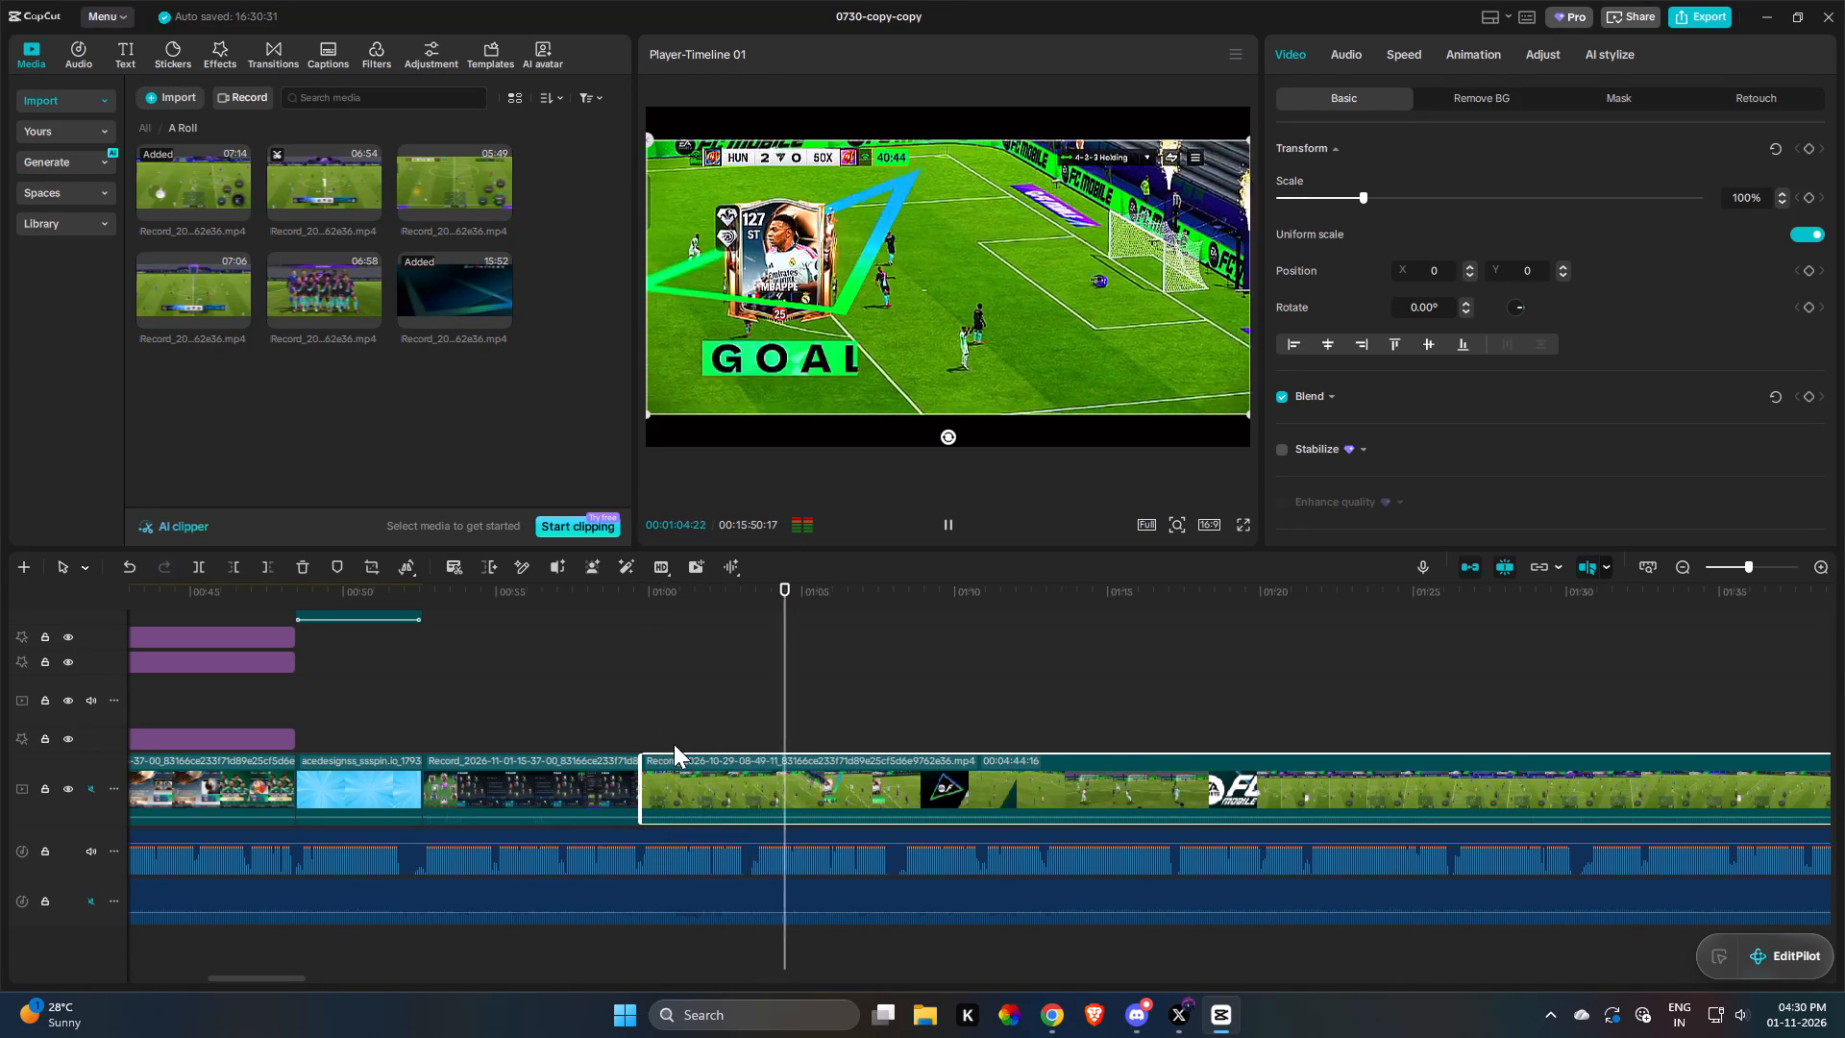
key(space)
drag(638, 772, 570, 786)
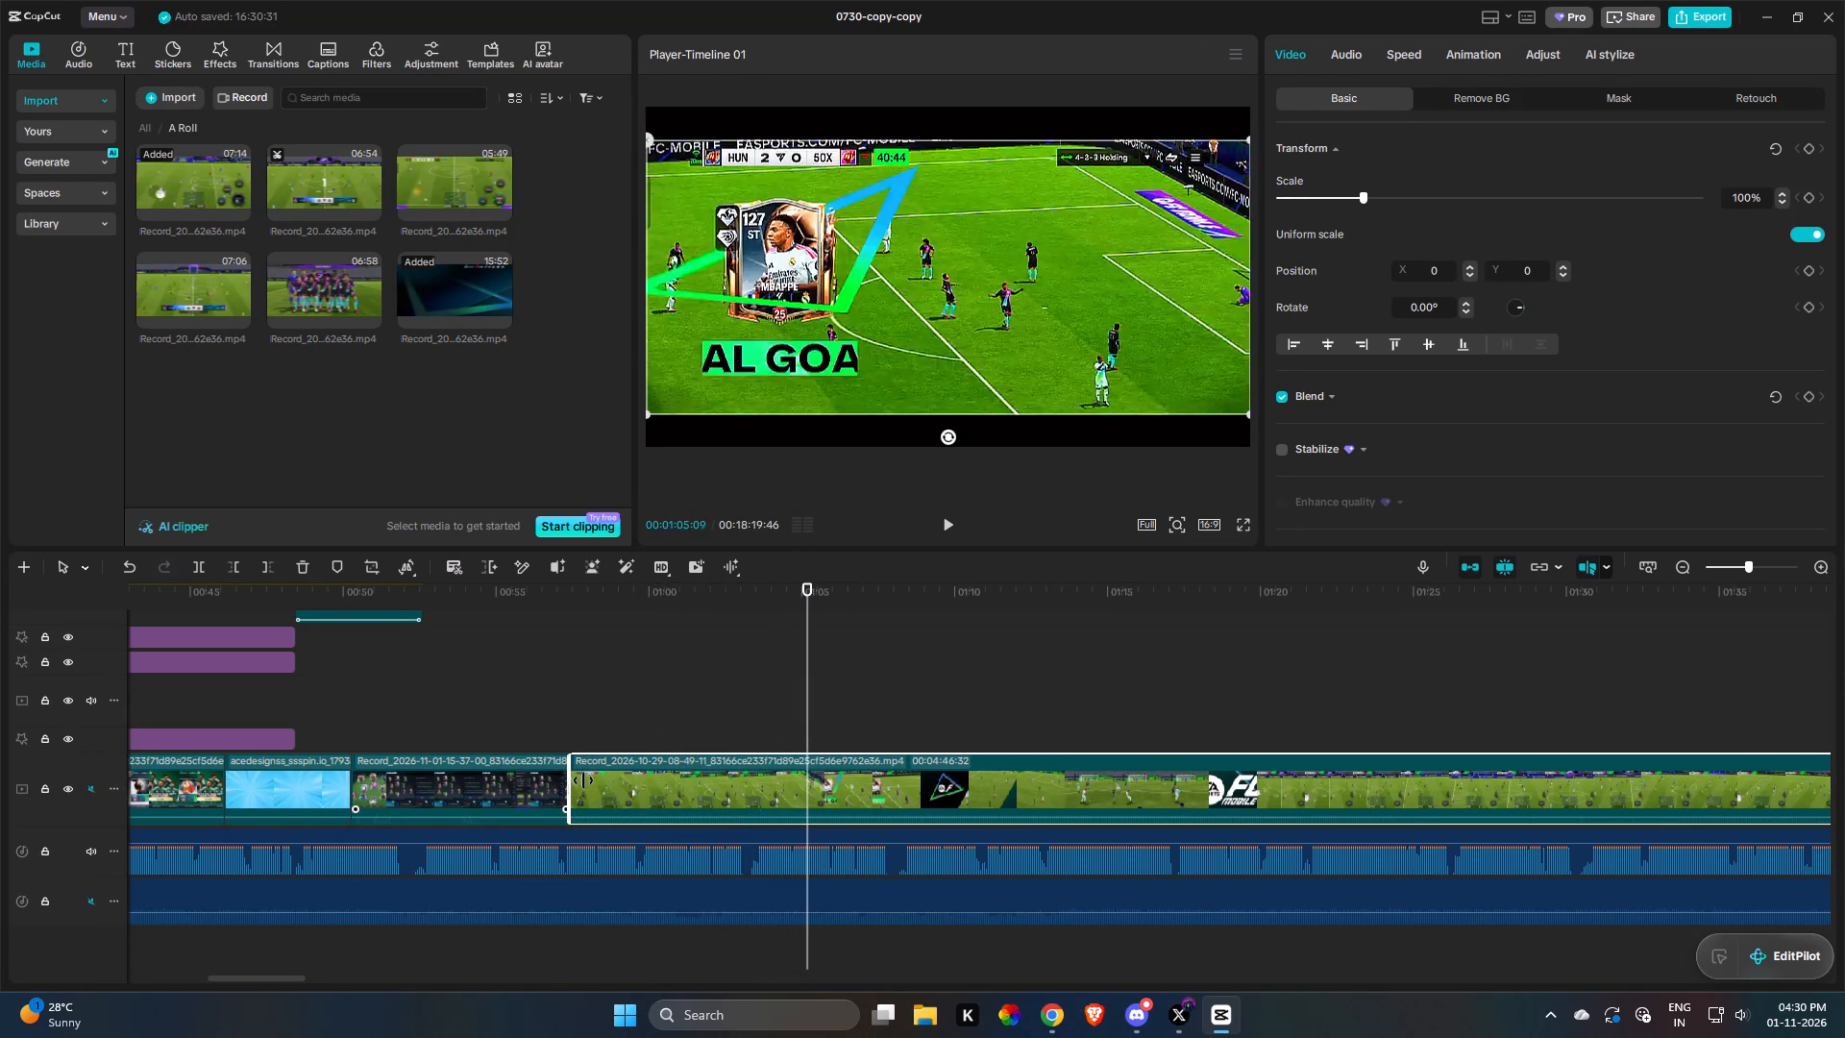
Split the gameplay clip during the goal celebration at about 1:08 on the timeline, matching the voiceover.
key(space)
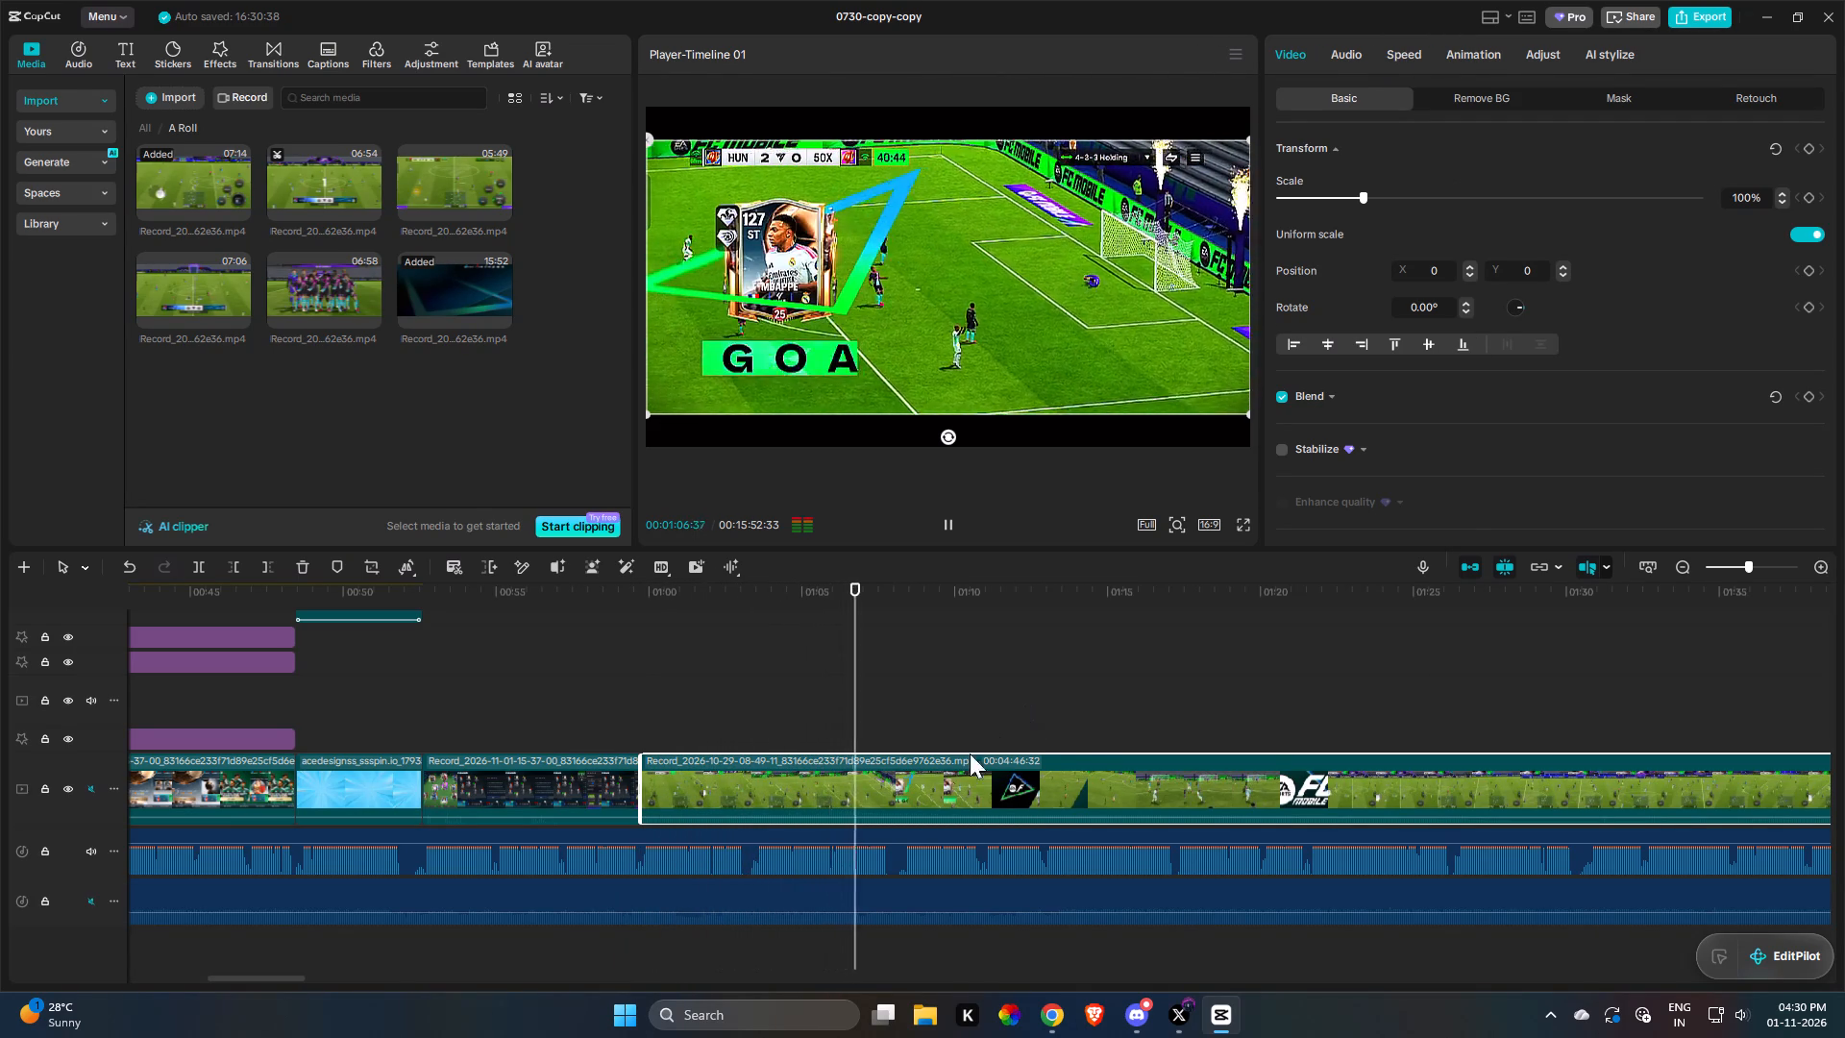
key(space)
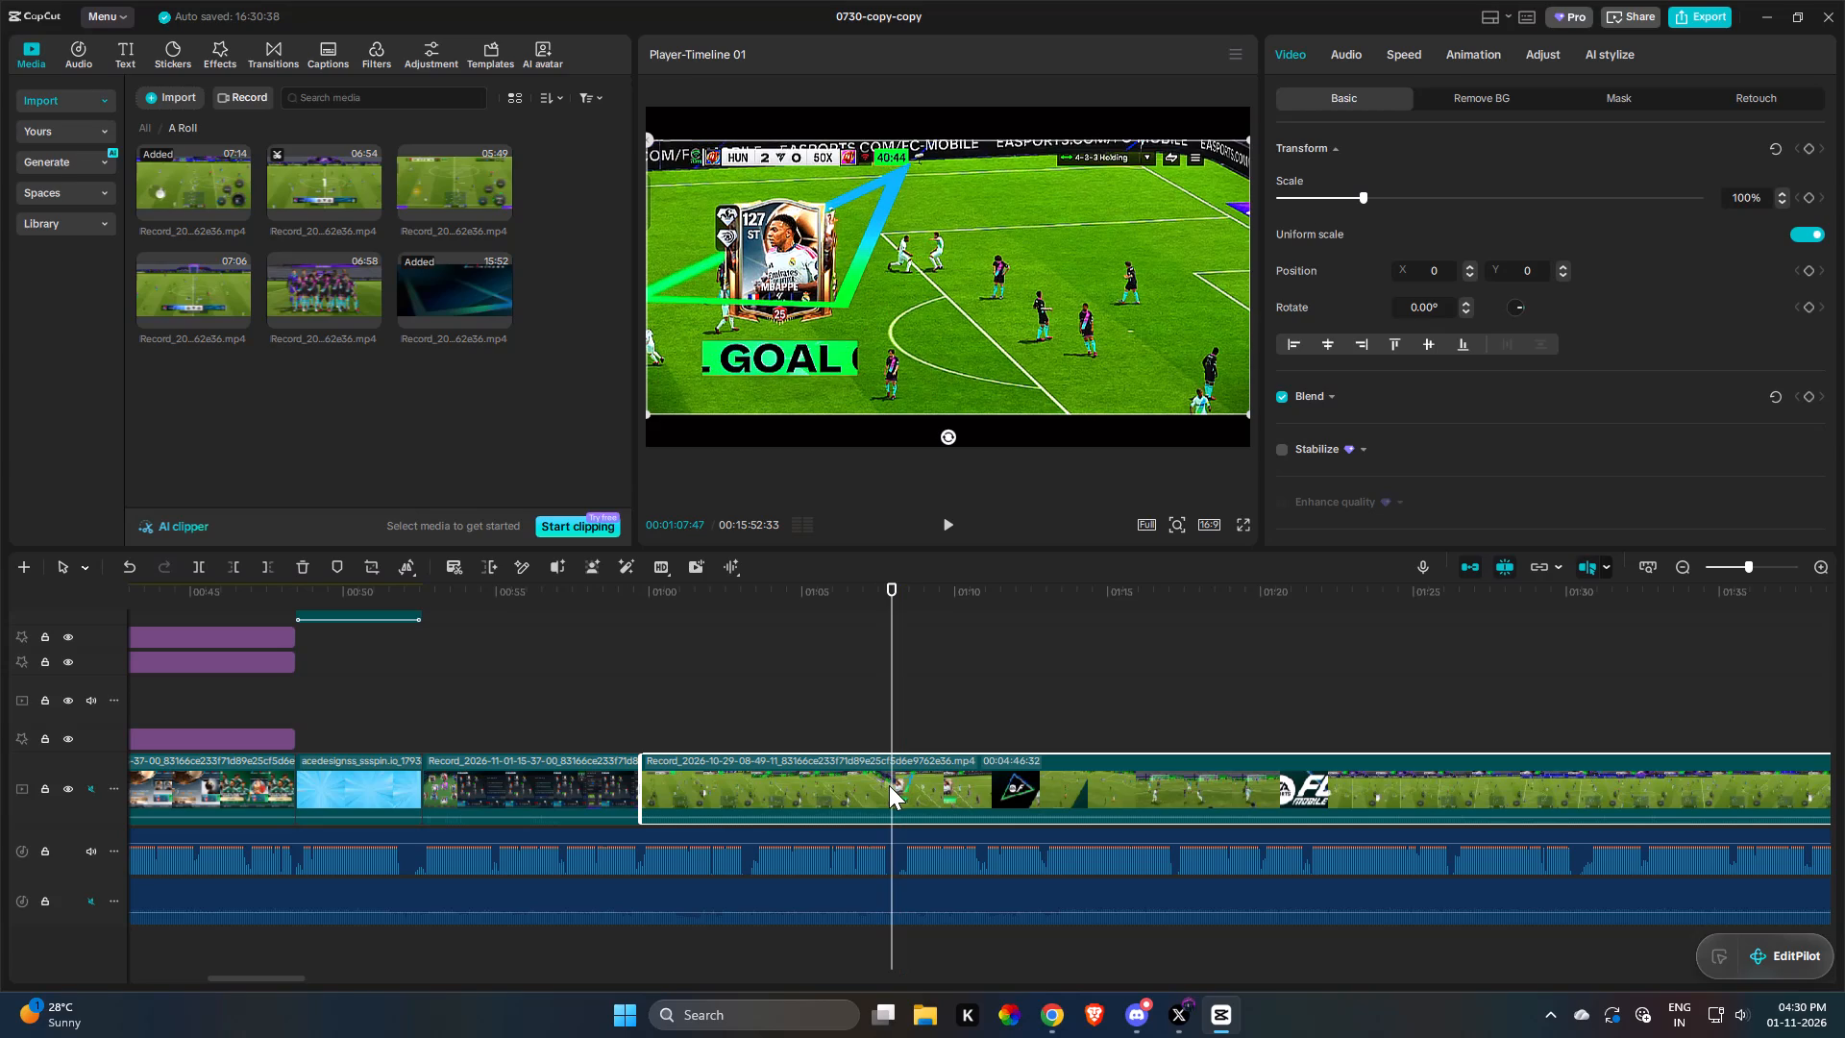
text(r)
key(space)
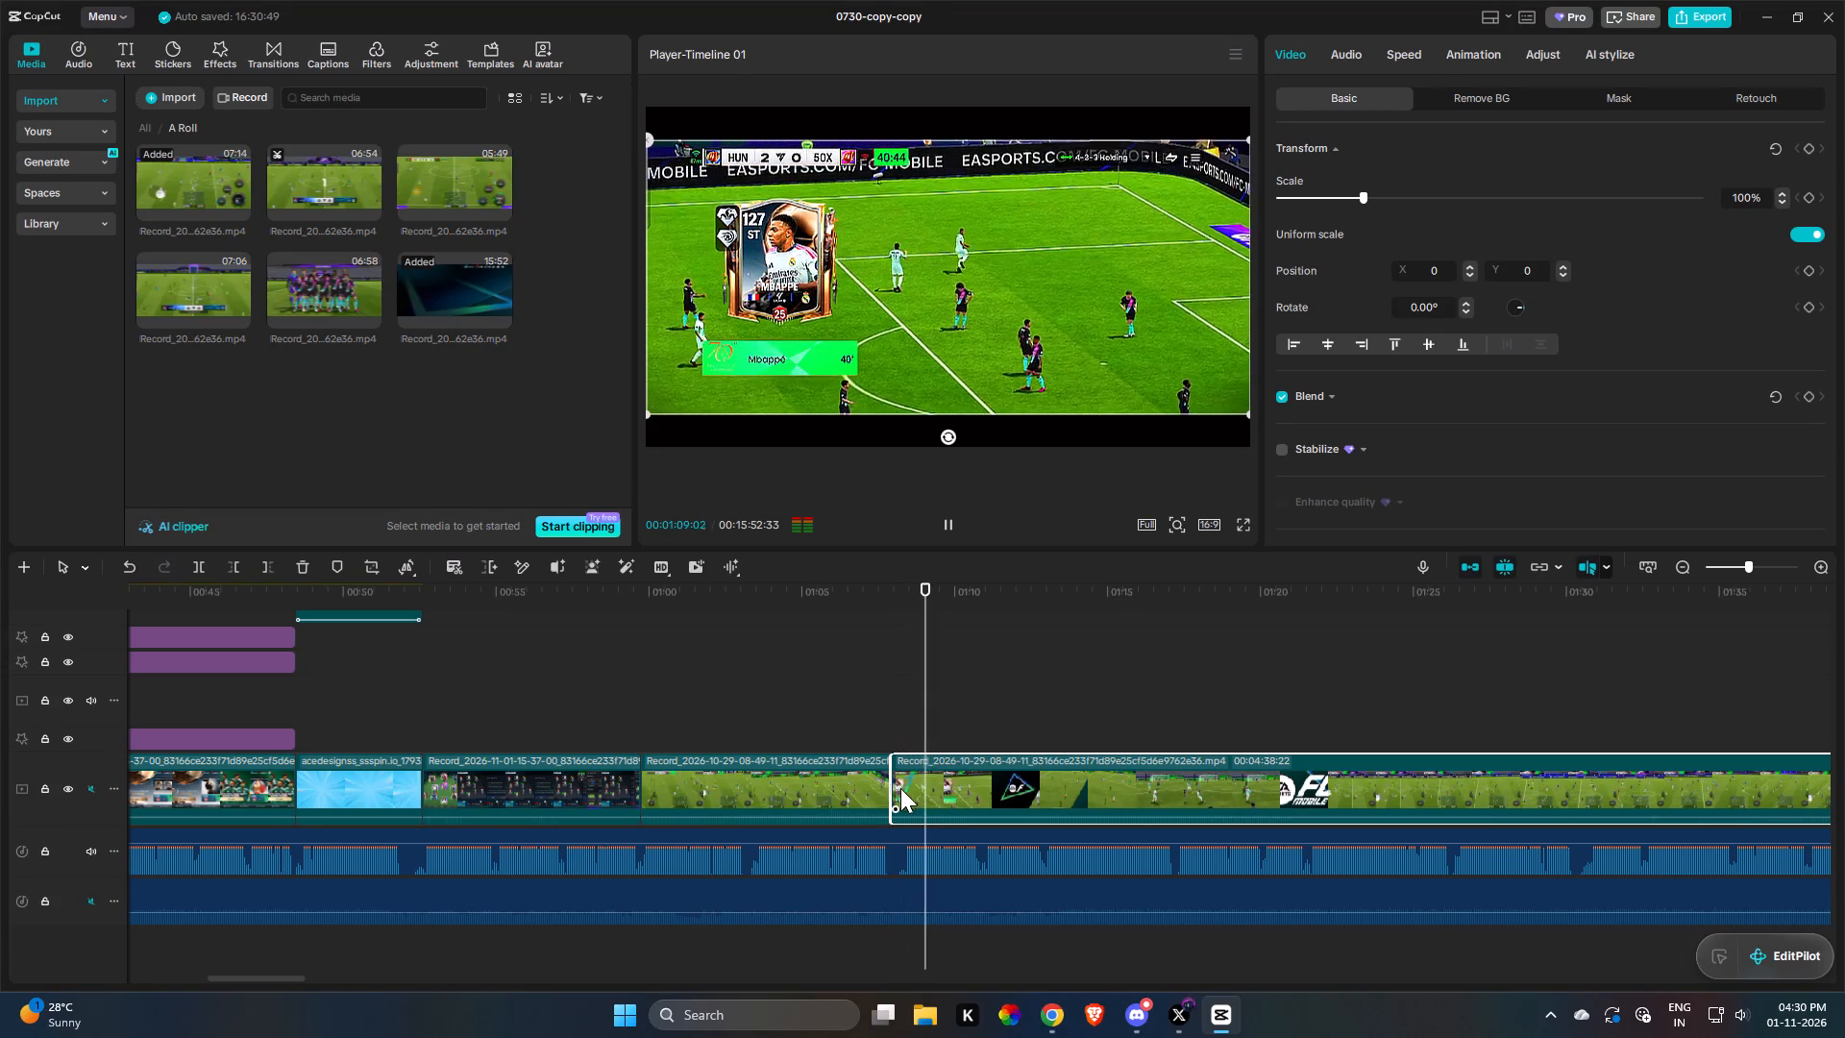
Stop playback and delete the gameplay footage that follows the split at about 1:08.
key(space)
key(f)
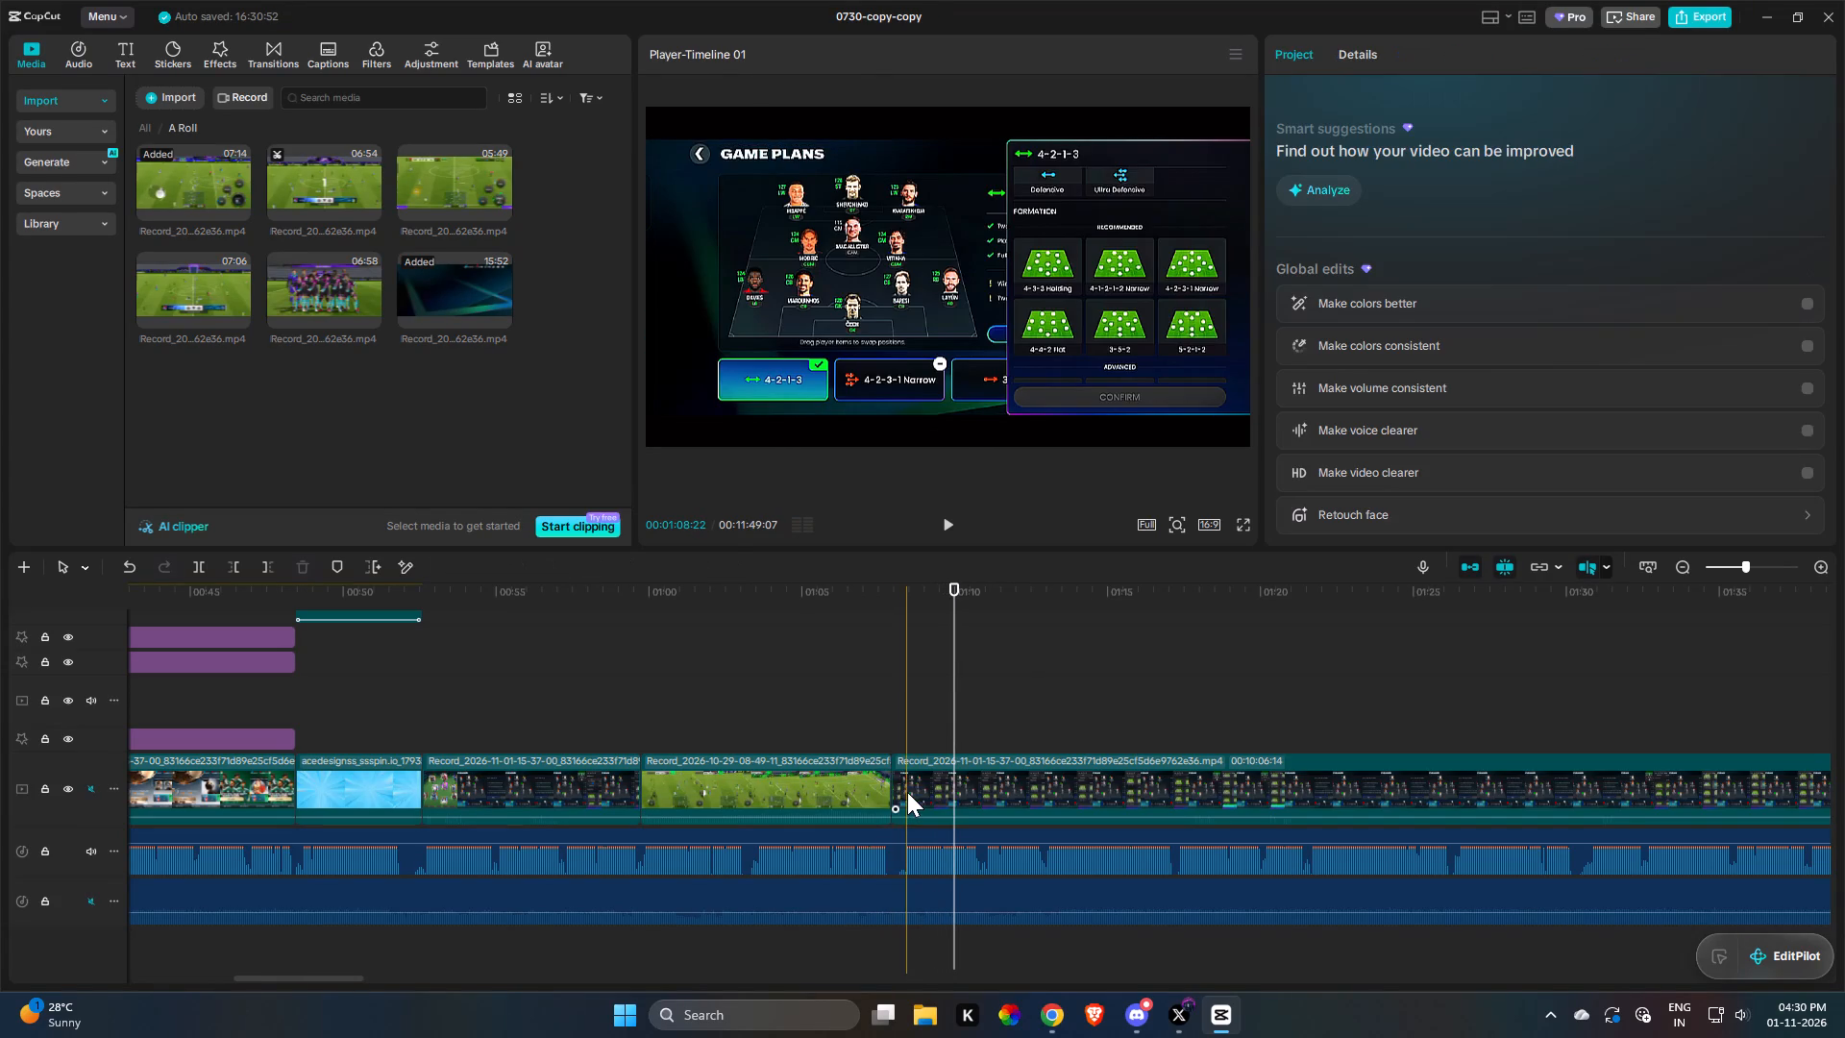
Play the voiceover over the Game Plans recording and split that recording at about 1:13.
key(space)
click(929, 779)
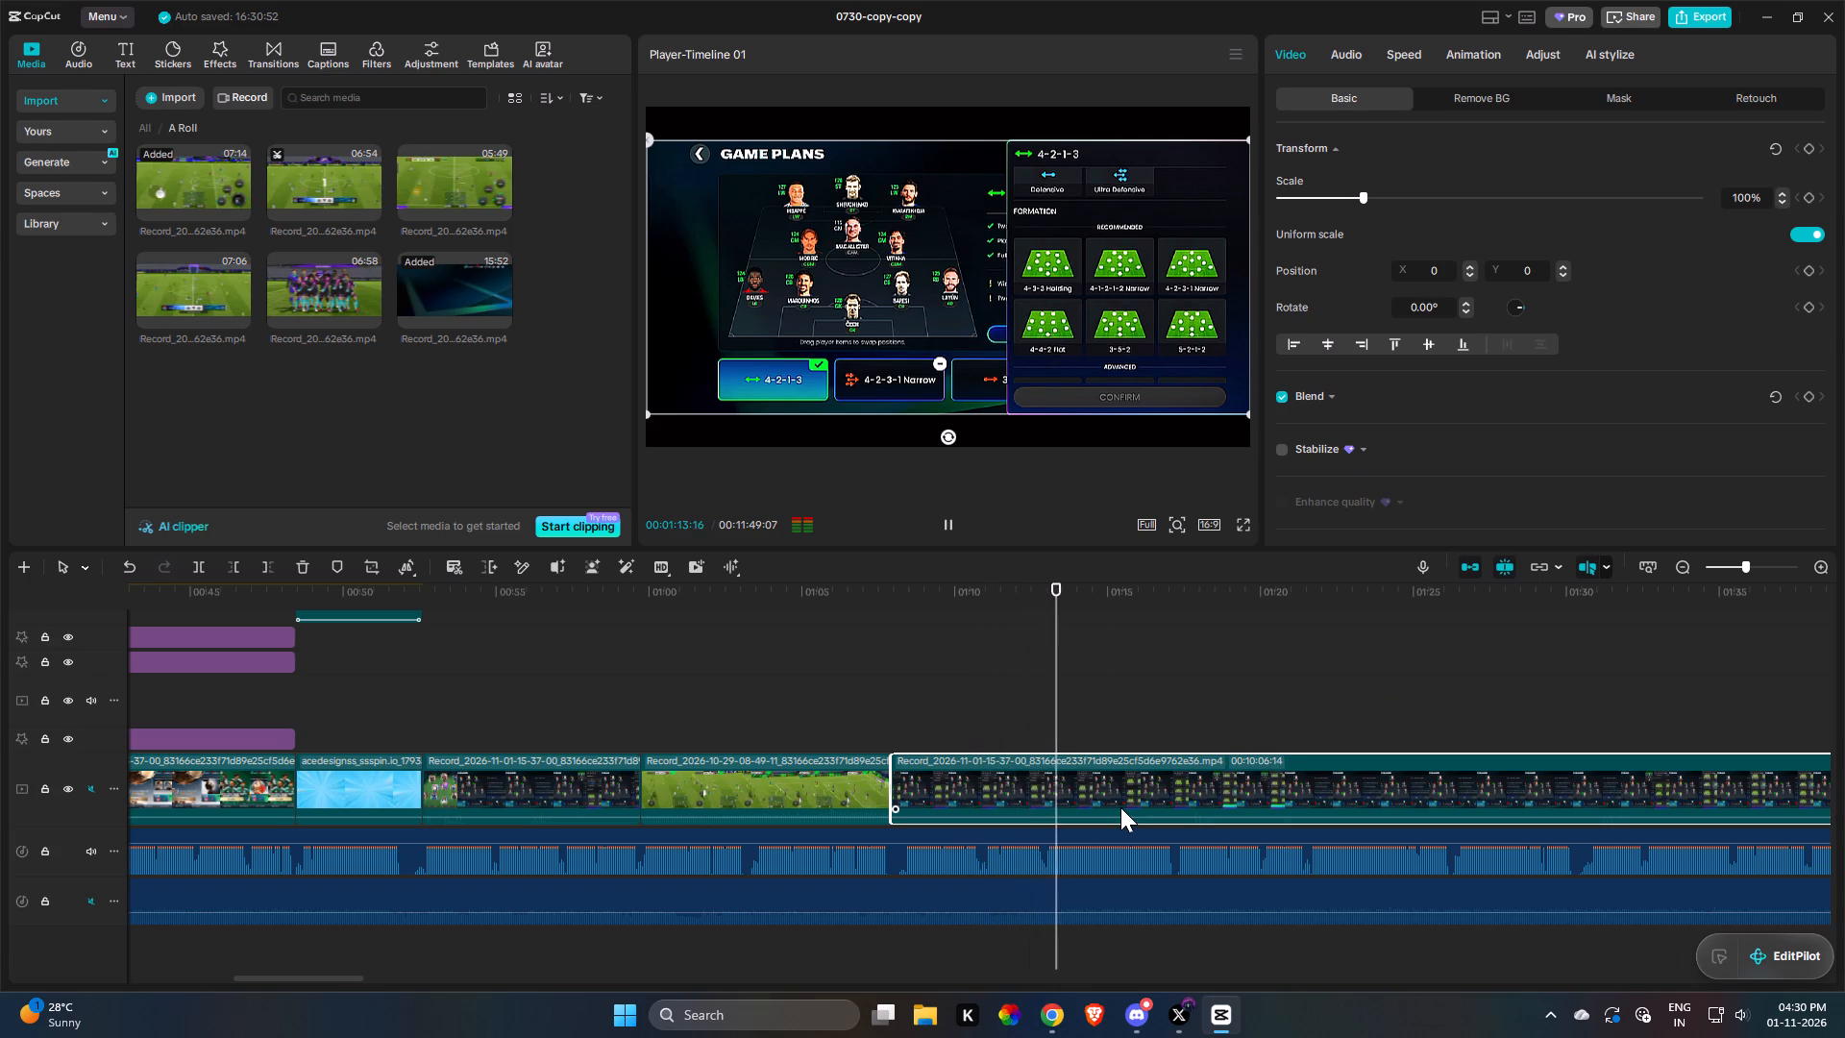
key(space)
key(space)
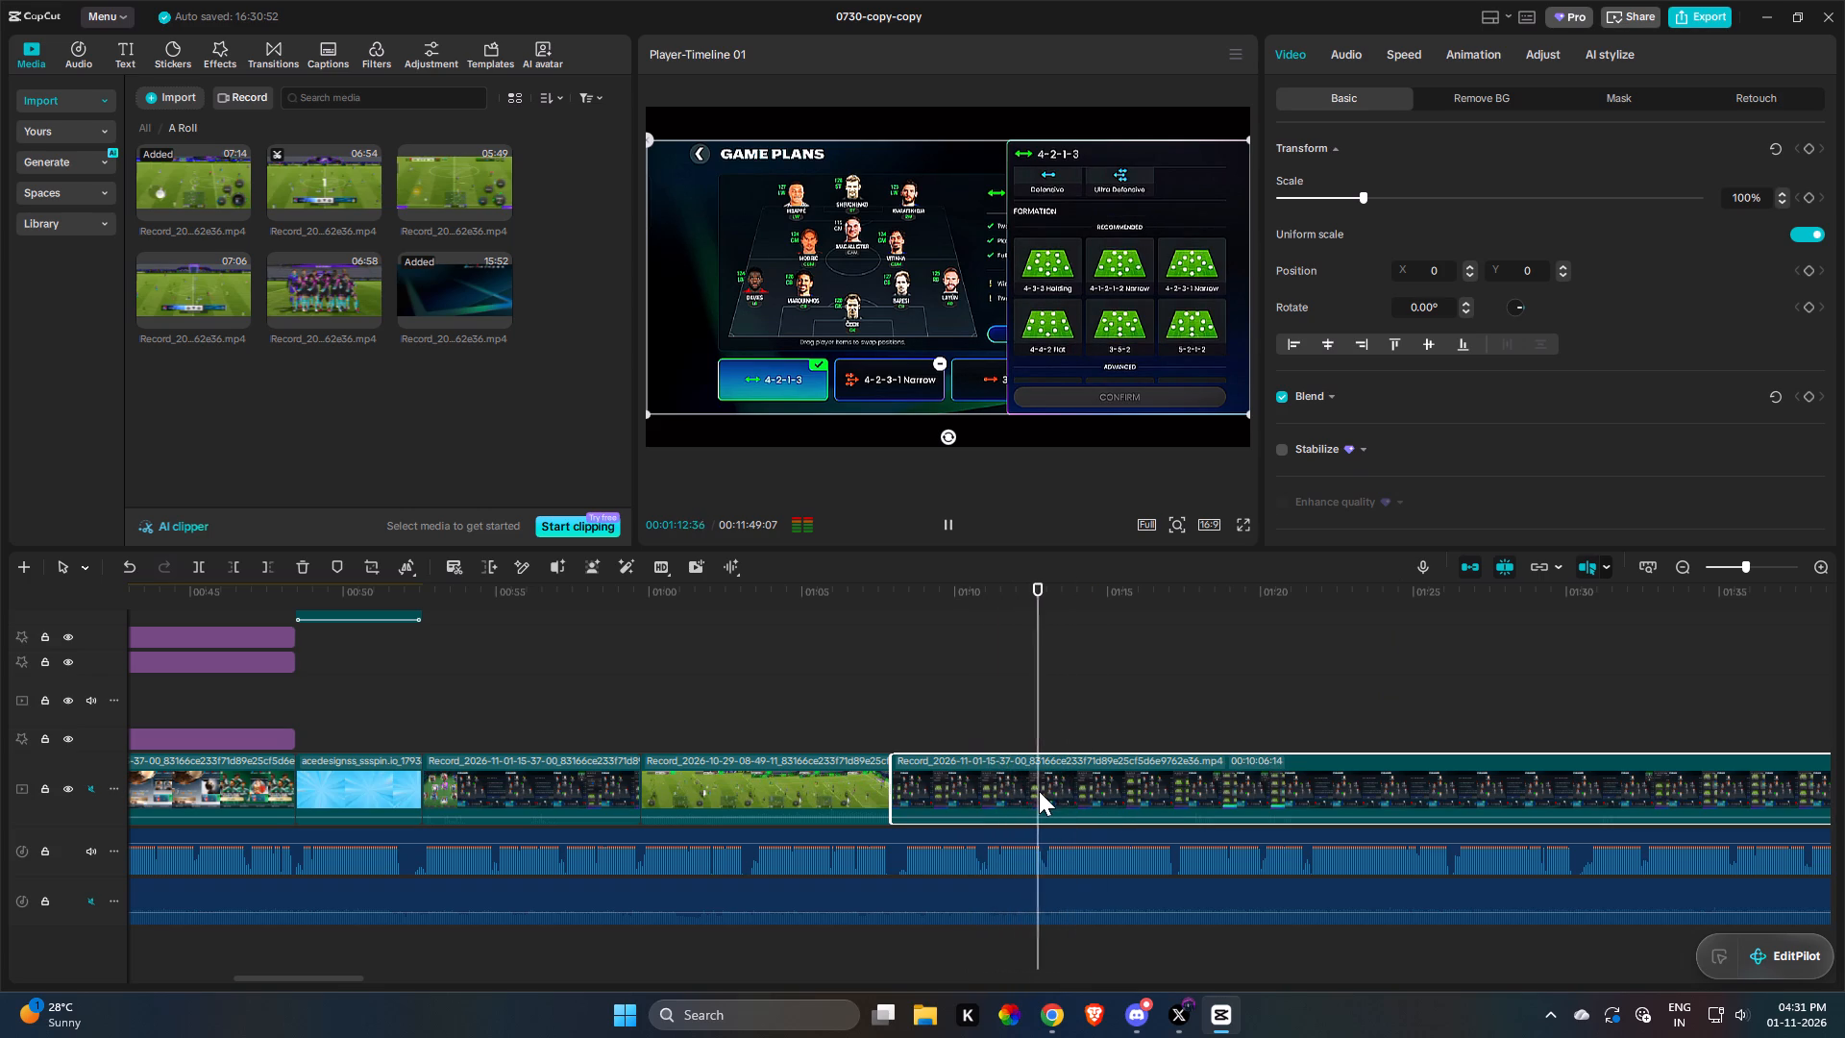
key(space)
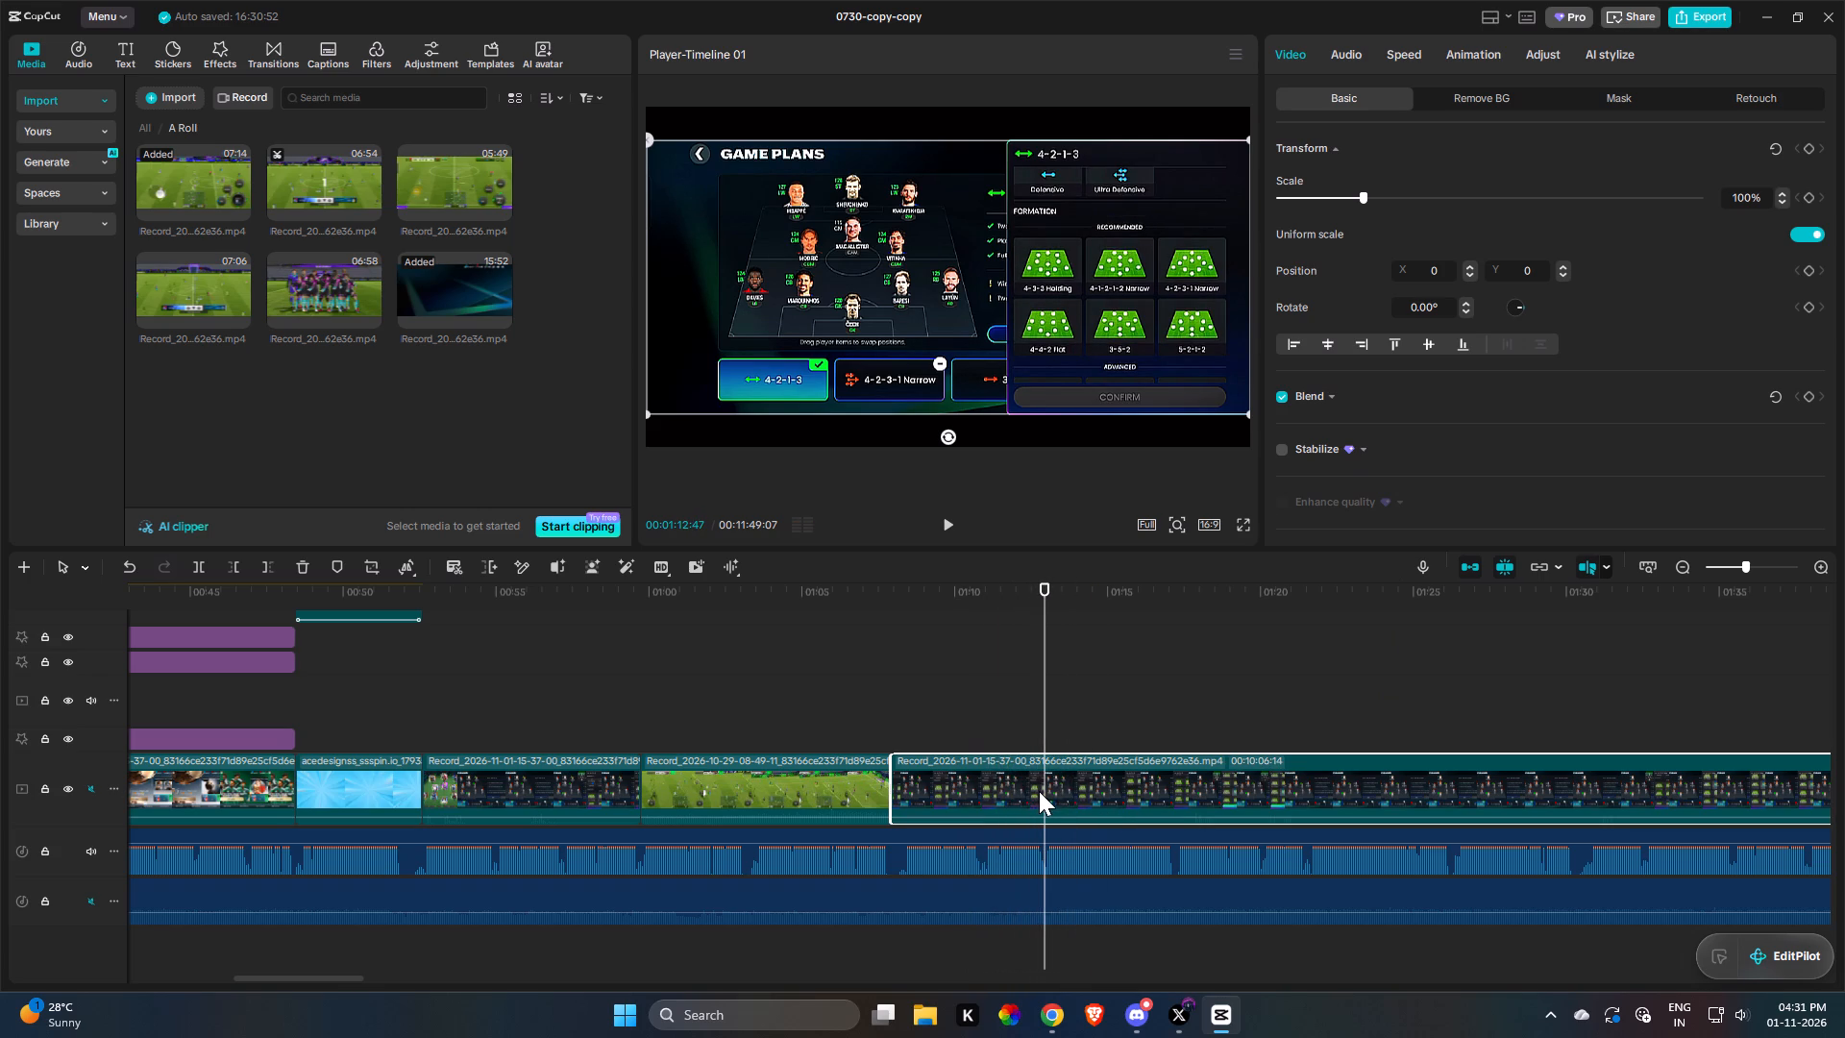
key(r)
Replace the source portion of the Game Plans segment from about 1:08 to 1:13 with the recording's My Team lineup footage.
click(993, 786)
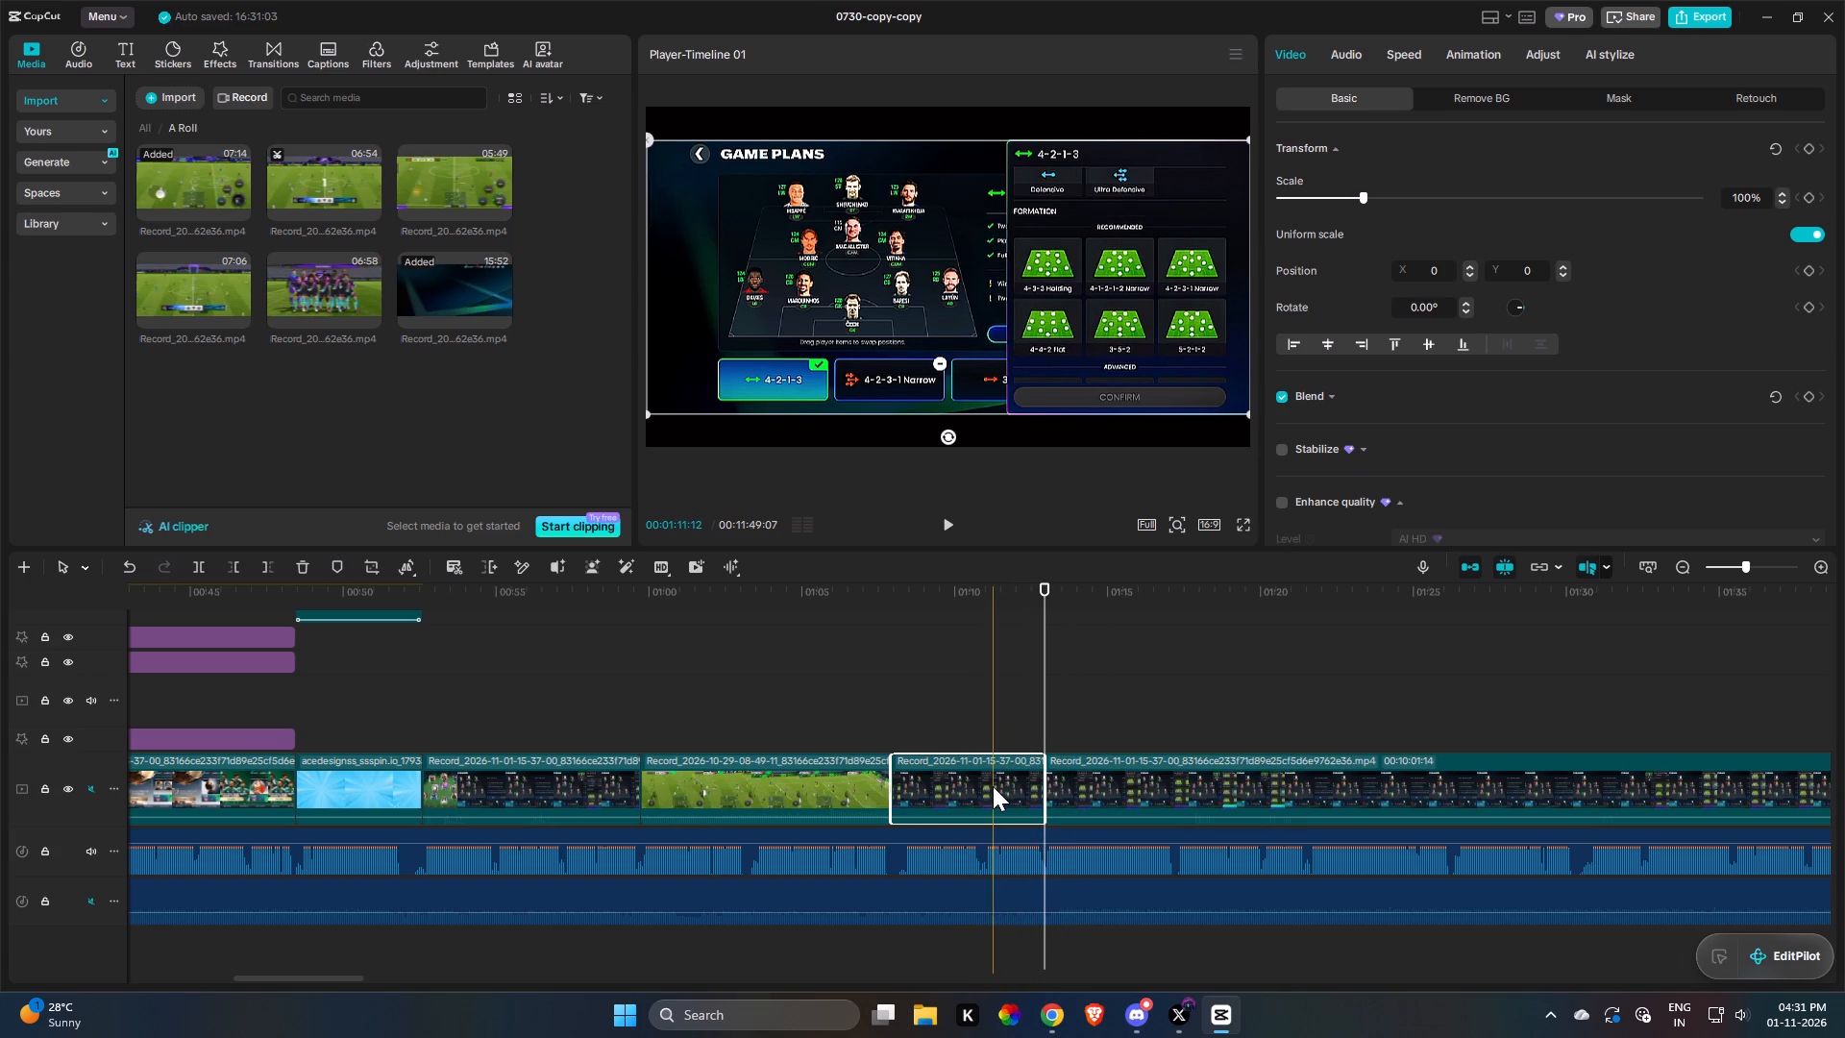
key(t)
drag(996, 565, 605, 585)
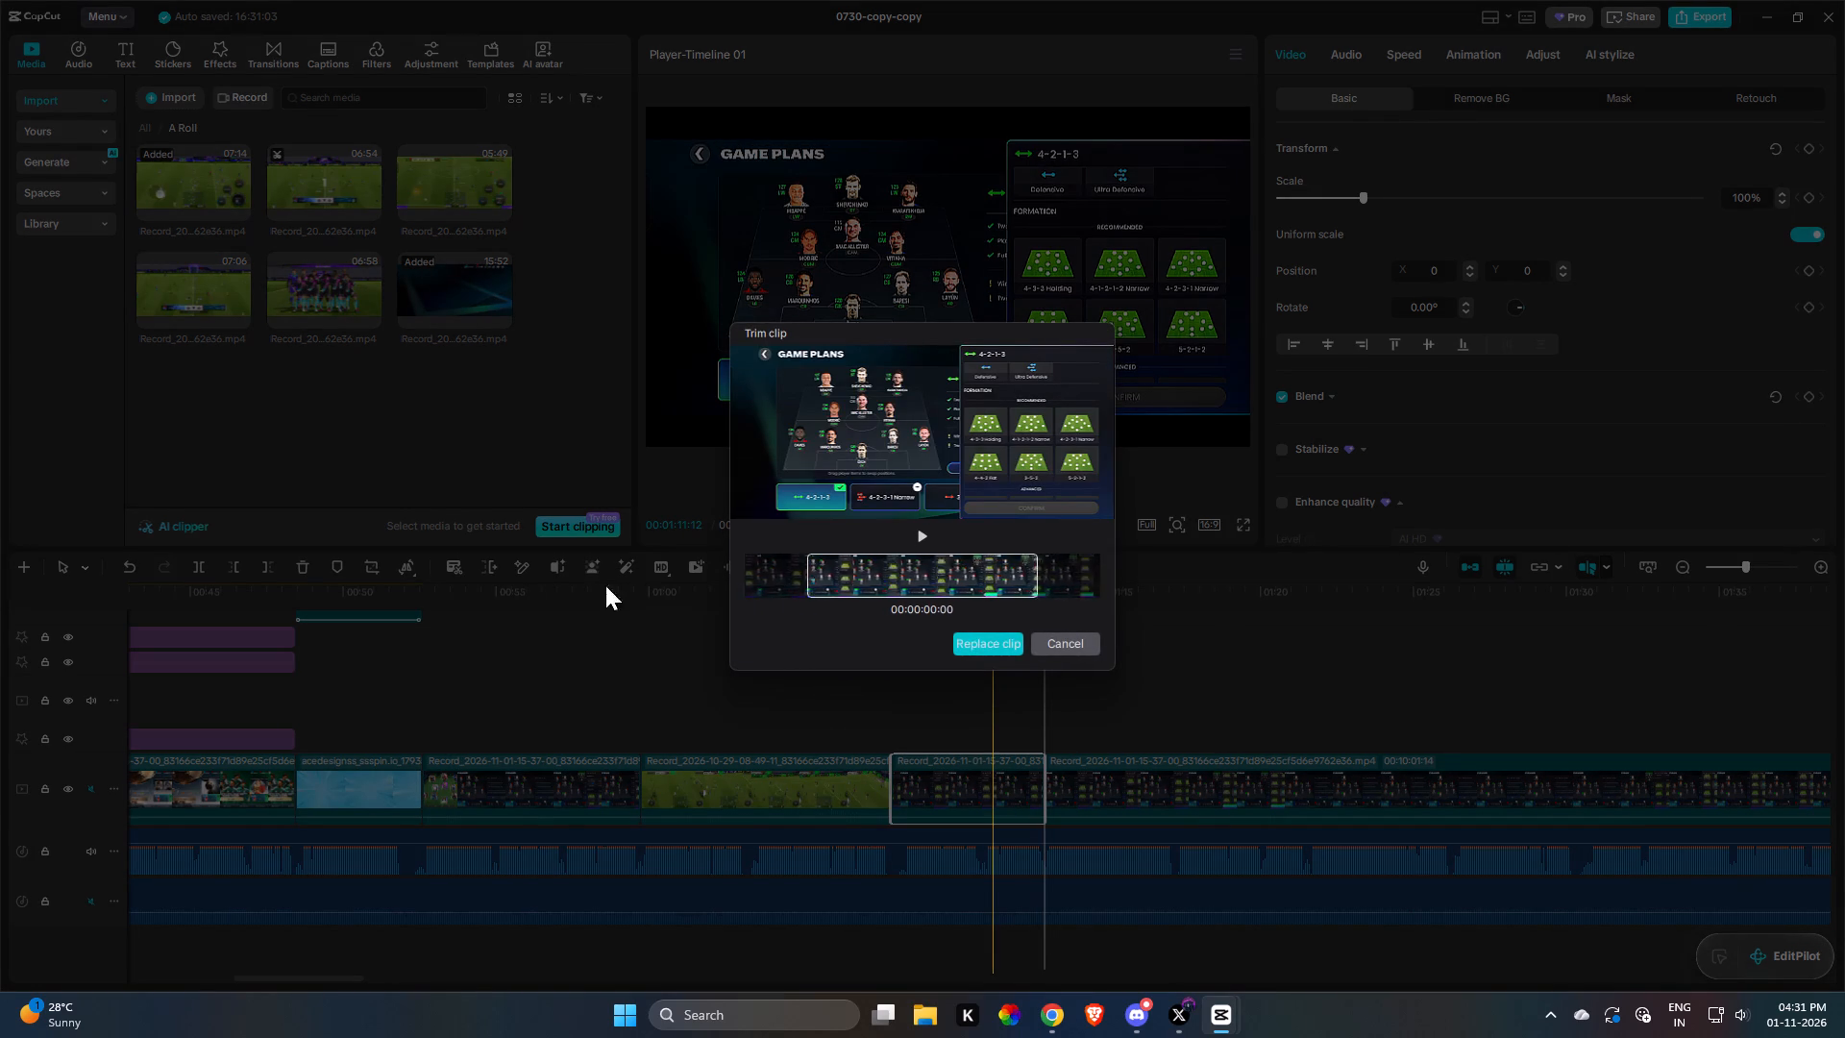
drag(605, 585, 1844, 648)
drag(868, 581, 1575, 552)
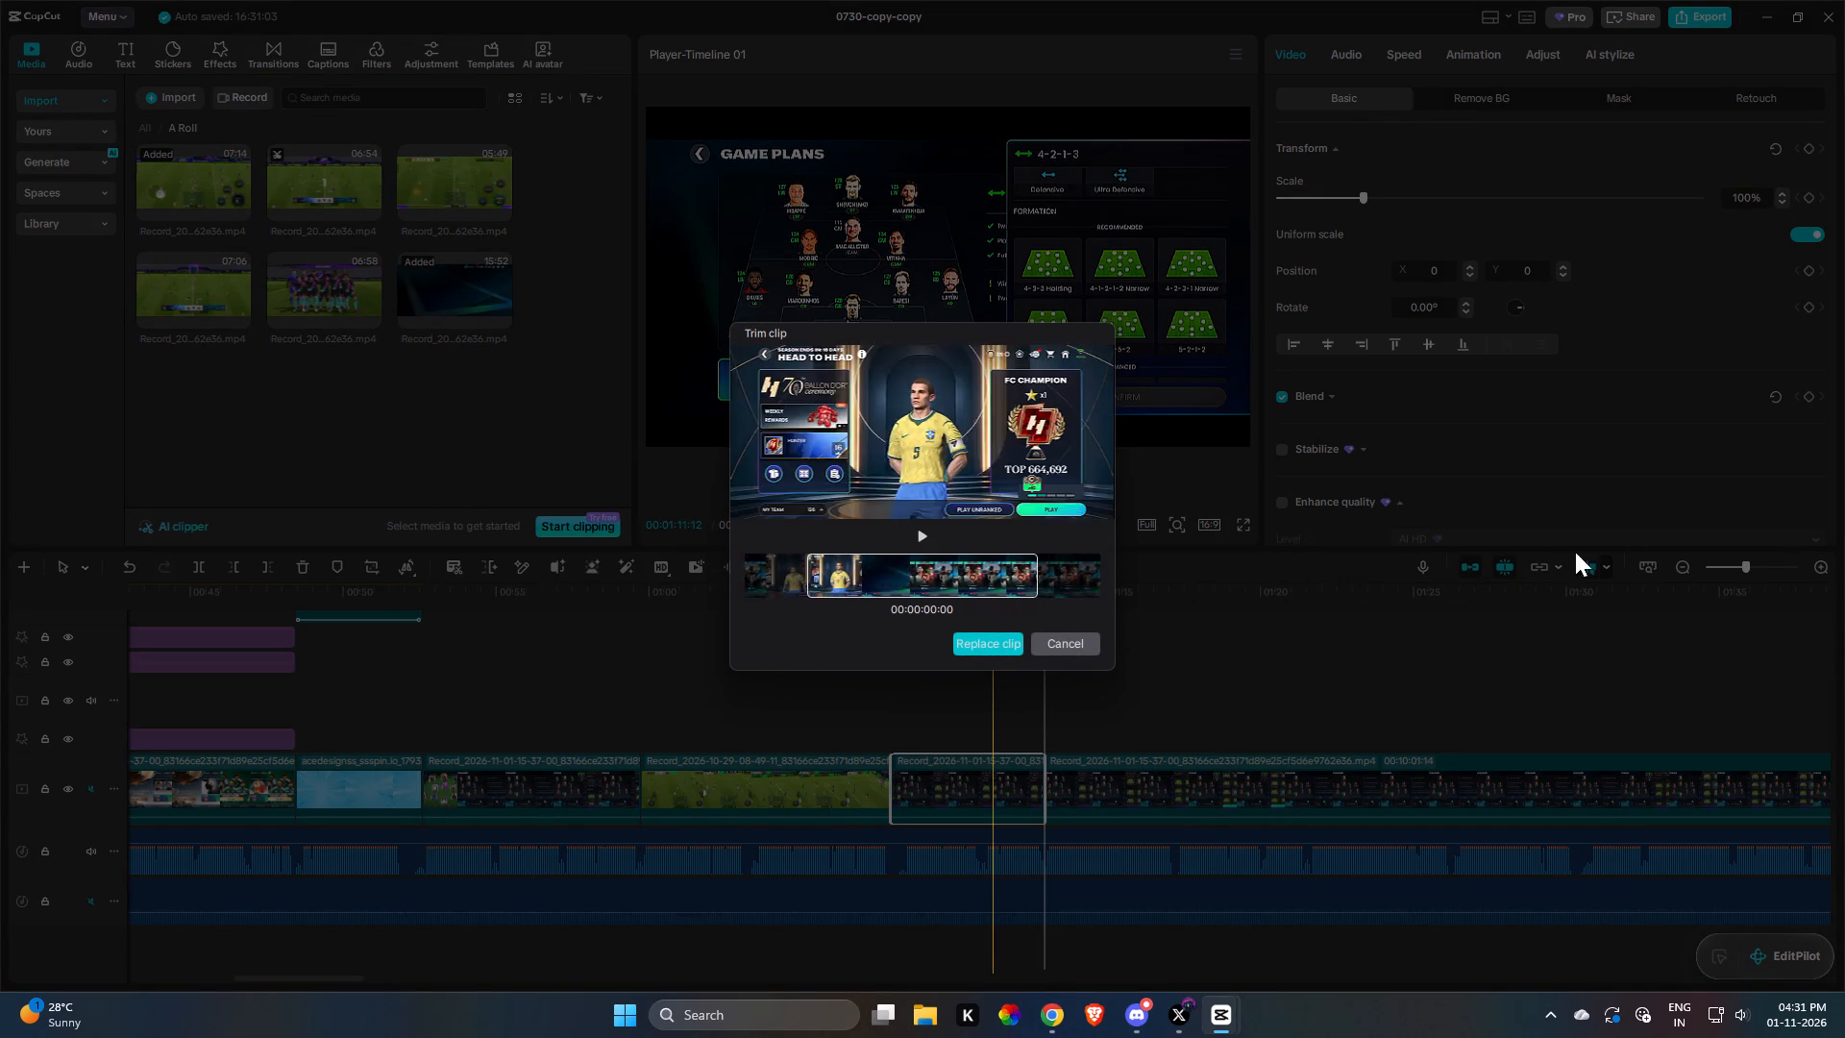
drag(1575, 552, 1651, 544)
drag(928, 571, 1510, 572)
drag(889, 590, 1139, 563)
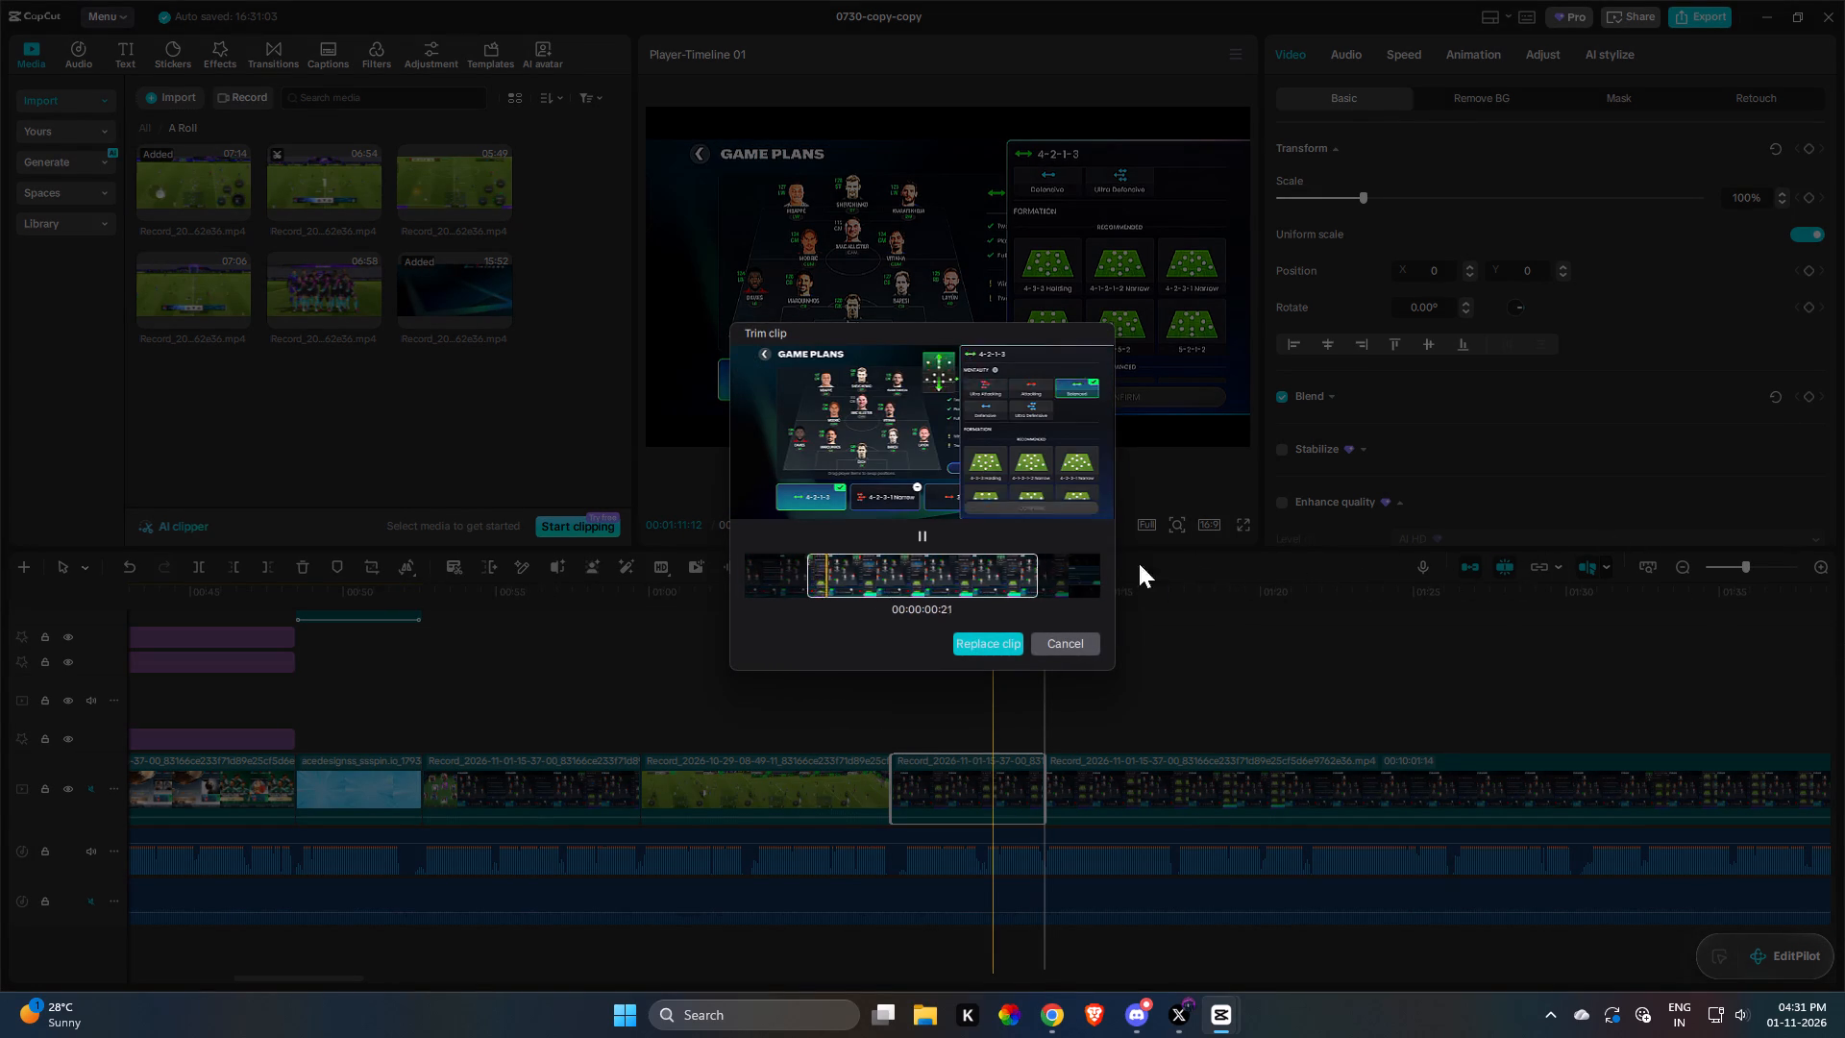
drag(1139, 563, 1530, 547)
drag(909, 572, 1433, 555)
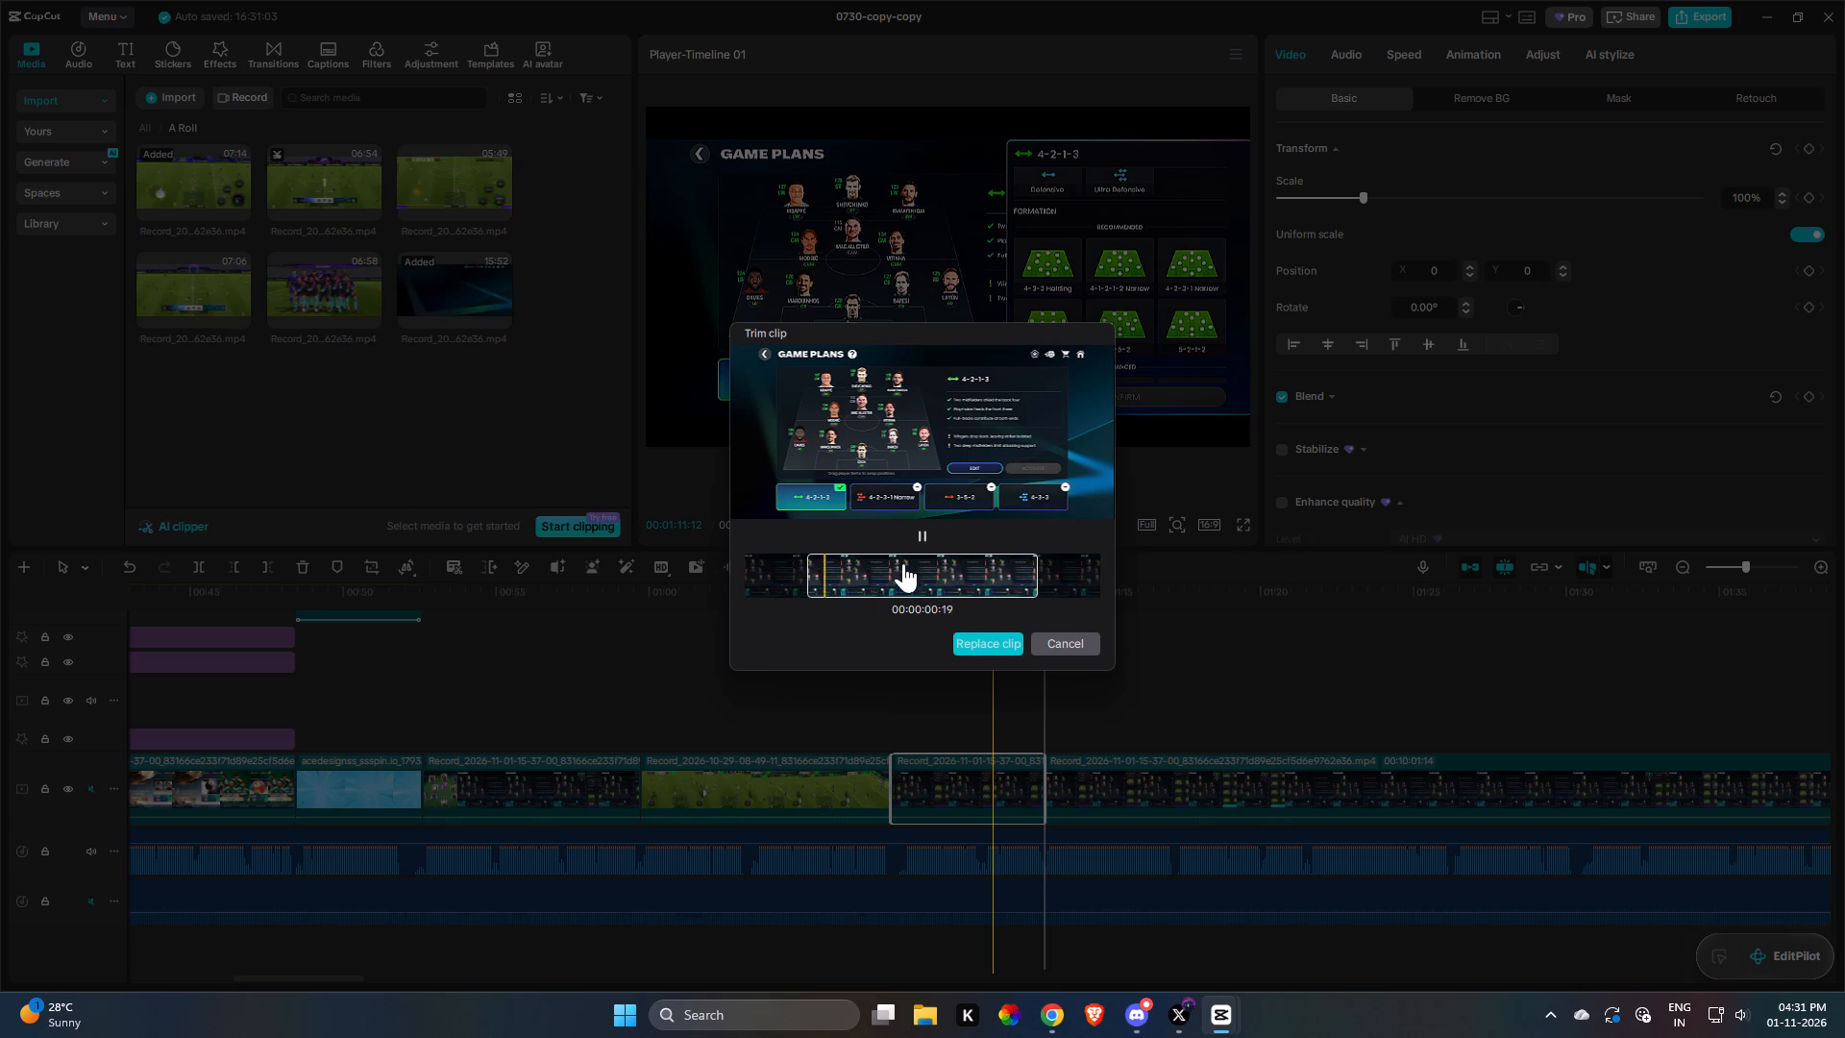
drag(903, 563, 1348, 564)
drag(947, 568, 593, 551)
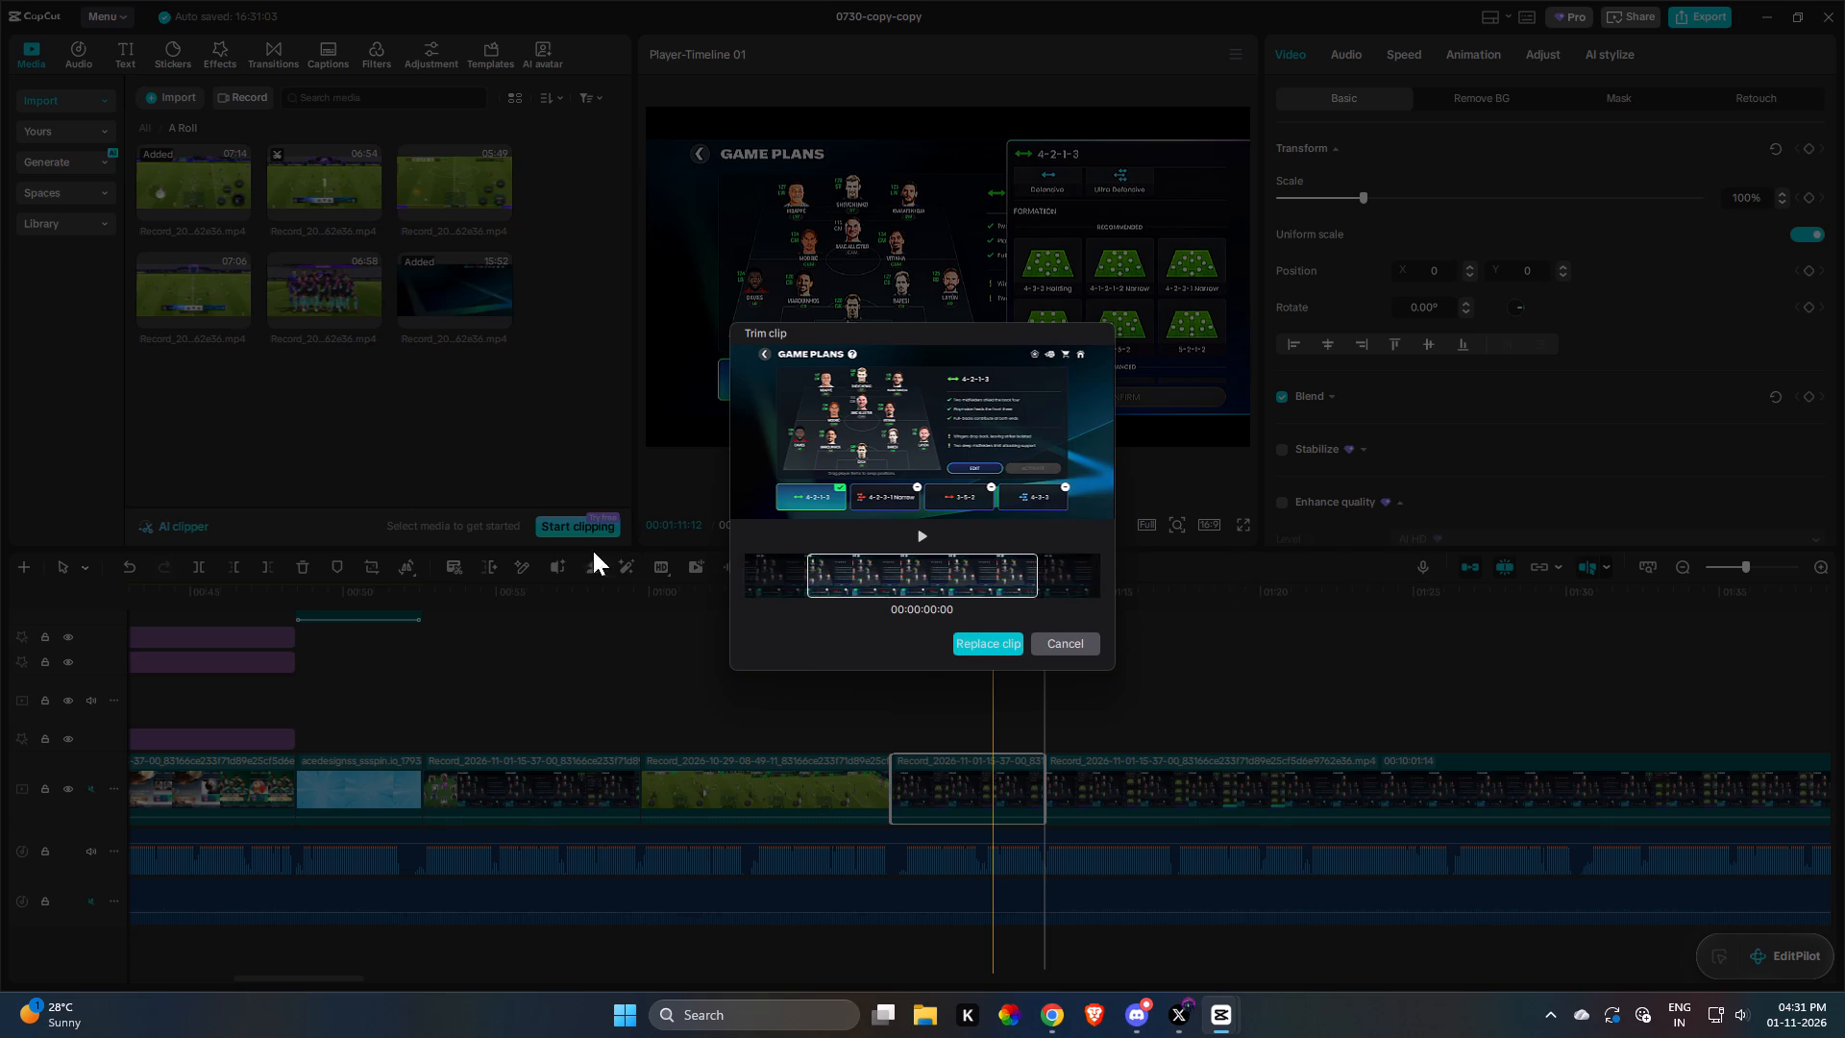
drag(593, 551, 1844, 626)
drag(943, 583, 1395, 565)
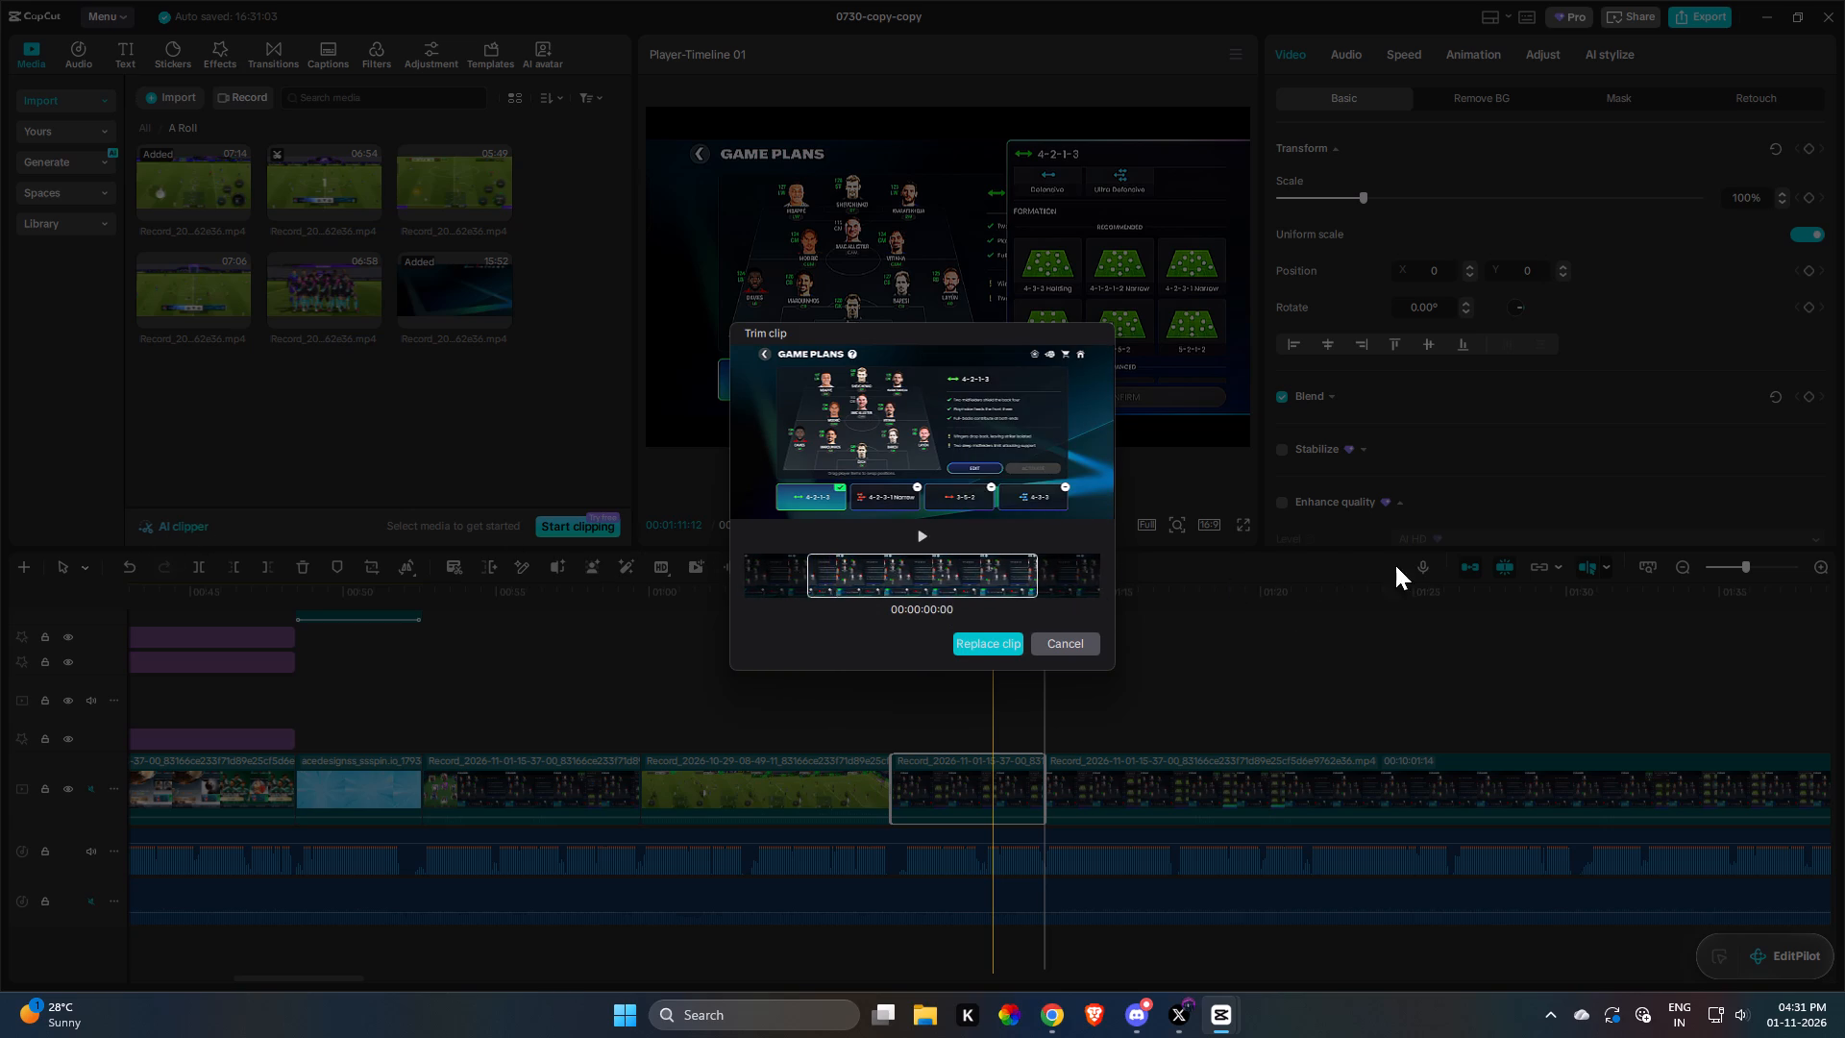
drag(1395, 565, 1407, 564)
drag(882, 563, 1182, 569)
drag(955, 583, 1277, 582)
drag(933, 577, 1499, 591)
drag(861, 574, 1023, 580)
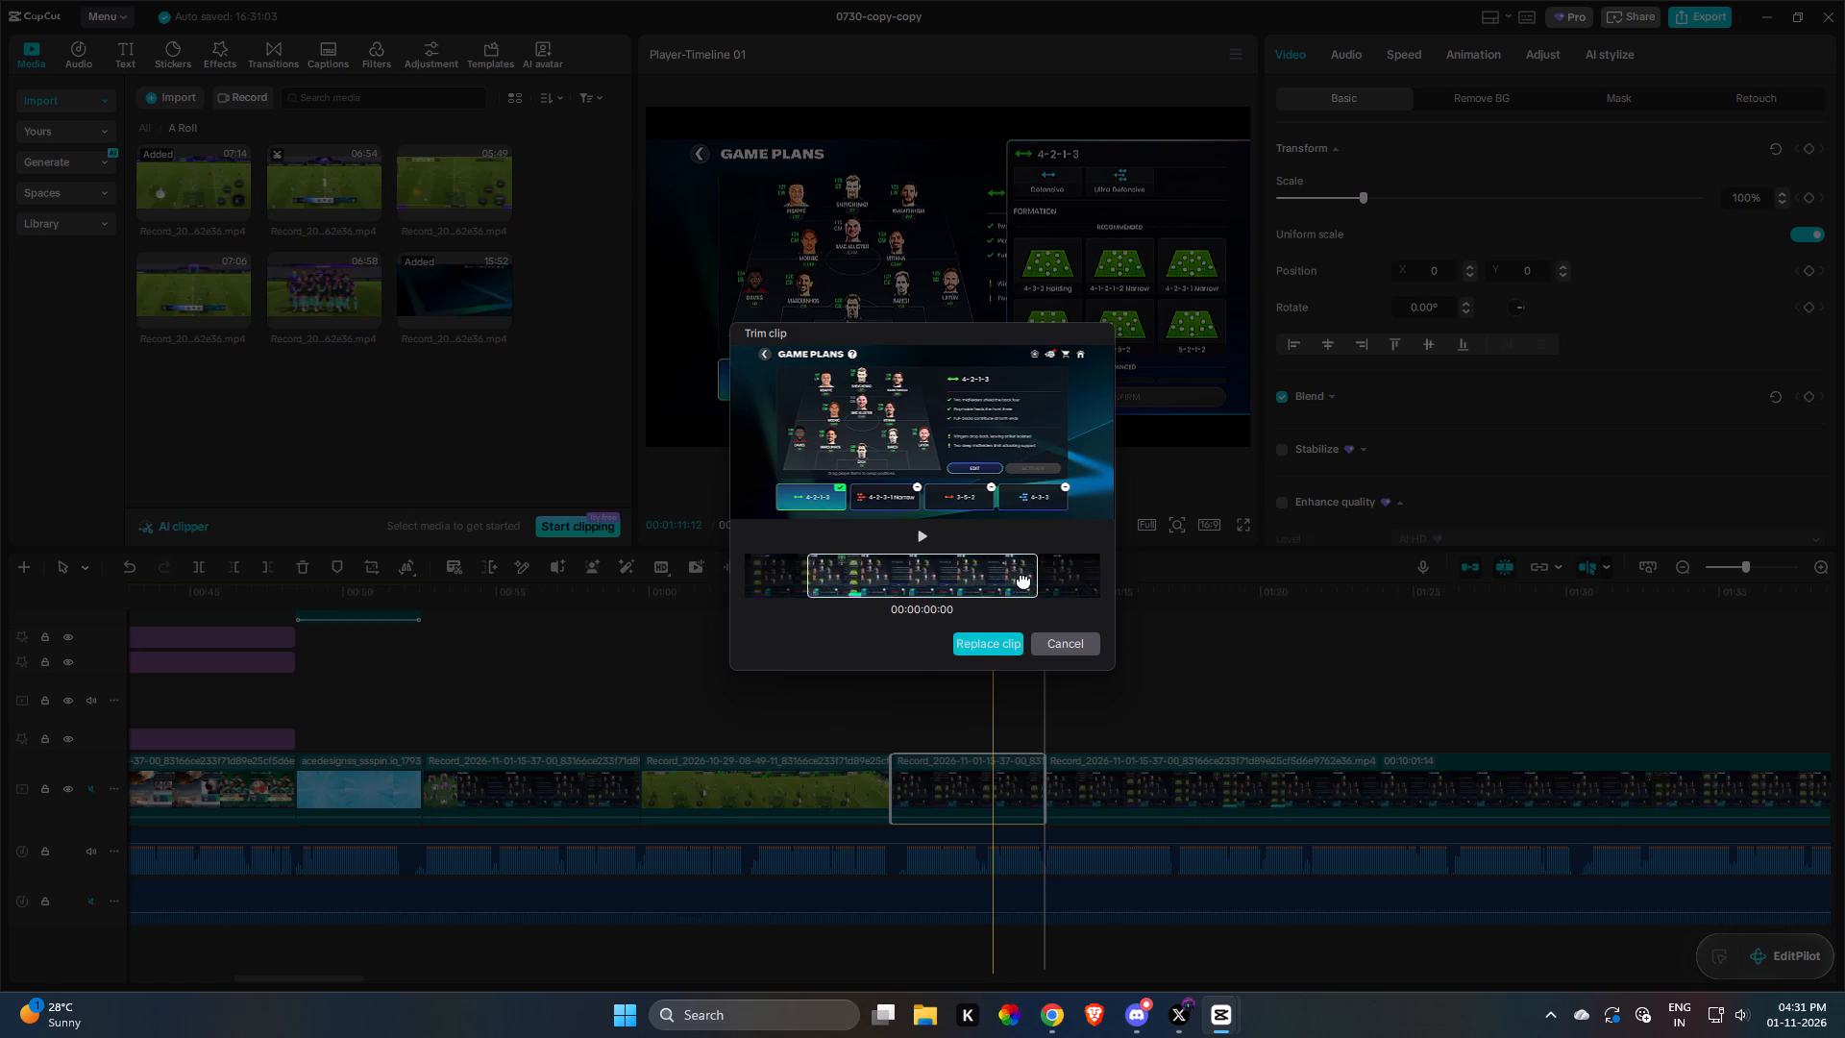
drag(1023, 580, 1217, 581)
drag(878, 580, 1199, 597)
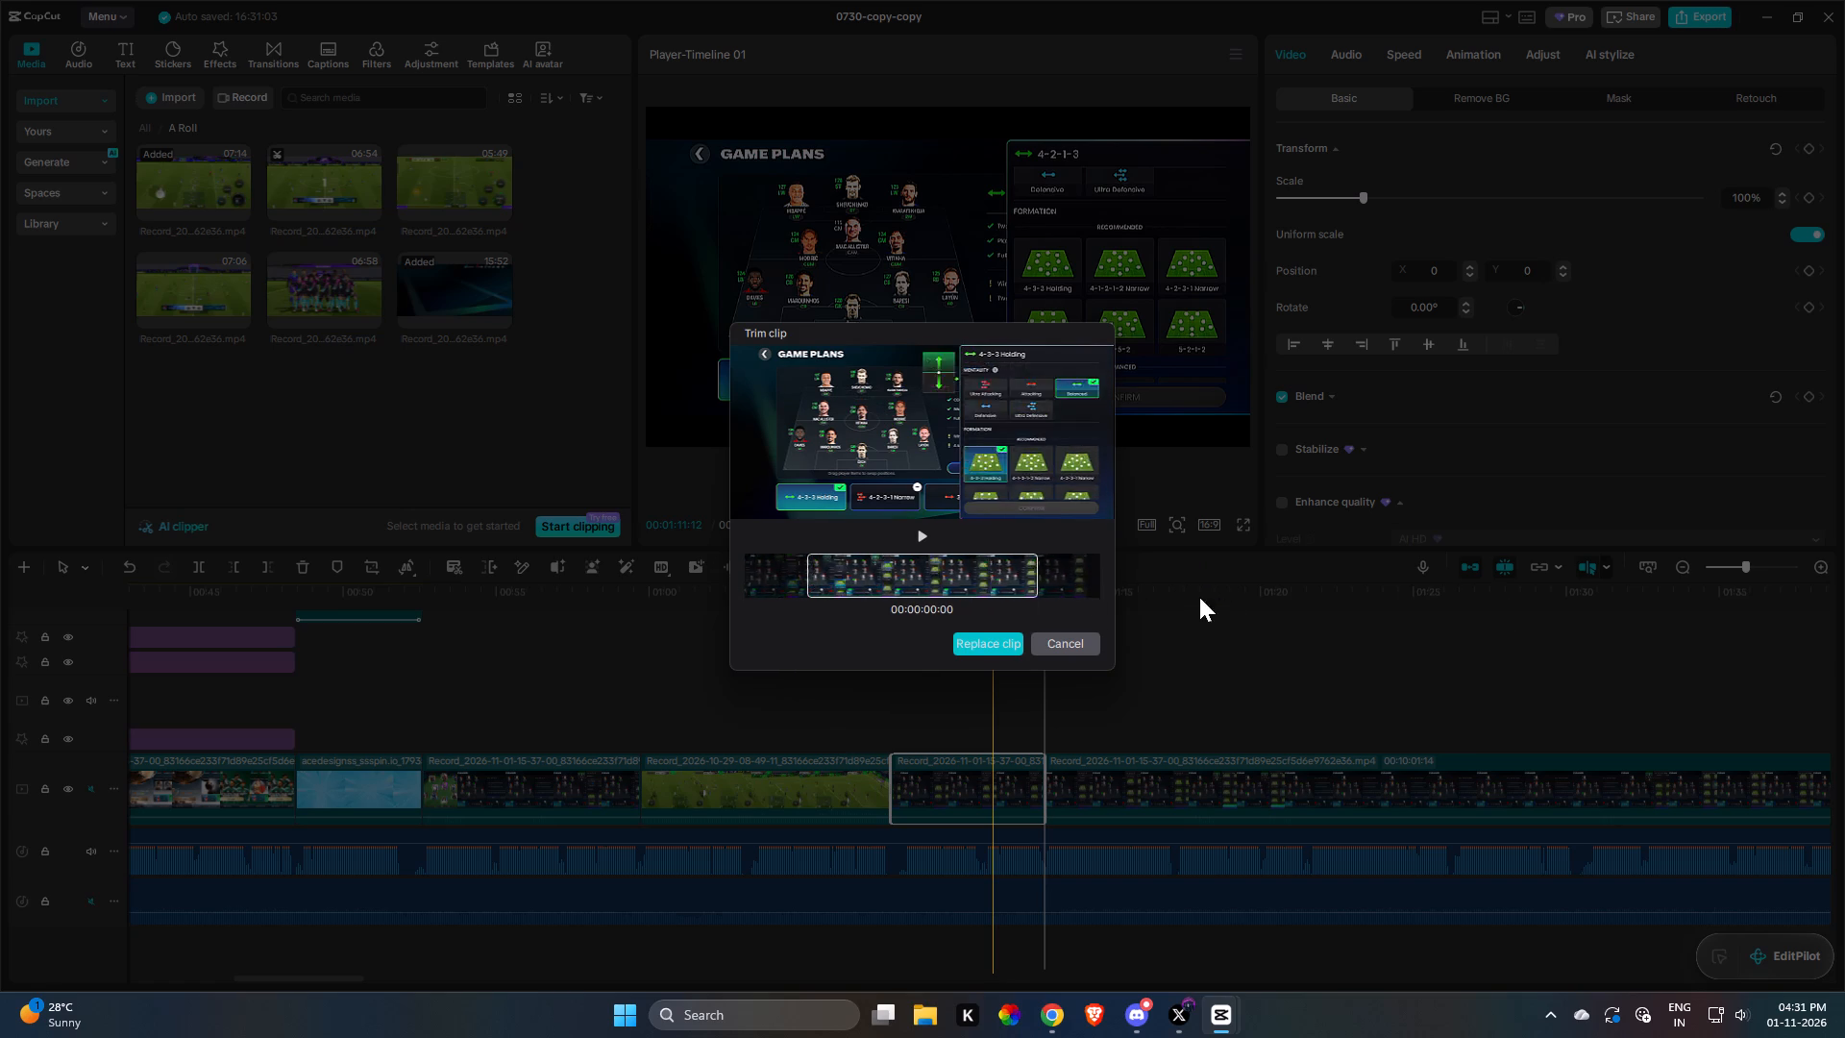
drag(1199, 597, 1267, 609)
drag(856, 580, 1030, 581)
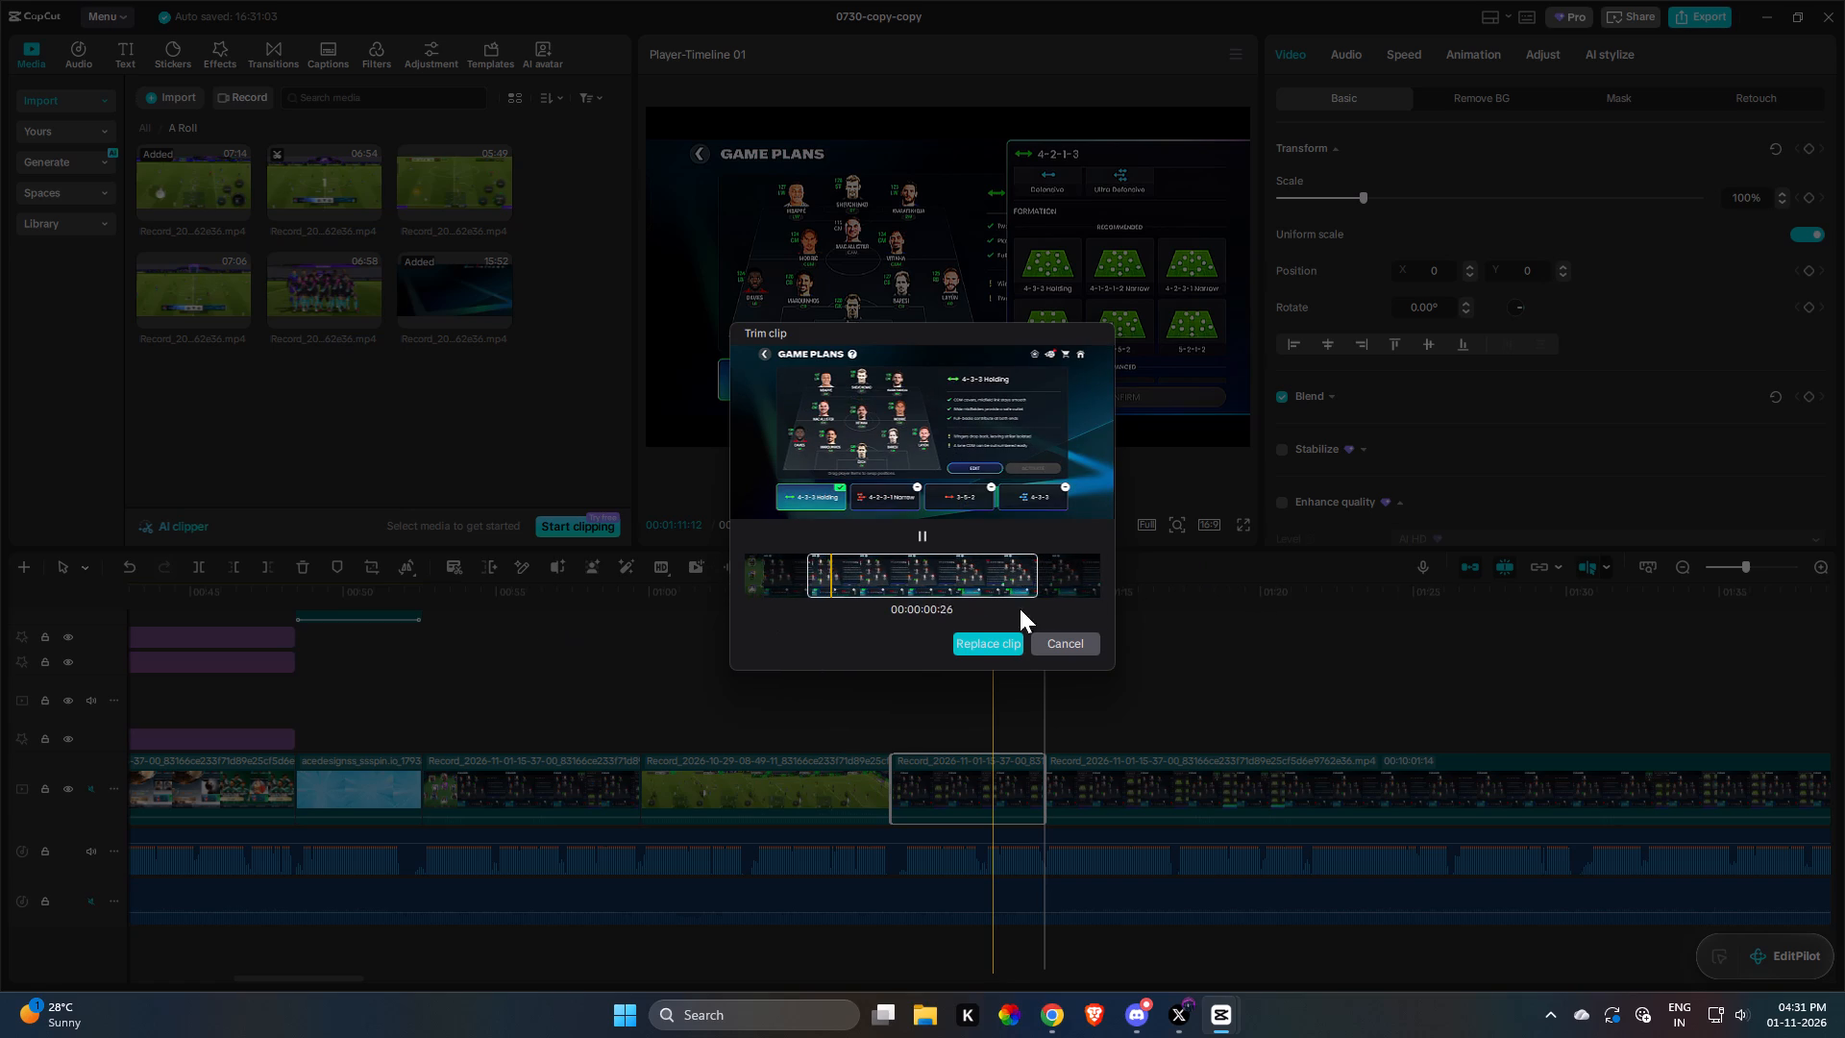
drag(960, 583, 1372, 579)
drag(898, 579, 1268, 580)
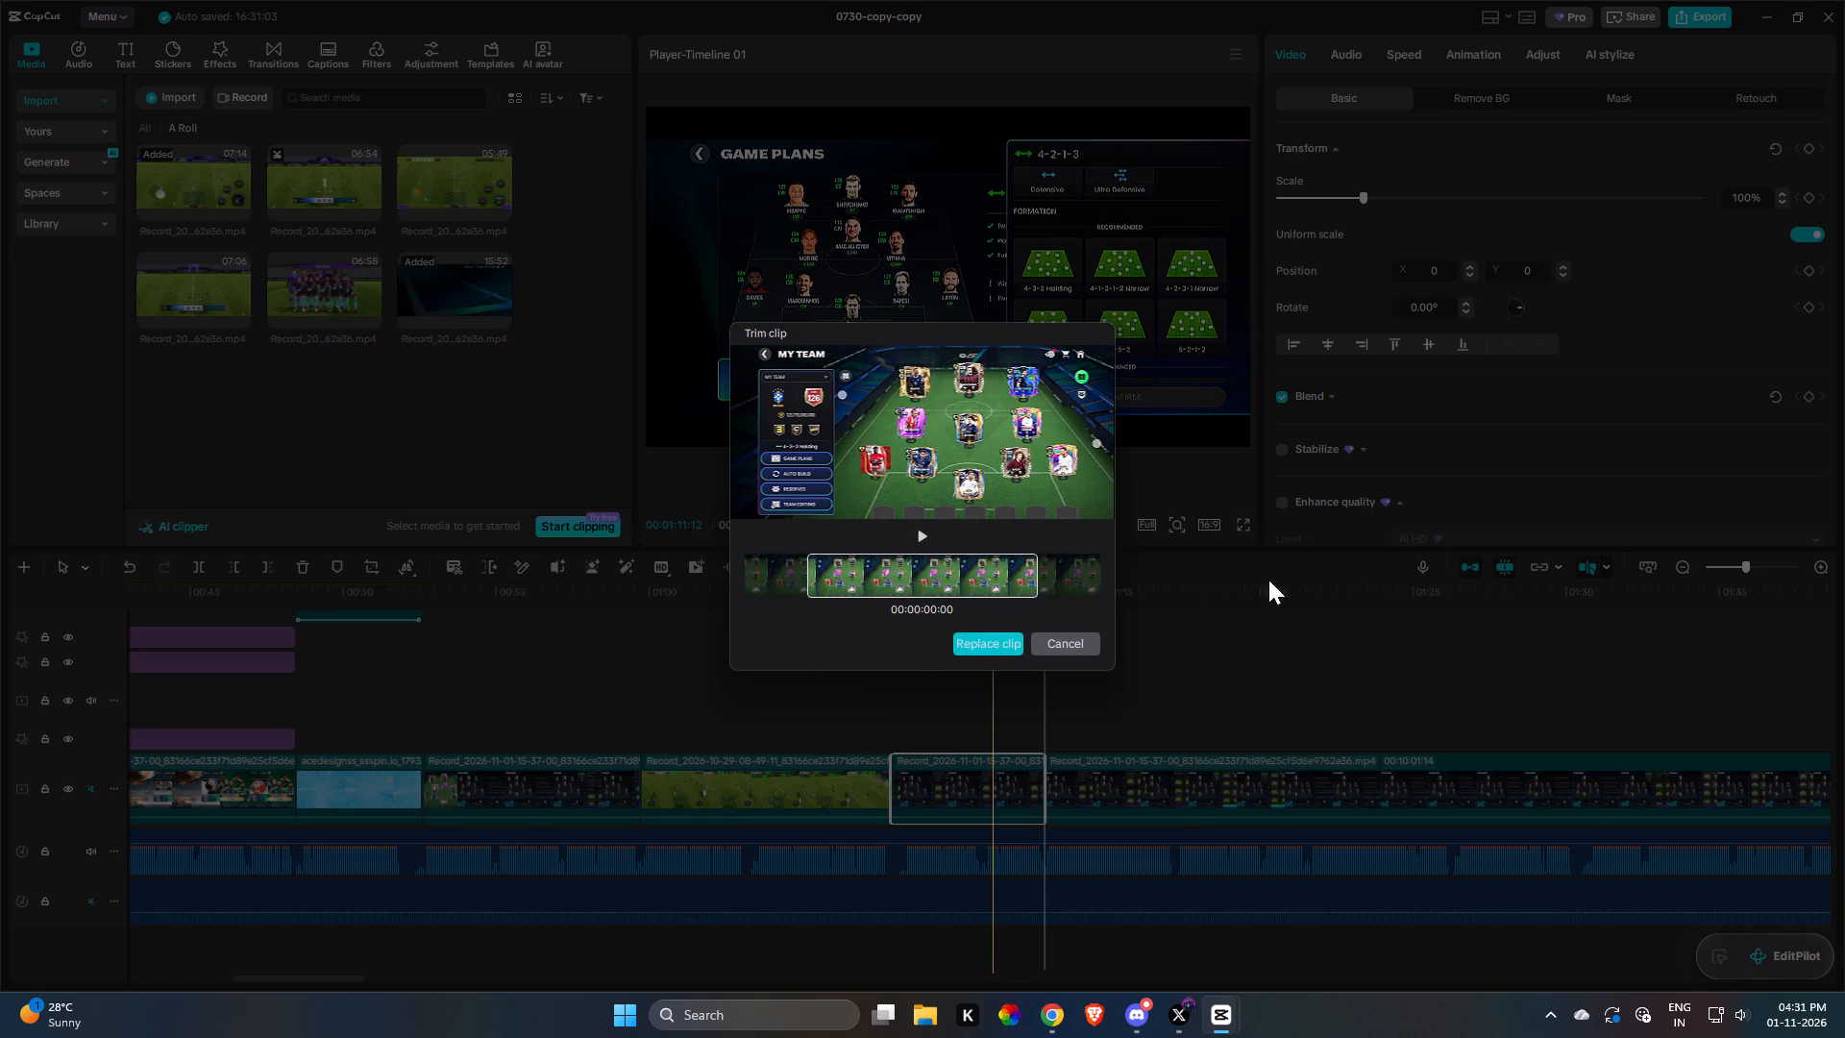
drag(1268, 580, 1119, 595)
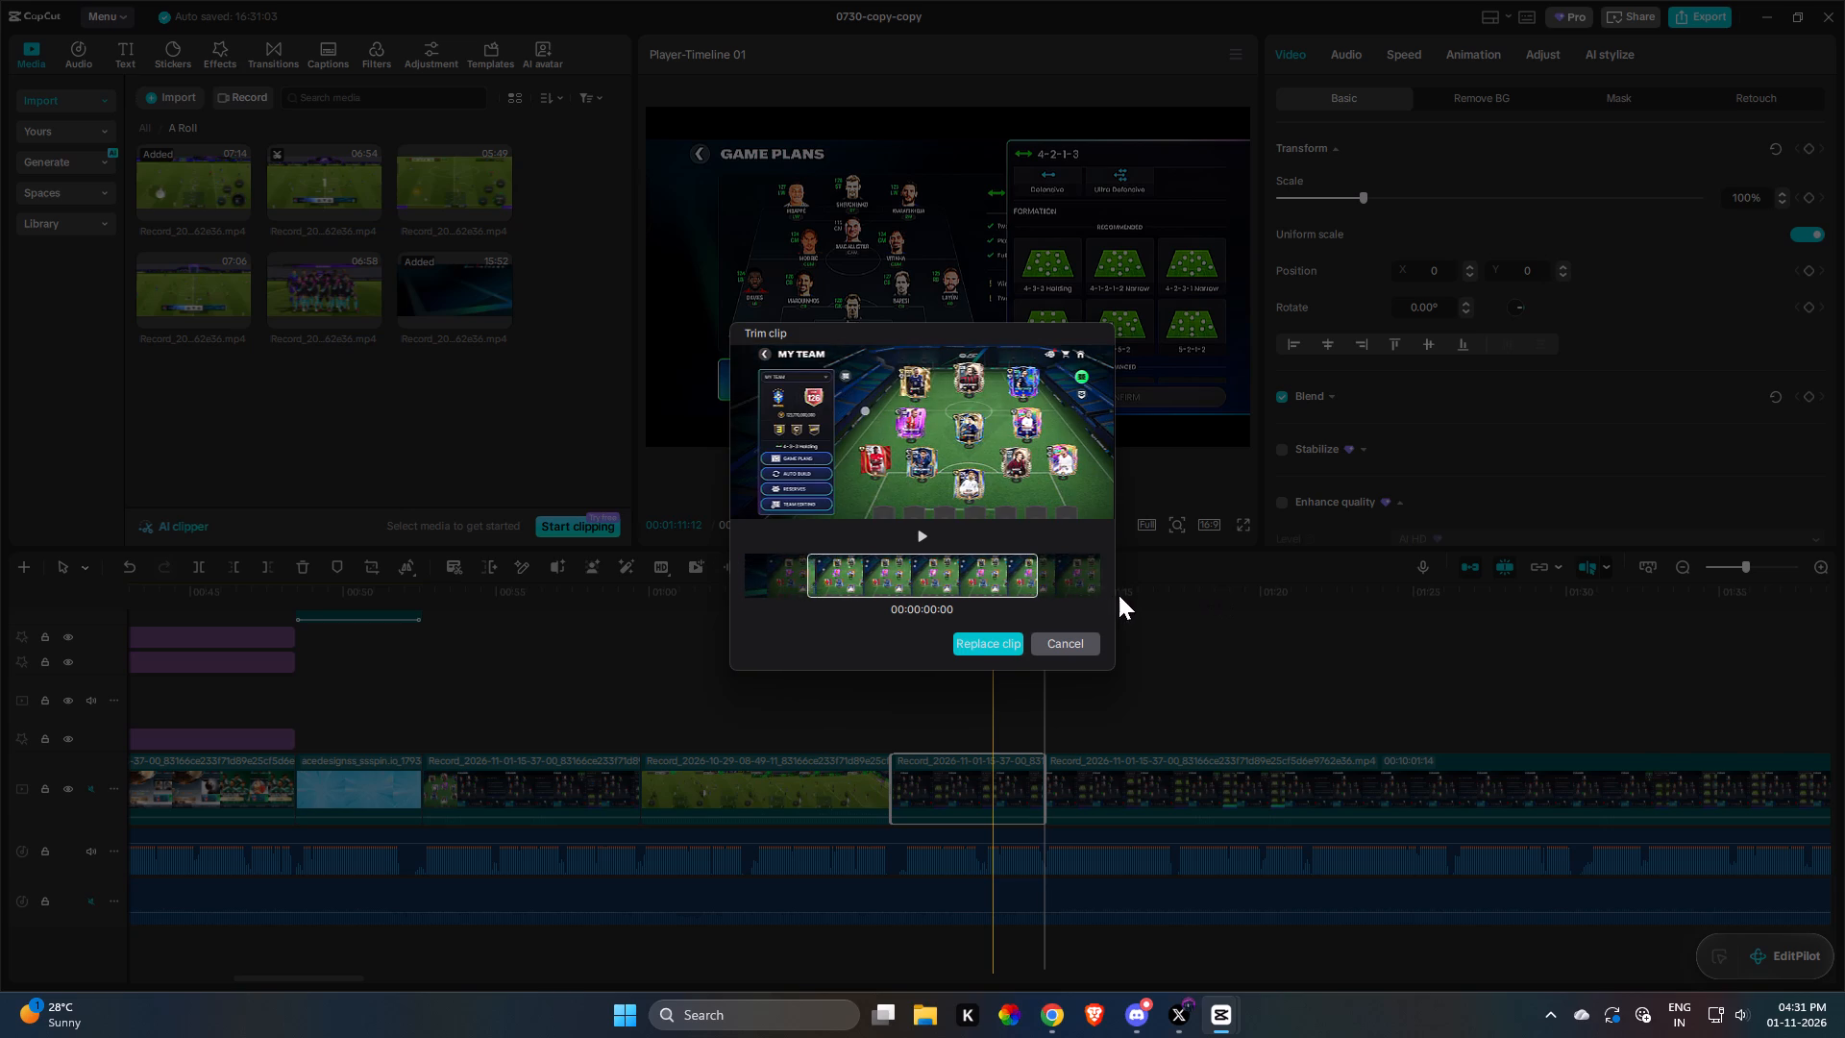
drag(1119, 595, 1122, 594)
click(994, 648)
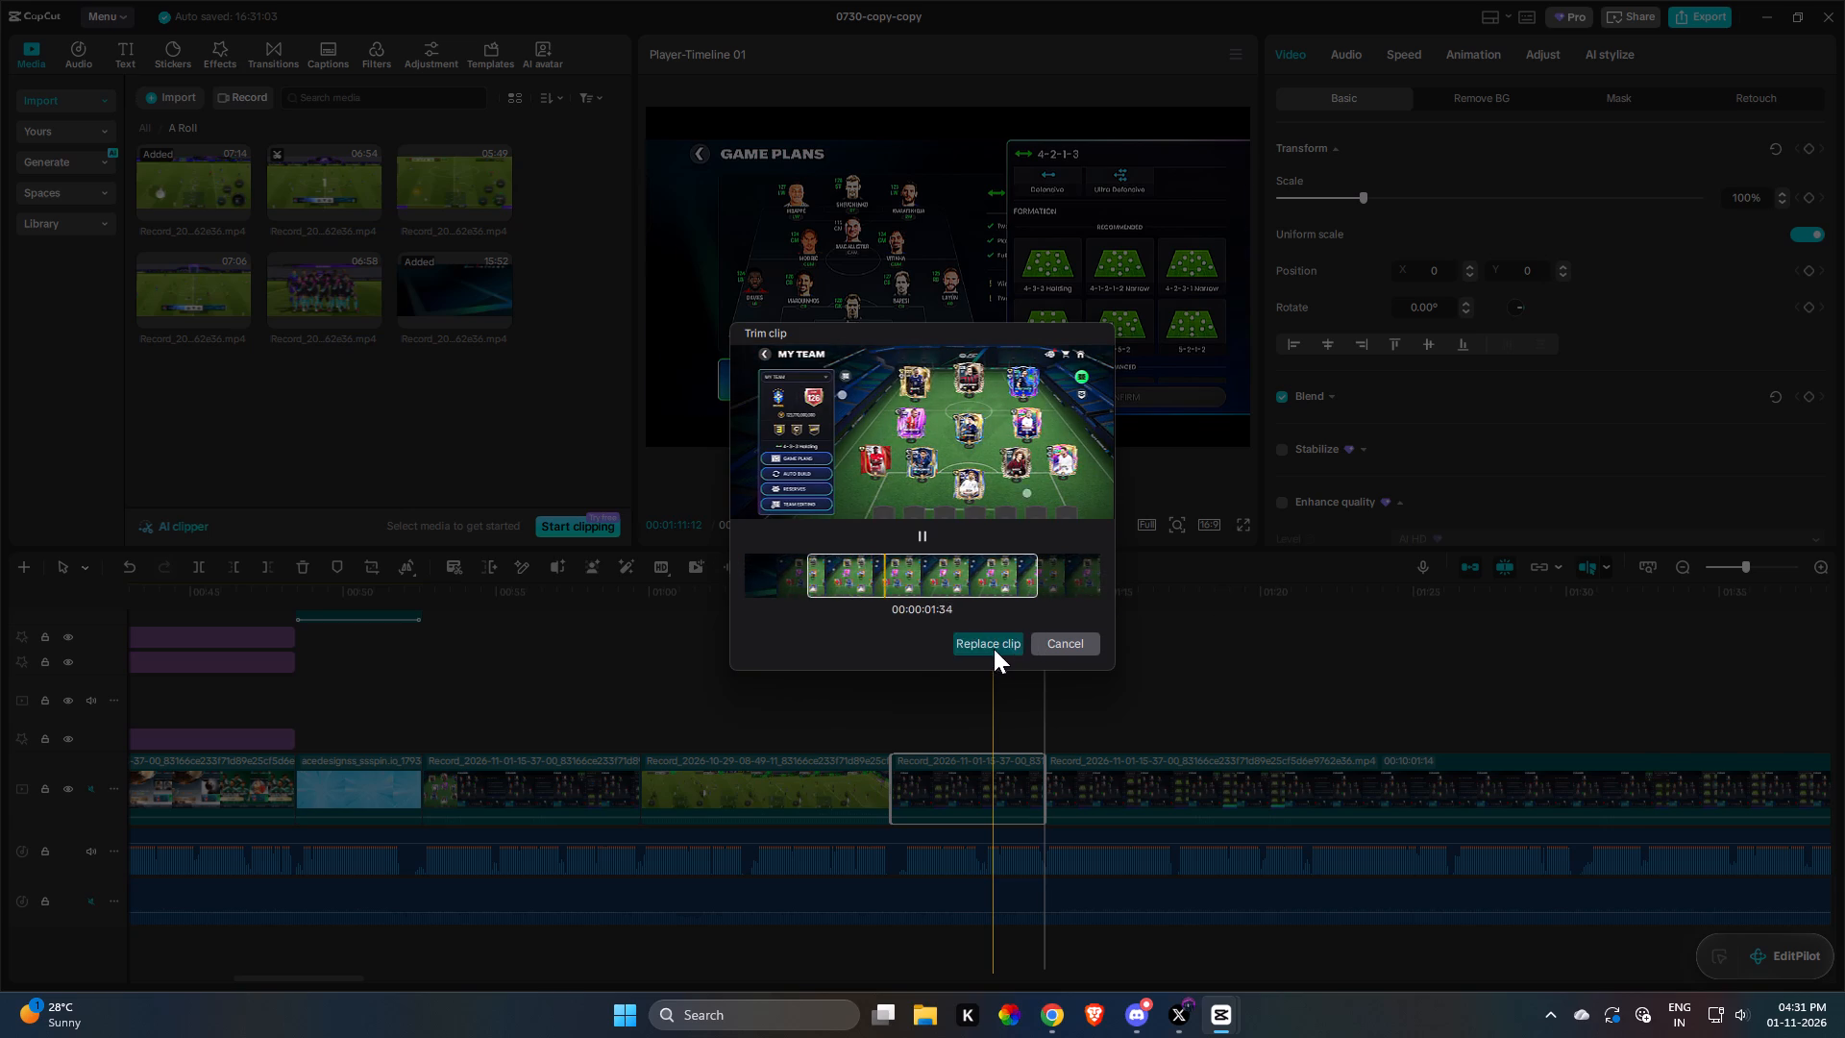
Delete the rest of the Game Plans recording after about 1:13 on the timeline.
click(1134, 803)
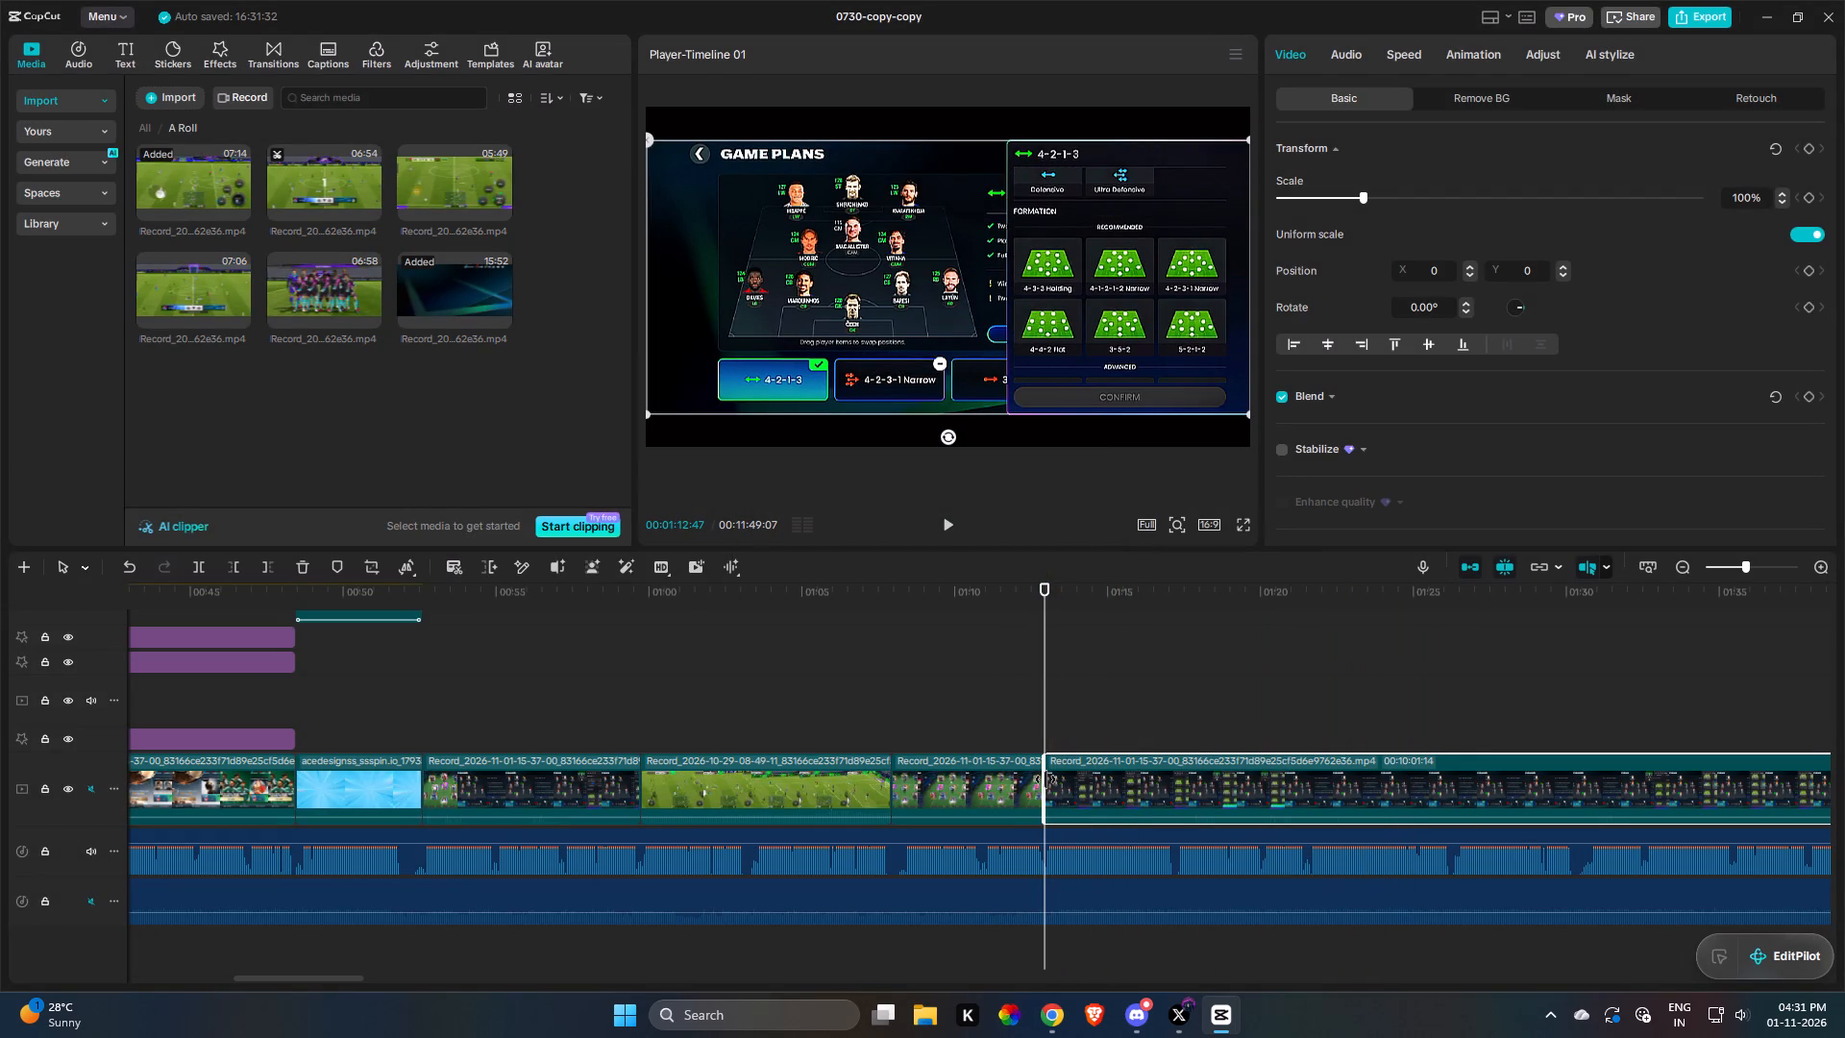
key(f)
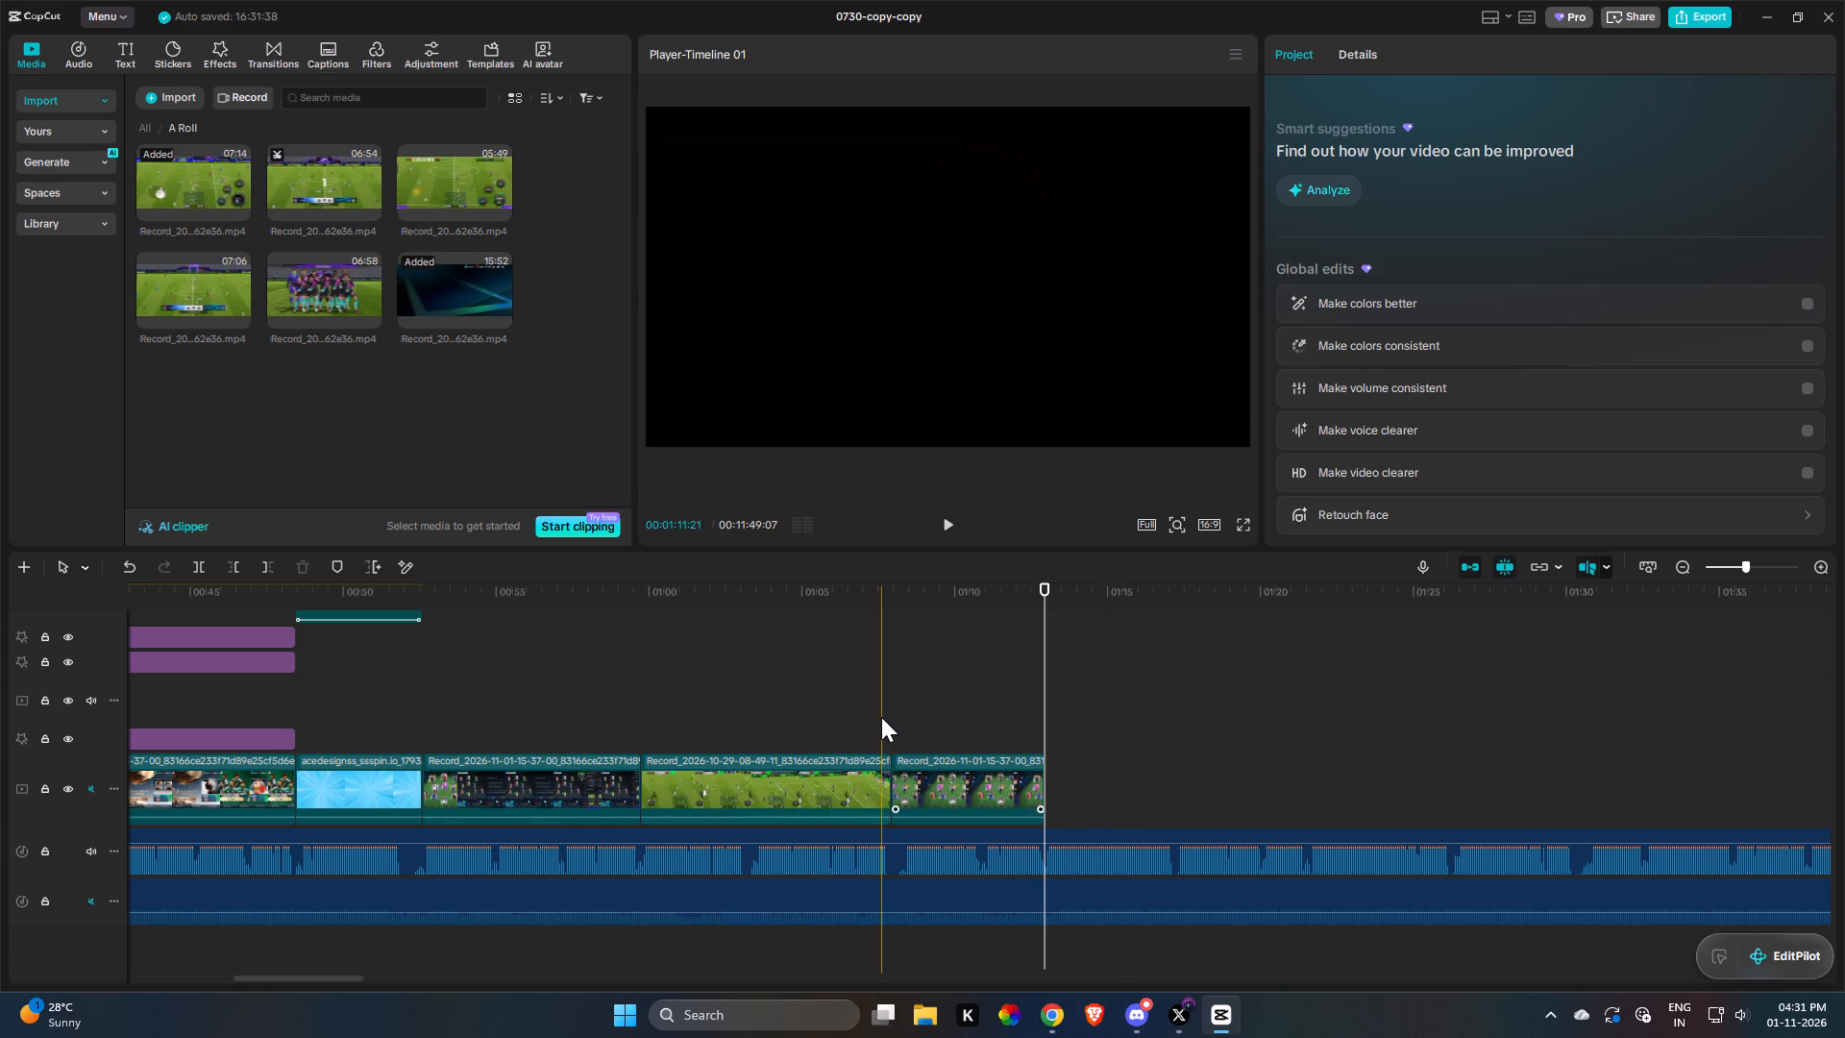
Copy the earlier Blur effect onto the My Team clip, trim it to the clip's end, and play back the section.
key(space)
scroll(147, 647, up, 2)
drag(273, 700, 458, 782)
key(space)
click(424, 785)
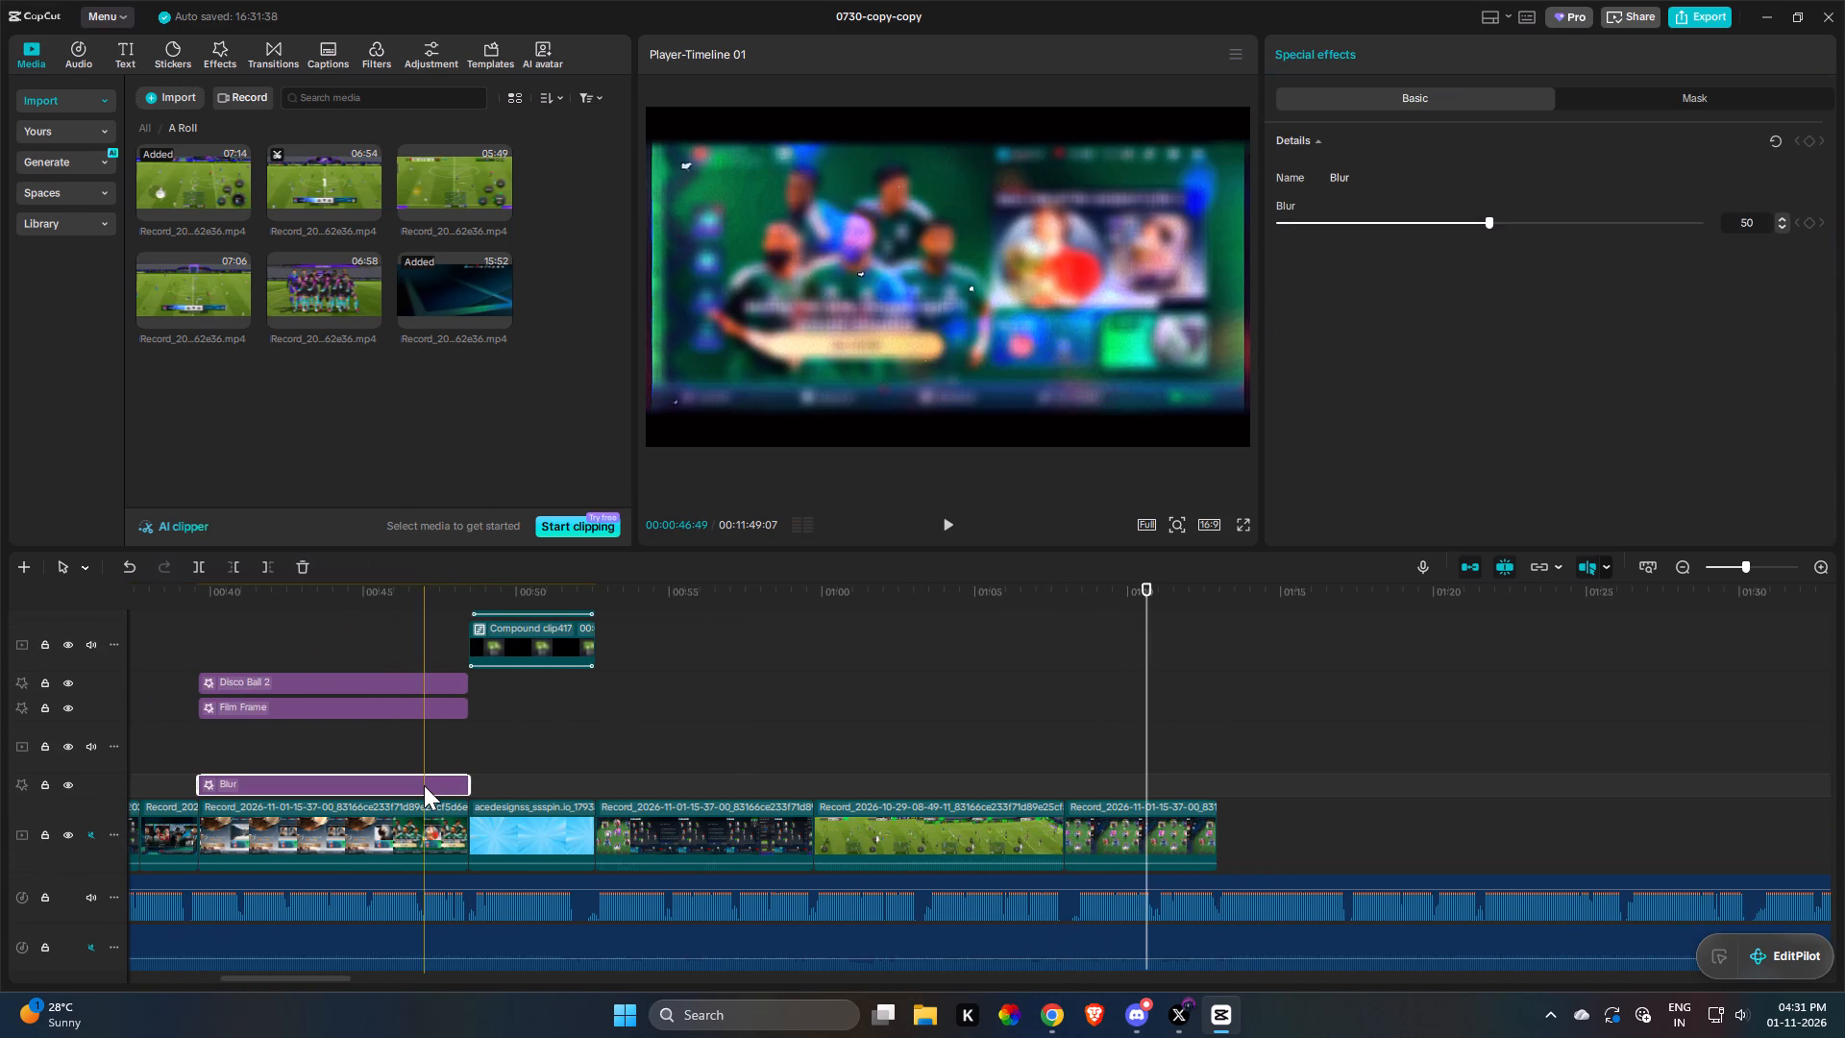
key(ctrl+c)
key(ctrl+v)
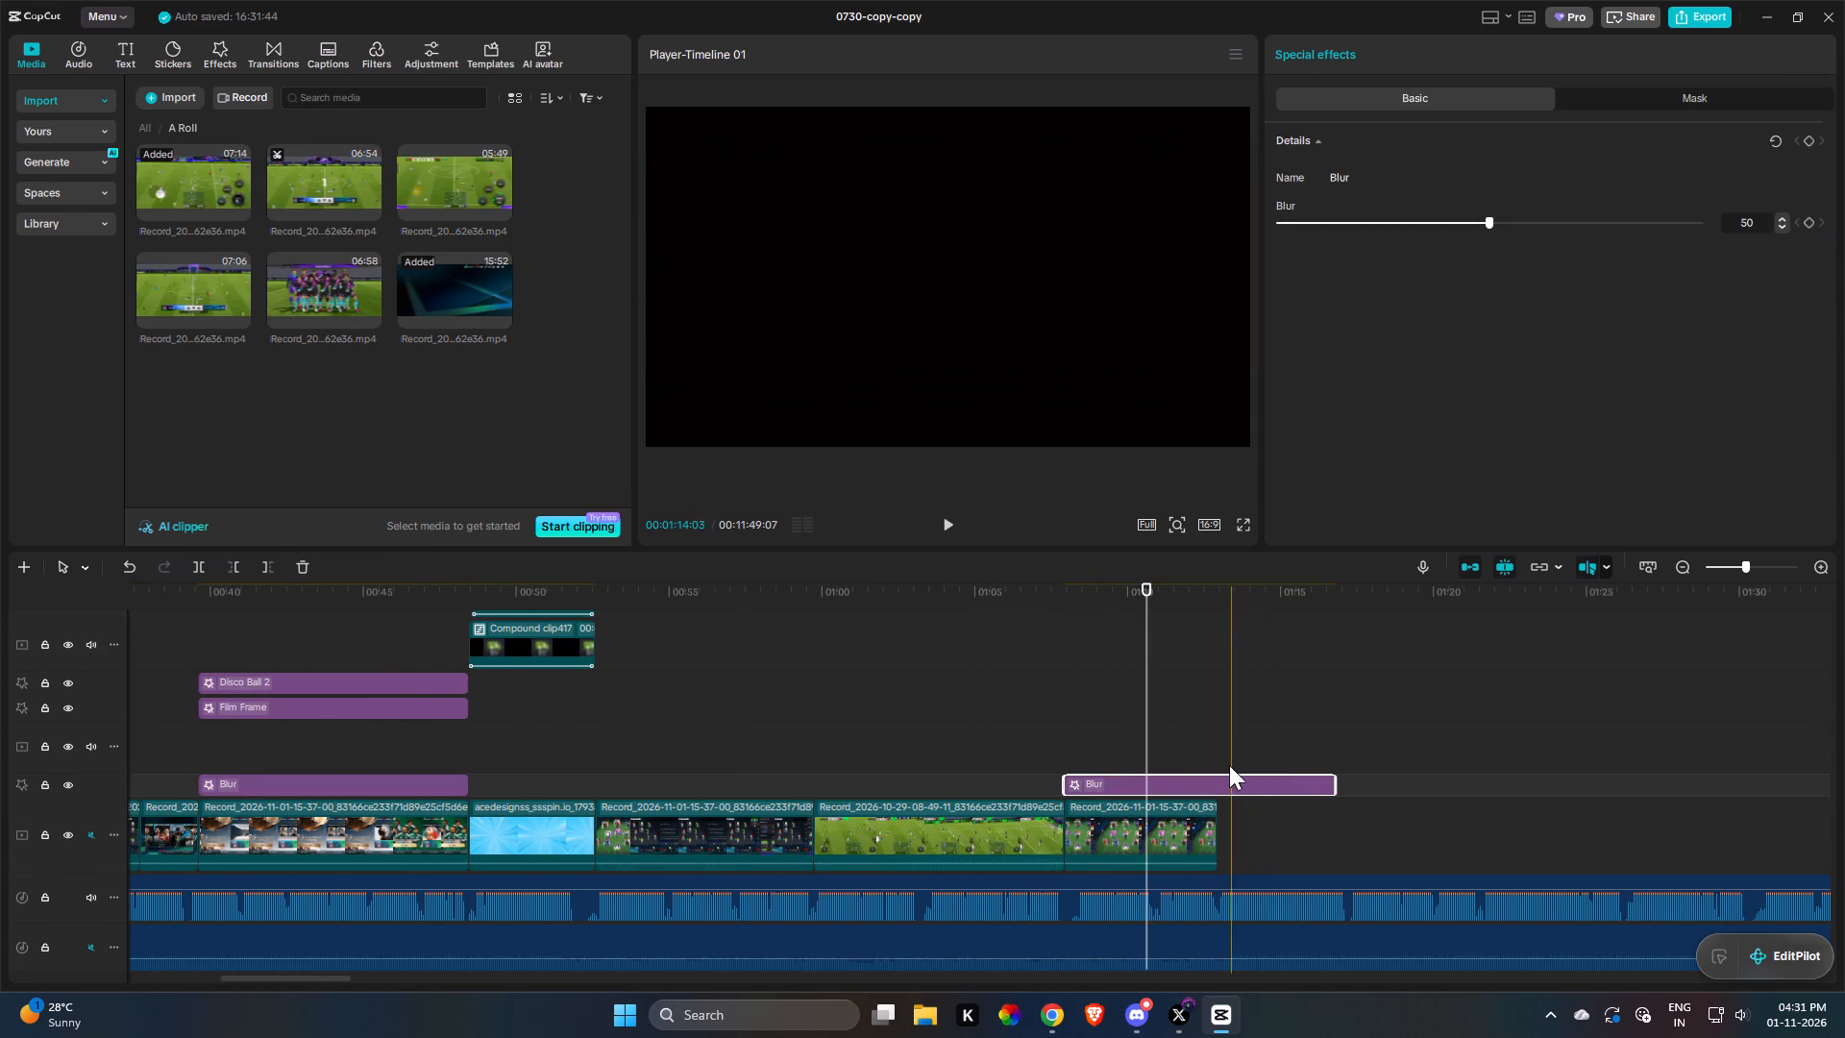
key(w)
click(1059, 712)
key(space)
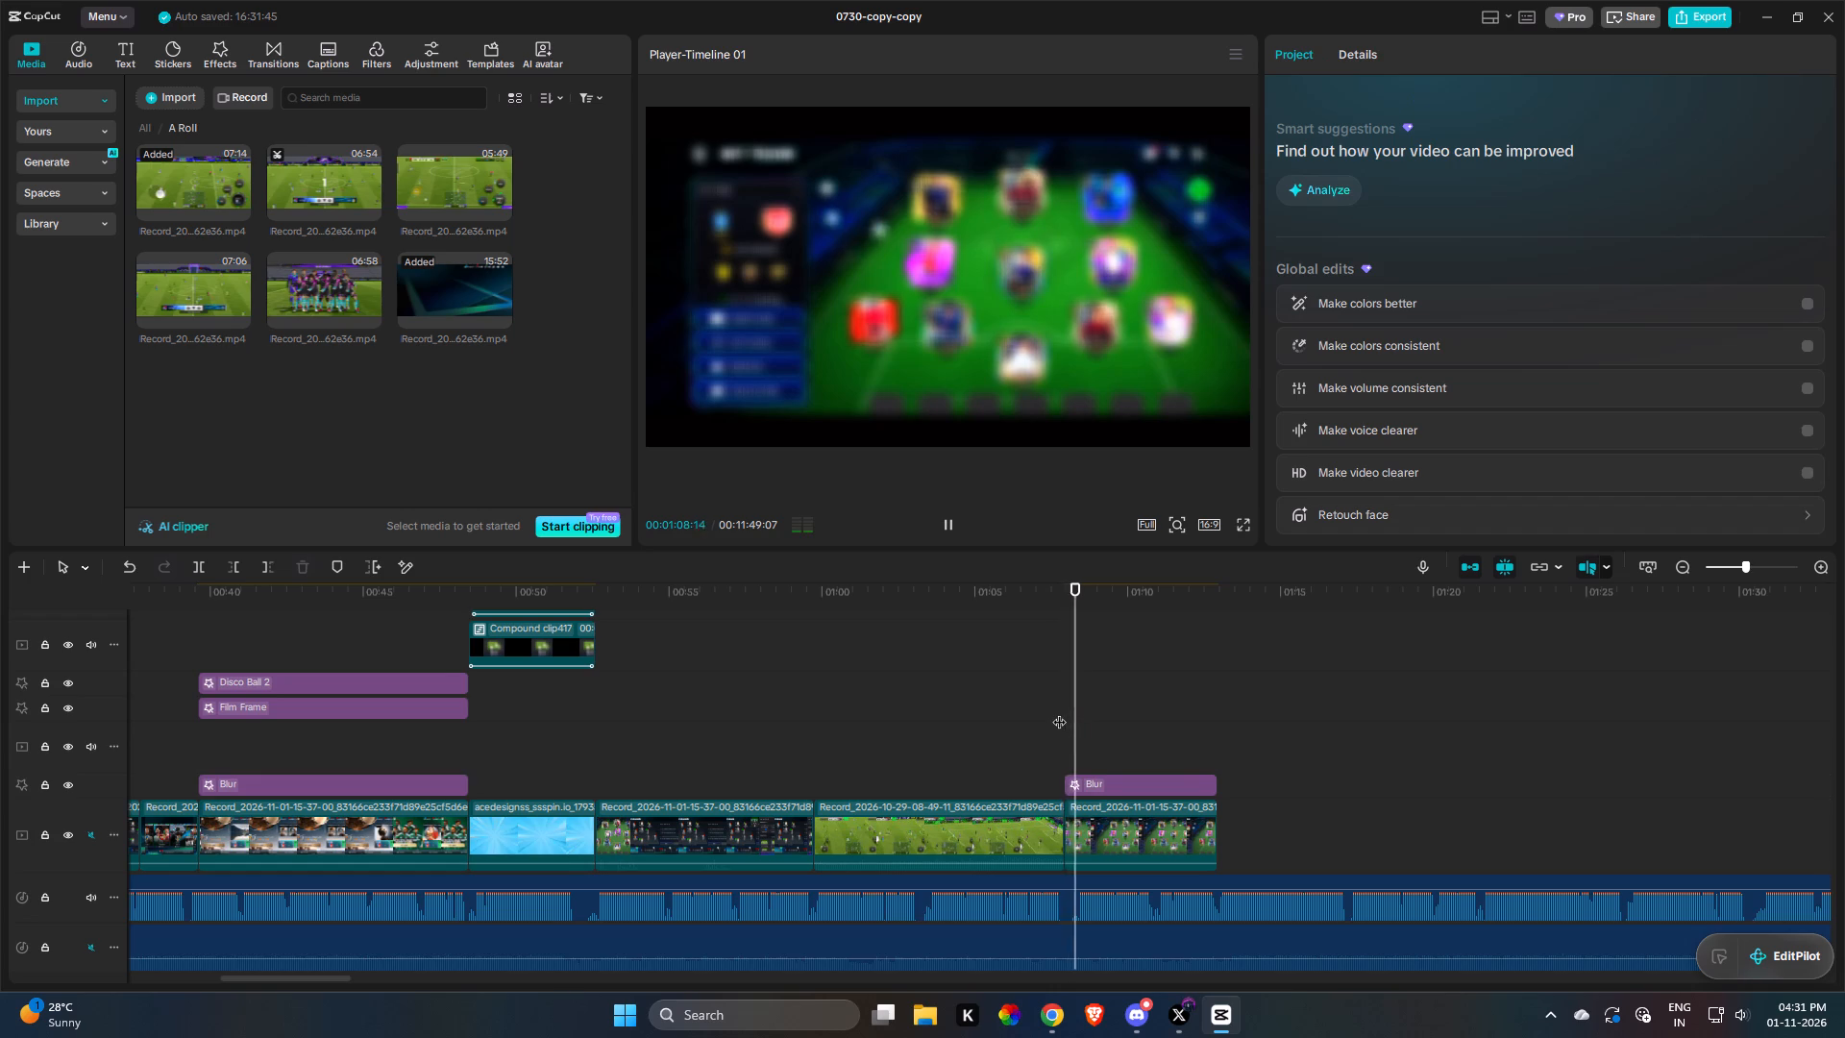
drag(1374, 728, 1205, 827)
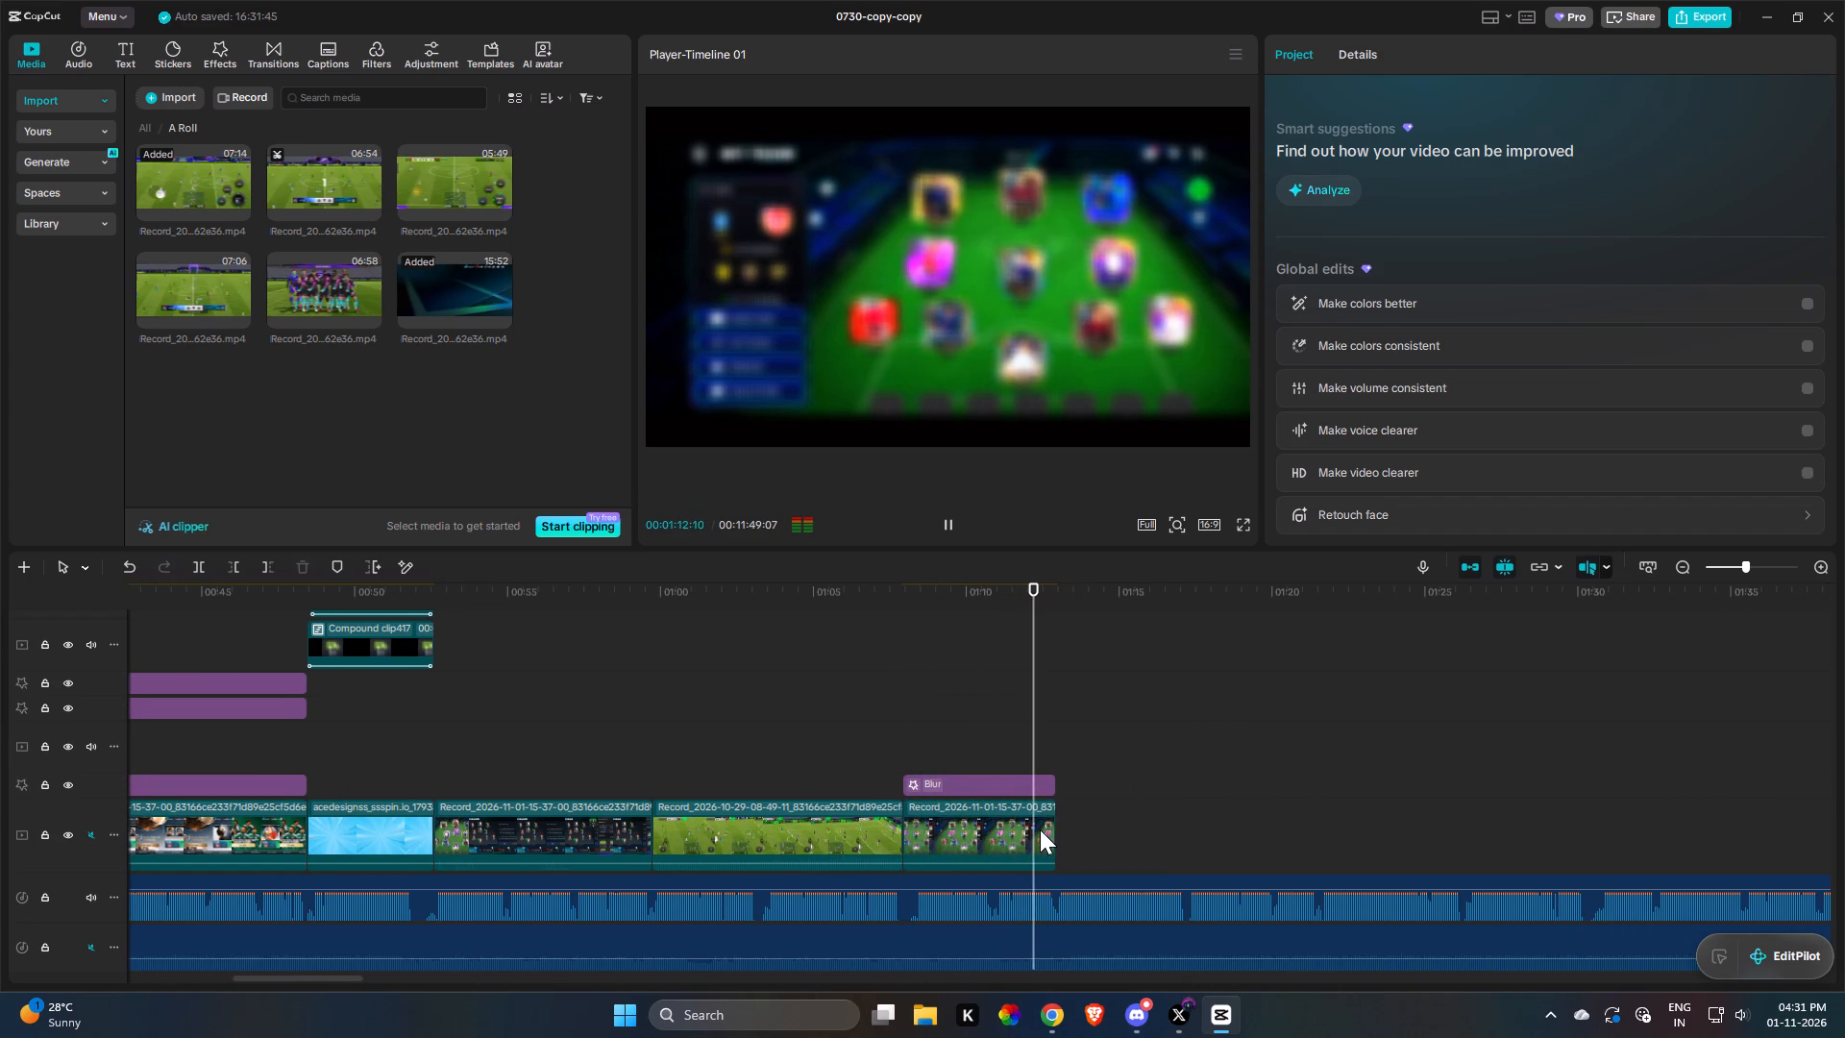
key(space)
Place the playhead at the start of the blurred My Team clip and try to load the text templates.
click(1012, 726)
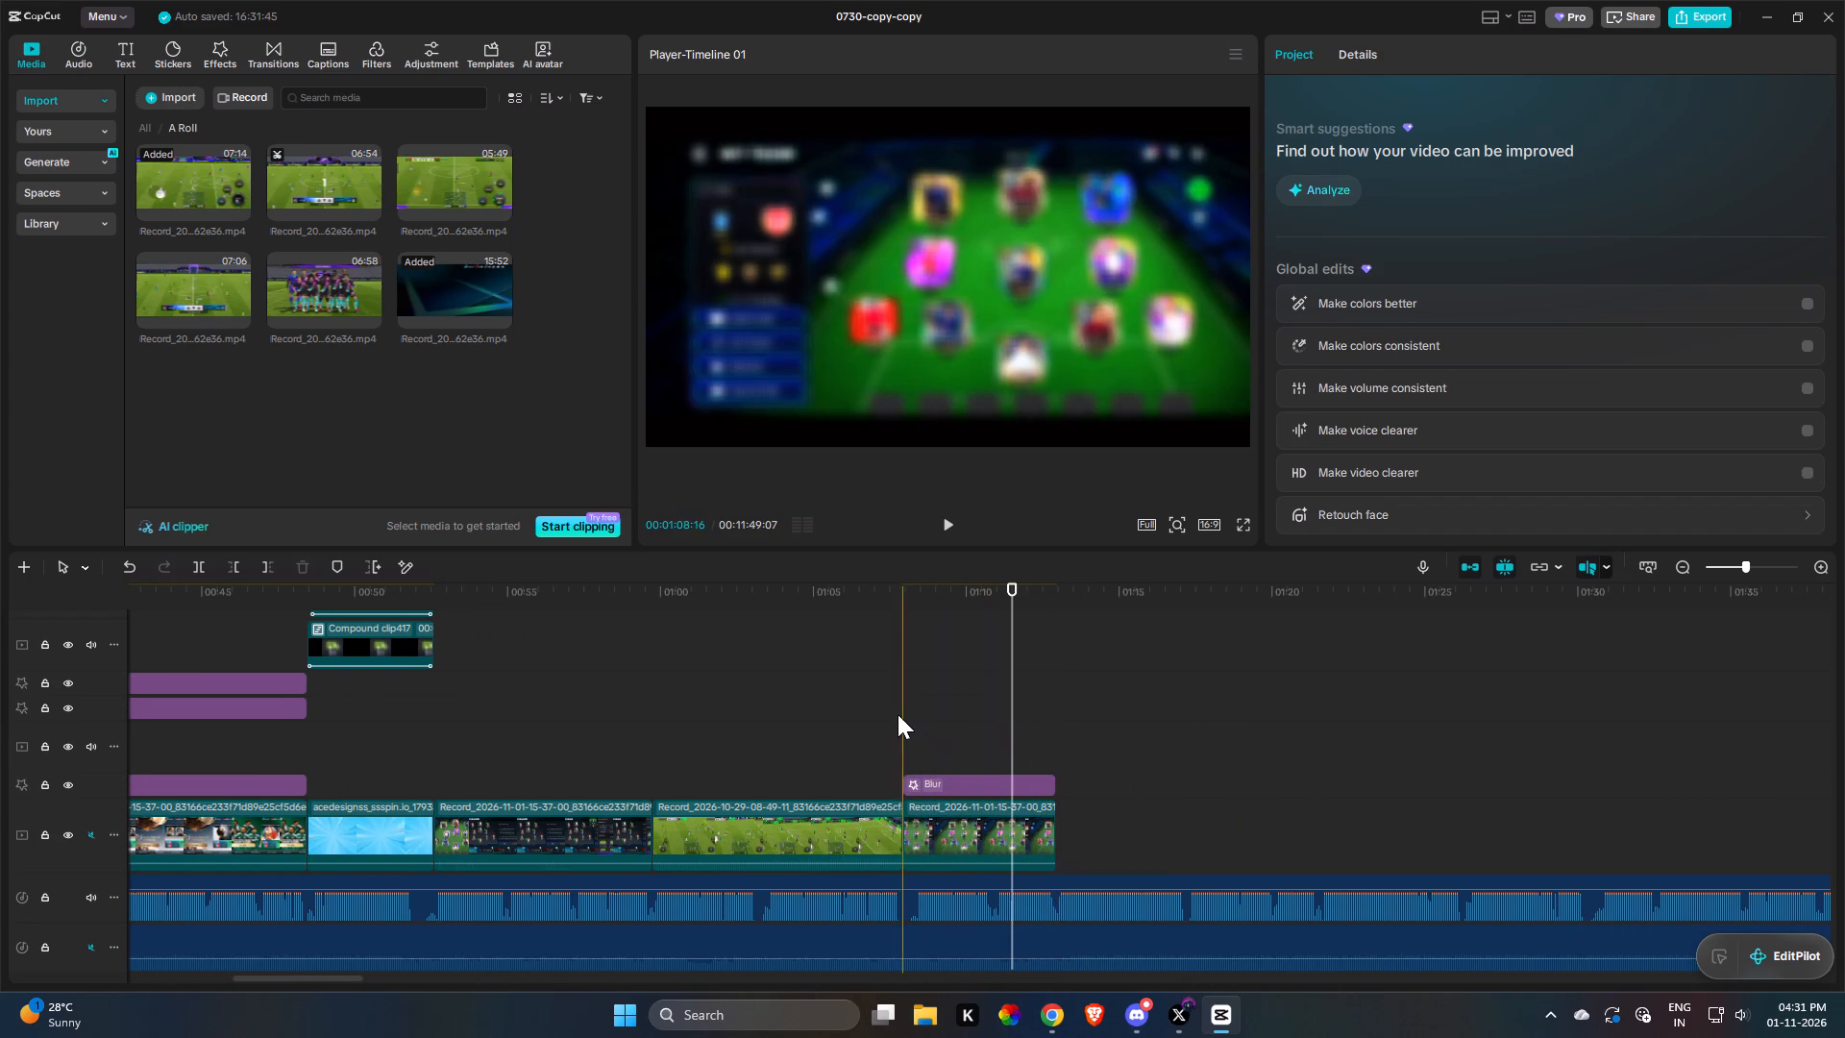
scroll(897, 713, up, 9)
scroll(841, 740, down, 4)
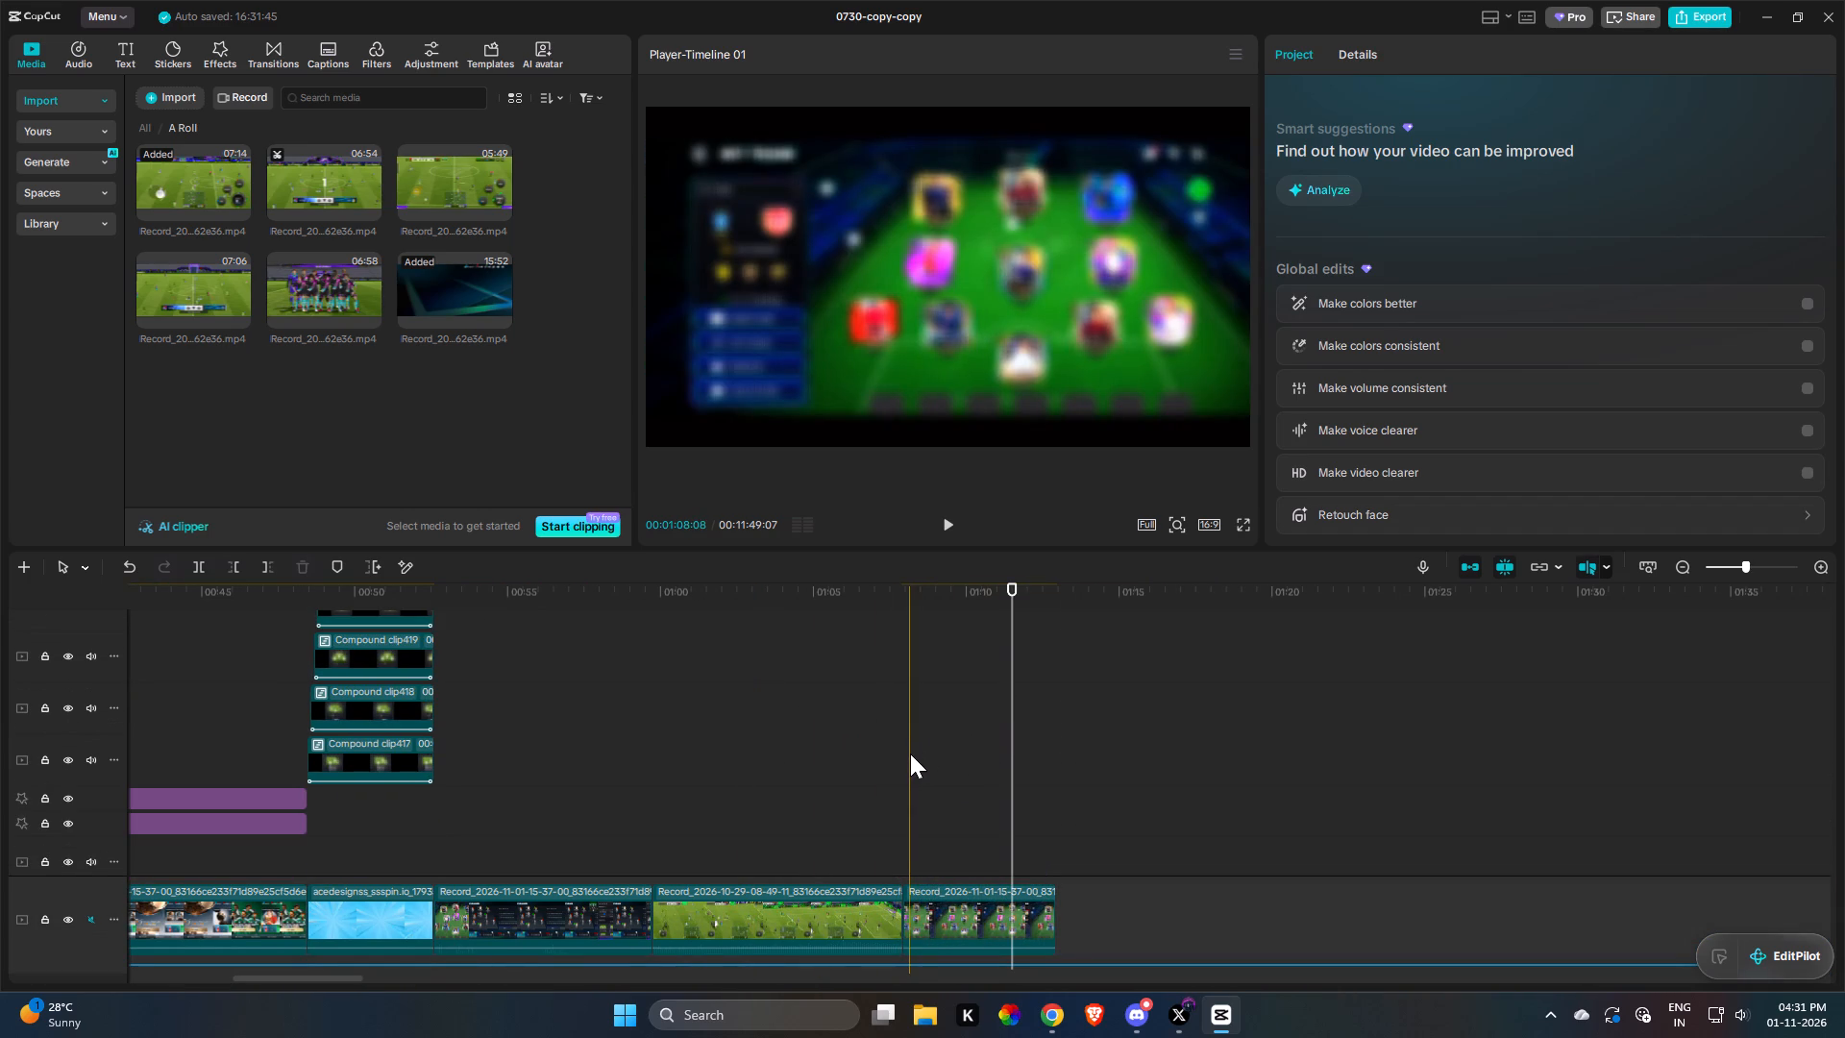
click(907, 769)
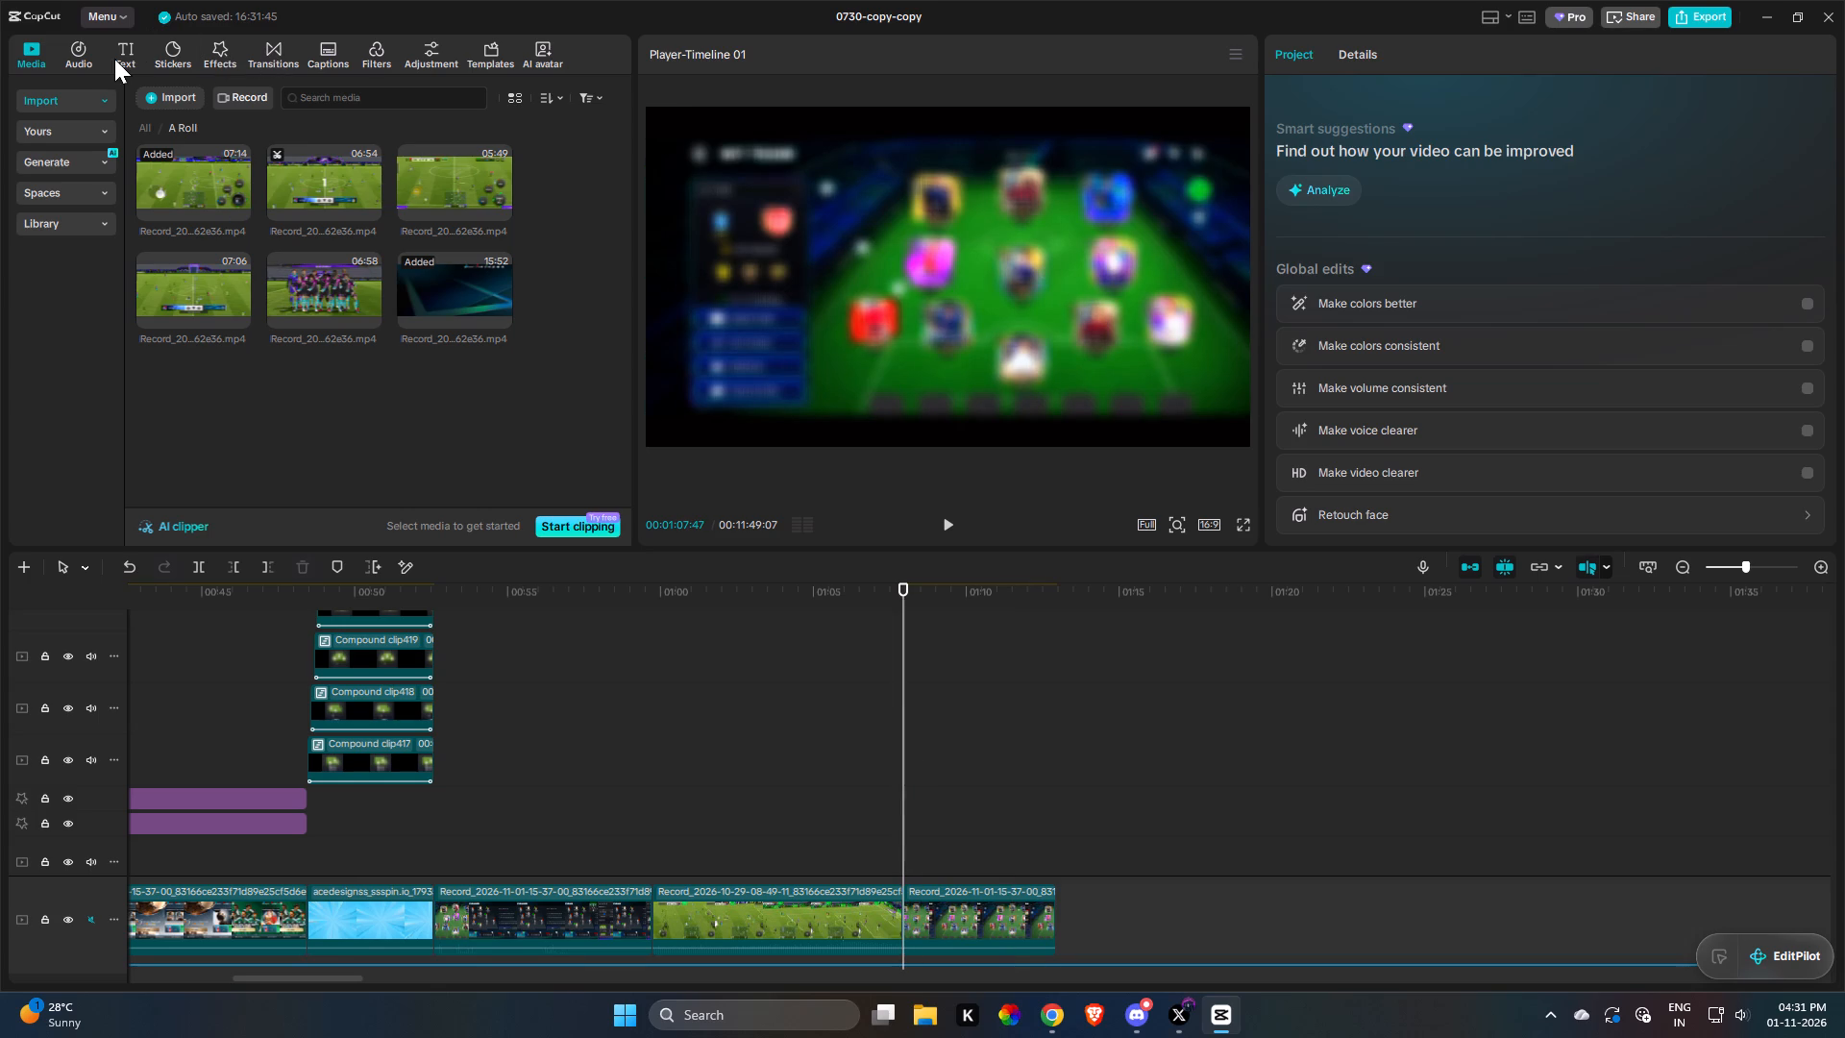
click(116, 54)
click(103, 196)
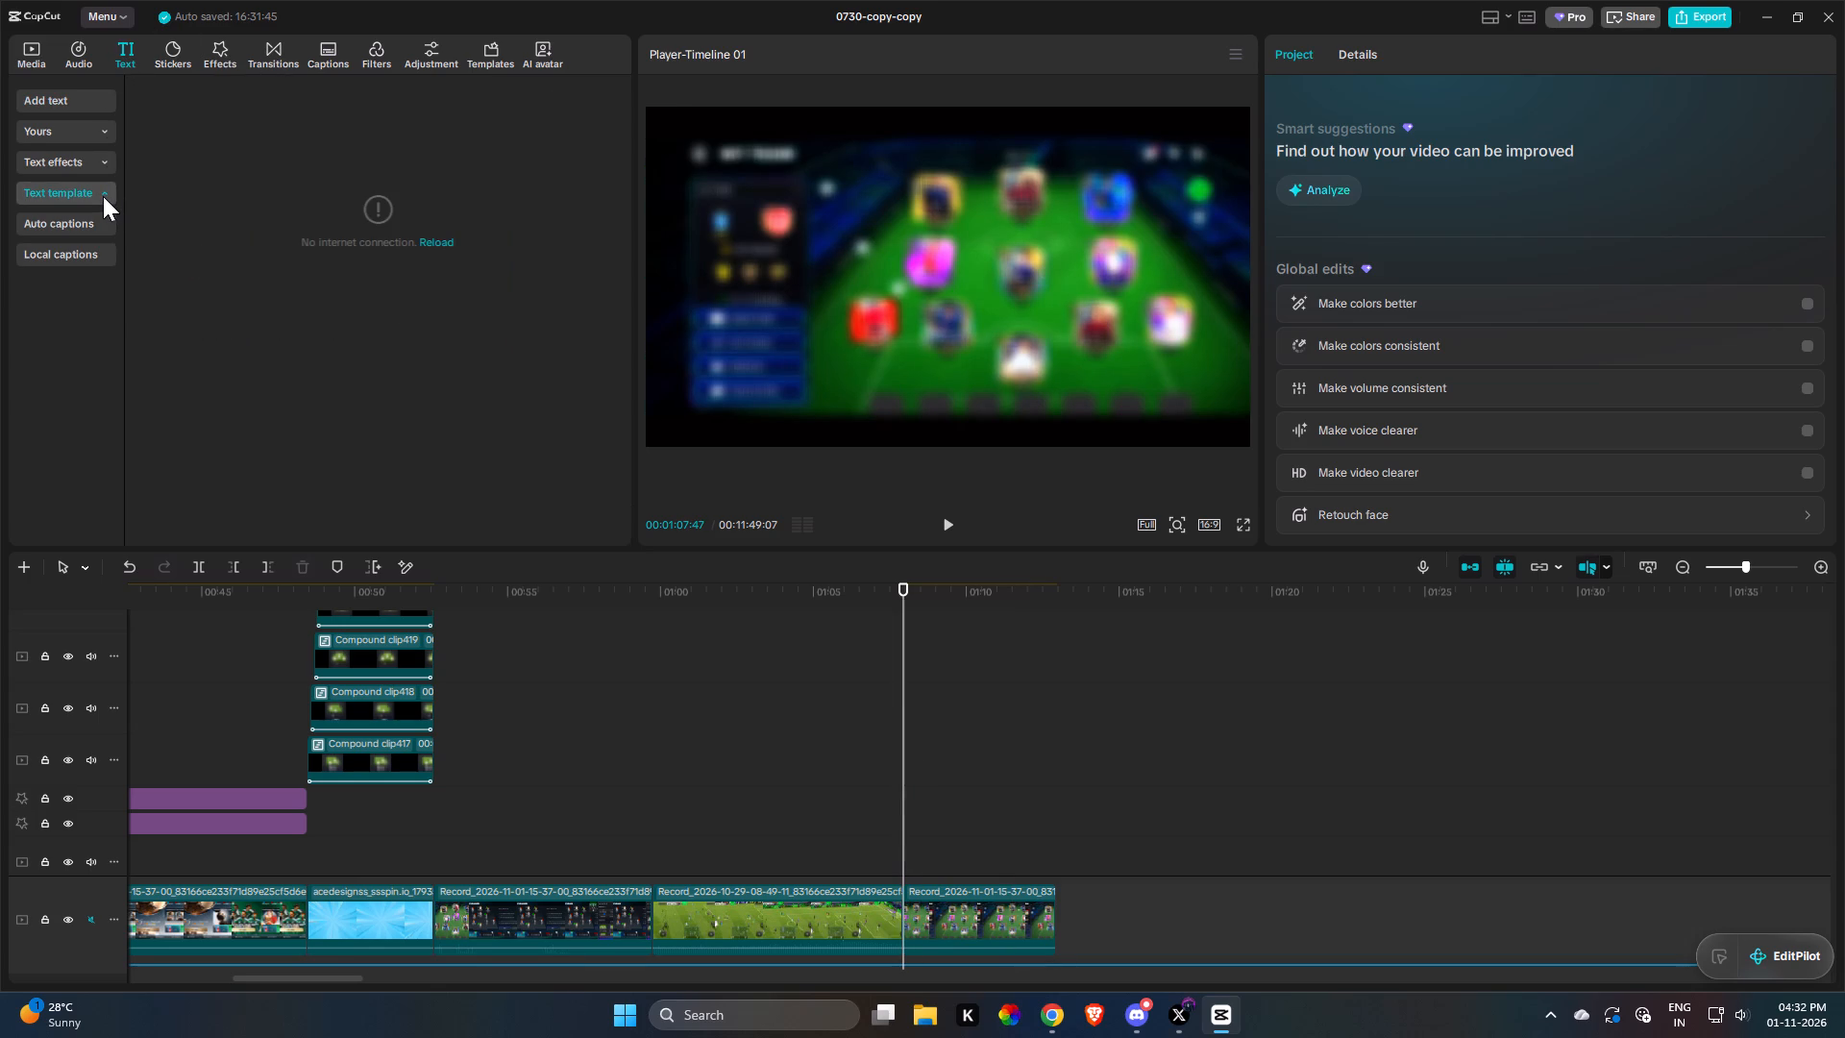
click(449, 243)
Check the background apps and launch the app with the K logo.
click(1544, 1024)
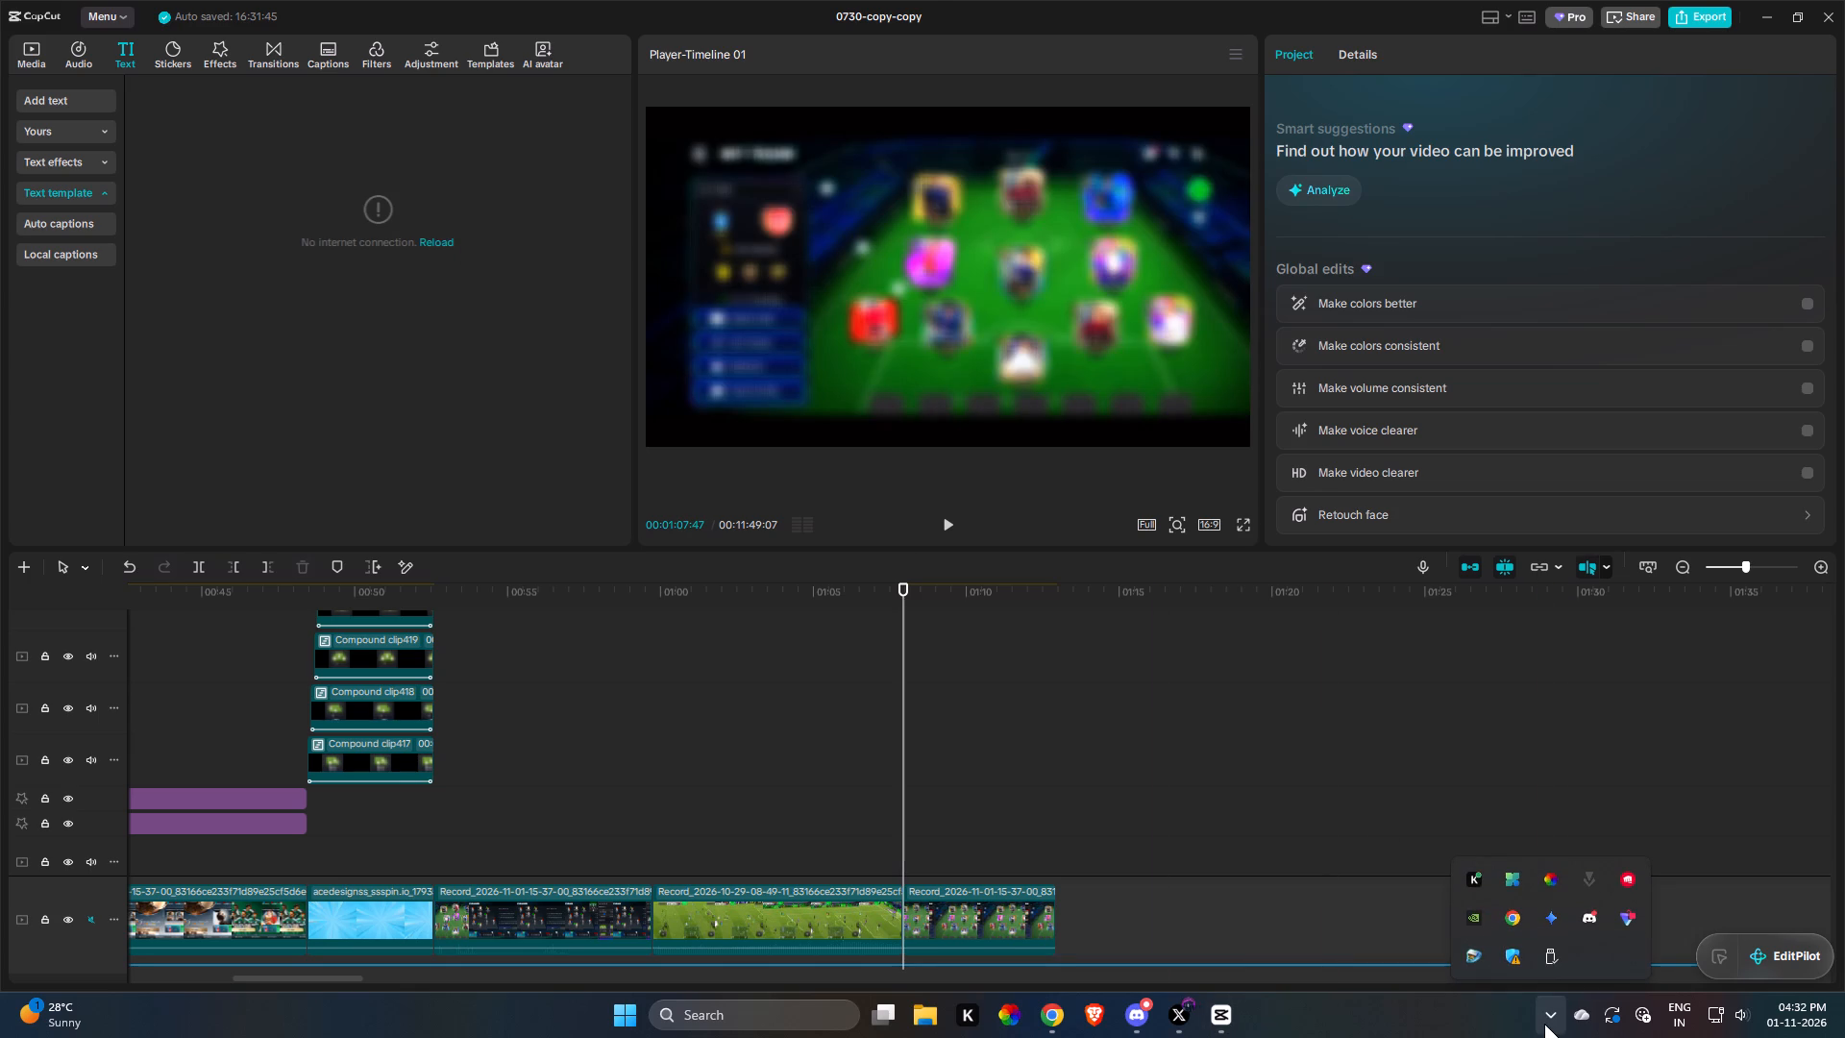
click(1544, 1024)
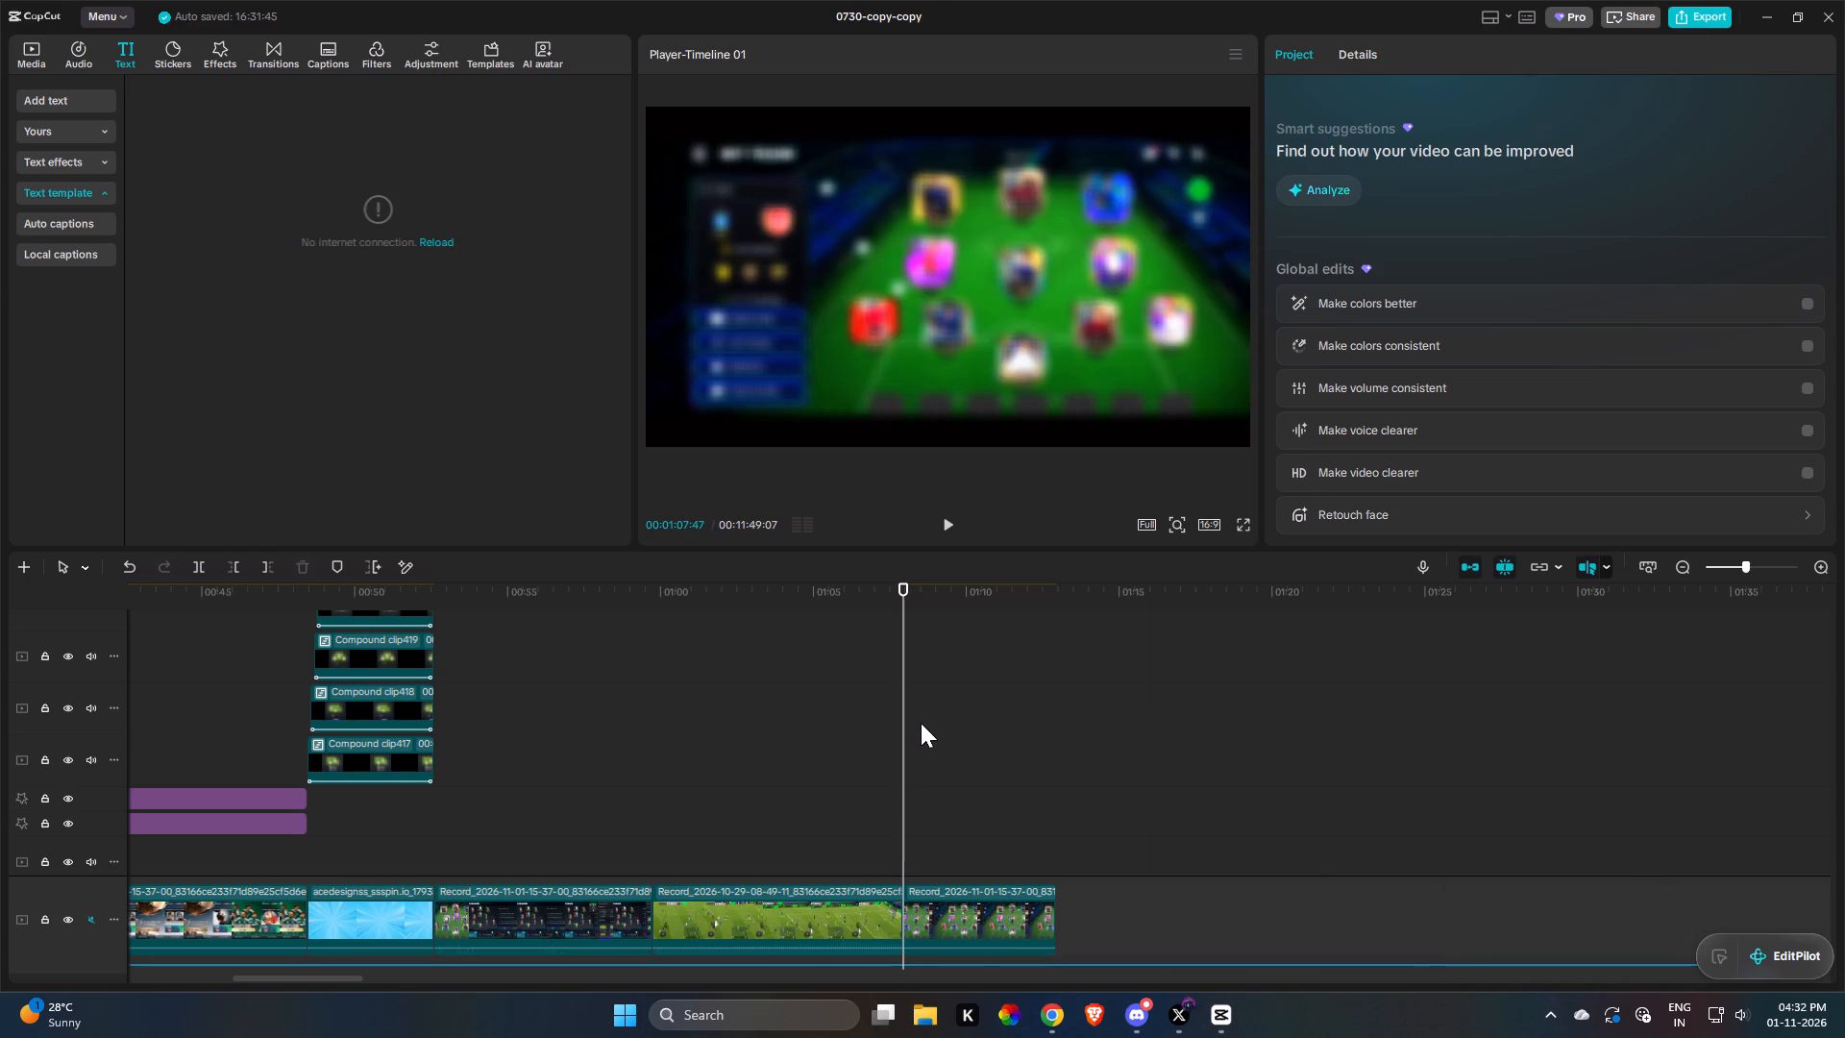
scroll(922, 721, down, 9)
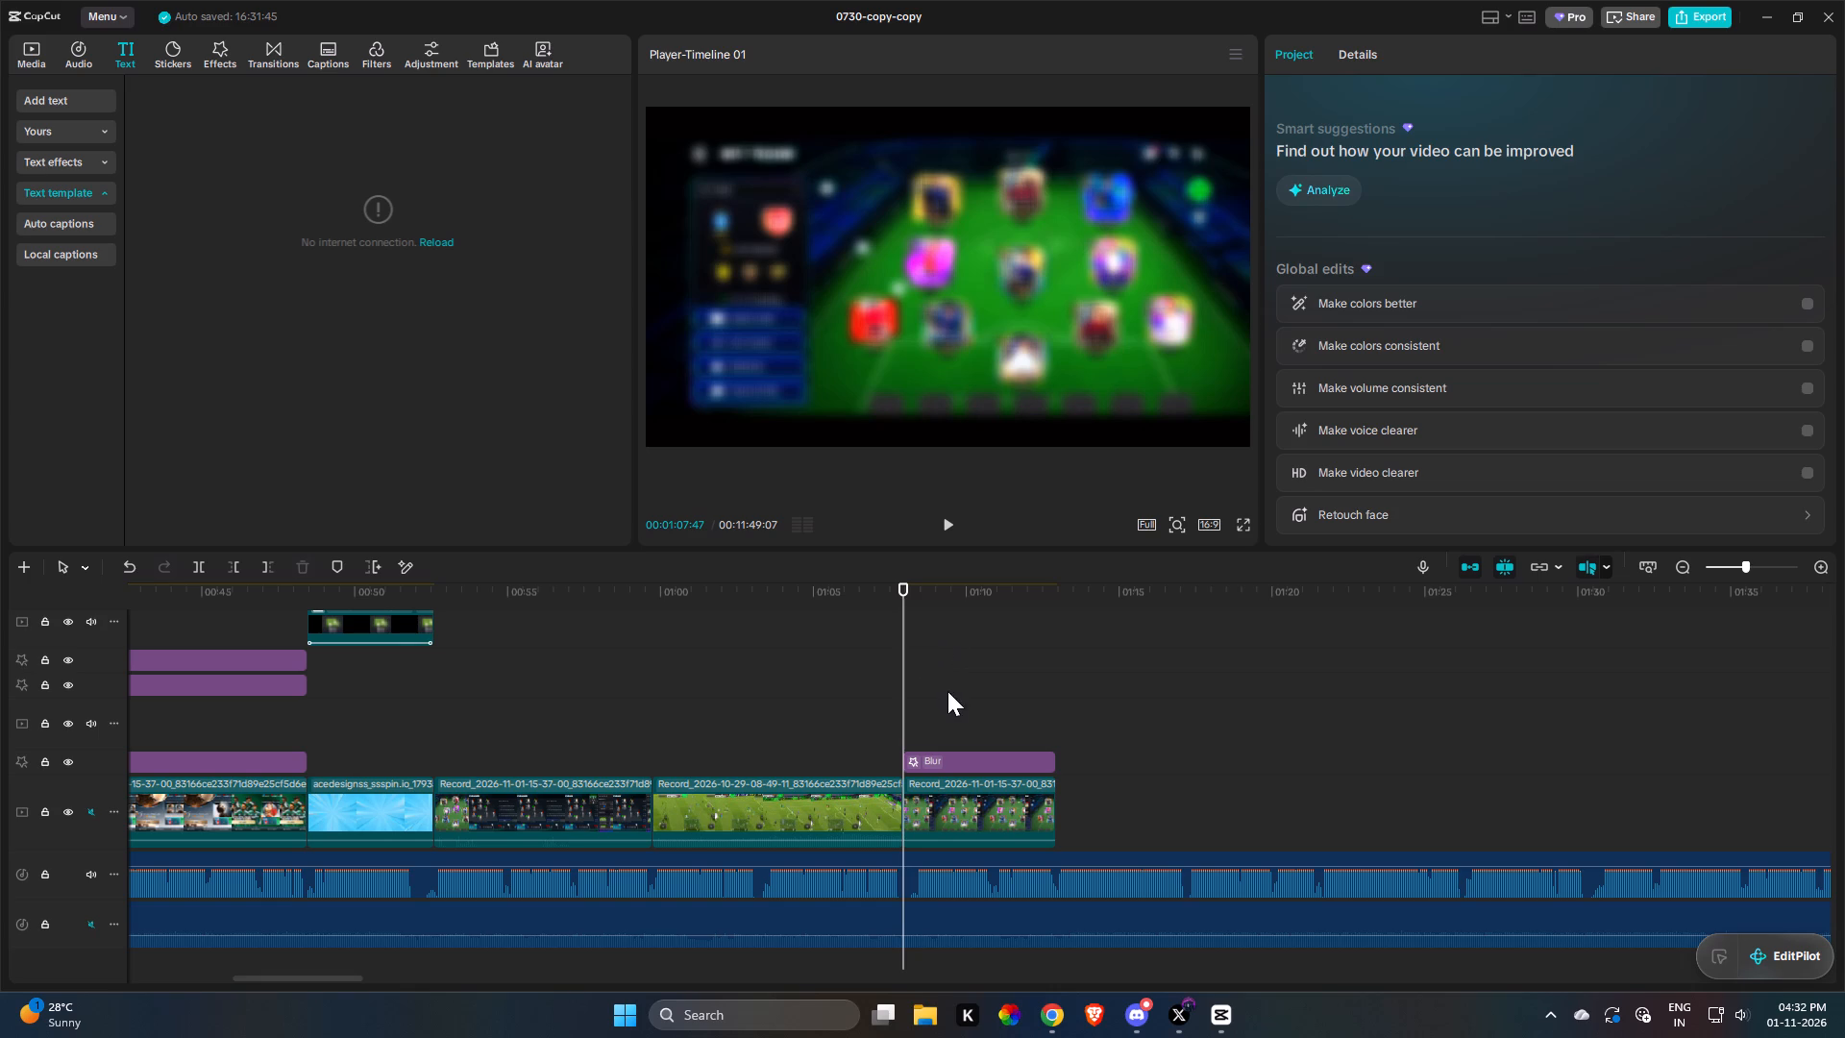
click(971, 1017)
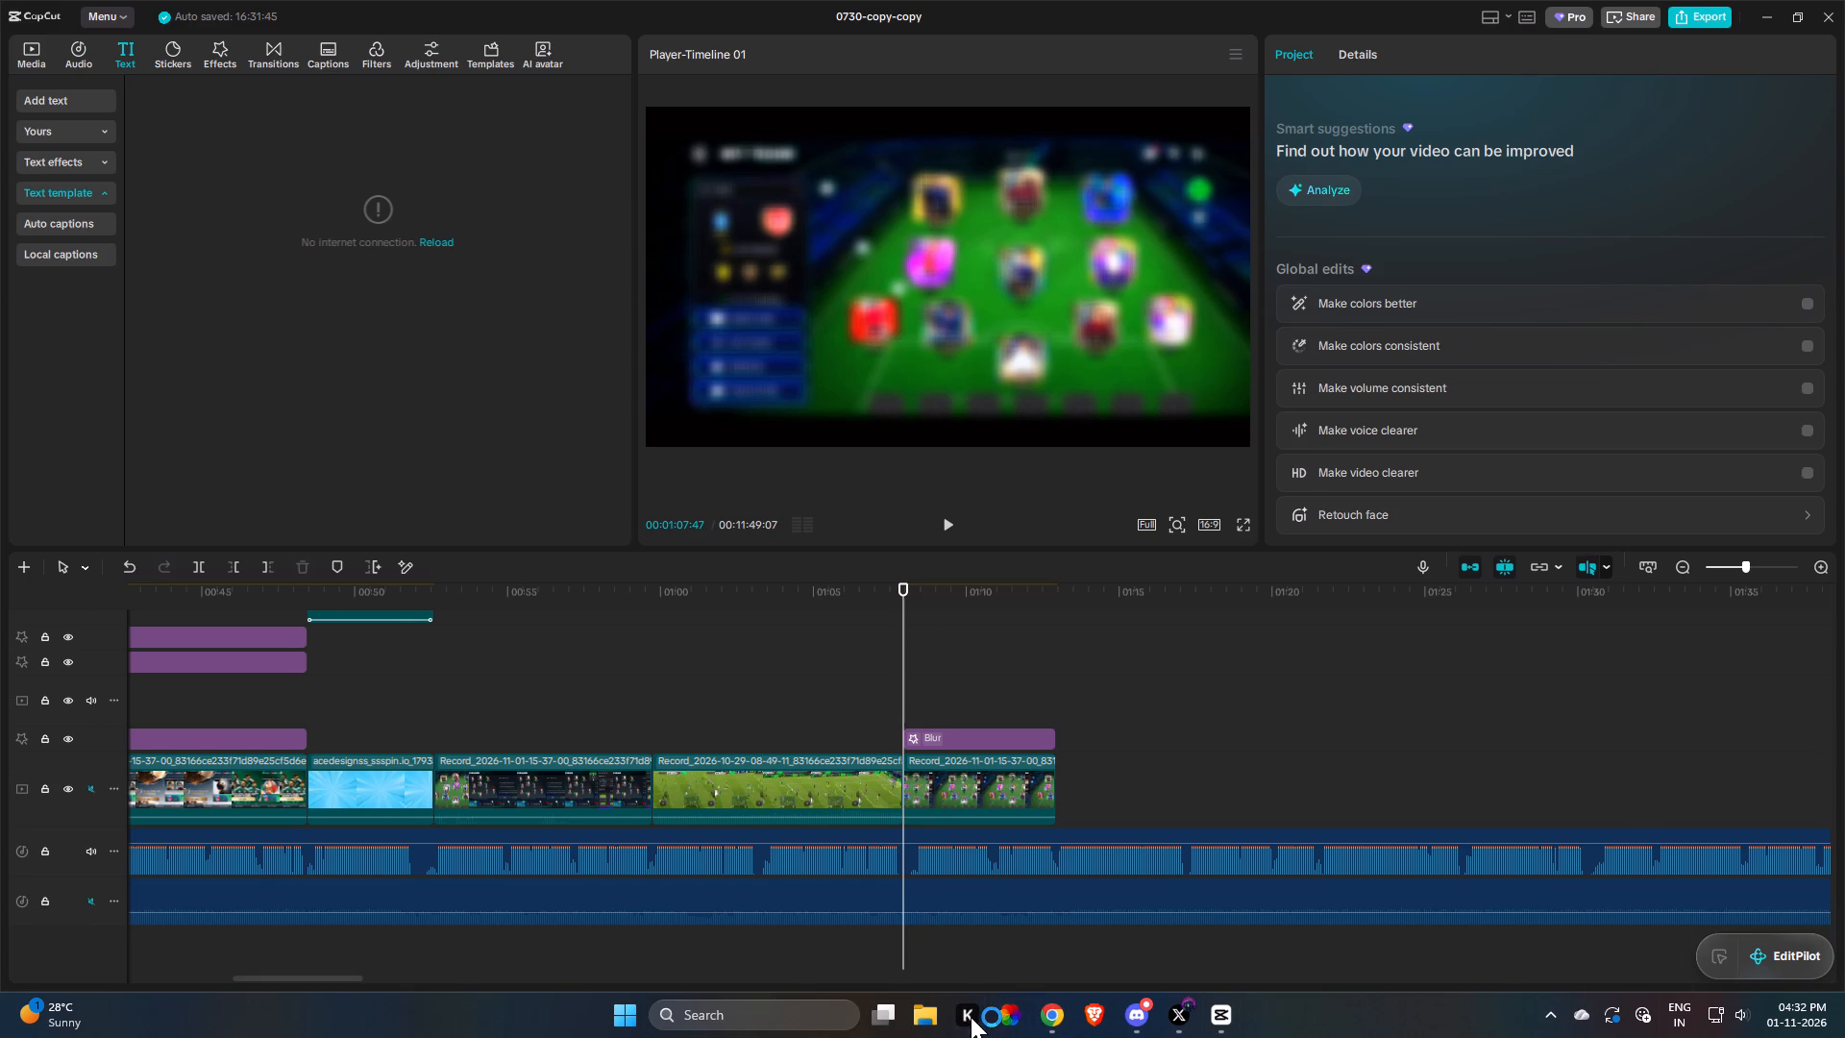